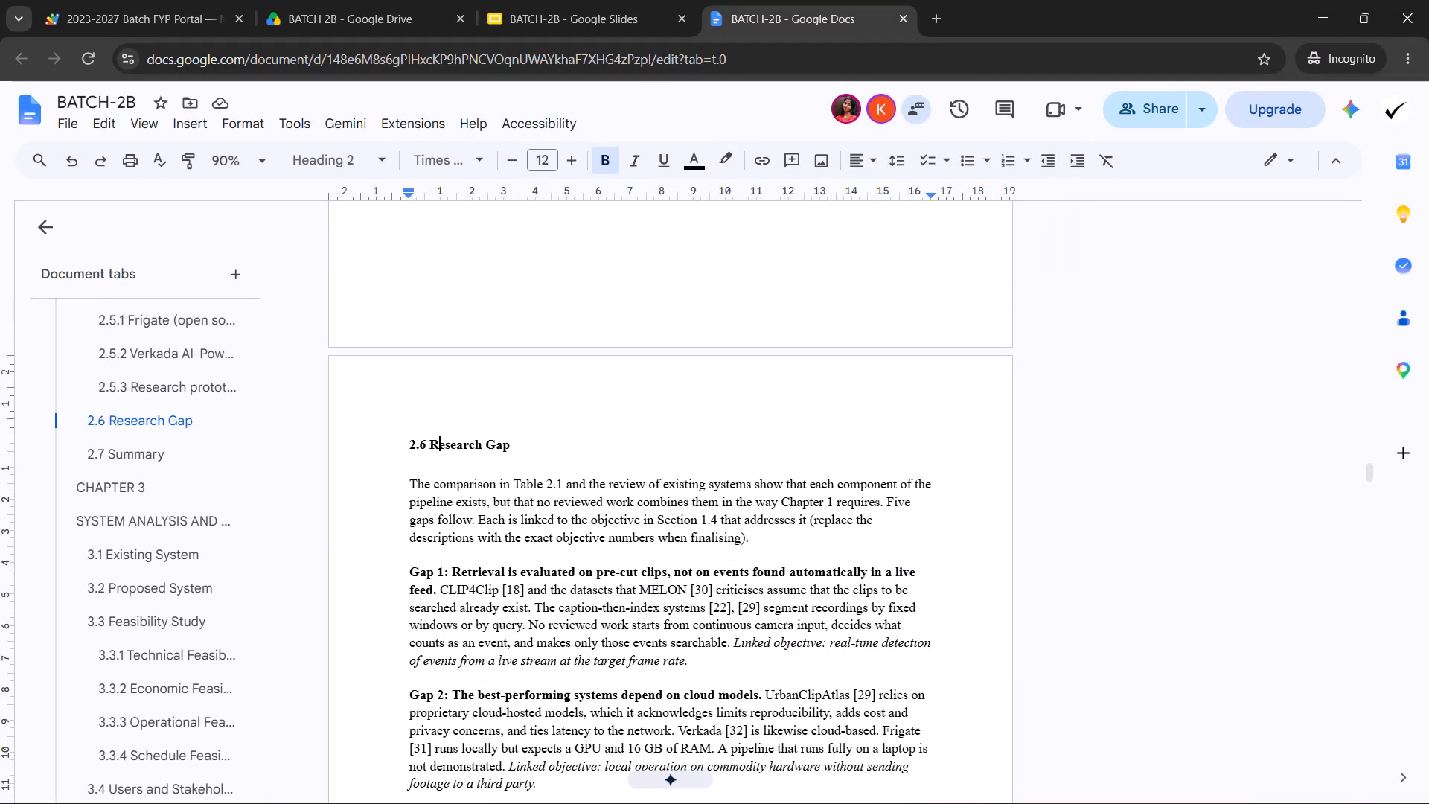
Set the font size of the "2.6 Research Gap" heading to 14.
click(548, 453)
drag(539, 443, 372, 443)
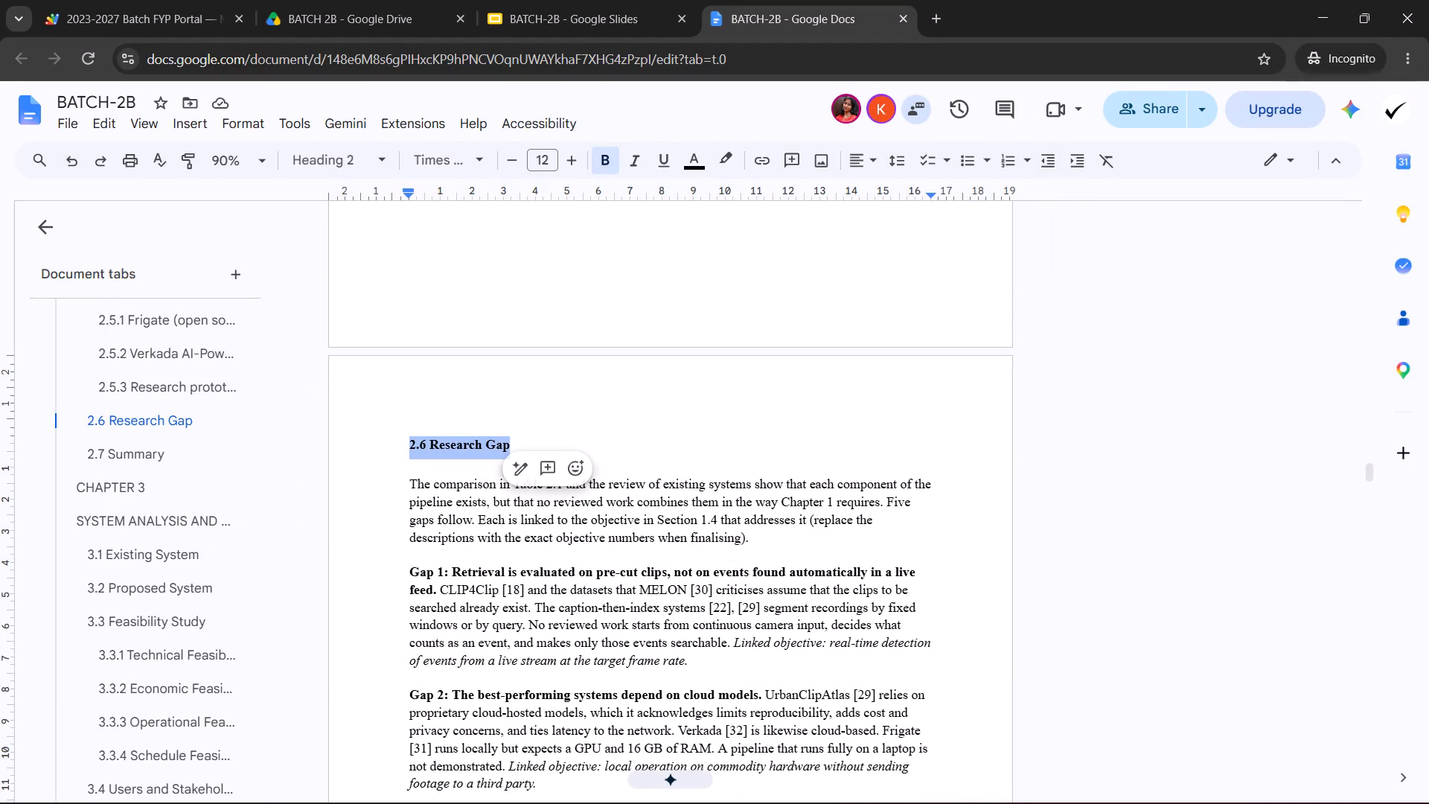
click(549, 158)
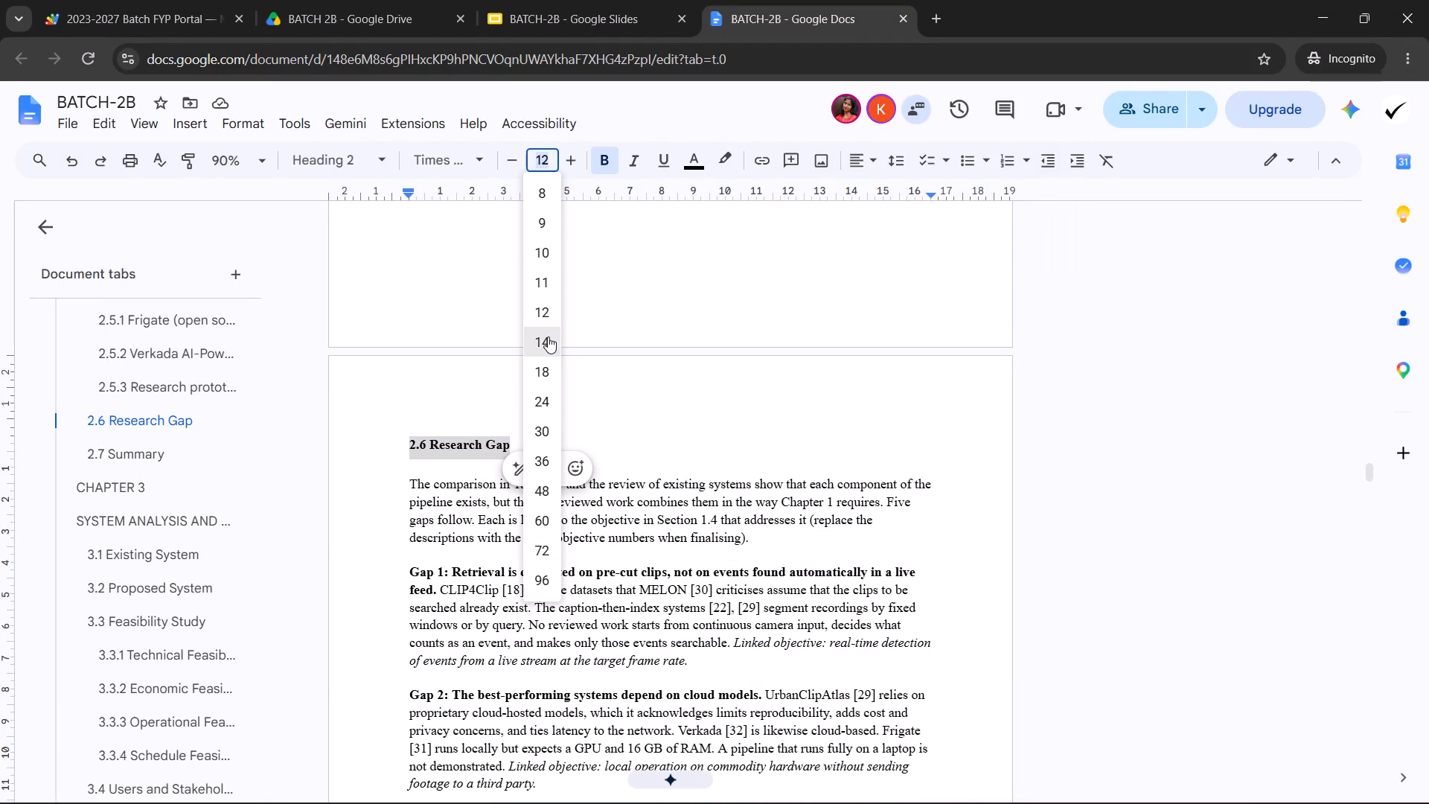
click(548, 336)
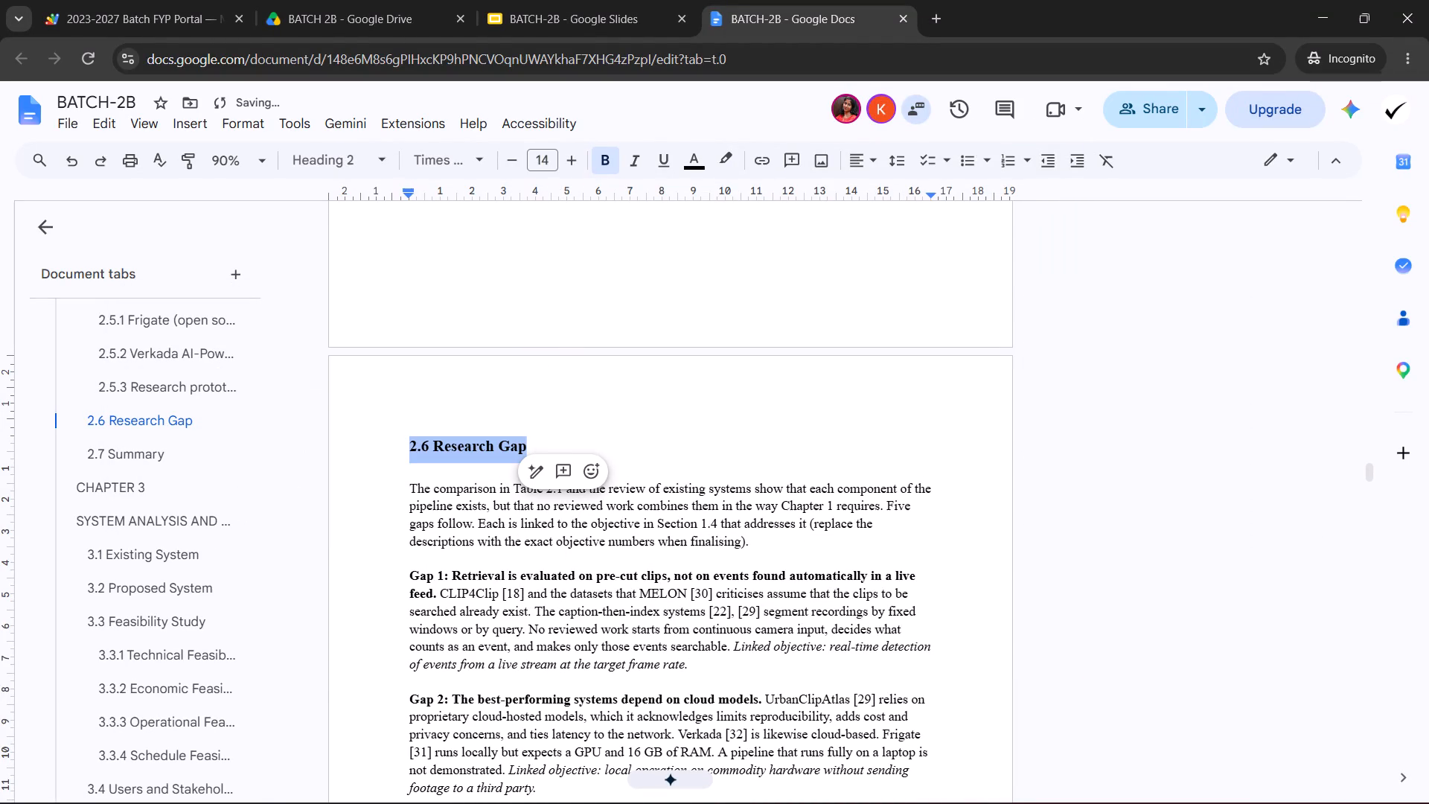
click(1087, 438)
Check the font and size of the Section 2.5 text, and look back through Table 2.1 to Section 2.3.4.
scroll(990, 526, up, 3)
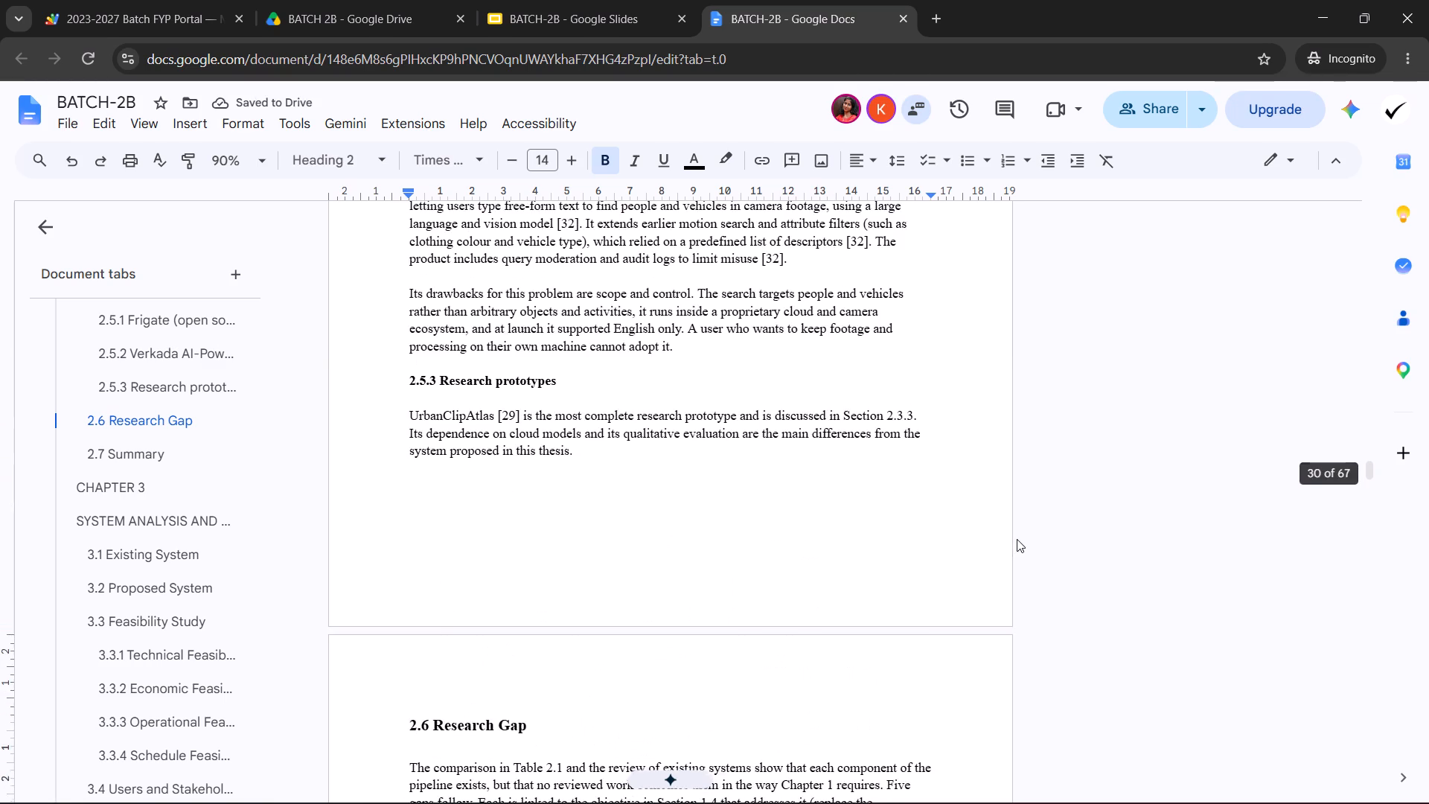
scroll(1017, 537, up, 3)
drag(588, 421, 589, 423)
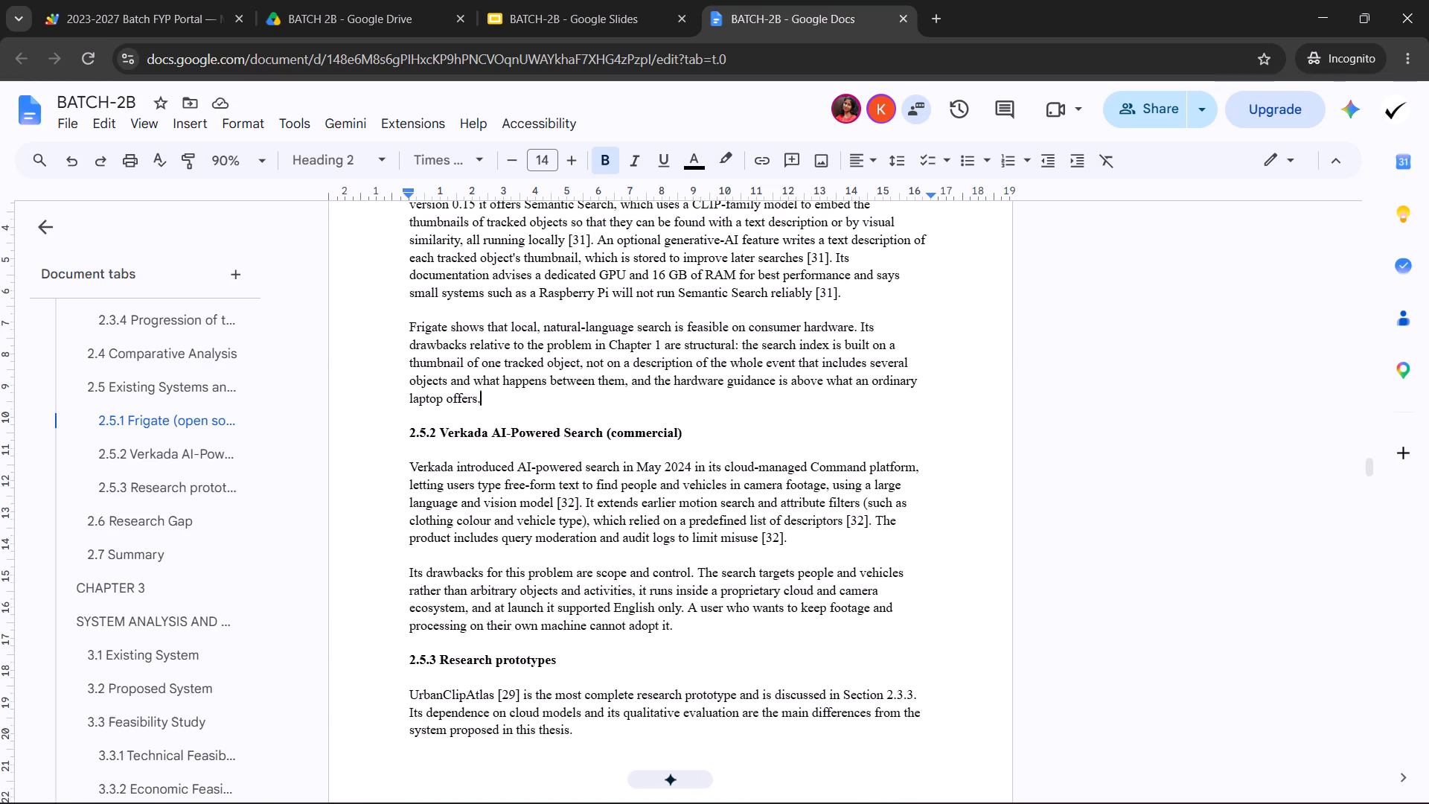
drag(589, 423, 606, 500)
click(570, 529)
scroll(609, 497, up, 3)
scroll(546, 526, up, 6)
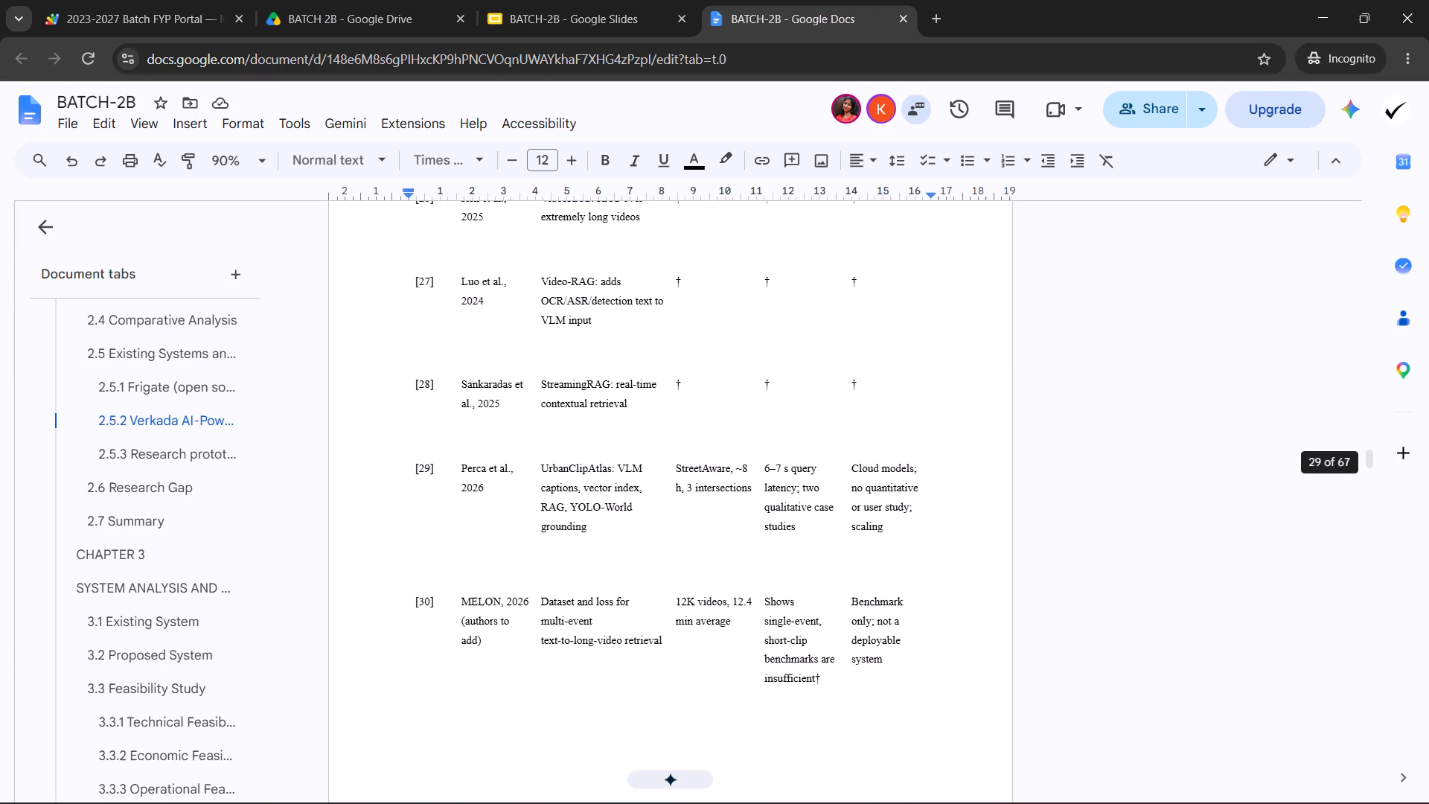
scroll(700, 336, up, 8)
scroll(750, 370, up, 7)
scroll(636, 439, up, 11)
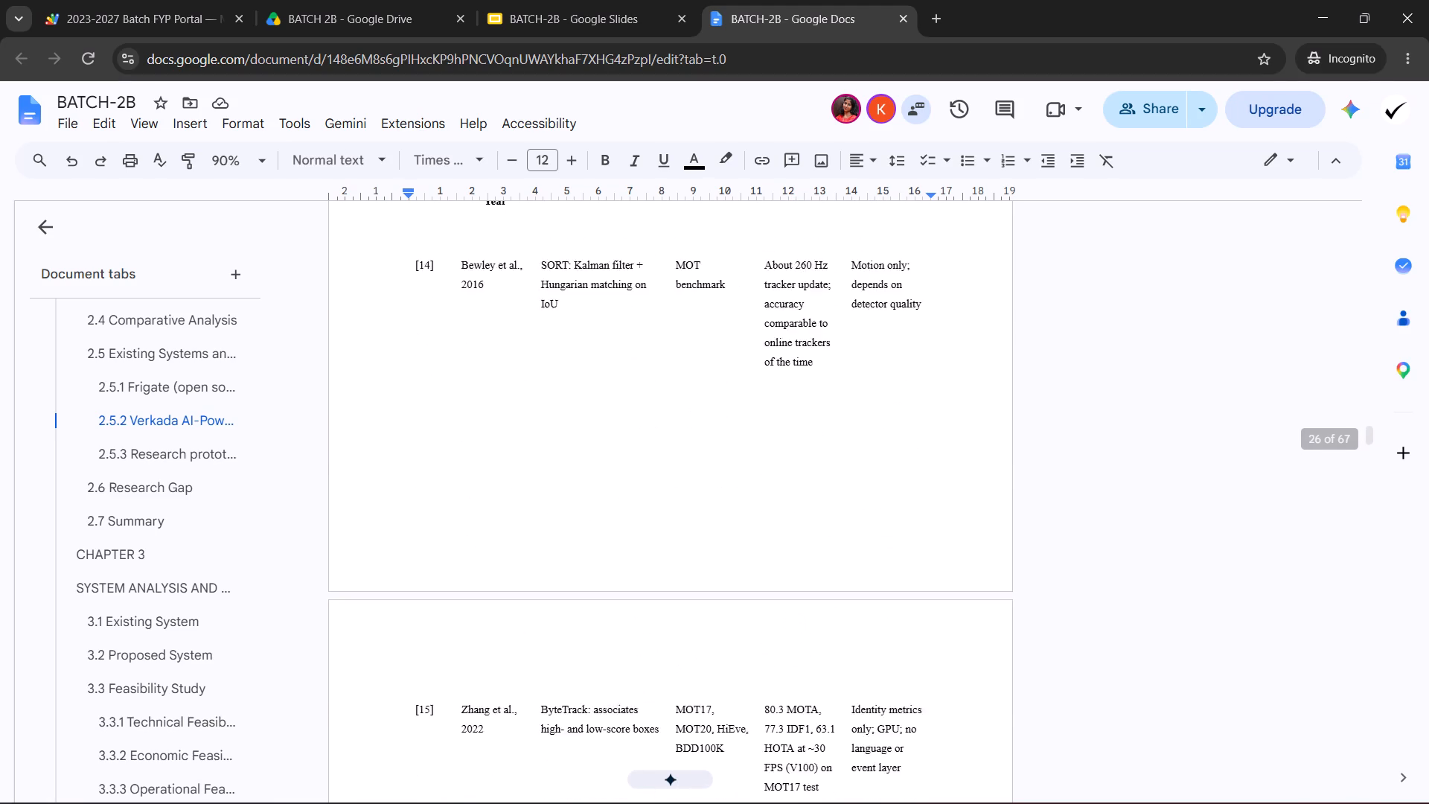
scroll(636, 439, up, 5)
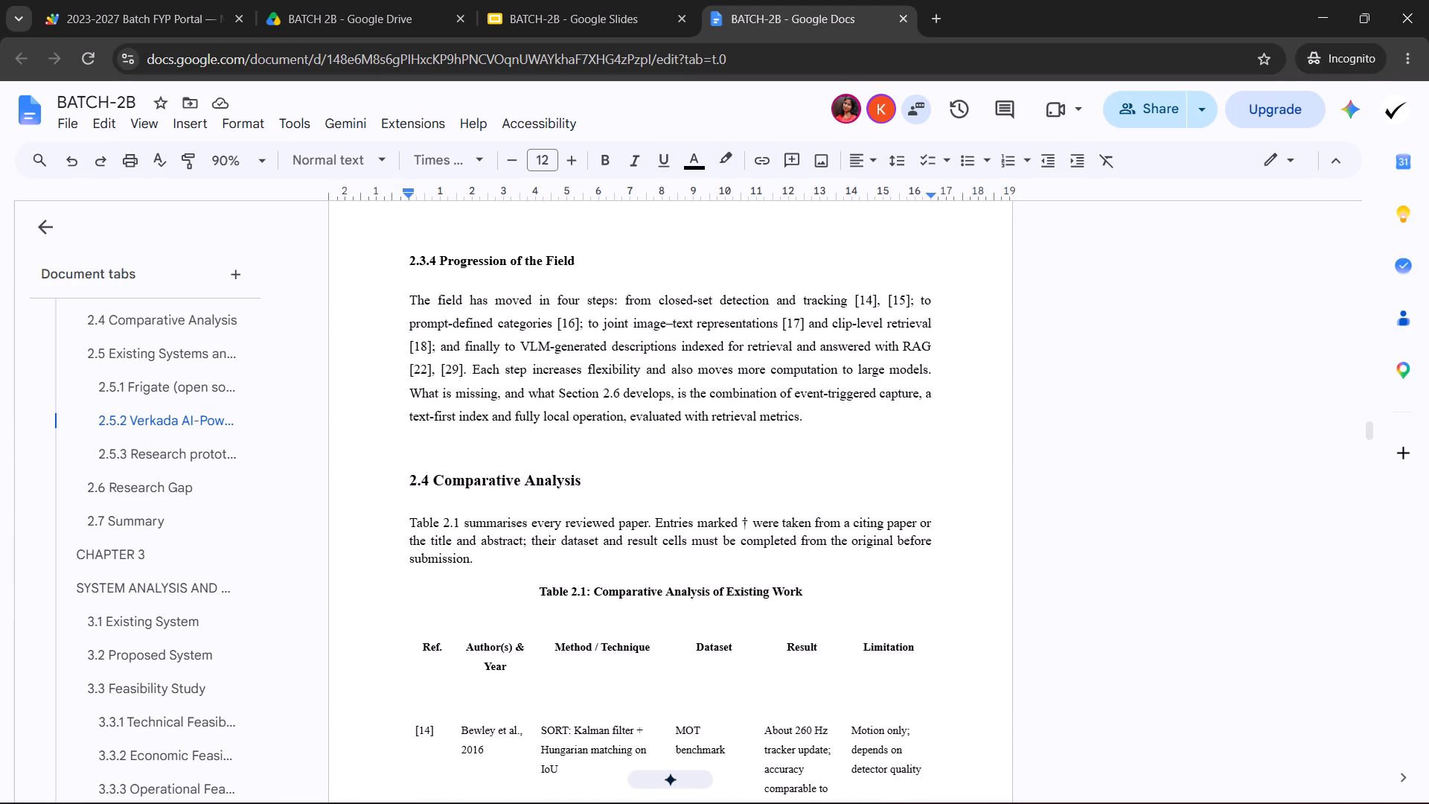
Check the formatting of headings and body text from Section 2.4 Comparative Analysis through Section 2.7 Summary.
scroll(581, 355, down, 5)
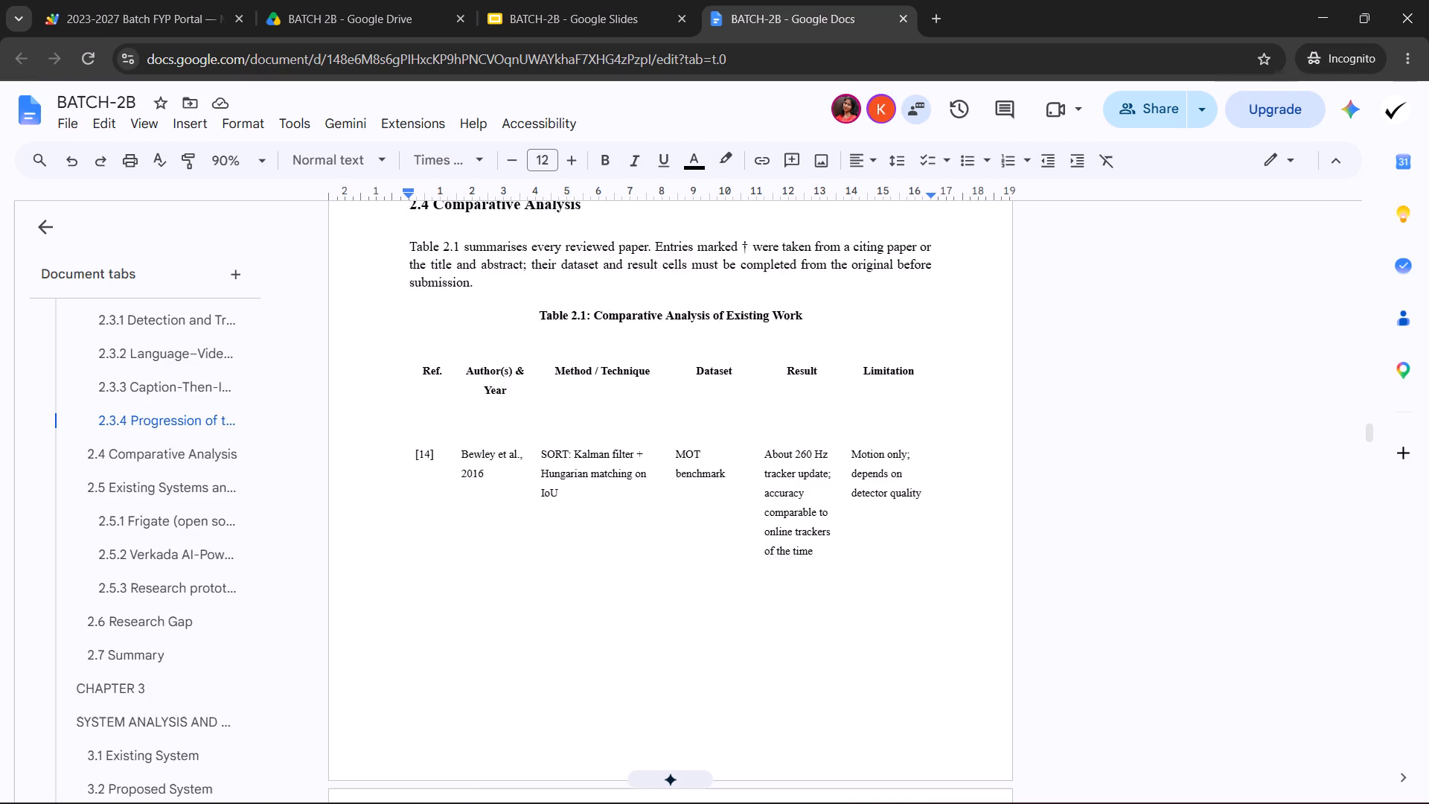
scroll(578, 354, down, 9)
scroll(572, 342, down, 17)
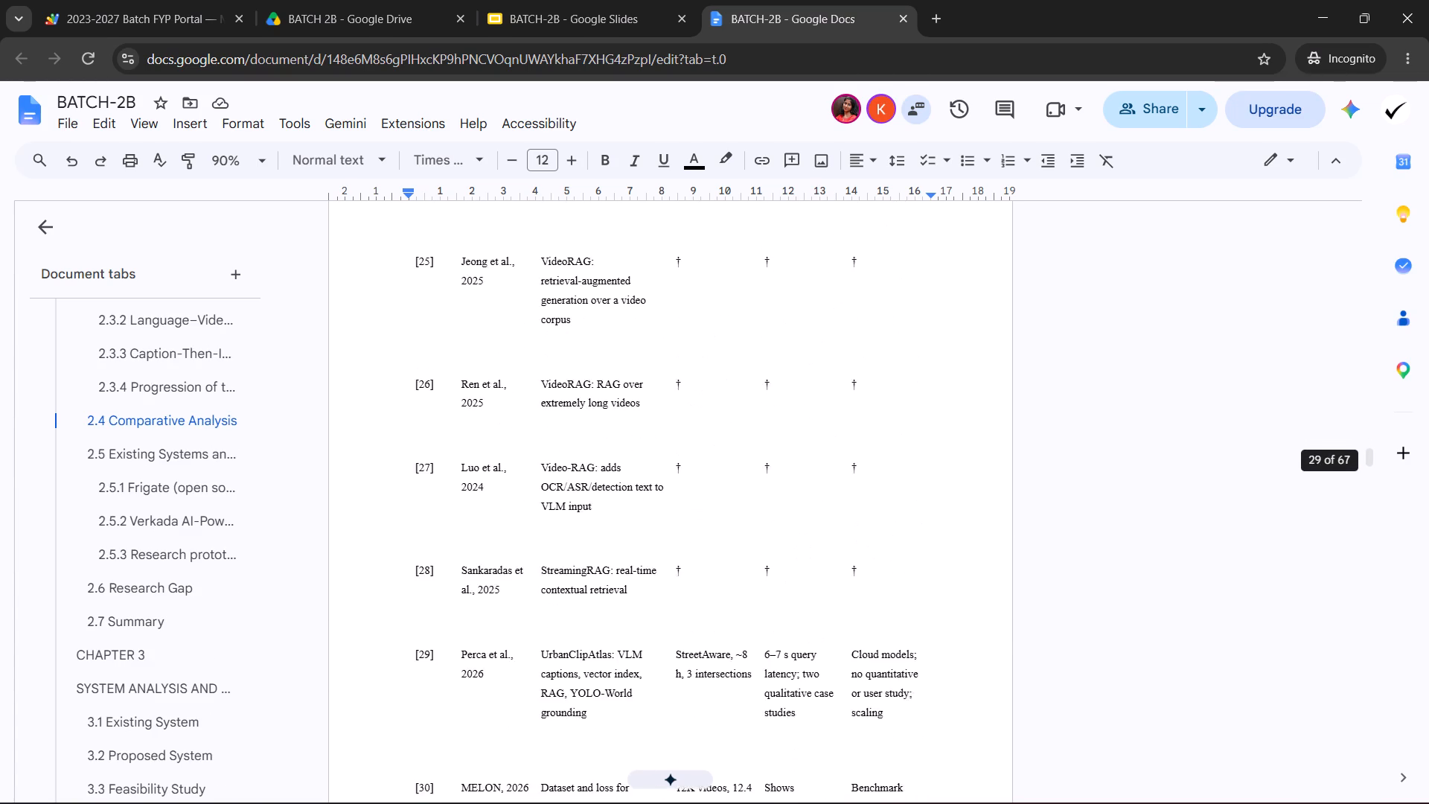
scroll(566, 342, down, 8)
scroll(564, 349, up, 3)
scroll(514, 400, down, 1)
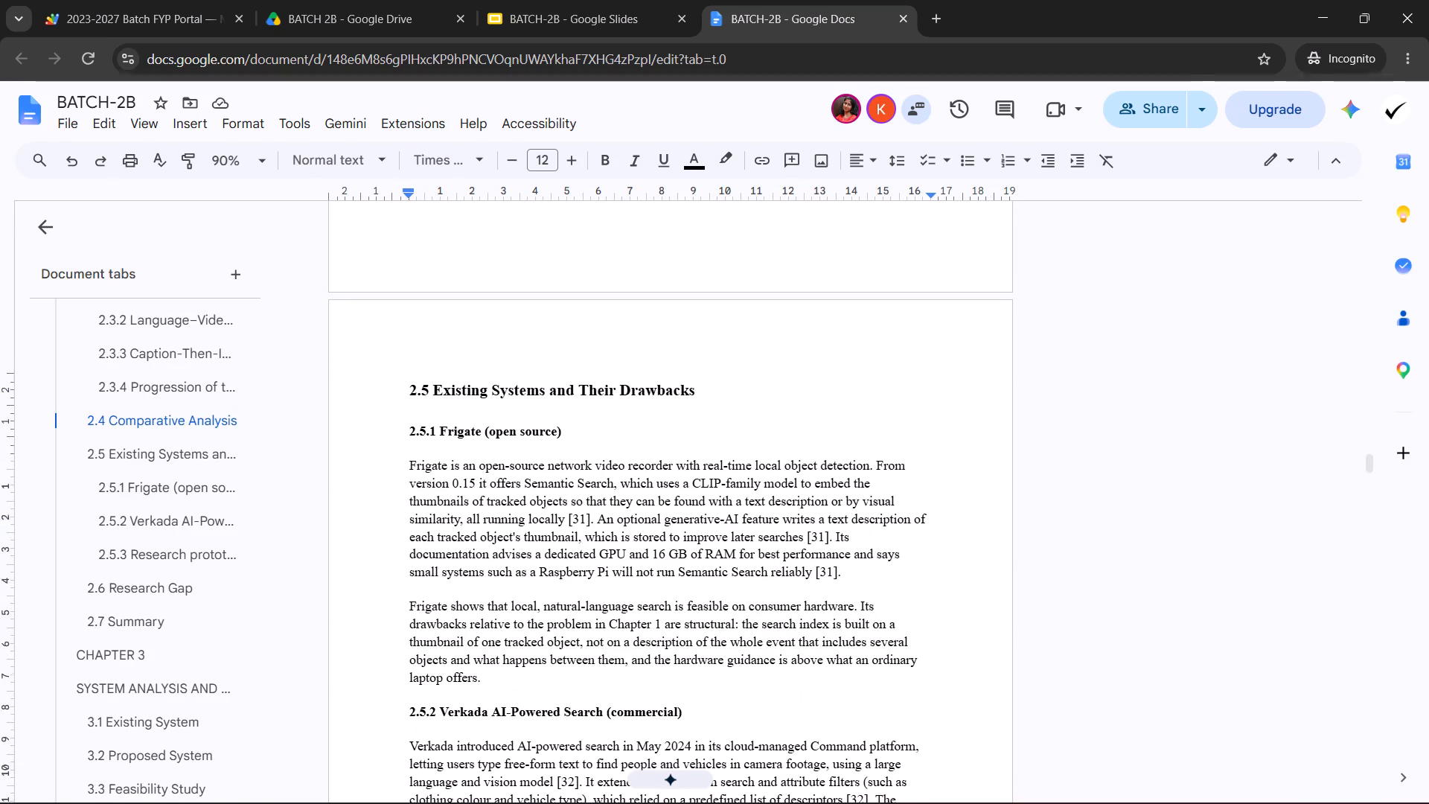
drag(406, 430, 528, 546)
click(482, 529)
scroll(476, 526, down, 6)
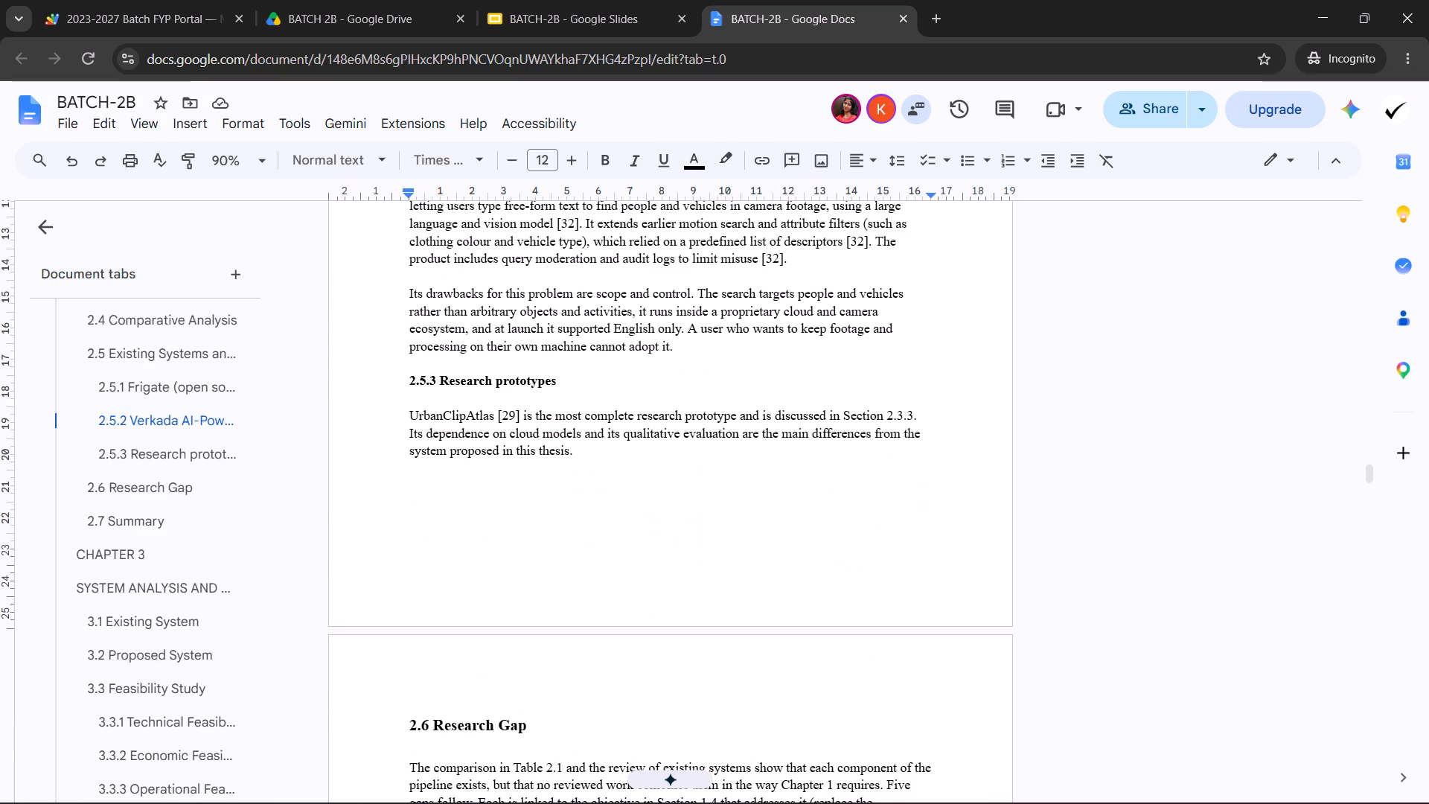
scroll(413, 366, down, 3)
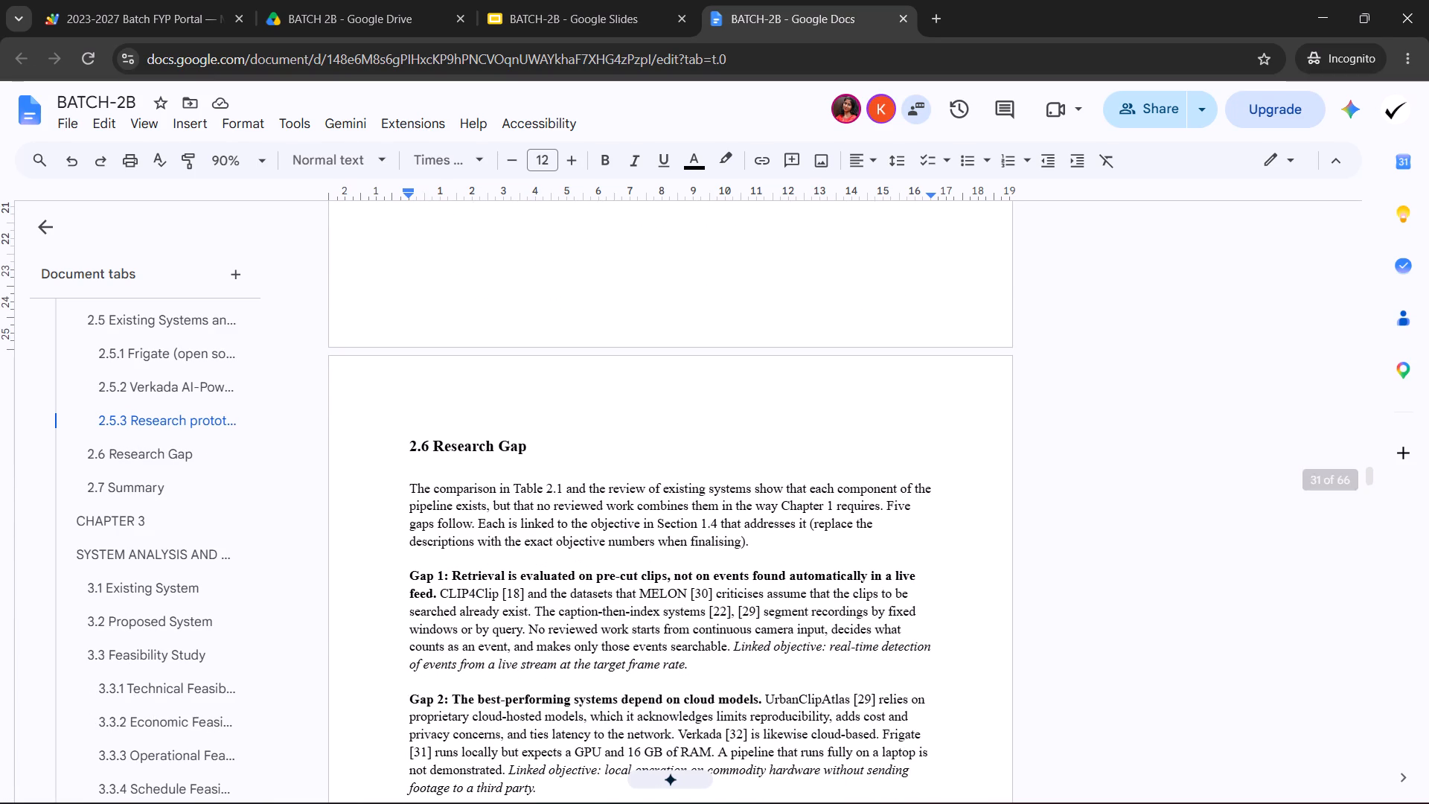
scroll(411, 444, down, 11)
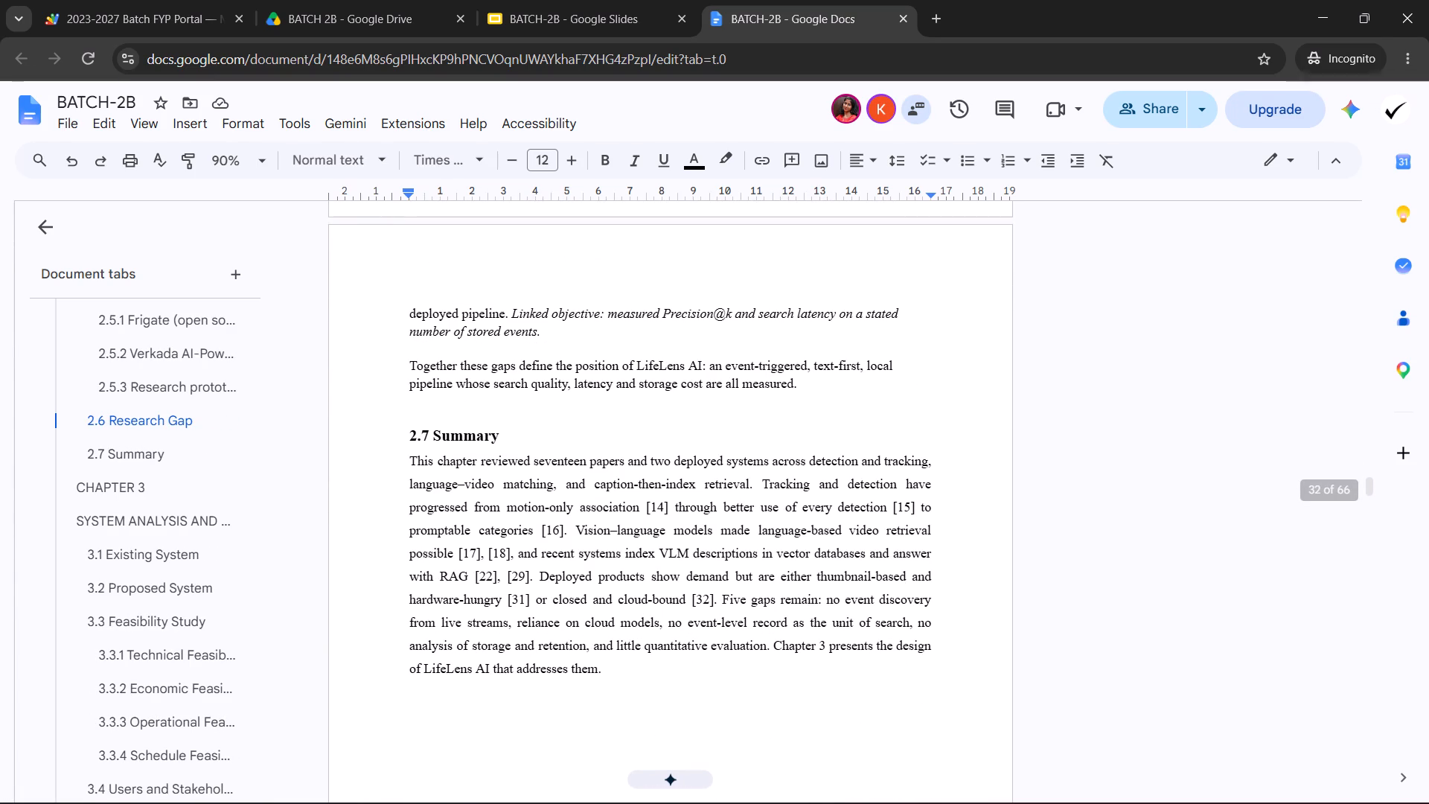
drag(428, 319, 761, 386)
click(509, 380)
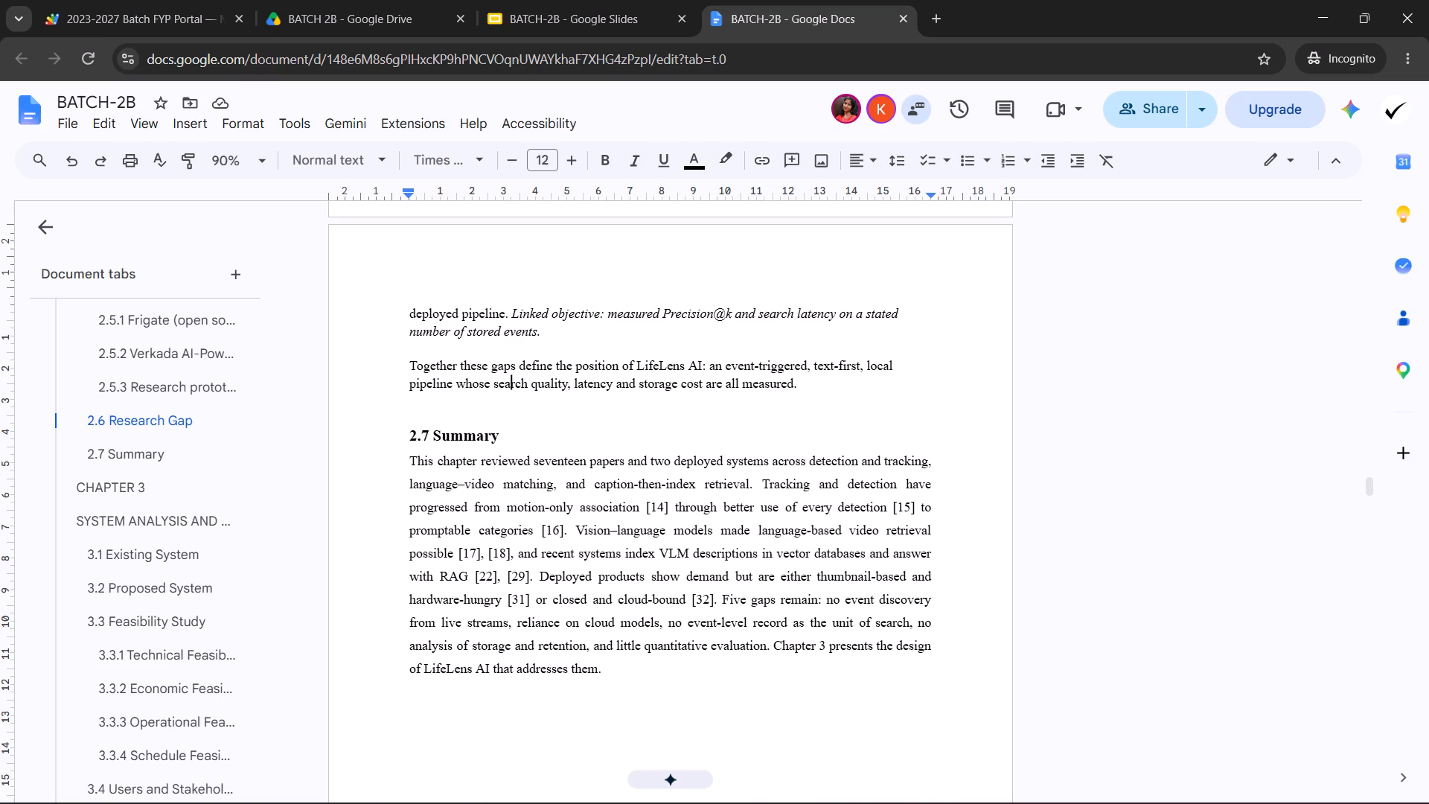
drag(396, 462, 667, 666)
click(625, 613)
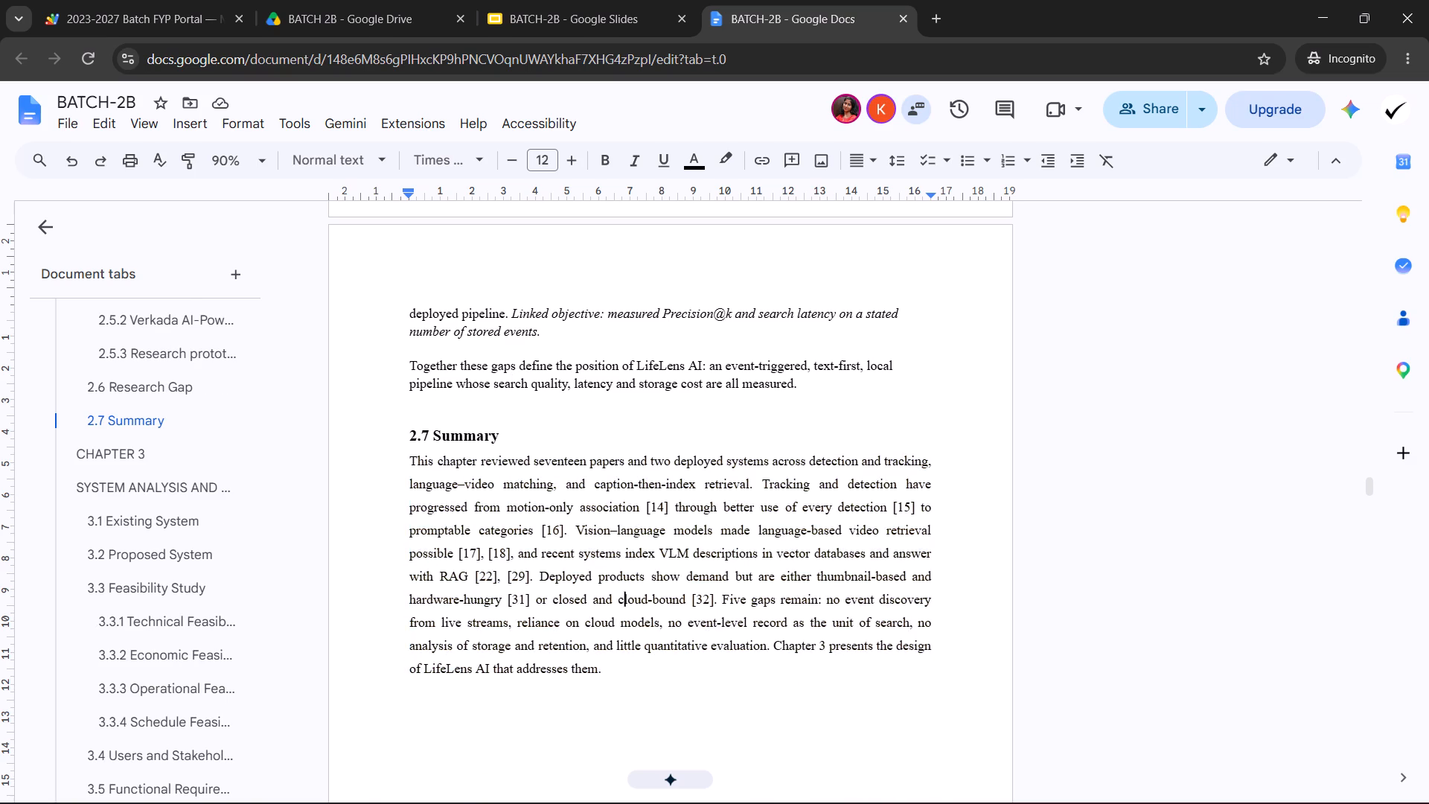
Change the font of the introductory paragraph of Chapter 3 to Times New Roman.
scroll(605, 575, down, 9)
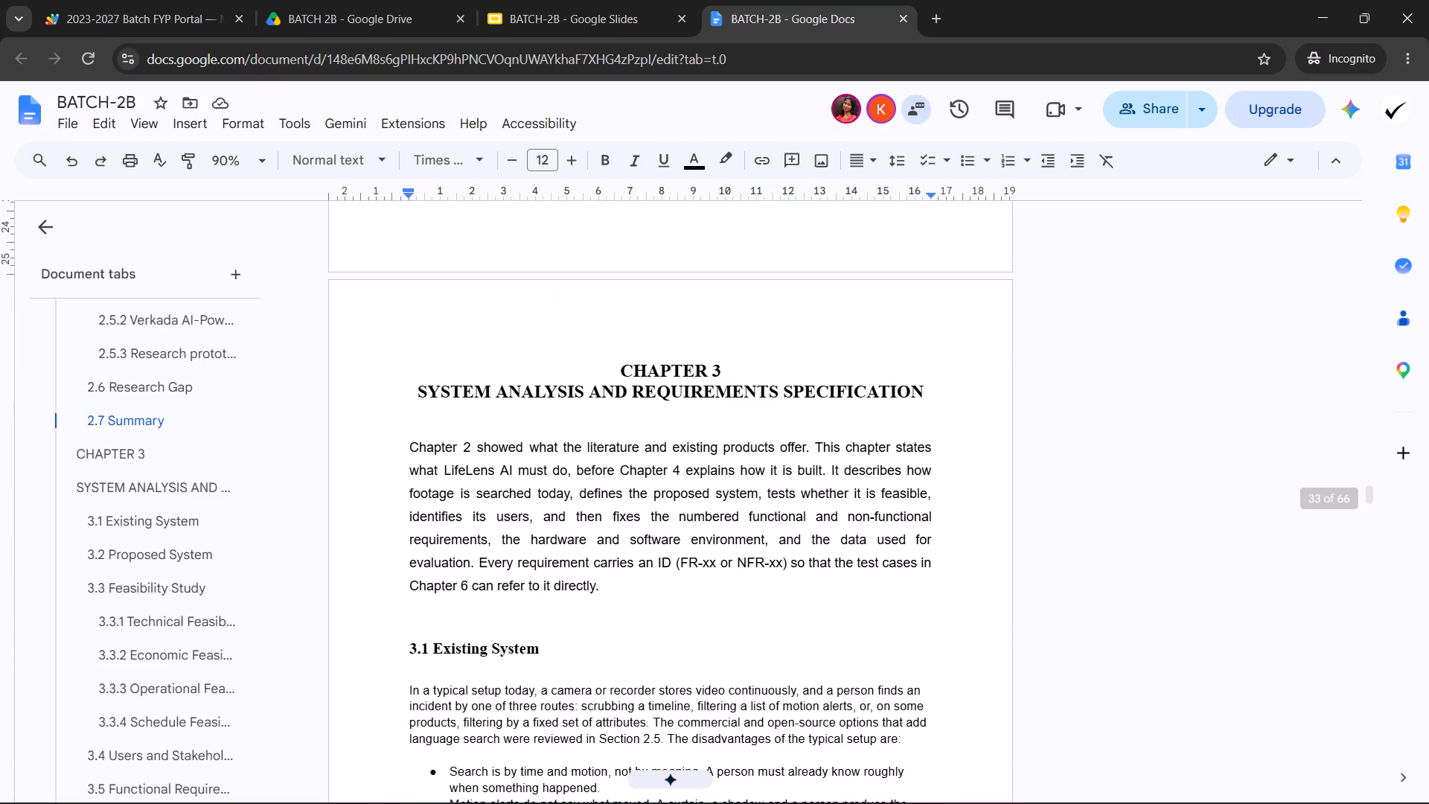
drag(403, 448, 631, 612)
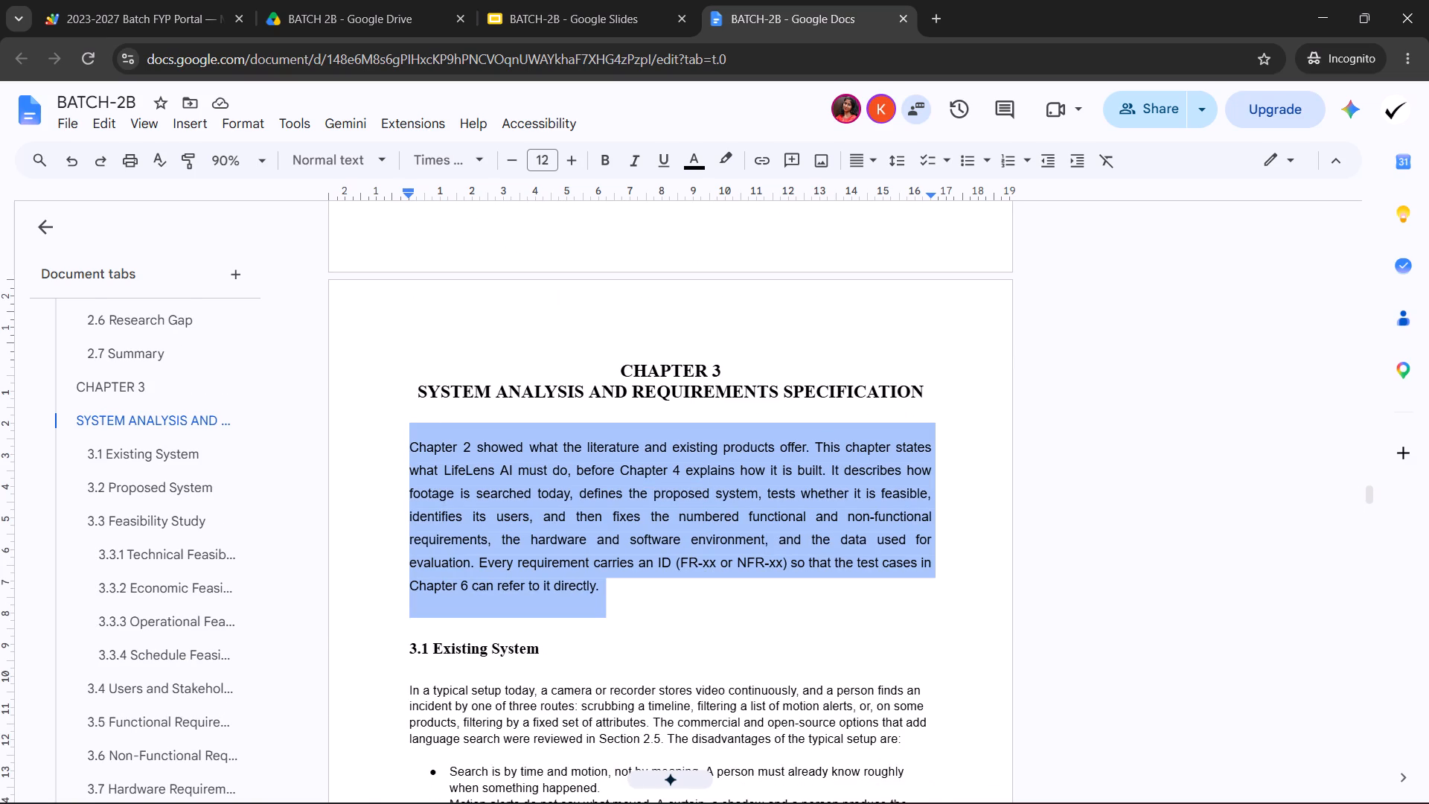
drag(631, 612, 631, 607)
click(433, 163)
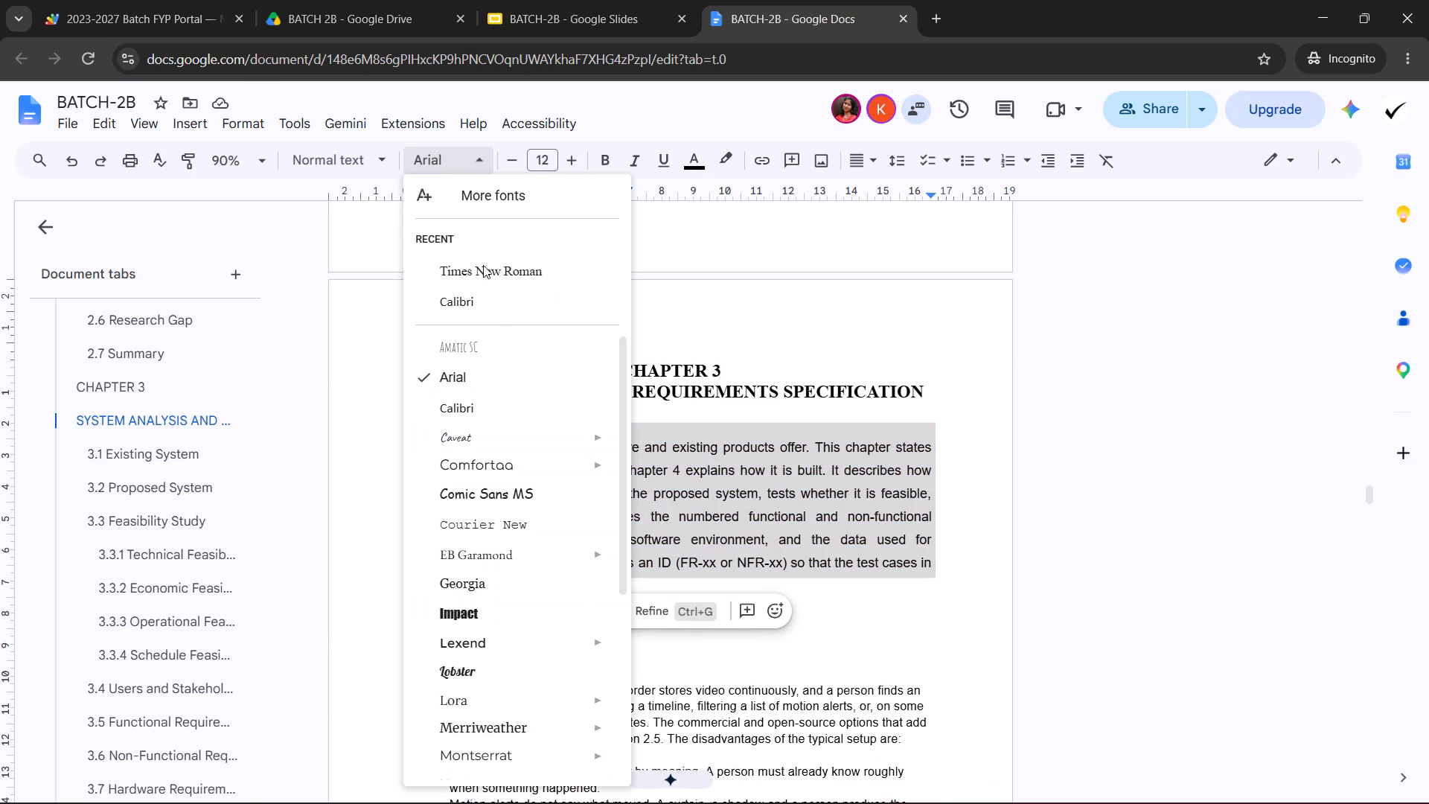
click(485, 271)
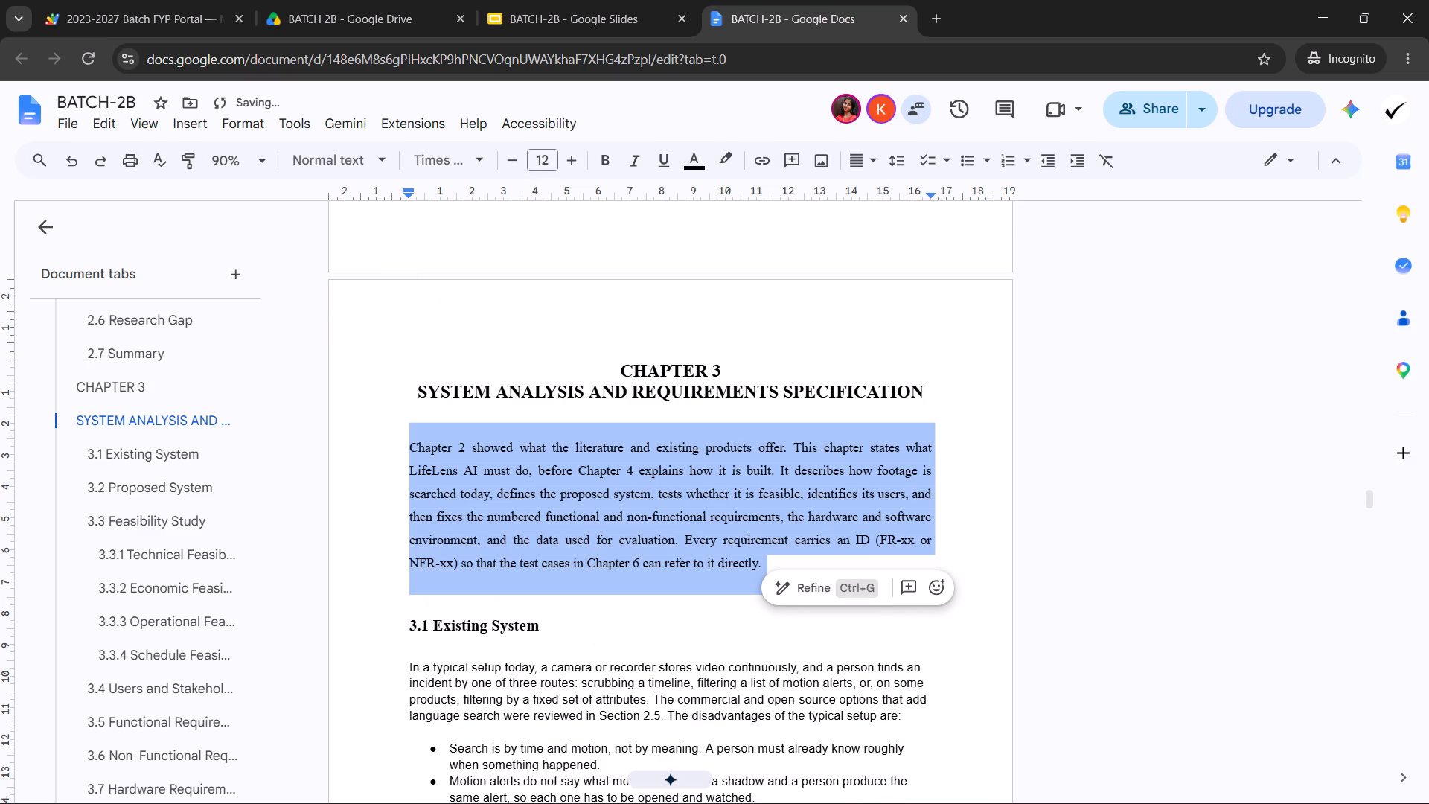
click(546, 504)
Format the paragraph and bullet list under 3.1 Existing System as Times New Roman, size 12.
scroll(544, 496, down, 2)
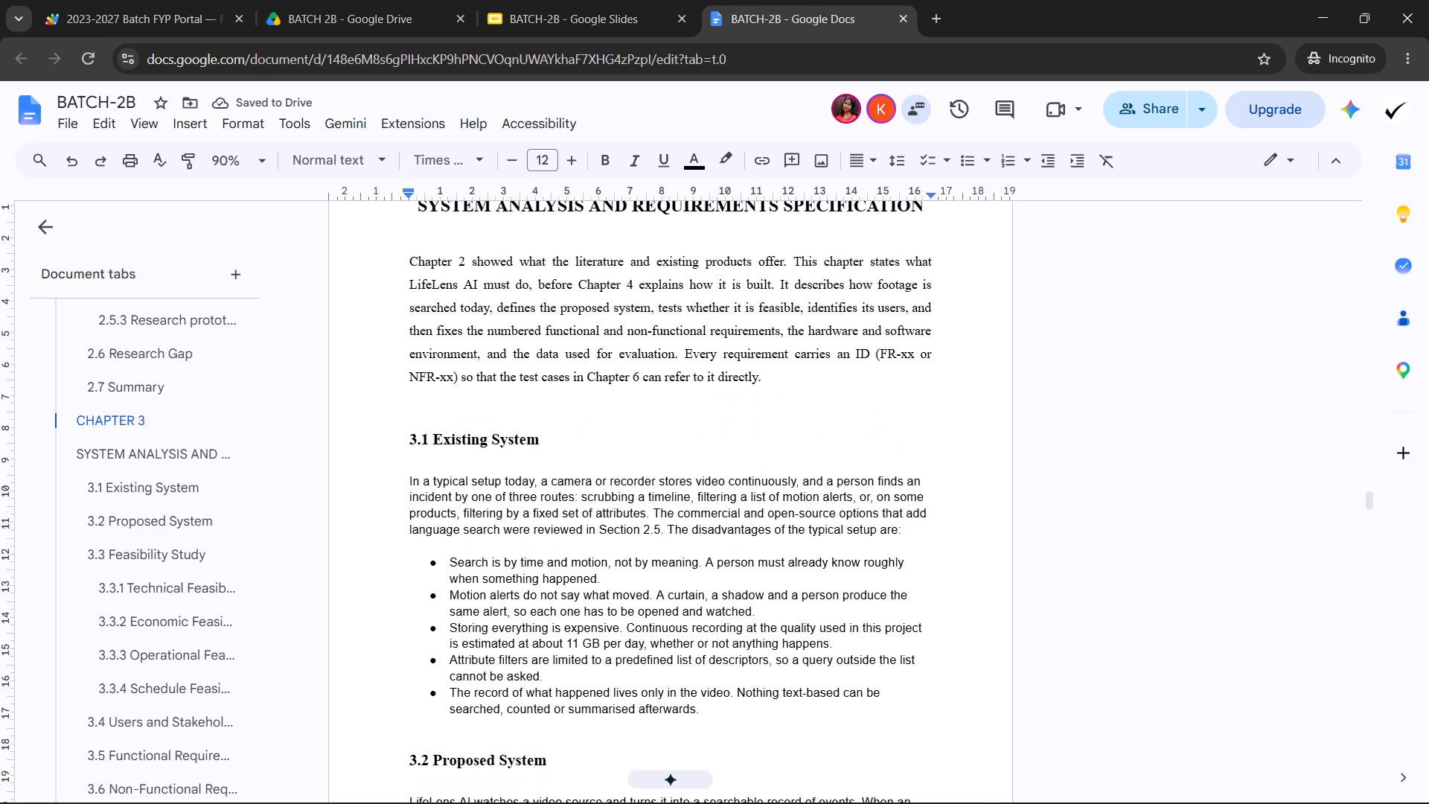
click(475, 248)
click(465, 234)
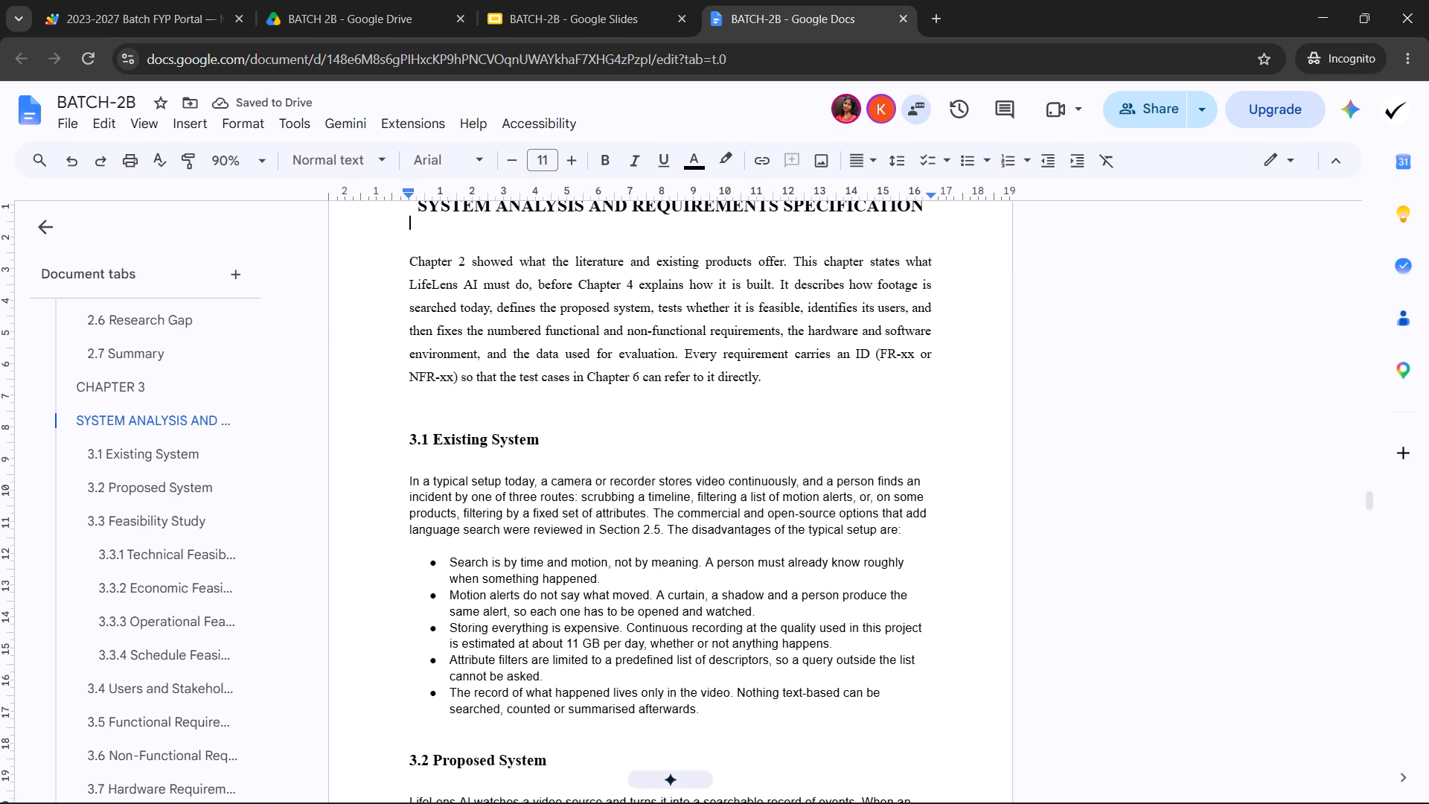
scroll(596, 433, up, 2)
scroll(587, 461, down, 3)
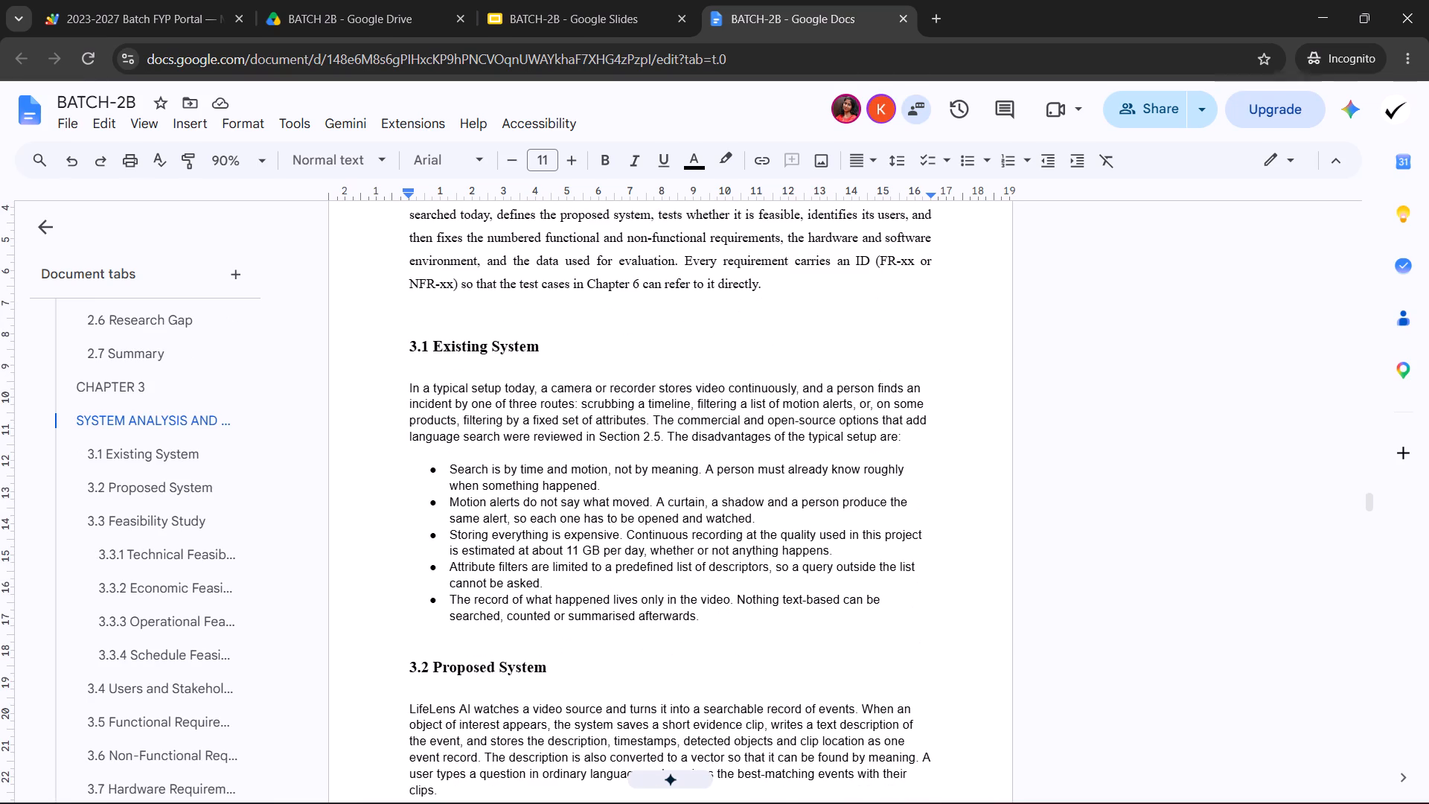
drag(399, 395, 732, 610)
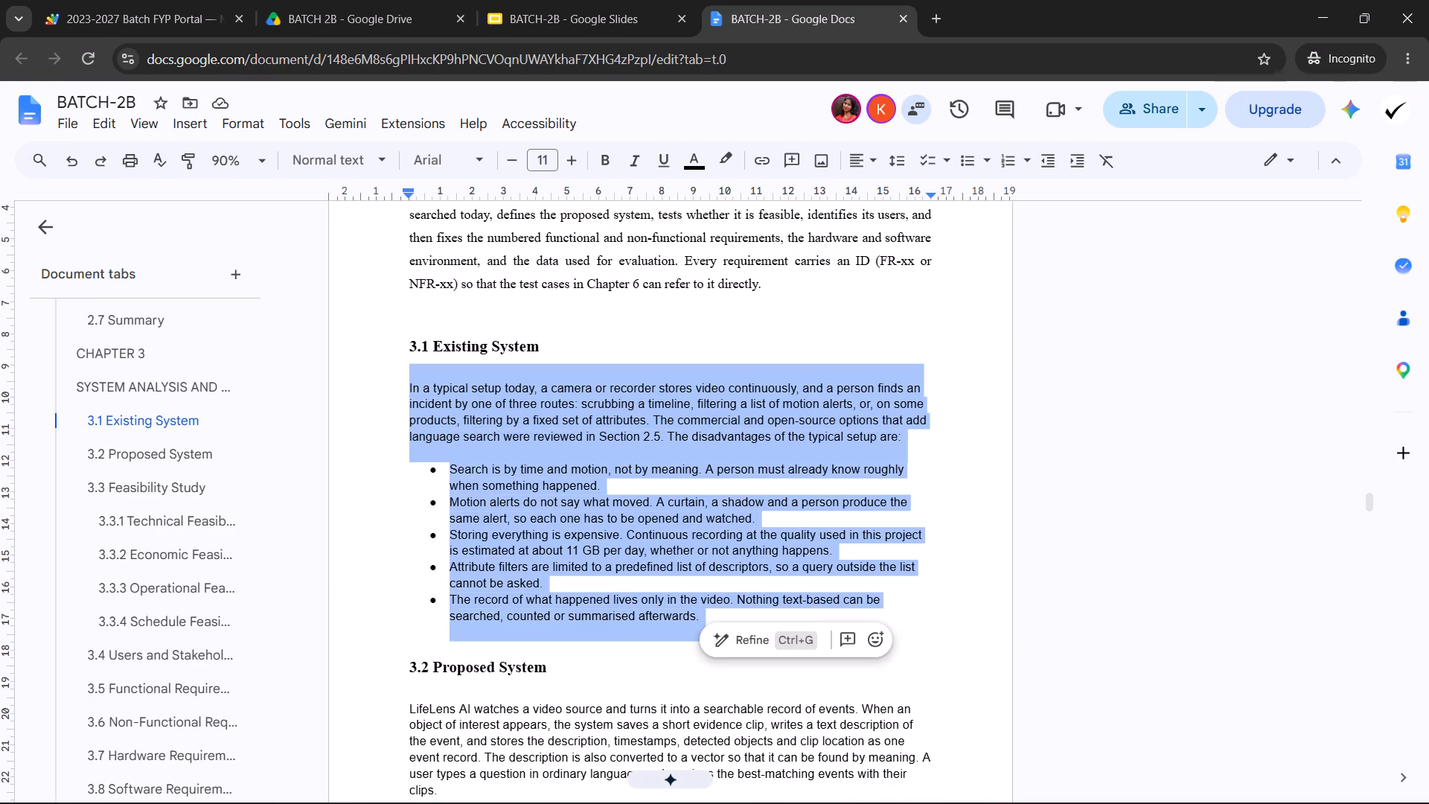
click(548, 153)
click(542, 303)
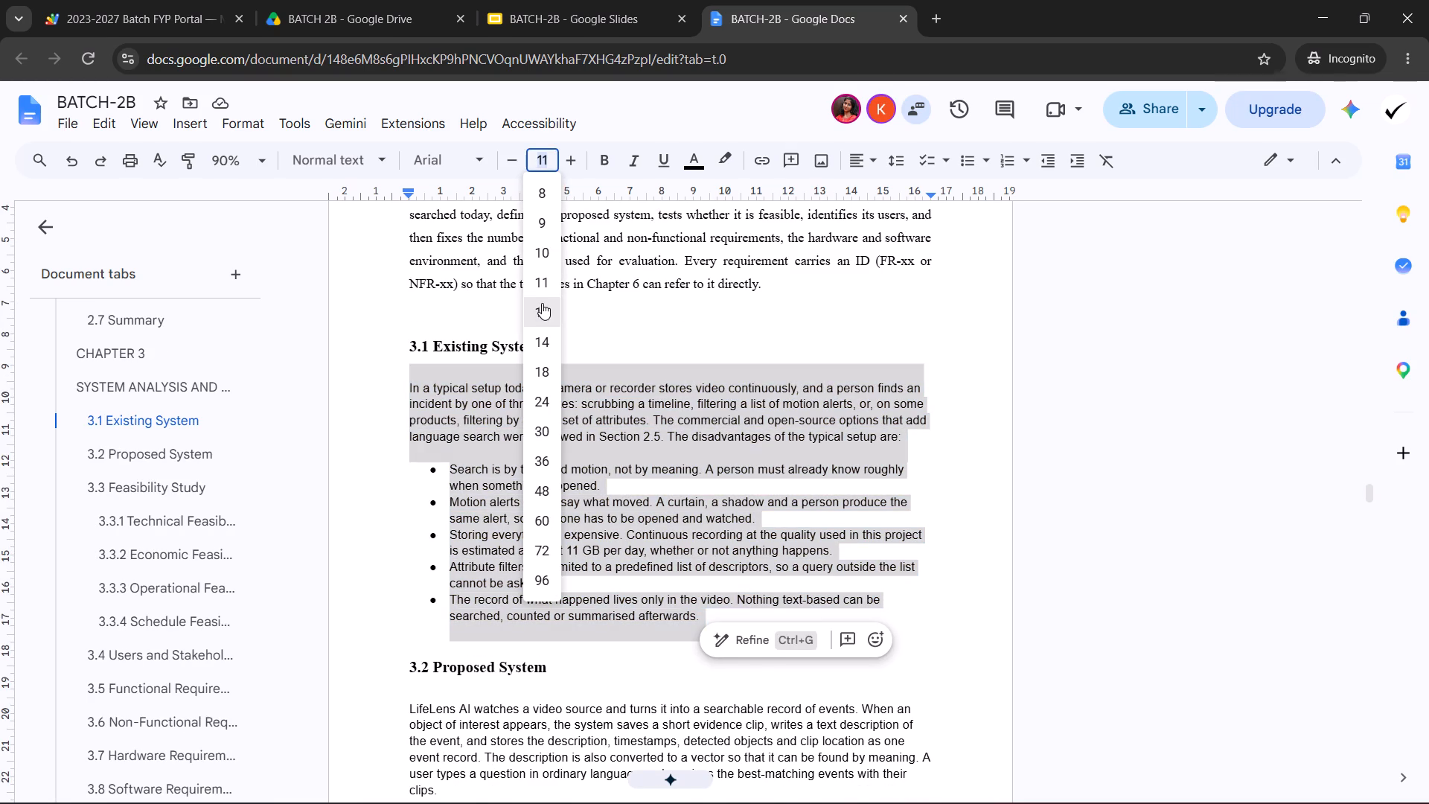
click(445, 157)
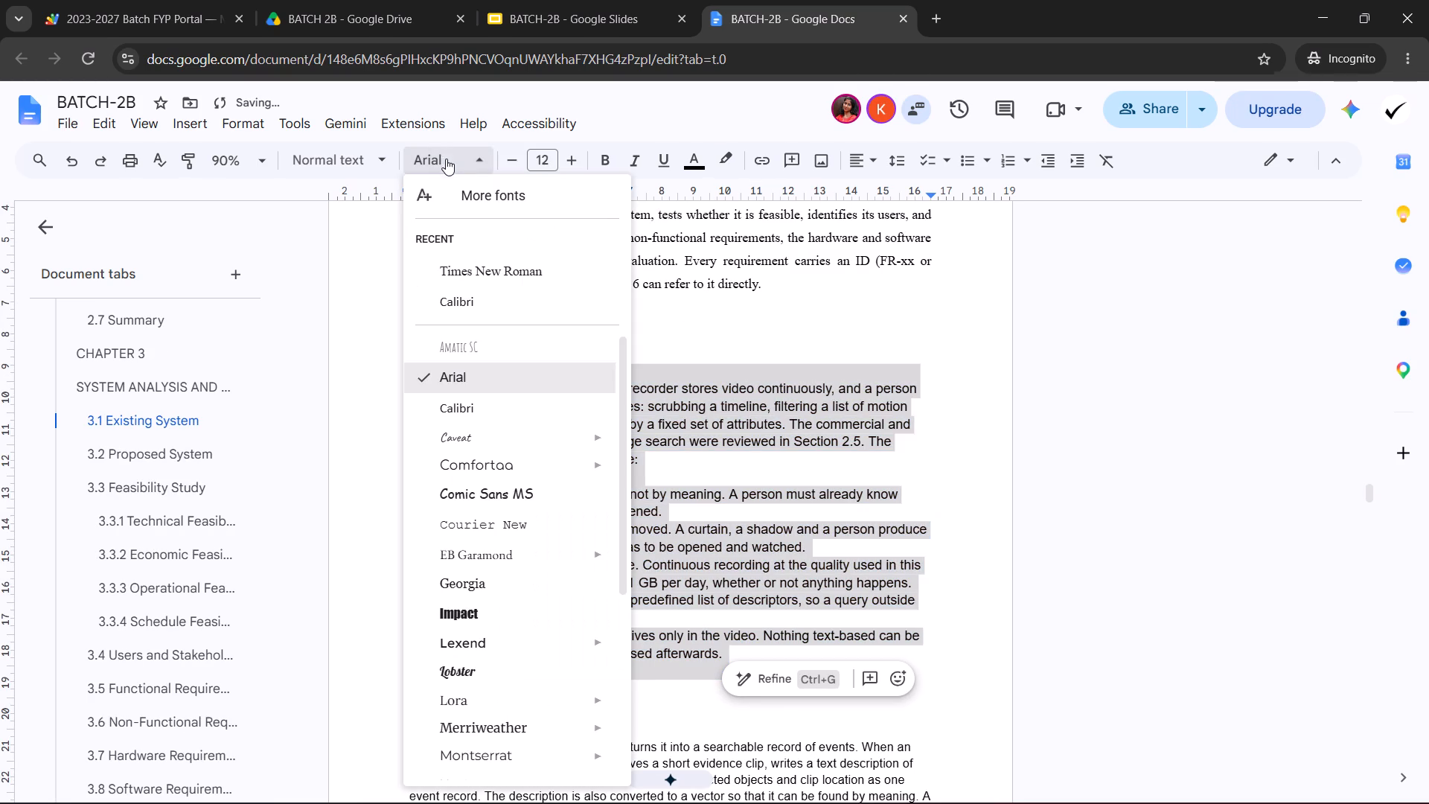
click(483, 258)
click(542, 495)
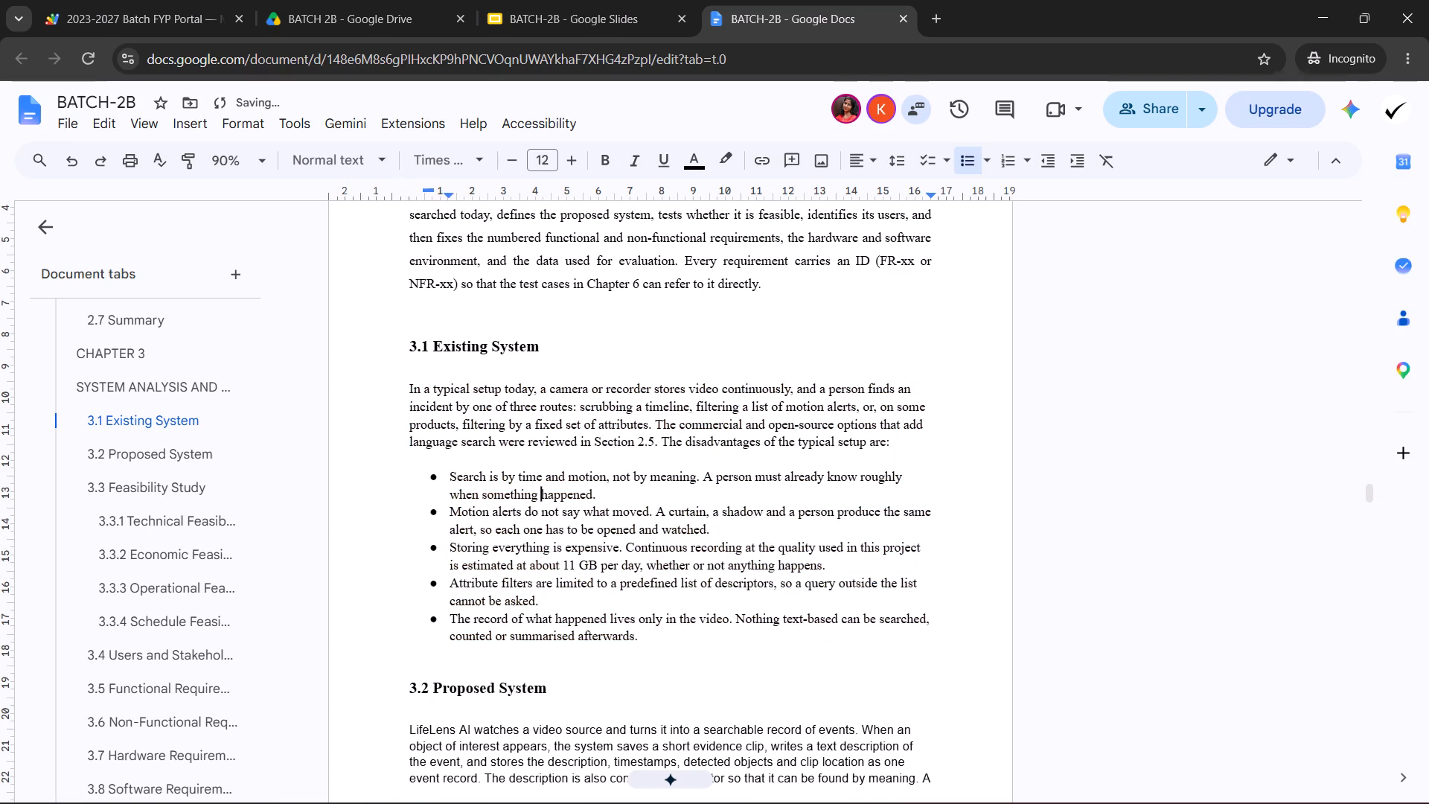
Format all body text and bullets under 3.2 Proposed System as Times New Roman, size 12.
scroll(527, 477, down, 6)
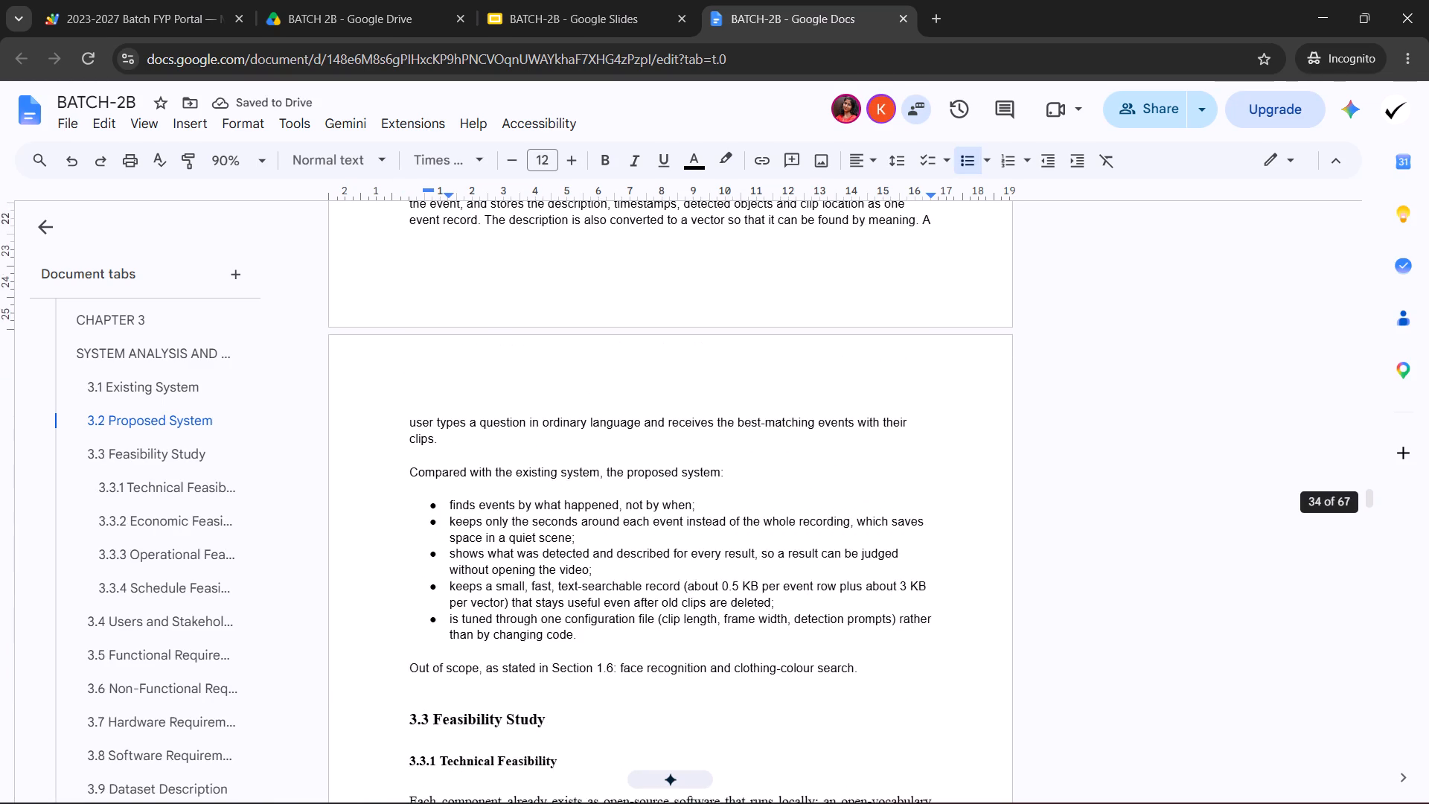
scroll(508, 435, up, 1)
drag(404, 265, 737, 539)
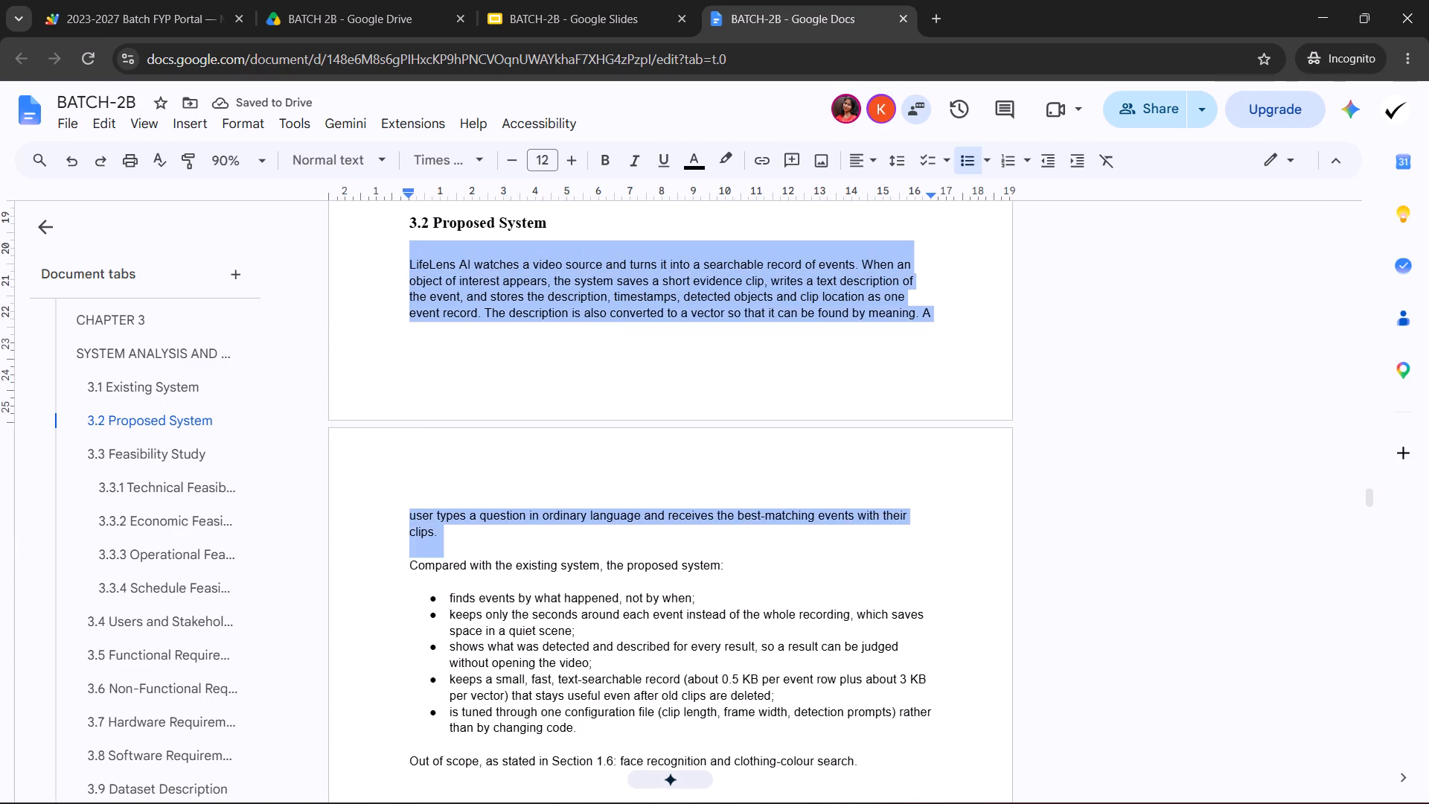
drag(737, 539, 840, 587)
scroll(735, 544, down, 2)
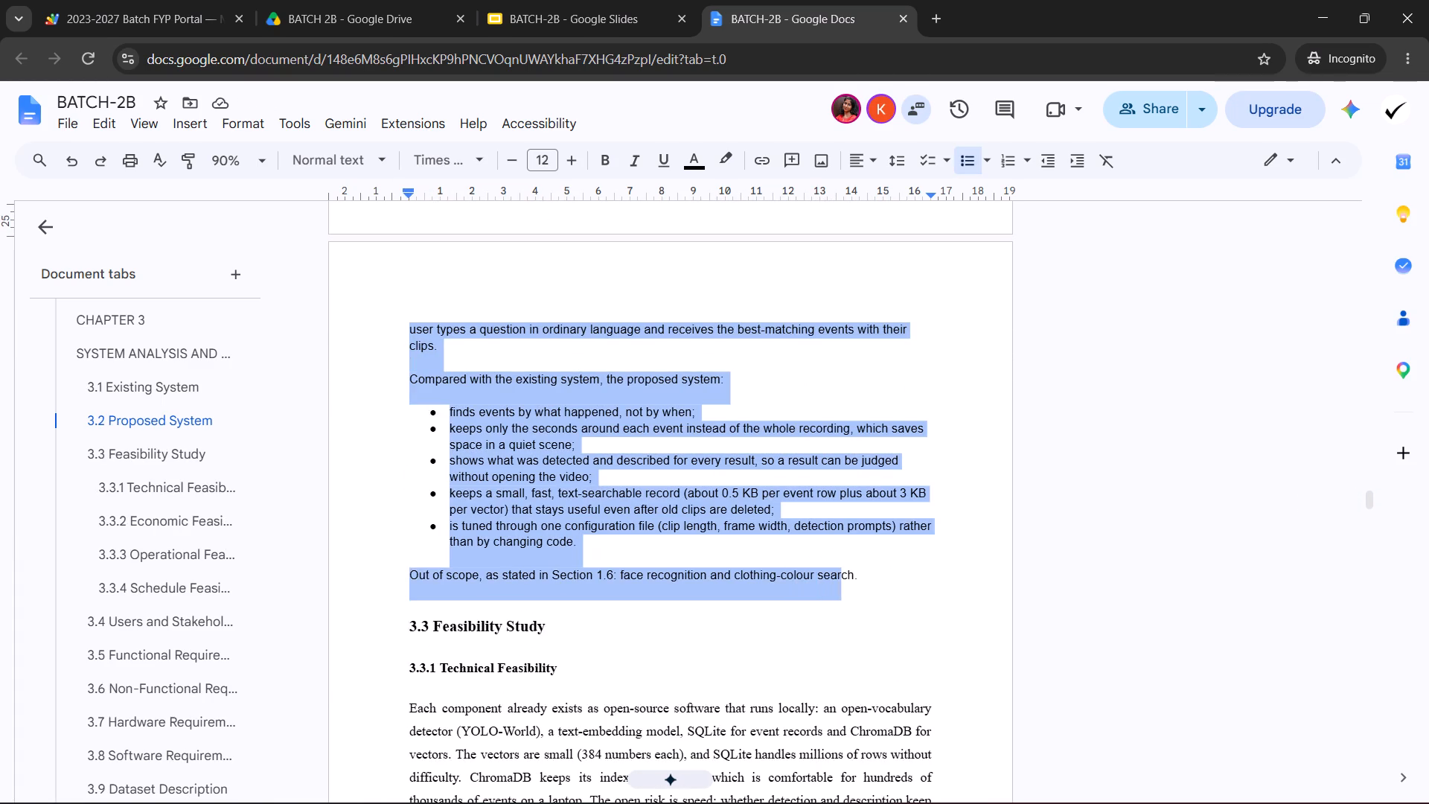
drag(840, 587, 873, 588)
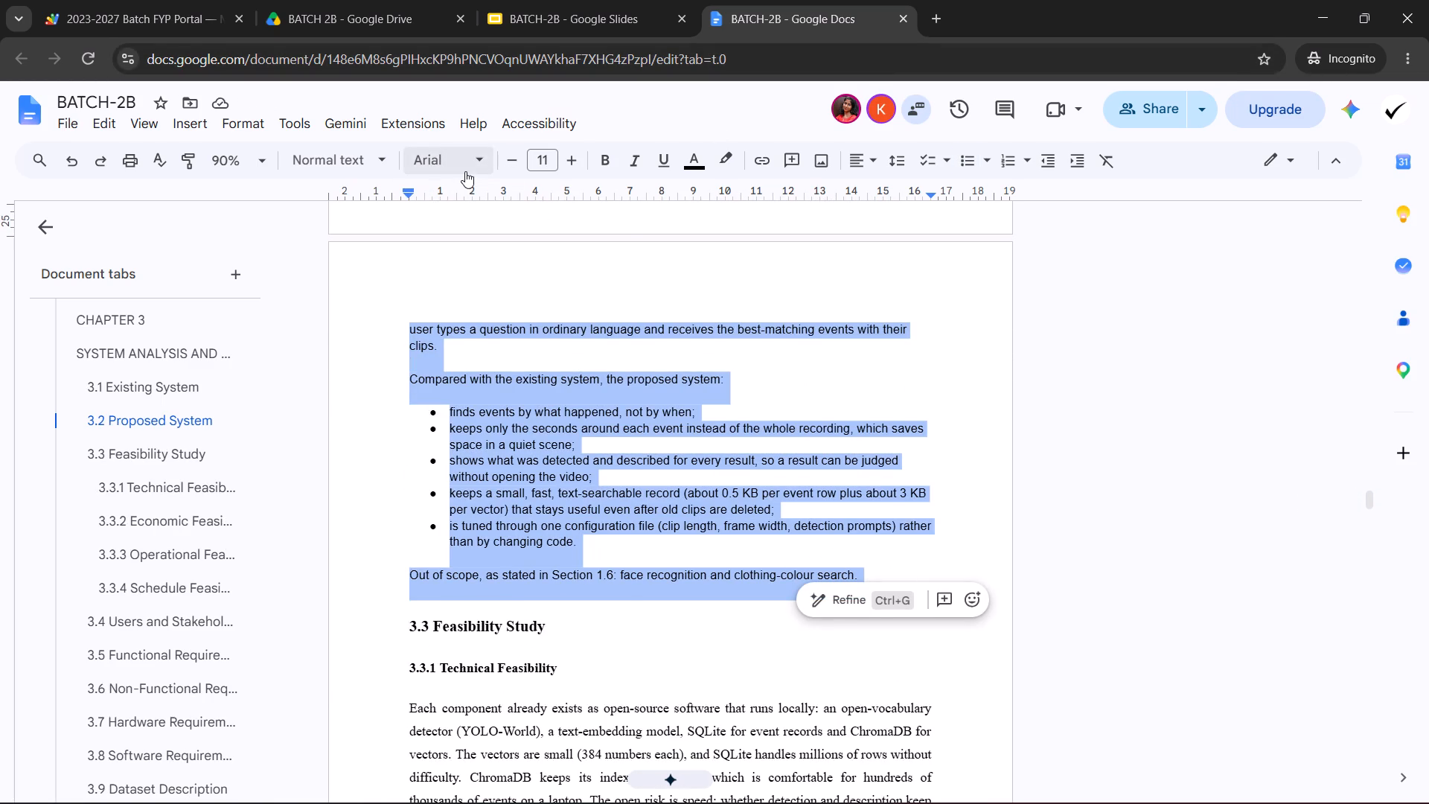
click(465, 171)
click(484, 268)
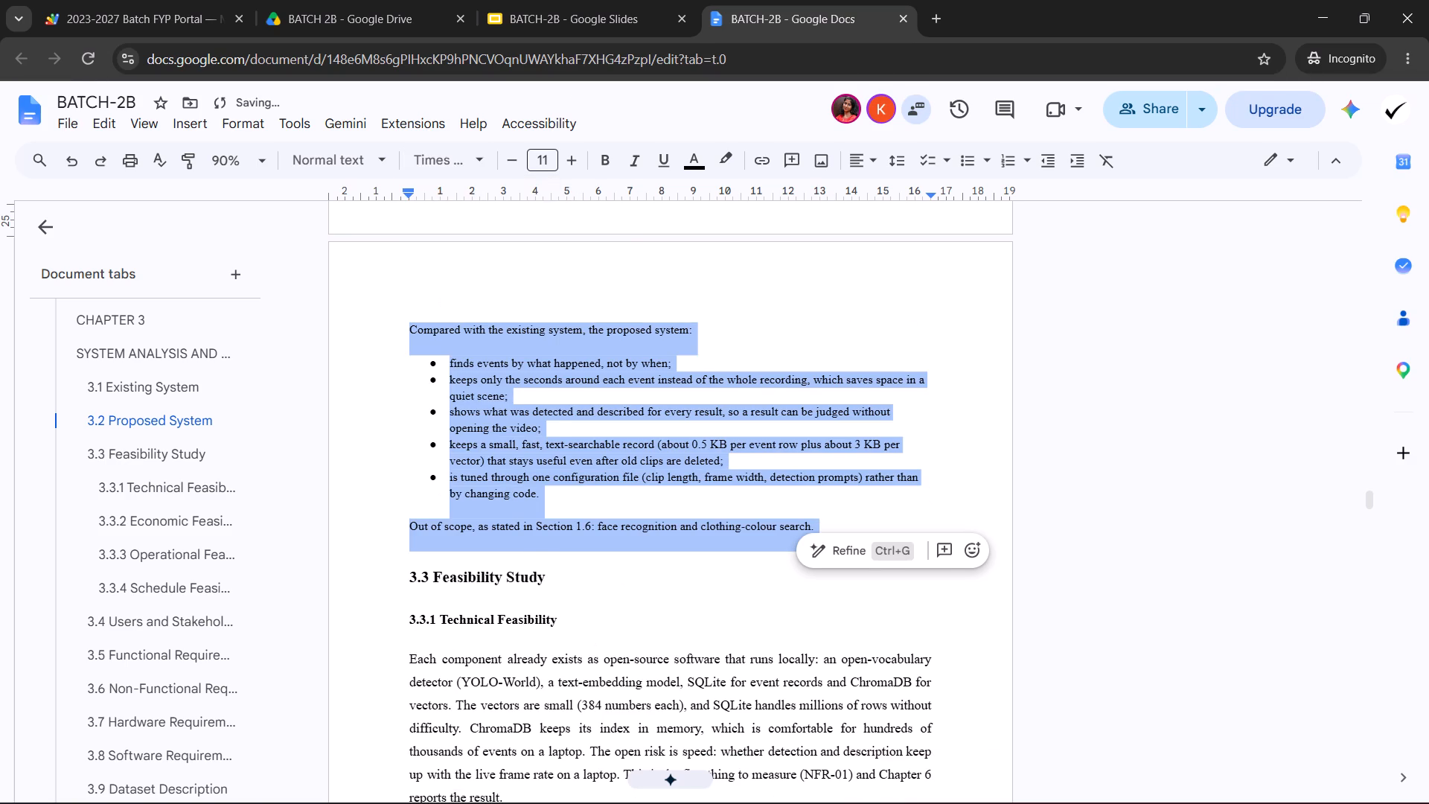
click(547, 159)
click(543, 306)
click(605, 470)
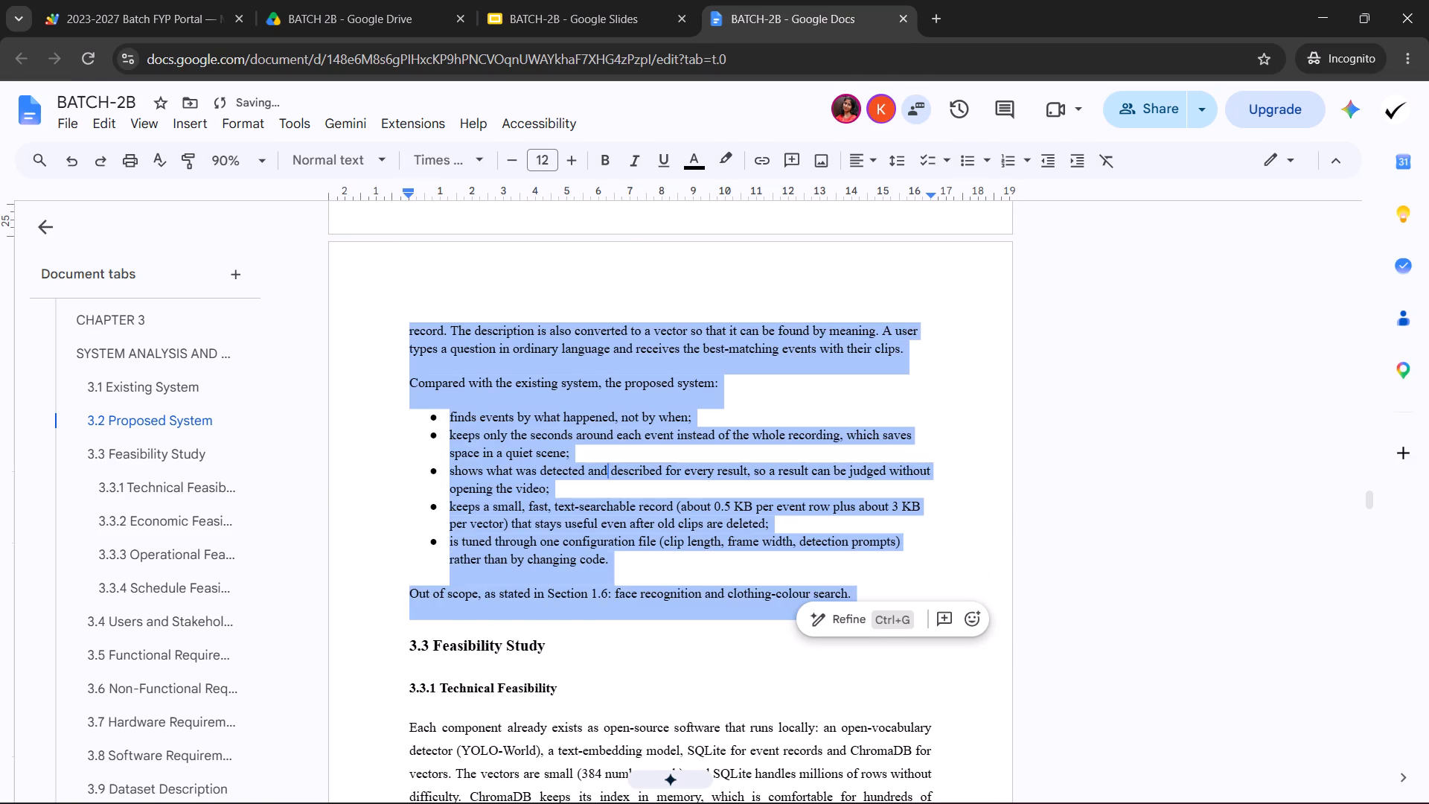
Check the formatting of Section 3.3 Feasibility Study, including the phase schedule table under 3.3.4.
scroll(600, 443, down, 3)
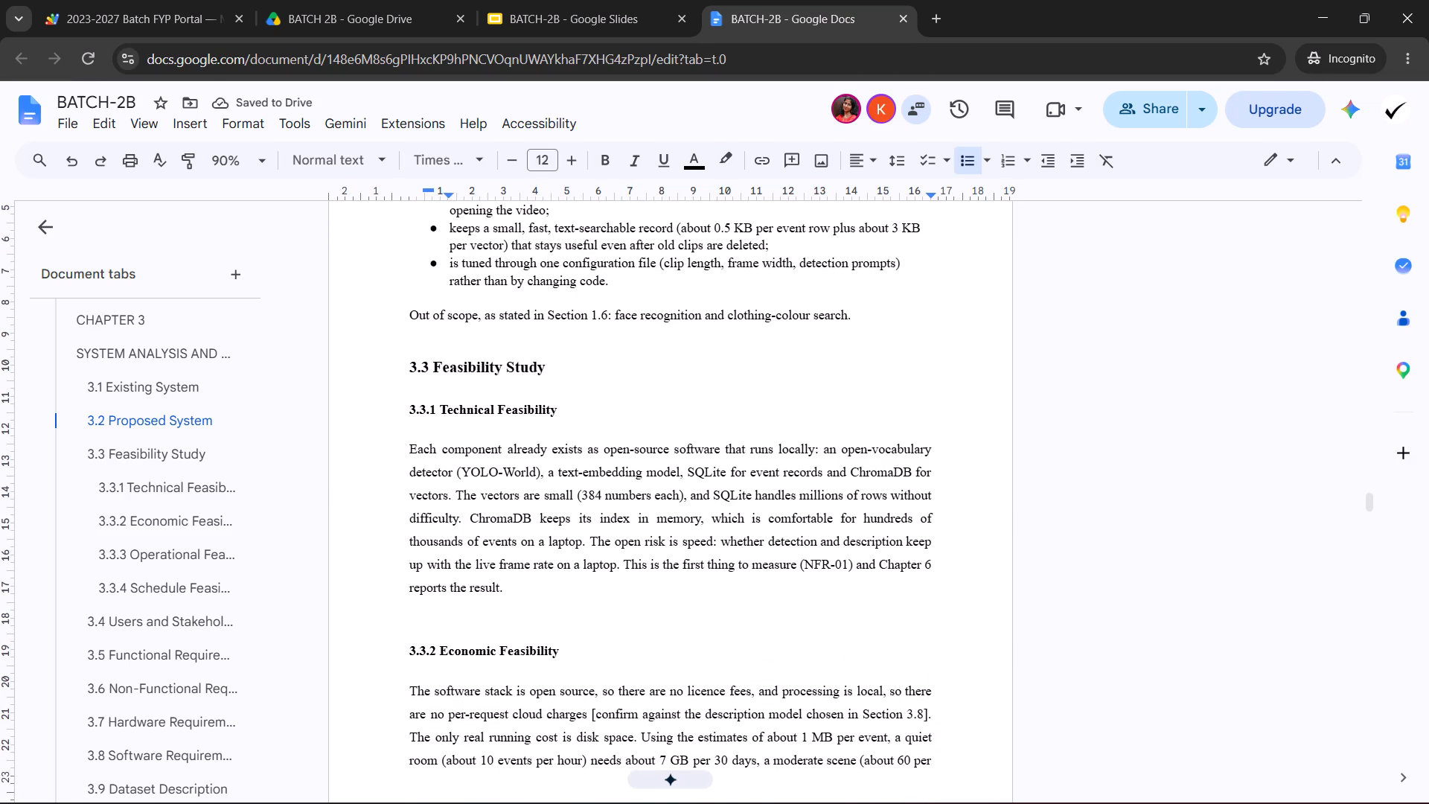
scroll(538, 393, down, 9)
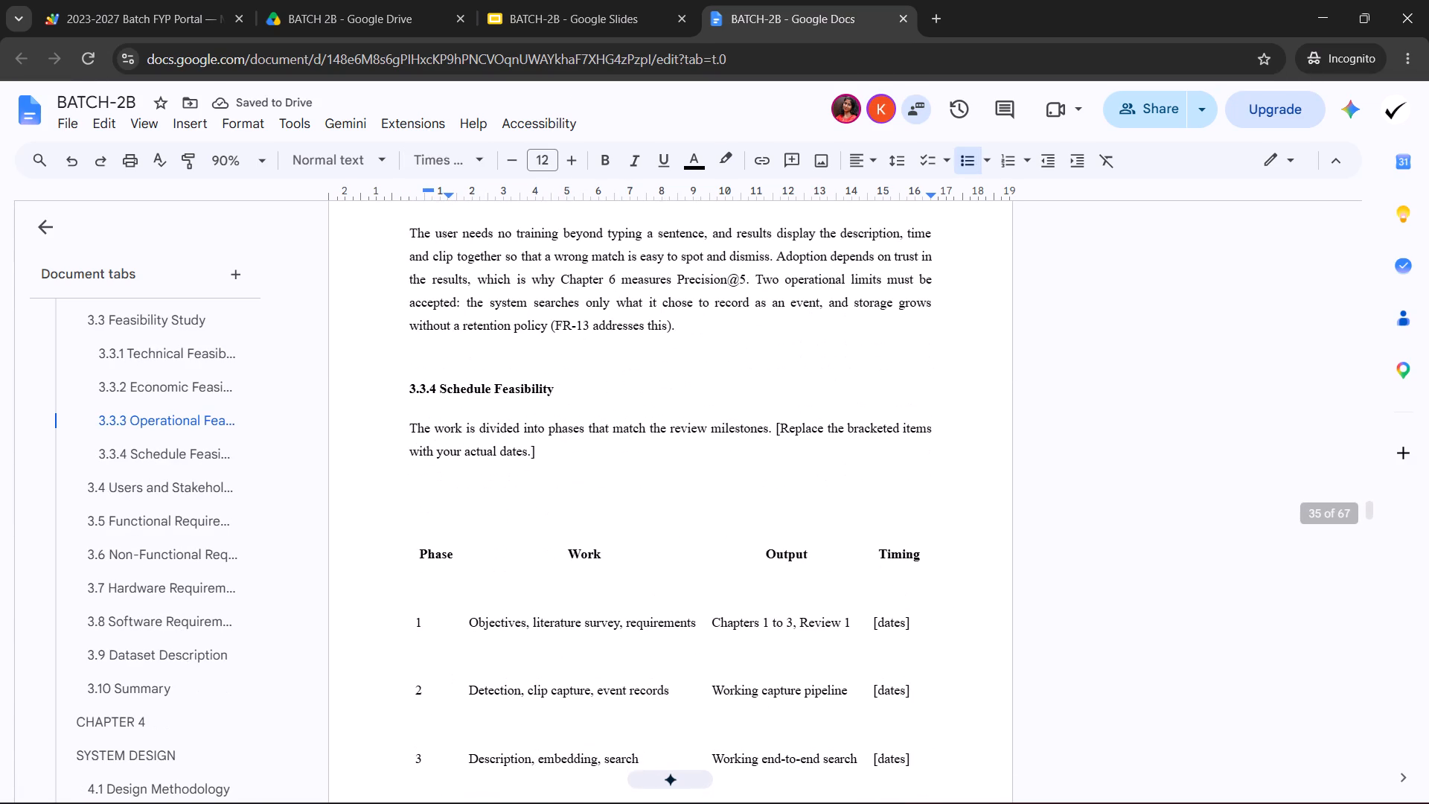
click(447, 508)
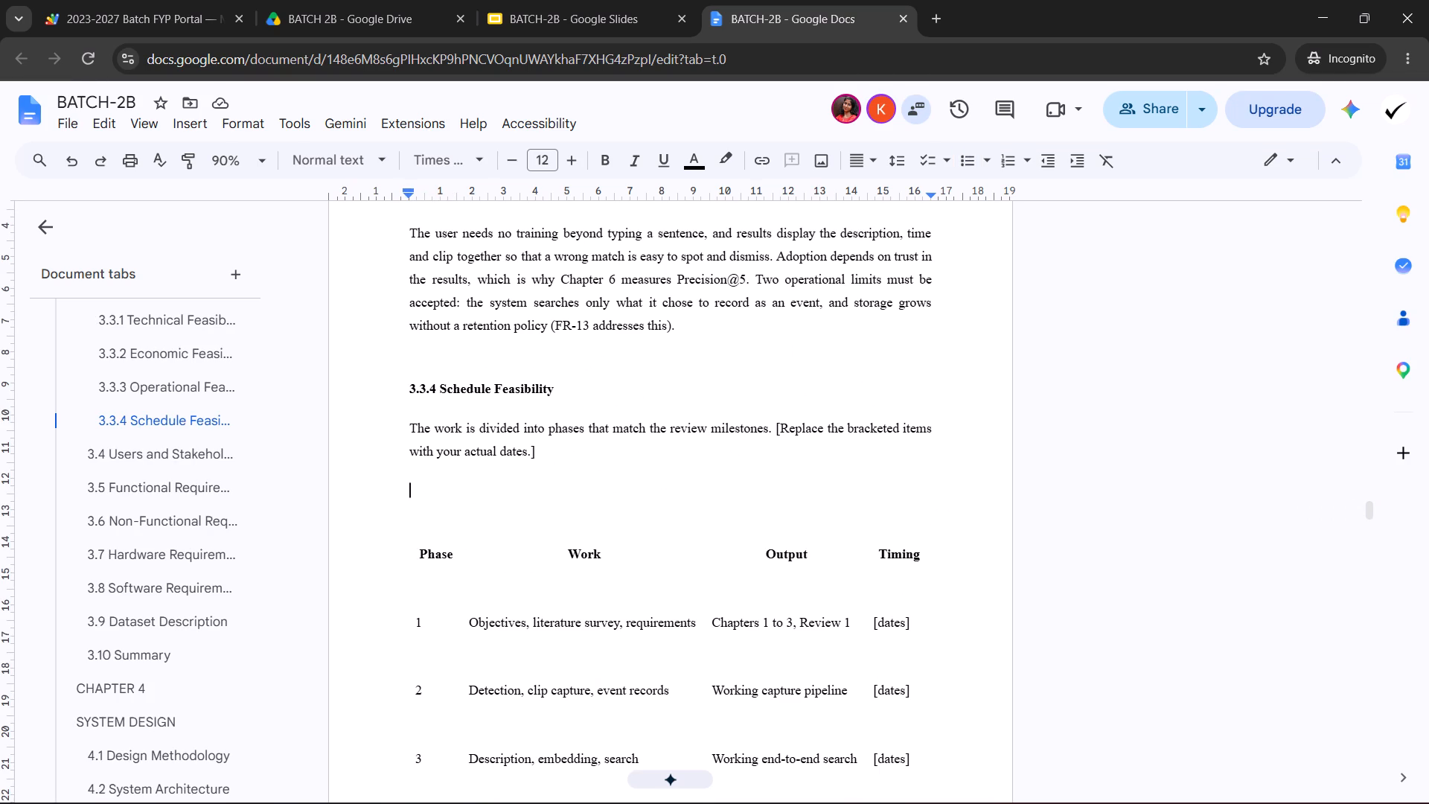
scroll(721, 424, down, 3)
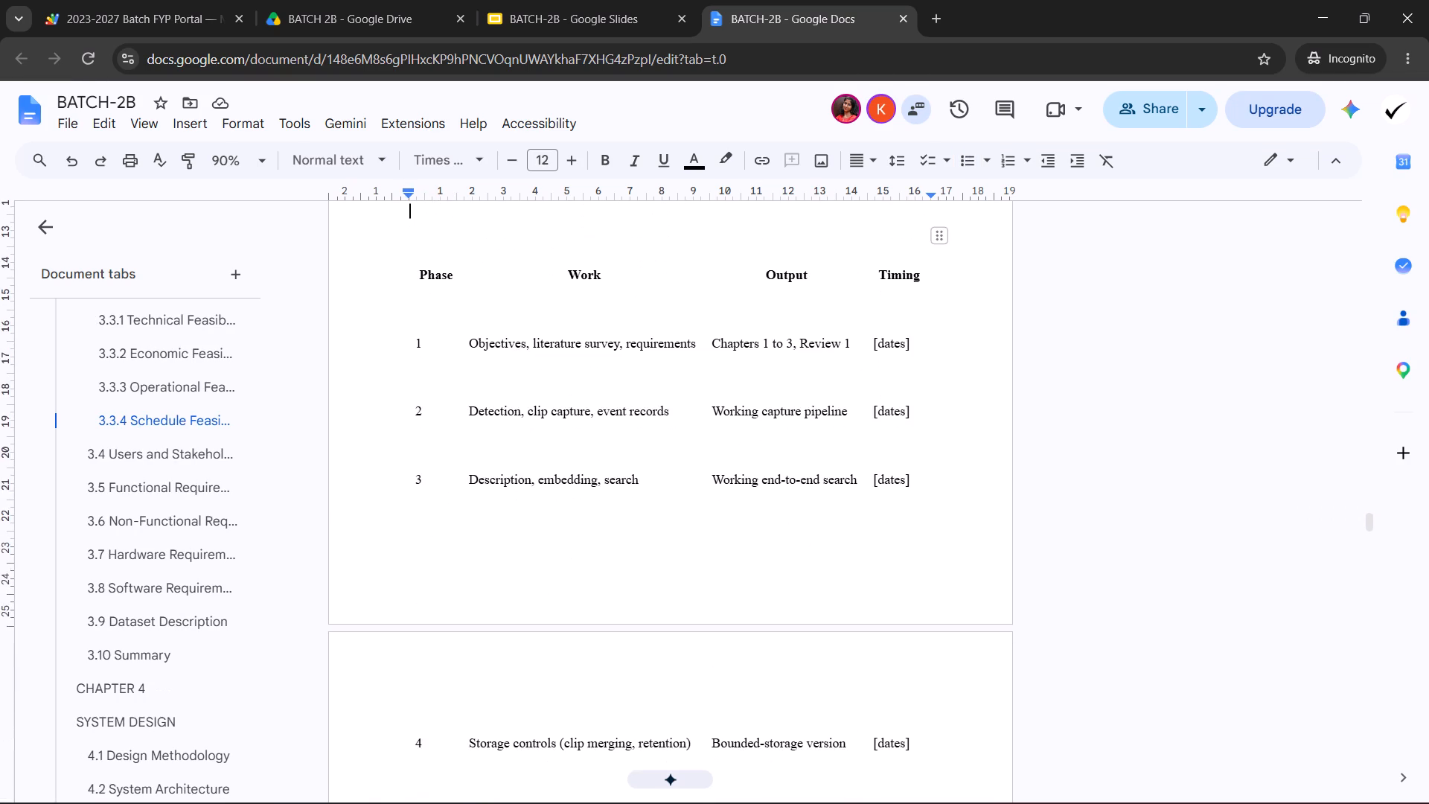
scroll(723, 433, down, 3)
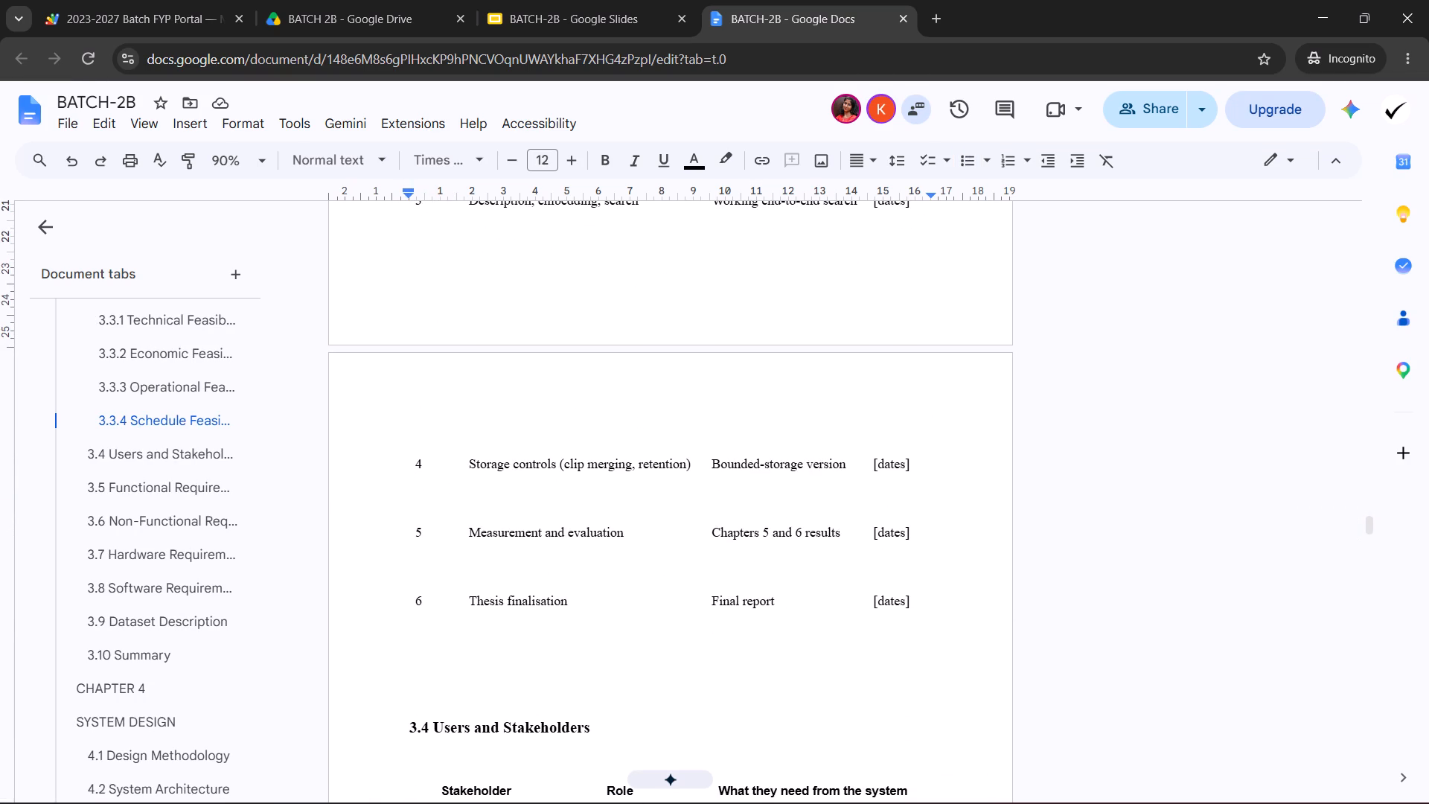
Remove the extra blank line between the phase schedule table and the 3.4 Users and Stakeholders heading.
scroll(540, 692, down, 3)
click(498, 389)
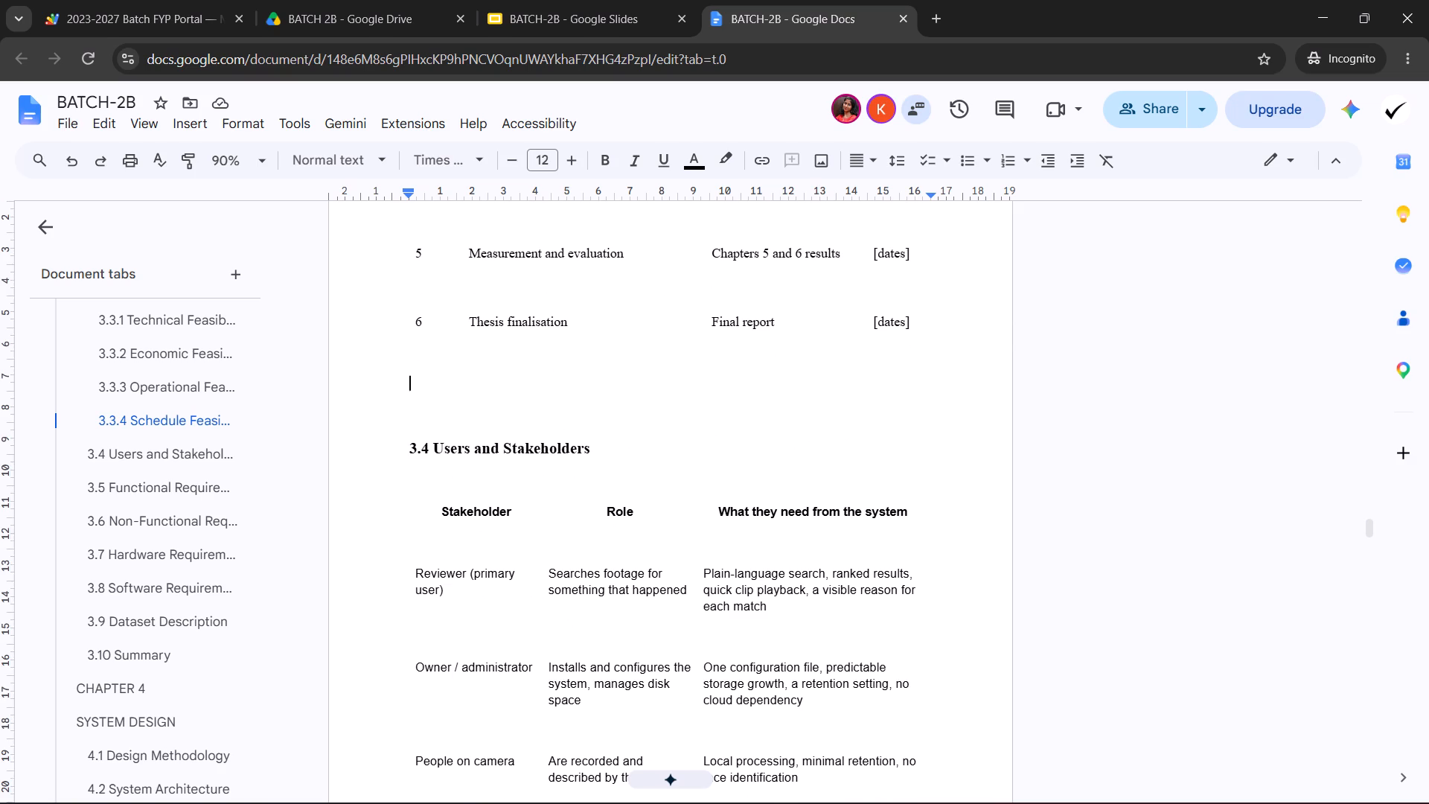
key(BackSpace)
key(BackSpace)
key(Down)
key(BackSpace)
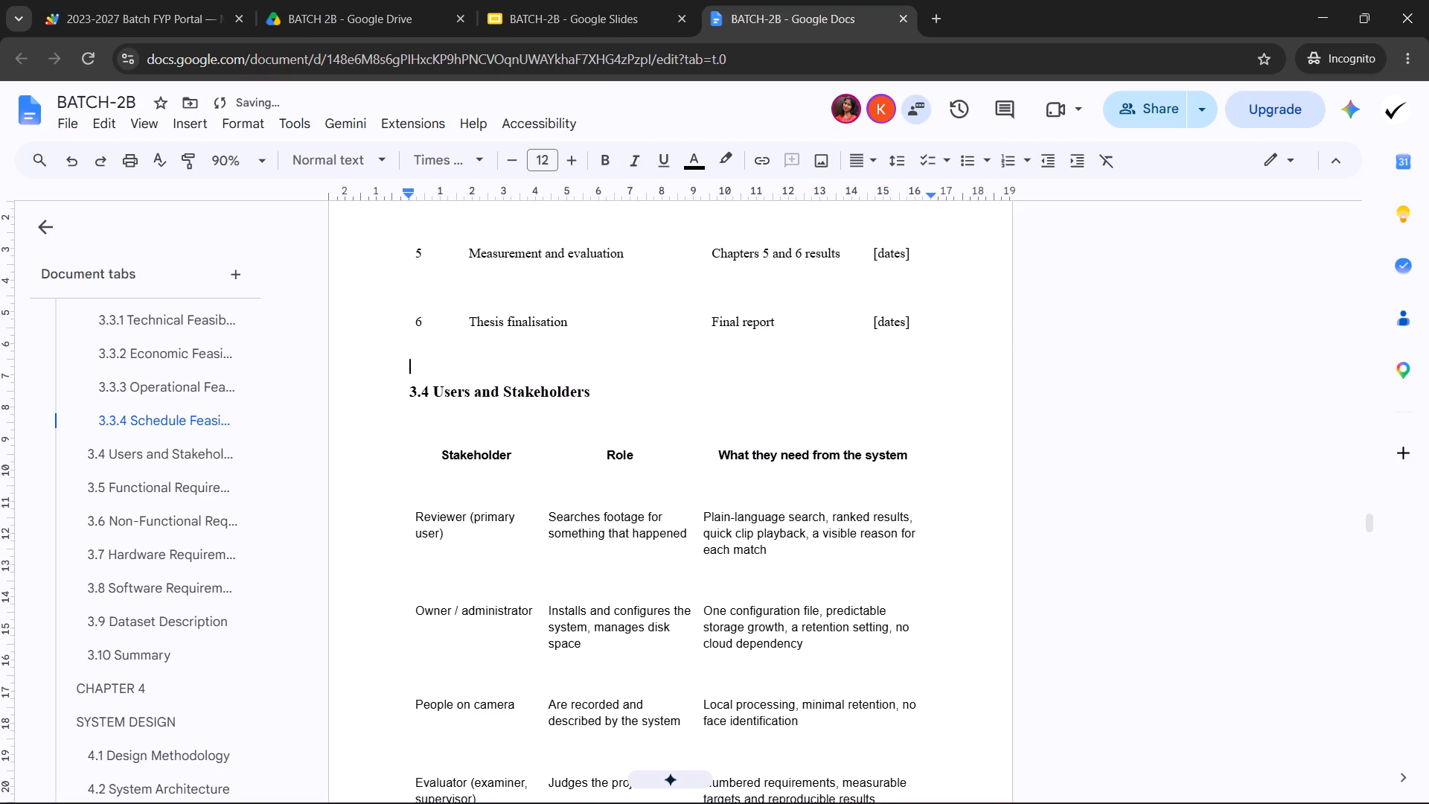
drag(435, 357, 472, 355)
key(ctrl+z)
Change the font of the 3.4 stakeholder table and the 3.5 Functional Requirements table, through row FR-14, to Times New Roman.
scroll(670, 419, down, 8)
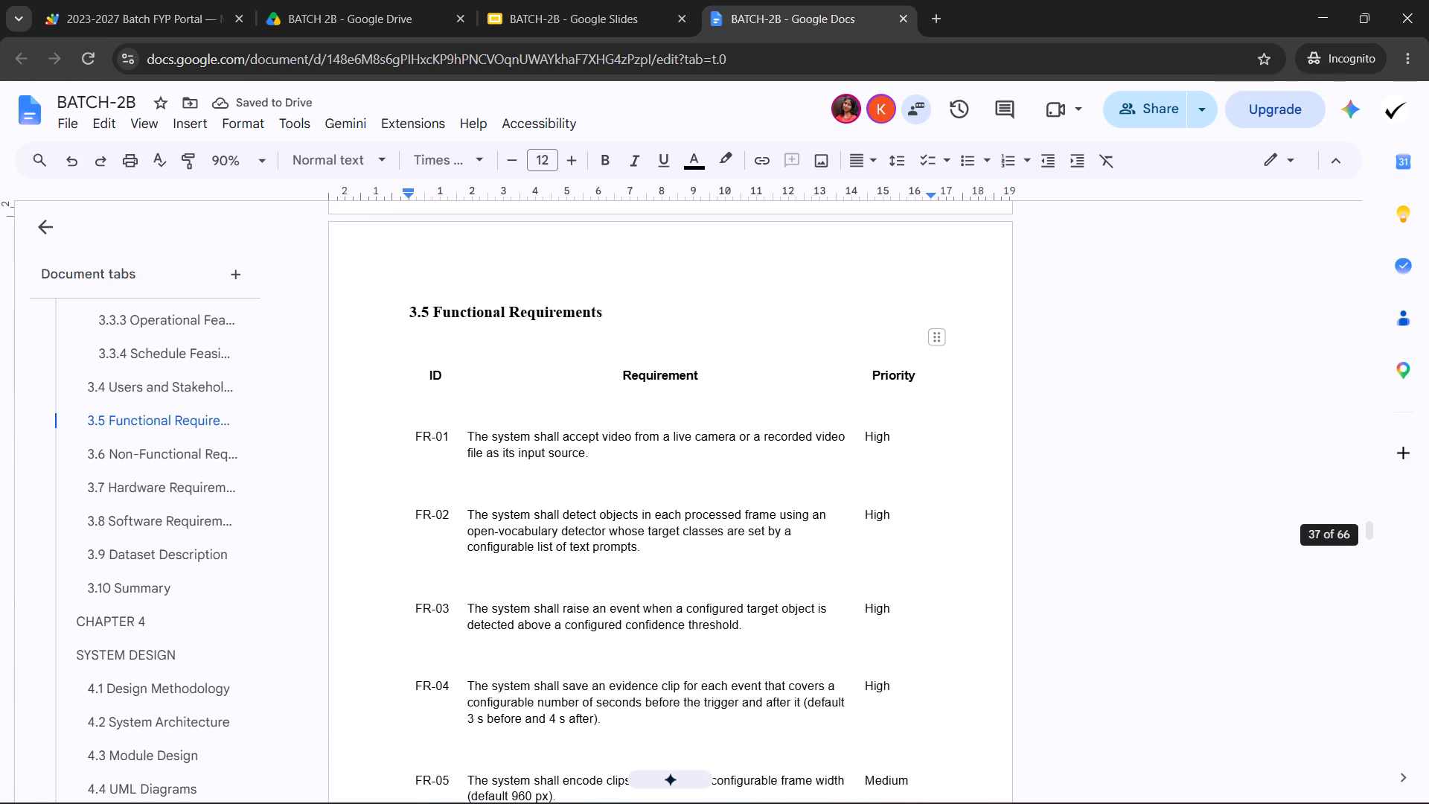
scroll(653, 619, down, 4)
scroll(715, 645, up, 14)
scroll(723, 707, up, 2)
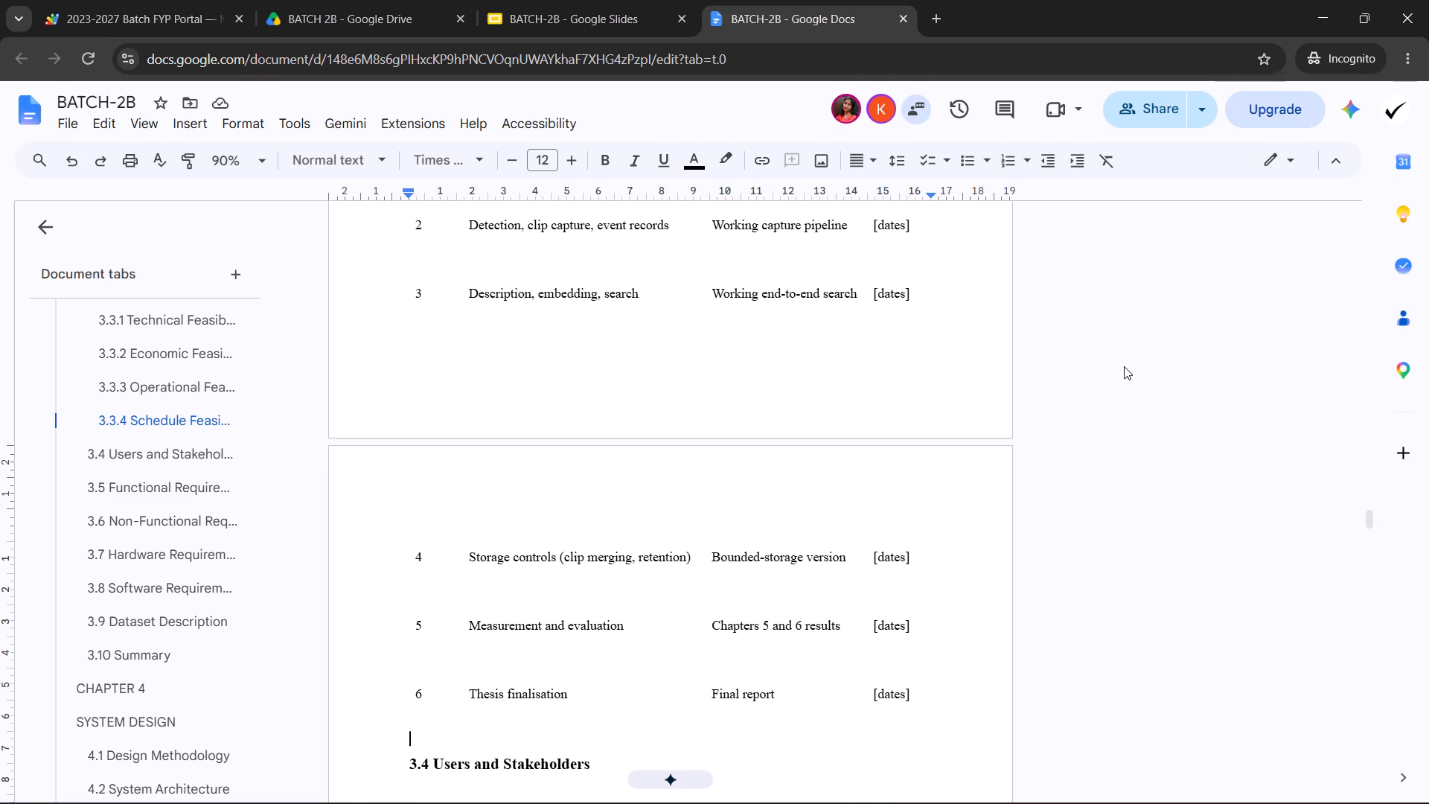
scroll(1115, 367, down, 4)
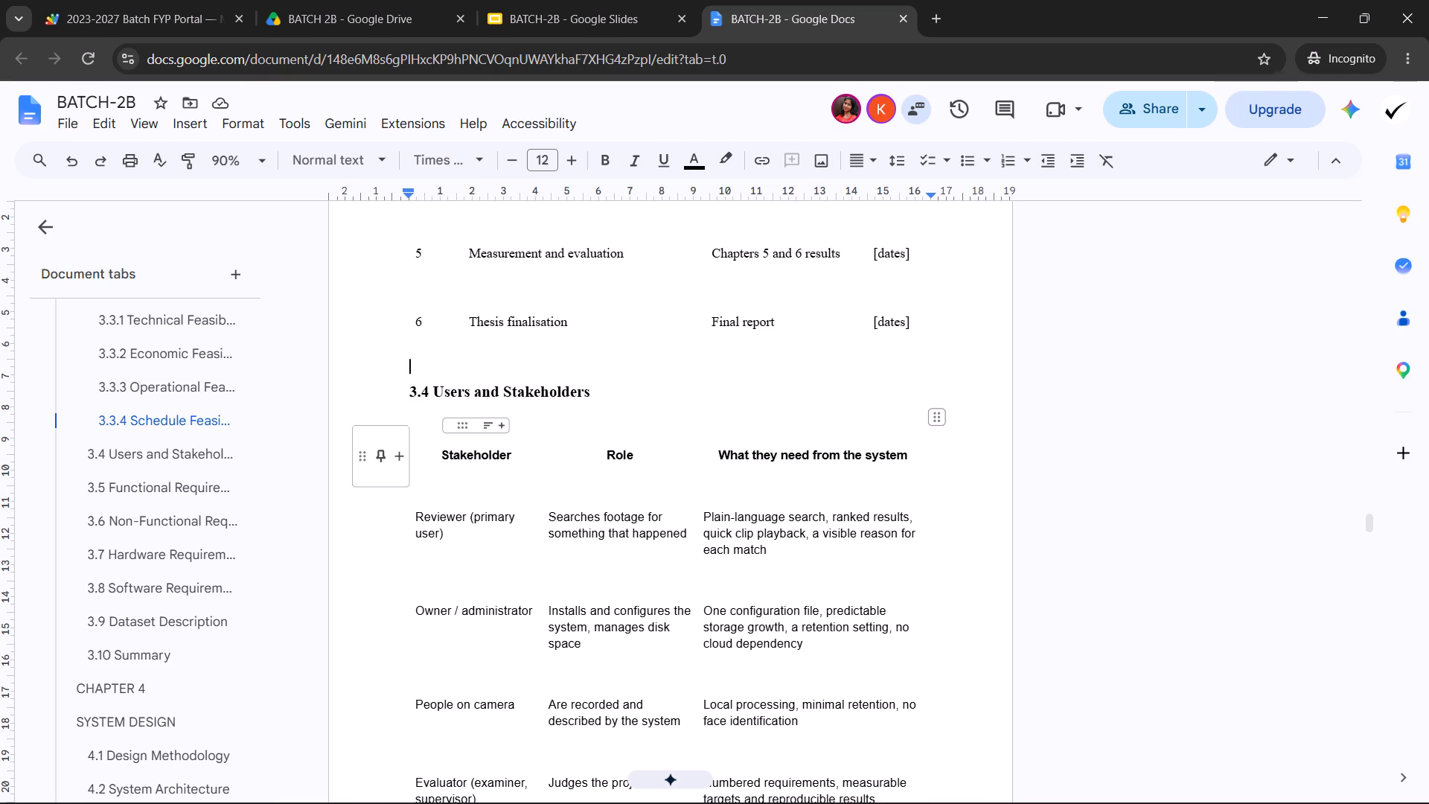
drag(438, 452, 814, 616)
scroll(822, 627, down, 5)
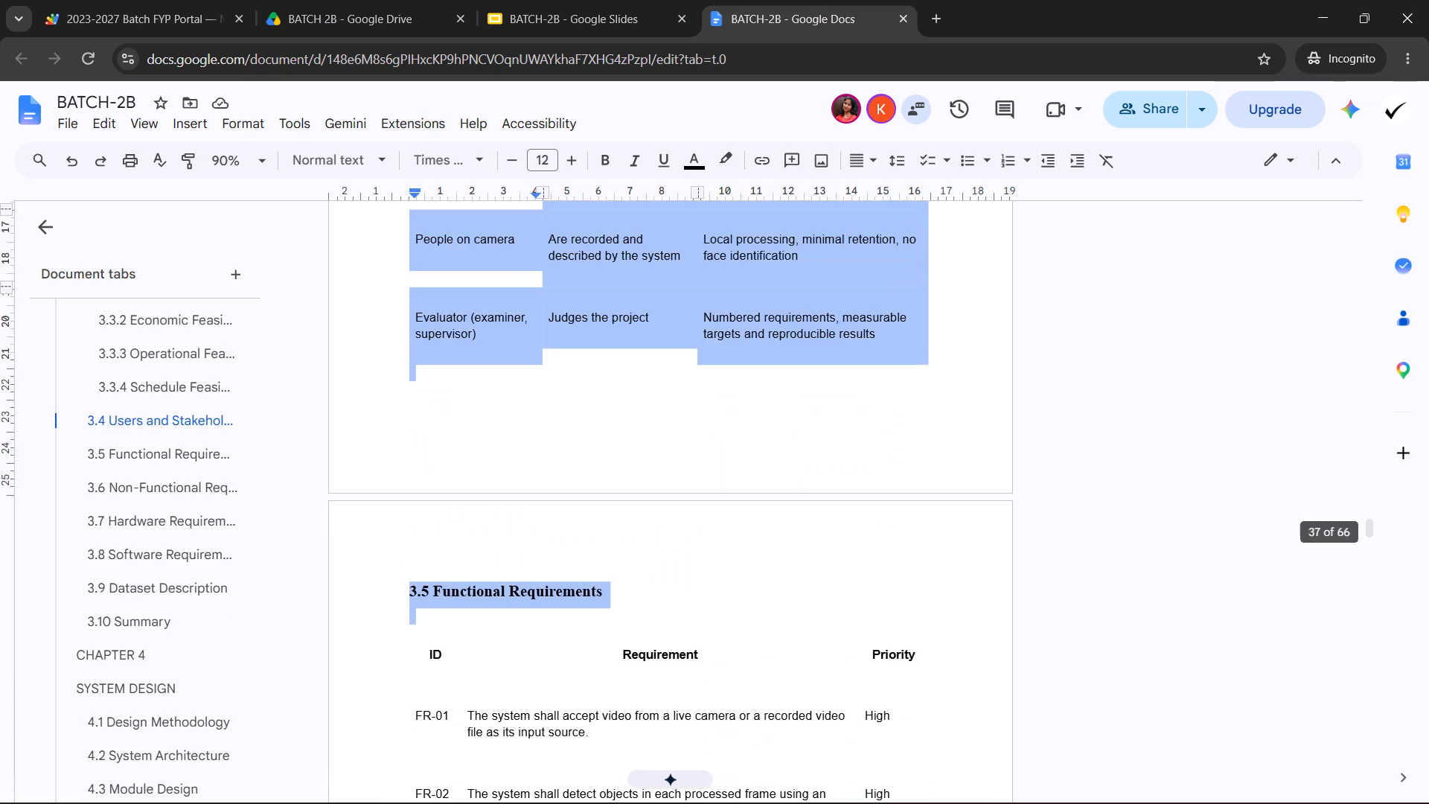
drag(814, 616, 802, 596)
scroll(813, 616, down, 4)
click(447, 150)
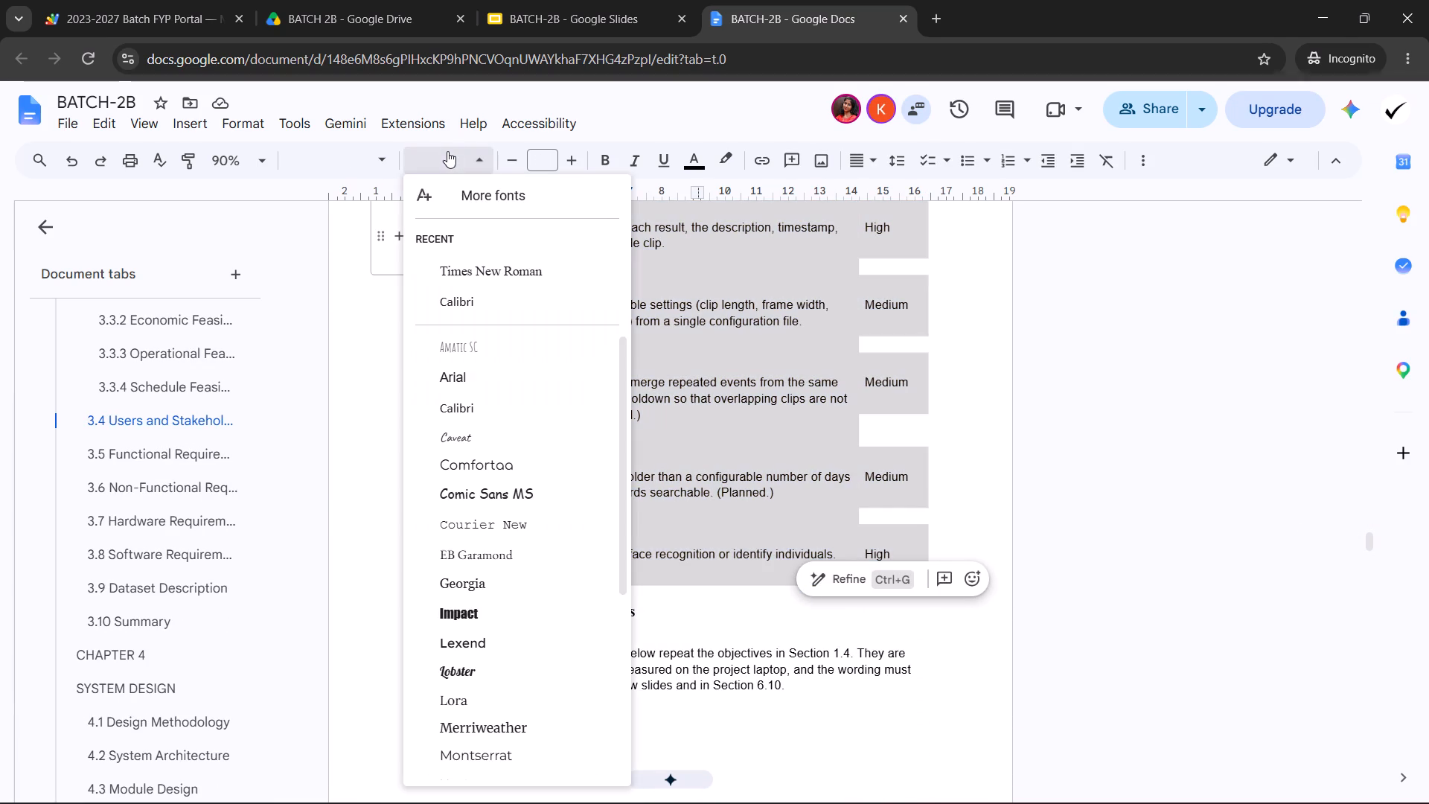
click(497, 259)
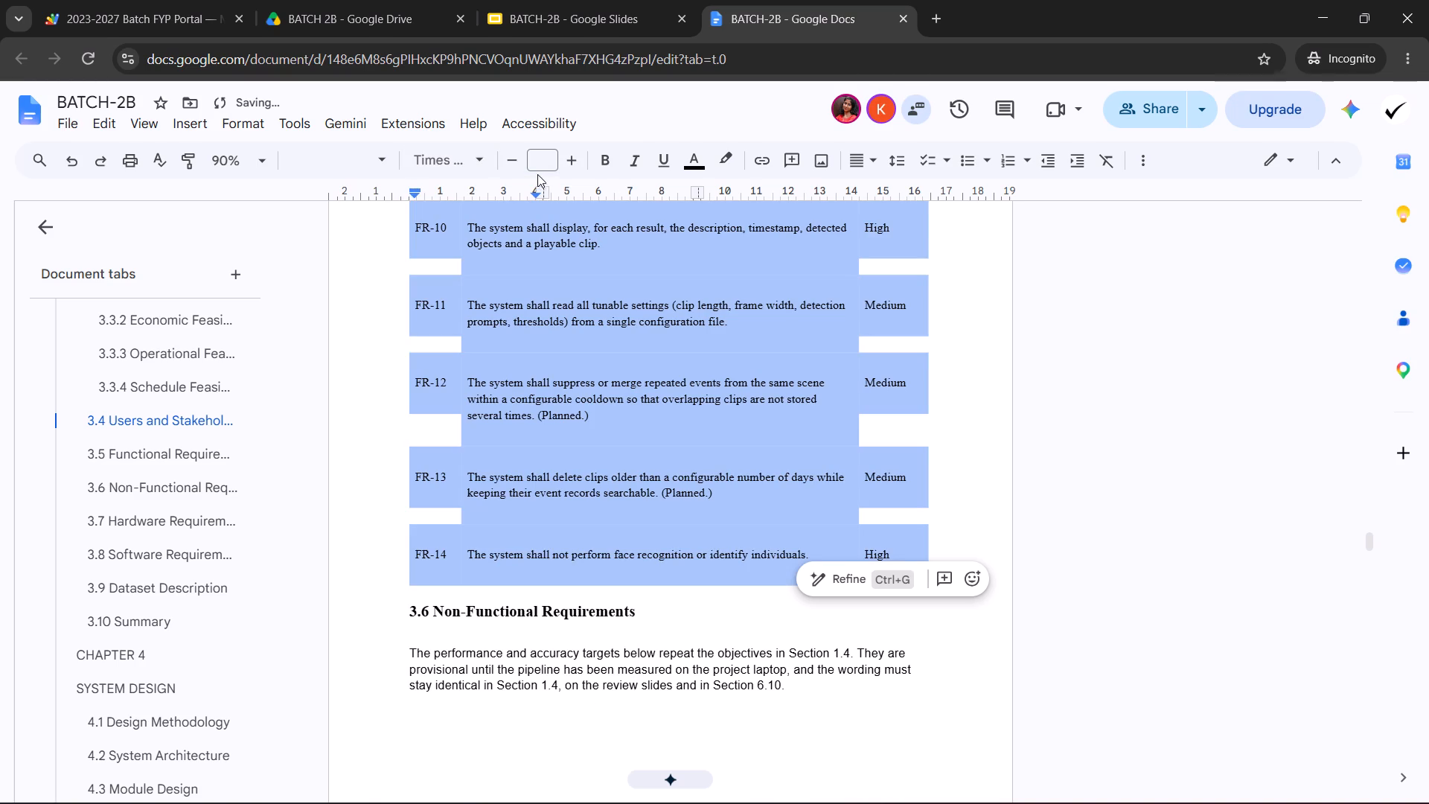
Review the formatting of the 3.5 Functional Requirements table from FR-01 to FR-14.
click(633, 427)
scroll(639, 519, up, 7)
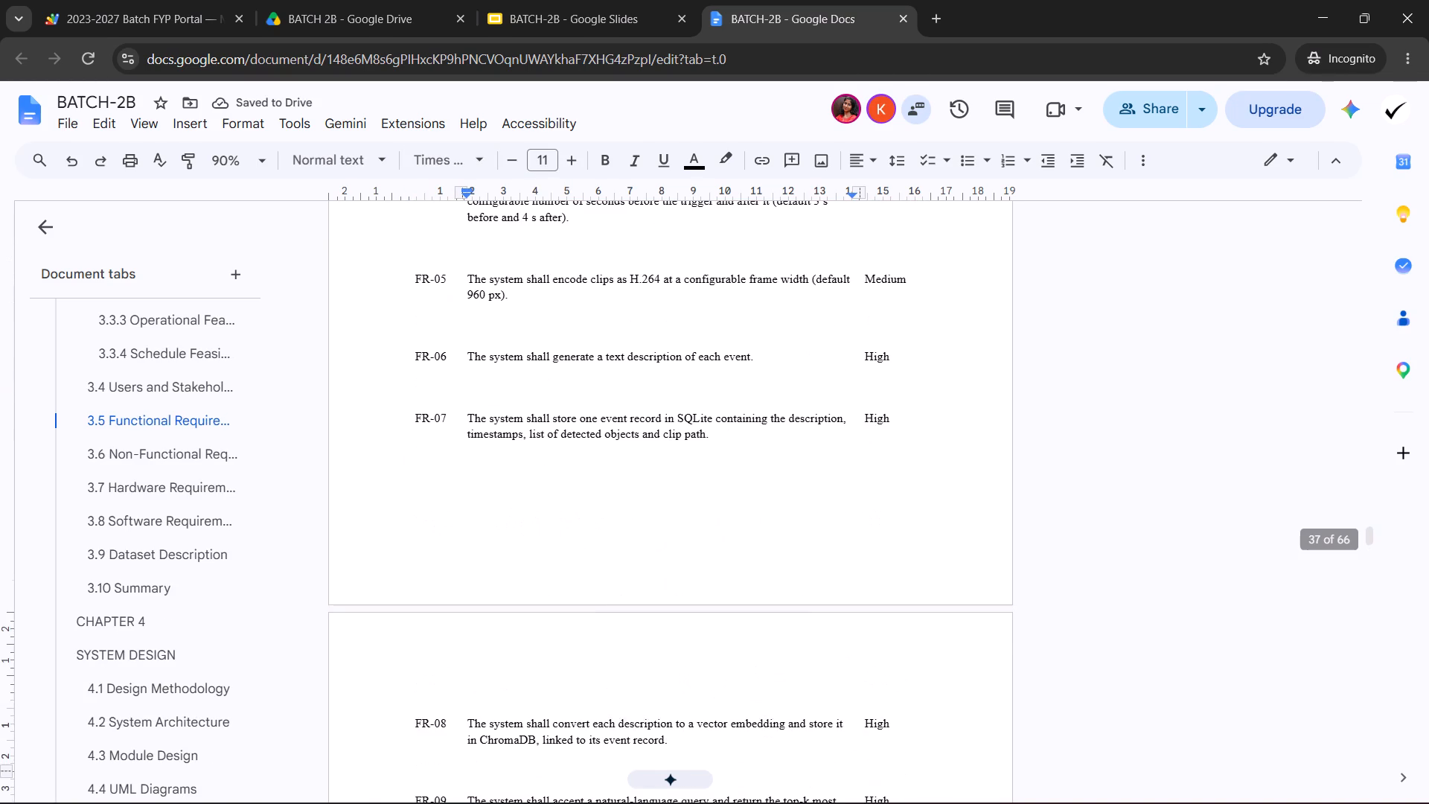
scroll(656, 500, down, 7)
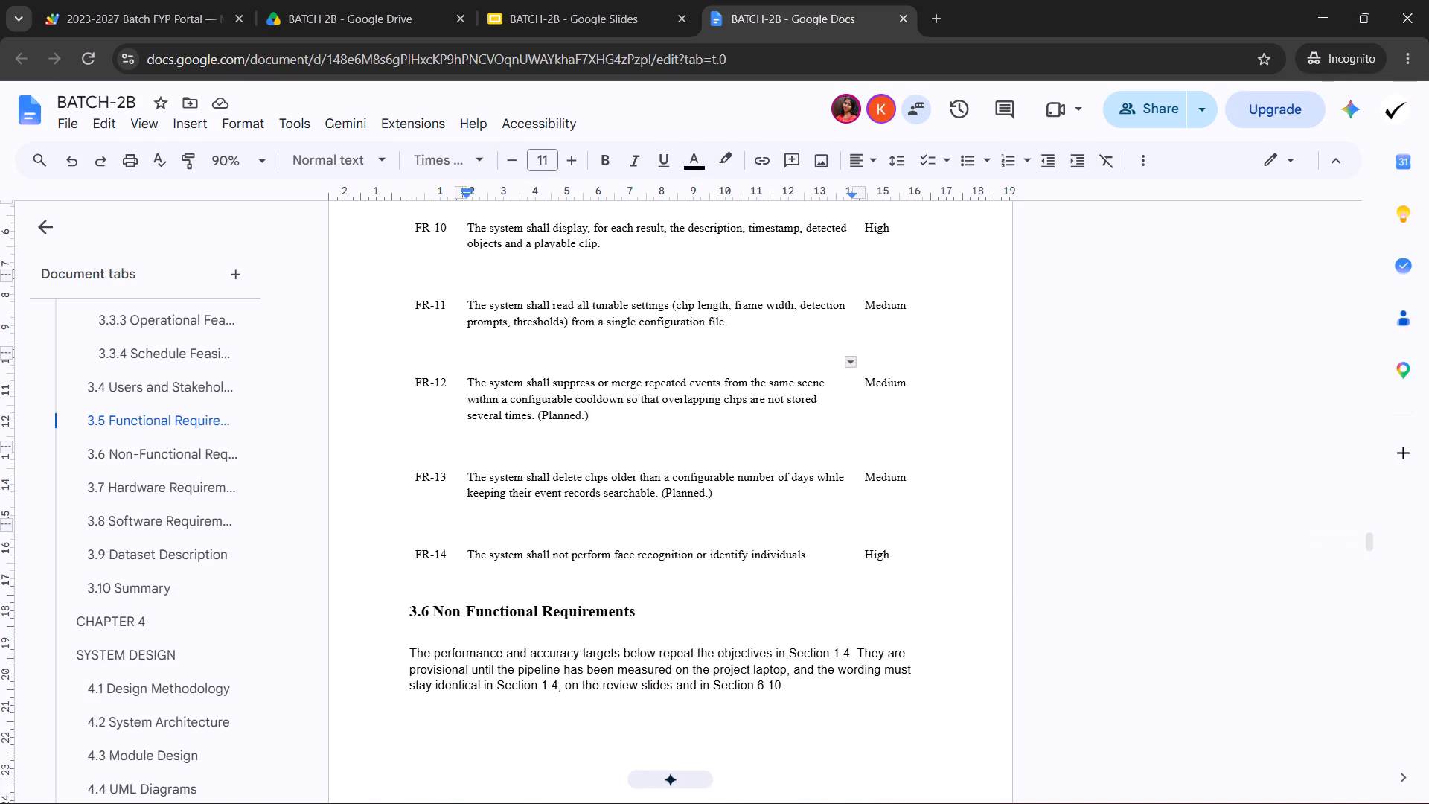
scroll(662, 508, up, 18)
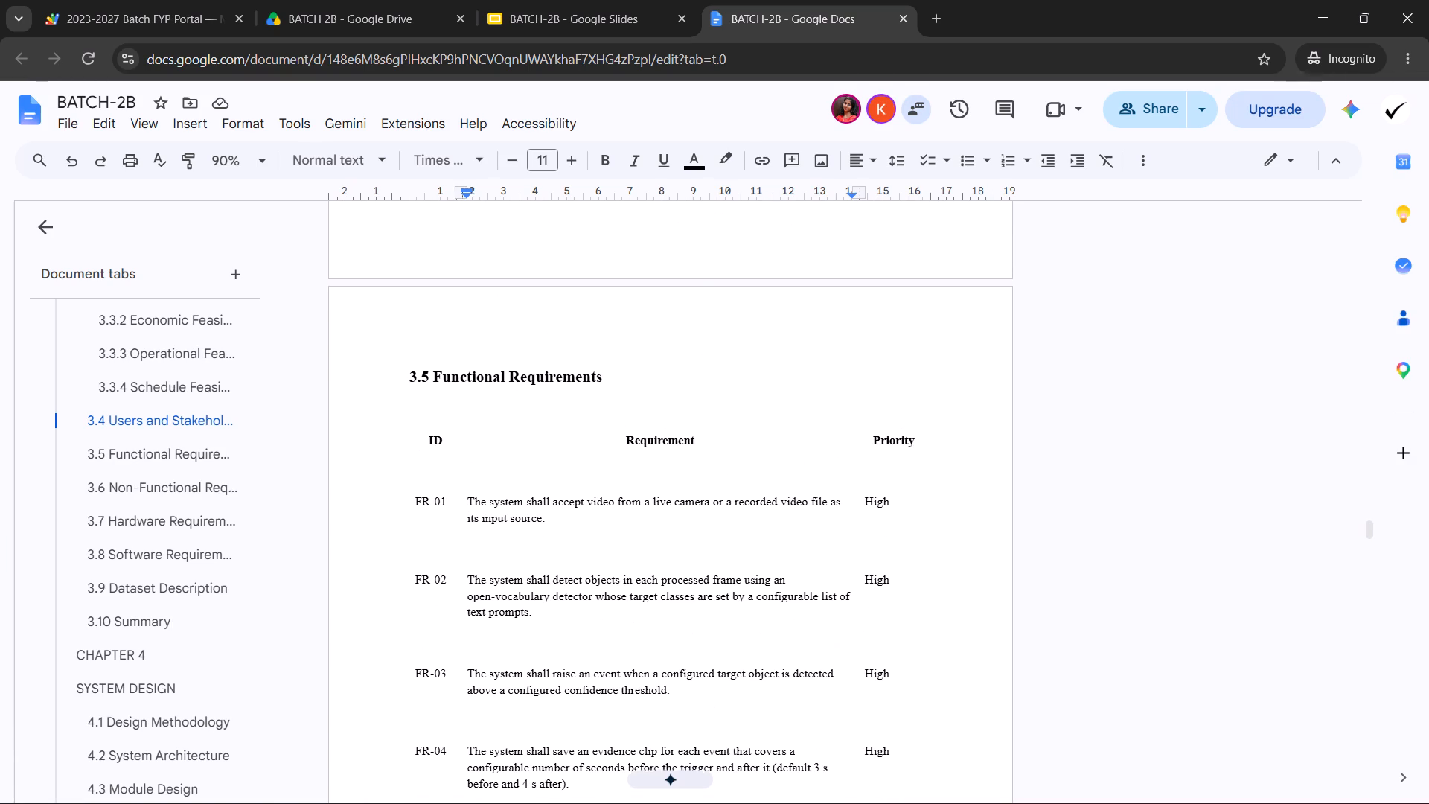
Recheck the headings, paragraphs and schedule table in Section 3.3 Feasibility Study for consistent formatting.
scroll(608, 530, up, 12)
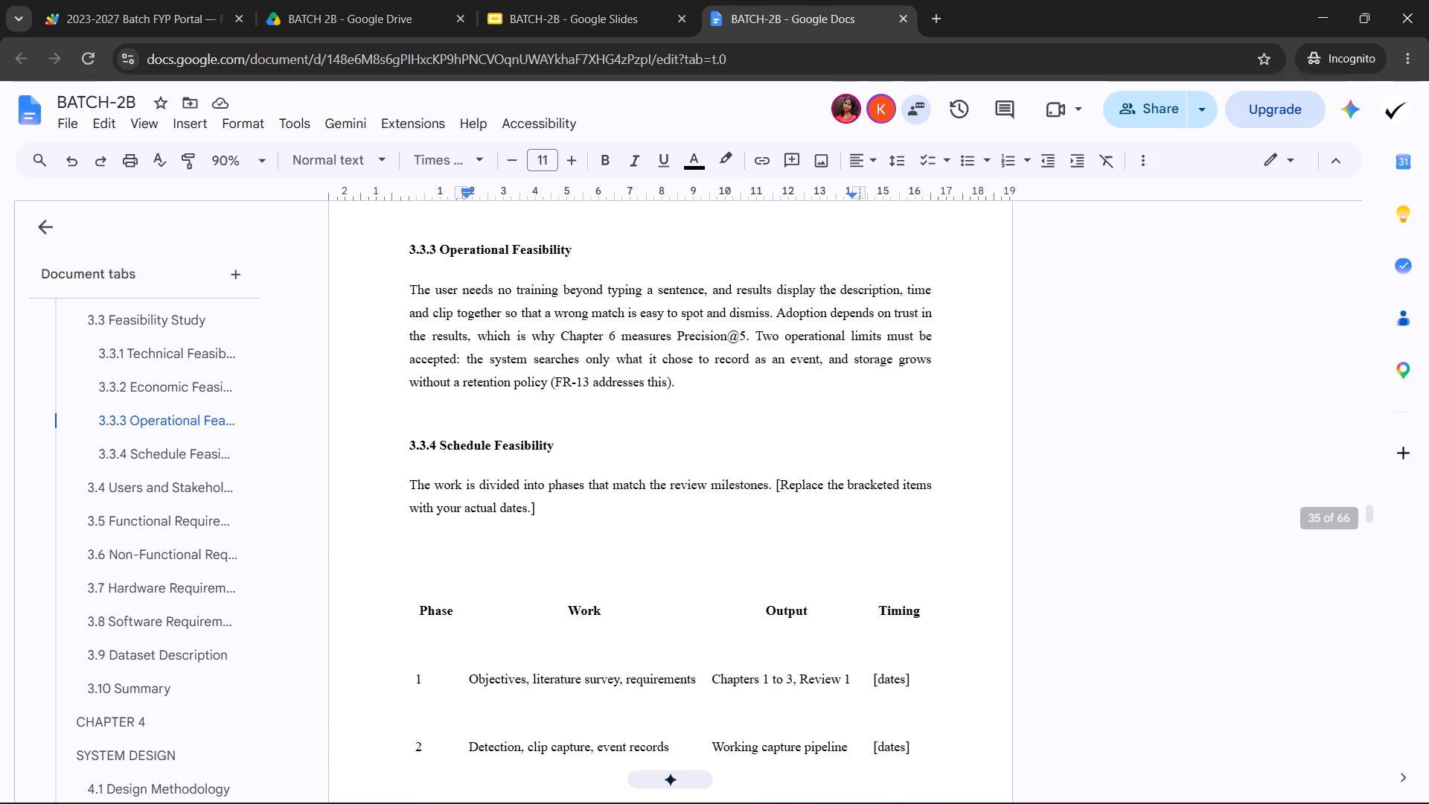
scroll(709, 466, up, 5)
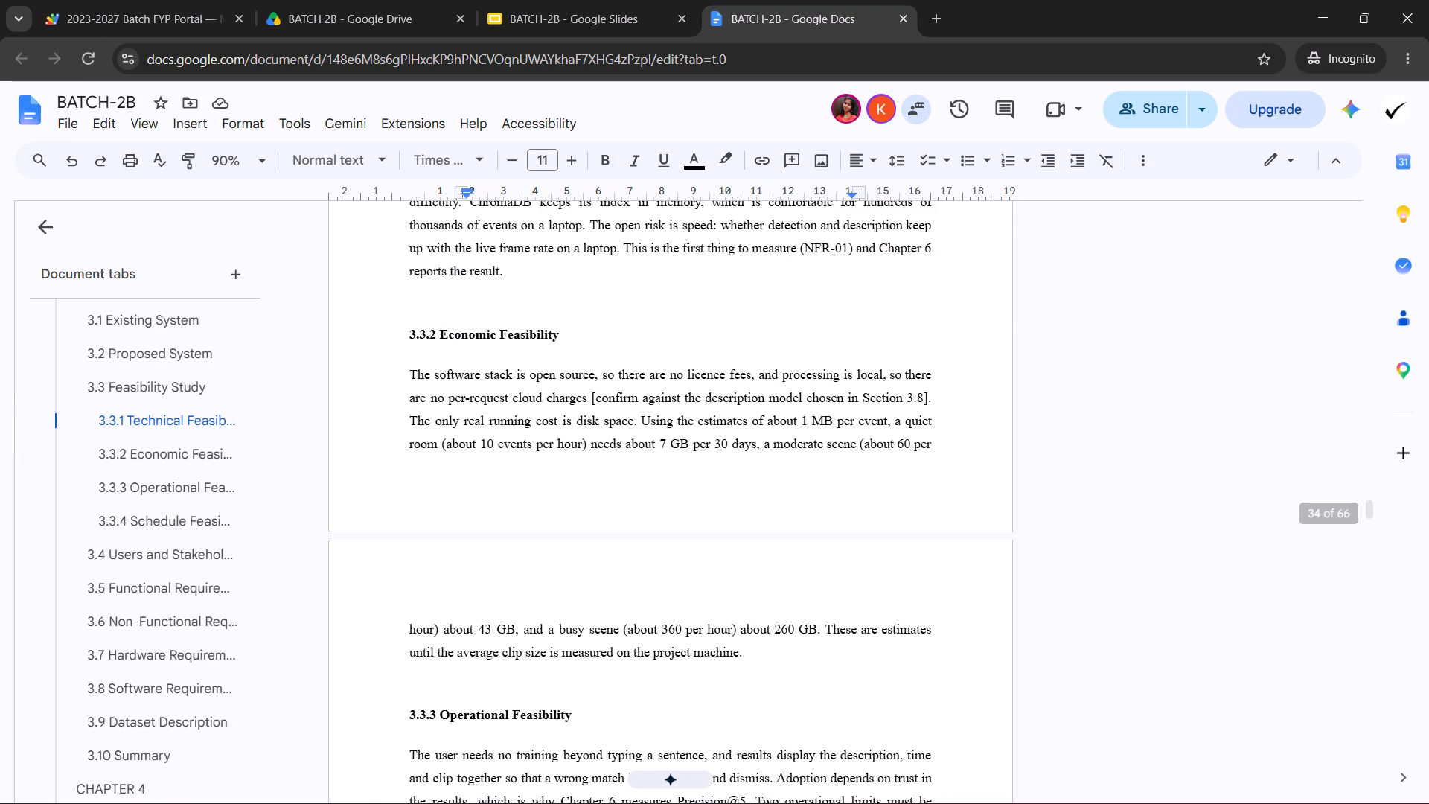
scroll(705, 454, down, 1)
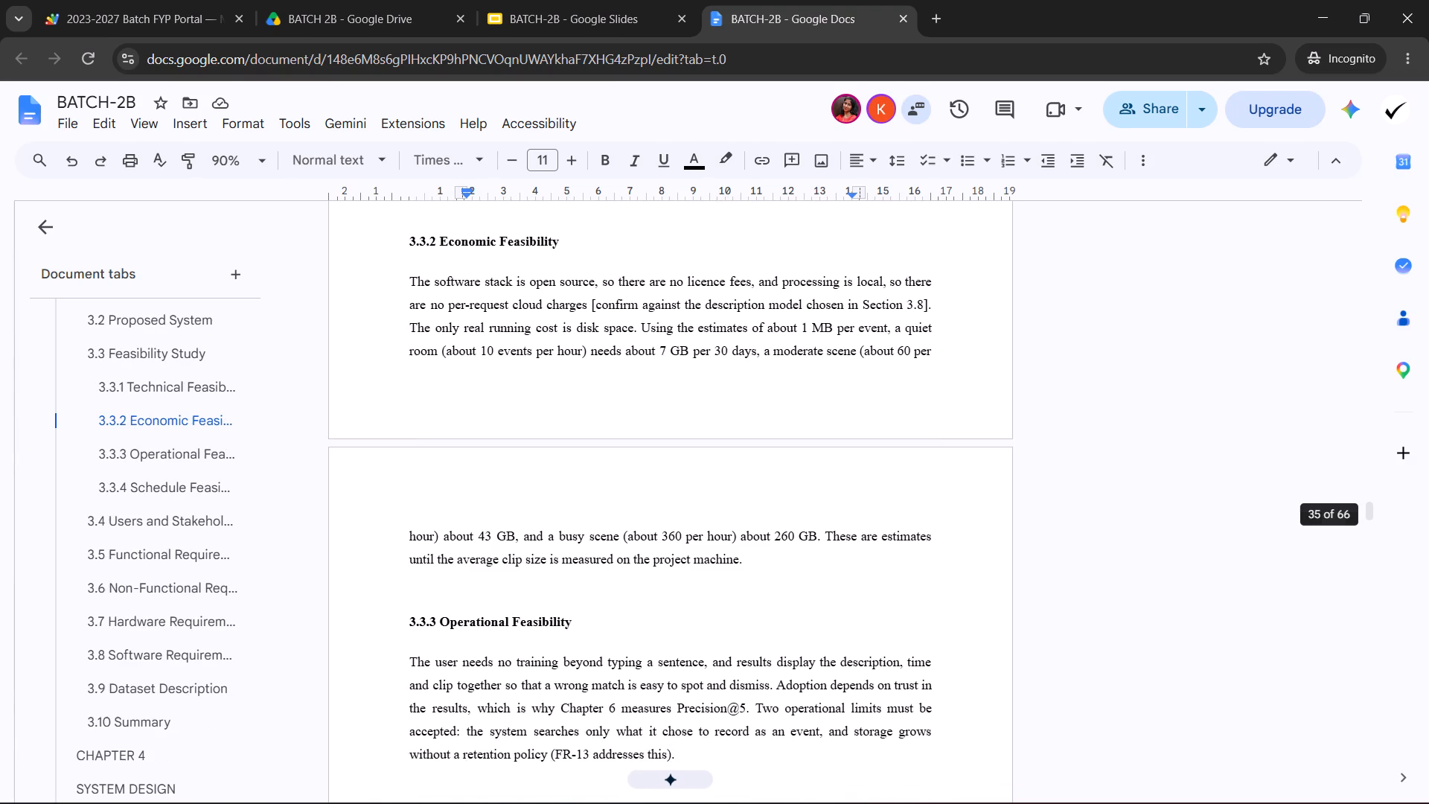
scroll(705, 454, down, 2)
scroll(525, 342, down, 3)
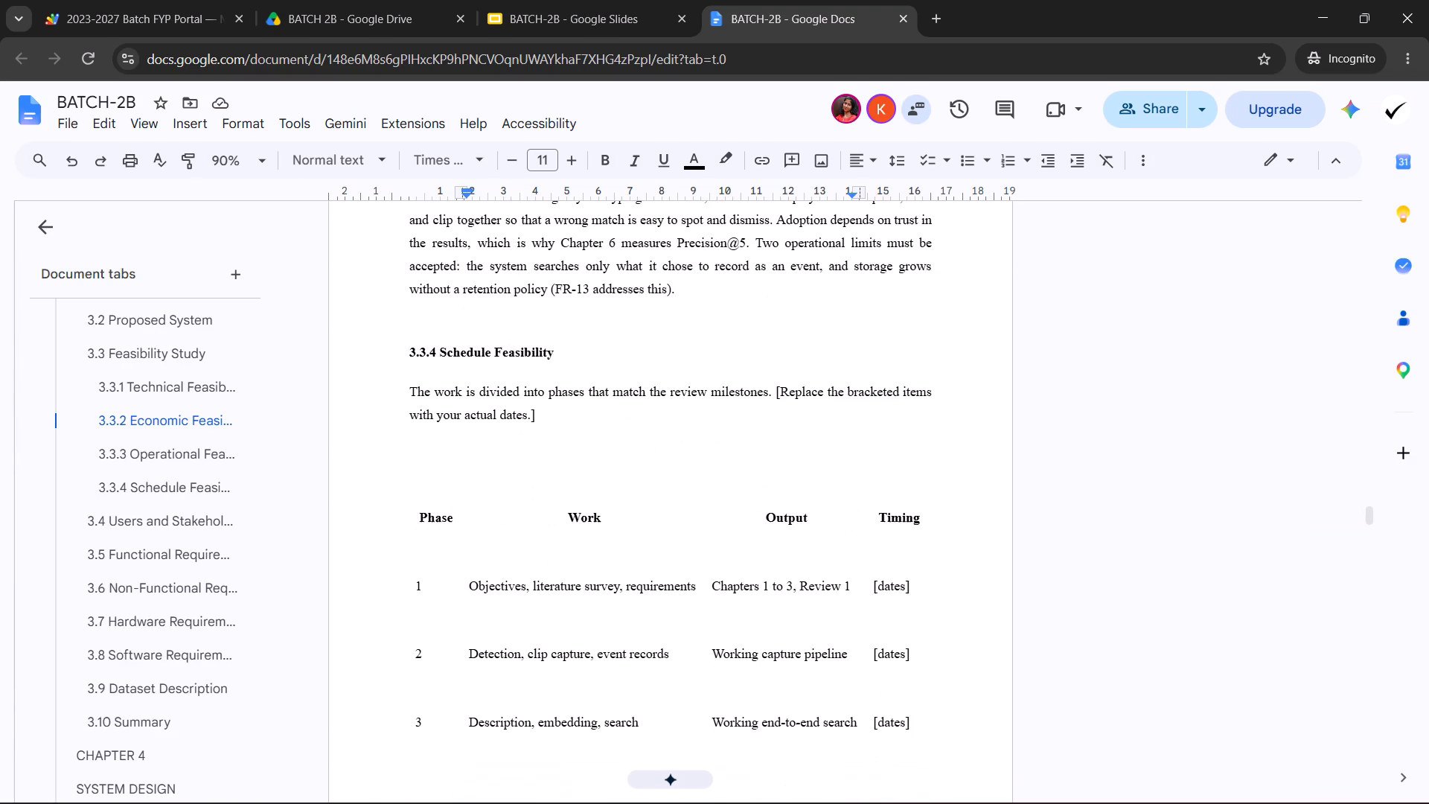
scroll(572, 391, down, 3)
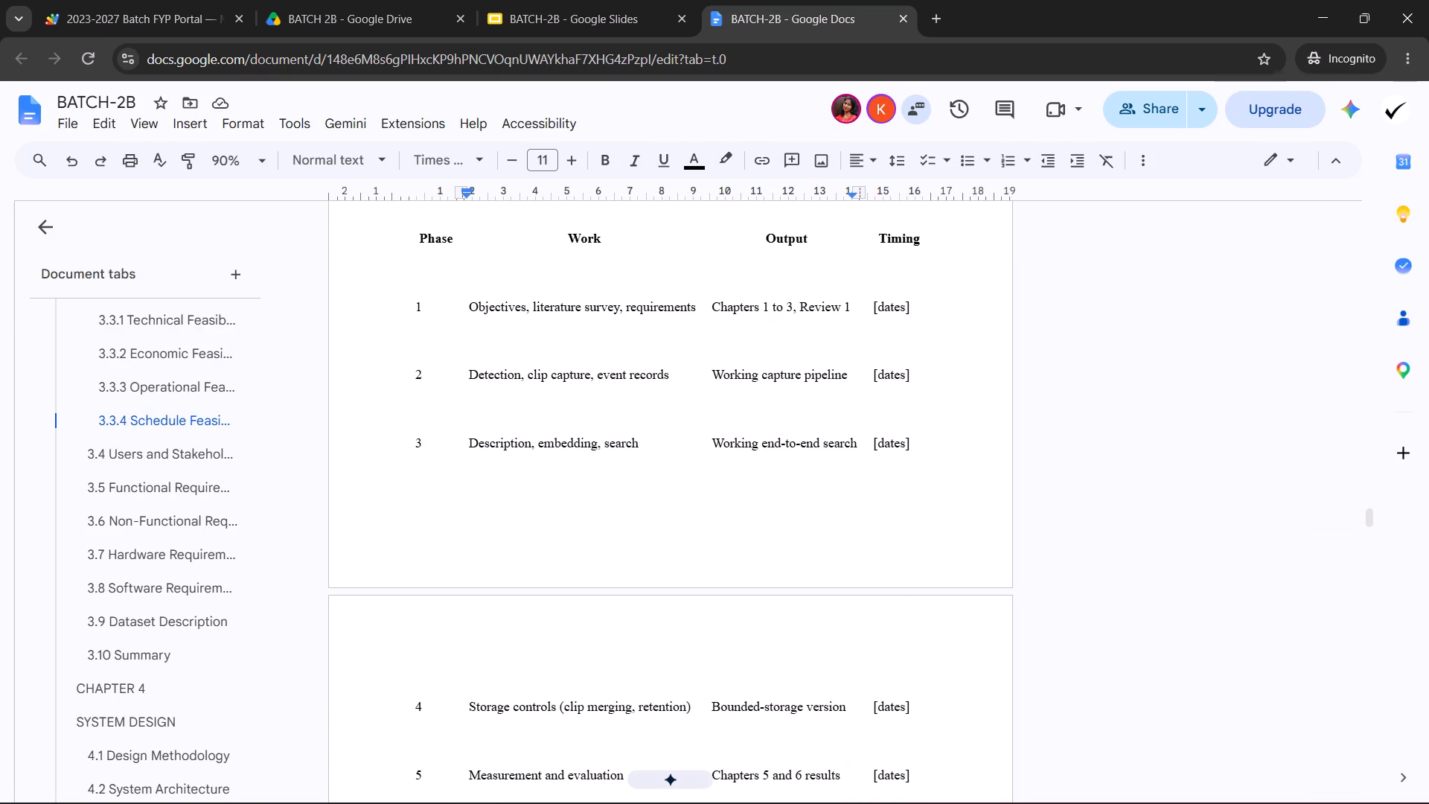
scroll(534, 561, up, 9)
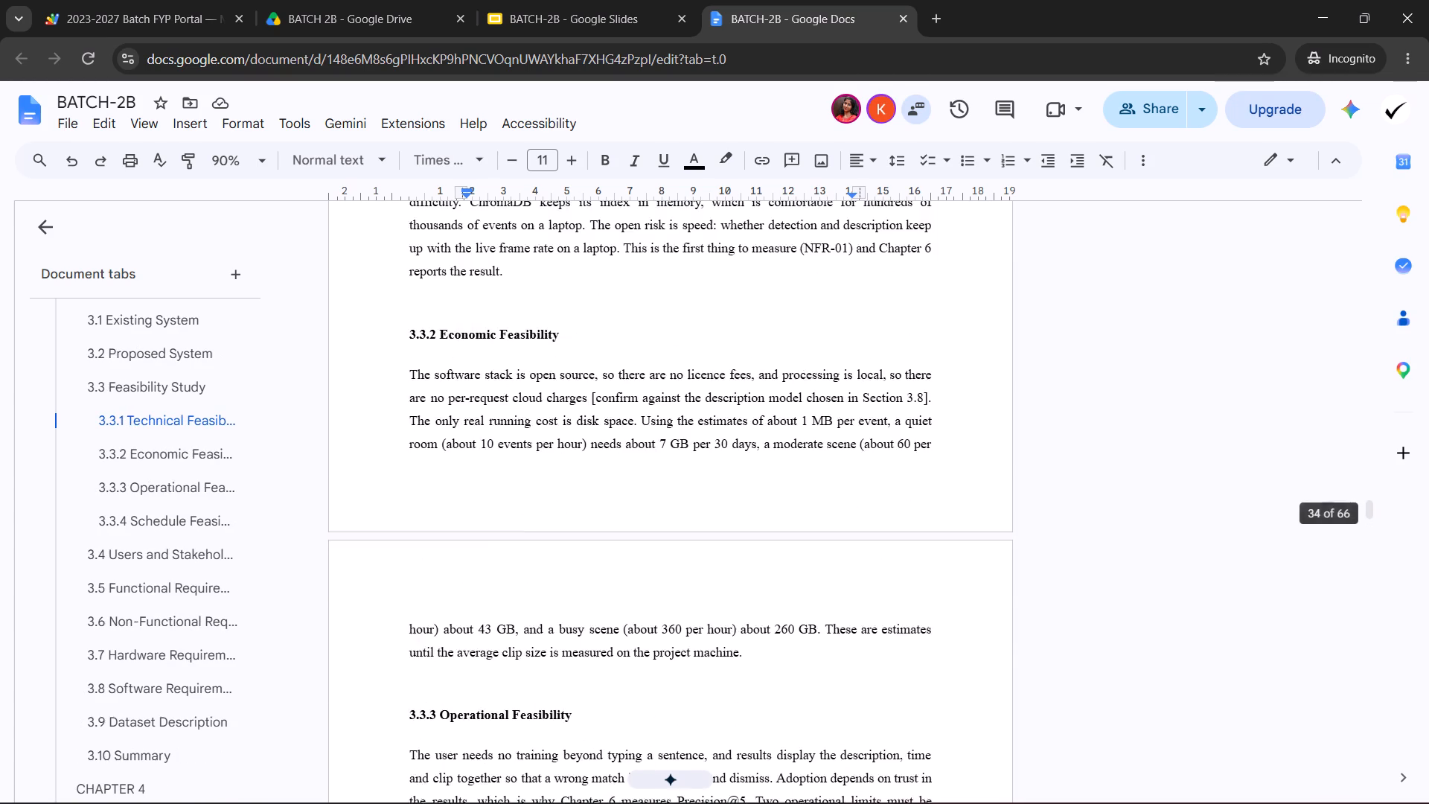
scroll(560, 517, up, 6)
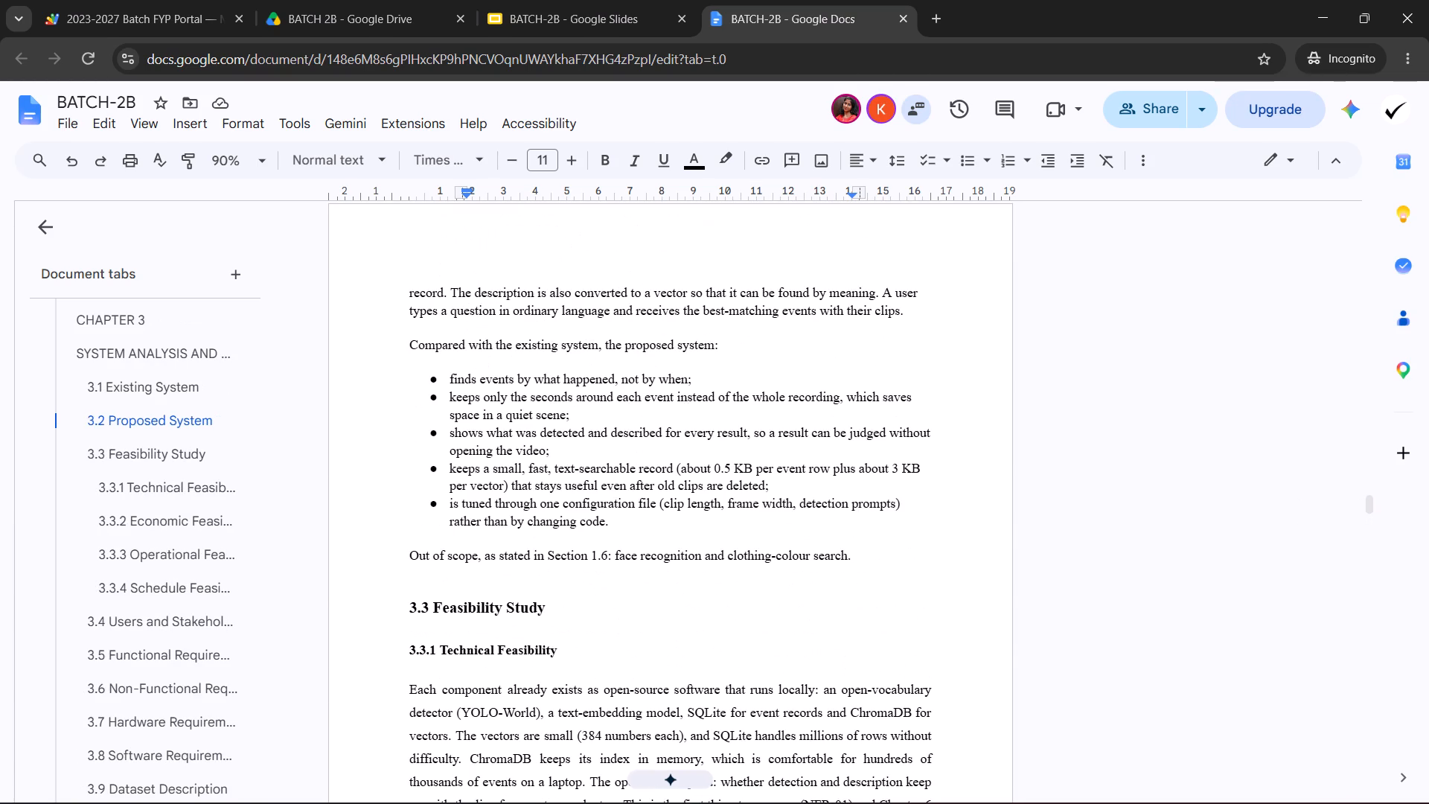
Check the font and size of the 3.2 Proposed System text and of the blank lines before headings 3.1 and 3.2.
drag(454, 387, 508, 464)
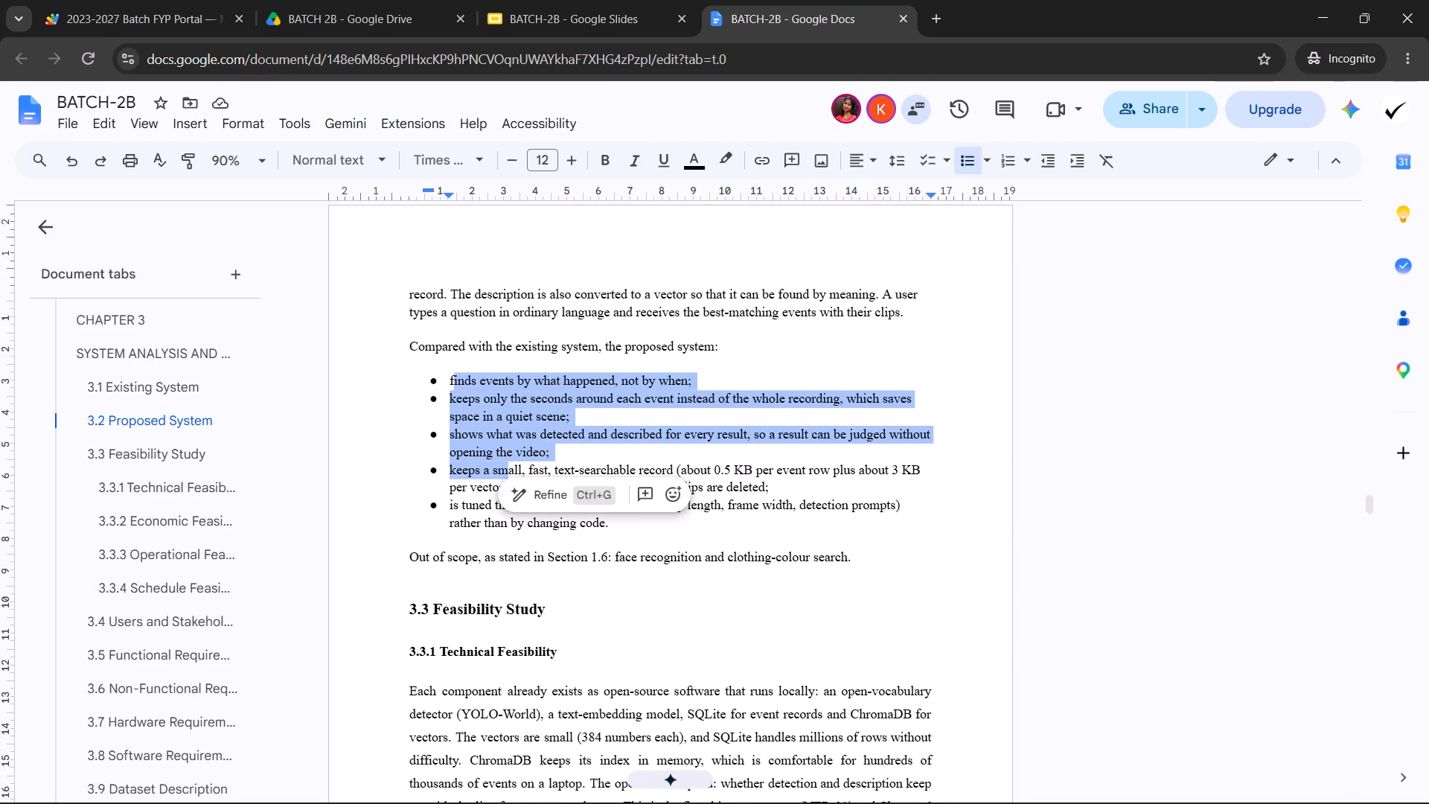
click(482, 463)
drag(458, 558, 585, 550)
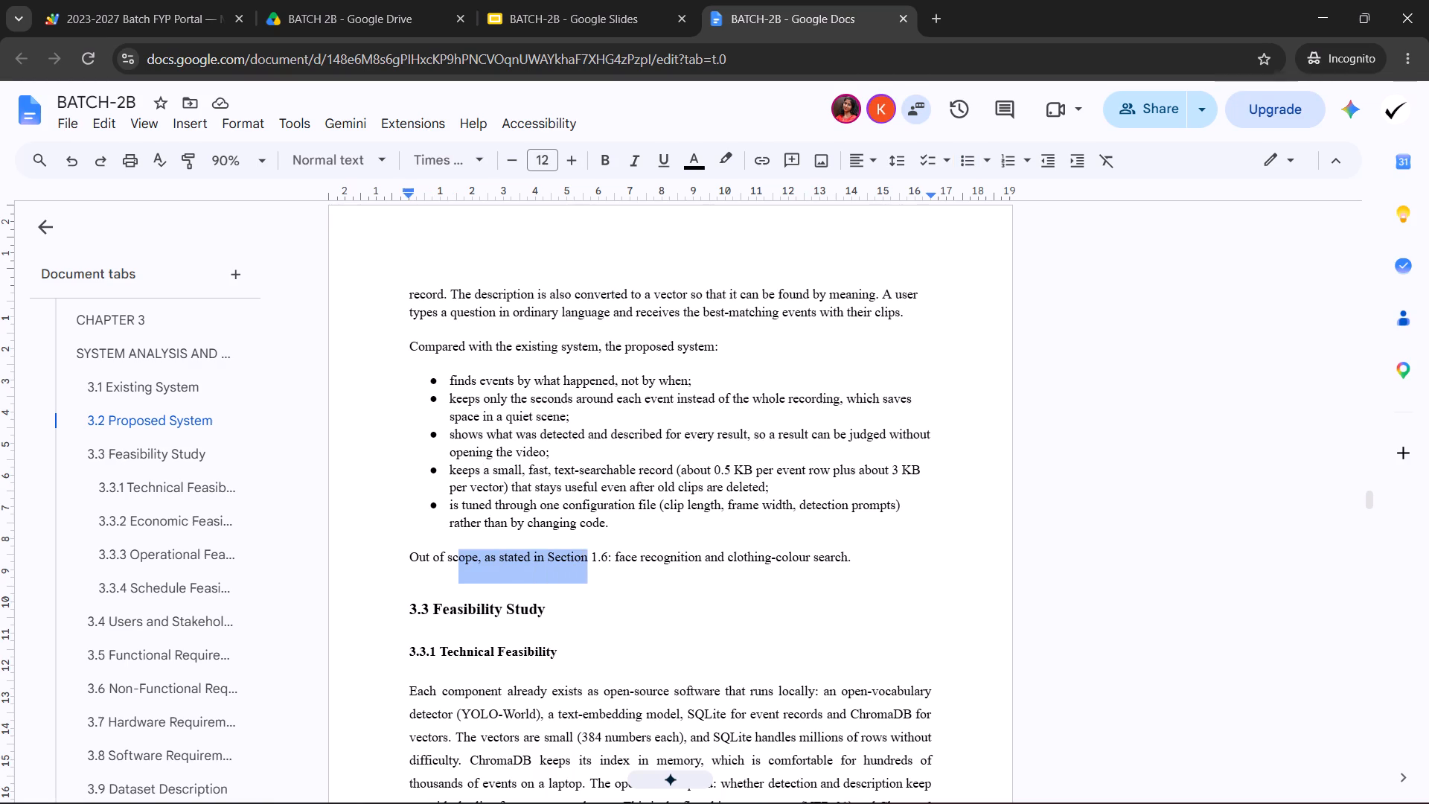
click(547, 492)
scroll(554, 509, down, 3)
scroll(466, 628, up, 5)
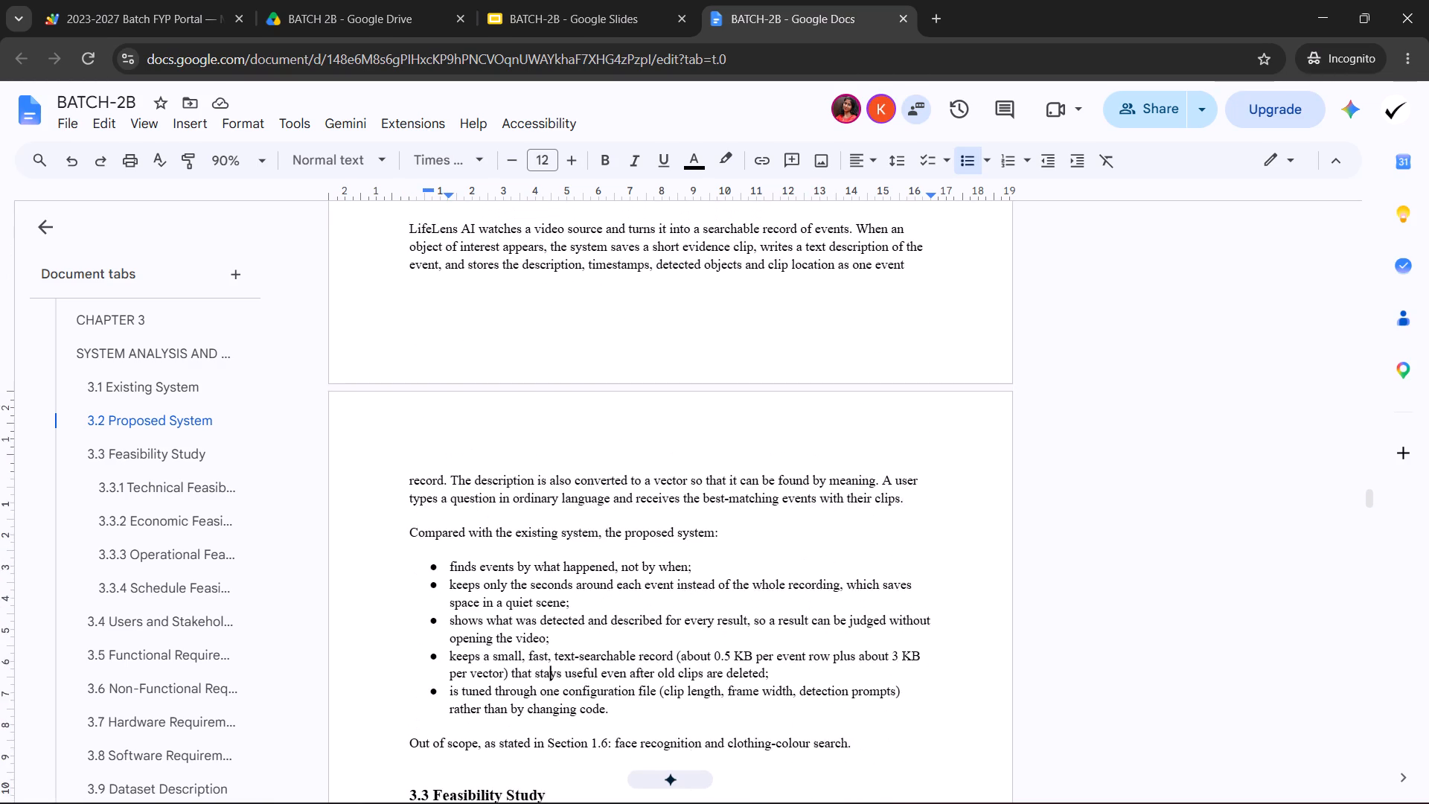
scroll(512, 619, up, 4)
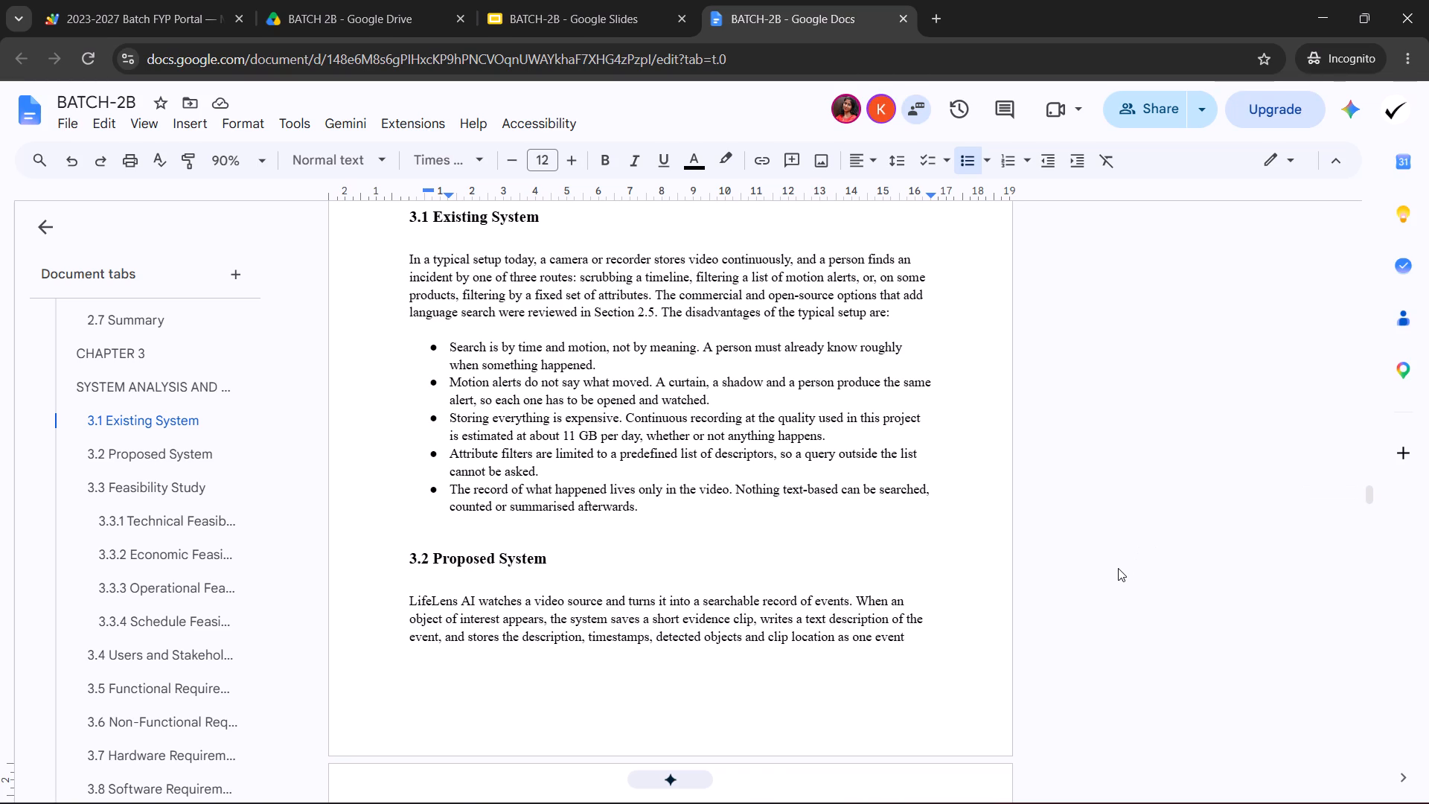
scroll(993, 575, up, 5)
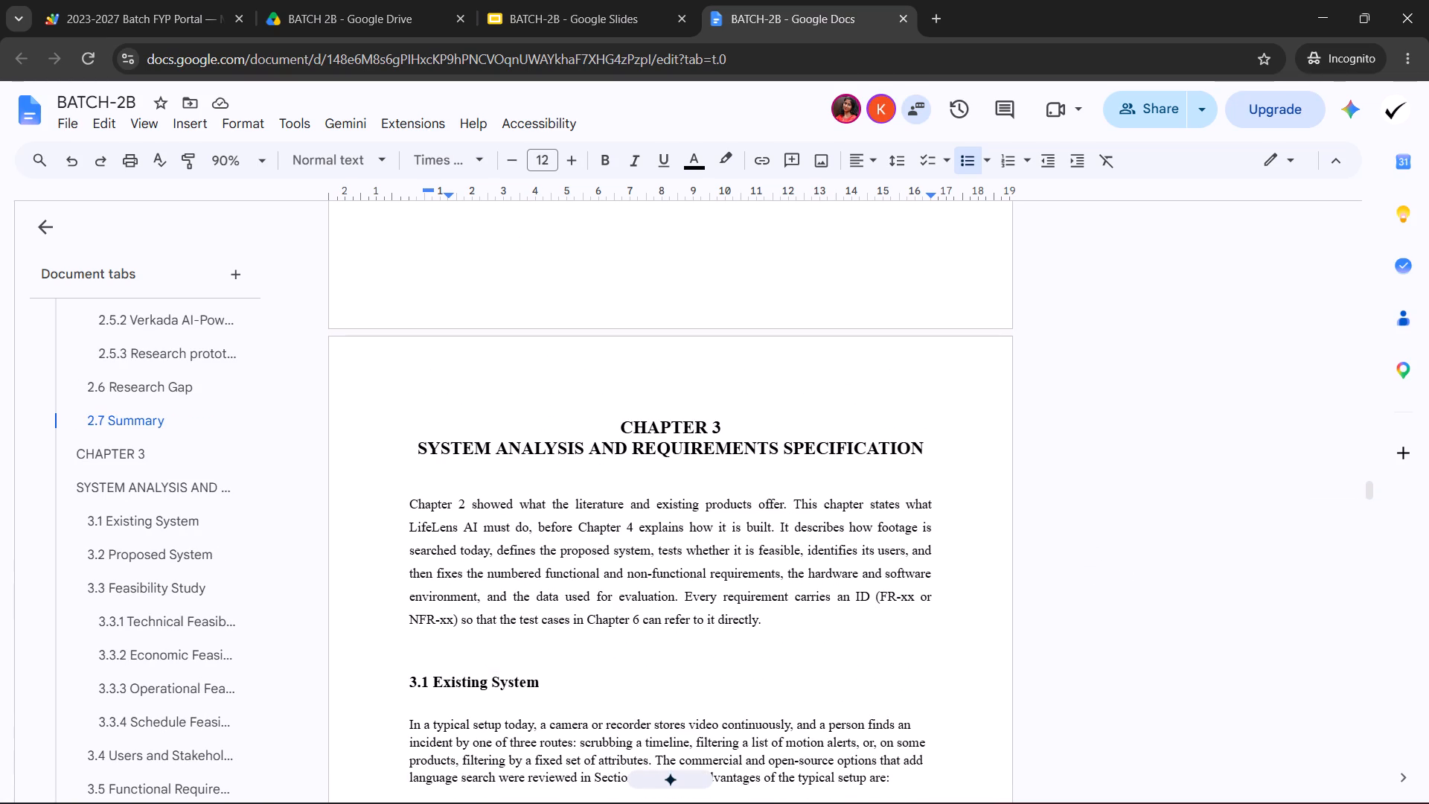
click(485, 660)
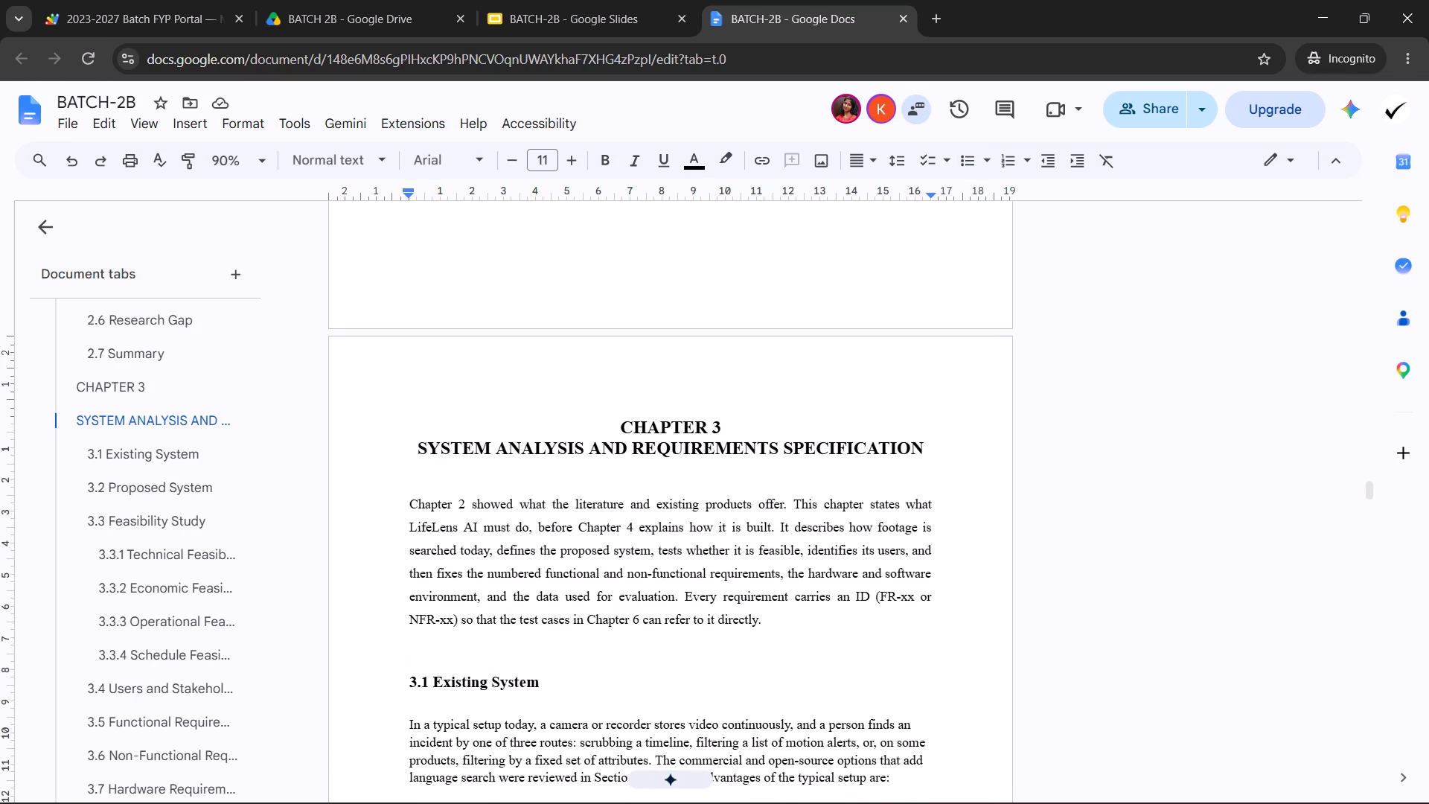
scroll(901, 549, down, 6)
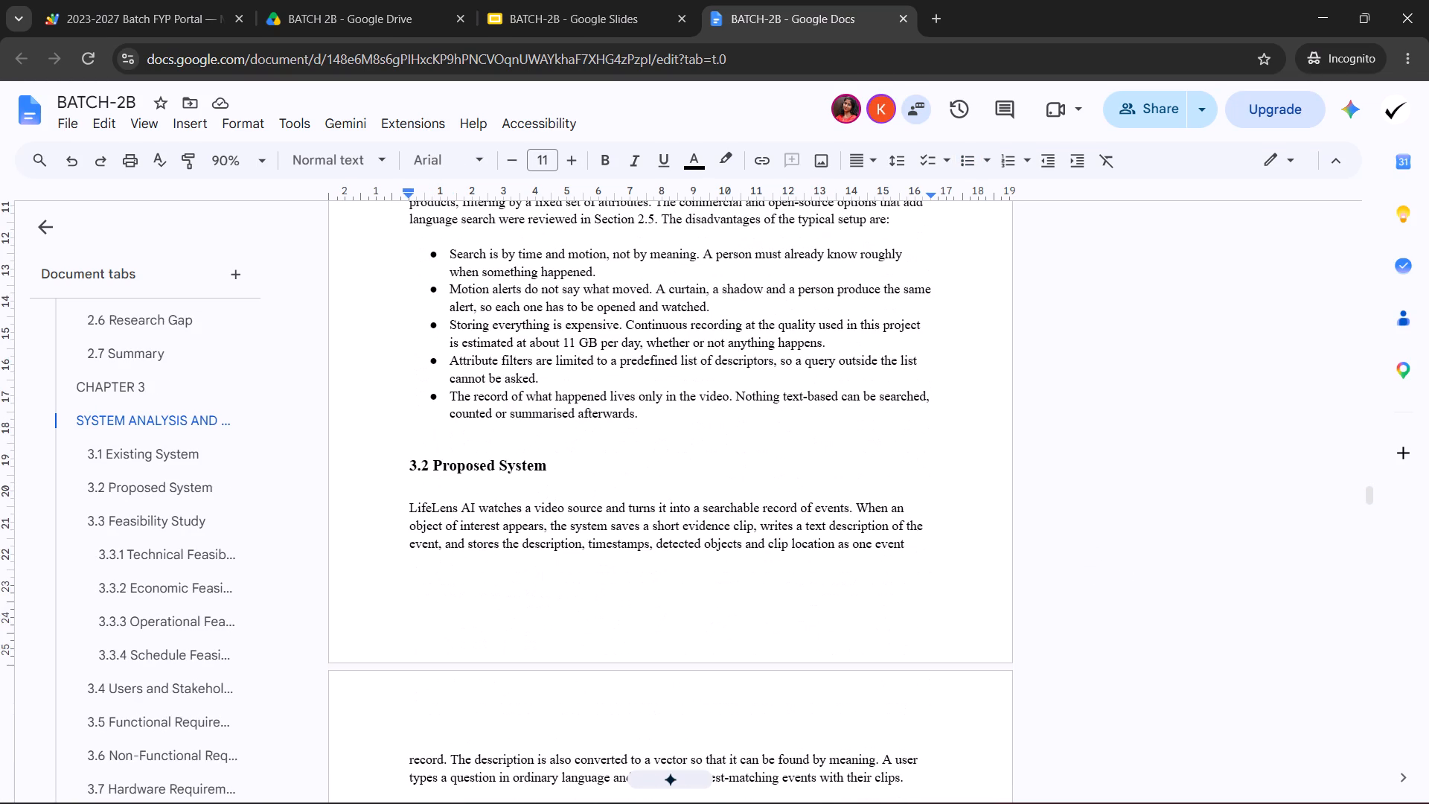
click(505, 435)
click(504, 447)
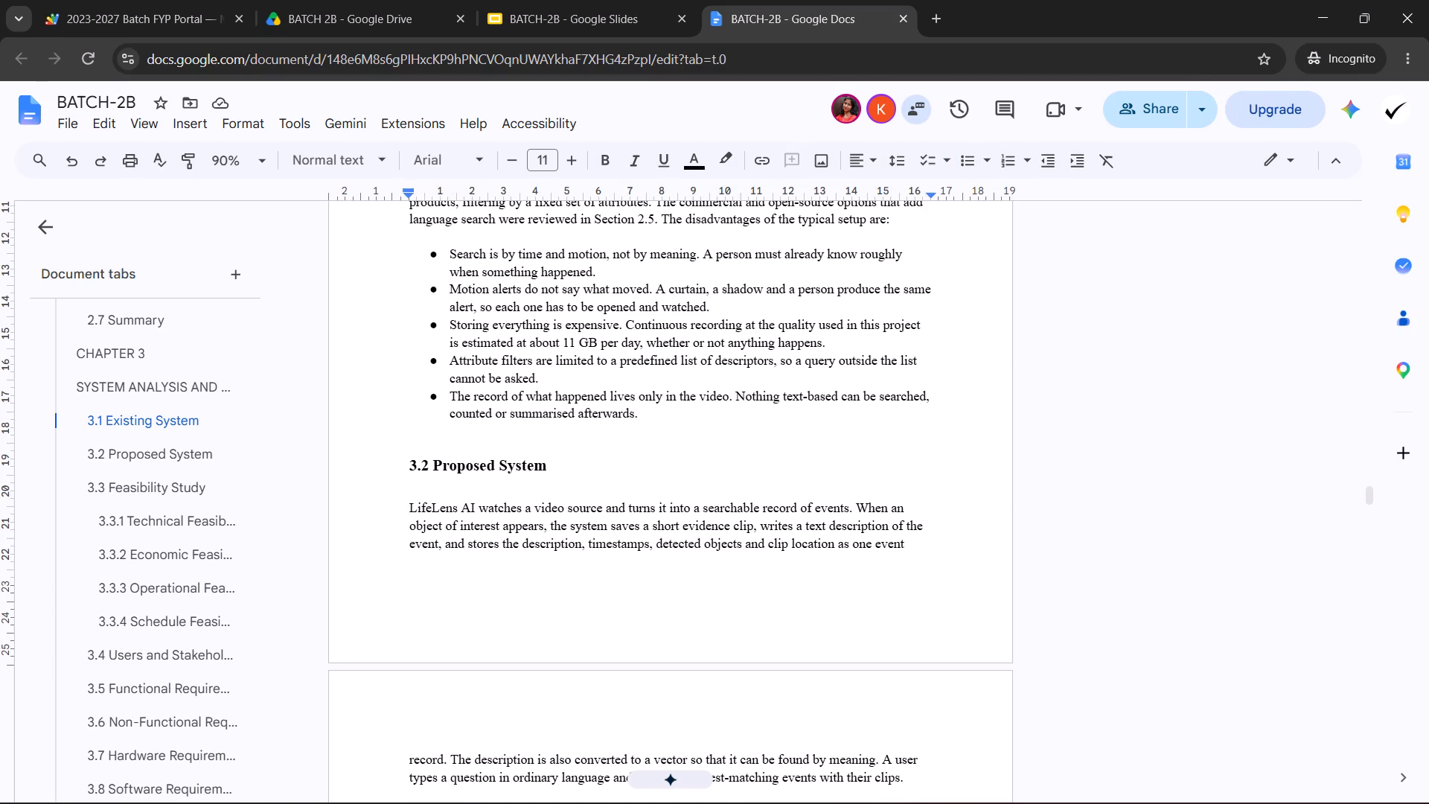
scroll(744, 585, down, 4)
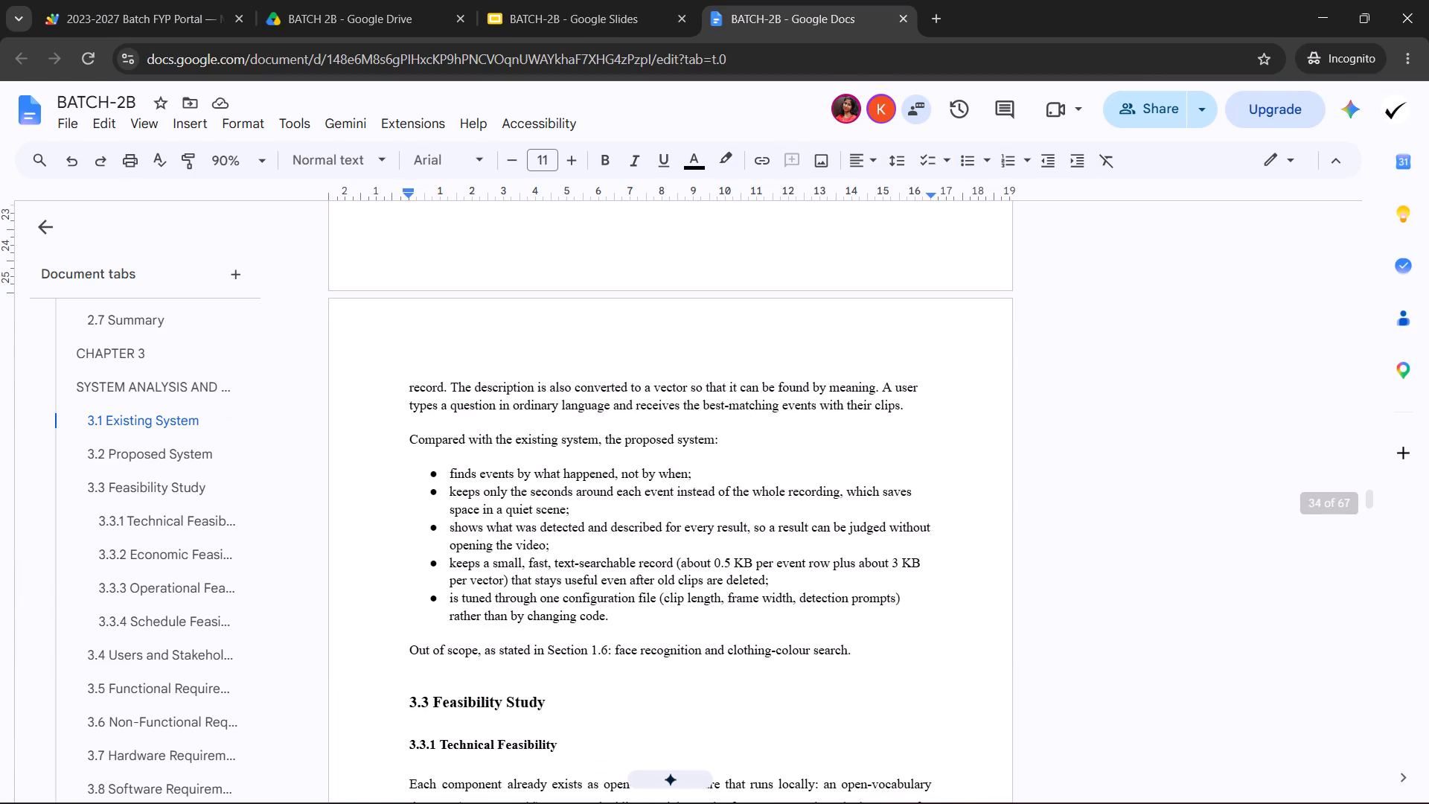
Review the formatting from the 3.2 Proposed System list through Section 3.3 and the 3.4 and 3.5 tables.
scroll(707, 483, down, 4)
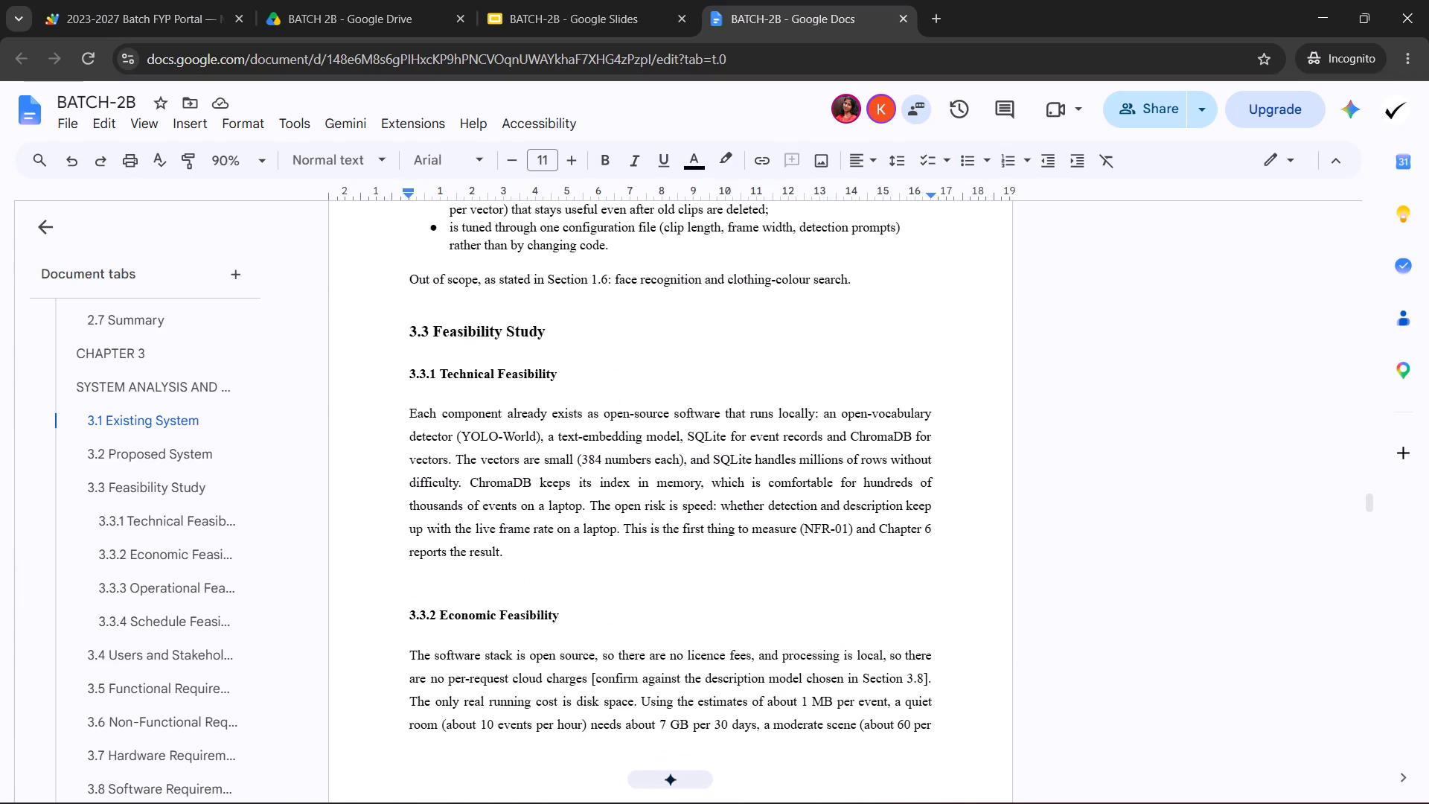
scroll(494, 559, down, 4)
scroll(570, 511, down, 1)
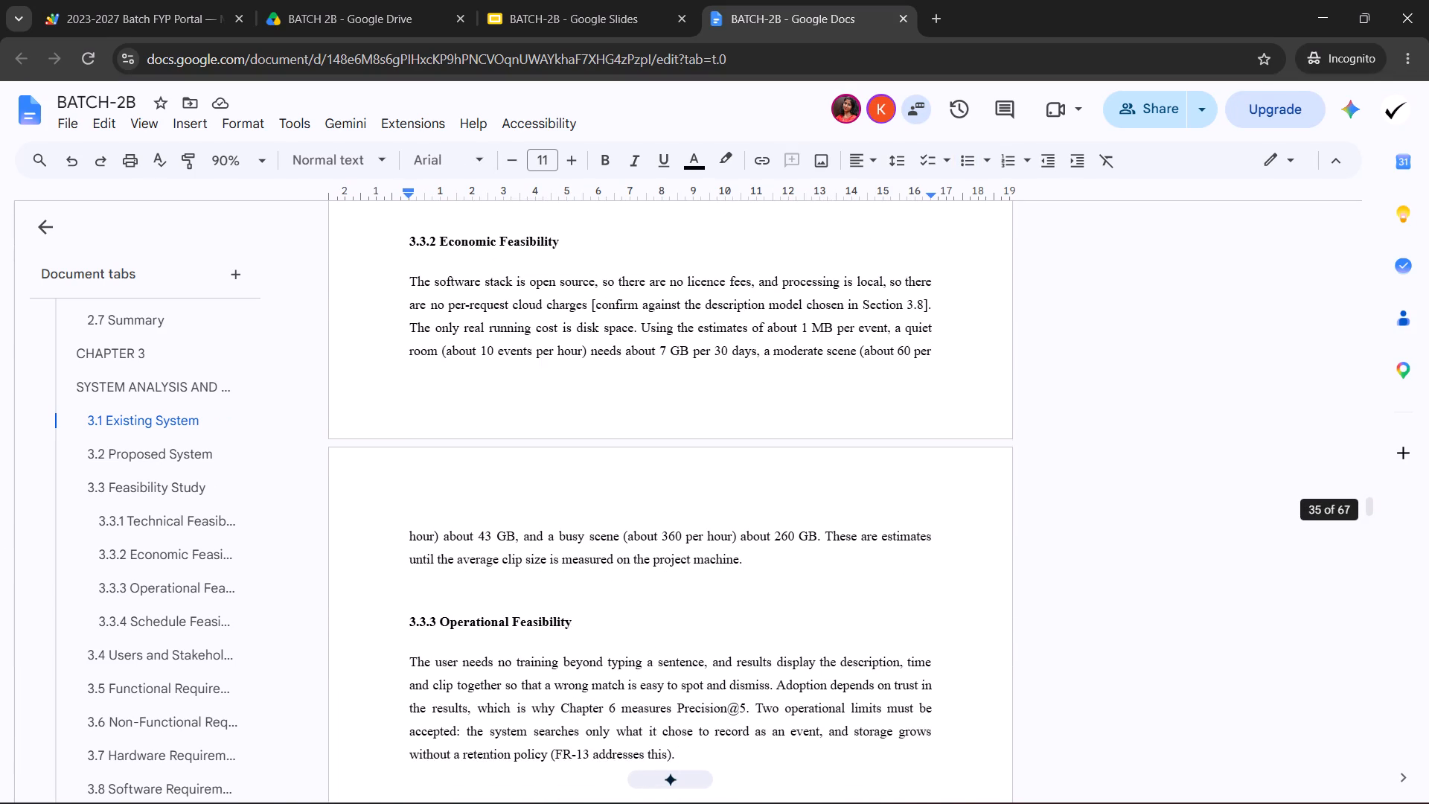
scroll(570, 511, down, 3)
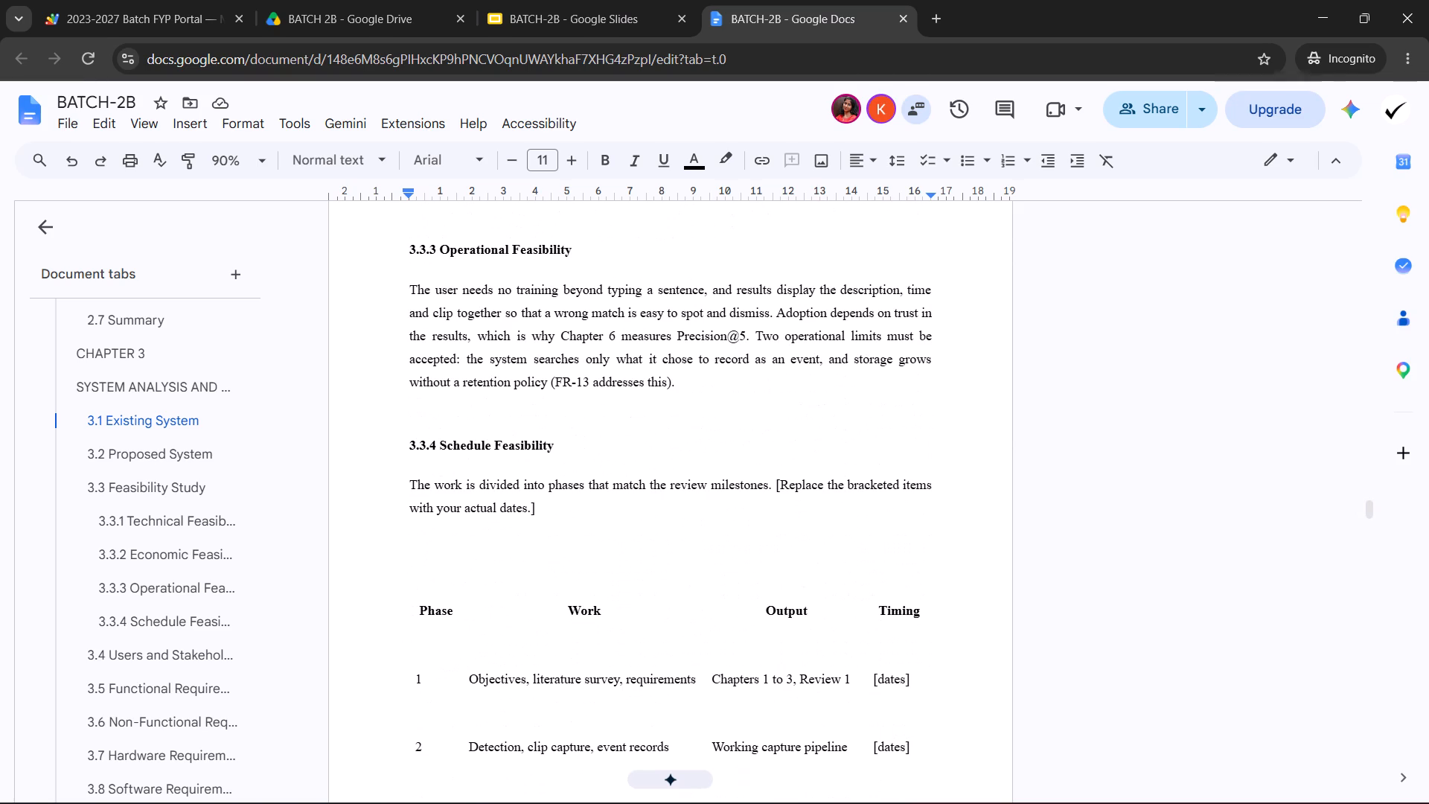
scroll(576, 503, down, 11)
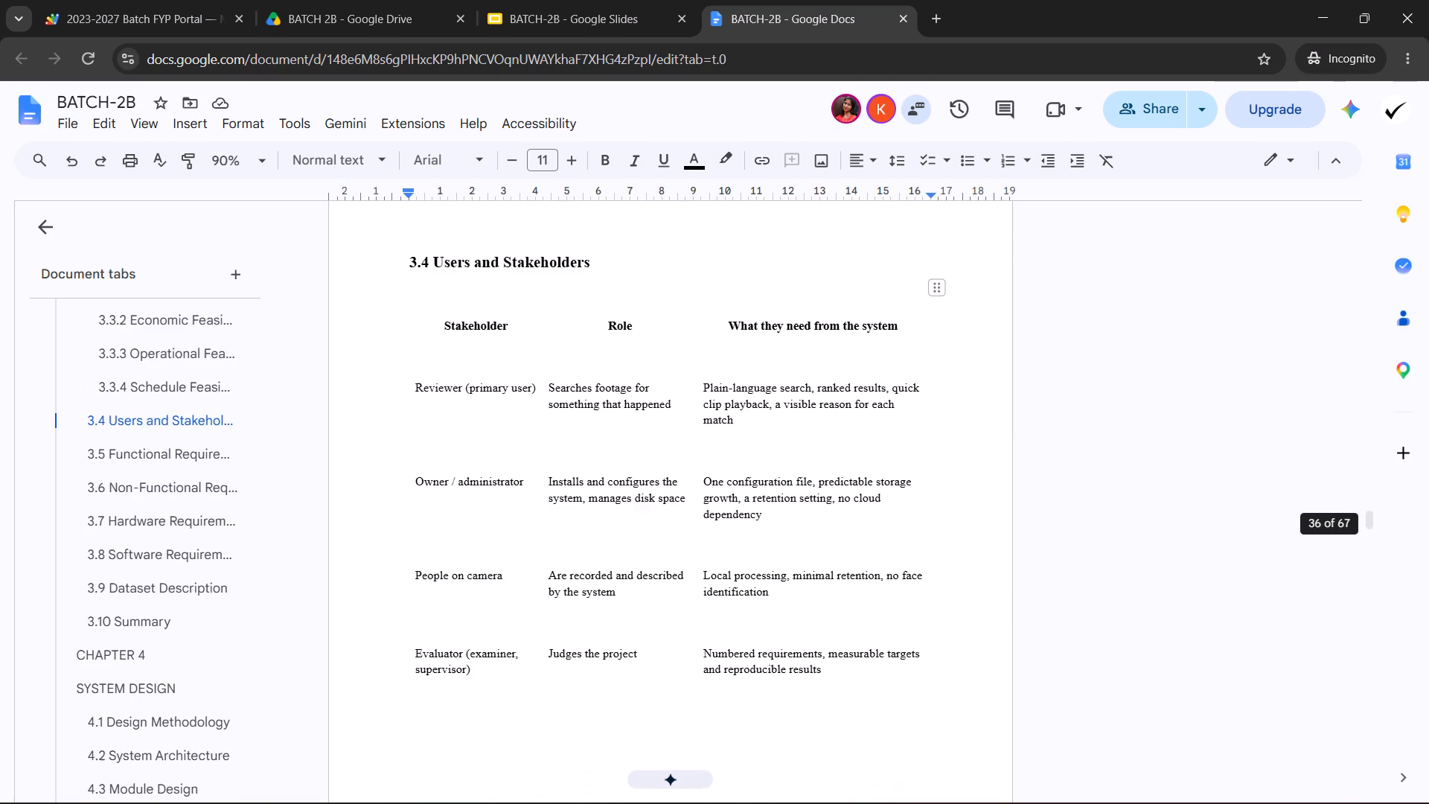
scroll(554, 514, down, 8)
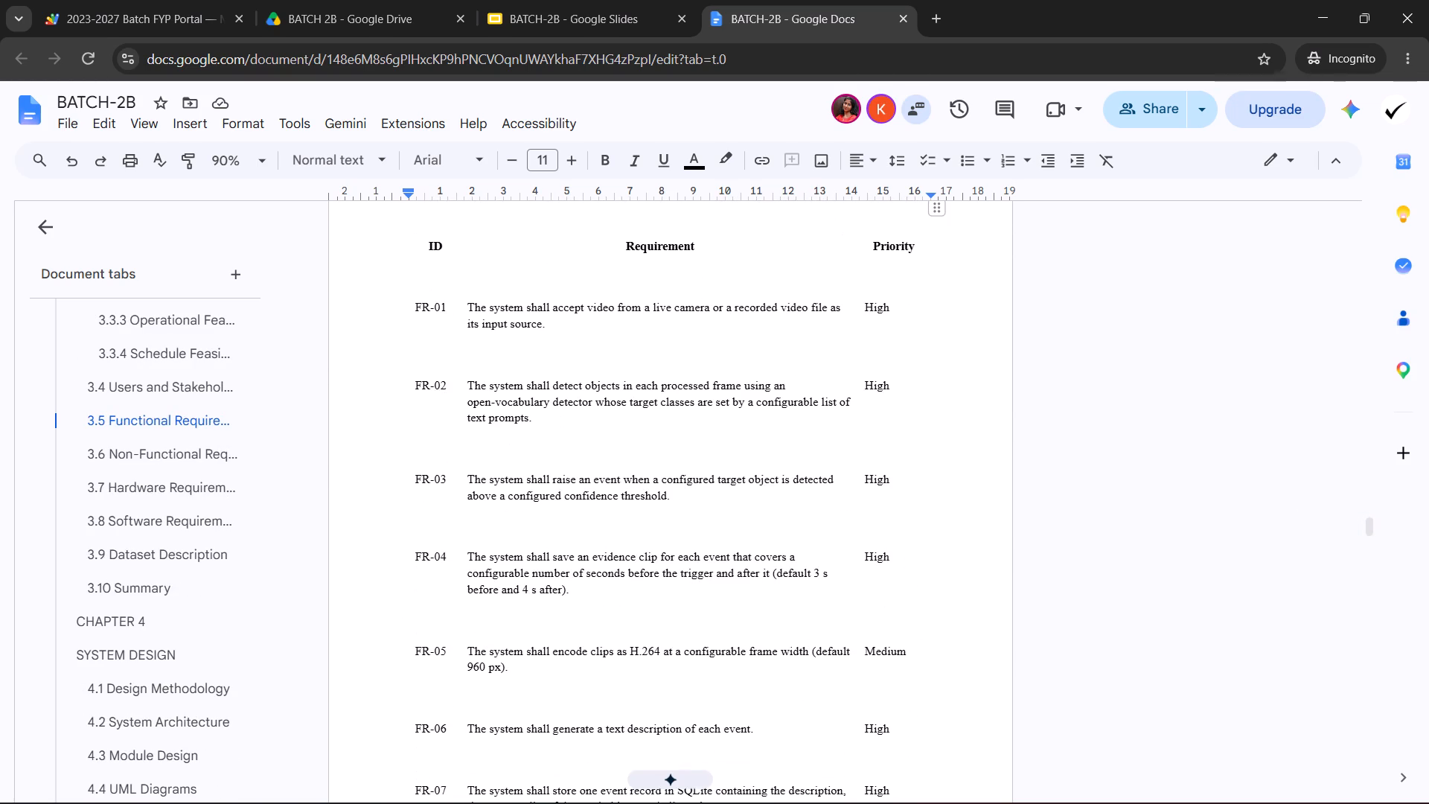
Compare the headings, paragraph alignment and spacing between the Chapter 3 opening and Section 3.3.4.
scroll(528, 624, up, 4)
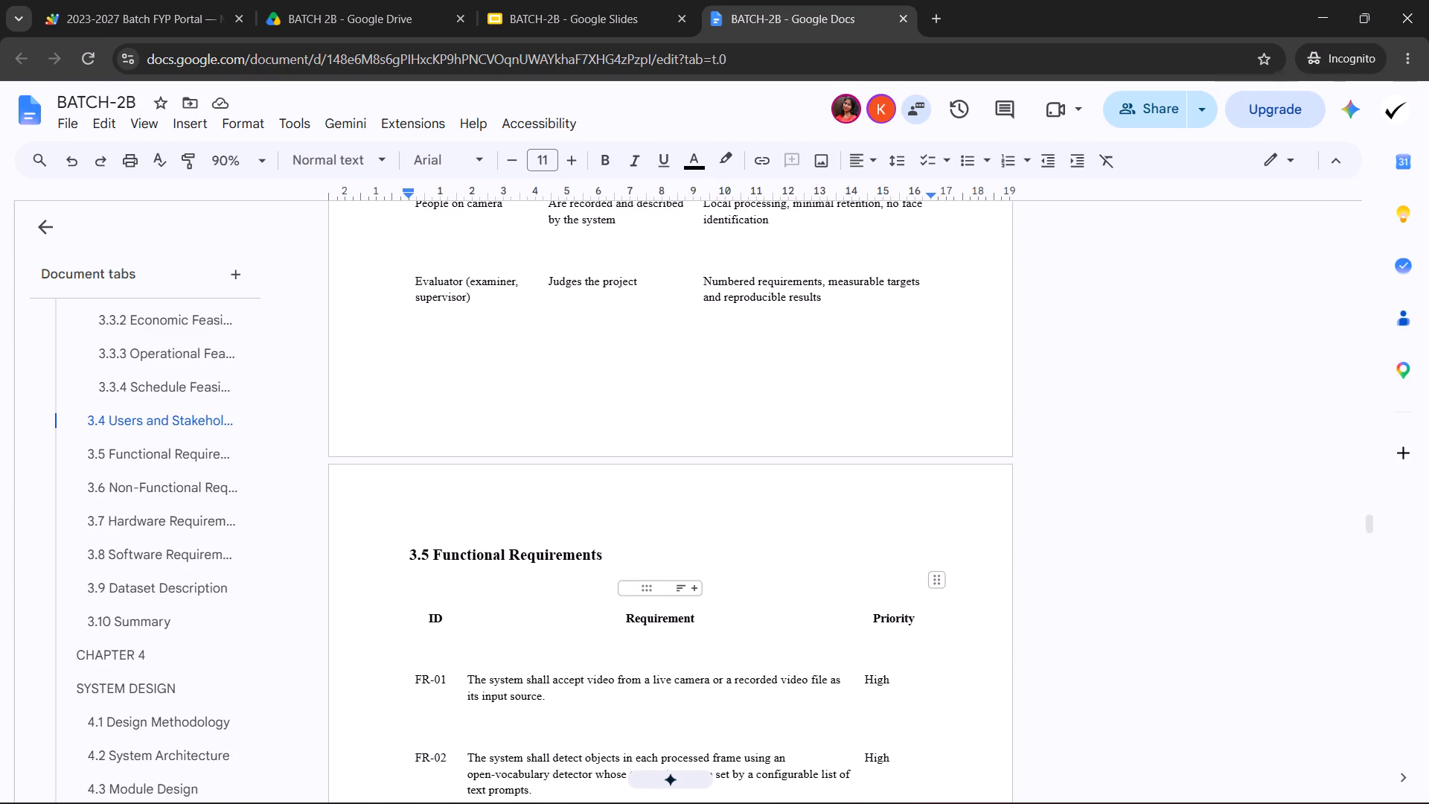
scroll(528, 623, up, 20)
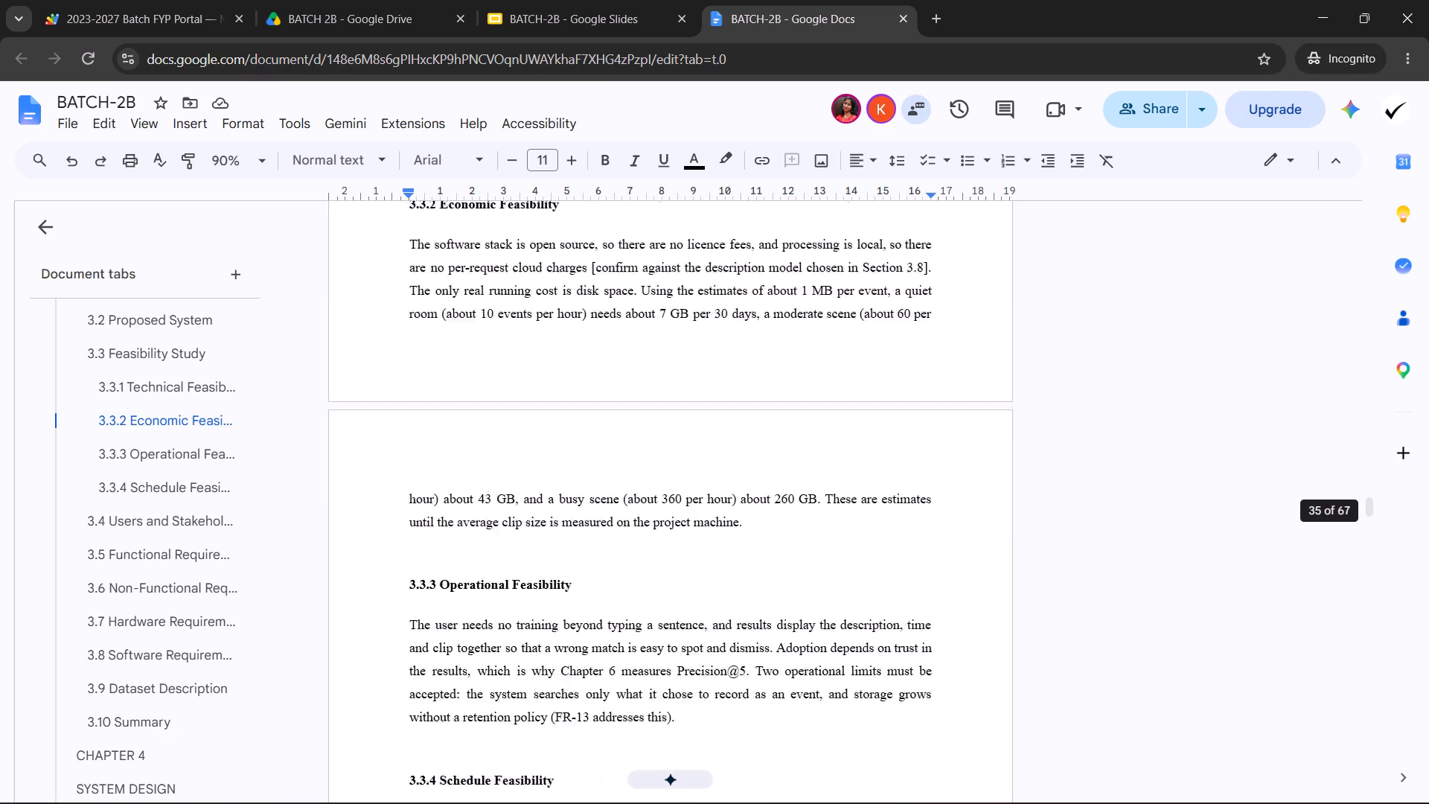
scroll(520, 644, up, 4)
scroll(506, 537, up, 3)
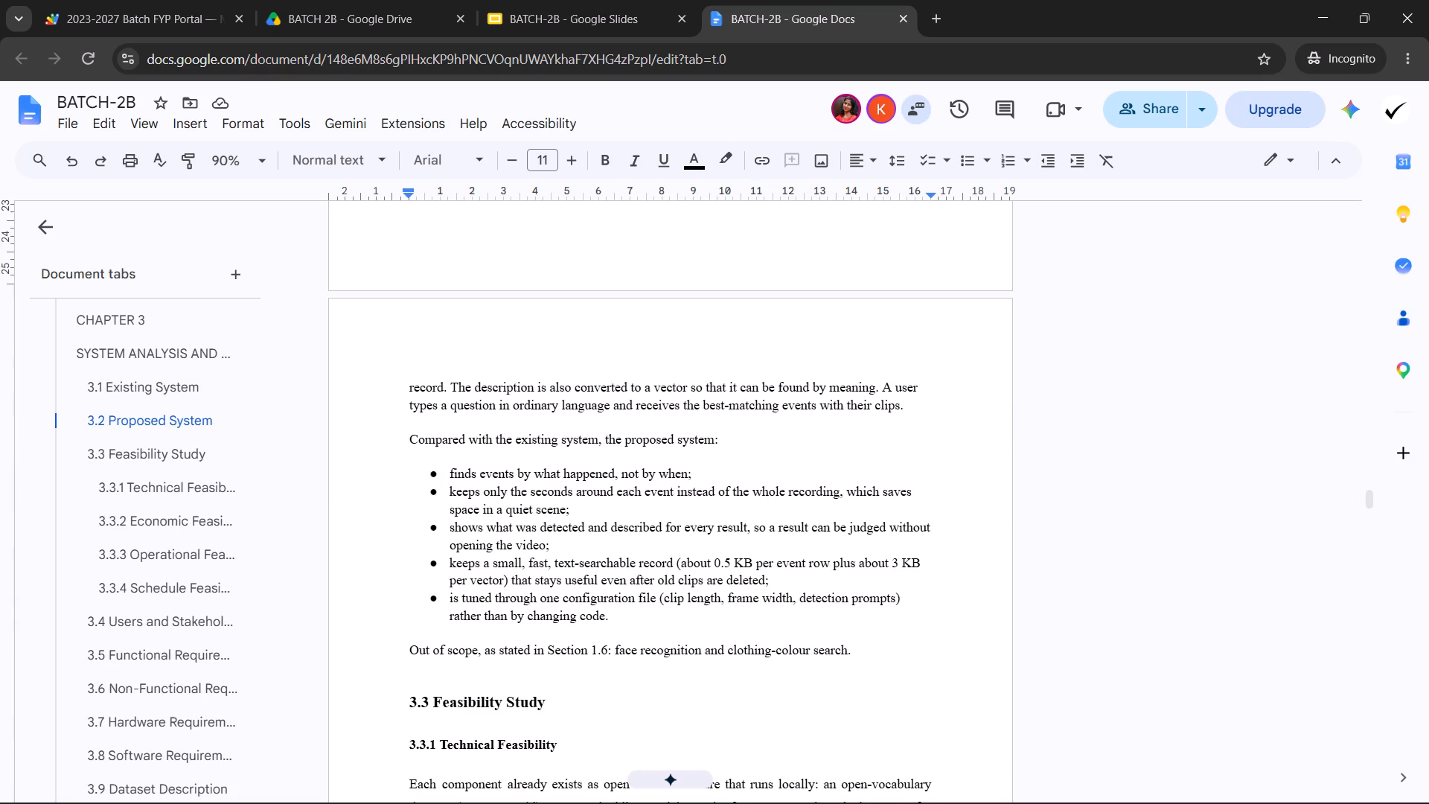
scroll(584, 410, up, 8)
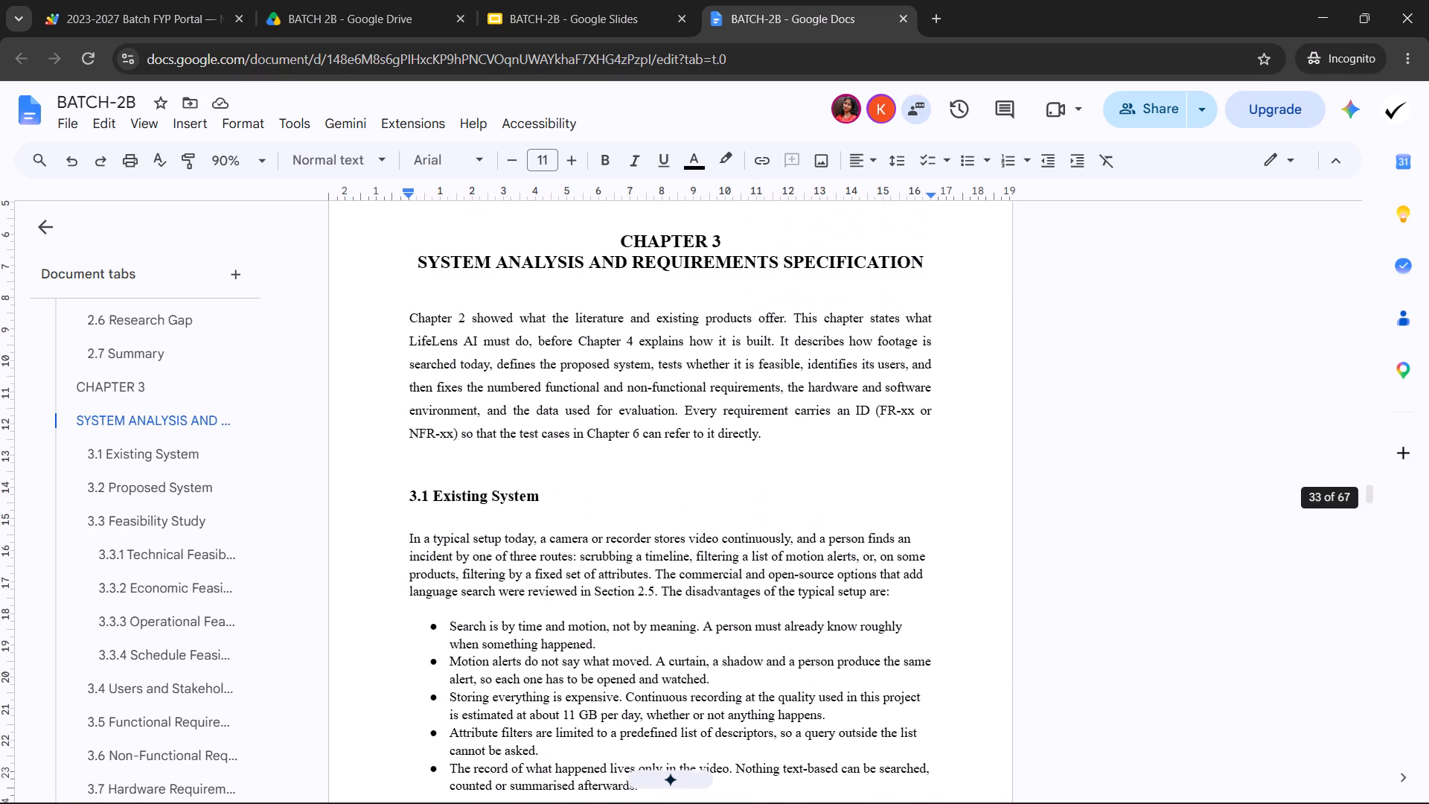
scroll(576, 415, up, 2)
scroll(576, 415, down, 18)
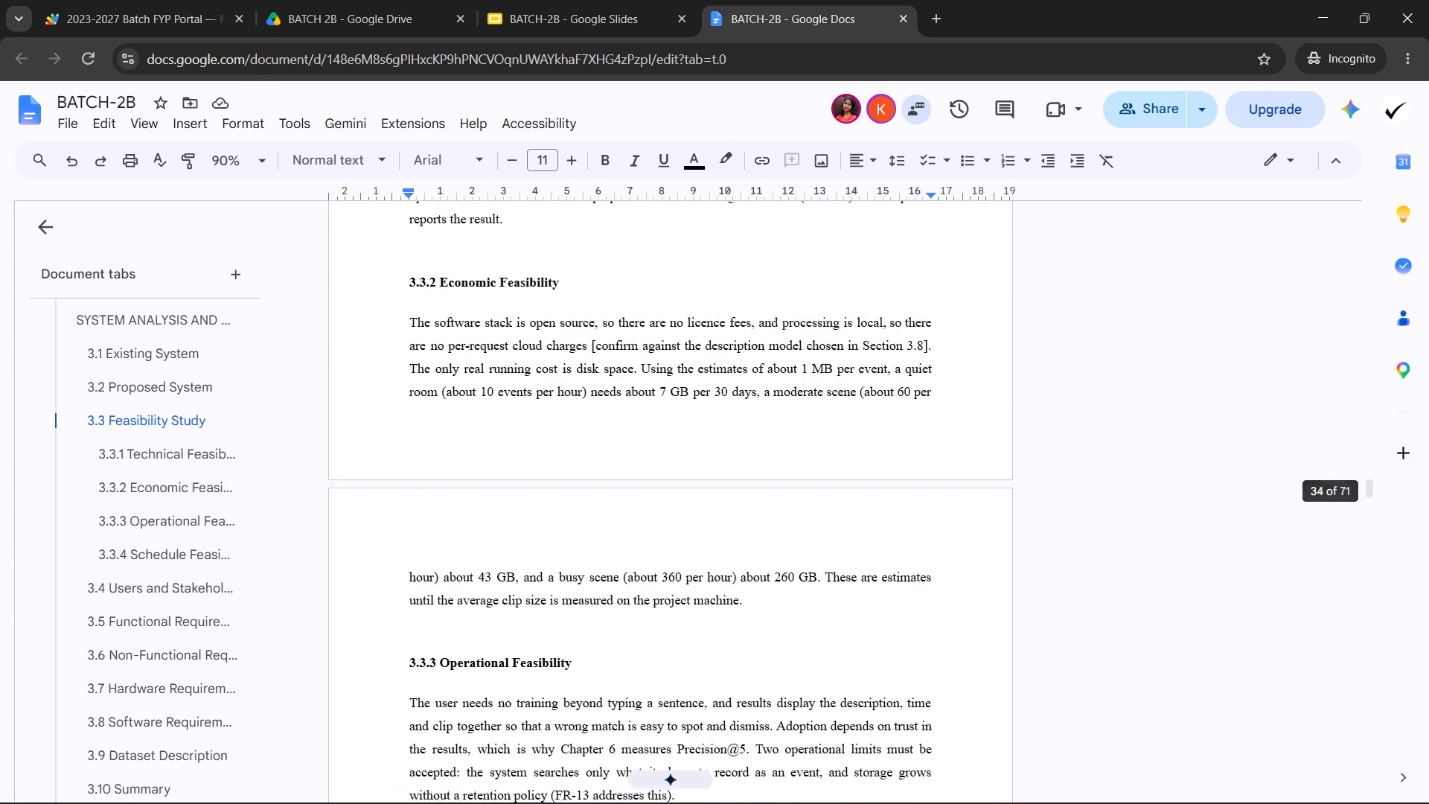
scroll(570, 414, down, 7)
scroll(557, 401, up, 4)
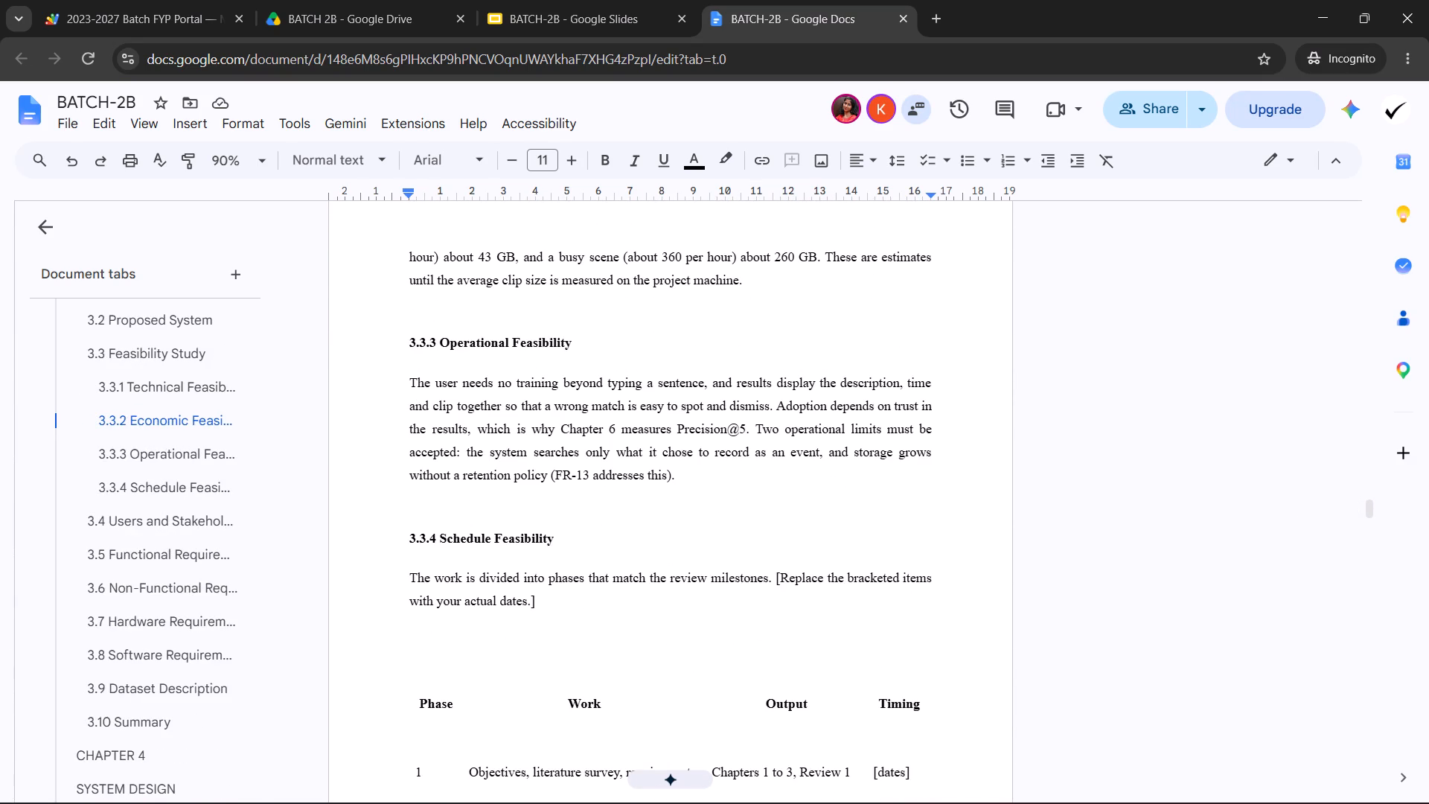
Set the 3.3.3 Operational Feasibility paragraph to size 12 and check the font size of the 3.3.4 paragraph.
drag(418, 389, 537, 443)
click(470, 400)
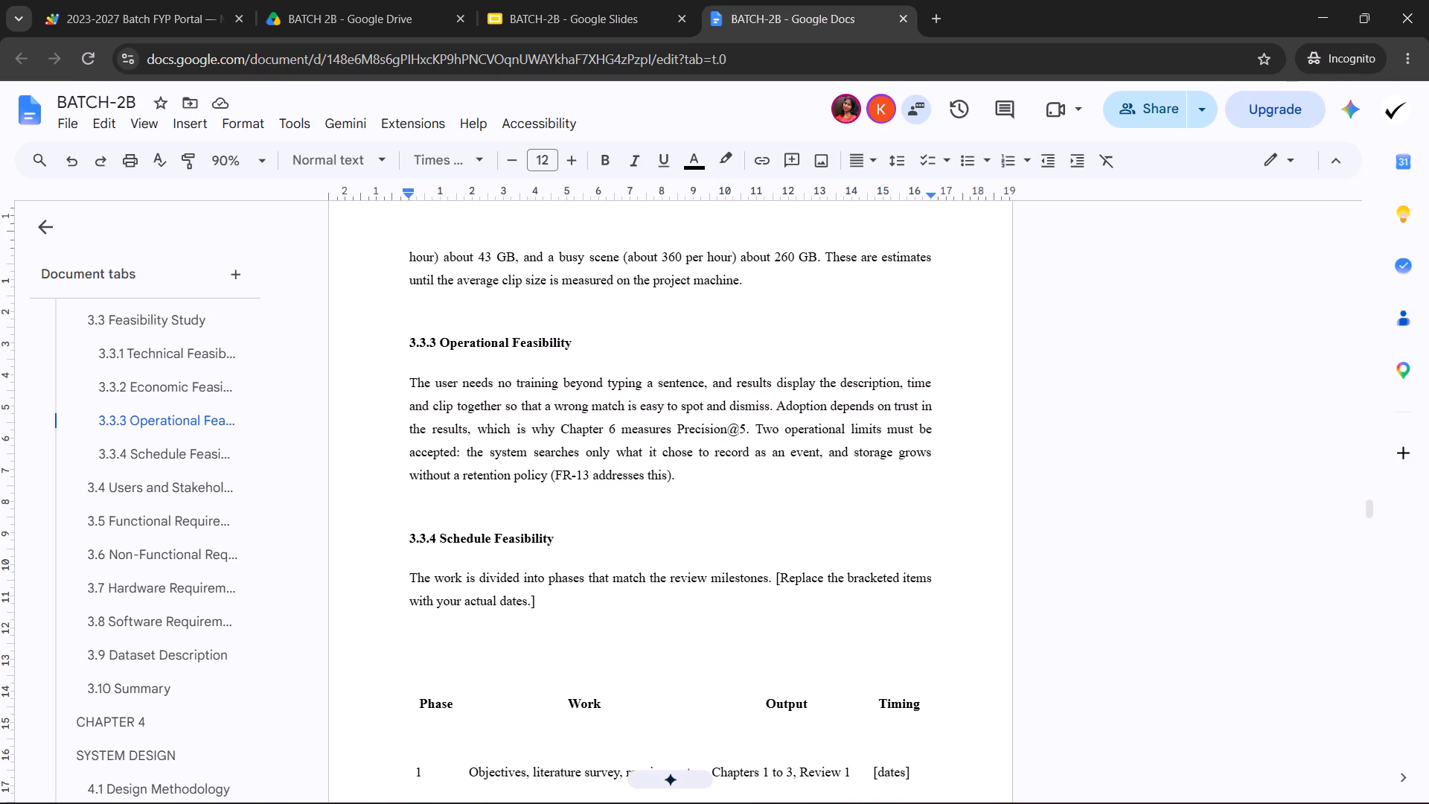
double_click(455, 348)
click(409, 408)
drag(409, 379, 788, 470)
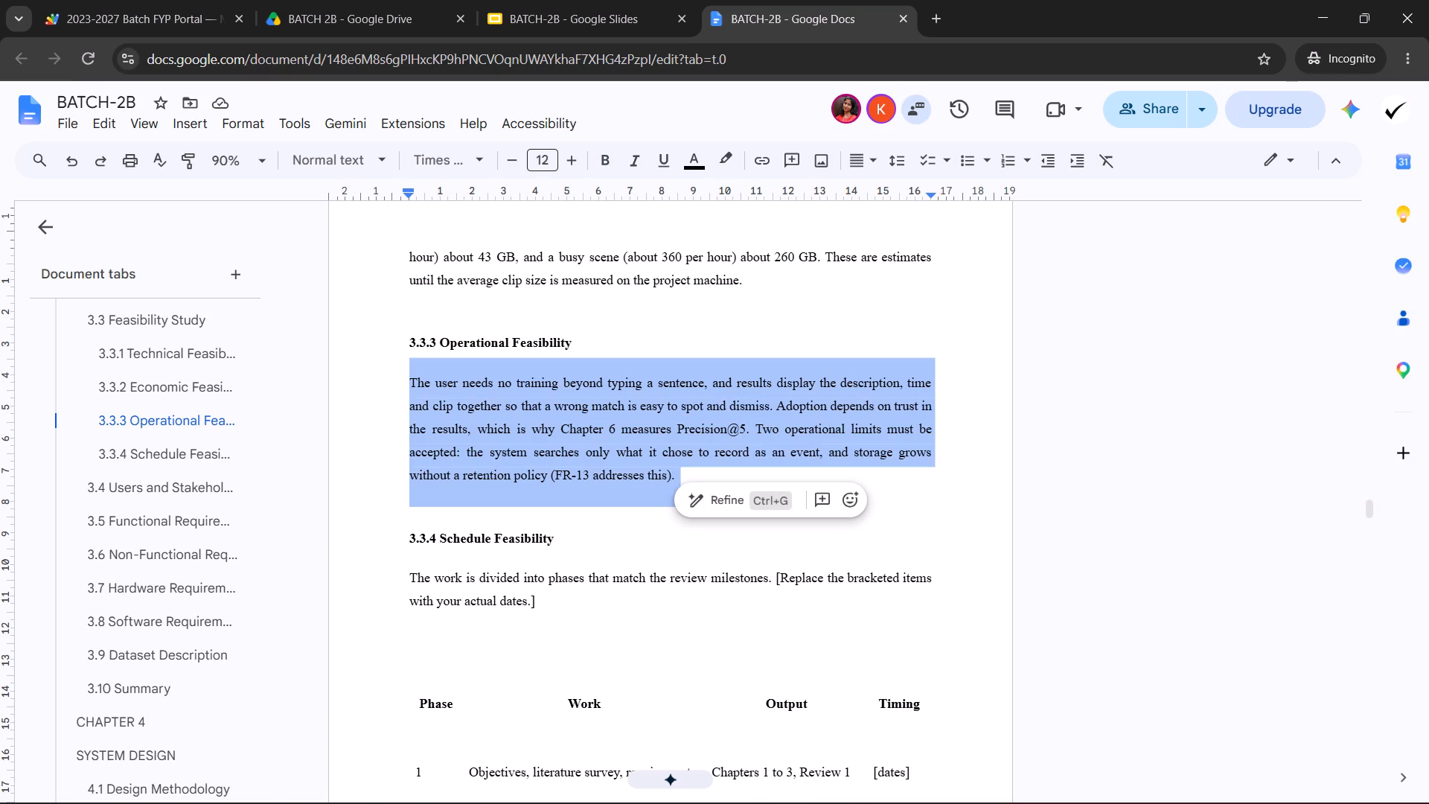
click(545, 162)
click(549, 306)
click(522, 405)
scroll(530, 409, down, 3)
drag(397, 296, 564, 339)
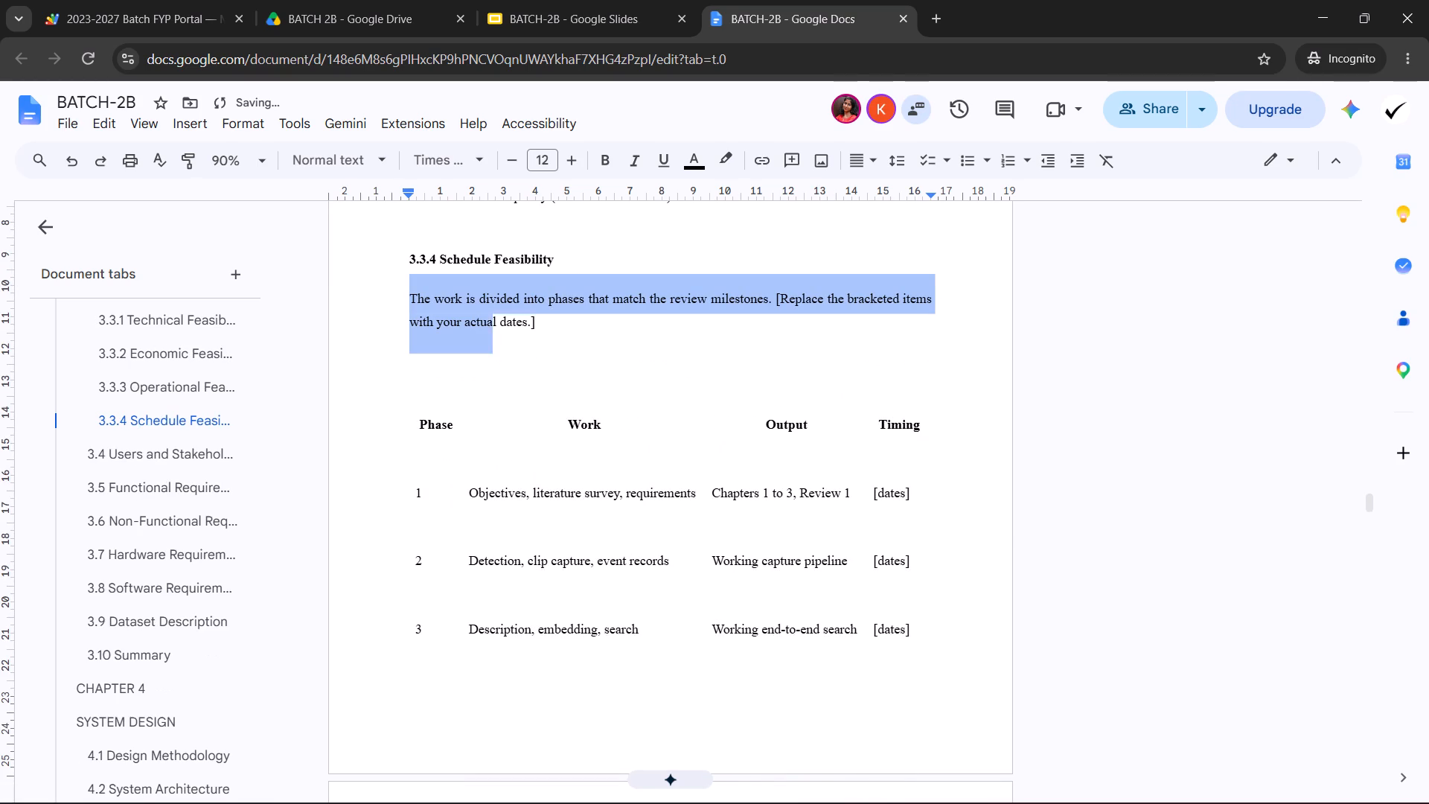
drag(564, 339, 575, 344)
click(541, 314)
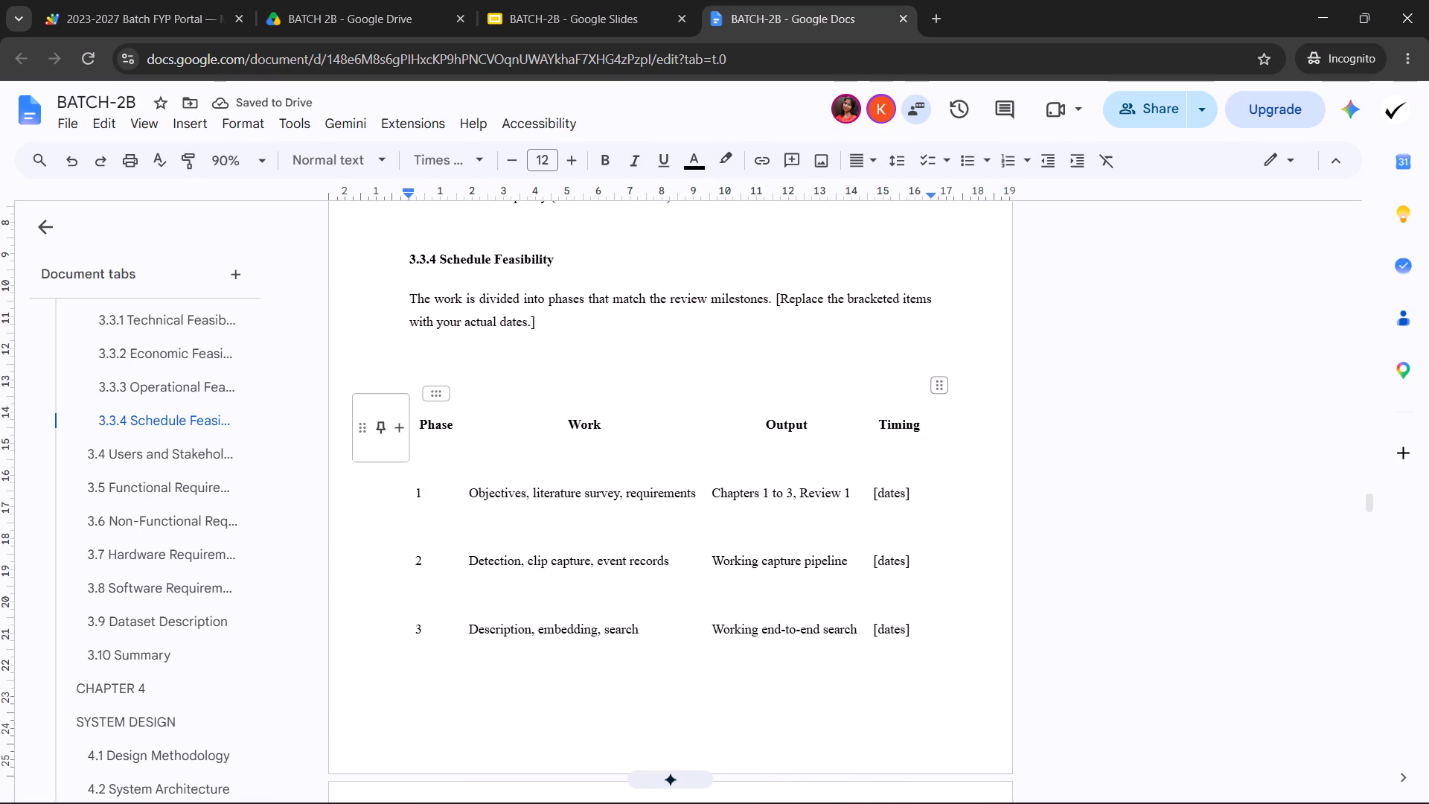
Set the text of the whole 3.3.4 Schedule Feasibility table, from the header row to phase 6, to size 10.
drag(417, 423, 761, 650)
scroll(763, 651, down, 5)
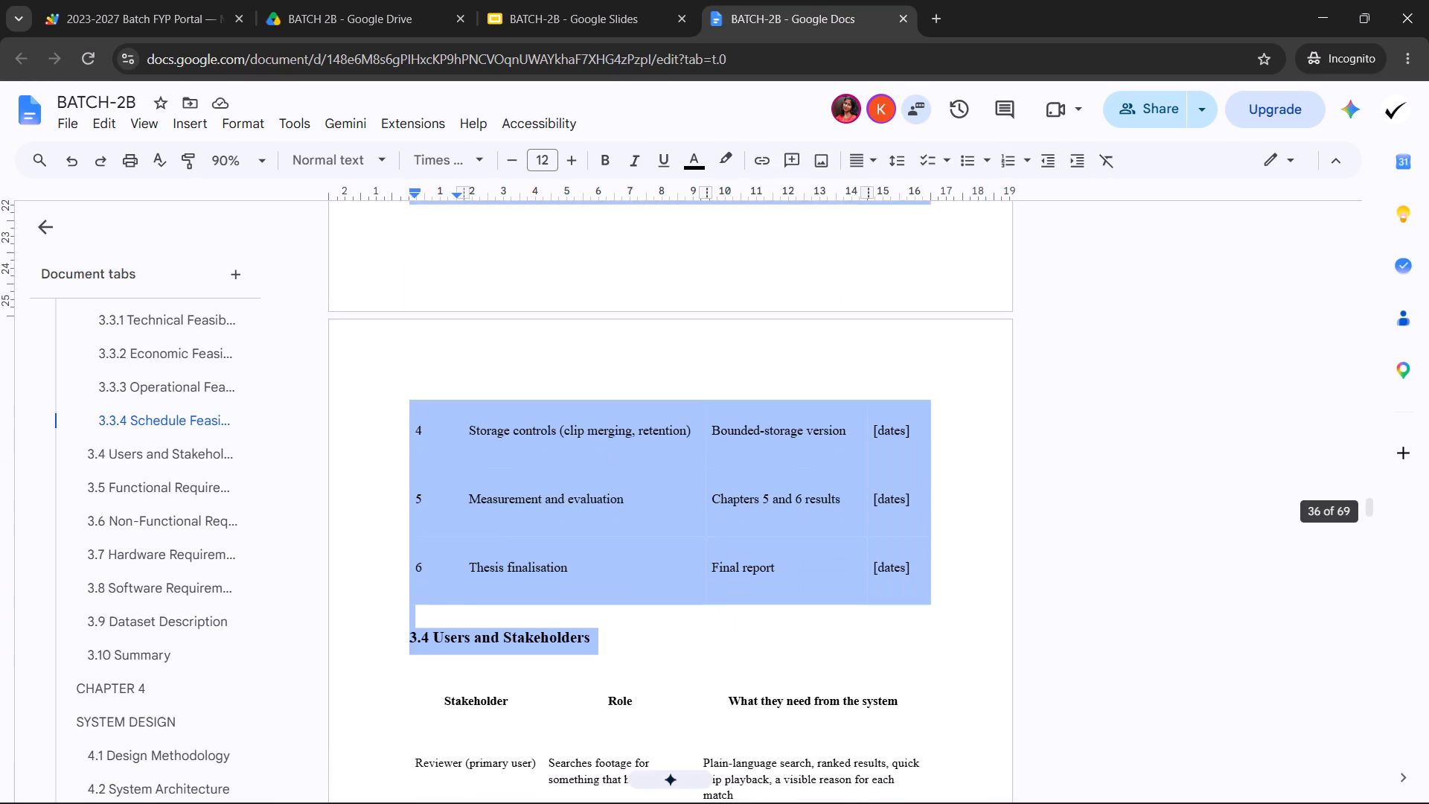
drag(761, 650, 928, 556)
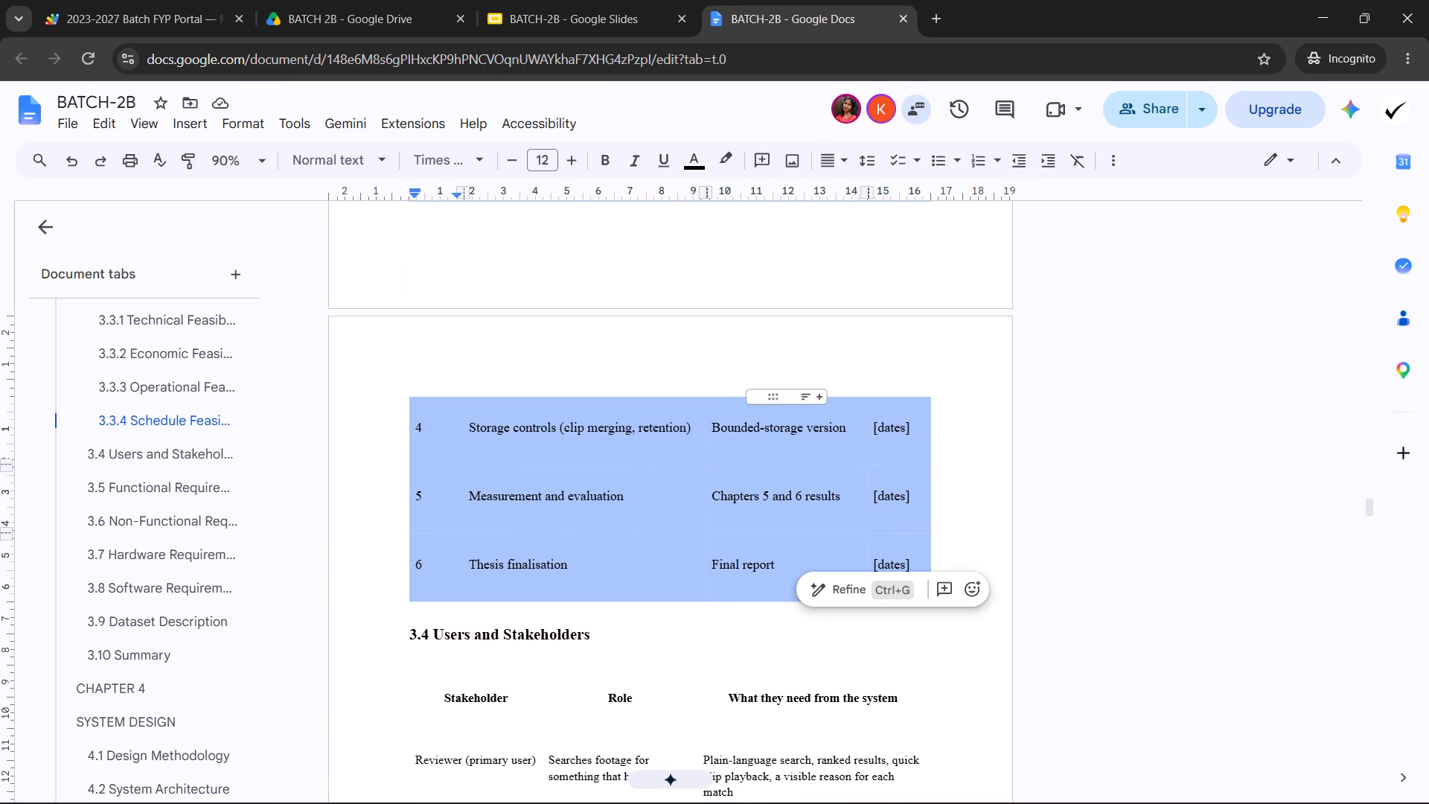
click(543, 160)
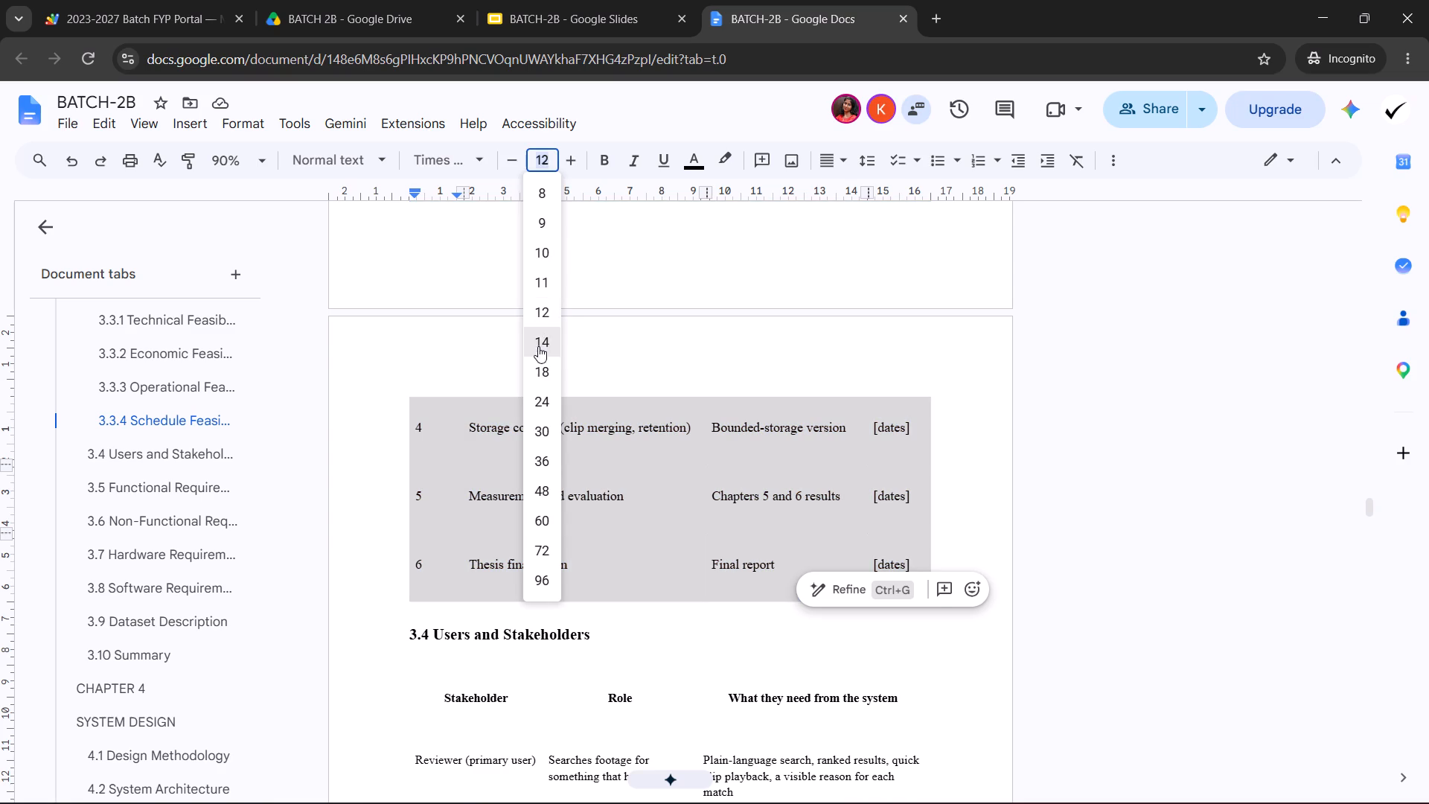
click(535, 253)
click(622, 266)
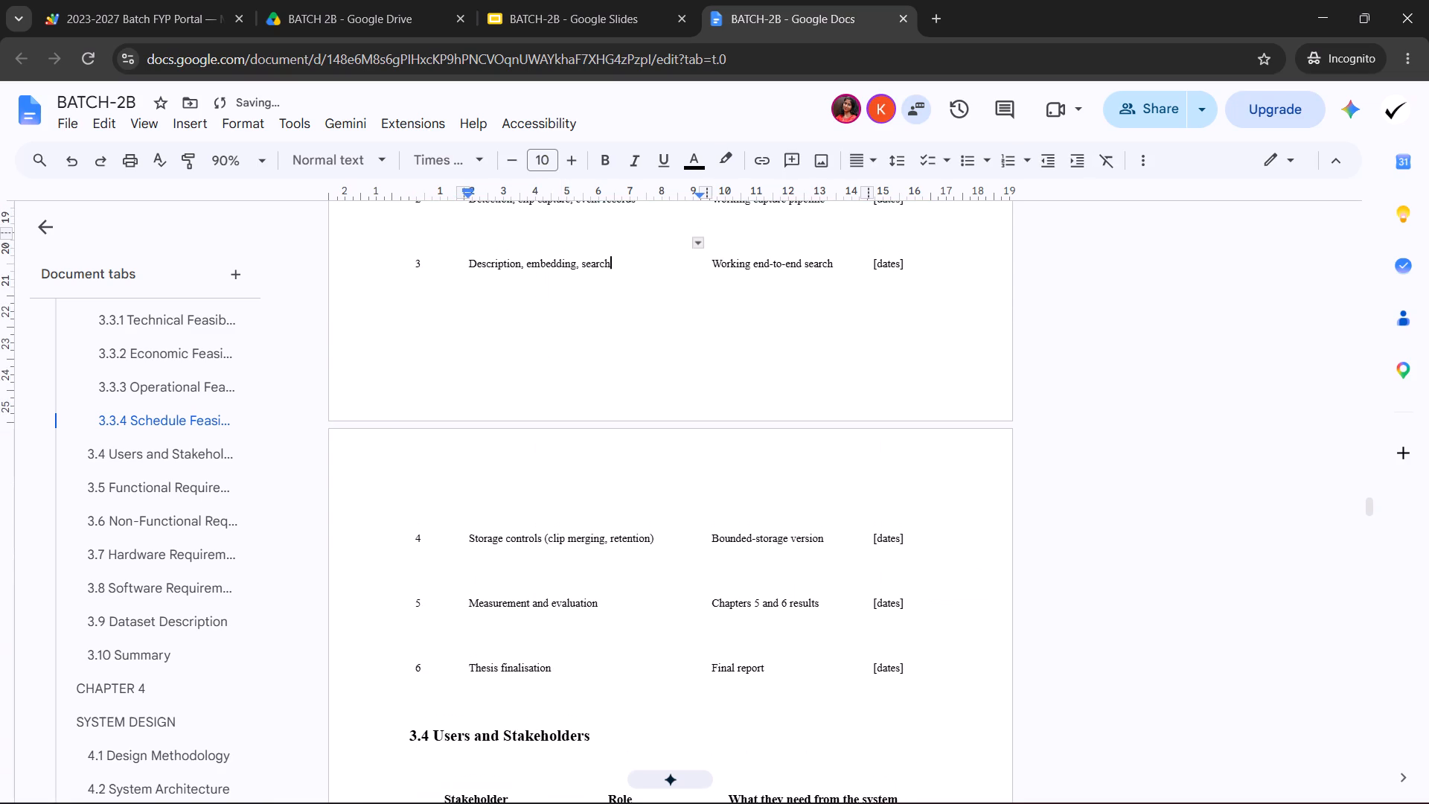
Switch to the thesis guide PDF in Google Drive, consult its formatting table for required sizes and spacing, and return to the report.
click(389, 0)
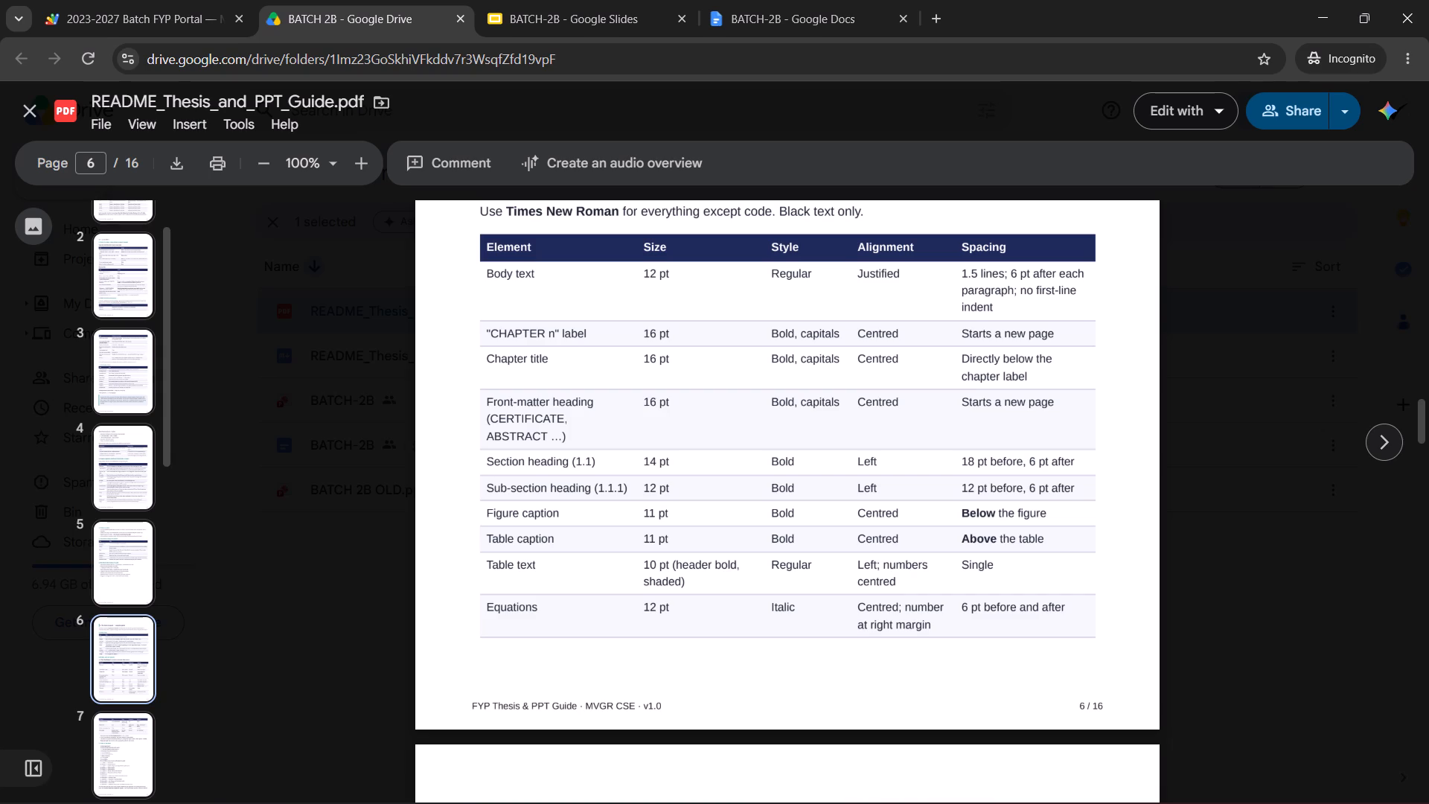
click(569, 0)
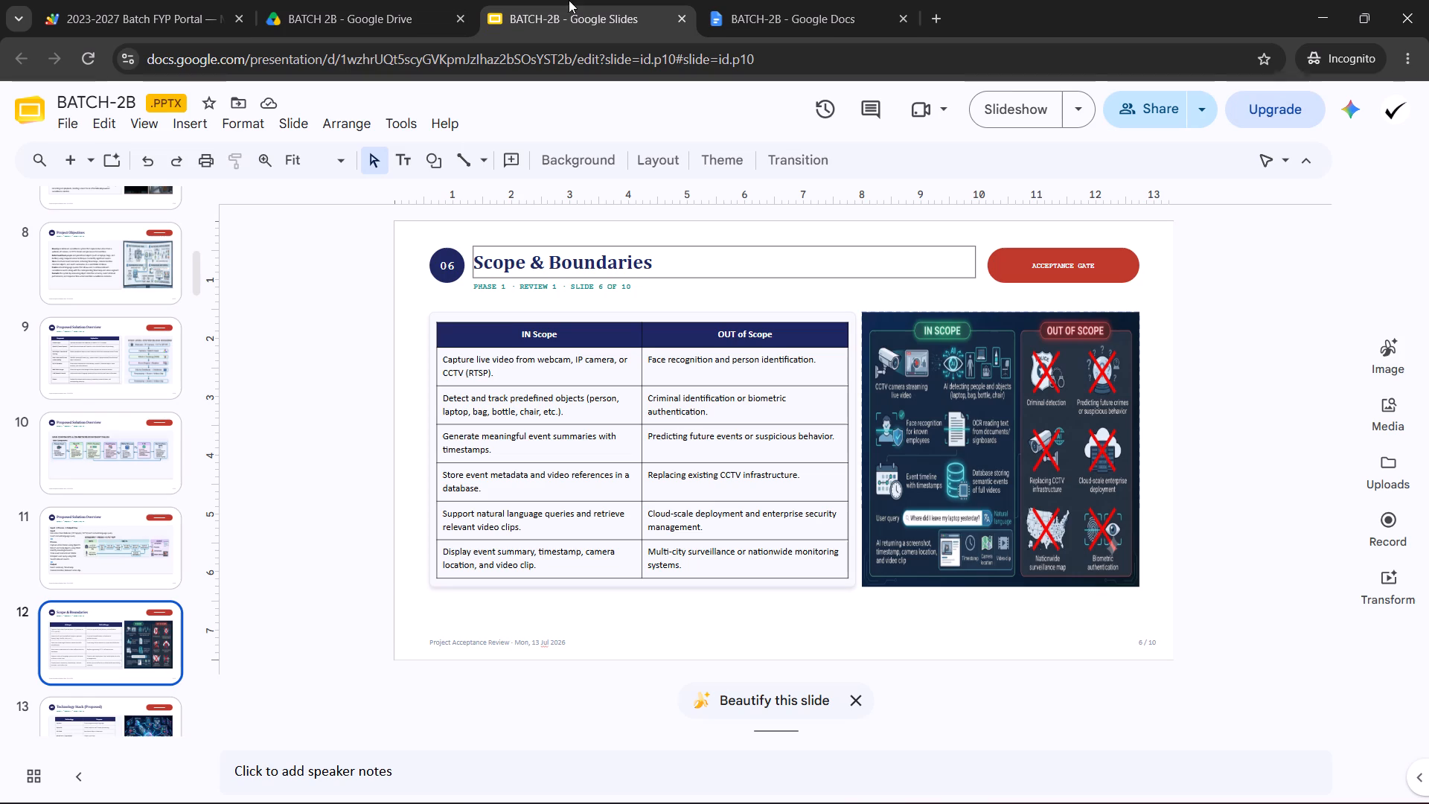
click(759, 0)
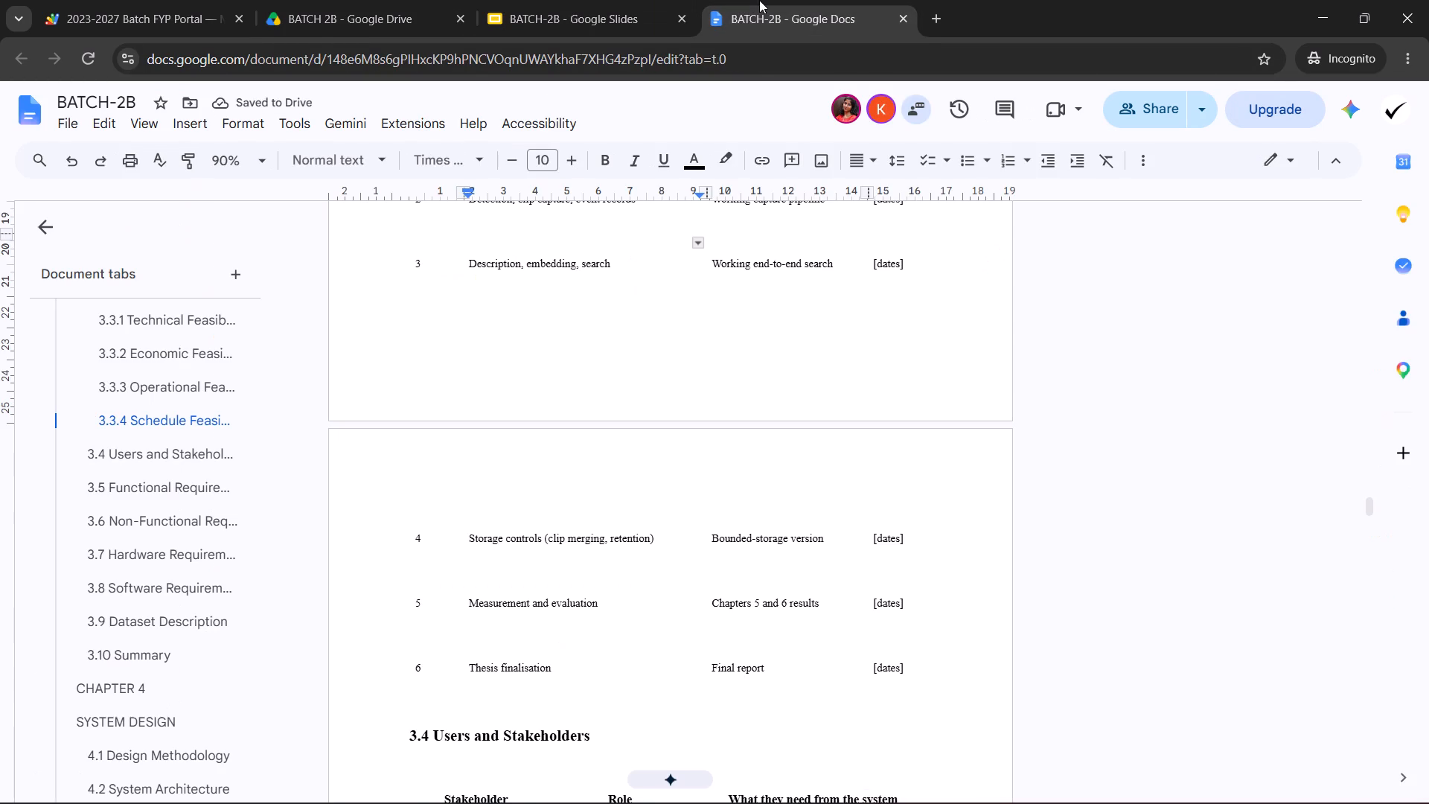
Review the text and heading formatting from the 3.3.4 schedule table back to Section 2.6 Research Gap.
scroll(670, 631, up, 7)
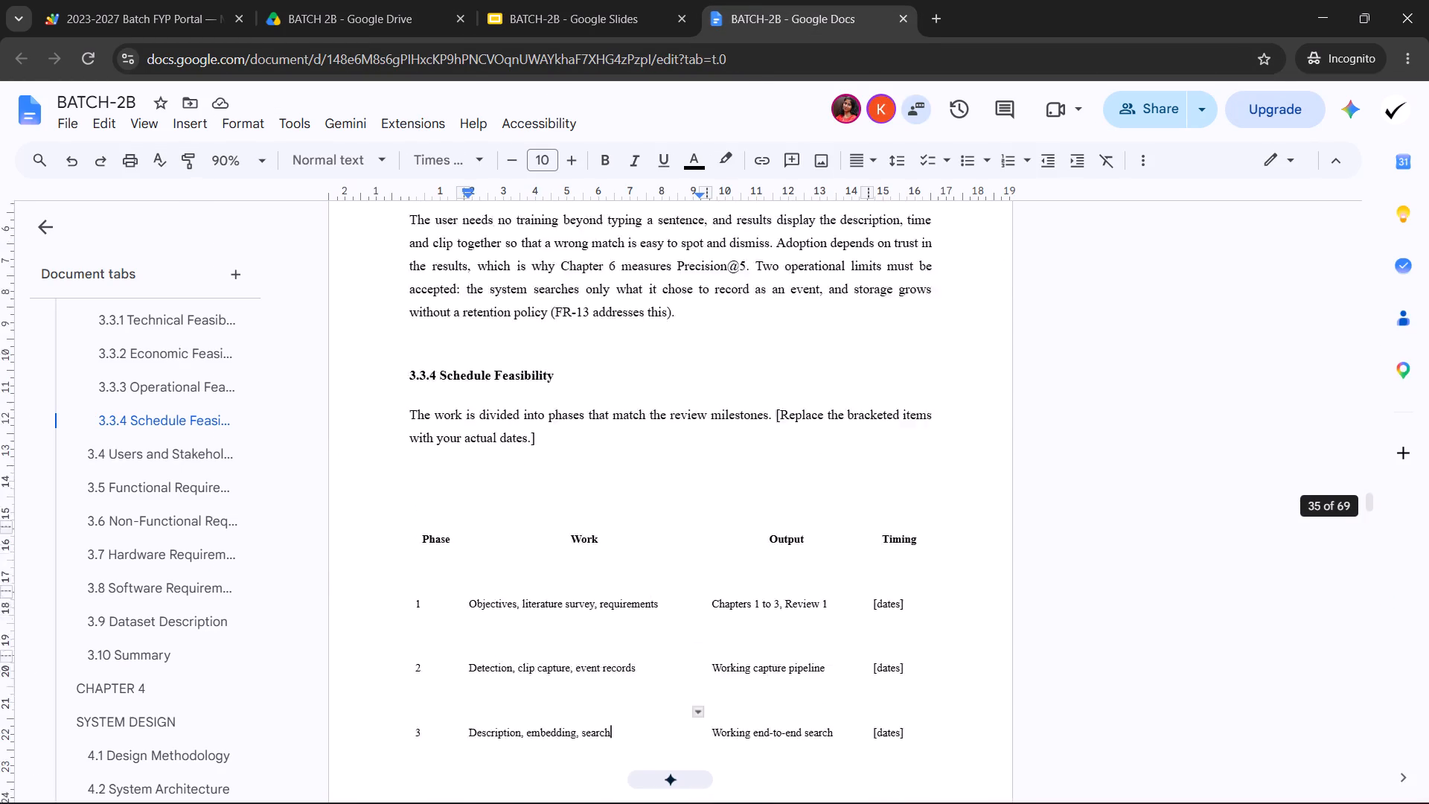
scroll(662, 628, up, 18)
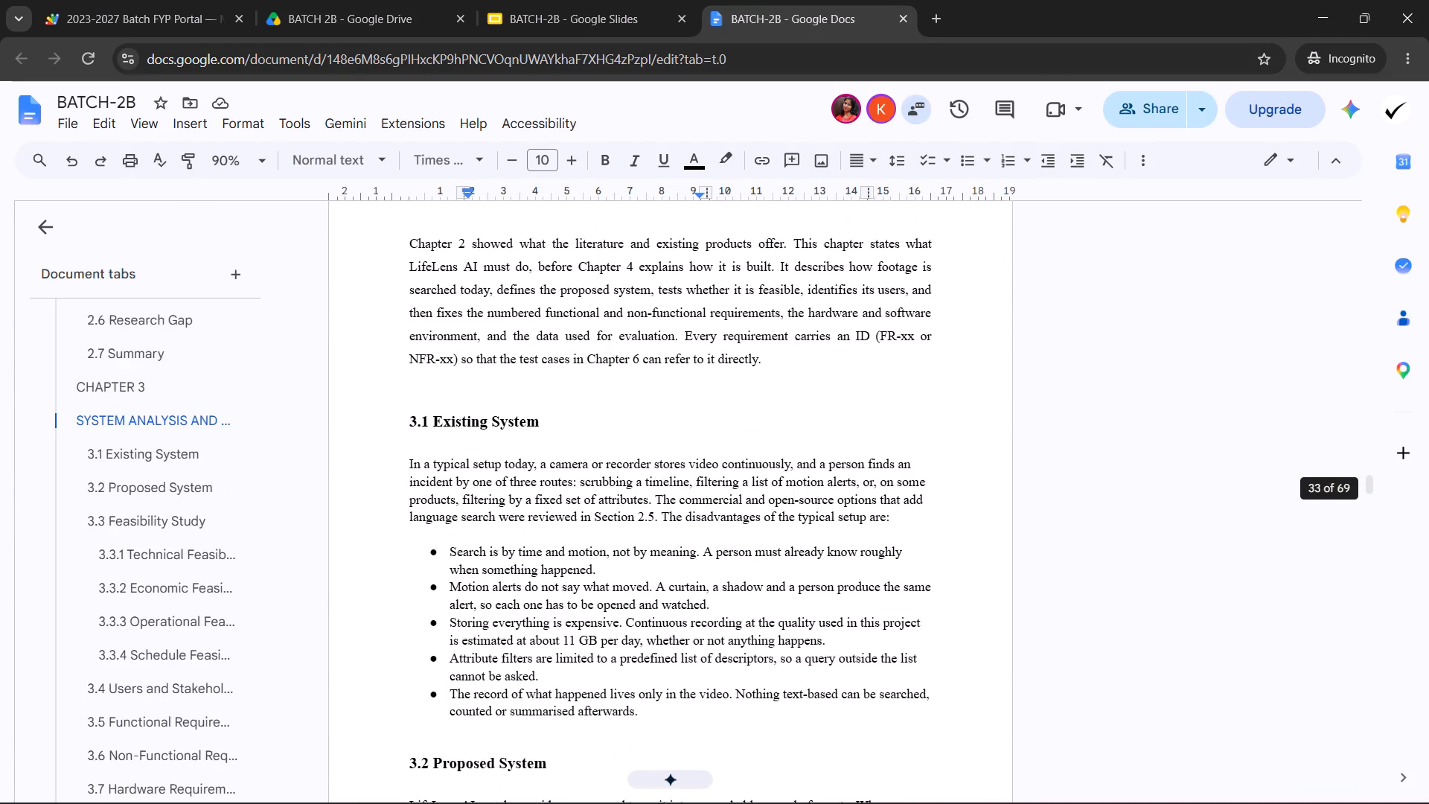
scroll(655, 627, up, 20)
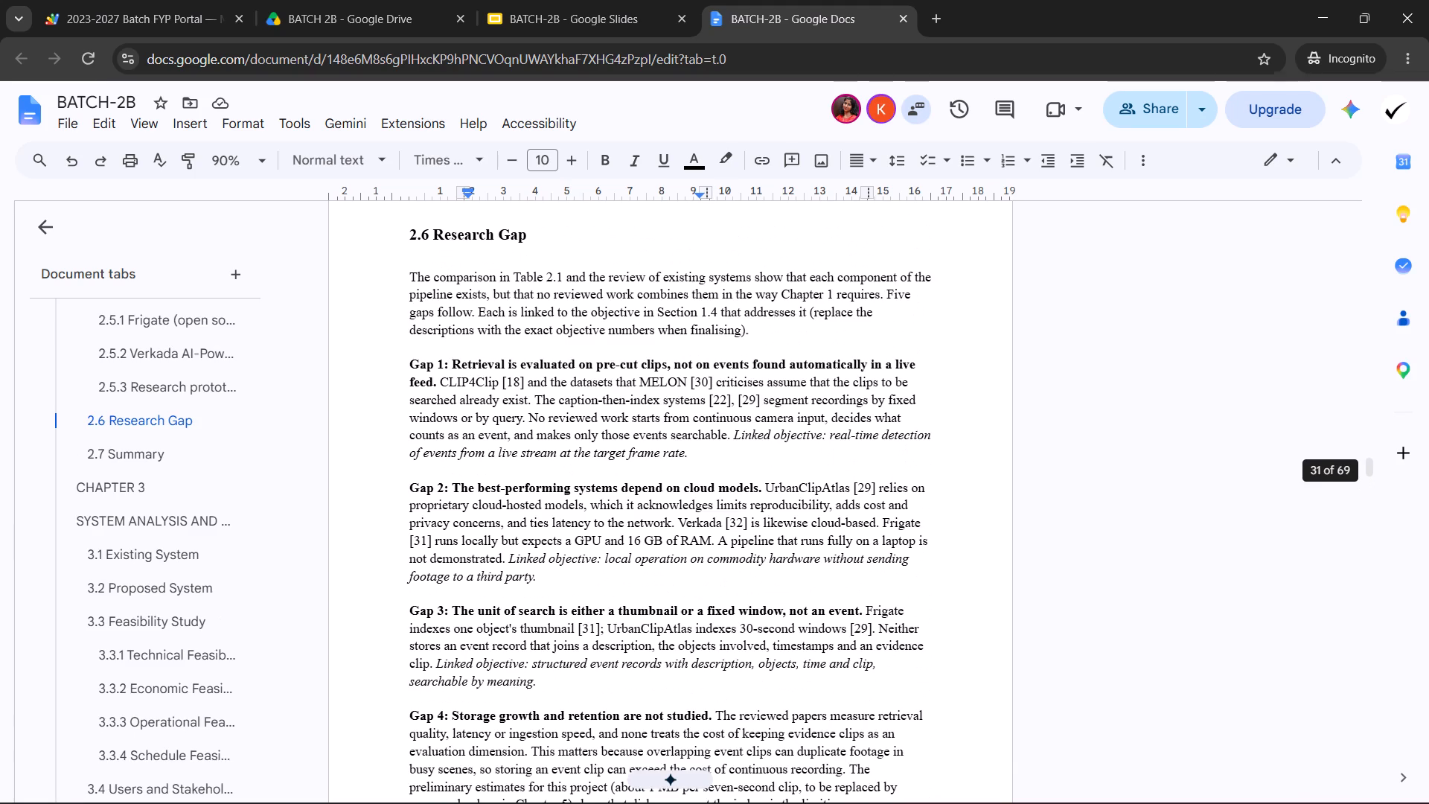
Examine the formatting of Table 2.1 in Section 2.4 Comparative Analysis, from entry [30] back to its caption and header row.
scroll(665, 635, up, 17)
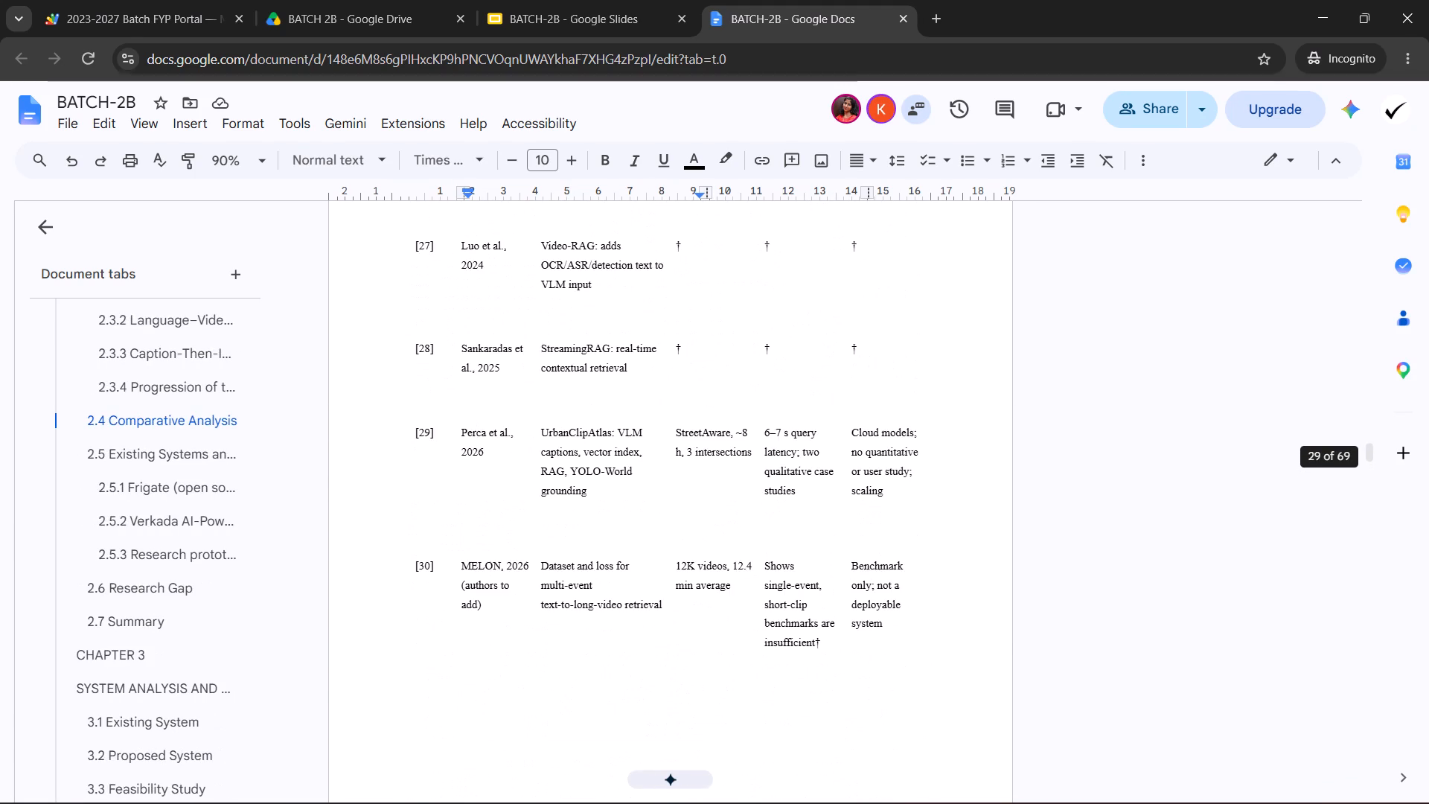
scroll(611, 651, up, 3)
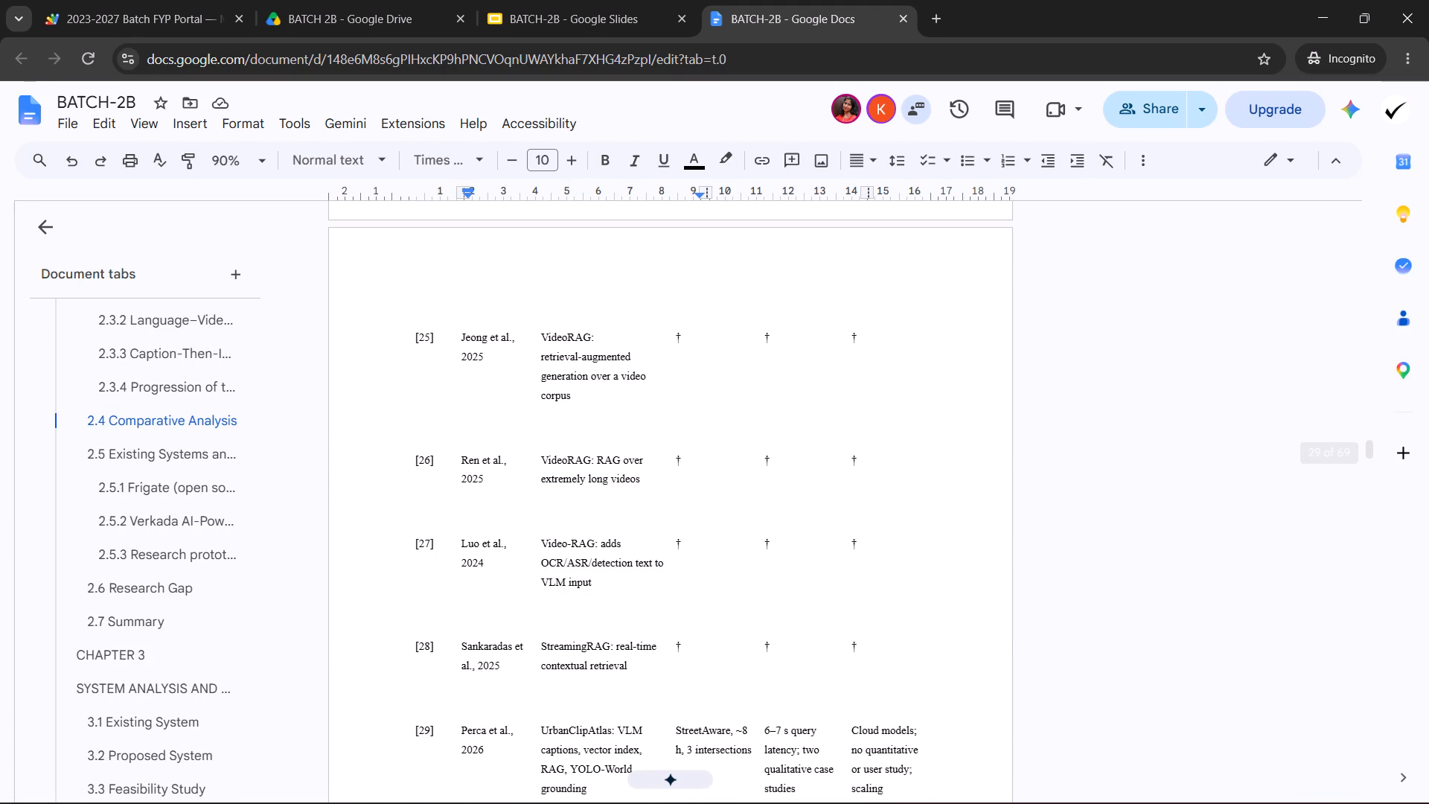
scroll(738, 709, up, 11)
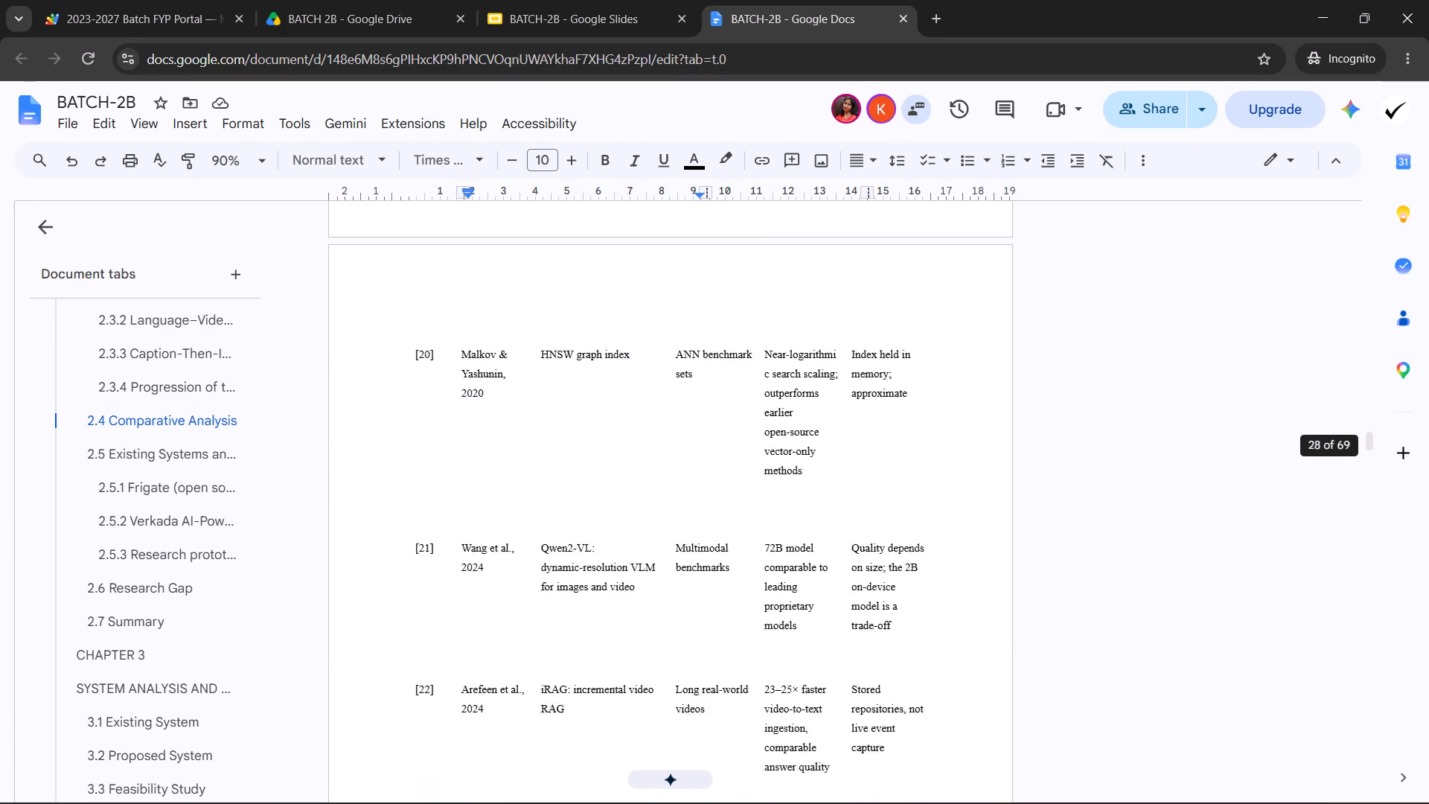
scroll(716, 685, up, 5)
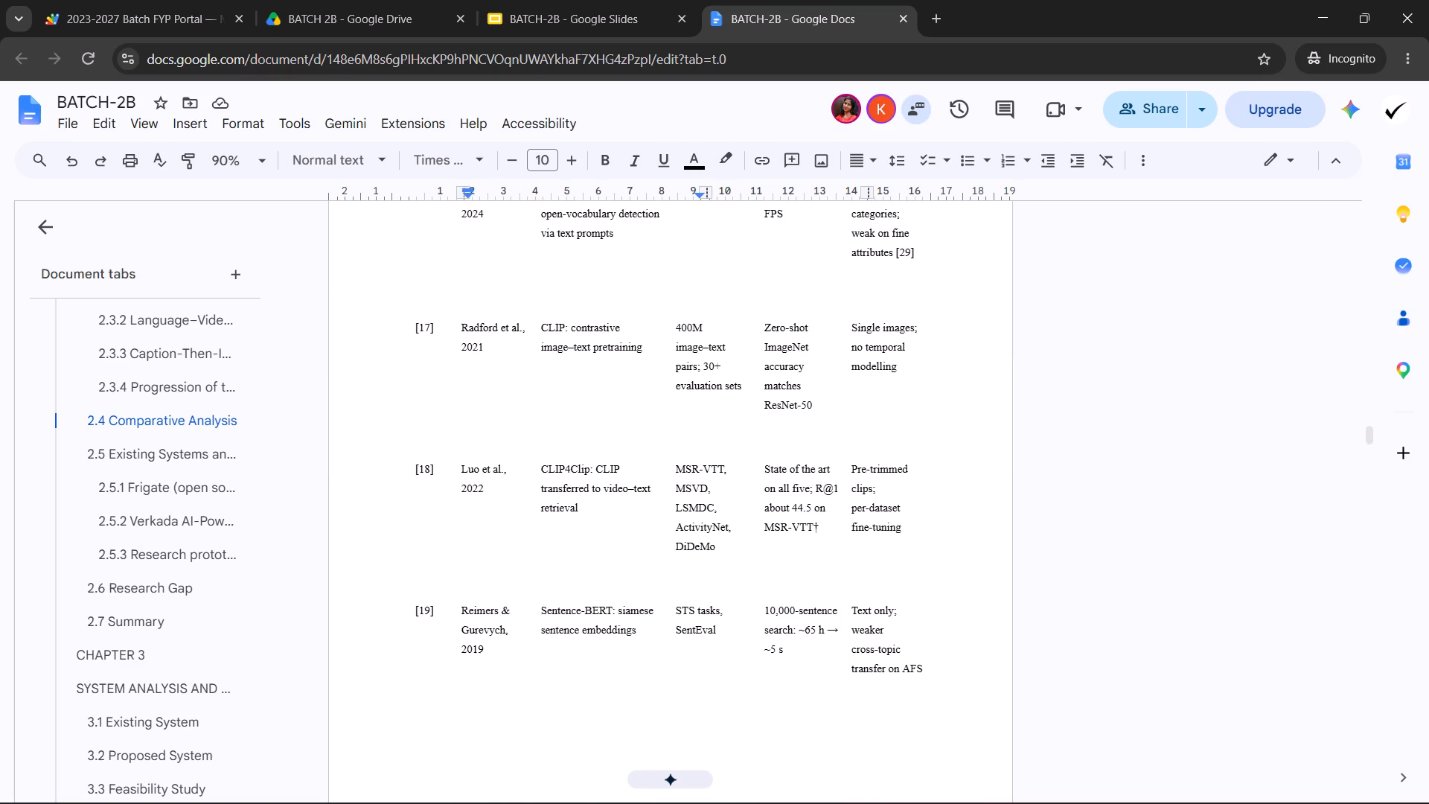
scroll(748, 434, down, 6)
scroll(752, 561, up, 4)
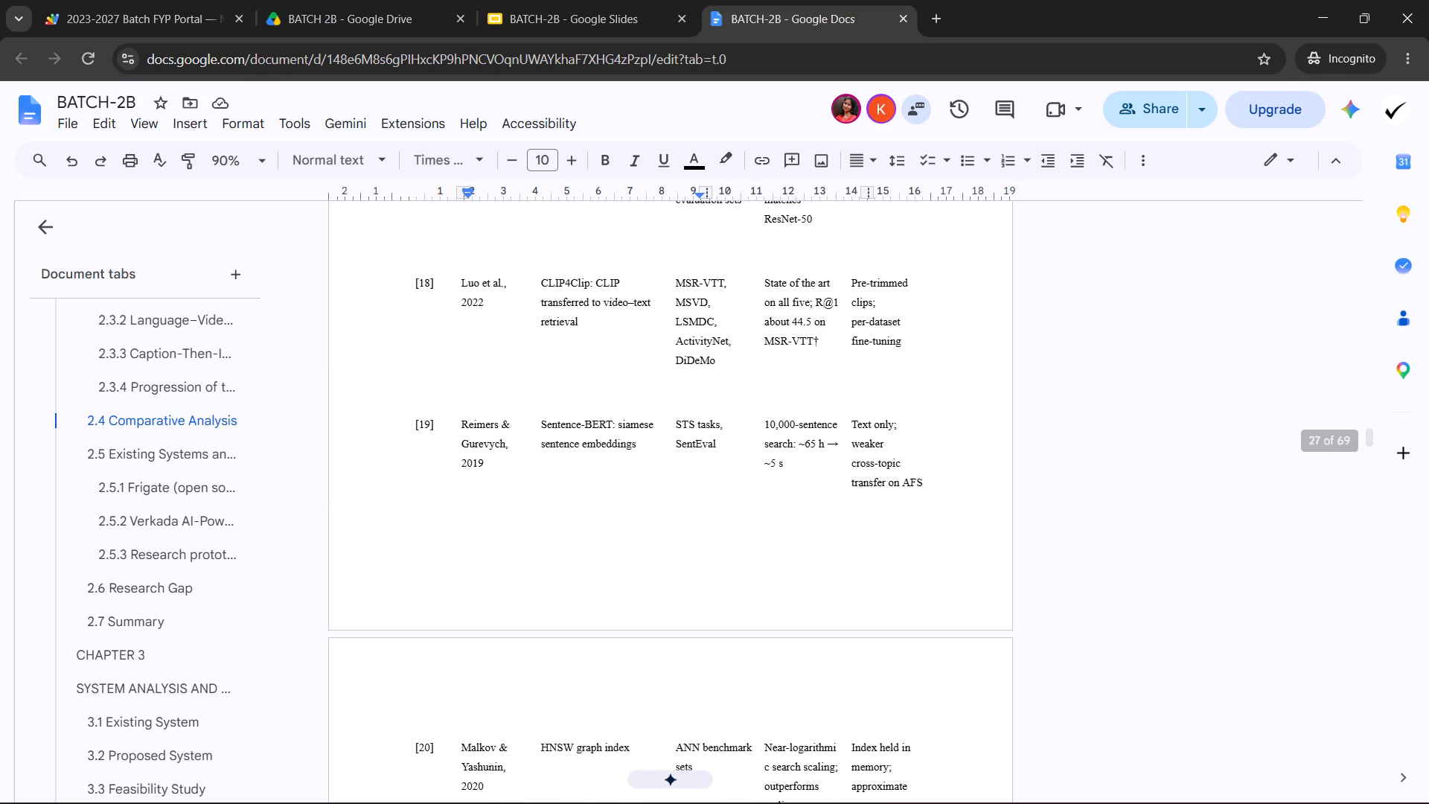
scroll(721, 588, up, 11)
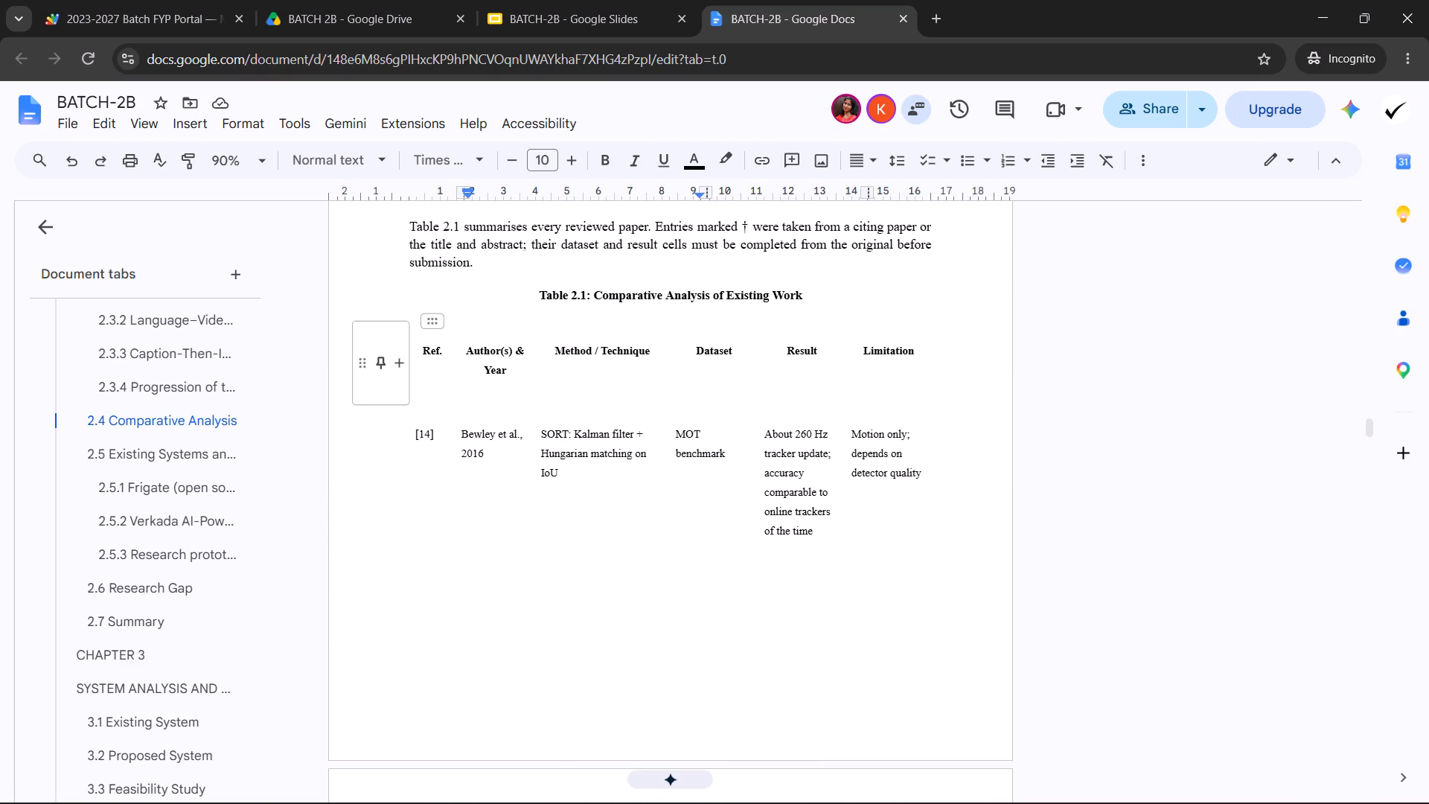
Check the font and size of Table 2.1's header row and entry [14], and look over the rows through [19].
drag(423, 349, 786, 581)
click(724, 488)
scroll(724, 486, down, 15)
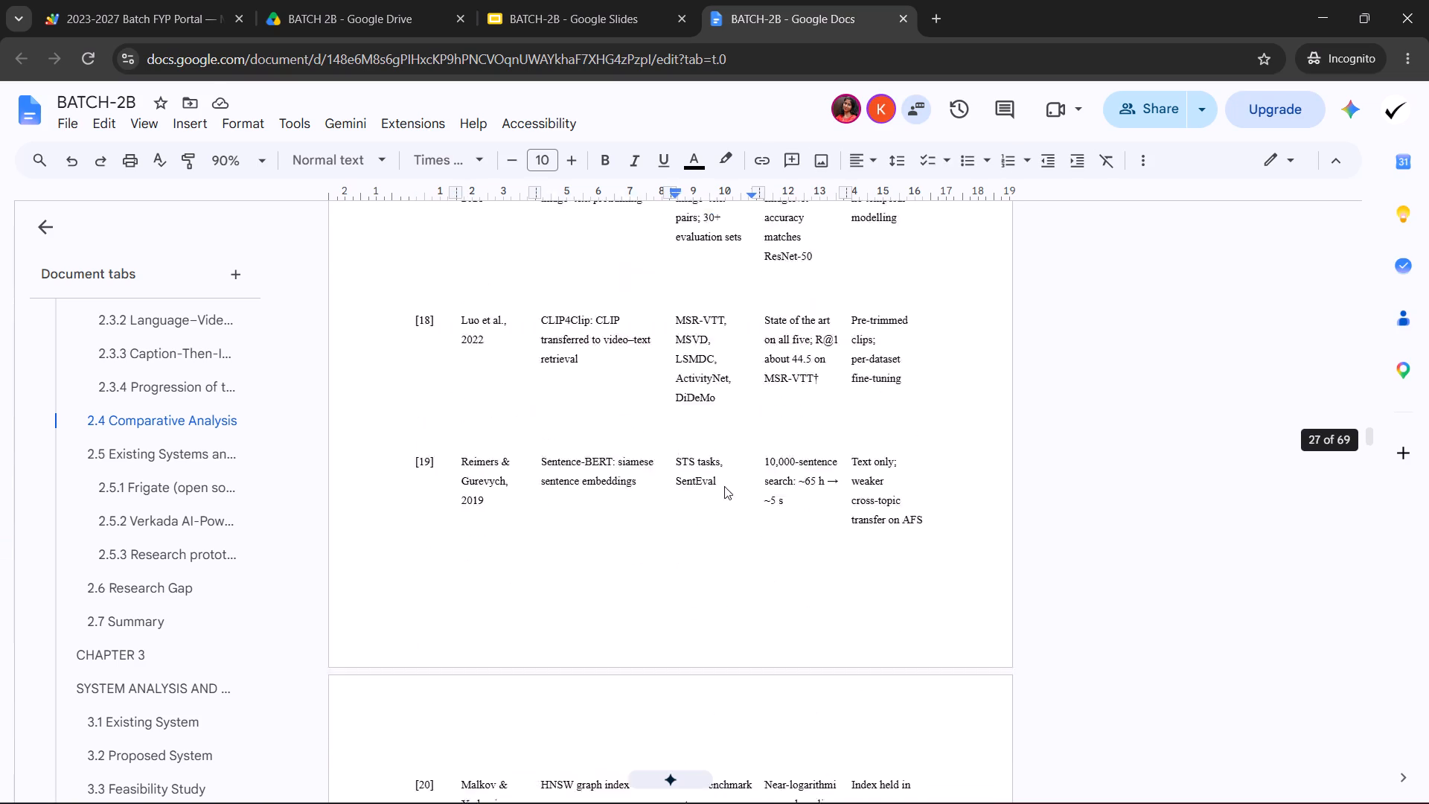
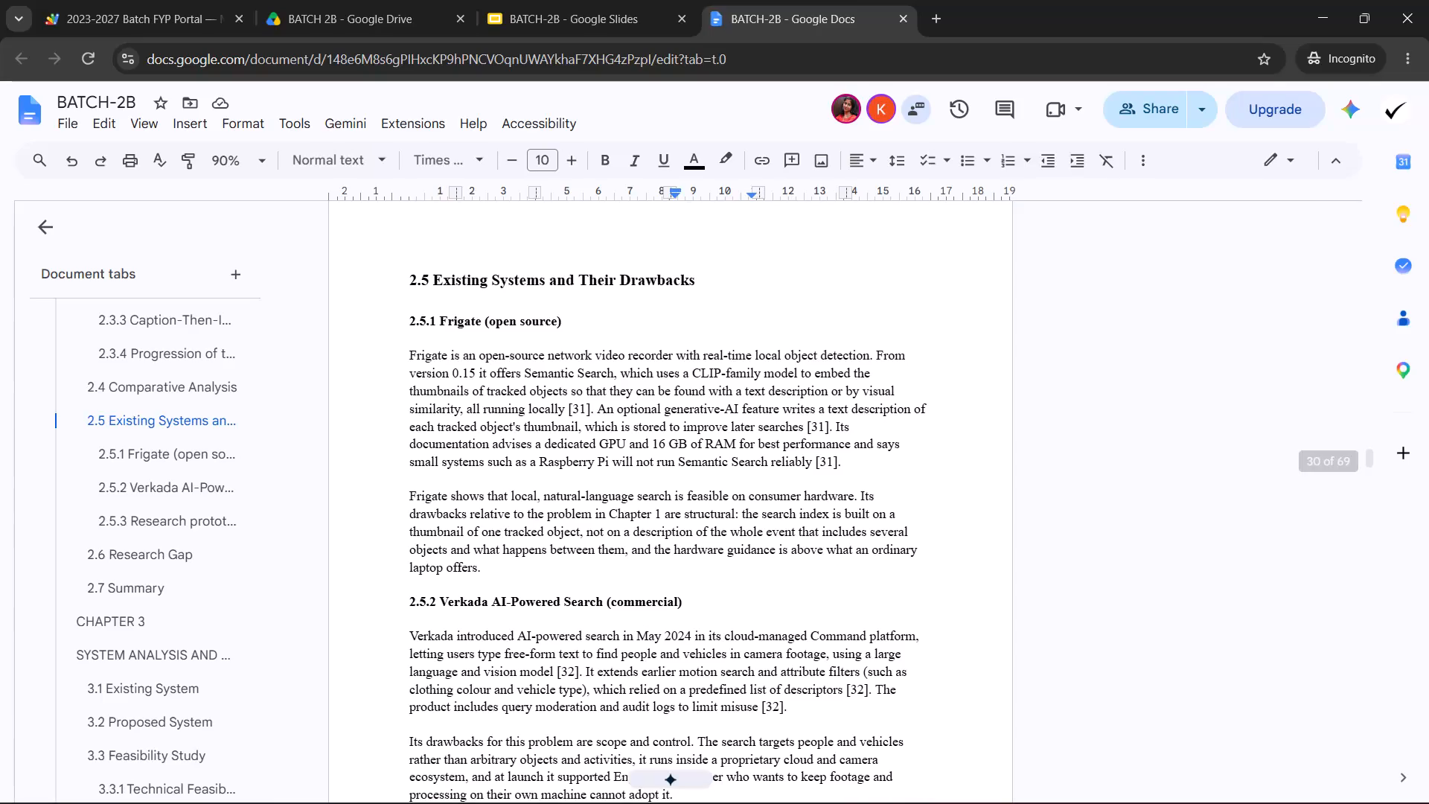
Review the text from Section 2.5 to 2.6 Research Gap, checking the font and size of the Gap 3 and Gap 4 paragraphs.
scroll(668, 495, down, 10)
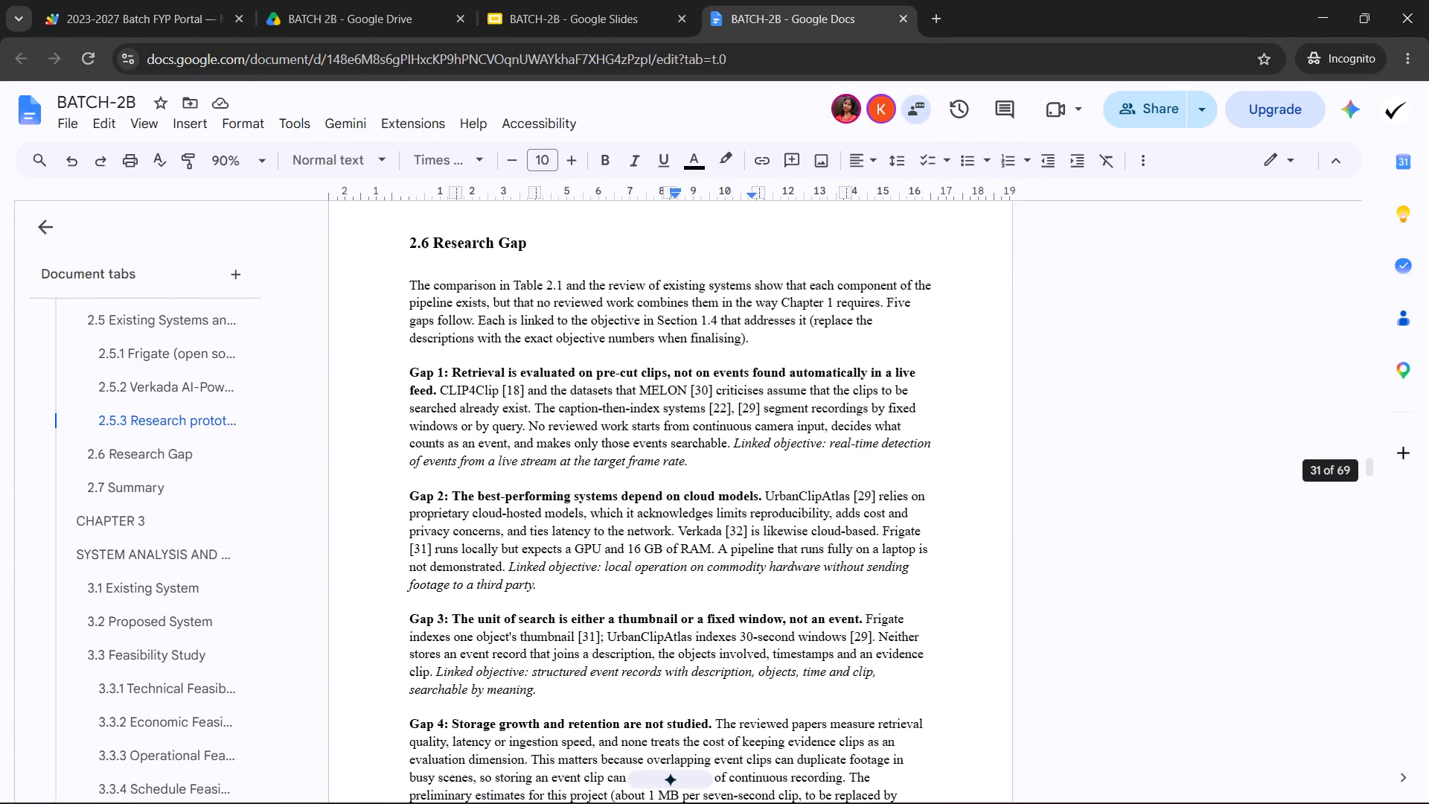
scroll(673, 498, down, 4)
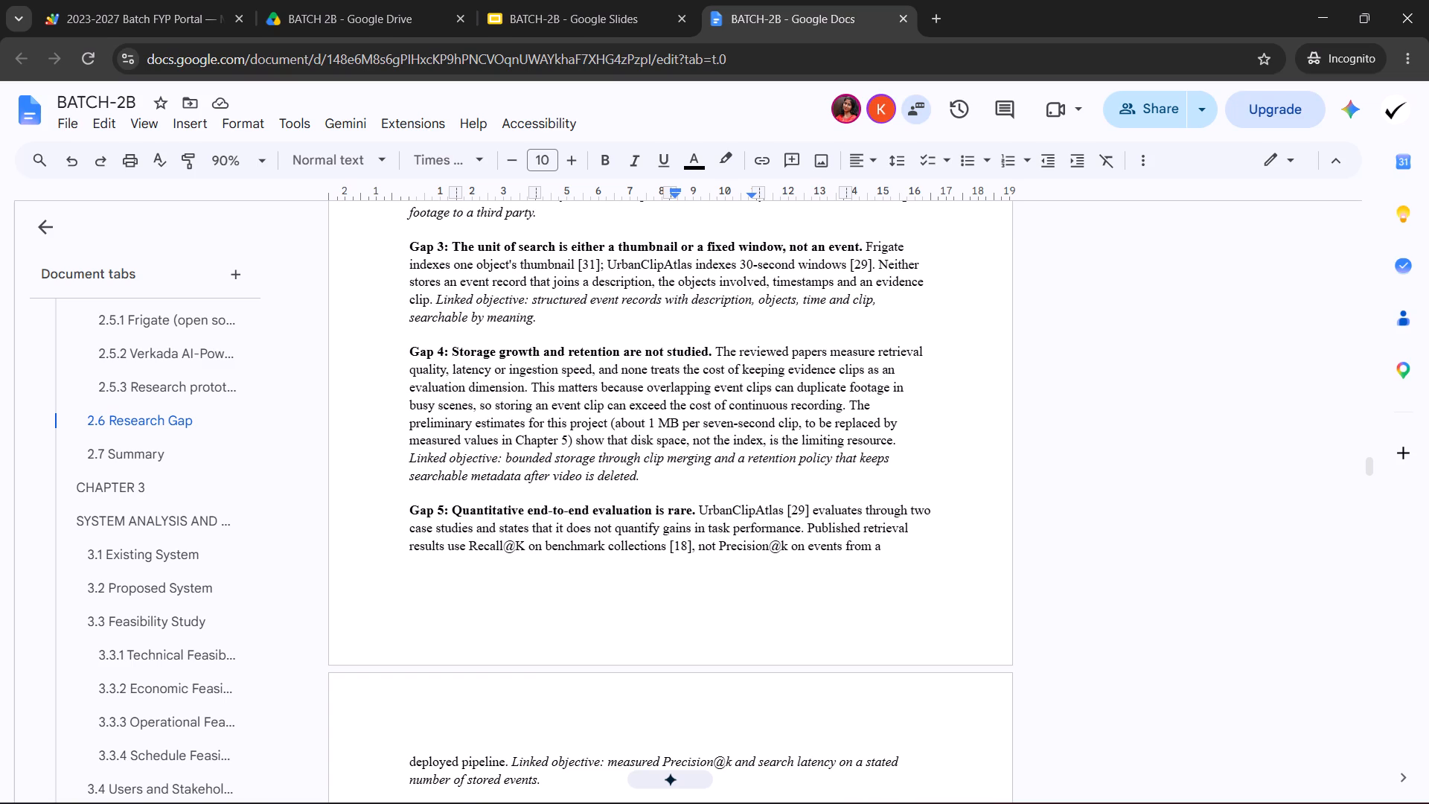
drag(426, 241, 481, 303)
click(481, 303)
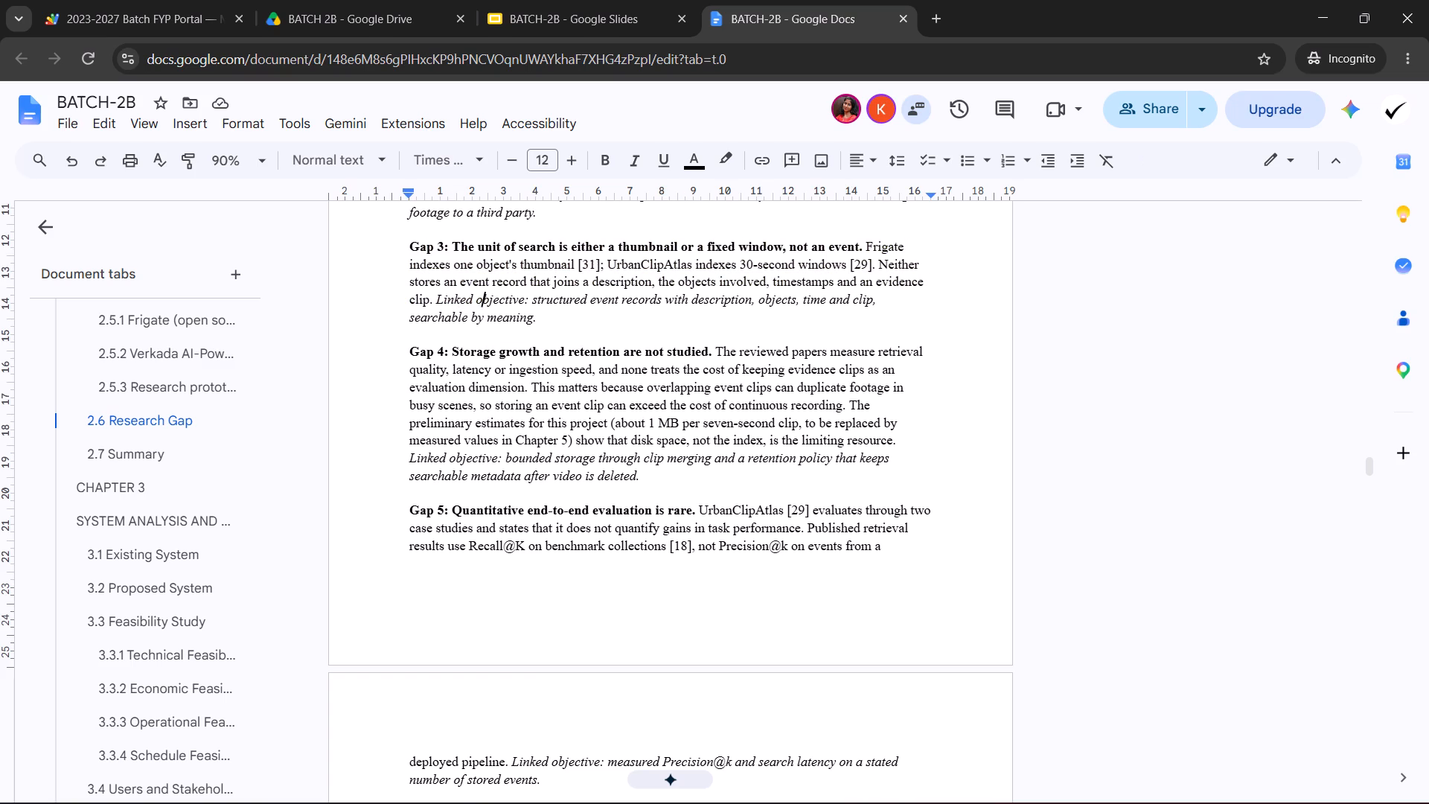
drag(472, 308, 557, 294)
click(493, 290)
click(682, 415)
scroll(448, 554, up, 3)
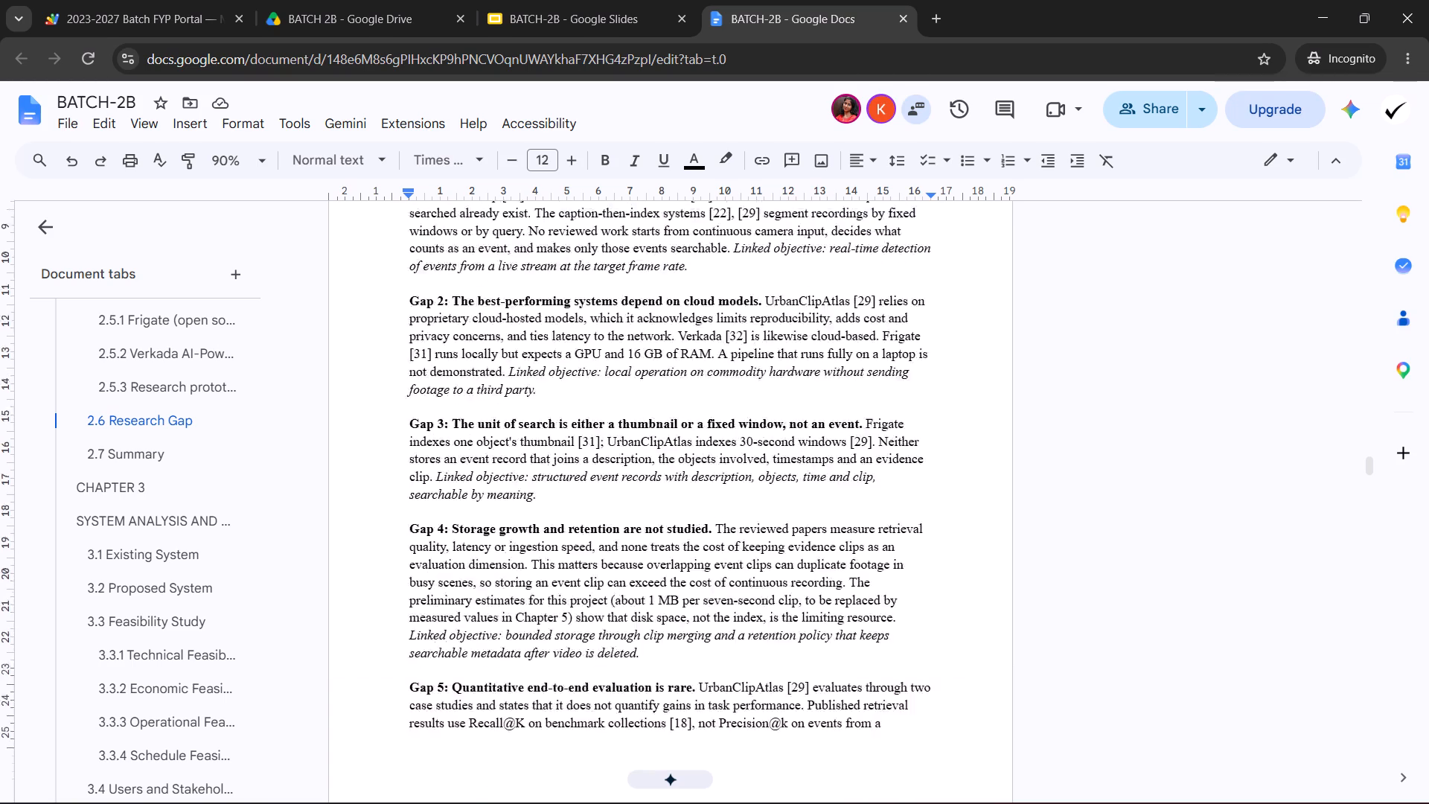
scroll(409, 439, up, 3)
Consult the formatting table in the thesis guide PDF and return to the BATCH-2B report.
click(285, 0)
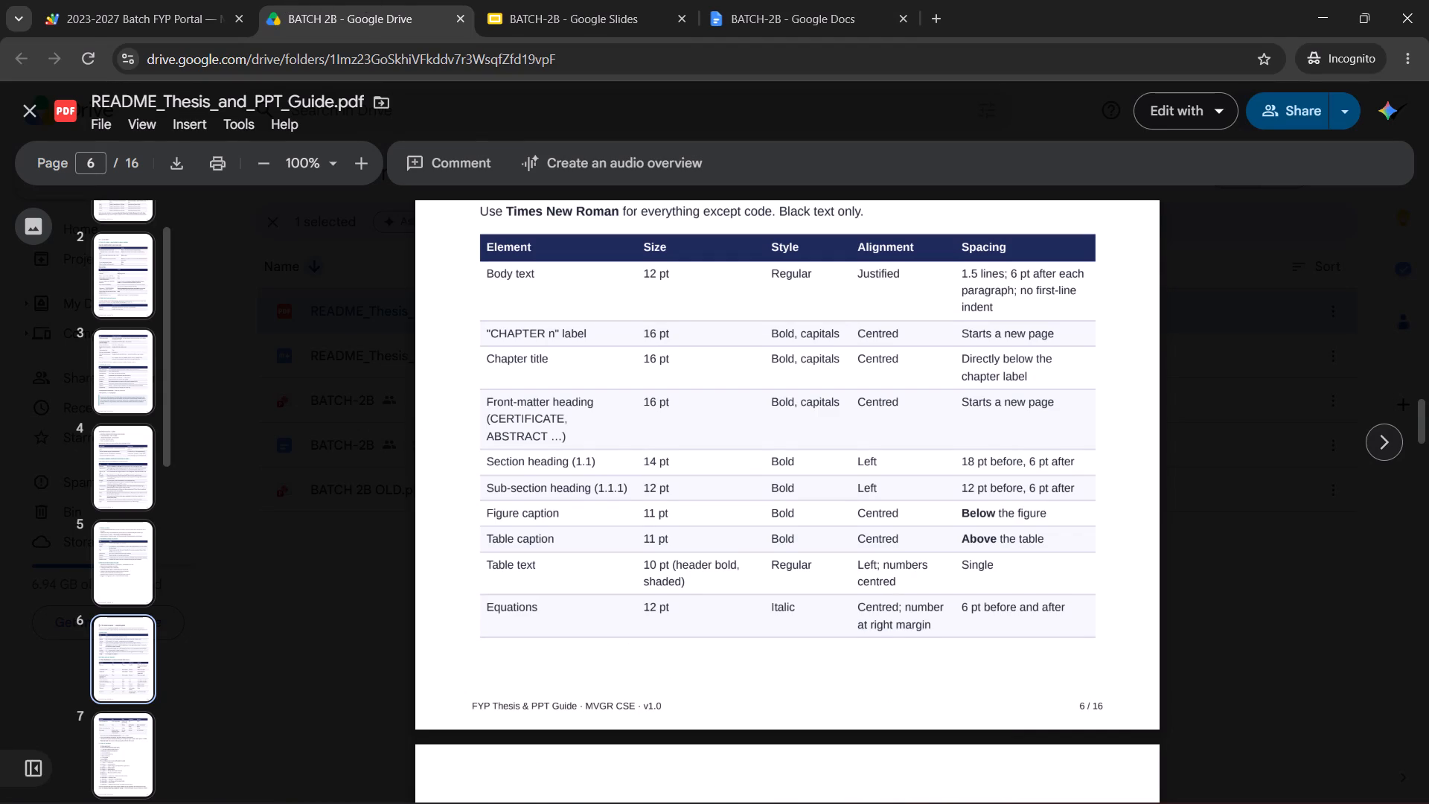
click(558, 0)
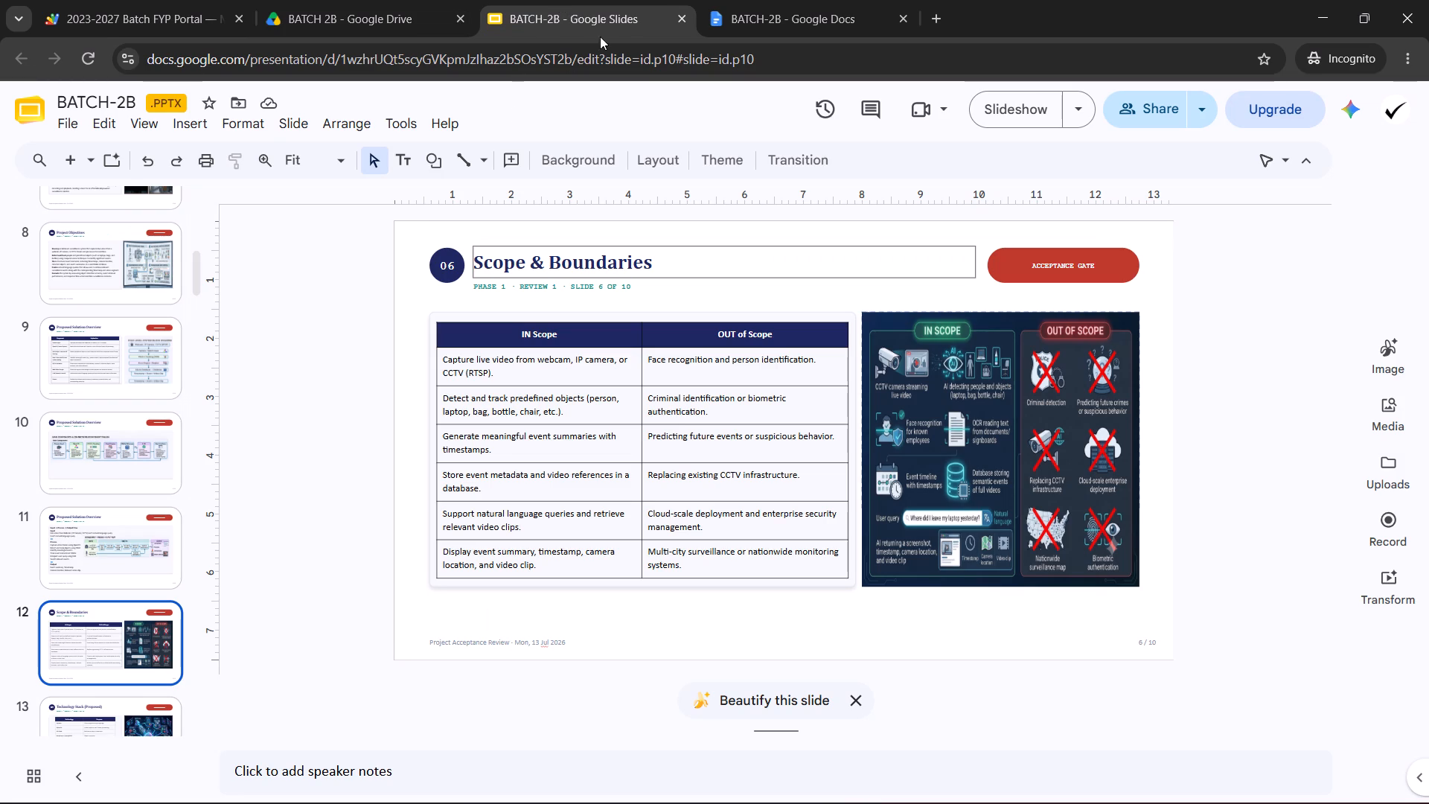
click(752, 22)
Remove the italics from all text from the opening paragraph of Section 2.6 to the end of the 2.7 Summary.
scroll(431, 417, down, 2)
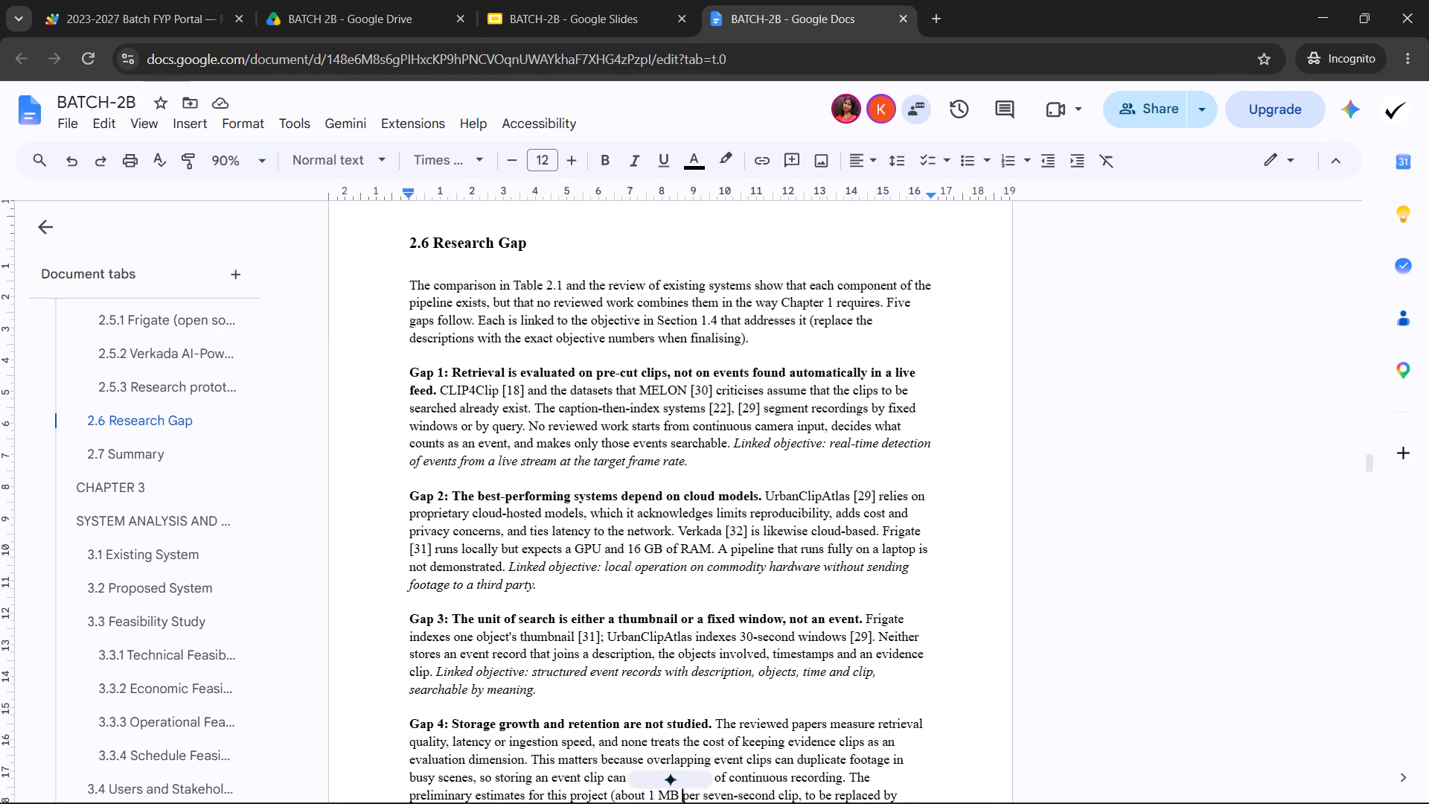
drag(402, 282, 742, 592)
scroll(742, 592, down, 4)
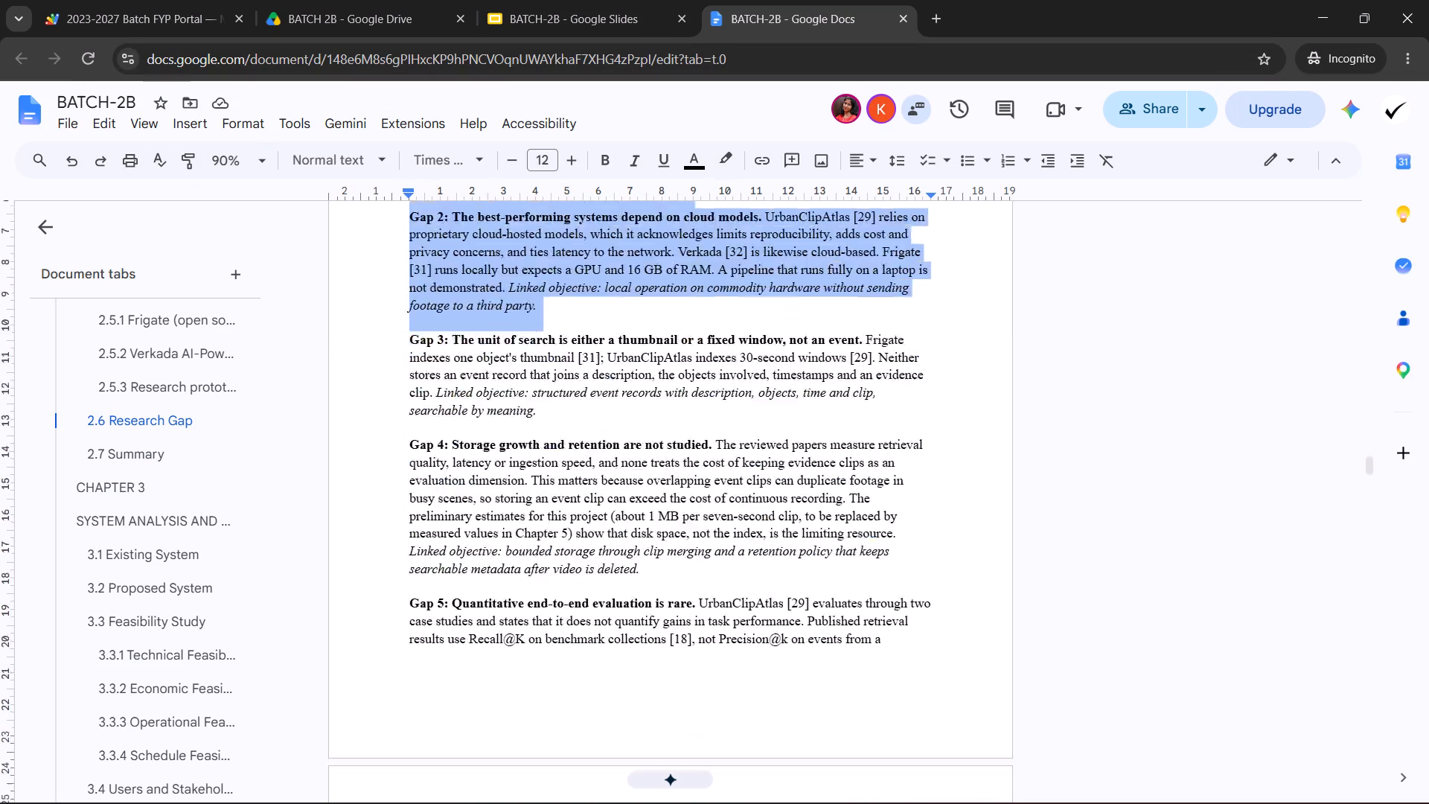
drag(742, 592, 736, 579)
scroll(740, 585, down, 5)
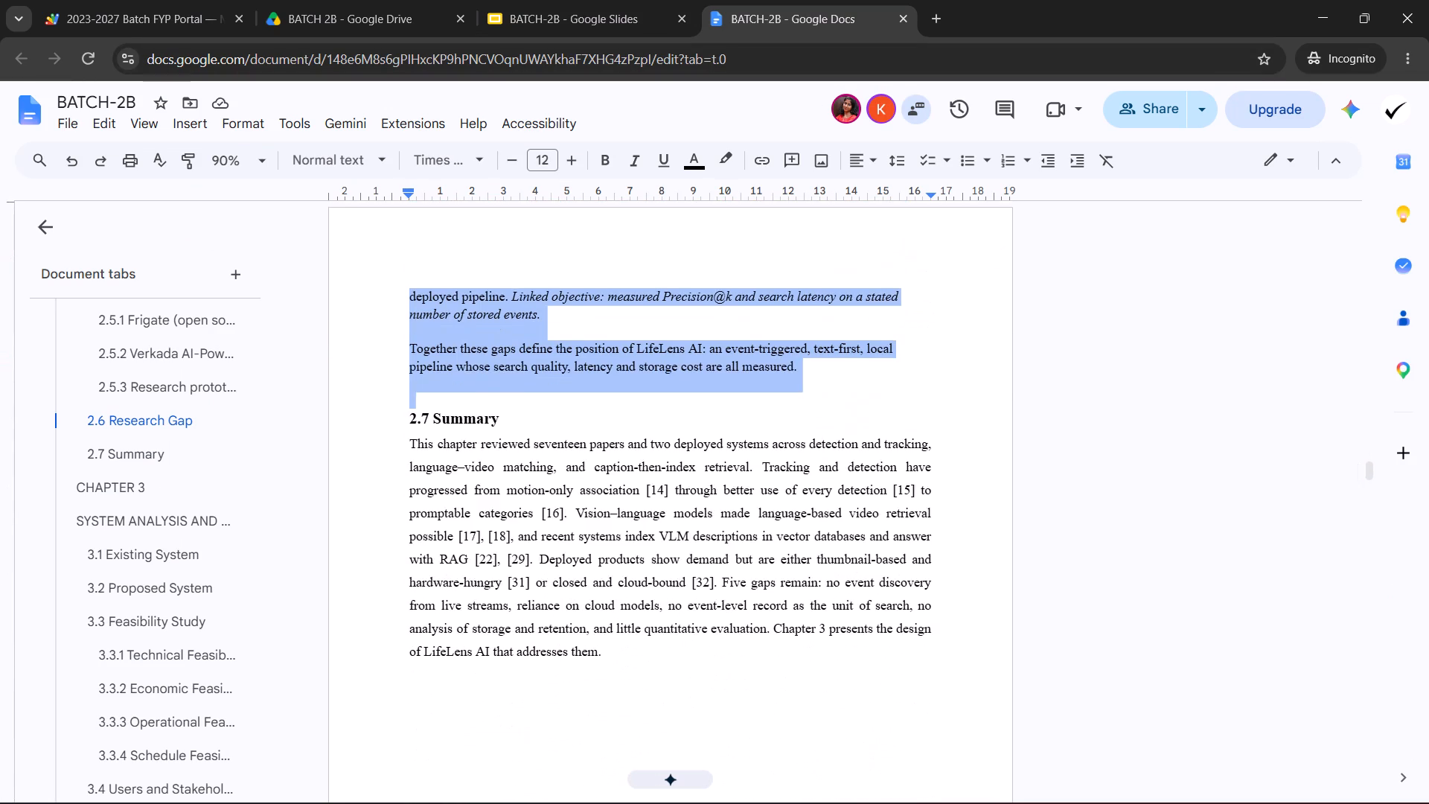
drag(736, 579, 678, 645)
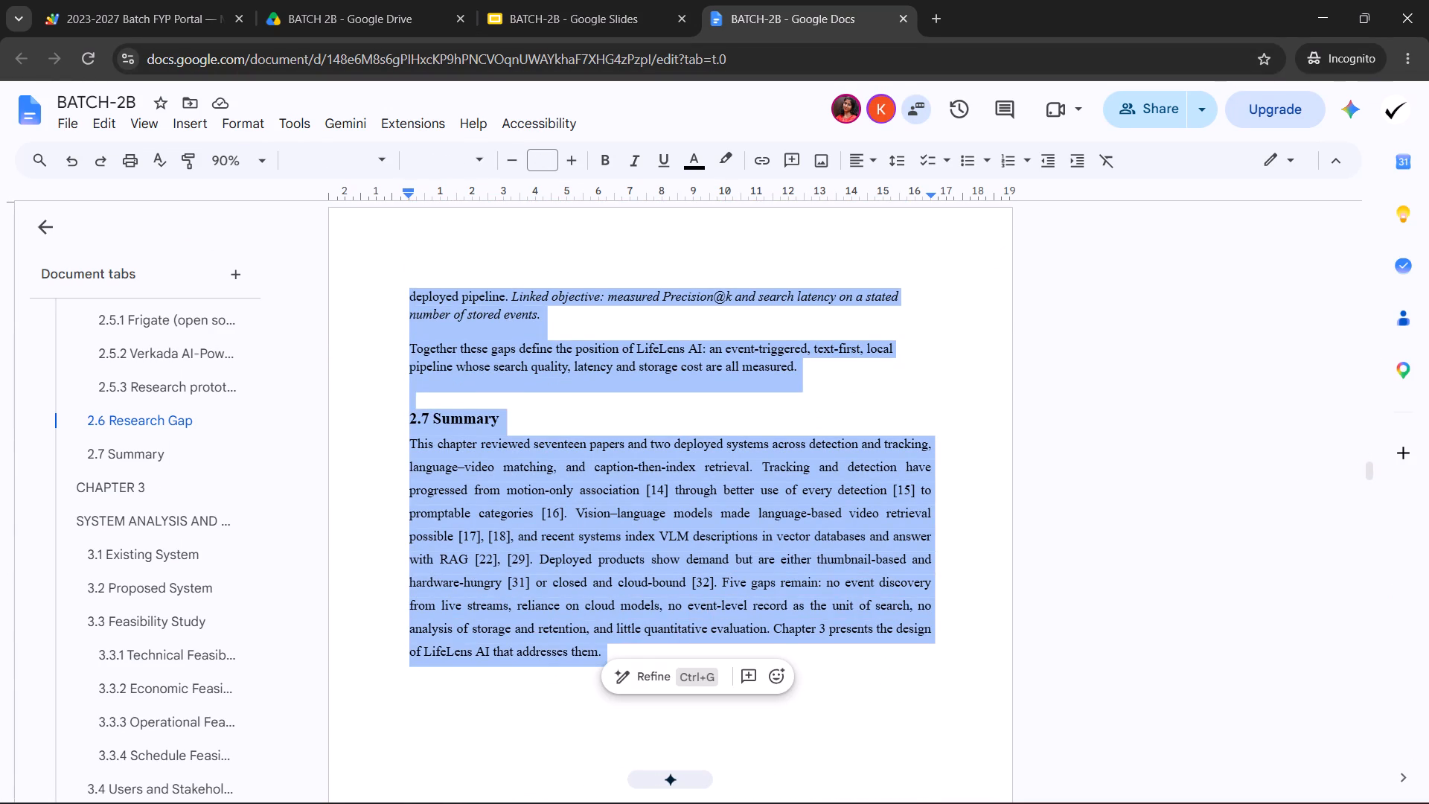
click(639, 159)
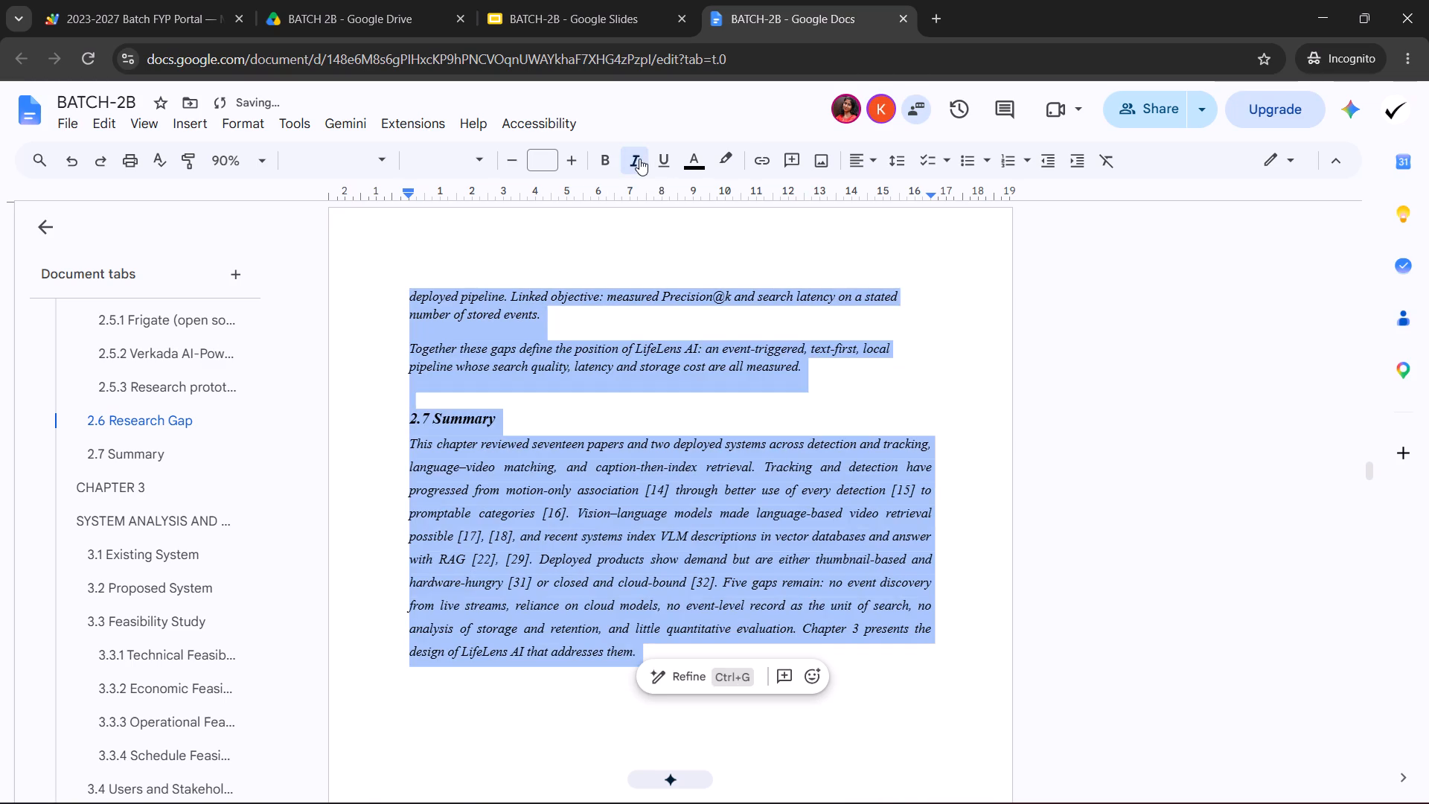
click(639, 159)
click(650, 453)
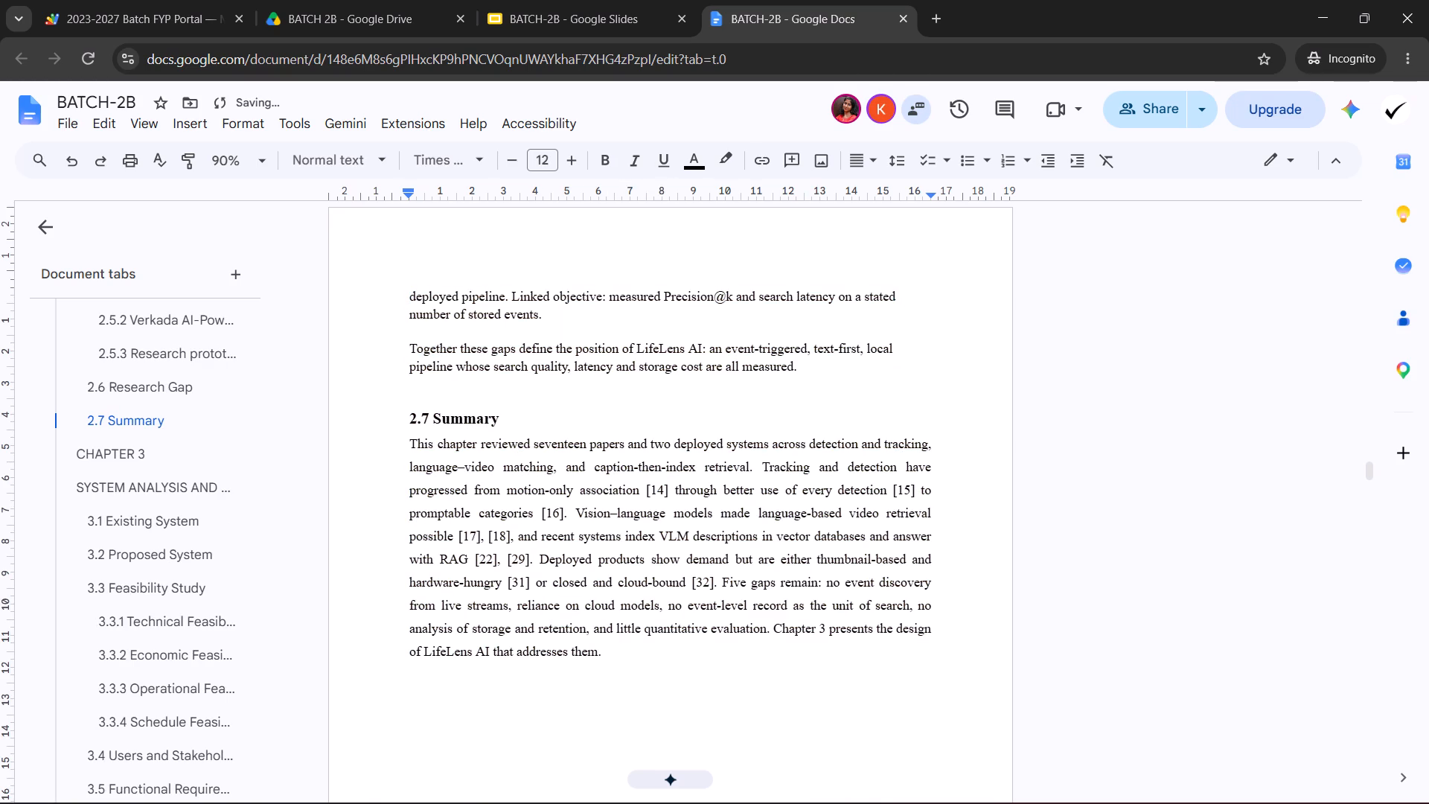
Check the font and size of the Chapter 3 introduction and the opening paragraph of Section 3.1 Existing System.
scroll(624, 468, down, 9)
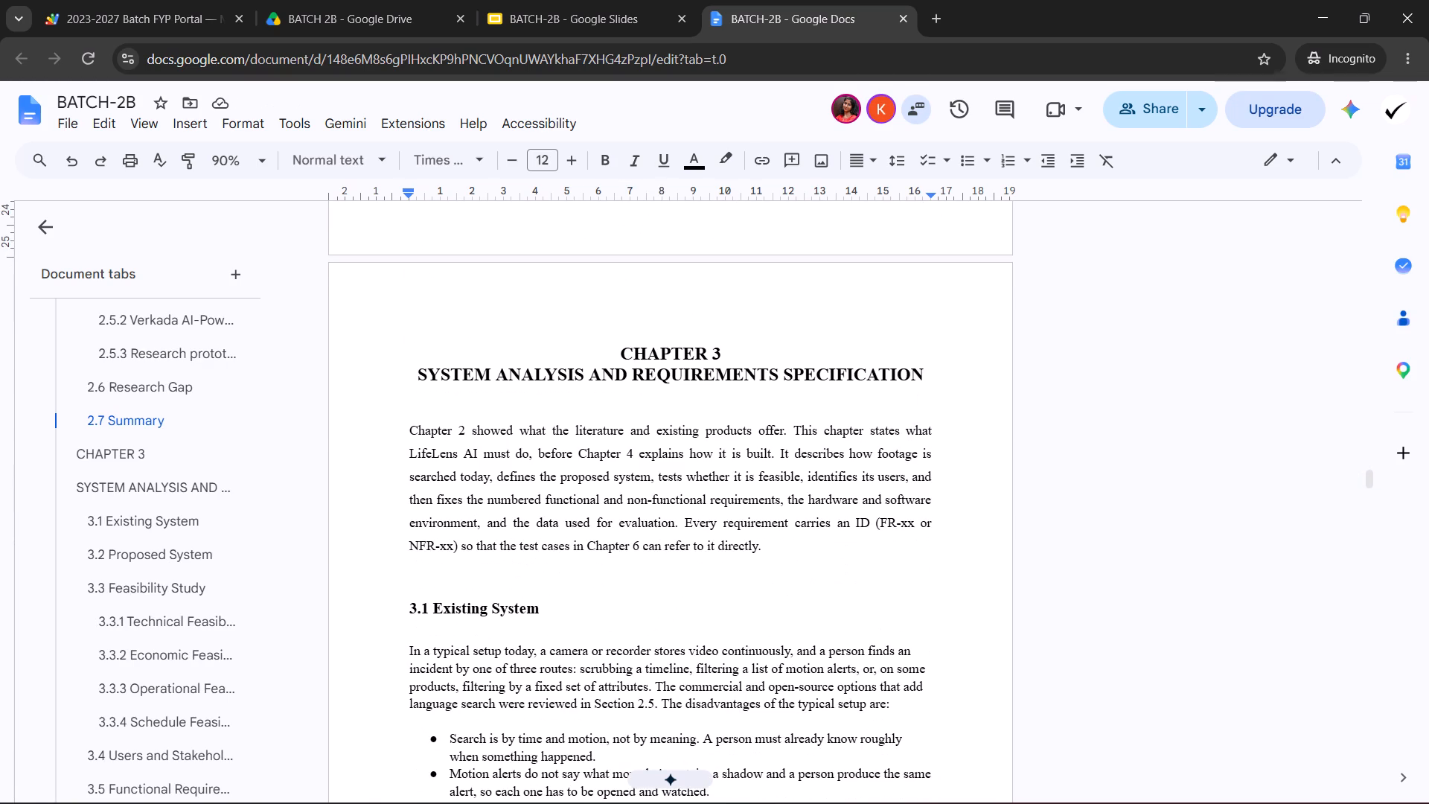
drag(409, 429, 752, 544)
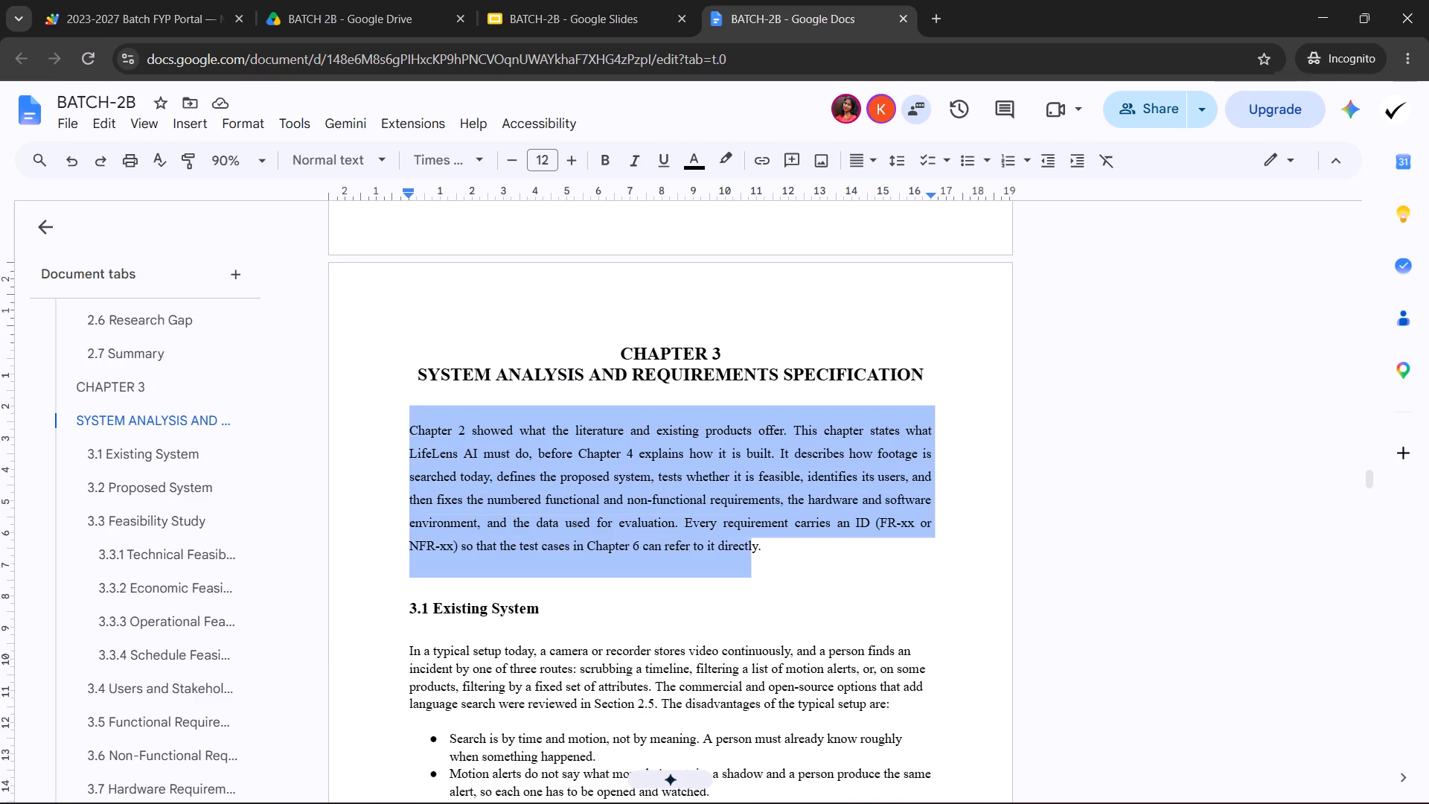
drag(752, 544, 753, 544)
click(680, 489)
scroll(572, 518, down, 2)
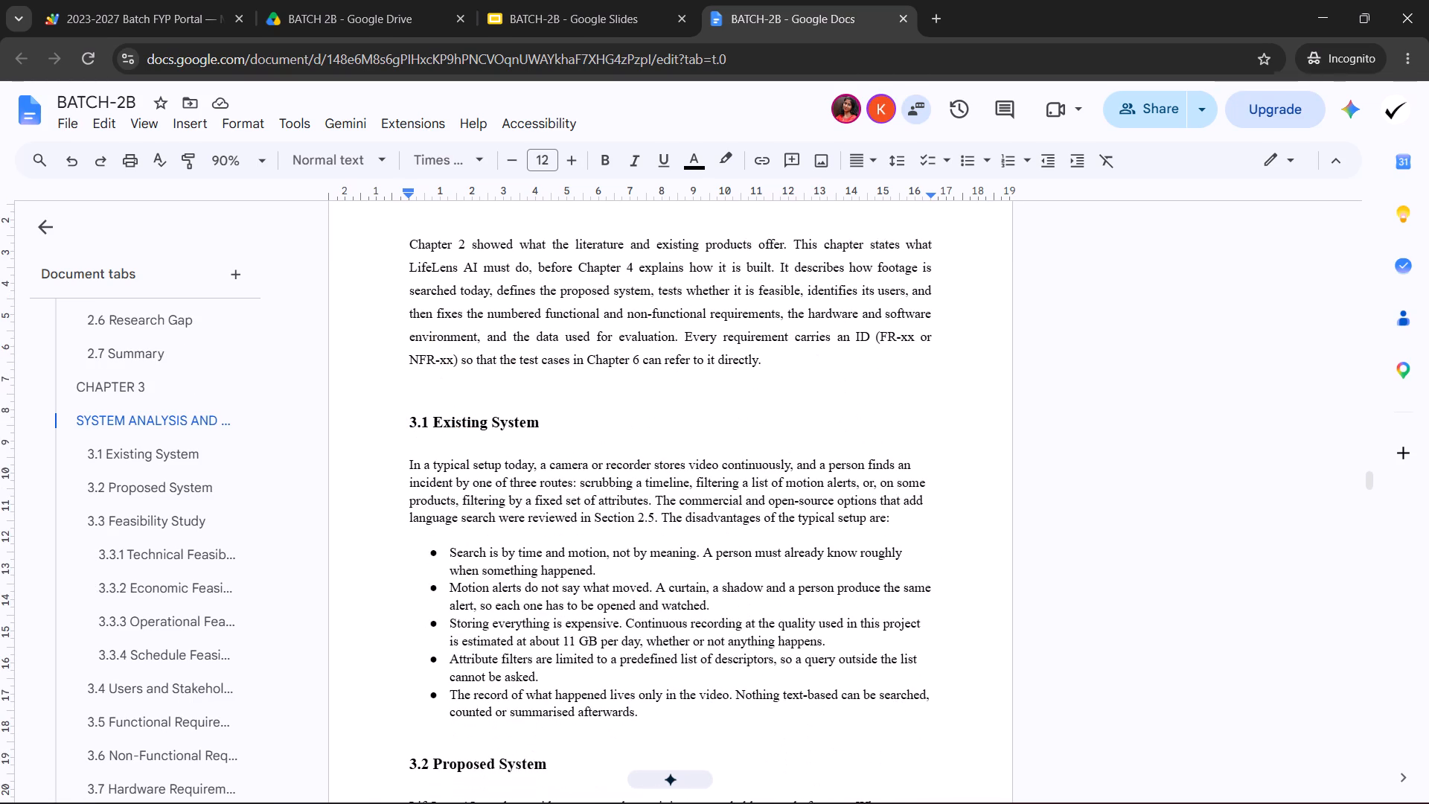
double_click(454, 466)
click(421, 491)
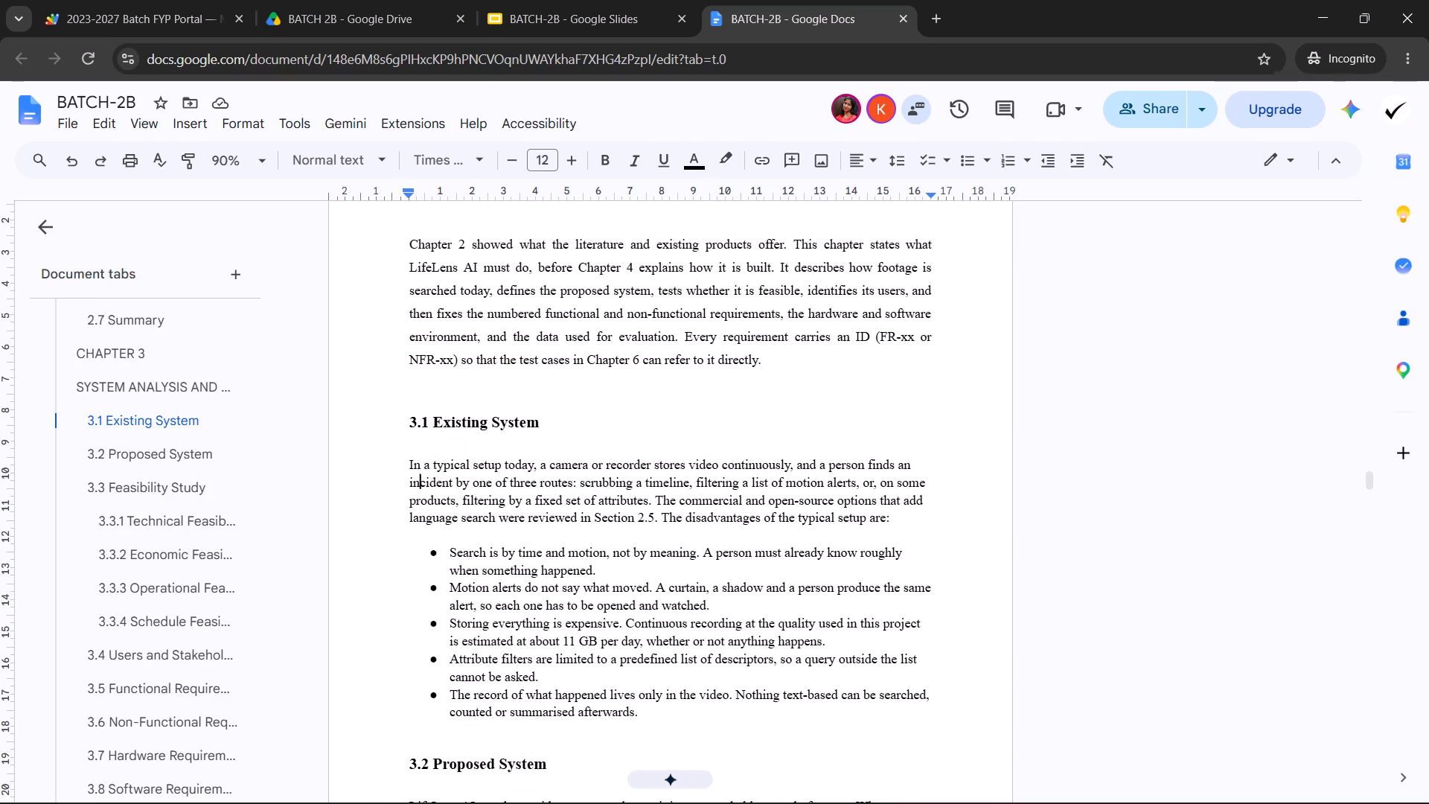
Check the text formatting from Section 3.2 Proposed System through the feasibility subsections to the 3.3.4 schedule table.
scroll(475, 433, down, 9)
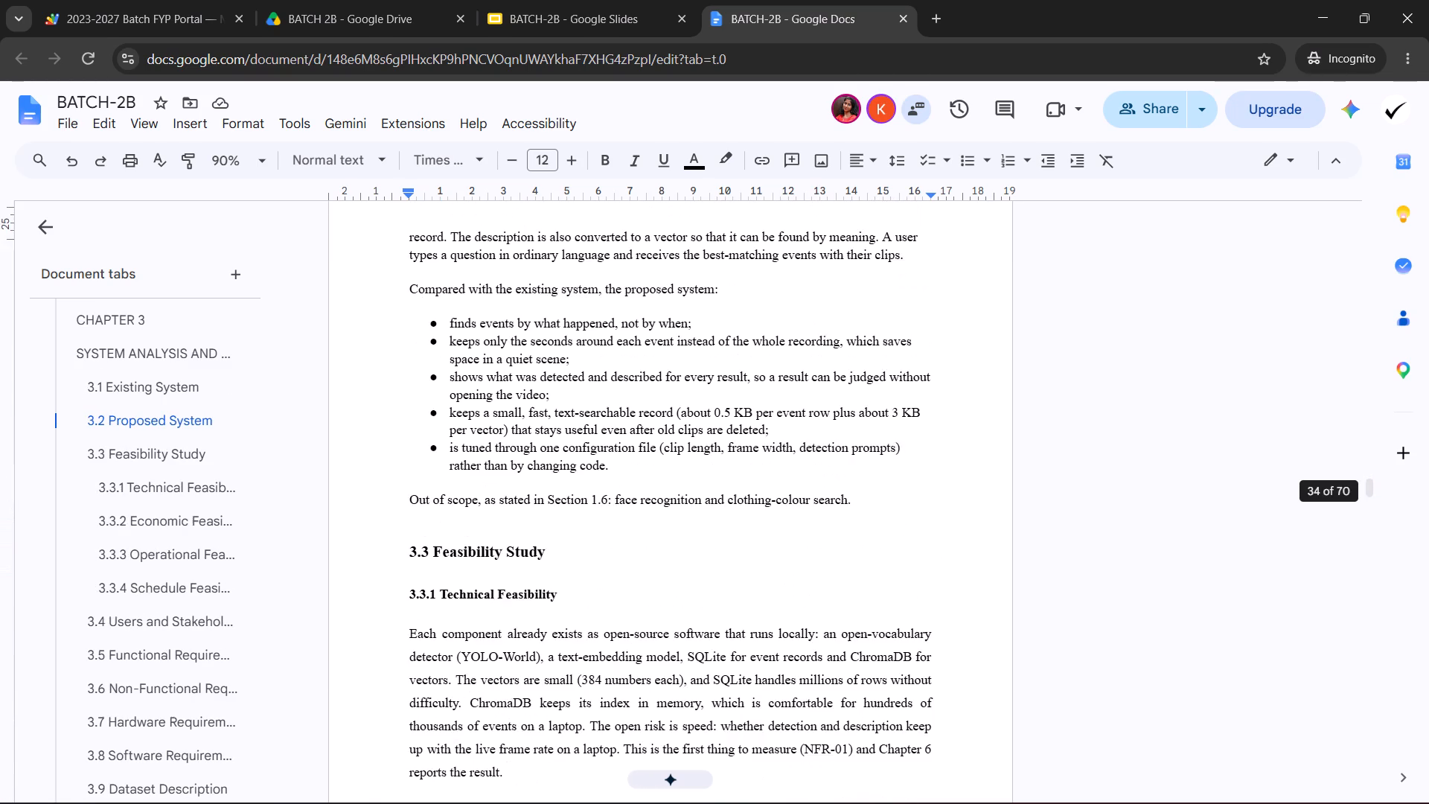
drag(435, 488, 473, 479)
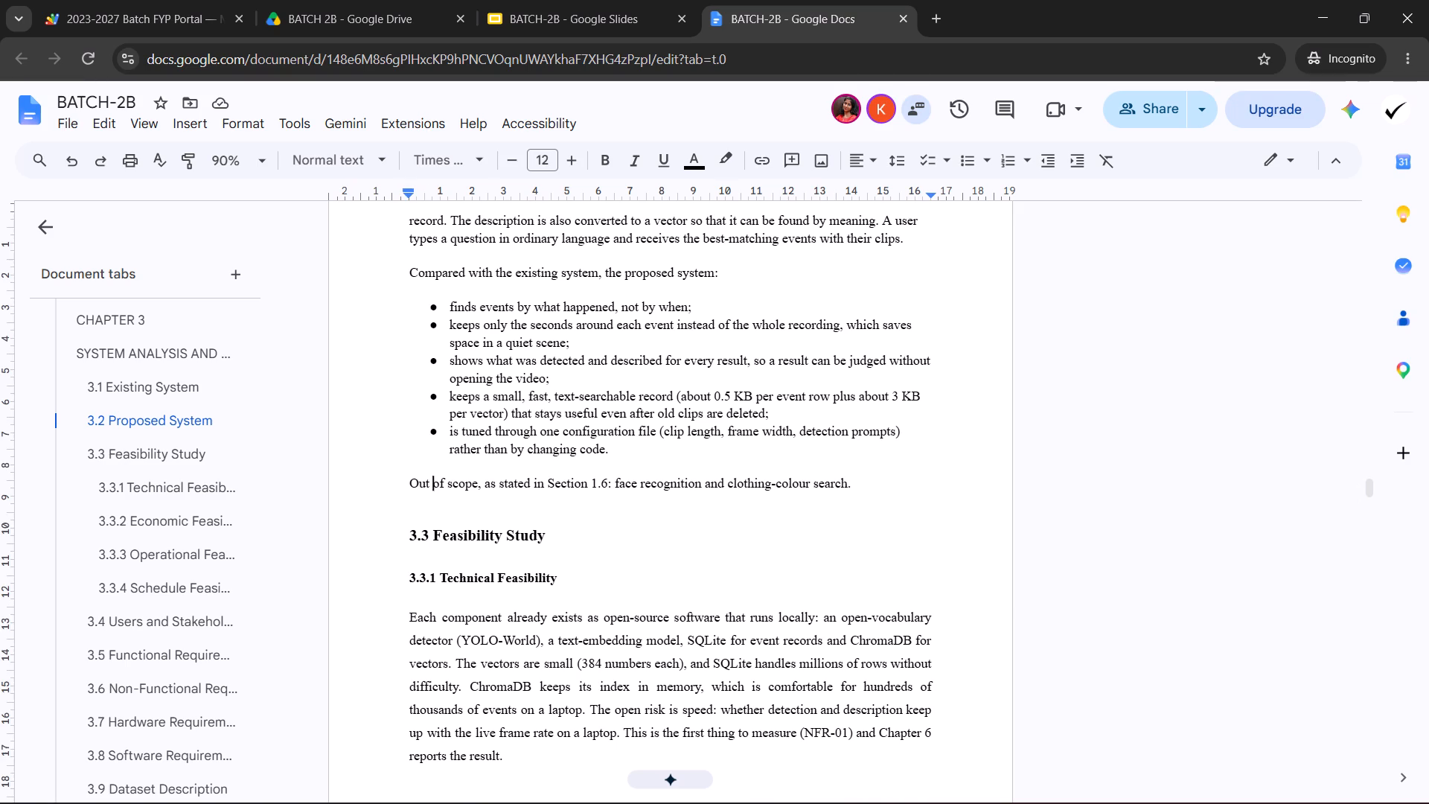
drag(473, 479, 677, 421)
click(538, 419)
scroll(507, 424, down, 2)
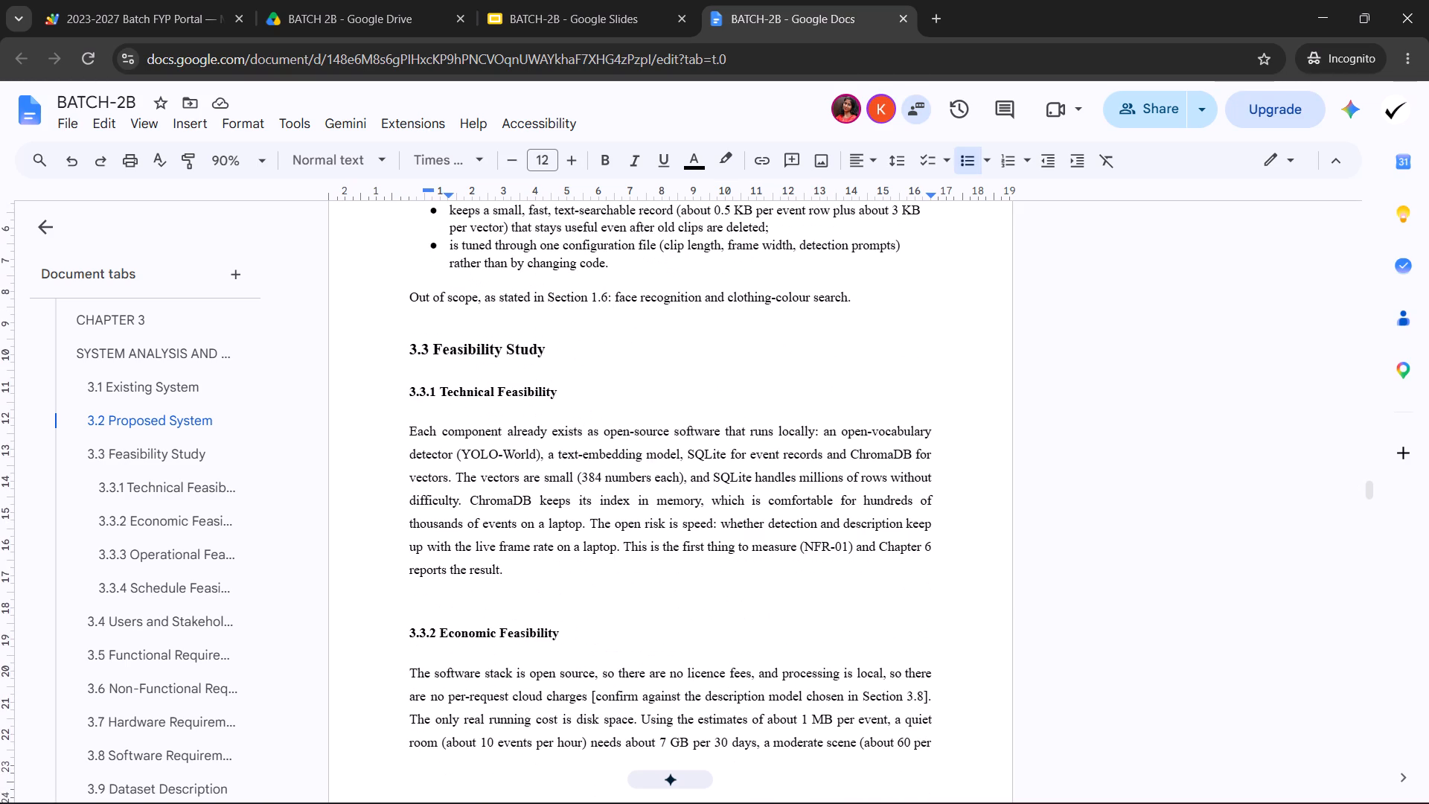
drag(412, 429, 537, 569)
click(486, 491)
scroll(472, 482, down, 3)
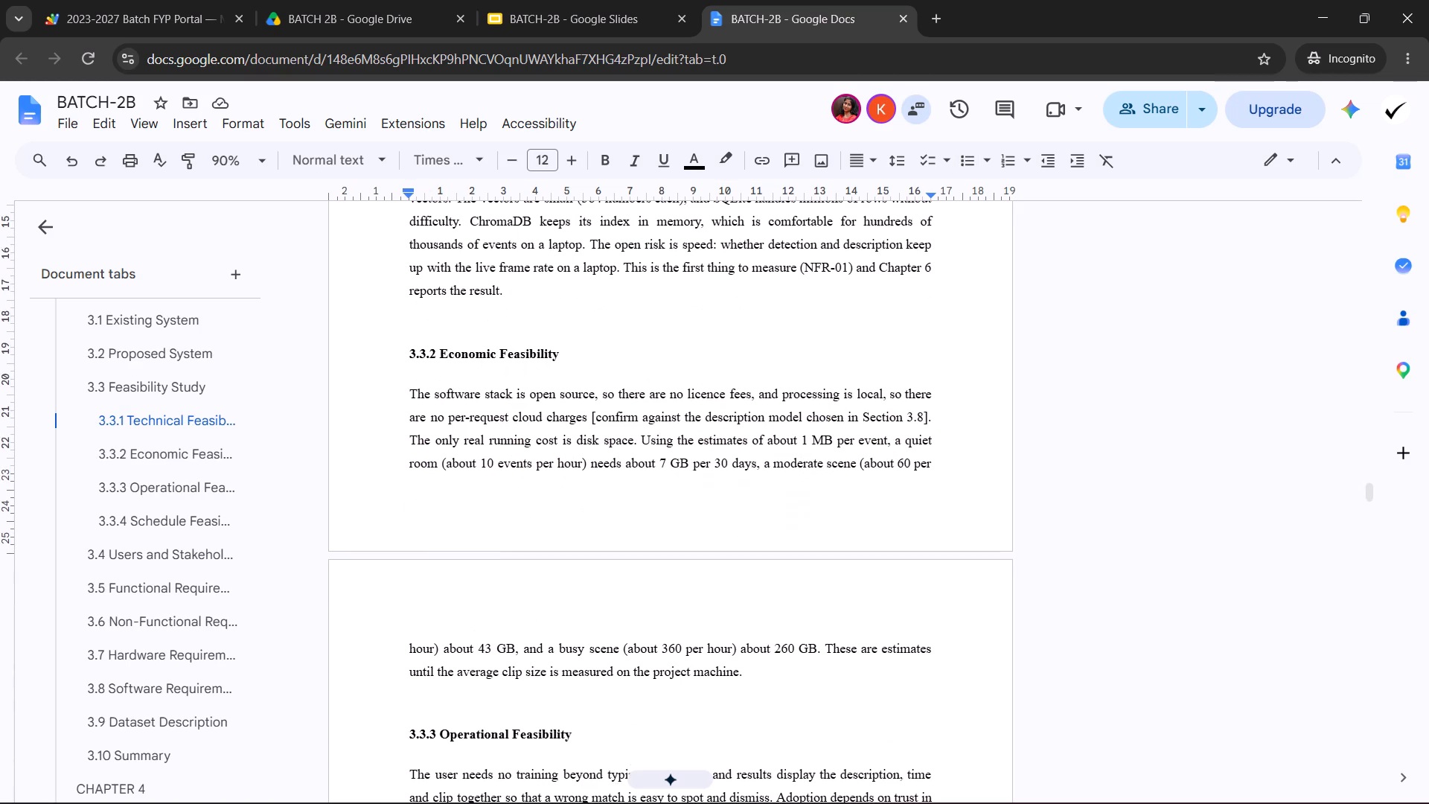
drag(418, 395, 804, 669)
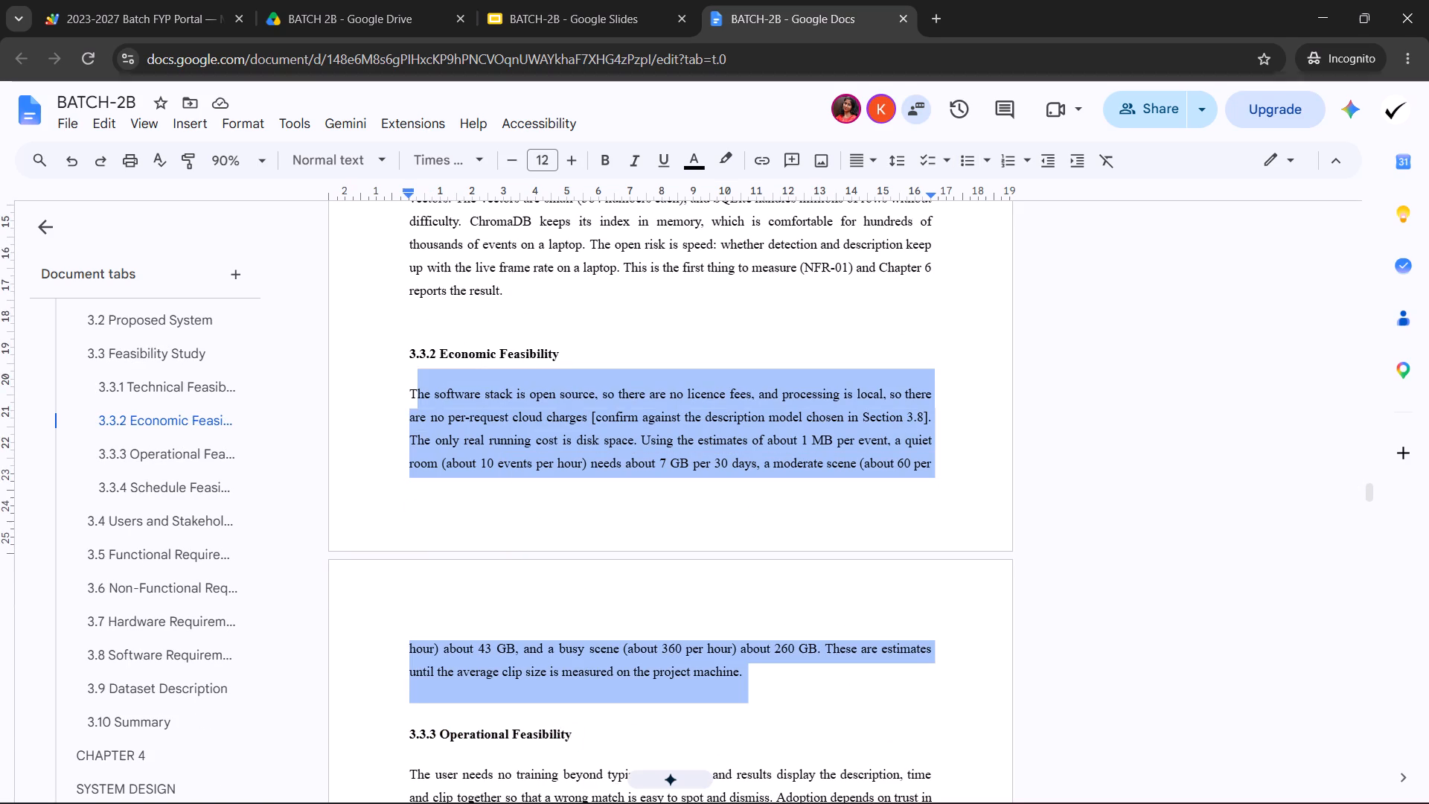
click(635, 438)
scroll(596, 443, down, 3)
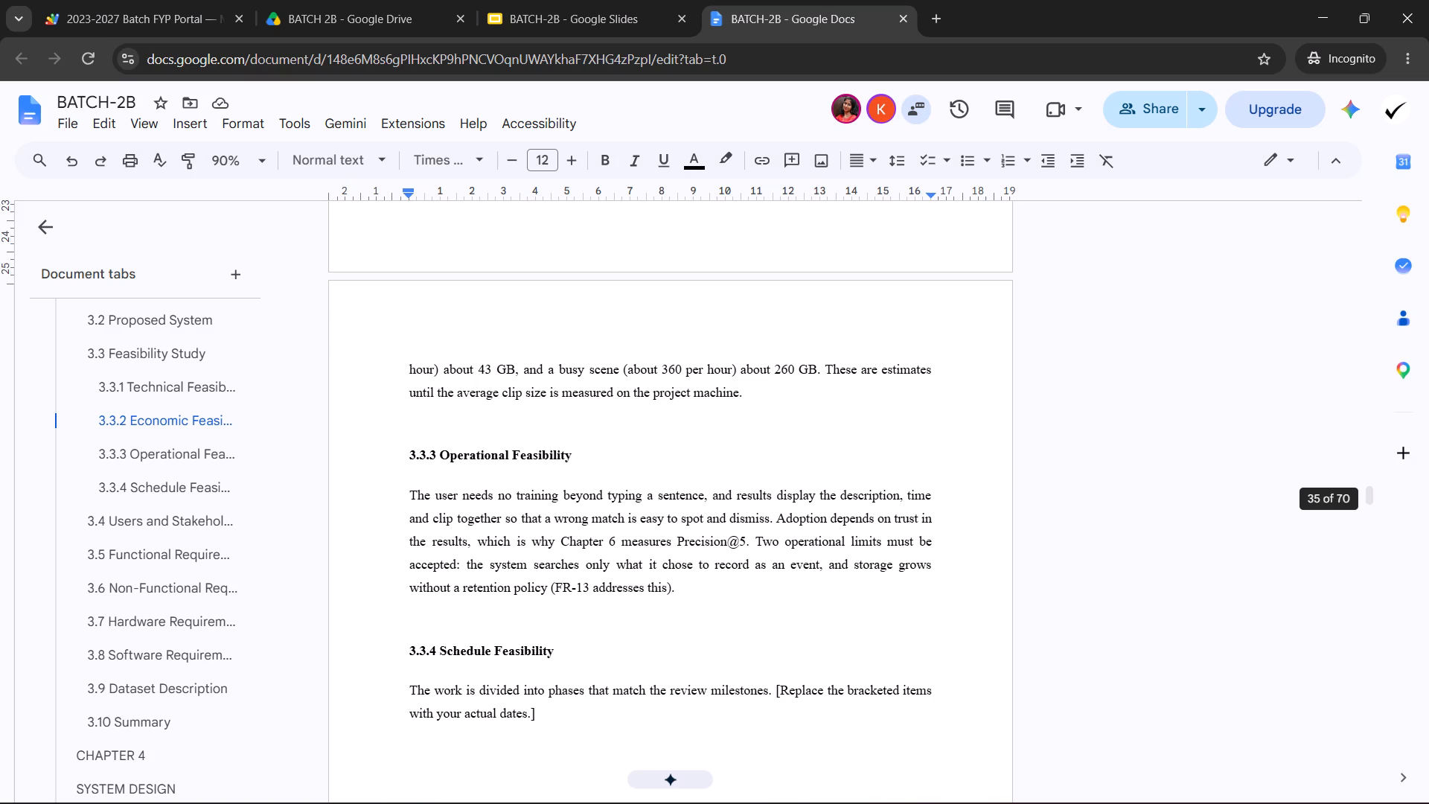
scroll(421, 508, down, 3)
scroll(535, 513, down, 2)
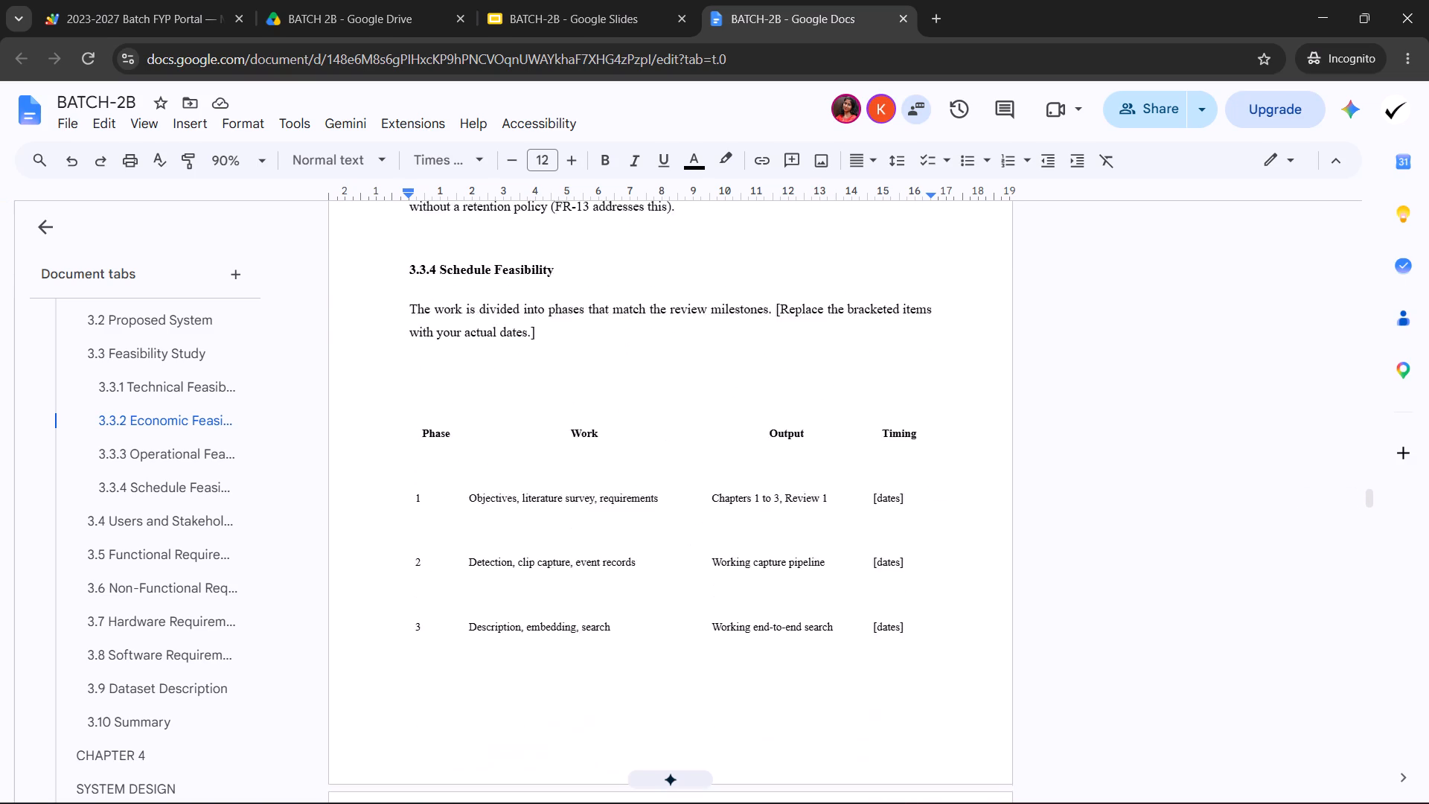
Set all text in the stakeholder table of Section 3.4 to font size 10.
scroll(521, 508, down, 9)
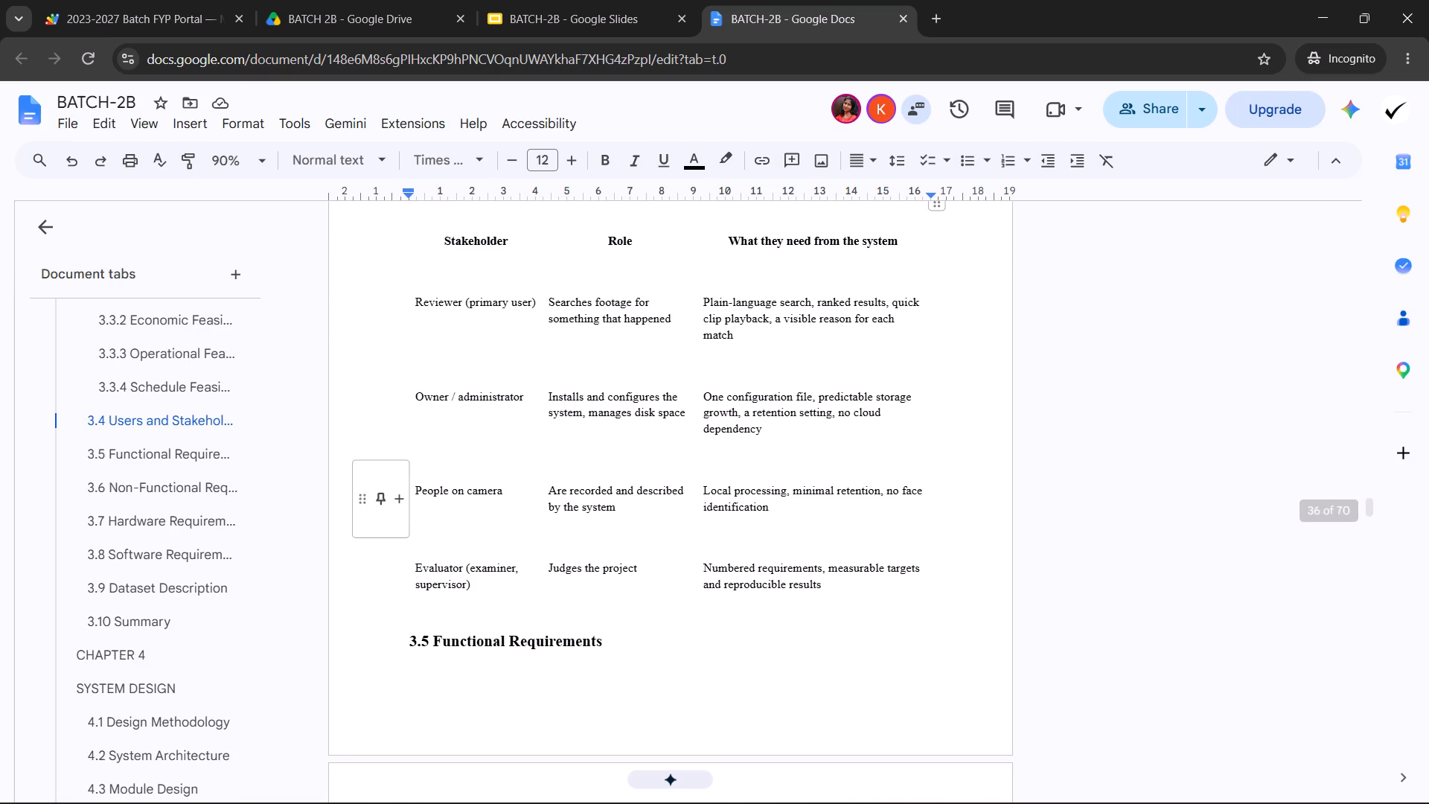
scroll(438, 540, up, 1)
drag(441, 334, 442, 334)
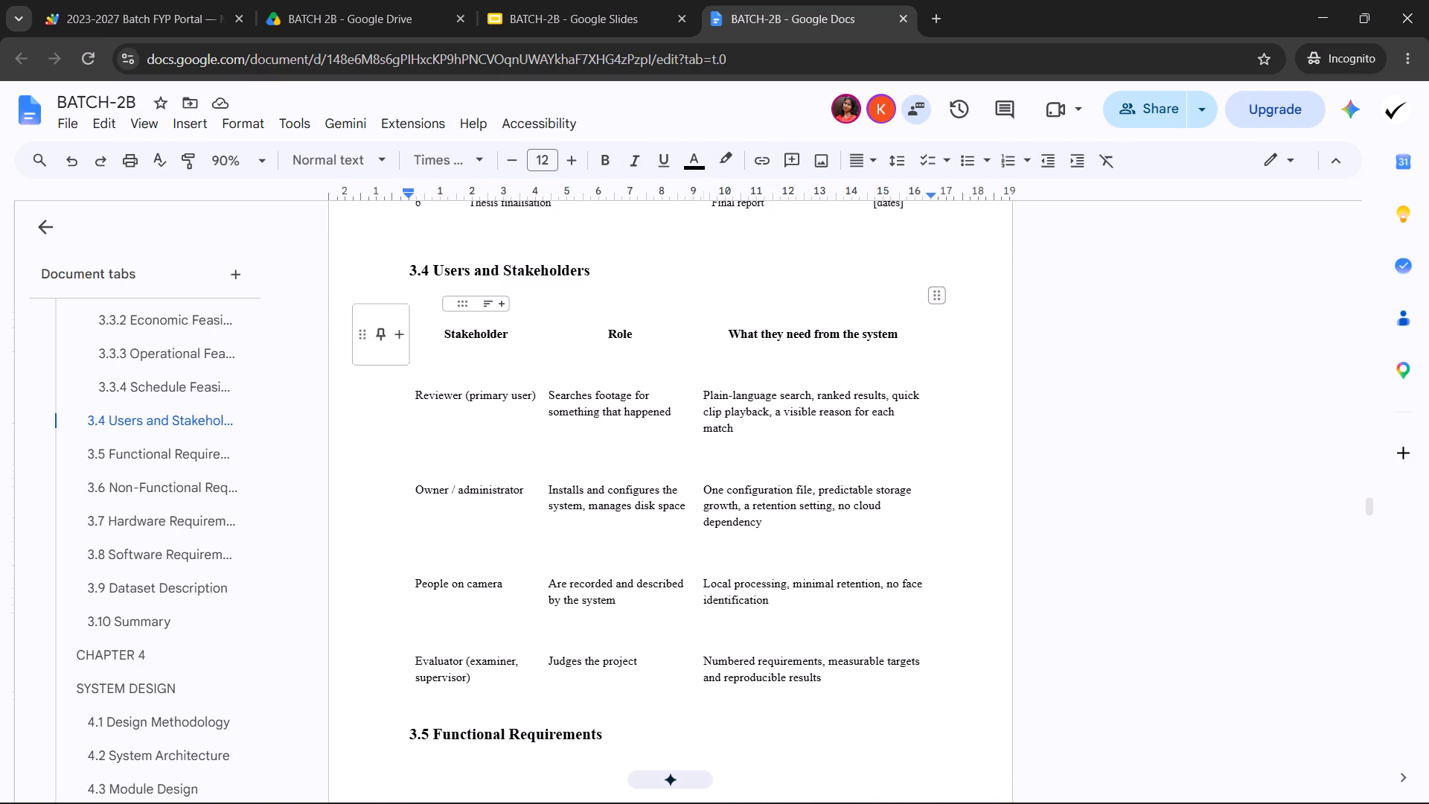
drag(442, 334, 816, 638)
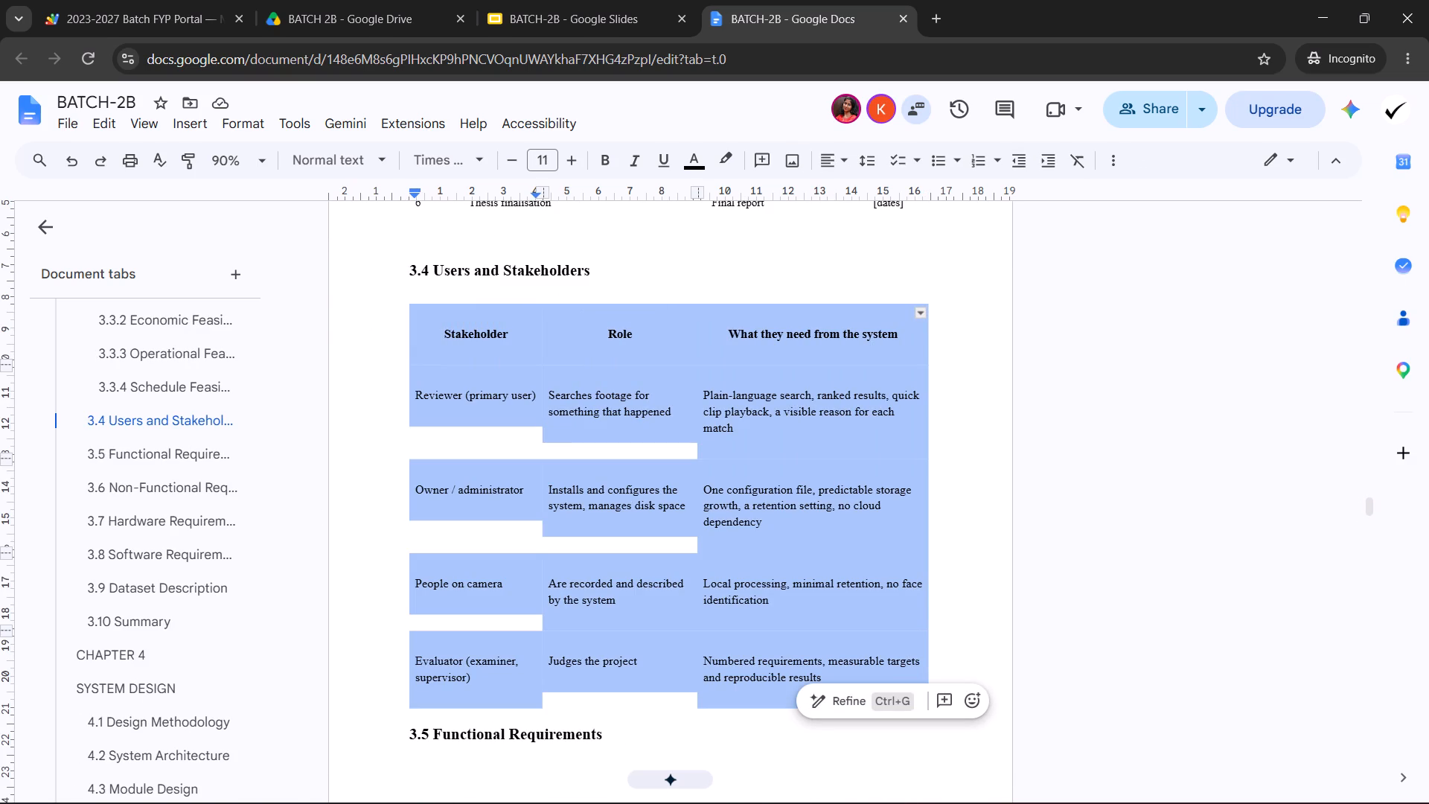
click(543, 160)
click(553, 240)
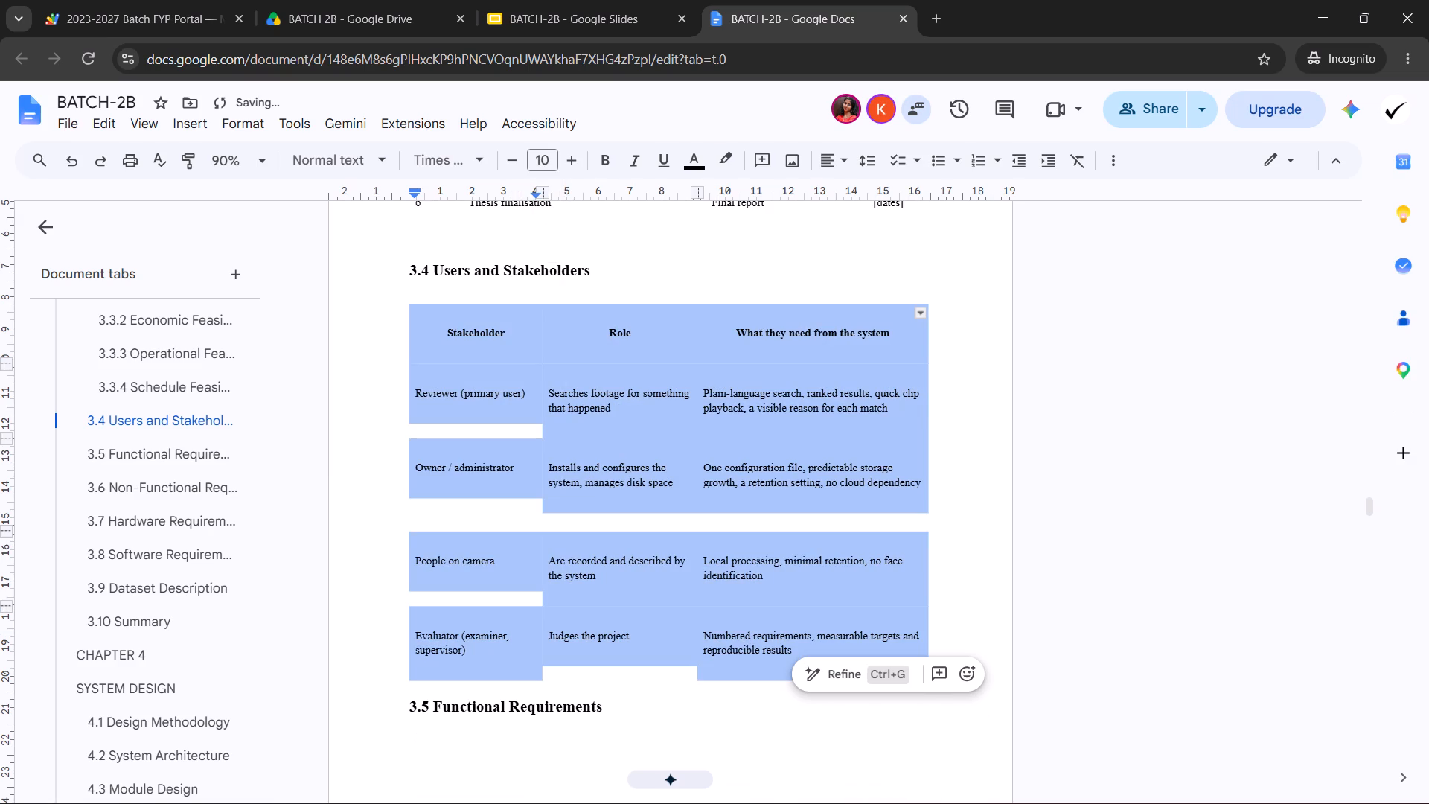
click(579, 394)
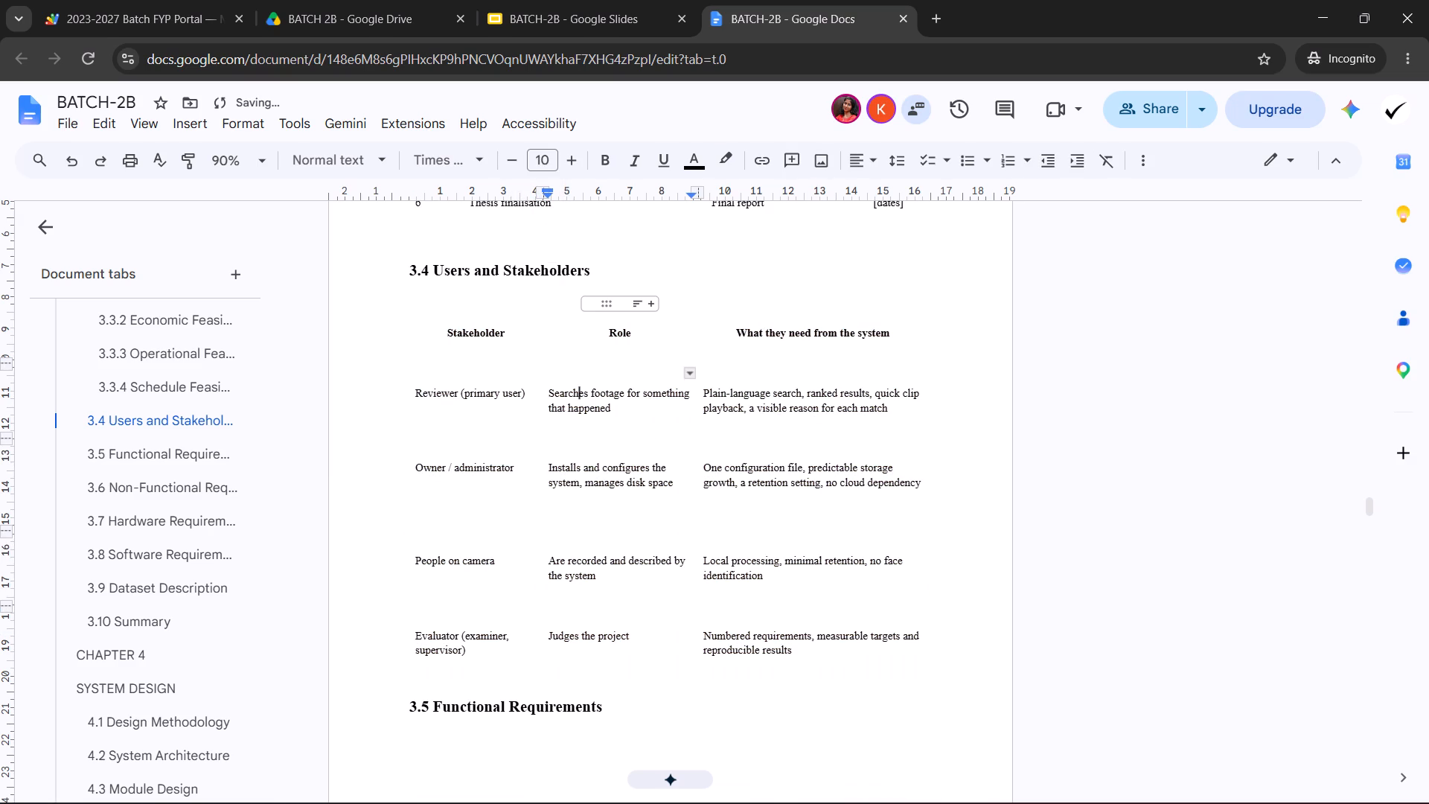
Check the font and size of the "Thesis finalisation" entry in the 3.3.4 schedule table.
scroll(554, 450, up, 2)
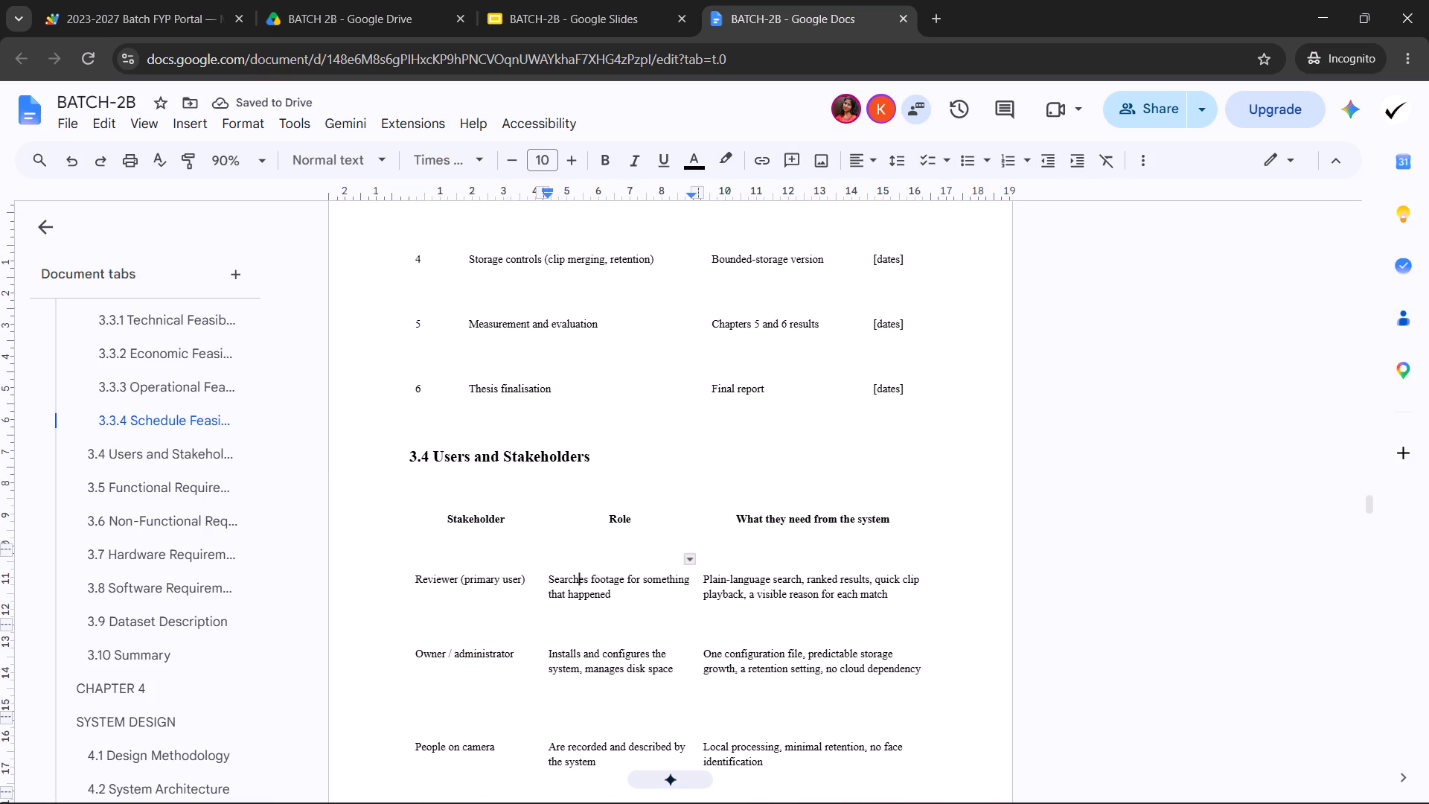
double_click(467, 389)
click(478, 386)
triple_click(478, 386)
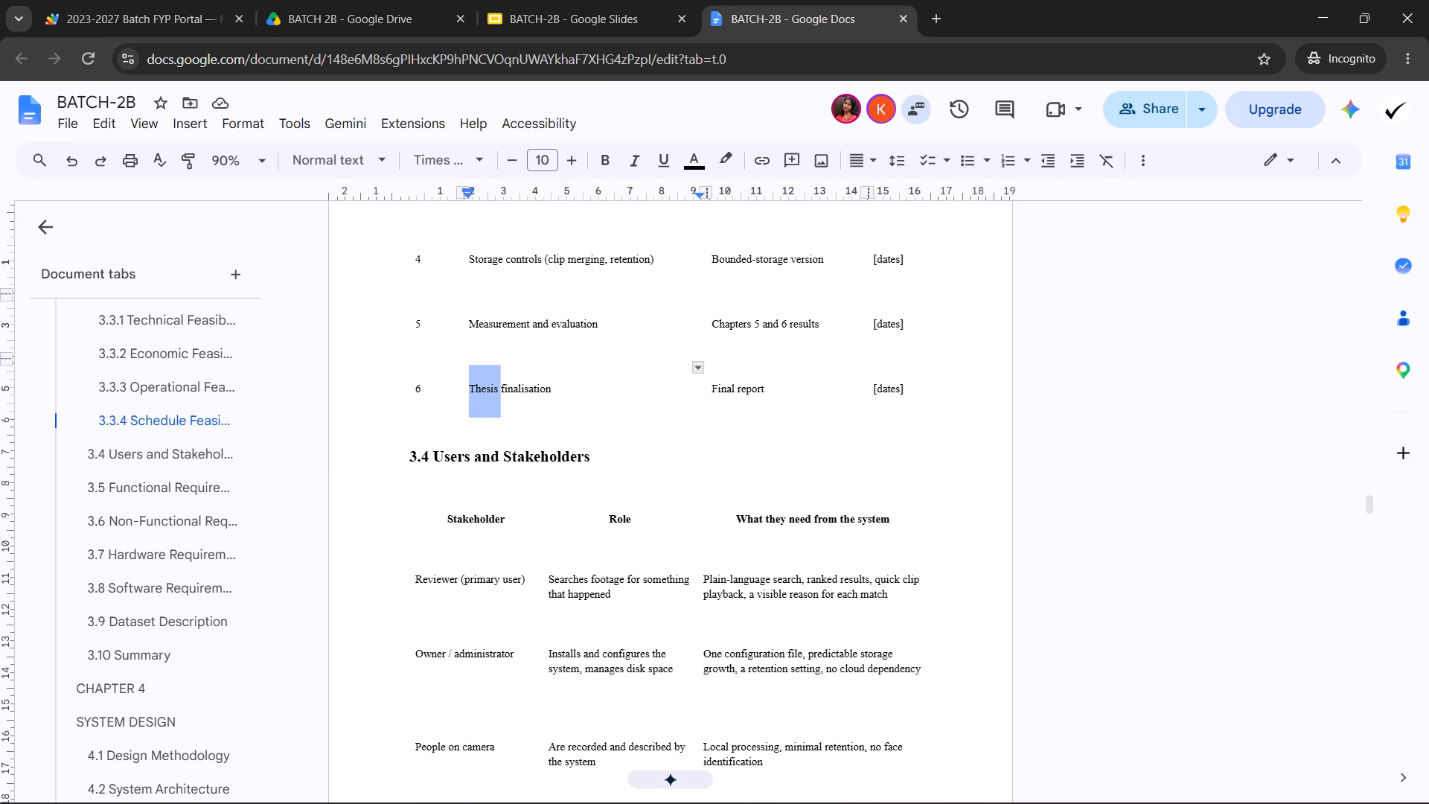
click(474, 380)
Insert two blank lines before the 3.5 Functional Requirements heading to move it onto the page with its table.
scroll(474, 380, down, 5)
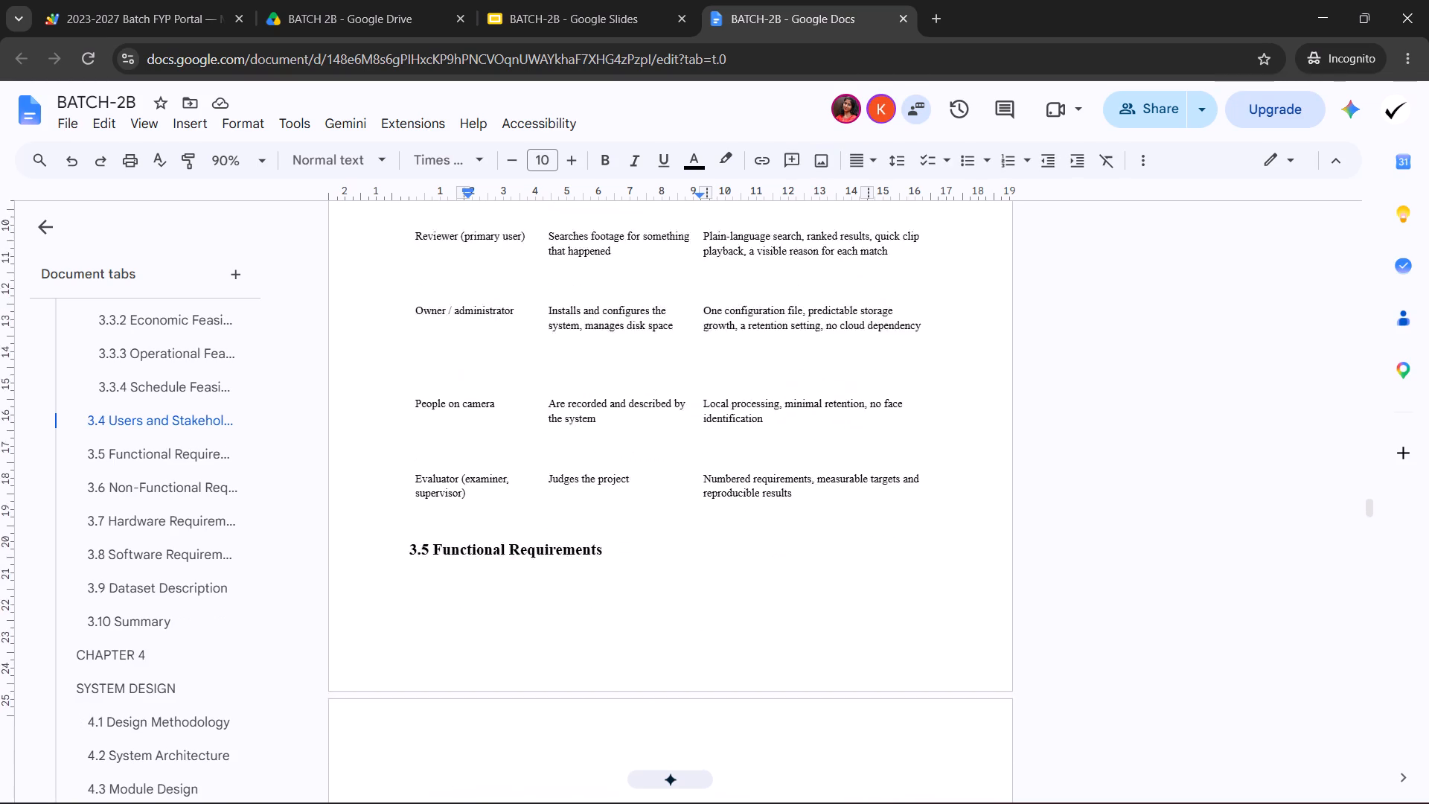
scroll(474, 380, down, 2)
scroll(464, 427, up, 2)
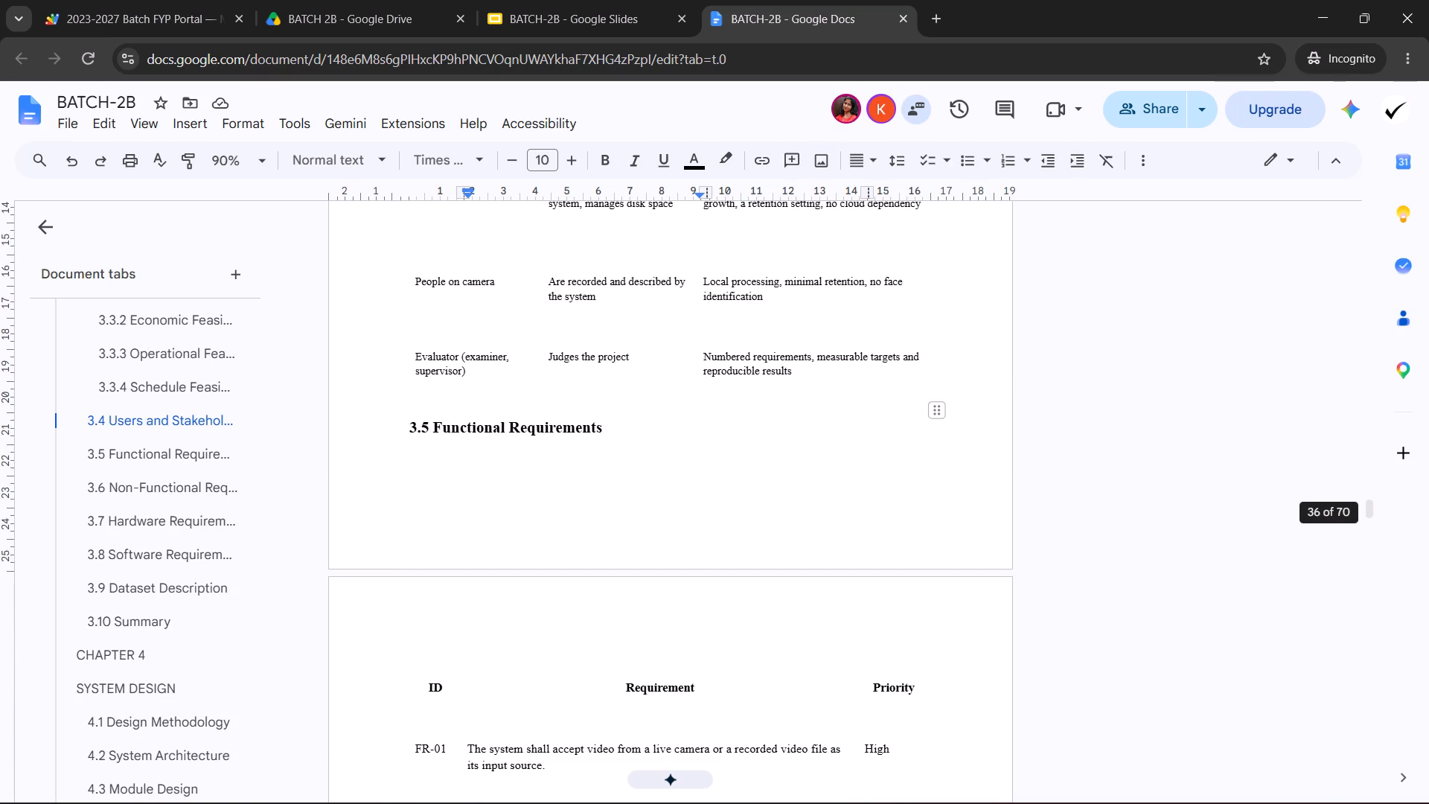
click(412, 421)
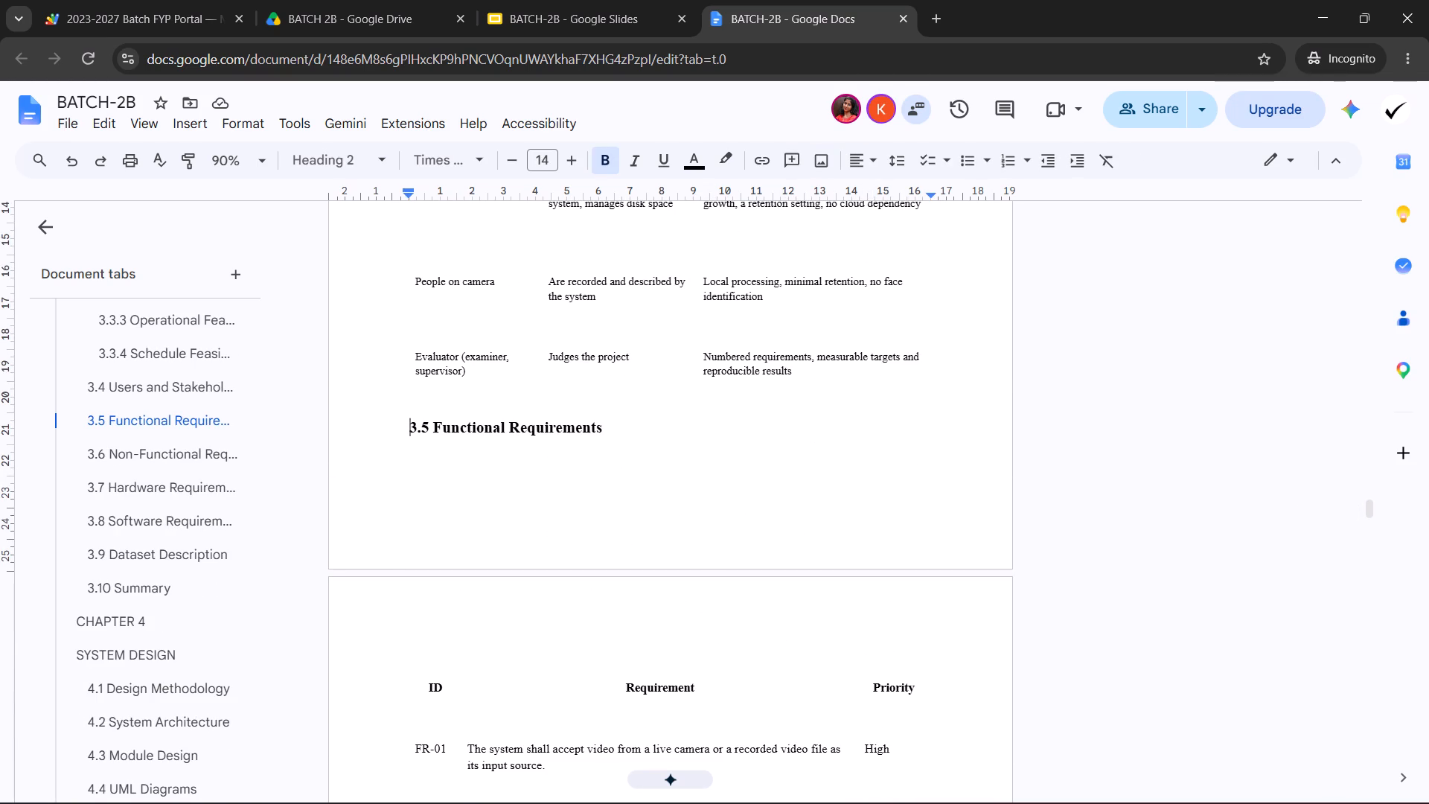
key(Return)
key(Return)
Set all text in the Section 3.5 functional requirements table, from the header row through FR-14, to font size 10.
scroll(518, 391, down, 5)
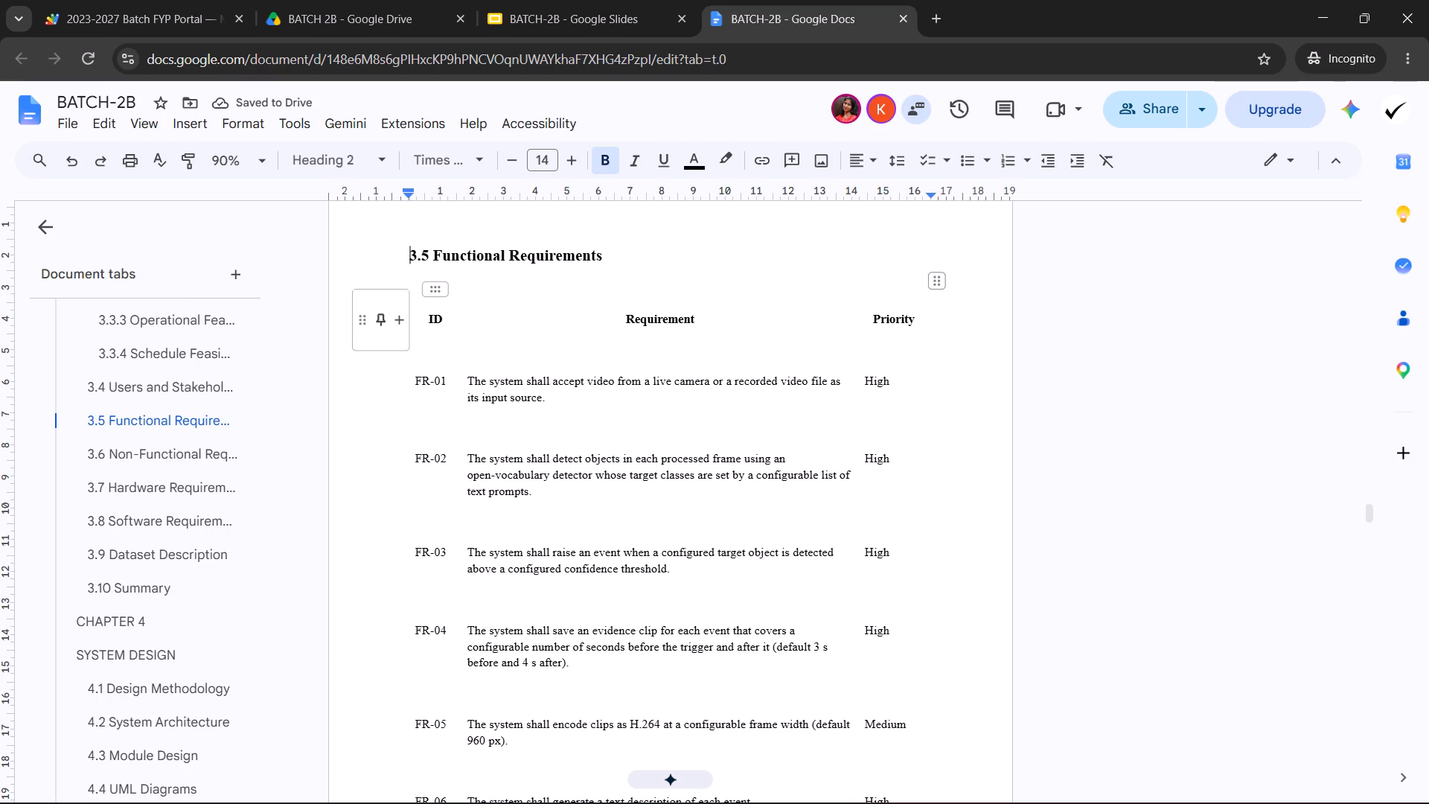
drag(432, 320, 632, 450)
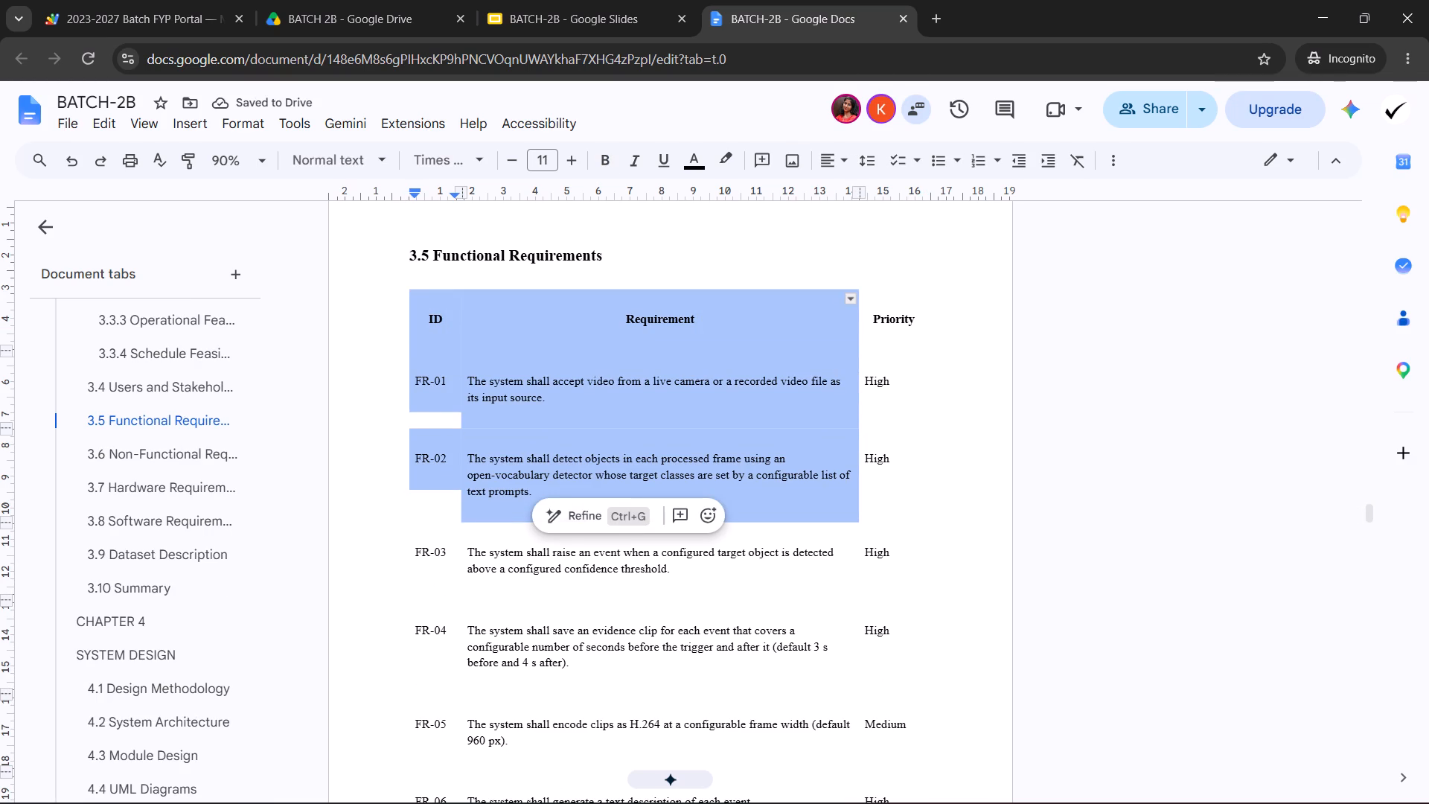
click(621, 444)
drag(430, 319, 781, 524)
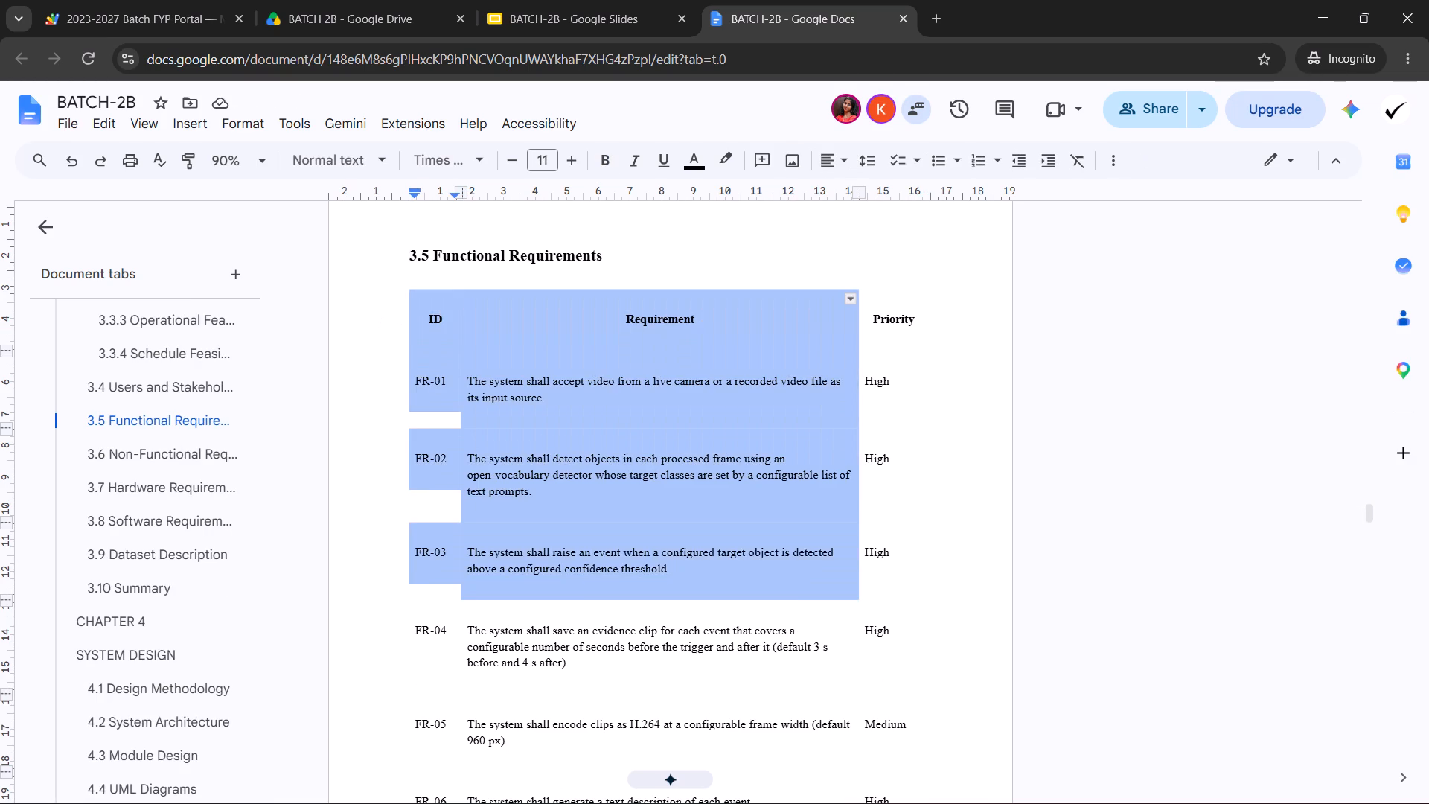
drag(781, 524, 825, 529)
scroll(783, 524, down, 6)
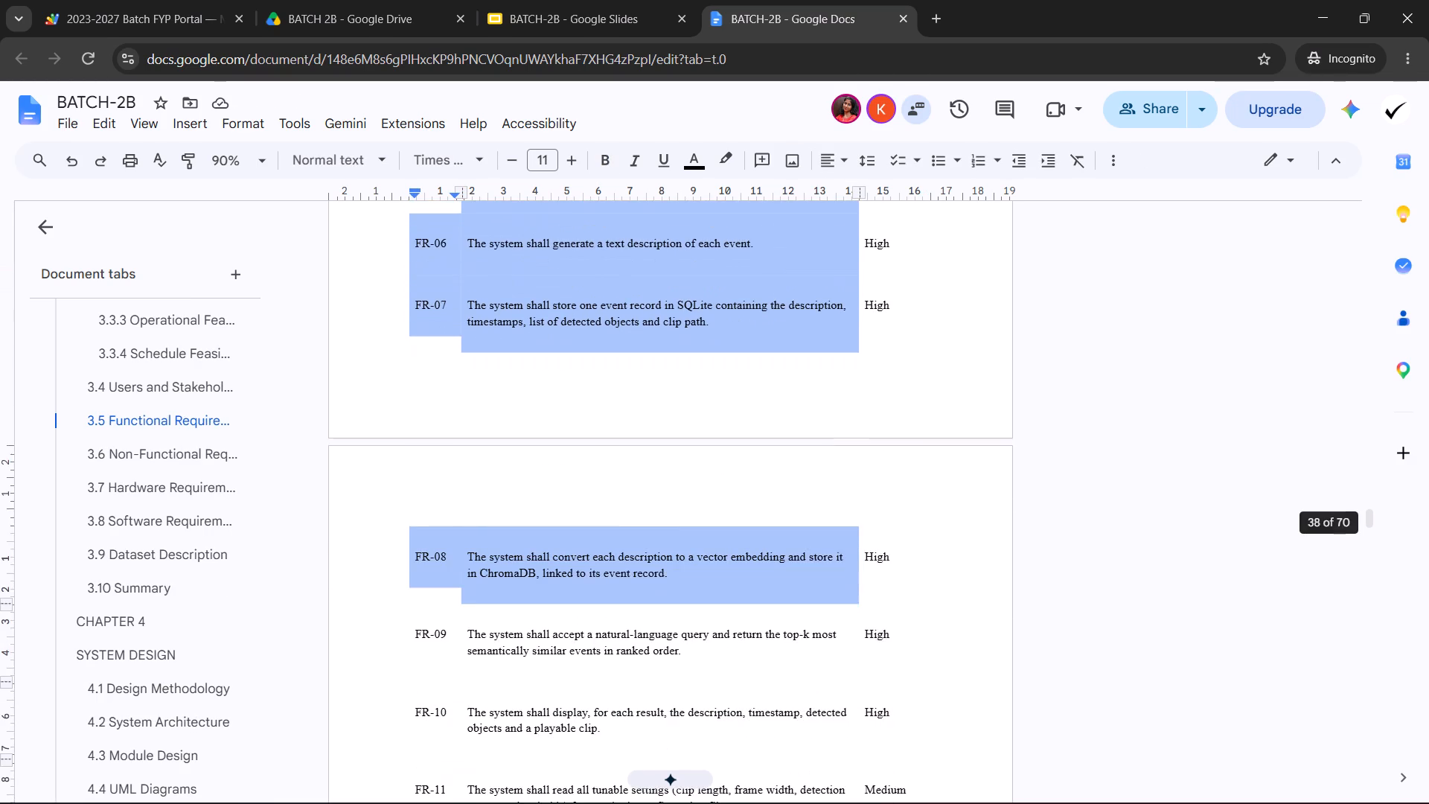
drag(825, 529, 845, 509)
scroll(825, 529, down, 6)
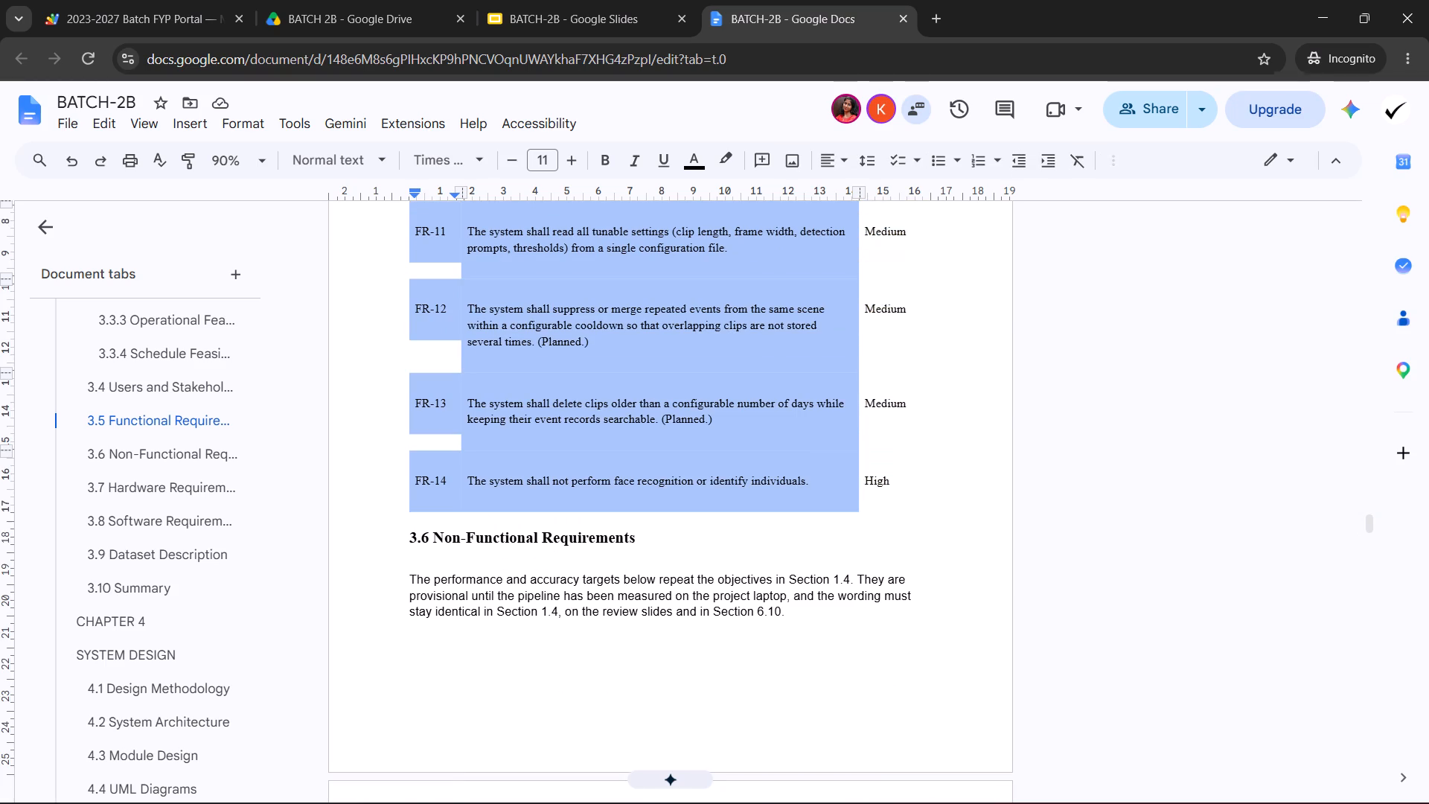
drag(845, 509, 883, 502)
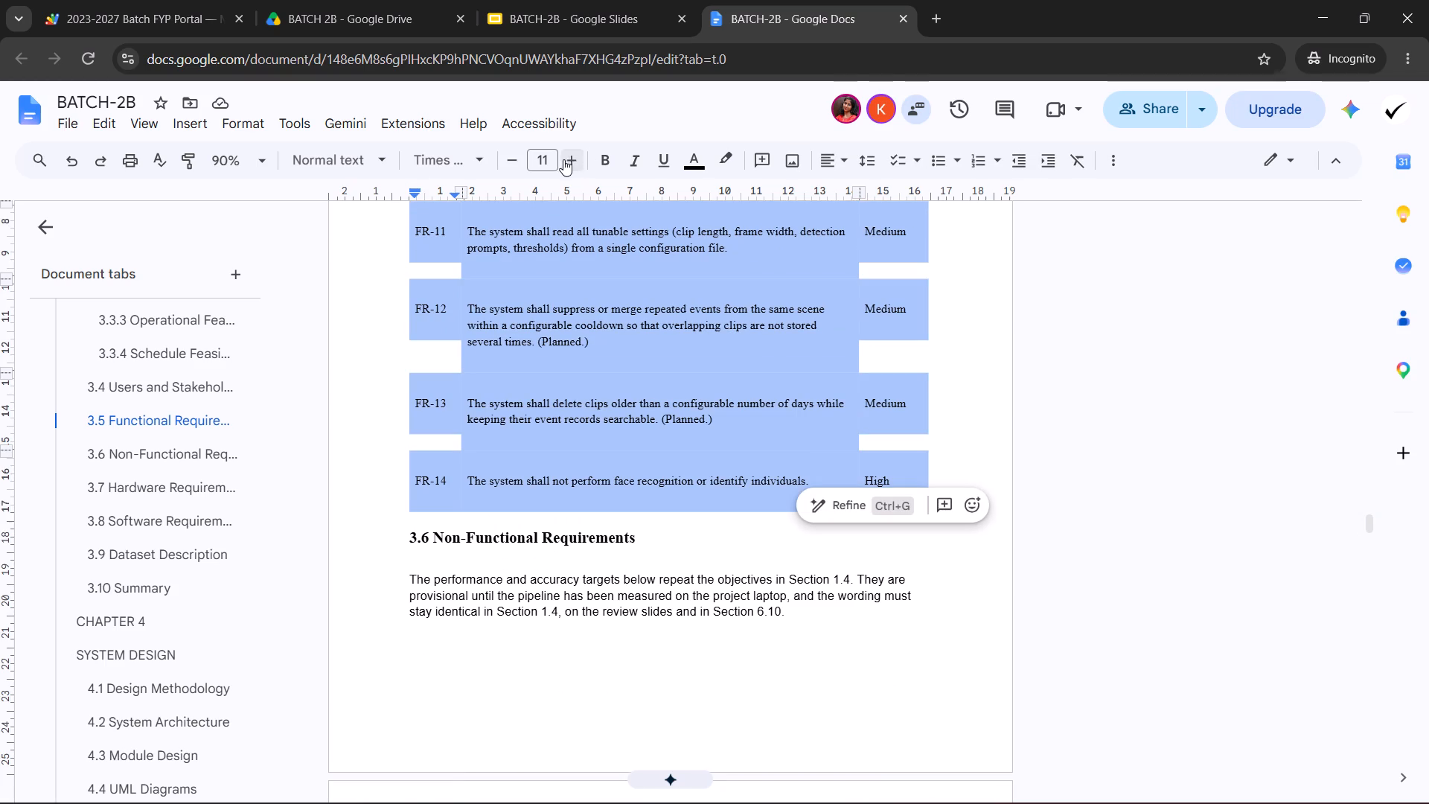
click(549, 162)
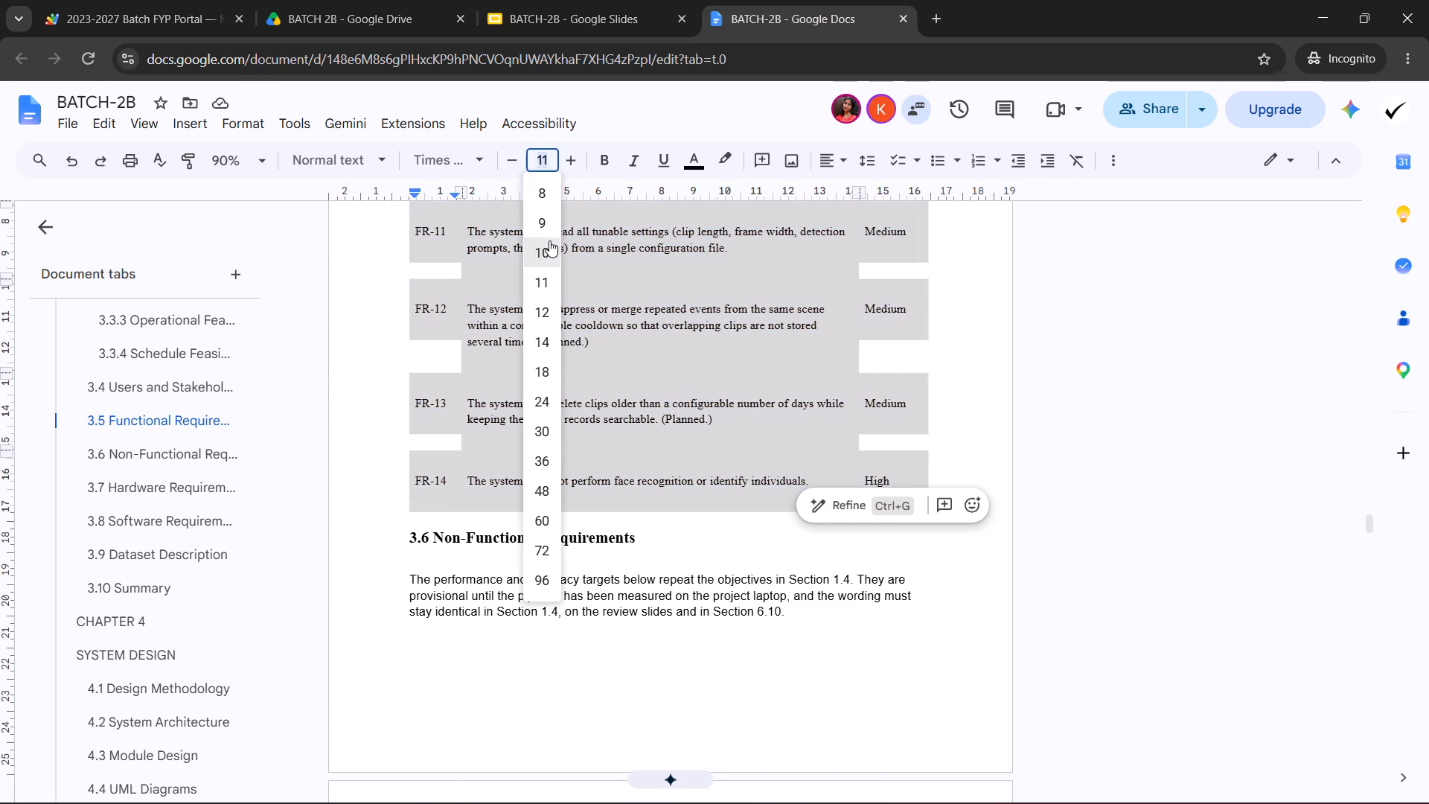
click(549, 240)
click(664, 346)
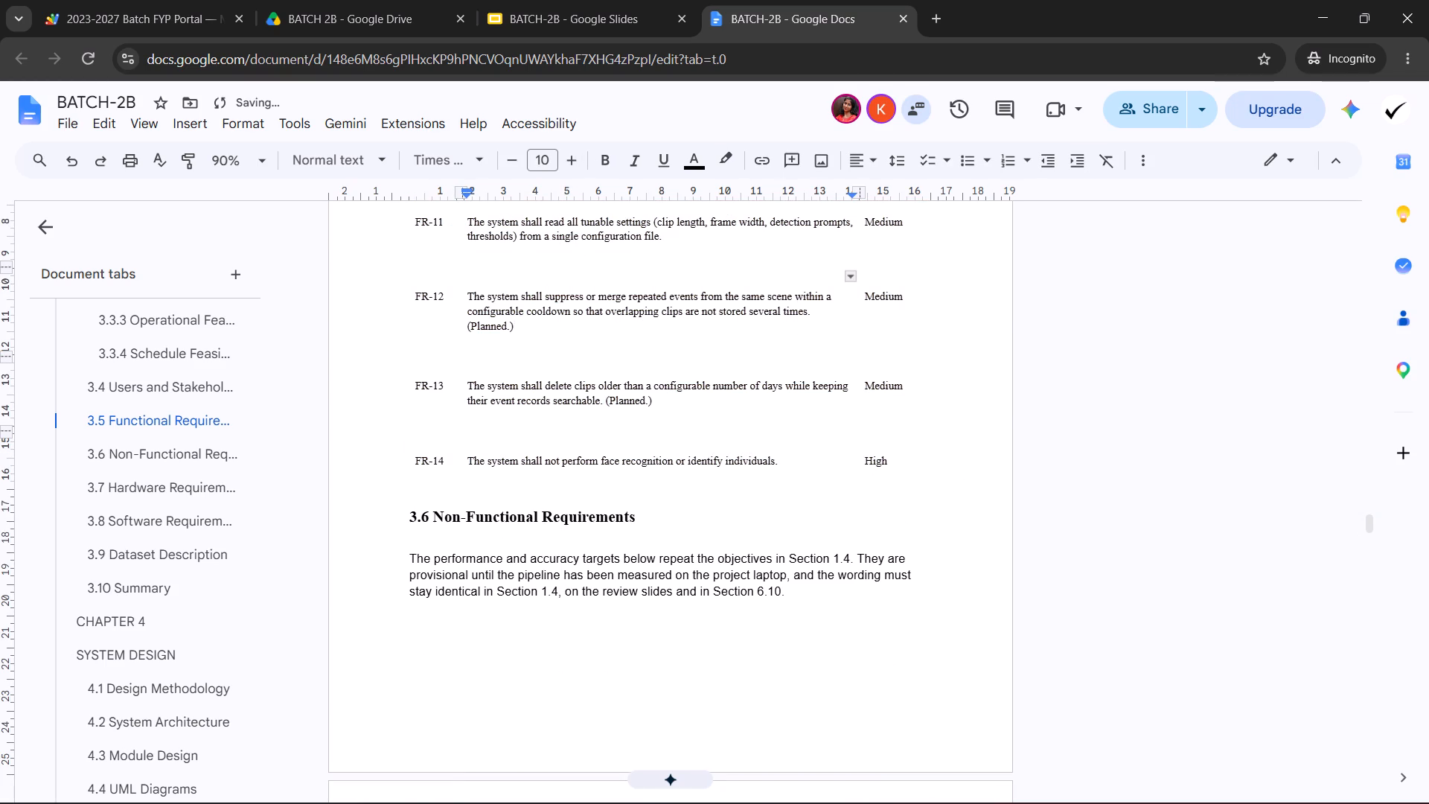
scroll(665, 505, up, 2)
scroll(664, 499, down, 4)
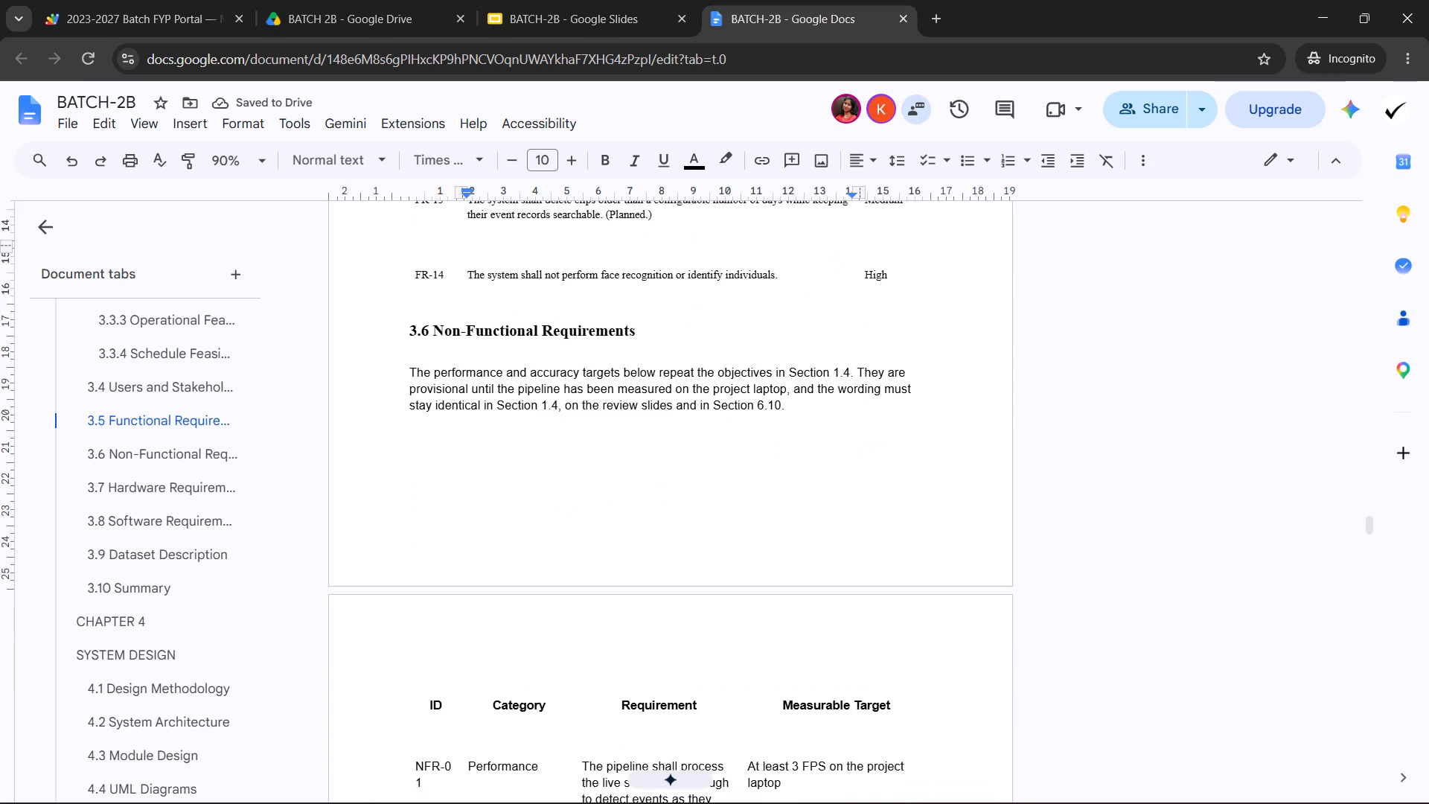
double_click(502, 278)
Apply Times New Roman from the Section 3.6 introductory paragraph through the end of the Section 3.7 hardware requirements table.
click(477, 348)
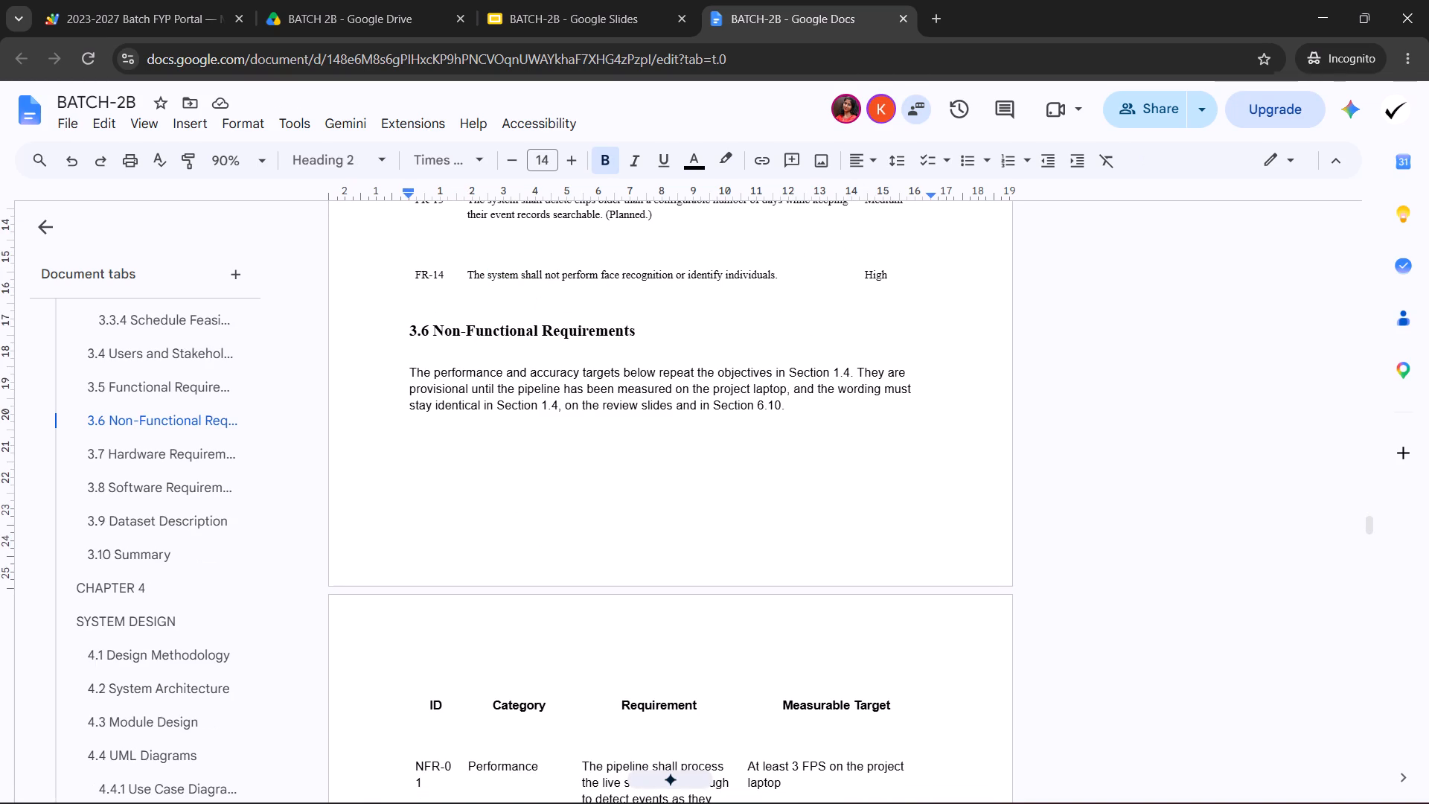
drag(406, 373, 674, 529)
scroll(670, 529, down, 4)
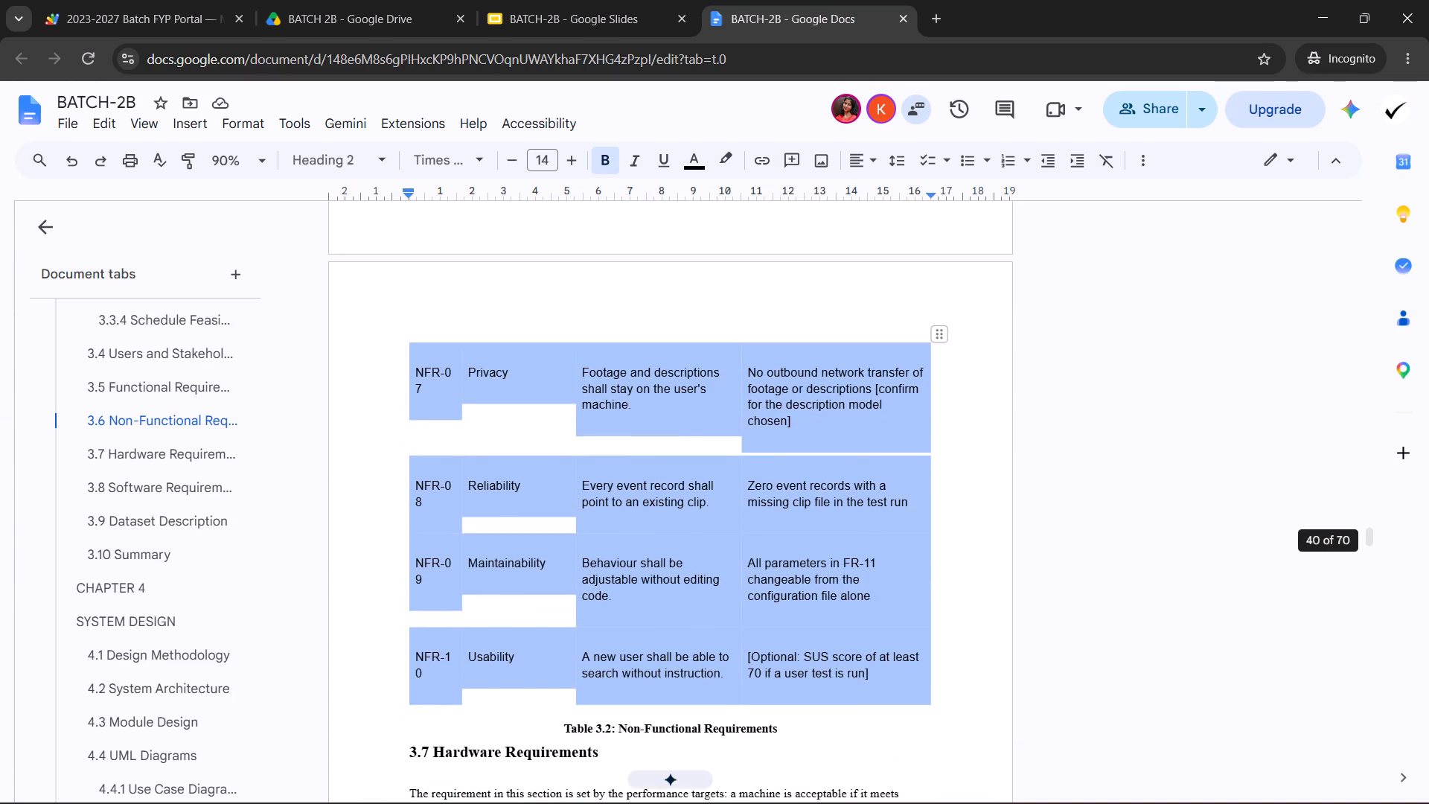
drag(674, 529, 874, 574)
scroll(674, 529, down, 1)
scroll(874, 574, down, 6)
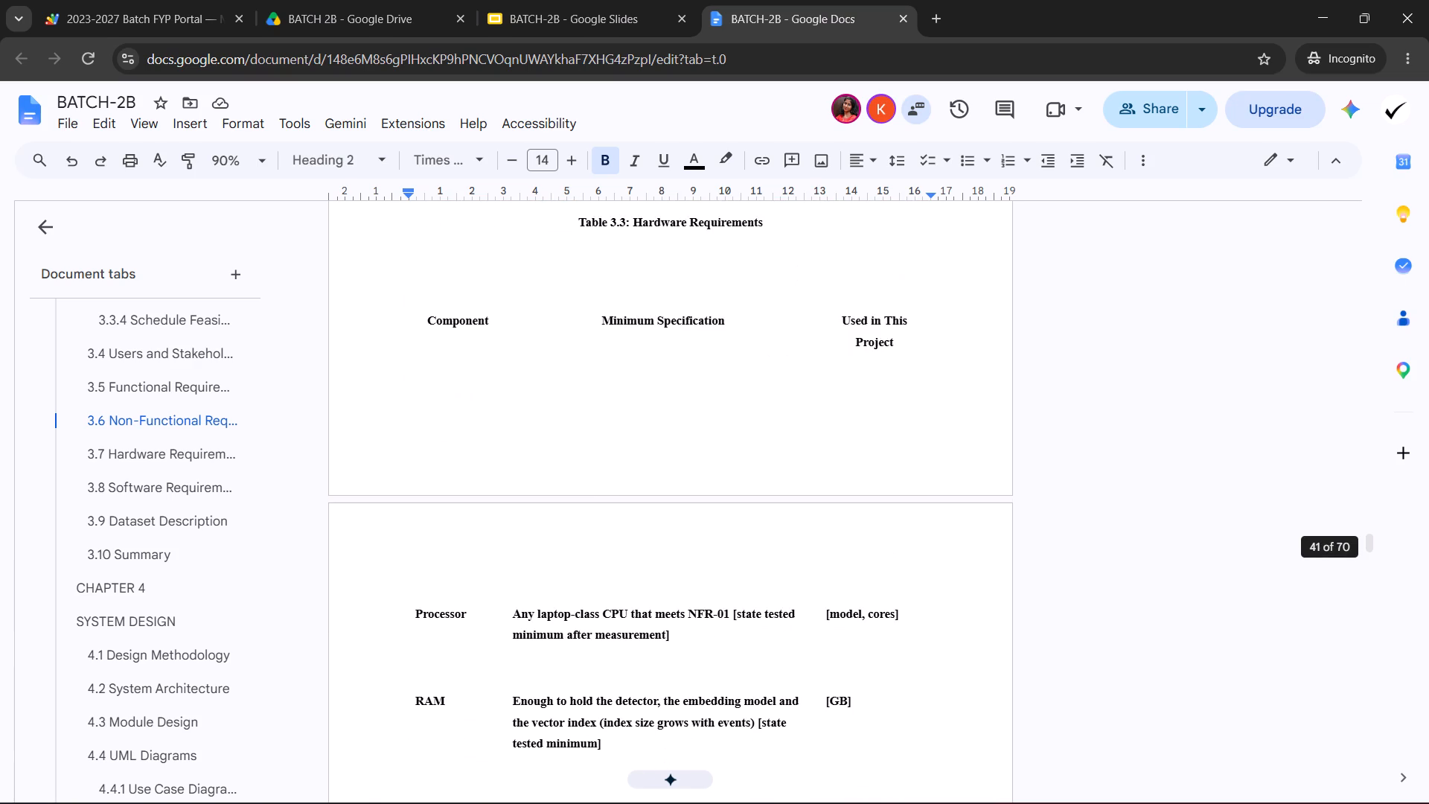
drag(874, 574, 875, 562)
scroll(875, 575, down, 6)
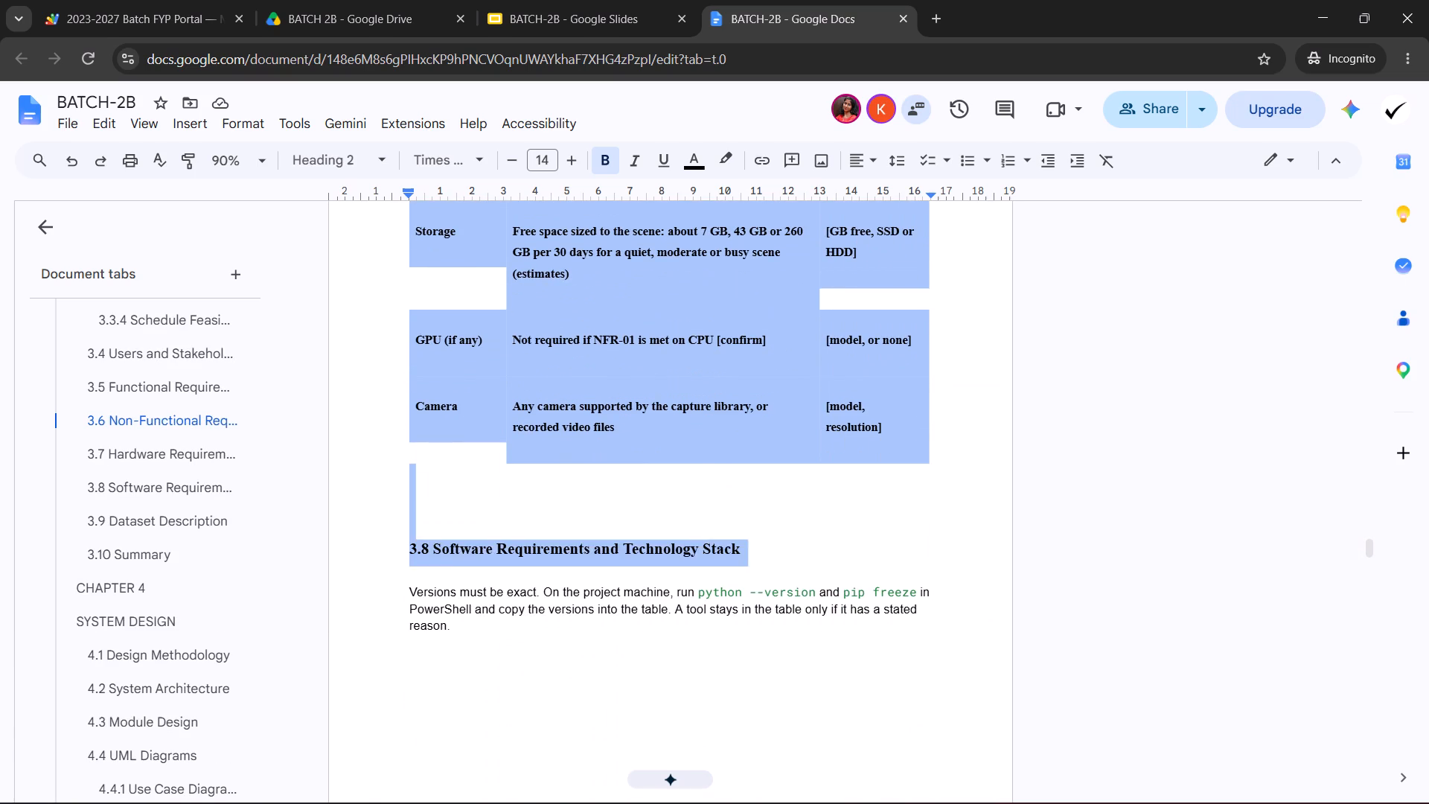
drag(875, 562, 906, 456)
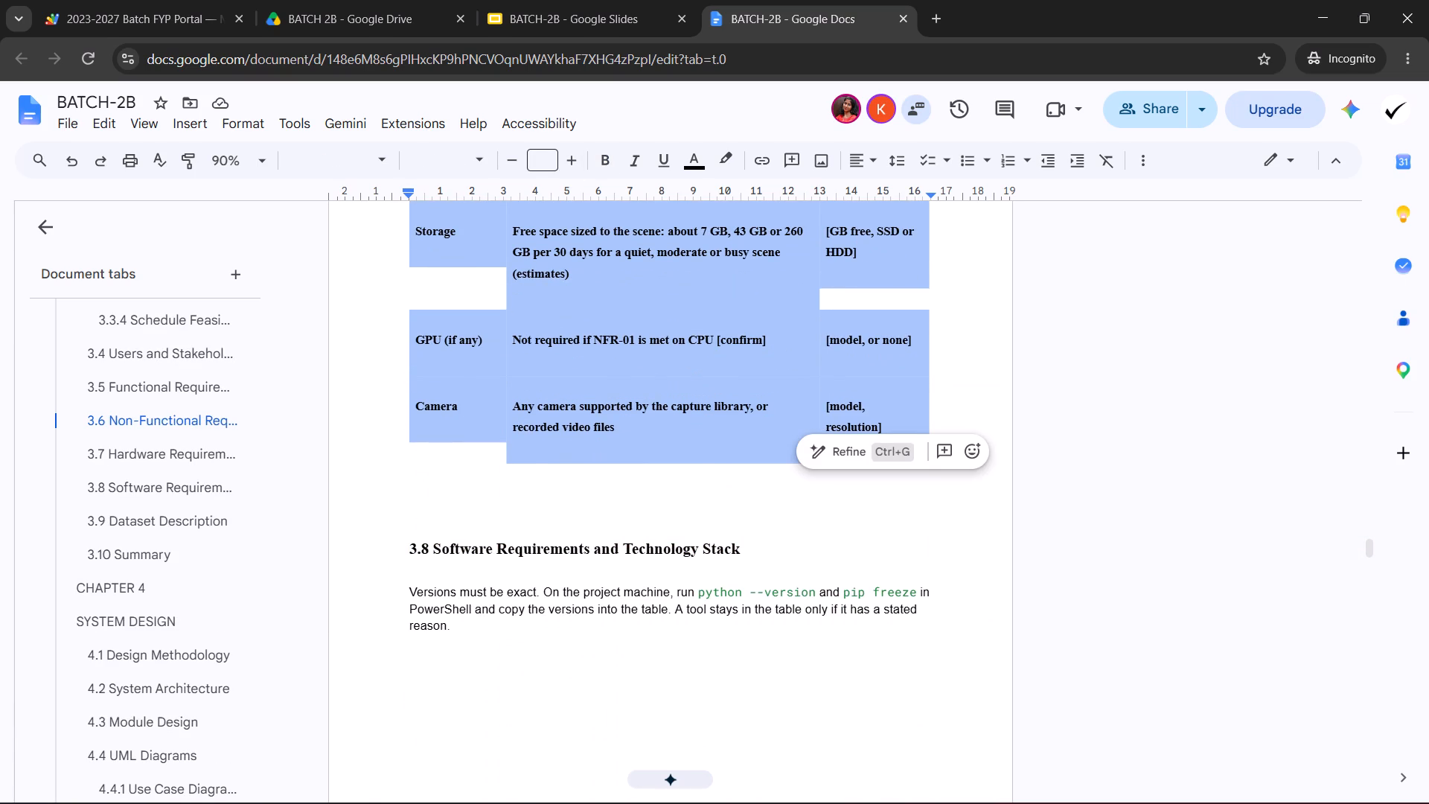
click(552, 159)
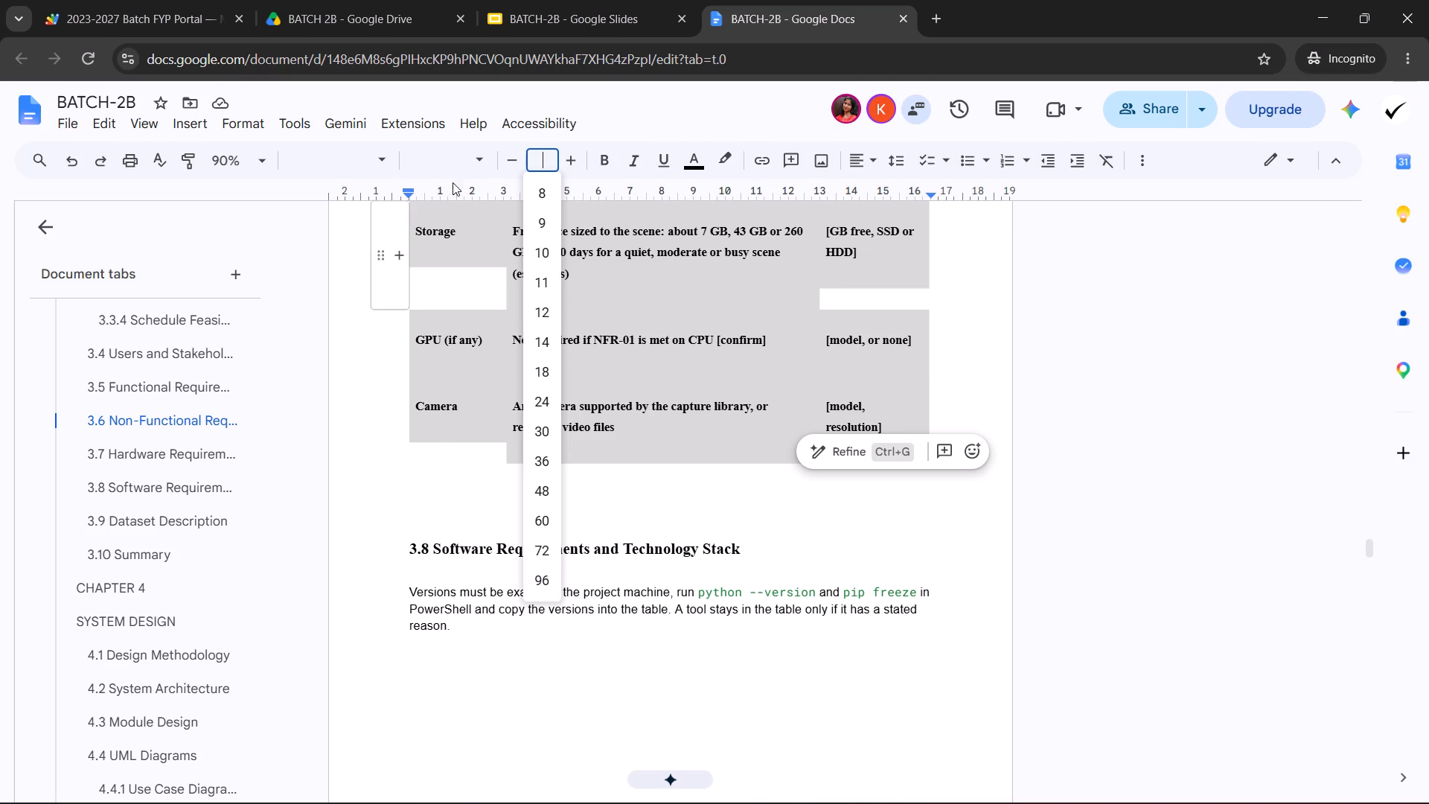
click(432, 162)
click(505, 265)
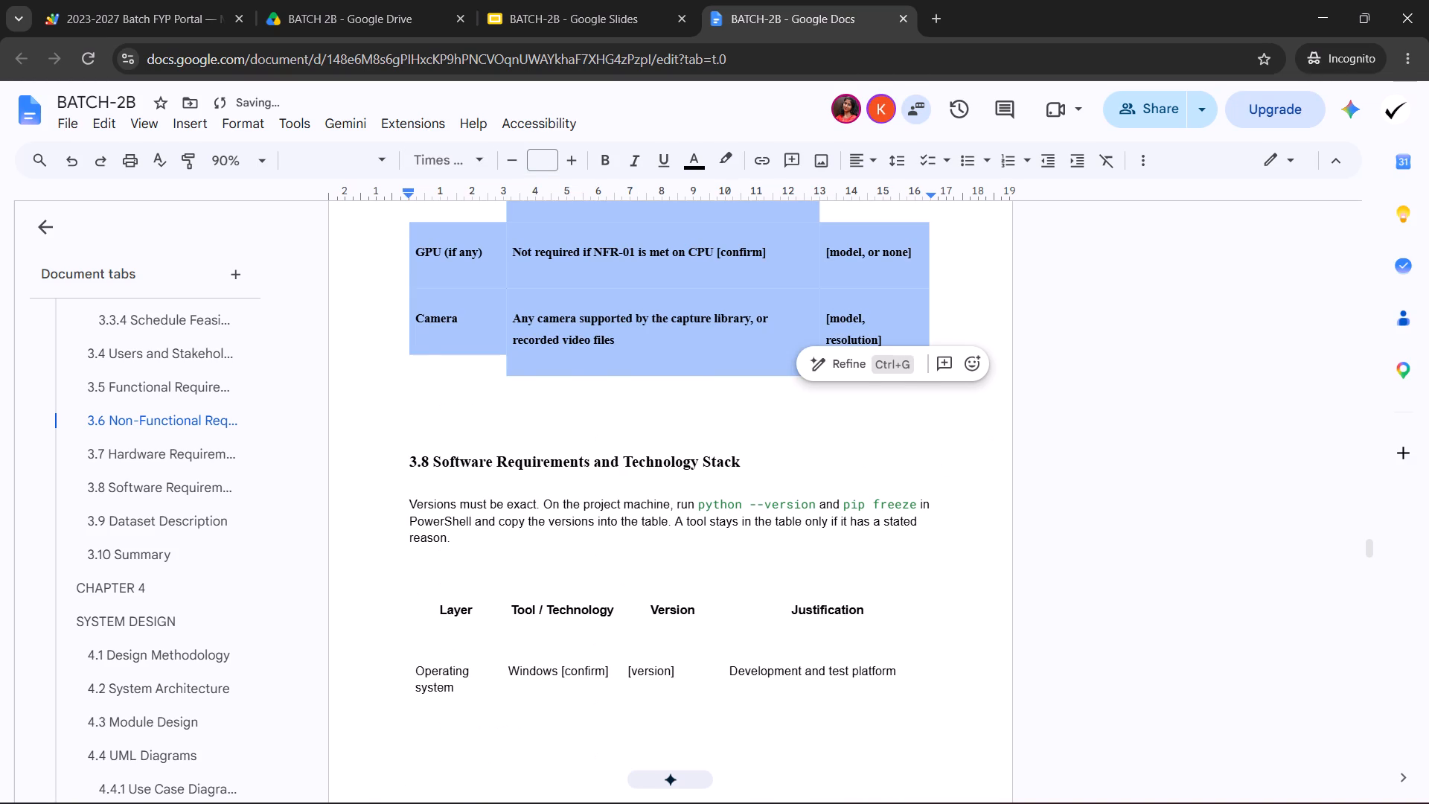
click(576, 327)
Check the font and size from the hardware requirements table back through the non-functional and functional requirements tables.
scroll(570, 494, up, 8)
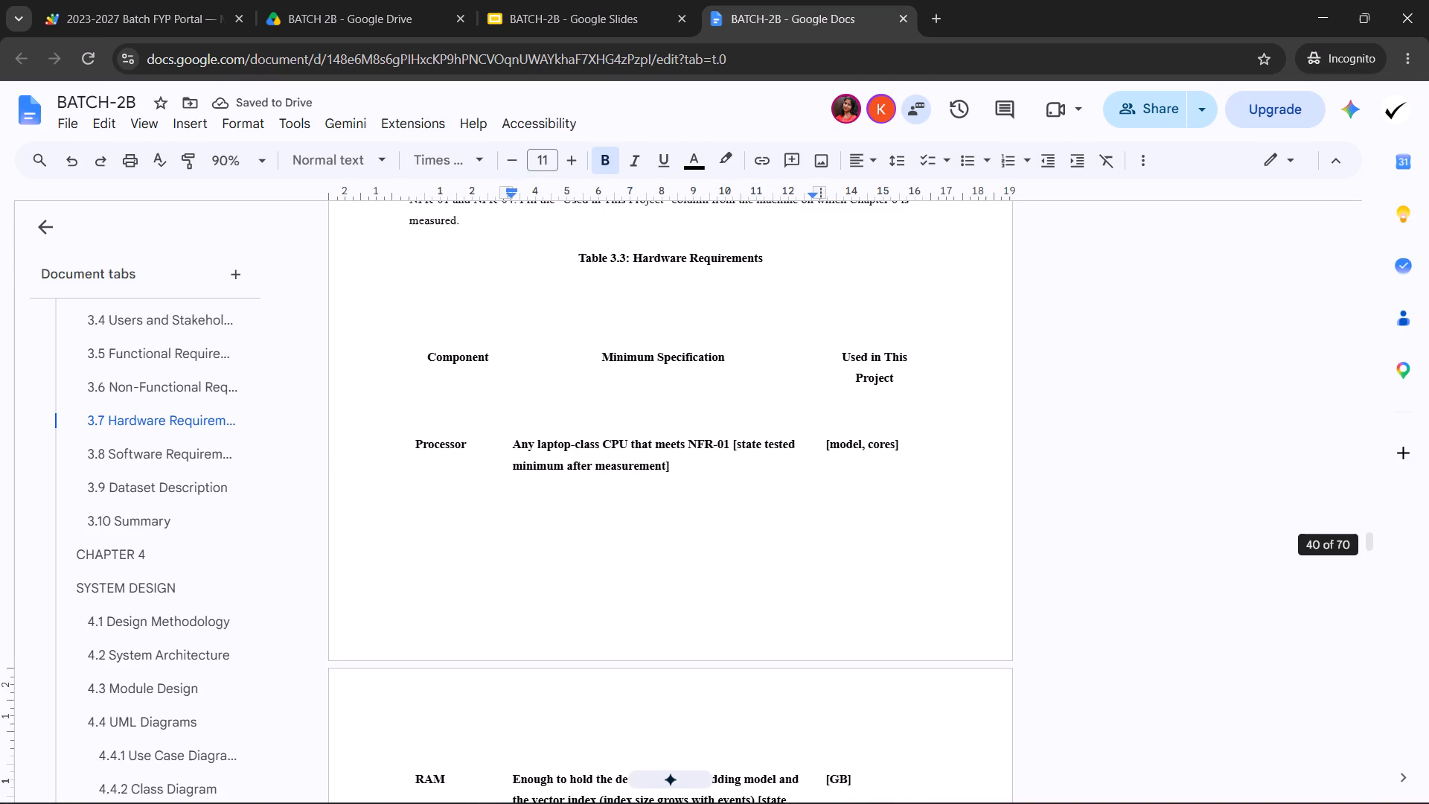
scroll(553, 503, up, 2)
scroll(598, 441, up, 3)
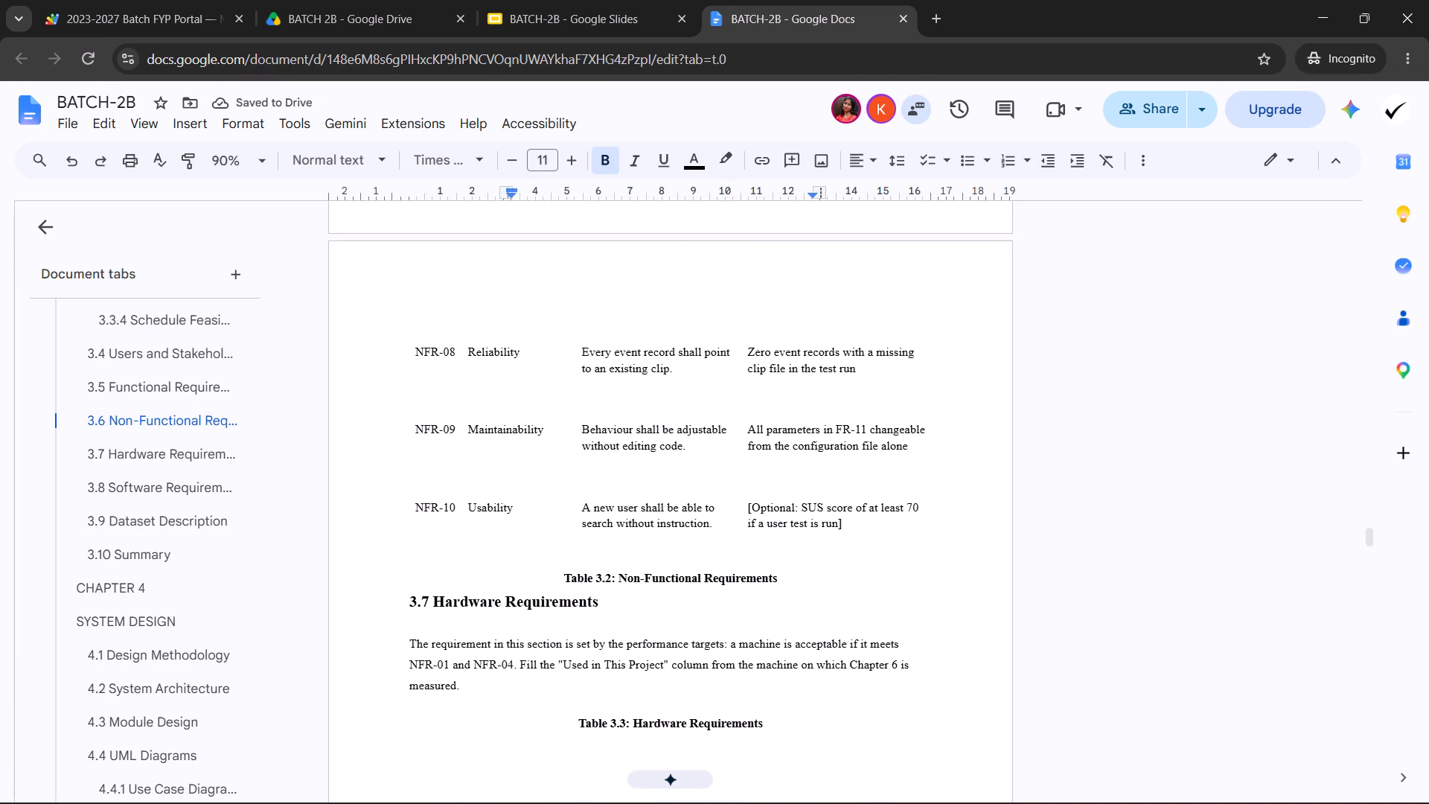
scroll(570, 458, up, 9)
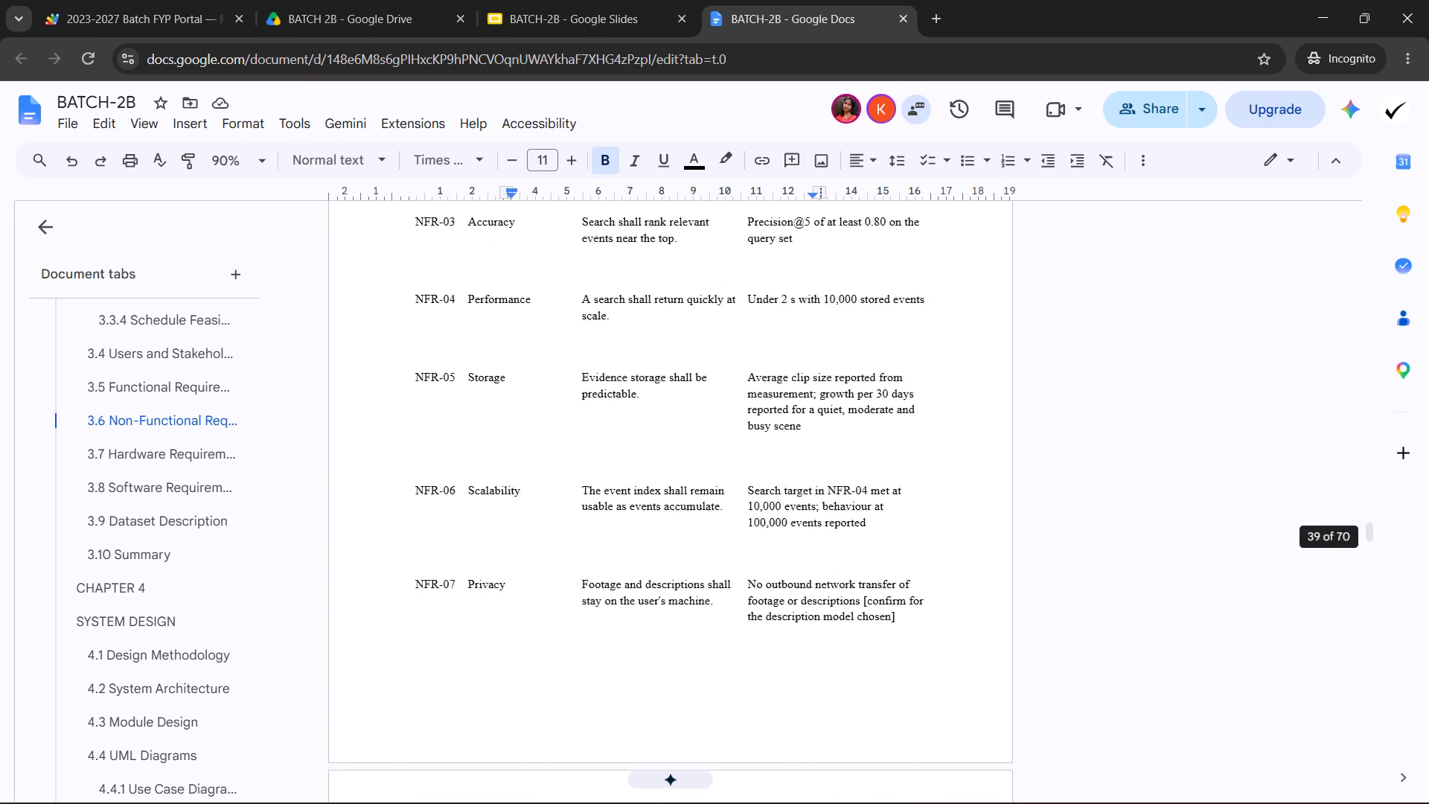
drag(474, 359, 639, 456)
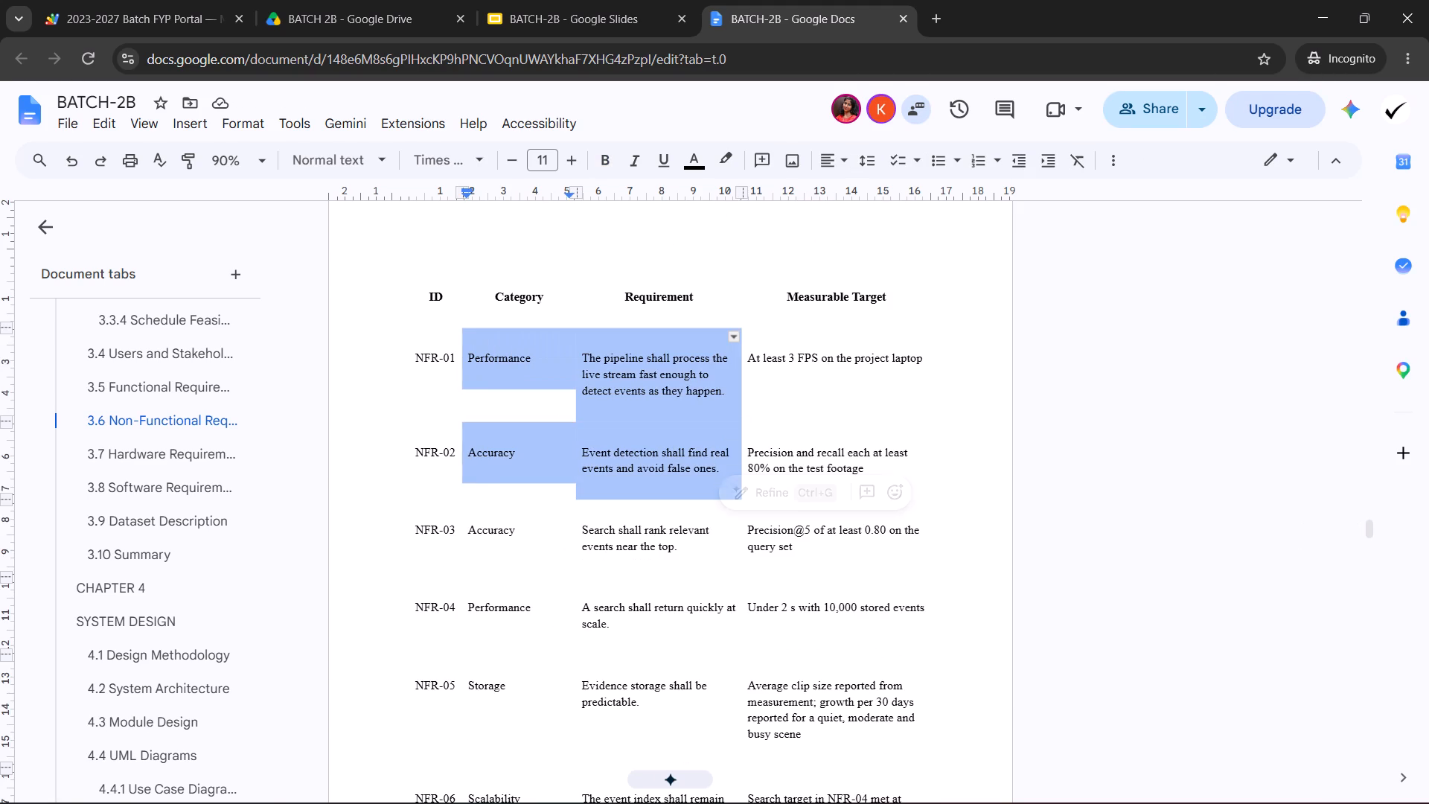
click(569, 435)
scroll(558, 442, up, 7)
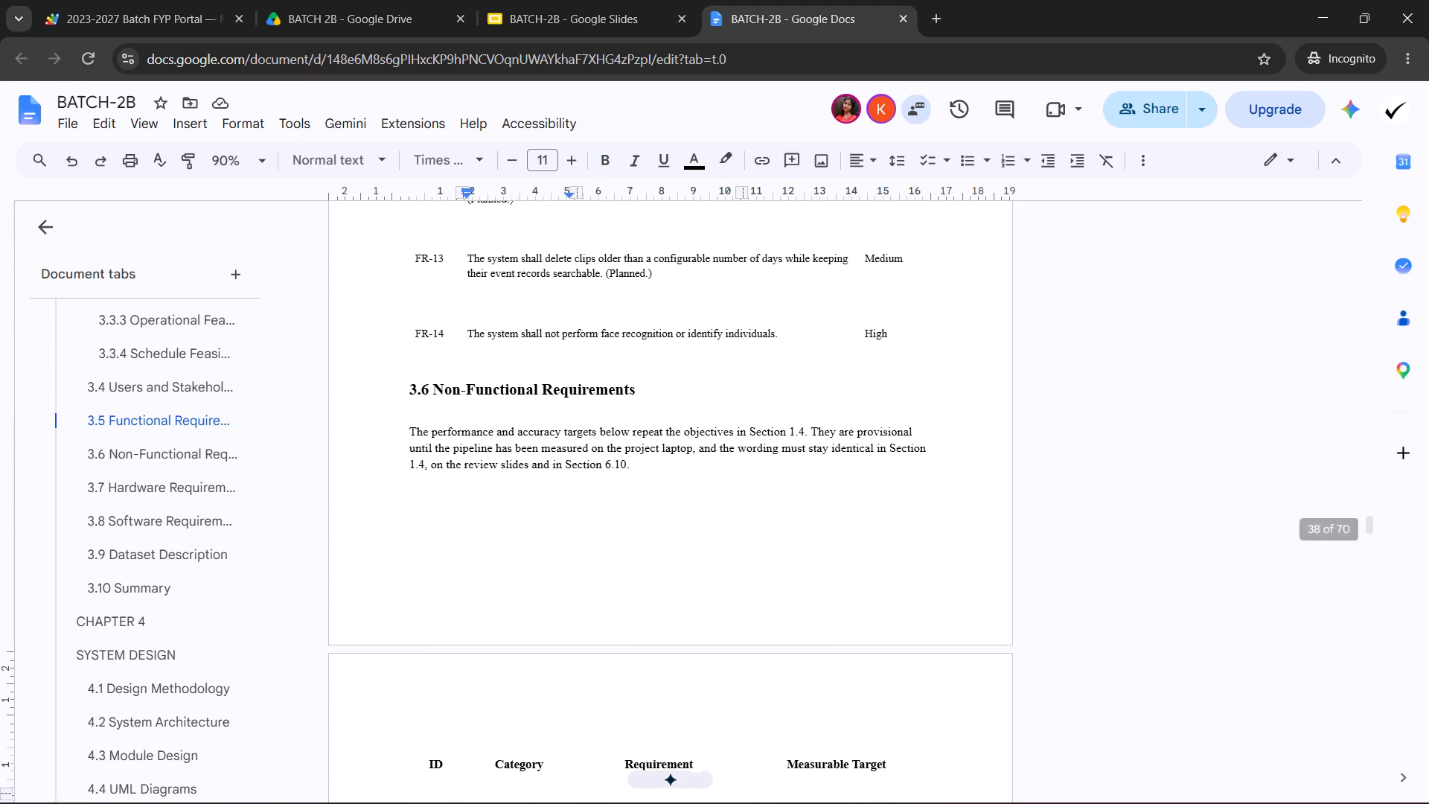
scroll(543, 451, up, 2)
double_click(540, 460)
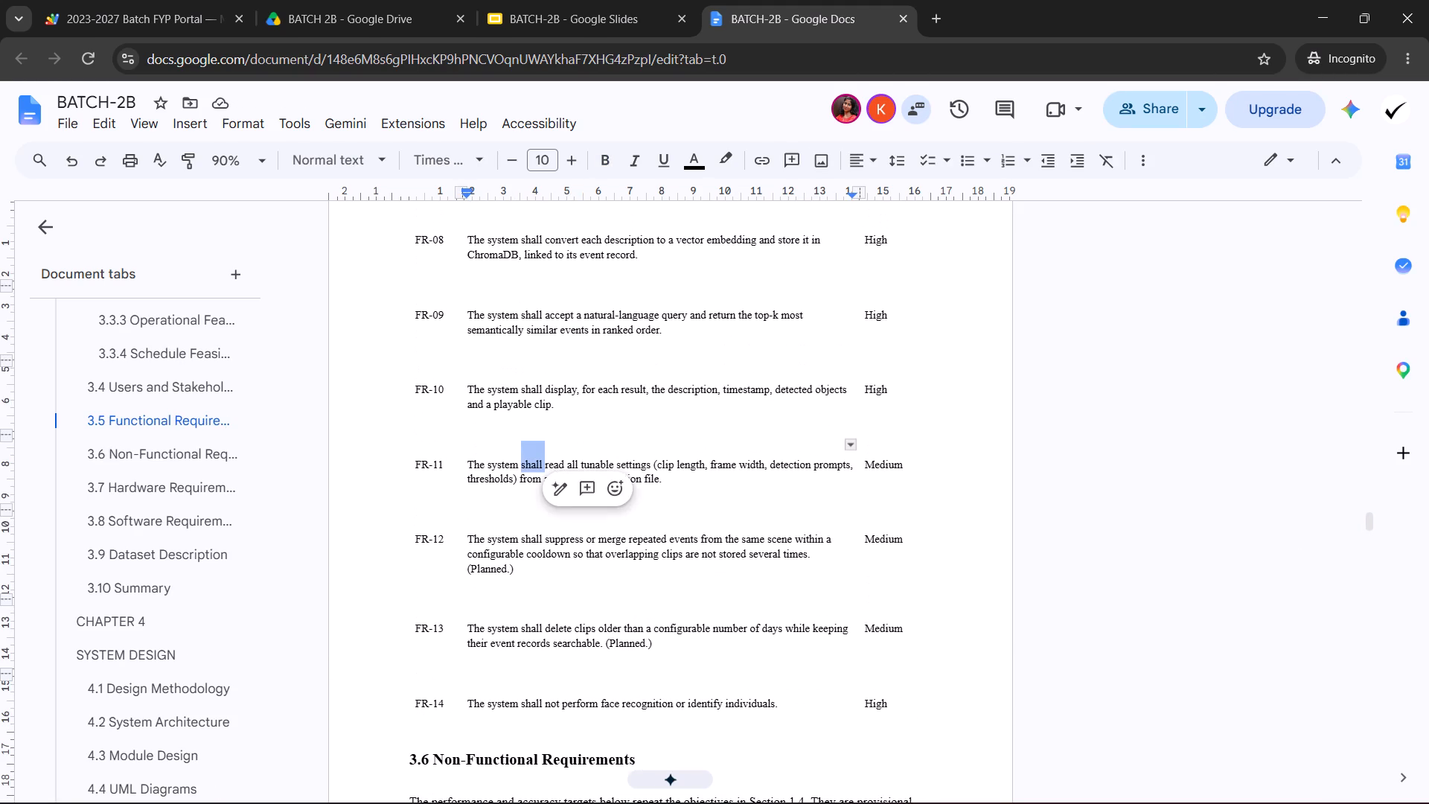
click(493, 480)
Set the text of rows NFR-01 through NFR-10 in the non-functional requirements table to font size 10.
scroll(497, 478, down, 10)
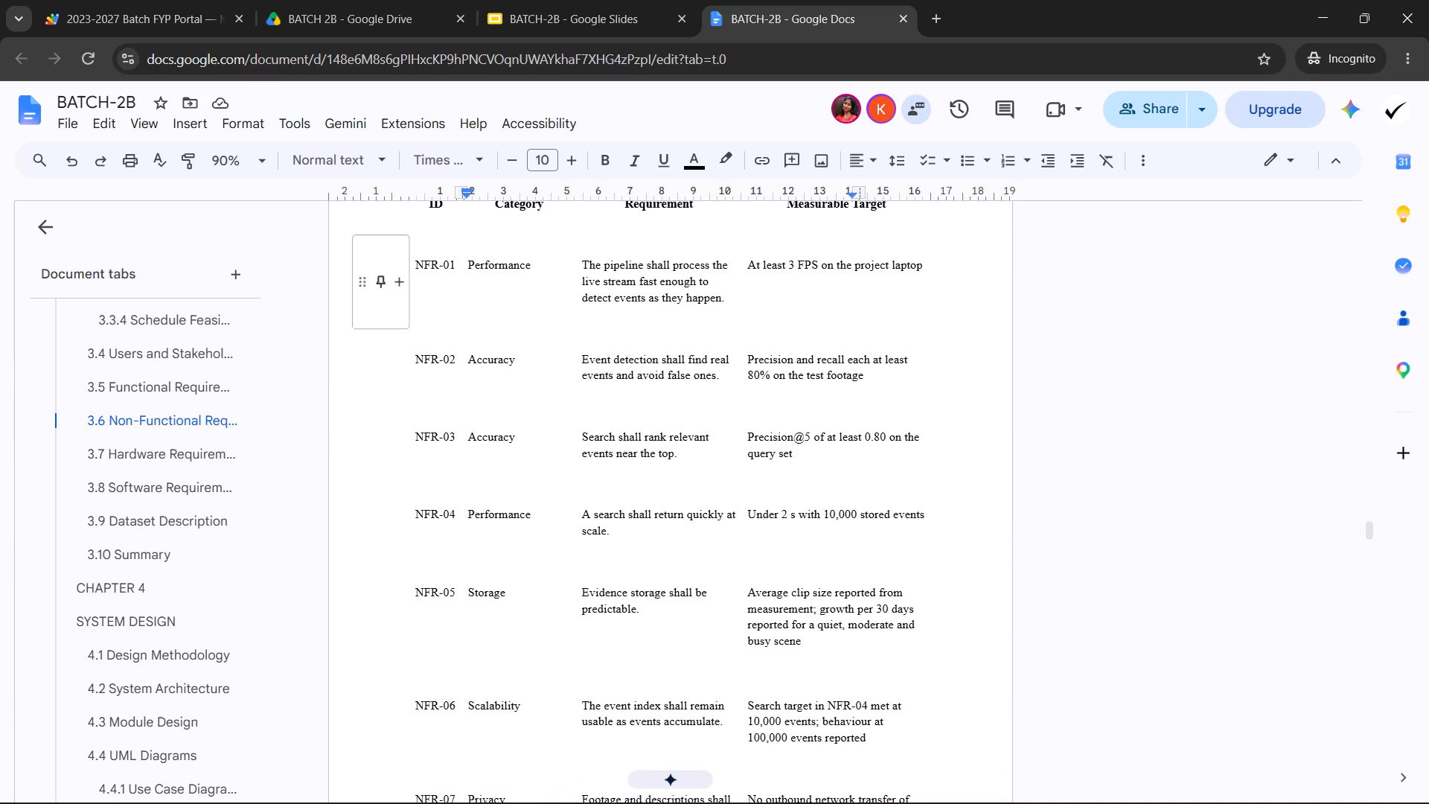
drag(417, 268, 653, 485)
scroll(653, 485, down, 2)
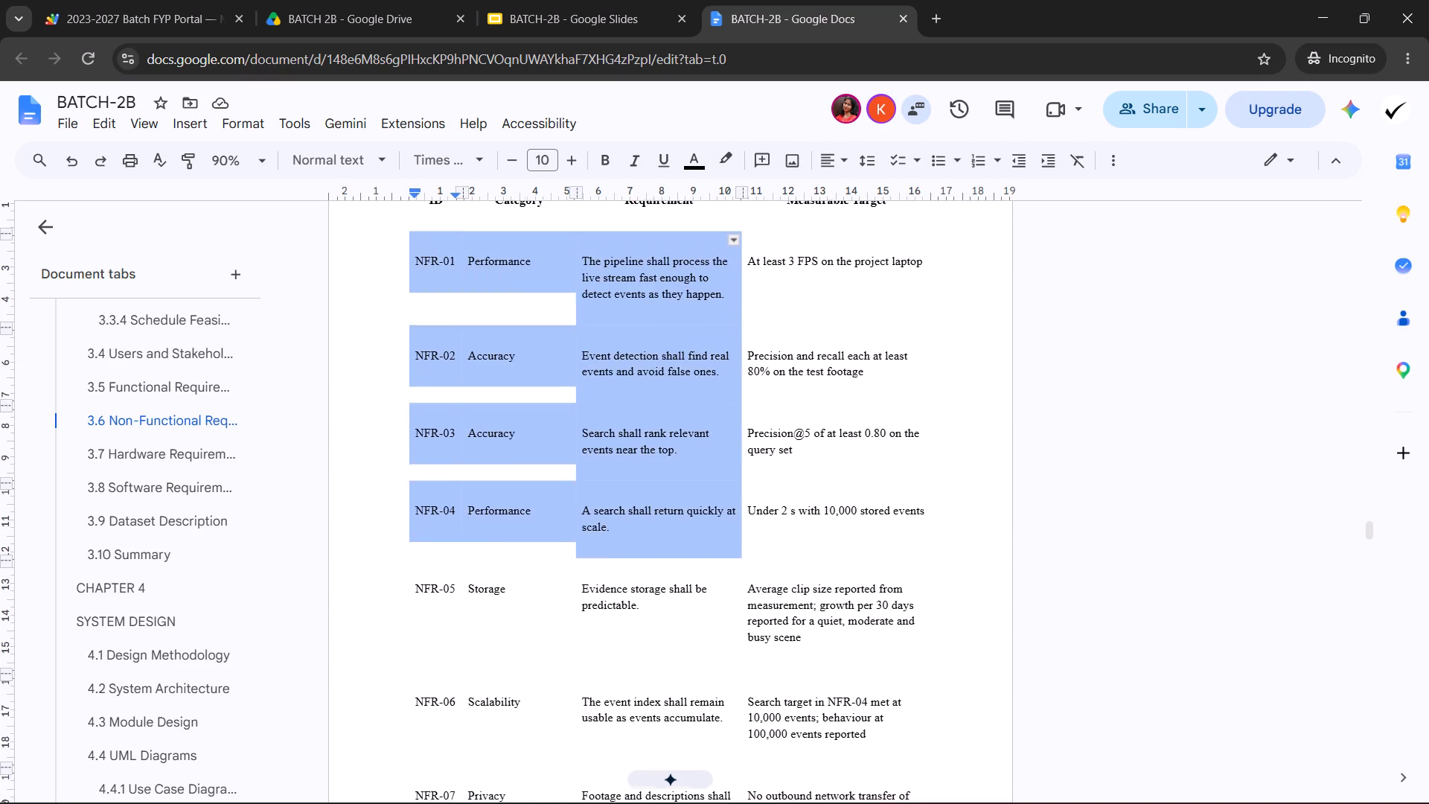
scroll(653, 485, down, 2)
drag(653, 485, 809, 452)
scroll(809, 452, down, 5)
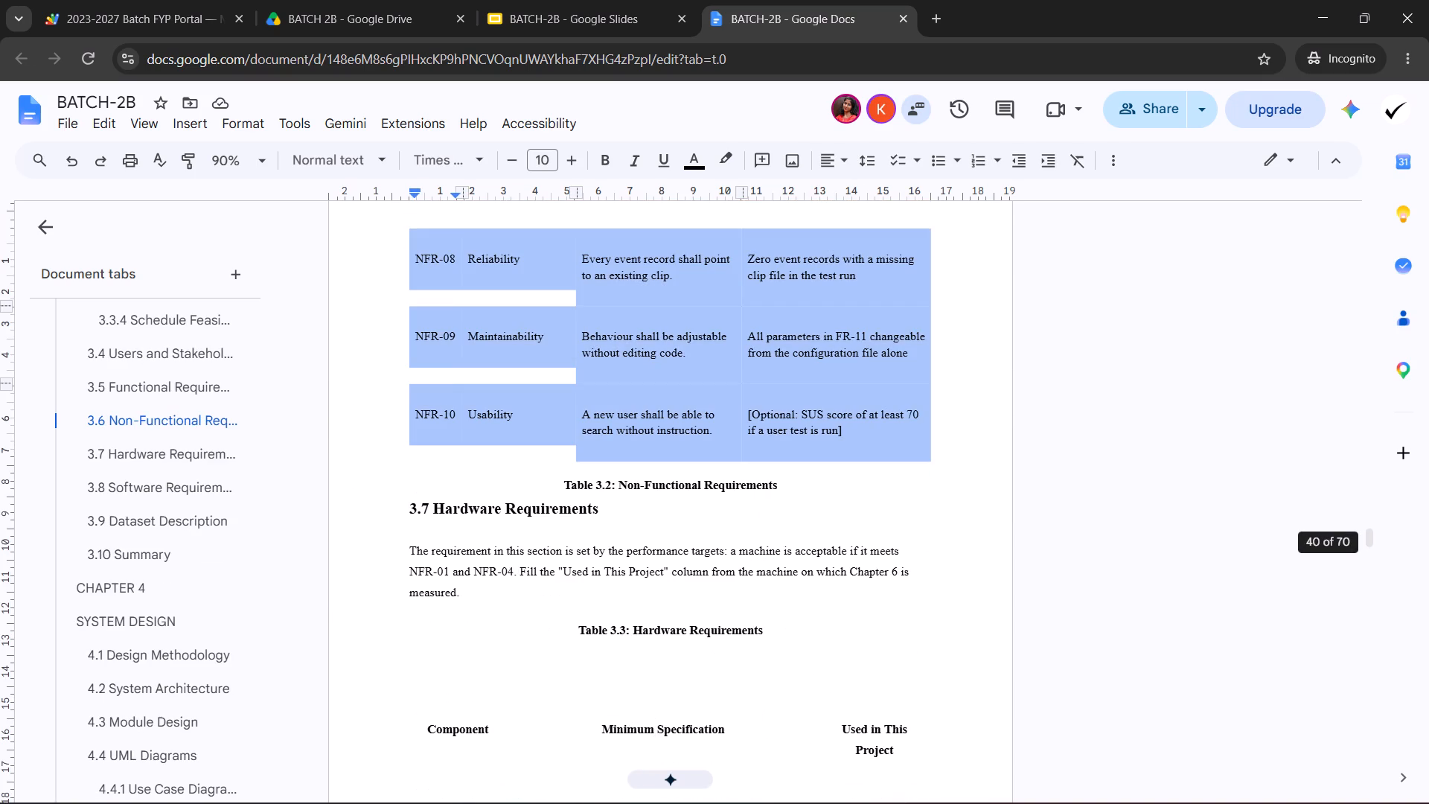
drag(809, 452, 819, 448)
click(548, 162)
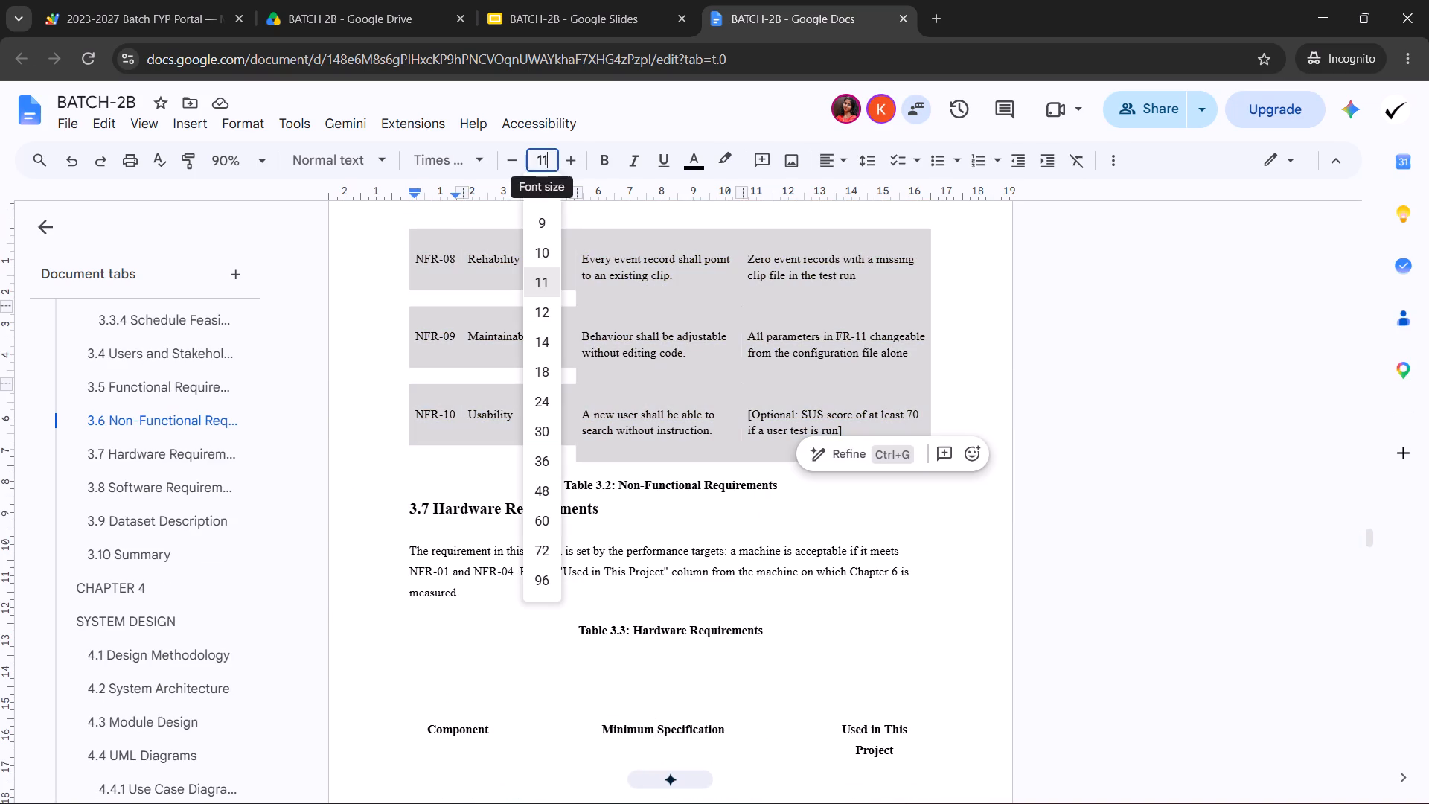
click(553, 242)
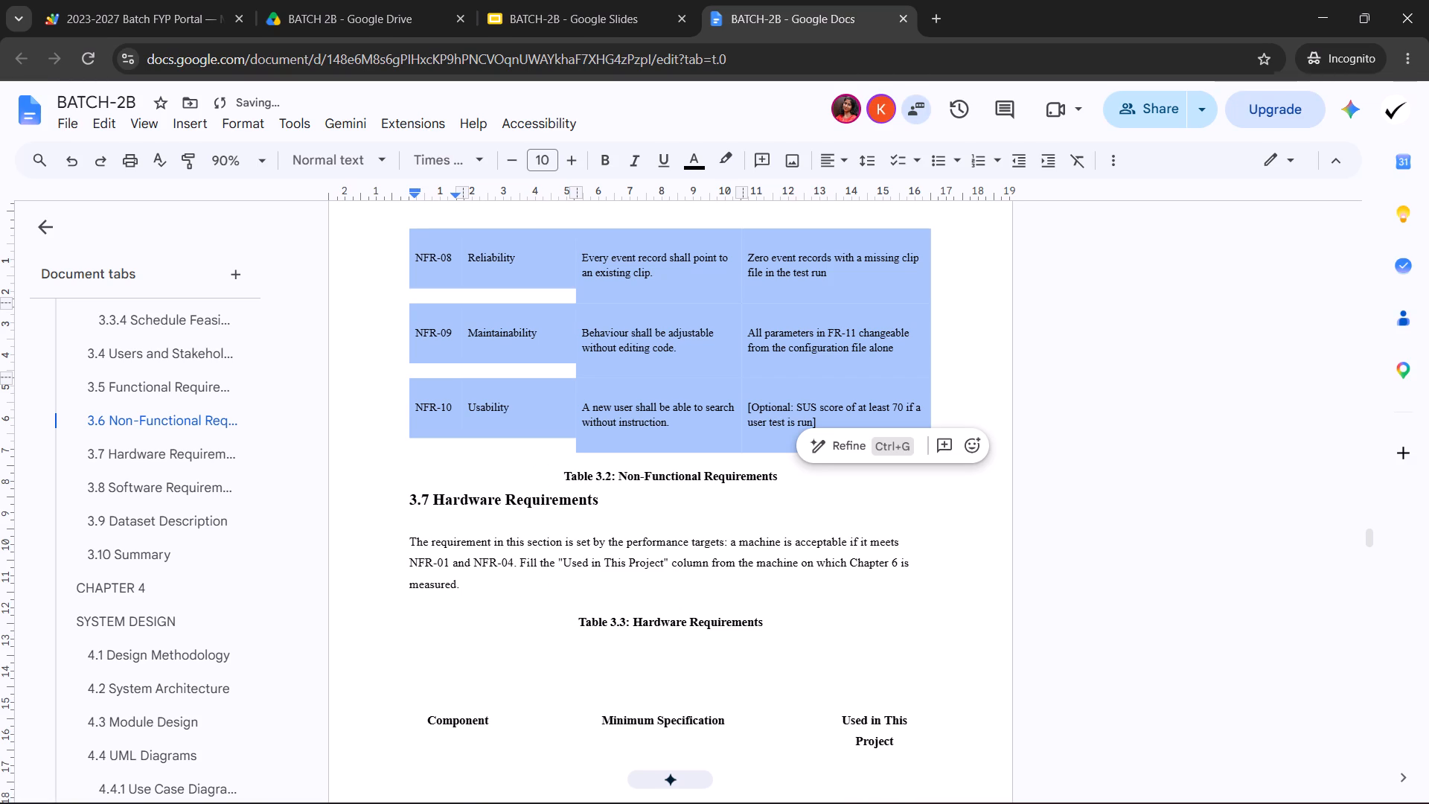
click(660, 429)
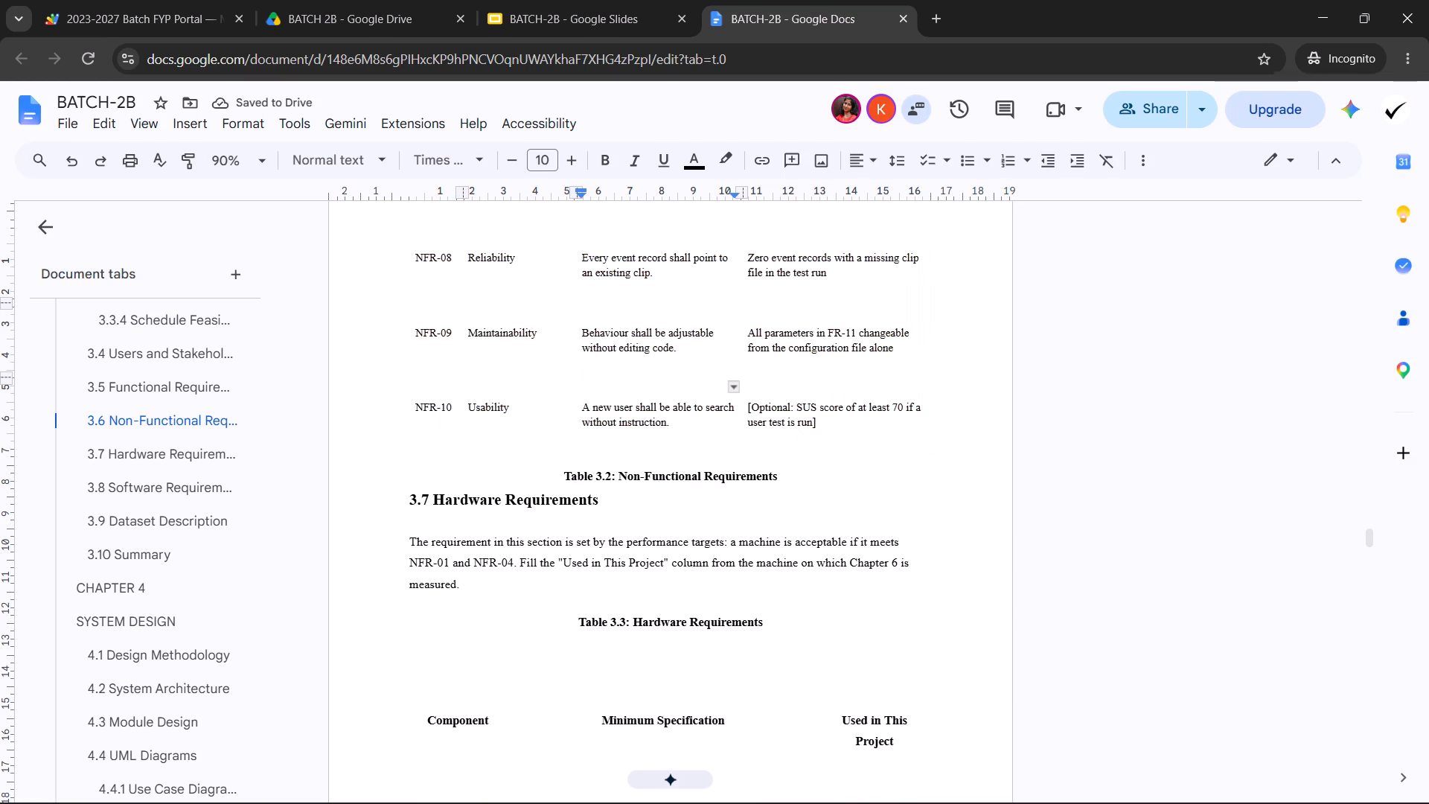
Set the introductory paragraph under 3.7 Hardware Requirements to font size 12.
scroll(591, 431, down, 2)
drag(412, 355, 451, 394)
click(459, 399)
drag(459, 399, 429, 367)
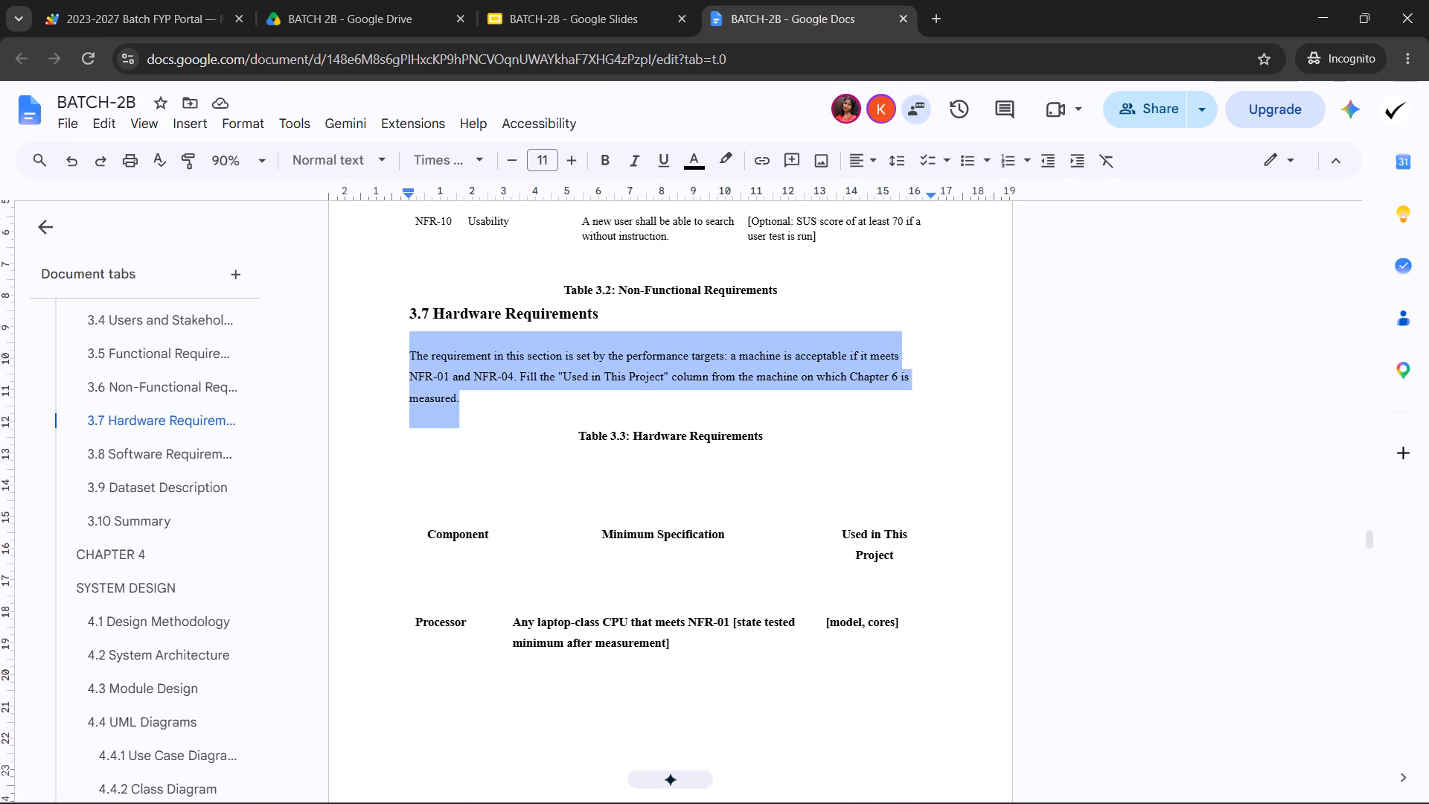
drag(429, 367, 421, 355)
click(545, 162)
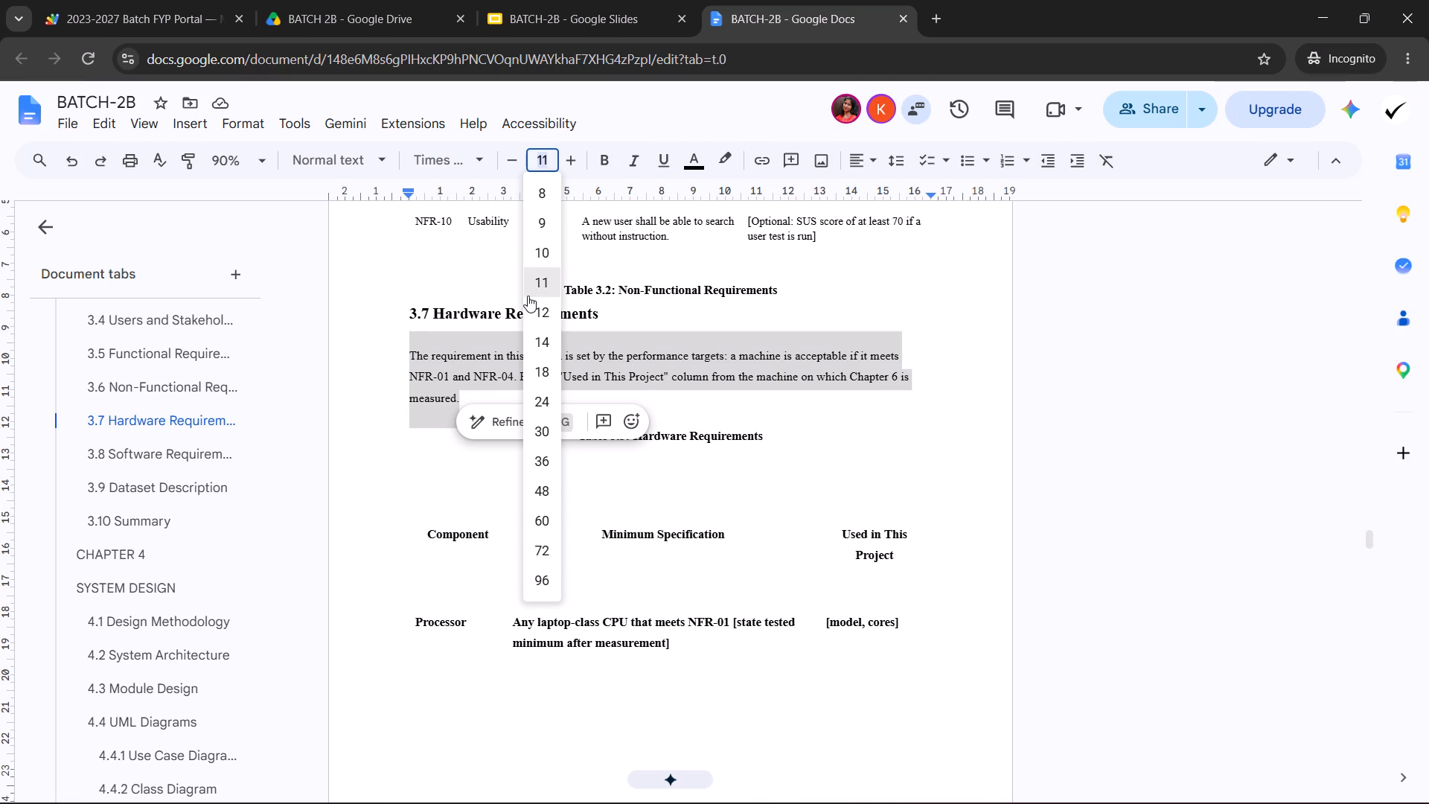
click(531, 300)
click(496, 360)
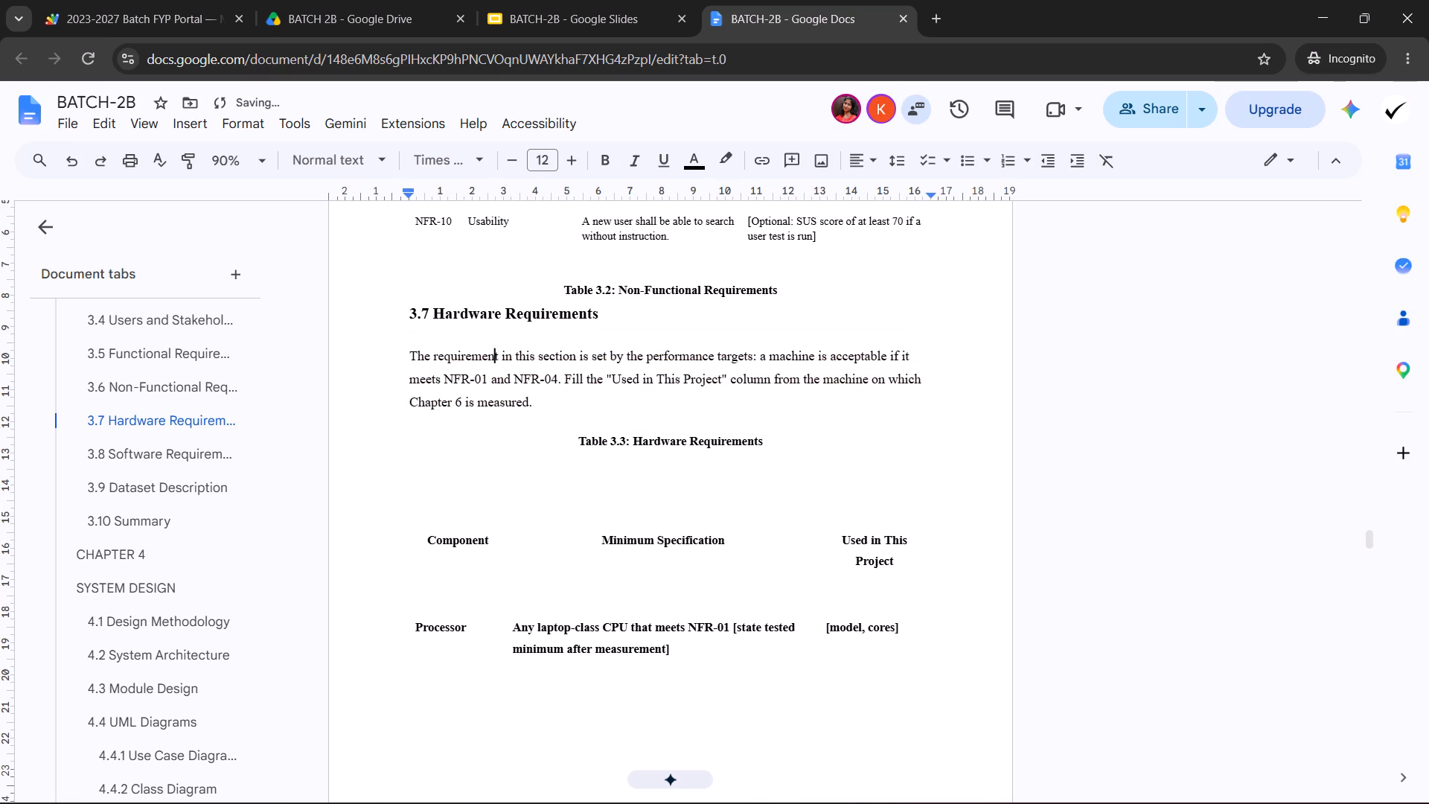
Set the Table 3.2 caption to font size 11, consulting the caption rules in the thesis guide PDF.
triple_click(619, 288)
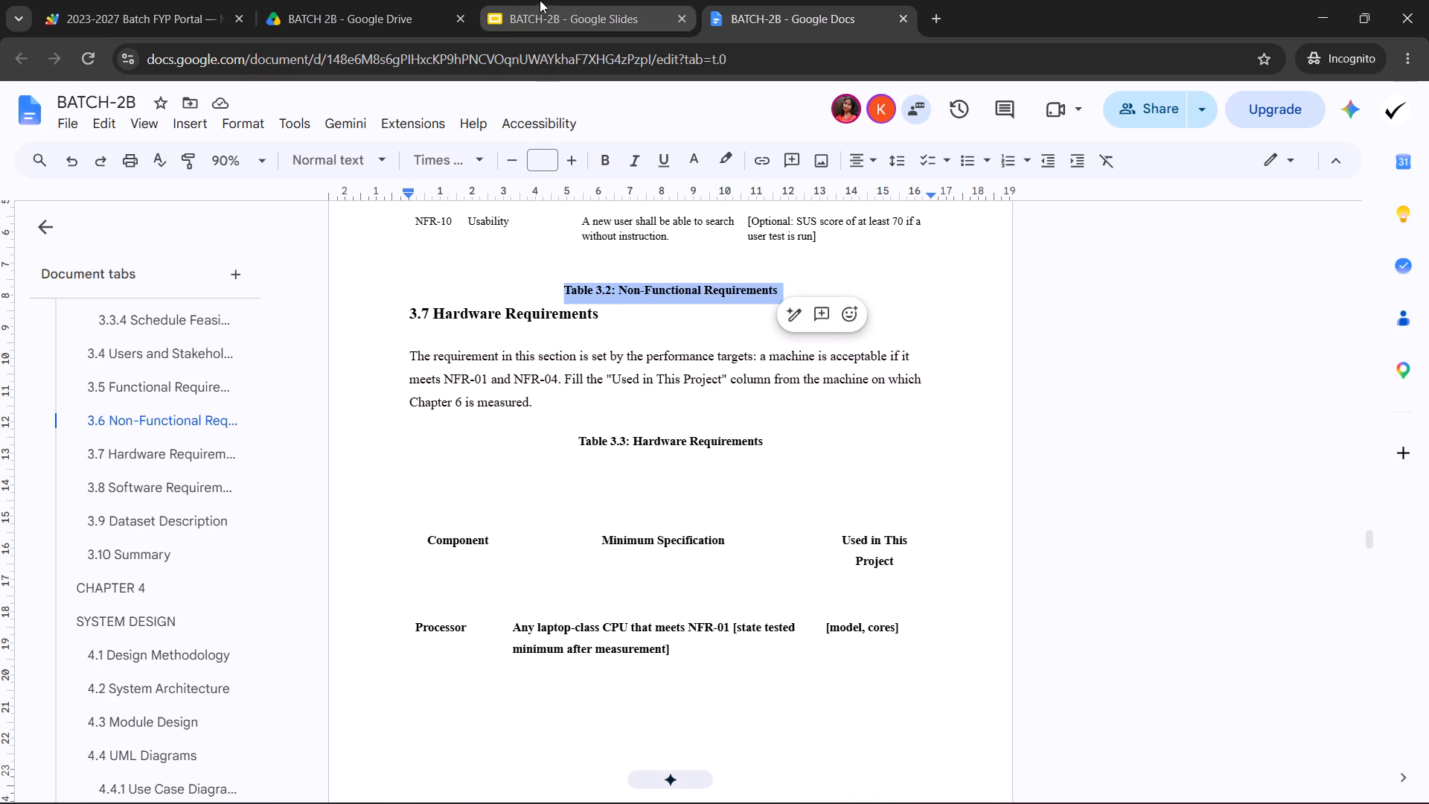
click(325, 0)
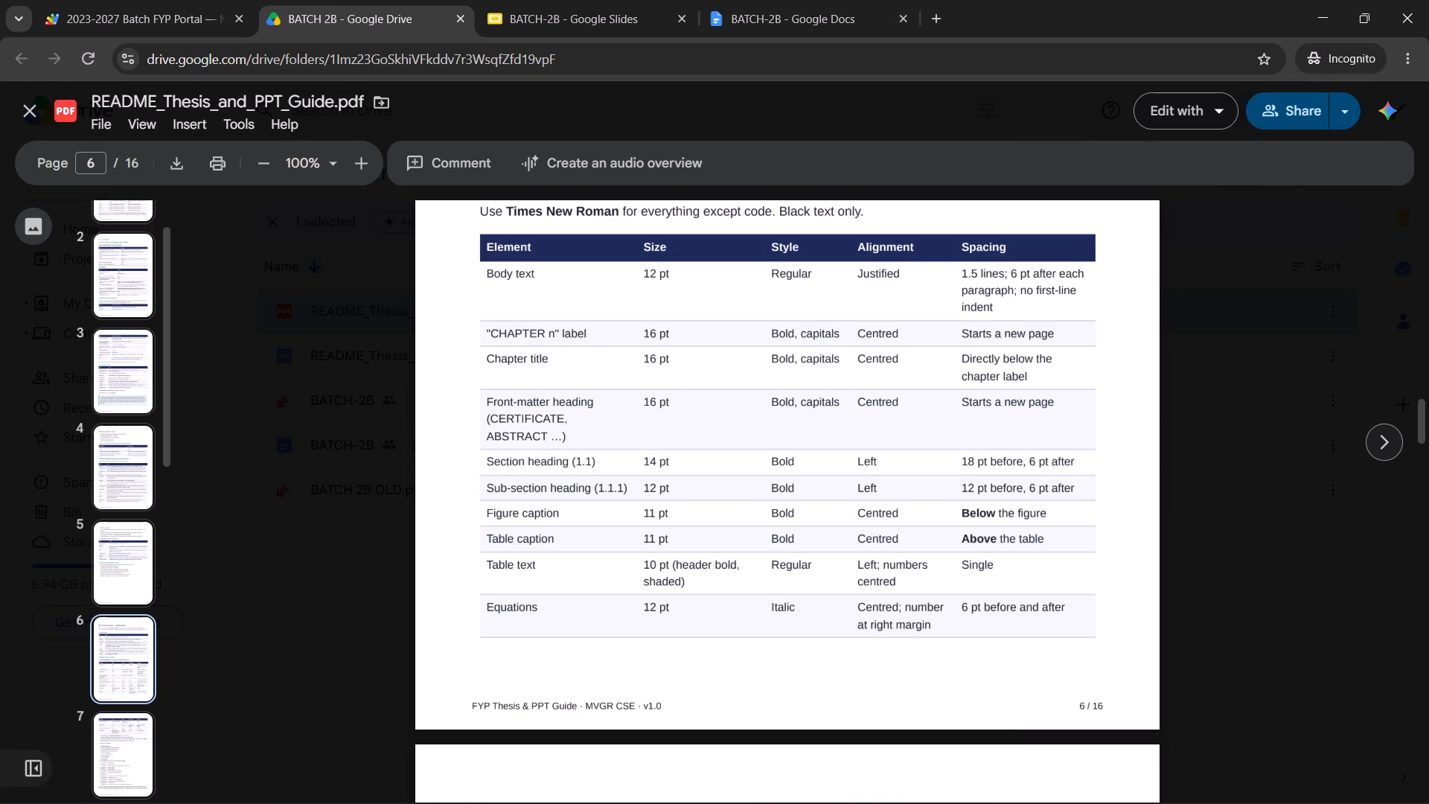
click(788, 0)
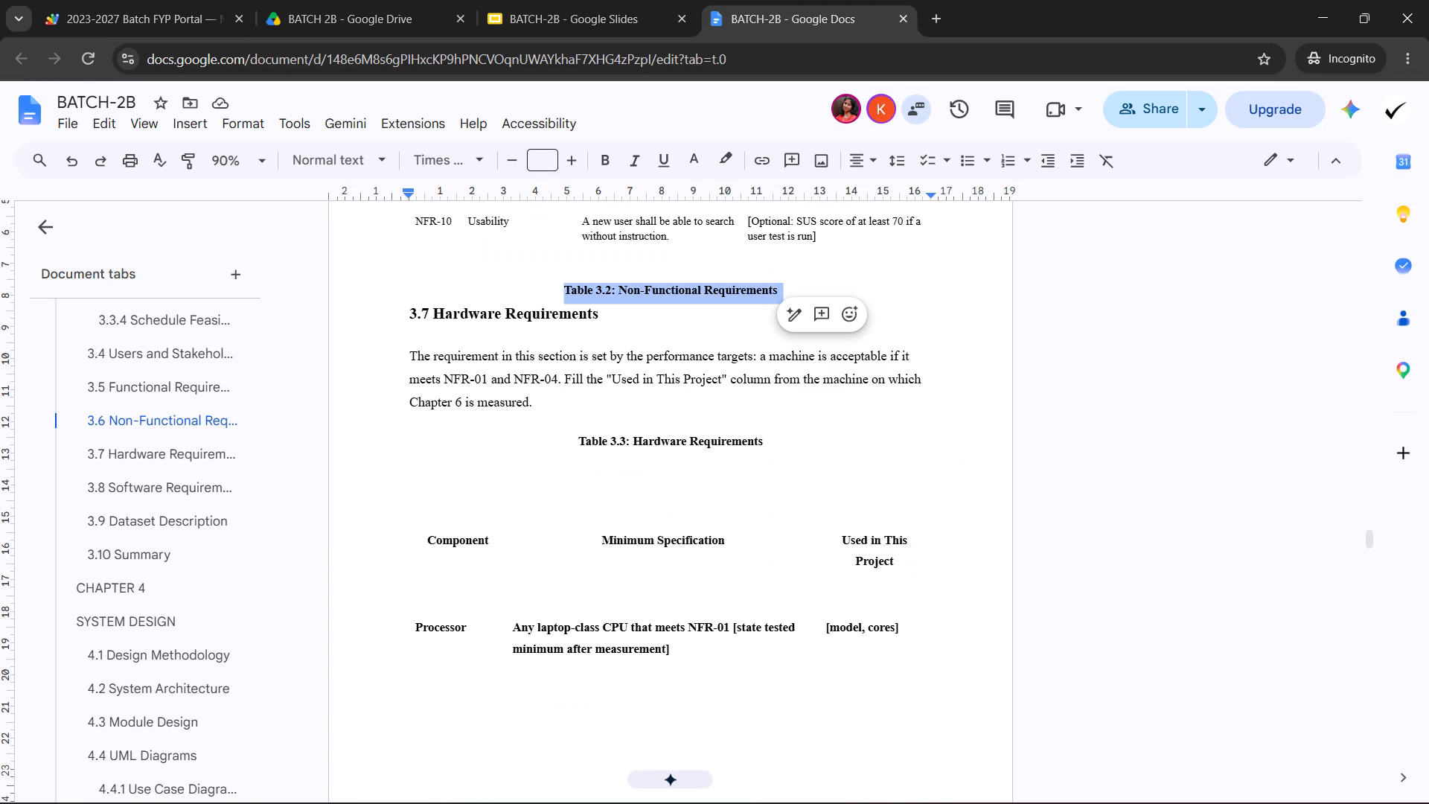
click(547, 156)
click(547, 277)
click(295, 0)
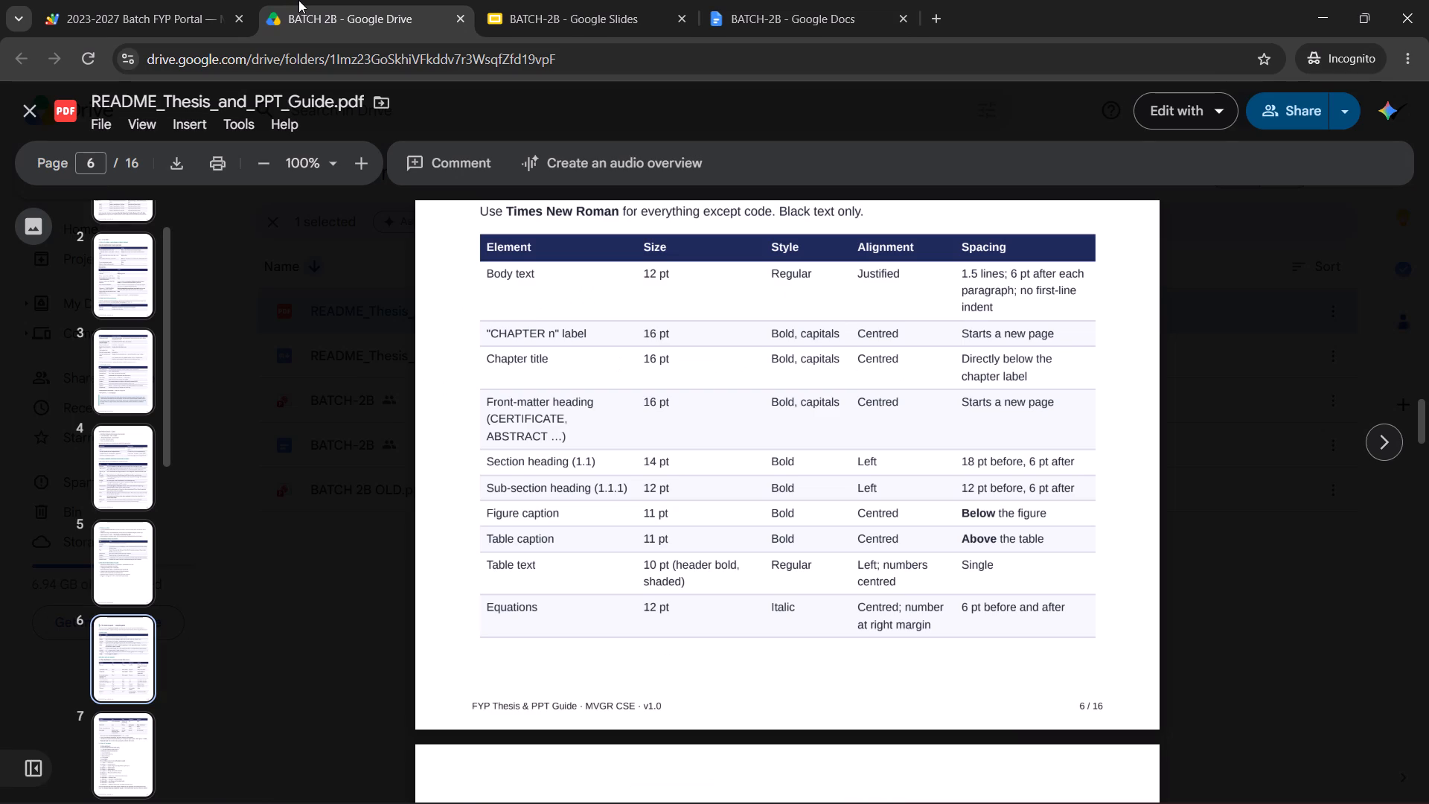
click(821, 0)
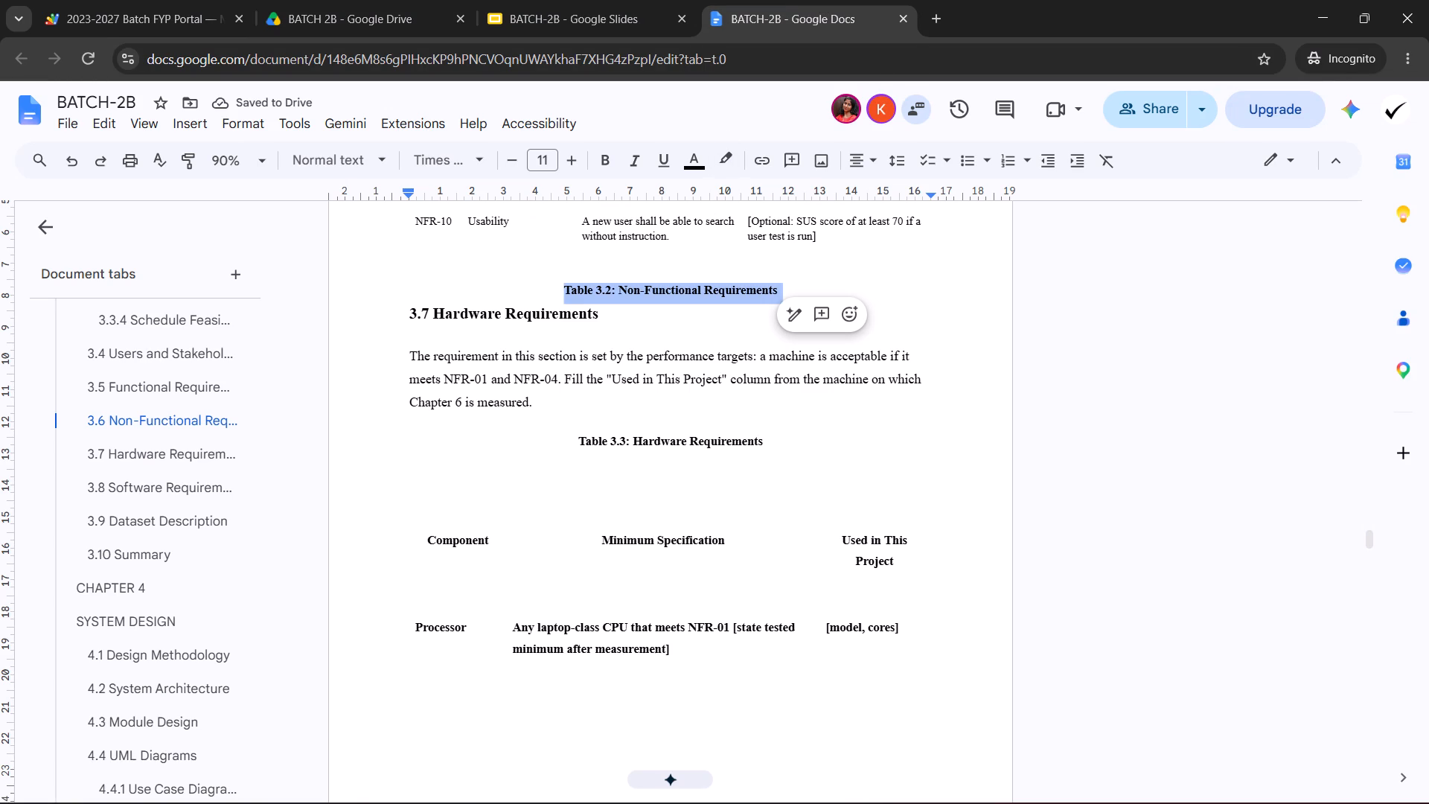
Cut the Table 3.2 caption from below the non-functional requirements table and clear its leftover centred line.
click(687, 438)
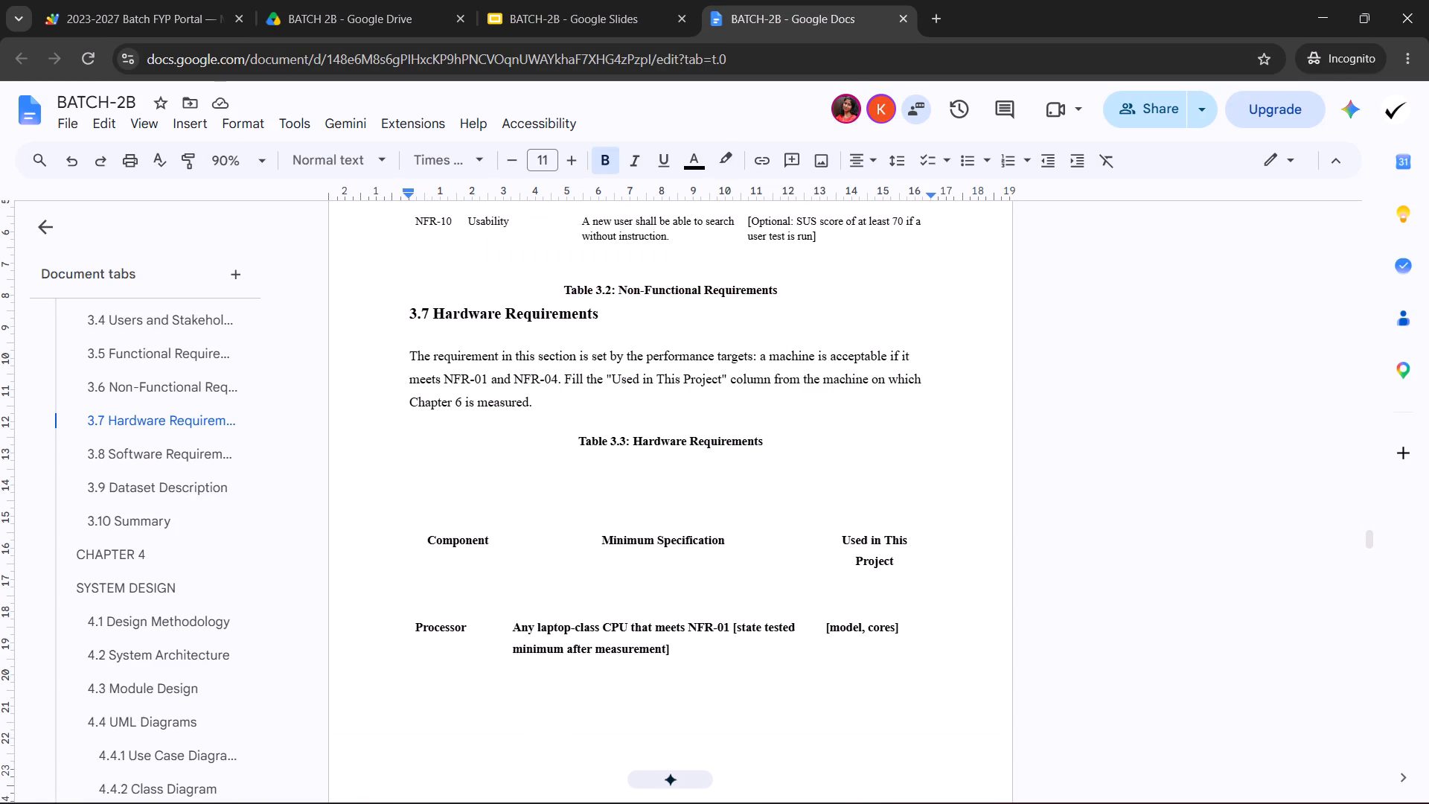
scroll(689, 514, up, 3)
scroll(750, 625, up, 5)
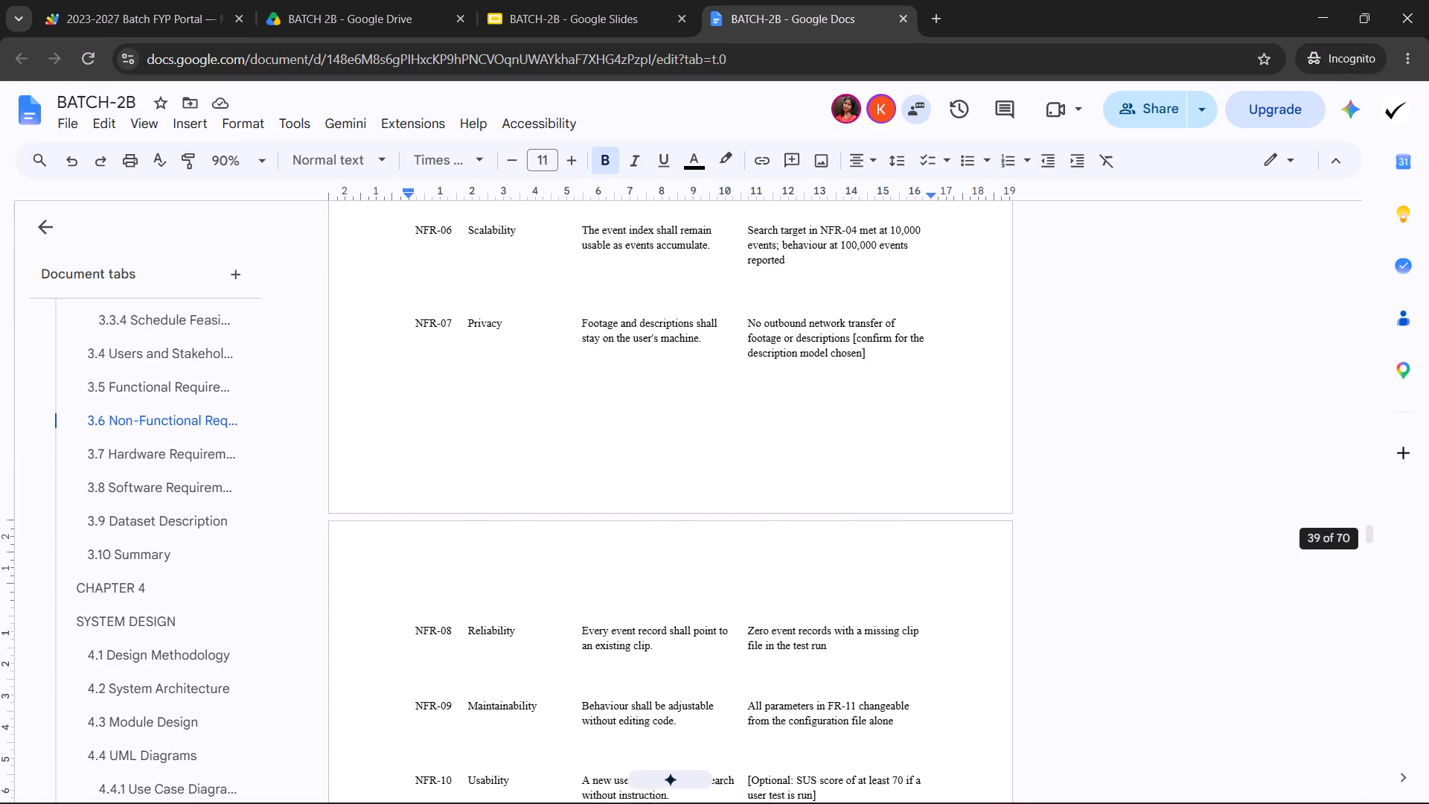
scroll(748, 625, up, 9)
scroll(744, 620, down, 2)
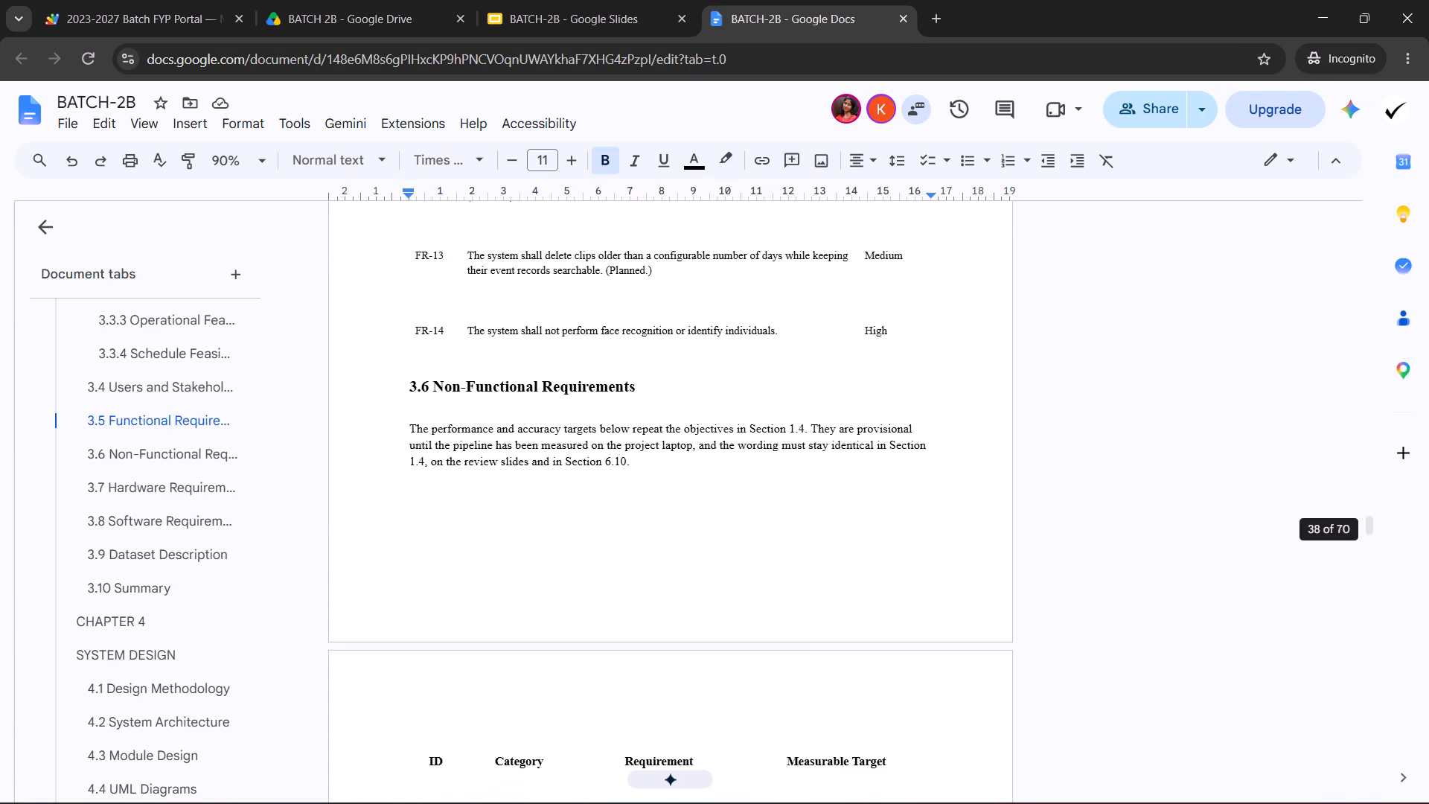
scroll(744, 622, down, 13)
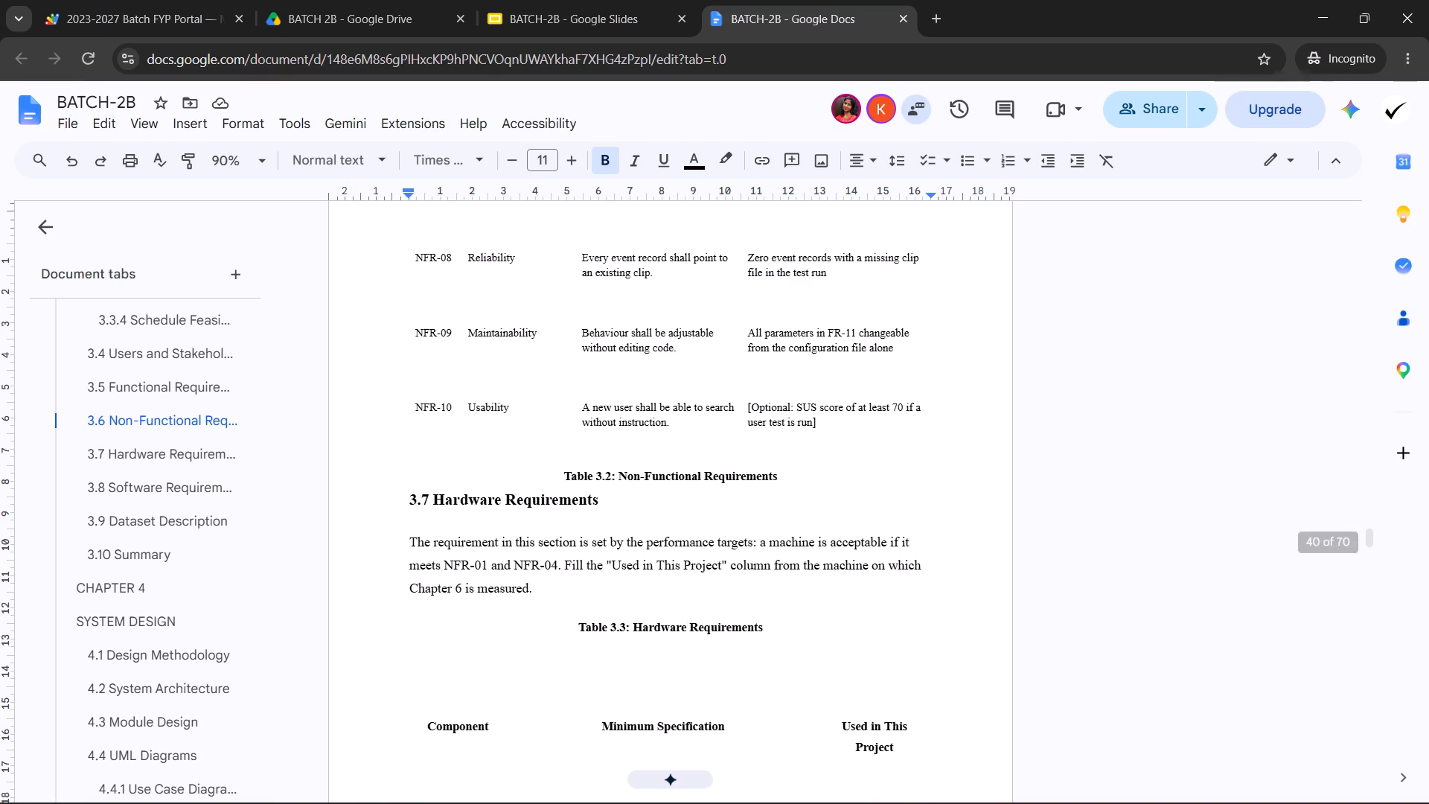
drag(787, 473, 558, 470)
key(ctrl+x)
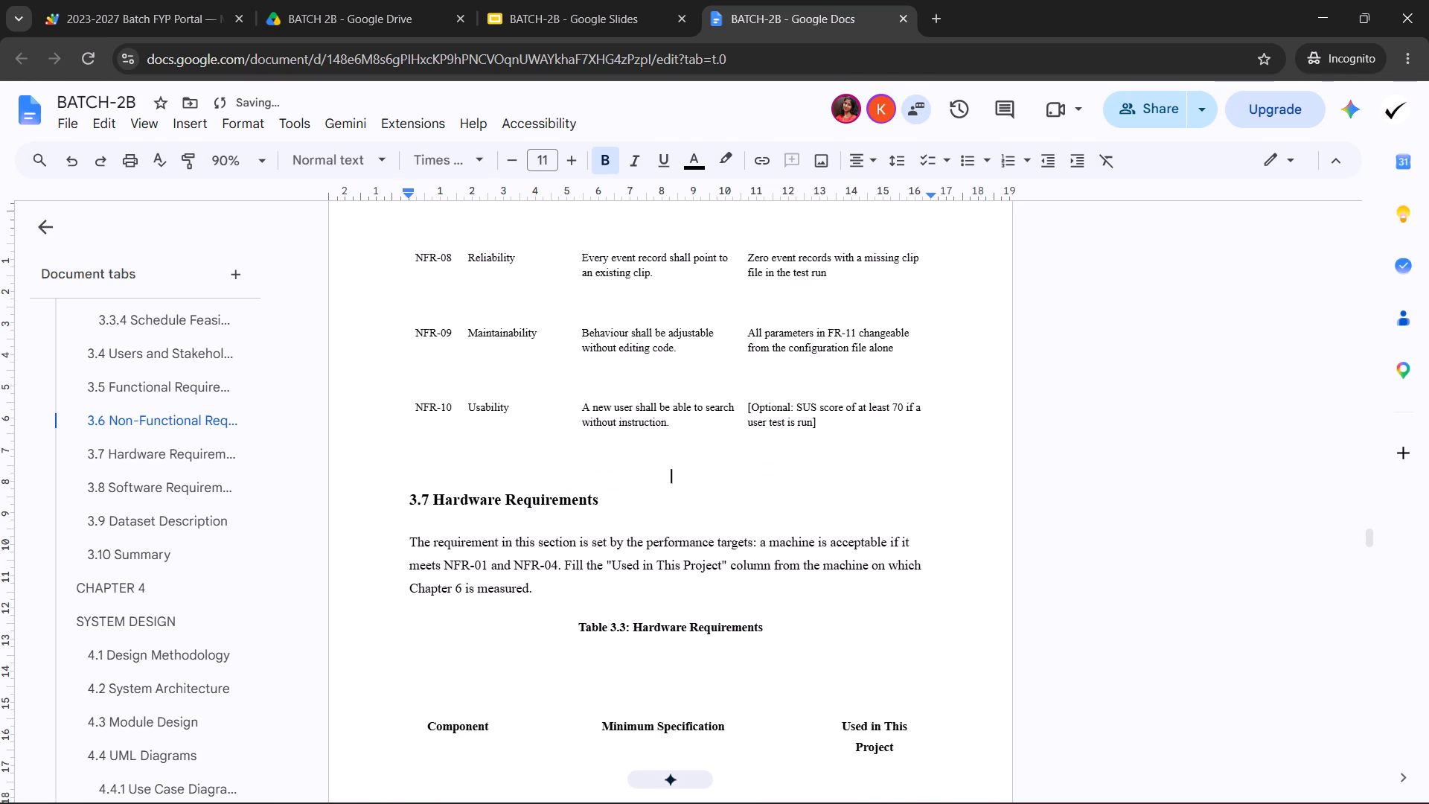
key(BackSpace)
key(BackSpace)
Paste the Table 3.2 caption on a new line directly above the non-functional requirements table's header row.
scroll(912, 588, up, 3)
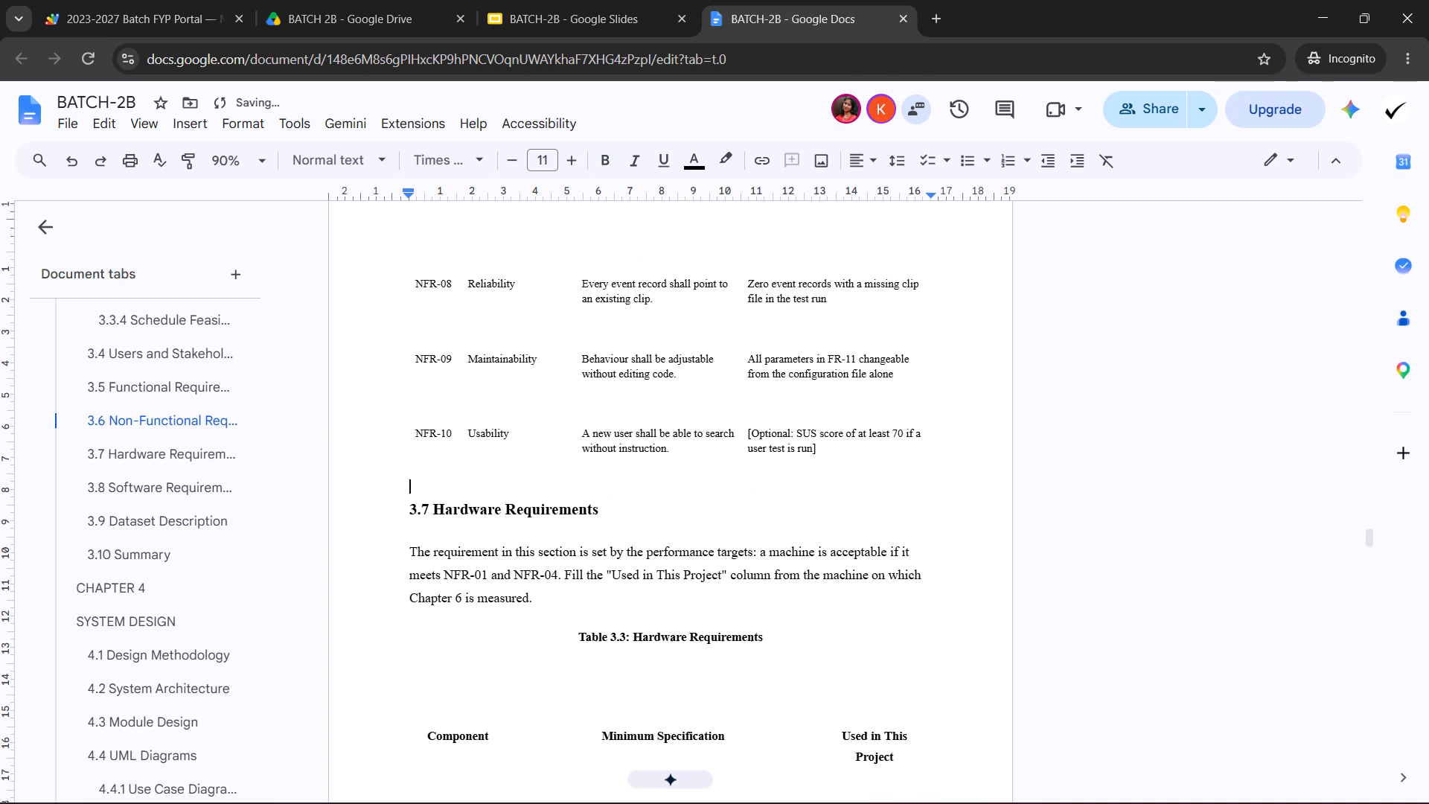
scroll(794, 622, up, 11)
click(556, 619)
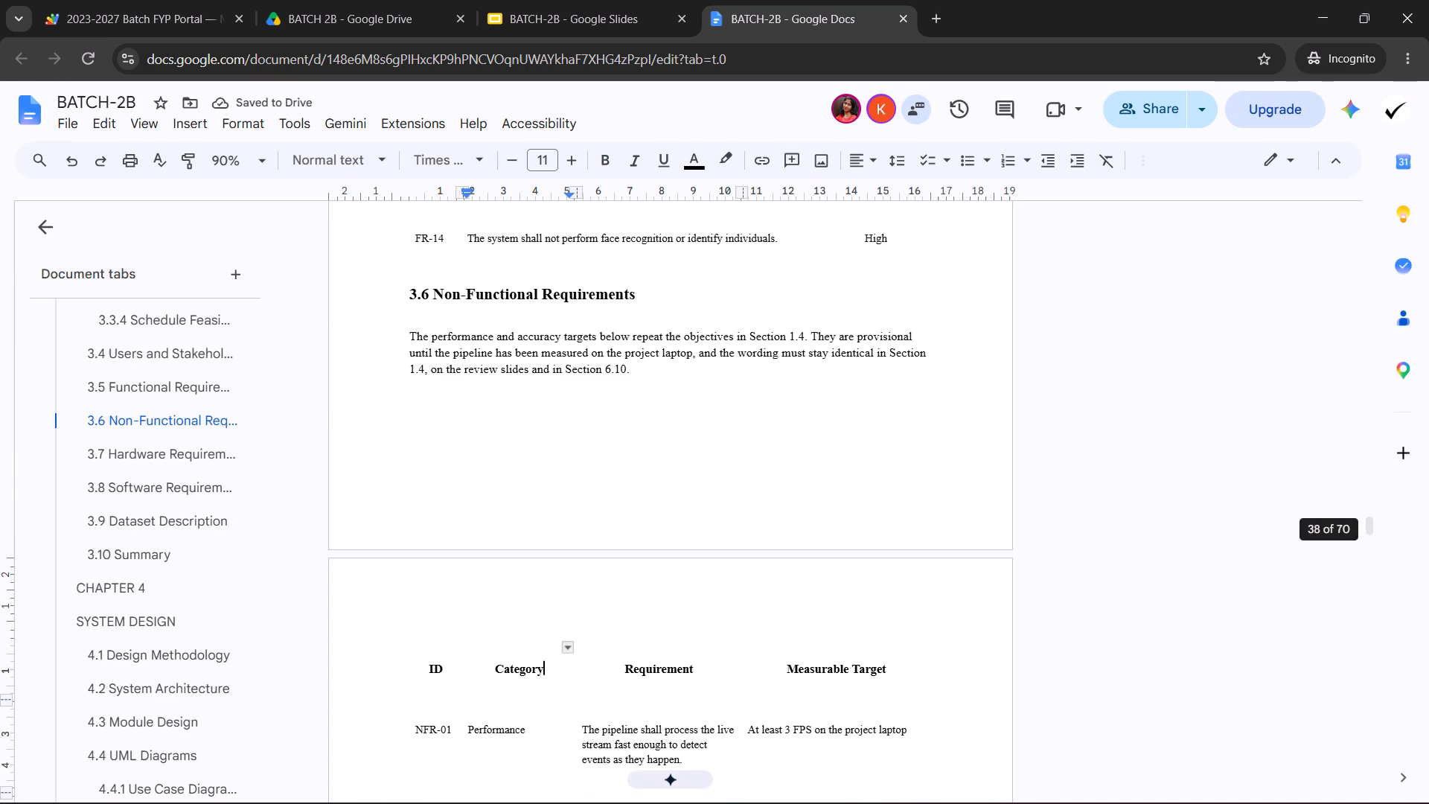
key(Left)
key(Left)
key(Left)
key(Left)
key(Left)
key(Left)
key(Left)
key(Left)
key(Left)
key(Left)
key(Left)
key(Left)
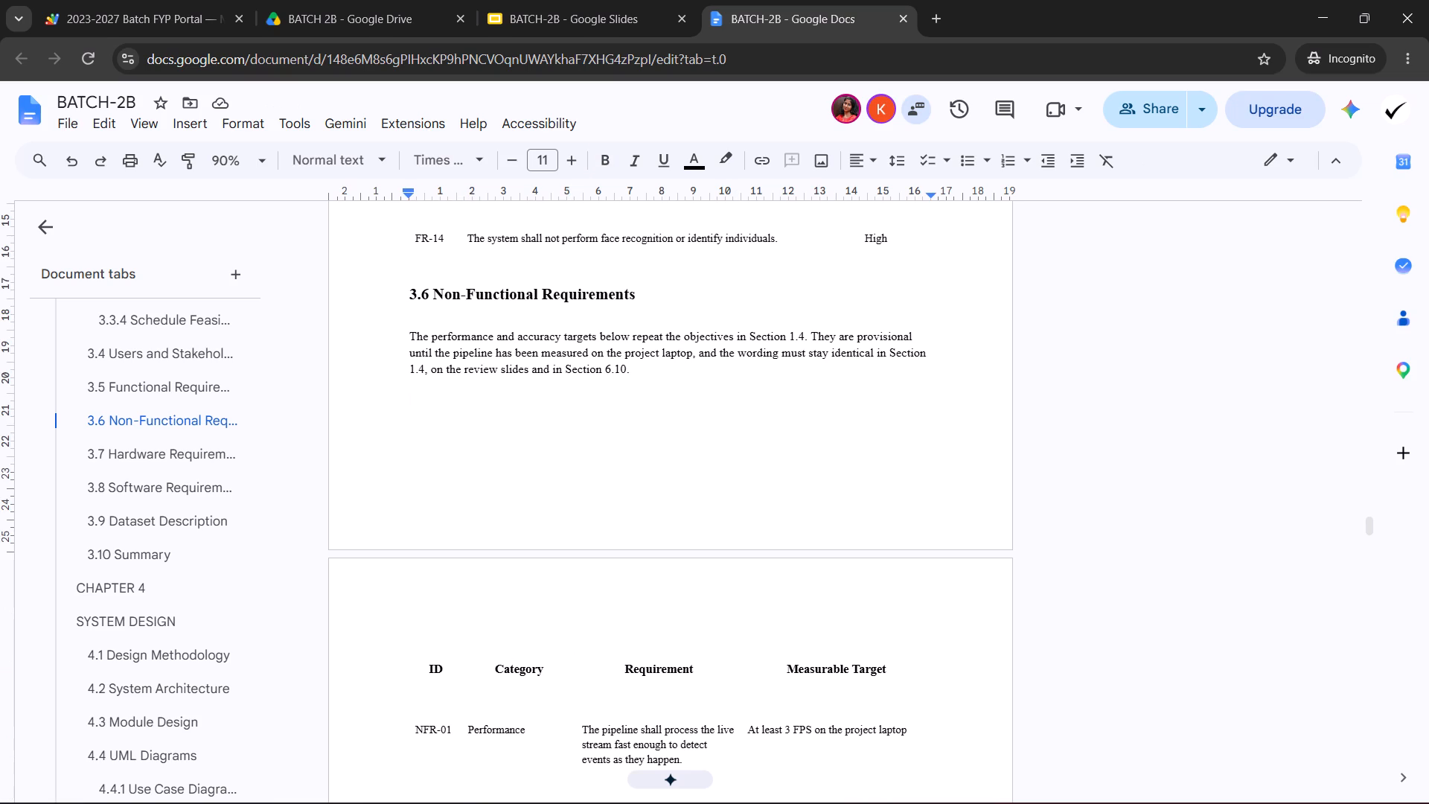
key(Return)
key(Return)
key(Return)
key(Return)
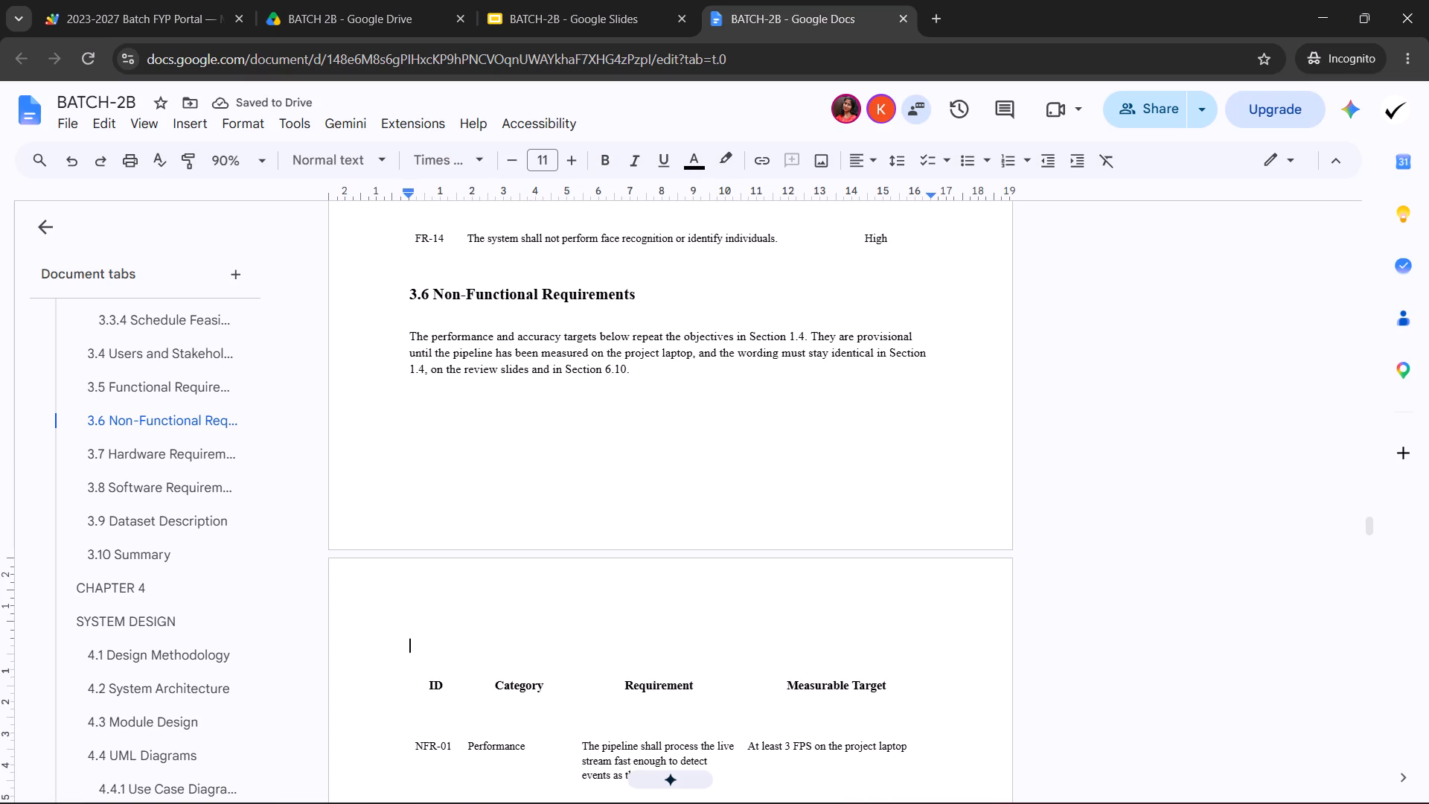
key(ctrl+v)
Make the Table 3.2 caption above the non-functional requirements table bold and centred.
drag(620, 647, 412, 640)
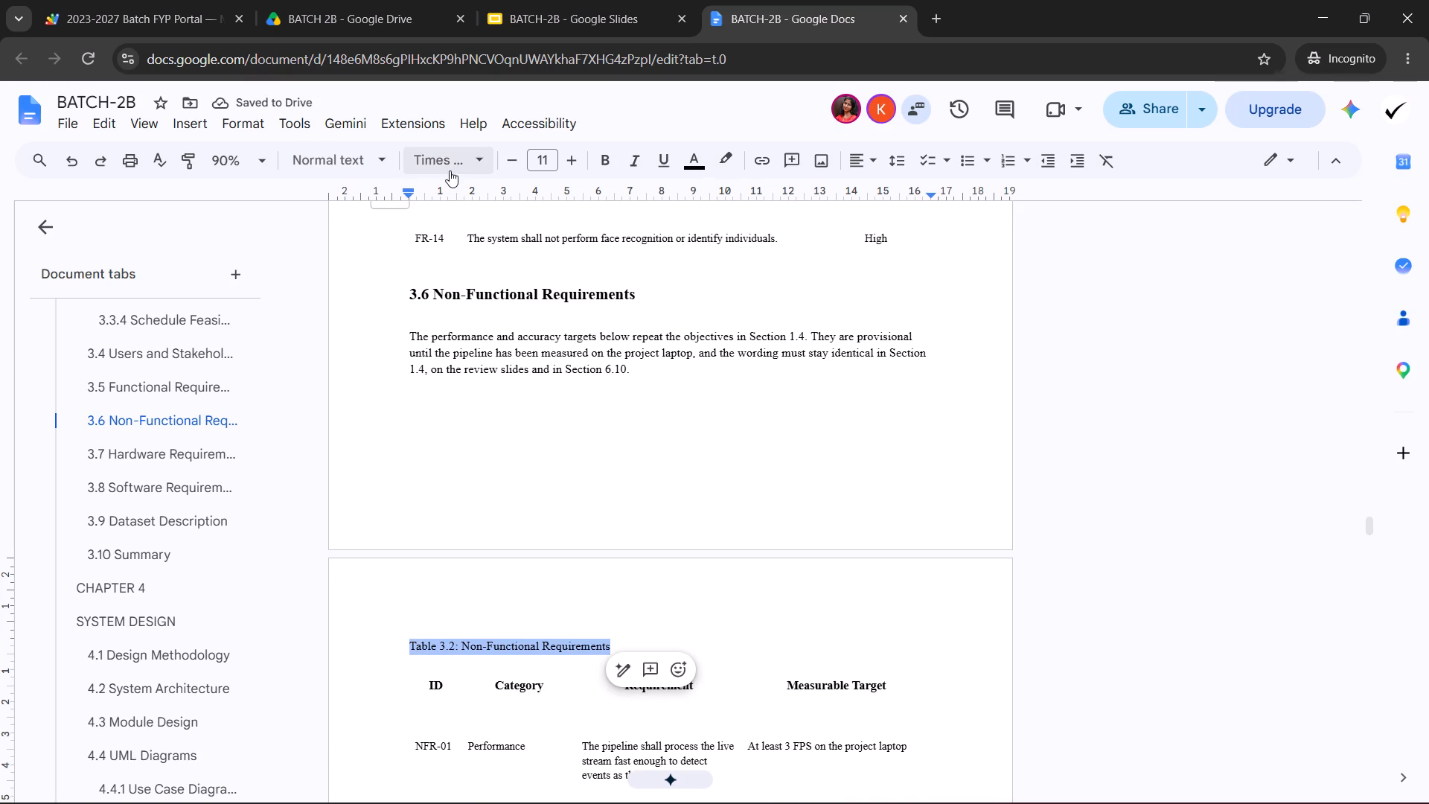
click(542, 157)
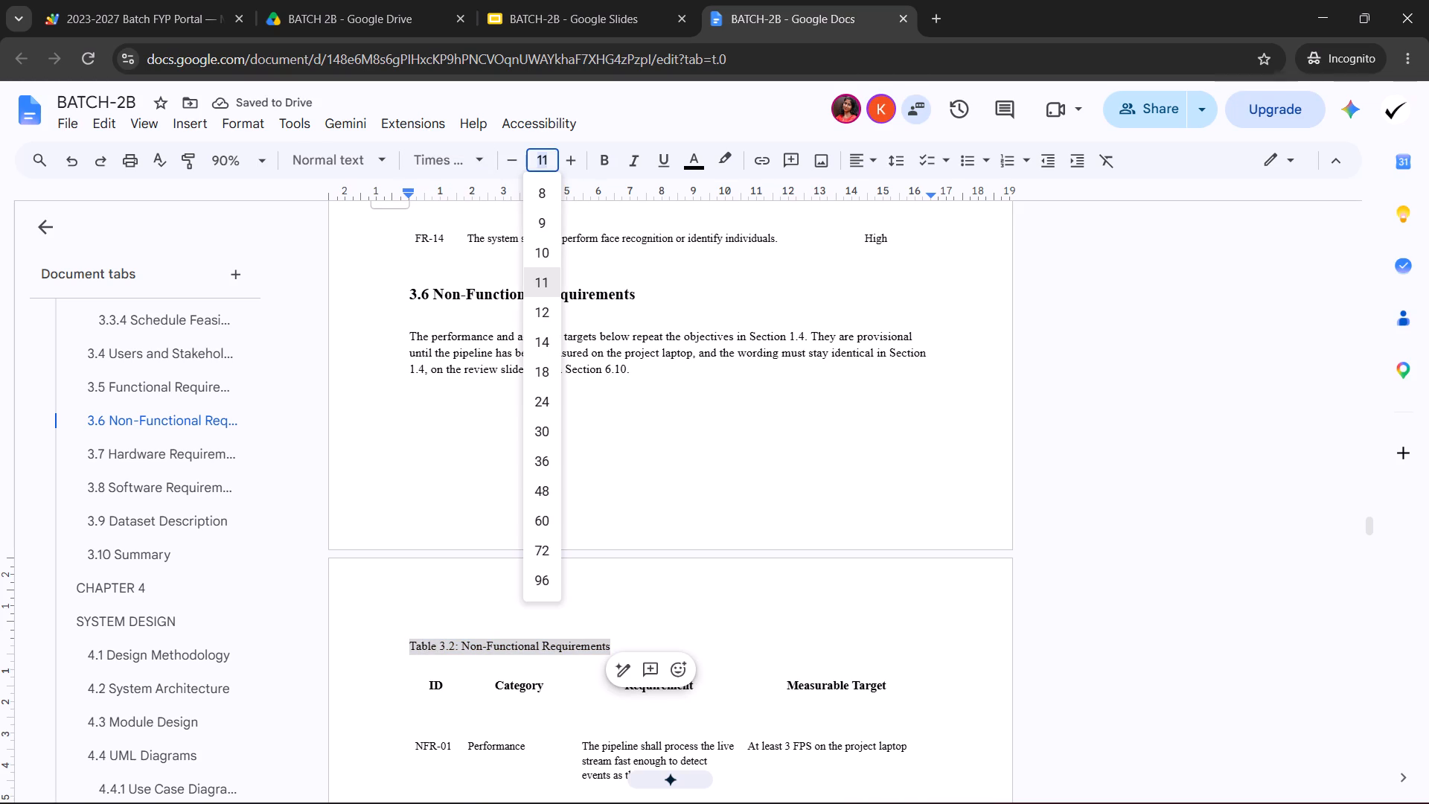
click(542, 157)
click(607, 160)
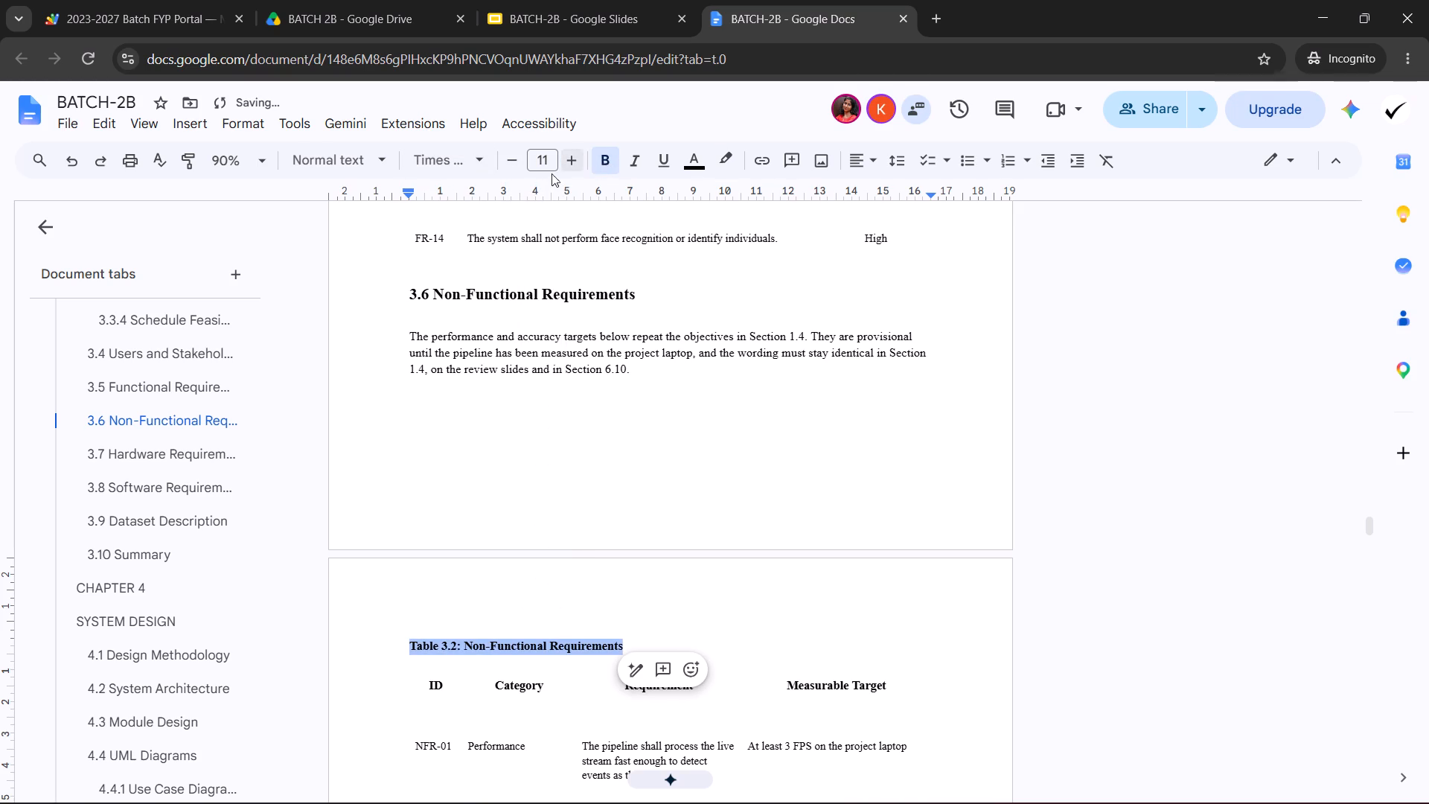
click(871, 163)
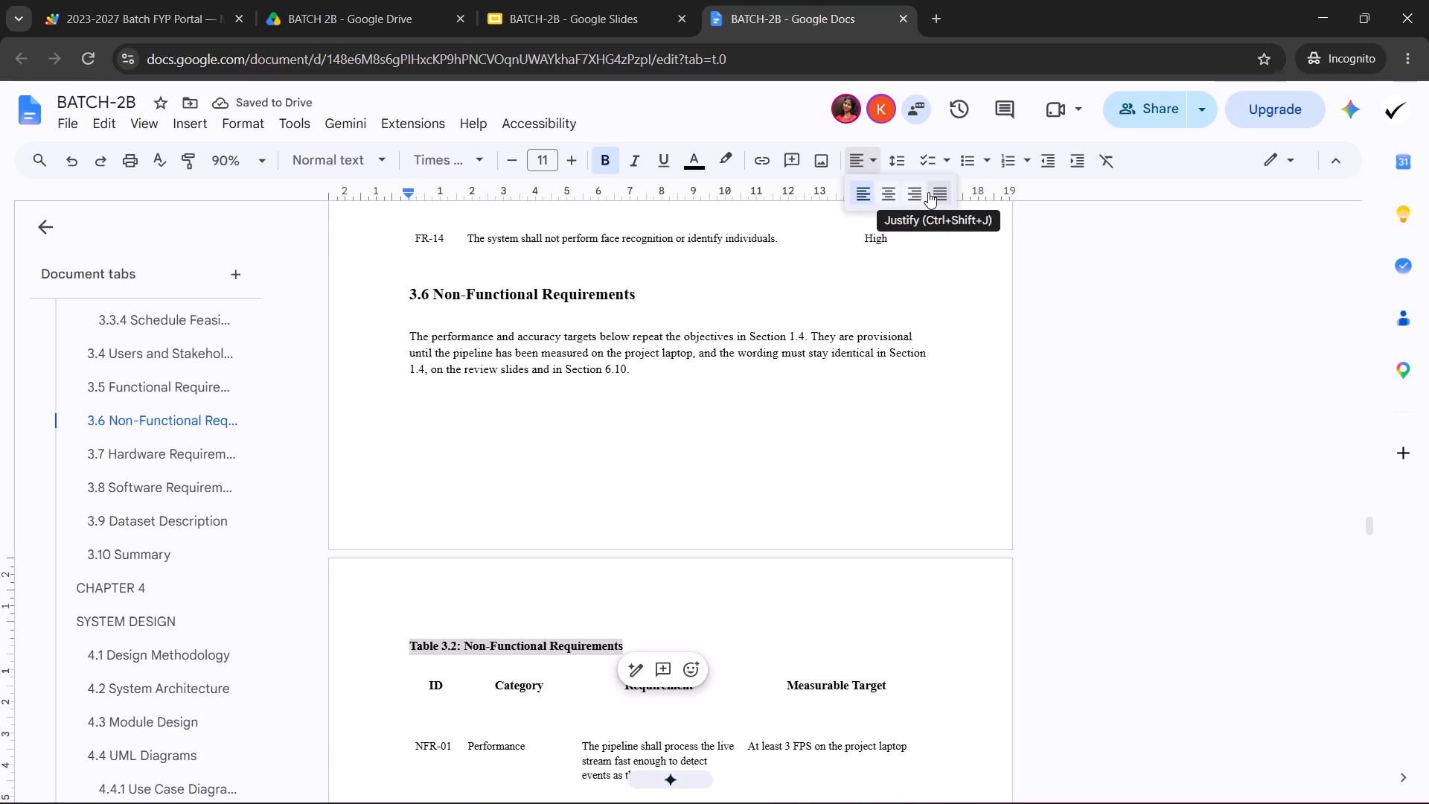
click(928, 192)
click(879, 162)
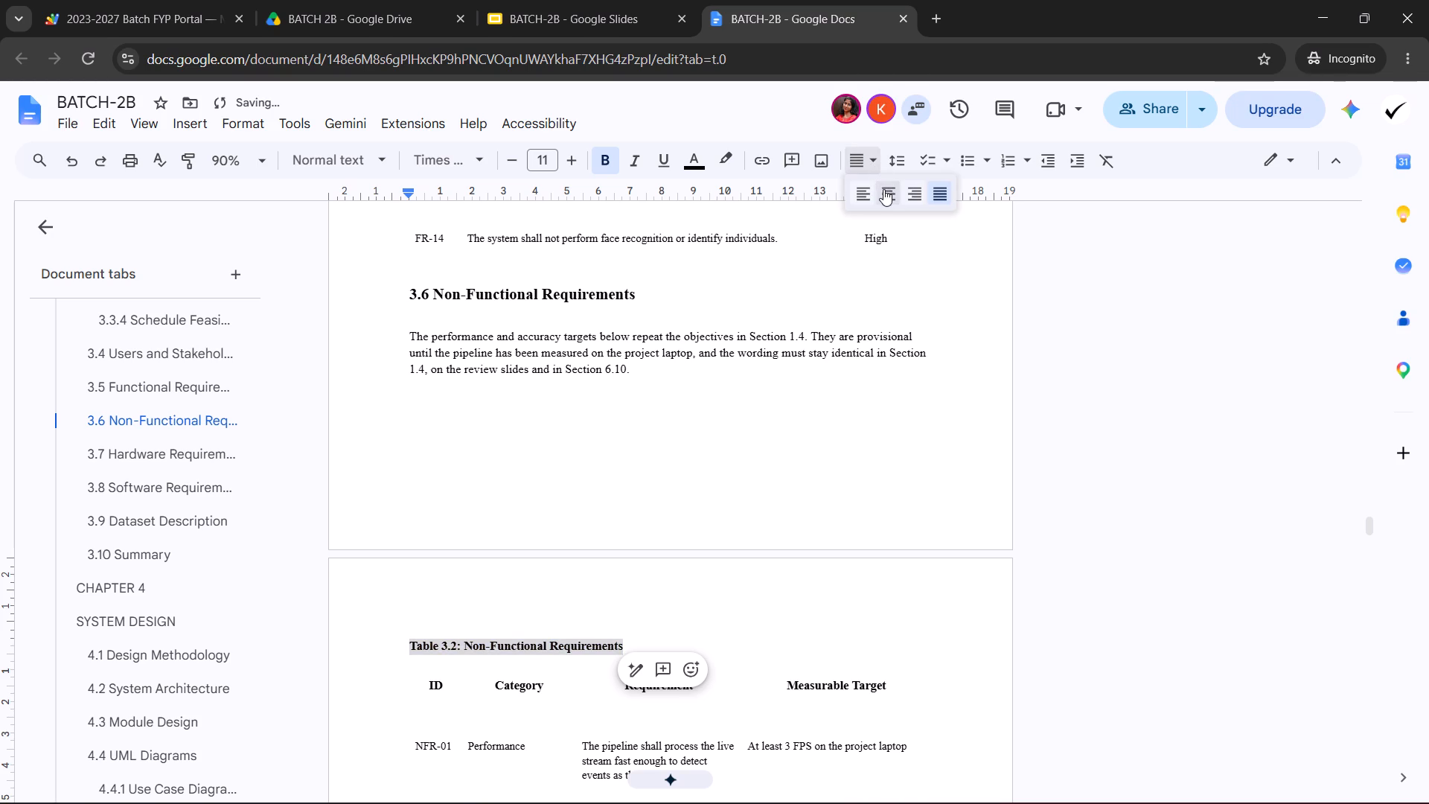
click(883, 189)
click(827, 367)
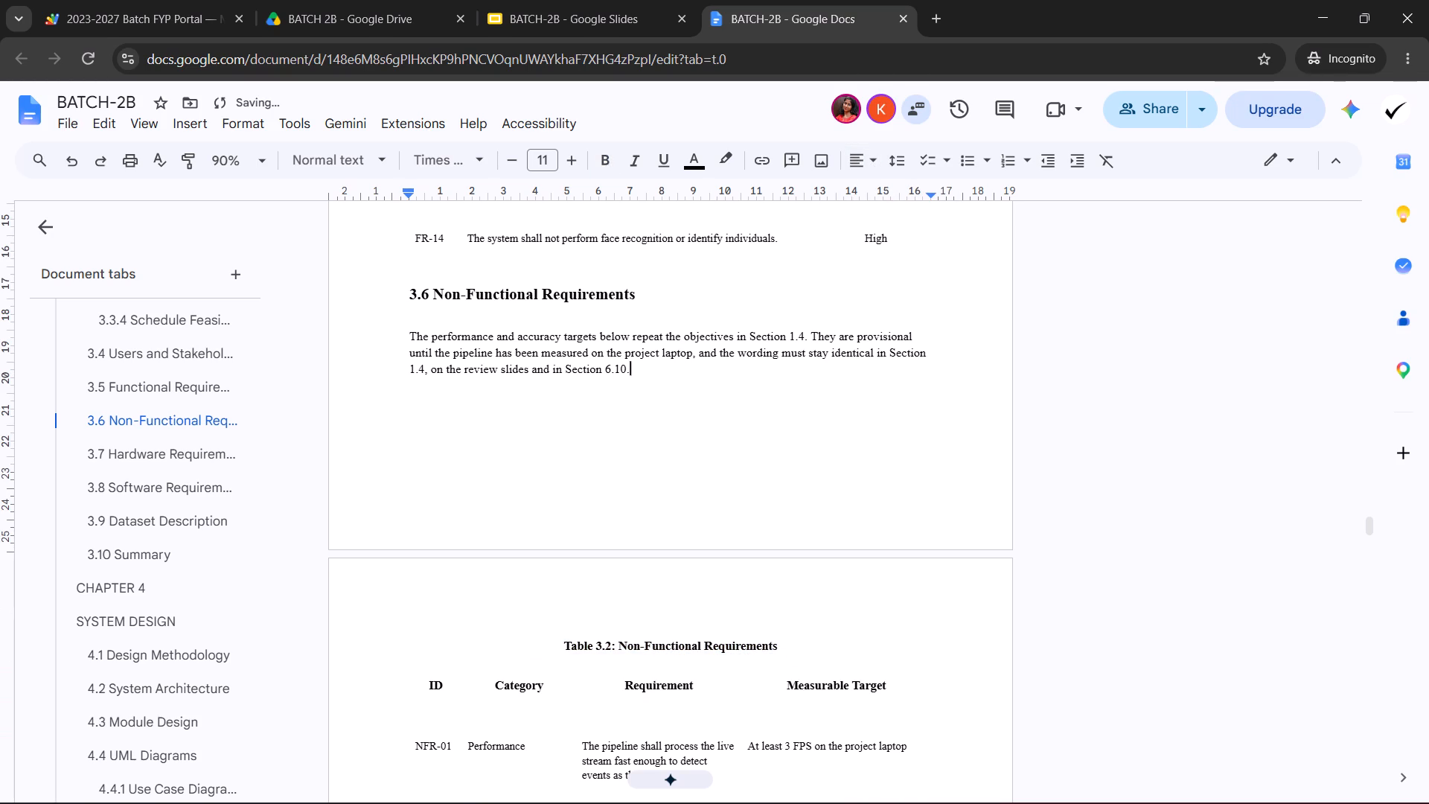
Review the layout from the non-functional requirements table through the hardware requirements table to the start of Section 3.8.
scroll(712, 296, down, 2)
scroll(658, 324, down, 1)
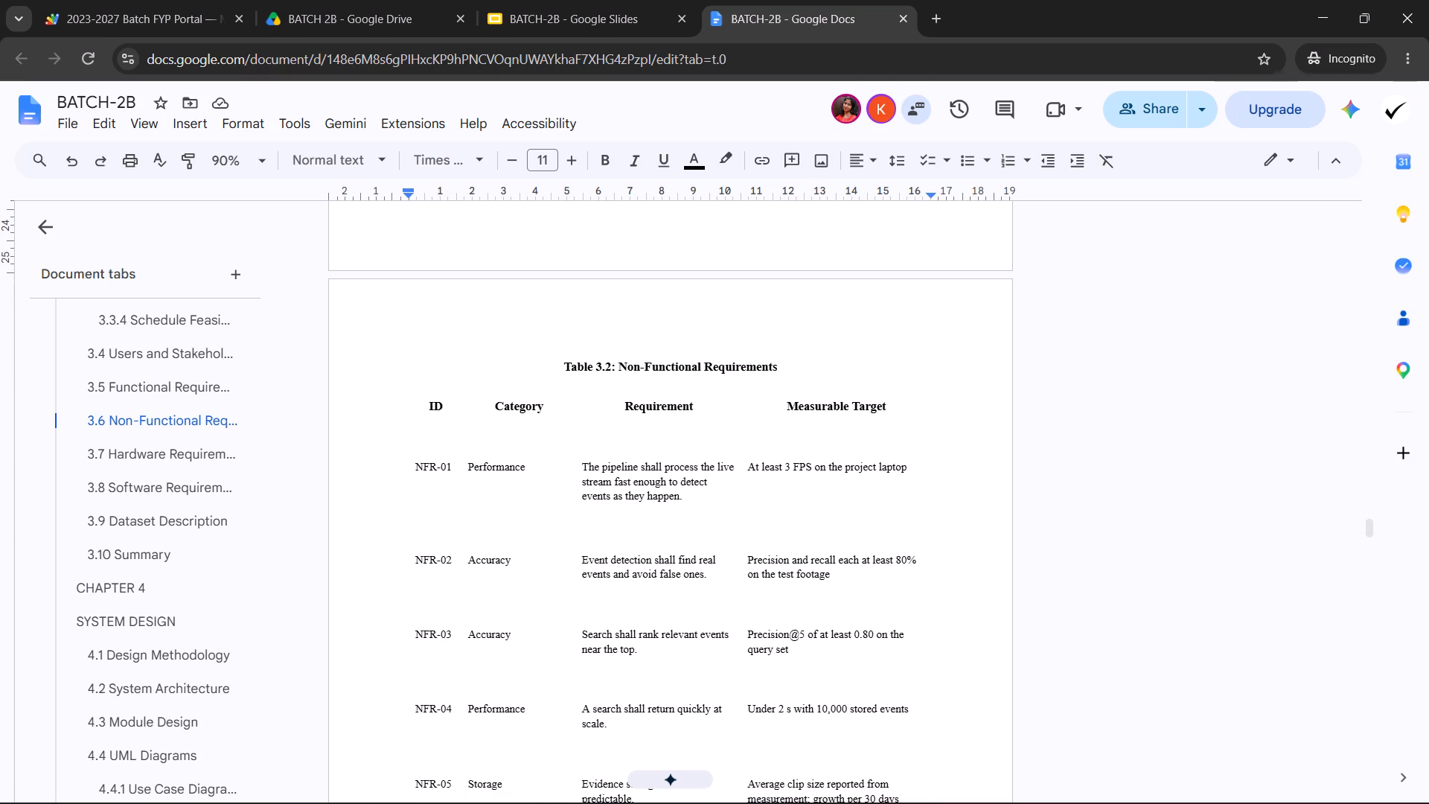
scroll(545, 371, down, 1)
scroll(654, 307, down, 3)
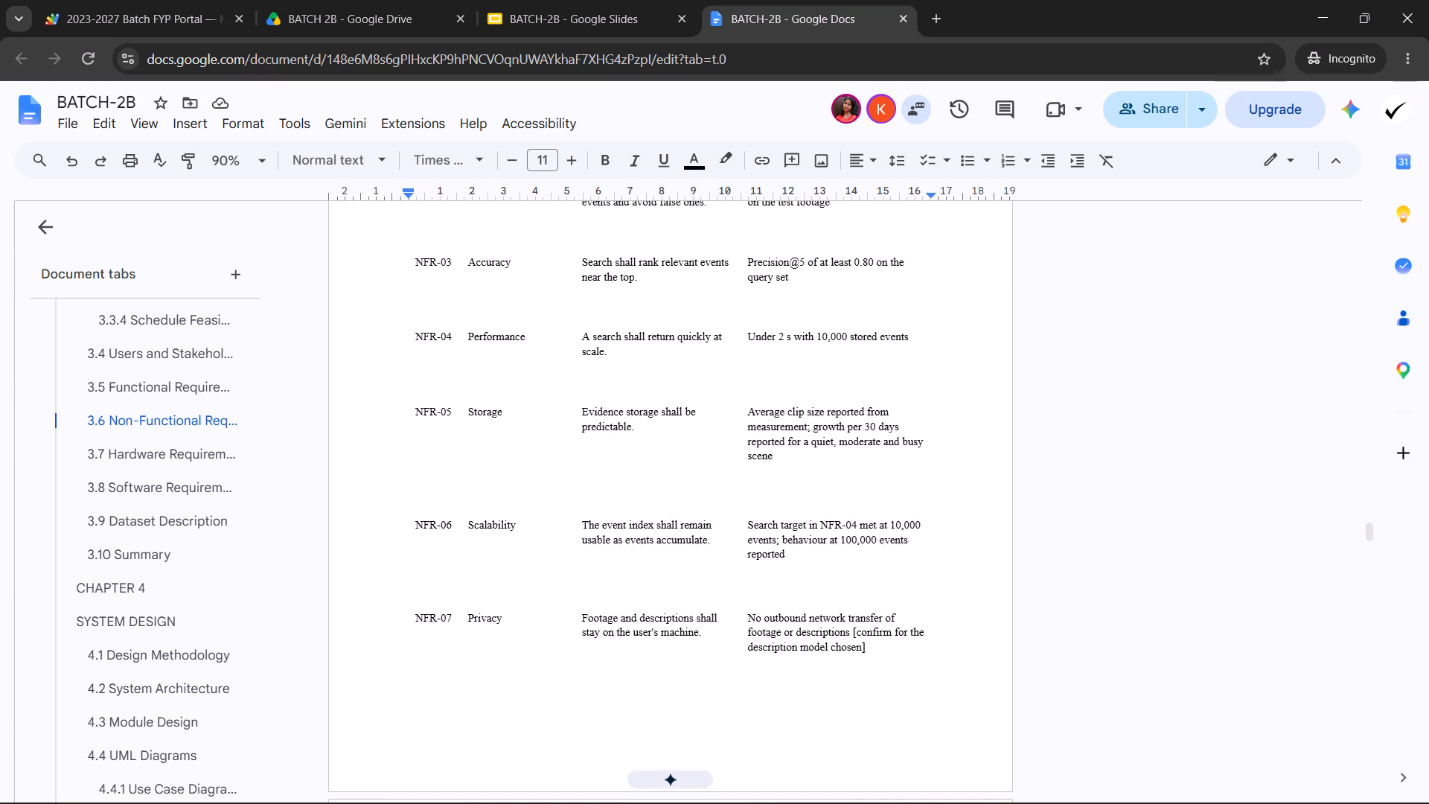
scroll(683, 393, down, 6)
scroll(688, 379, up, 3)
scroll(683, 386, down, 4)
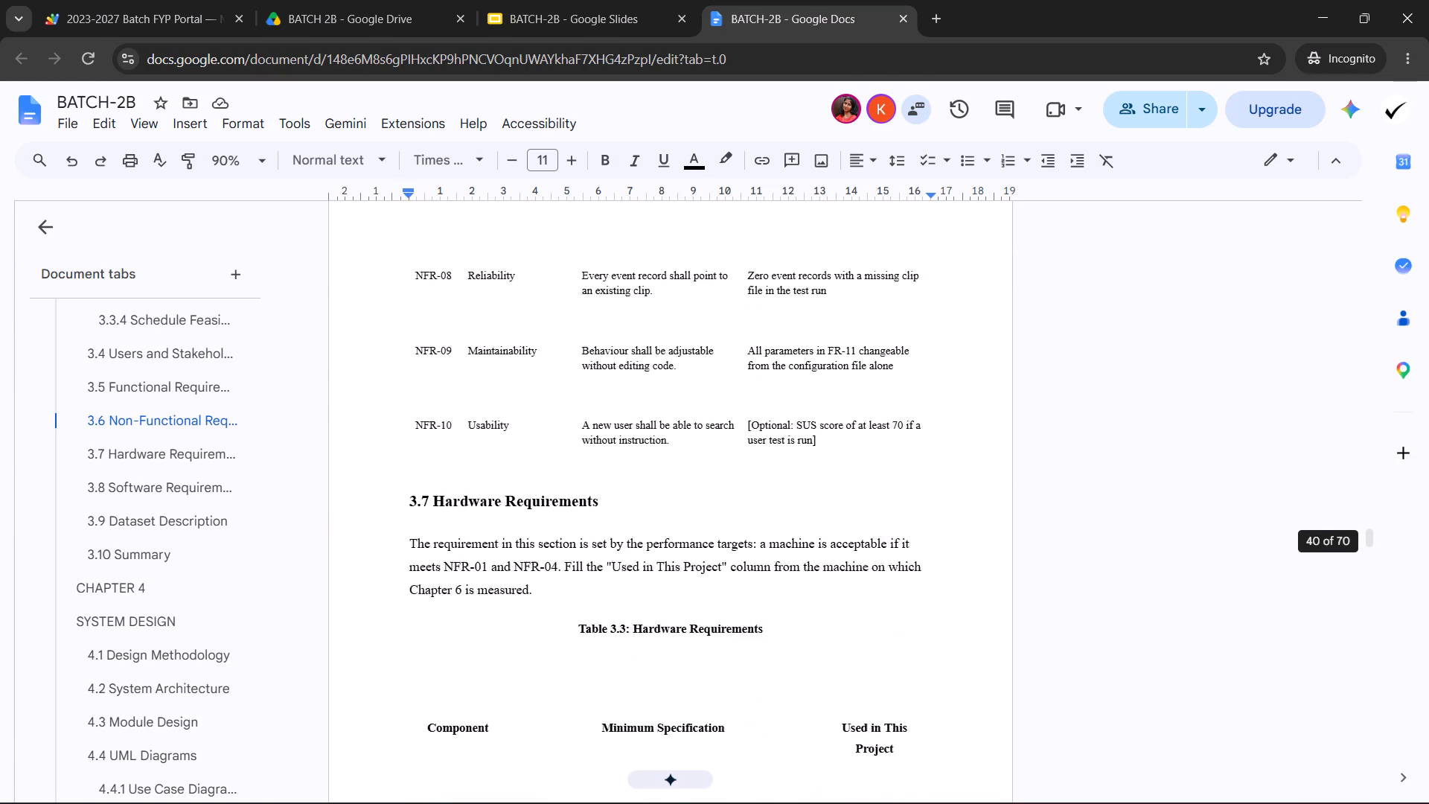
scroll(680, 396, down, 2)
scroll(589, 489, down, 2)
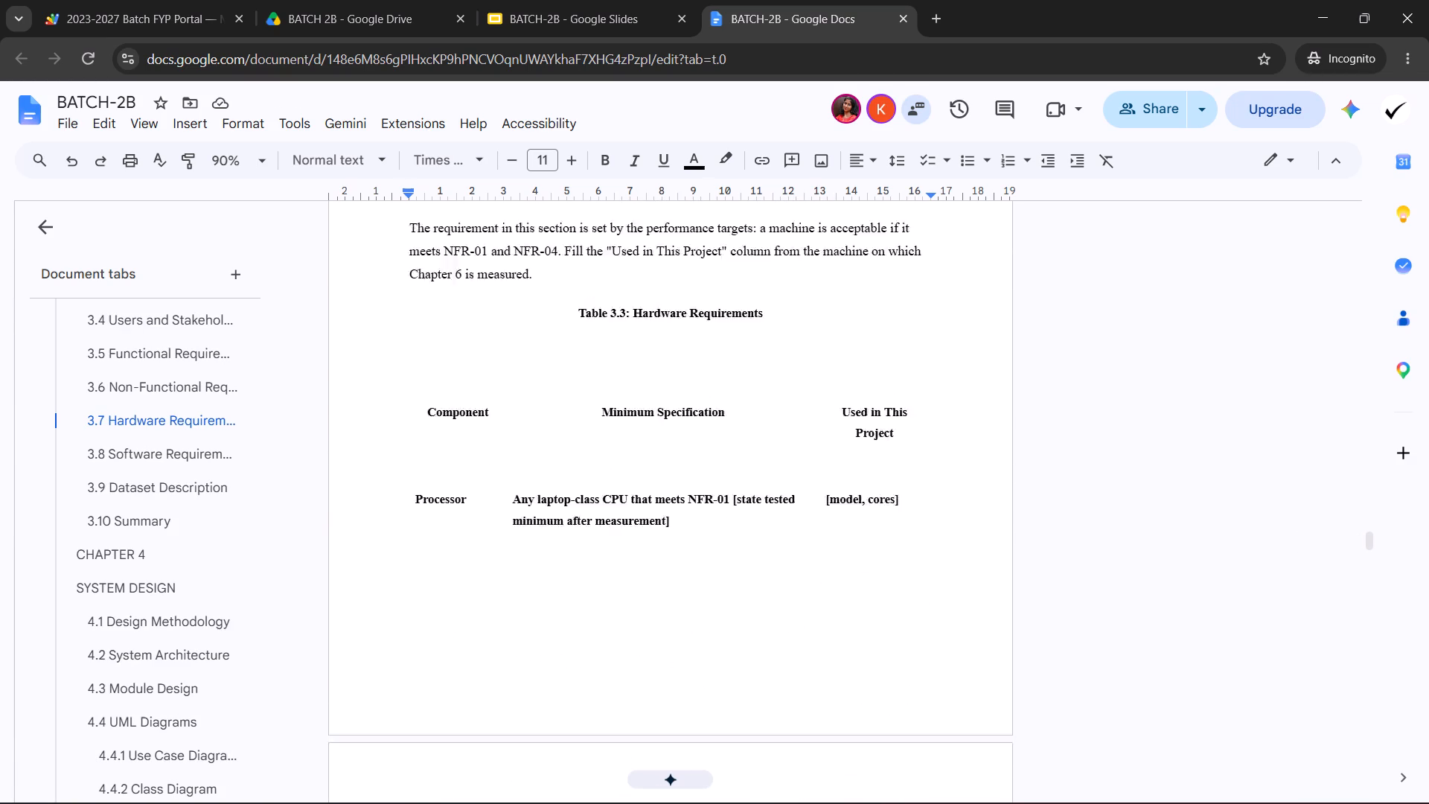
scroll(534, 427, down, 6)
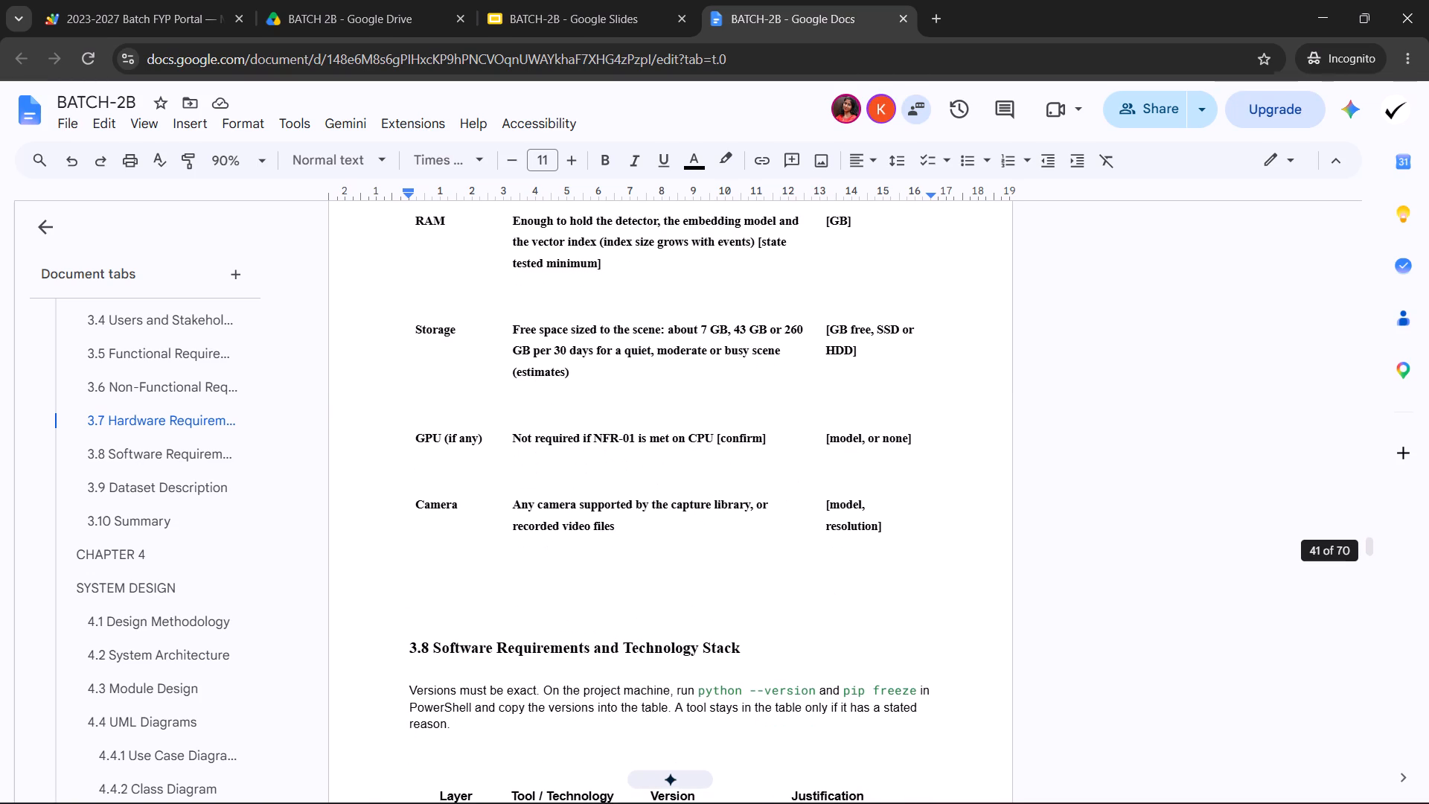
Remove the blank line between the Table 3.3 caption and the hardware requirements table.
scroll(524, 485, up, 7)
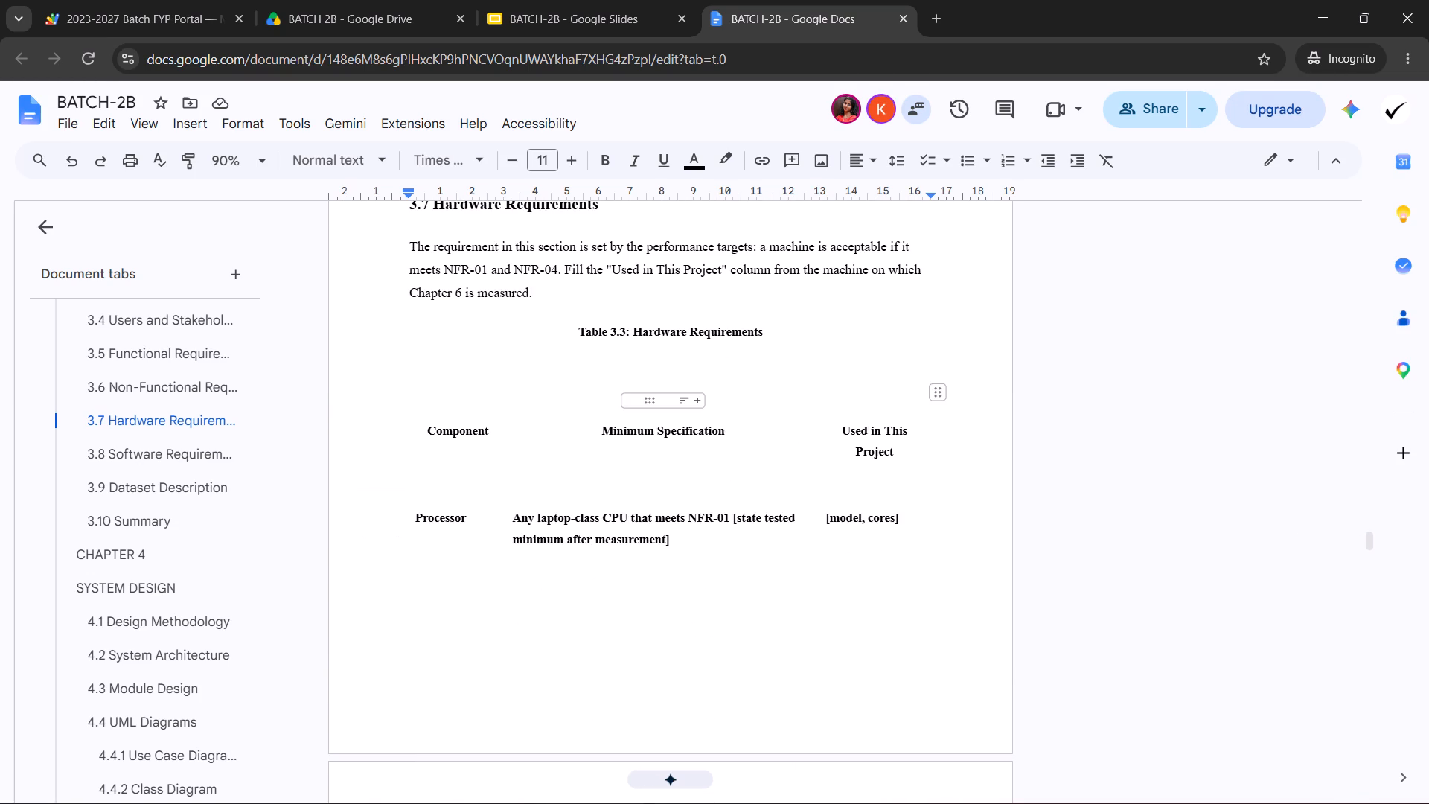
click(612, 383)
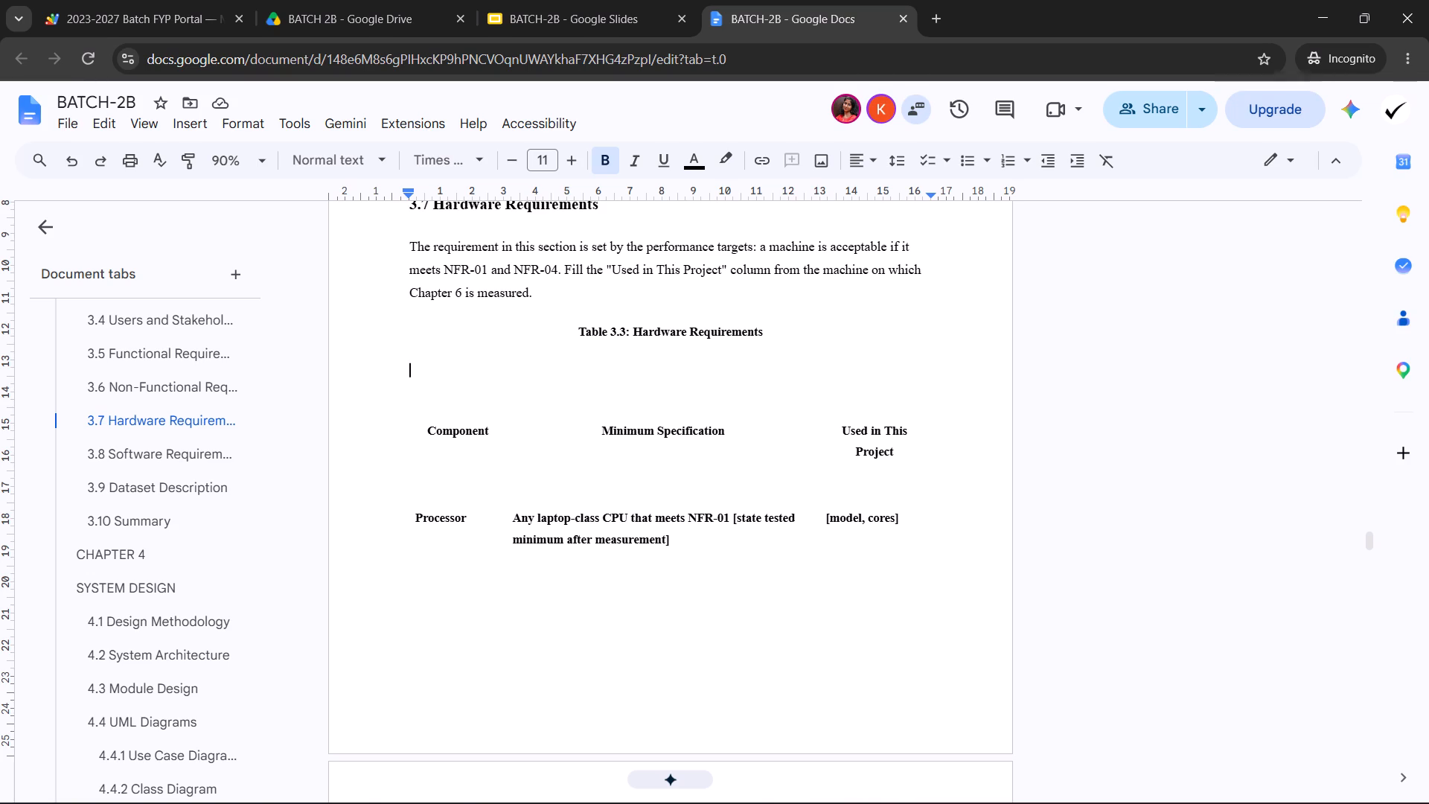
key(BackSpace)
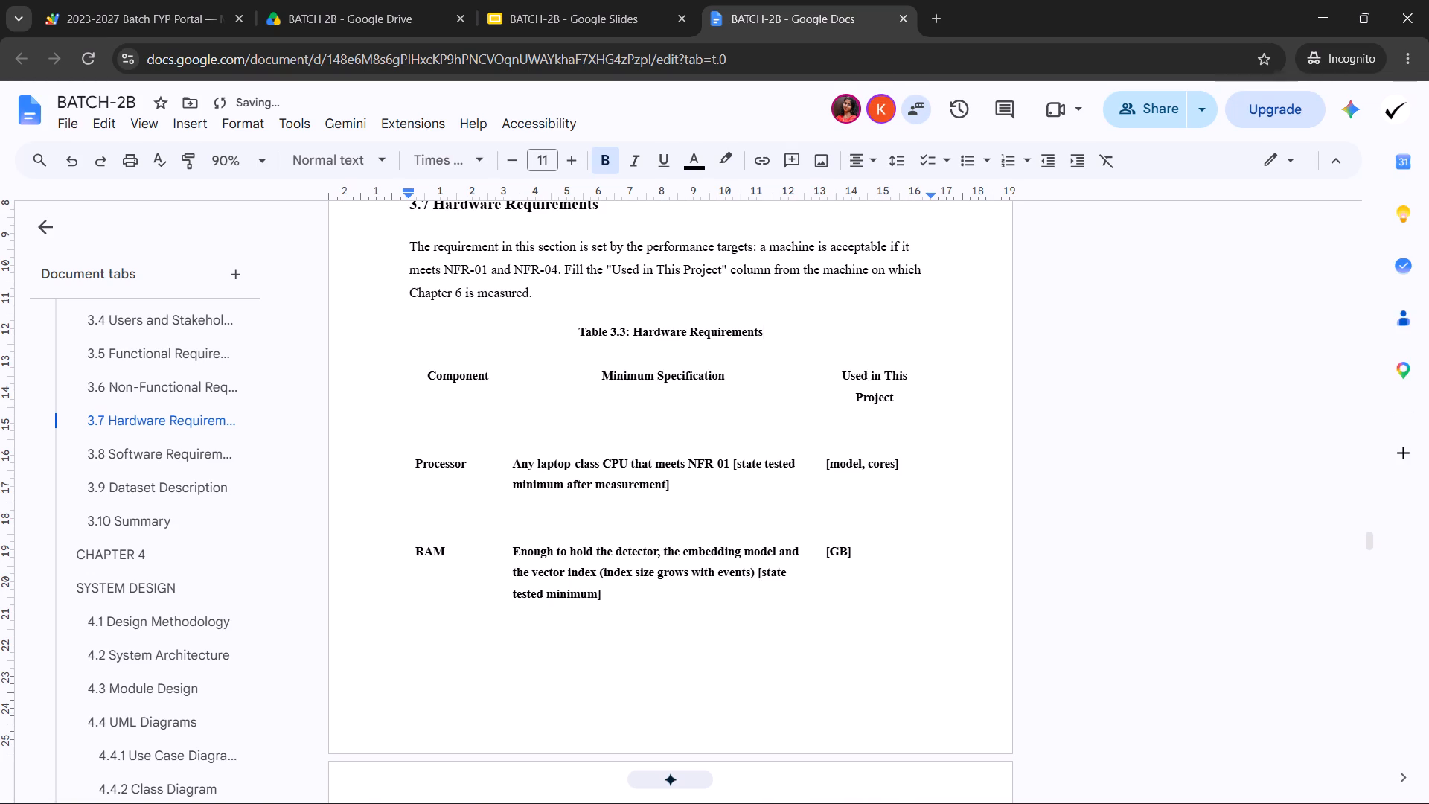
Set the Table 3.3: Hardware Requirements caption to font size 11.
drag(775, 329, 583, 323)
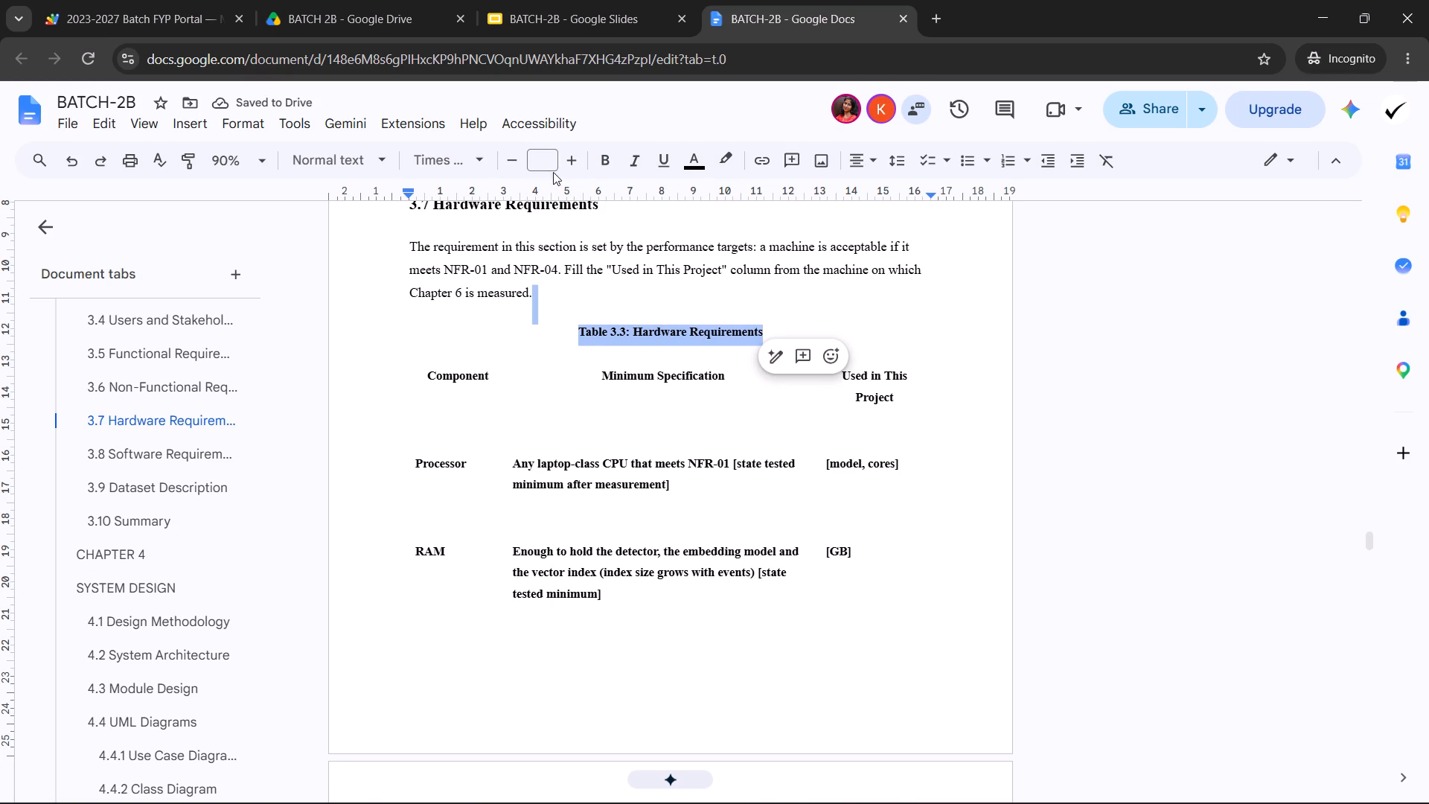
click(549, 153)
click(554, 279)
click(610, 336)
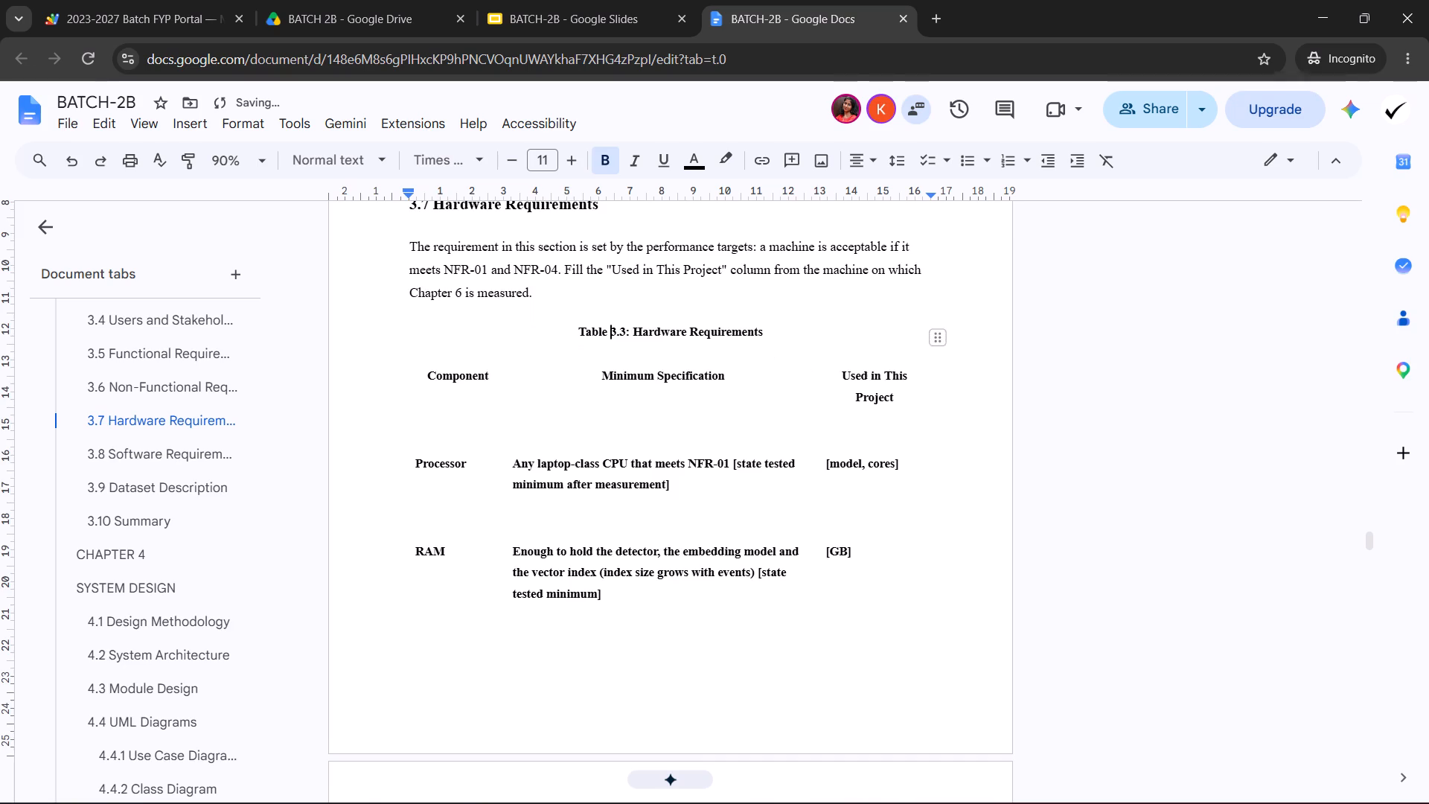
Review the functional and non-functional requirements tables in Sections 3.5 and 3.6, checking the font size of the Table 3.2 text.
scroll(620, 472, up, 13)
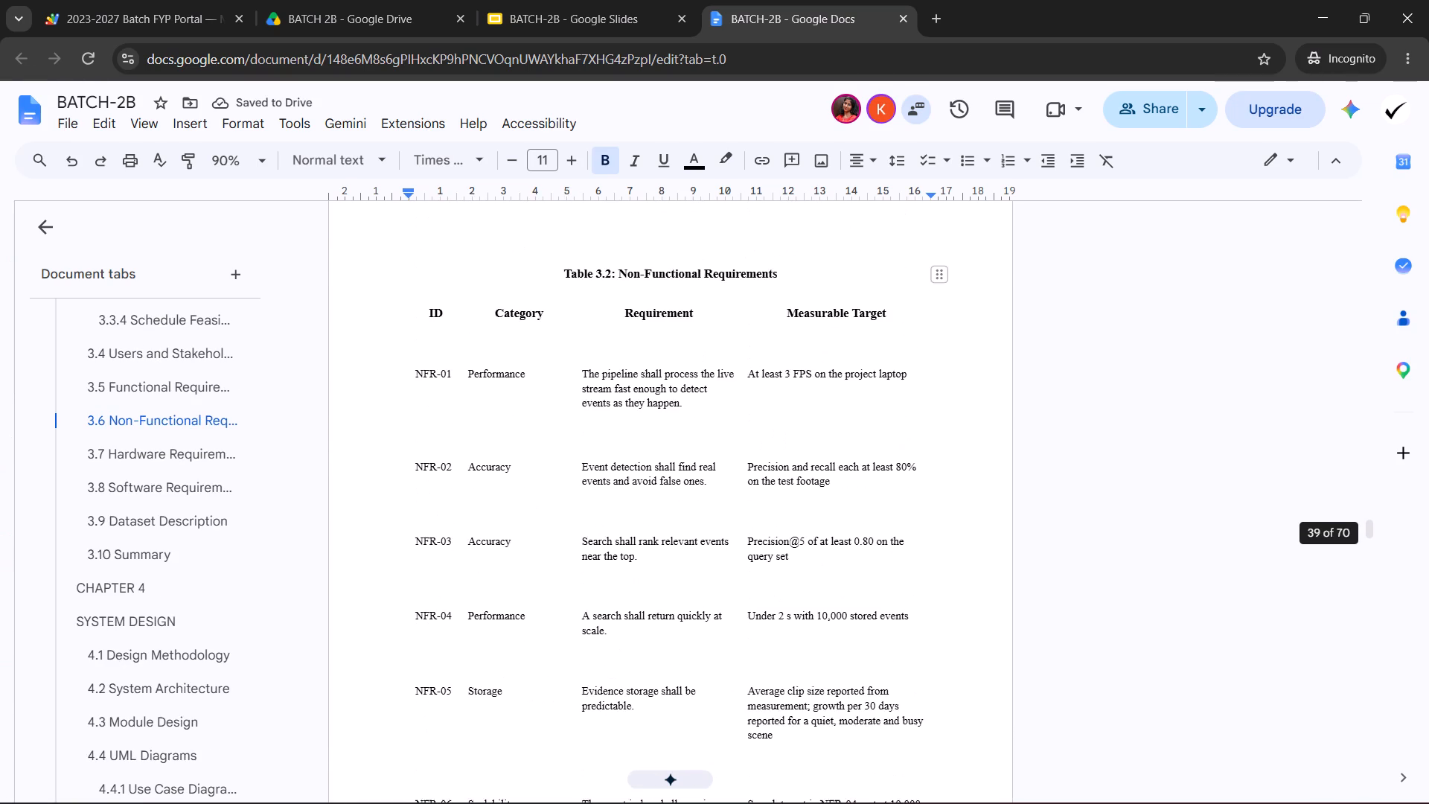
scroll(615, 488, up, 1)
scroll(722, 436, up, 4)
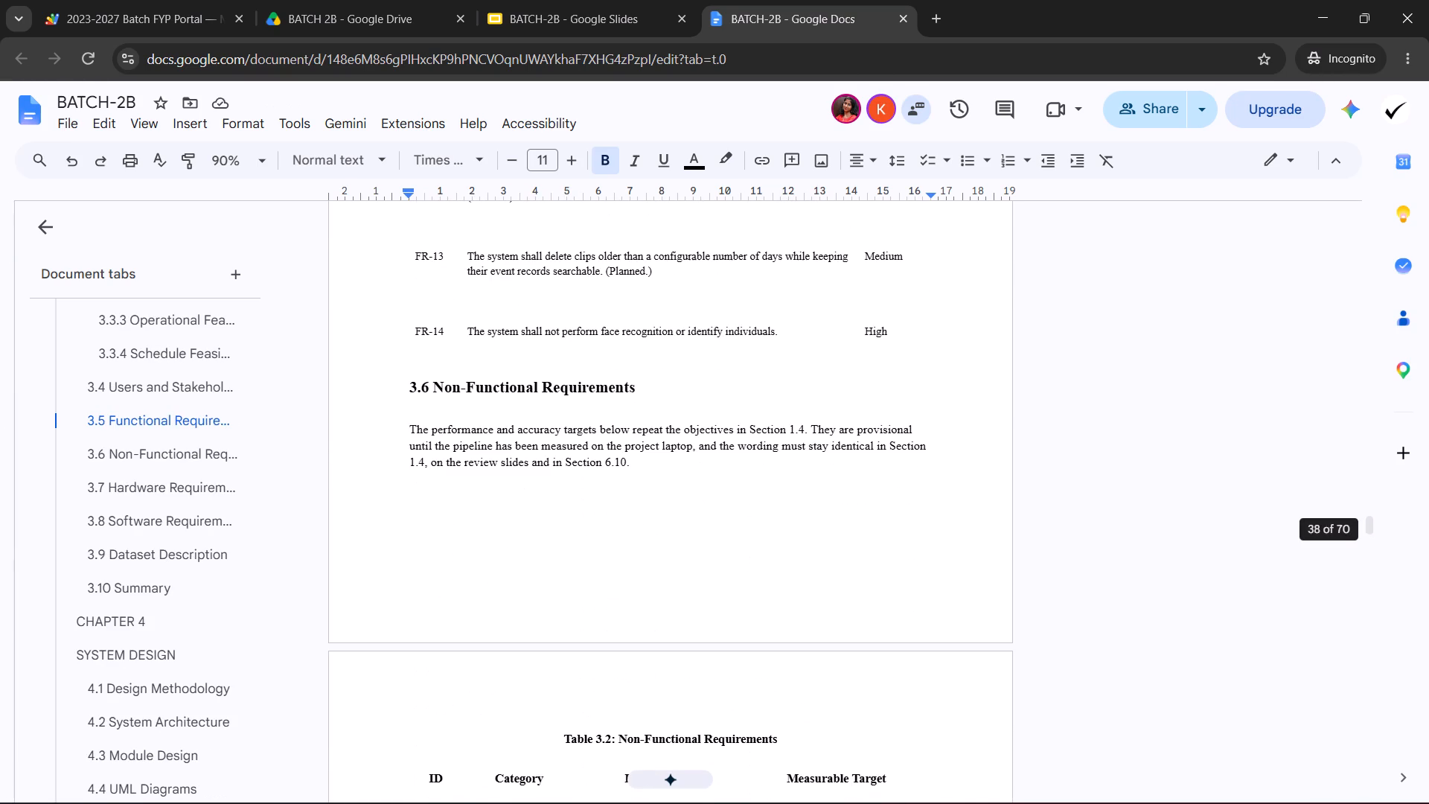
scroll(720, 436, up, 7)
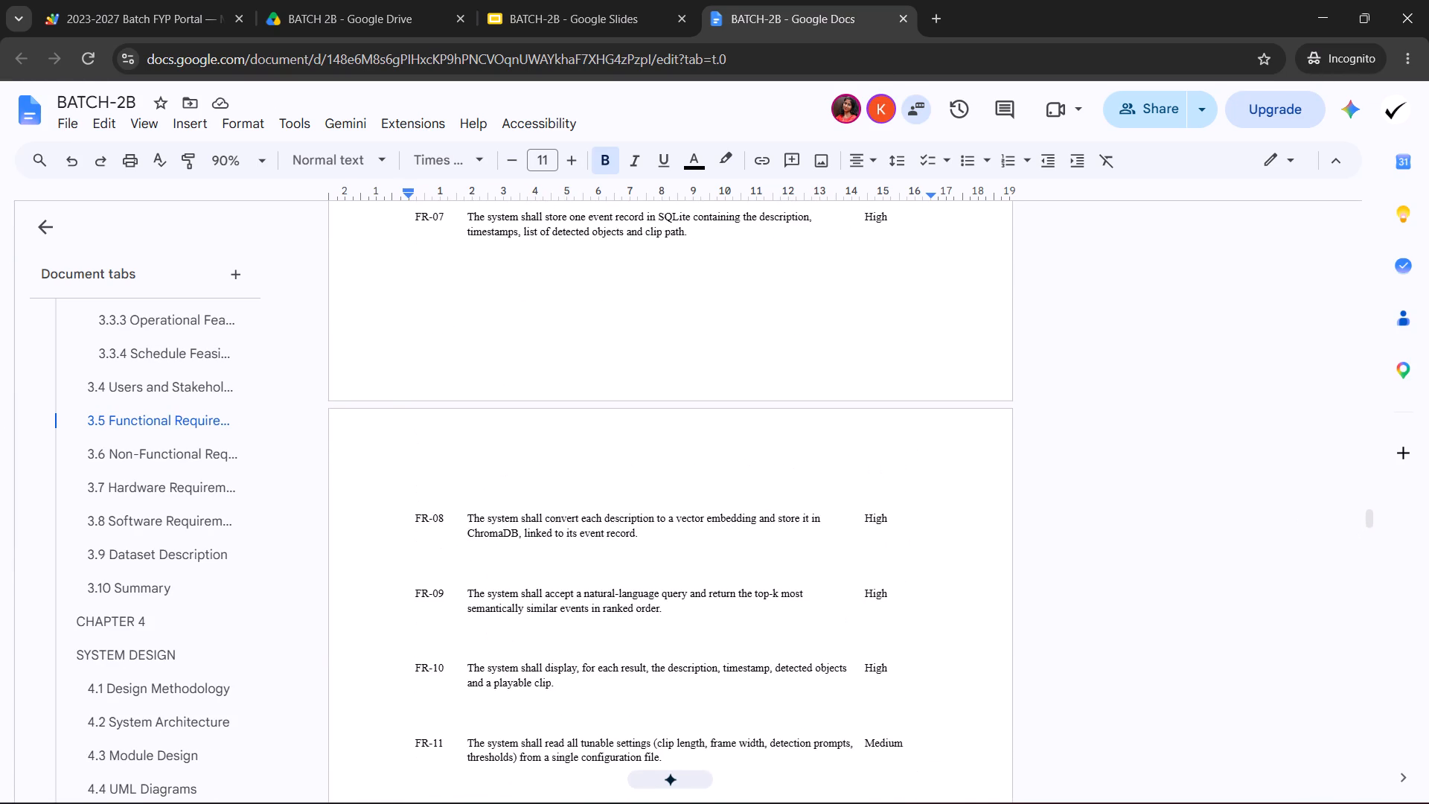
scroll(701, 436, down, 12)
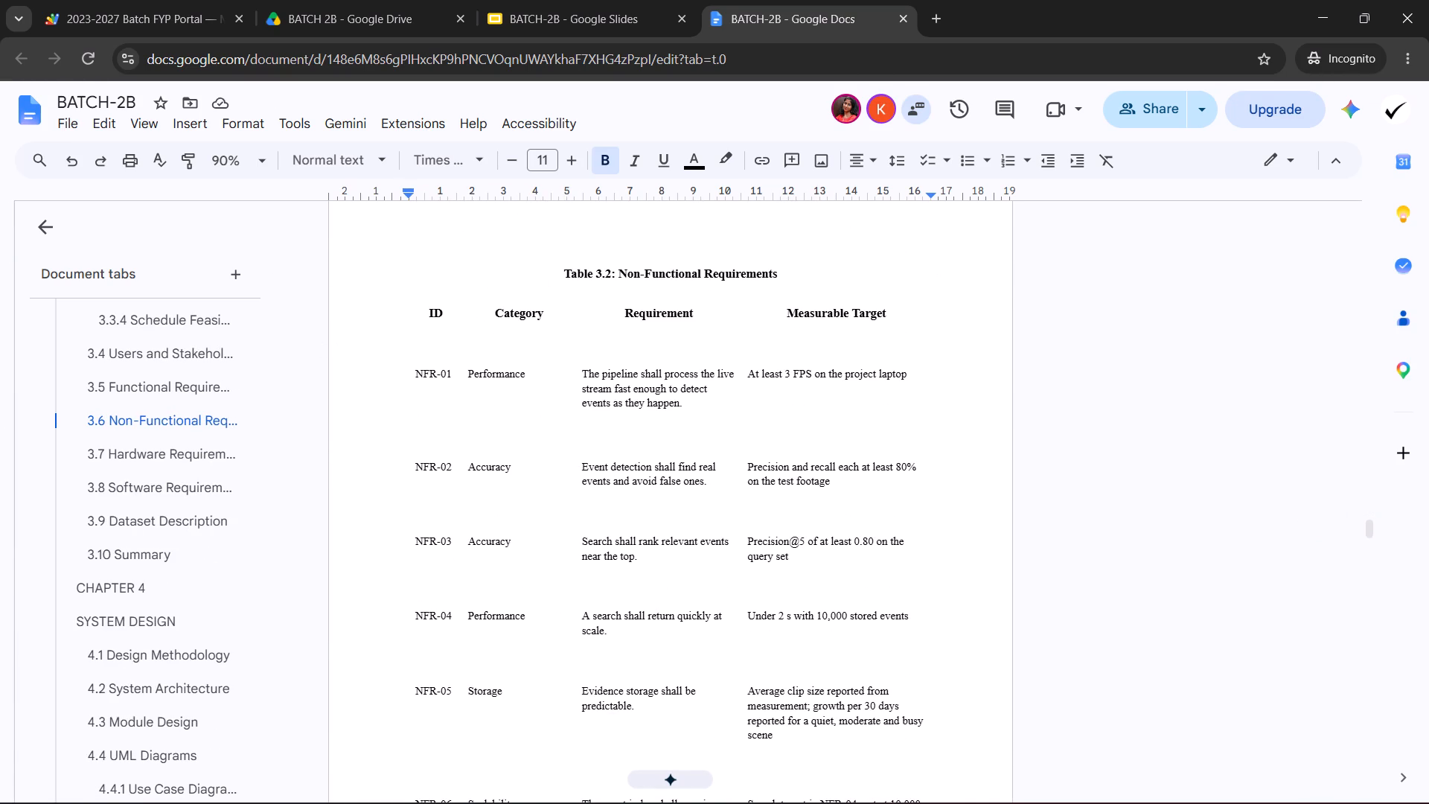
drag(431, 316, 433, 316)
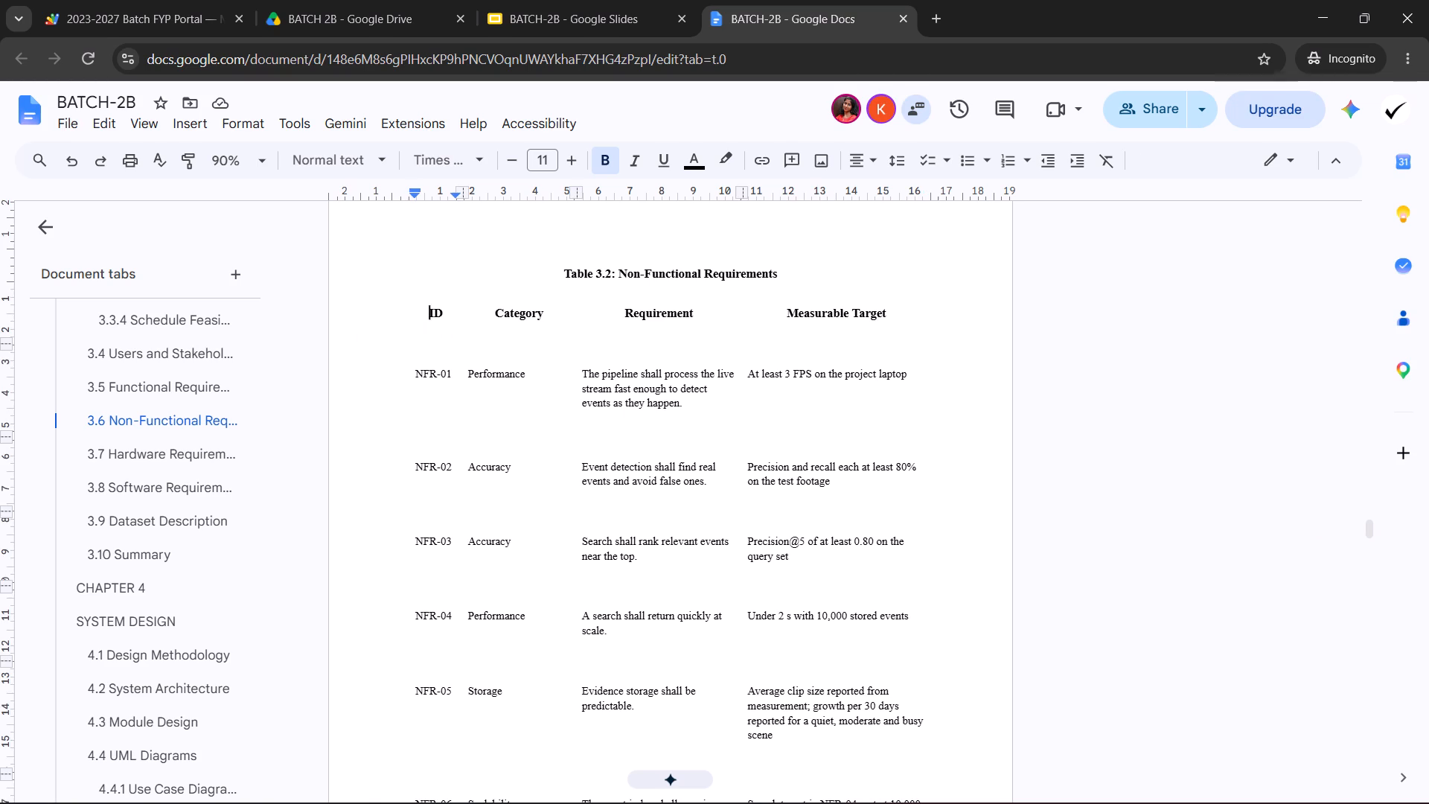
drag(433, 316, 666, 568)
click(597, 468)
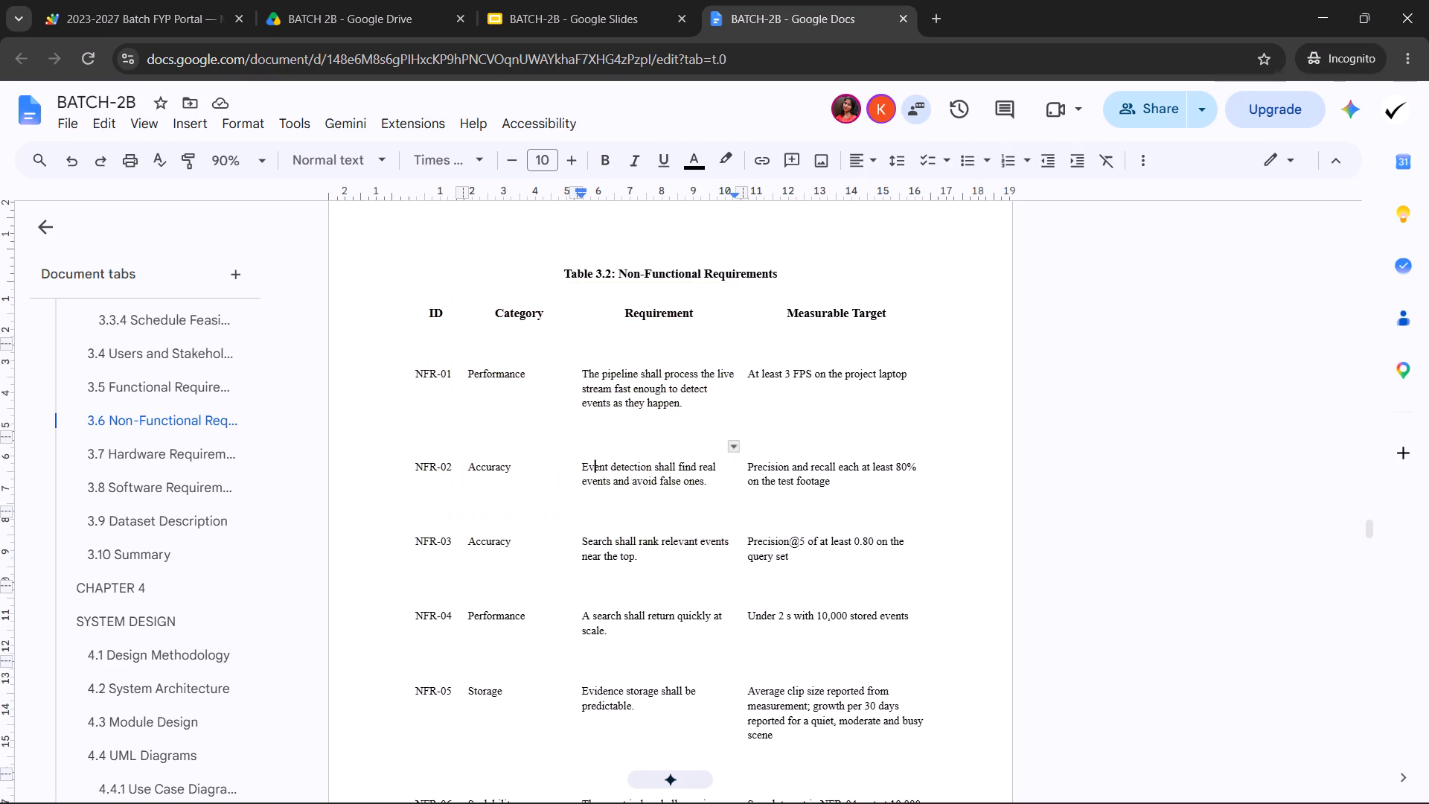
Set all text in the hardware requirements table, from the header row through the Camera row, to font size 10.
scroll(573, 438, down, 13)
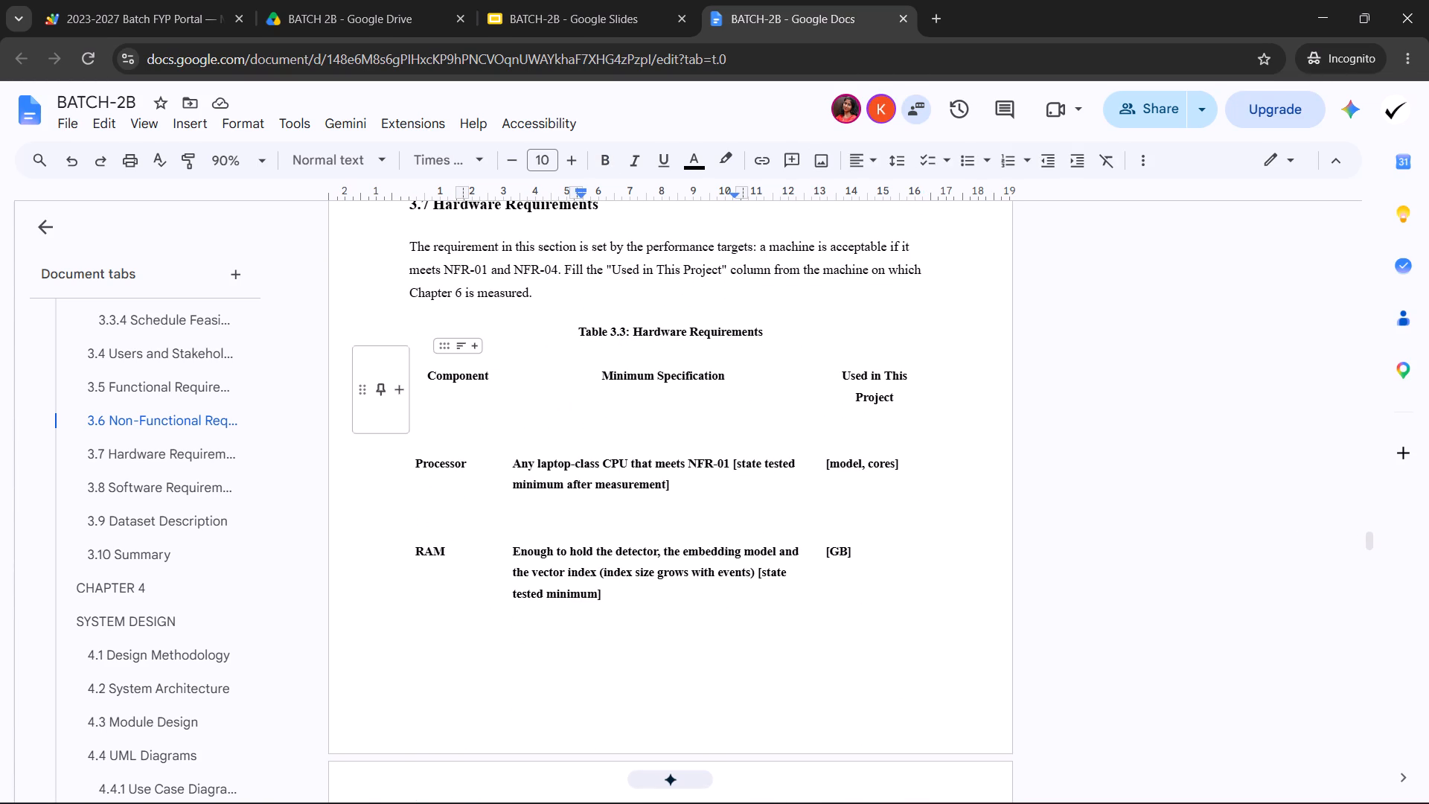
drag(432, 377, 837, 537)
scroll(840, 541, down, 3)
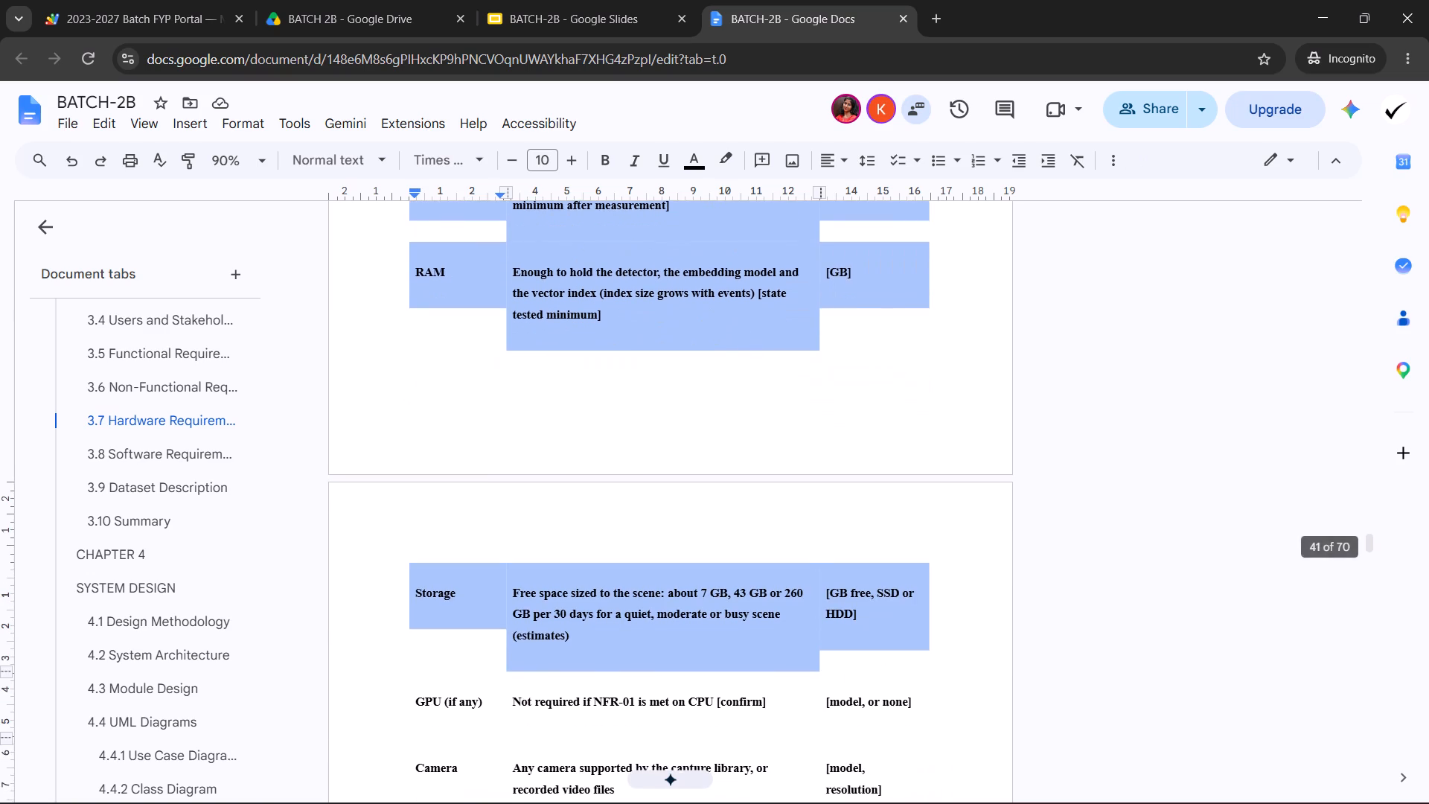
drag(837, 537, 831, 545)
scroll(828, 543, down, 3)
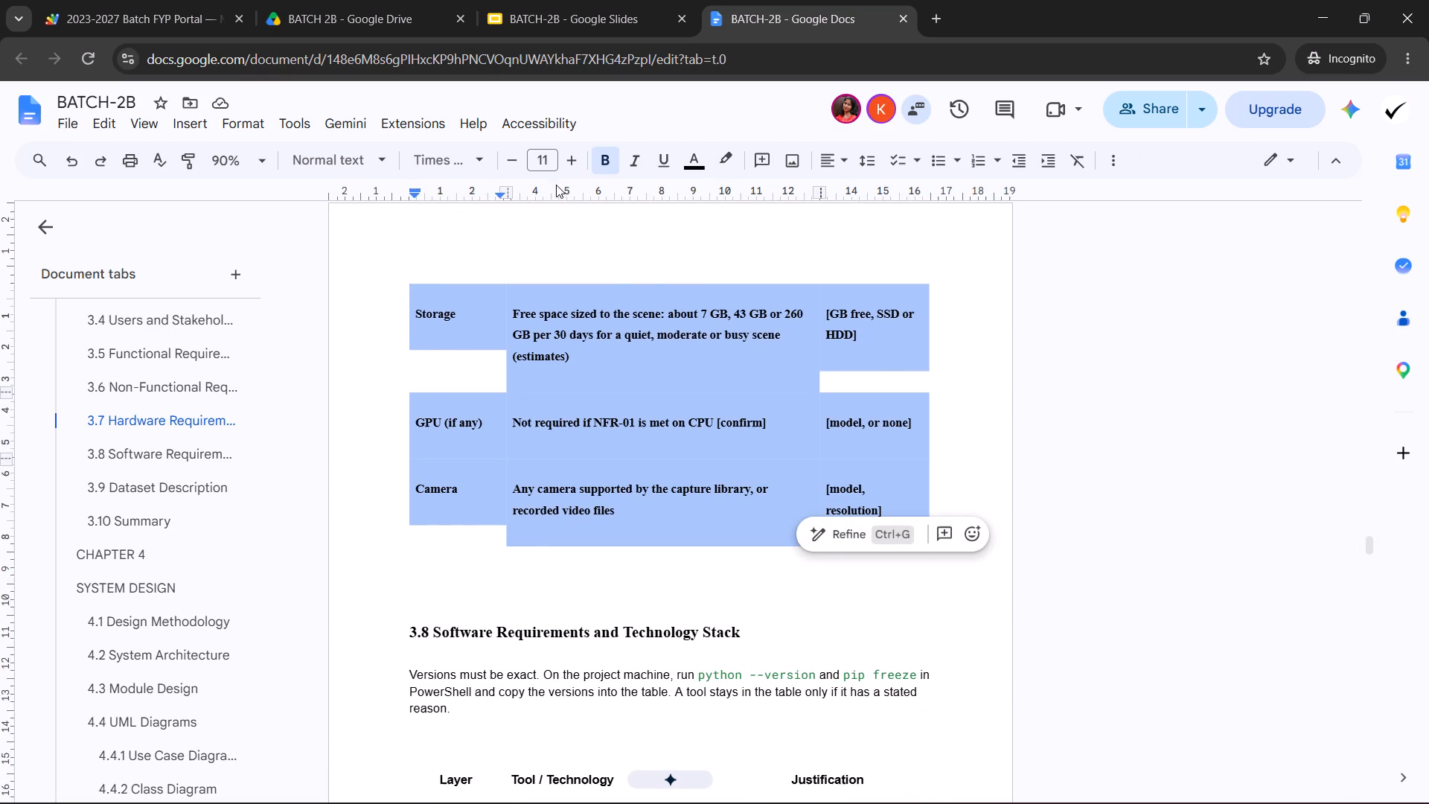
click(546, 165)
click(536, 258)
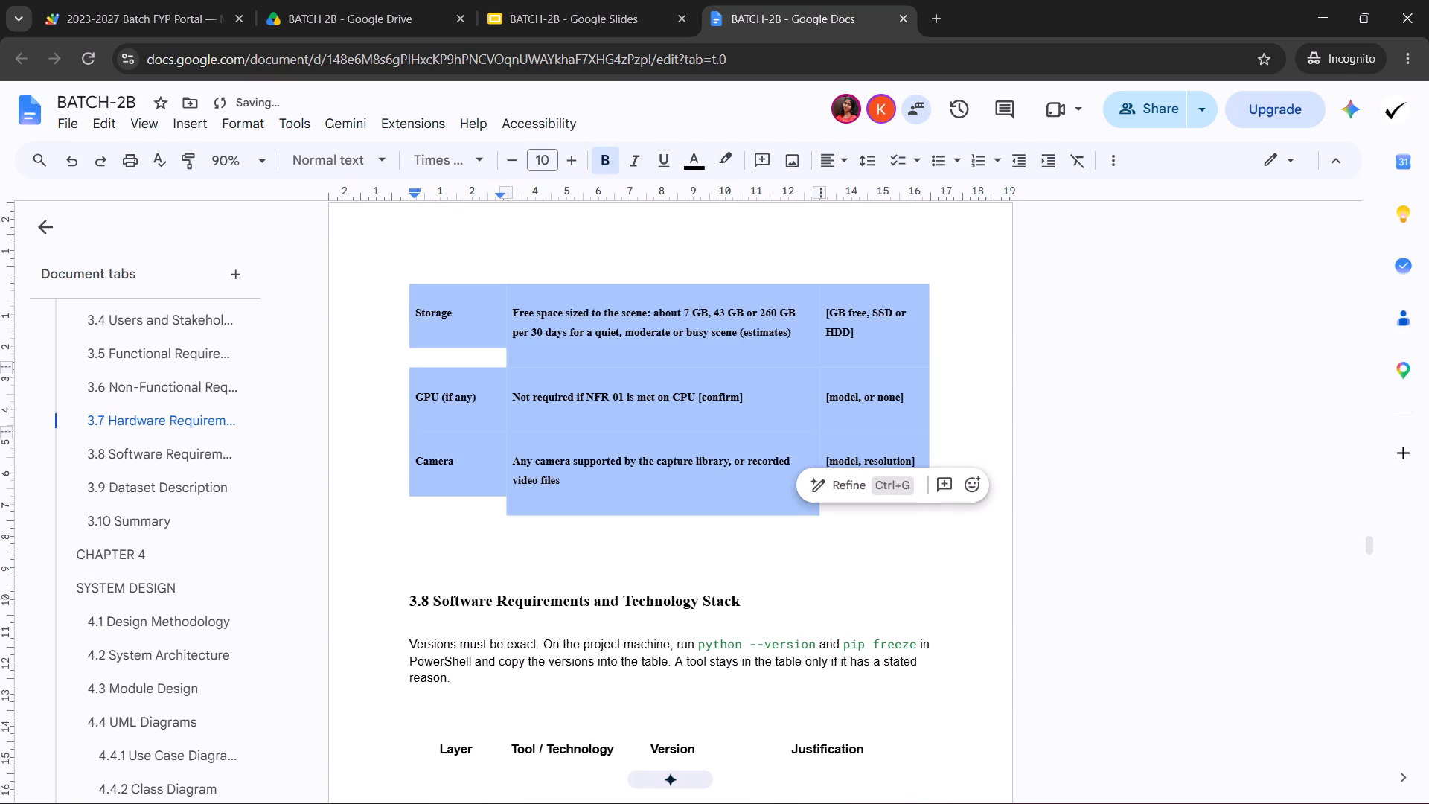
click(579, 391)
Remove the extra blank lines between the hardware requirements table and the Section 3.8 heading.
scroll(655, 359, down, 2)
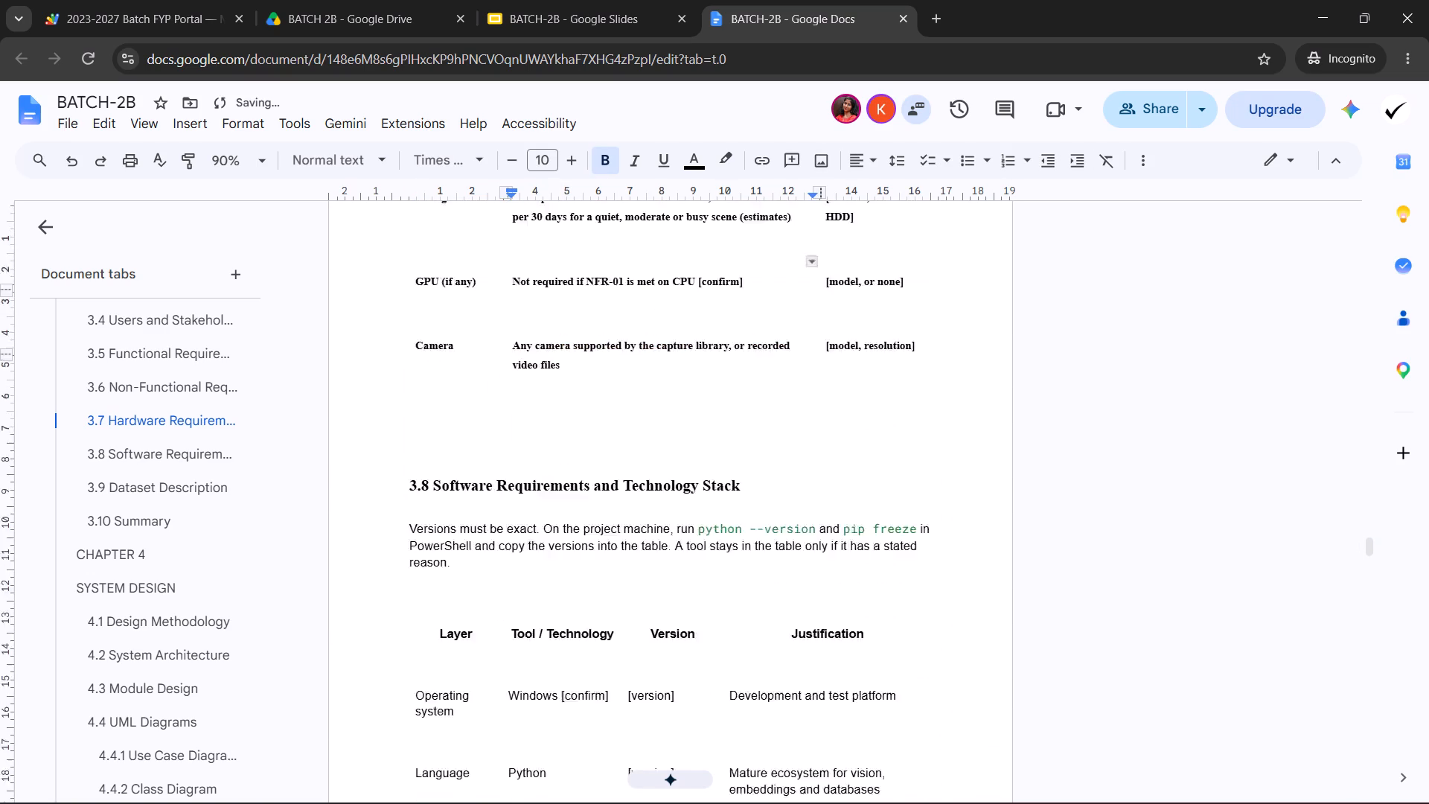
click(567, 377)
key(BackSpace)
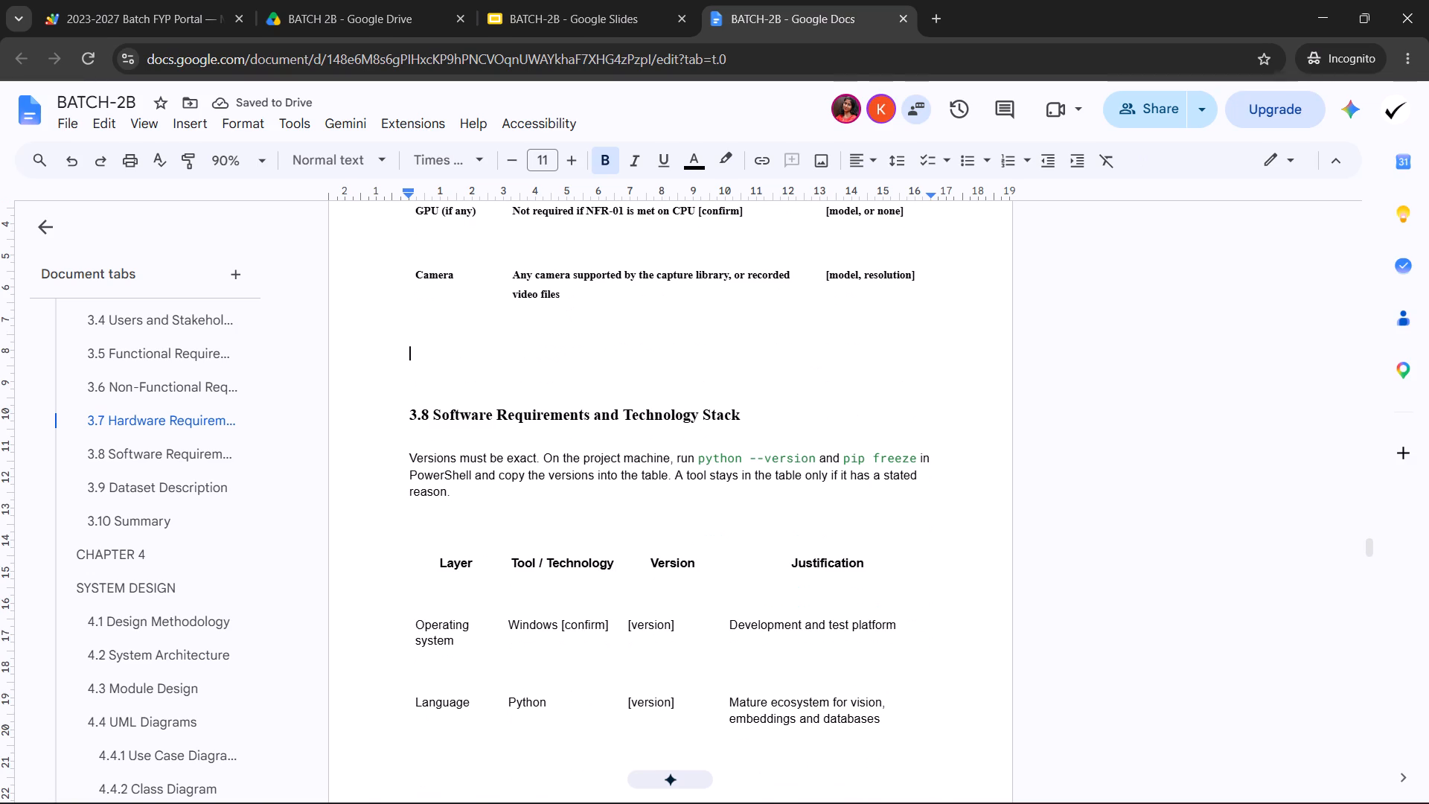
key(Down)
key(BackSpace)
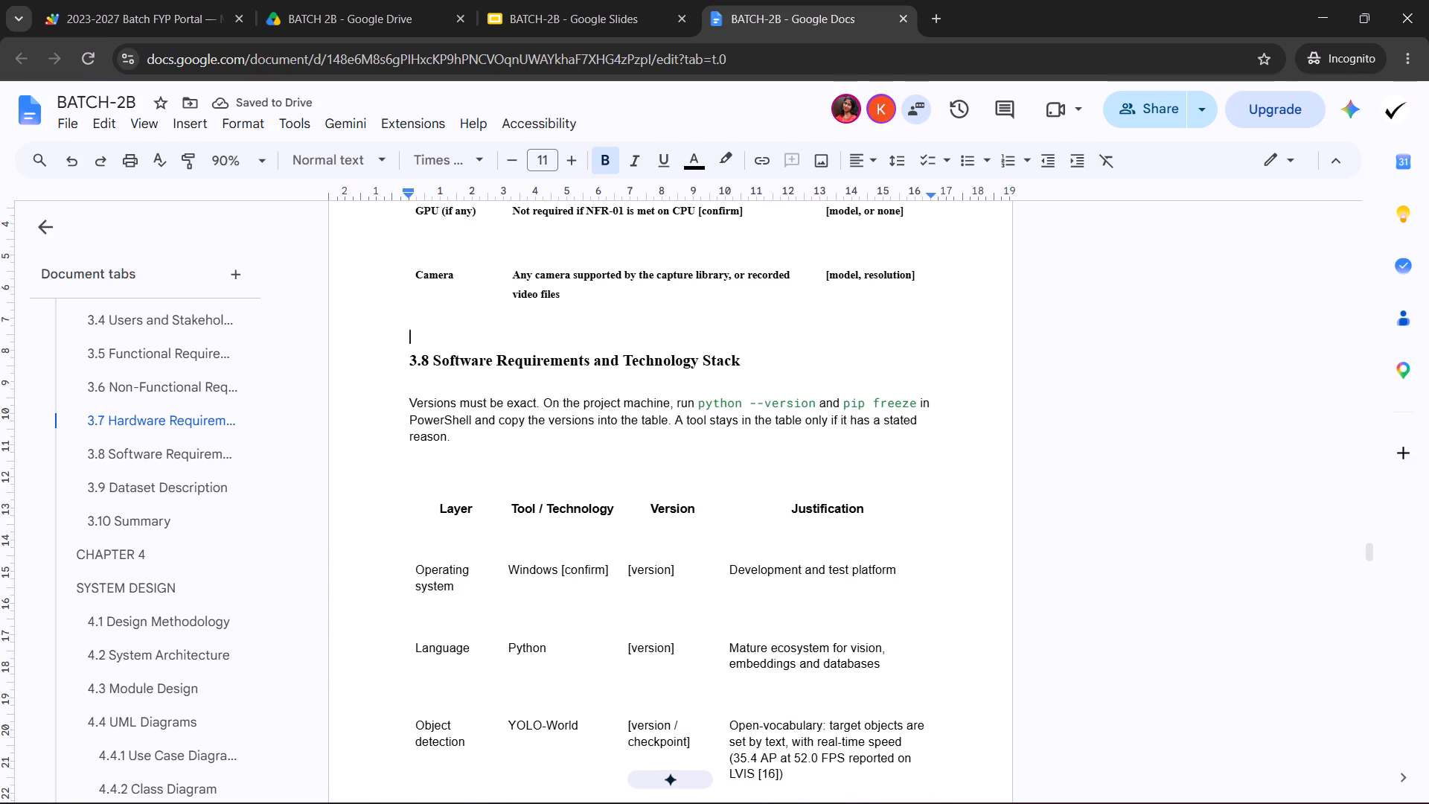
Format the Section 3.8 introductory paragraph as Times New Roman, size 12, justified.
drag(412, 403, 461, 440)
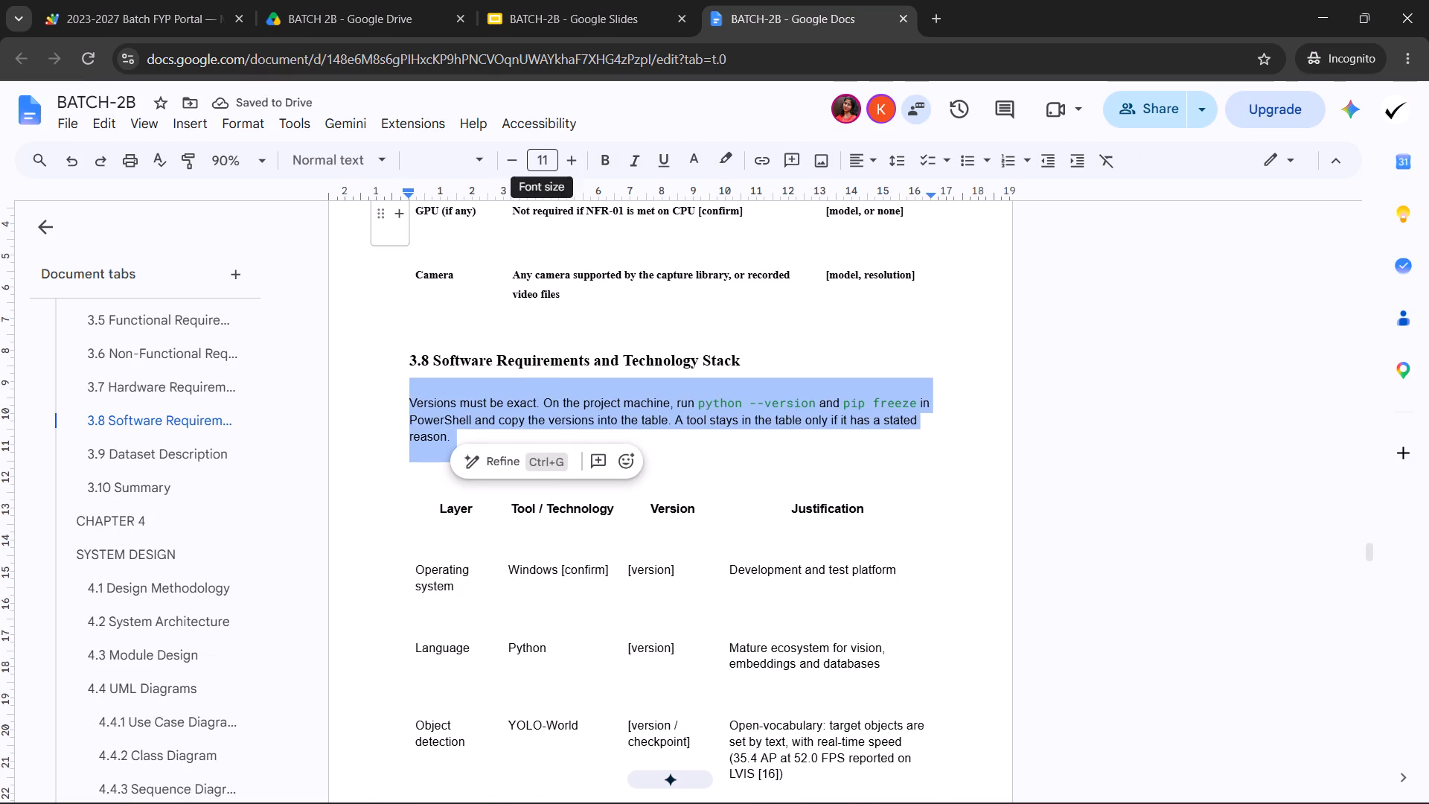
click(547, 160)
click(546, 298)
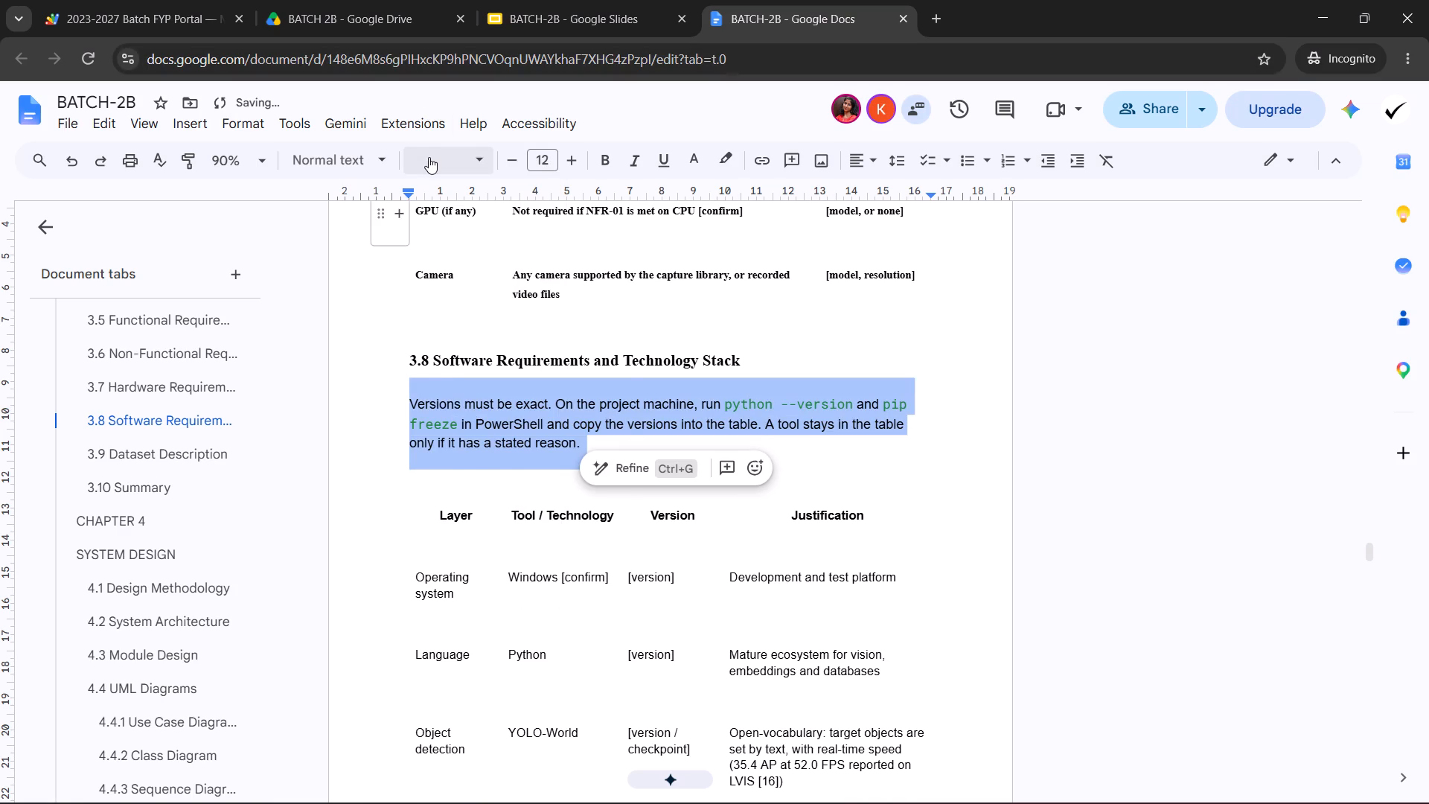
click(429, 157)
click(479, 269)
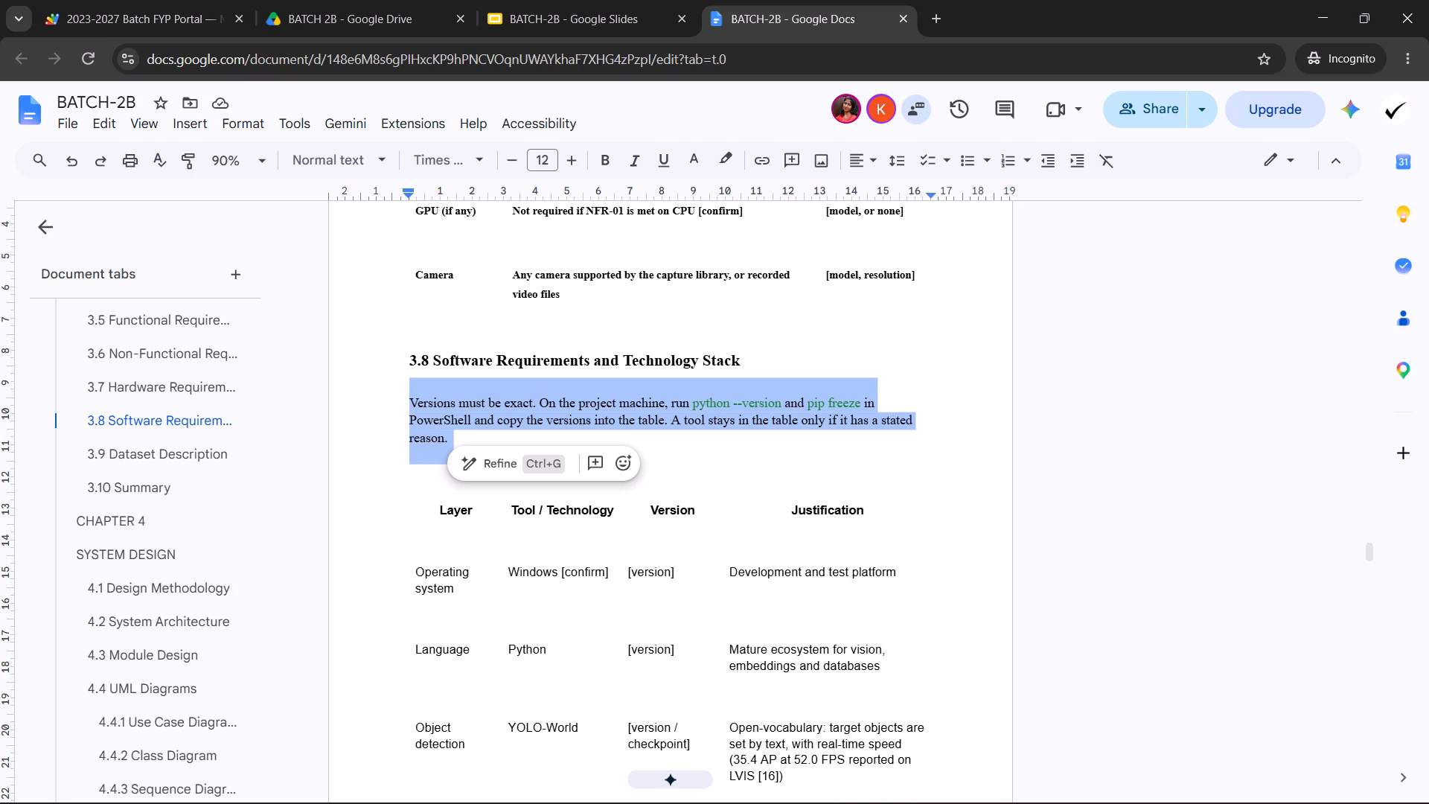
click(872, 162)
click(938, 195)
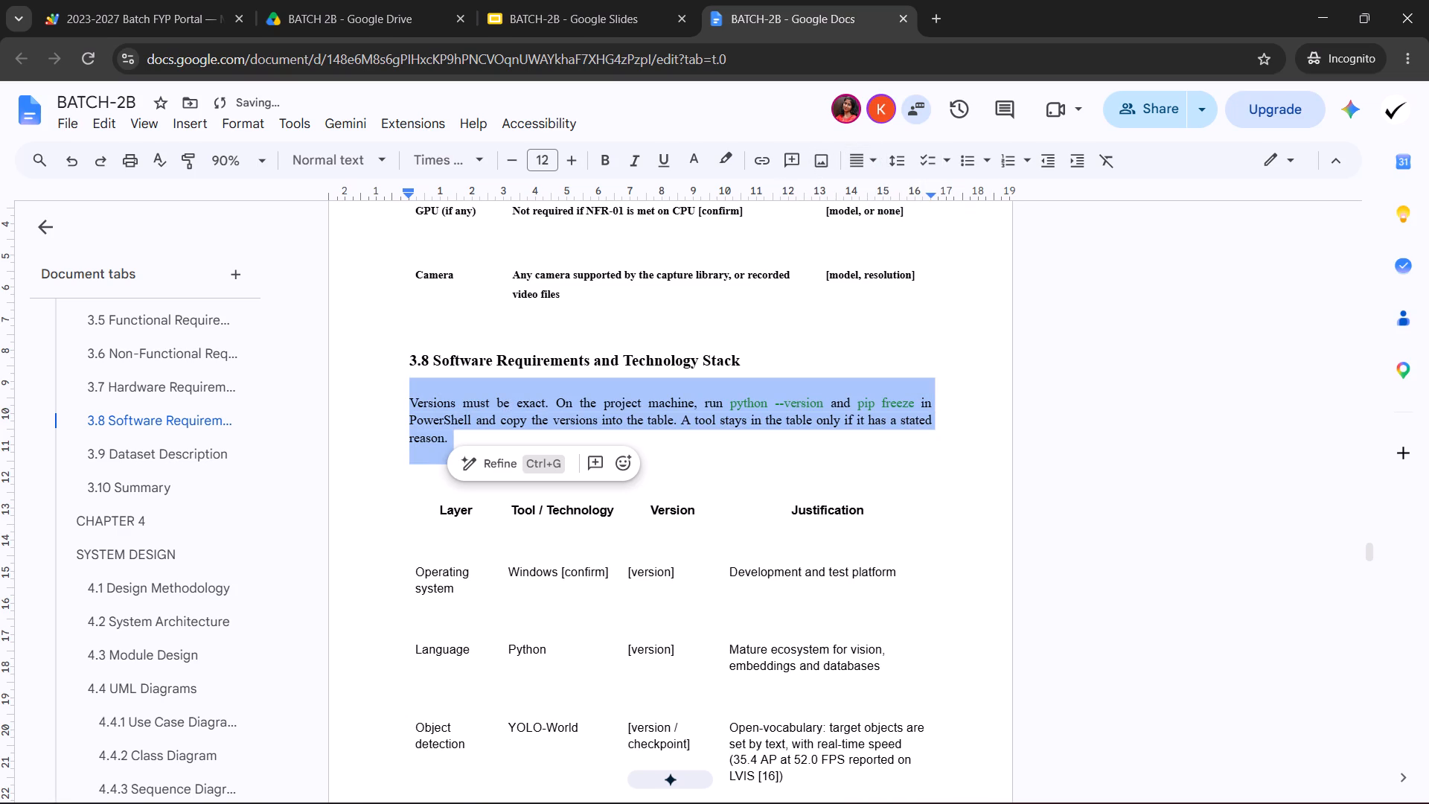
click(823, 406)
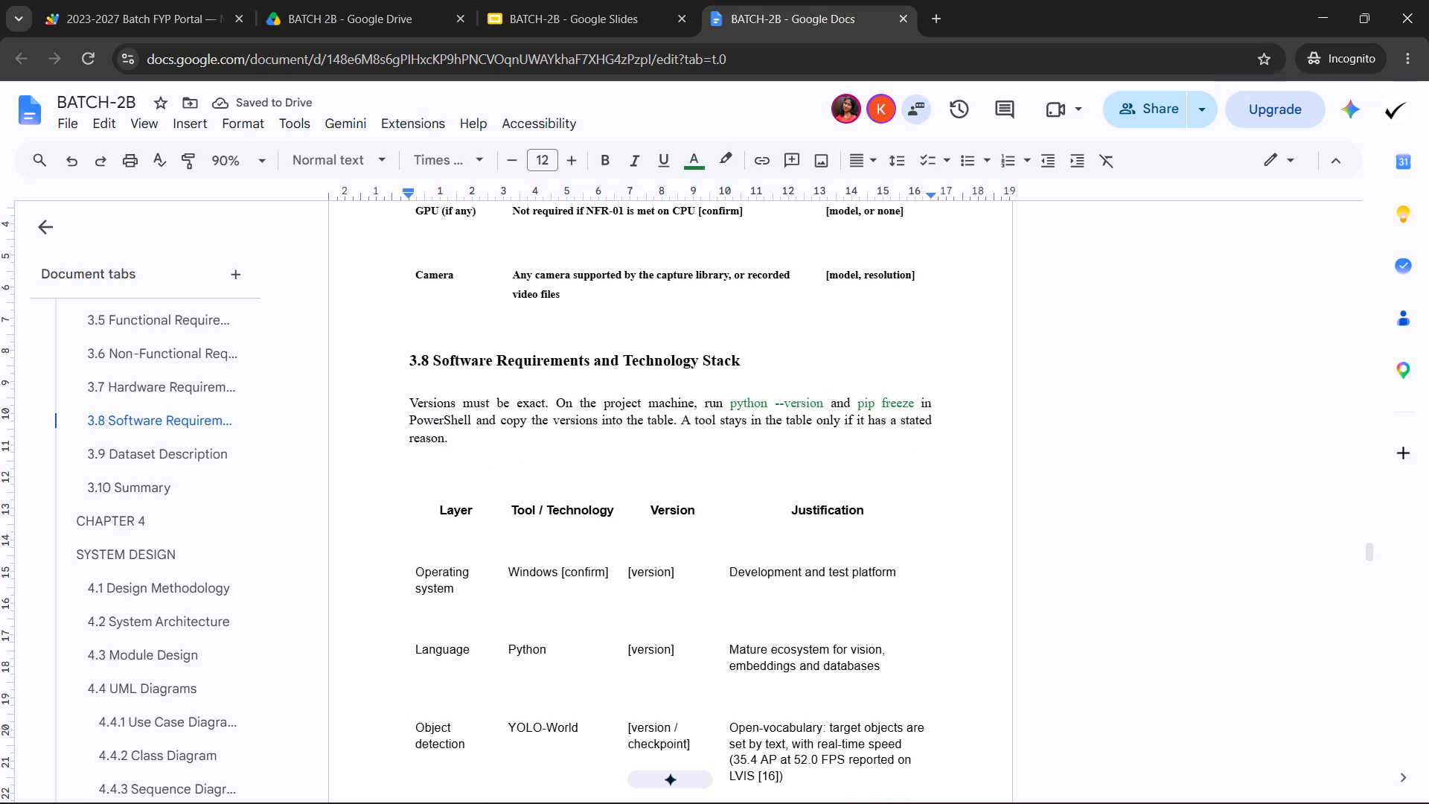
Change the text colour of the Section 3.8 introductory paragraph to black, including the green command names.
drag(415, 406, 461, 438)
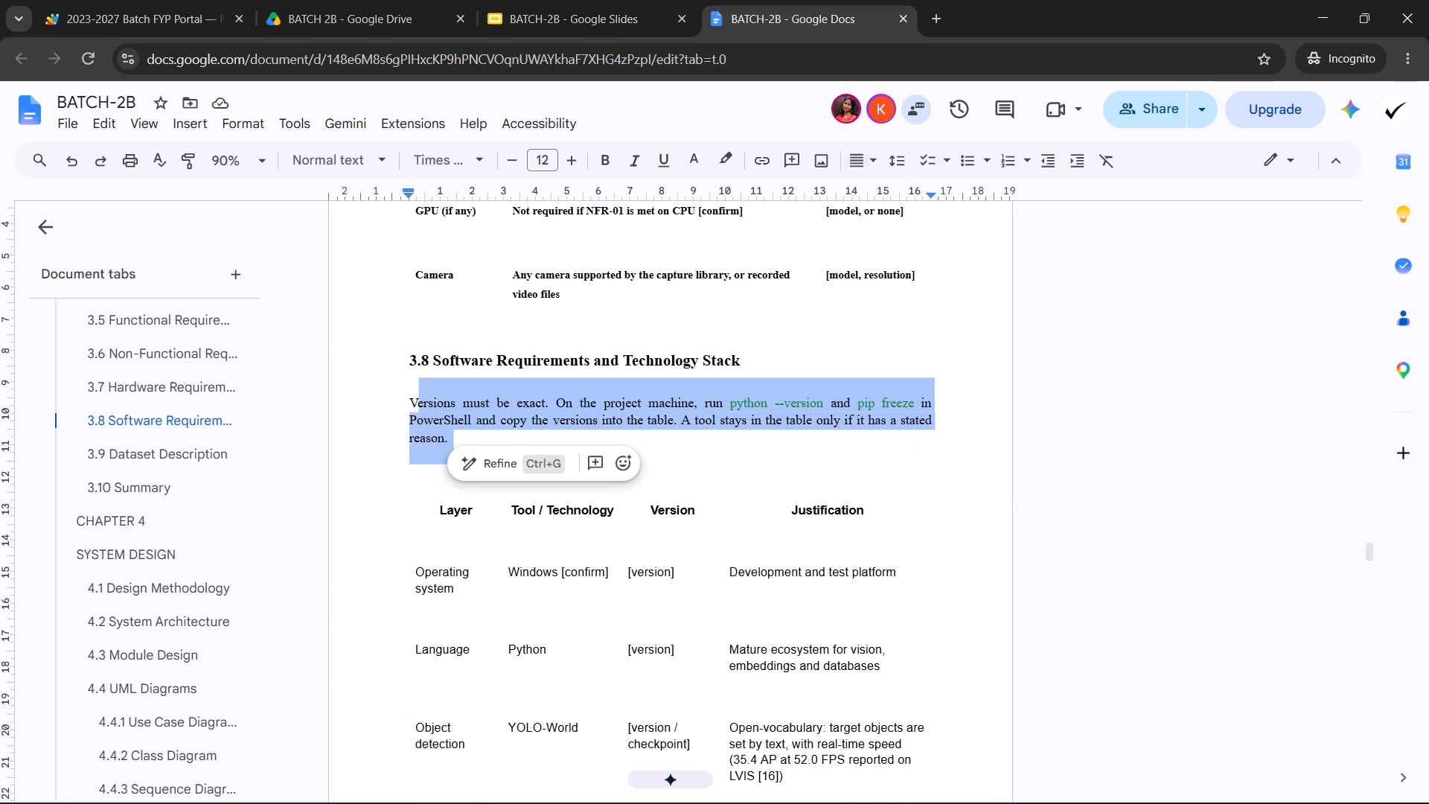
click(720, 164)
click(720, 164)
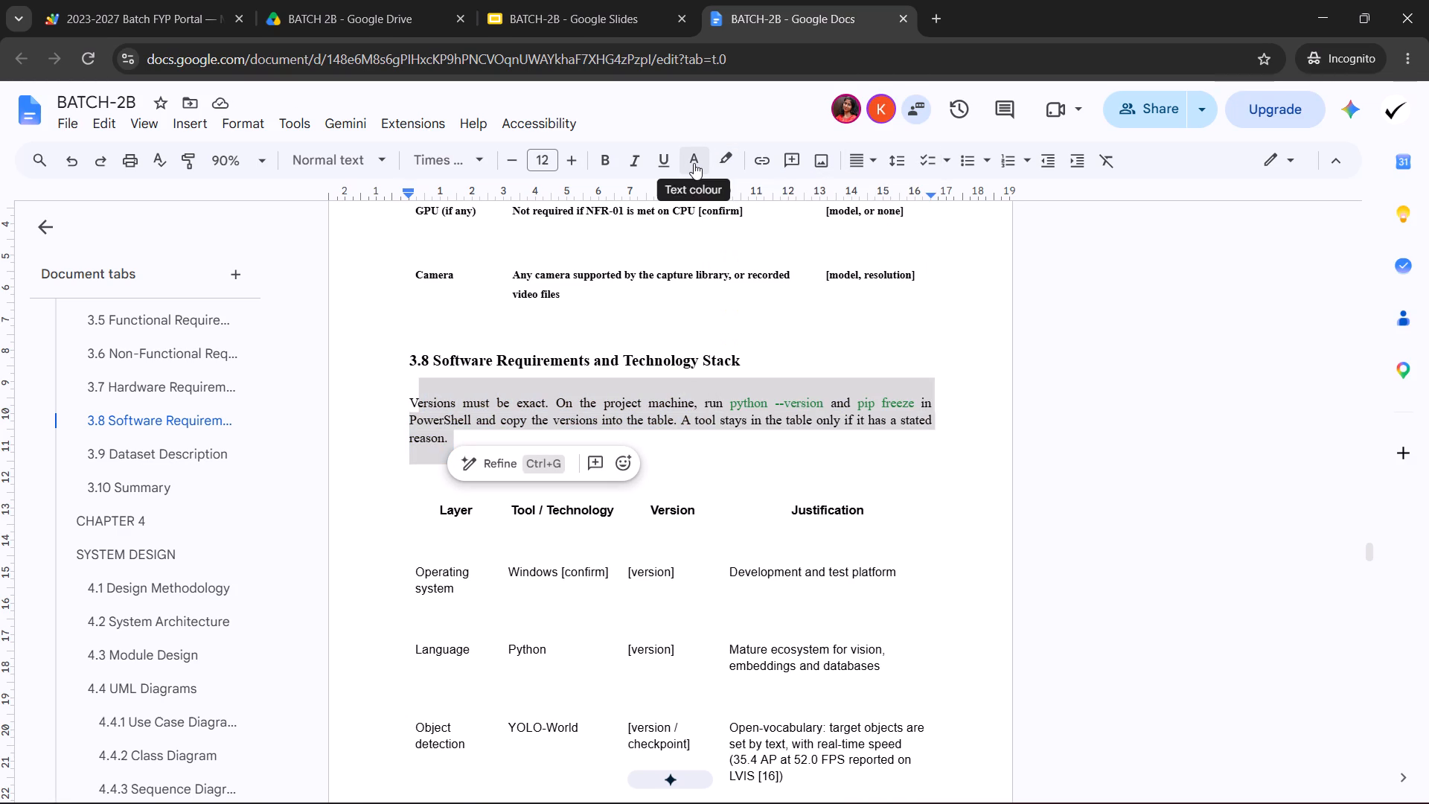
click(694, 163)
click(699, 190)
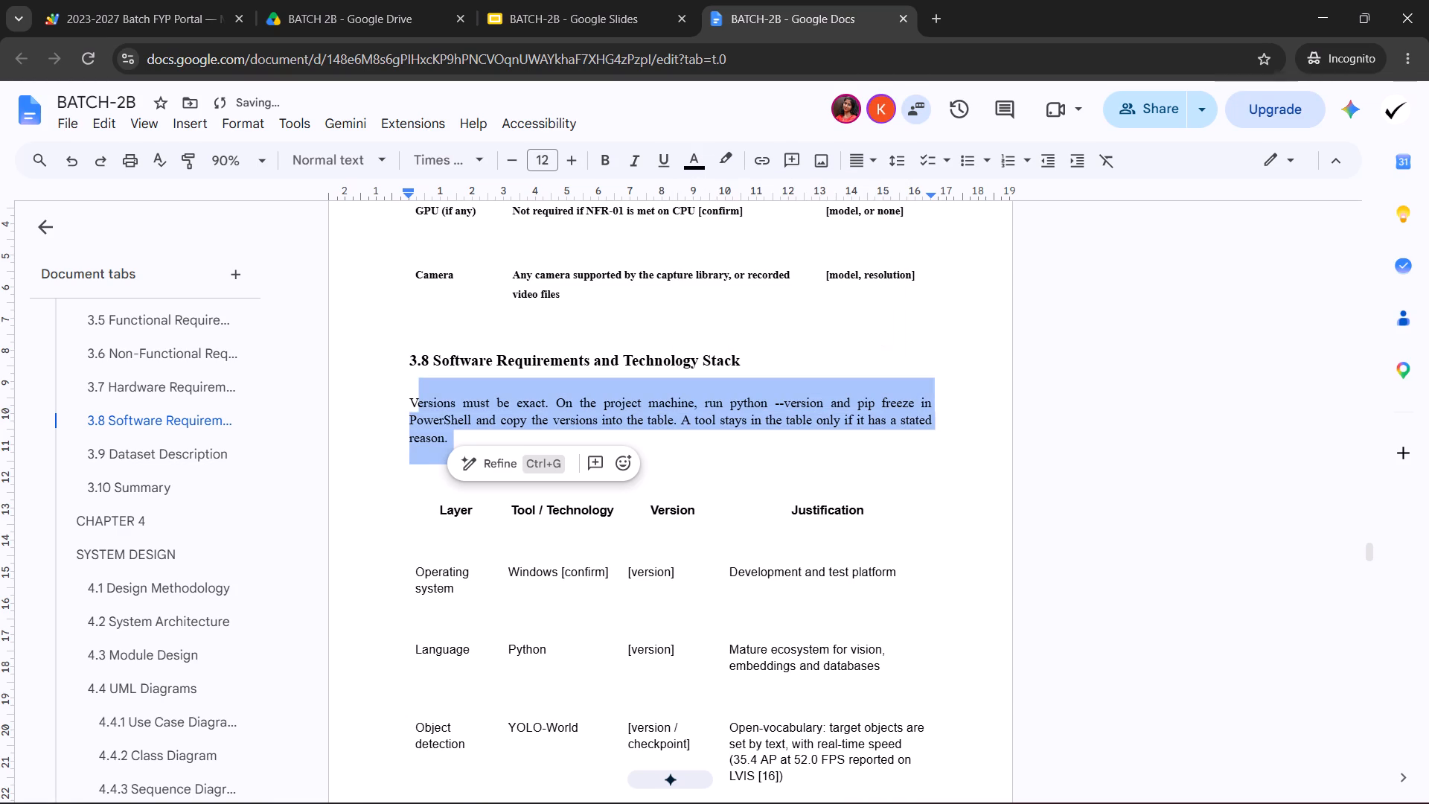
click(713, 407)
Italicise the command names "python --version" and "pip freeze" in the Section 3.8 paragraph.
drag(729, 401, 810, 410)
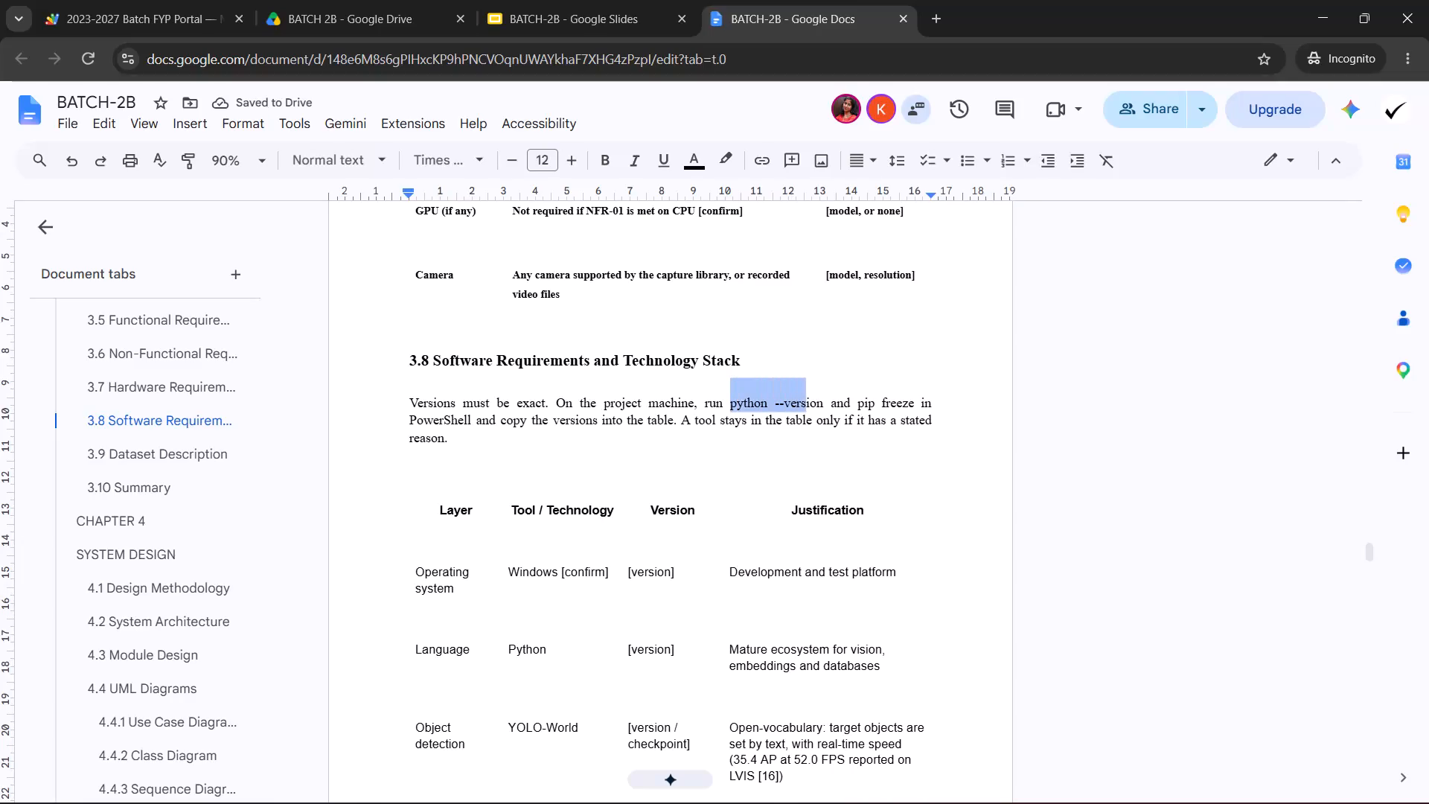
drag(810, 410, 821, 407)
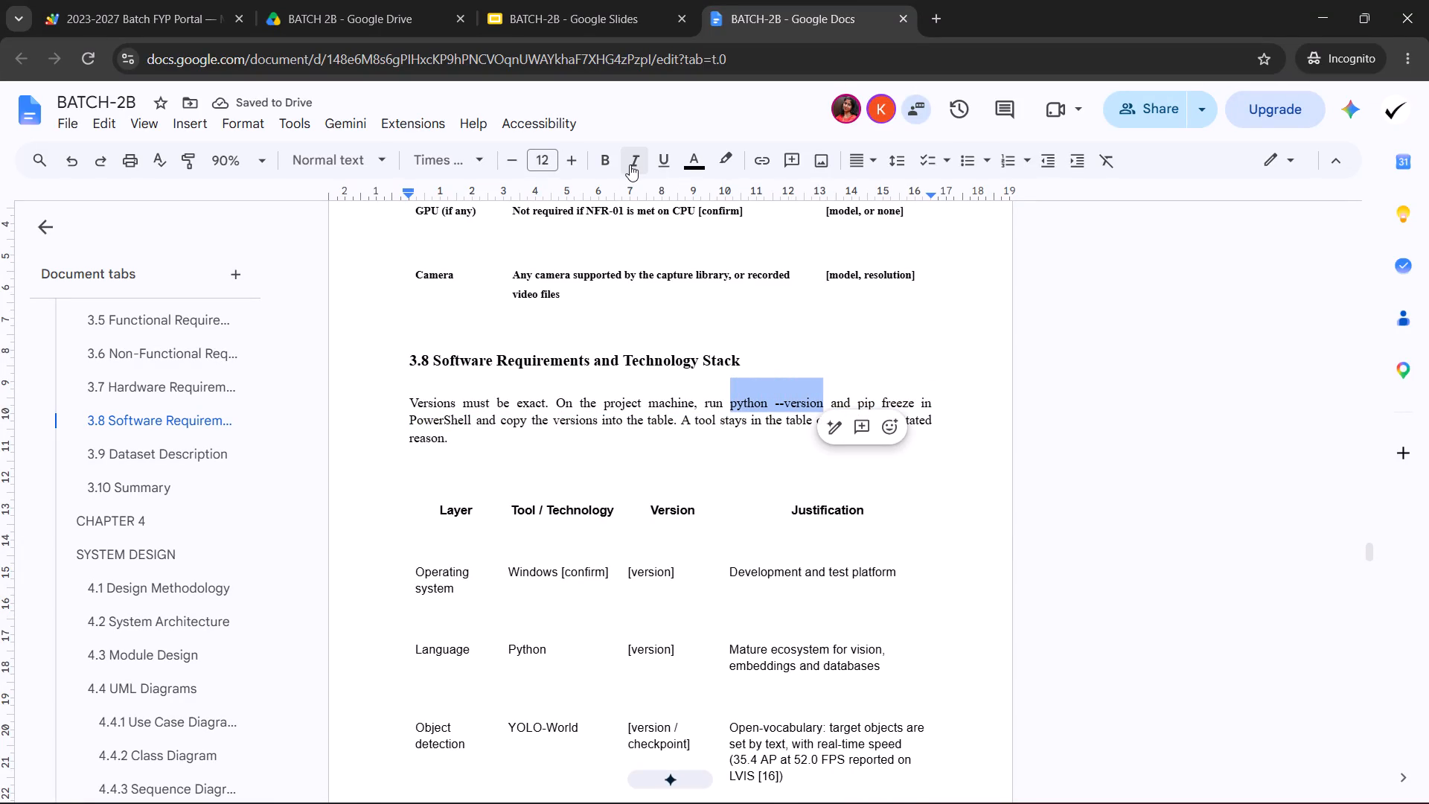
click(630, 165)
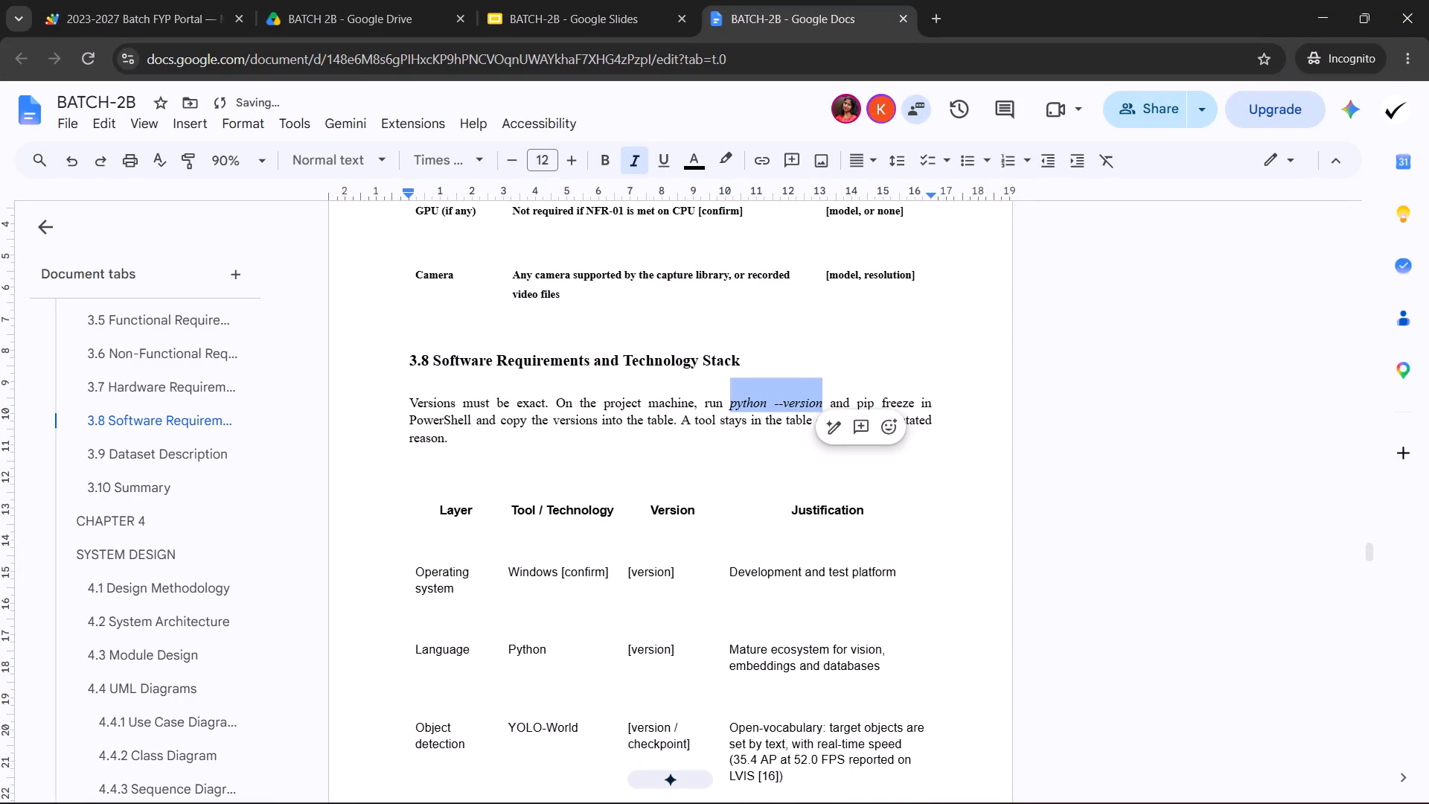
drag(857, 402, 927, 404)
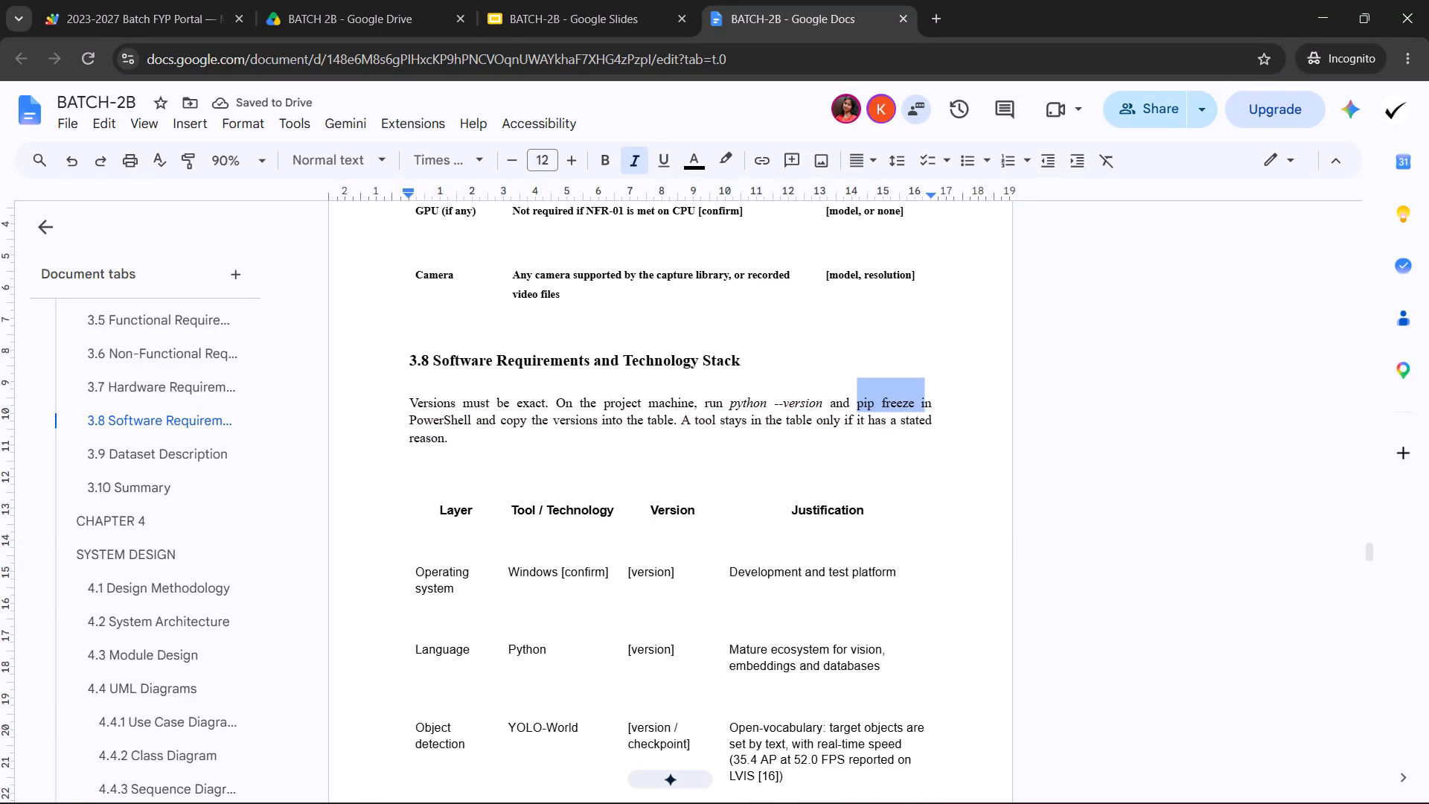
drag(927, 404, 912, 401)
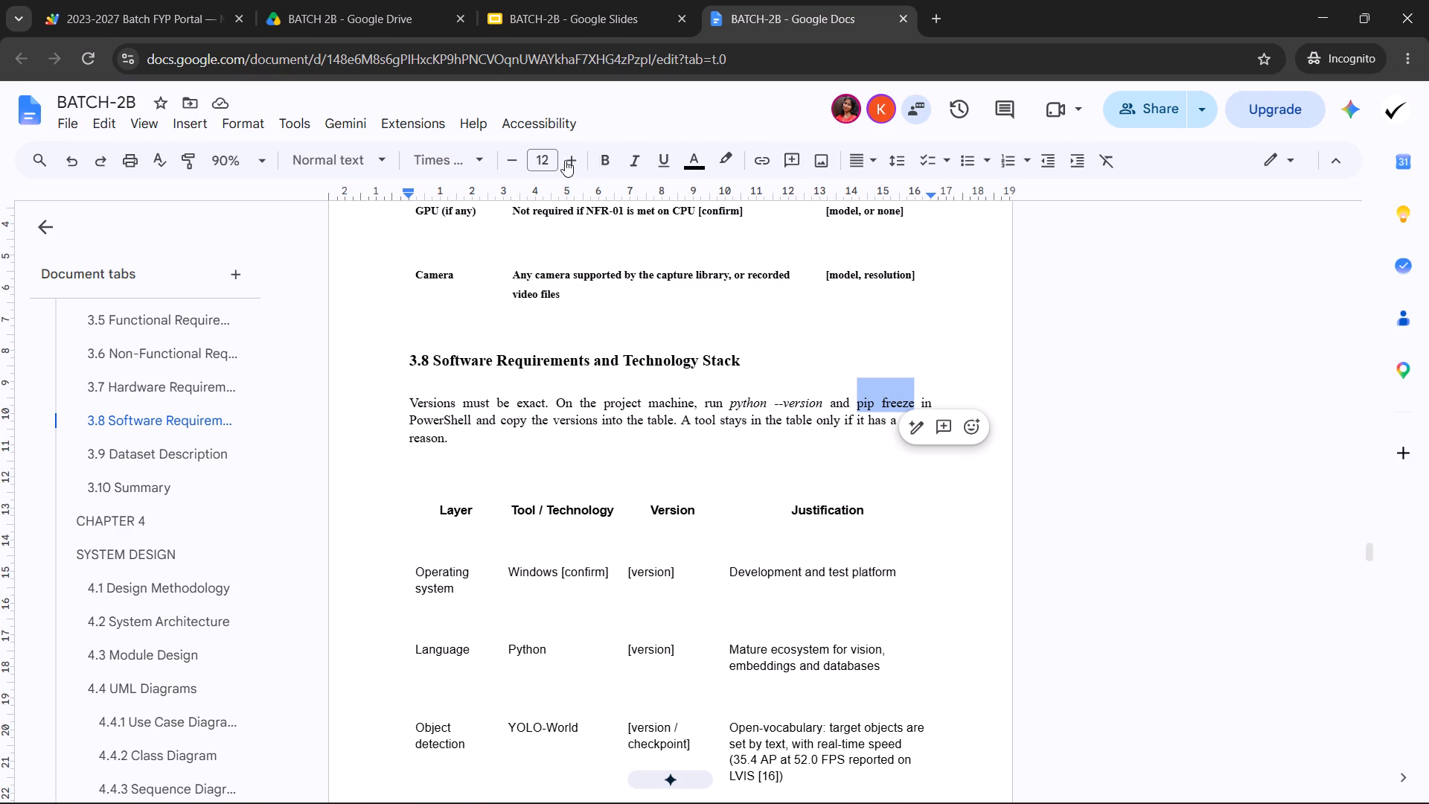
click(631, 165)
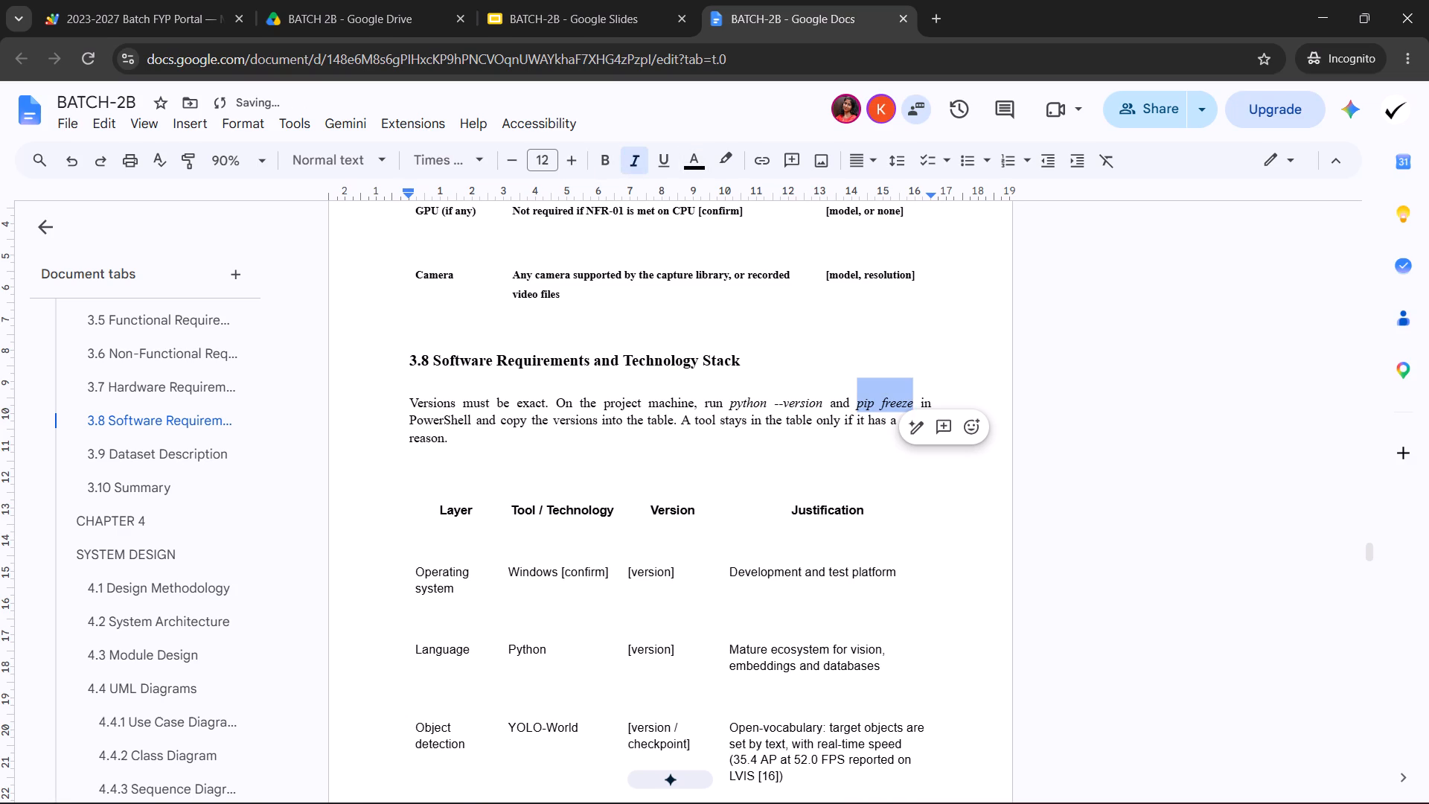
click(688, 409)
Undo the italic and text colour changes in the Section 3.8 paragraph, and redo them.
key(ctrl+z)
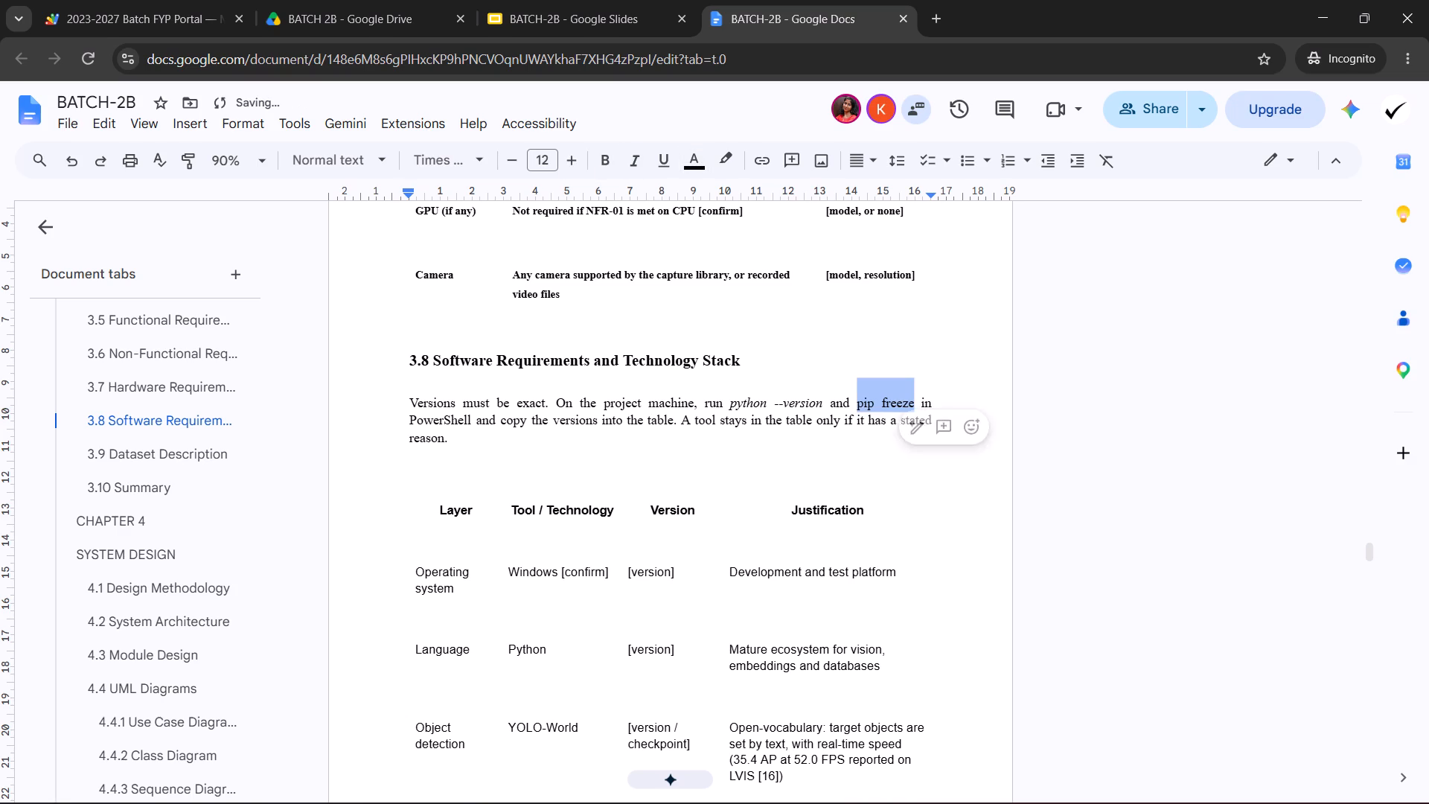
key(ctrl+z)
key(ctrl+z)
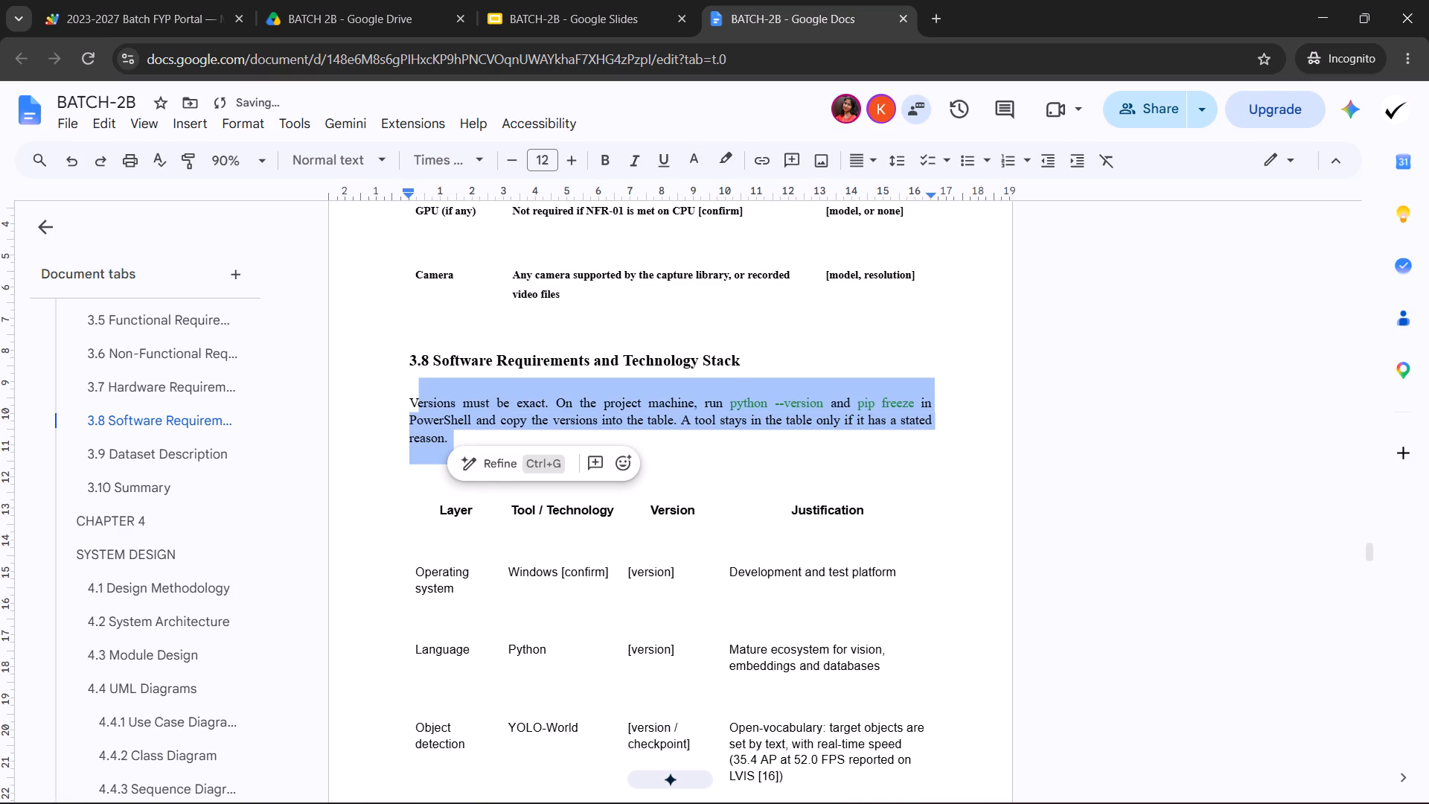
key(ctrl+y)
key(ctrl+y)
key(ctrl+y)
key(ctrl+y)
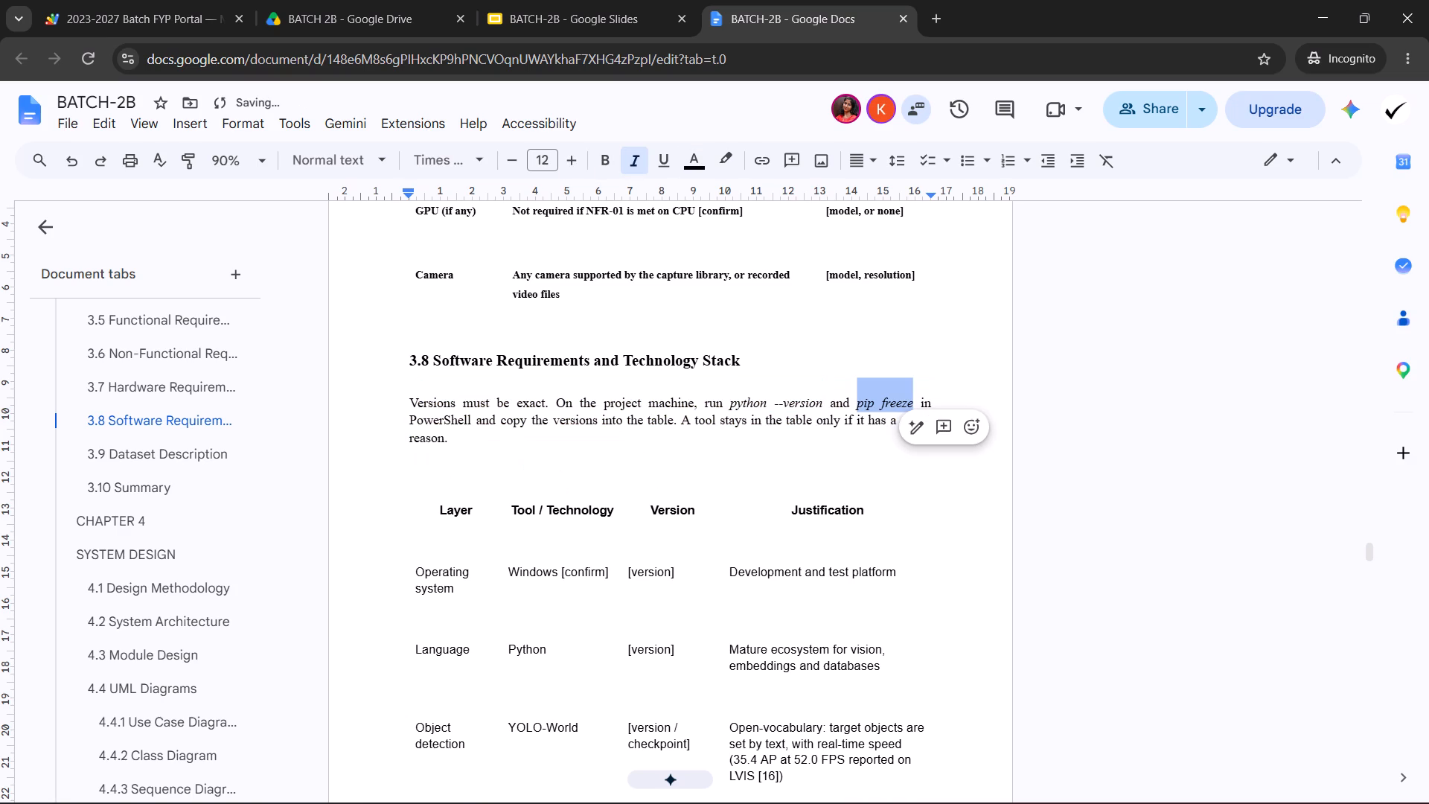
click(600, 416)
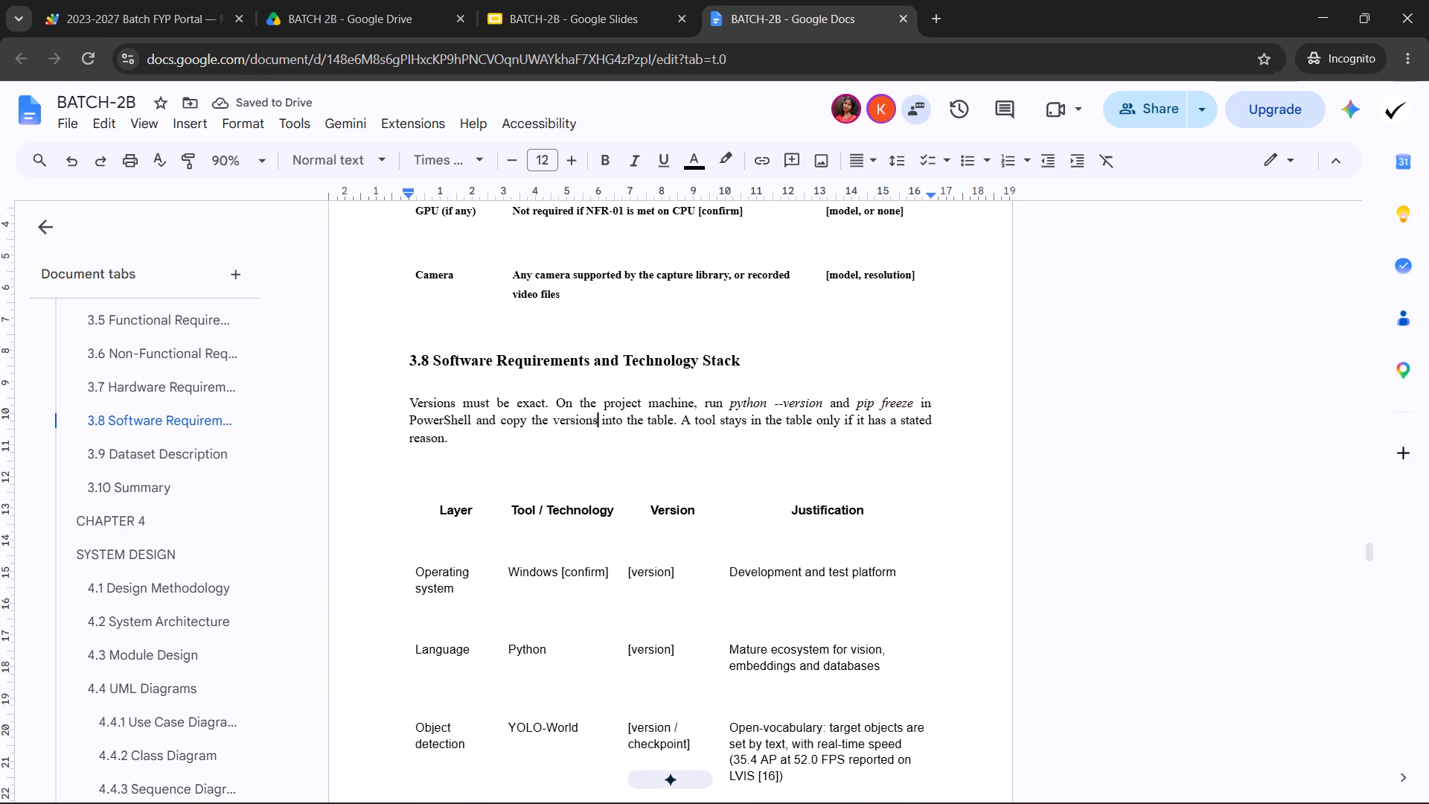
Set the text from the Section 3.8 introductory paragraph through the end of the software requirements table to font size 10.
drag(412, 403, 725, 711)
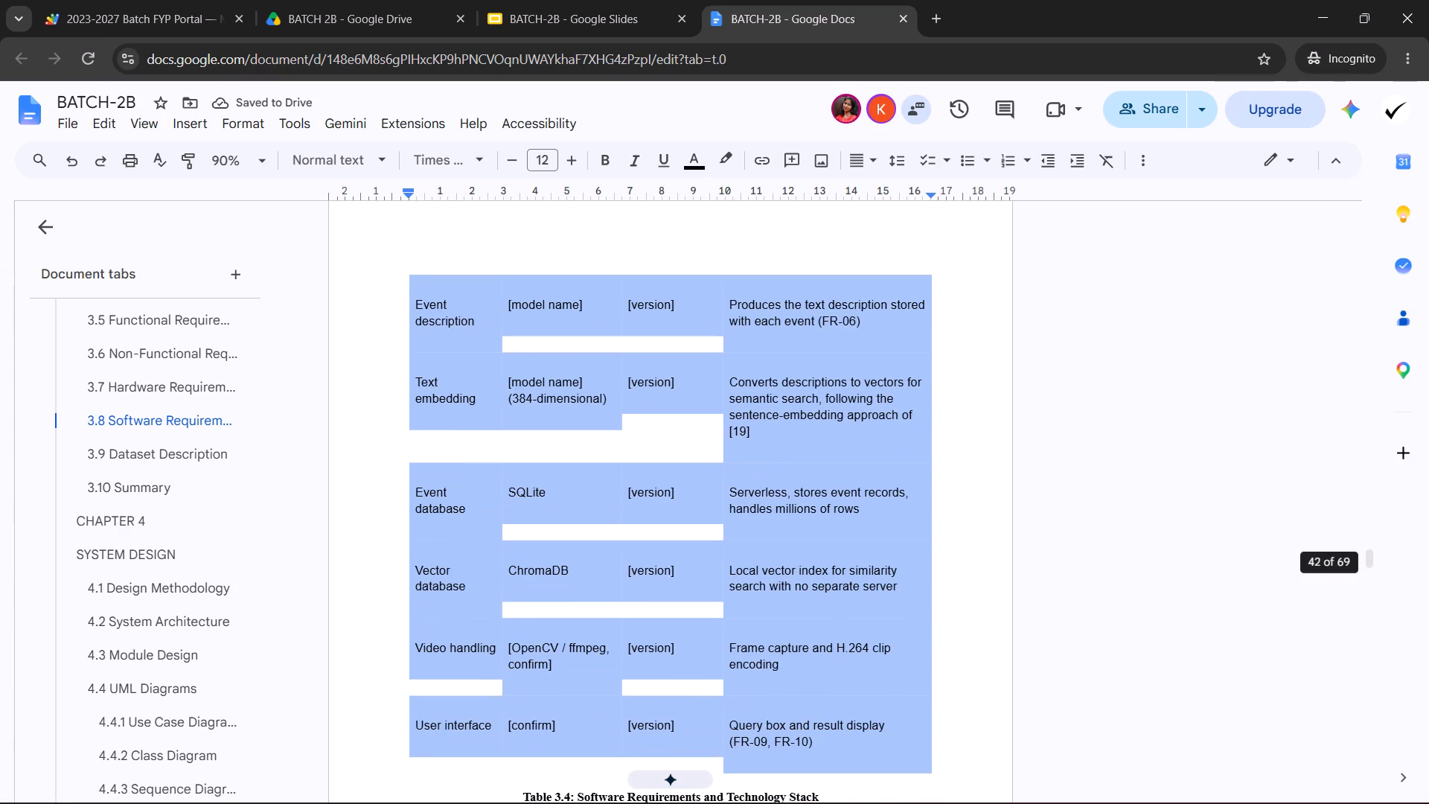
drag(725, 711, 816, 576)
scroll(720, 643, down, 2)
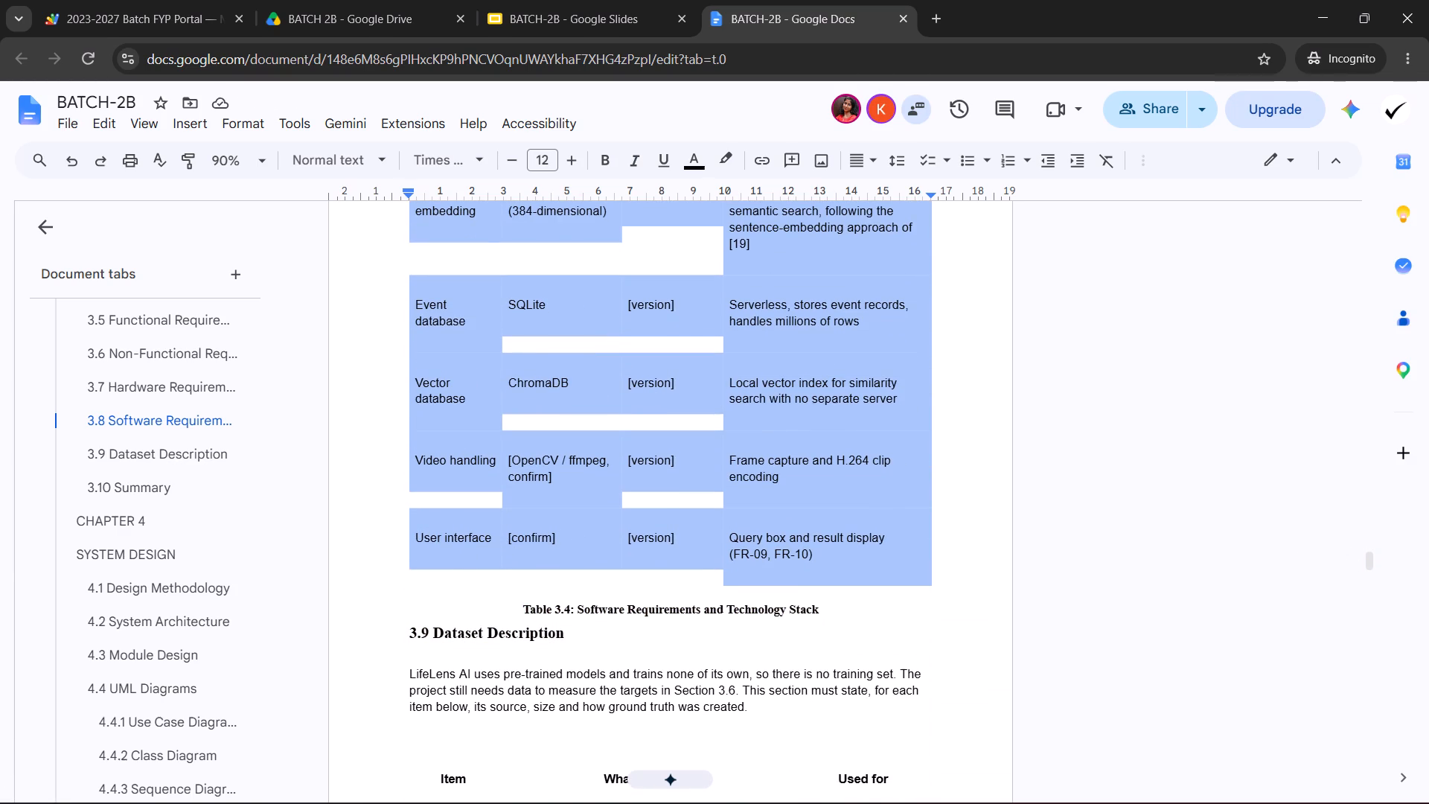
drag(816, 576, 872, 560)
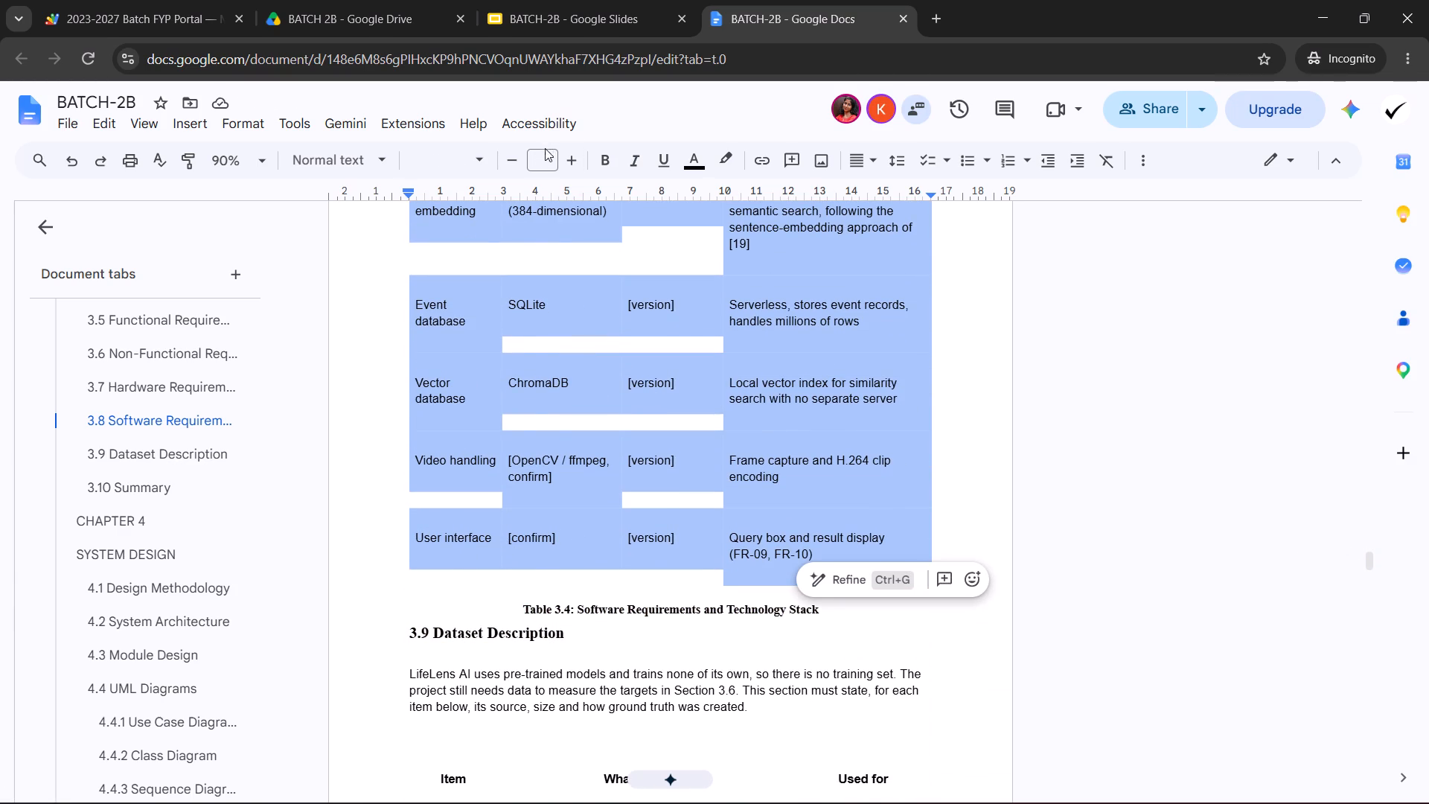
click(545, 151)
click(540, 257)
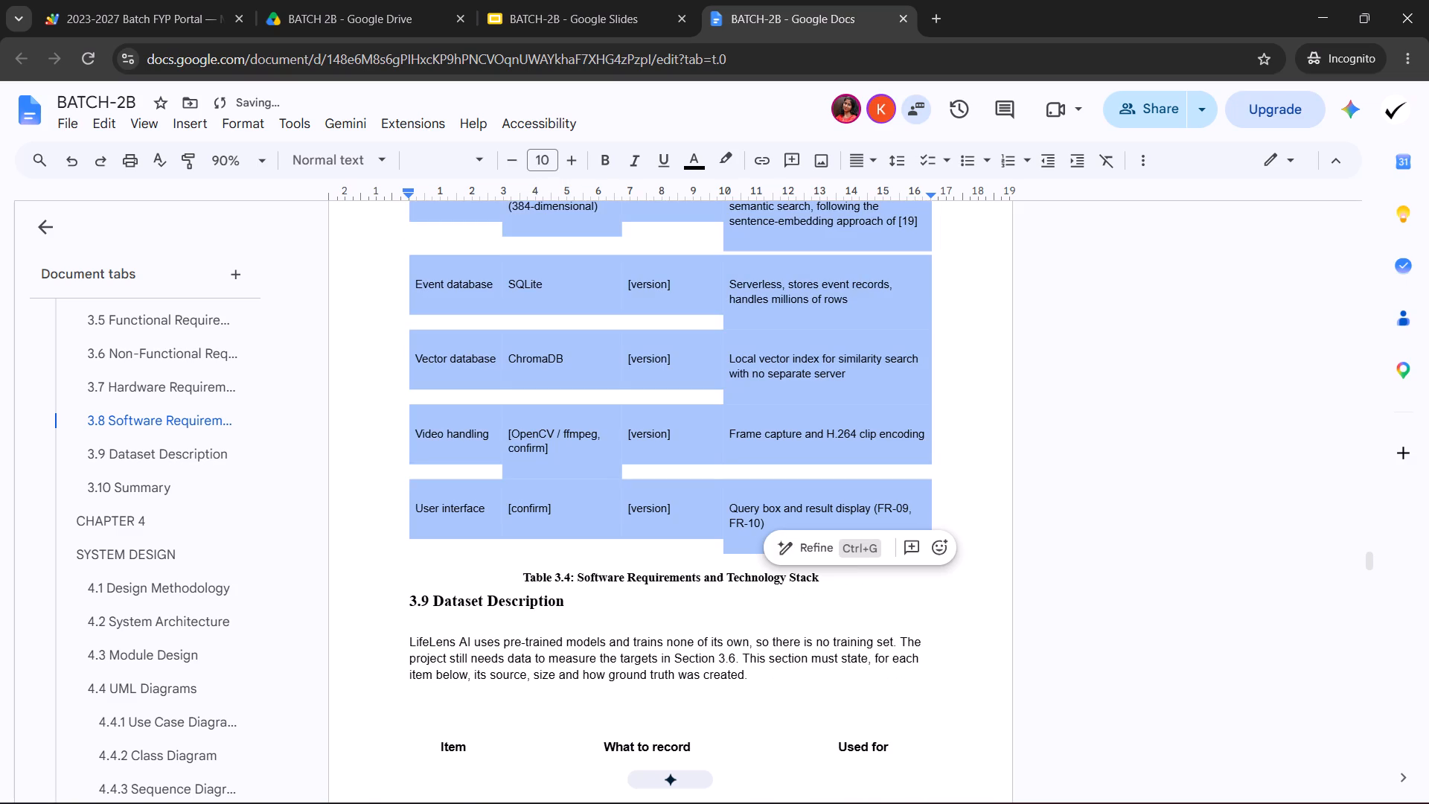
Set the text from the Section 3.8 introductory paragraph through the end of the software requirements table to Times New Roman.
click(440, 159)
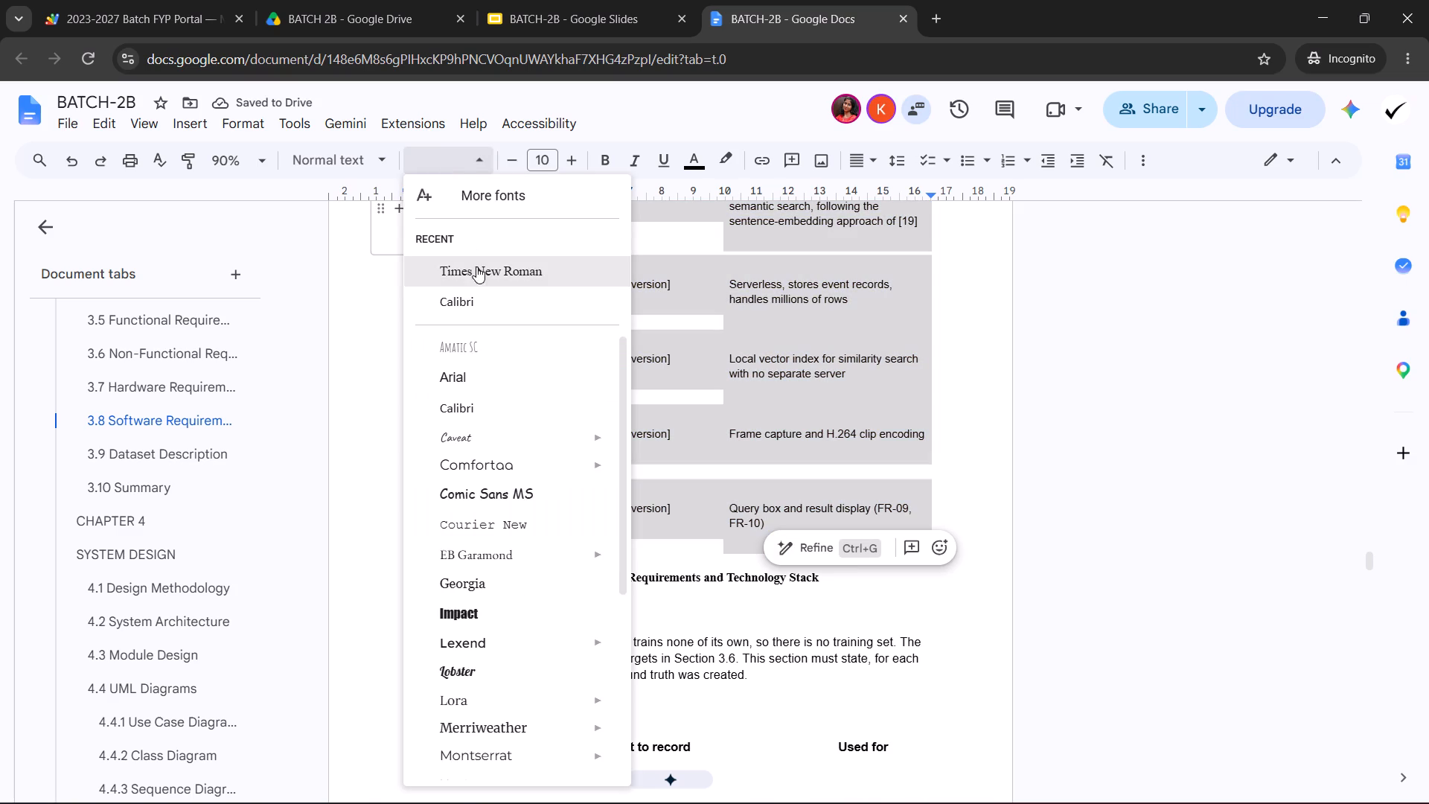
click(478, 278)
click(575, 402)
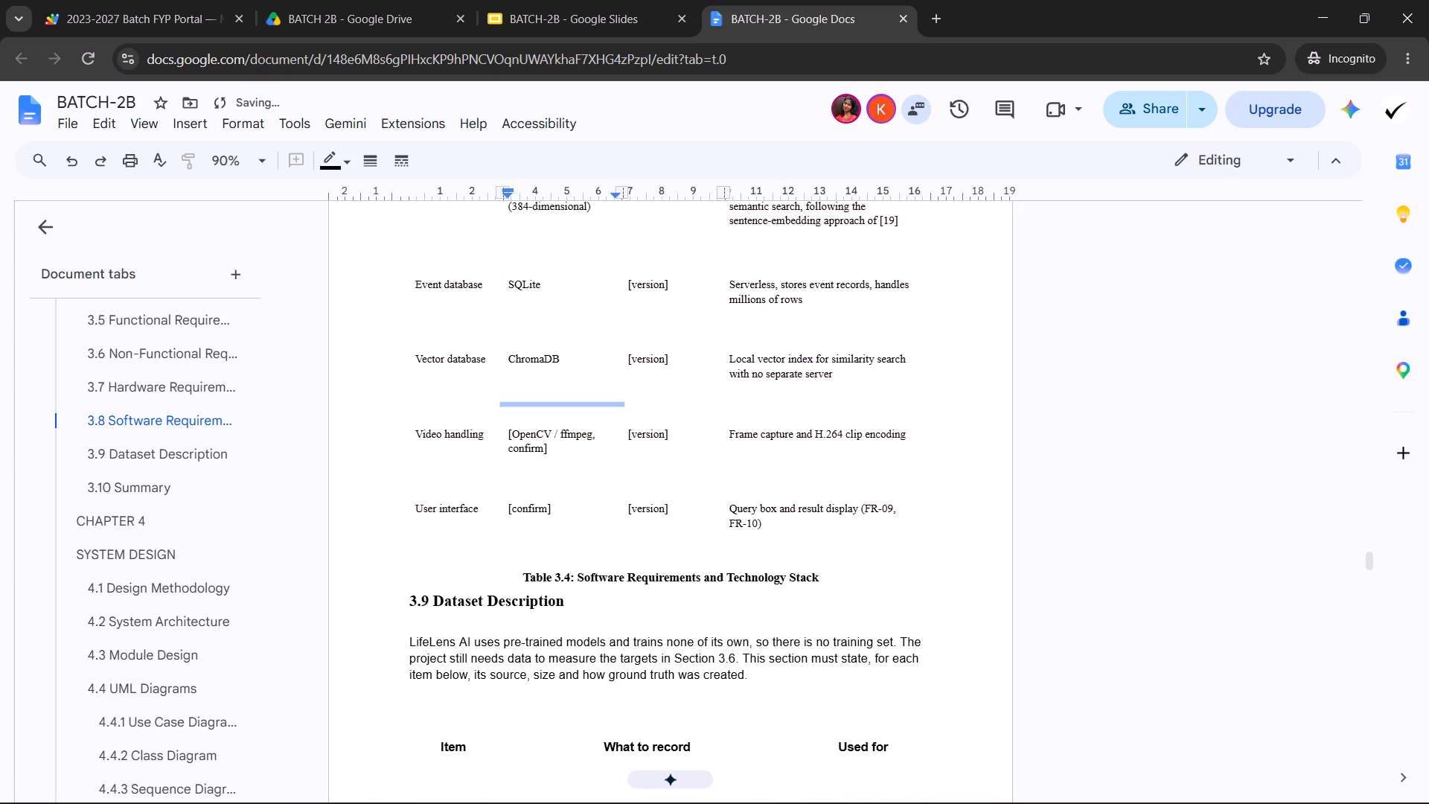
Check the formatting of the Section 3.8 text and table and of the Table 3.4 caption.
scroll(616, 447, up, 9)
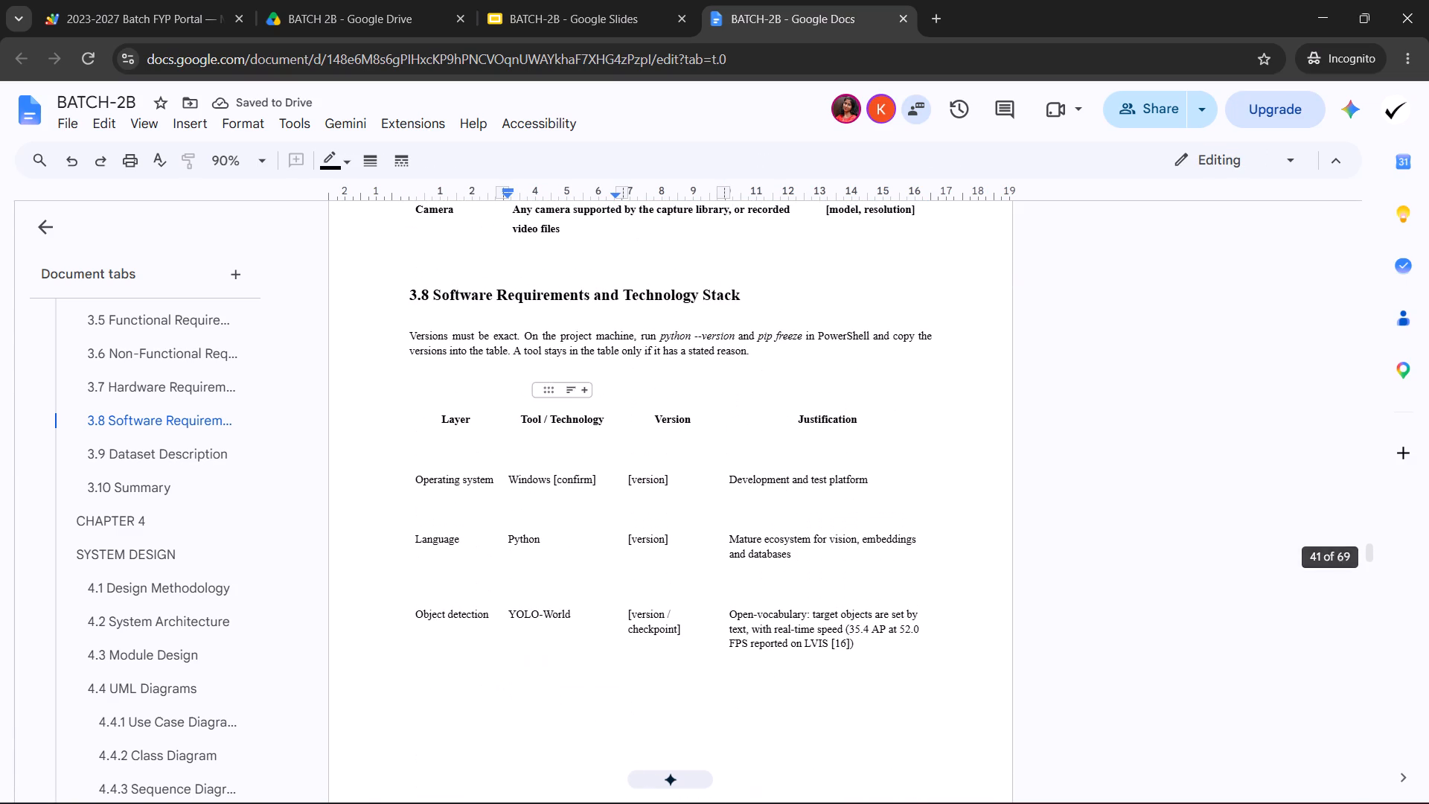
scroll(539, 383, down, 12)
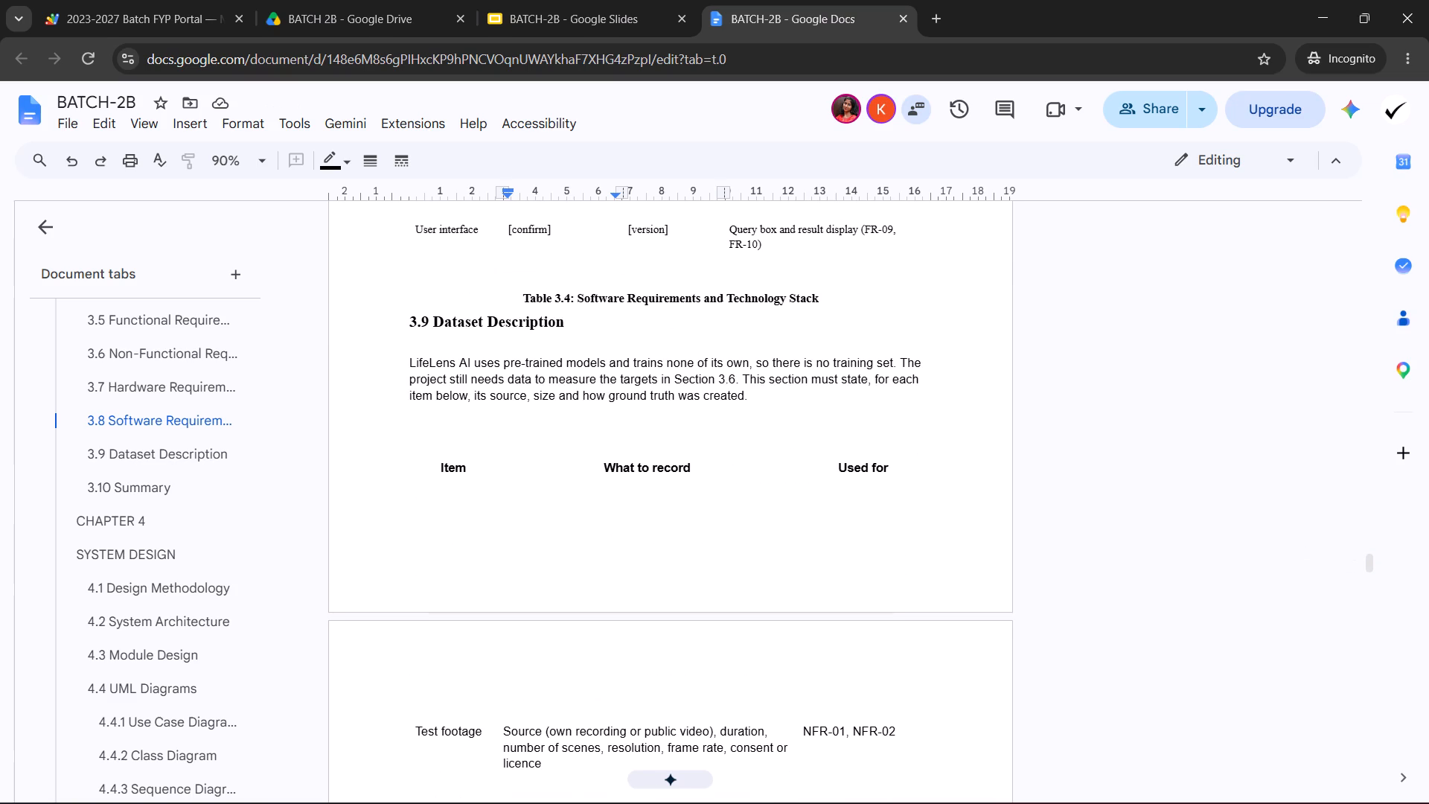
scroll(567, 362, up, 1)
drag(831, 389, 524, 381)
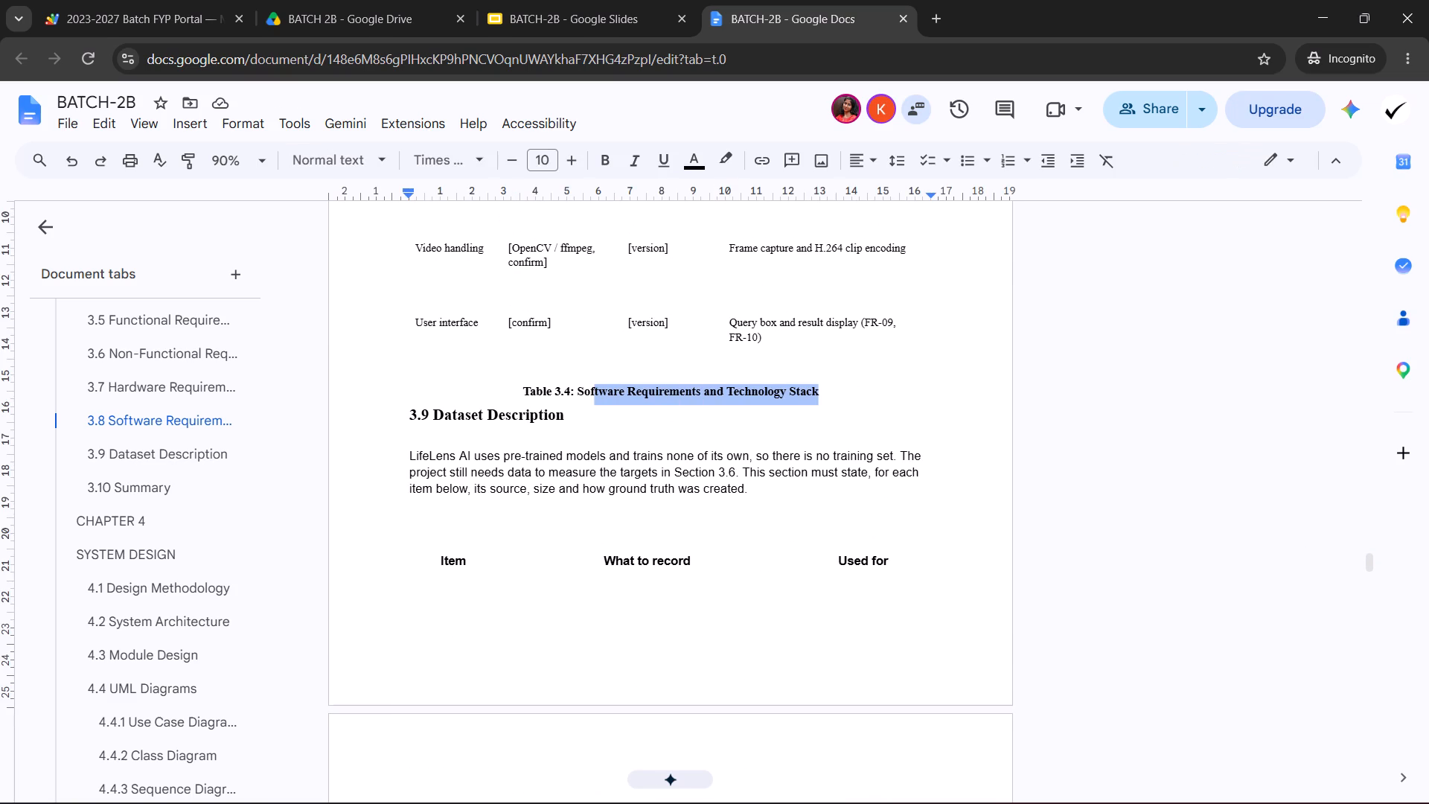
drag(524, 381, 499, 381)
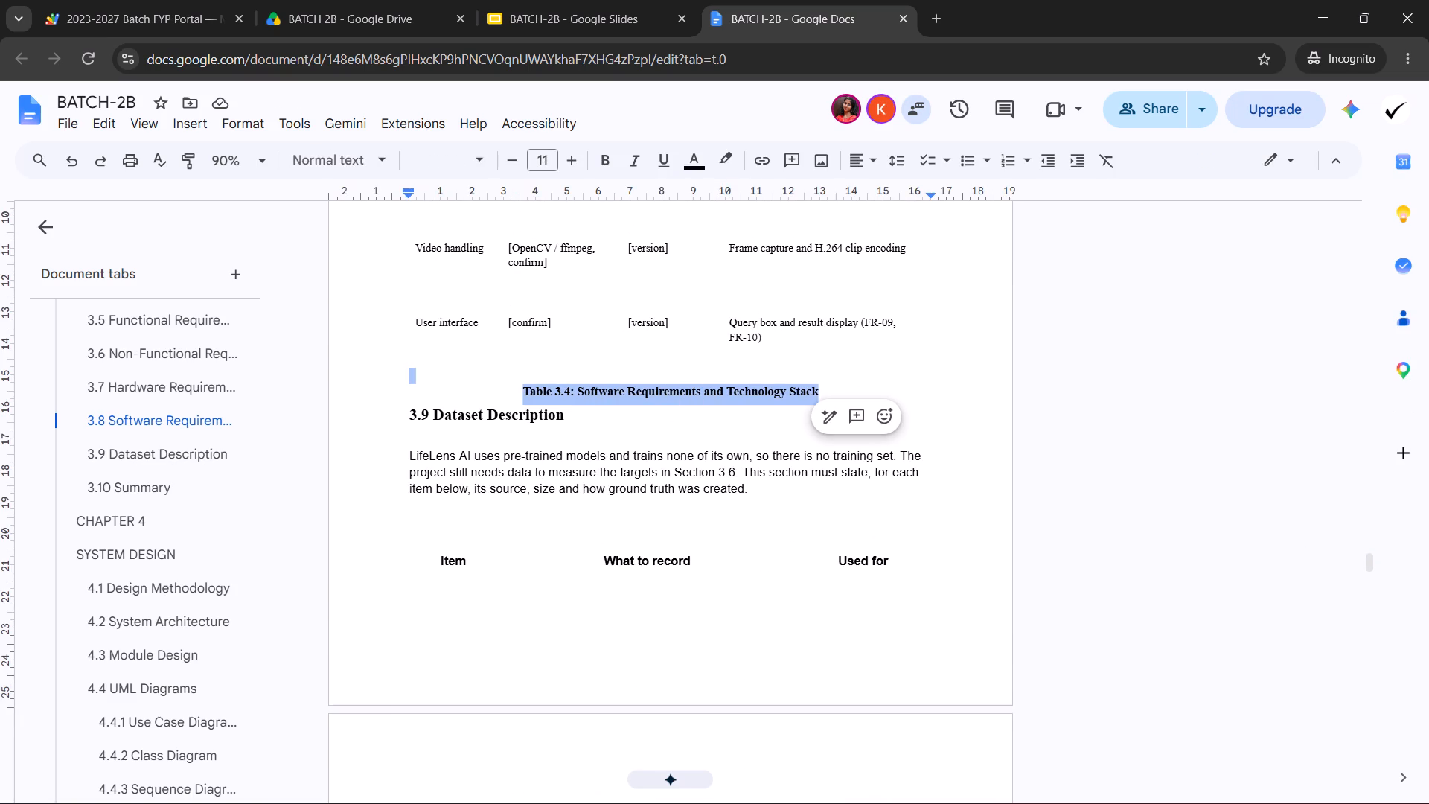
click(537, 393)
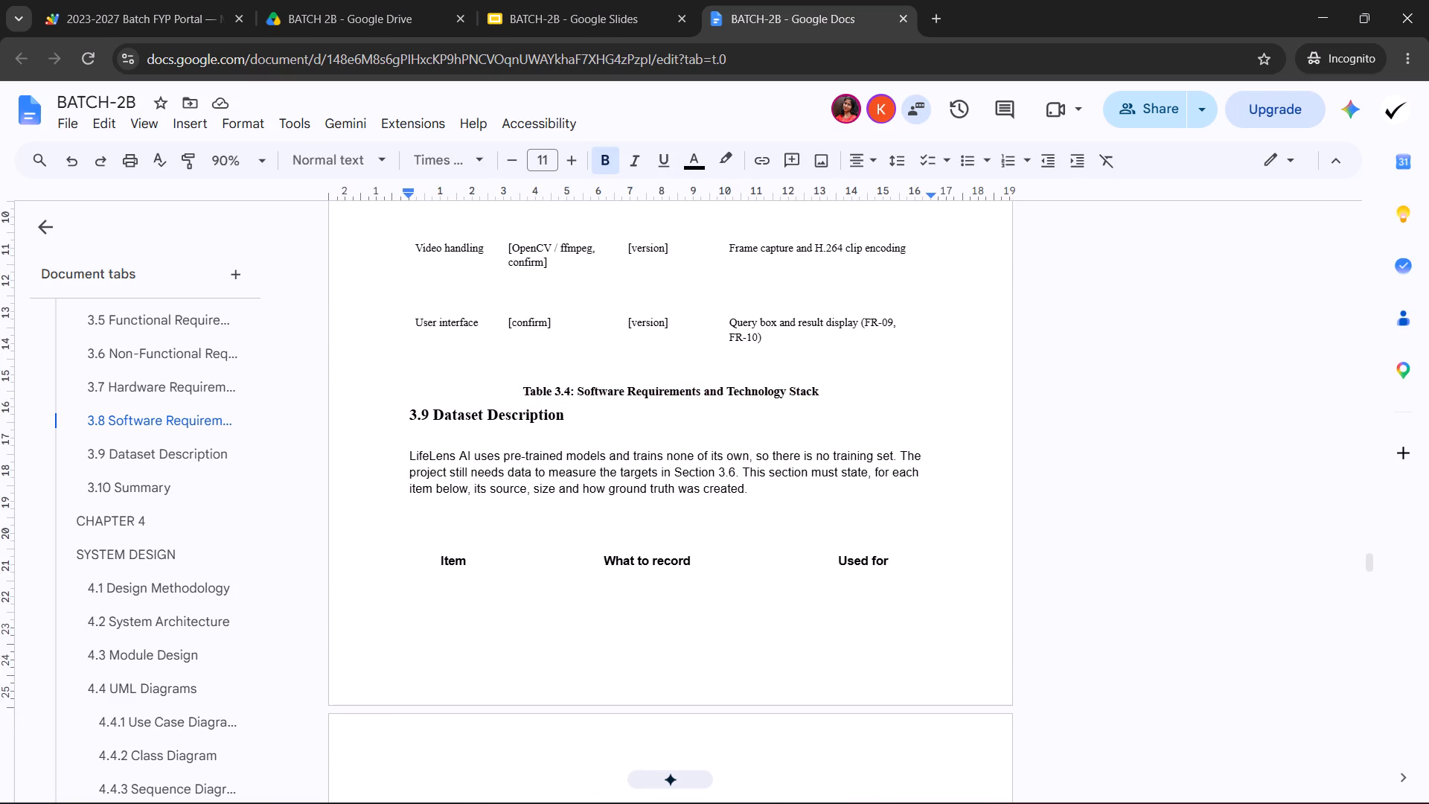
Set all Section 3.9 text below its heading, including the dataset table and closing paragraph, to Times New Roman, size 10.
drag(412, 454, 639, 526)
scroll(633, 530, down, 6)
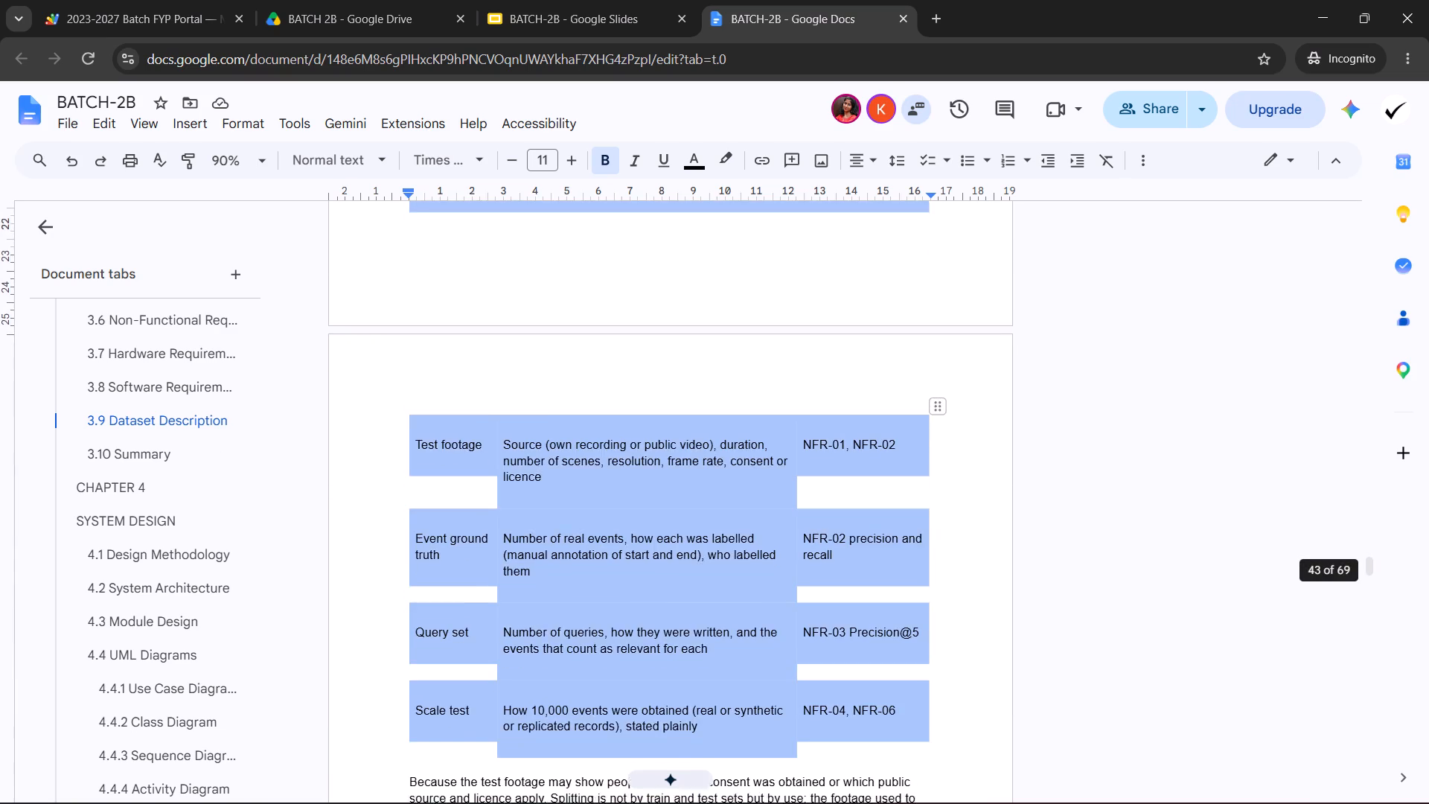
scroll(639, 526, down, 2)
drag(639, 526, 736, 476)
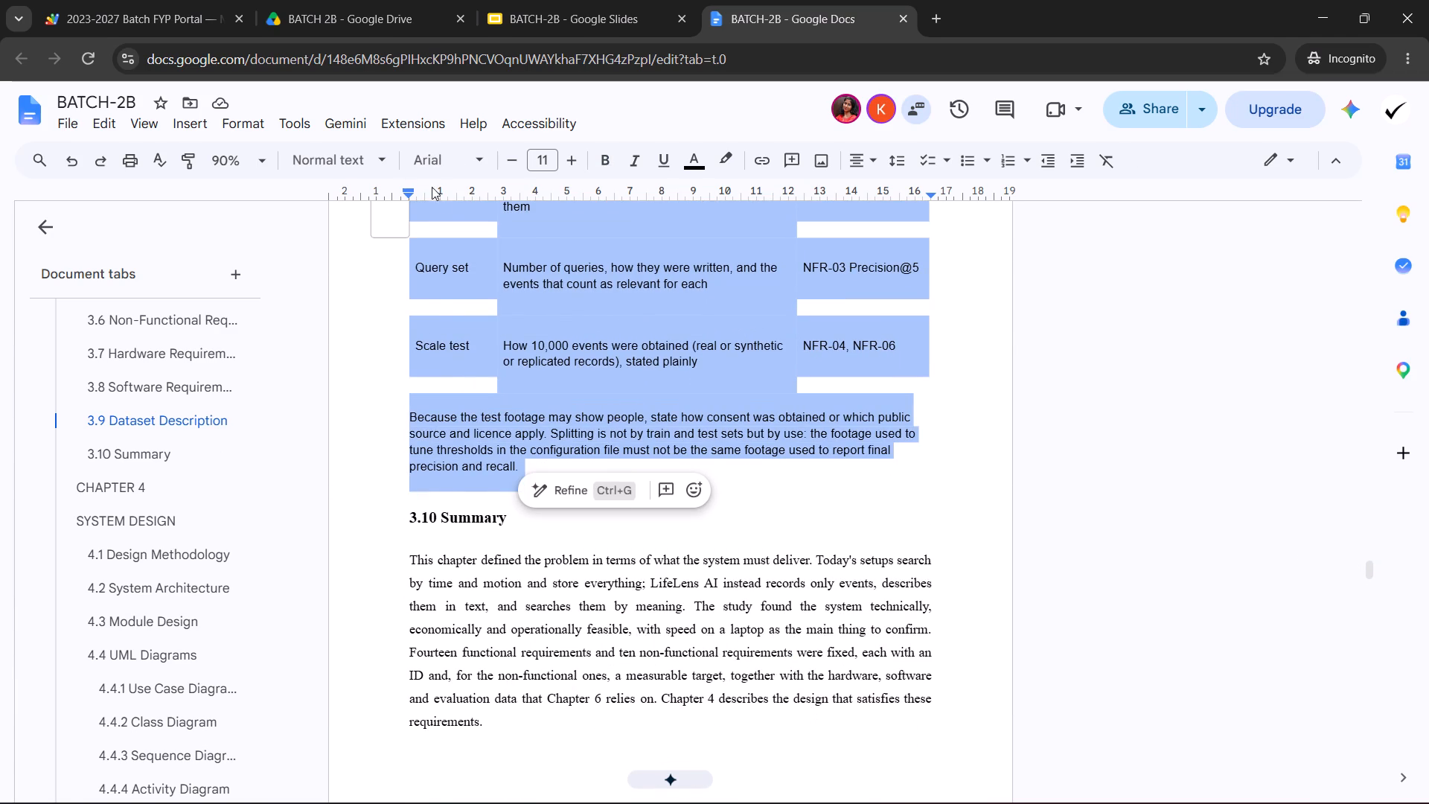
click(433, 154)
click(472, 266)
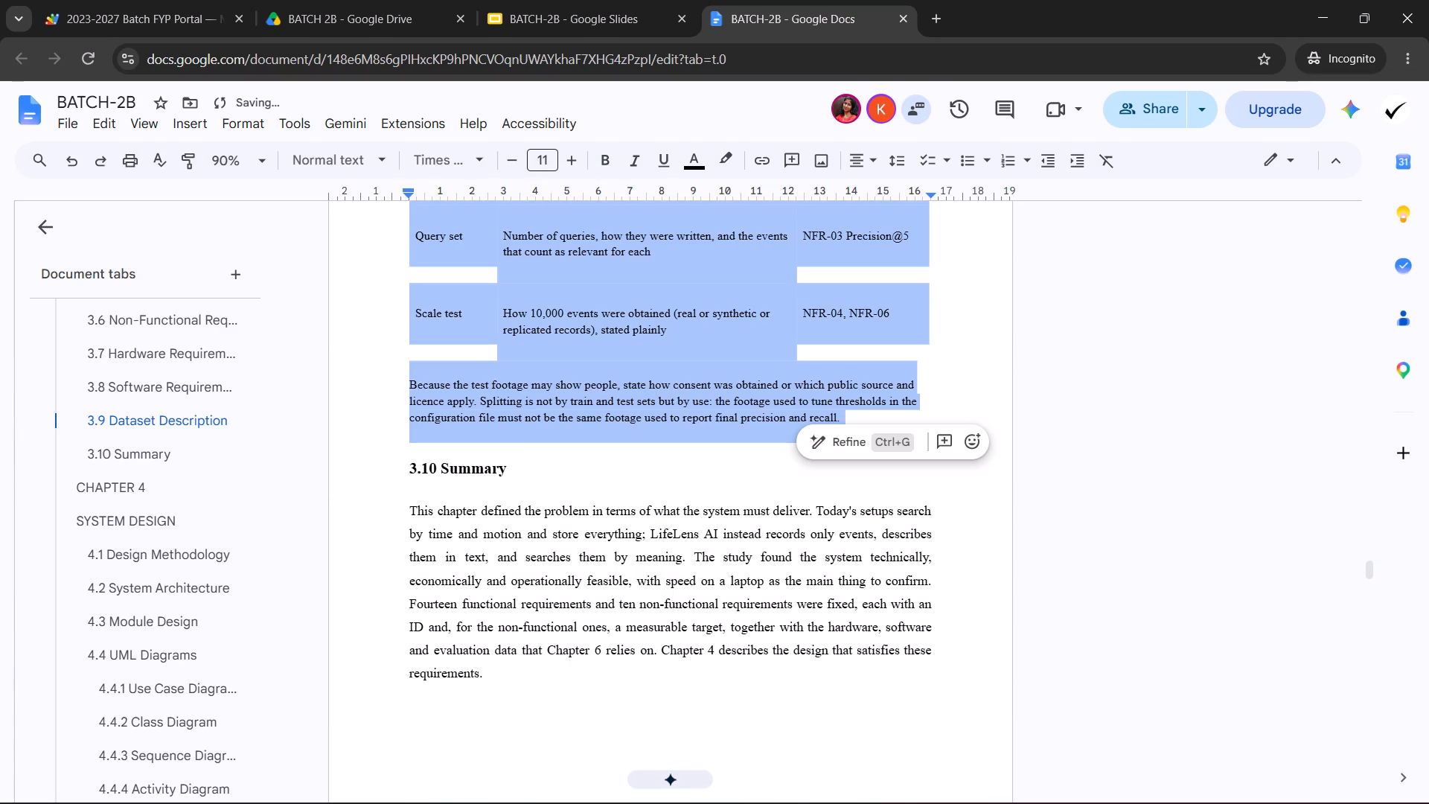
click(549, 156)
click(554, 258)
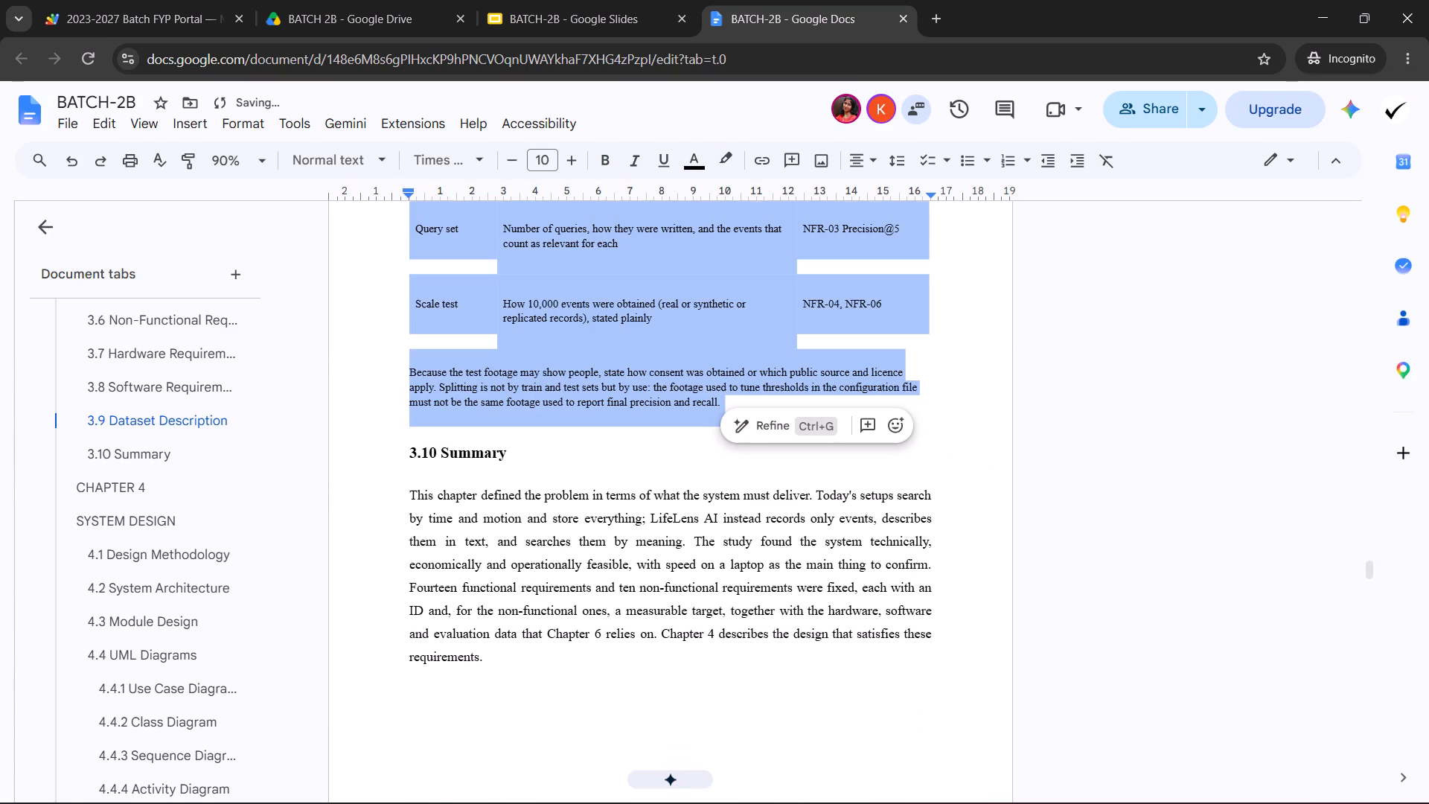
click(621, 405)
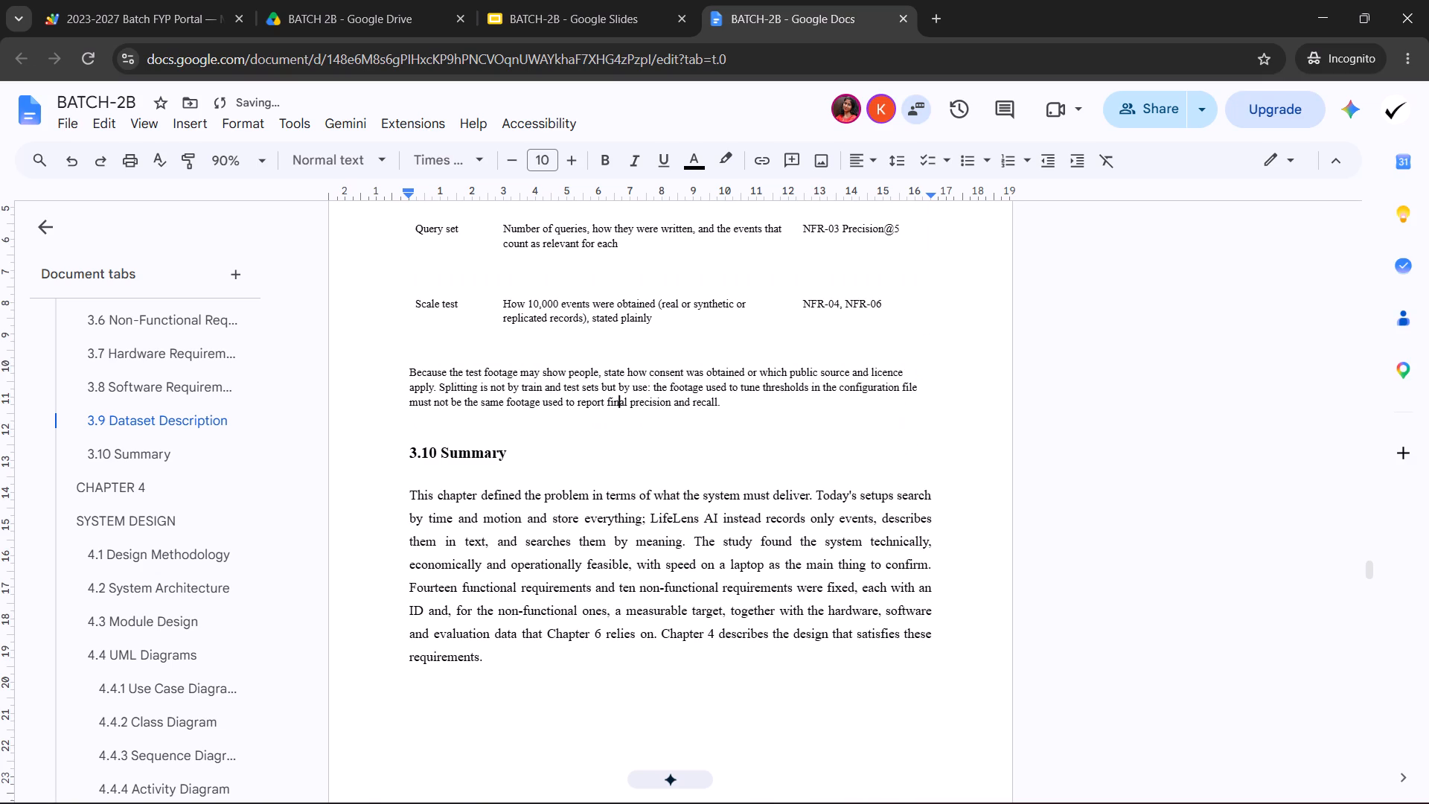
Insert two line breaks after the Section 3.9 introductory paragraph to push the dataset table down to the following page.
scroll(604, 596, up, 9)
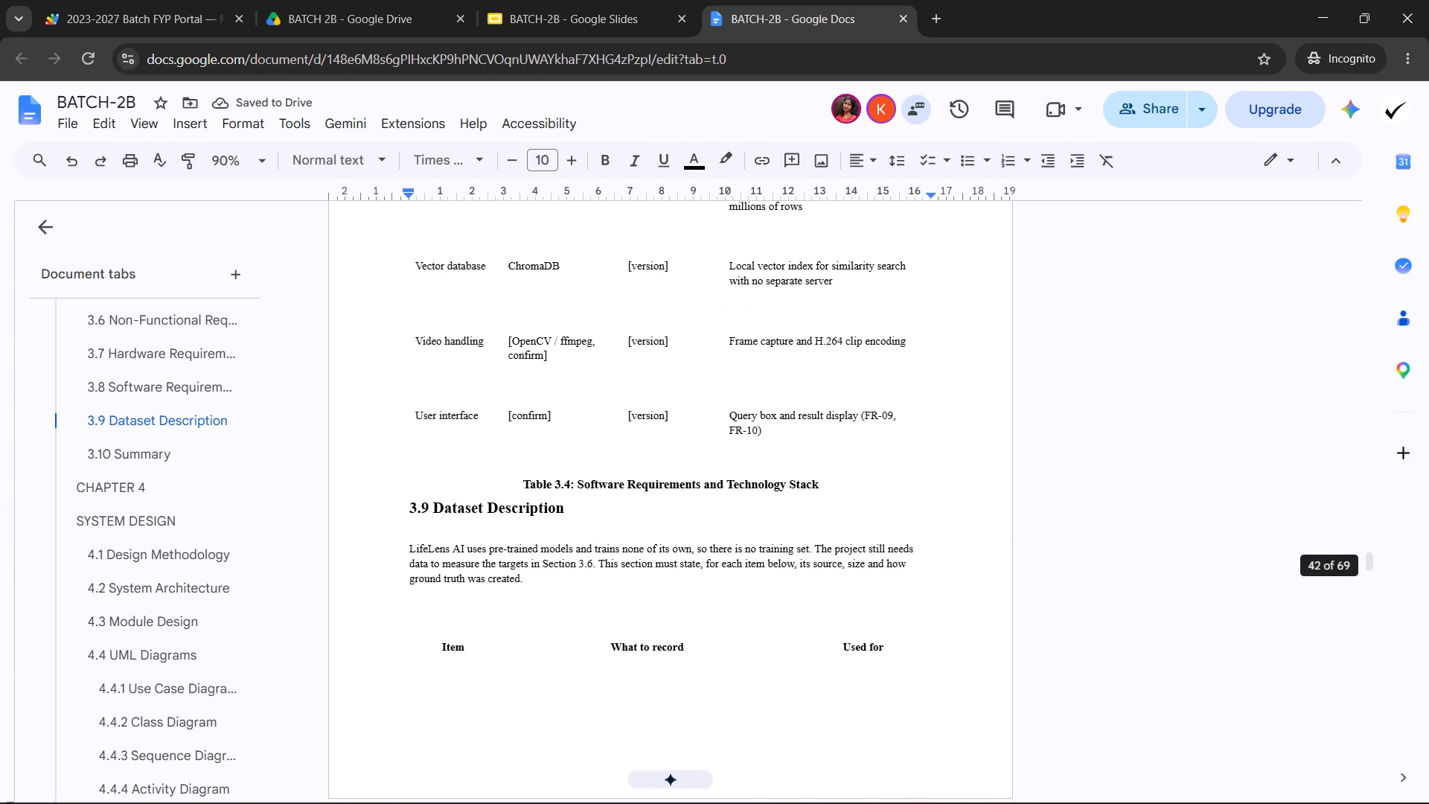
click(578, 590)
click(610, 573)
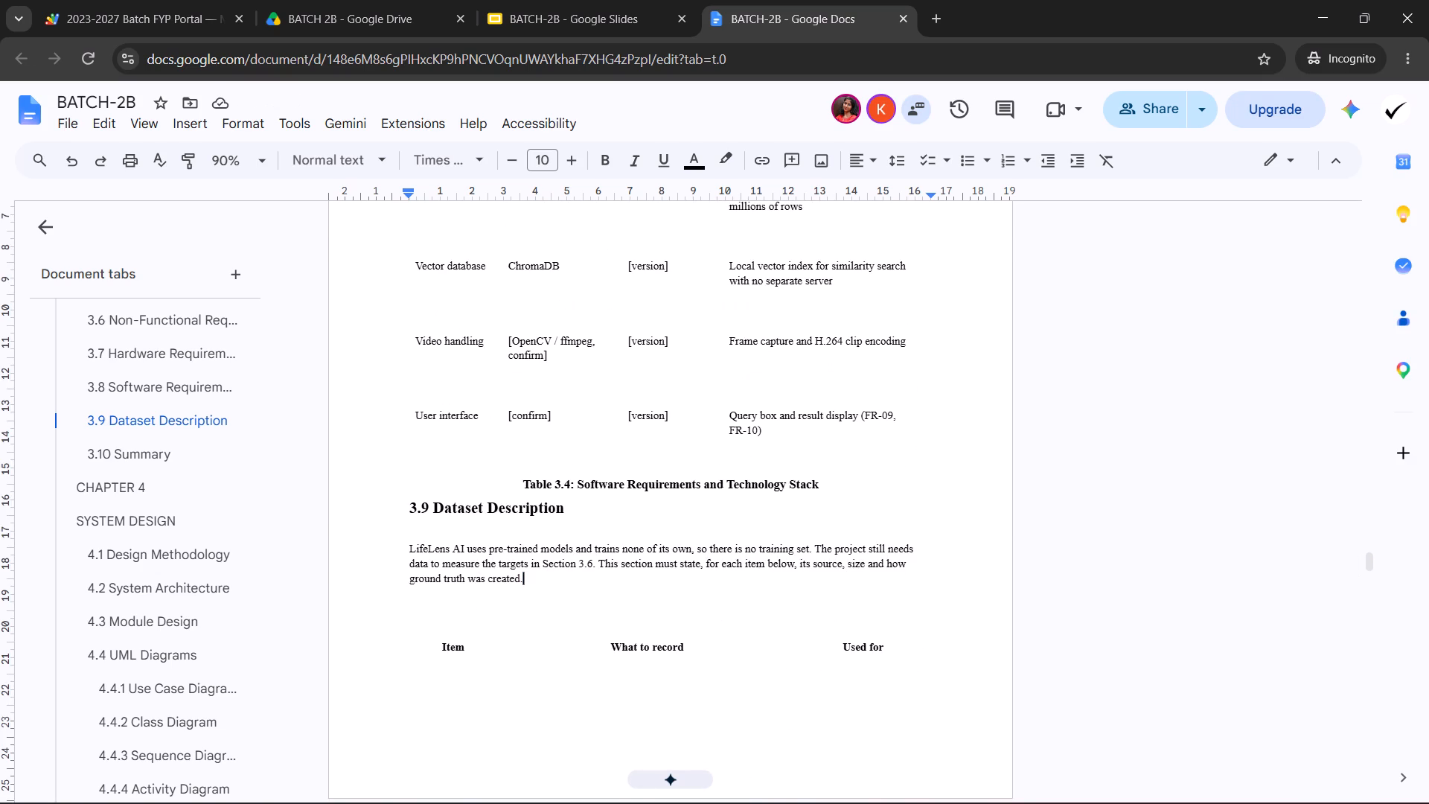
key(Return)
key(Return)
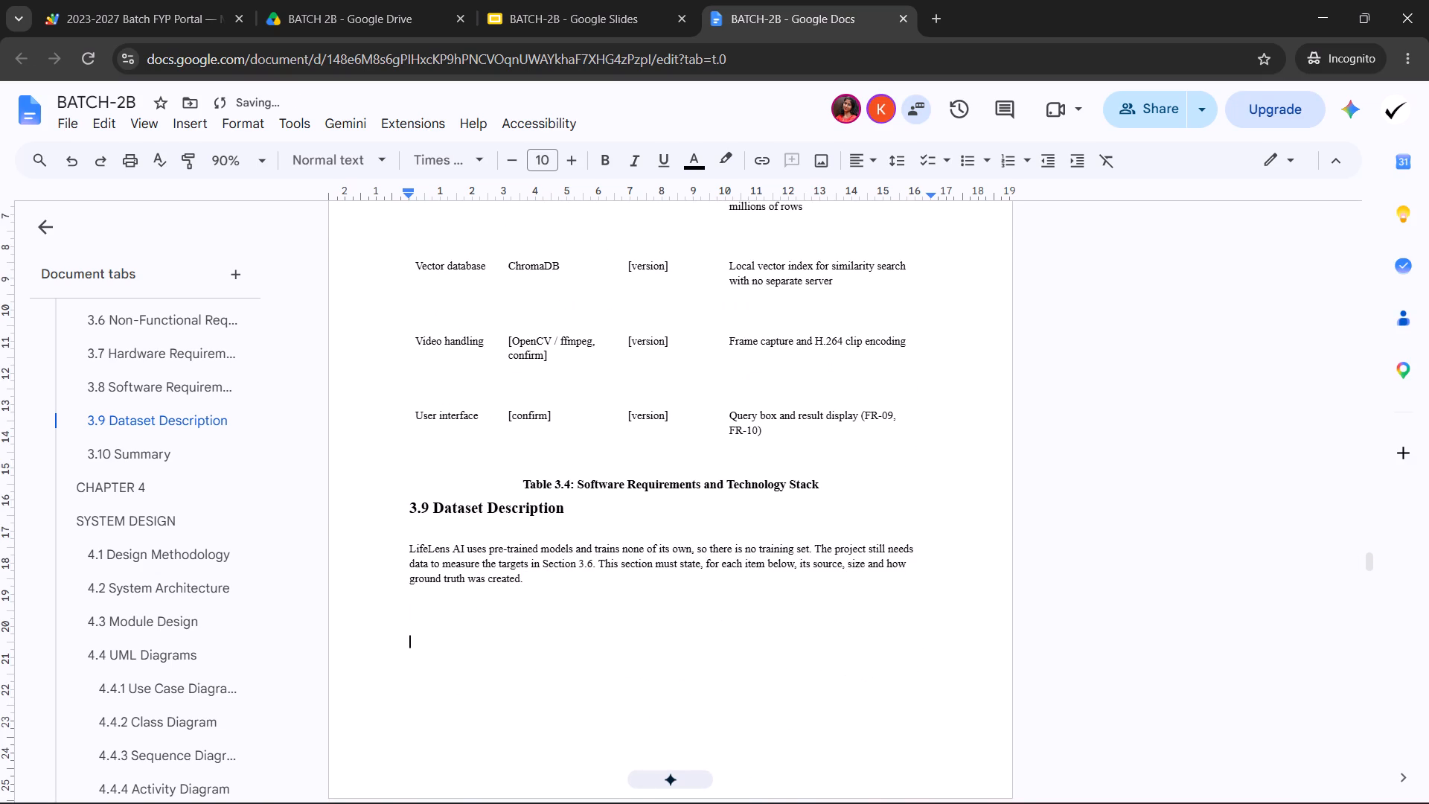
Check the font and size of the Section 3.10 Summary heading and paragraph.
scroll(674, 546, down, 5)
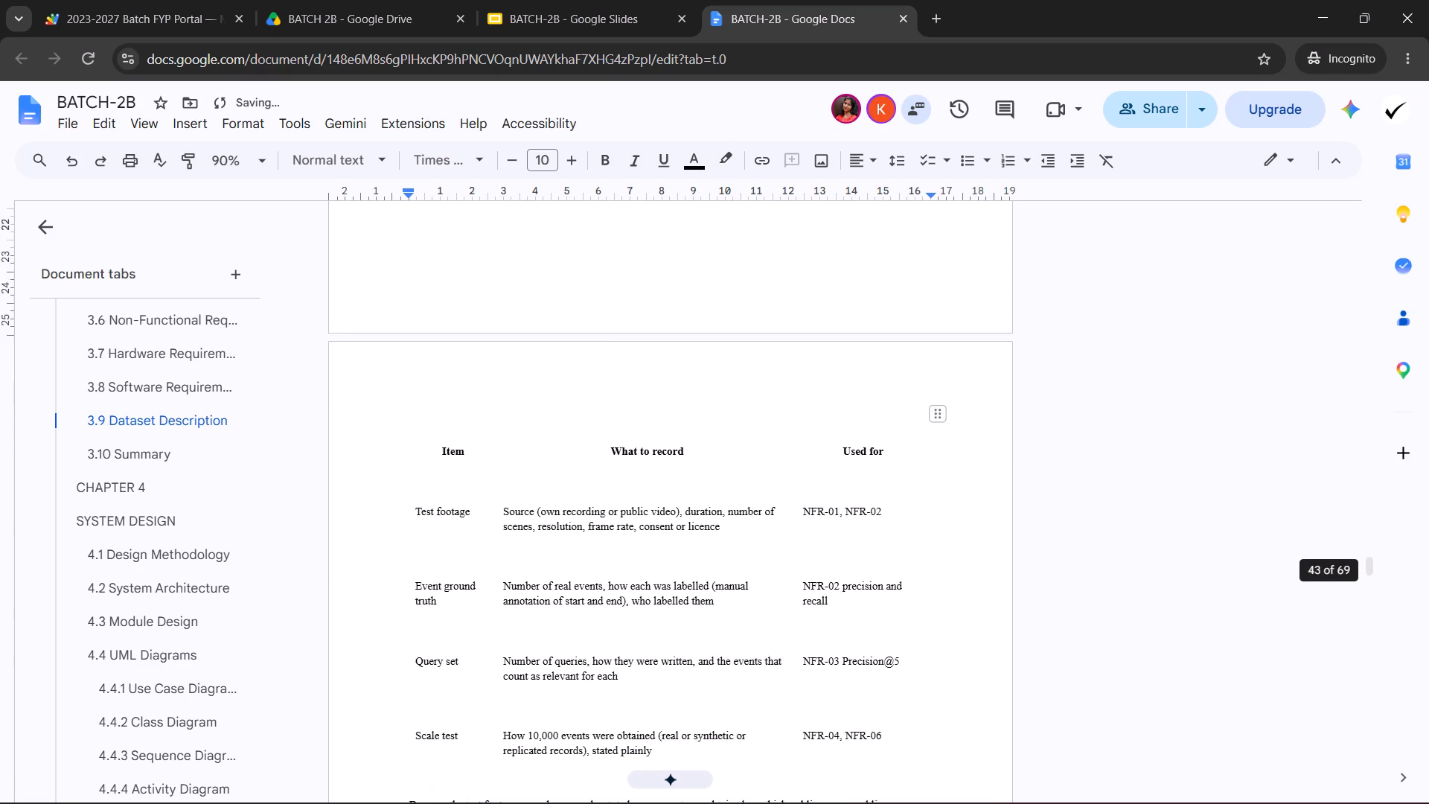
scroll(659, 461, down, 4)
scroll(678, 549, down, 2)
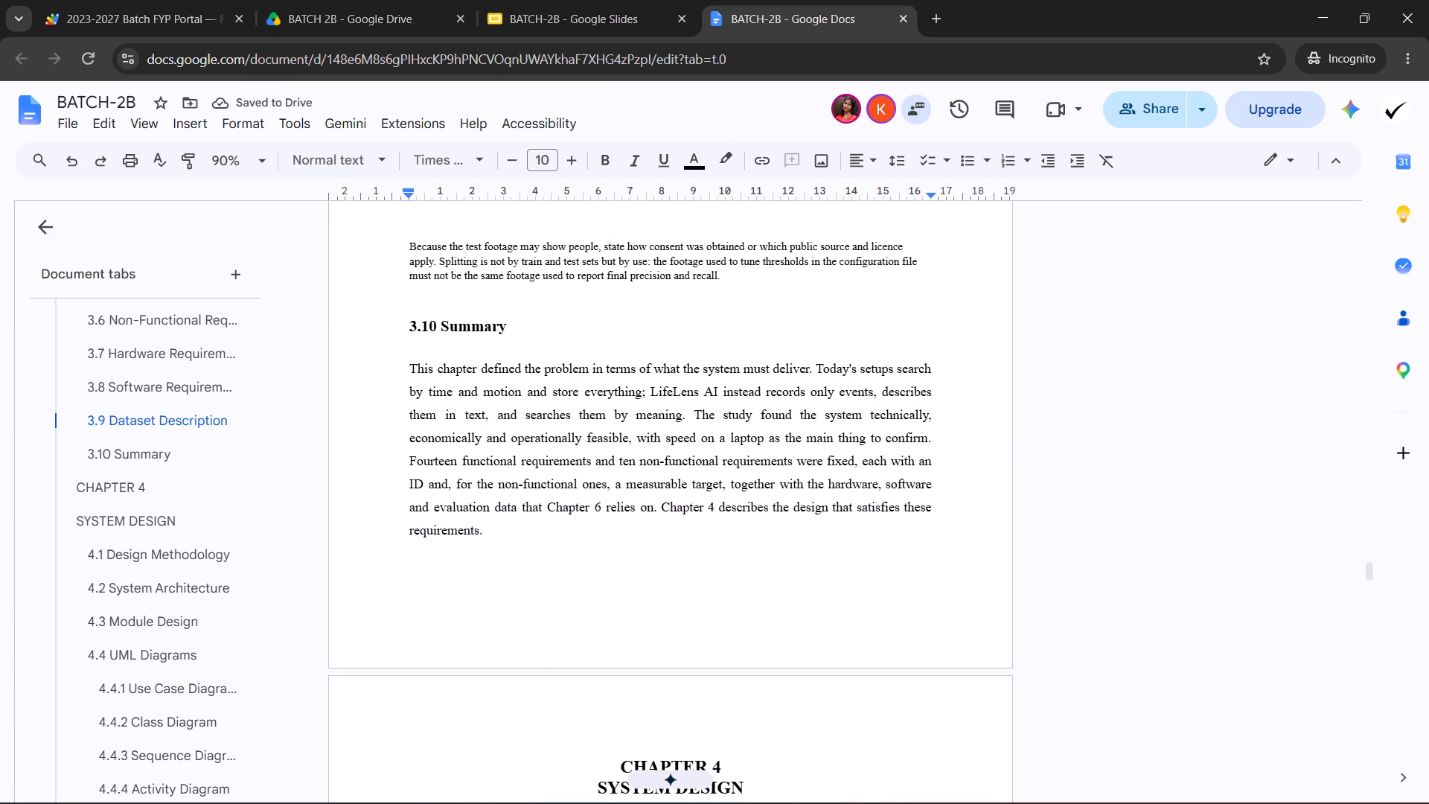
drag(508, 534, 410, 374)
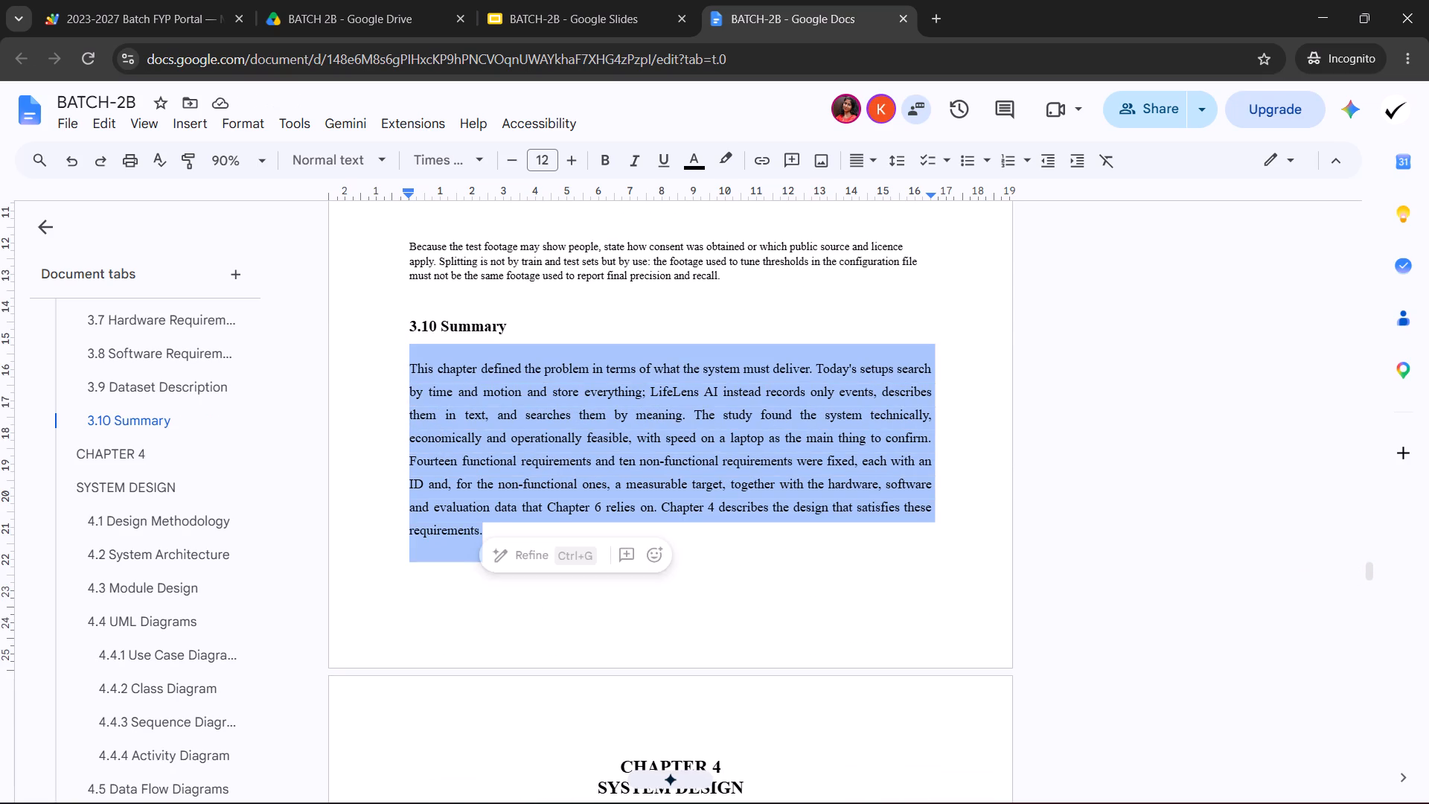
click(554, 403)
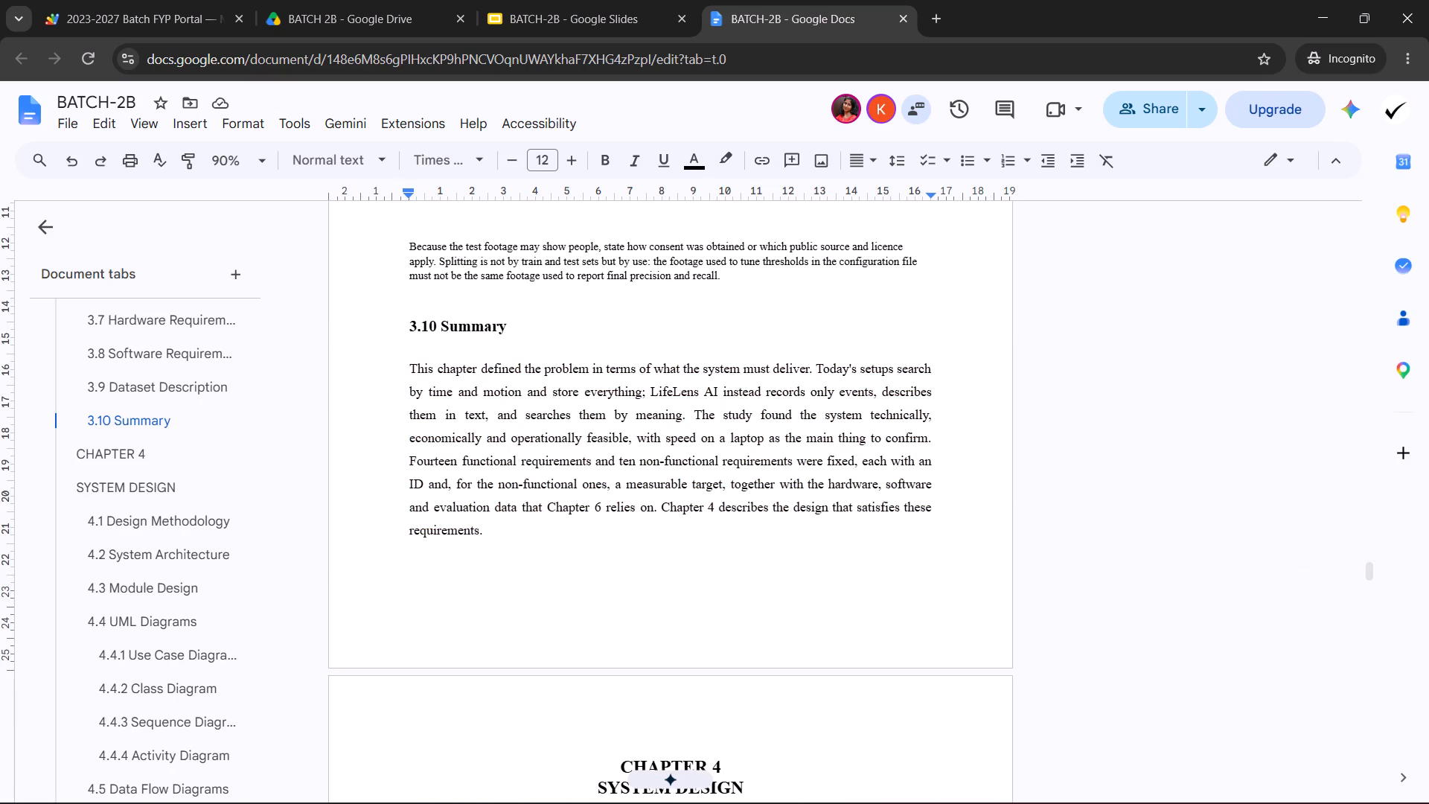
double_click(476, 328)
click(485, 463)
Set the text from the Chapter 4 introductory paragraph through the Section 4.2 component bullets to Times New Roman.
scroll(534, 371, down, 3)
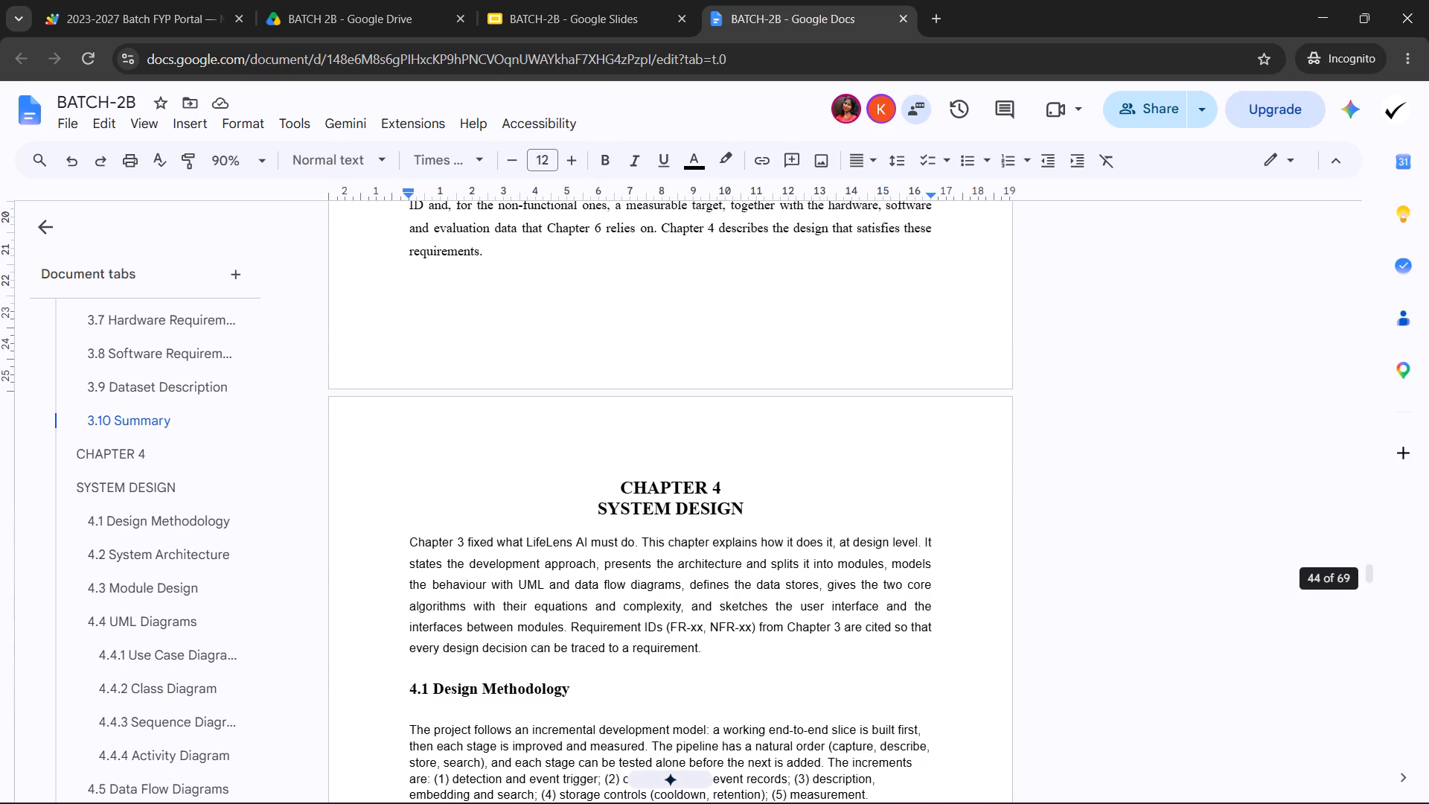
scroll(574, 337, down, 1)
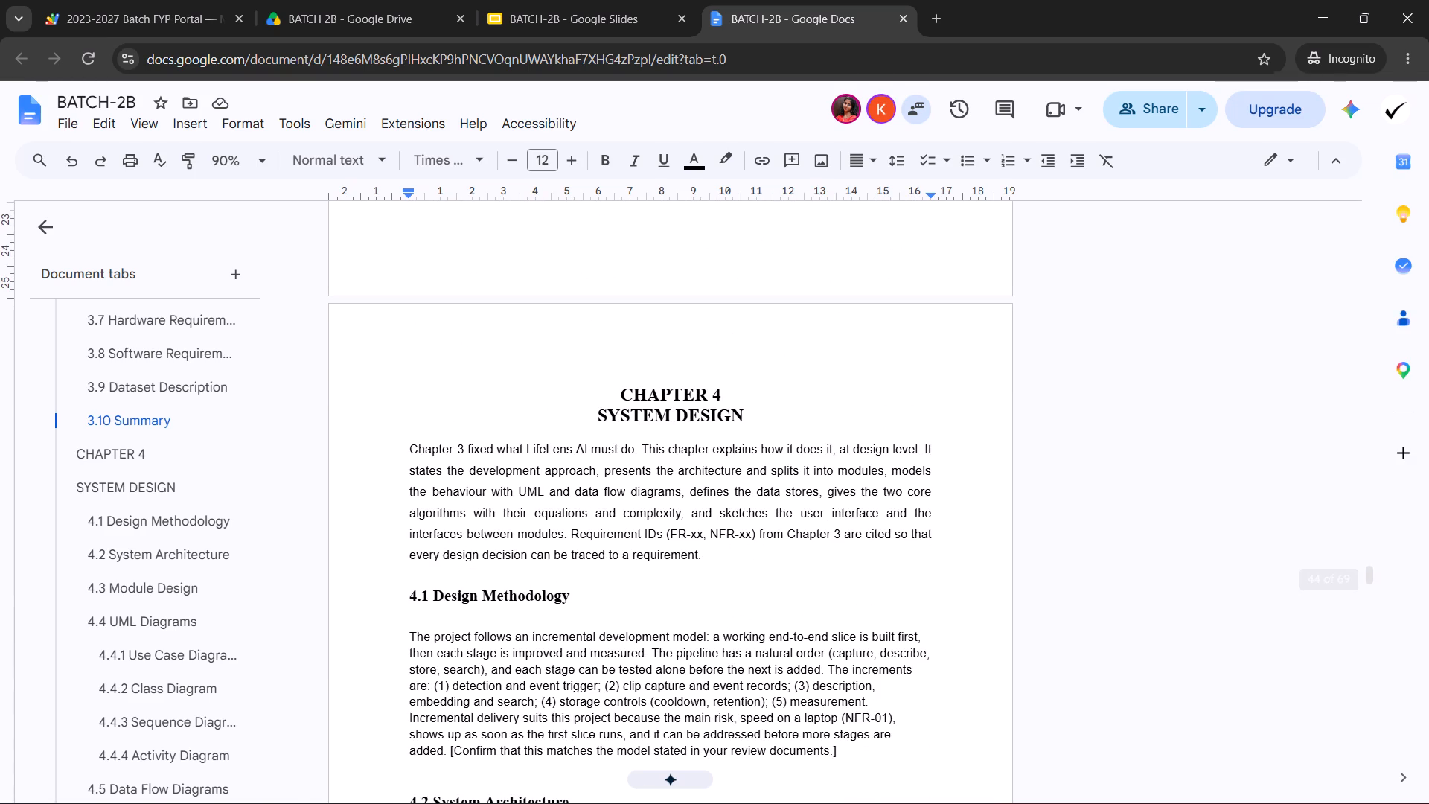
drag(410, 447, 642, 572)
scroll(630, 584, down, 7)
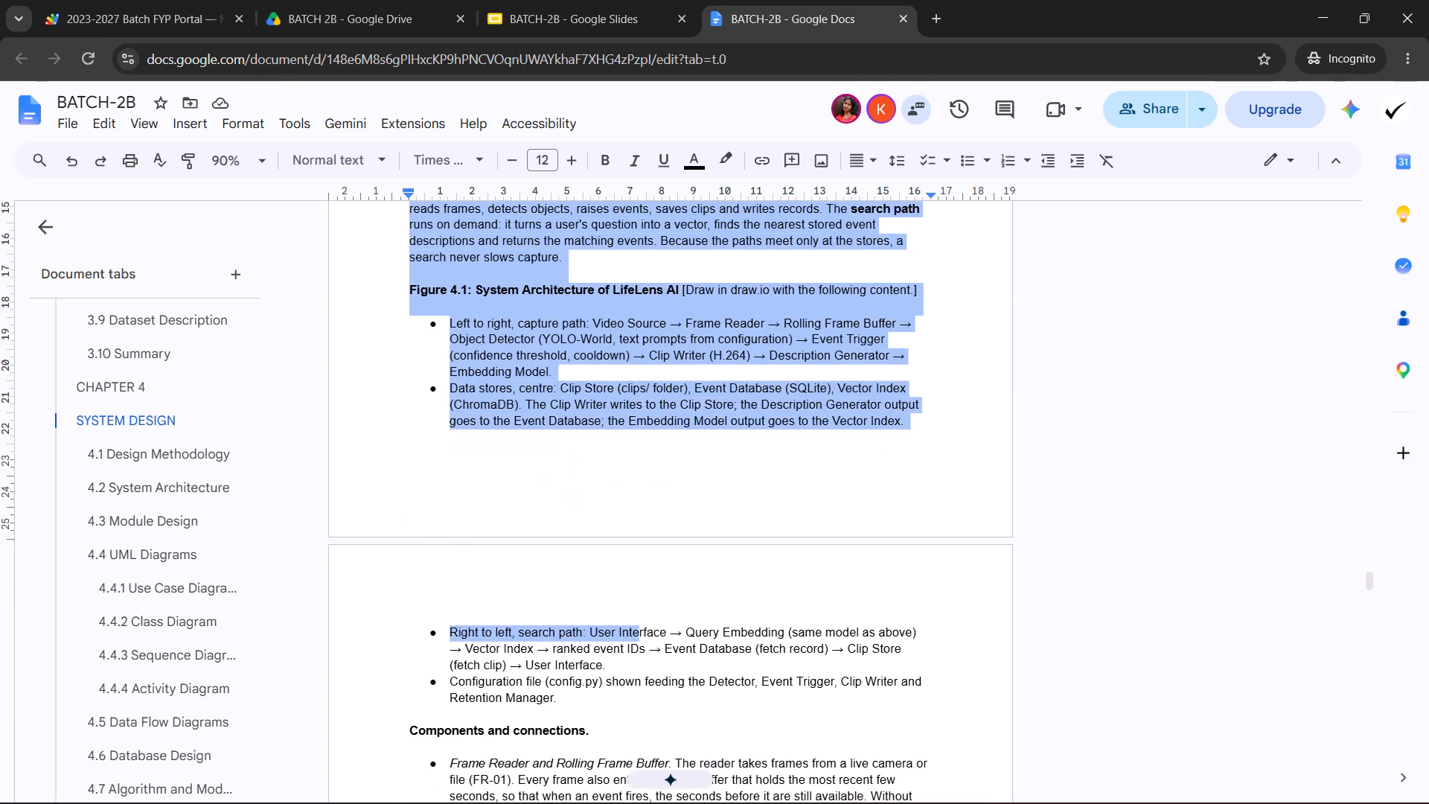
drag(642, 572, 649, 566)
scroll(649, 566, down, 6)
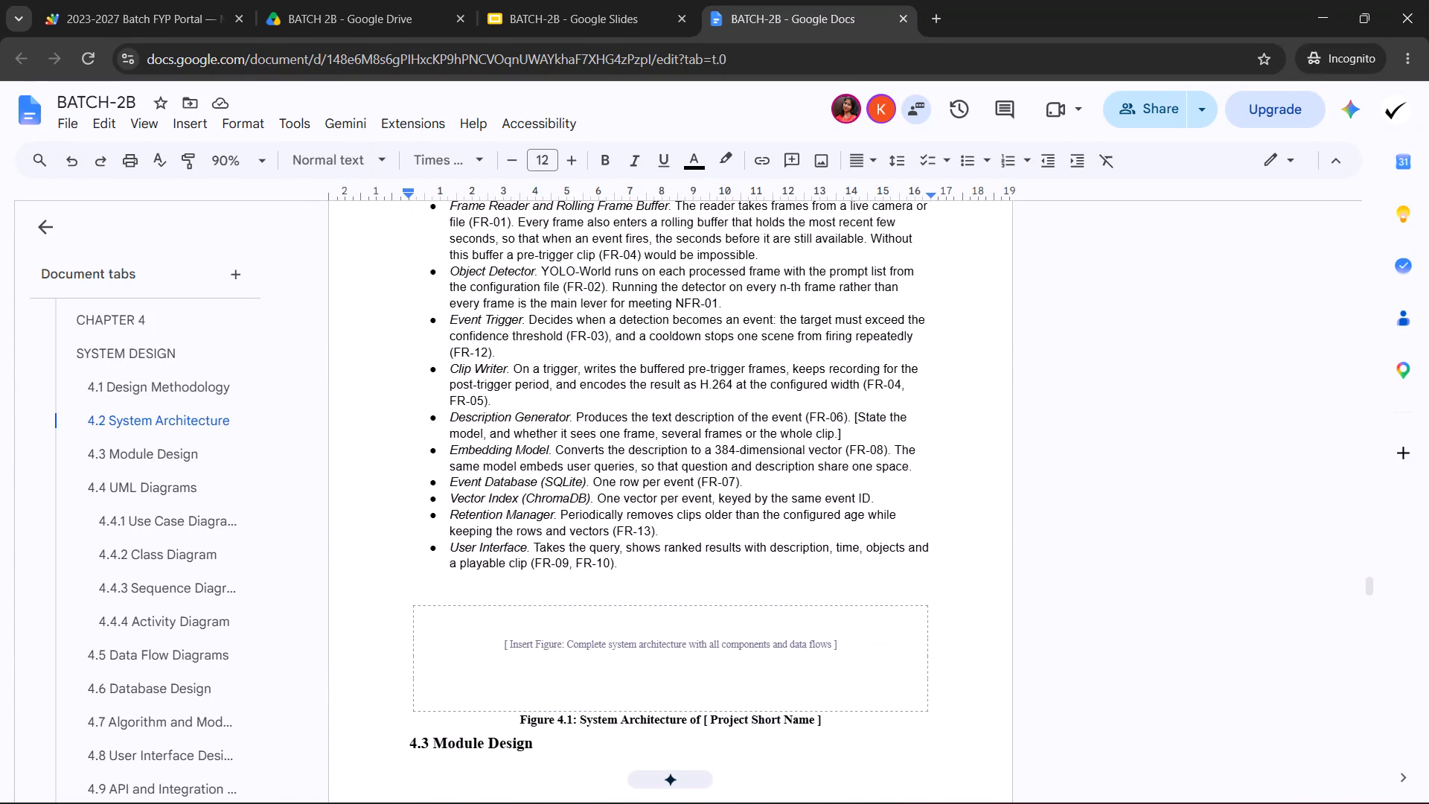
drag(649, 566, 650, 564)
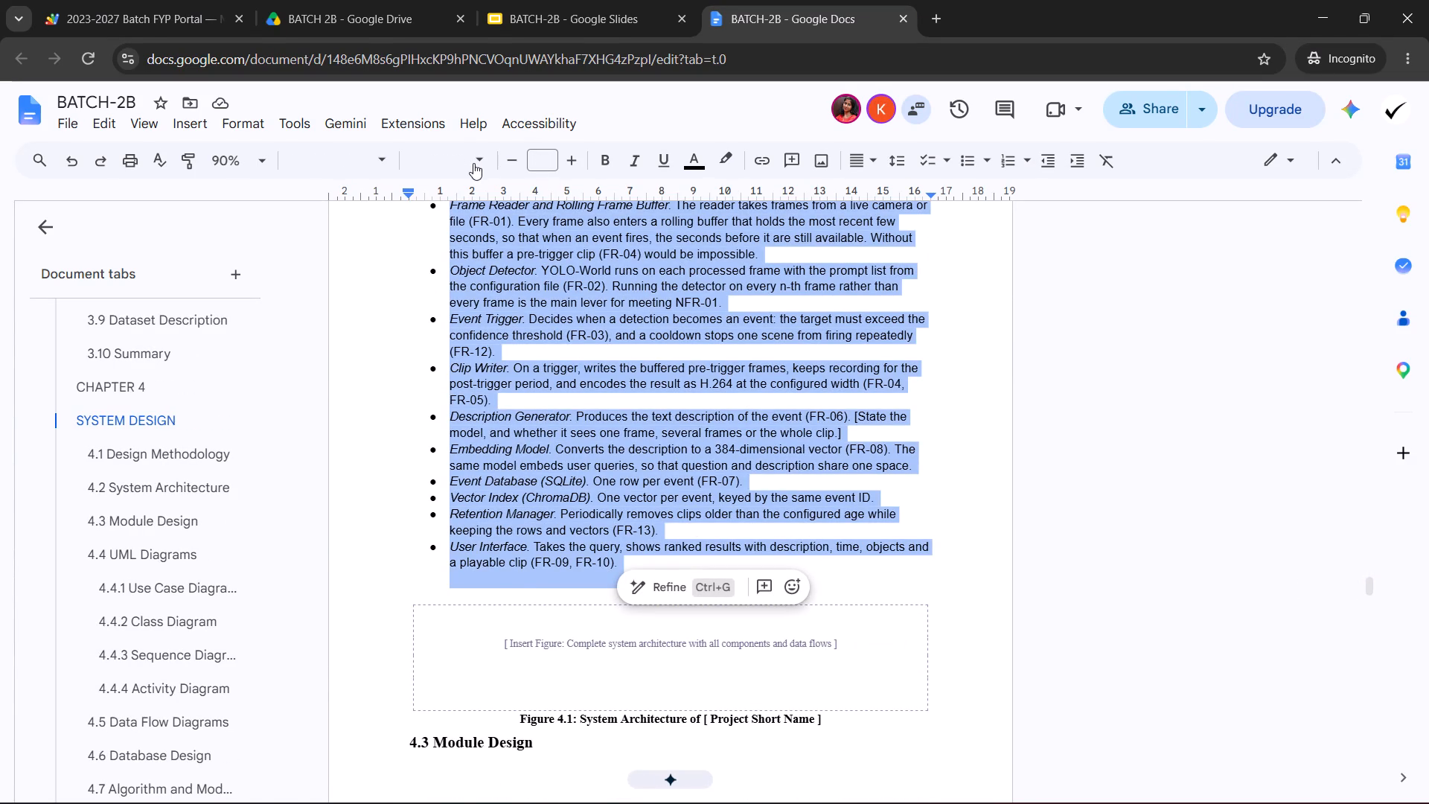
click(473, 163)
click(491, 274)
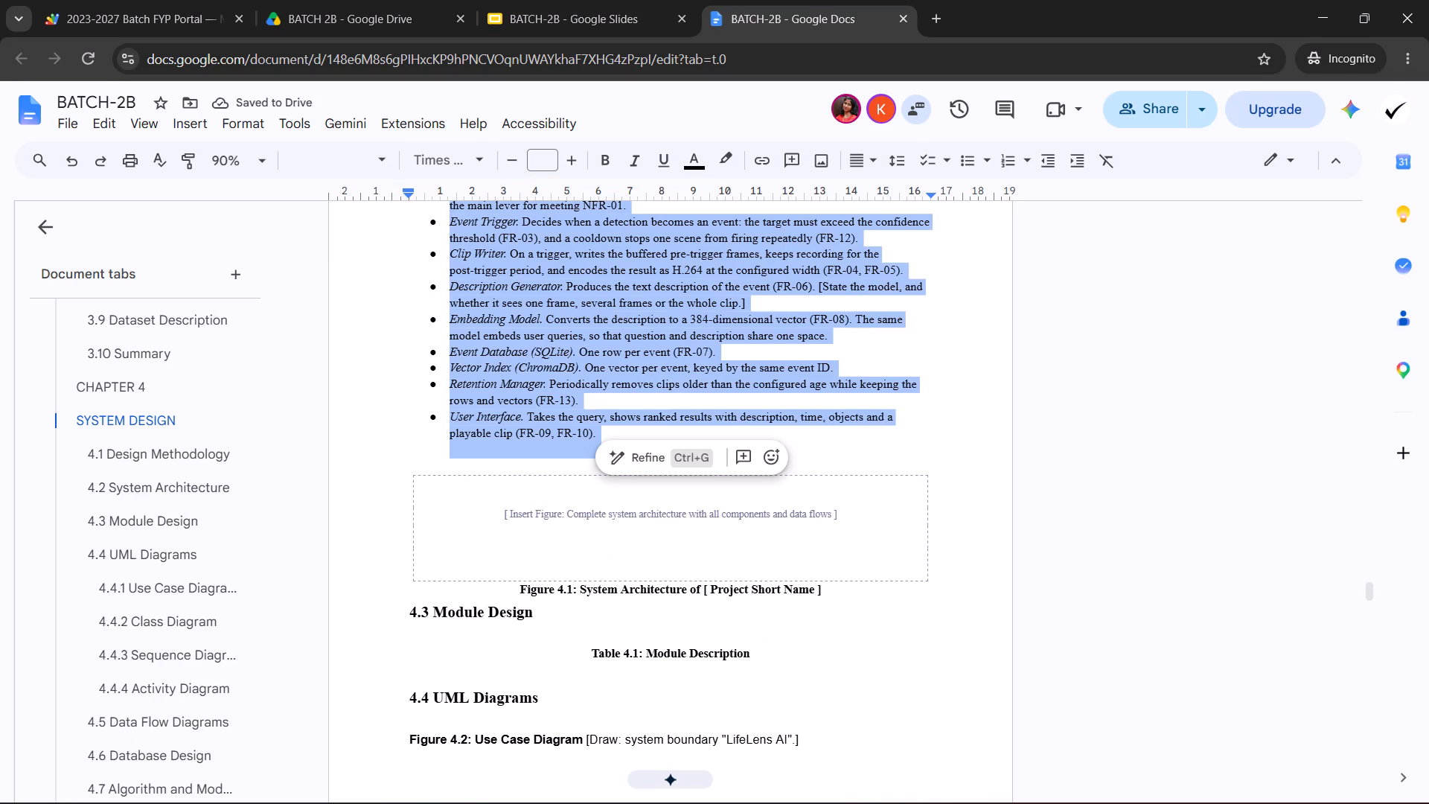
Remove the italics from the selected Chapter 4 text, including the component names in the Section 4.2 bullets.
scroll(531, 646, up, 3)
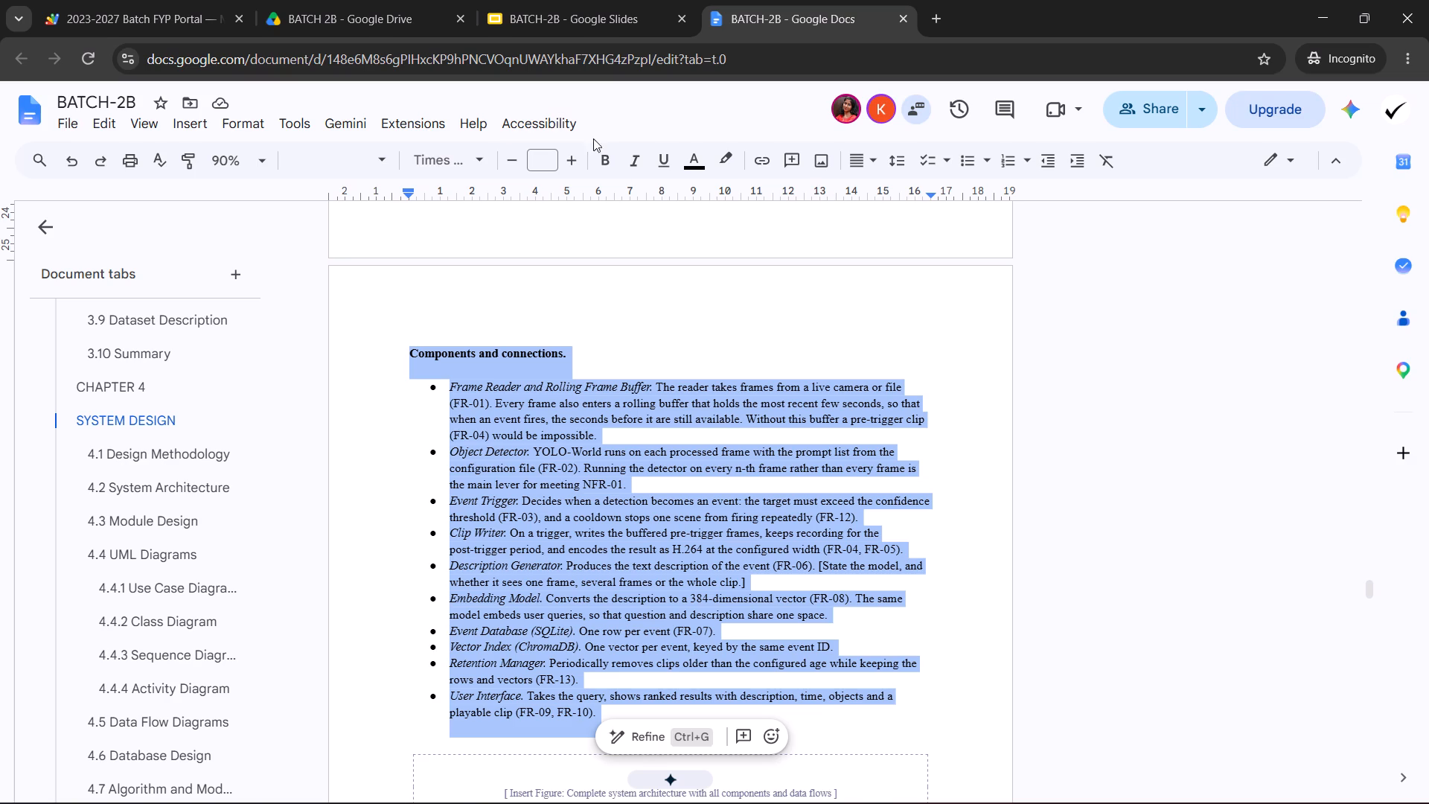
click(641, 165)
click(641, 165)
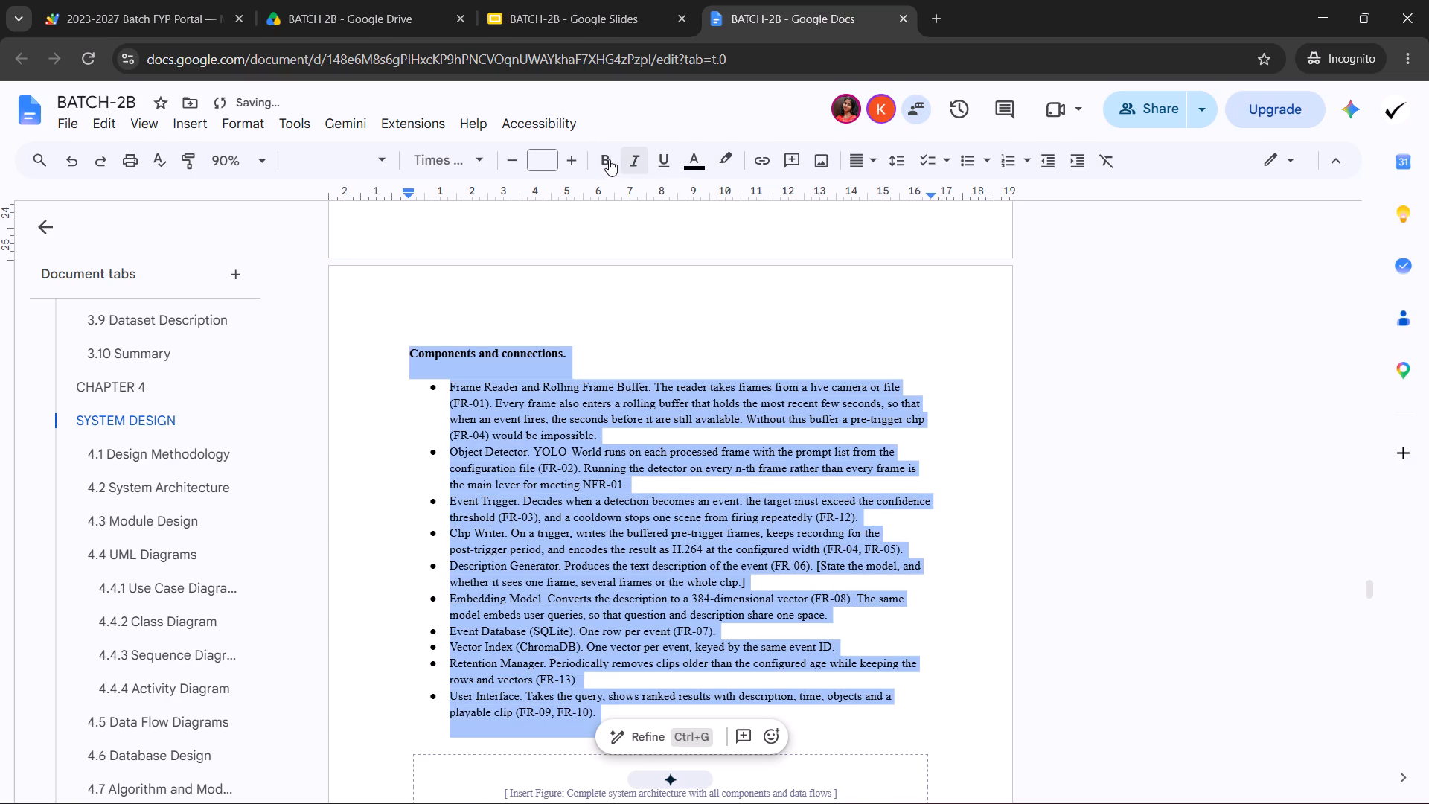
Set the selected text from the Chapter 4 introduction through the Section 4.2 component bullets to font size 12.
click(547, 163)
click(552, 313)
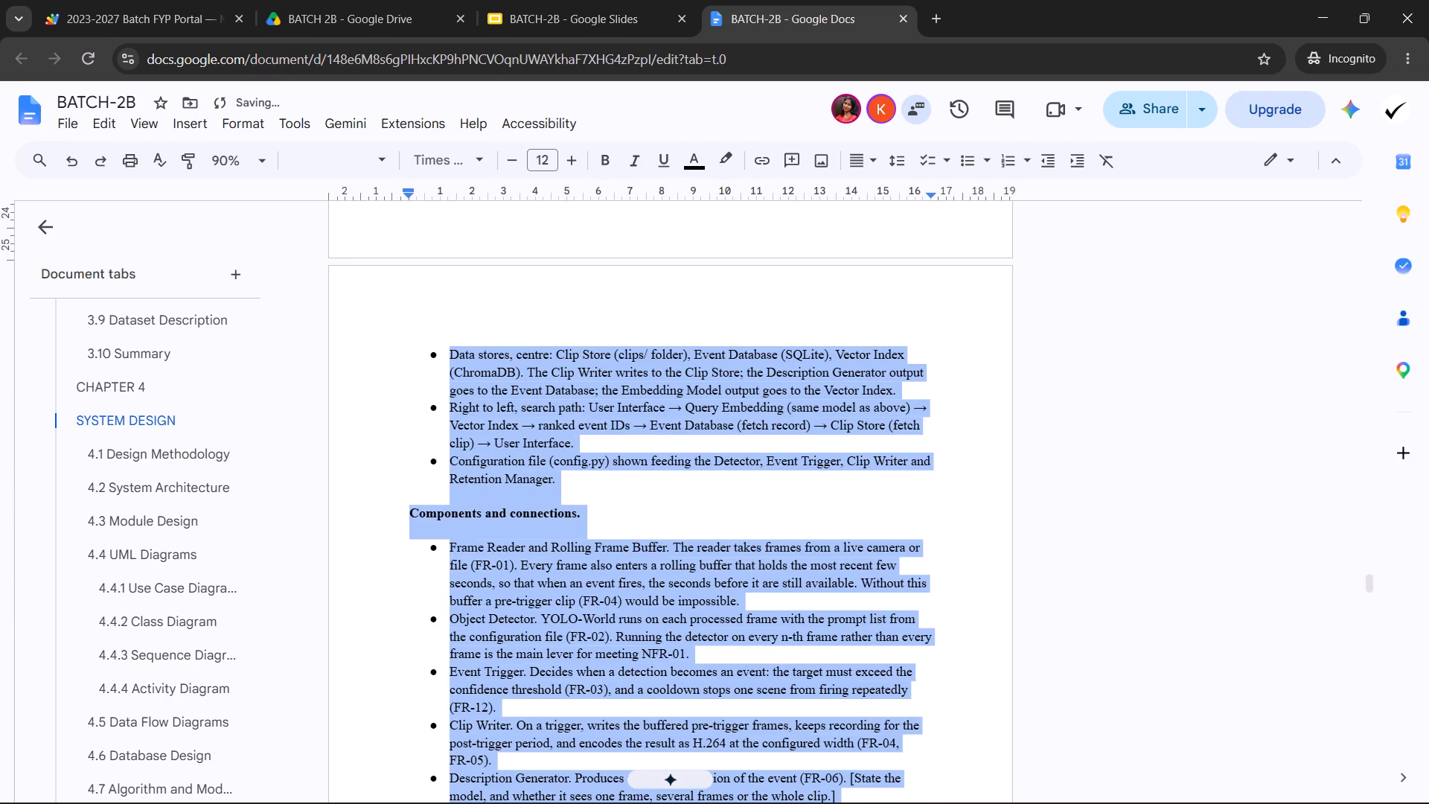
click(561, 494)
Review the formatting of Sections 4.1 and 4.2, from the design methodology text to the component bullets and figure placeholder.
scroll(558, 494, up, 5)
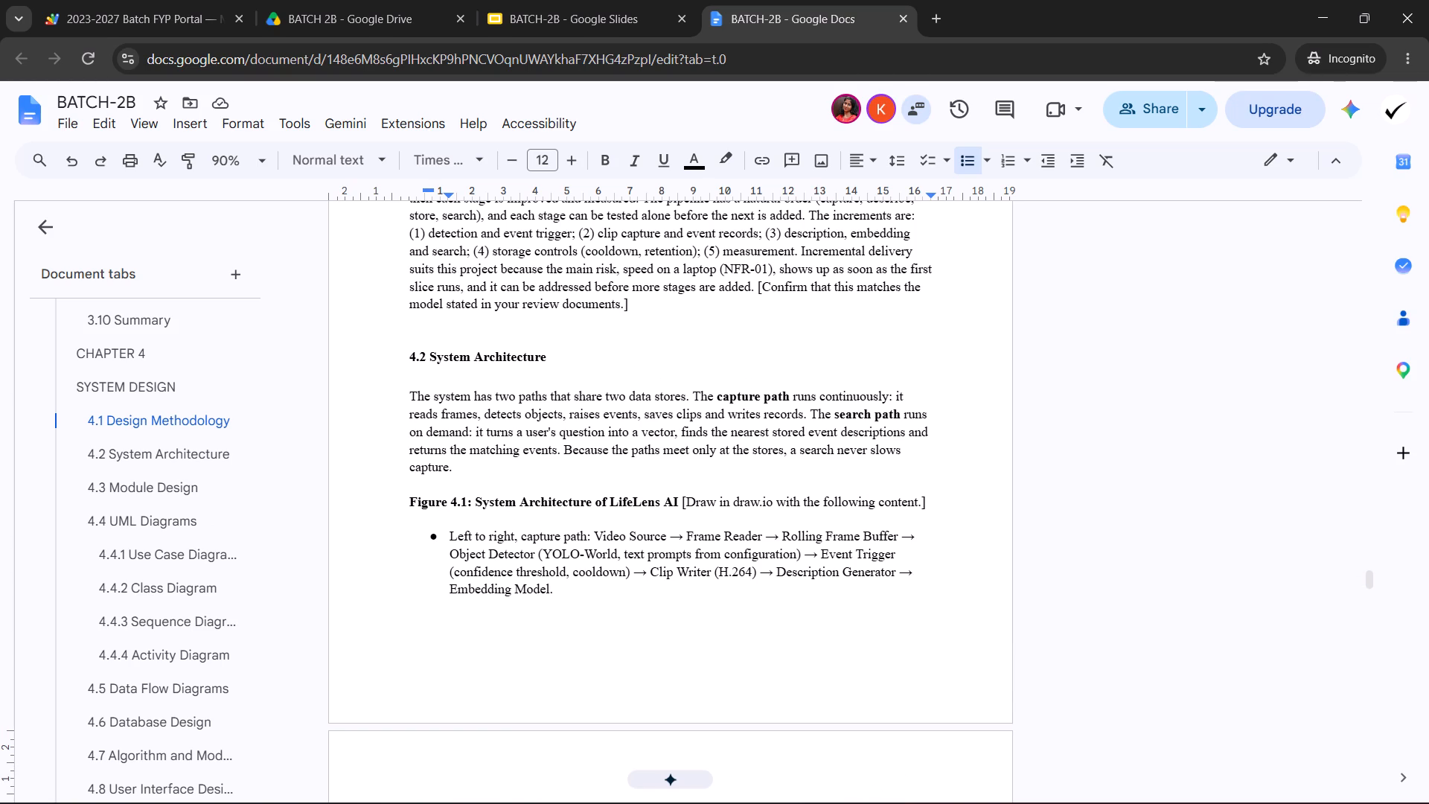
scroll(710, 489, down, 1)
scroll(608, 494, down, 1)
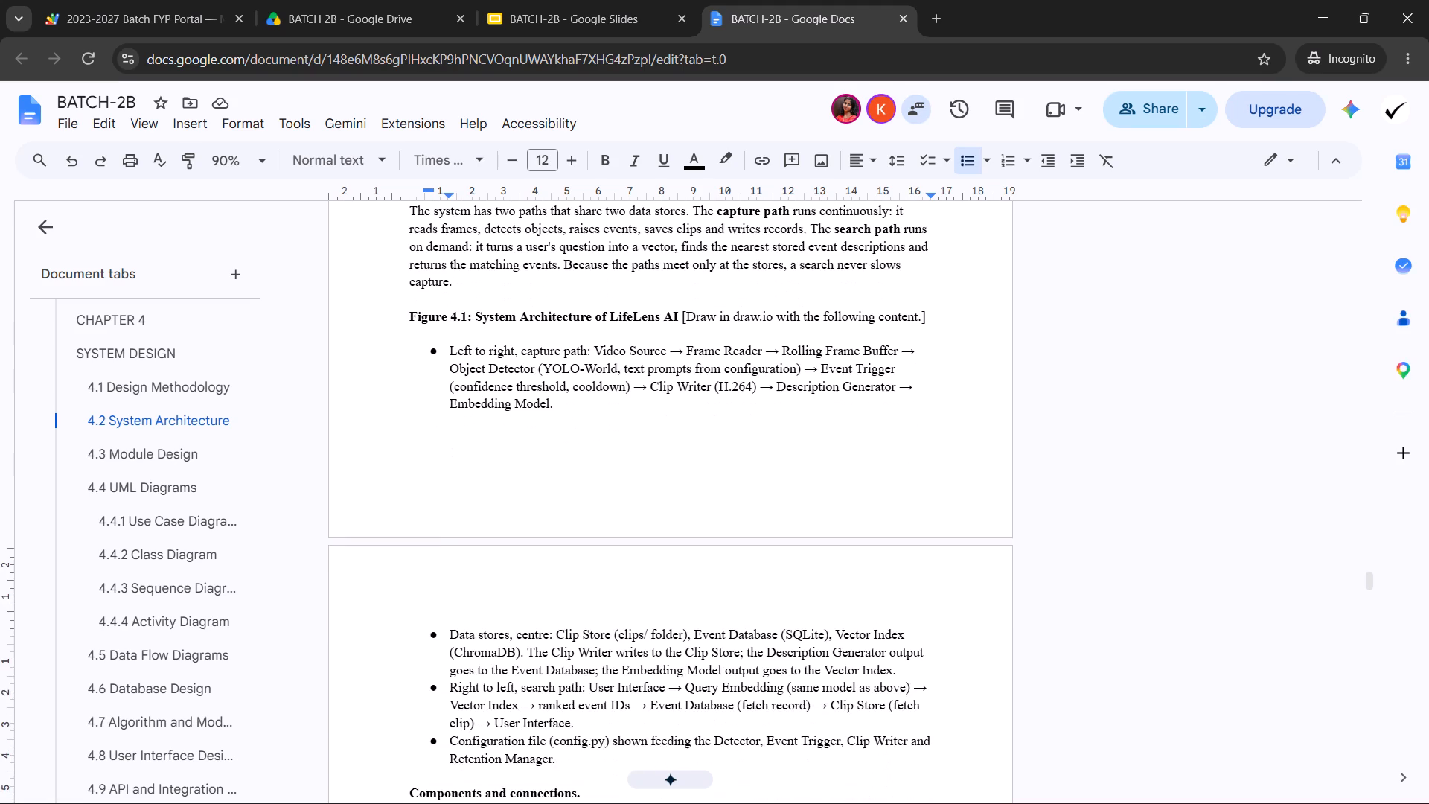
scroll(607, 481, up, 3)
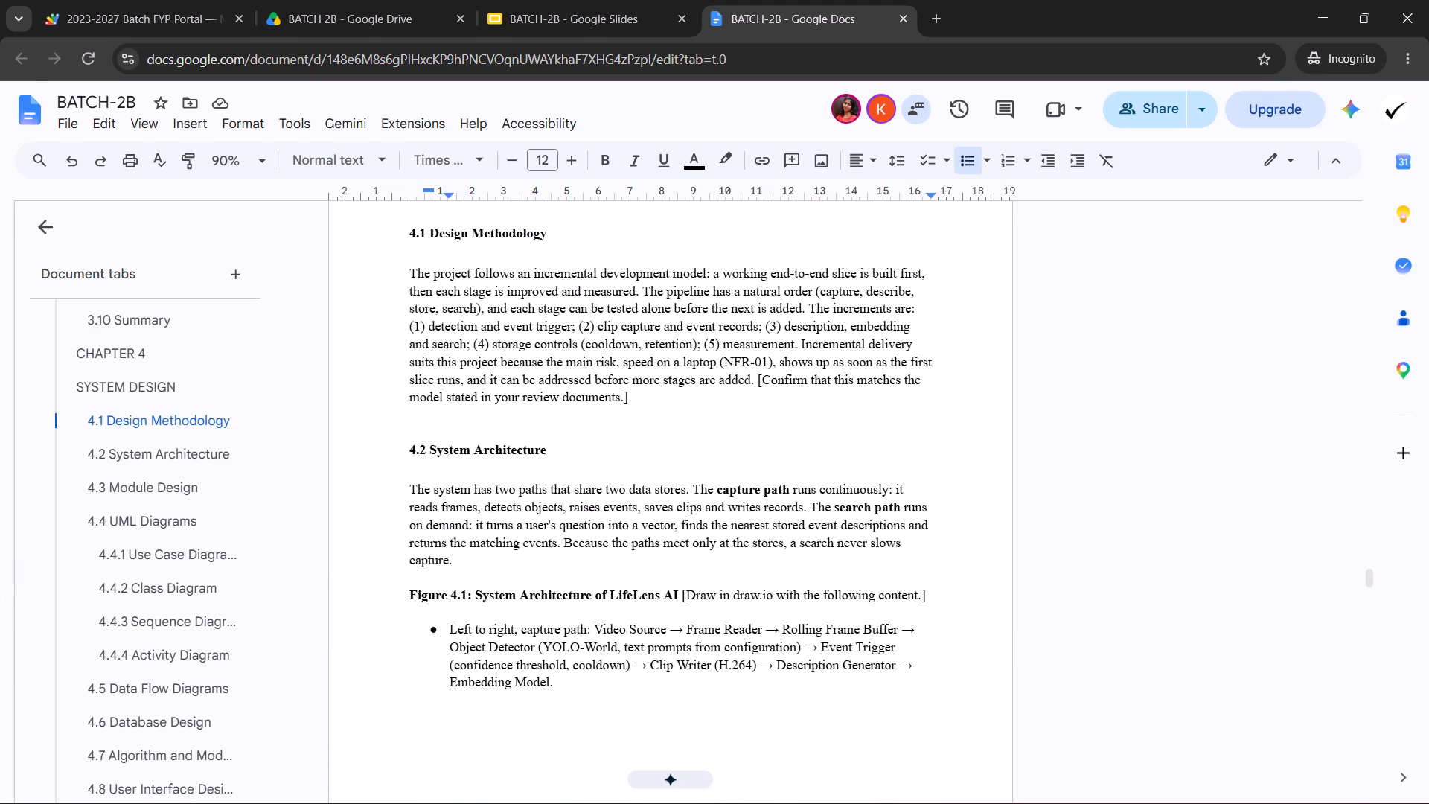
scroll(528, 459, up, 1)
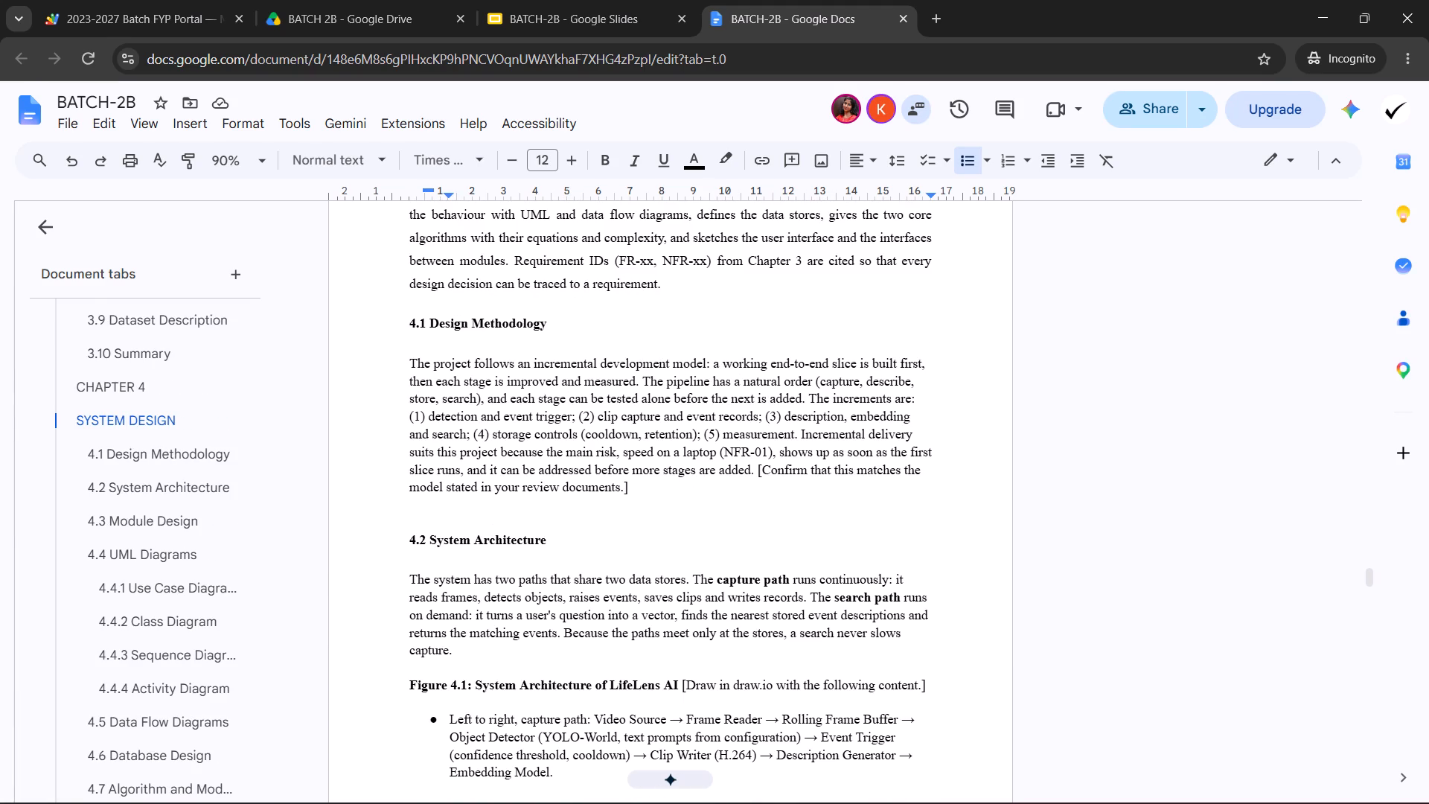
click(500, 302)
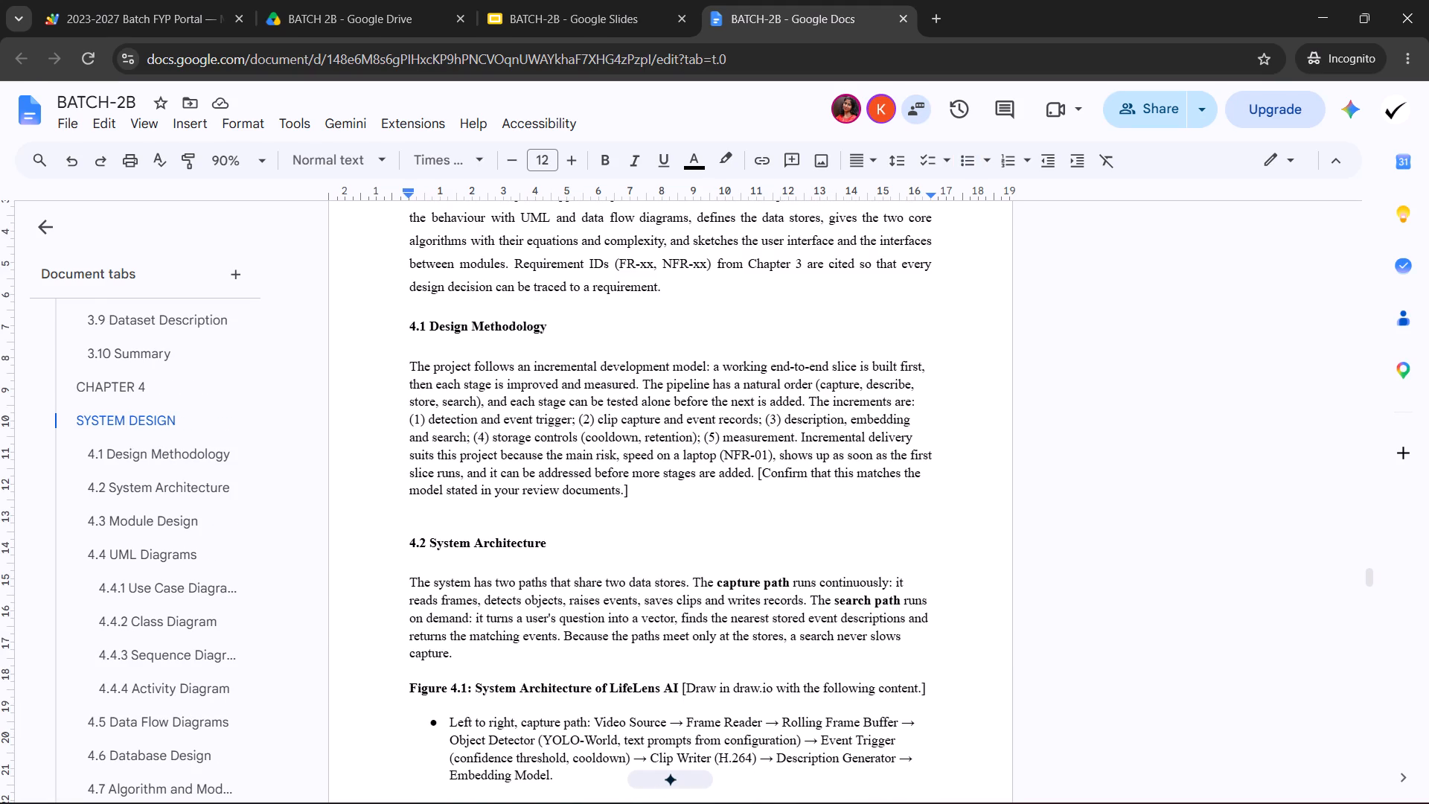
click(543, 490)
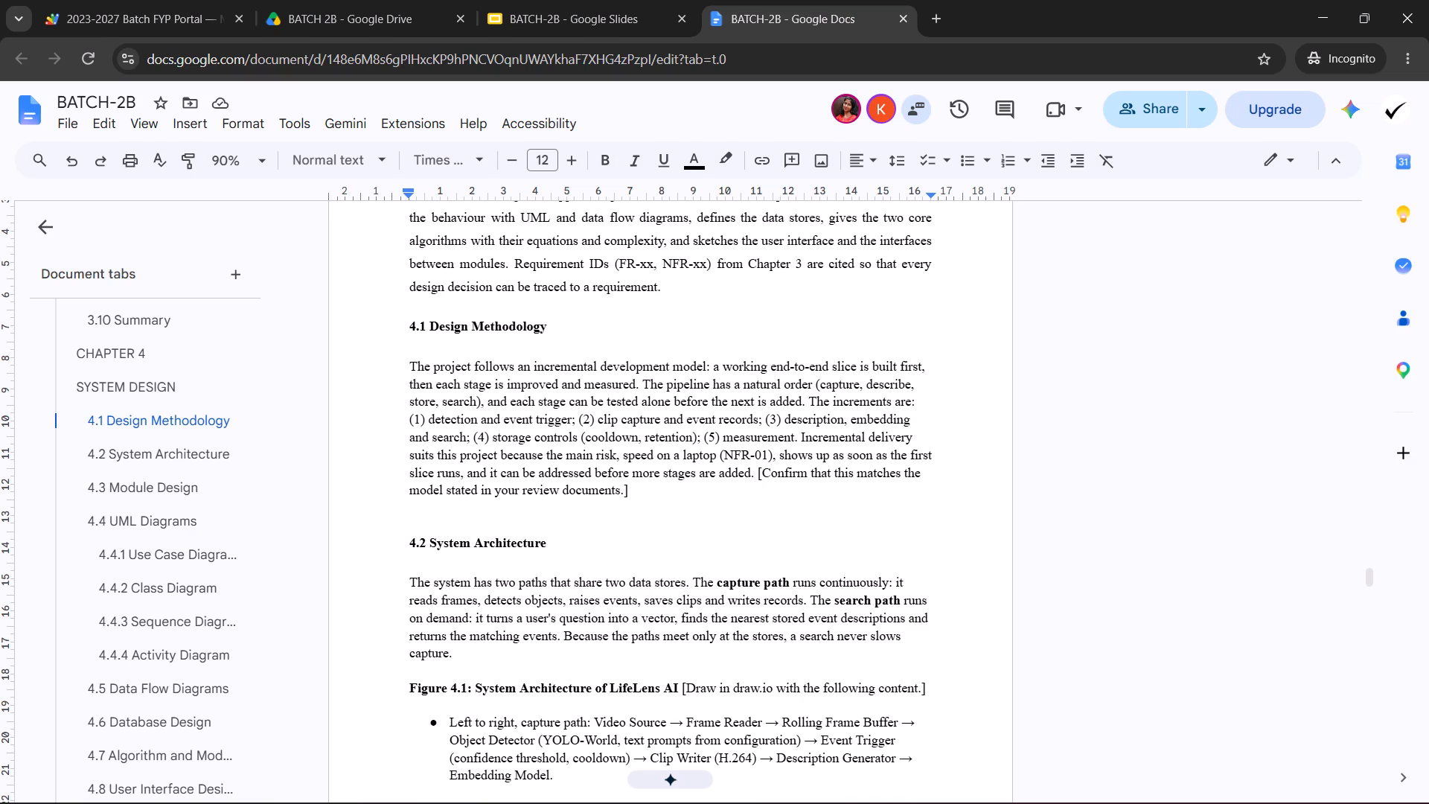
scroll(656, 494, down, 11)
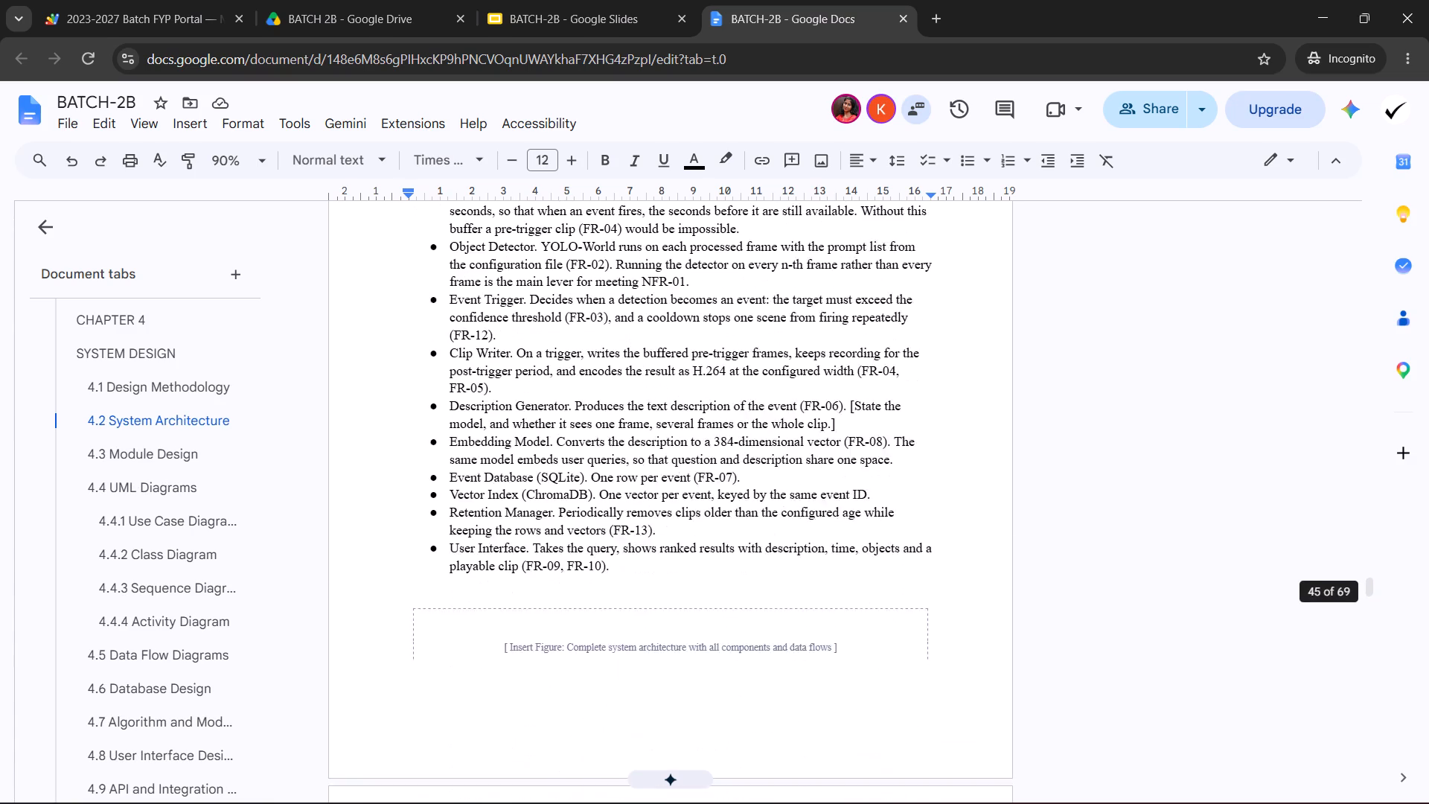
Set the Section 4.4 text, from the Figure 4.2 line through the paragraph before 4.4.1, to Times New Roman, size 12.
scroll(627, 474, down, 5)
scroll(589, 582, up, 2)
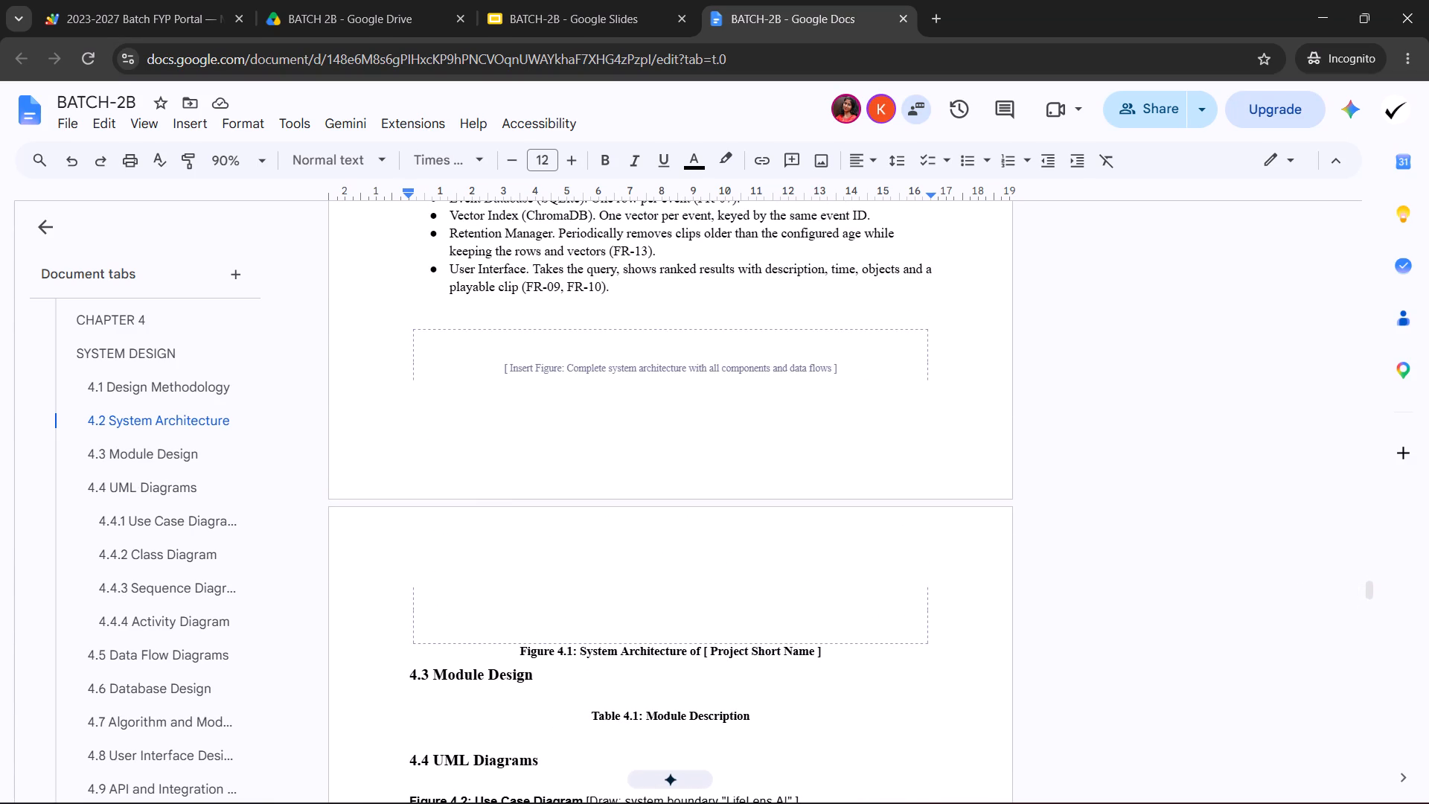
click(583, 342)
scroll(566, 511, down, 2)
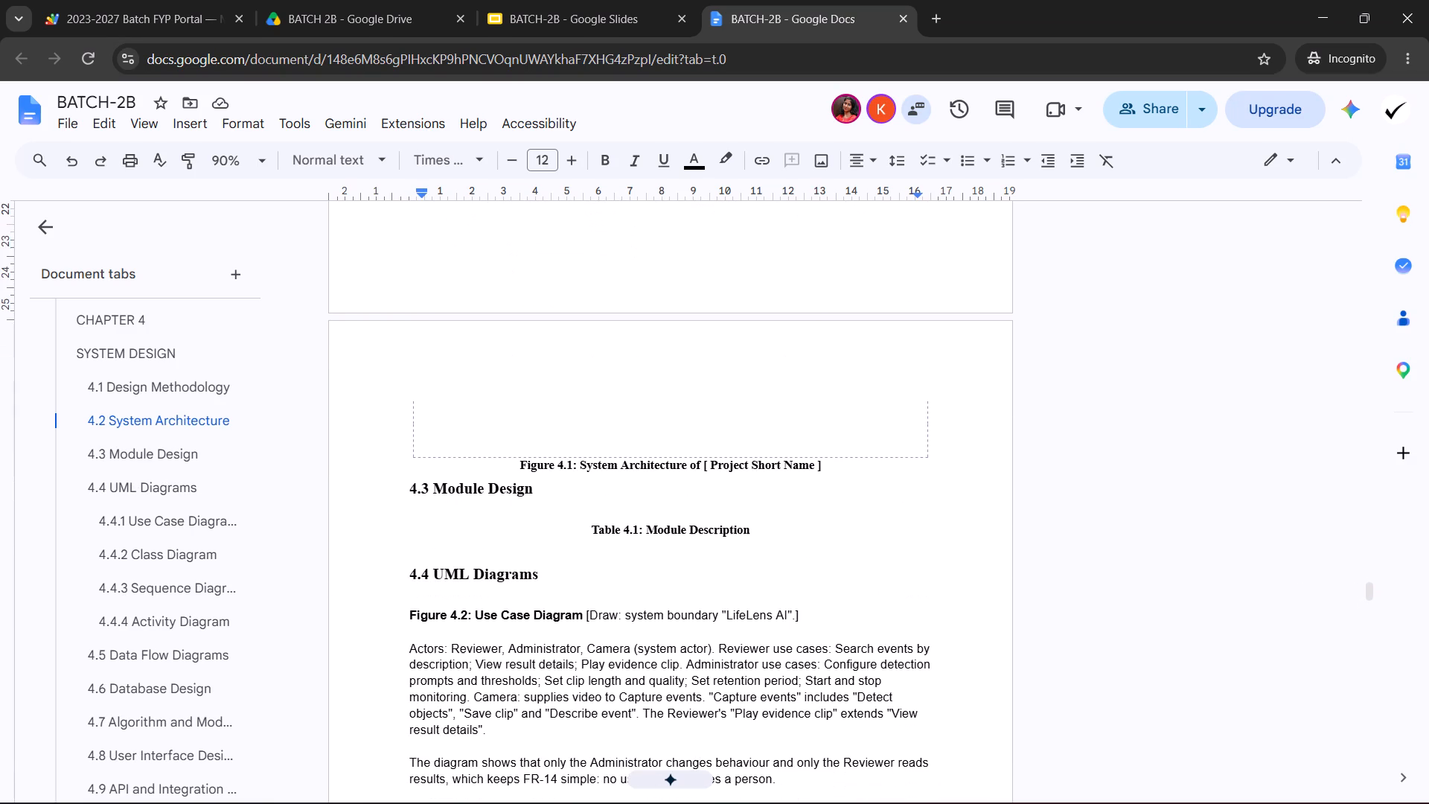
scroll(573, 493, down, 2)
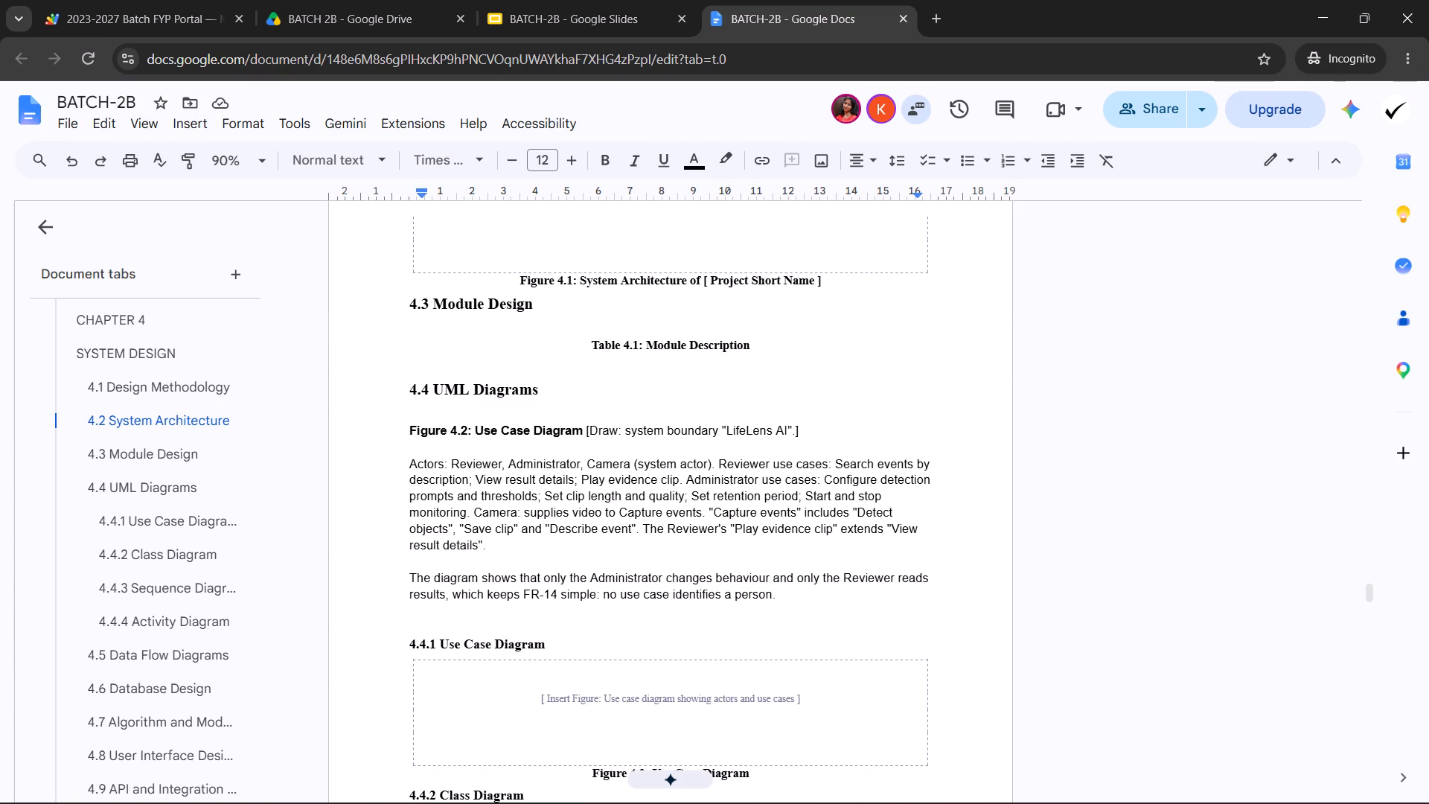
drag(409, 433, 605, 459)
scroll(543, 531, down, 2)
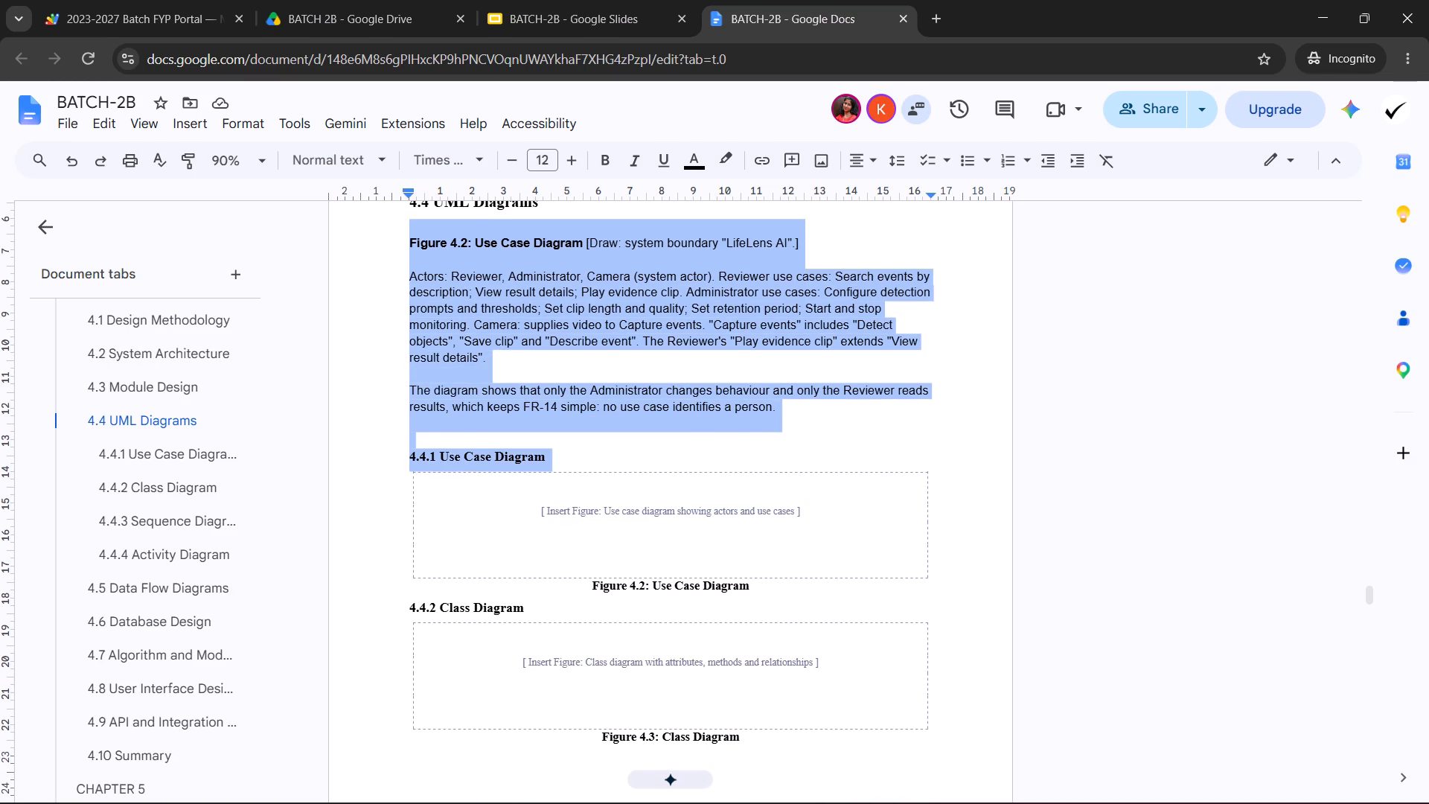
drag(605, 459, 785, 408)
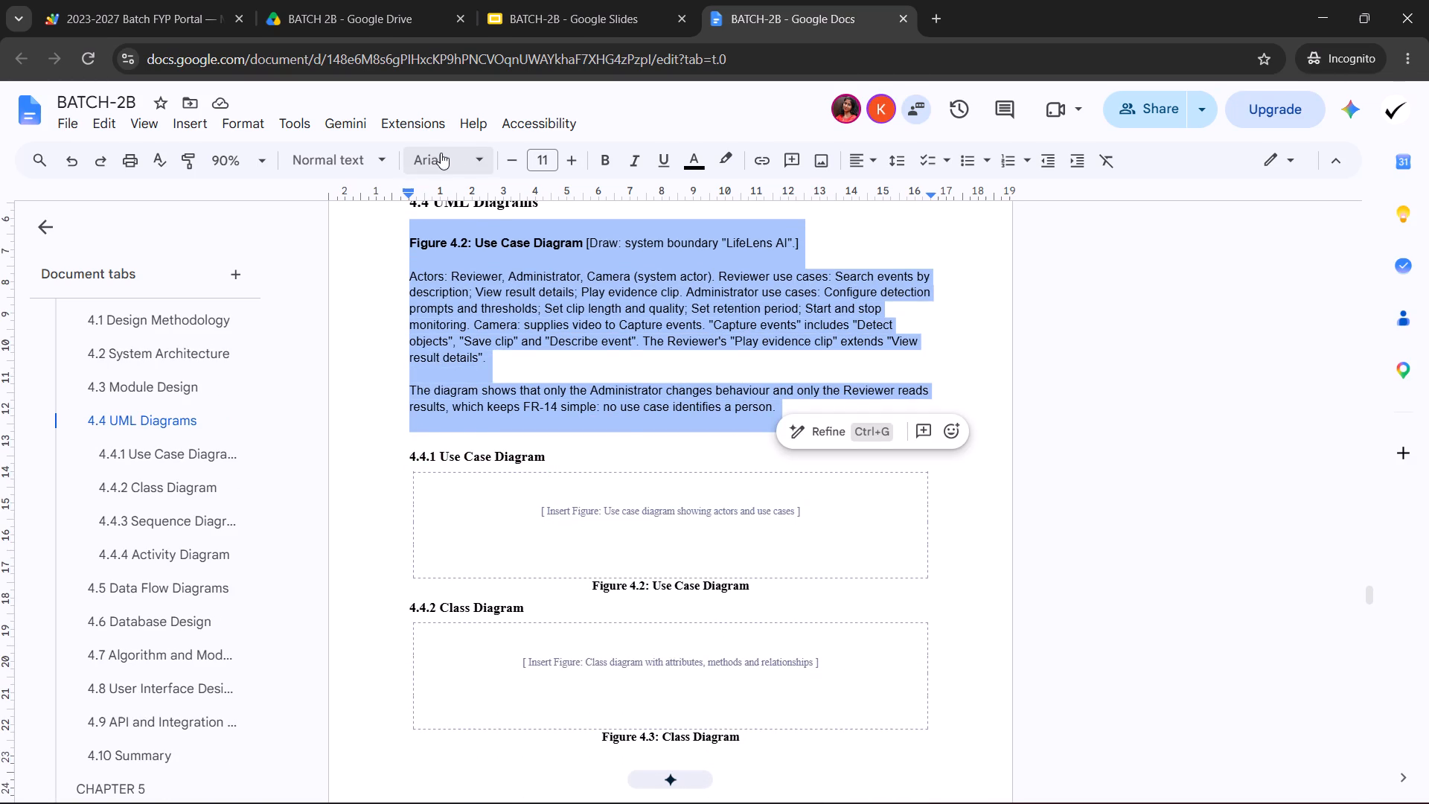
click(441, 153)
click(478, 264)
click(543, 160)
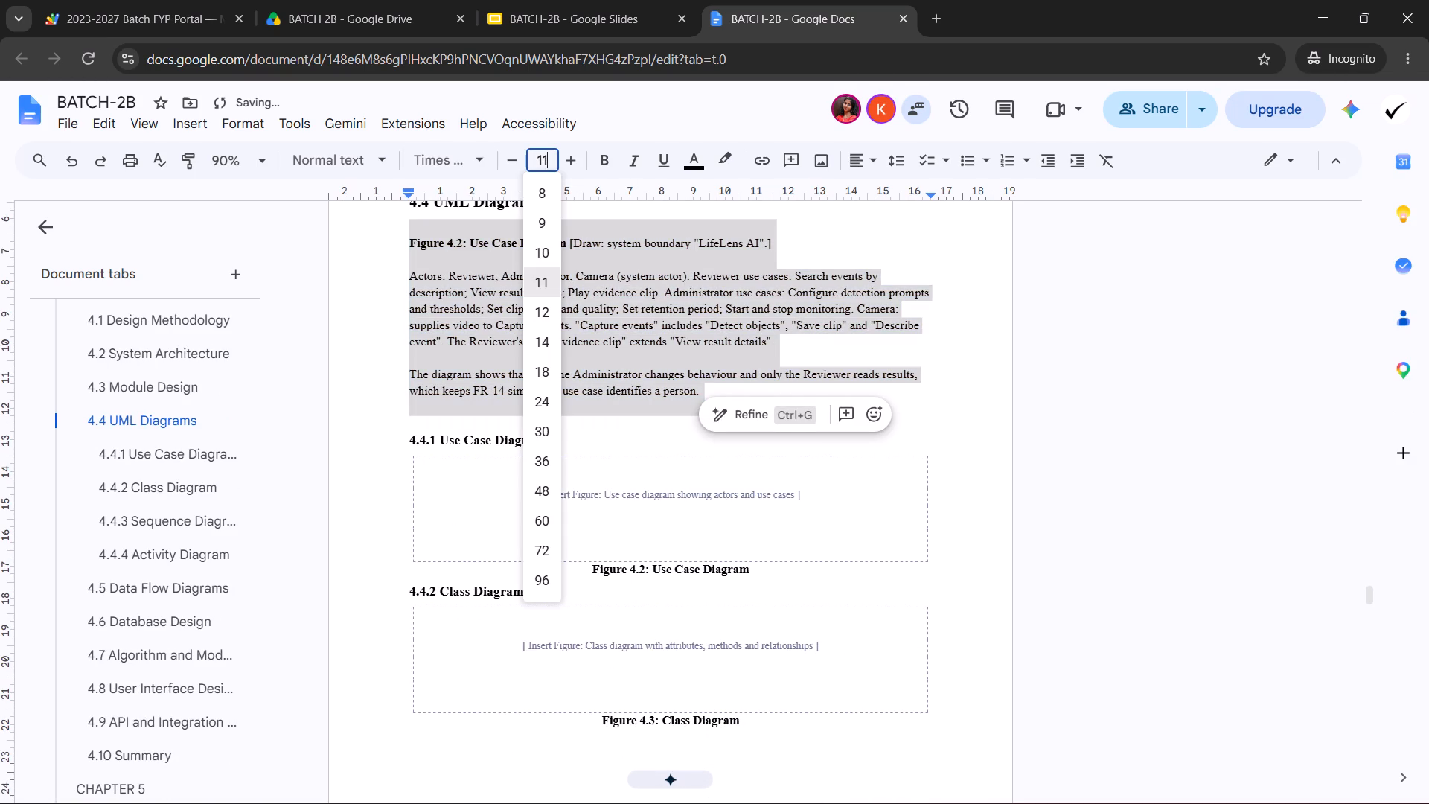
click(544, 311)
click(558, 363)
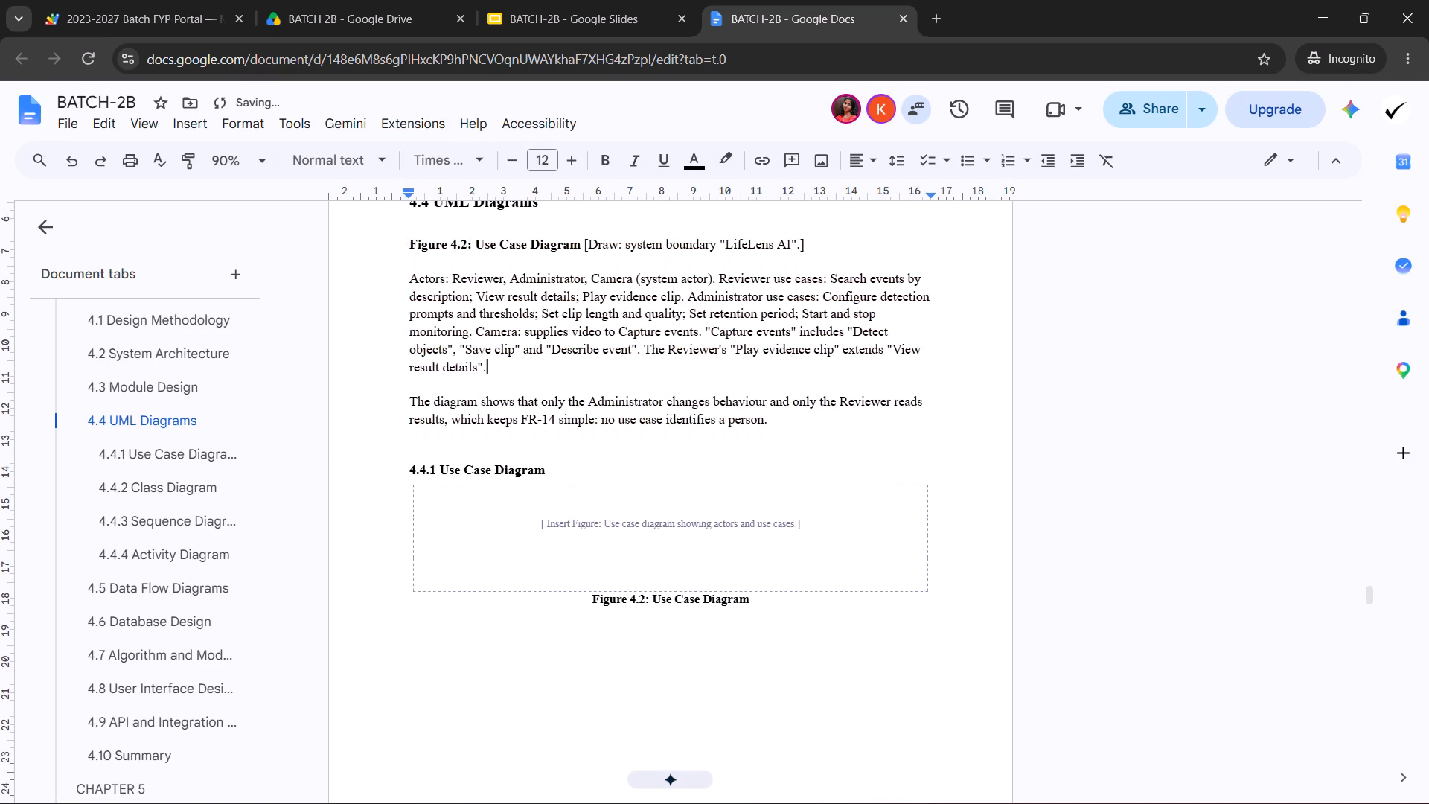
Justify the Section 4.1 Design Methodology paragraph.
scroll(553, 468, up, 13)
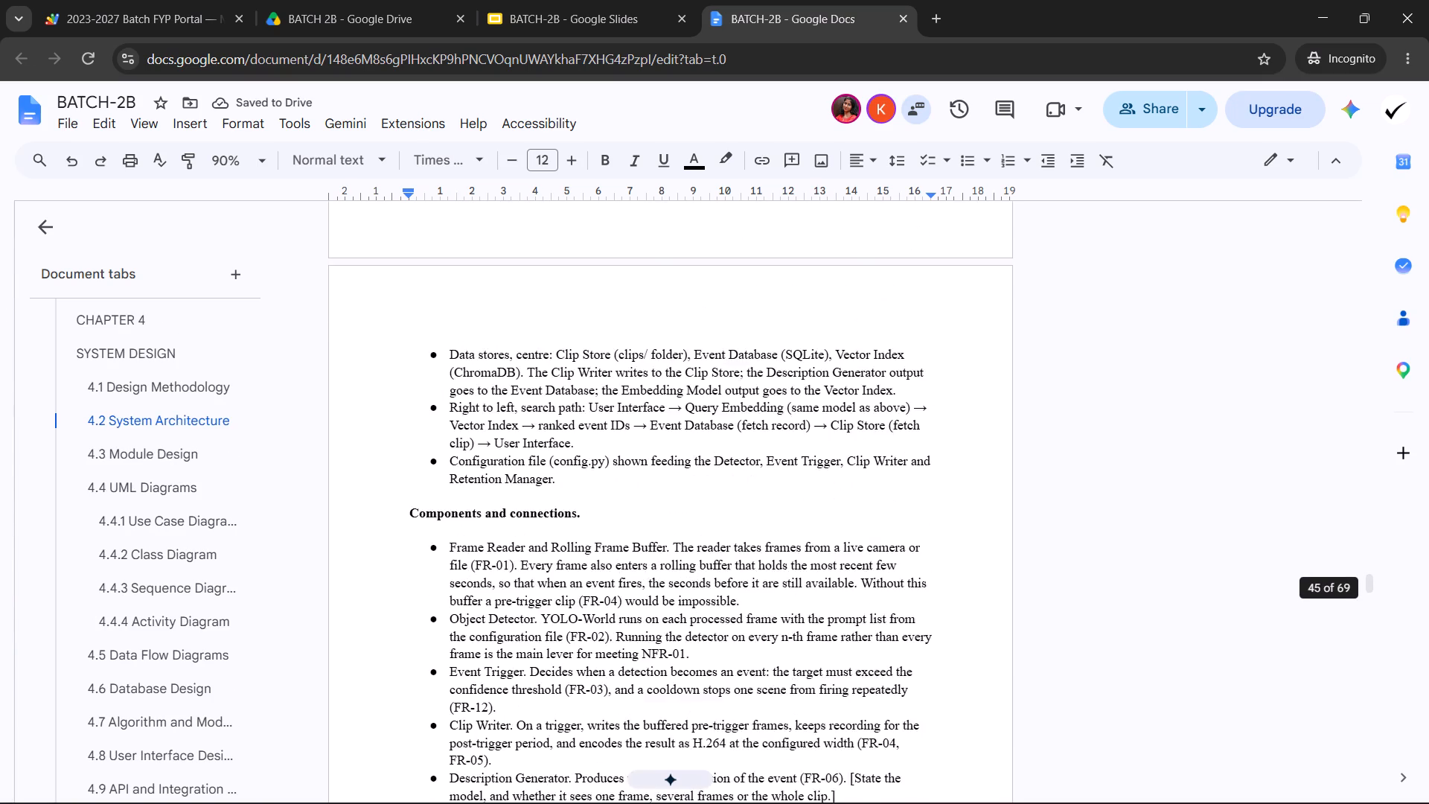
scroll(546, 502, up, 9)
scroll(531, 496, down, 2)
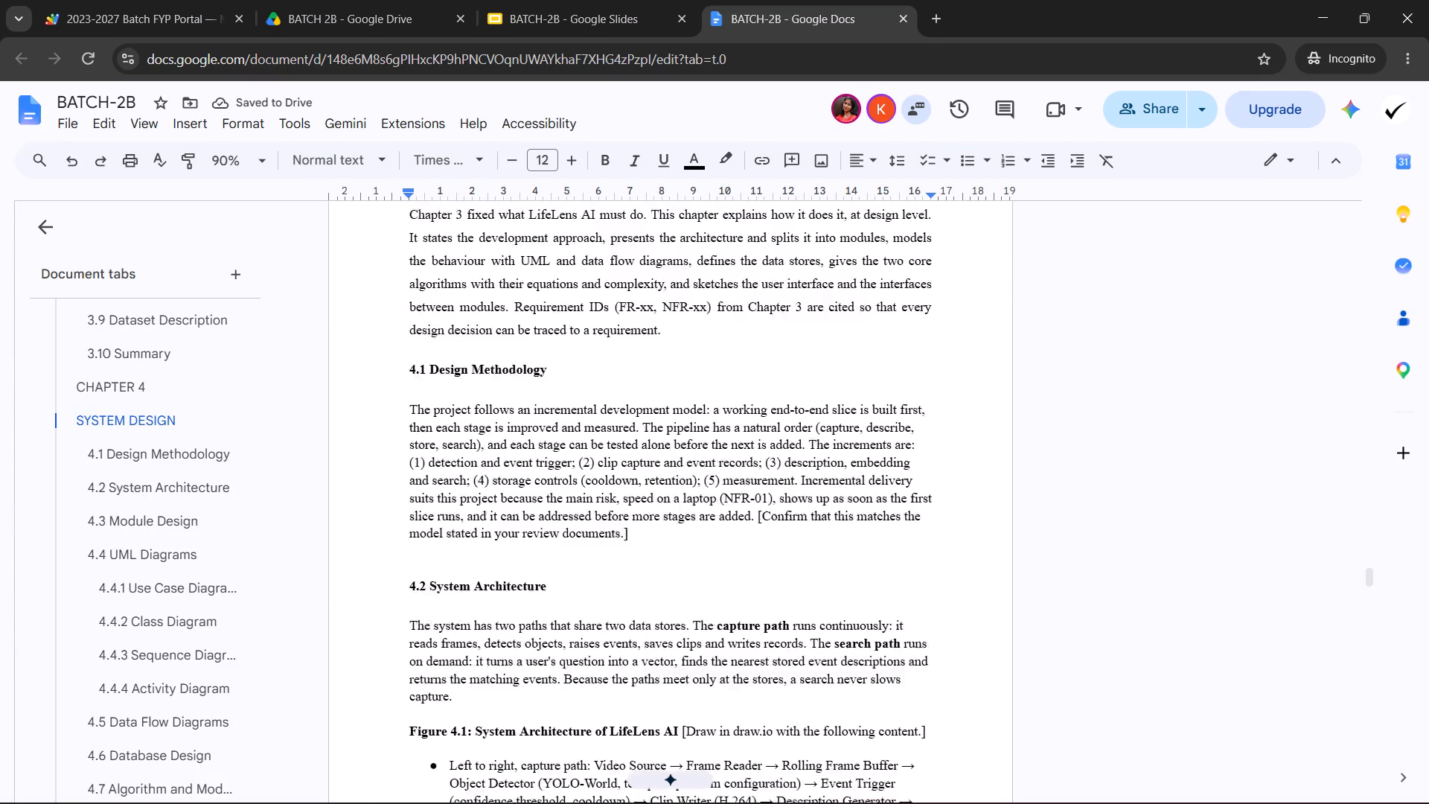
drag(404, 370, 641, 489)
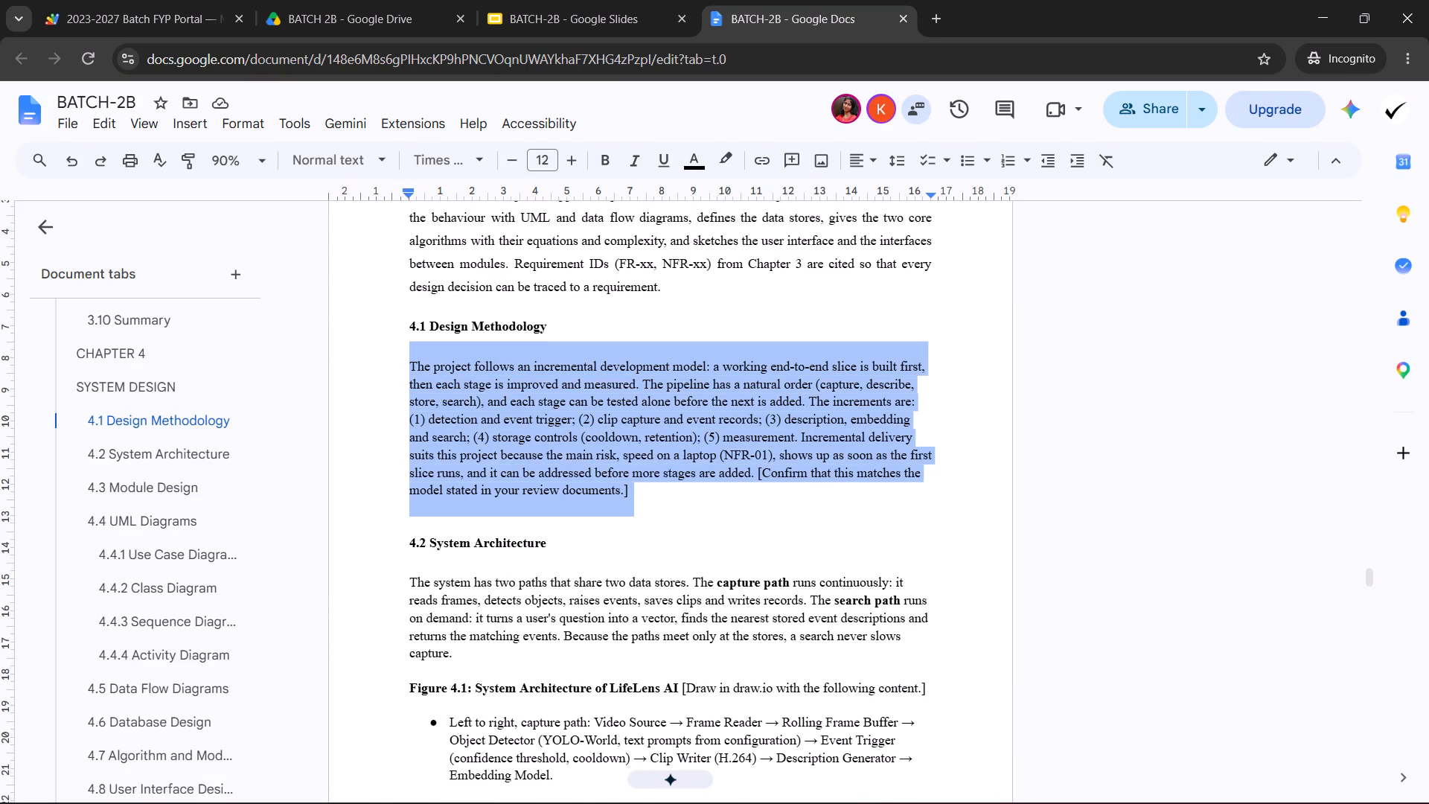
scroll(604, 457, up, 3)
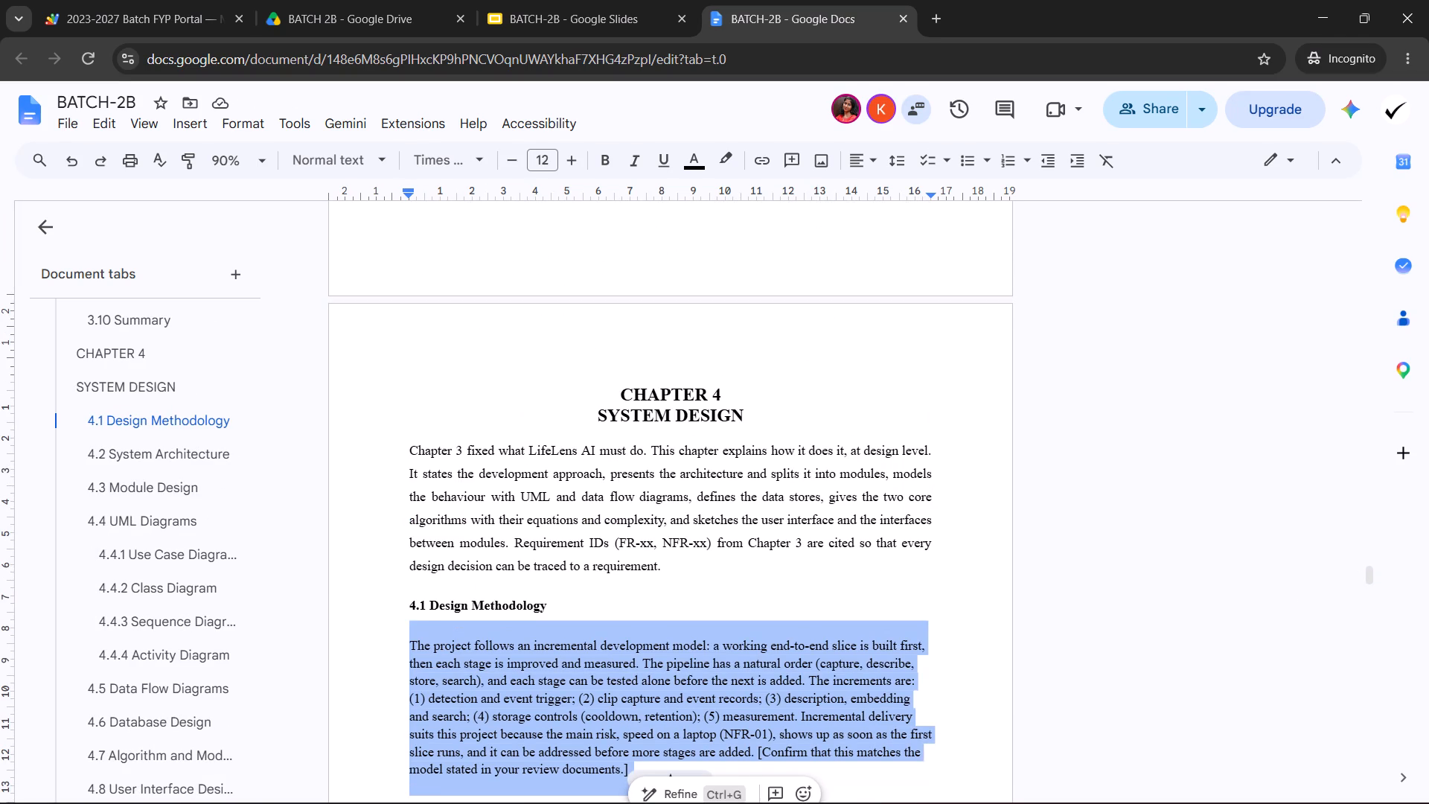
click(870, 163)
click(939, 191)
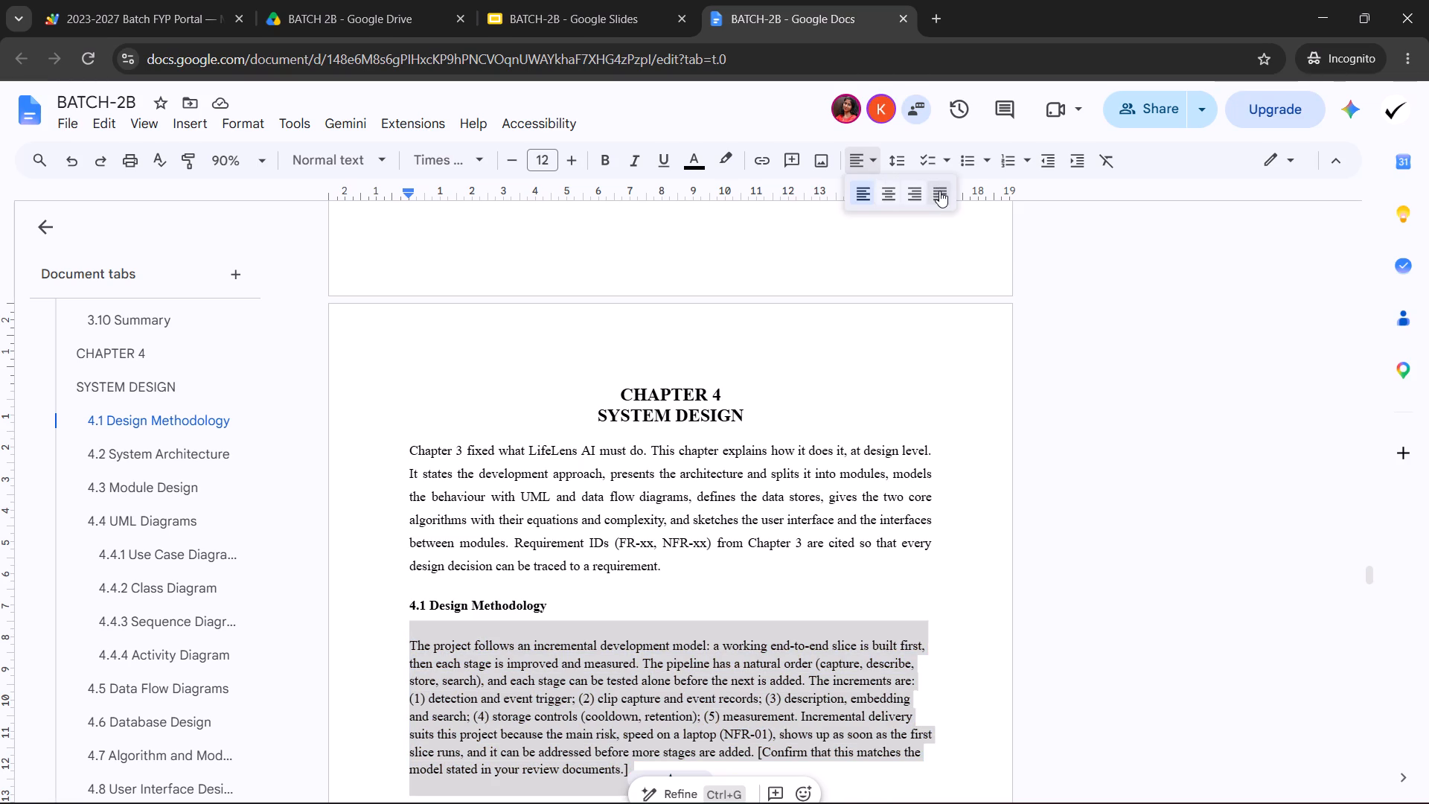
drag(420, 448, 640, 543)
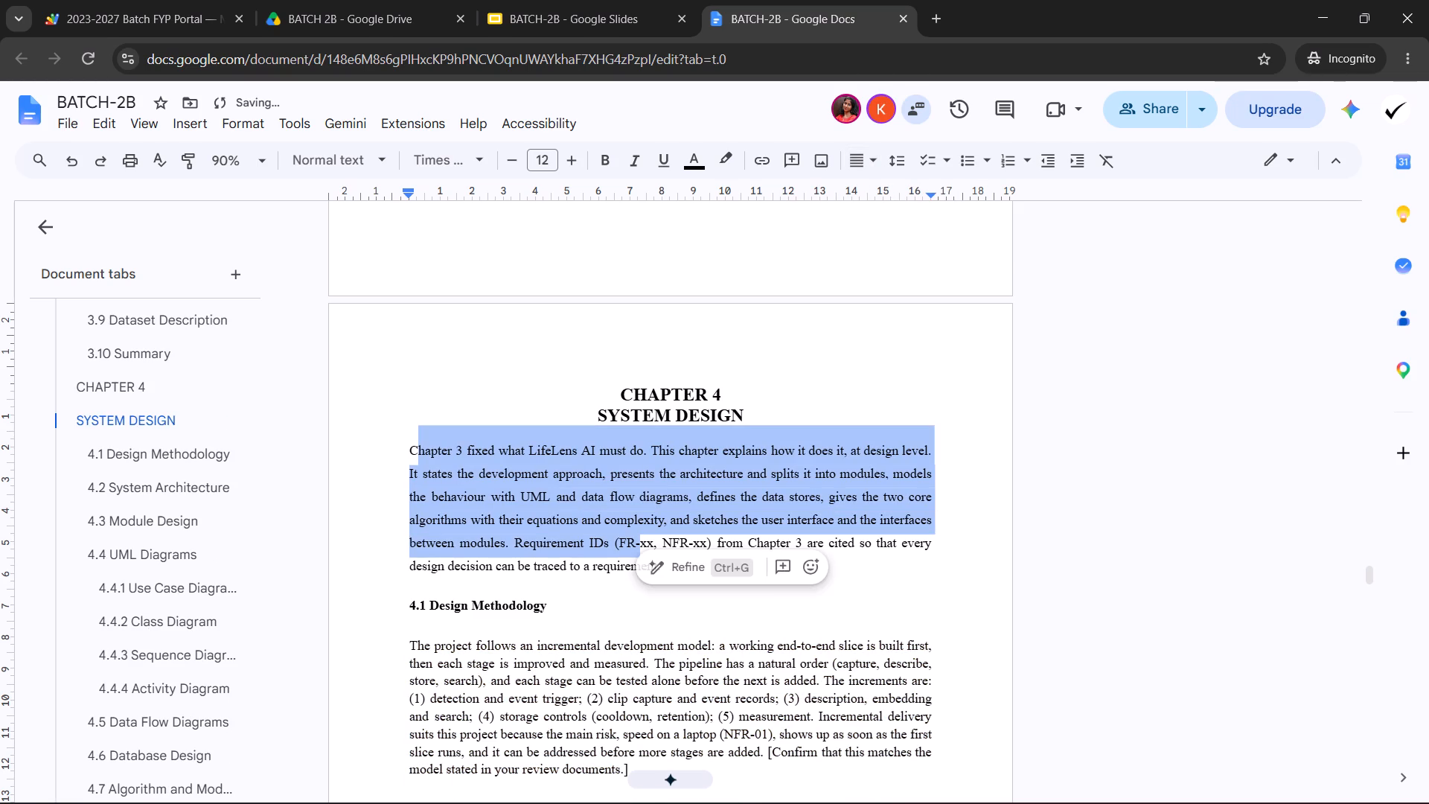
click(627, 509)
Justify the introductory paragraph of Section 4.2 System Architecture about the capture and search paths.
scroll(605, 501, down, 4)
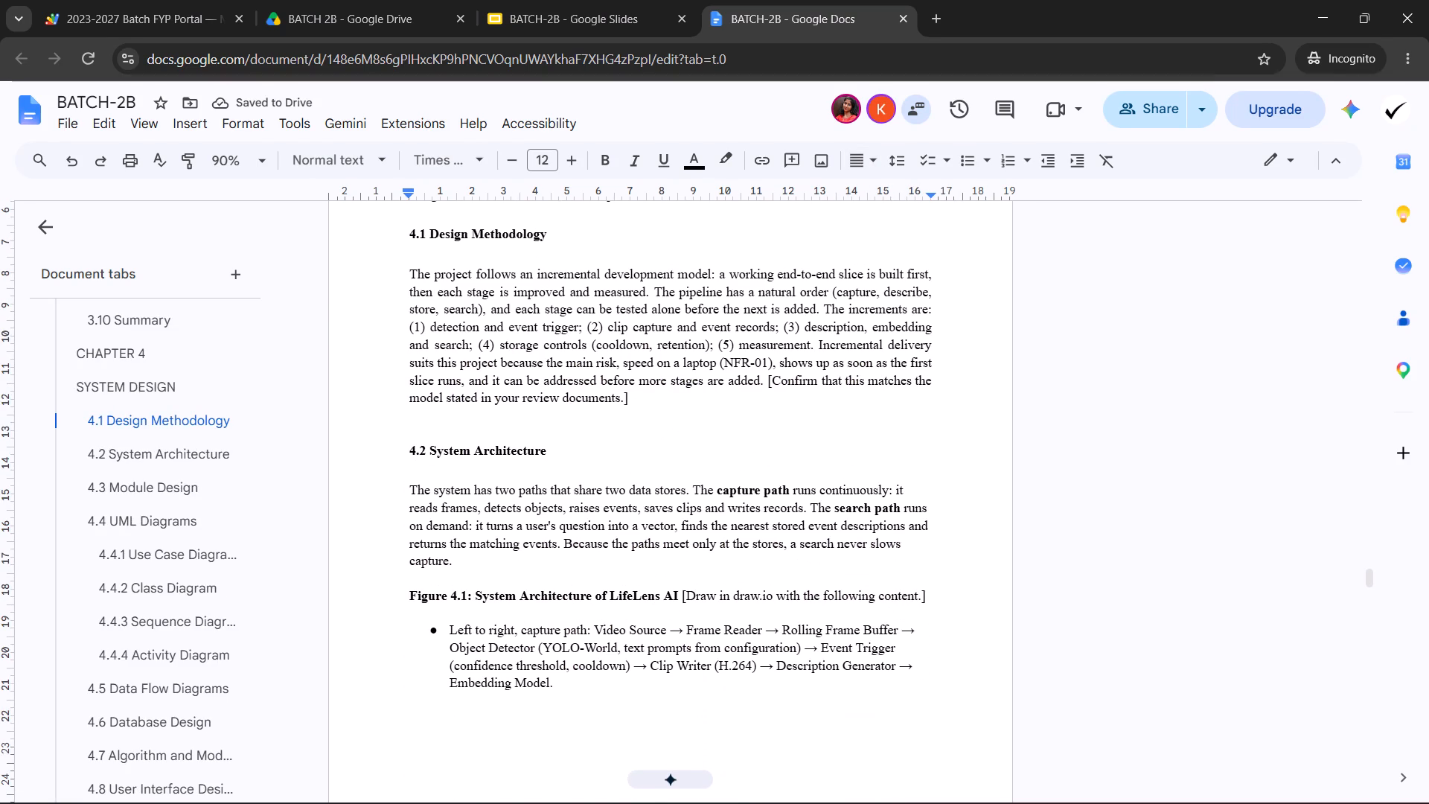
drag(407, 485, 467, 552)
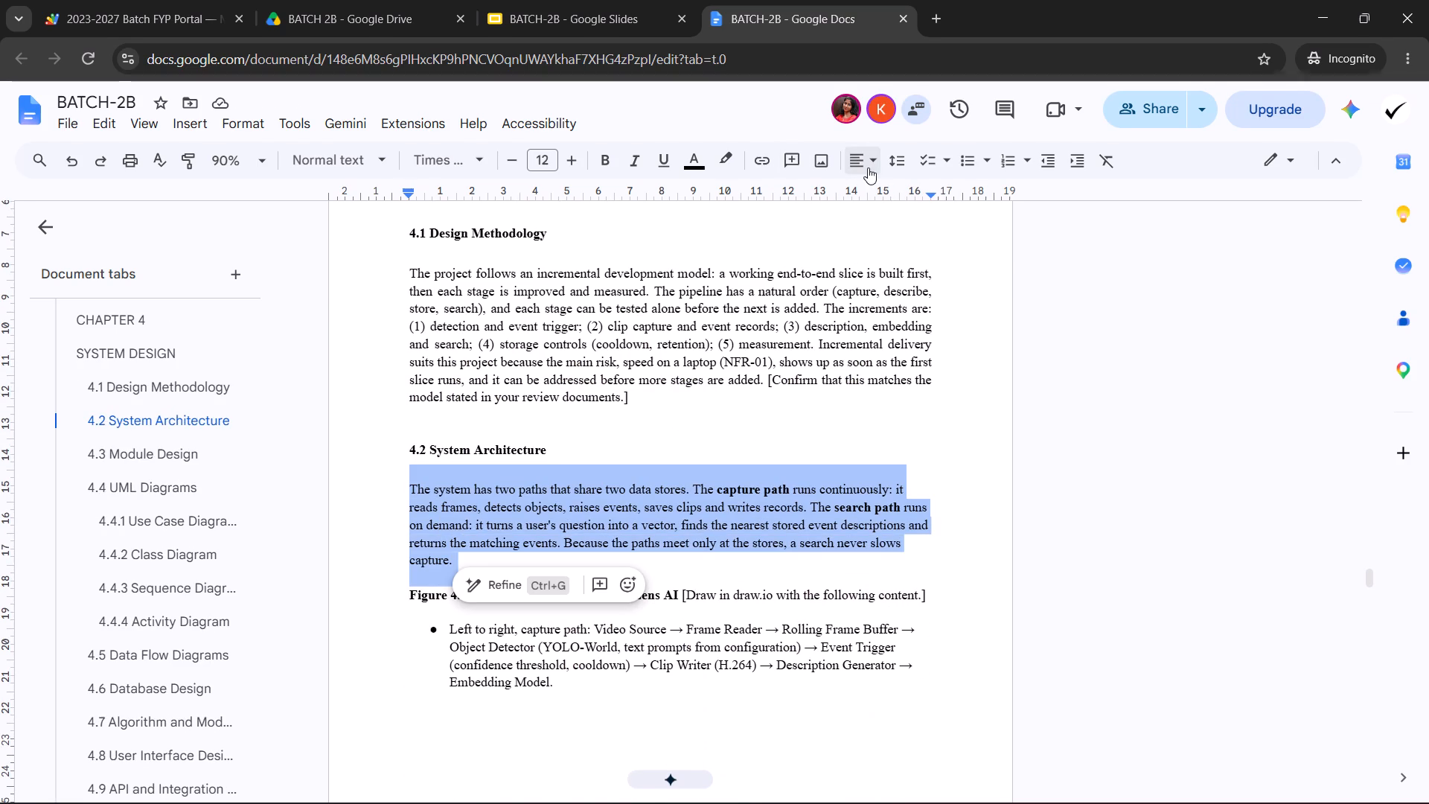
click(869, 167)
click(935, 201)
Justify the bullets under the Figure 4.1 line, from the capture path through the configuration file item.
scroll(613, 379, down, 4)
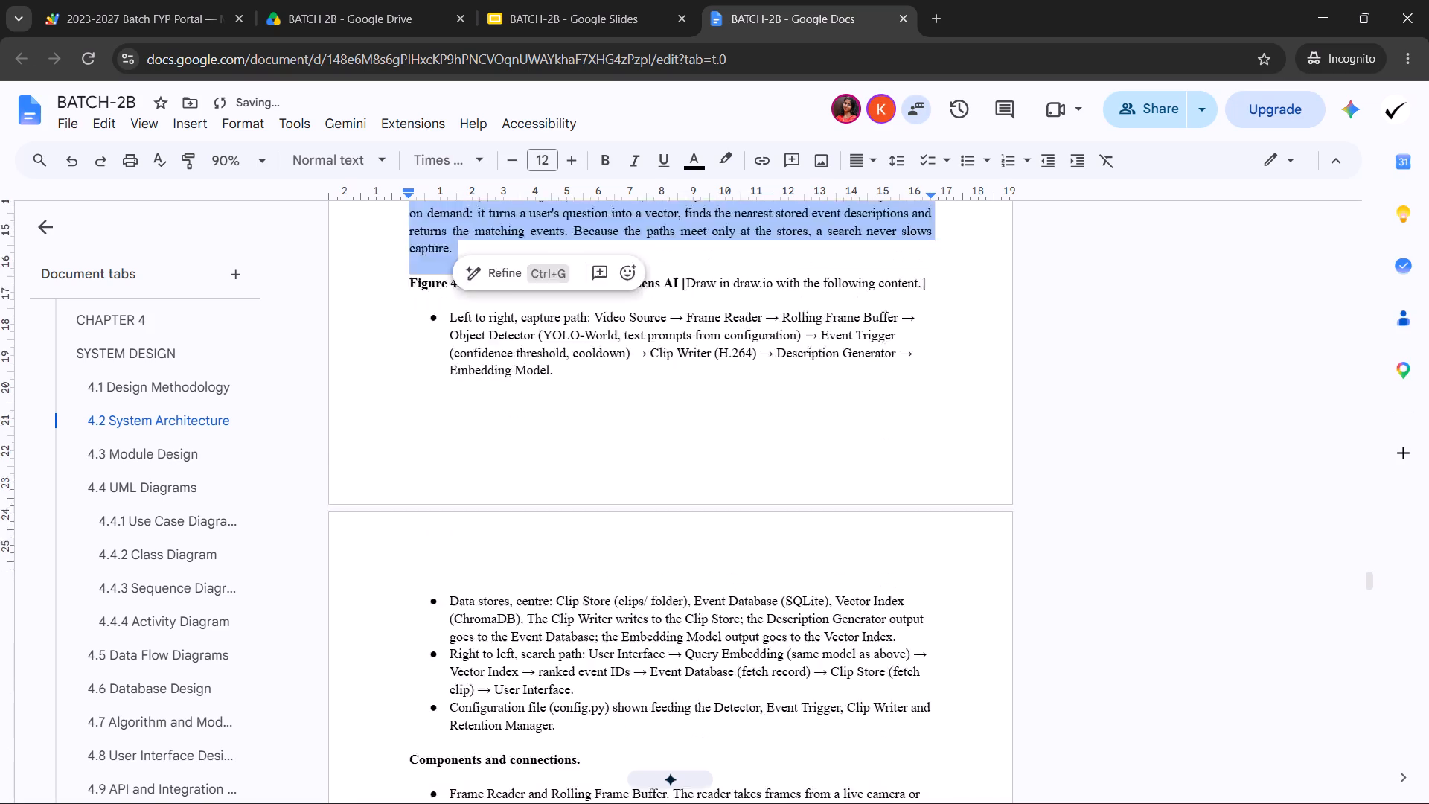
drag(453, 258, 692, 593)
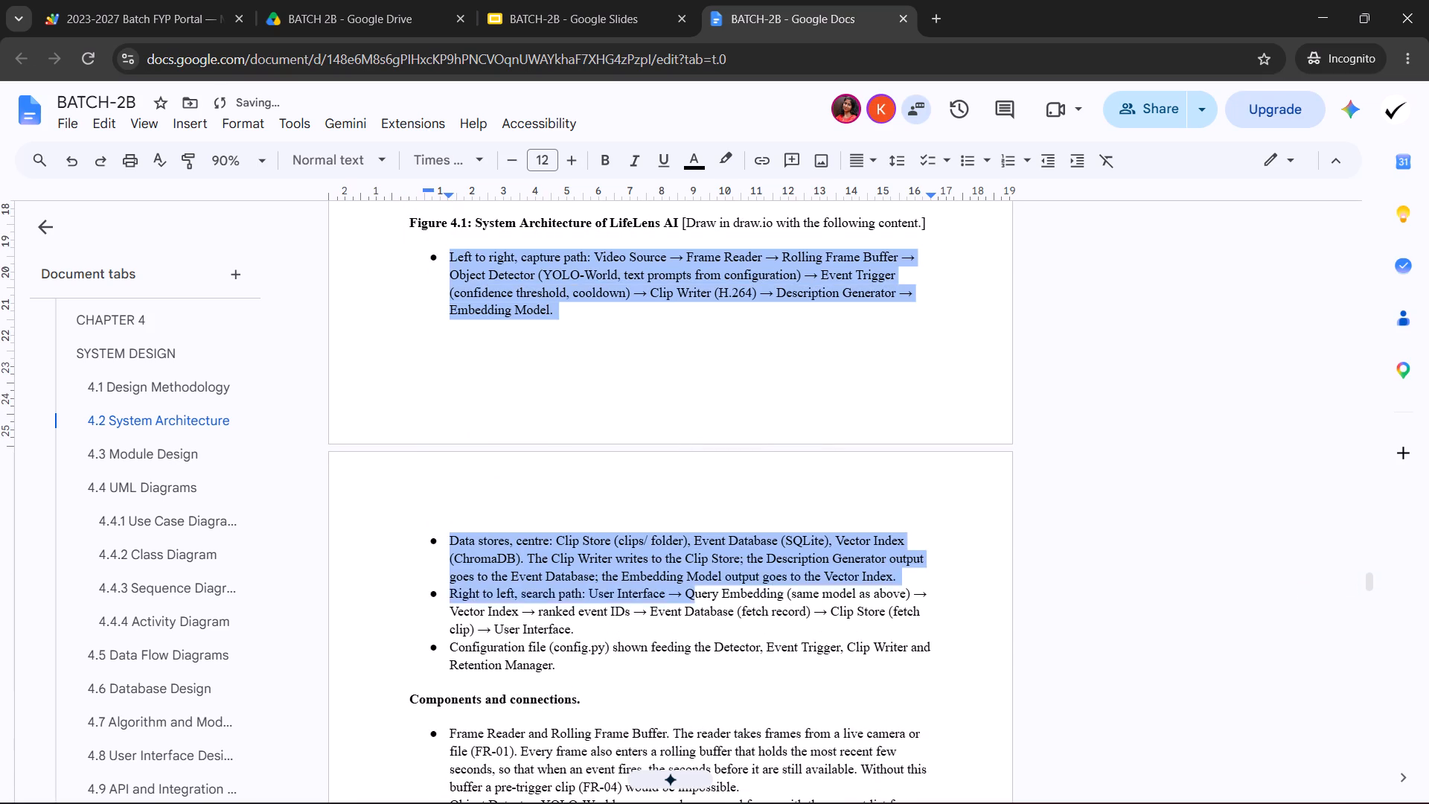
drag(692, 593, 793, 667)
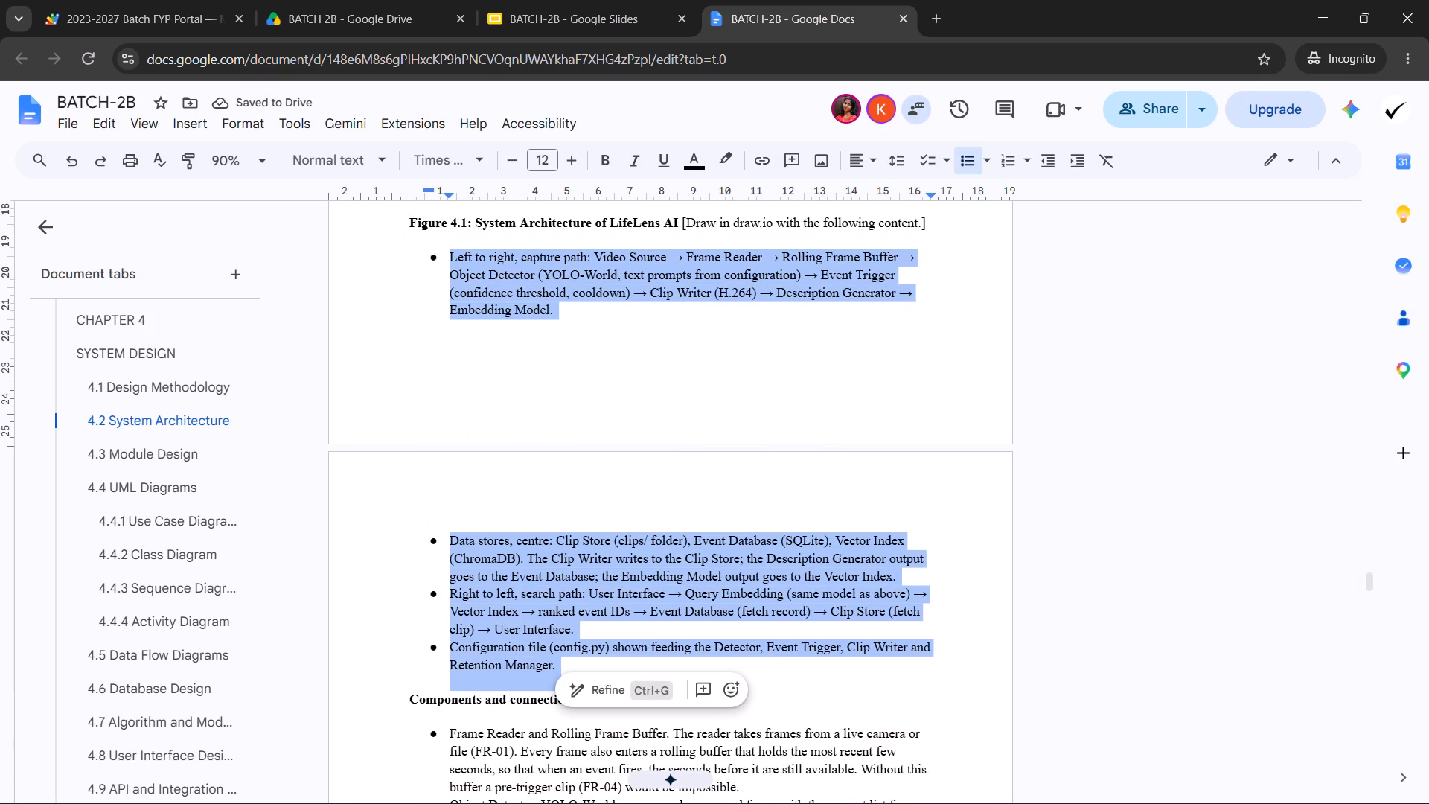
click(875, 156)
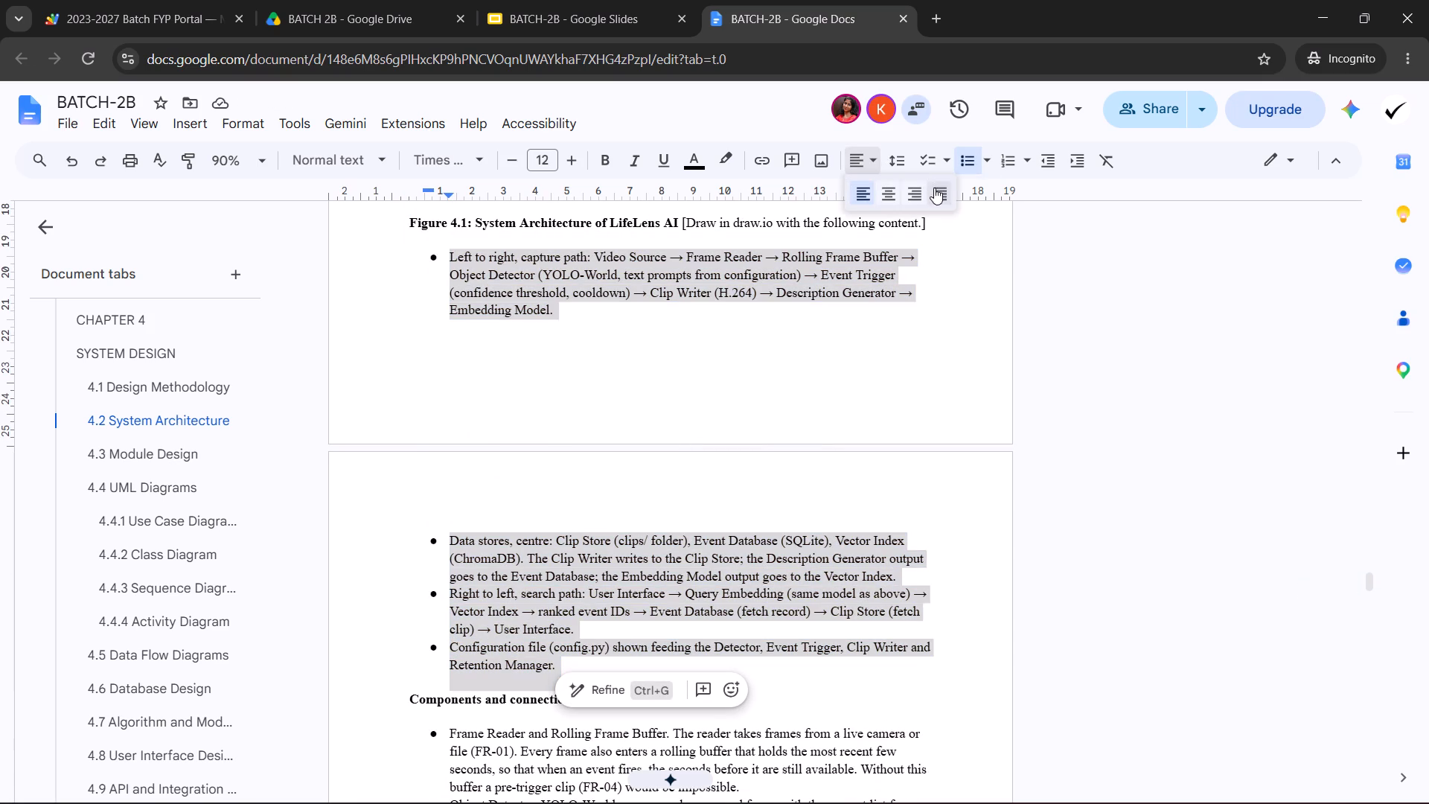
click(934, 188)
Justify the "Components and connections" bullets in Section 4.2, from Frame Reader and Rolling Frame Buffer through User Interface.
scroll(514, 421, down, 2)
scroll(447, 462, down, 2)
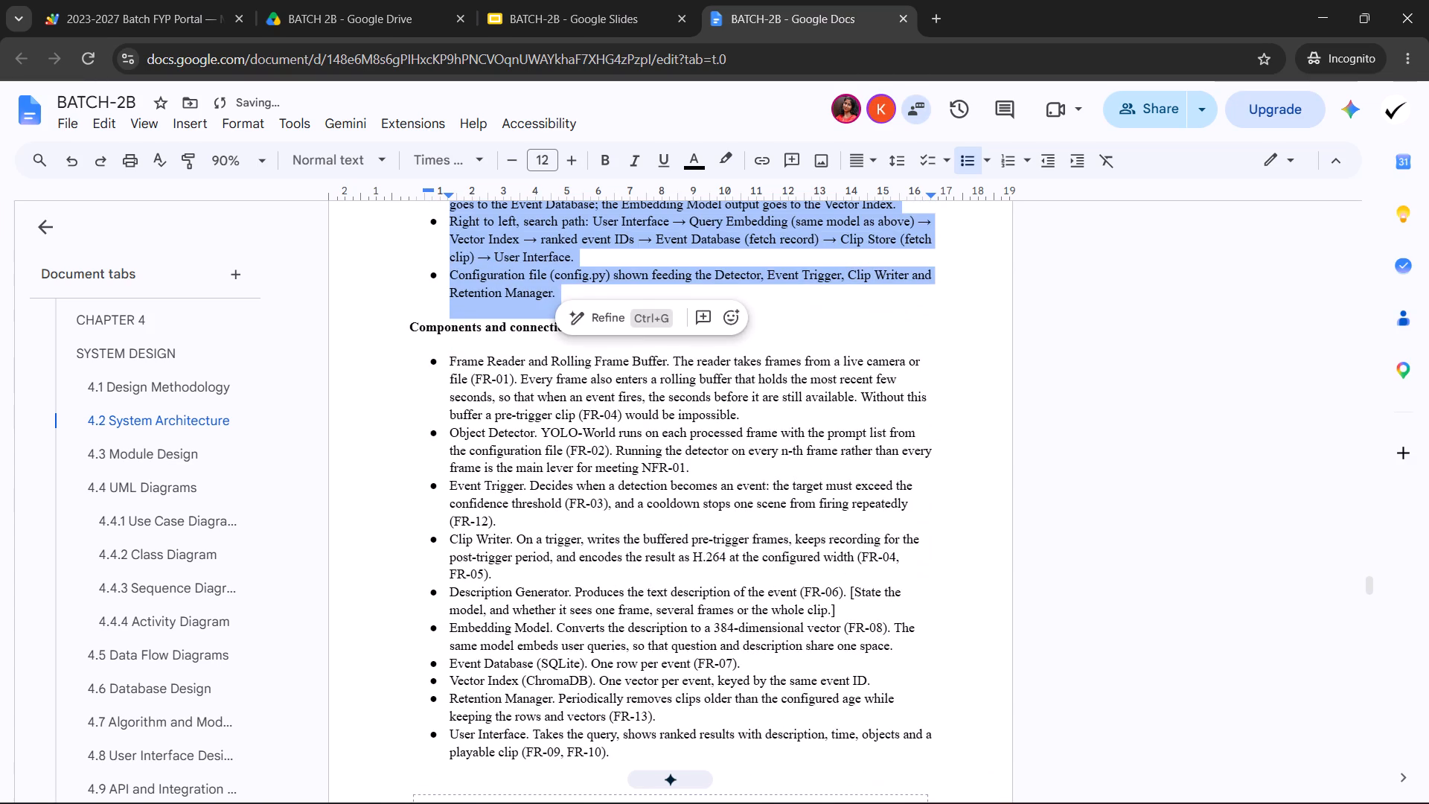
click(475, 365)
double_click(448, 325)
click(455, 384)
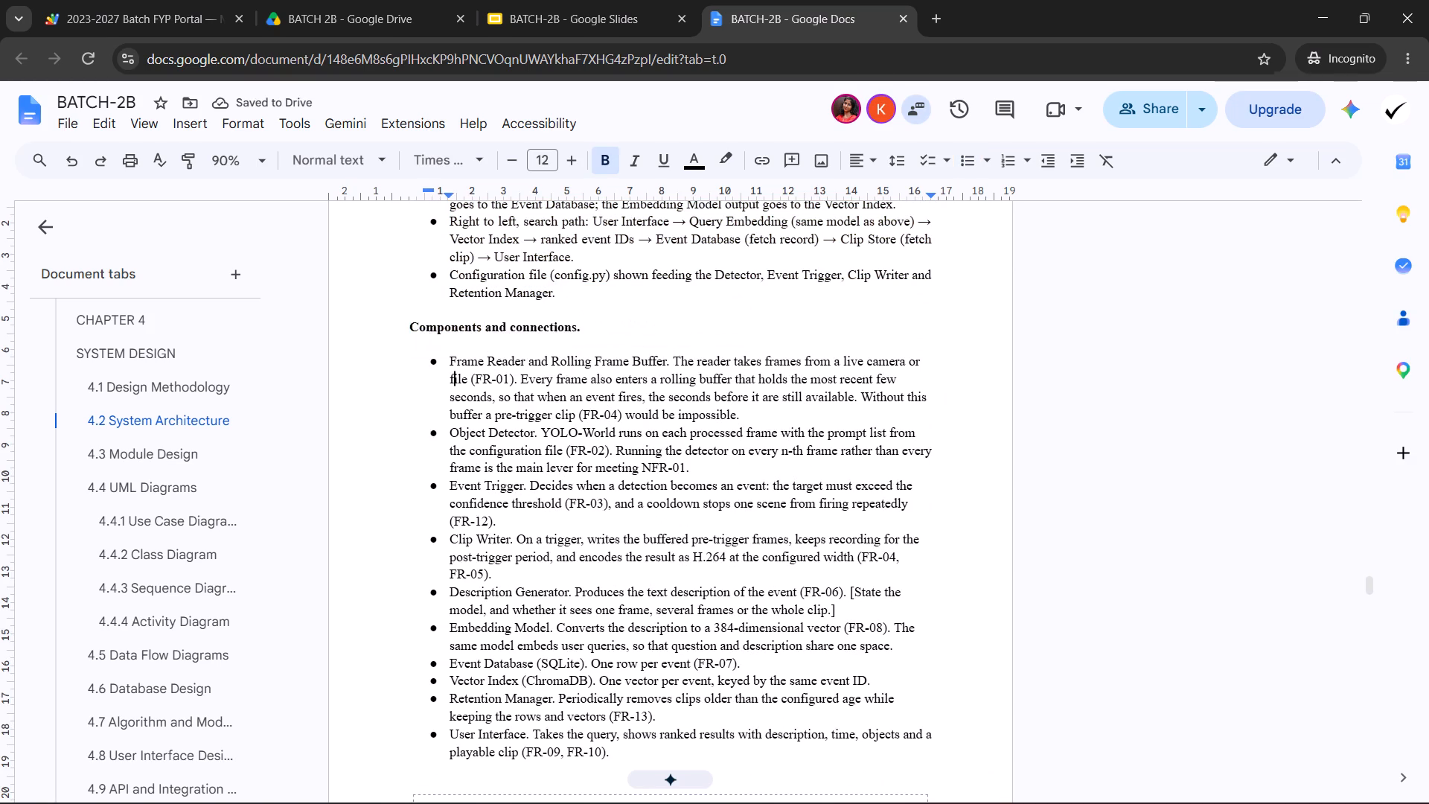
scroll(519, 441, up, 7)
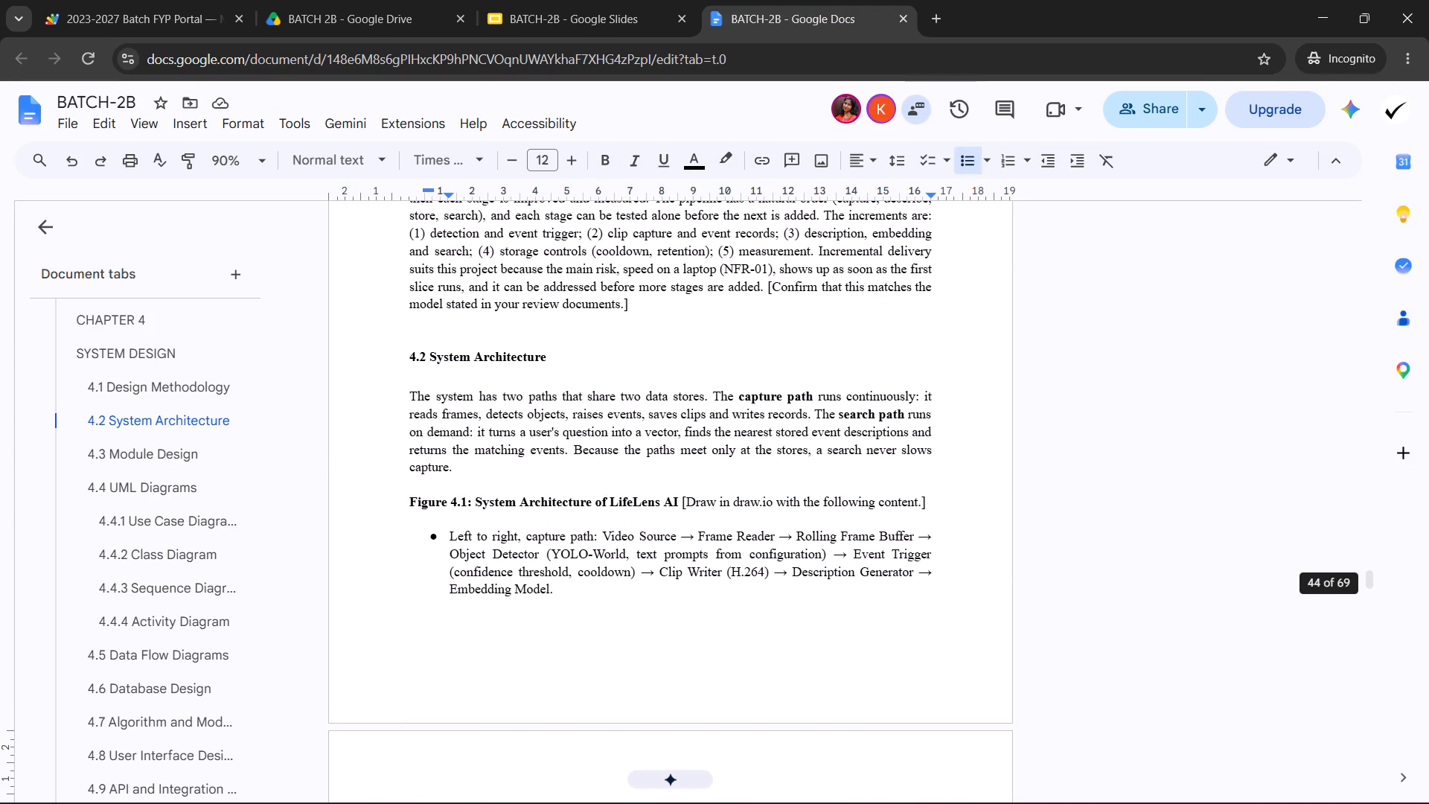
scroll(514, 475, up, 2)
scroll(525, 464, down, 7)
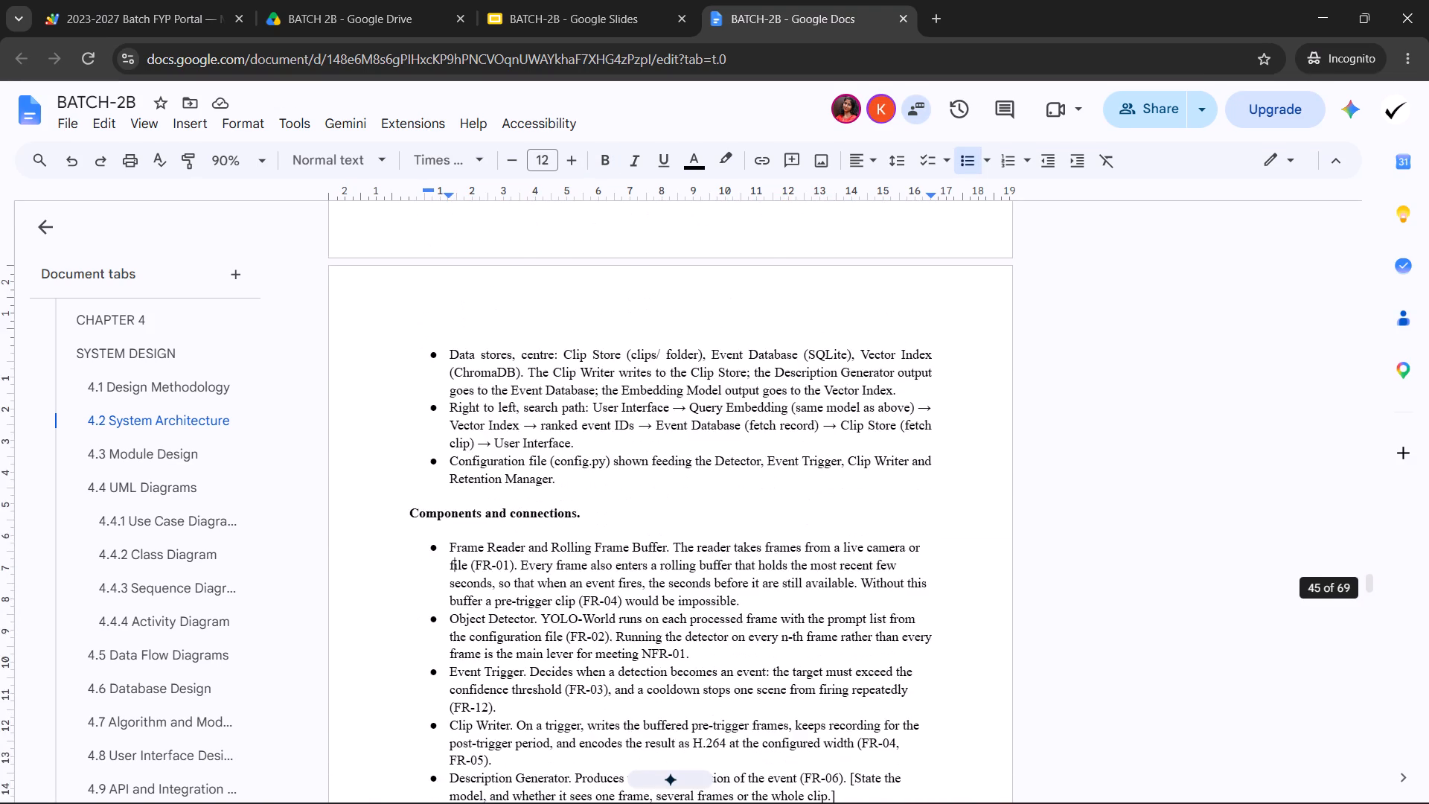
scroll(503, 463, down, 2)
drag(448, 361, 633, 609)
scroll(623, 625, down, 2)
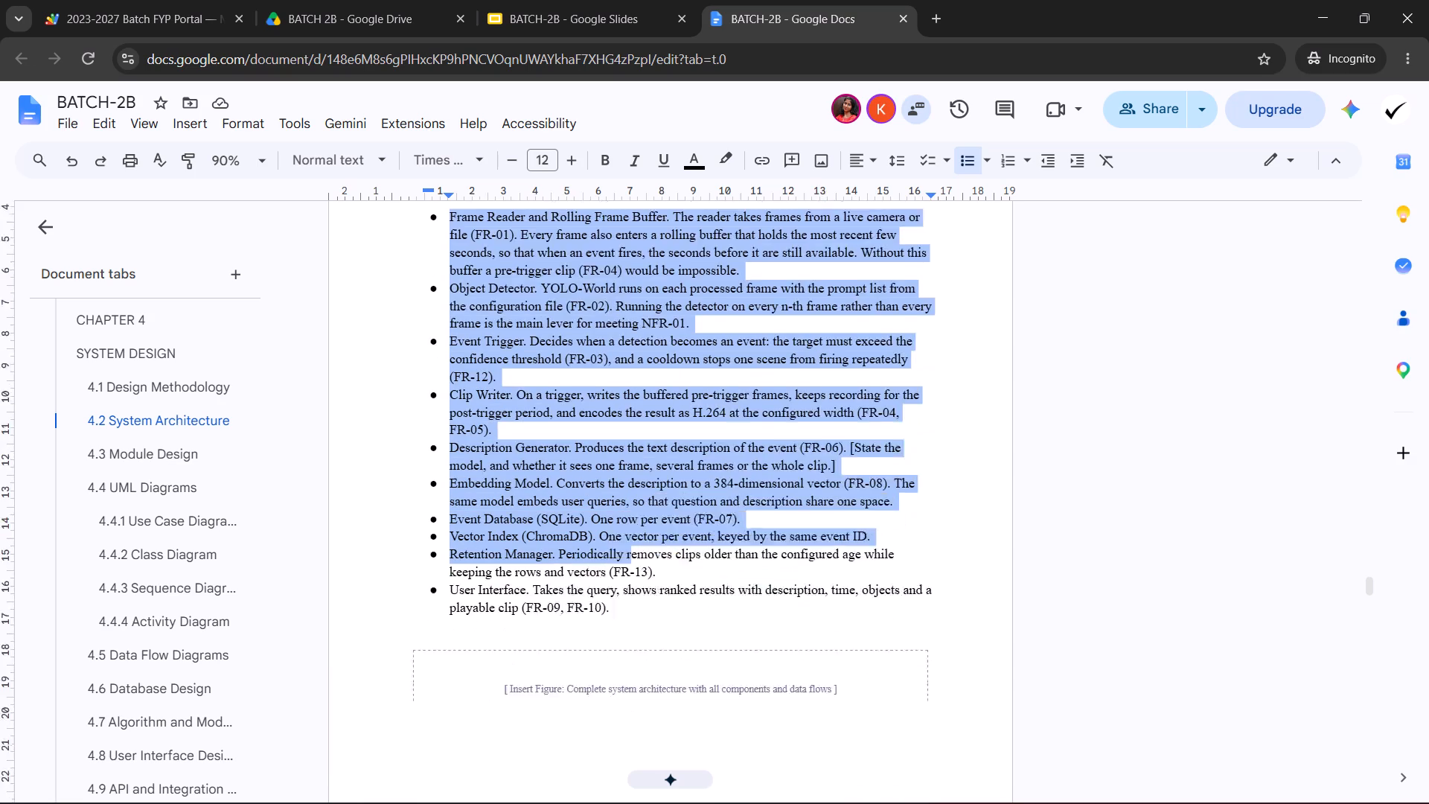
drag(633, 609, 621, 479)
scroll(645, 573, down, 1)
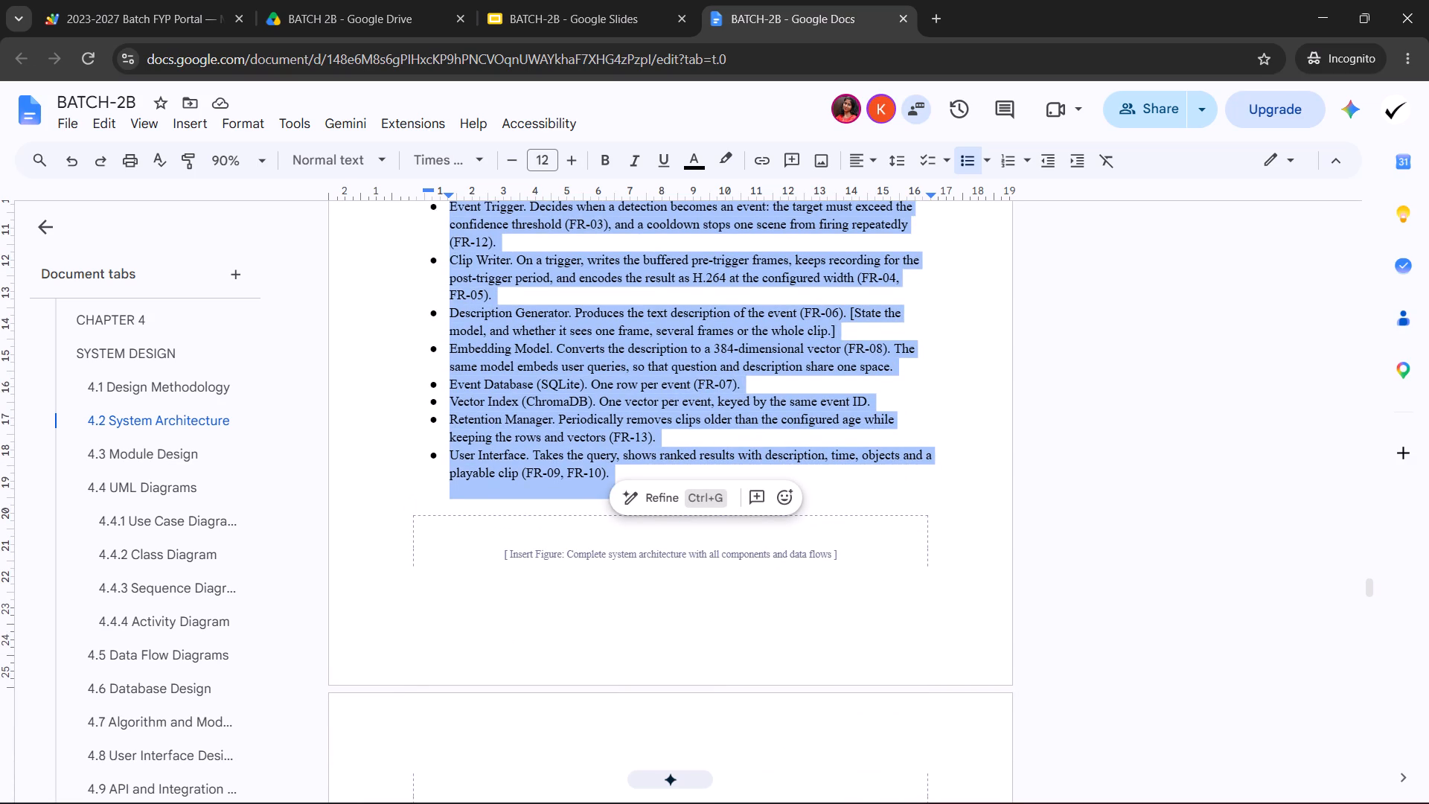
click(875, 163)
click(940, 194)
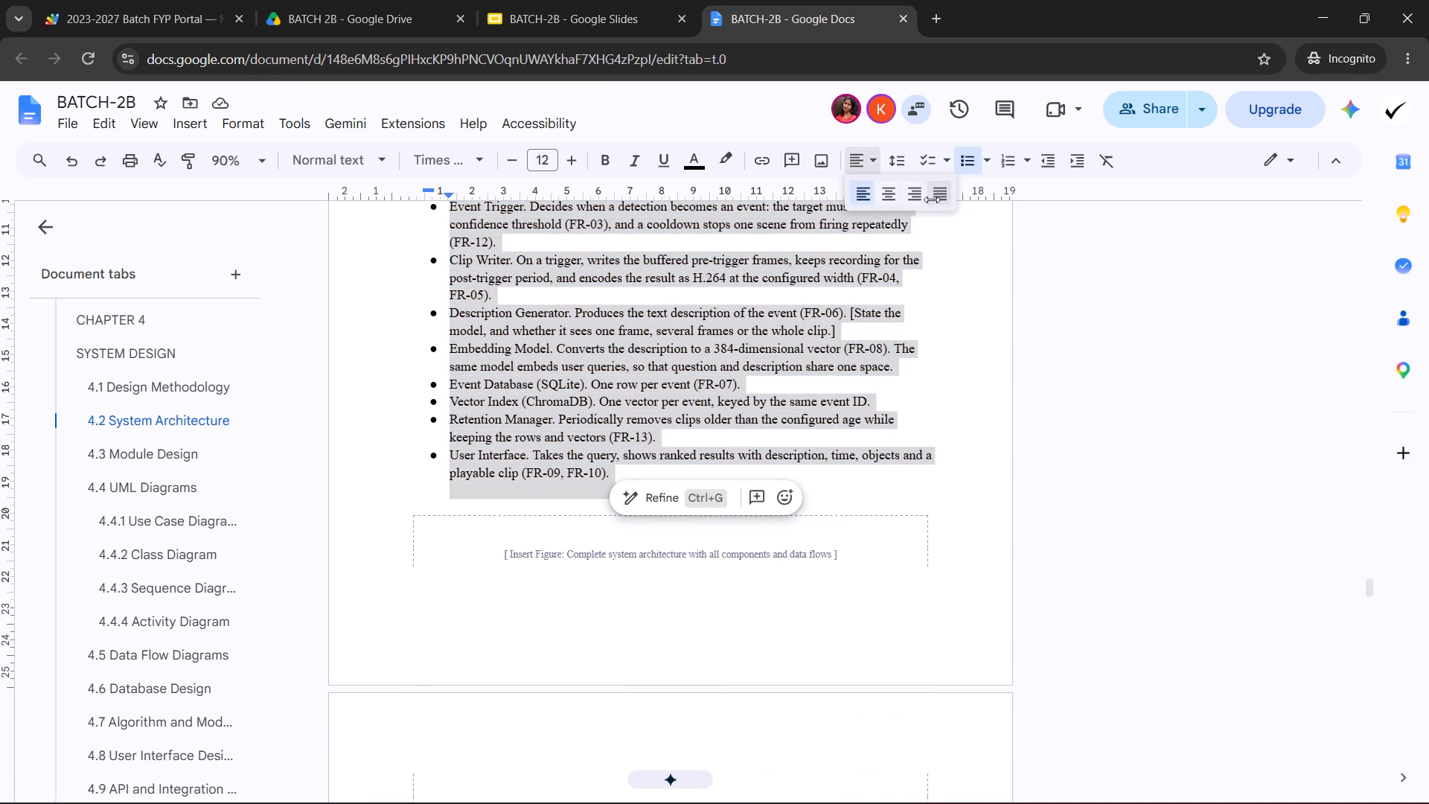
click(676, 378)
Justify the two Section 4.4 paragraphs below the Figure 4.2 line, covering the actors and the diagram explanation.
scroll(676, 368, down, 5)
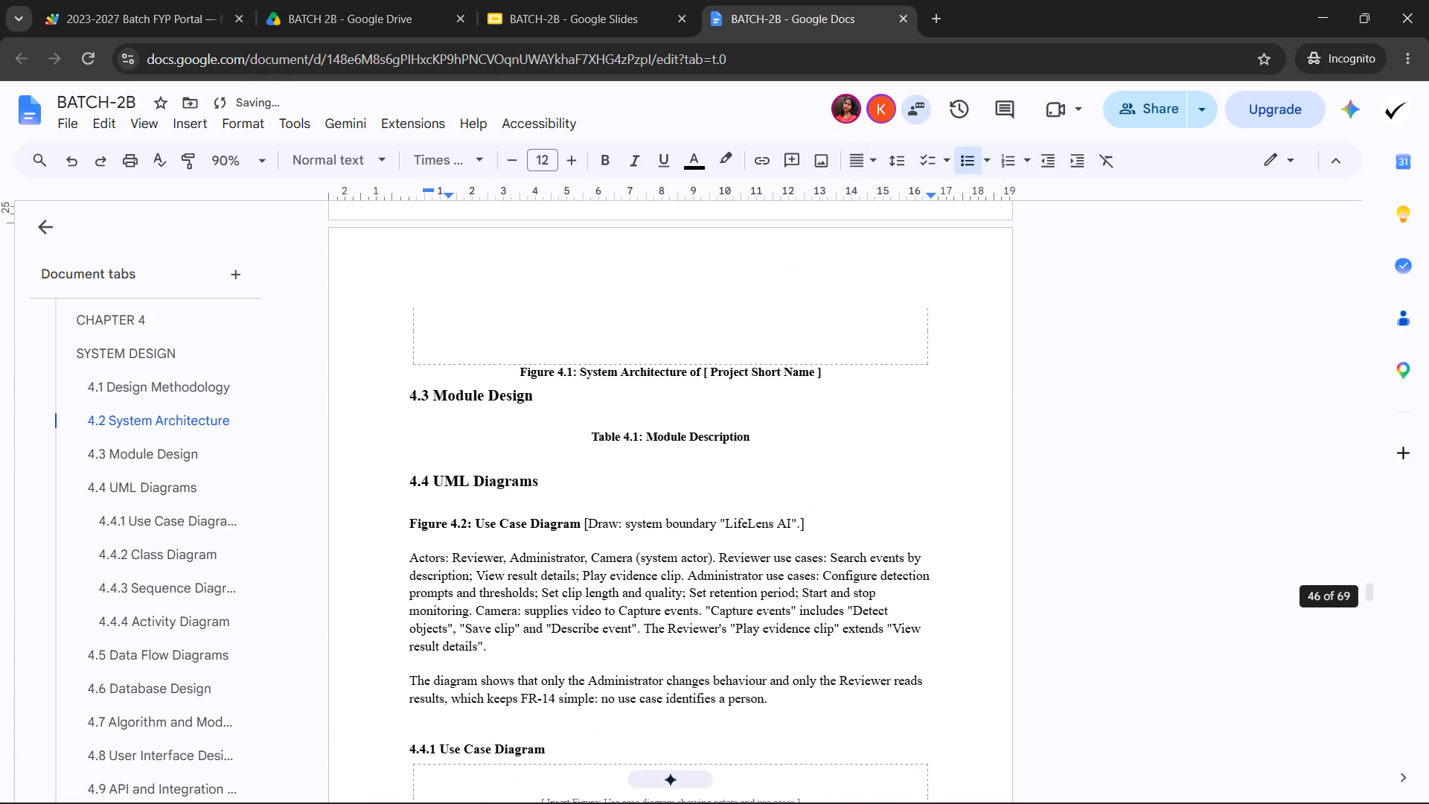
scroll(437, 507, down, 1)
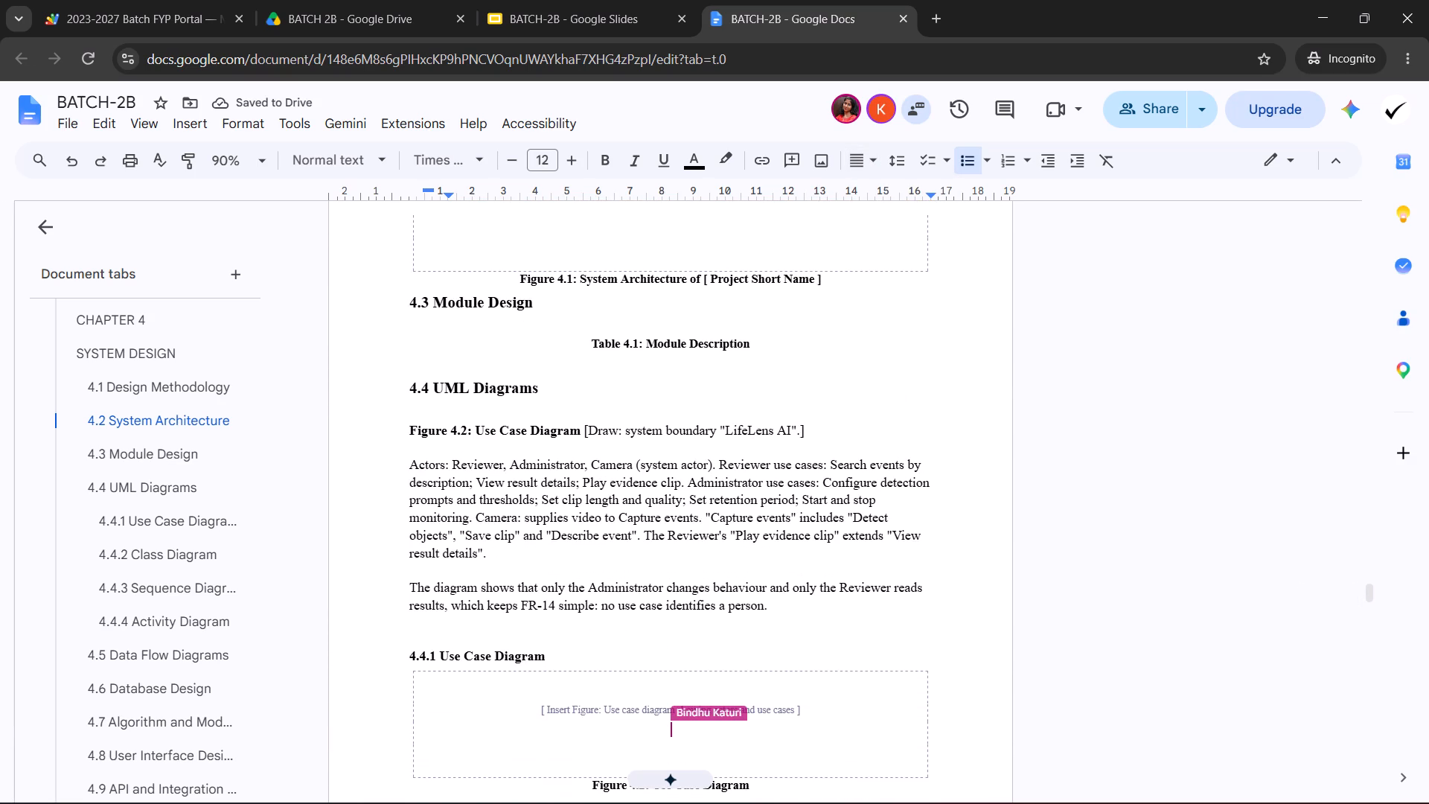
drag(414, 431, 700, 569)
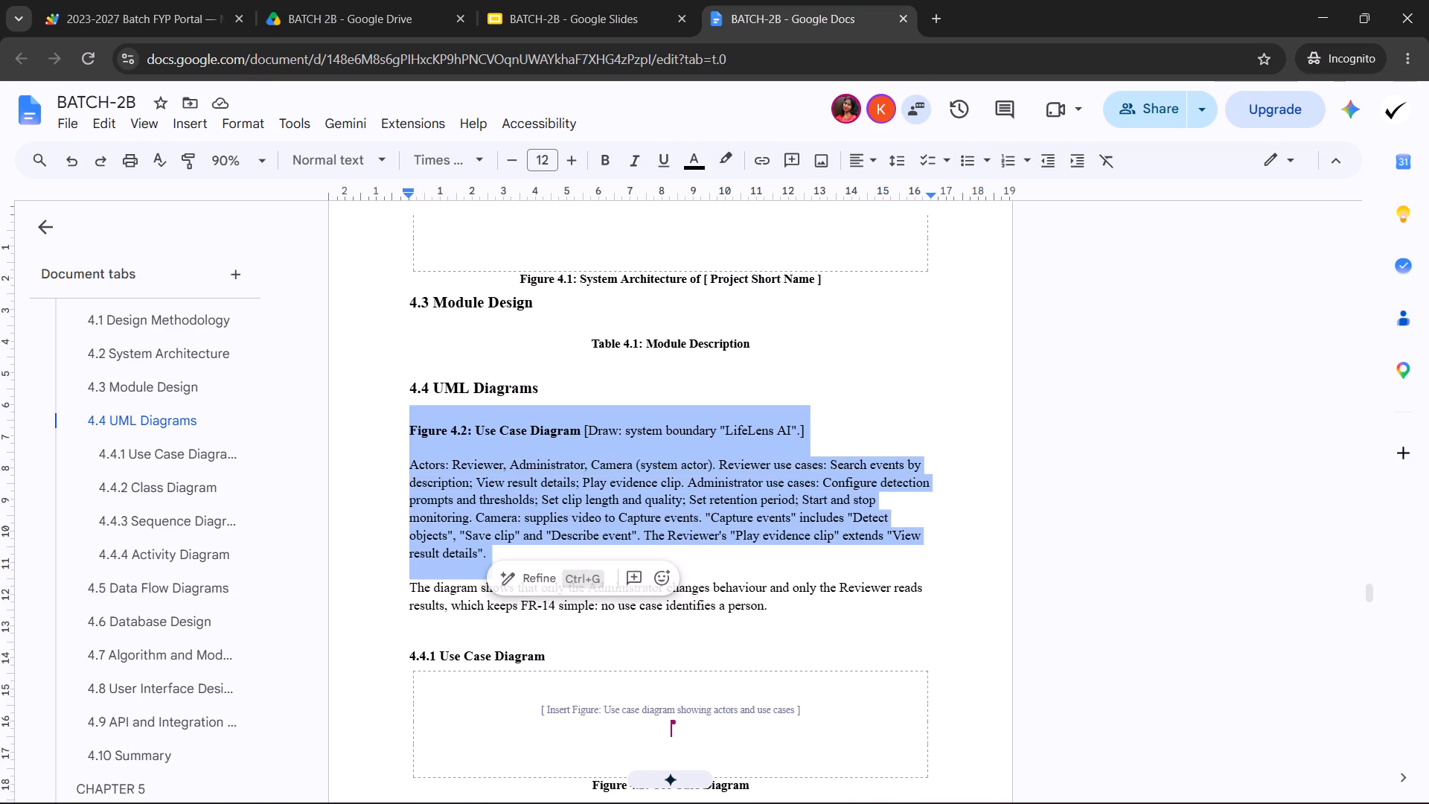
click(599, 503)
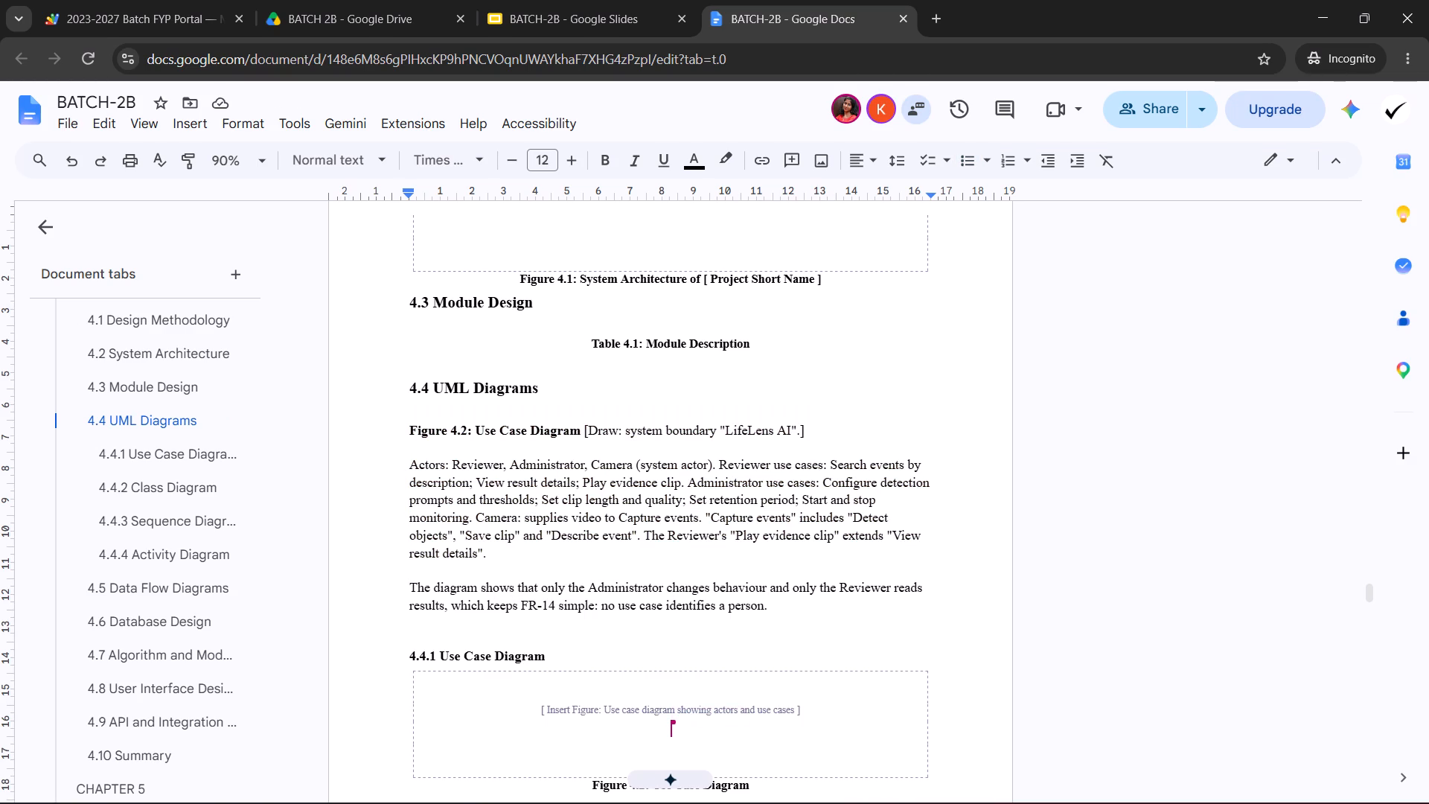
drag(407, 470, 812, 612)
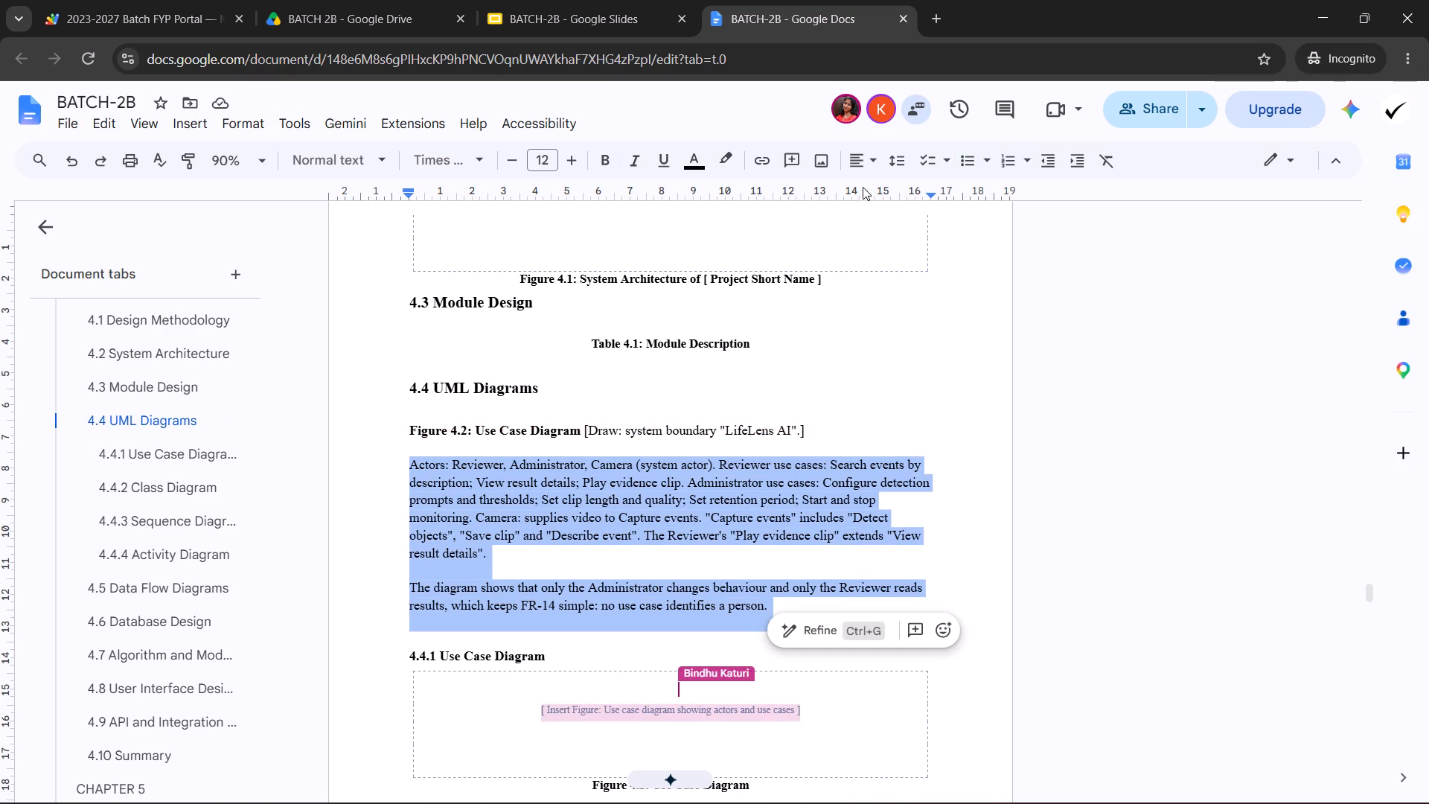
click(869, 163)
click(938, 201)
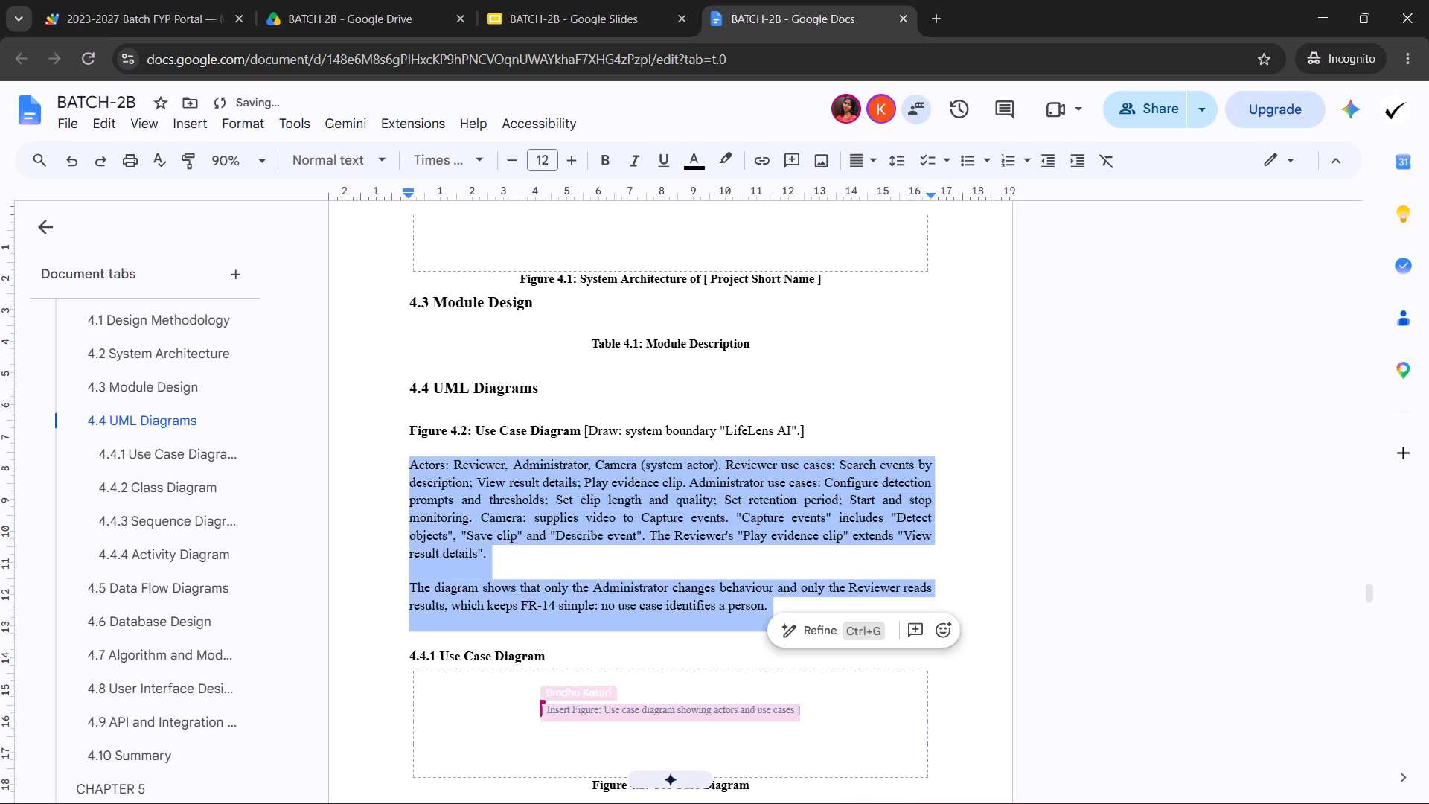
click(599, 517)
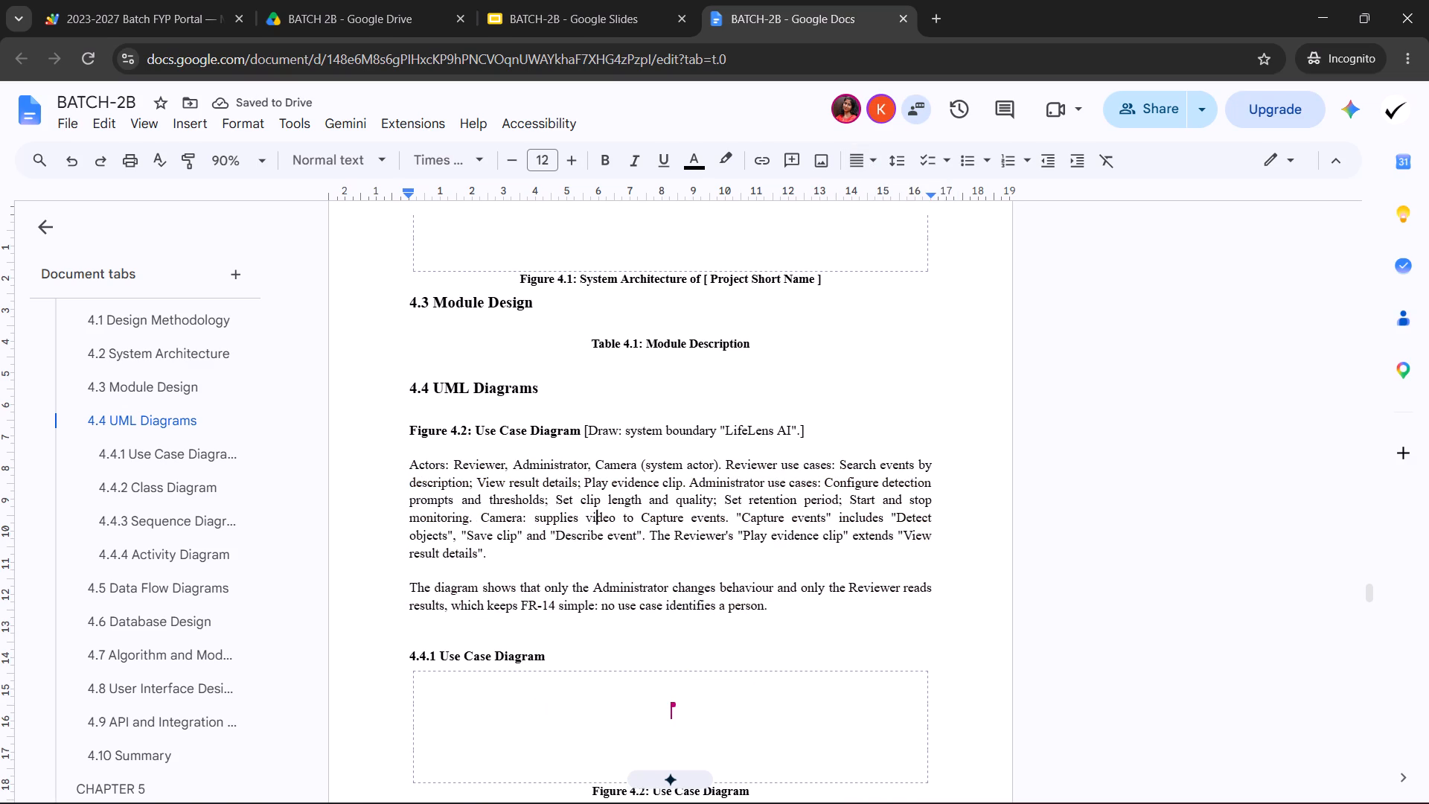
Set the bold "Figure 4.2: Use Case Diagram" text under the 4.4 UML Diagrams heading to font size 11.
drag(405, 427, 578, 439)
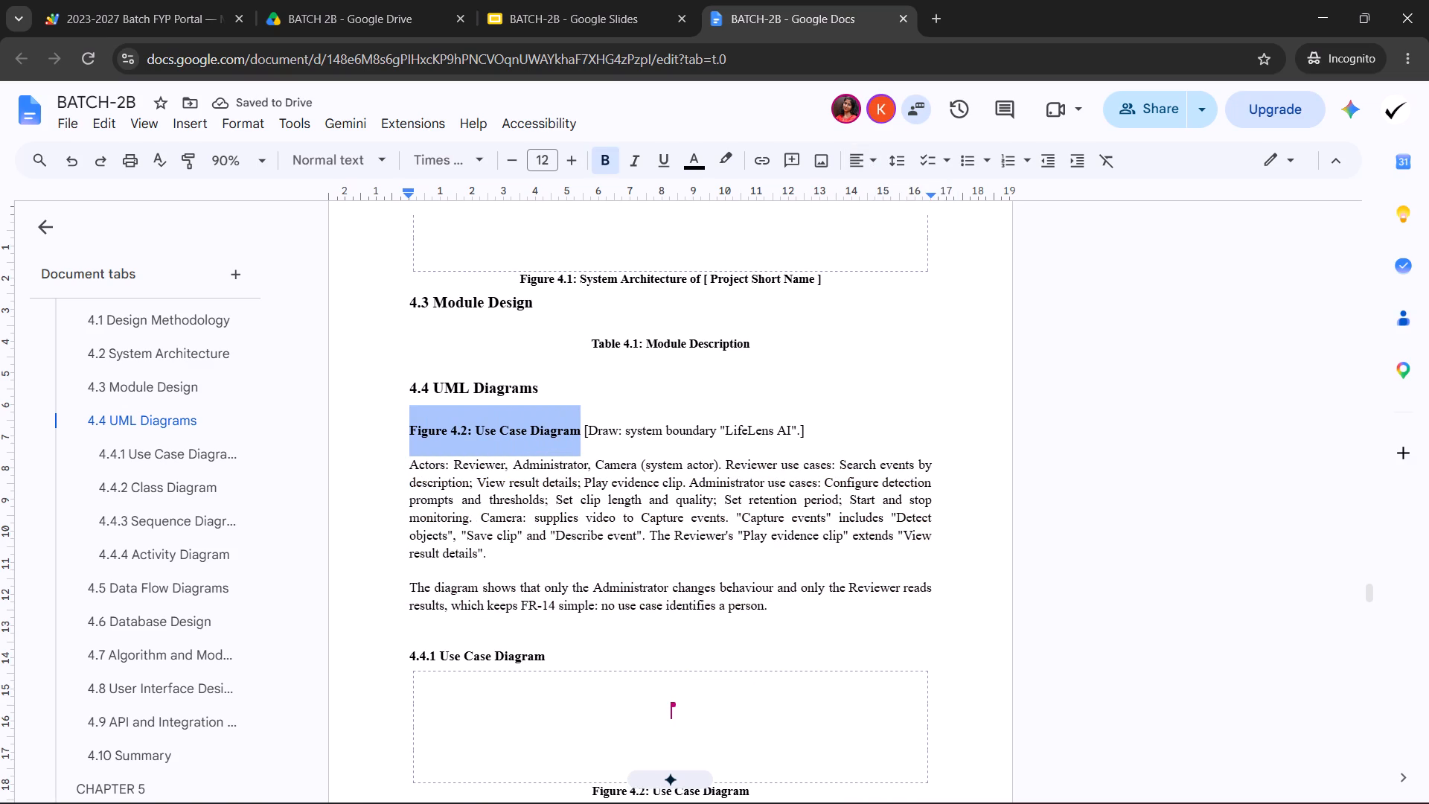
click(540, 158)
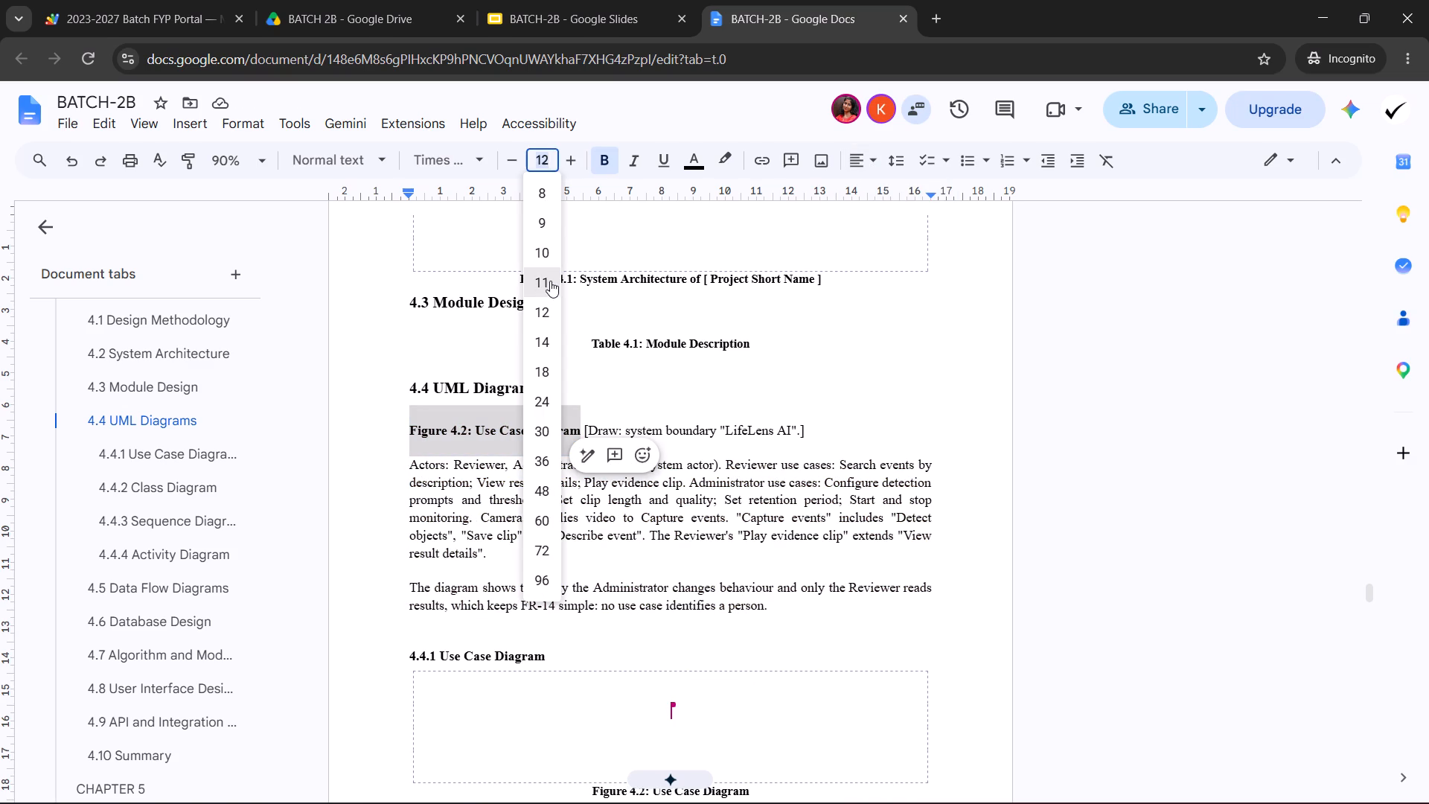
click(550, 284)
click(490, 504)
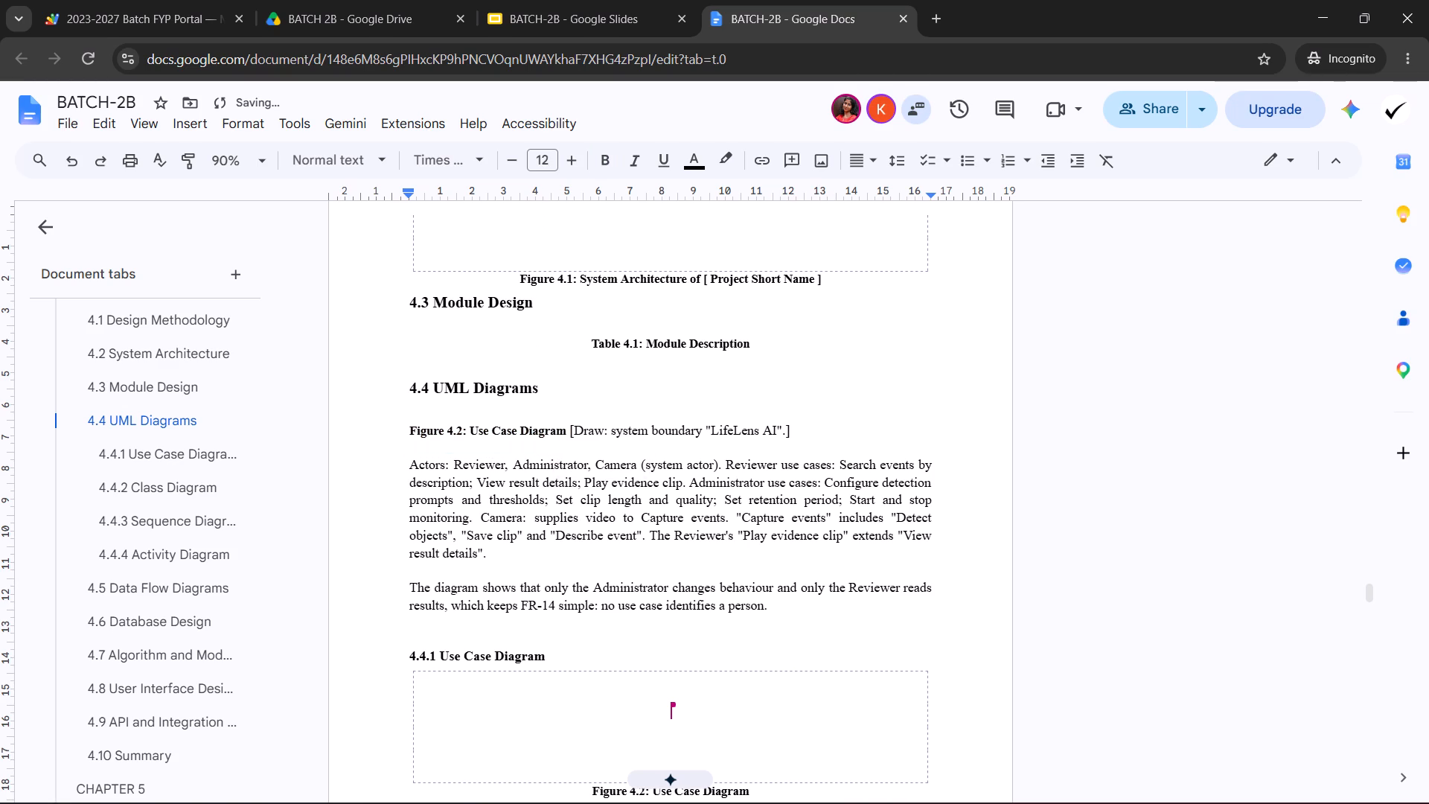
Set the bold "Figure 4.1: System Architecture of LifeLens AI" text in Section 4.2 to font size 11.
scroll(483, 585, up, 2)
triple_click(531, 466)
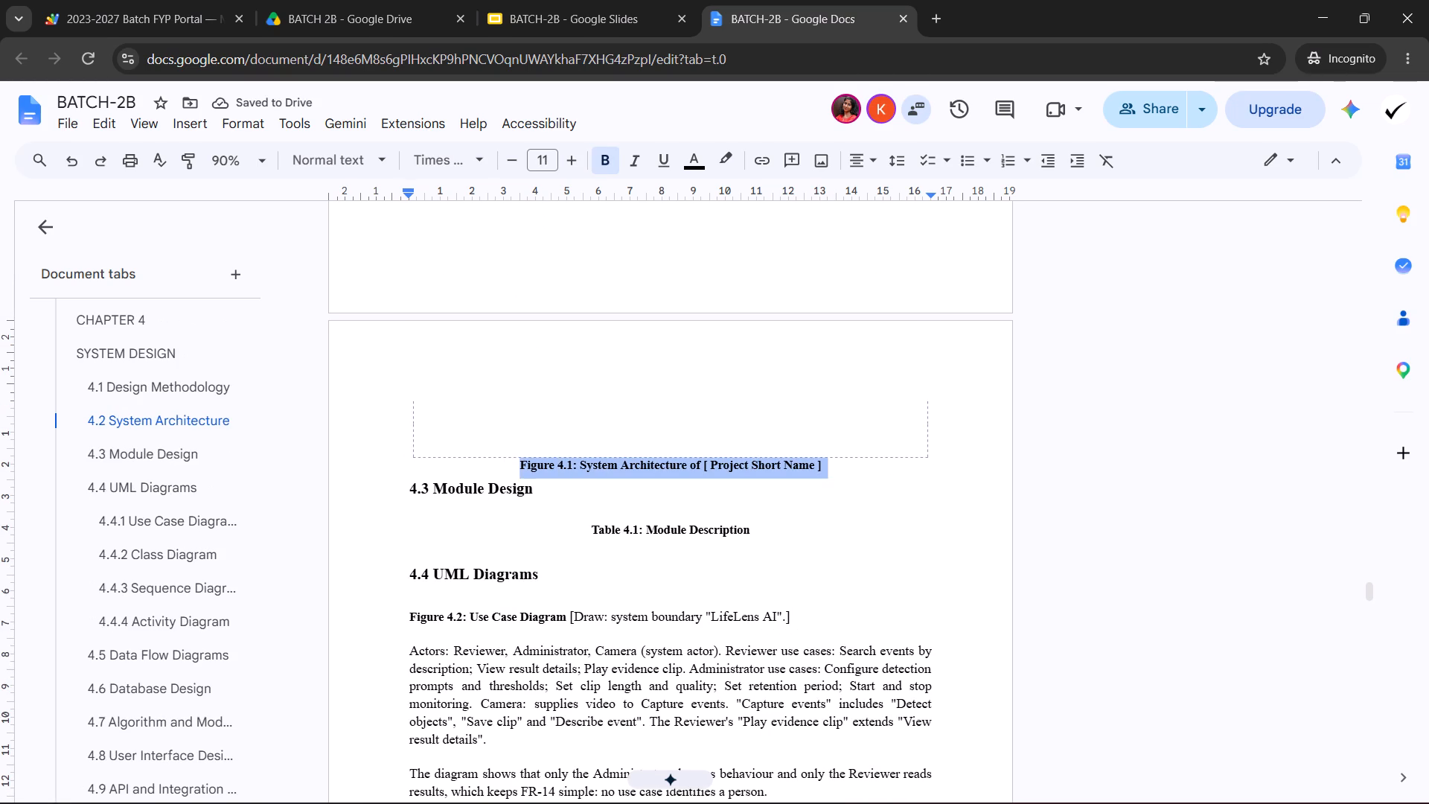
click(493, 640)
scroll(509, 658, up, 7)
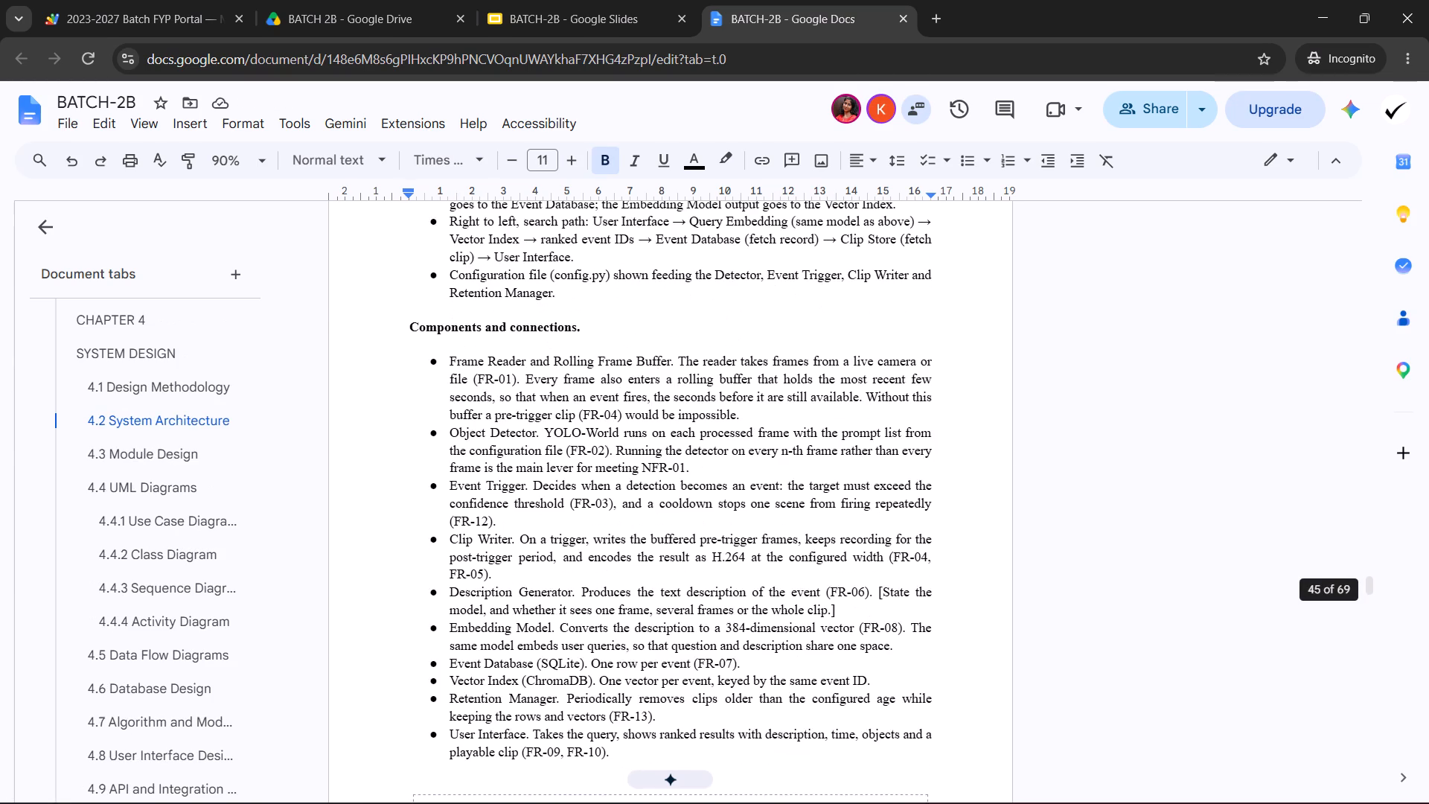
scroll(532, 619, up, 8)
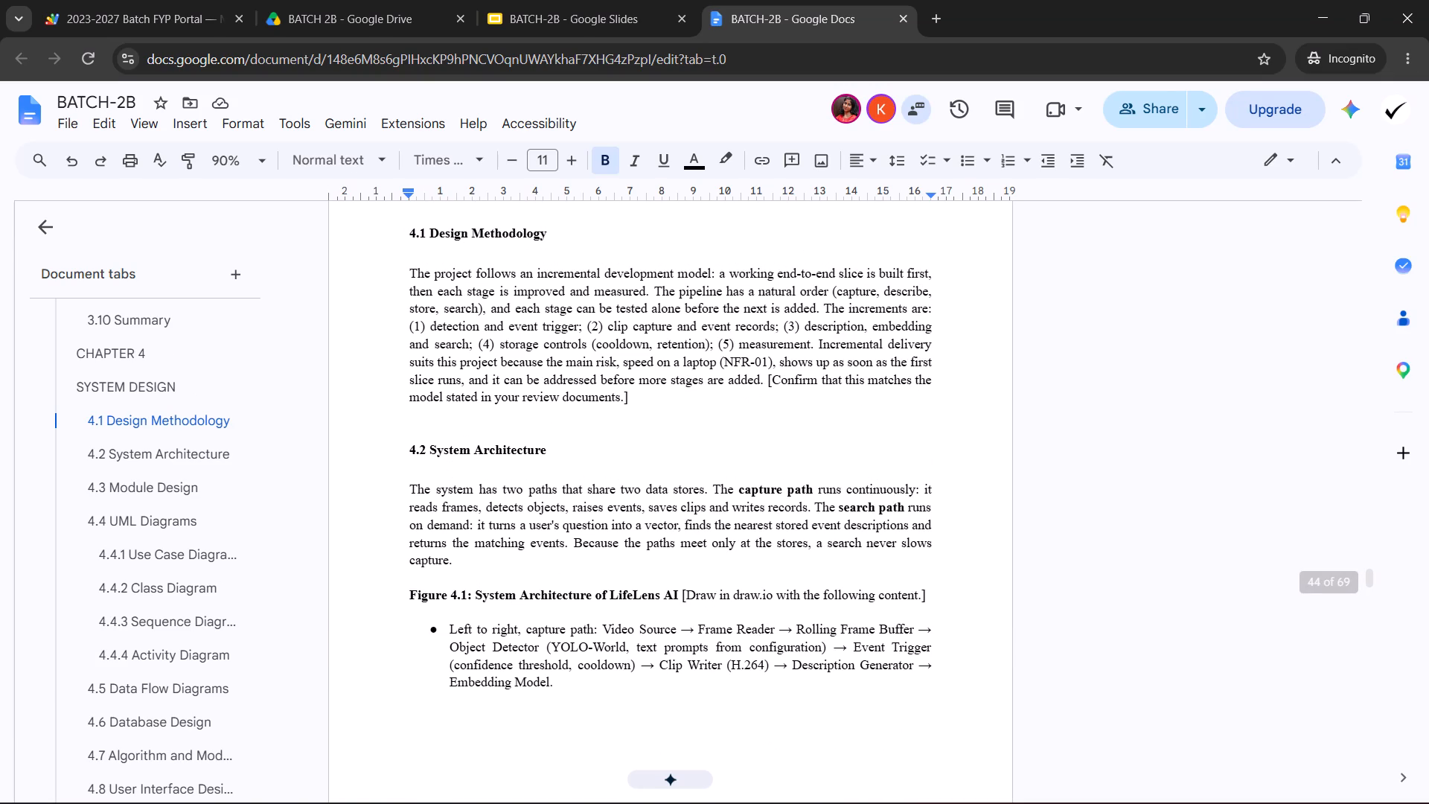
drag(679, 598, 398, 598)
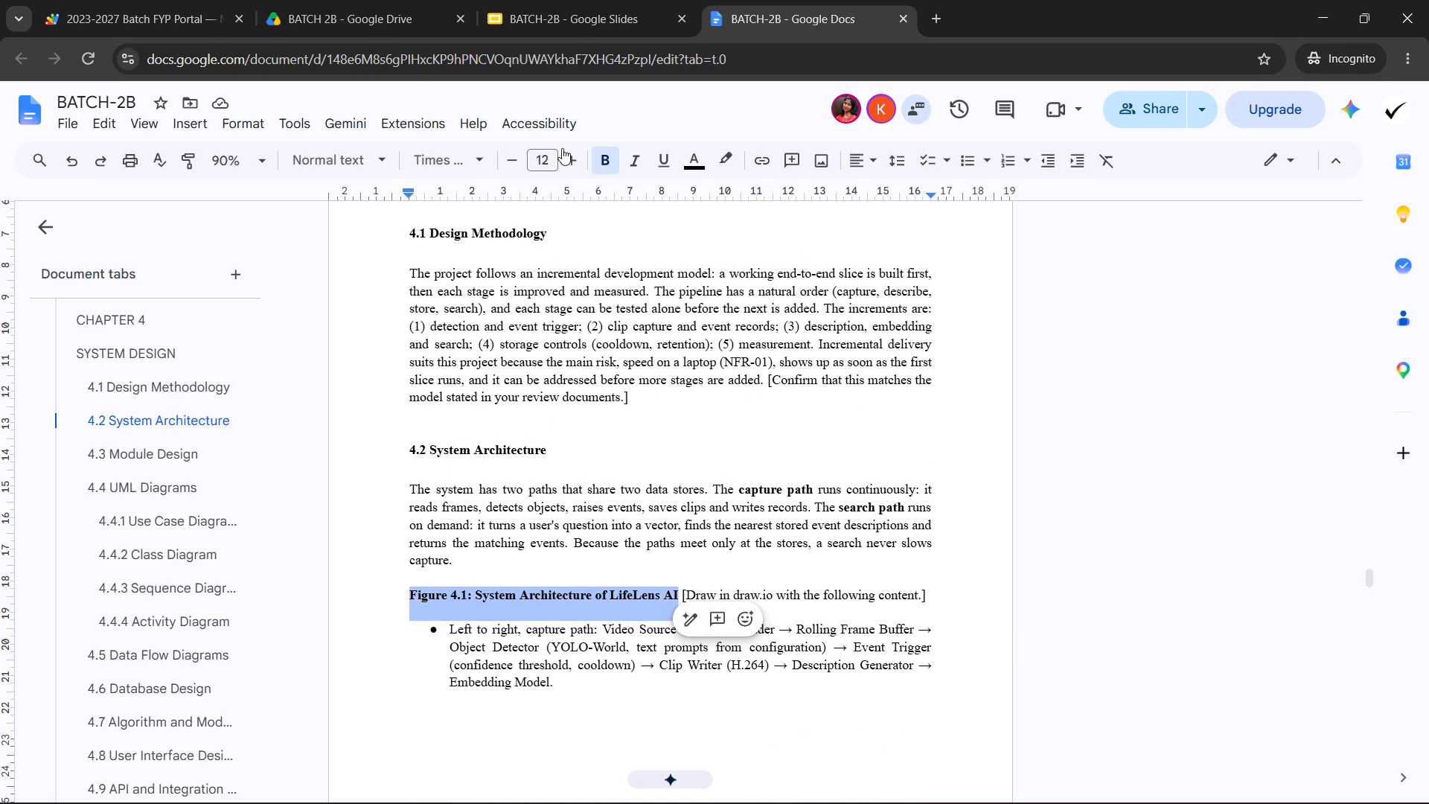
click(546, 158)
click(542, 280)
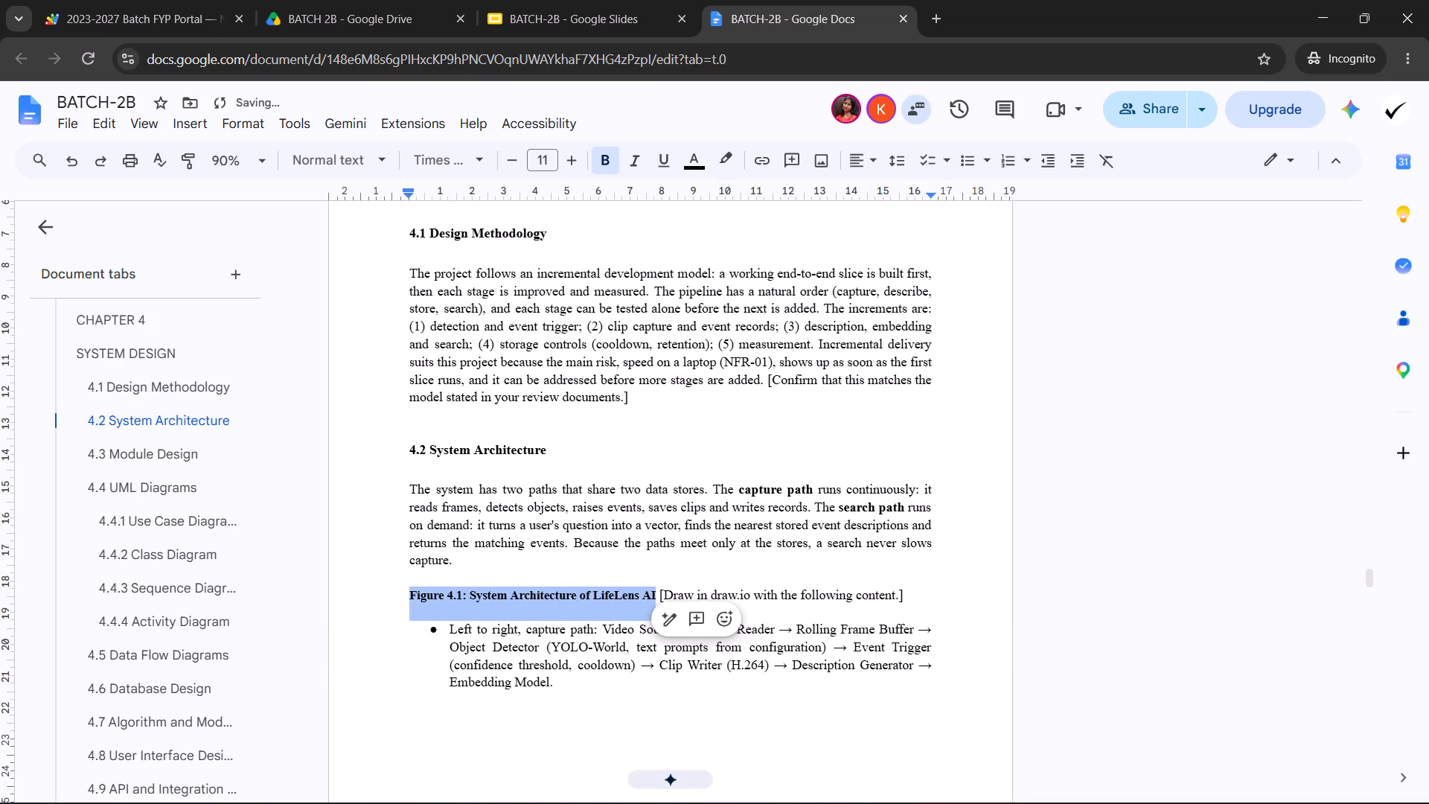
click(523, 597)
Centre the "Figure 4.1: System Architecture of LifeLens AI" line in Section 4.2.
scroll(531, 653, up, 5)
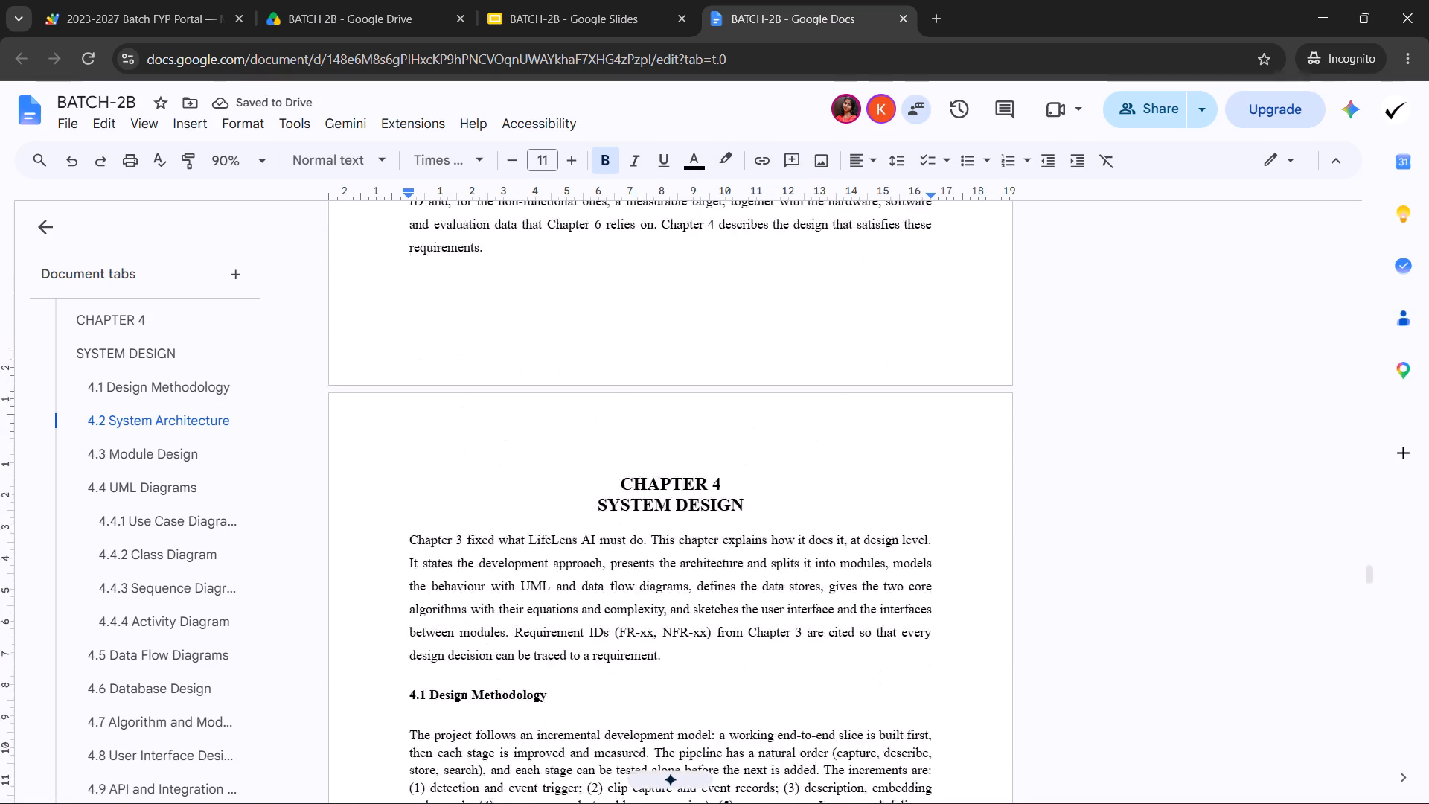
scroll(569, 631, up, 4)
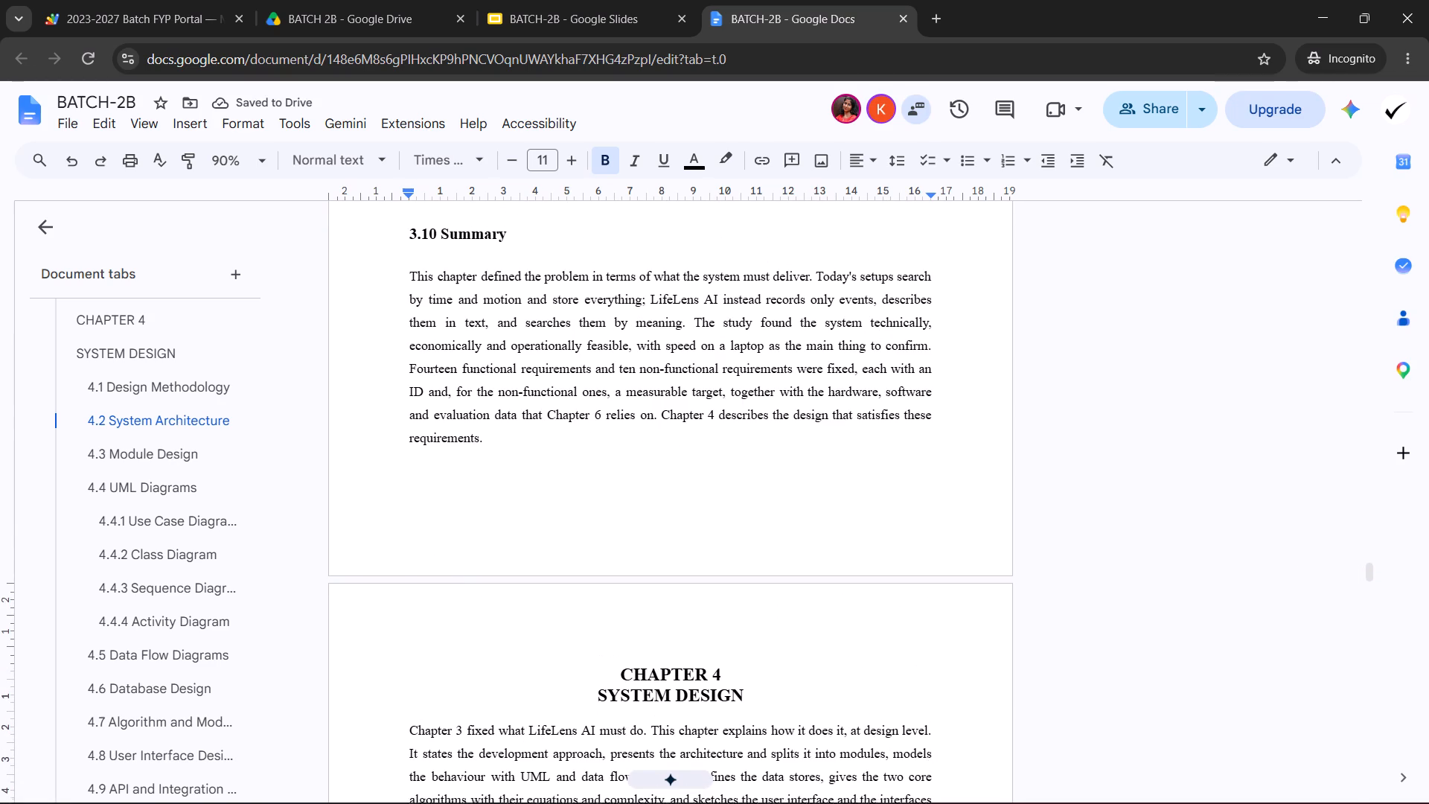
scroll(600, 588, down, 10)
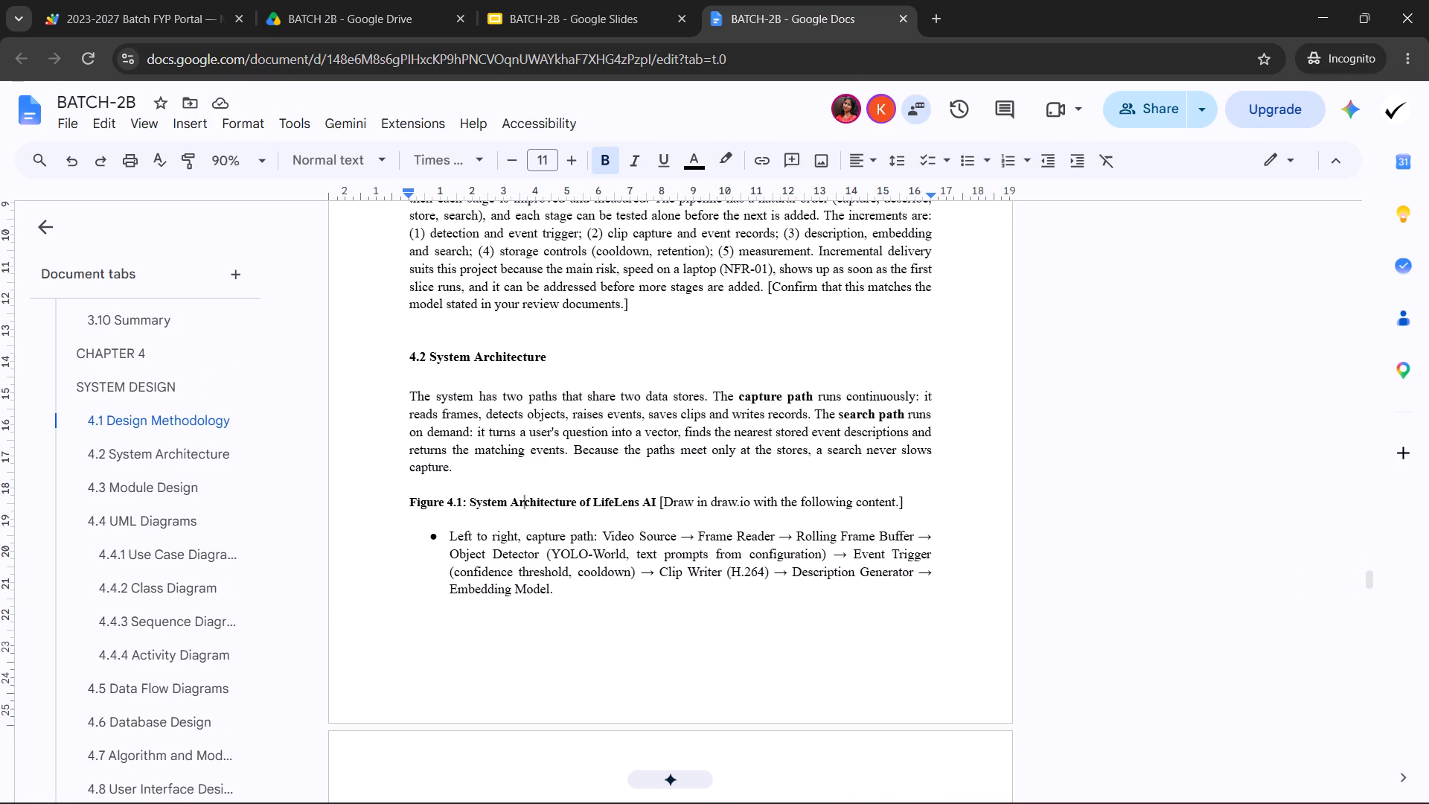
triple_click(546, 505)
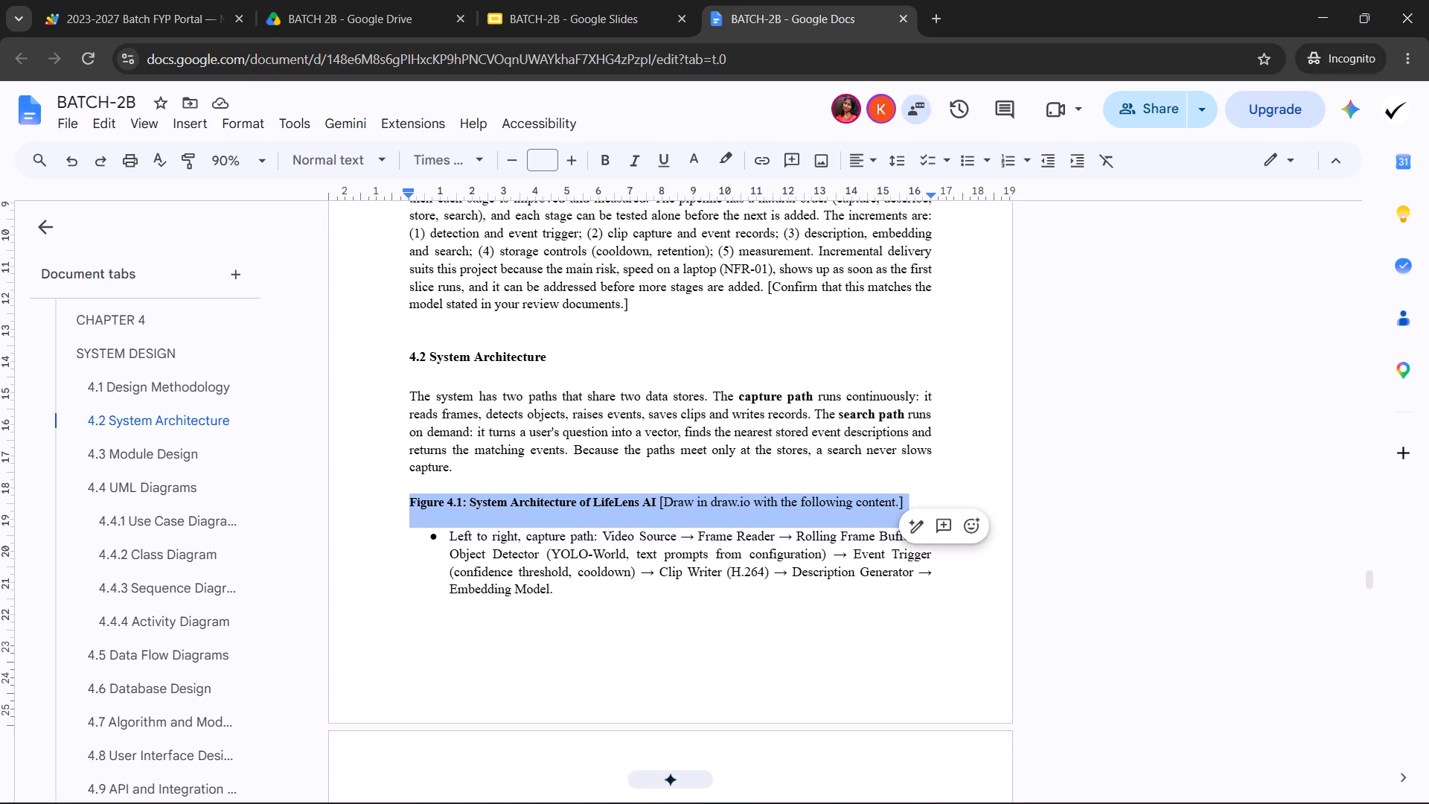
click(871, 167)
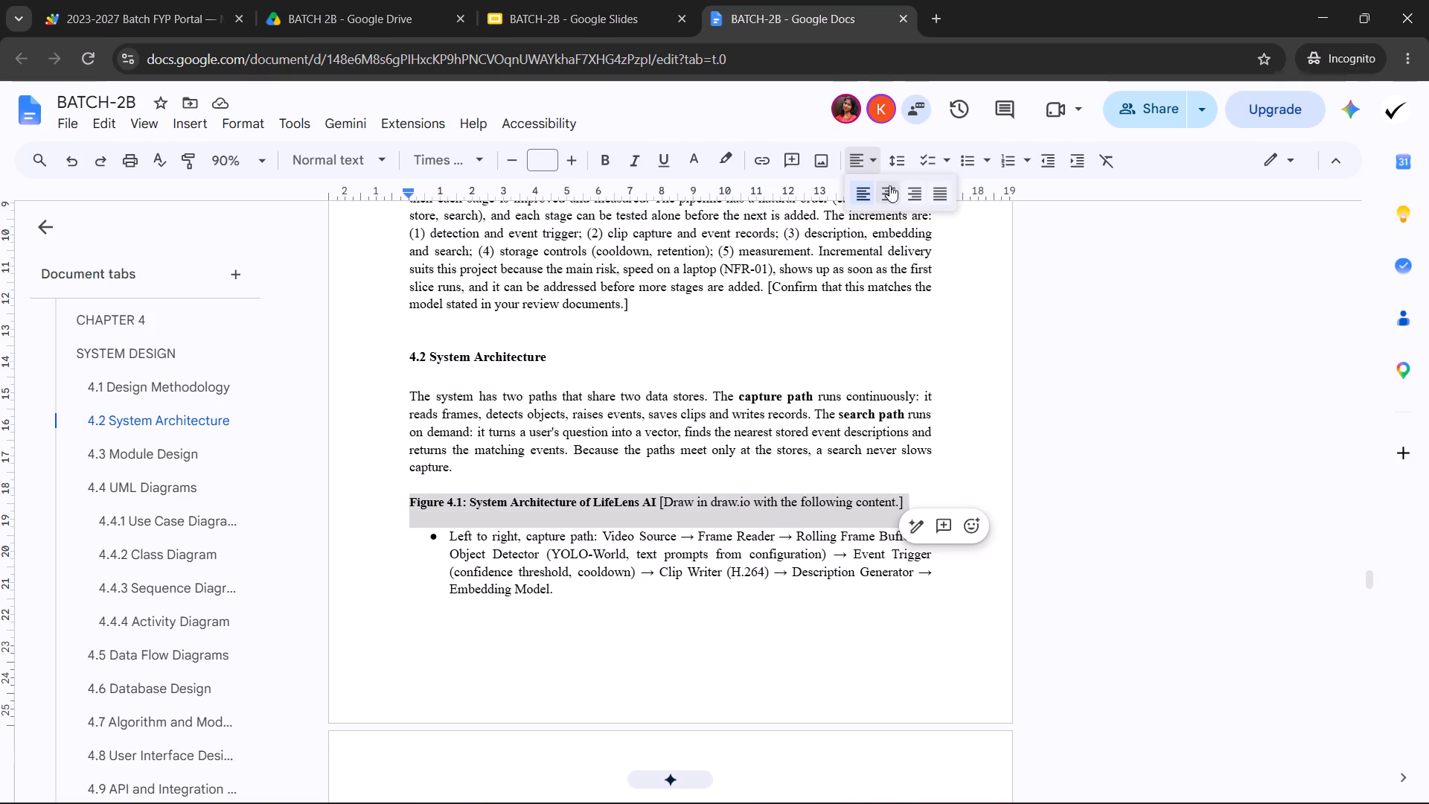
click(890, 199)
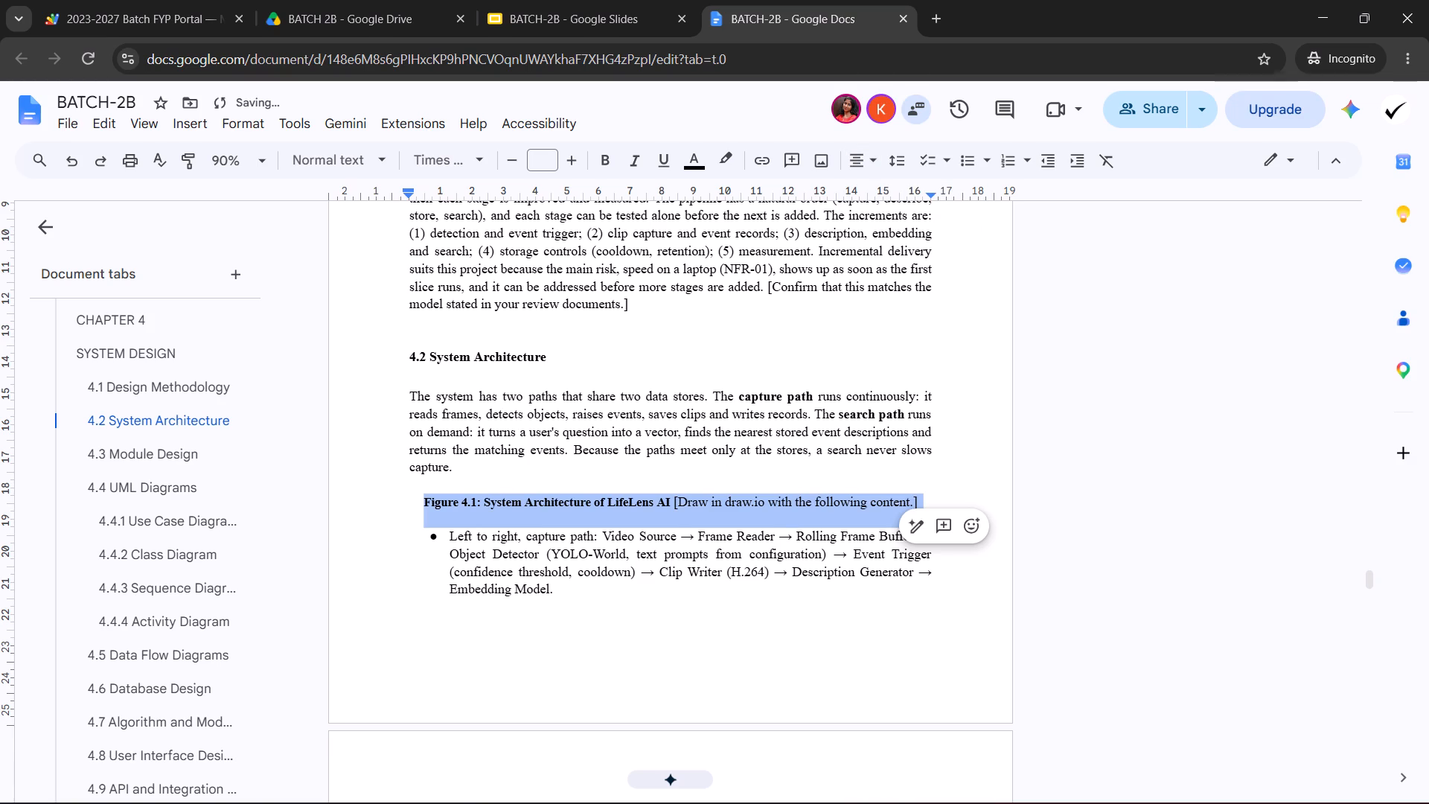
click(737, 500)
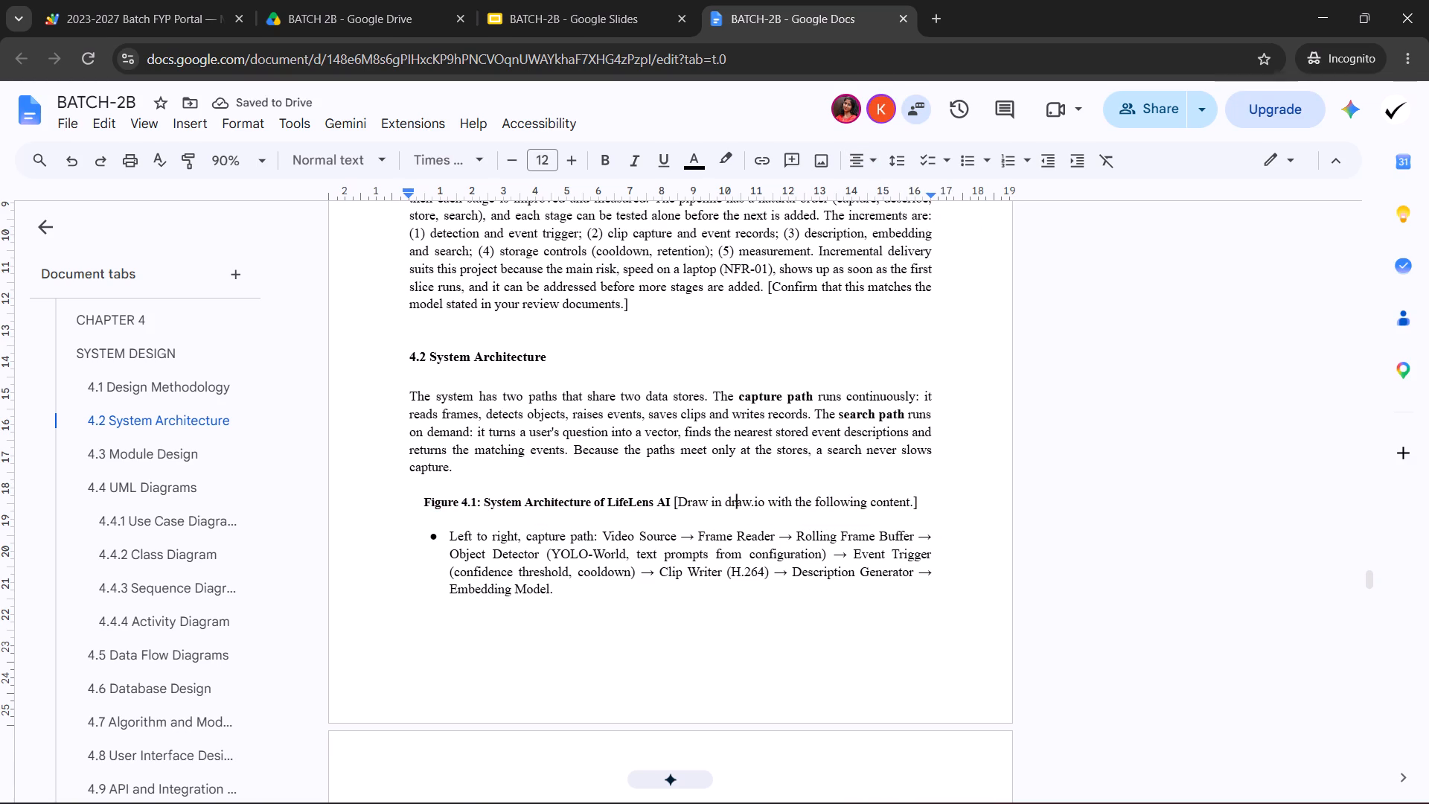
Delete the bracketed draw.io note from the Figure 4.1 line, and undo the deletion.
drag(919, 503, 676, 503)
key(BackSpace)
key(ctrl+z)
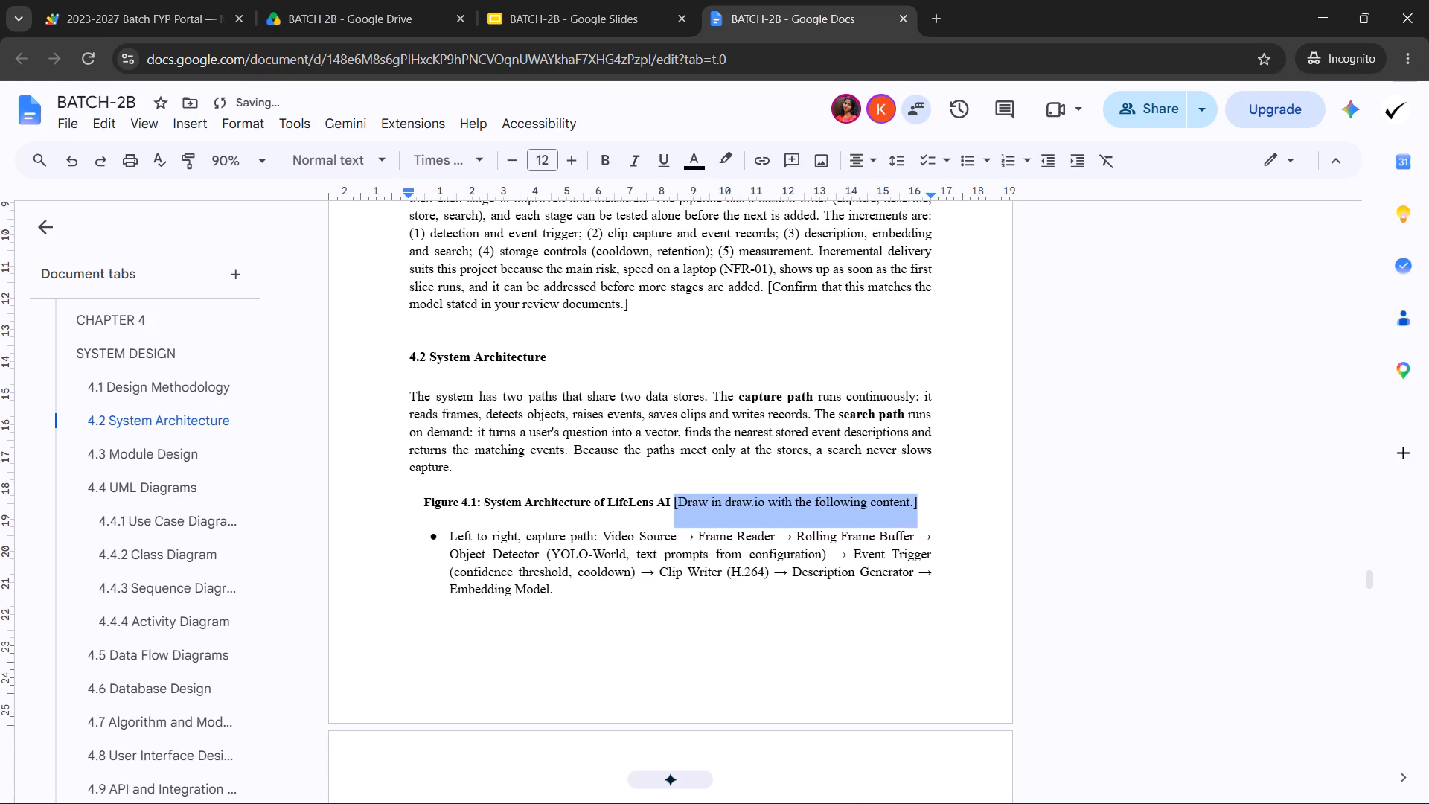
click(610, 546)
Set the paragraph about test footage consent, below the table in Section 3.9 Dataset Description, to font size 12.
scroll(605, 552, up, 4)
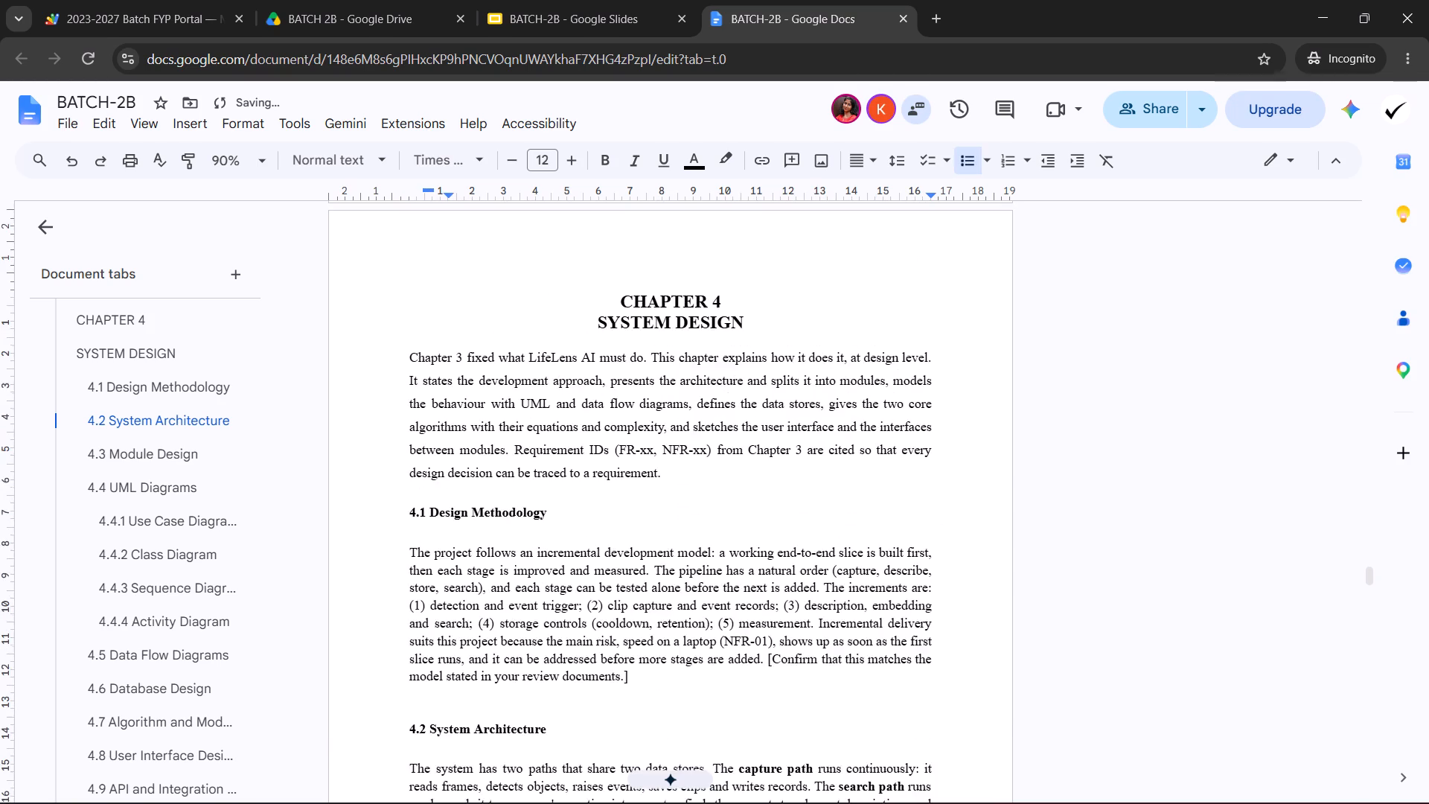
scroll(604, 556, up, 9)
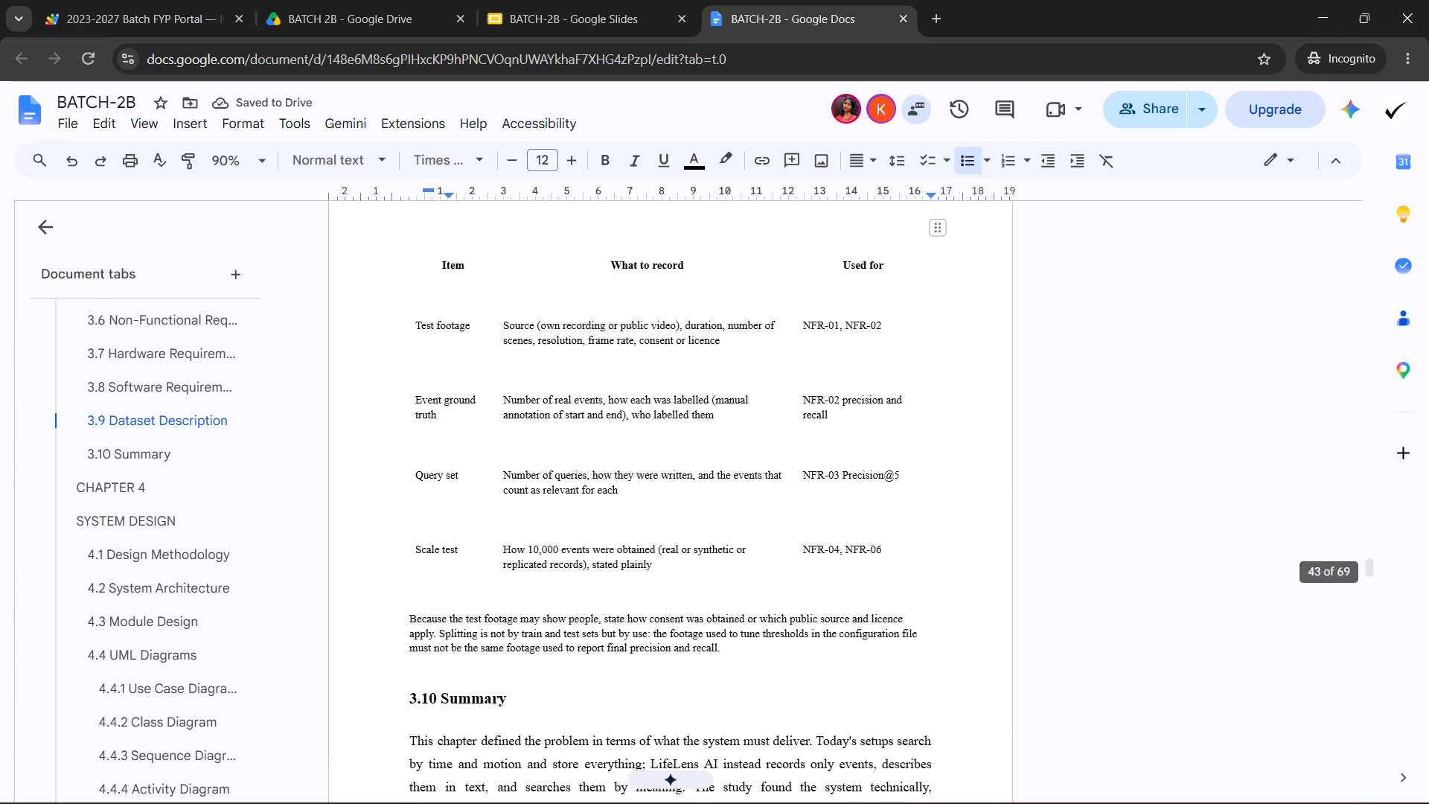
drag(462, 622, 735, 650)
scroll(627, 620, up, 1)
click(627, 620)
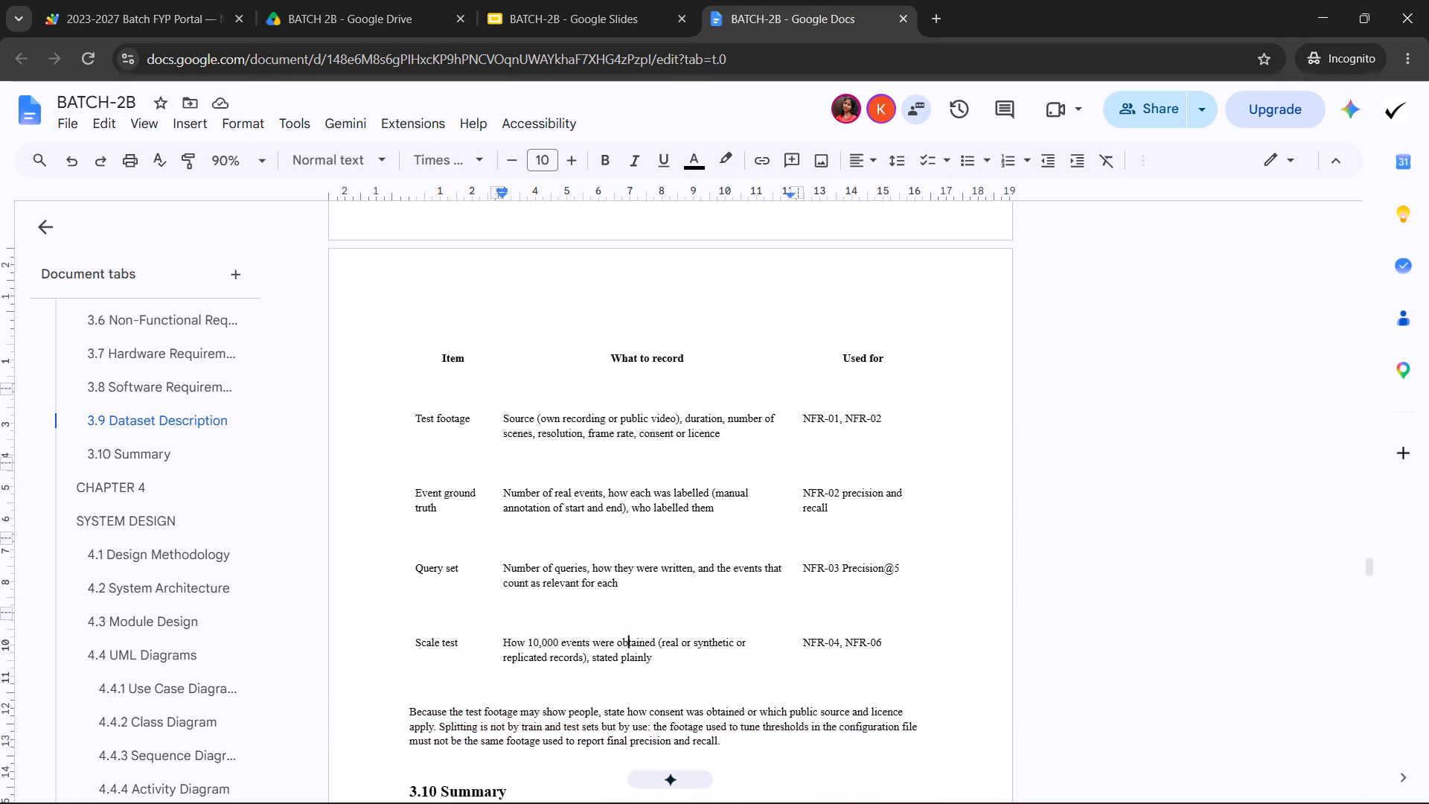
scroll(549, 593, down, 5)
scroll(482, 418, up, 2)
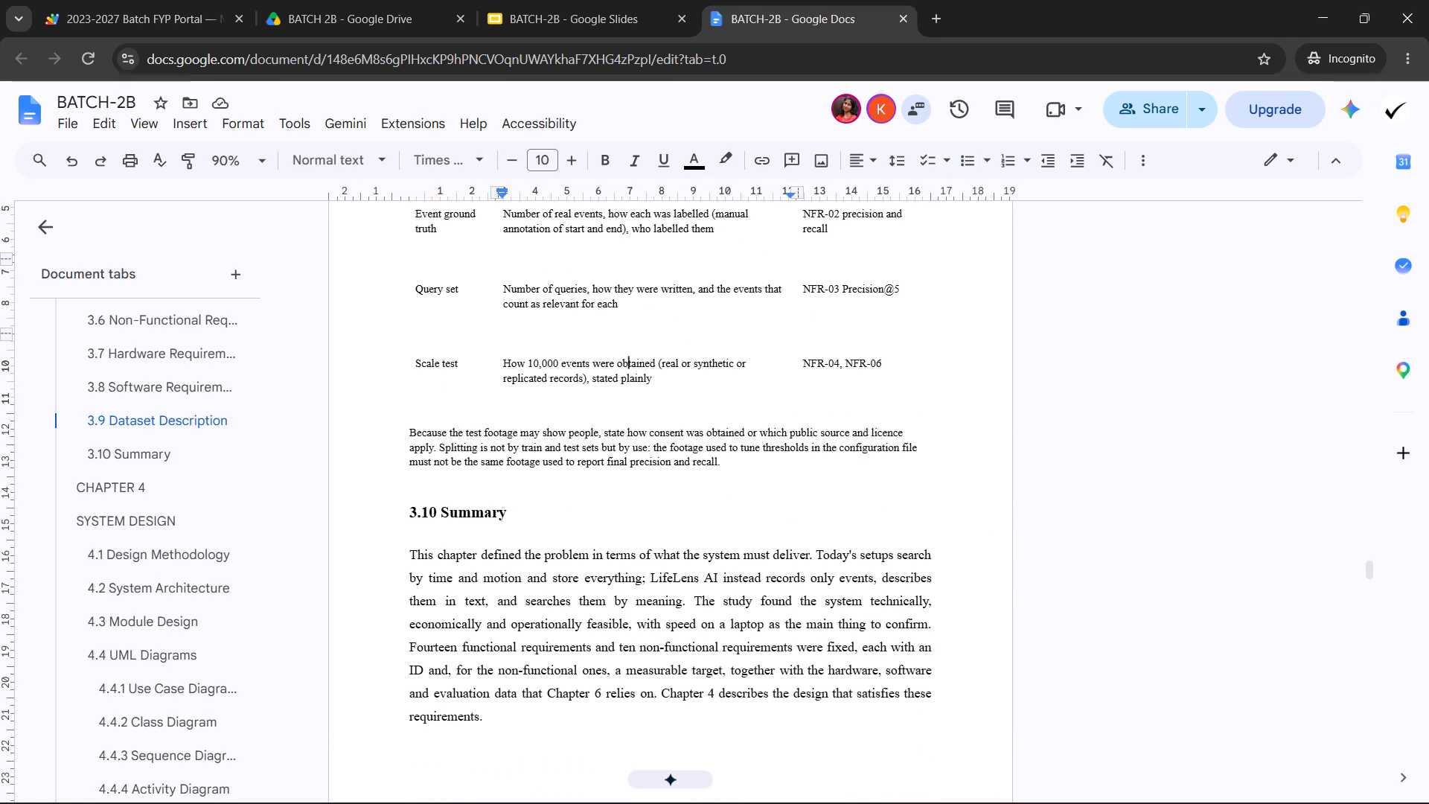
drag(408, 429, 755, 462)
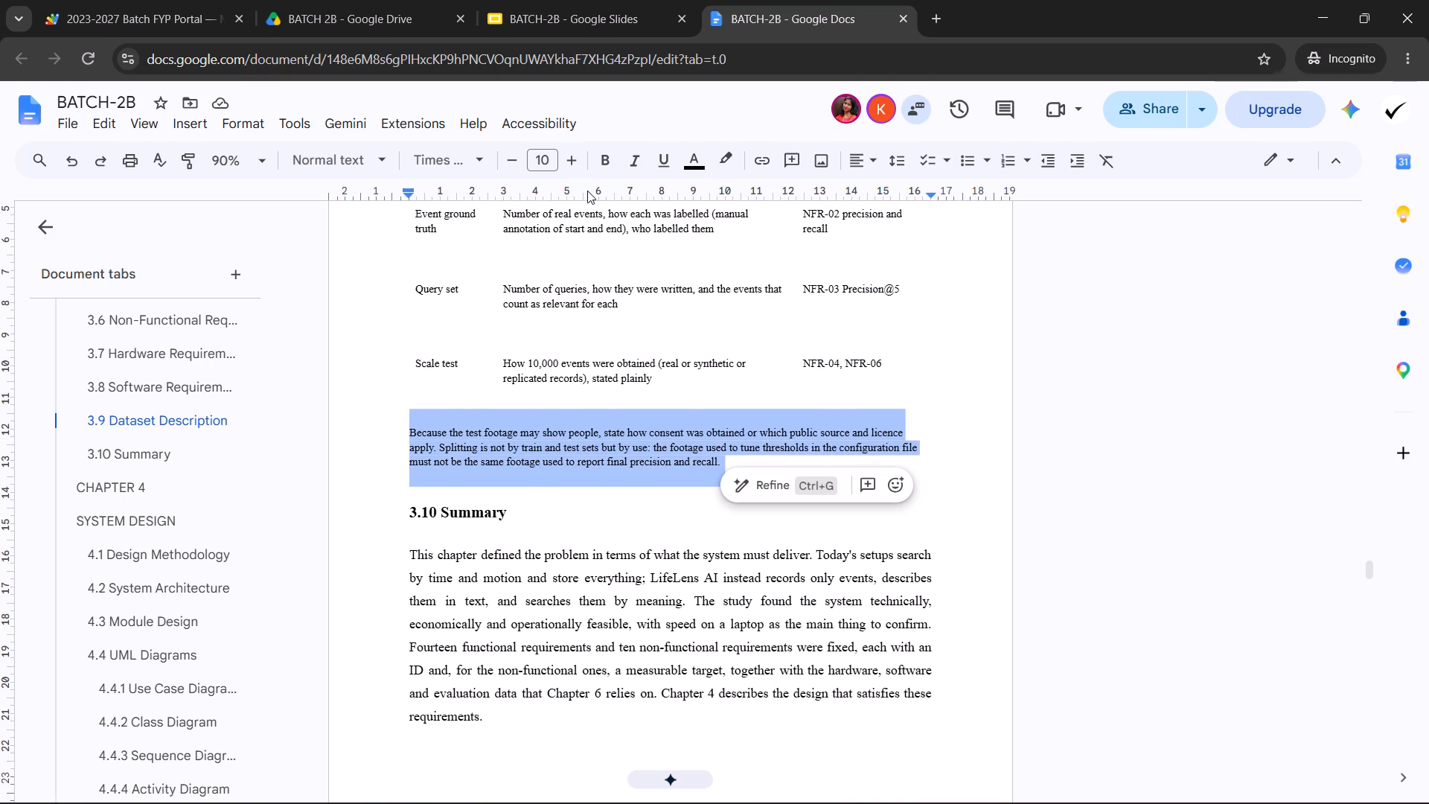
click(549, 159)
click(546, 300)
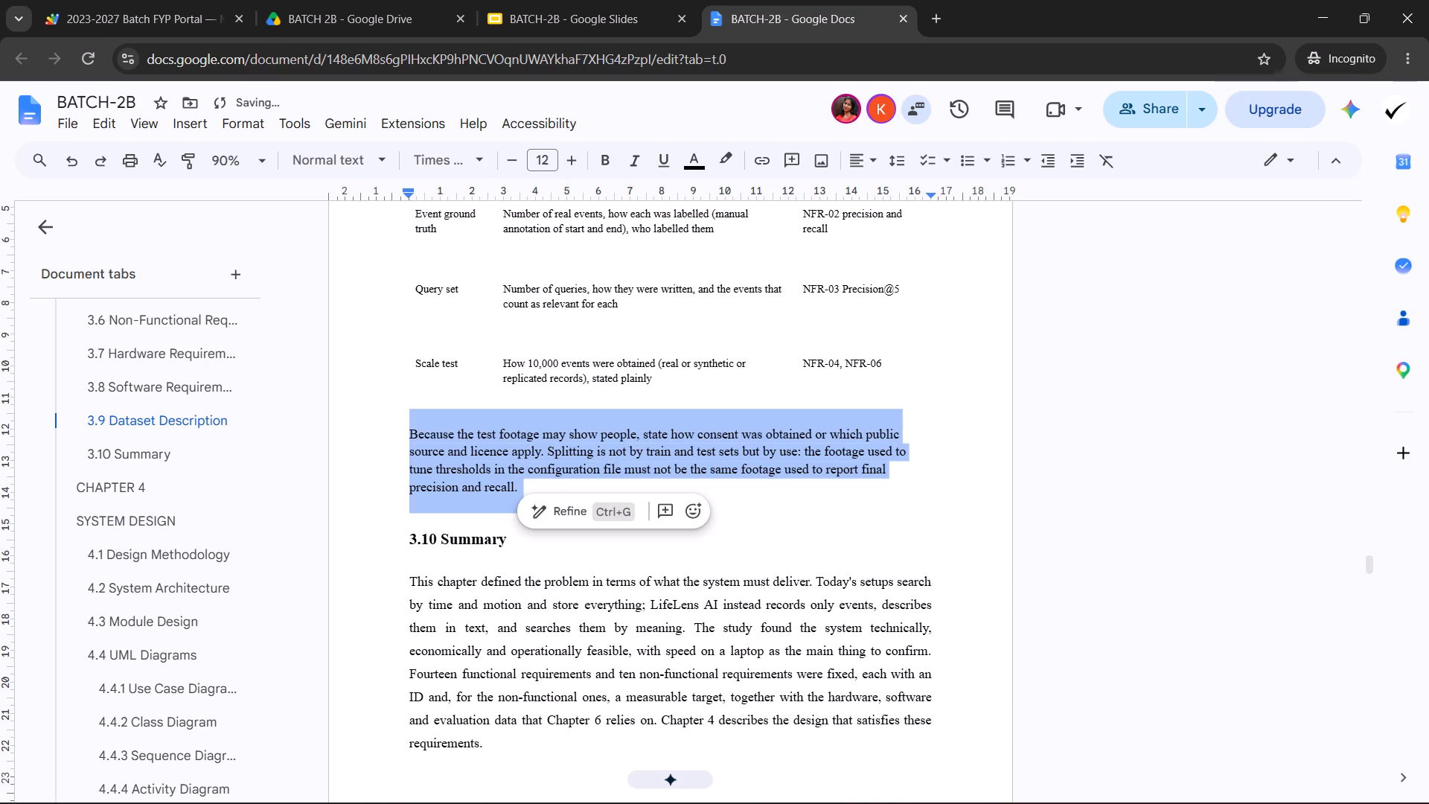
click(584, 446)
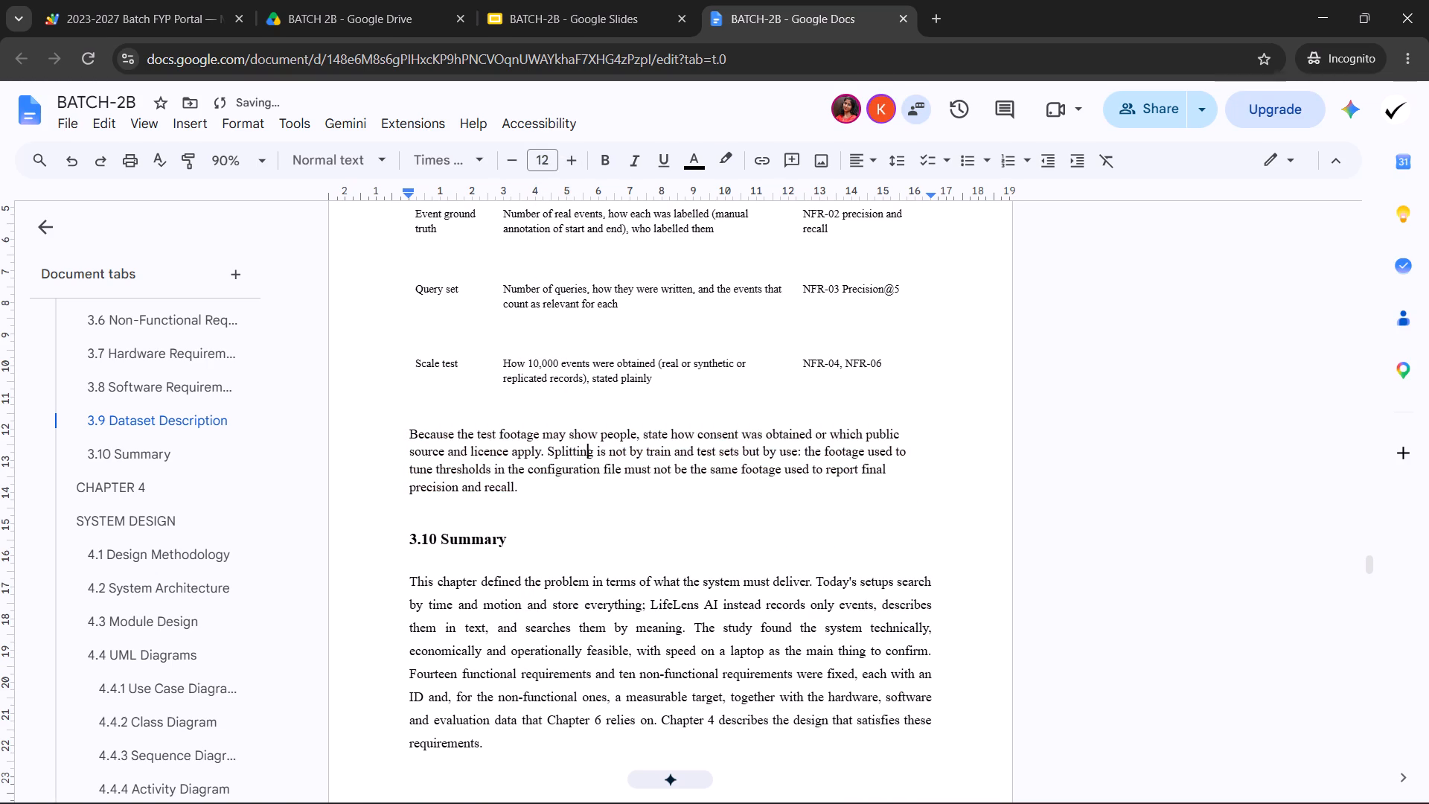
Justify the test footage consent paragraph above the 3.10 Summary heading.
drag(417, 431, 514, 495)
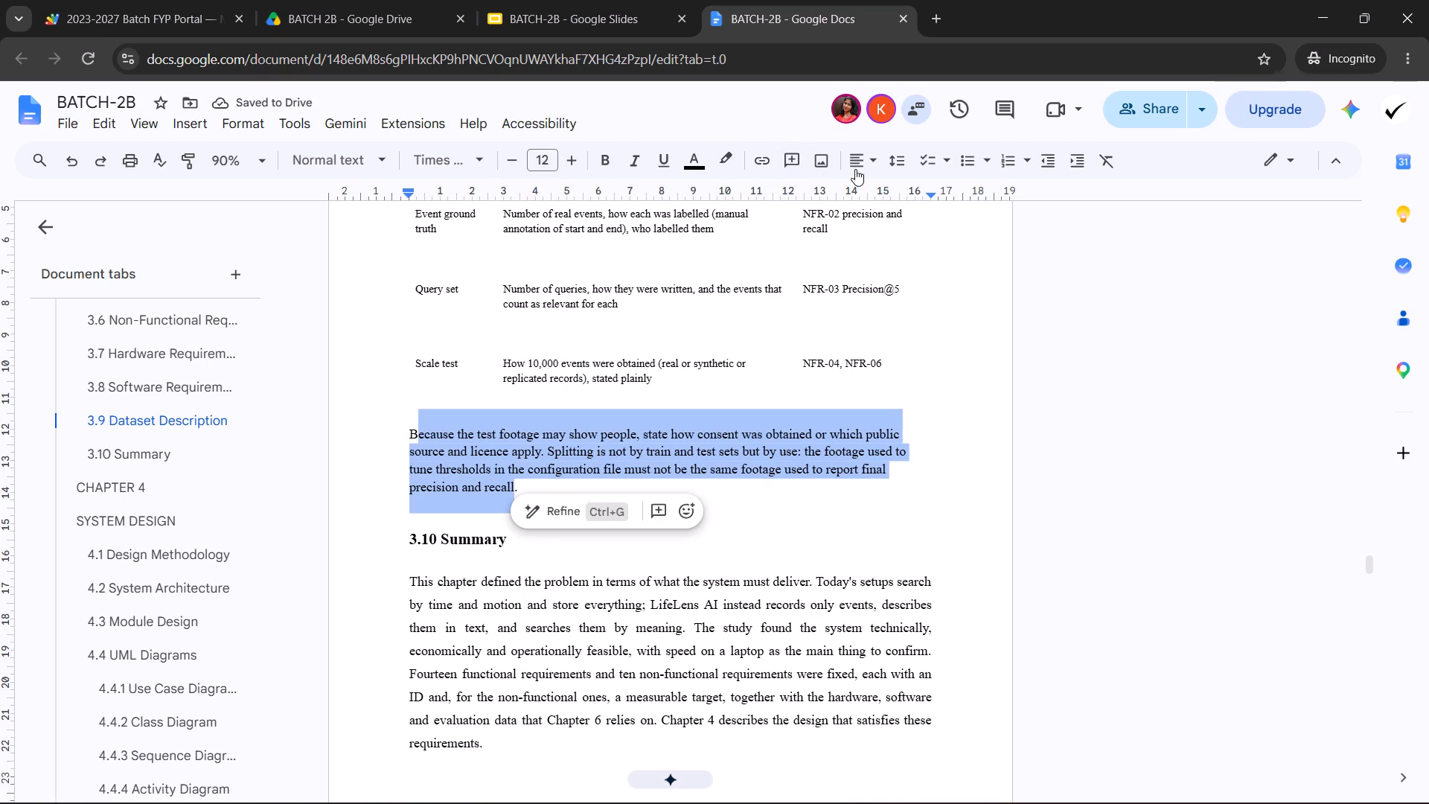
click(875, 164)
click(936, 191)
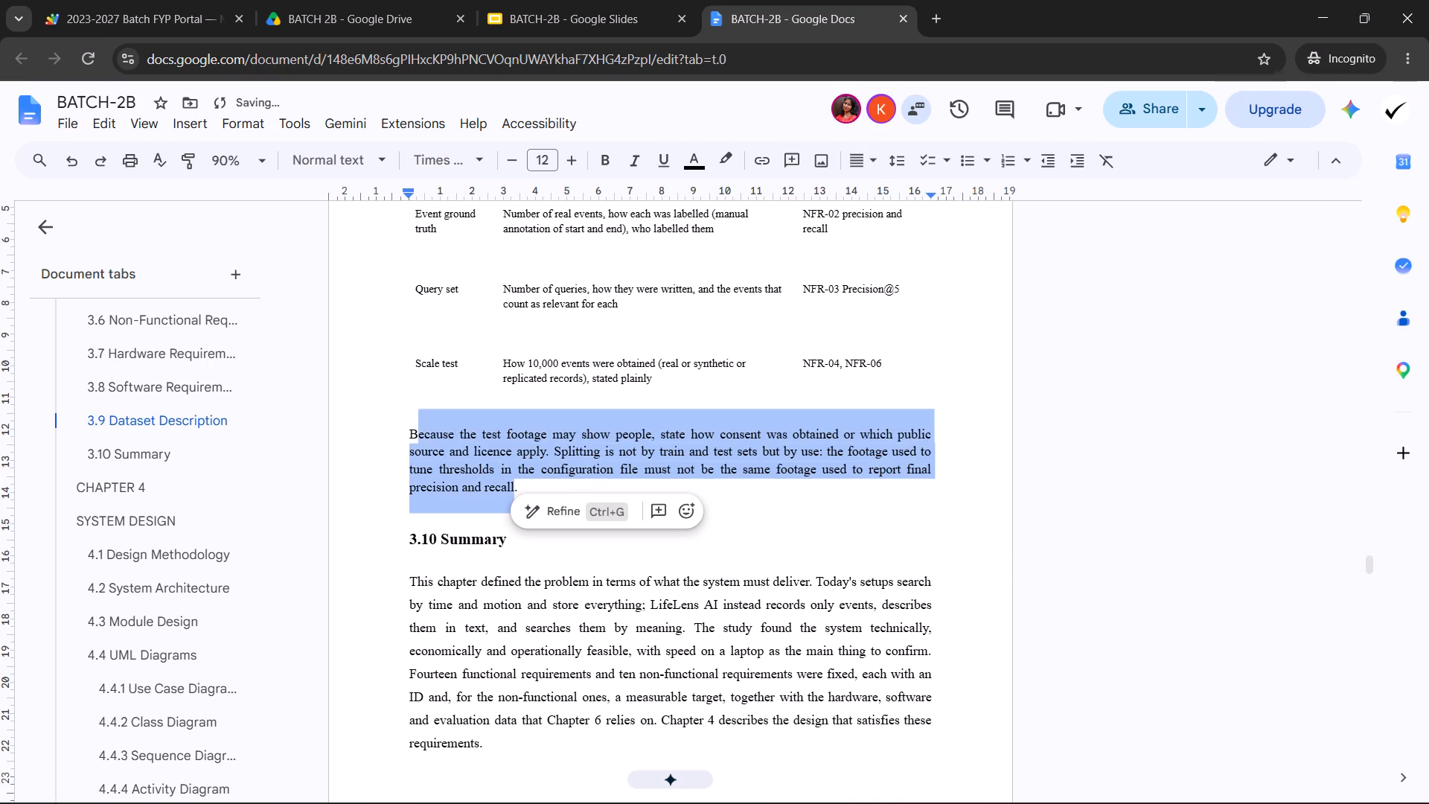
click(553, 444)
Set the introductory paragraph of Section 3.9 Dataset Description to font size 12 and justify it.
scroll(486, 541, up, 9)
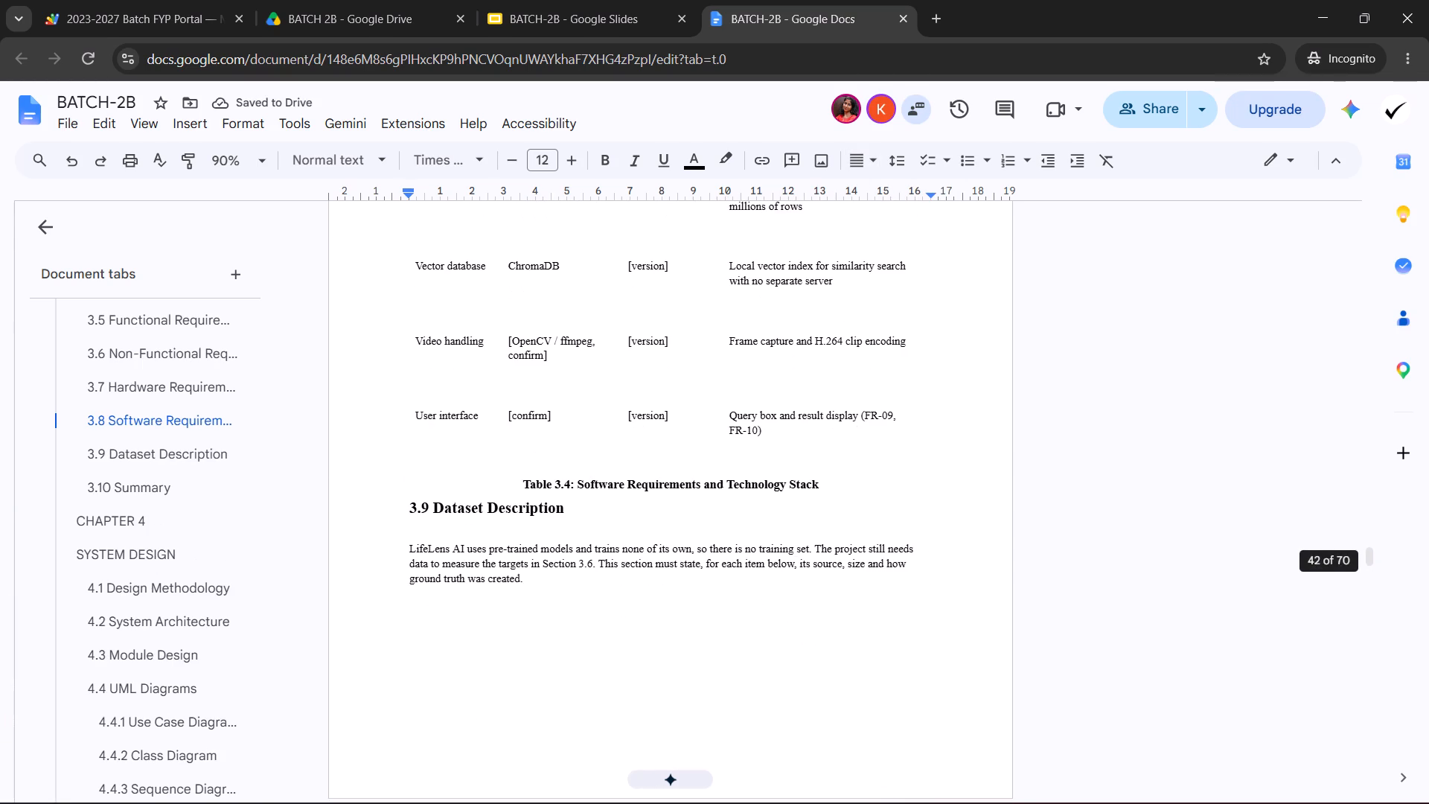
drag(406, 545, 513, 582)
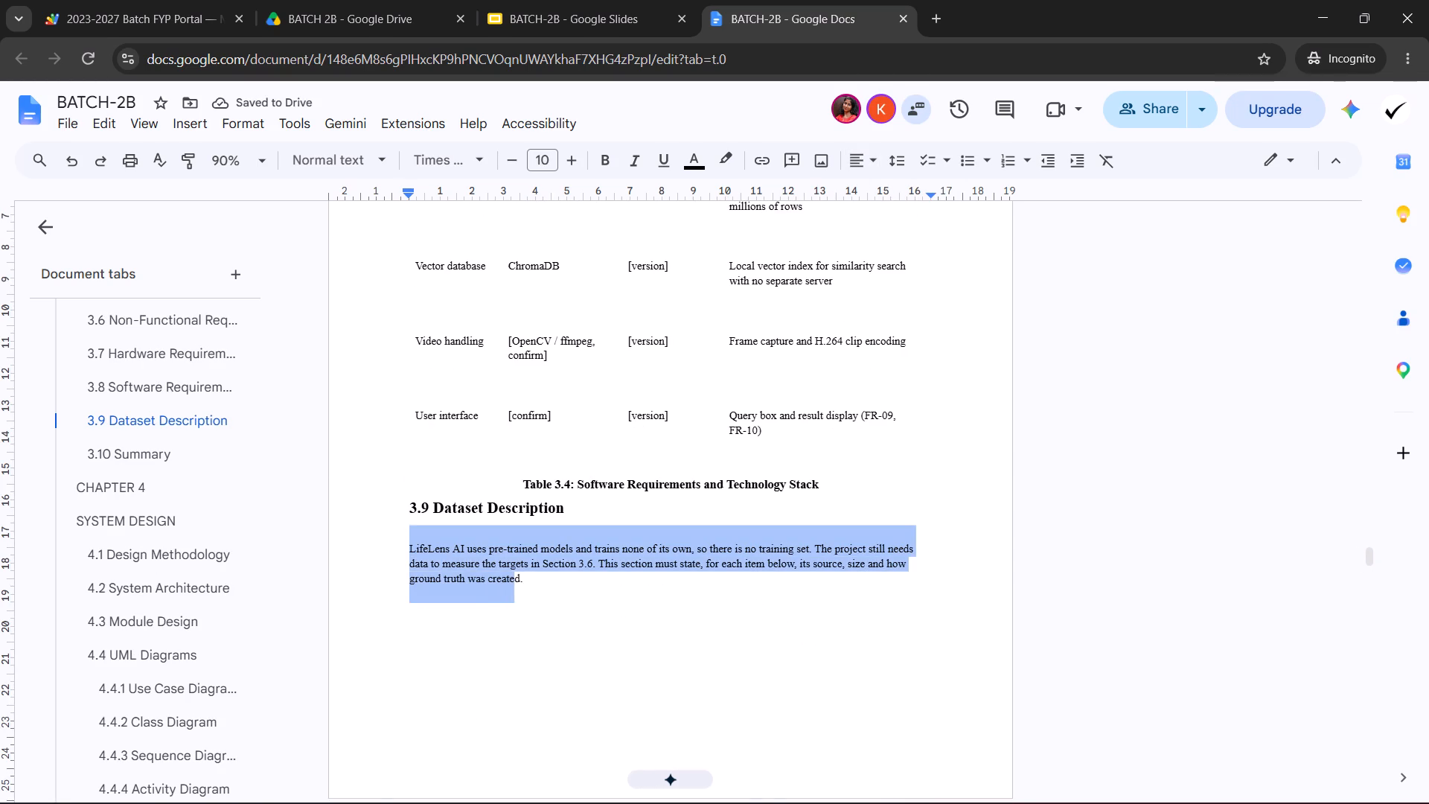
click(542, 162)
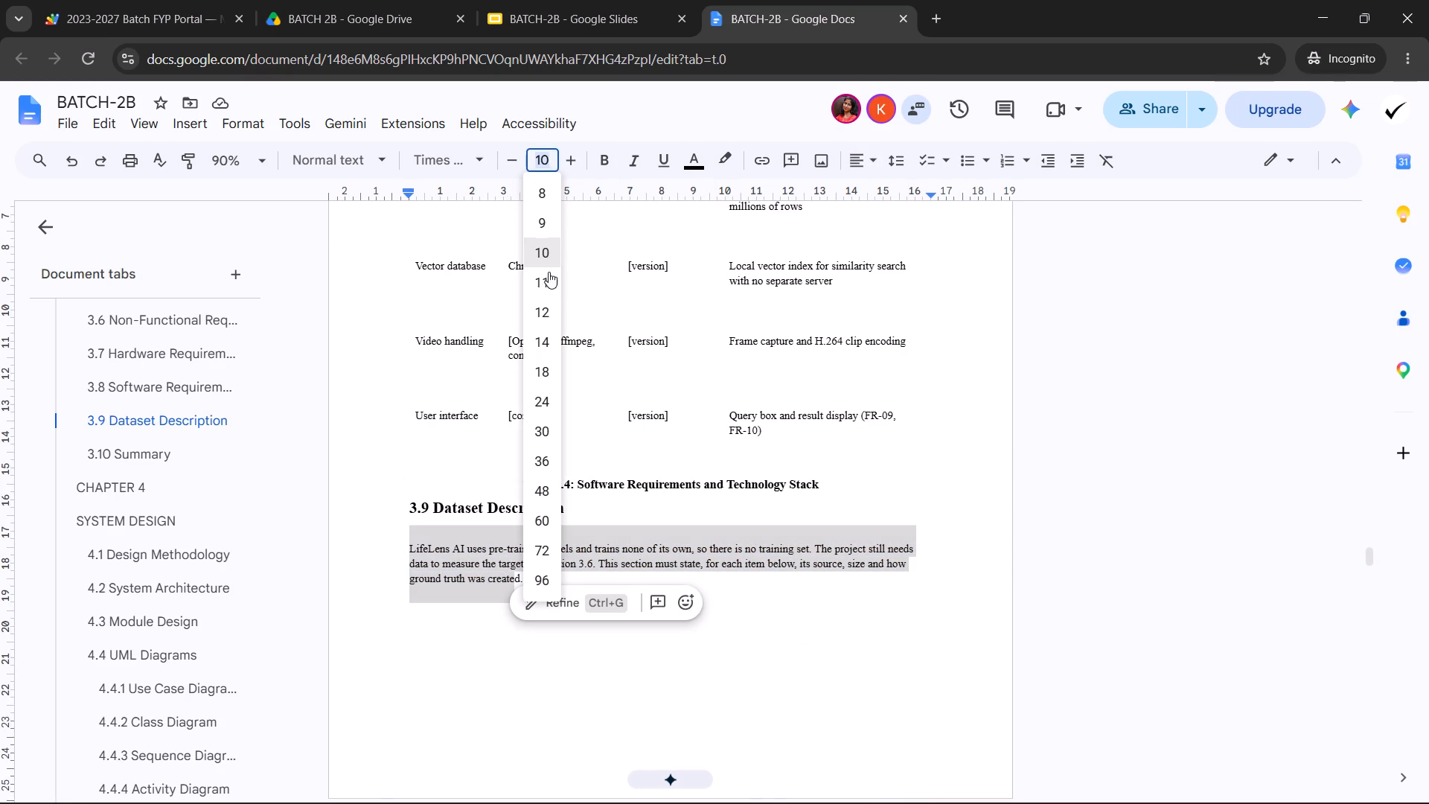
click(551, 301)
click(862, 166)
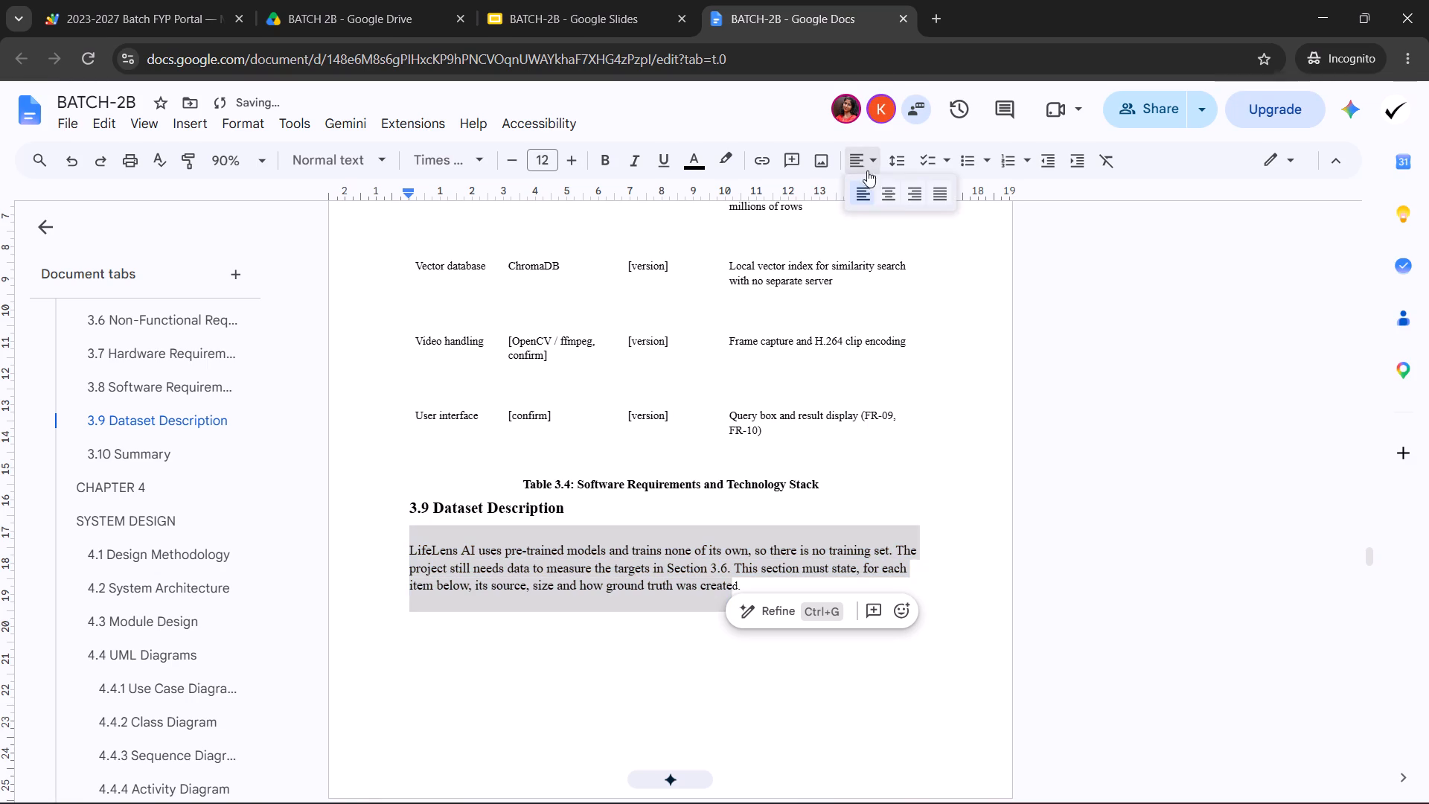
click(950, 190)
click(630, 588)
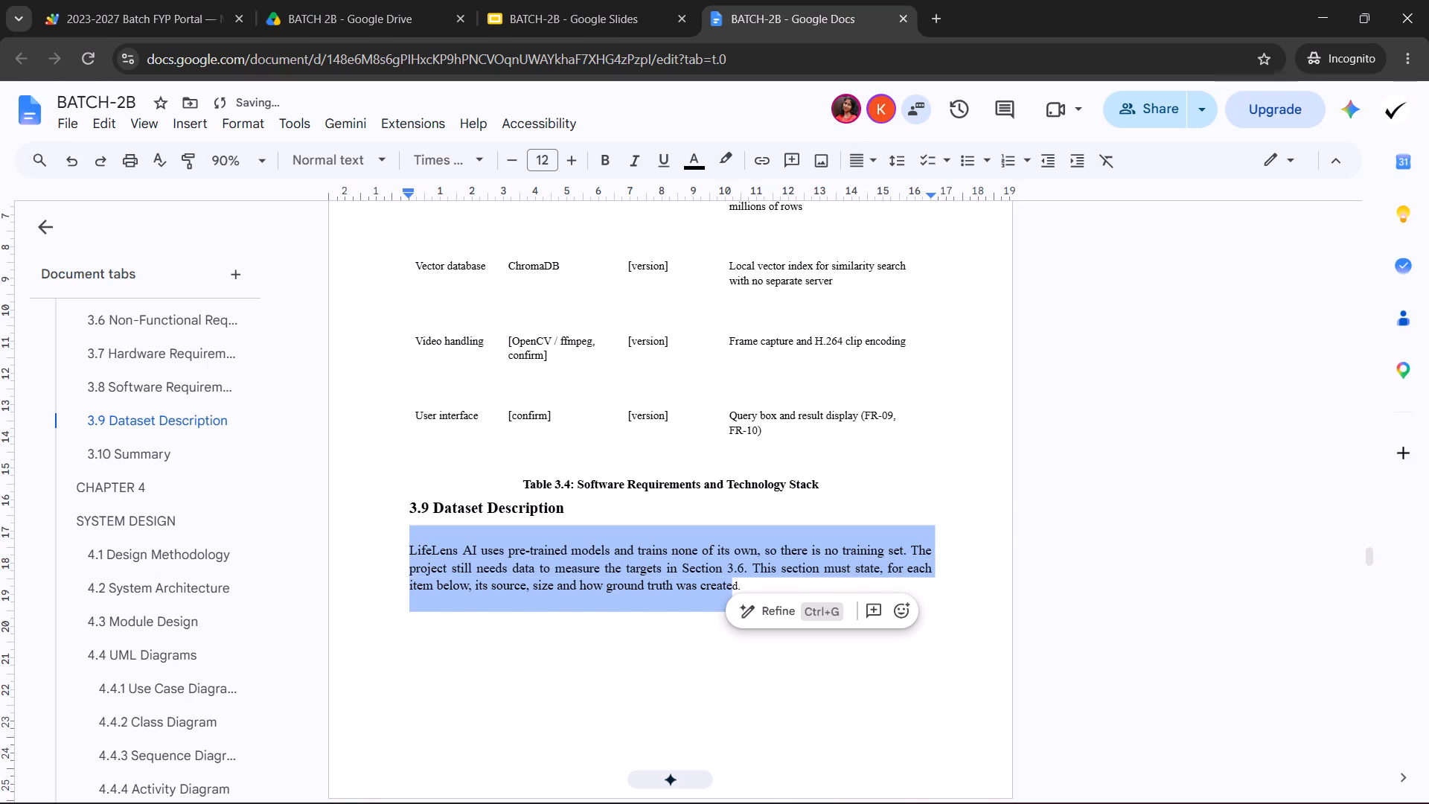
Select all body rows of Table 3.3: Hardware Requirements, from Processor through Camera.
scroll(603, 586, up, 7)
scroll(540, 498, up, 3)
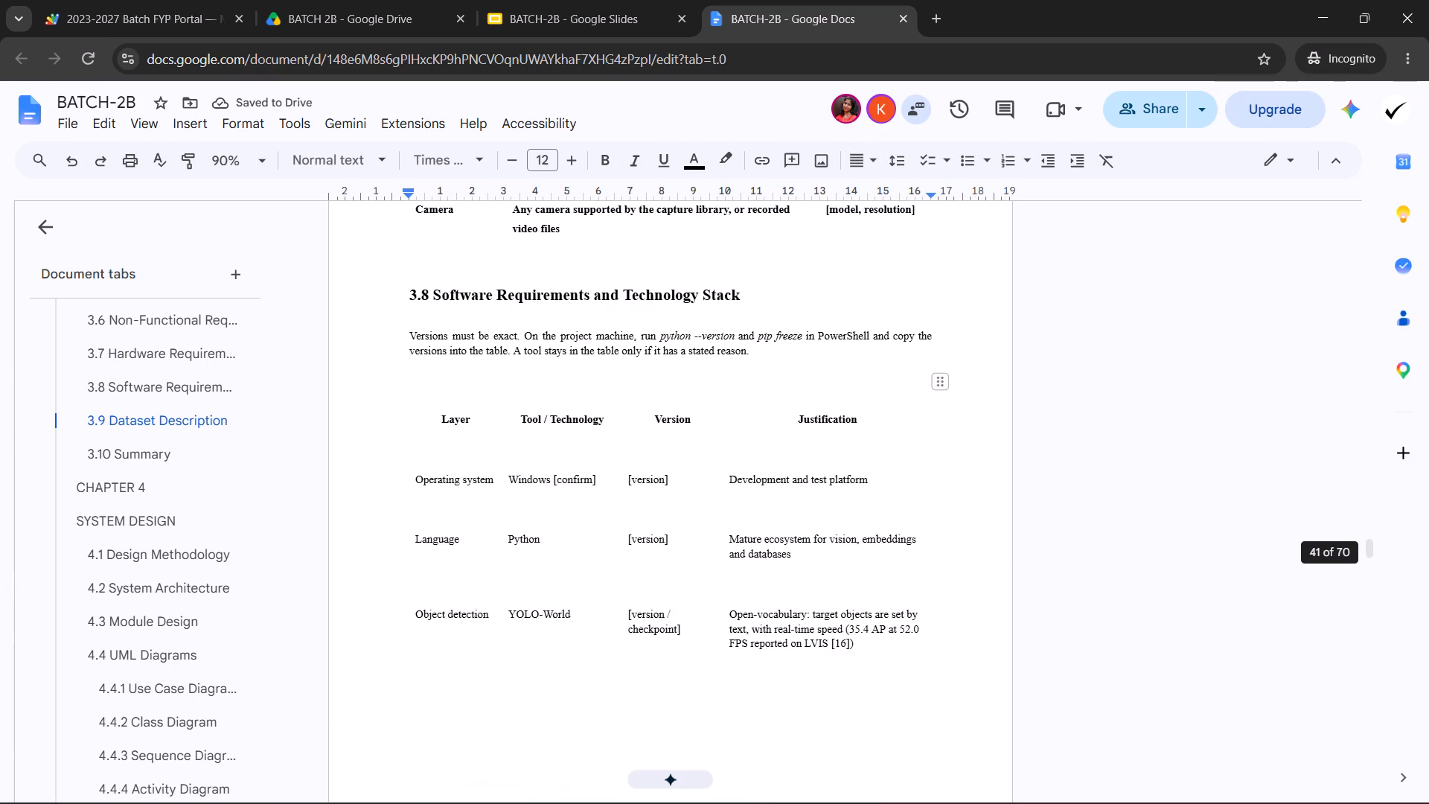
scroll(540, 498, up, 1)
scroll(563, 427, up, 3)
scroll(446, 577, up, 2)
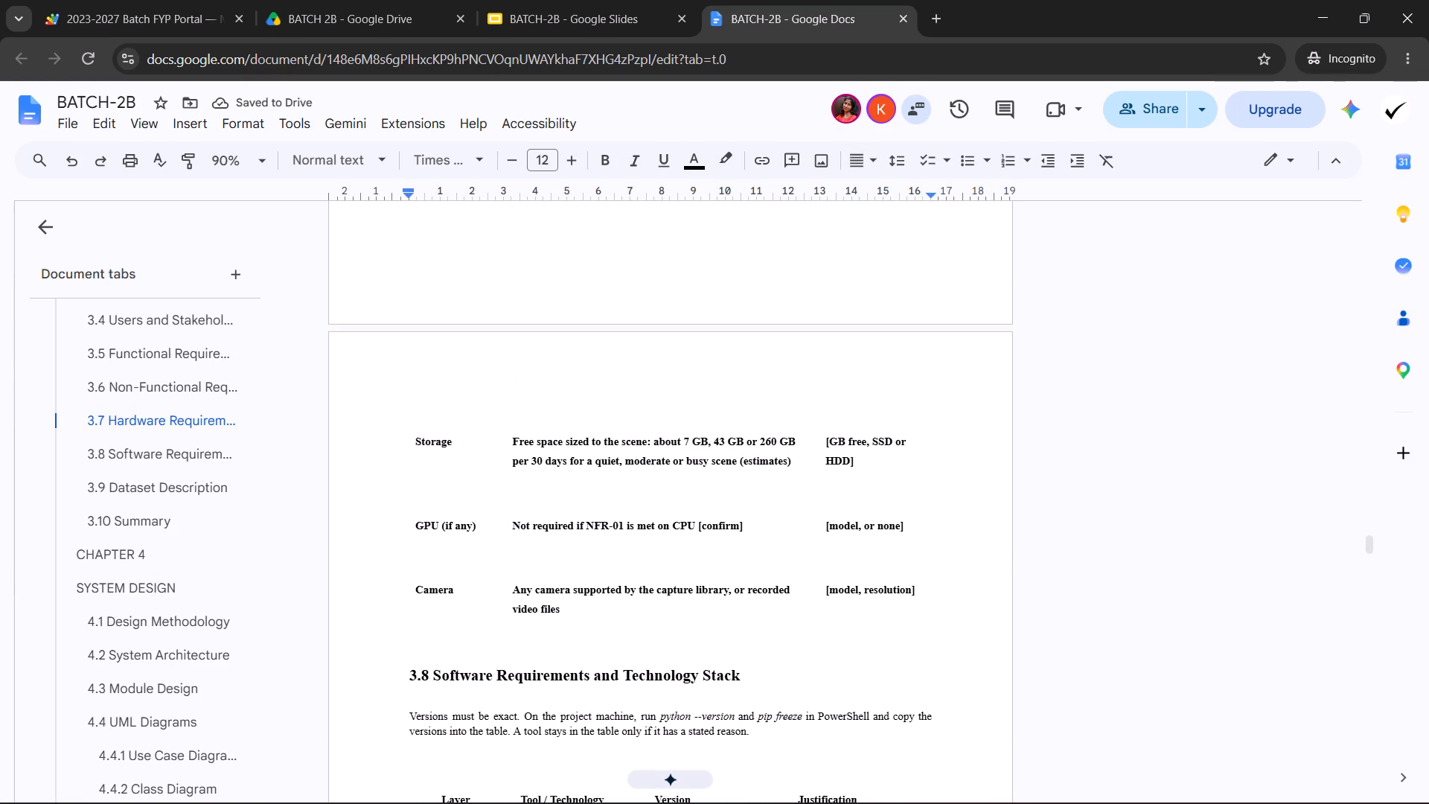
scroll(446, 577, up, 3)
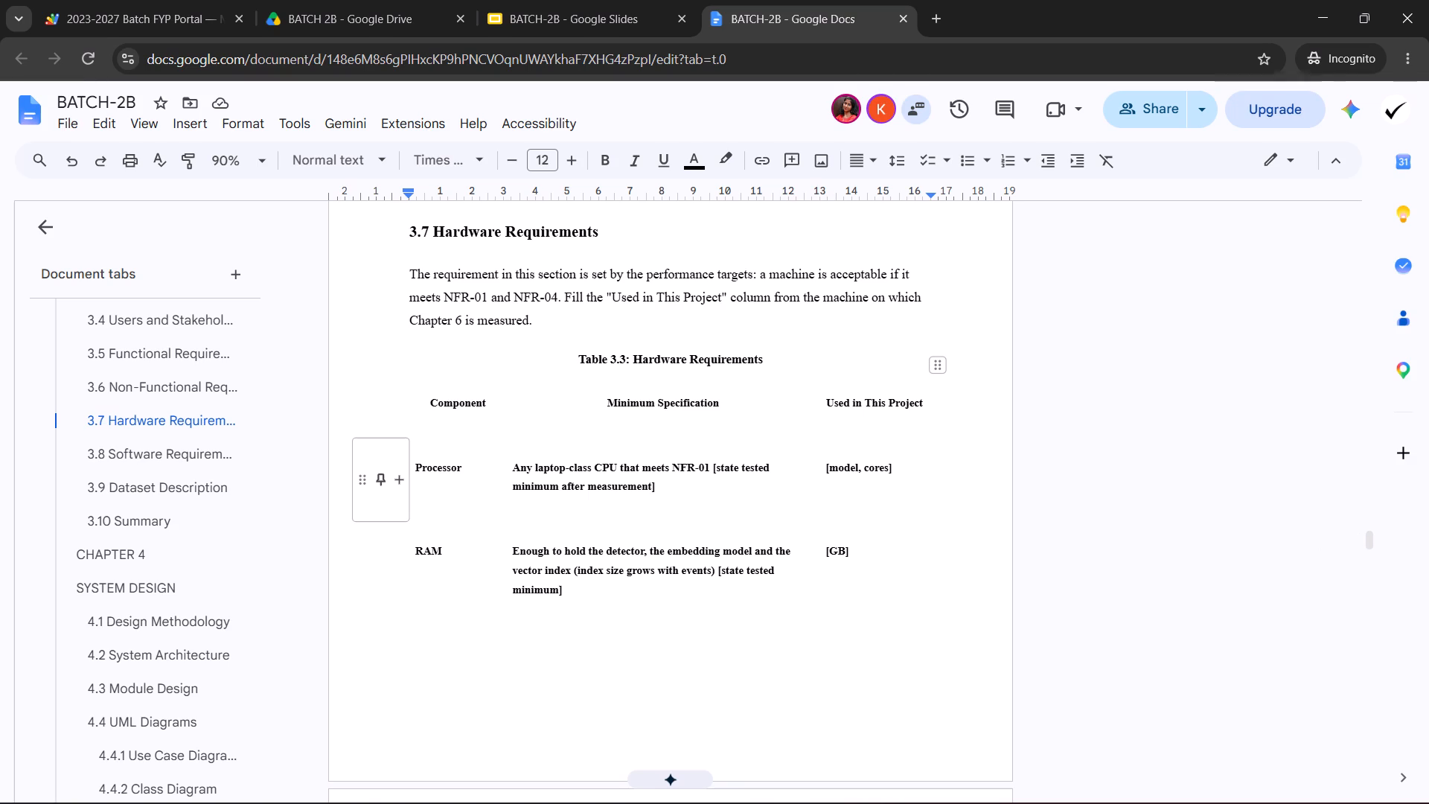
drag(417, 468, 861, 611)
scroll(861, 611, down, 1)
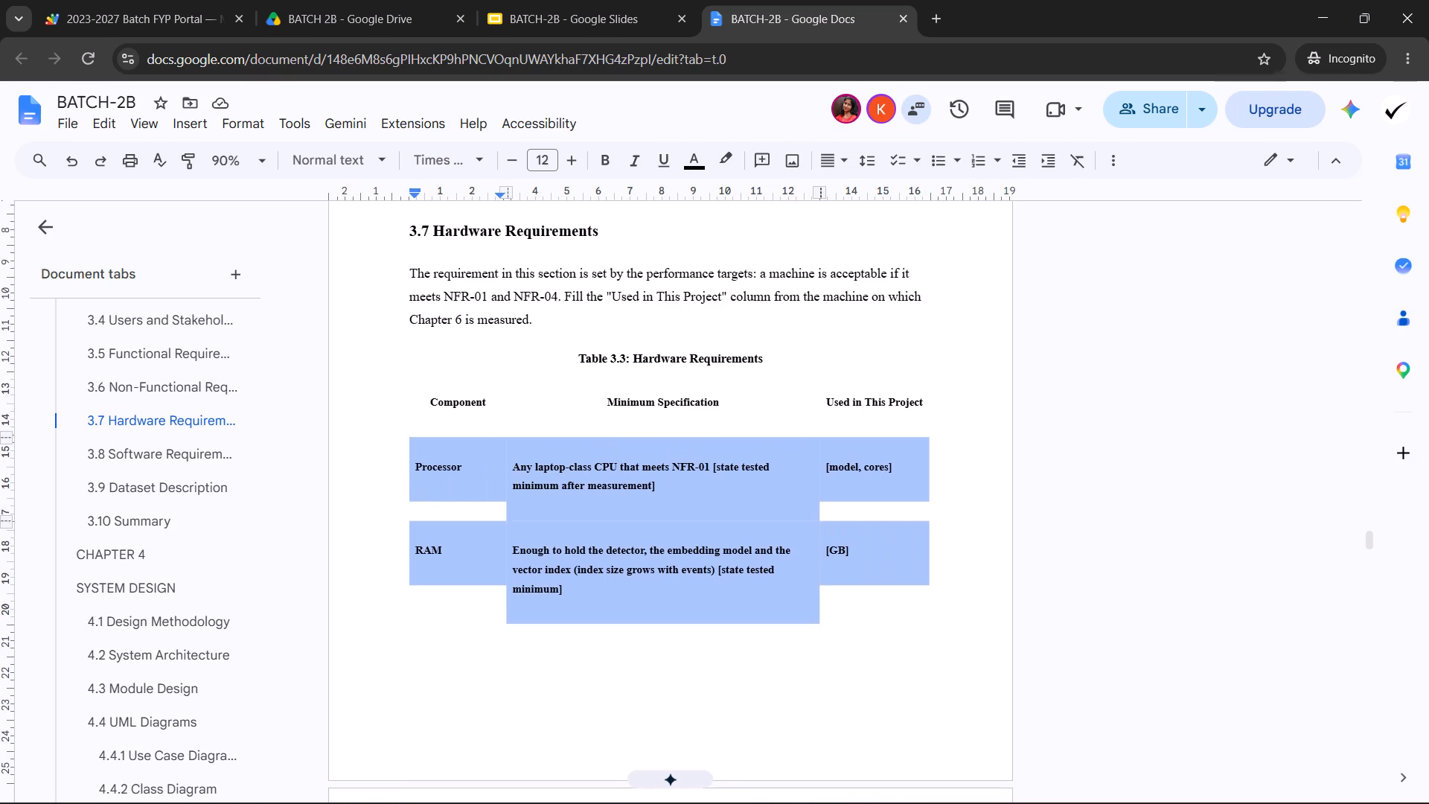
drag(861, 611, 861, 607)
scroll(861, 611, down, 2)
click(858, 602)
scroll(627, 409, up, 2)
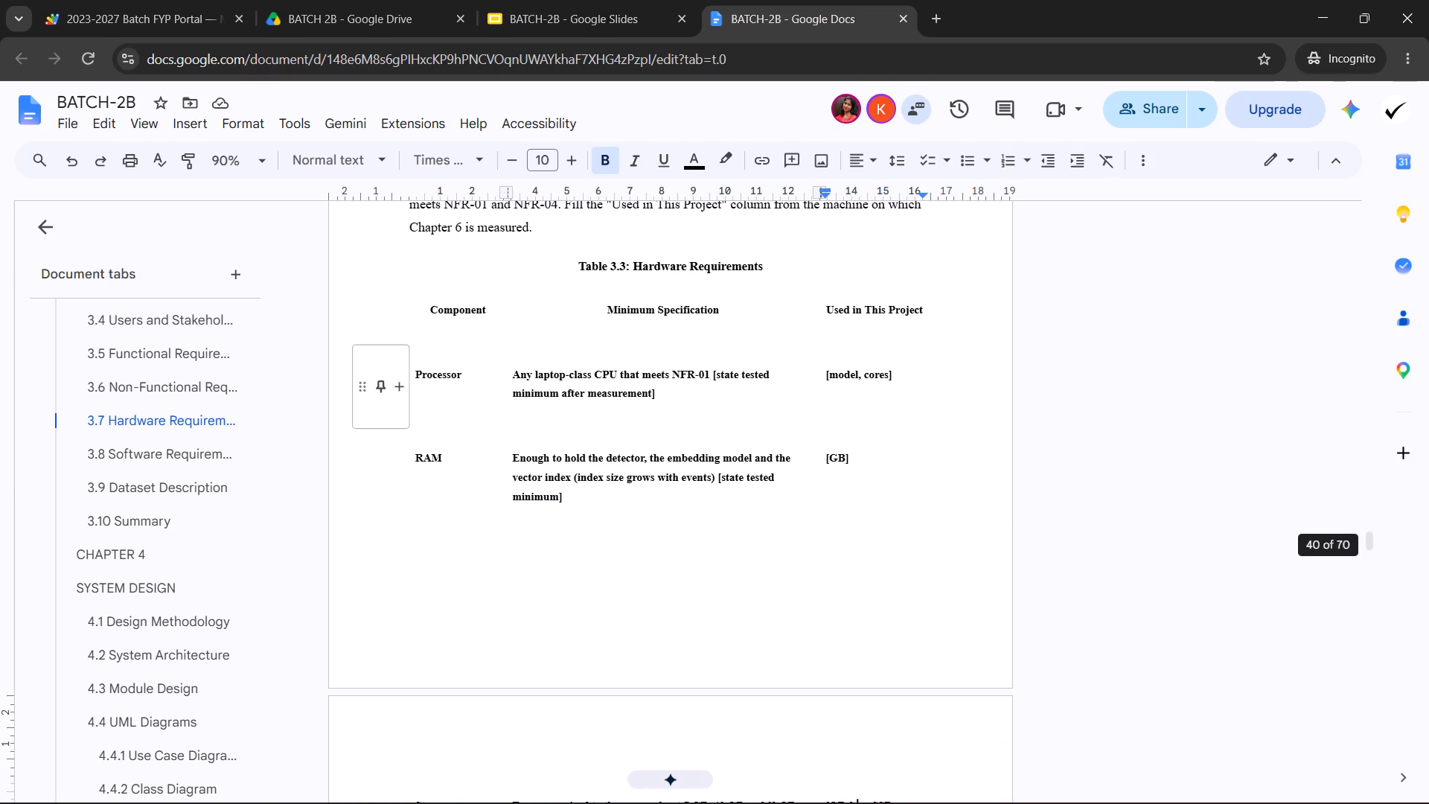
drag(419, 374, 854, 594)
scroll(854, 594, down, 1)
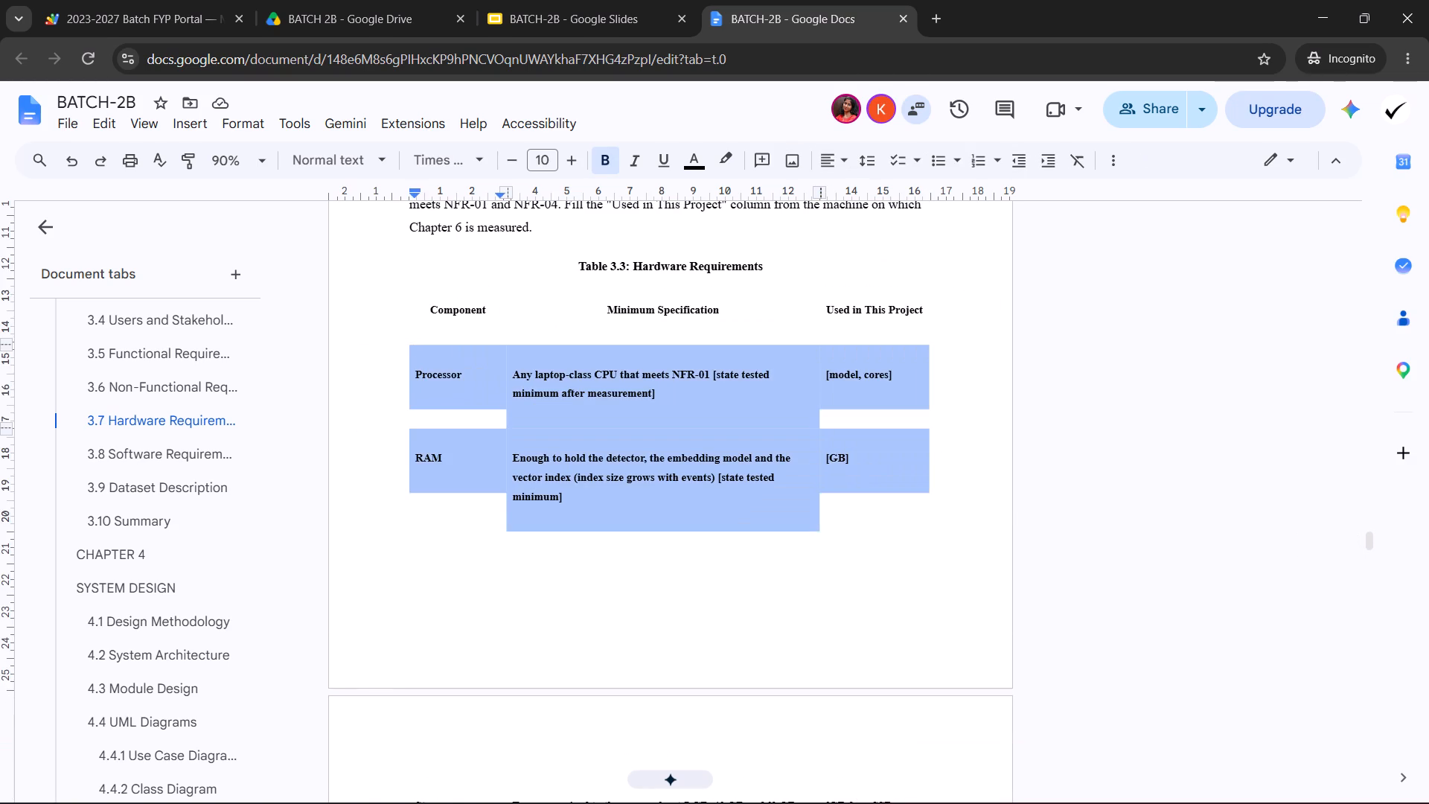
scroll(854, 594, down, 2)
drag(854, 594, 905, 660)
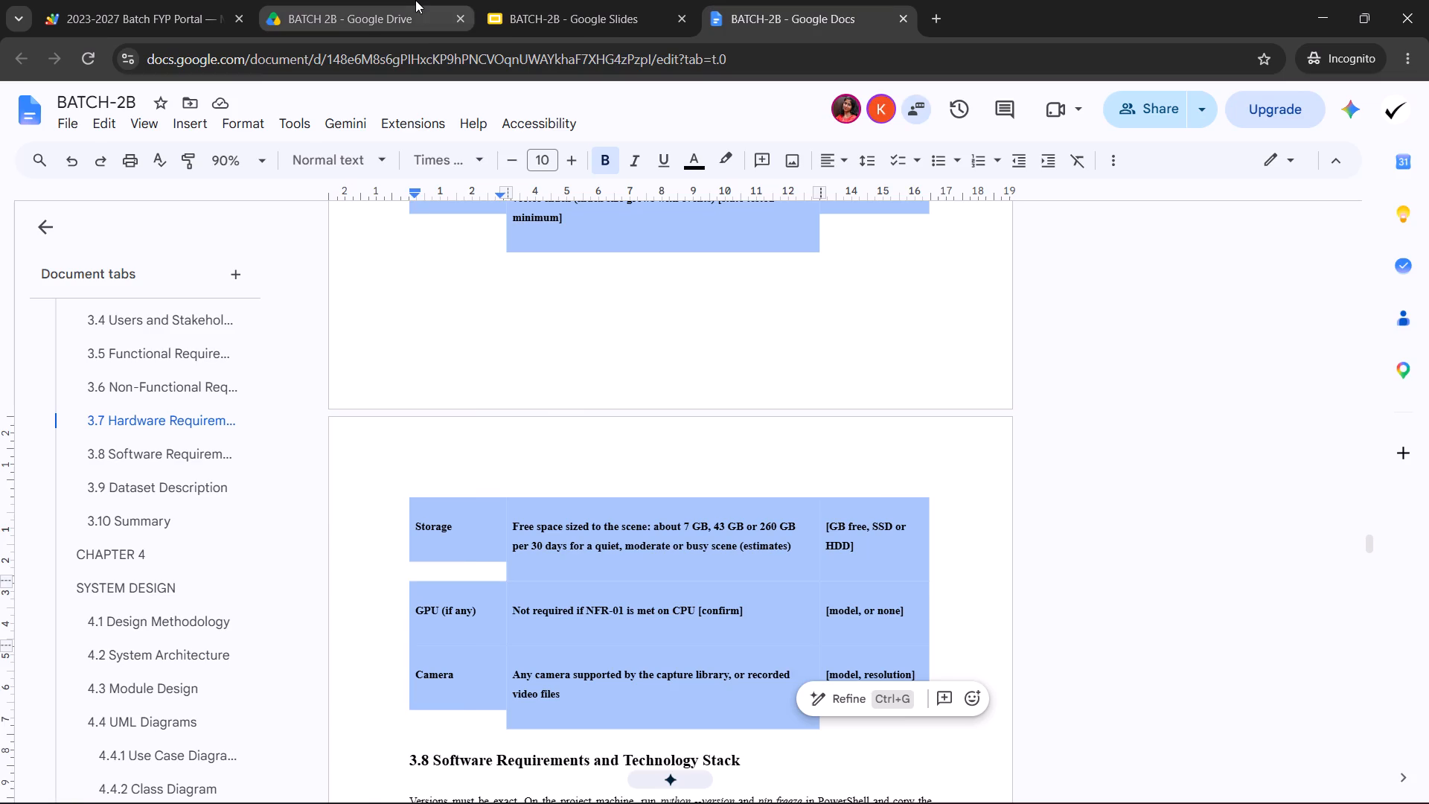
Check the thesis guide PDF in Google Drive for the size, style, alignment and spacing rules for table text and captions.
click(414, 0)
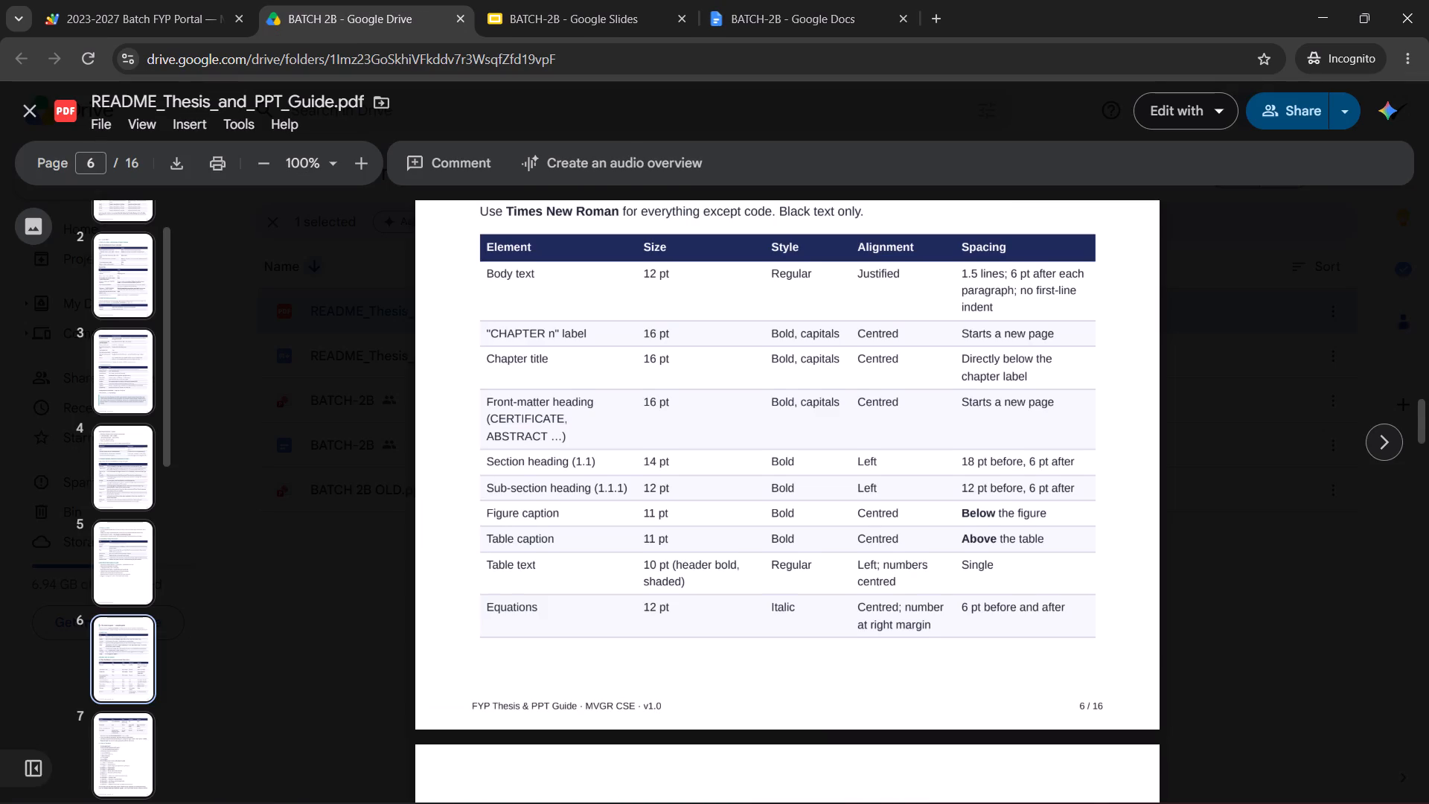
scroll(845, 445, down, 7)
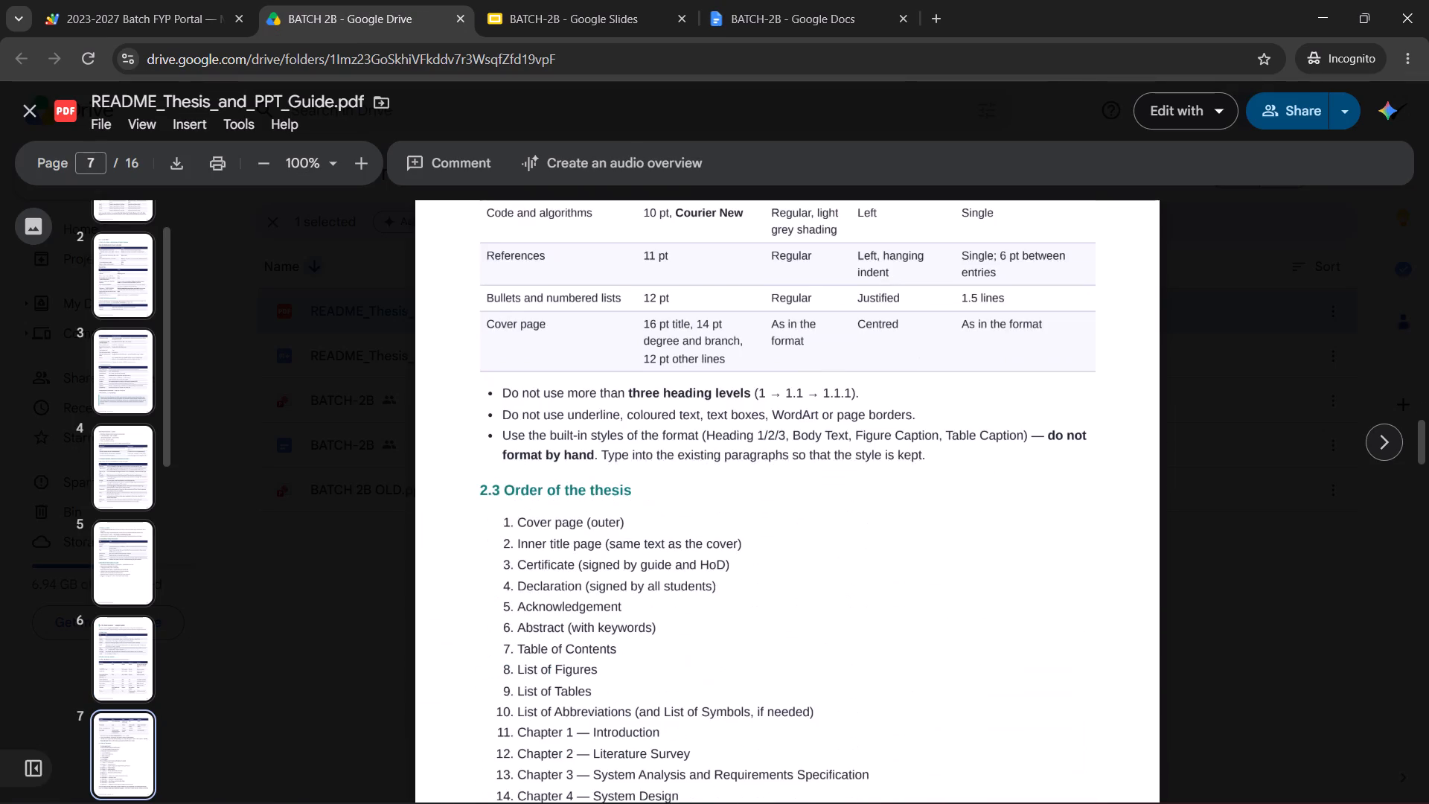
scroll(833, 455, down, 1)
scroll(820, 467, up, 15)
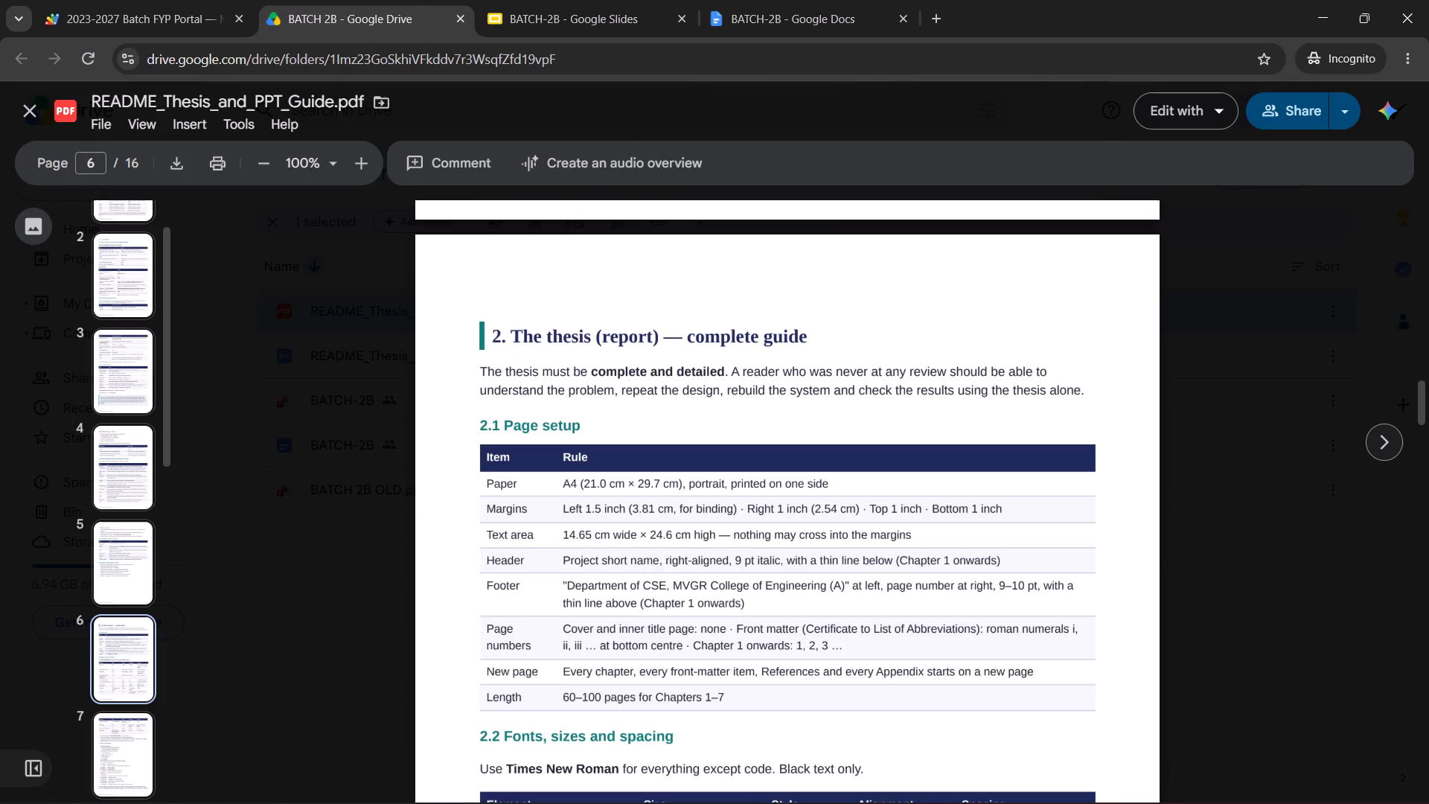
scroll(800, 508, down, 7)
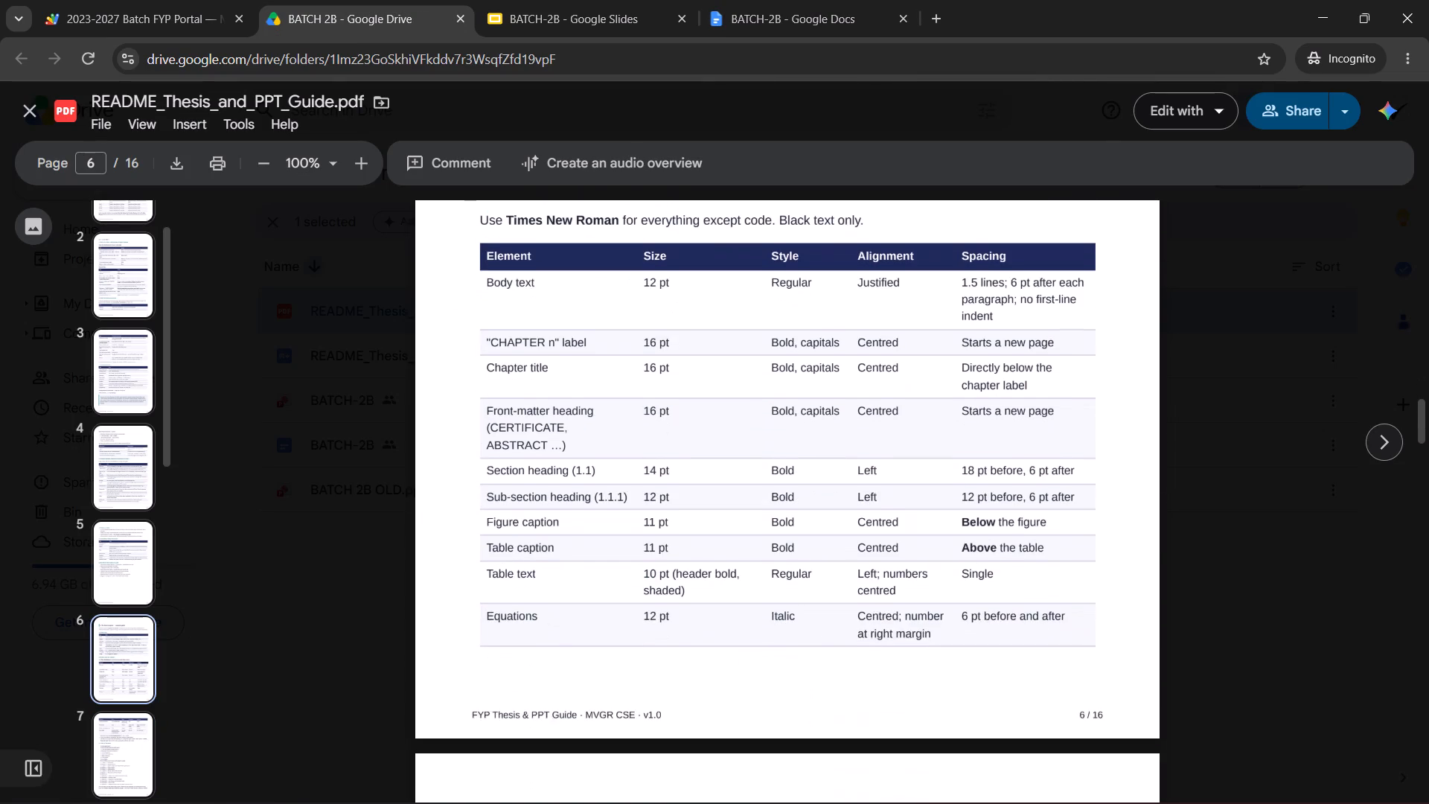
scroll(802, 507, down, 1)
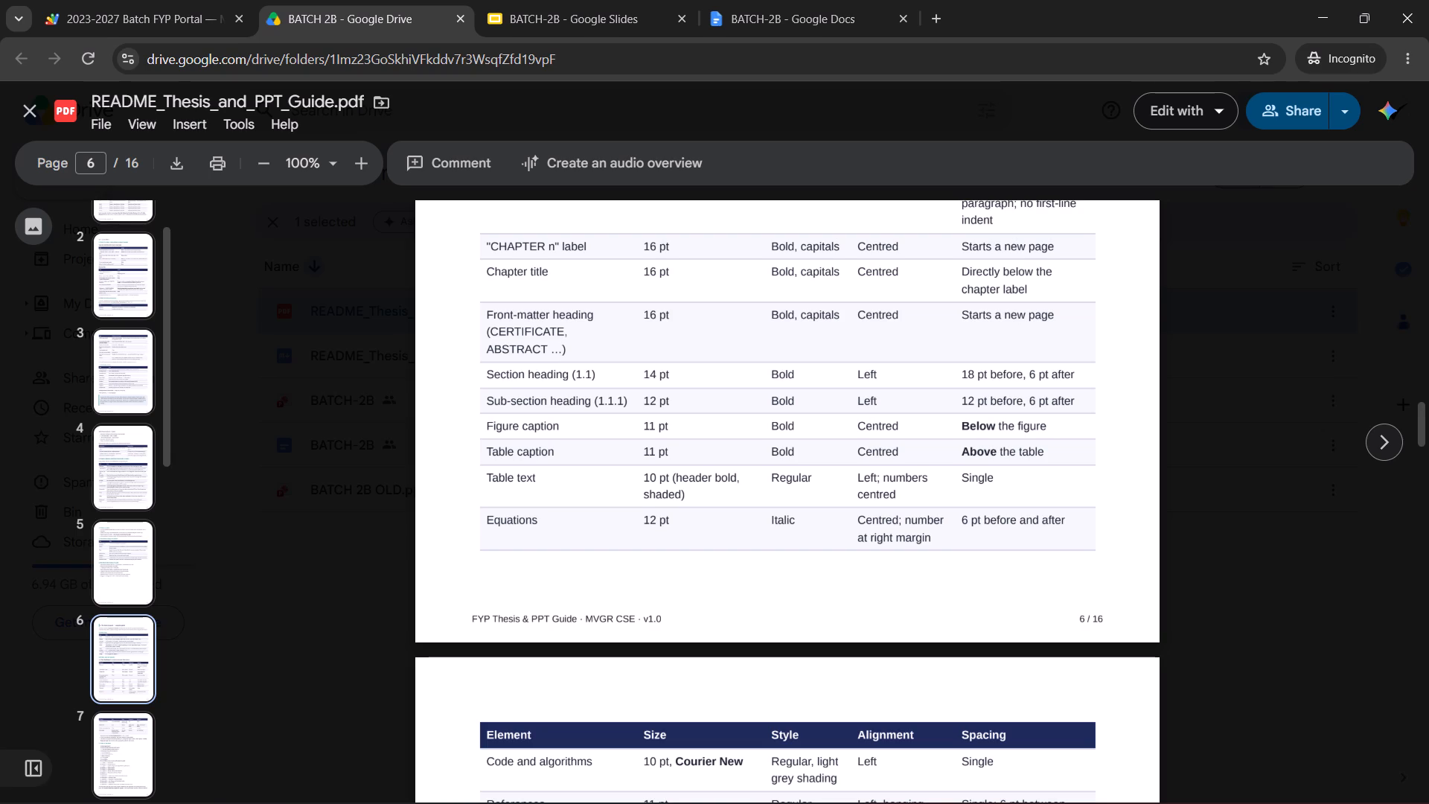
scroll(689, 371, up, 3)
scroll(680, 377, down, 3)
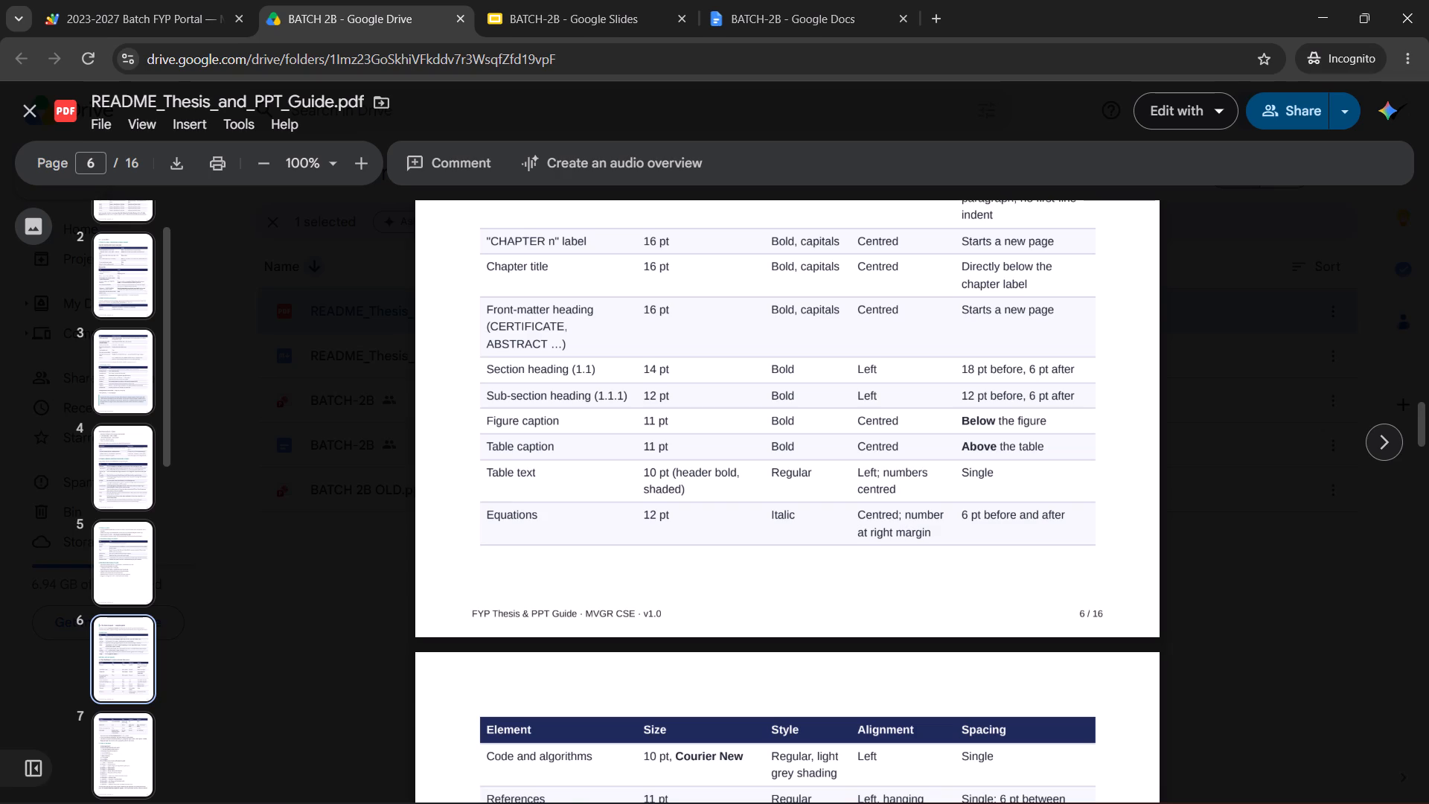
Back in the BATCH-2B Google Doc, remove bold from the selected body rows of Table 3.3.
click(755, 0)
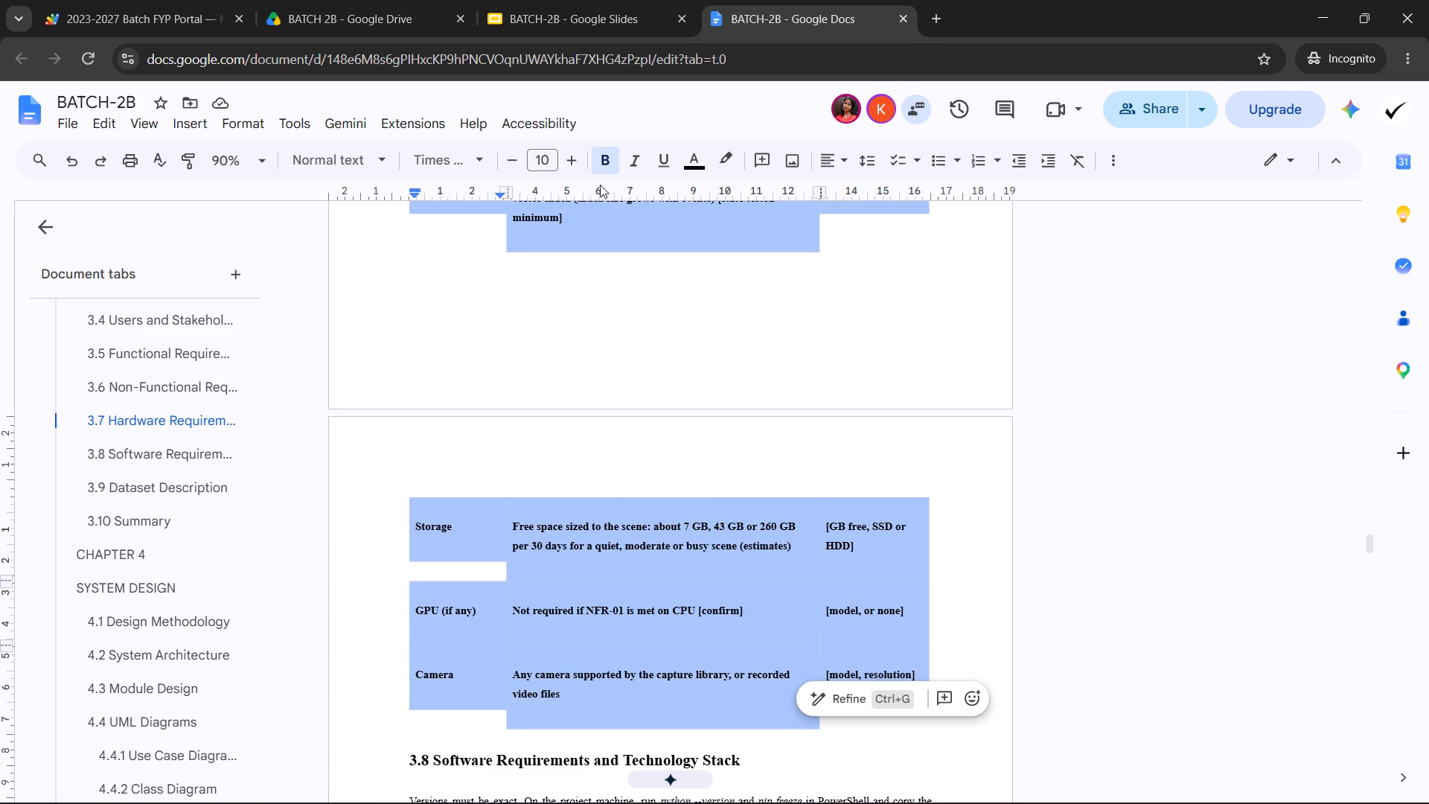
click(607, 158)
click(624, 328)
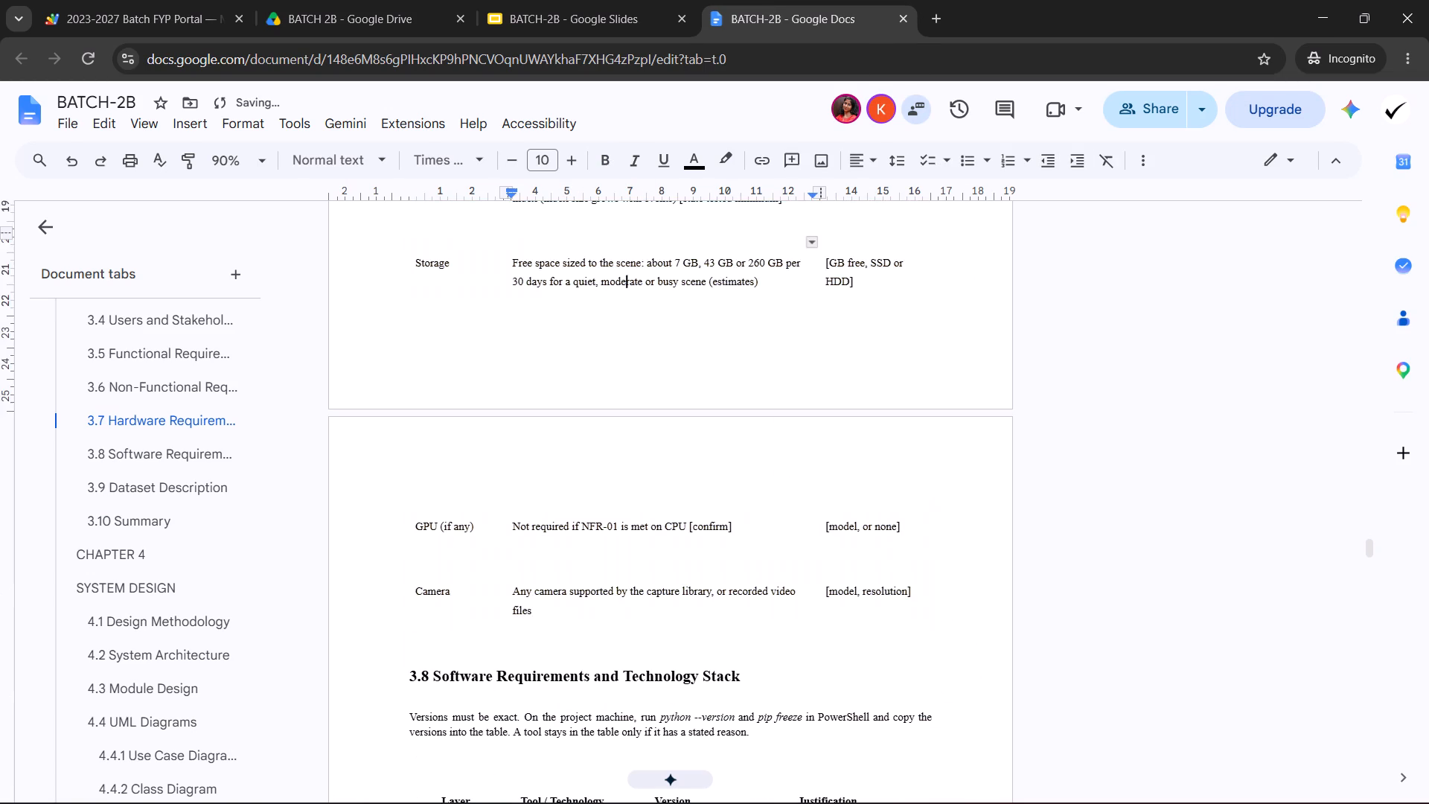
Review the formatting of the report's earlier chapters back to the front matter, and inspect Table 1.1 in Section 1.6.
scroll(660, 371, up, 5)
scroll(712, 412, up, 20)
scroll(712, 412, up, 12)
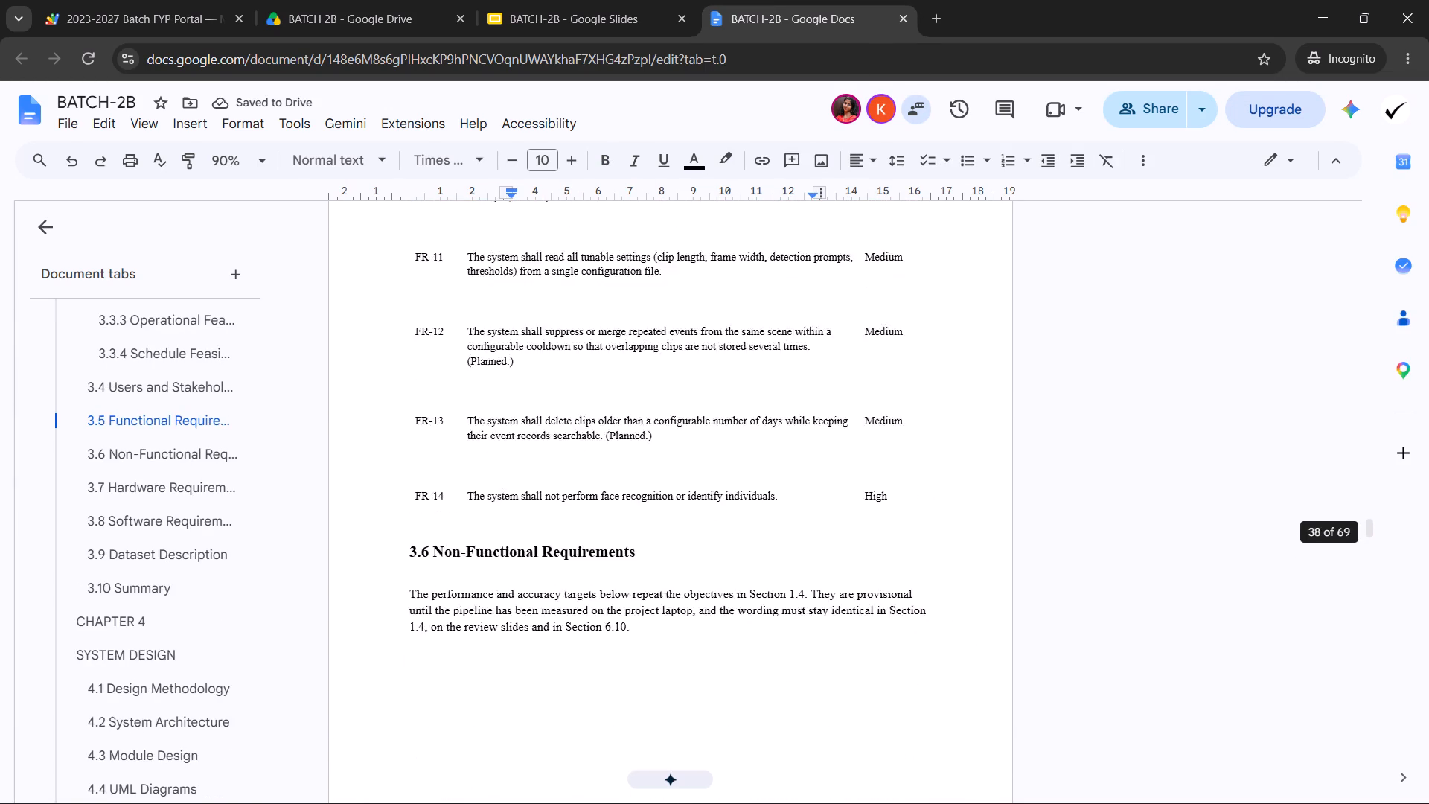
scroll(747, 488, up, 20)
scroll(747, 488, up, 20)
scroll(747, 488, up, 6)
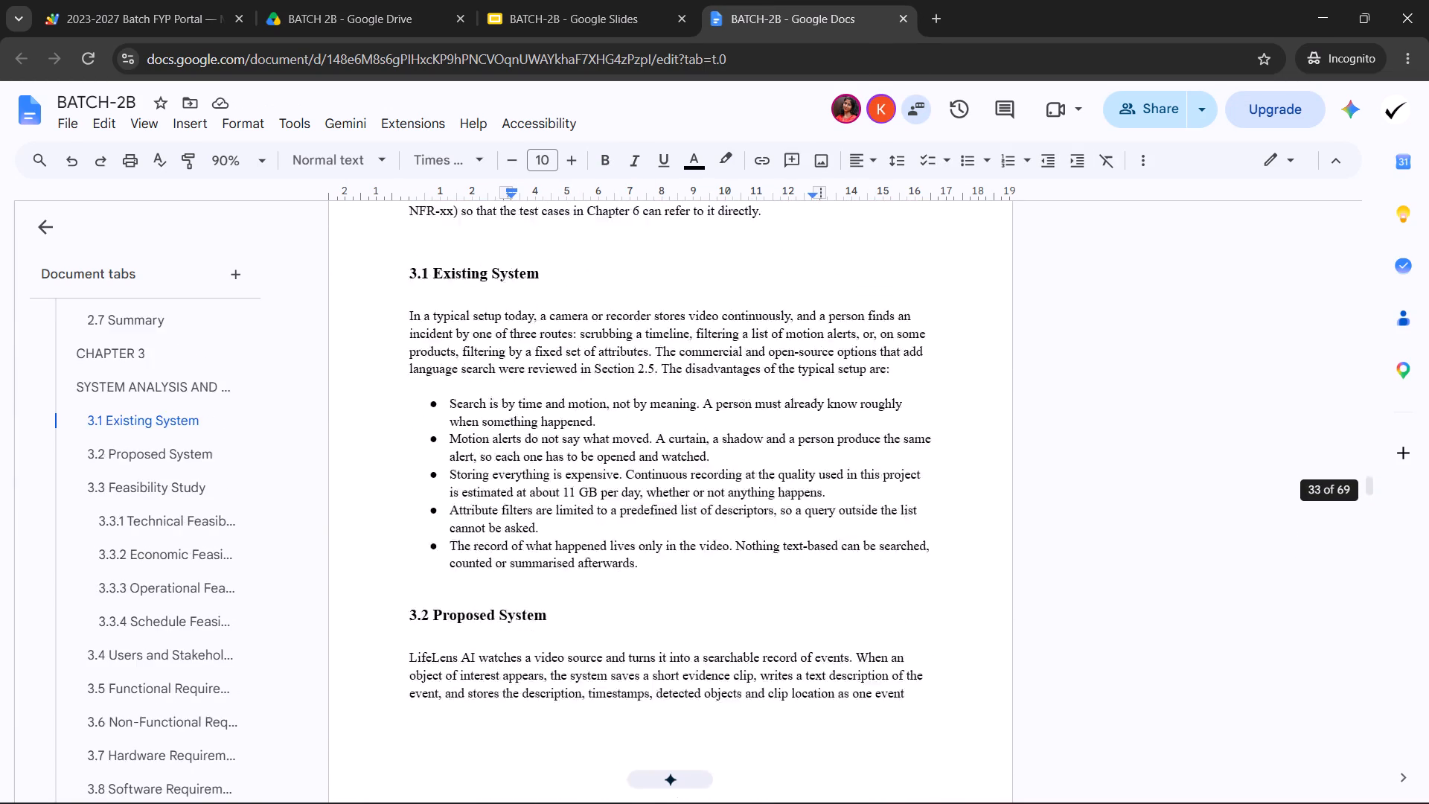
scroll(908, 579, up, 20)
scroll(908, 579, up, 20)
scroll(908, 579, up, 6)
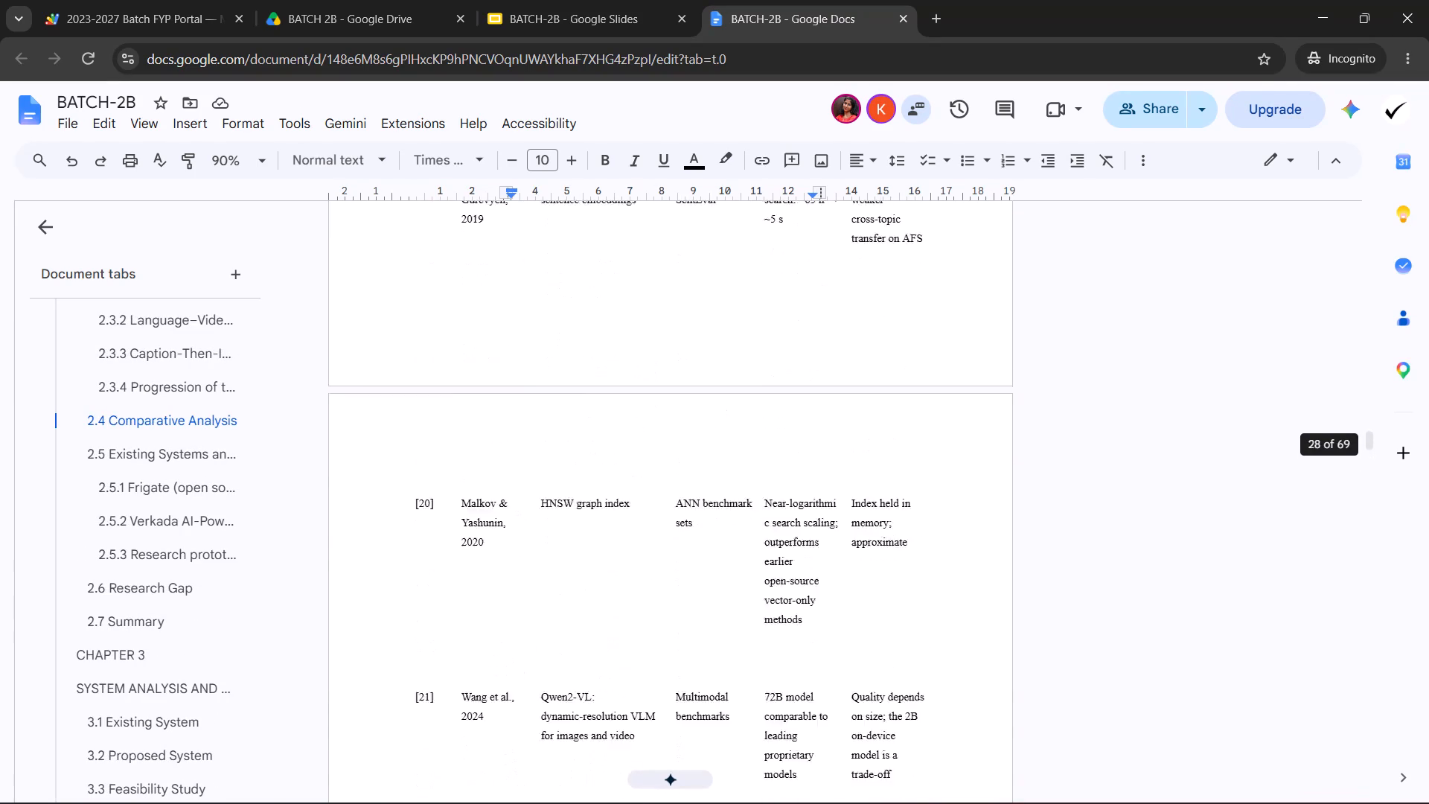
scroll(798, 584, up, 20)
scroll(798, 584, up, 17)
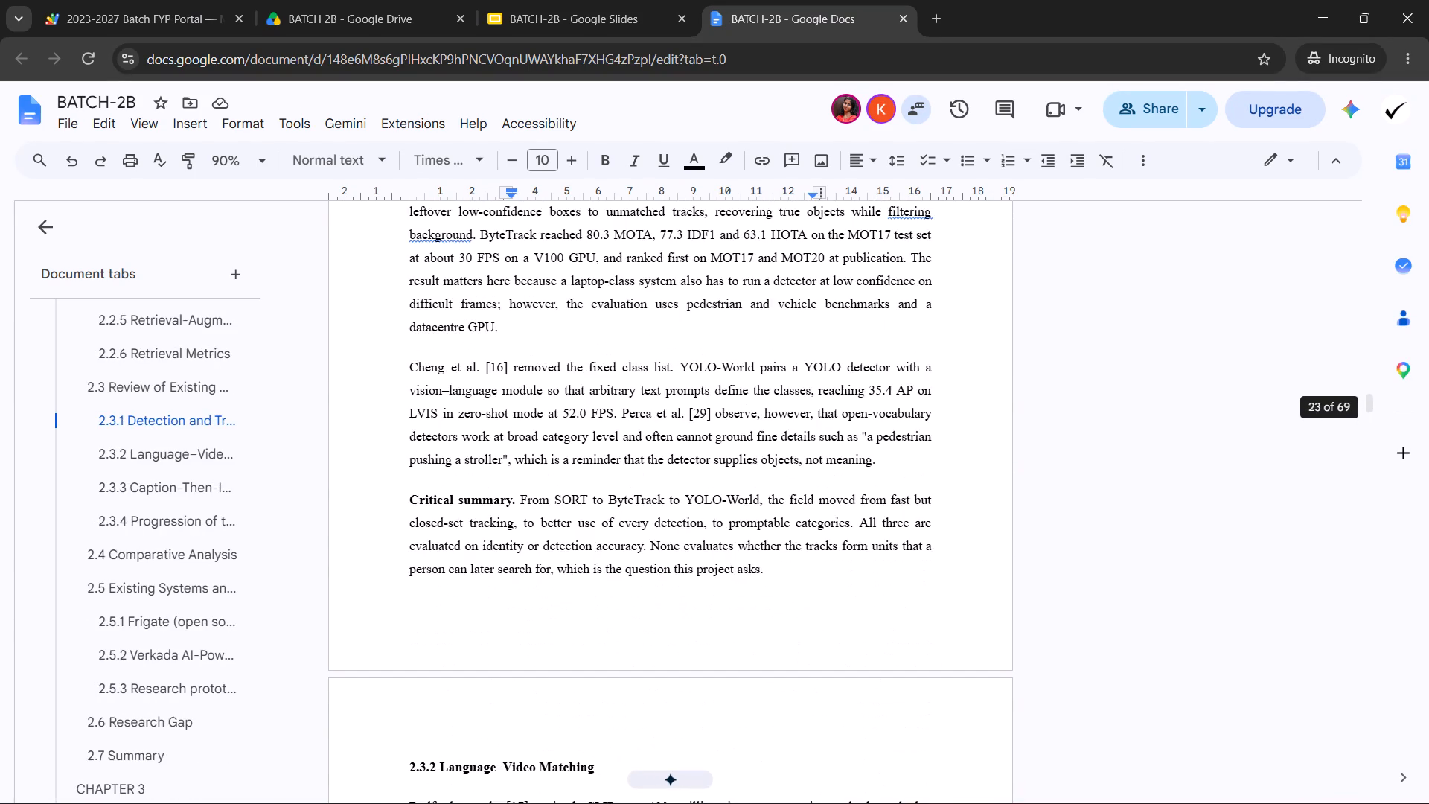
scroll(764, 610, up, 20)
scroll(764, 610, up, 12)
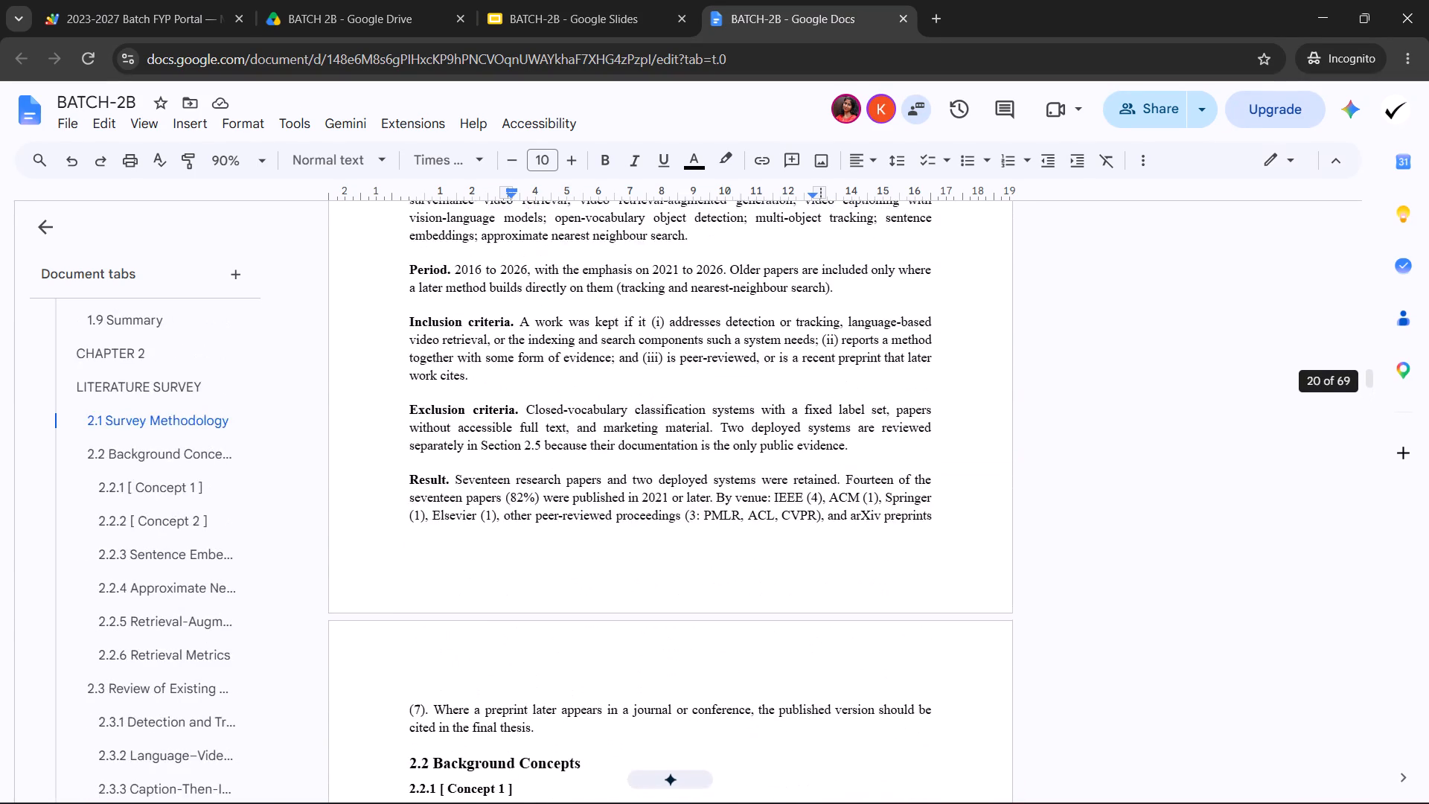
scroll(684, 623, up, 20)
scroll(684, 623, up, 18)
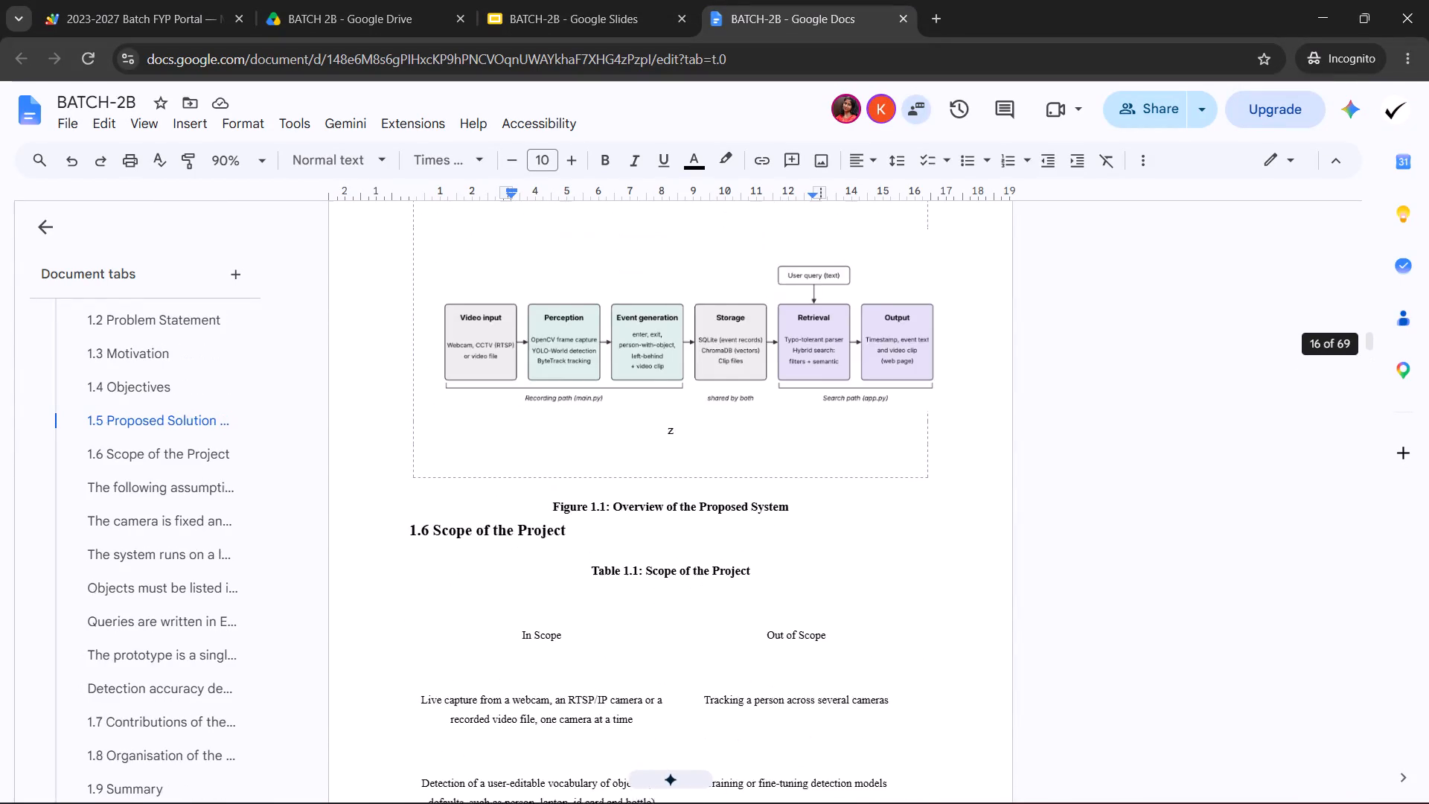
scroll(776, 641, up, 20)
scroll(776, 641, up, 18)
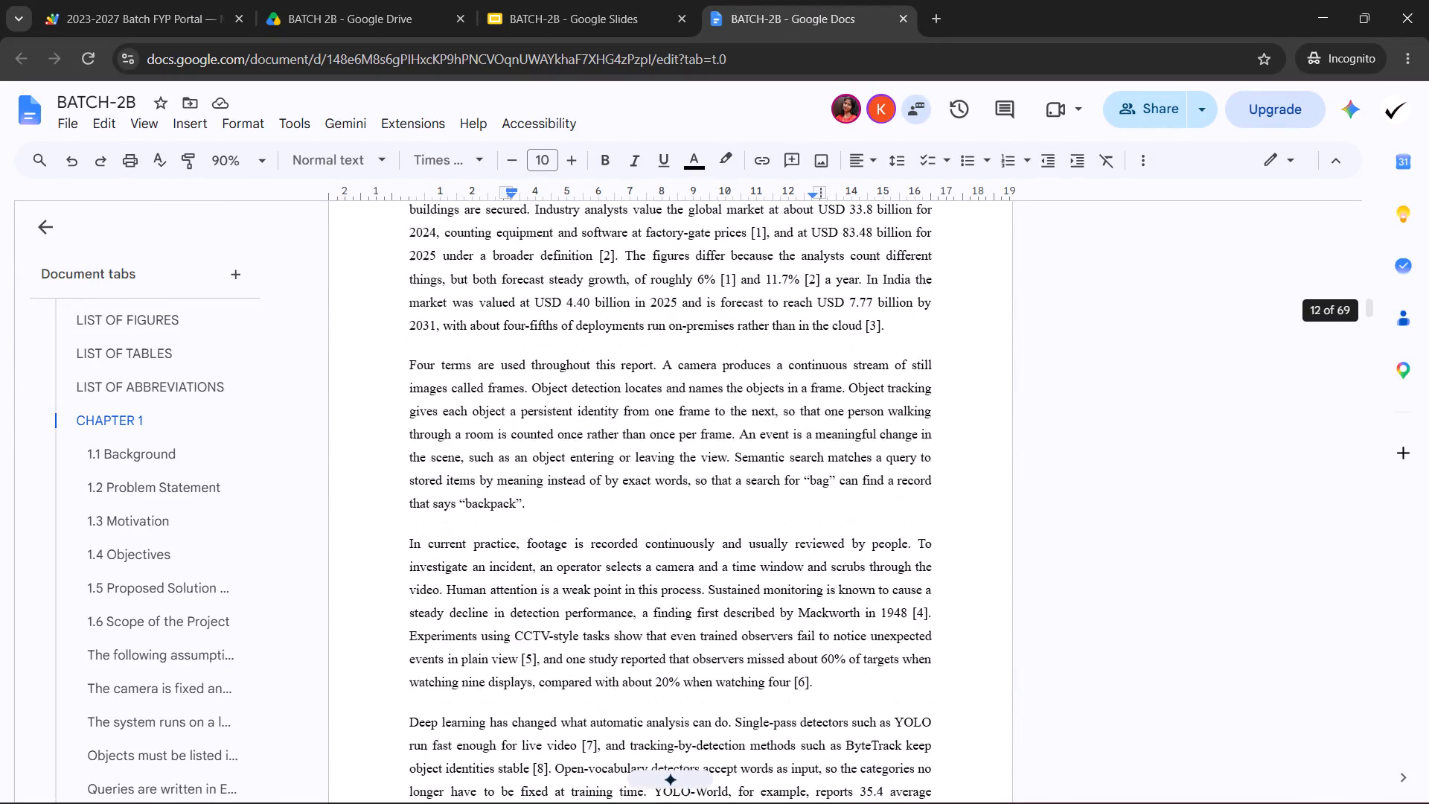
scroll(691, 670, up, 17)
scroll(685, 645, down, 6)
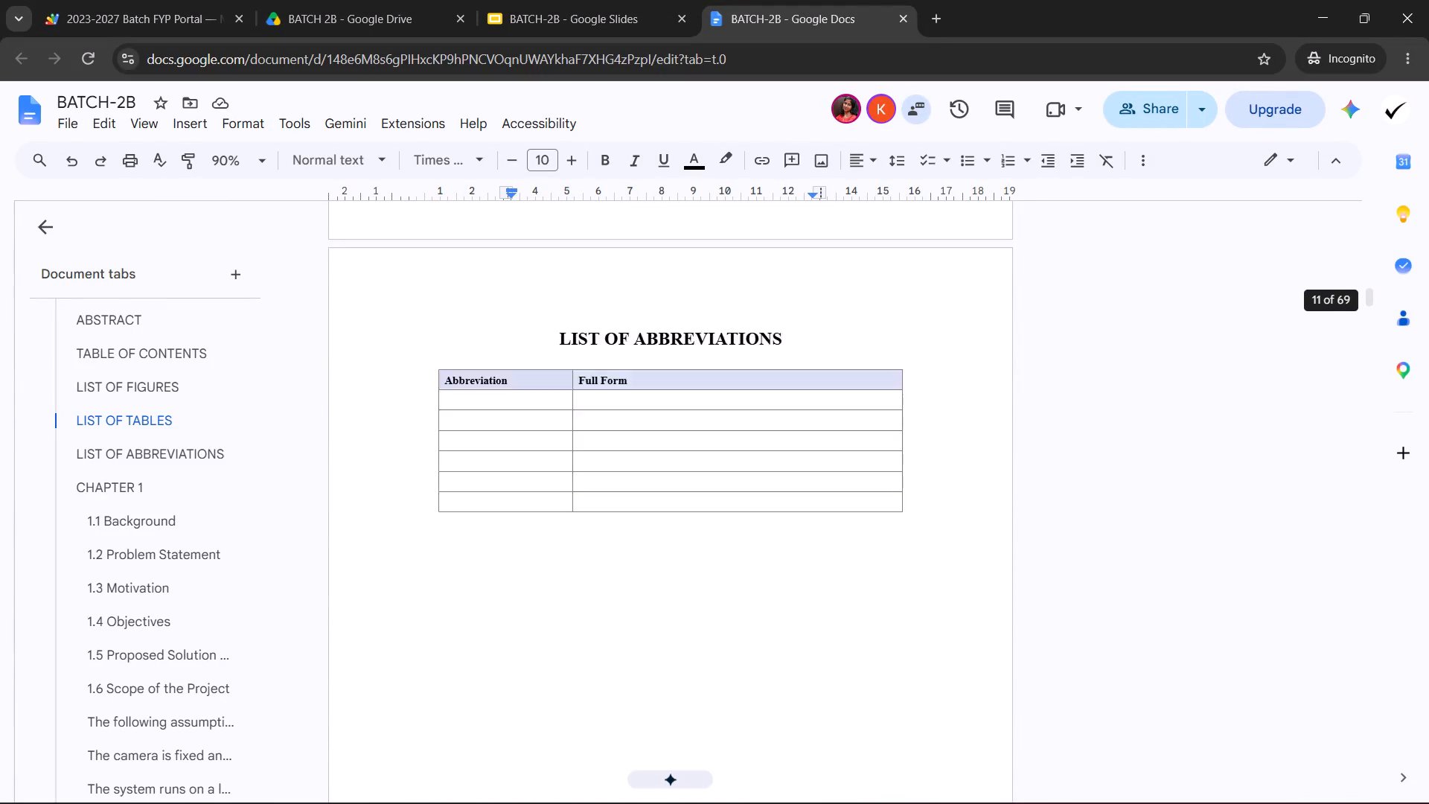
scroll(692, 654, down, 20)
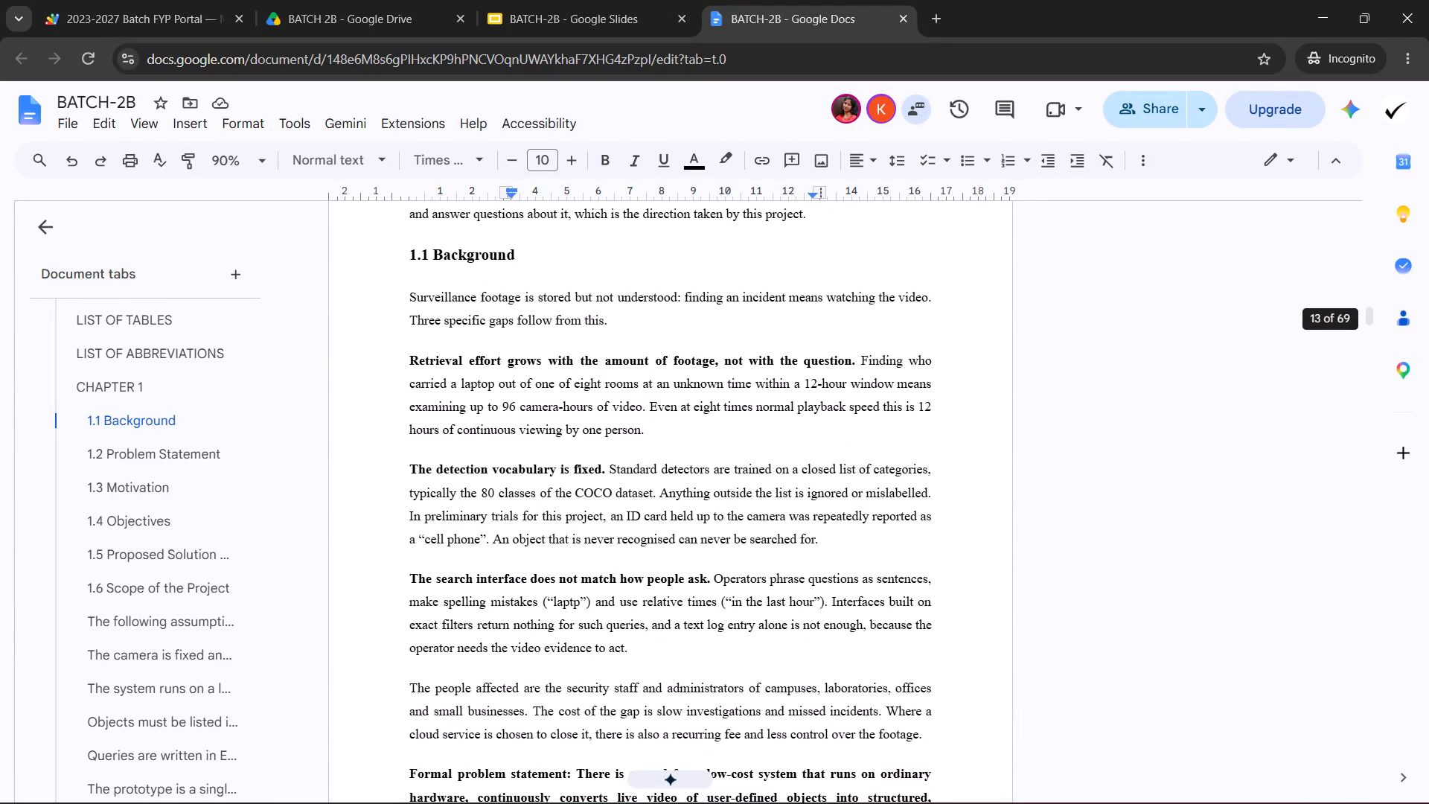
scroll(936, 515, down, 9)
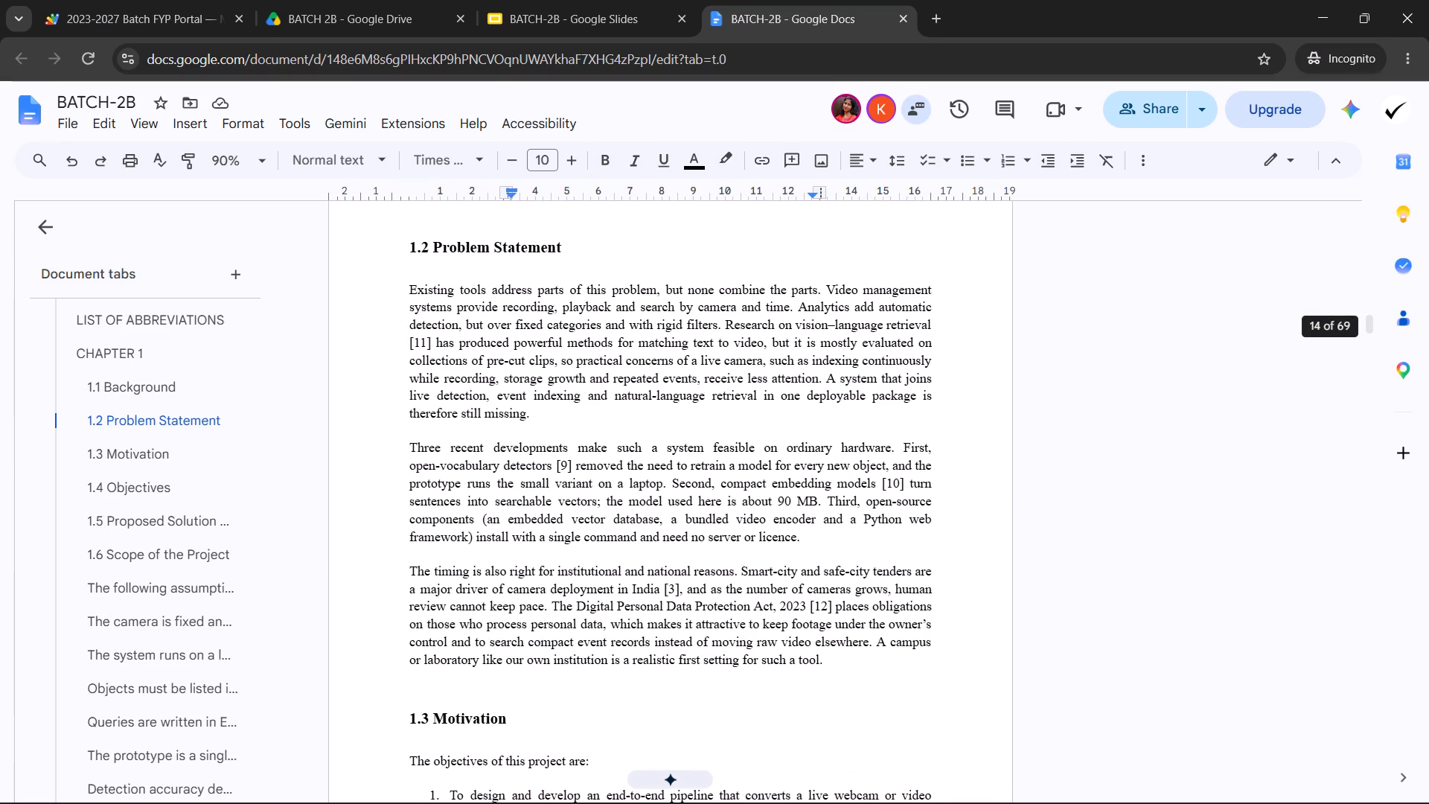
scroll(937, 501, down, 16)
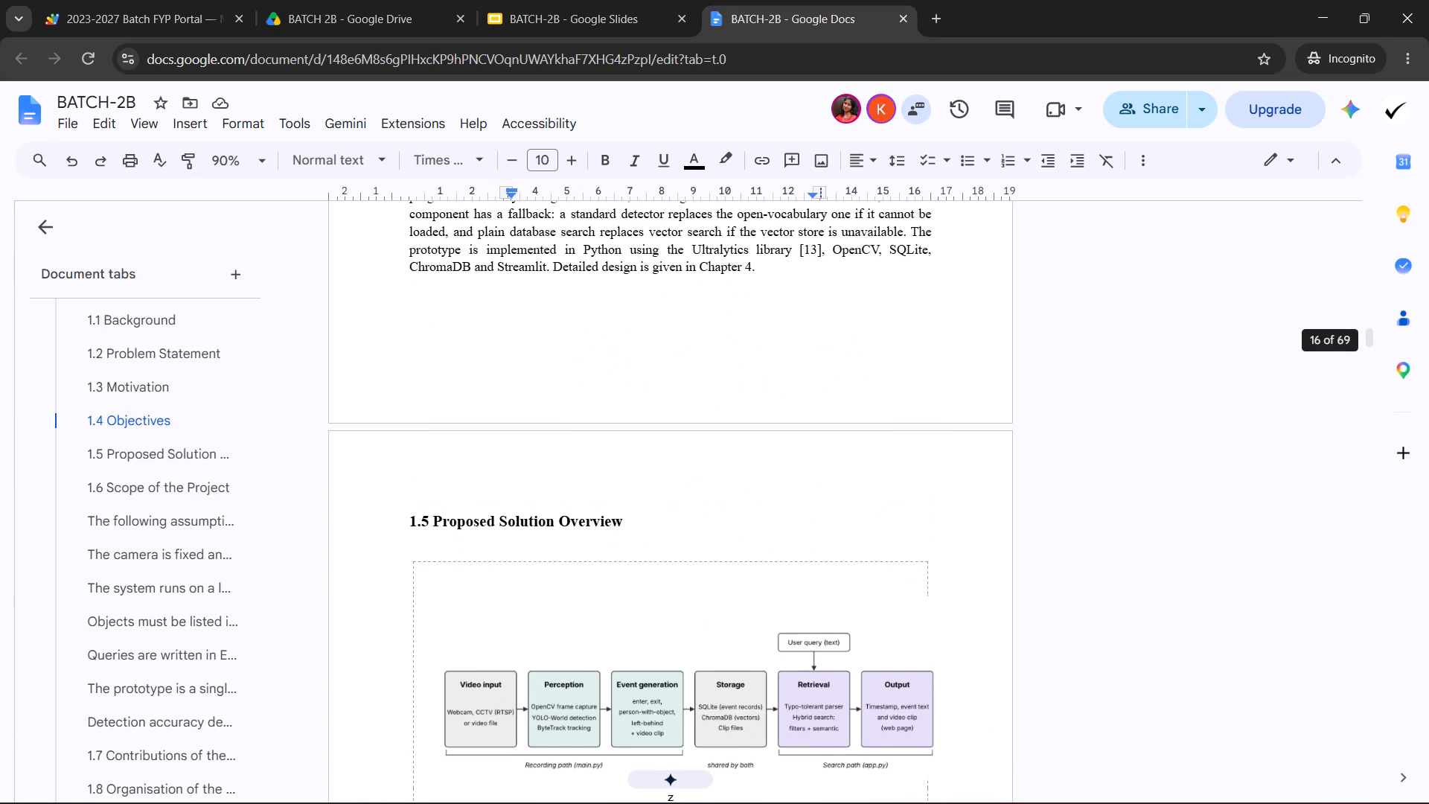
scroll(894, 506, down, 2)
scroll(959, 418, down, 6)
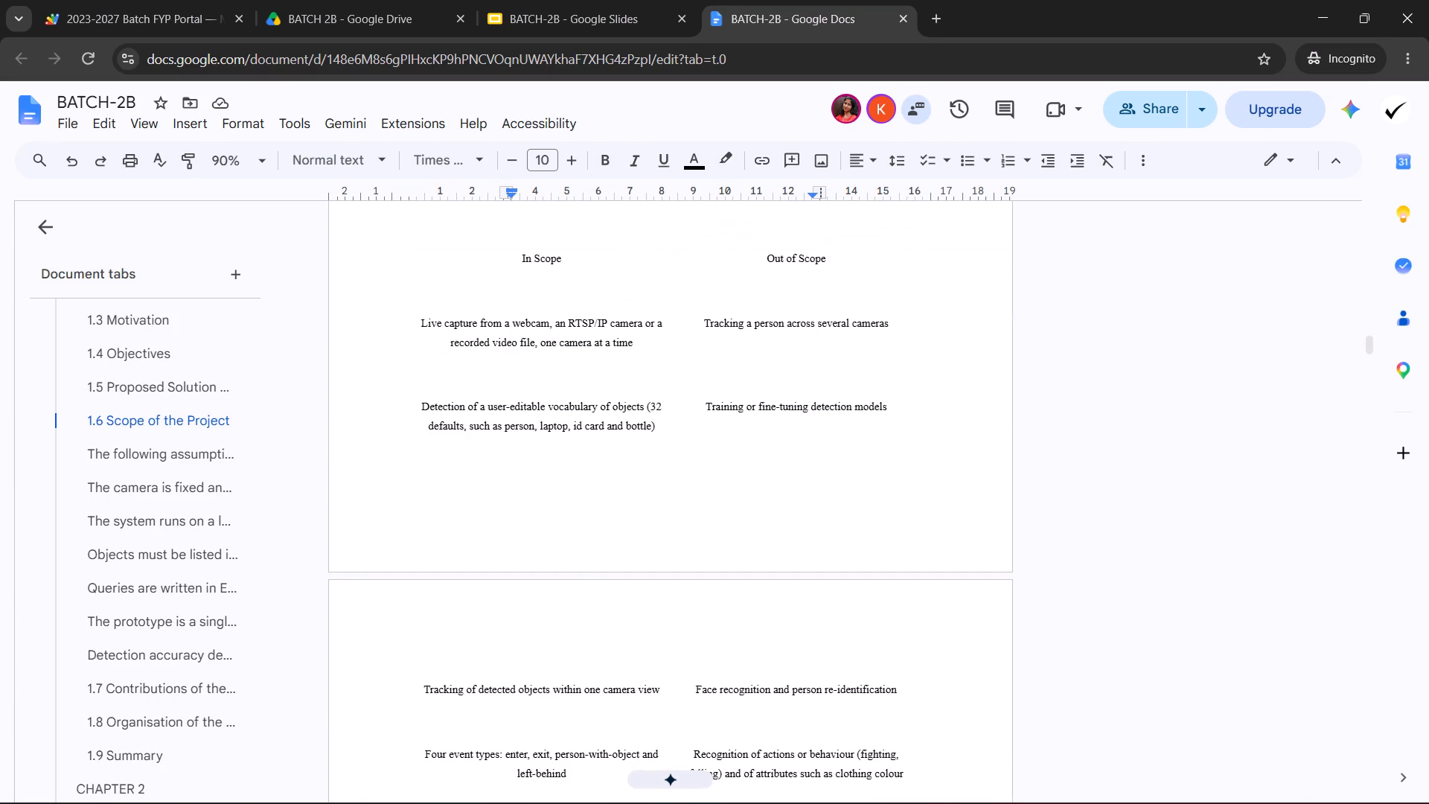
scroll(963, 444, up, 2)
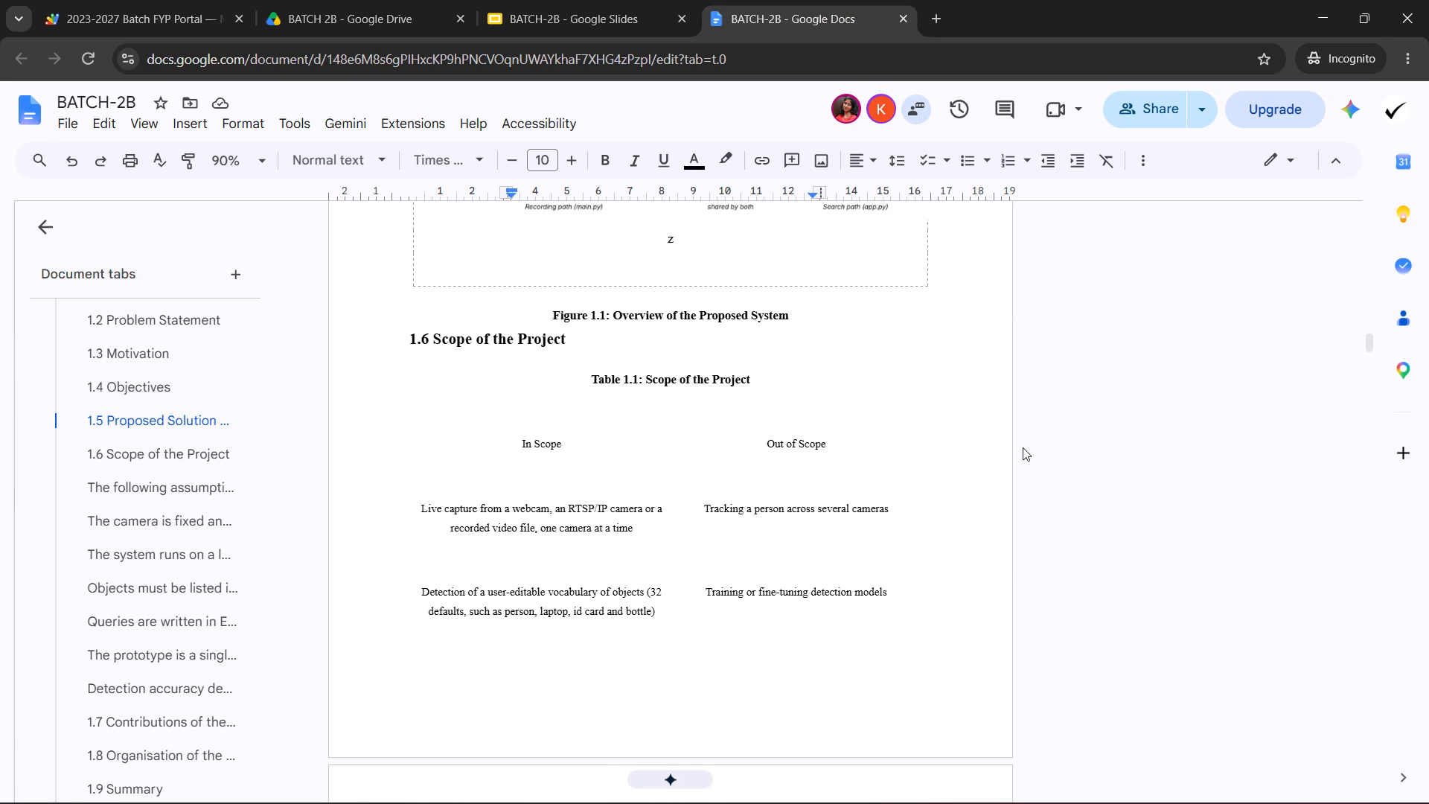
scroll(1023, 447, down, 1)
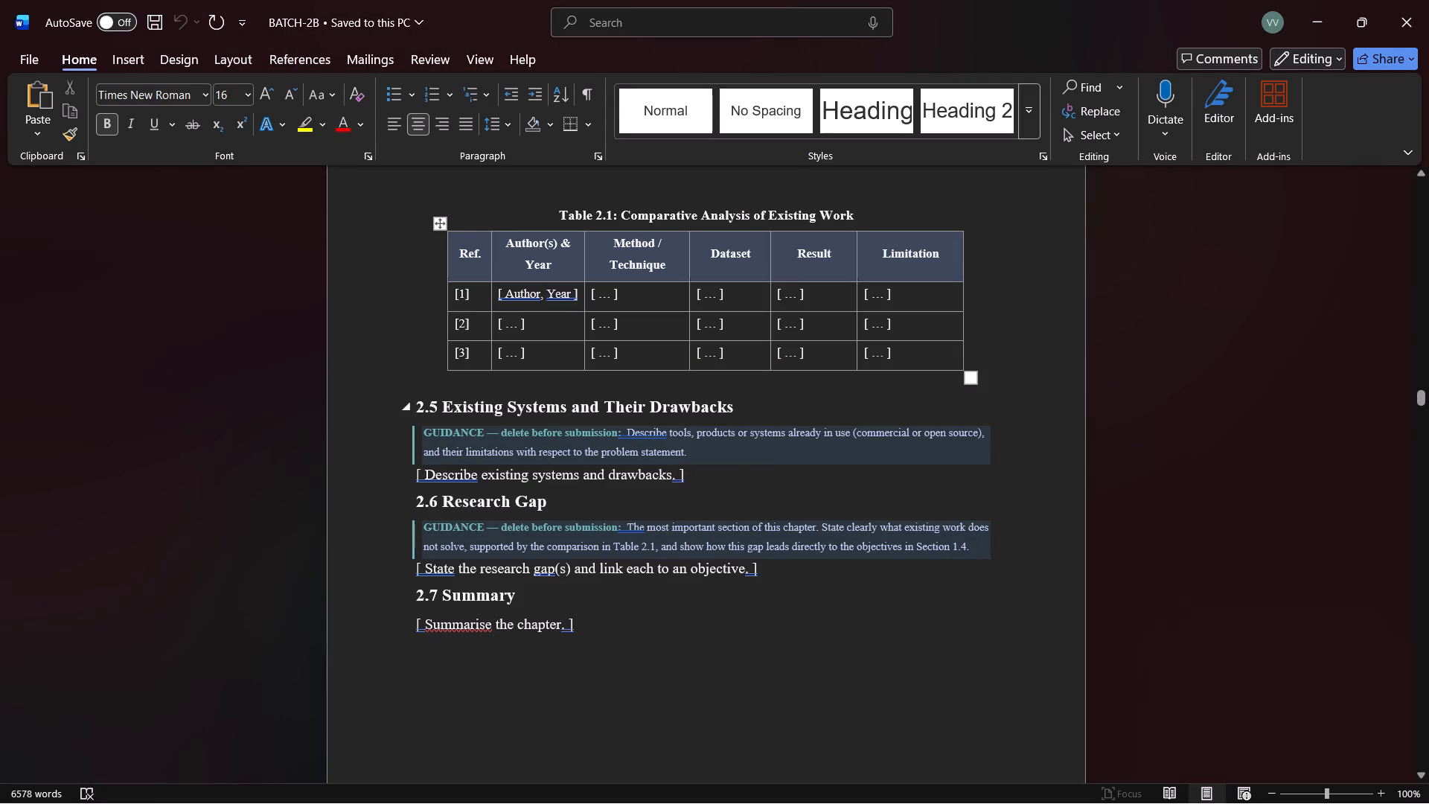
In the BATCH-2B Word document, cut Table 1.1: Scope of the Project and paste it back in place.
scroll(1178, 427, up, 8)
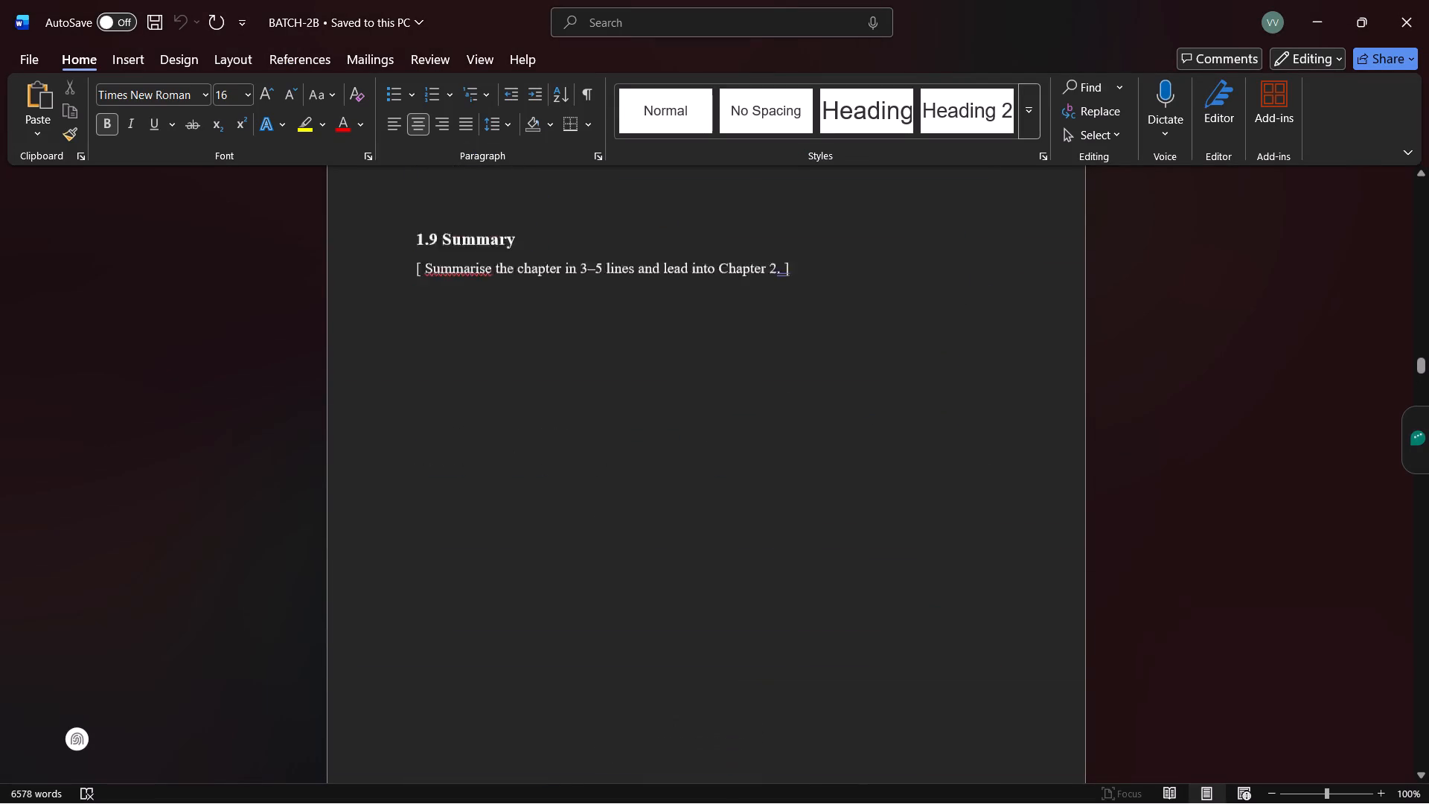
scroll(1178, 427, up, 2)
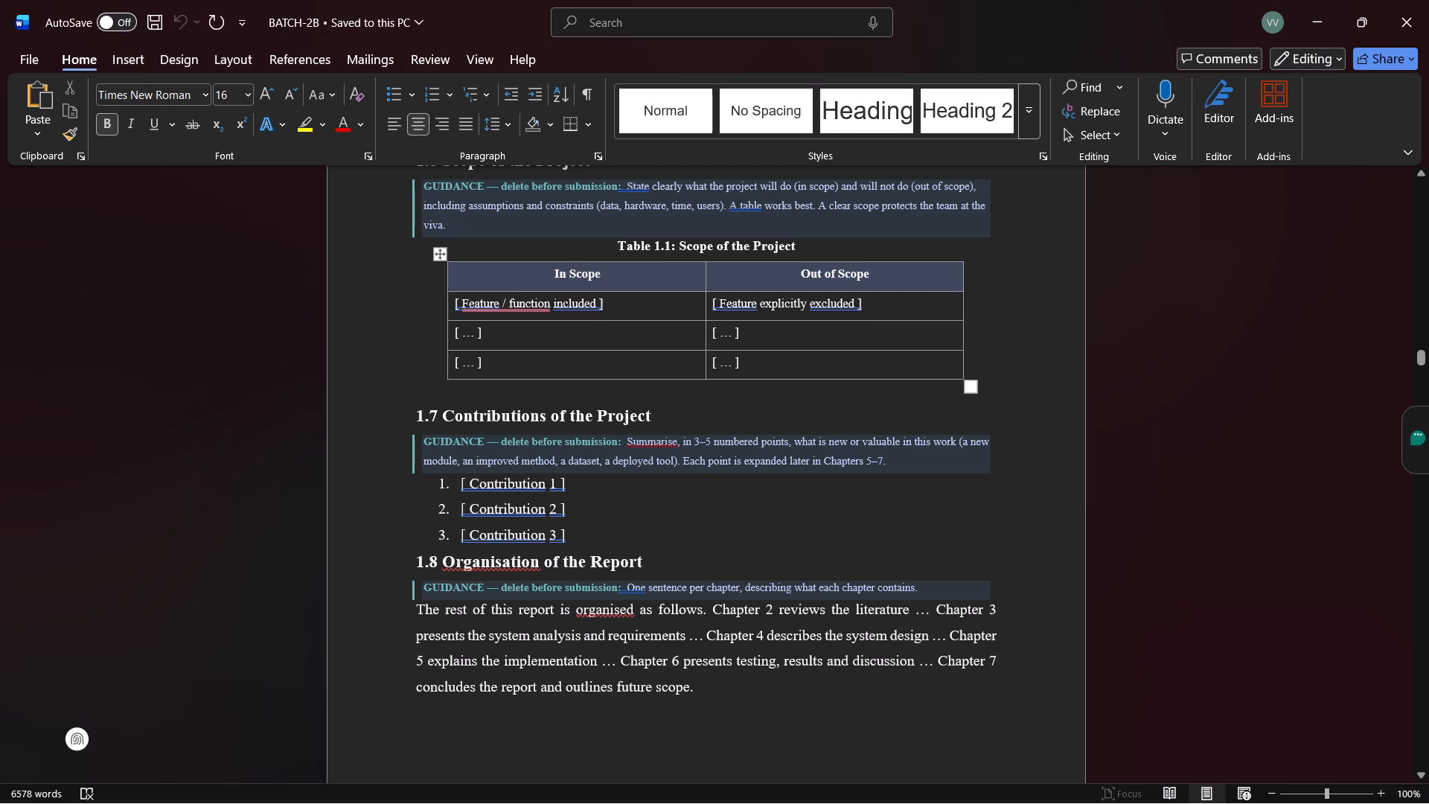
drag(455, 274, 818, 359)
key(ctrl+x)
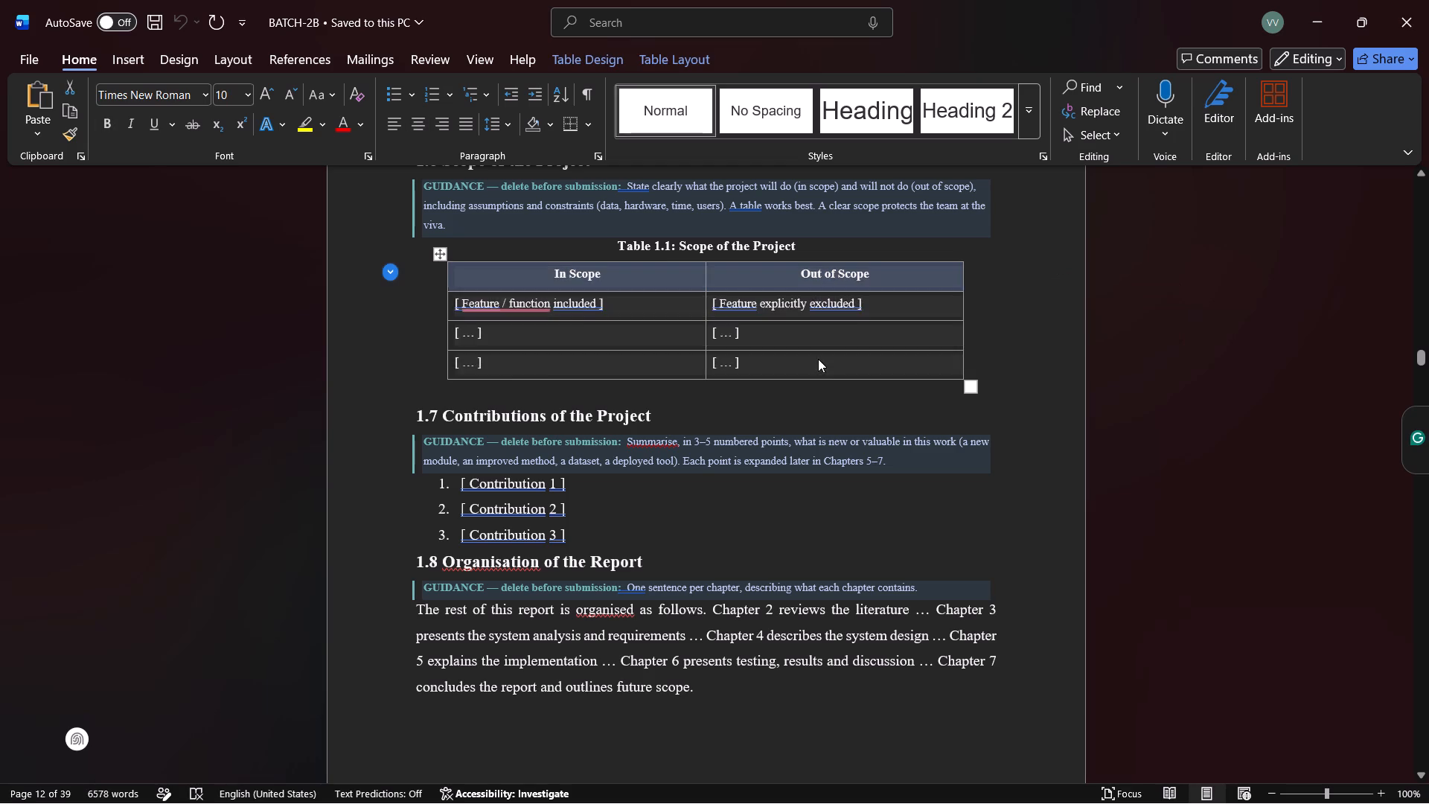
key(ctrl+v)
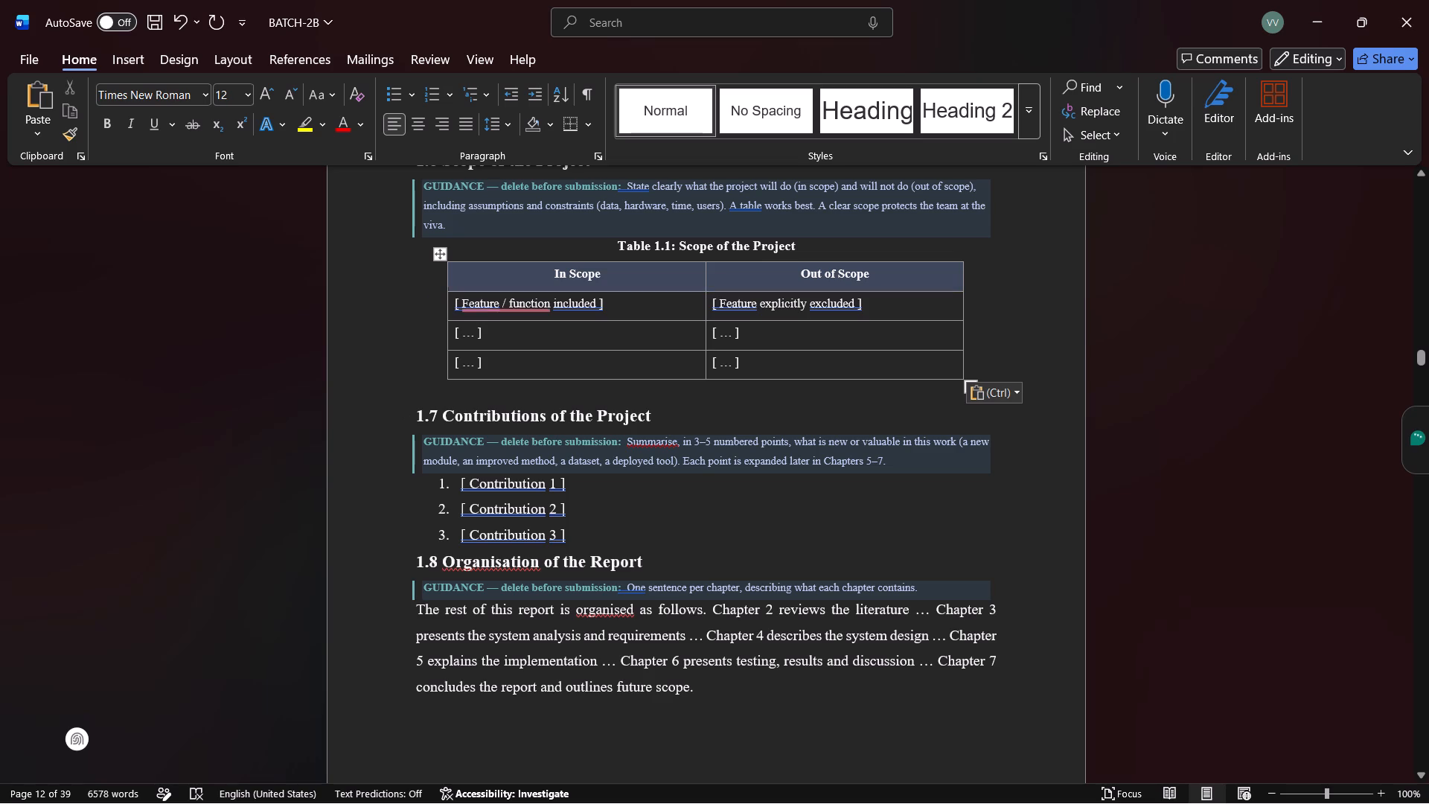
Copy the entire Table 1.1 grid, header row included, from Section 1.6 of the BATCH-2B Word document.
drag(469, 273, 771, 360)
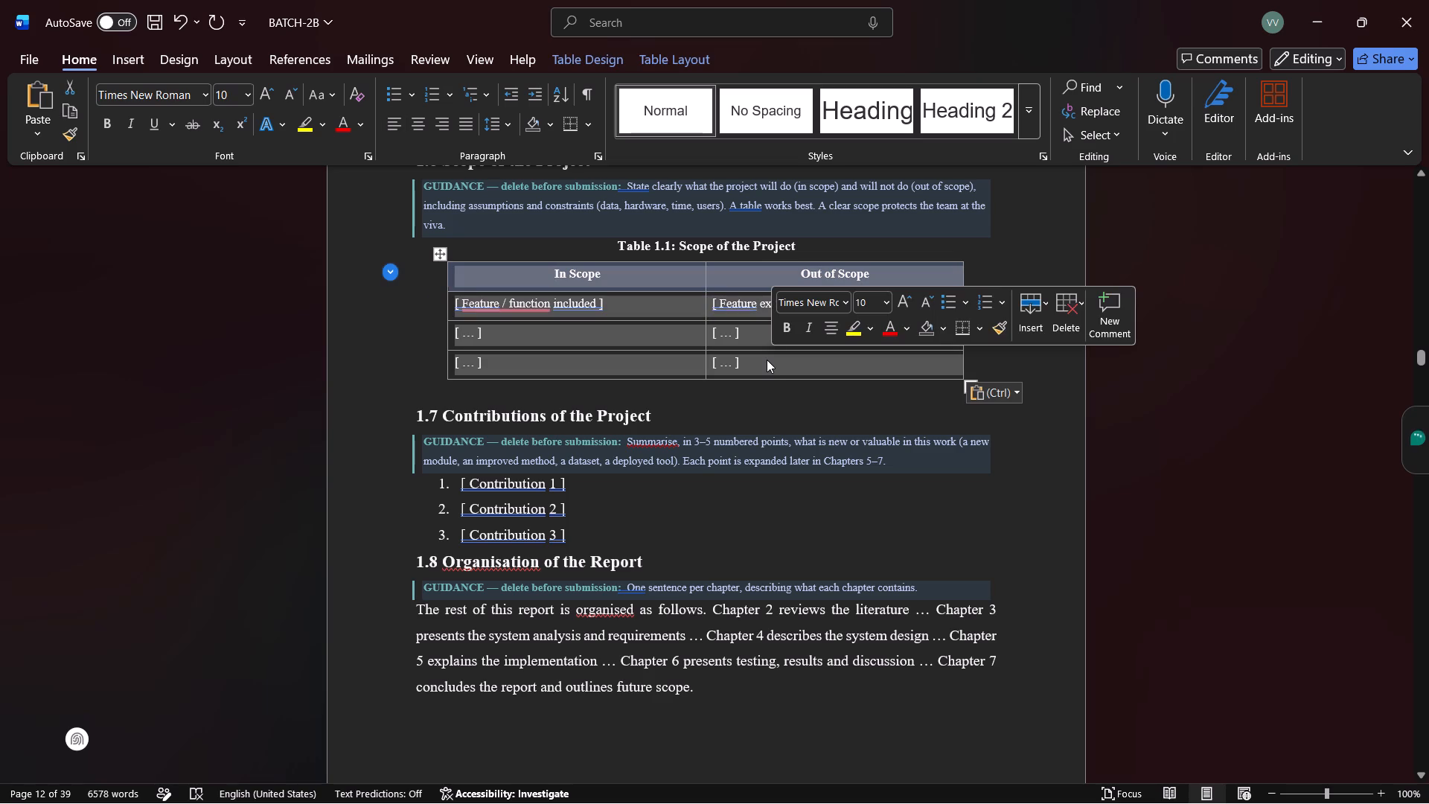
key(ctrl+c)
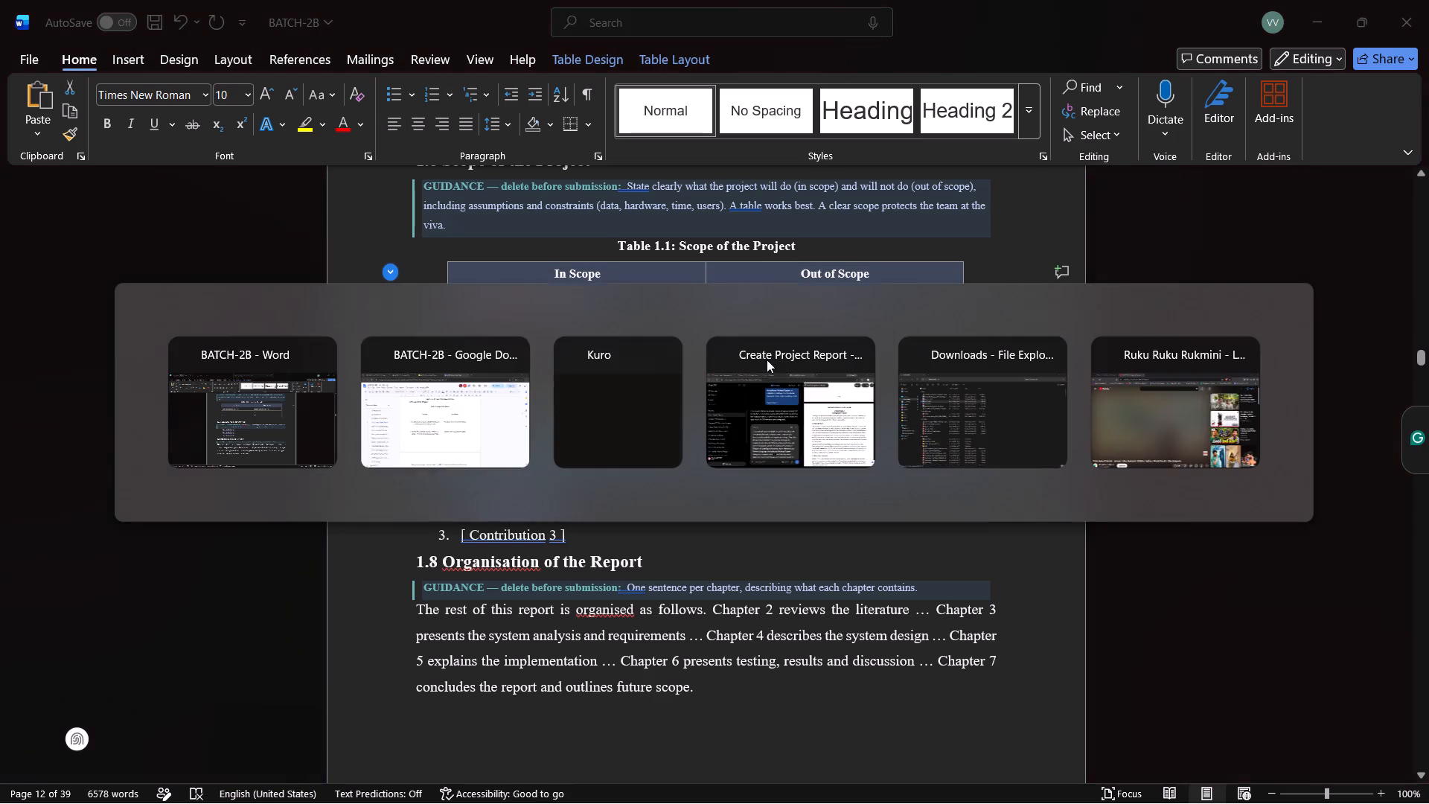
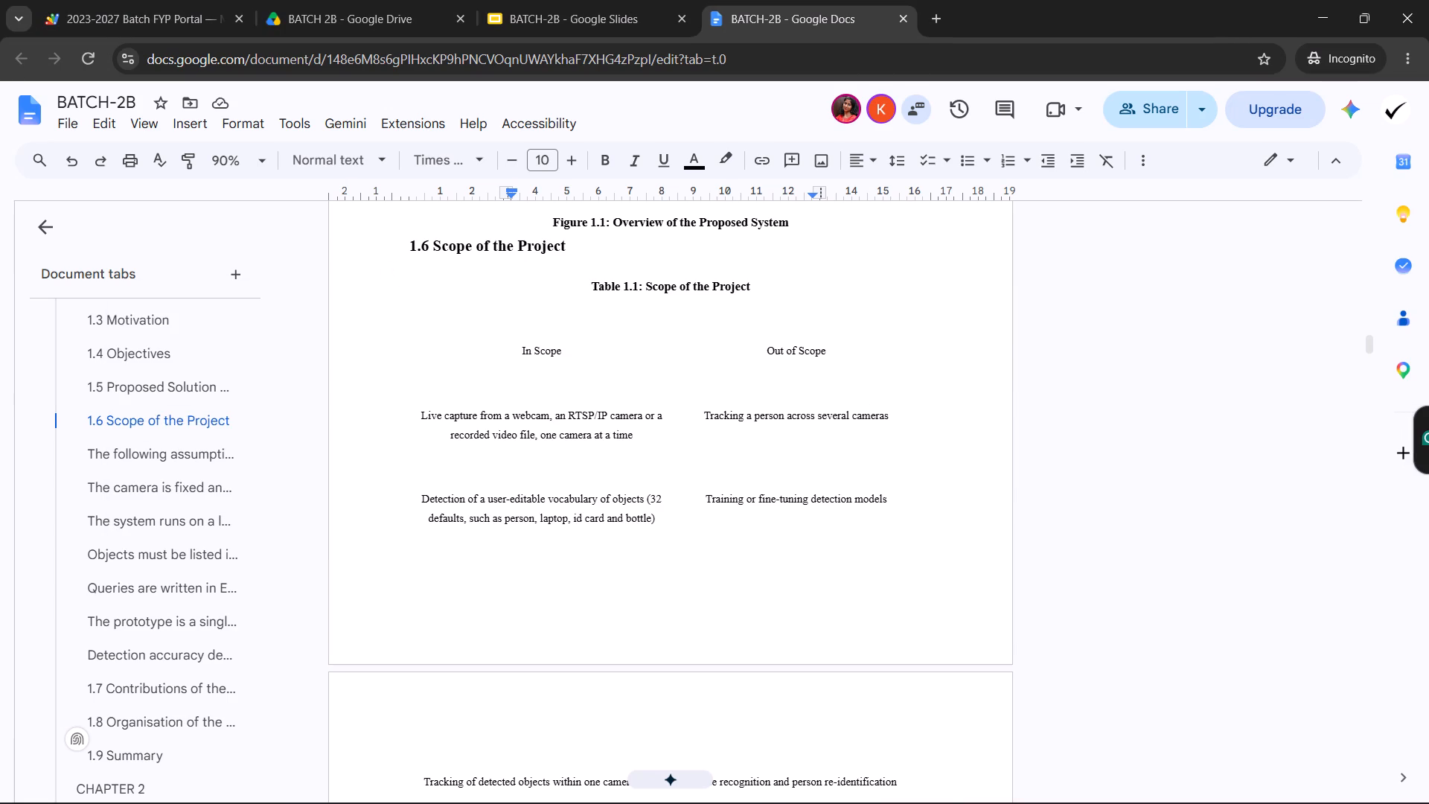
In the BATCH-2B Google Doc, paste the copied scope table on a new line beneath the Table 1.1 caption.
click(767, 307)
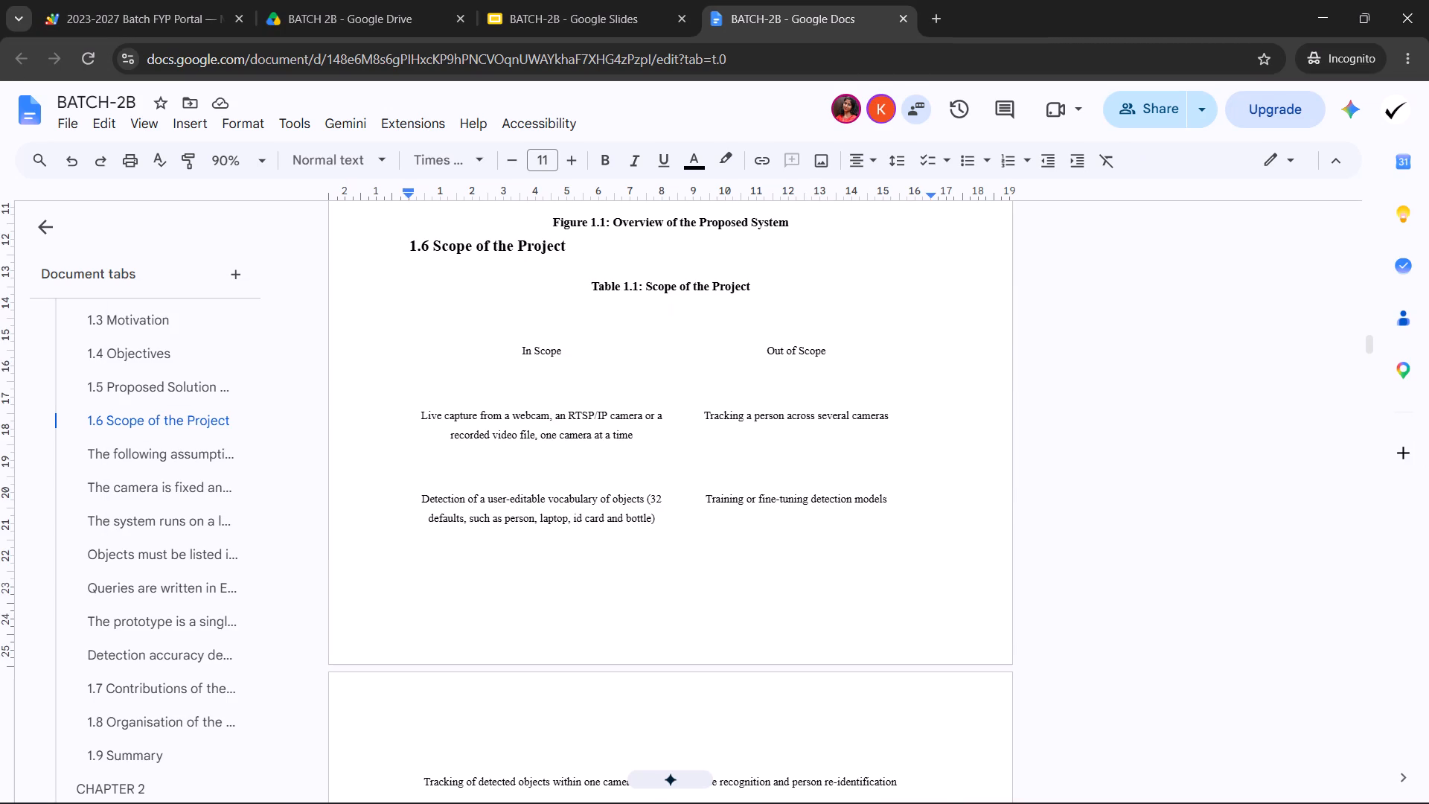
key(Return)
key(ctrl+v)
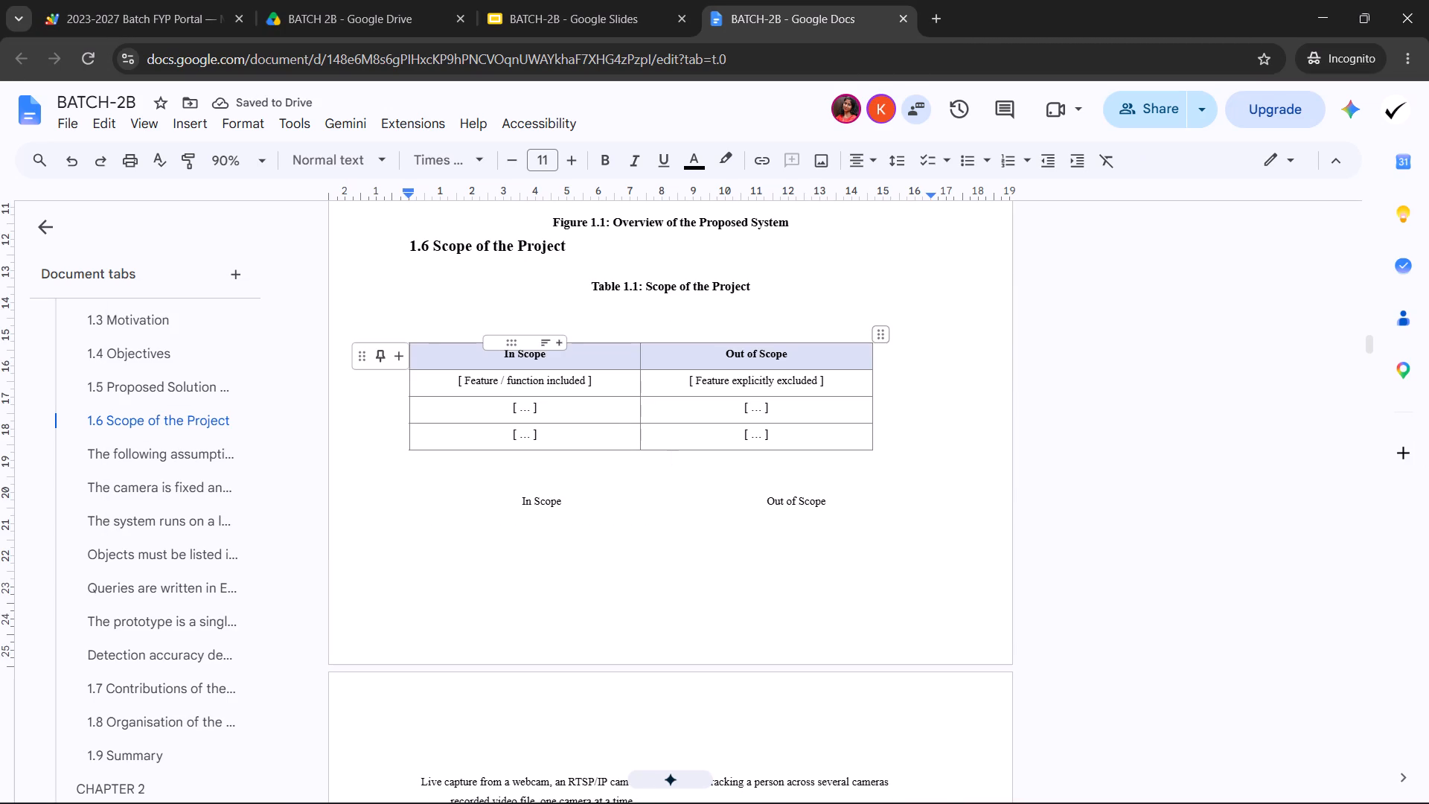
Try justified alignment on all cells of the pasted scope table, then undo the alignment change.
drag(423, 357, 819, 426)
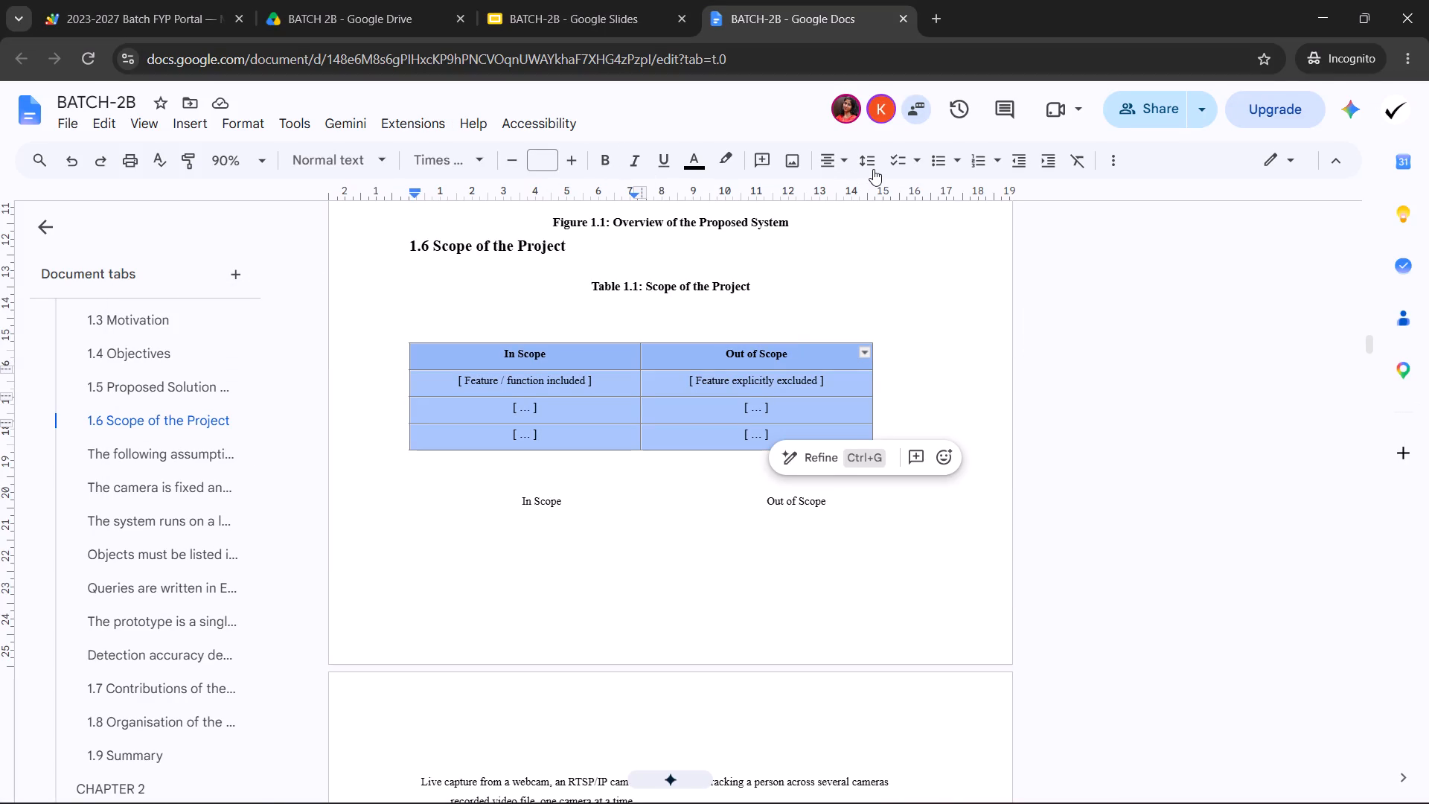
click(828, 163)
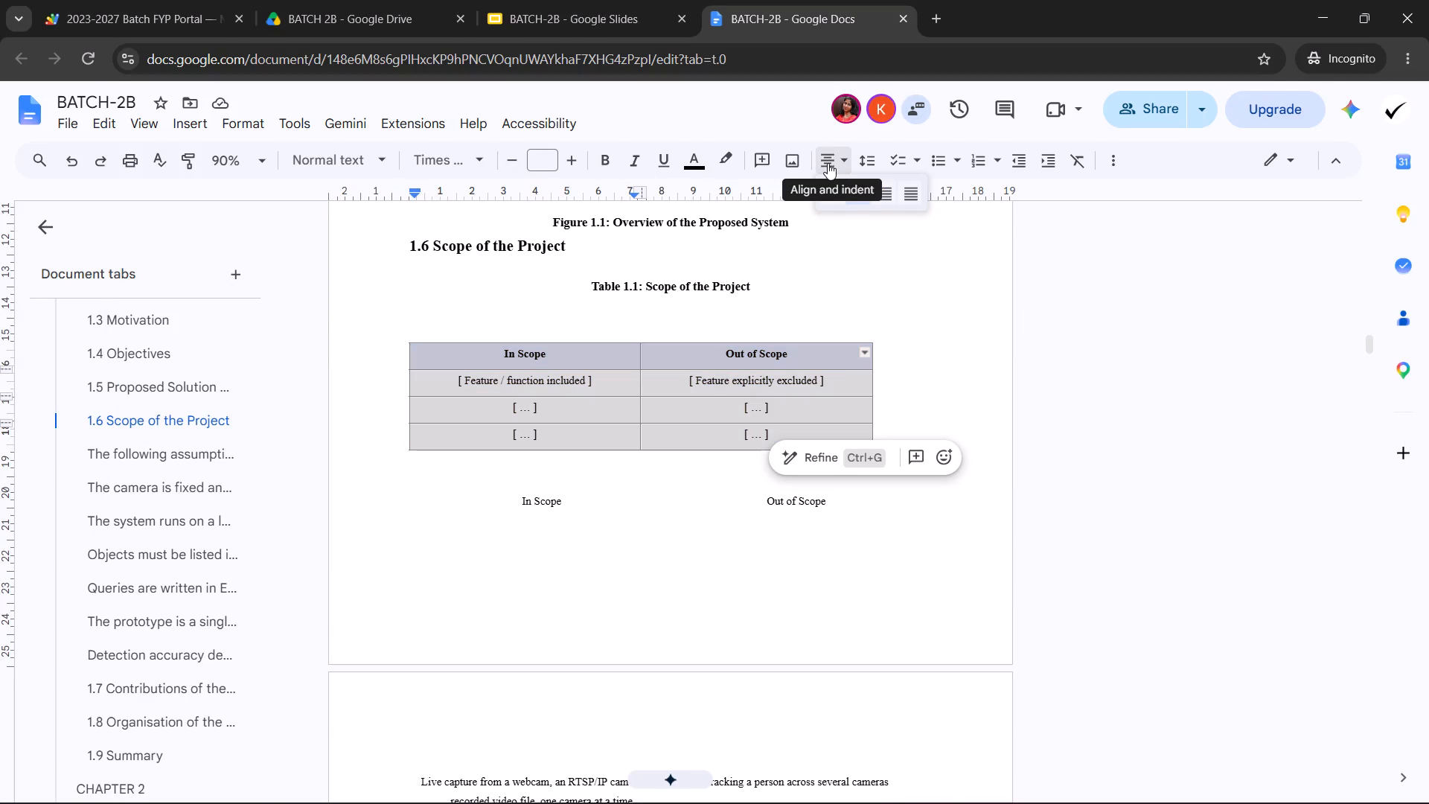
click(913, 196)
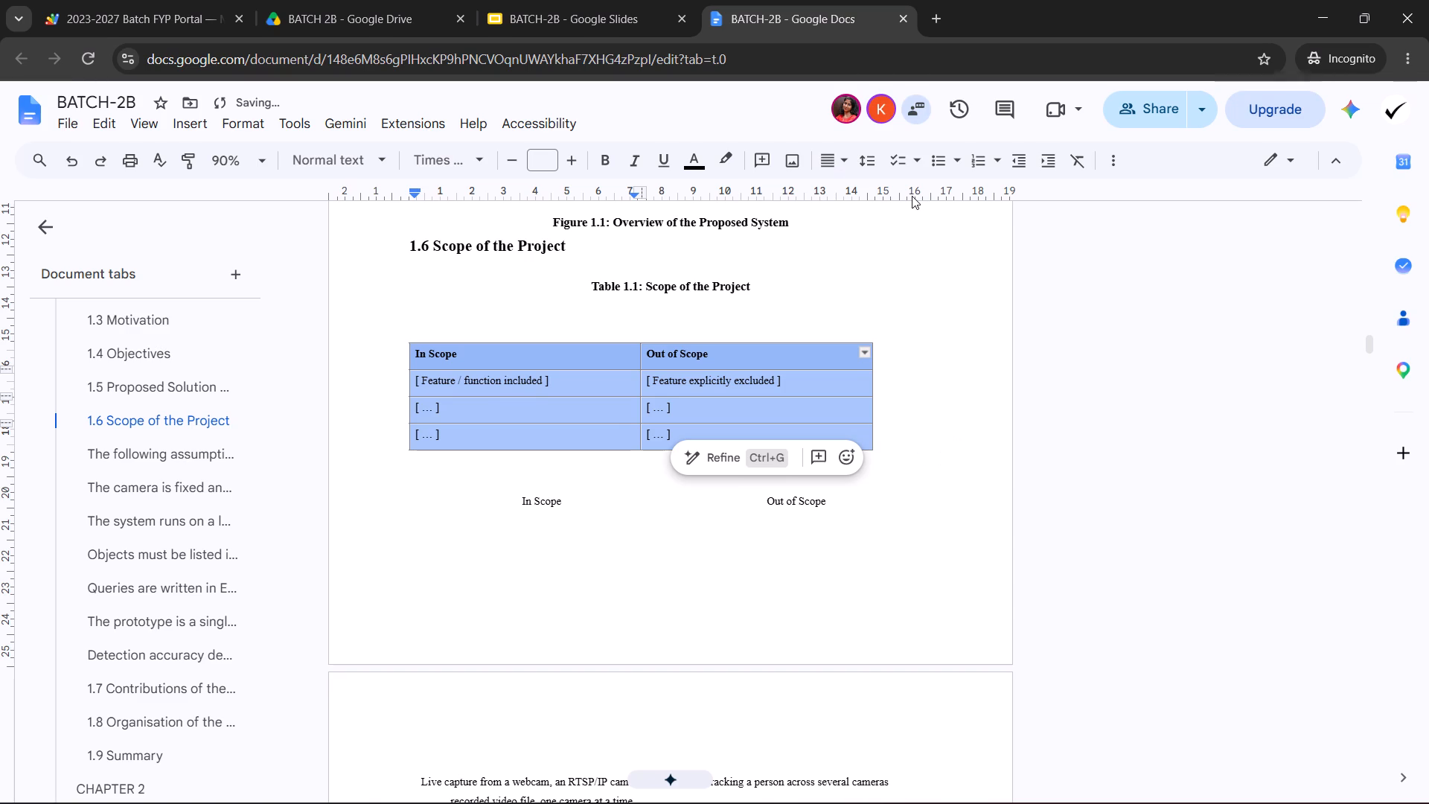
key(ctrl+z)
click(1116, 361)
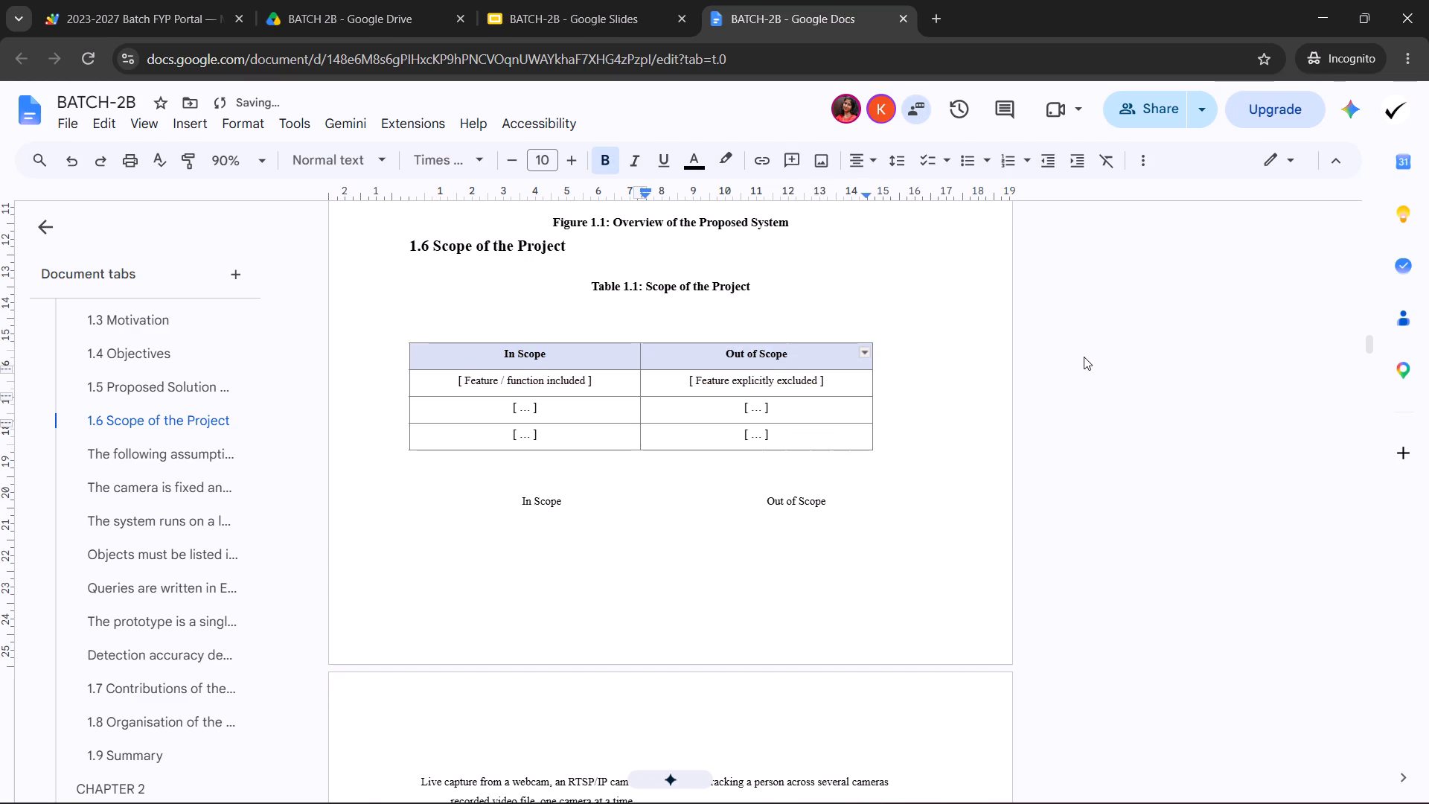
Undo the table paste and replace it with a fresh copy of the Table 1.1 grid from the BATCH-2B Word document.
key(ctrl+z)
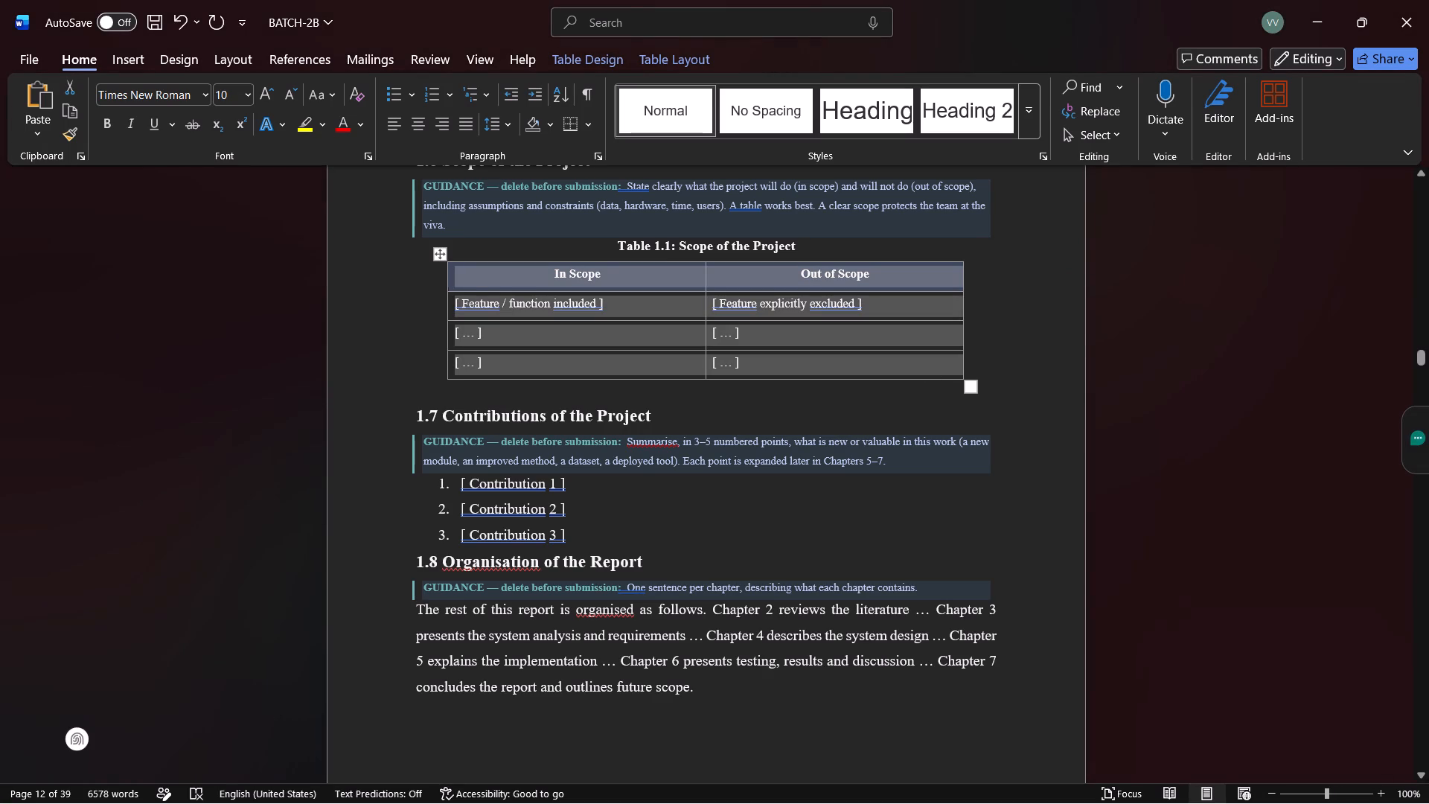
key(ctrl+c)
click(1175, 398)
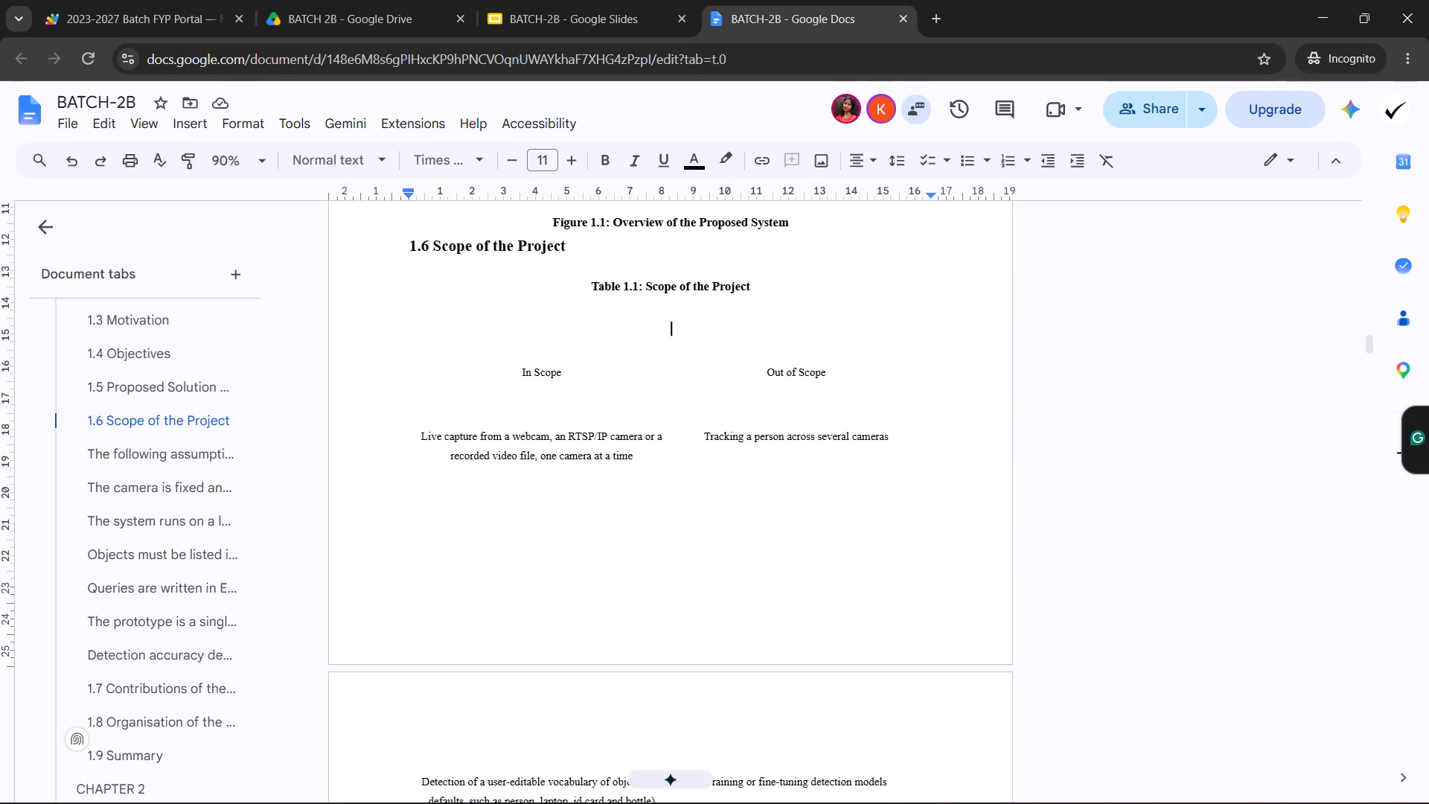
key(ctrl+v)
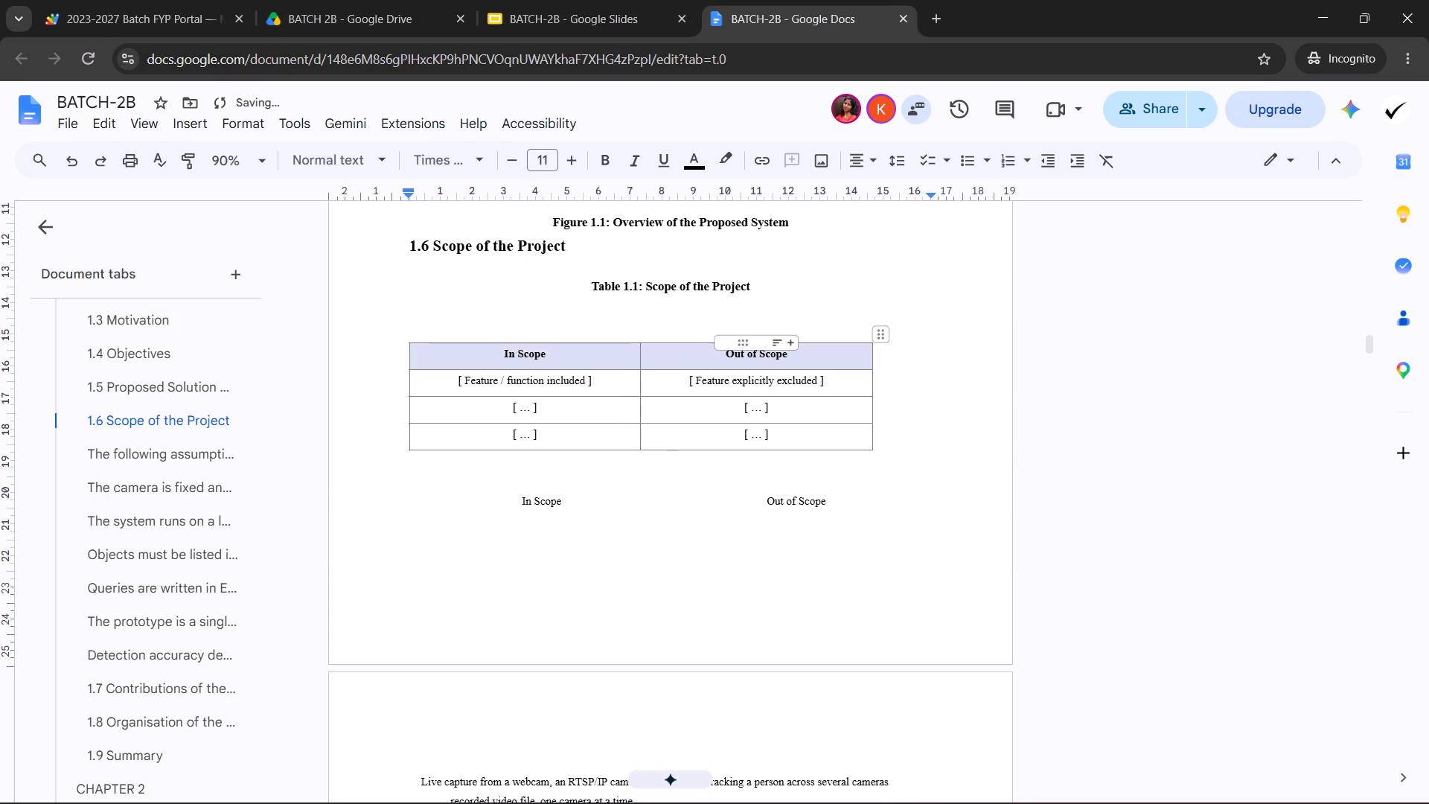
Move the pasted scope table sideways so it sits roughly centred between the page margins in Section 1.6.
drag(883, 339, 906, 338)
drag(904, 339, 924, 339)
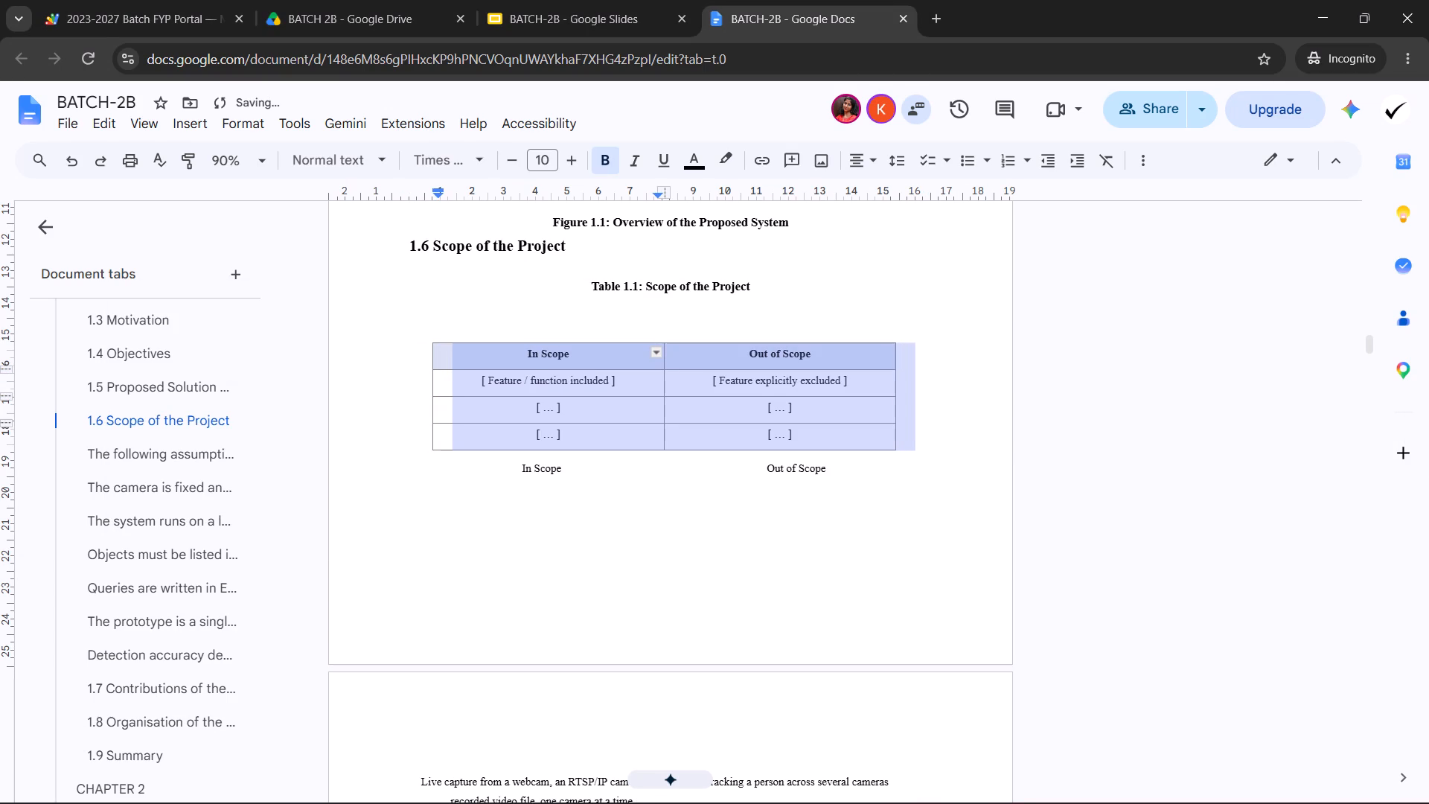
drag(924, 339, 913, 338)
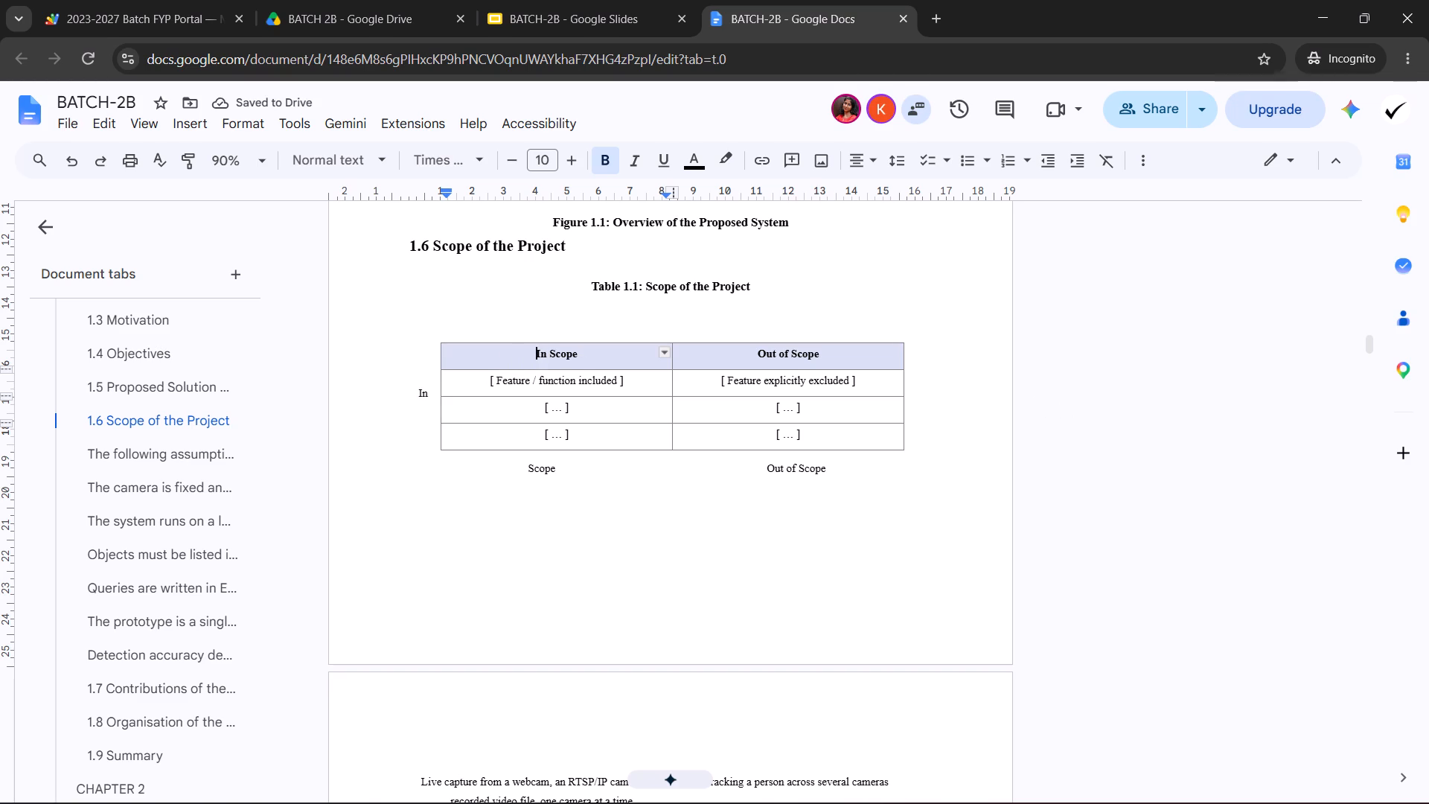
drag(566, 472, 534, 470)
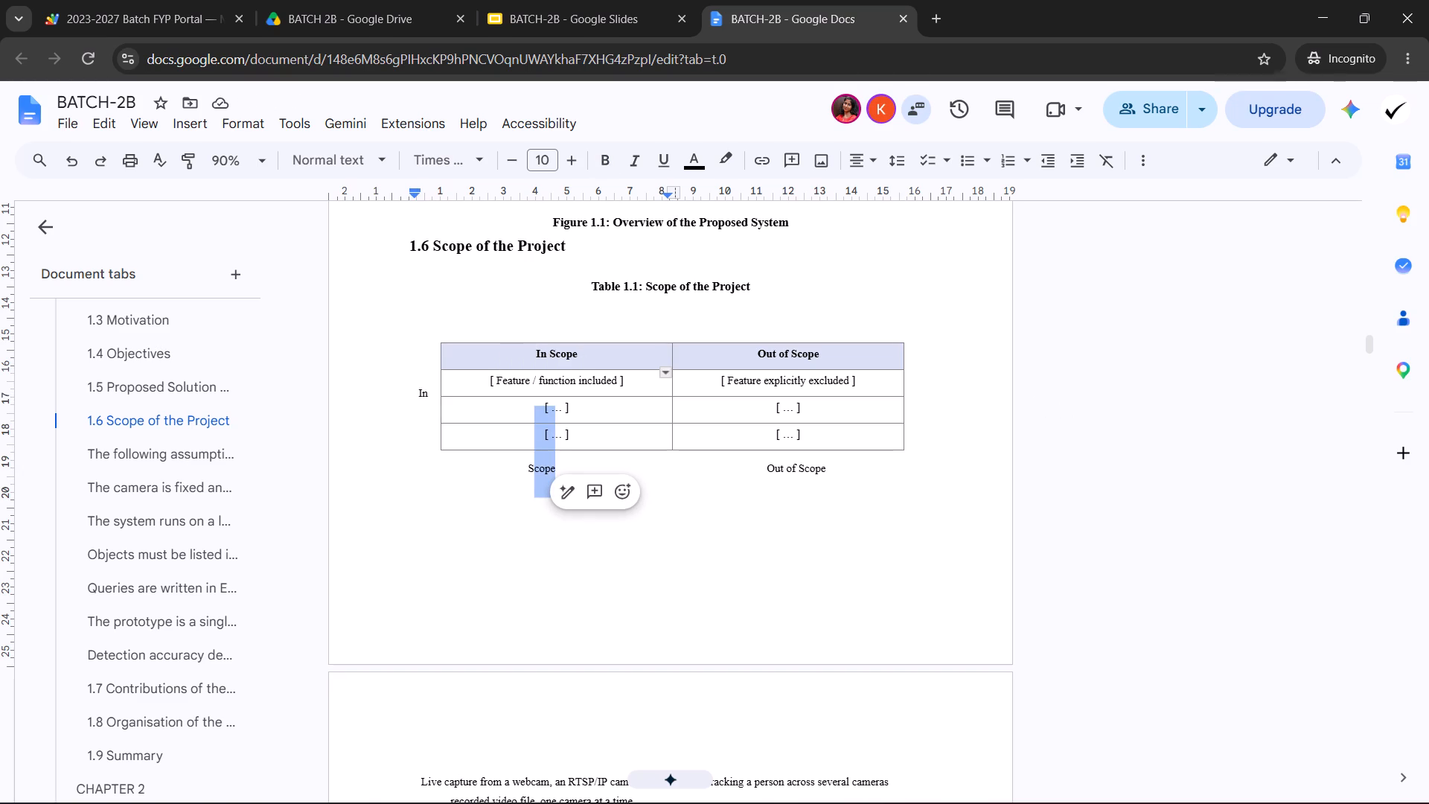
click(1166, 446)
Examine the original scope rows and the rest of Chapter 1 through Section 1.9, returning to the pasted table.
scroll(1165, 427, down, 7)
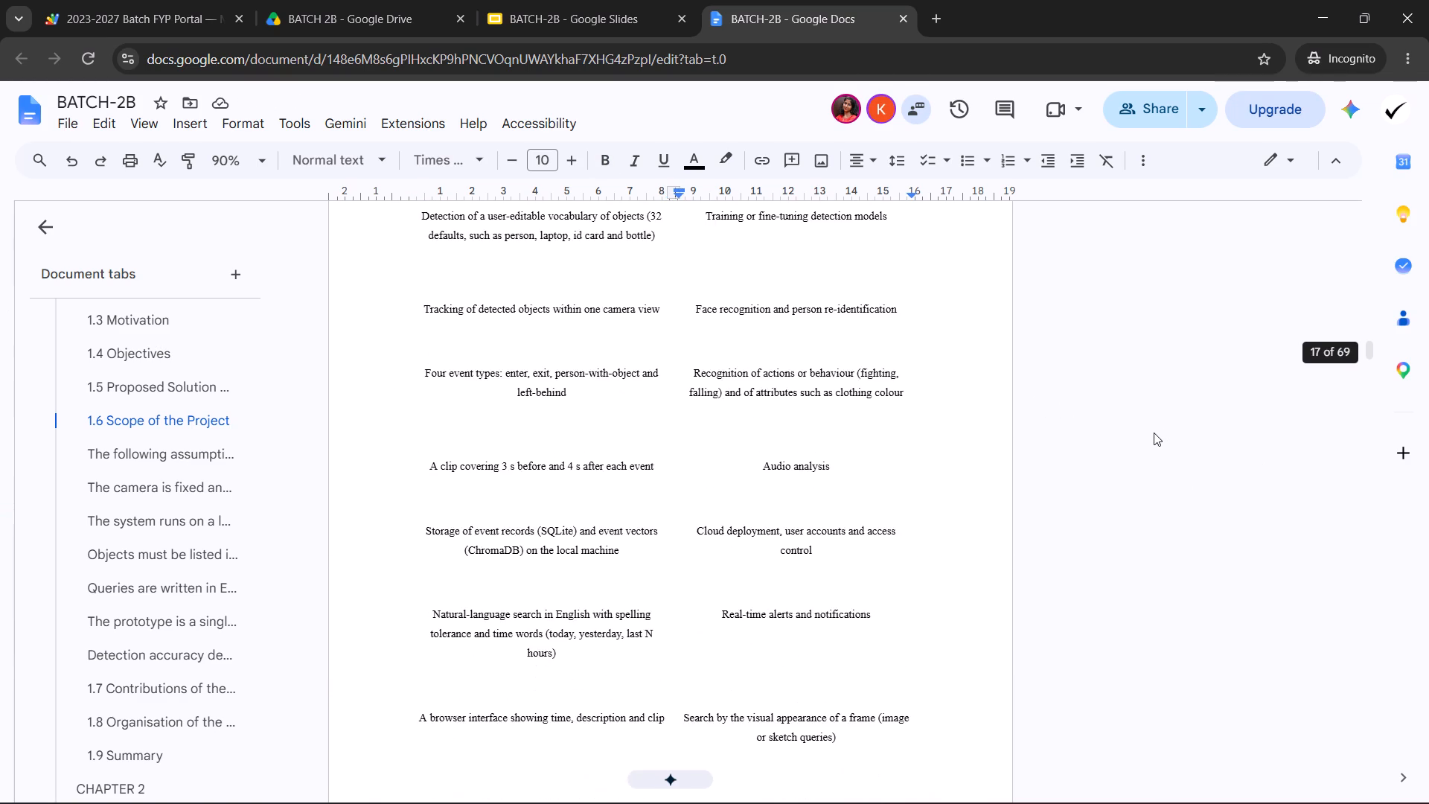
scroll(1153, 431, down, 15)
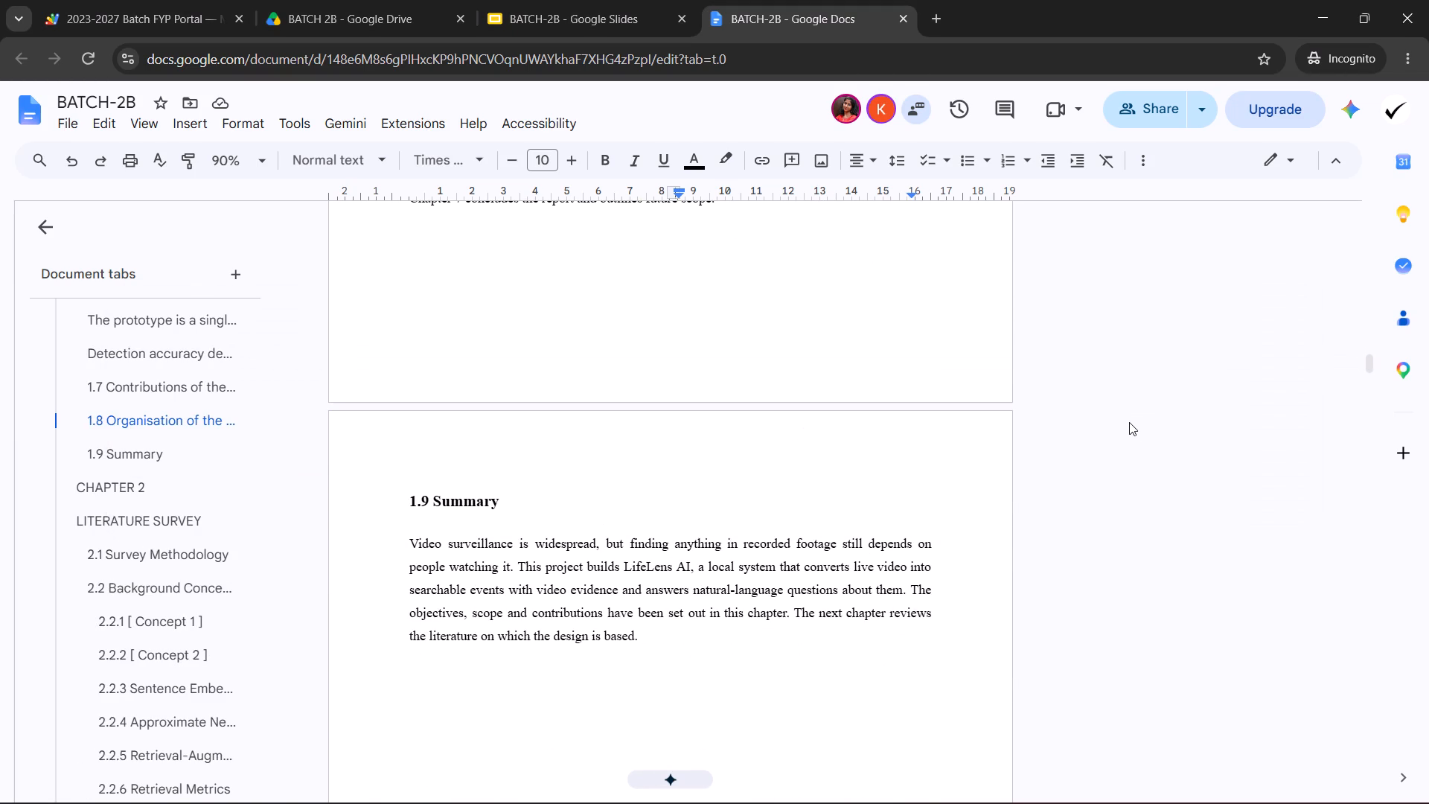
scroll(1129, 422, up, 8)
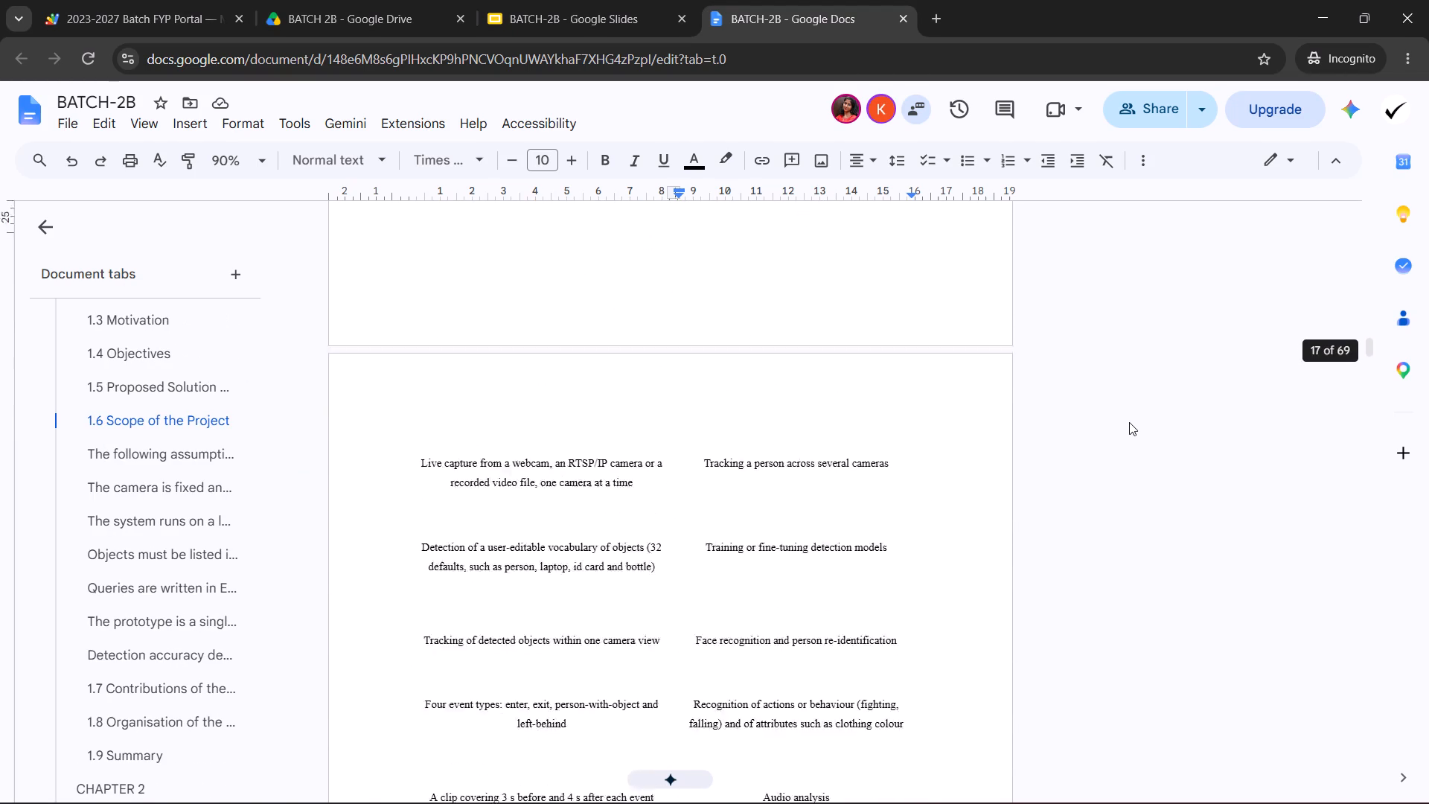
scroll(1129, 422, up, 1)
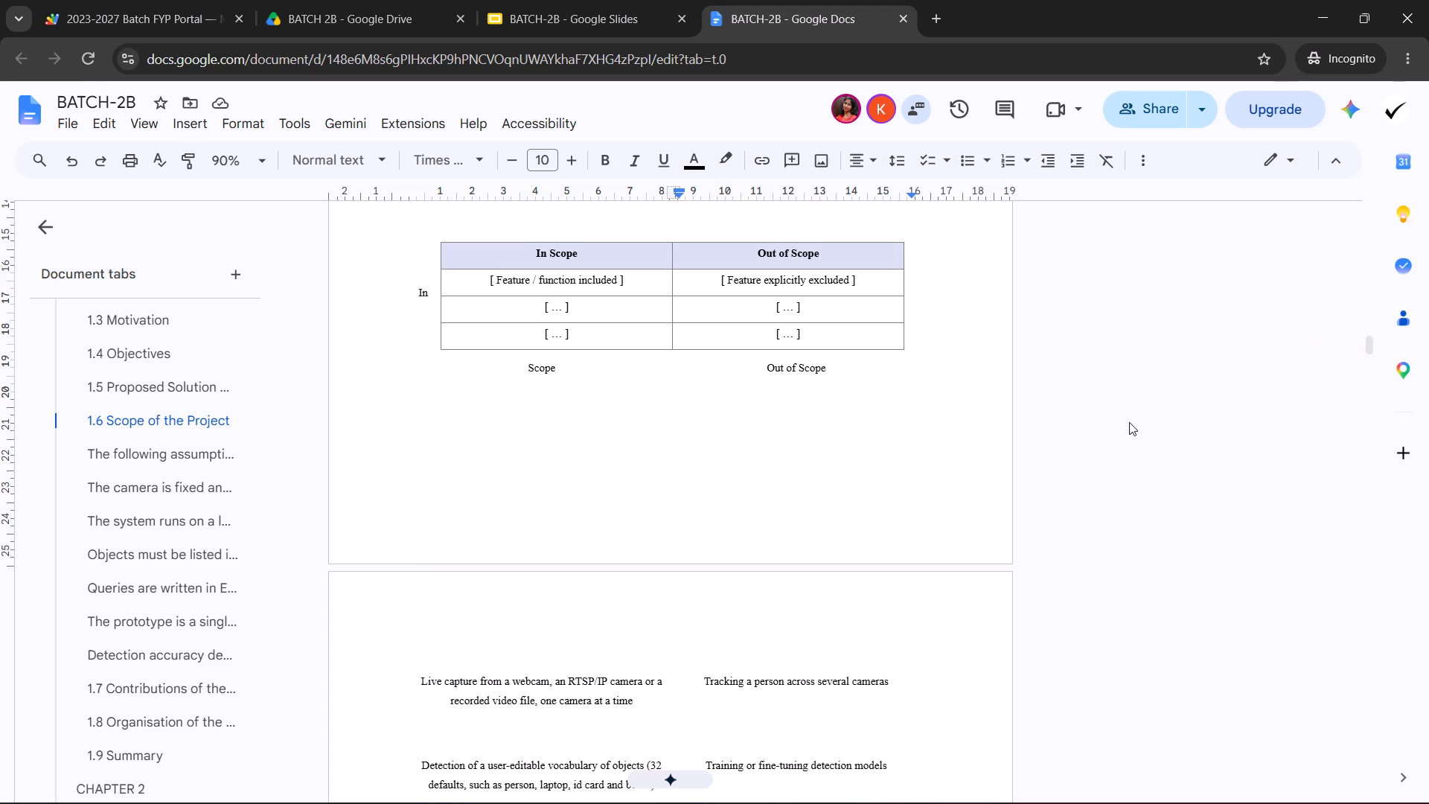
Review the formatting from Section 1.6 through Chapter 2, up to Table 2.1 in Section 2.4 Comparative Analysis.
scroll(1036, 454, down, 18)
scroll(1044, 431, down, 3)
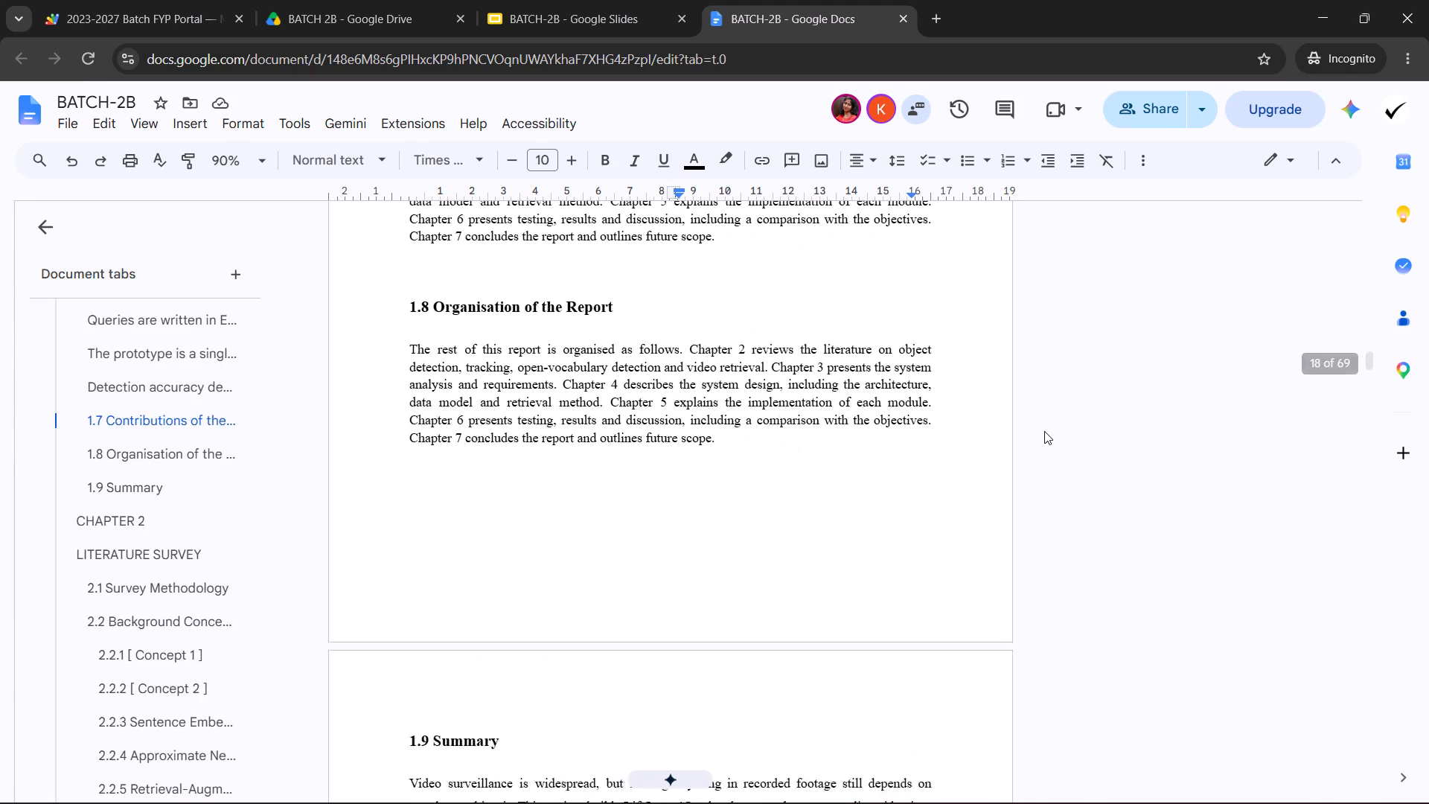
scroll(1044, 430, down, 16)
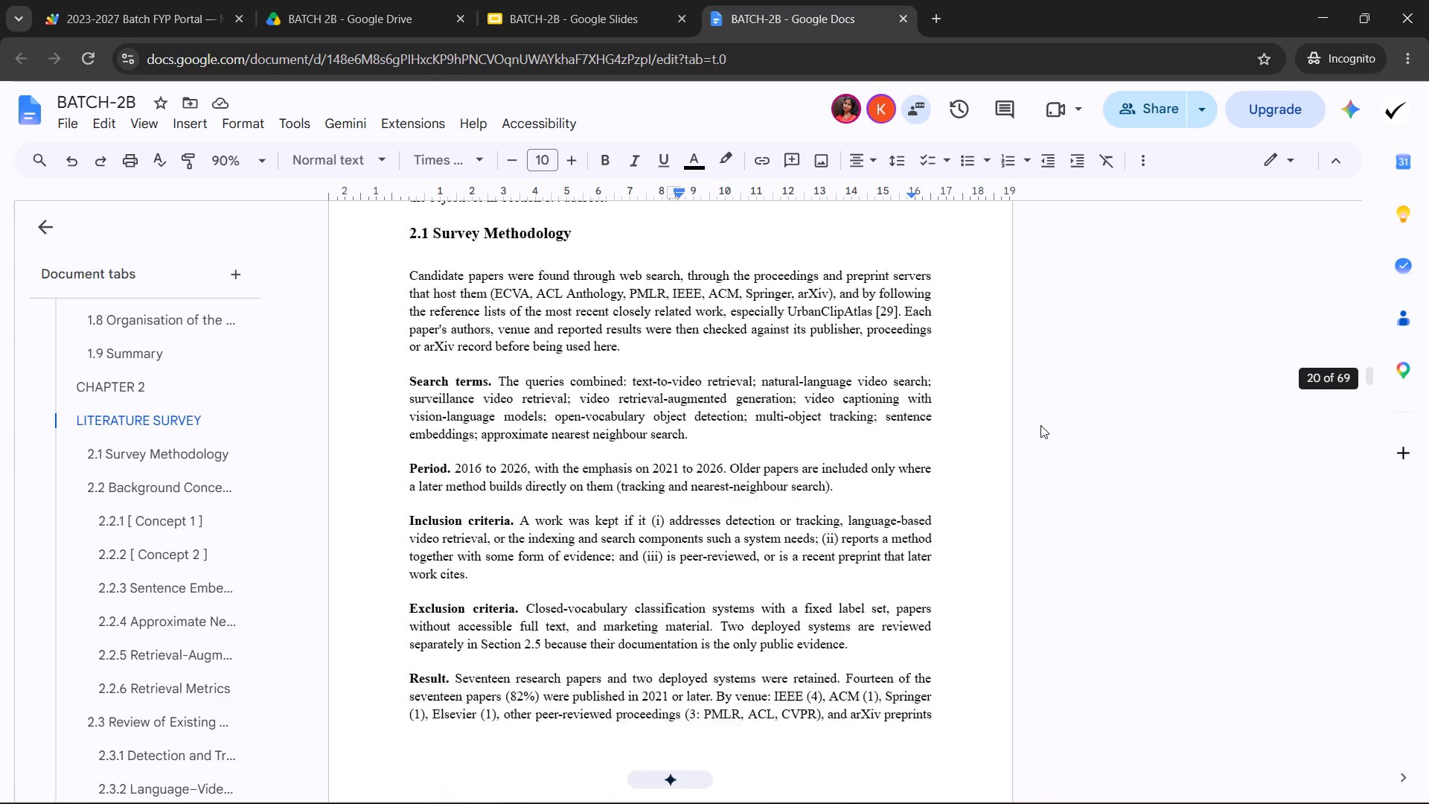
scroll(1042, 421, down, 17)
scroll(1044, 419, down, 4)
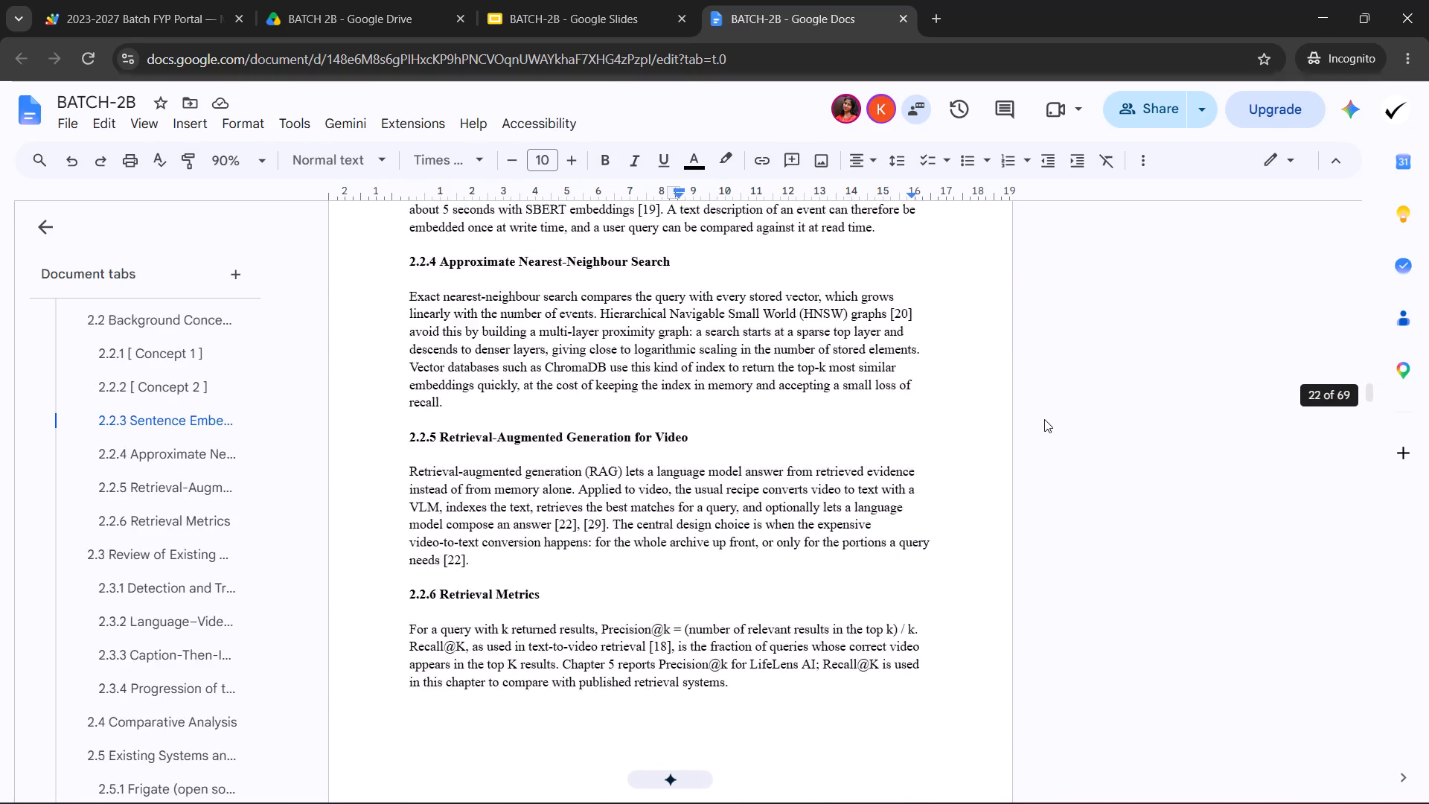
scroll(1046, 418, down, 4)
scroll(1047, 412, down, 17)
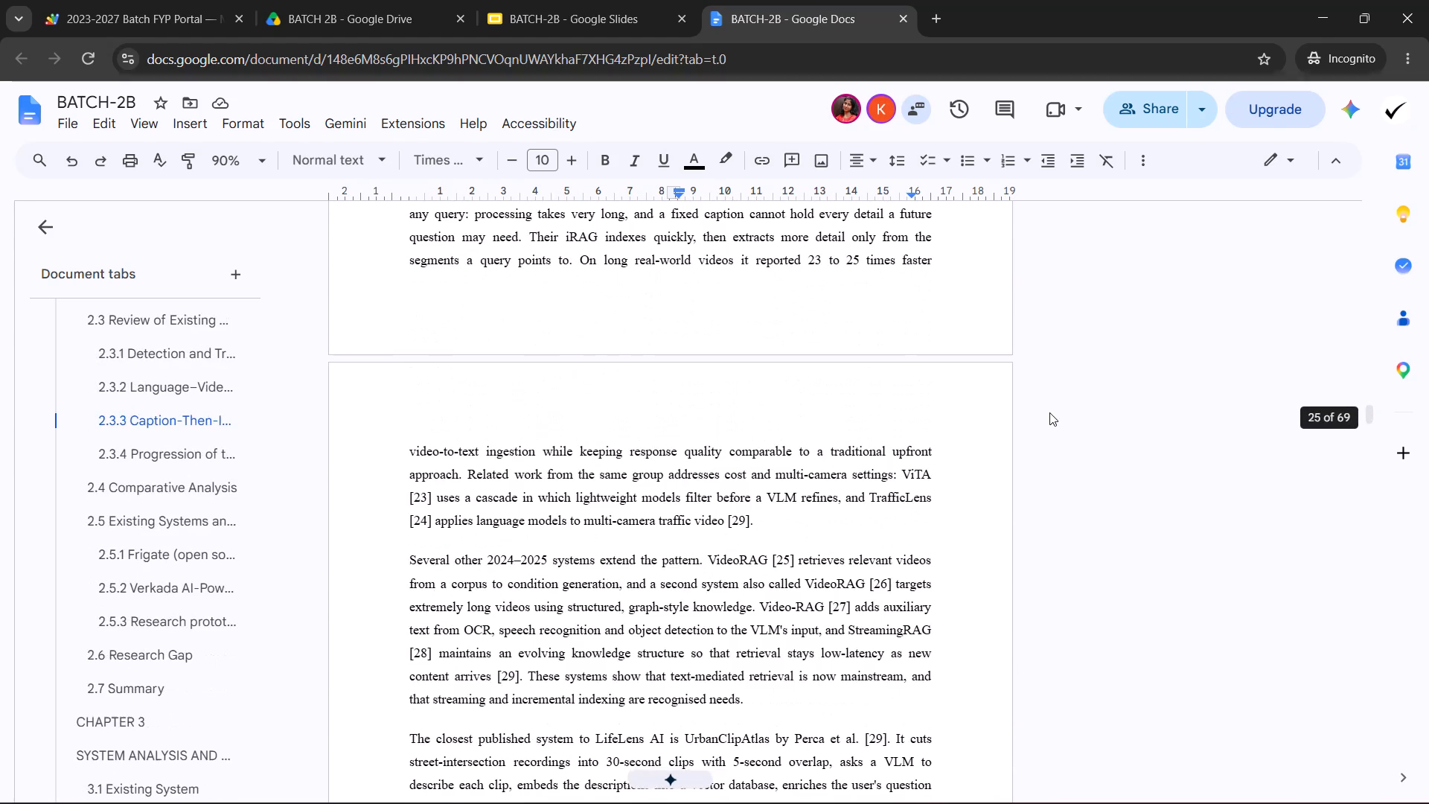
scroll(1049, 409, down, 14)
scroll(1055, 404, up, 1)
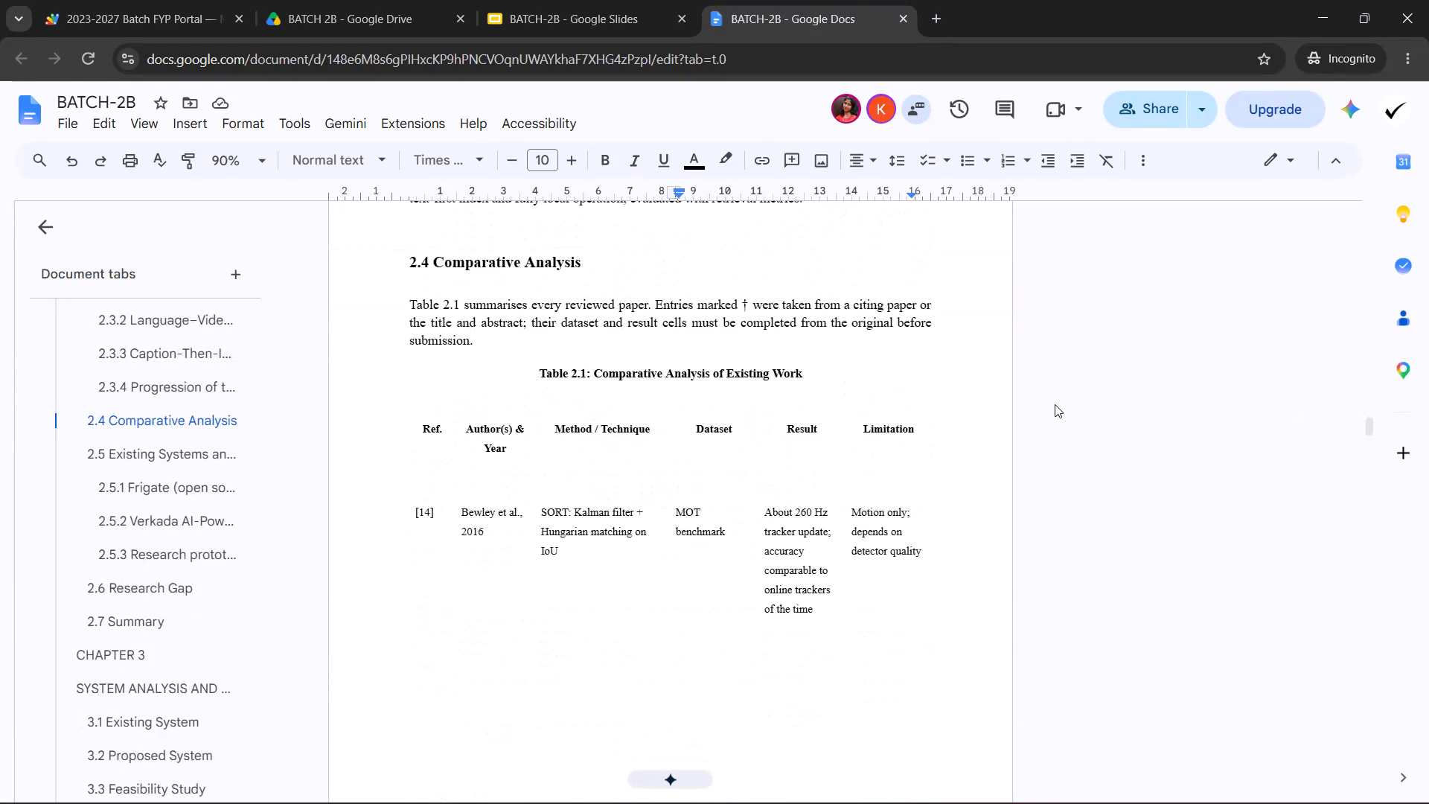
scroll(1056, 418, up, 3)
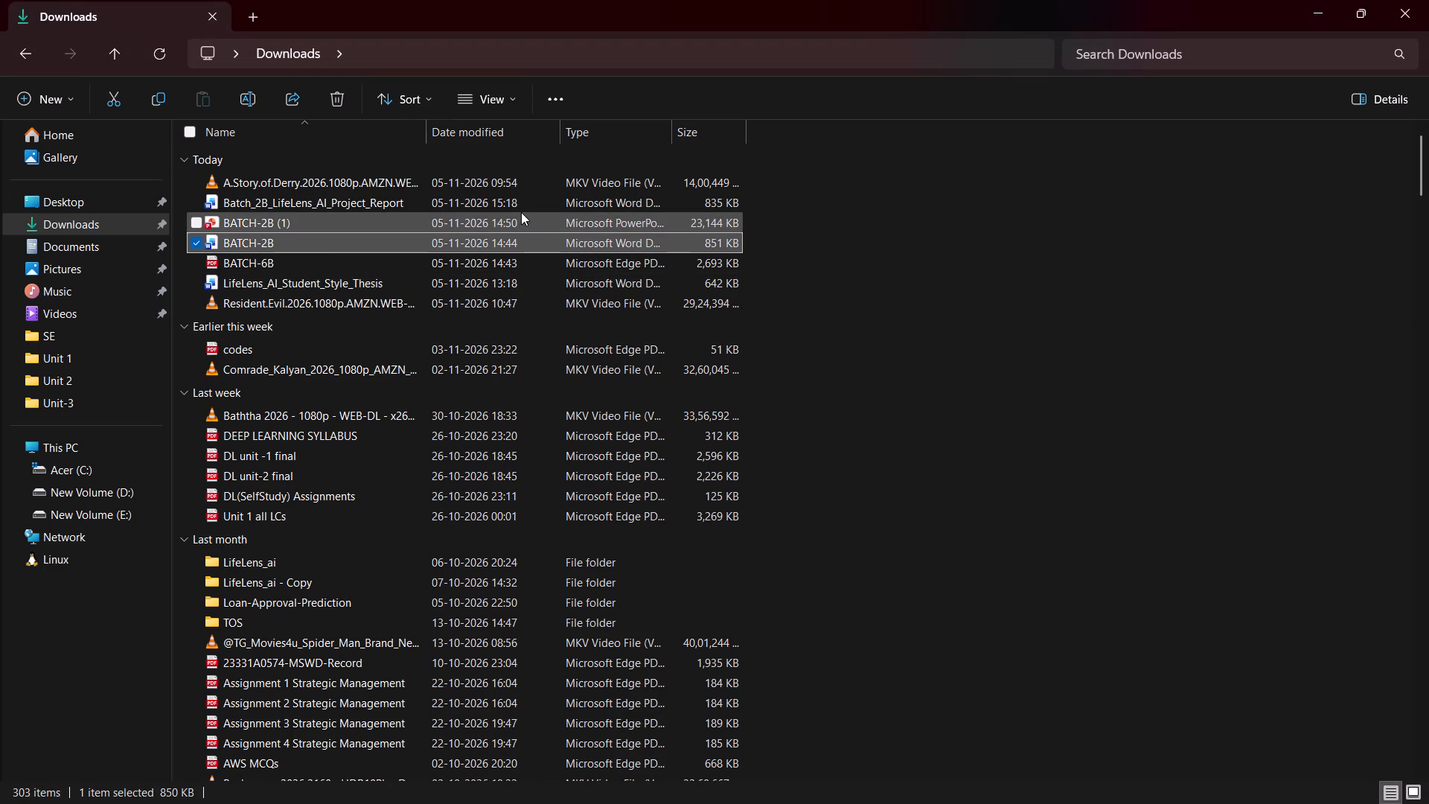
Copy the BATCH-2B Word file from the Downloads folder in File Explorer and open a new tab in Chrome.
key(ctrl+c)
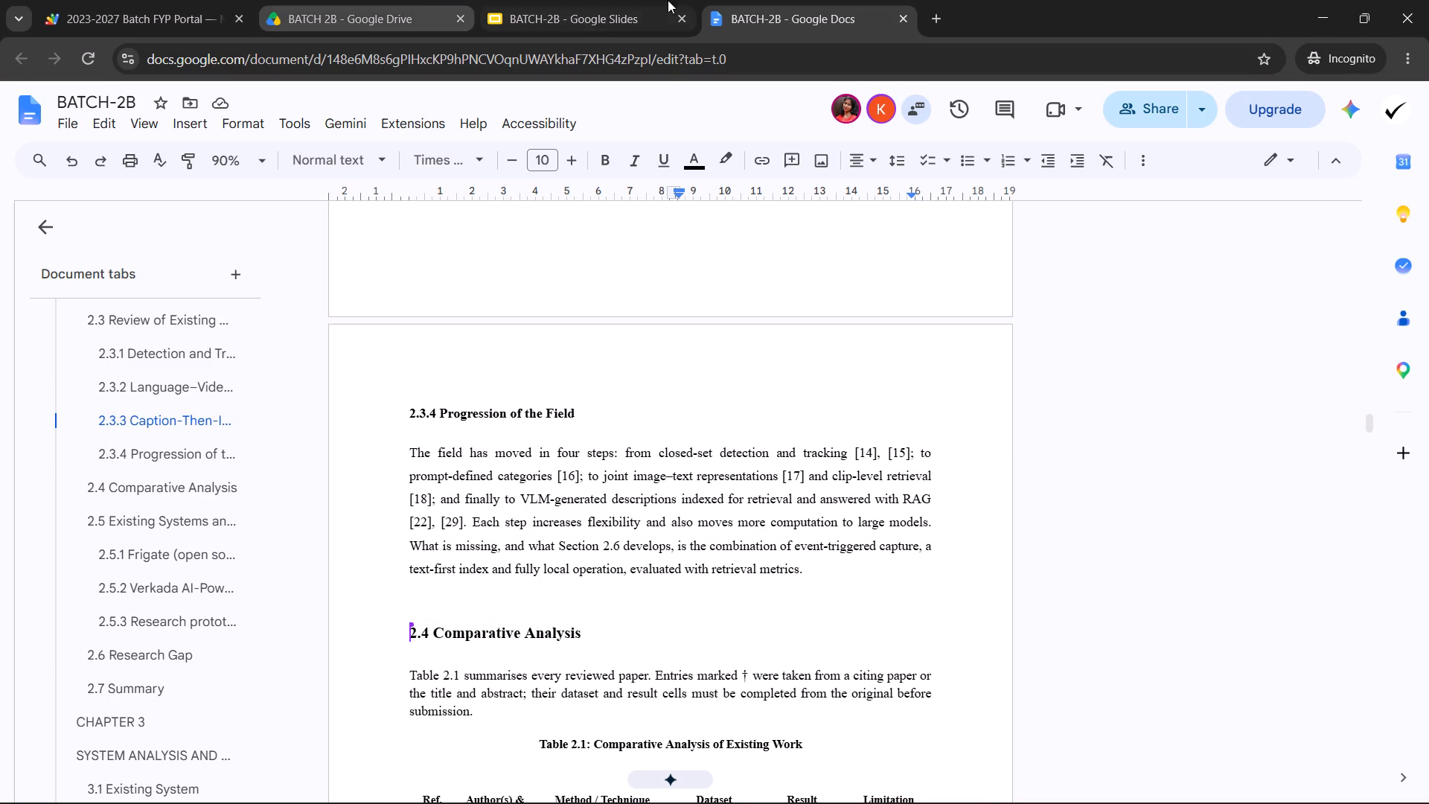
click(930, 13)
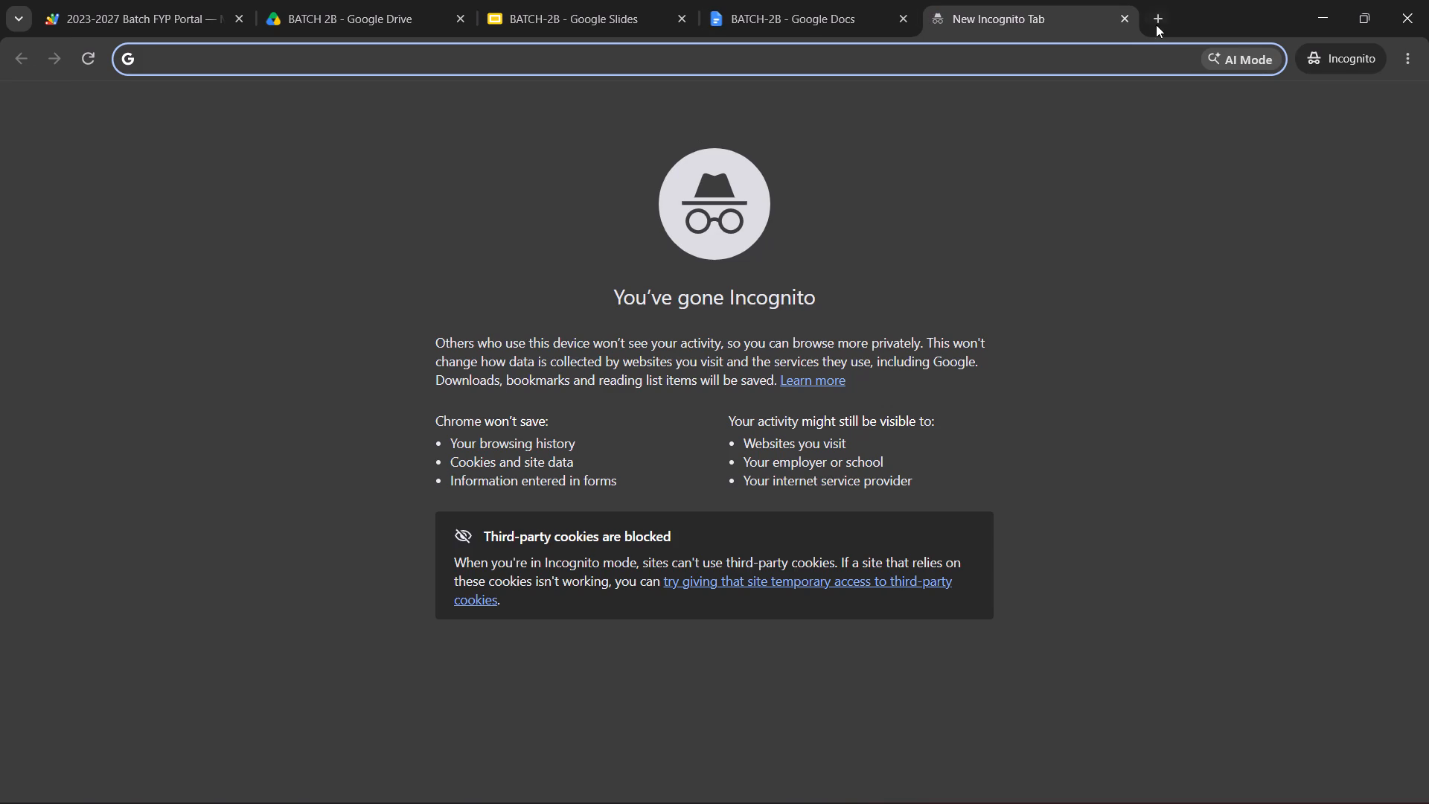
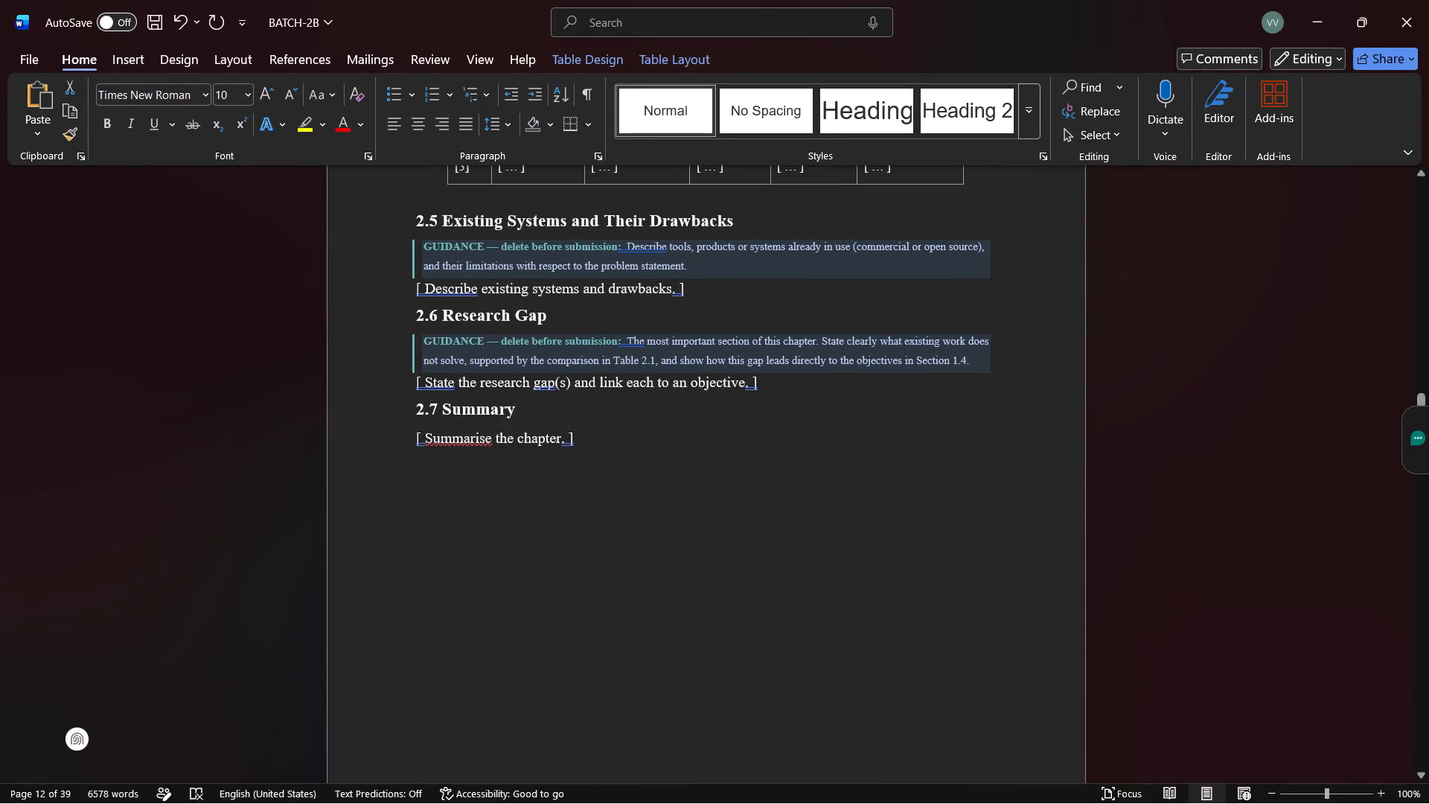
Examine the template sections from 2.5 through the Chapter 3 requirements tables, returning to Table 2.1 Comparative Analysis of Existing Work.
scroll(836, 487, down, 5)
scroll(931, 494, down, 15)
scroll(974, 530, up, 4)
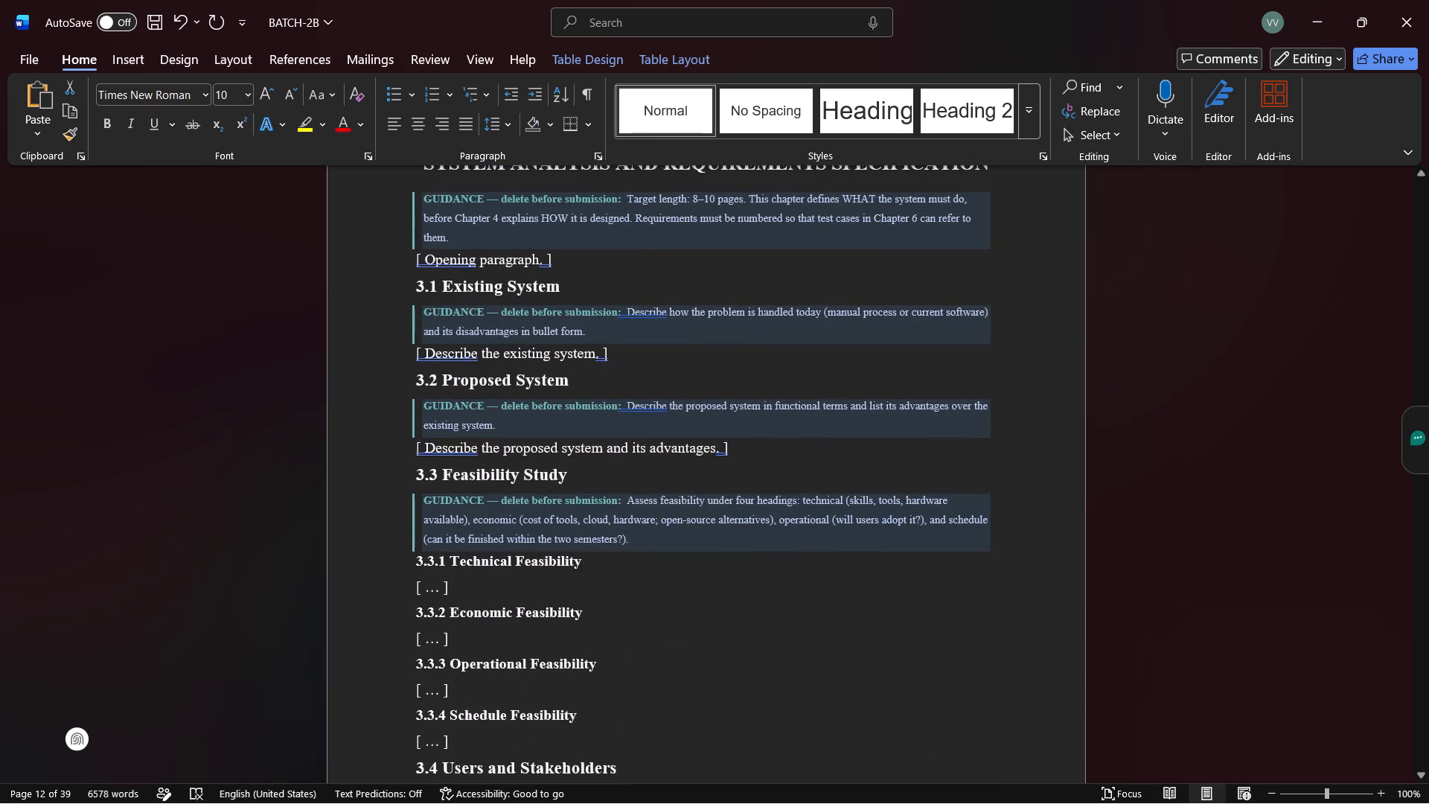
scroll(1115, 556, up, 3)
scroll(1113, 546, down, 18)
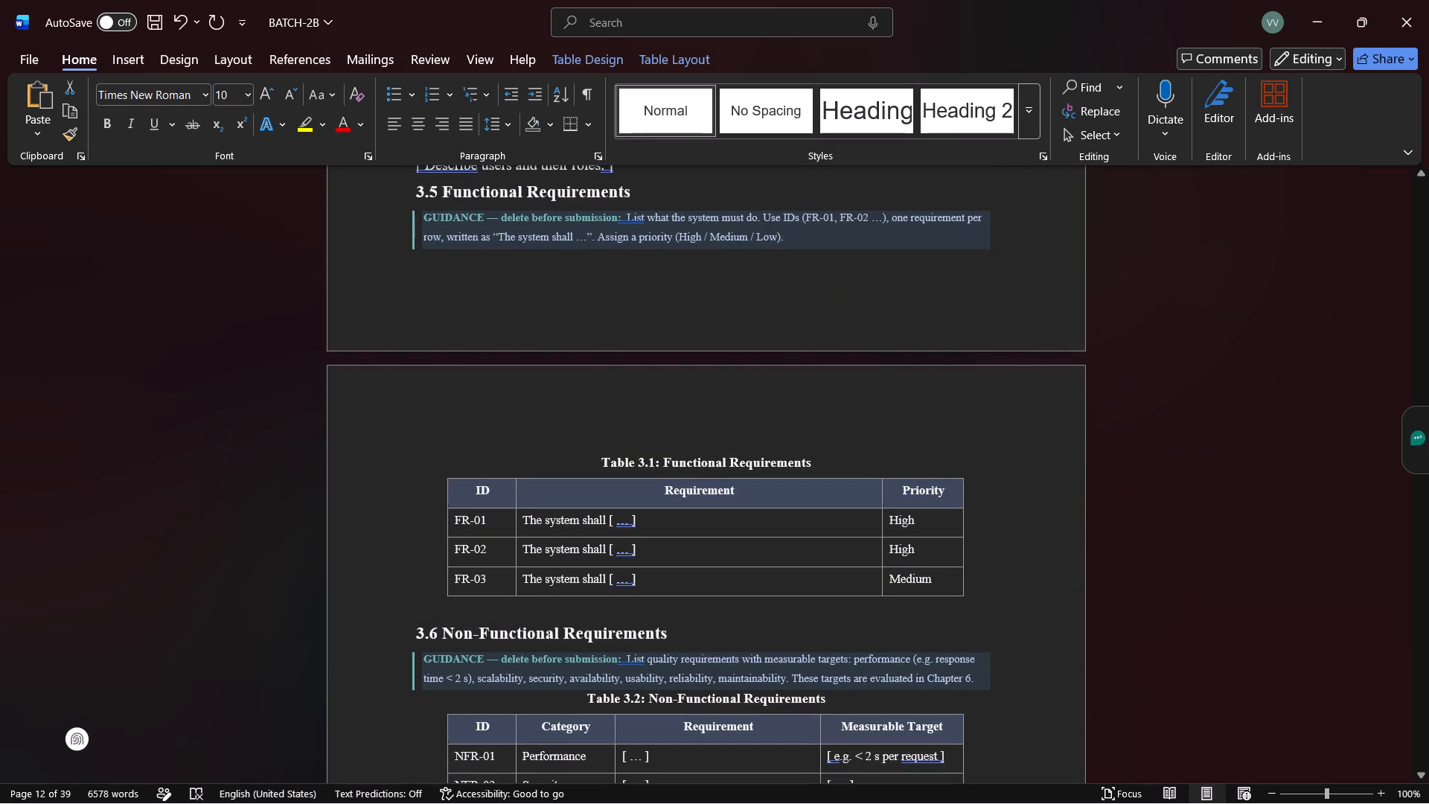
scroll(1098, 591, up, 6)
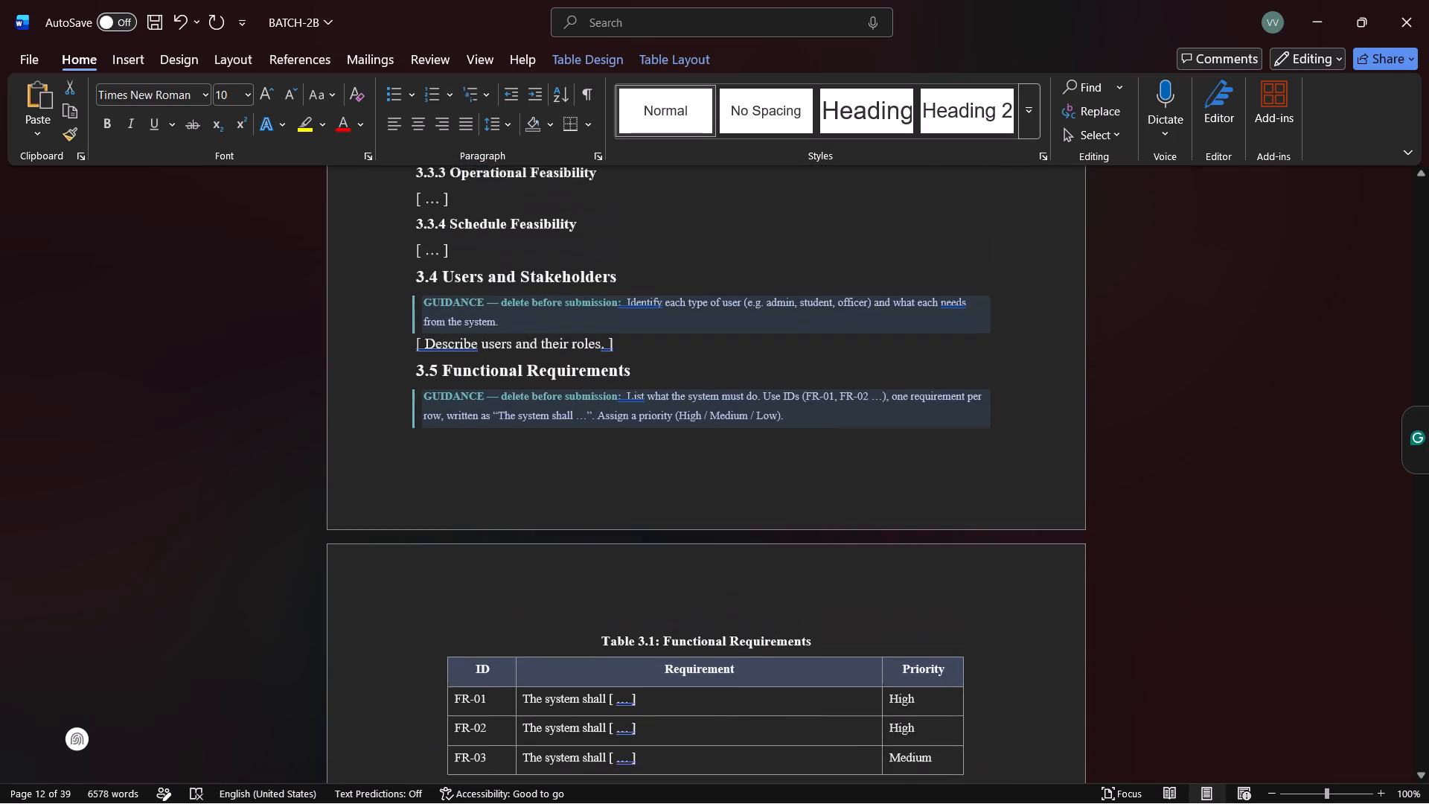
scroll(1089, 595, up, 20)
scroll(1097, 623, up, 15)
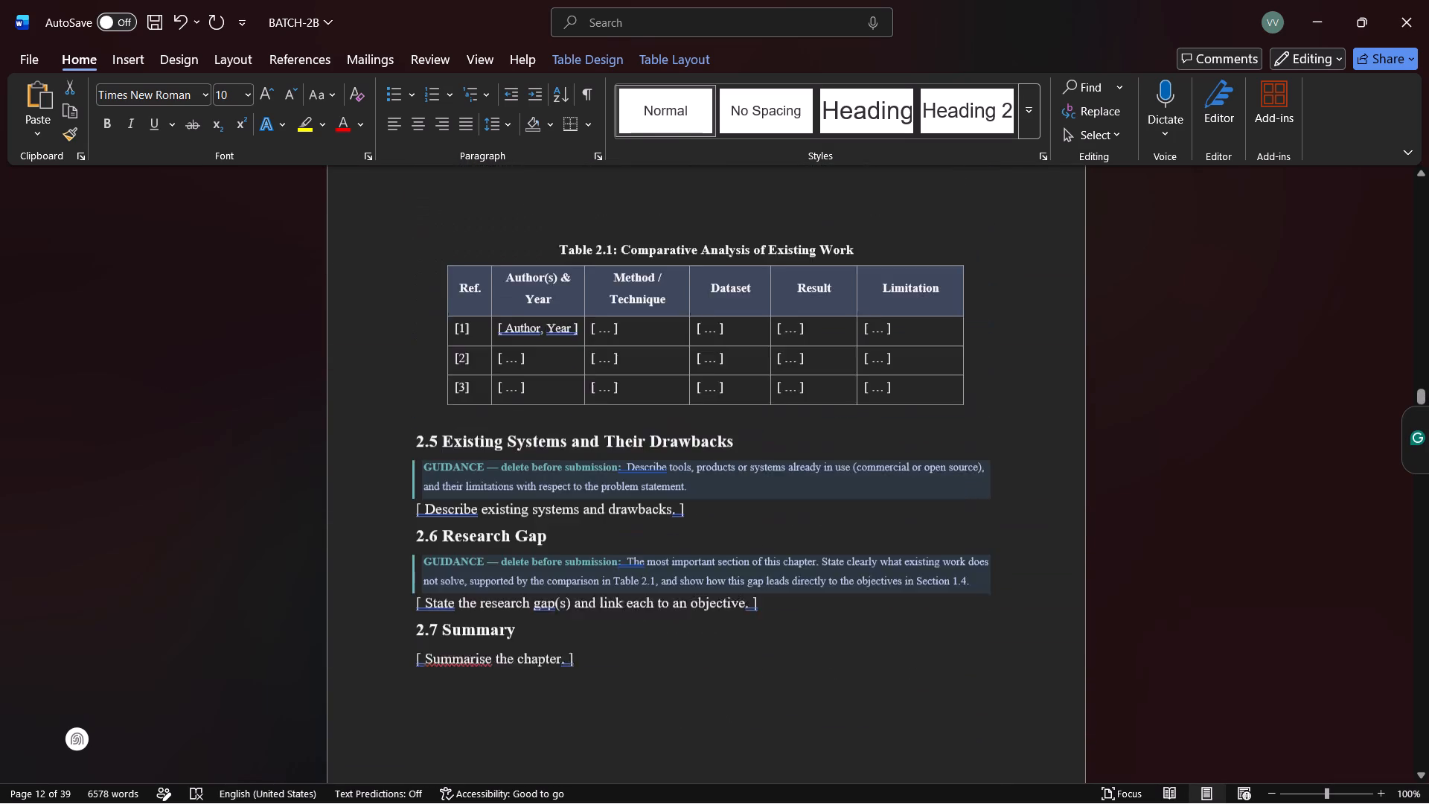
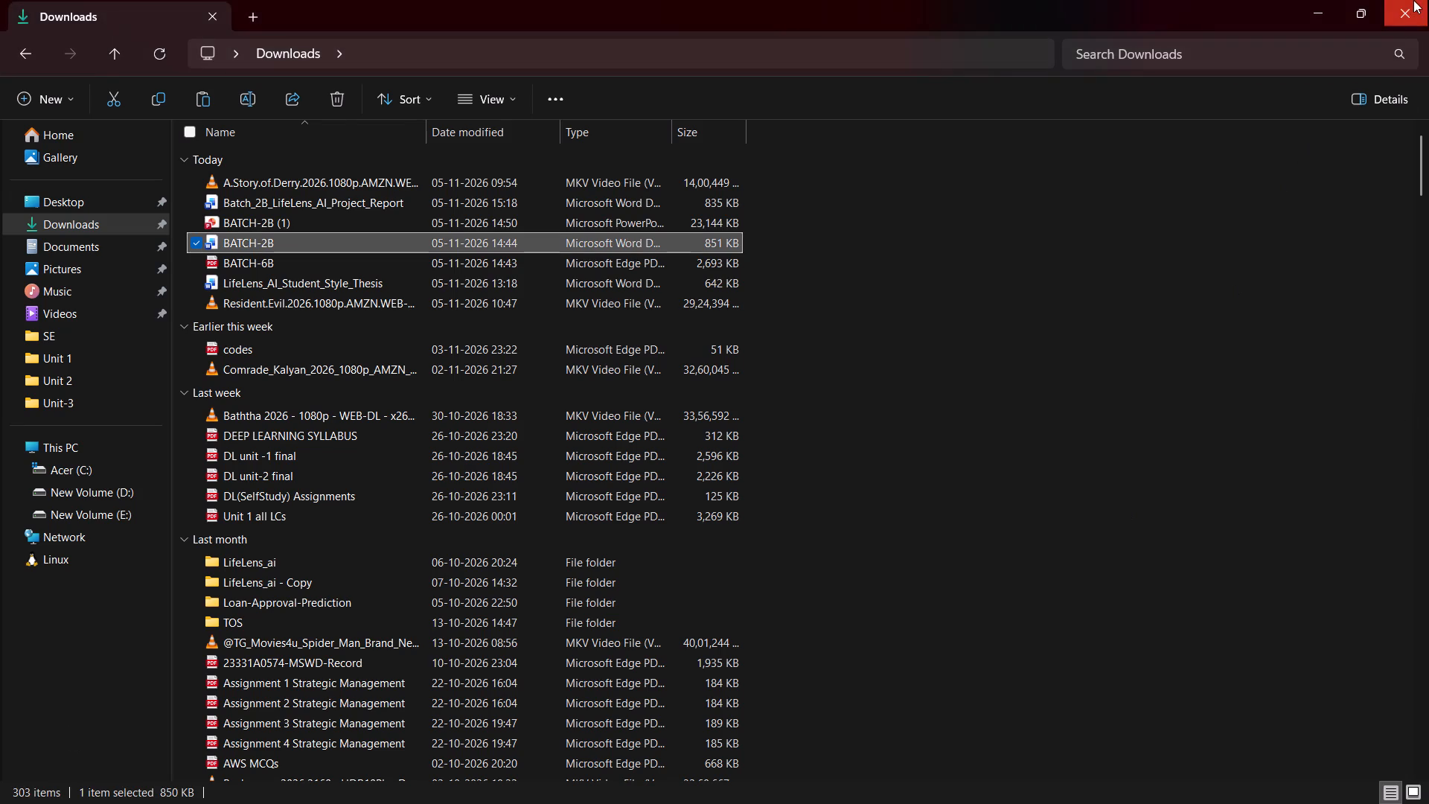
Close File Explorer and, in the Google Docs report's Section 1.6, delete the original table's leftover "Scope" and "Out of Scope" header text.
click(1413, 0)
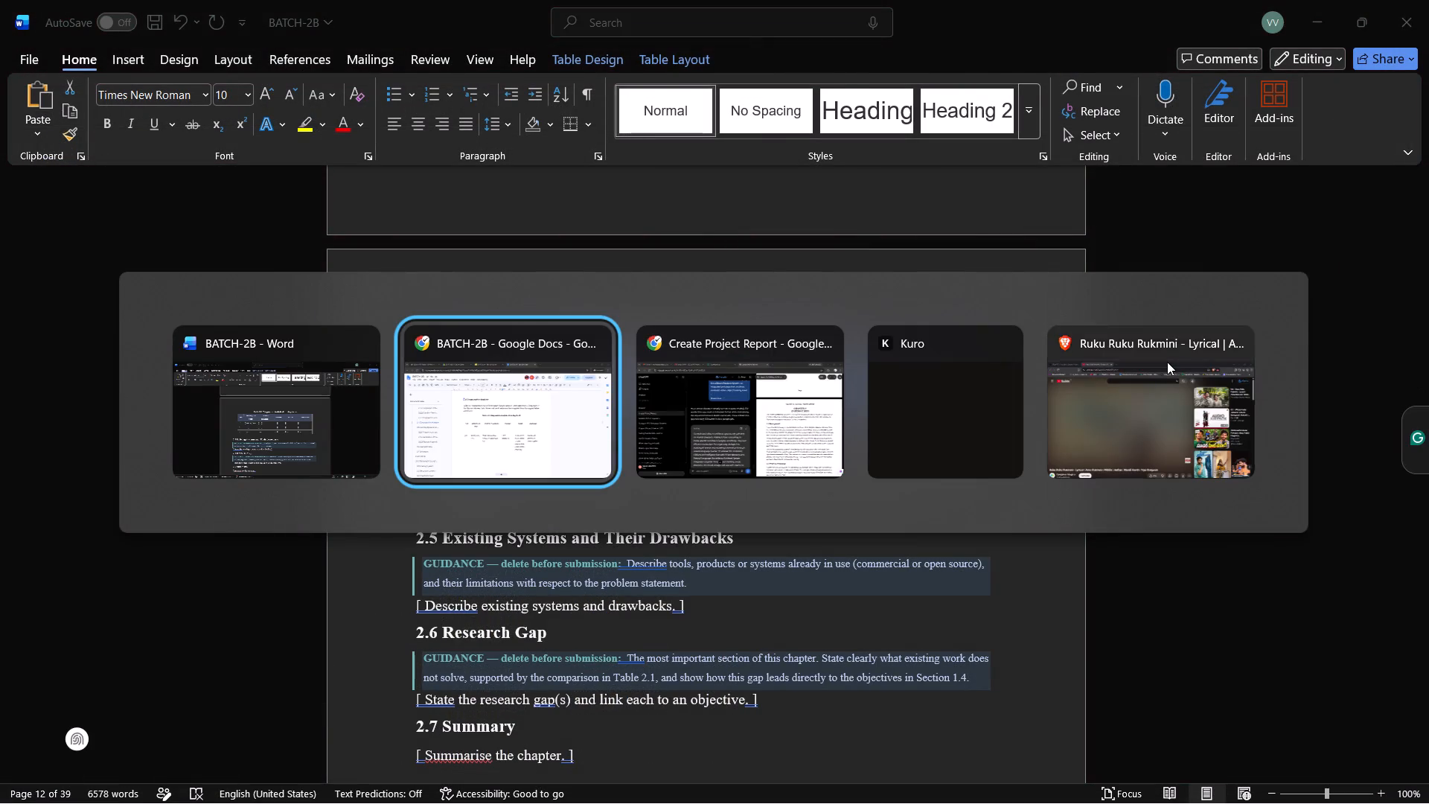
scroll(1118, 473, up, 9)
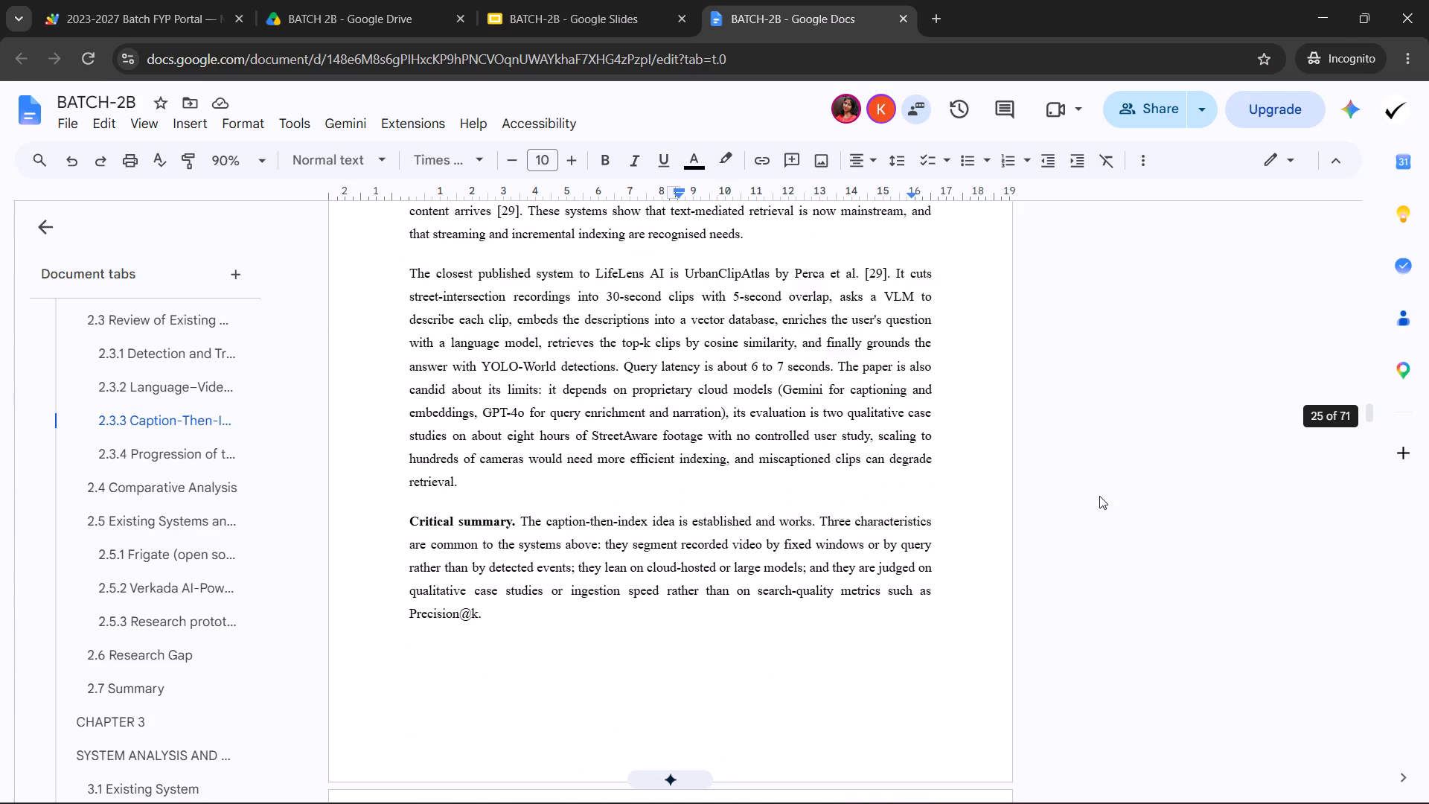
scroll(1099, 496, up, 11)
scroll(1114, 604, up, 4)
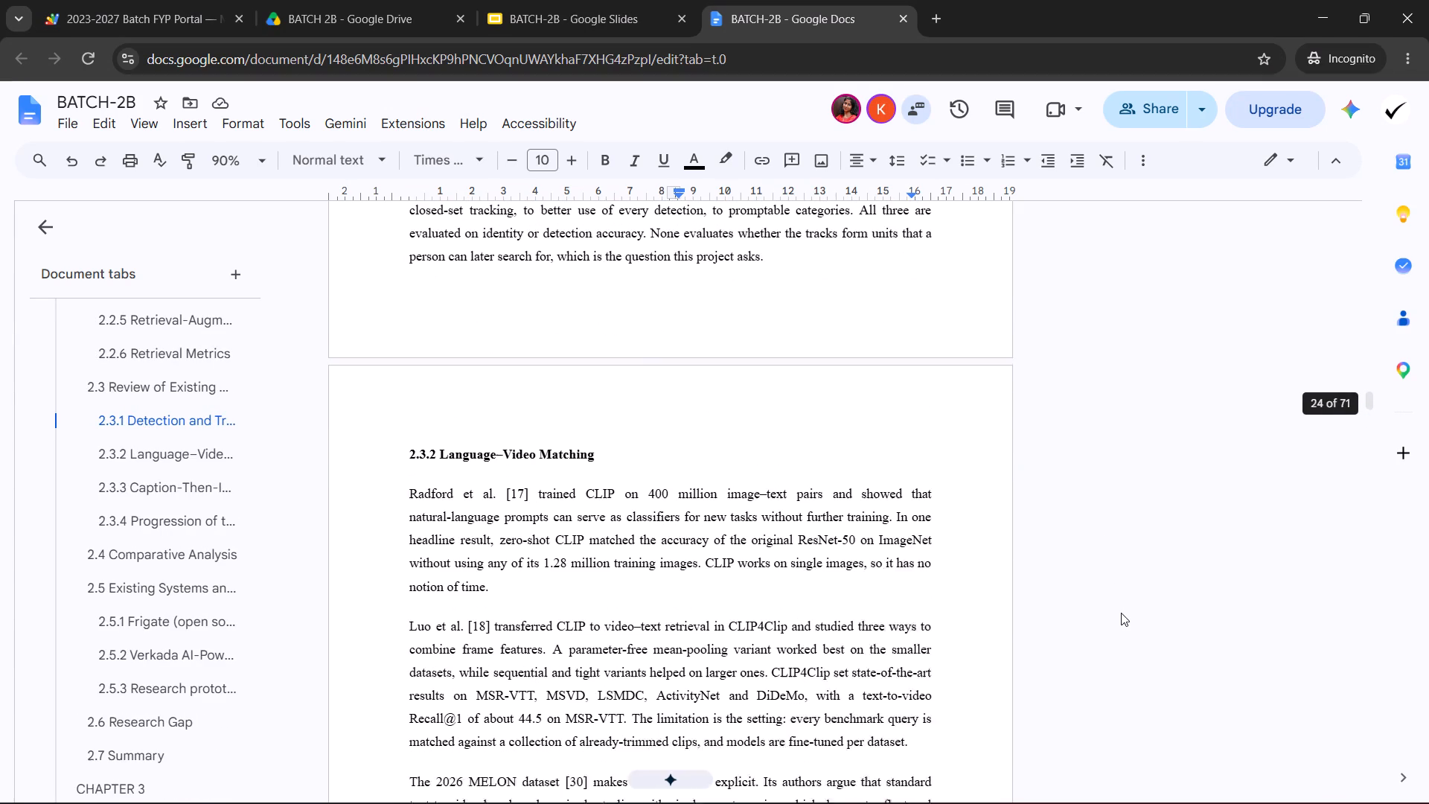
scroll(1114, 534, up, 3)
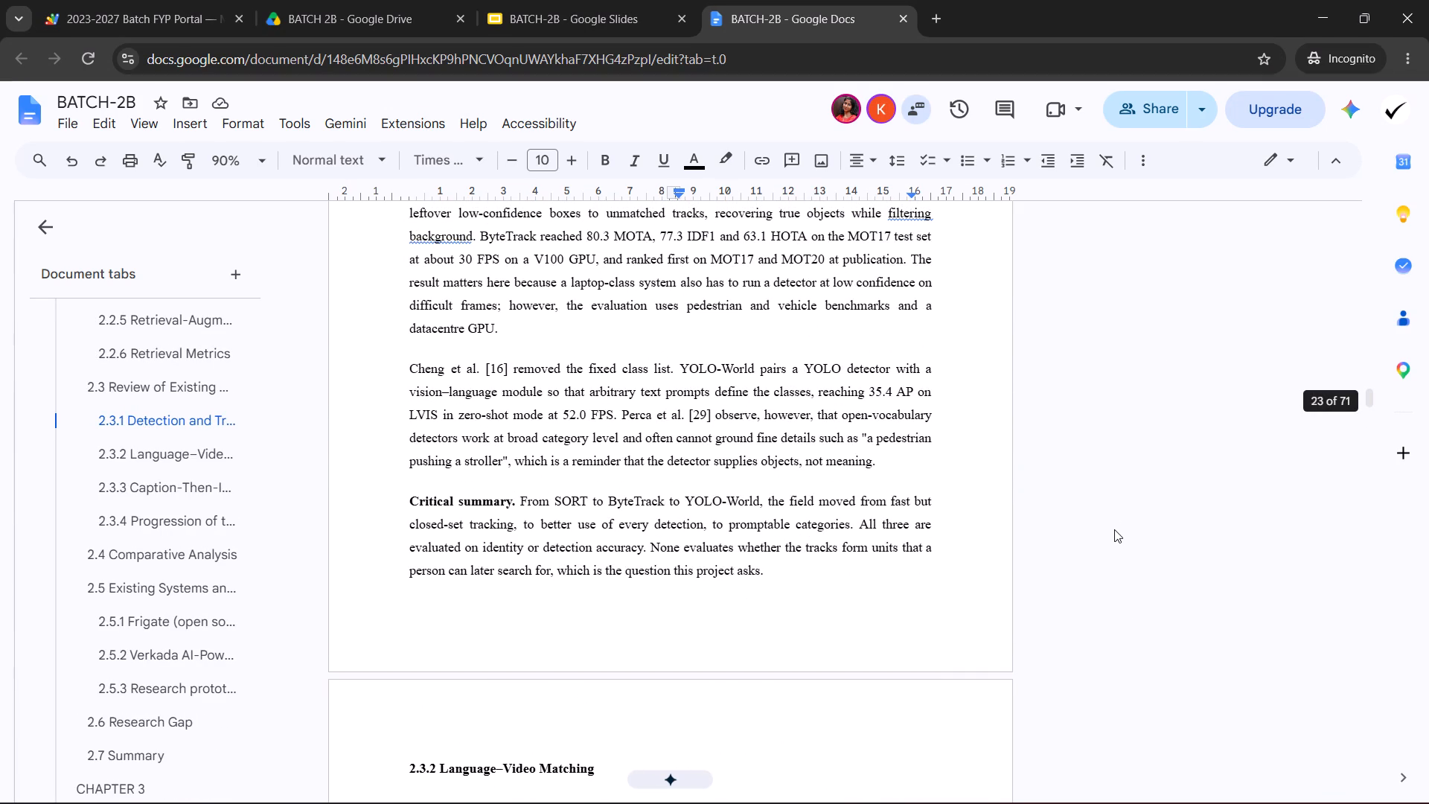
scroll(1104, 513, up, 20)
scroll(1104, 513, up, 4)
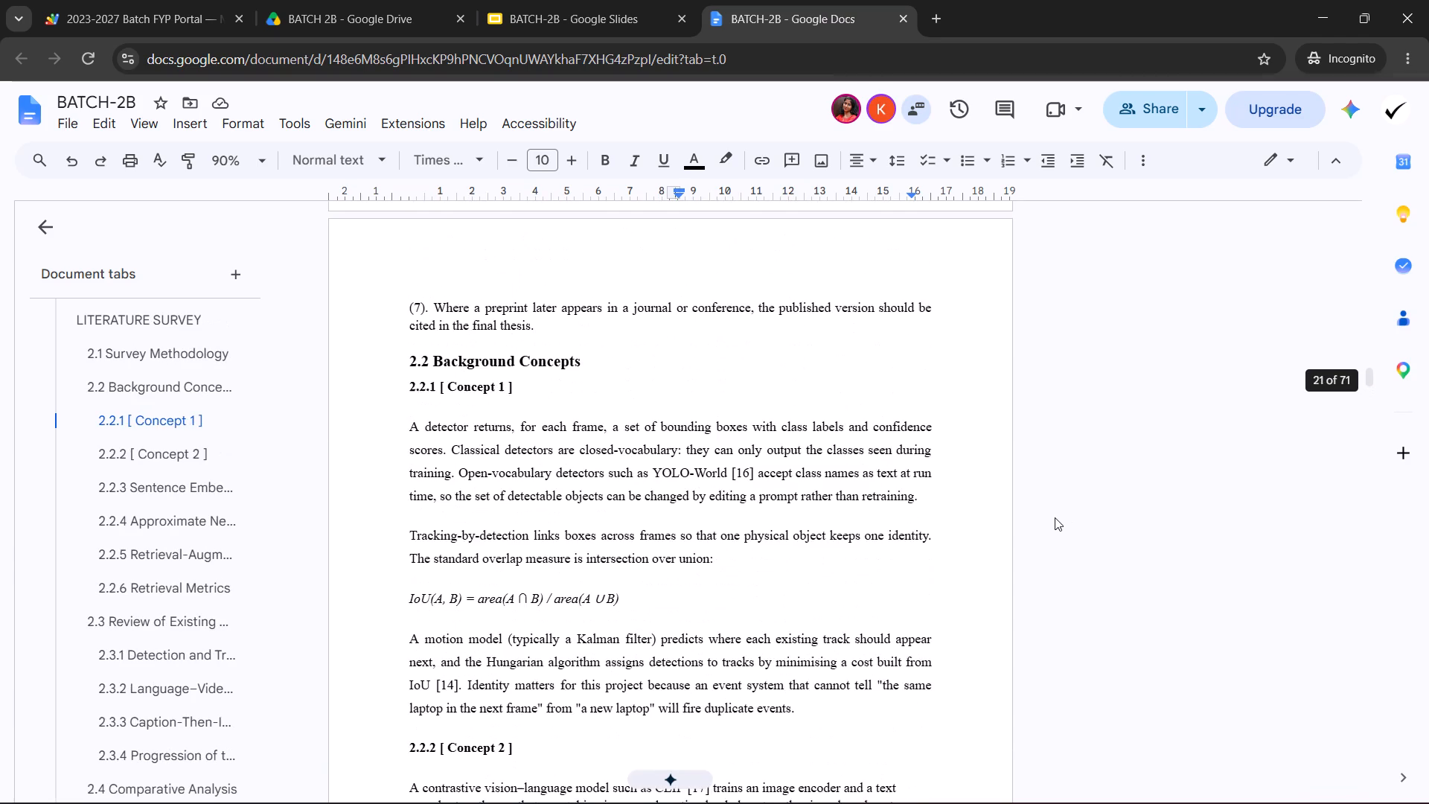
scroll(1053, 500, up, 9)
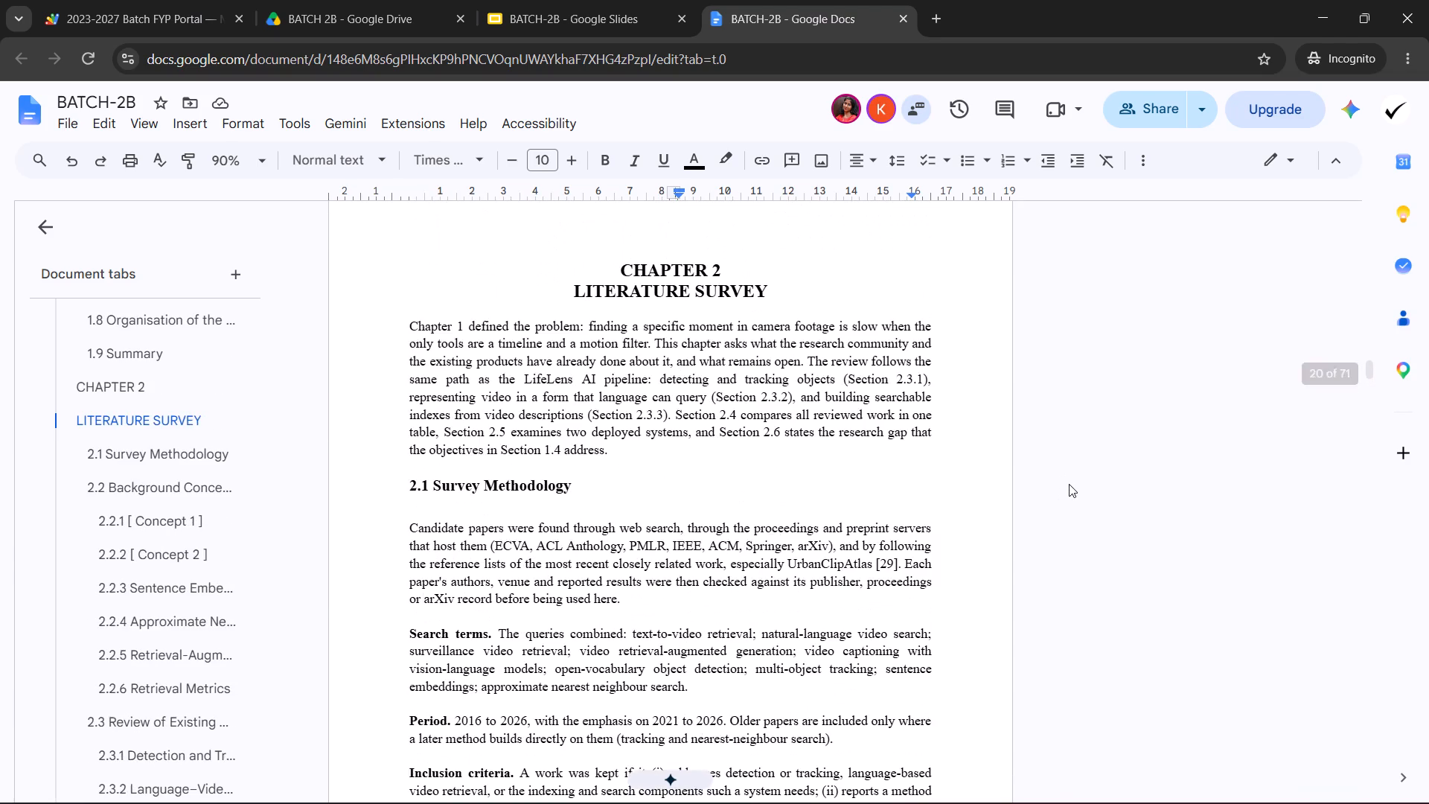
scroll(1069, 484, up, 3)
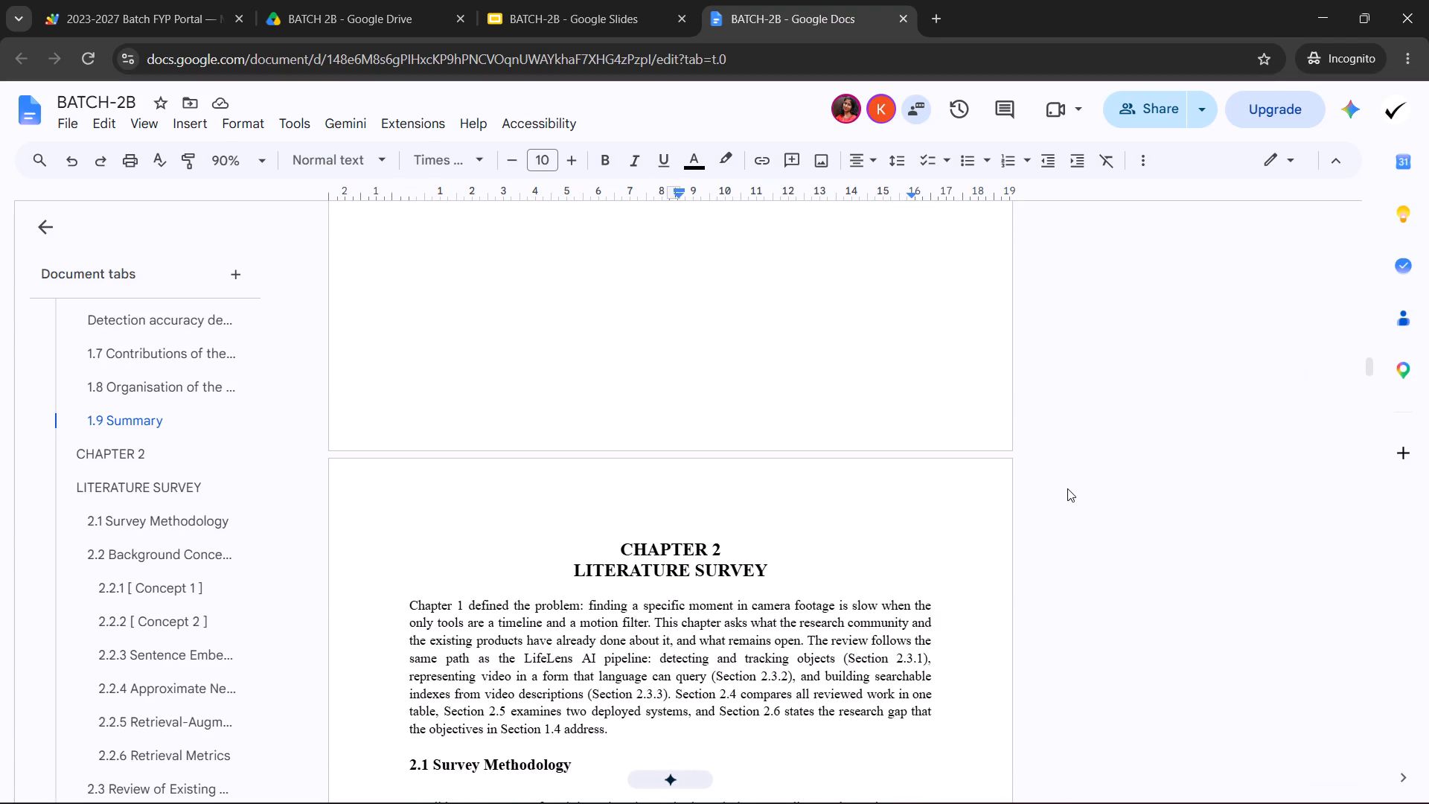
scroll(1067, 488, up, 8)
scroll(1024, 542, up, 17)
scroll(974, 479, up, 4)
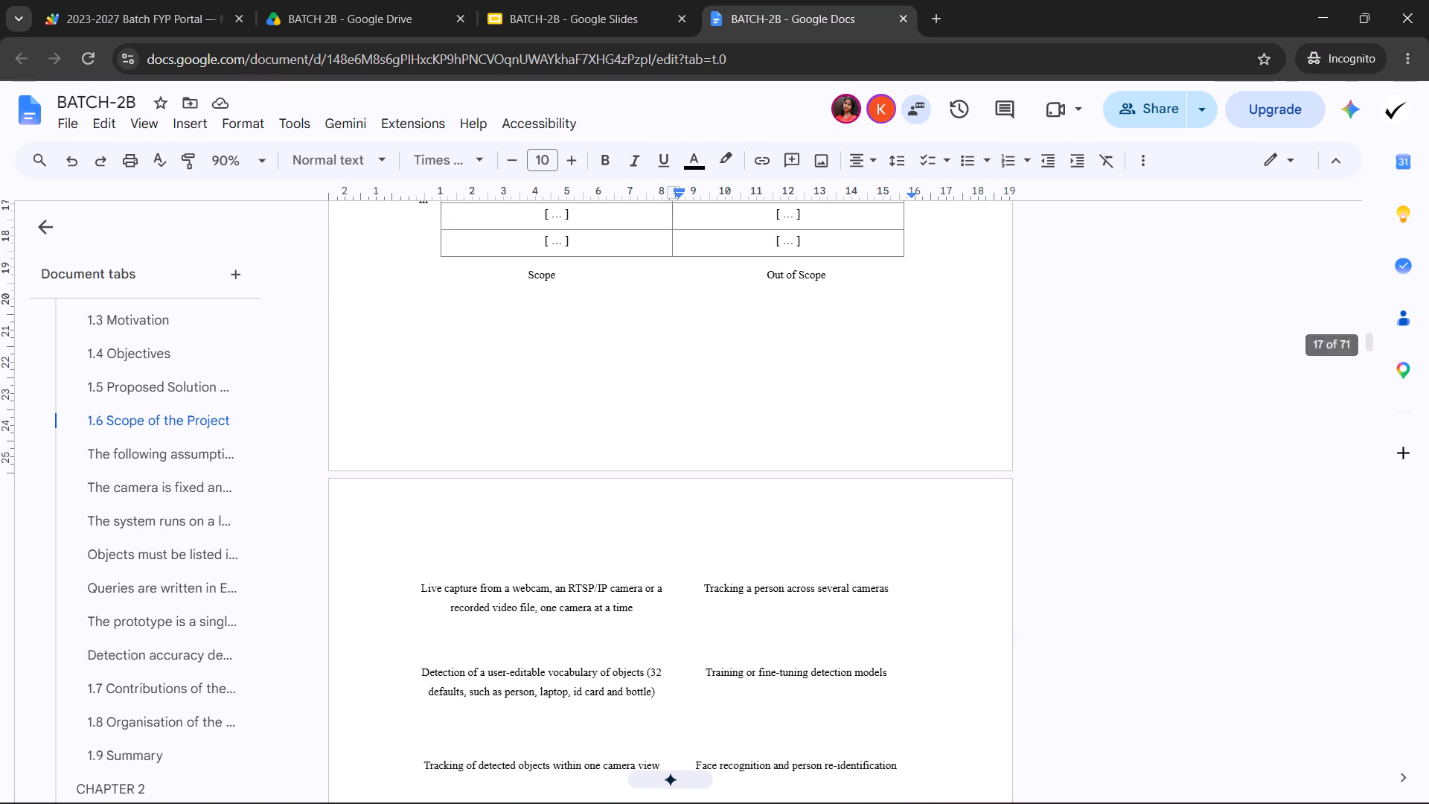
scroll(962, 488, up, 3)
scroll(949, 497, down, 3)
scroll(926, 497, up, 2)
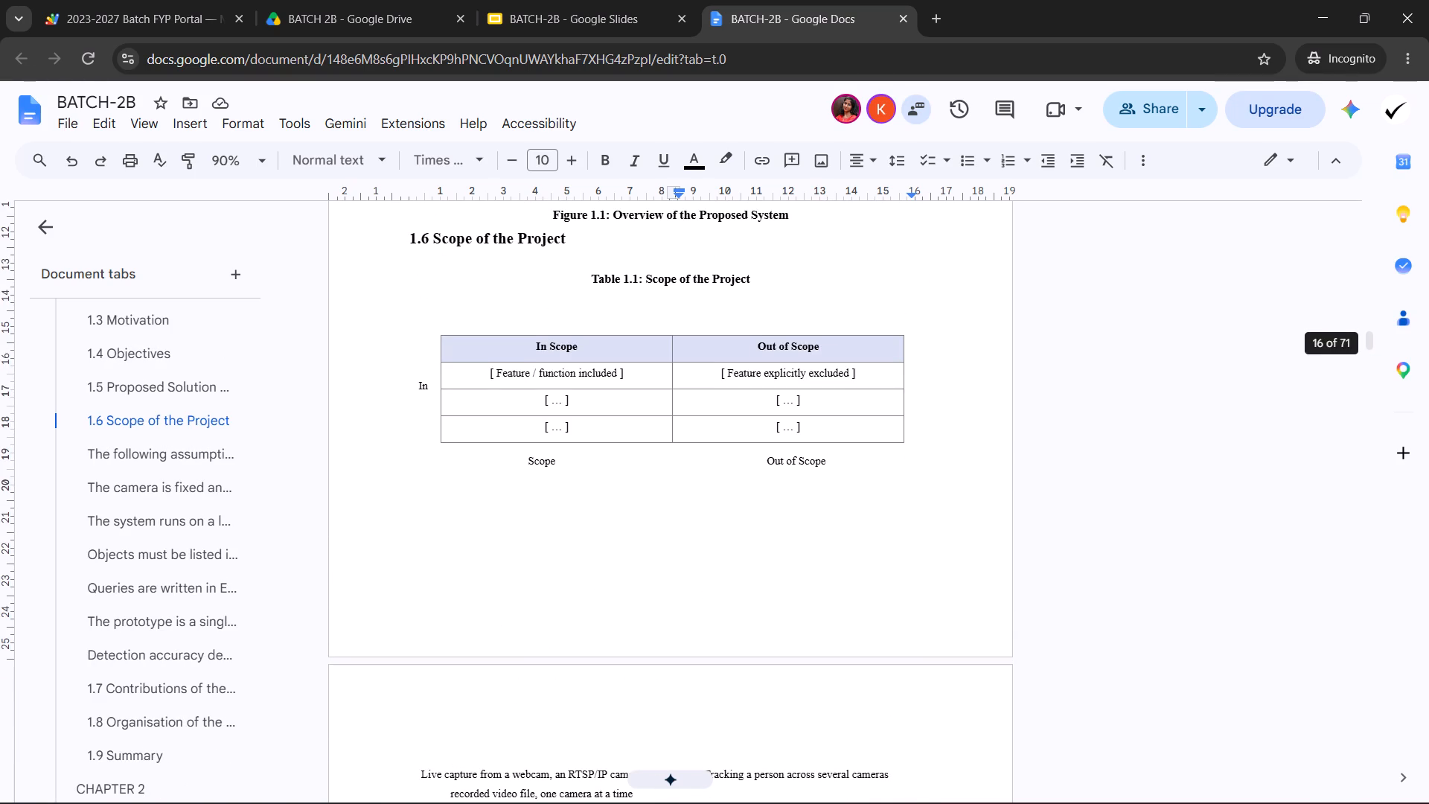
double_click(549, 463)
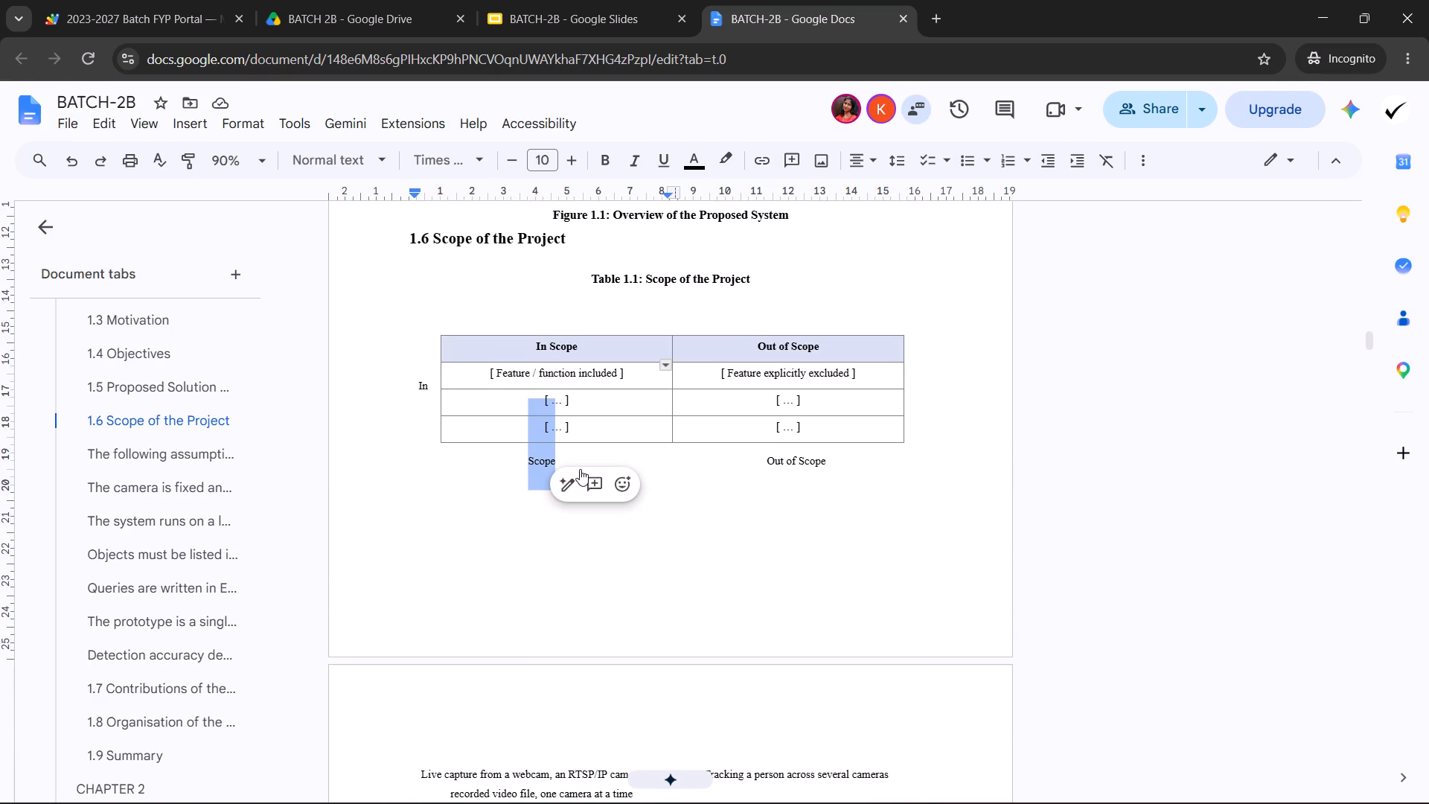
key(BackSpace)
triple_click(816, 463)
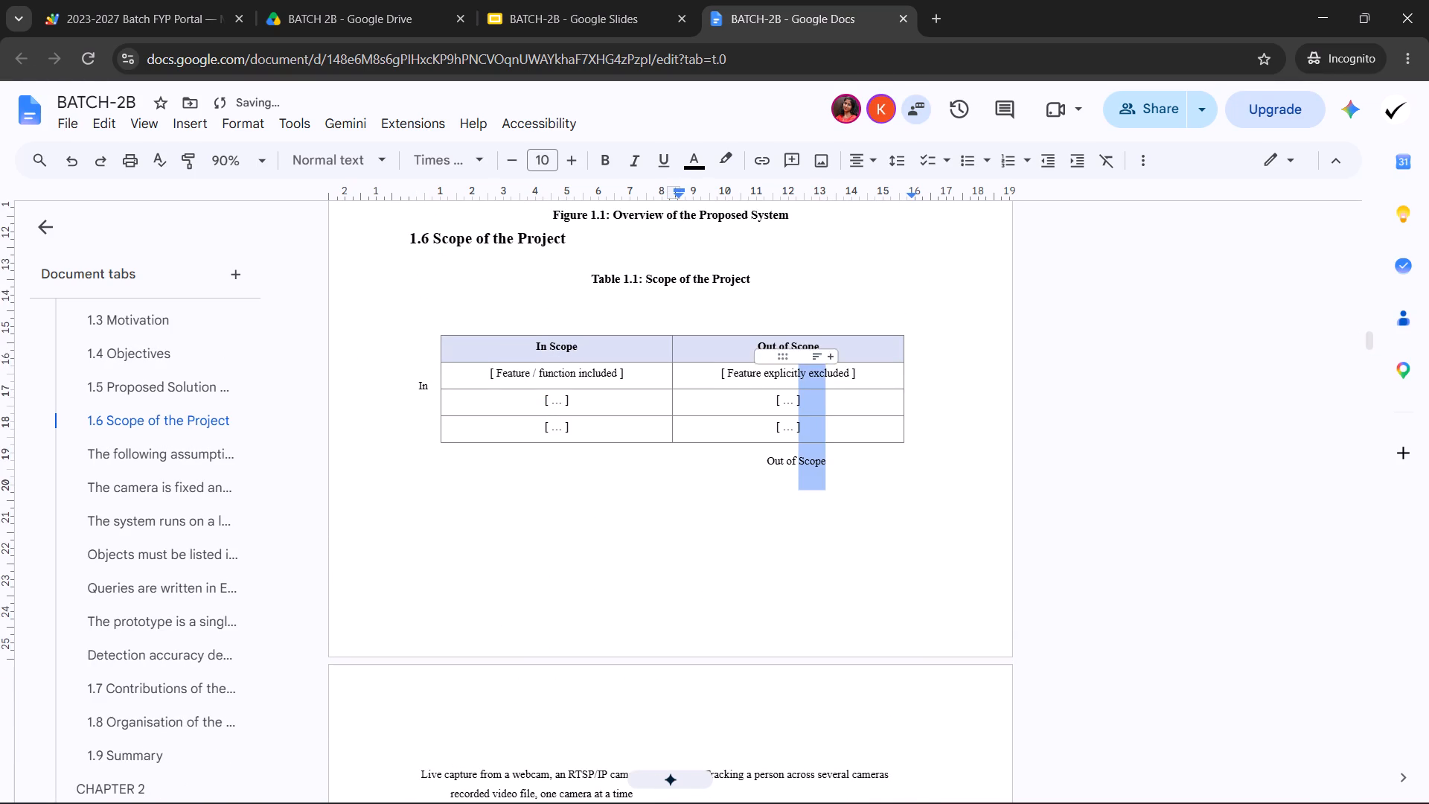
key(BackSpace)
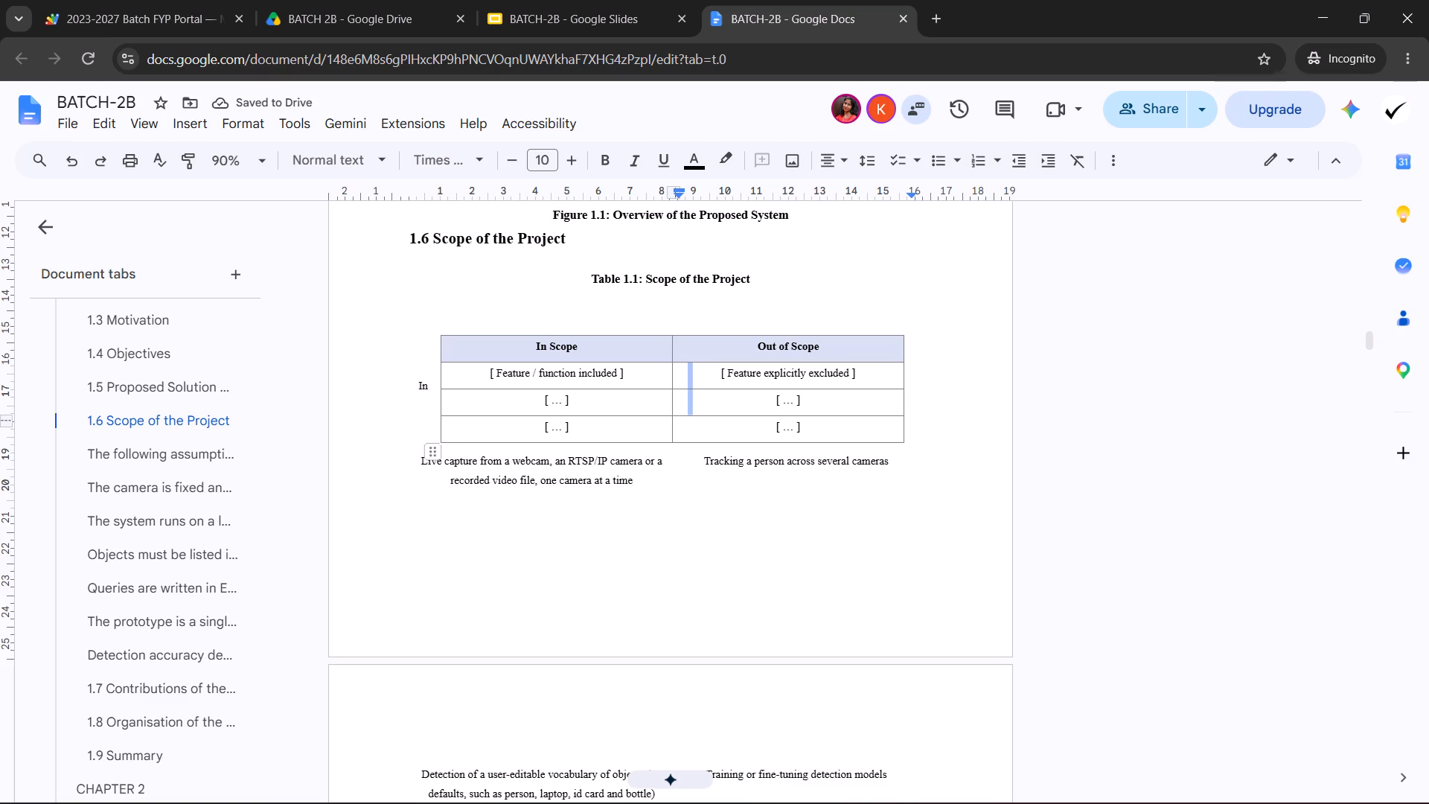
Move the original "Live capture from a webcam..." text into Table 1.1's first In Scope cell, replacing its "[ Feature / function included ]" placeholder.
drag(640, 485, 438, 461)
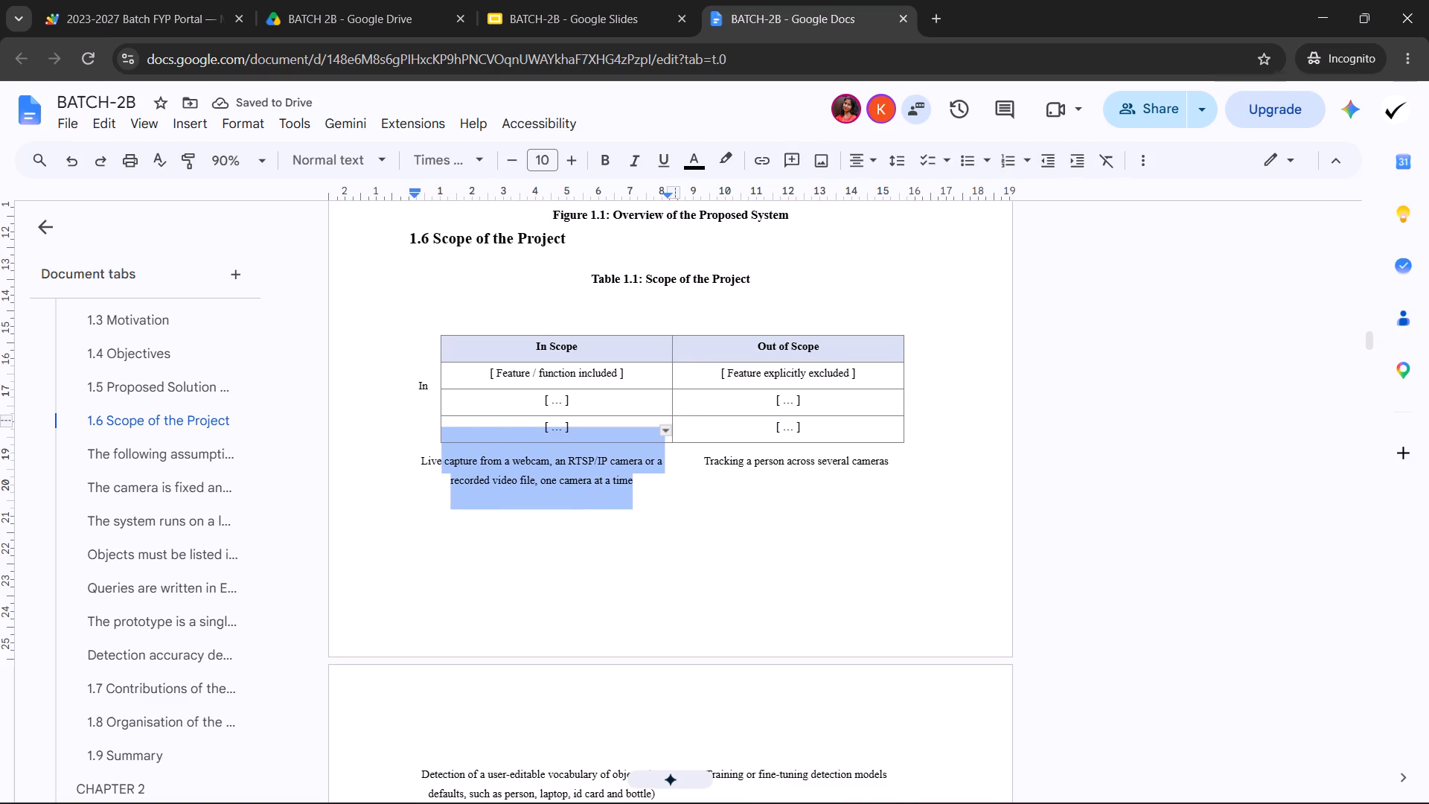
drag(438, 461, 422, 462)
key(ctrl+x)
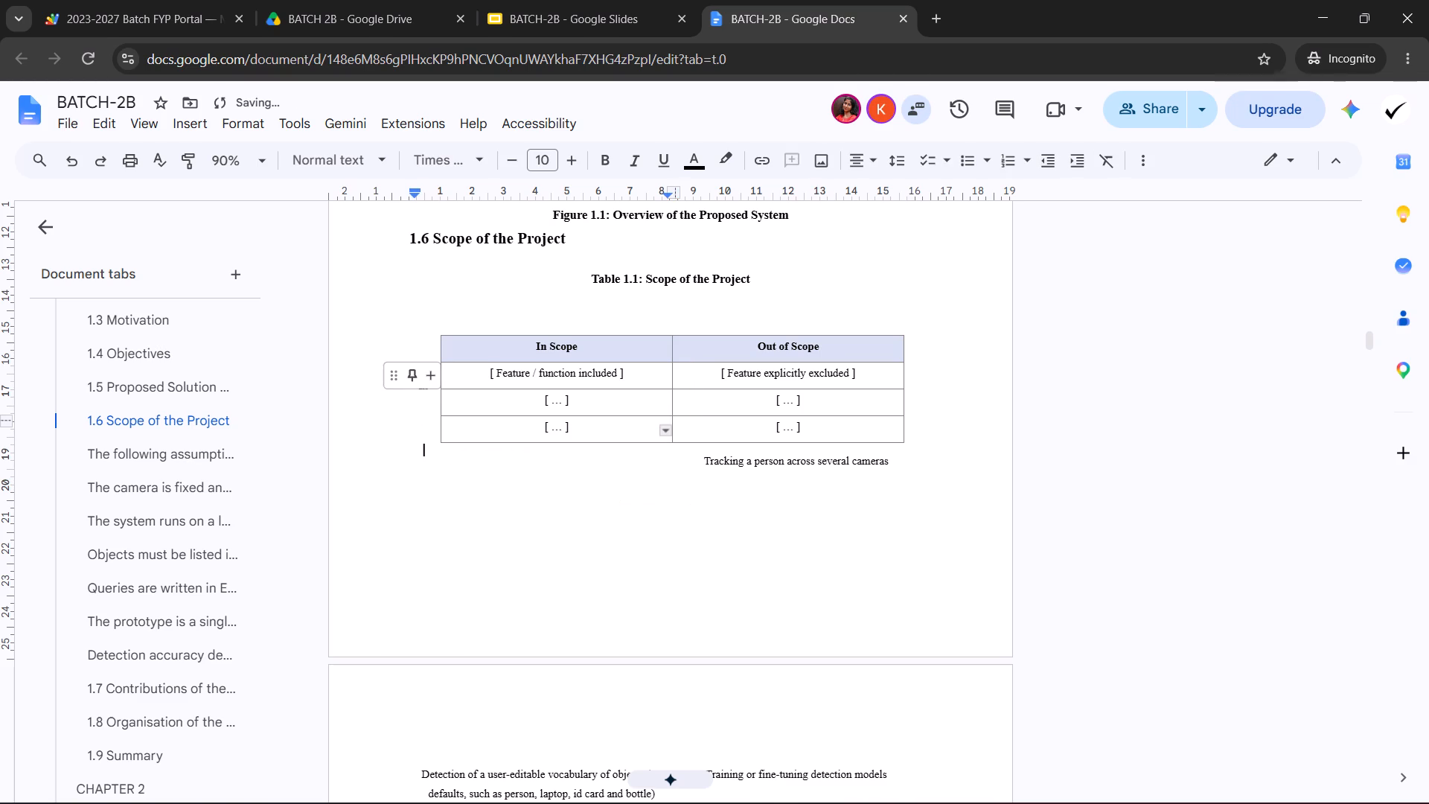
triple_click(522, 374)
key(ctrl+v)
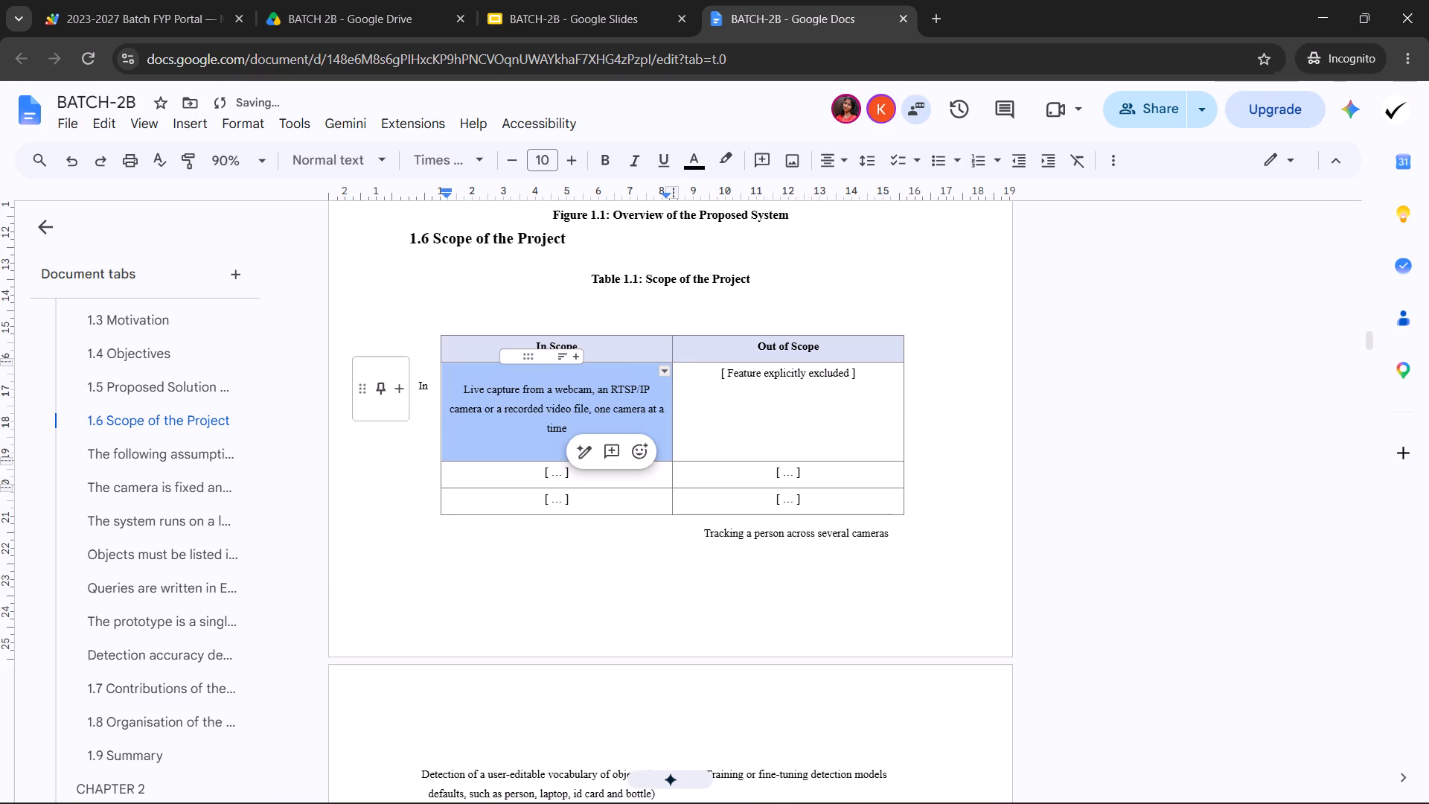
click(533, 434)
click(566, 451)
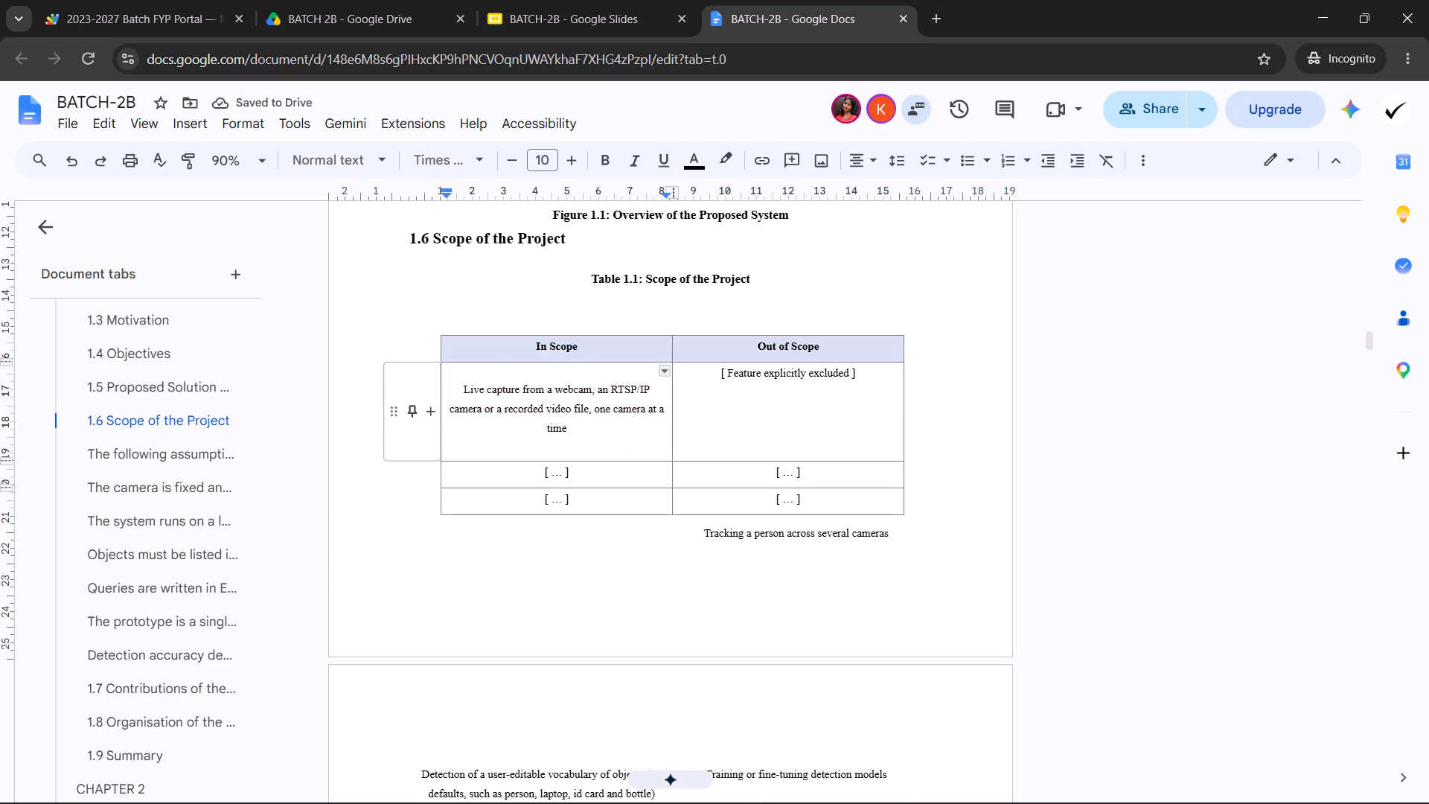
click(530, 383)
key(ctrl+z)
key(ctrl+v)
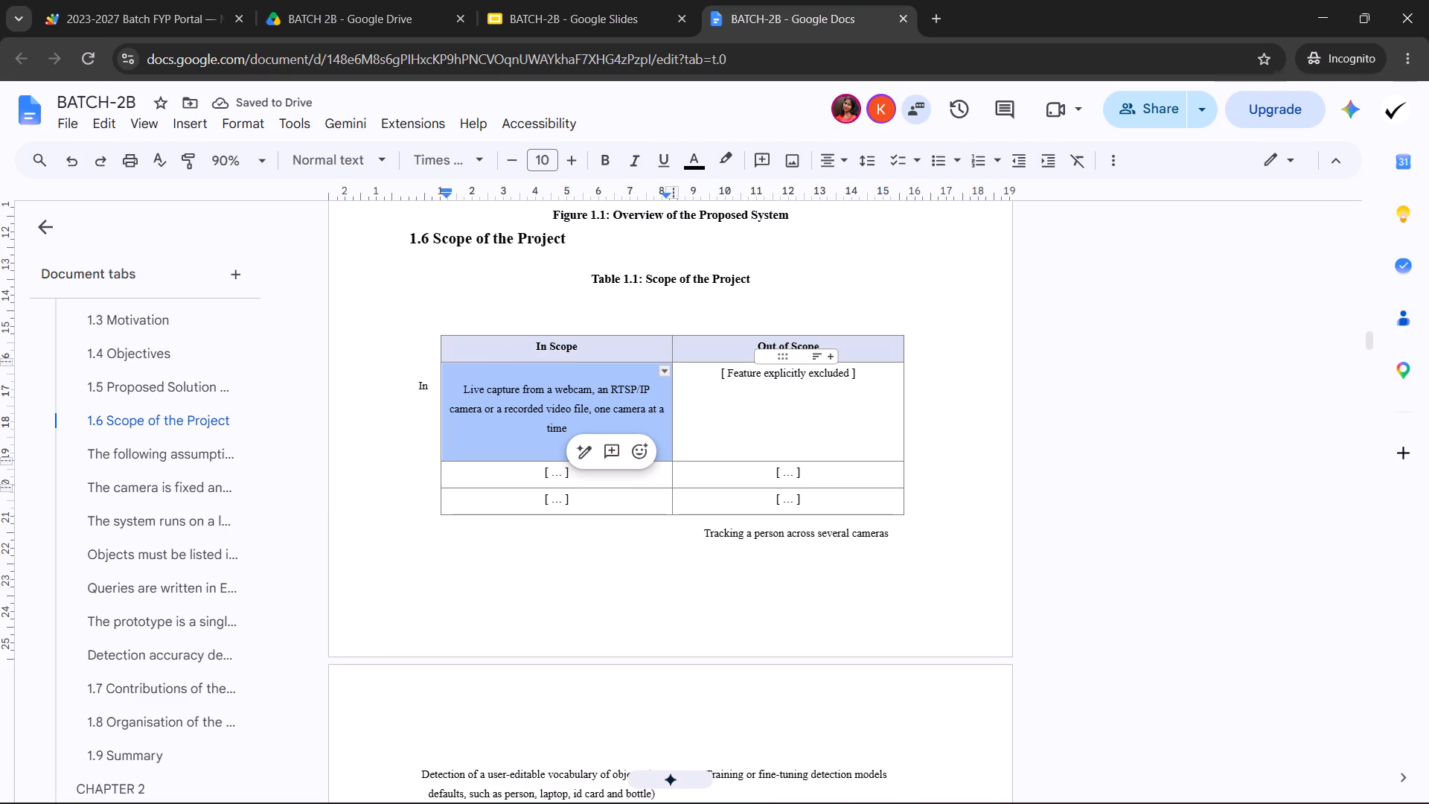
Move the original "Tracking a person across several cameras" text into Table 1.1's first Out of Scope cell, replacing its "[ Feature explicitly excluded ]" placeholder.
scroll(691, 423, down, 2)
double_click(743, 348)
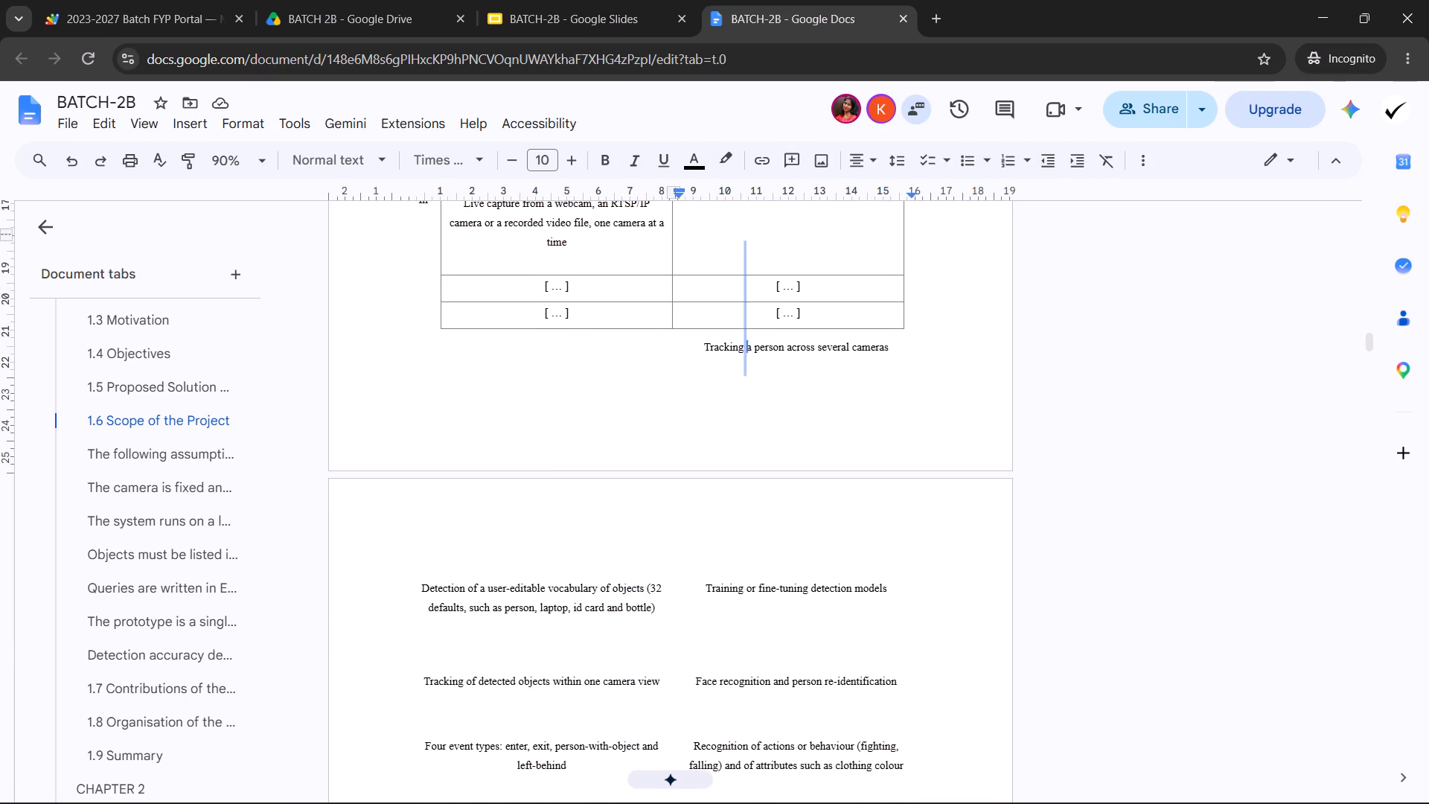
click(748, 346)
click(875, 350)
drag(896, 350, 709, 353)
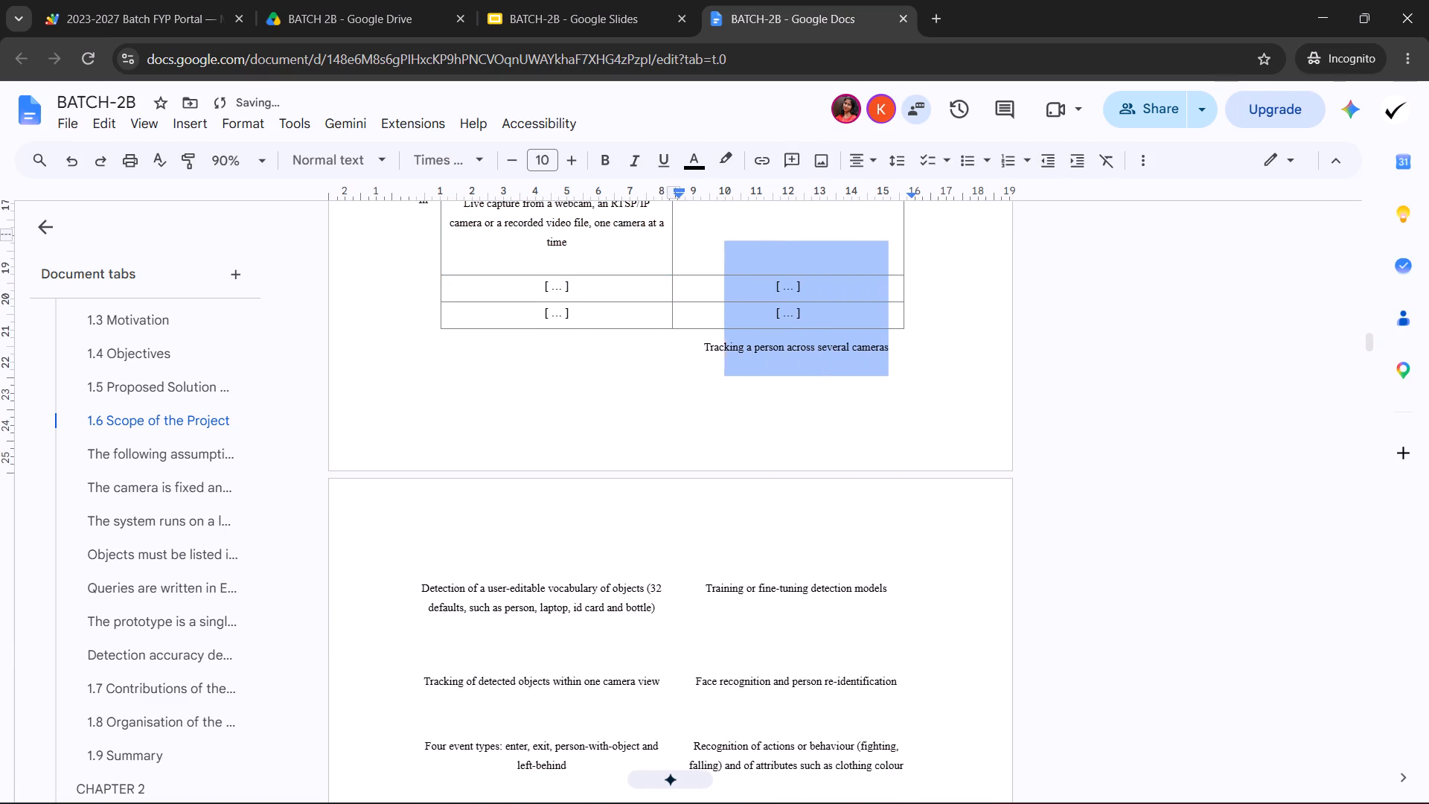
drag(709, 353, 680, 354)
key(ctrl+x)
scroll(724, 439, up, 2)
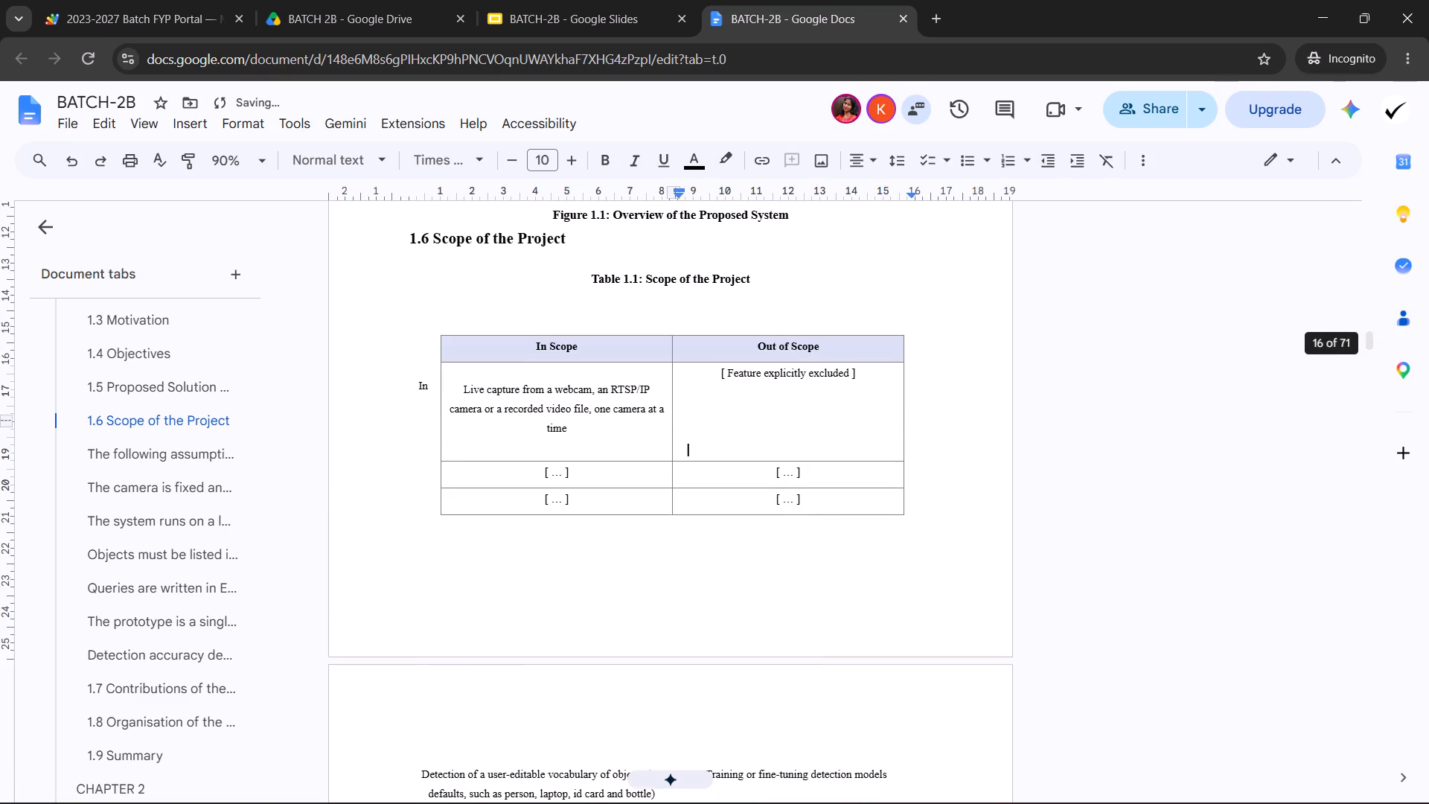
key(BackSpace)
key(BackSpace)
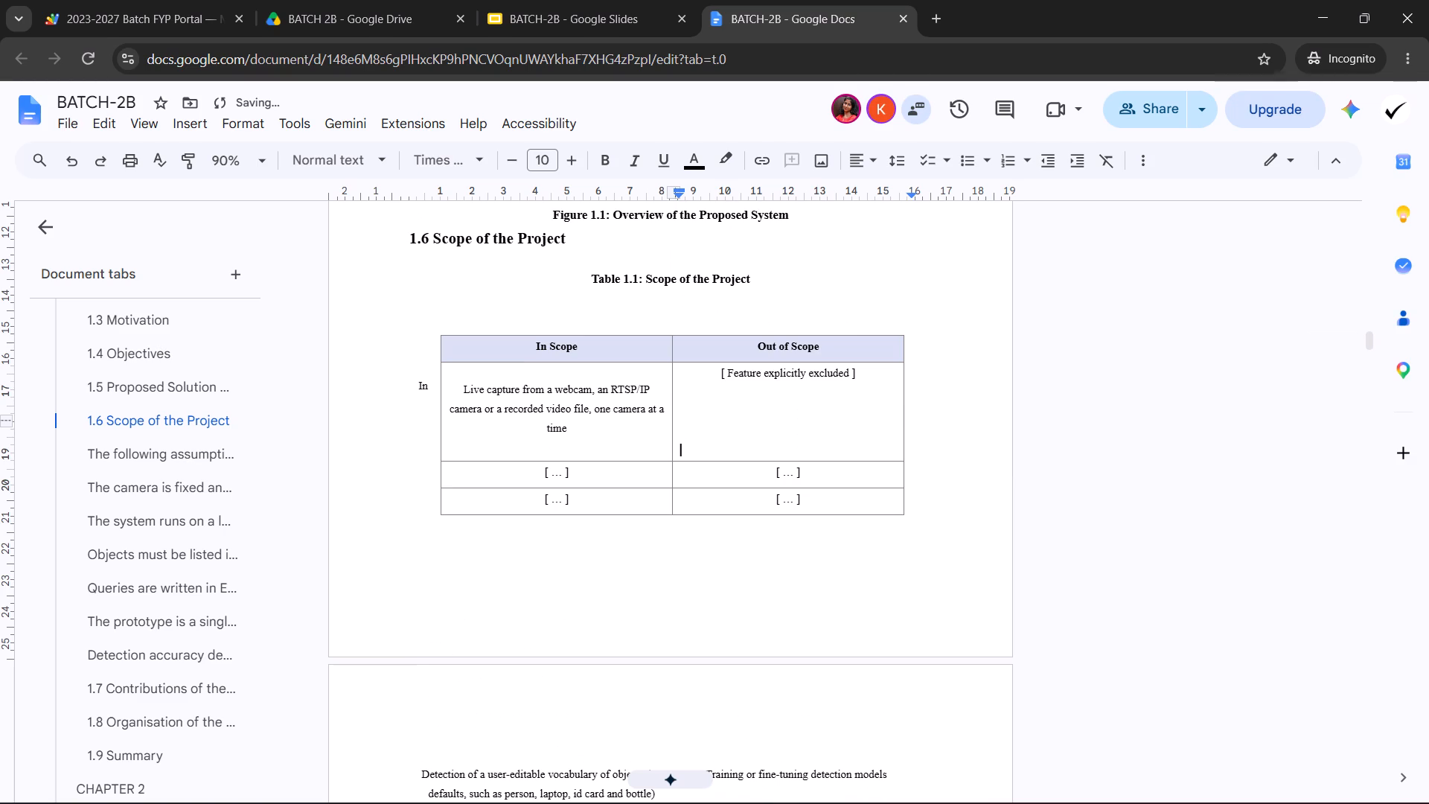
key(ctrl+a)
click(774, 369)
click(773, 383)
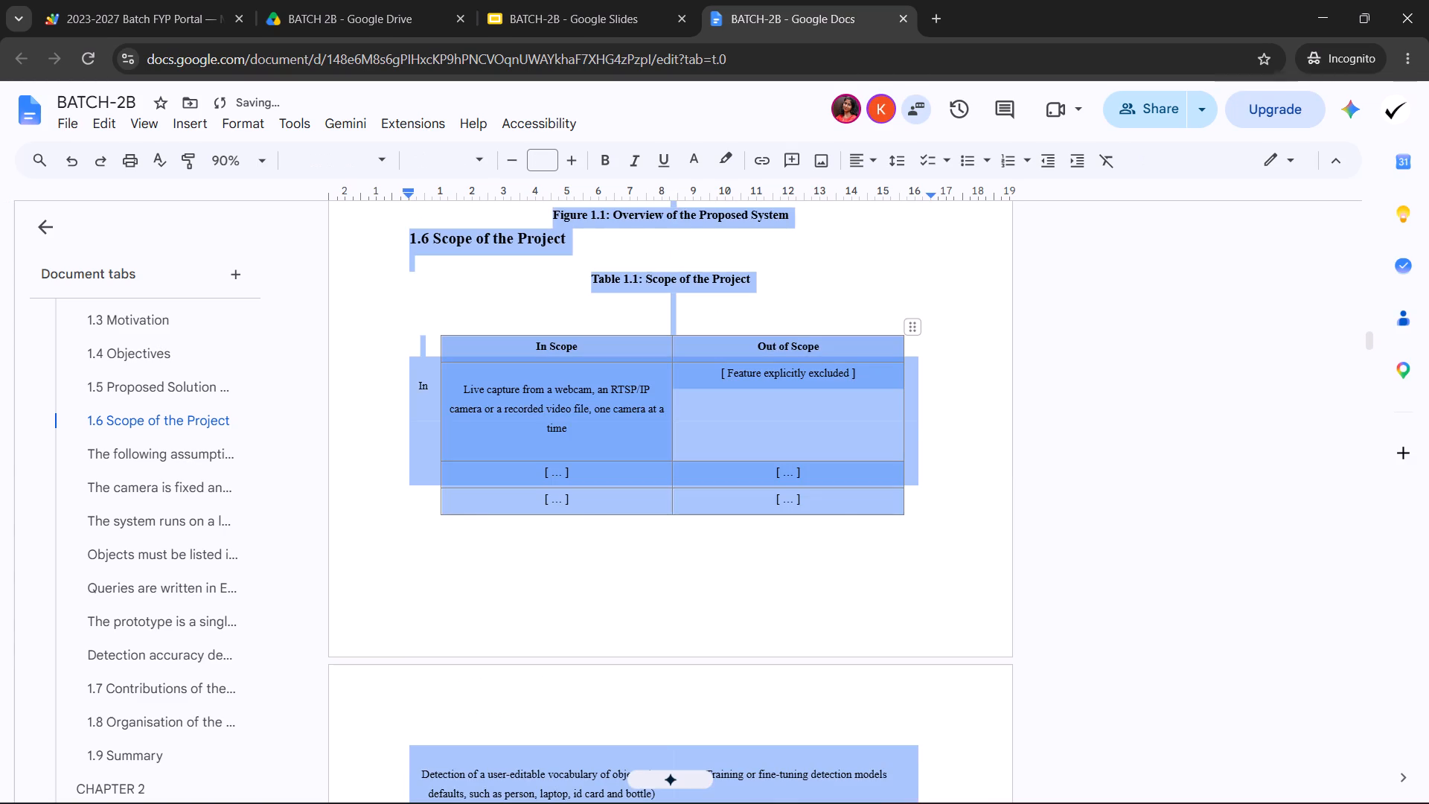
triple_click(773, 404)
click(774, 406)
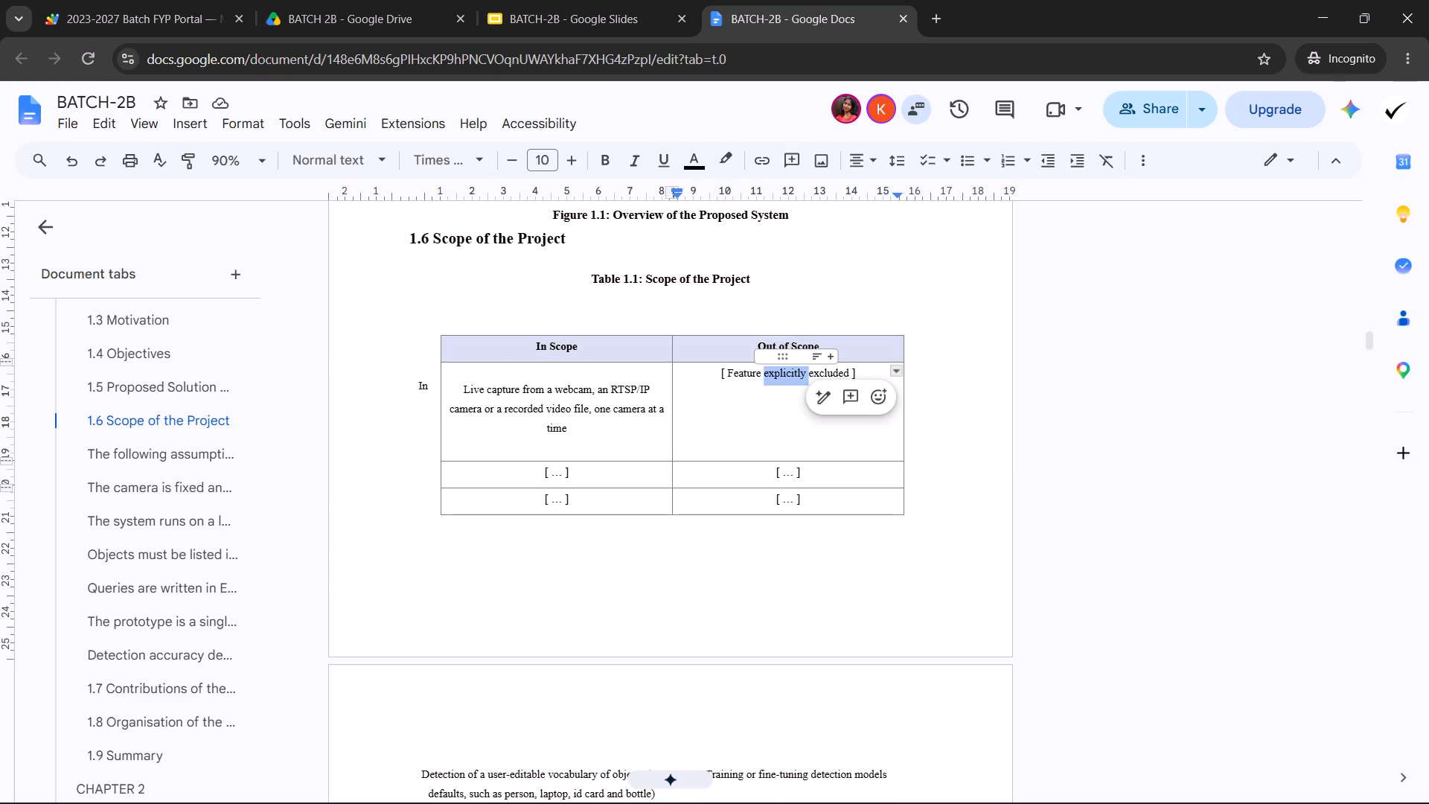
triple_click(729, 383)
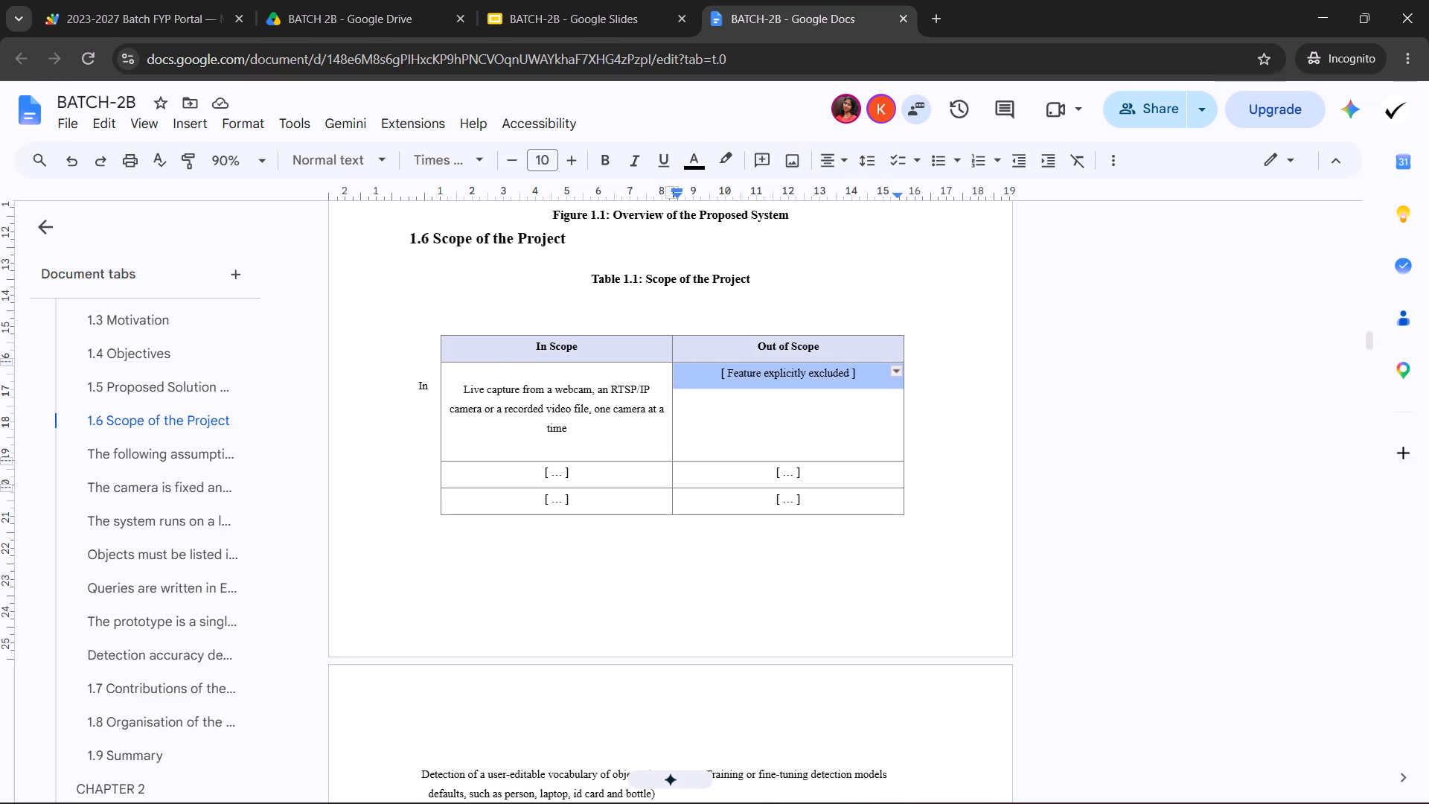
key(ctrl+v)
click(721, 426)
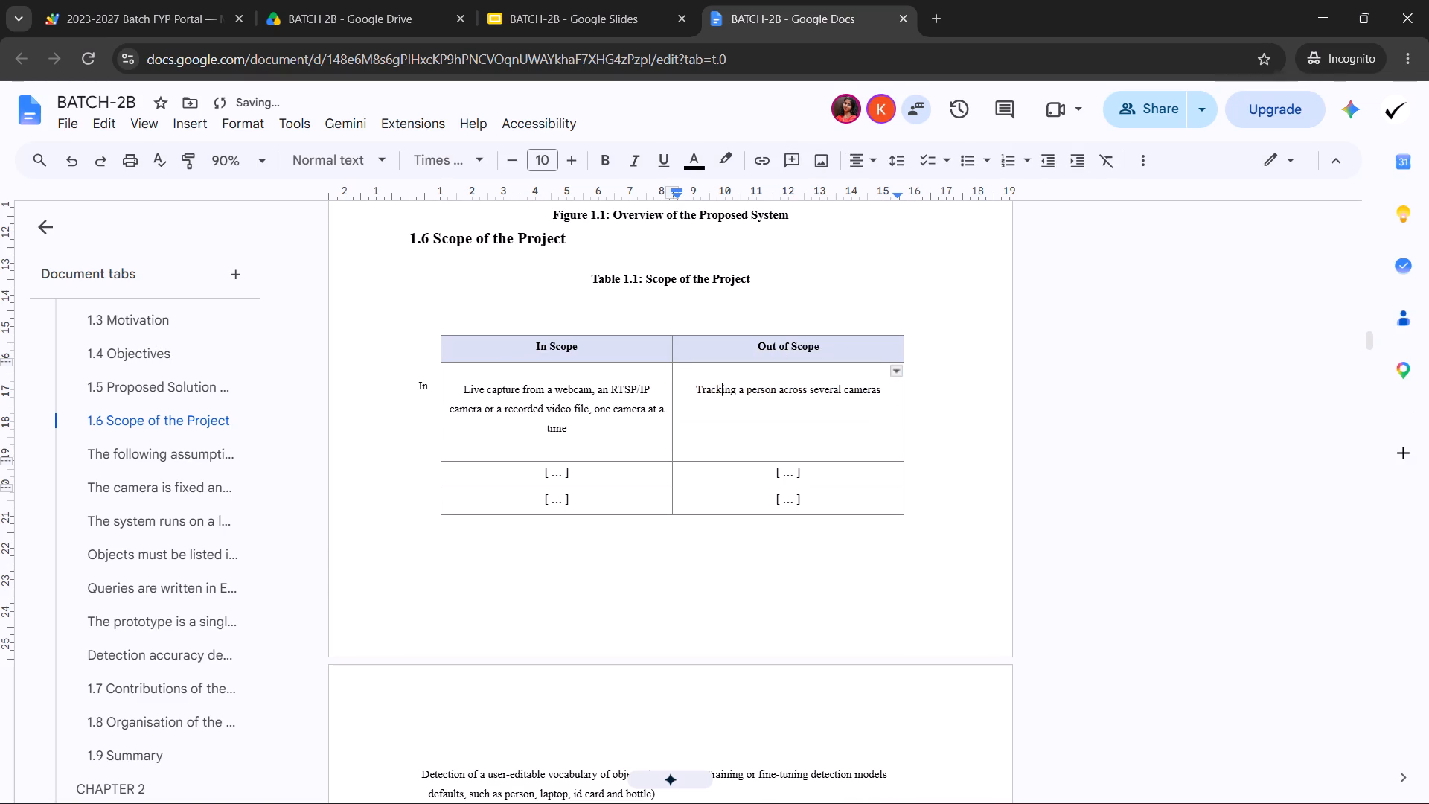
click(613, 415)
click(599, 441)
click(593, 445)
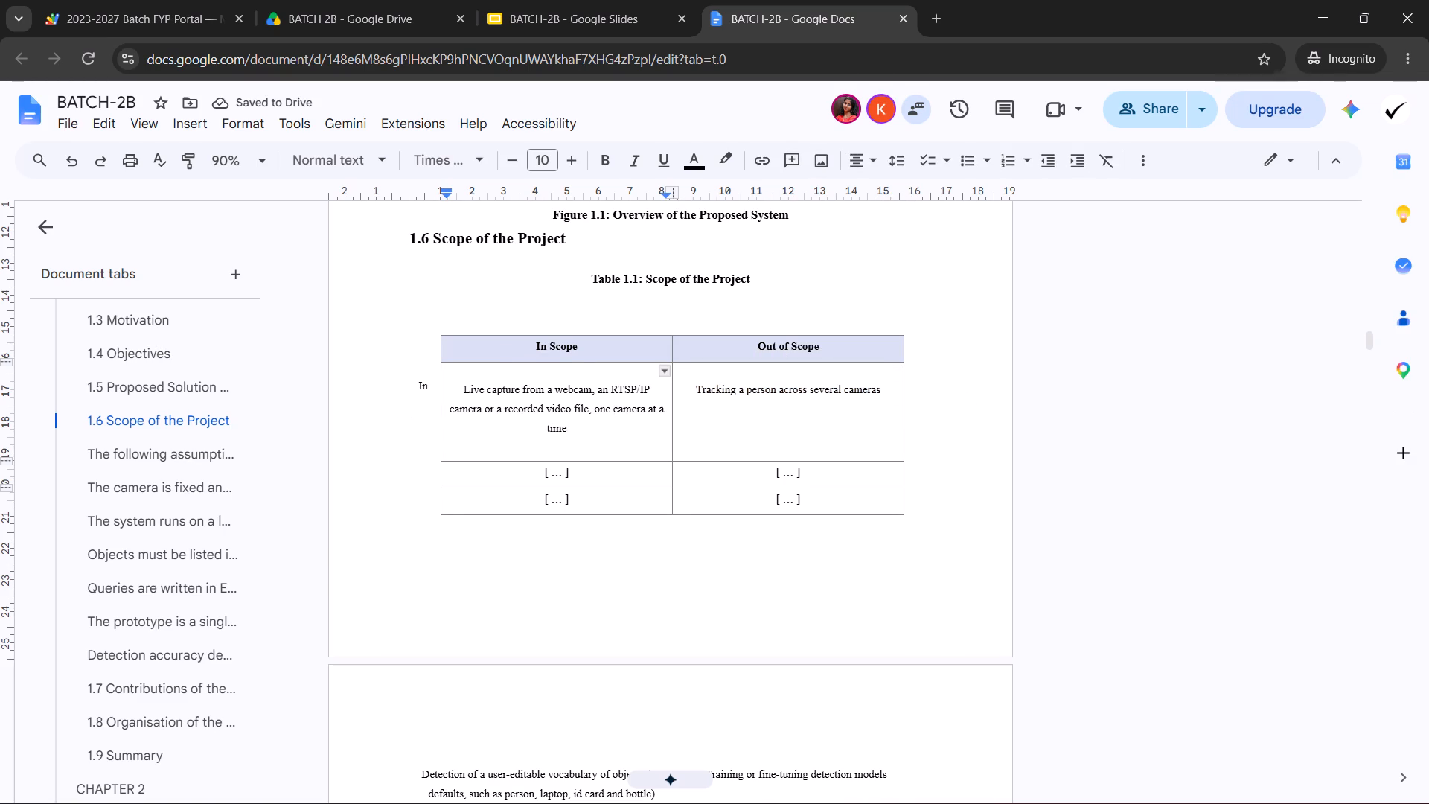
Remove the blank line between the Table 1.1 caption and the scope table.
scroll(595, 357, down, 2)
scroll(656, 457, up, 3)
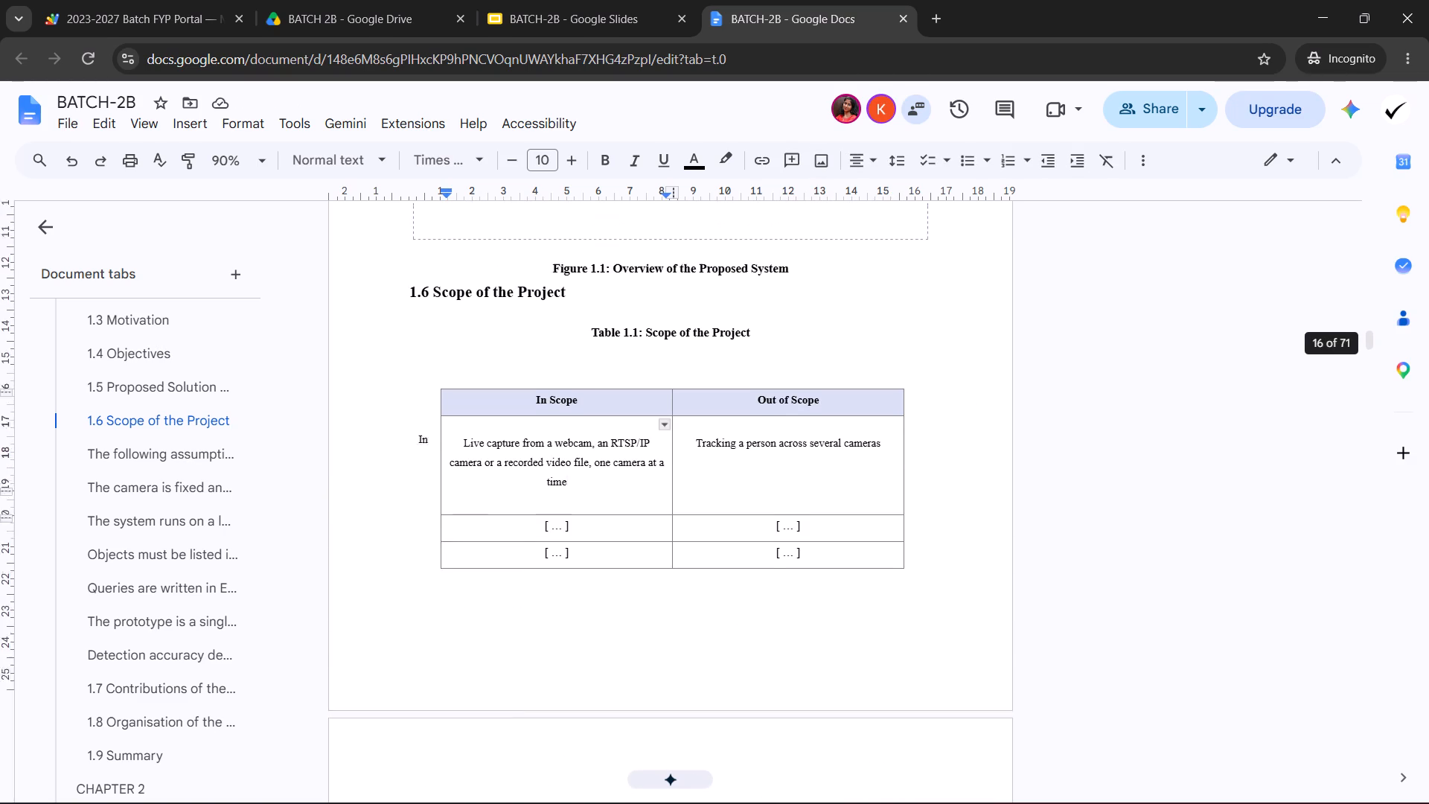
scroll(653, 458, down, 1)
click(628, 313)
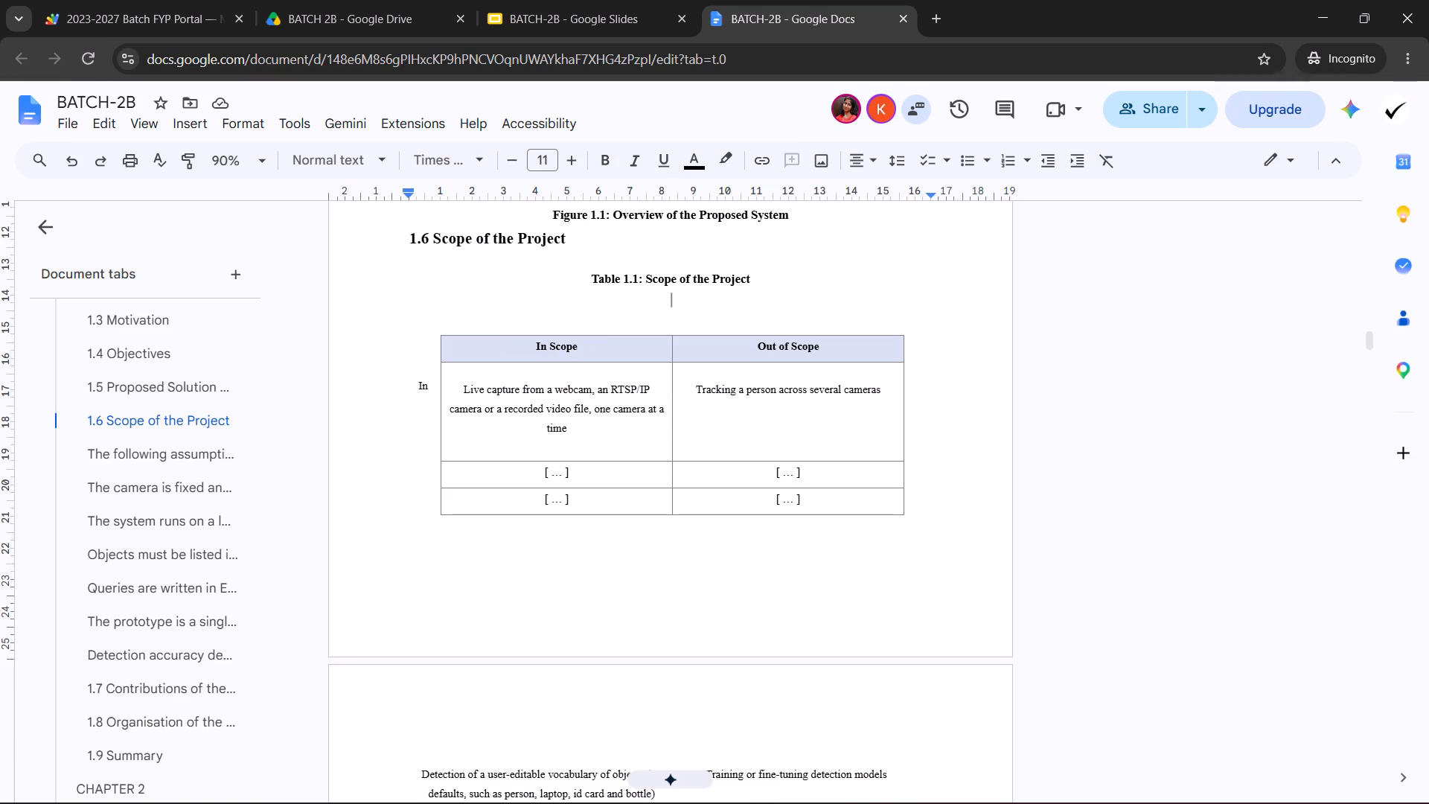
key(BackSpace)
key(BackSpace)
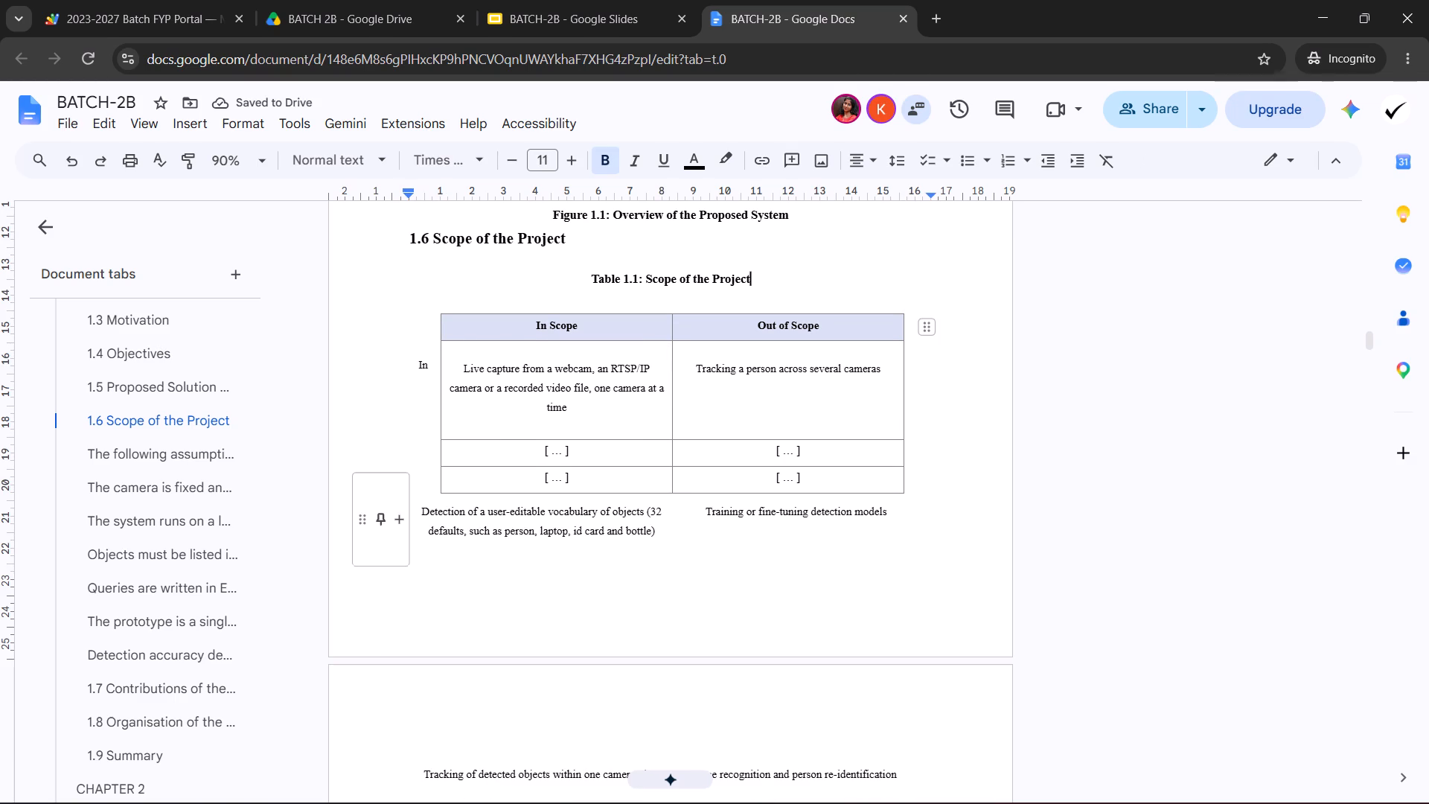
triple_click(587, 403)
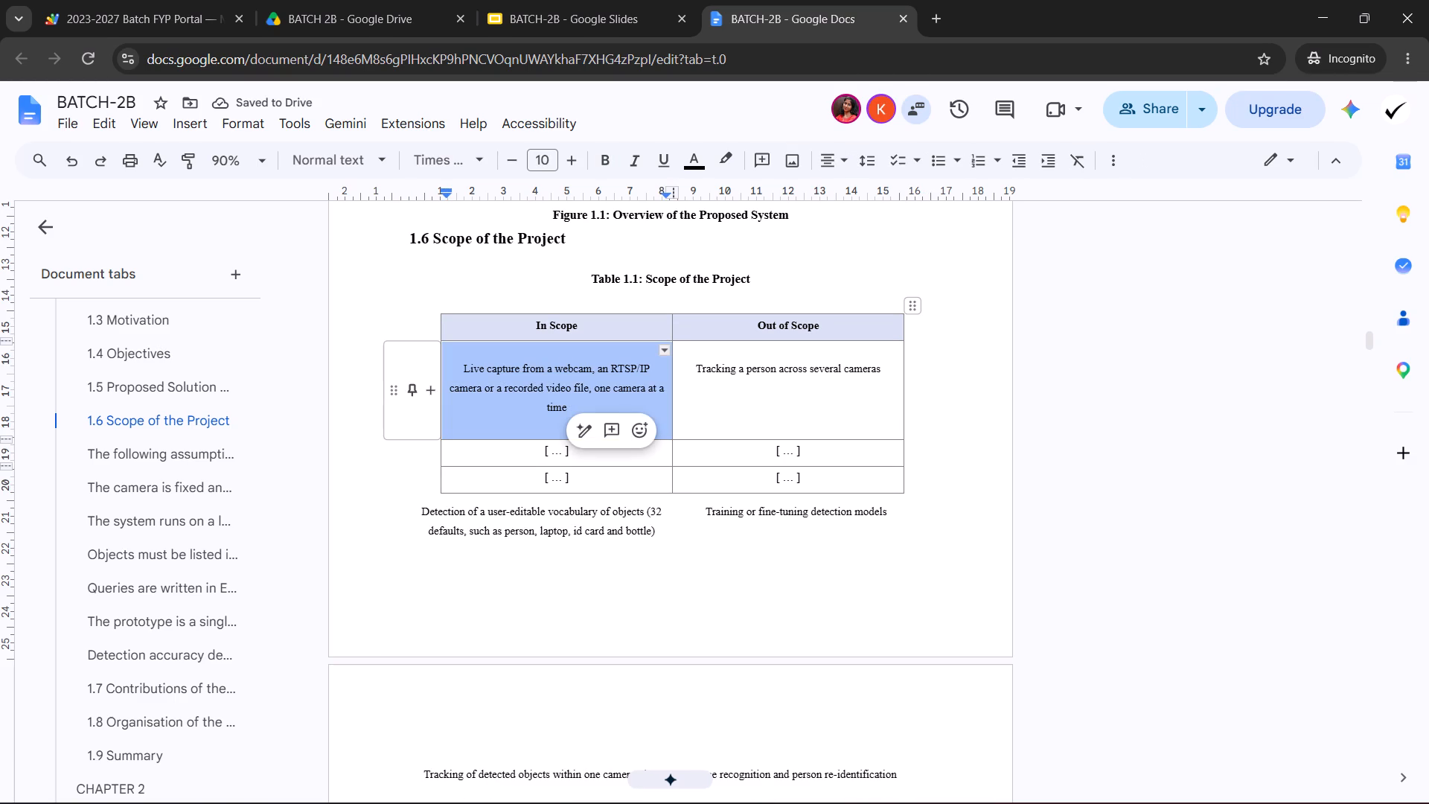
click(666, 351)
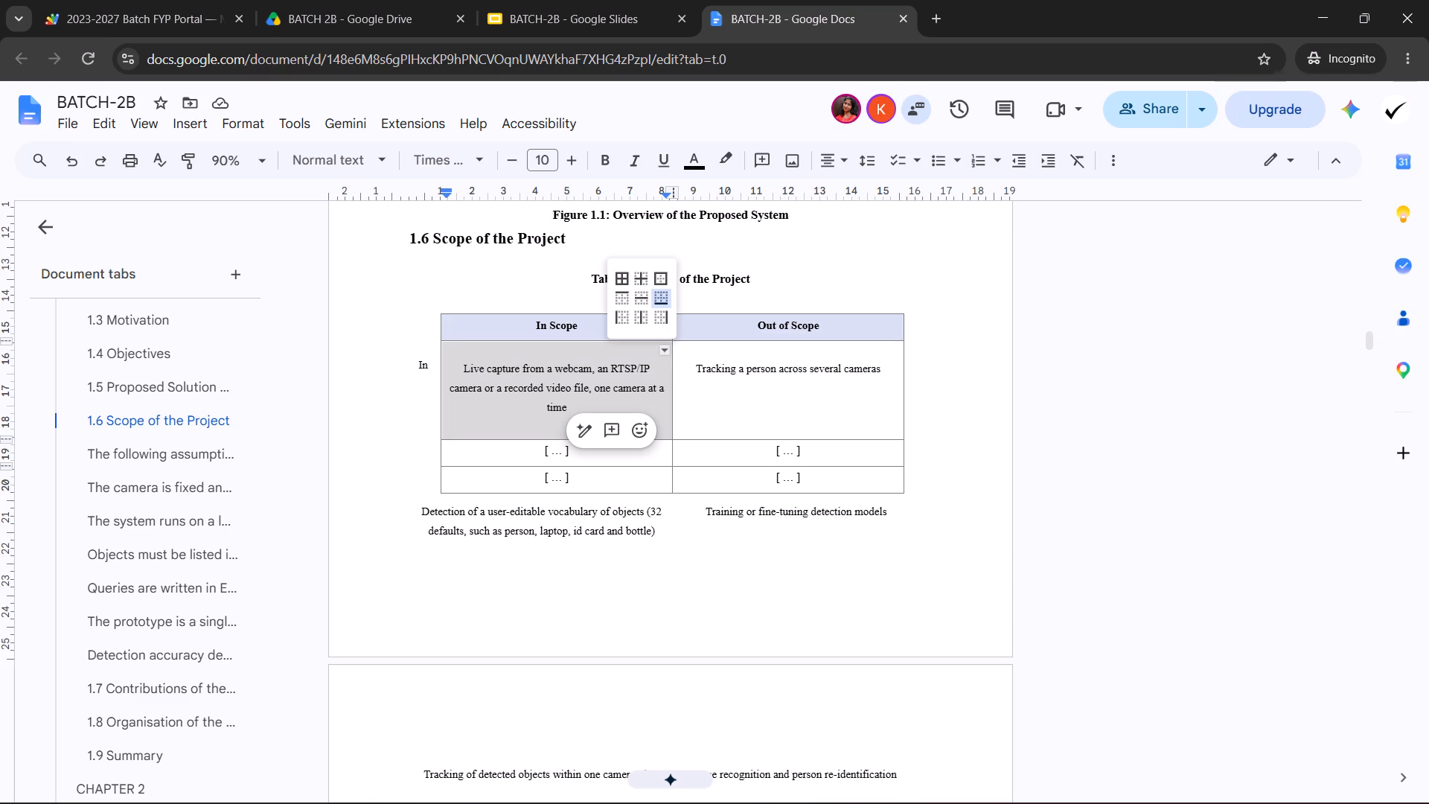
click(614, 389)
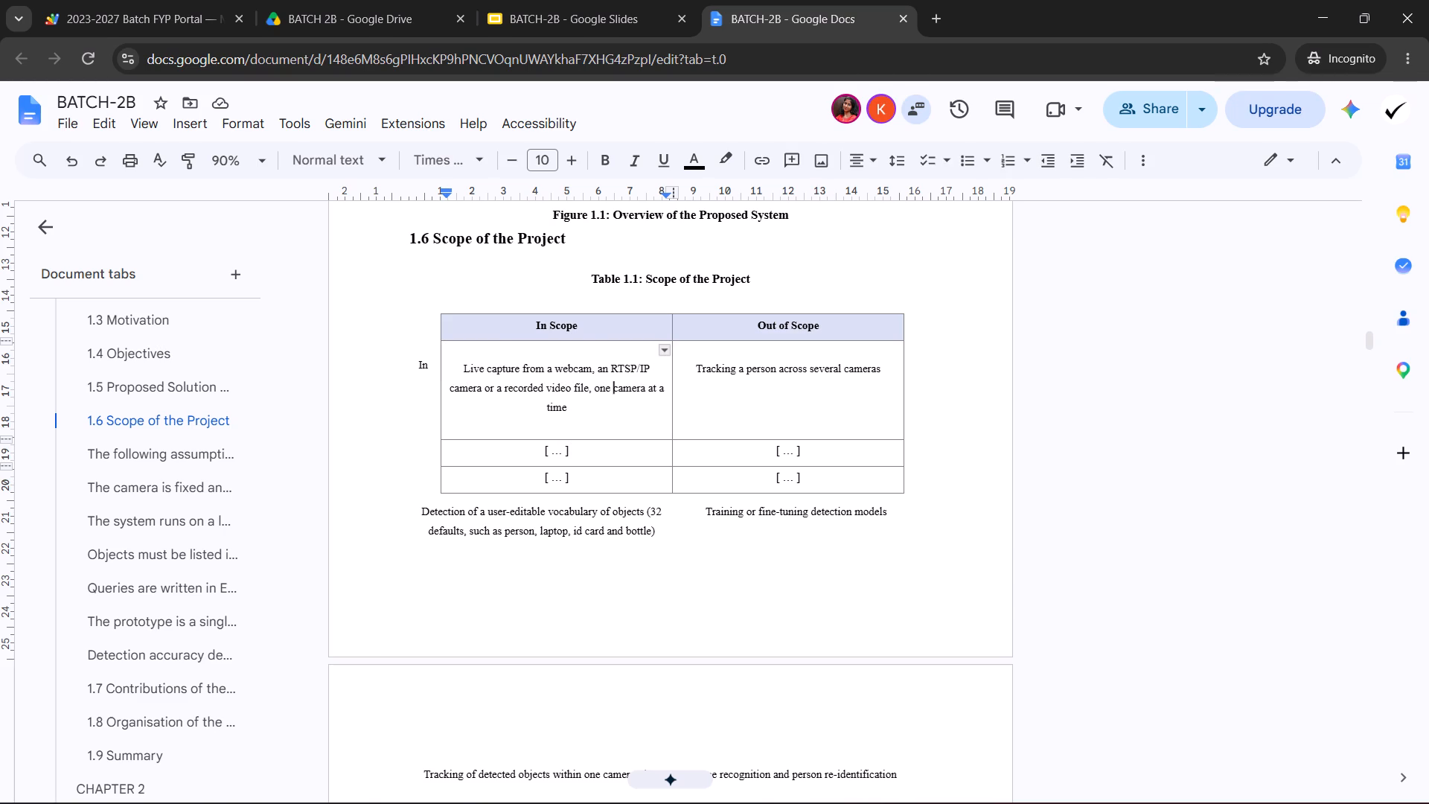
View the thesis guide's table formatting rules and the Scope & Boundaries slide in the BATCH-2B presentation.
click(362, 0)
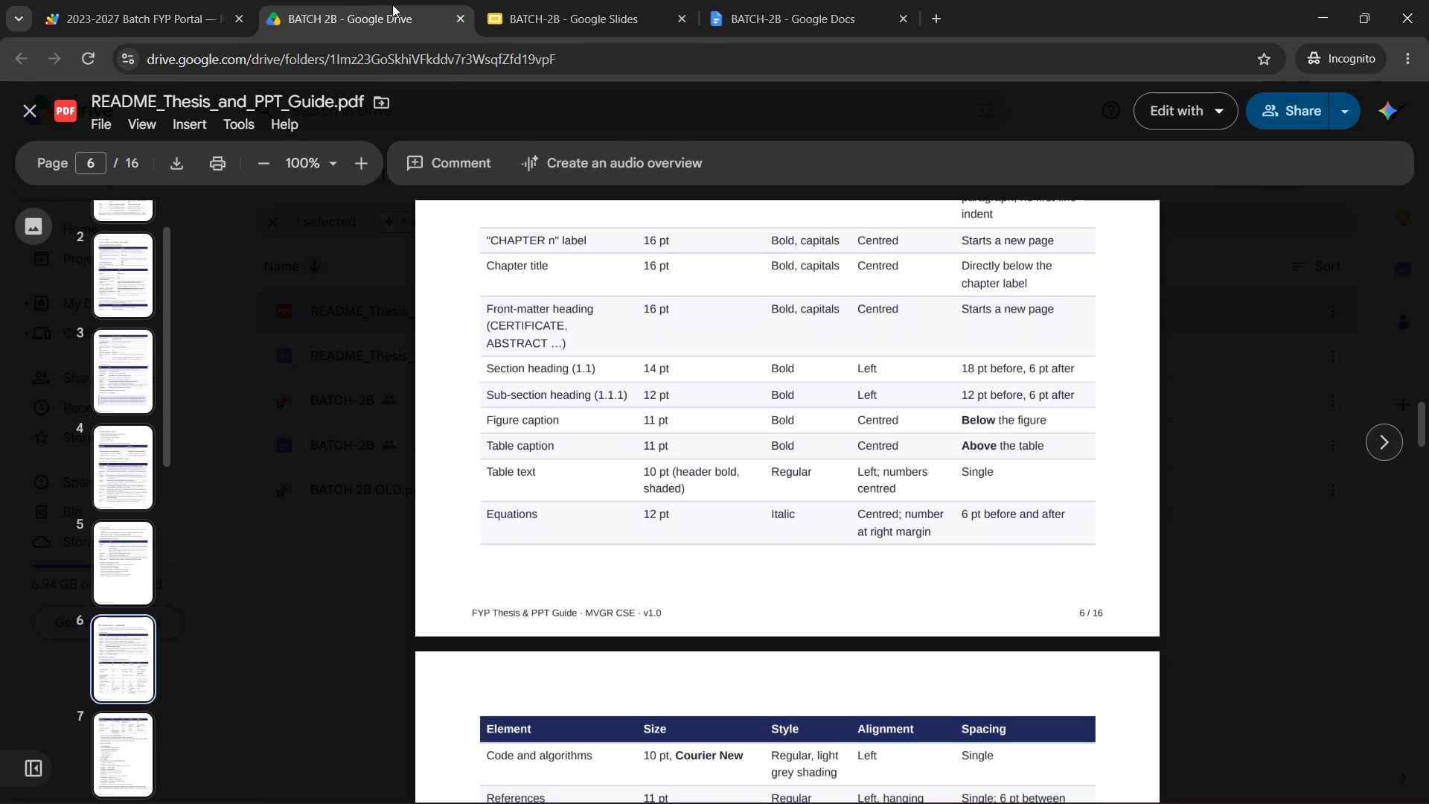
click(539, 0)
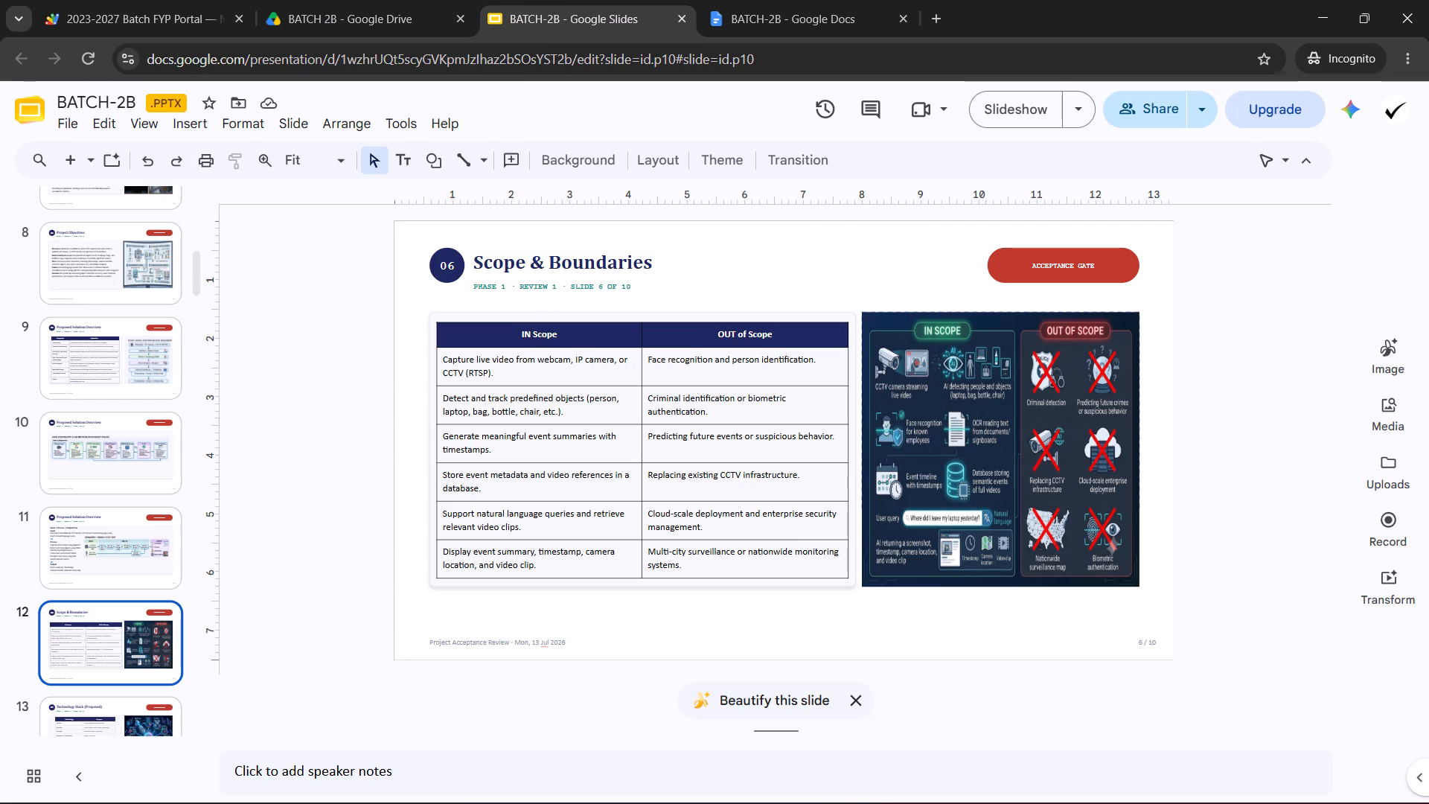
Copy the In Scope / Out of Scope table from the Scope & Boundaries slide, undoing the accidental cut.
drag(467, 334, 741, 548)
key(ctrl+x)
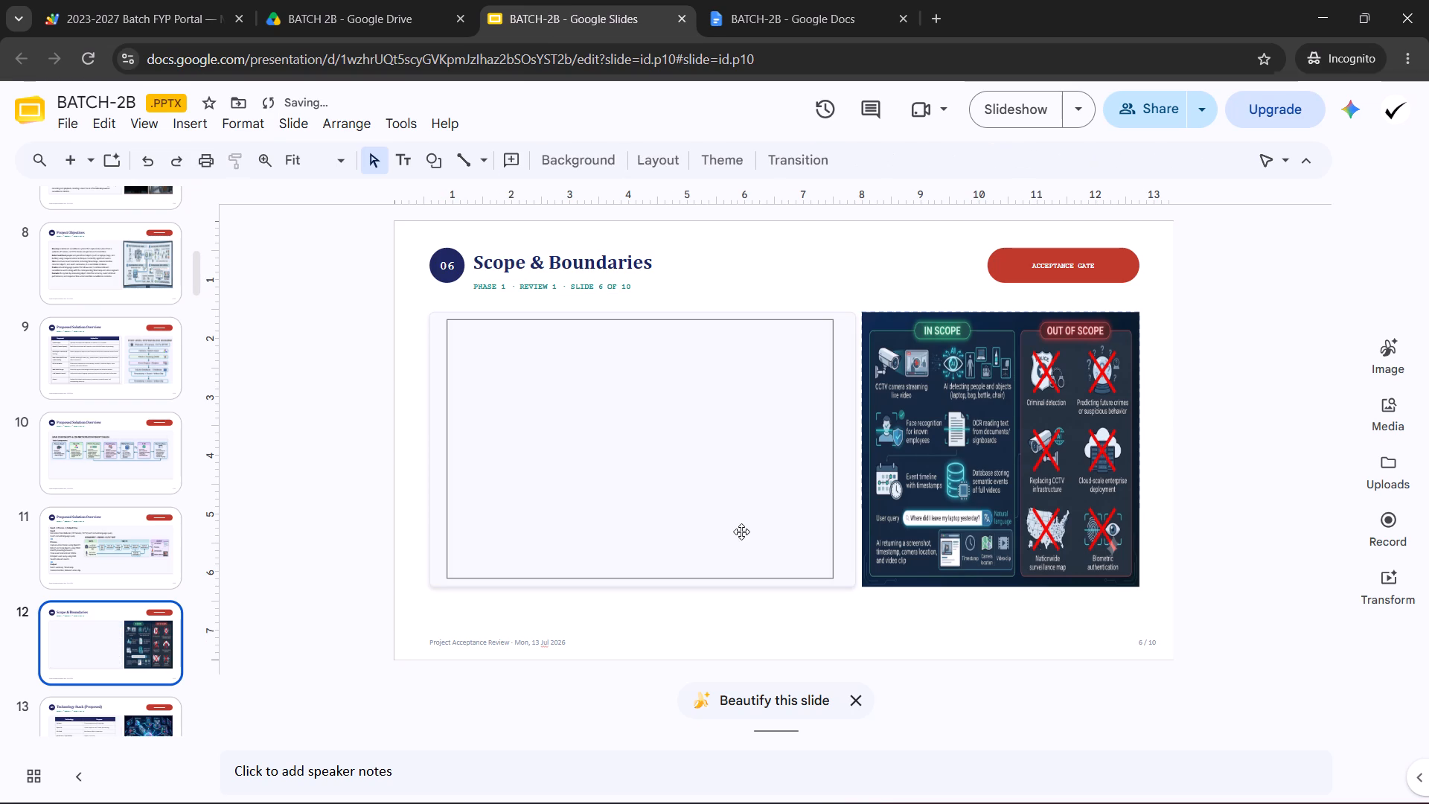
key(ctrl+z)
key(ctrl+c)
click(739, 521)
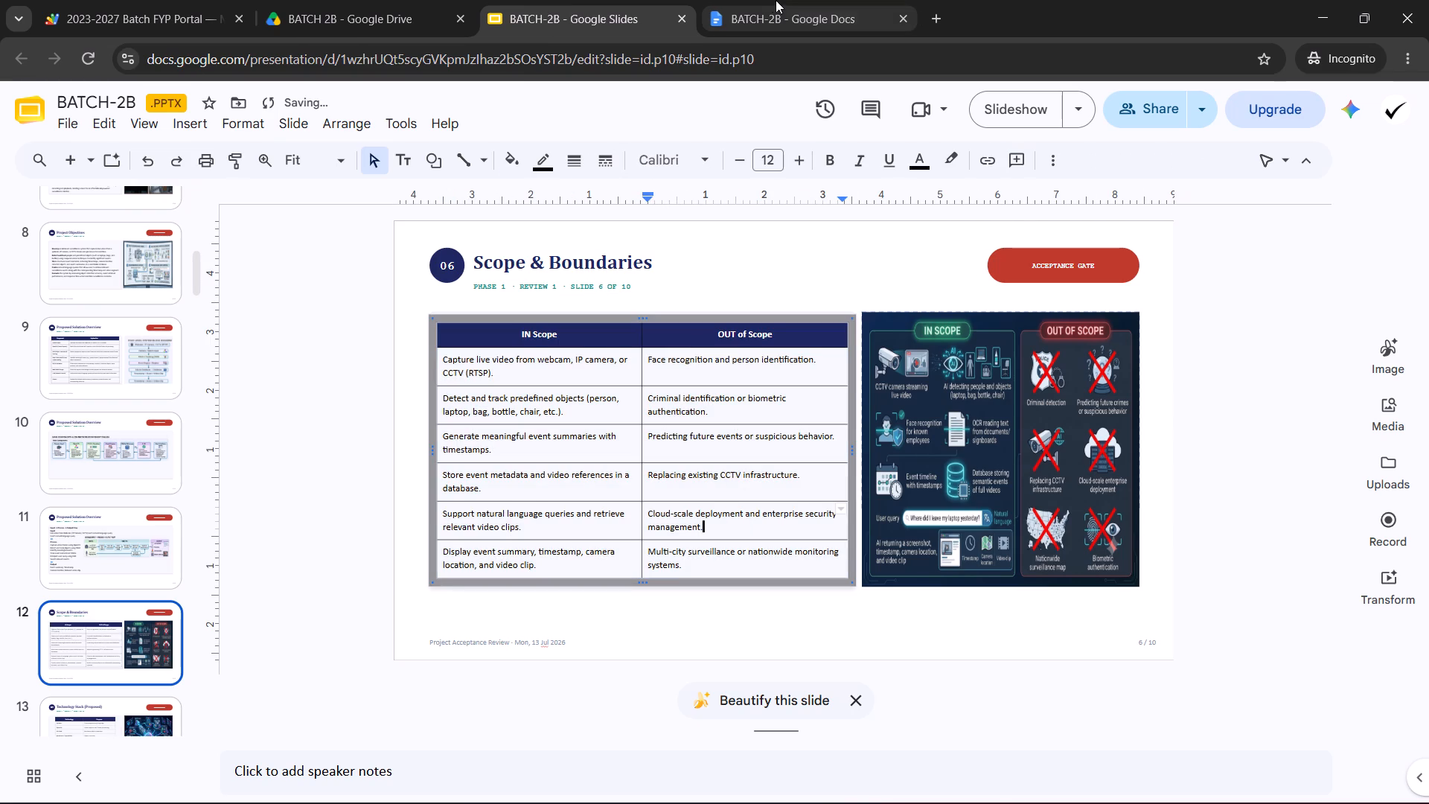
Switch to the BATCH-2B document and look through Chapter 2 as far as Table 2.1, returning to Table 1.1.
click(772, 0)
scroll(589, 433, down, 20)
scroll(589, 433, down, 3)
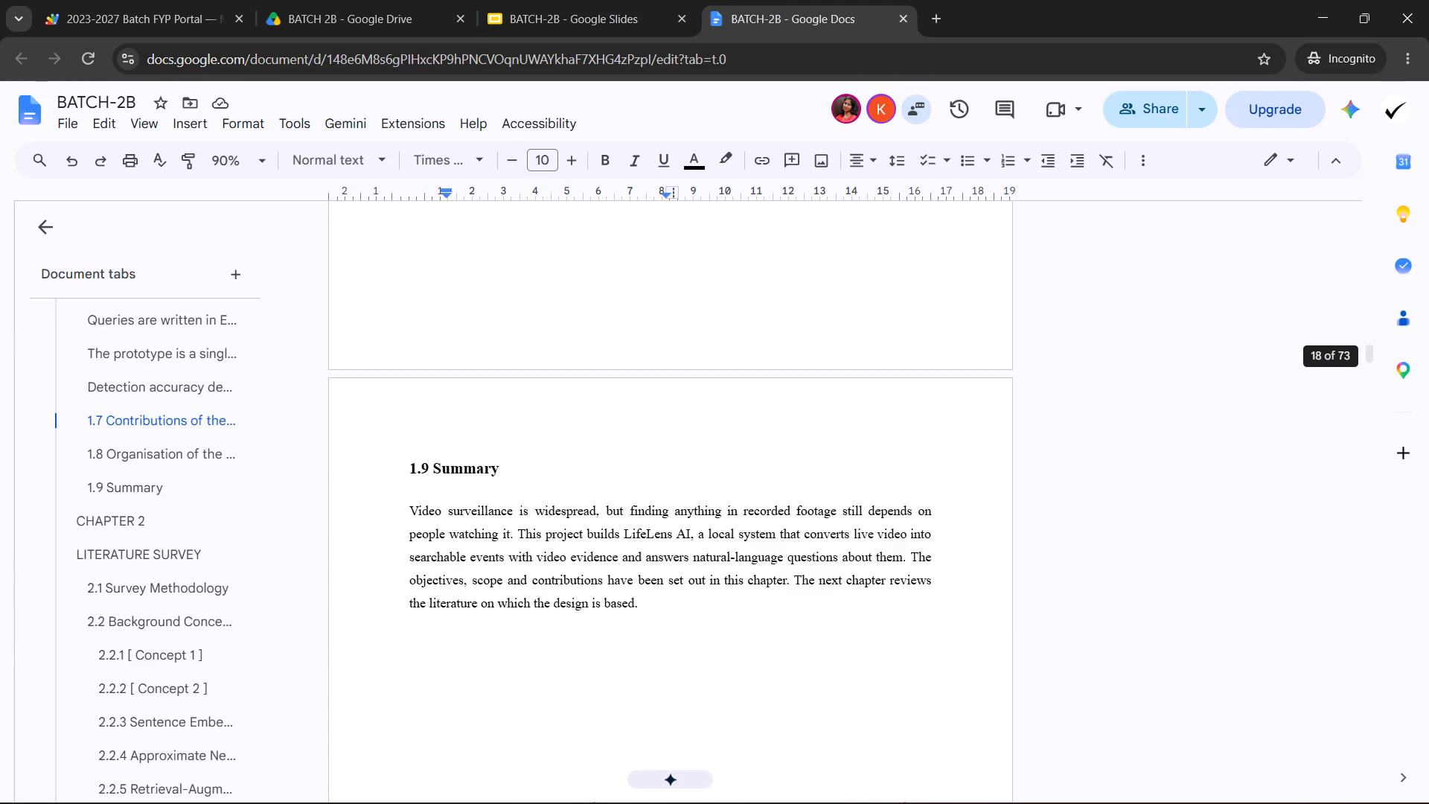
scroll(614, 421, down, 20)
scroll(614, 421, down, 20)
scroll(614, 421, down, 2)
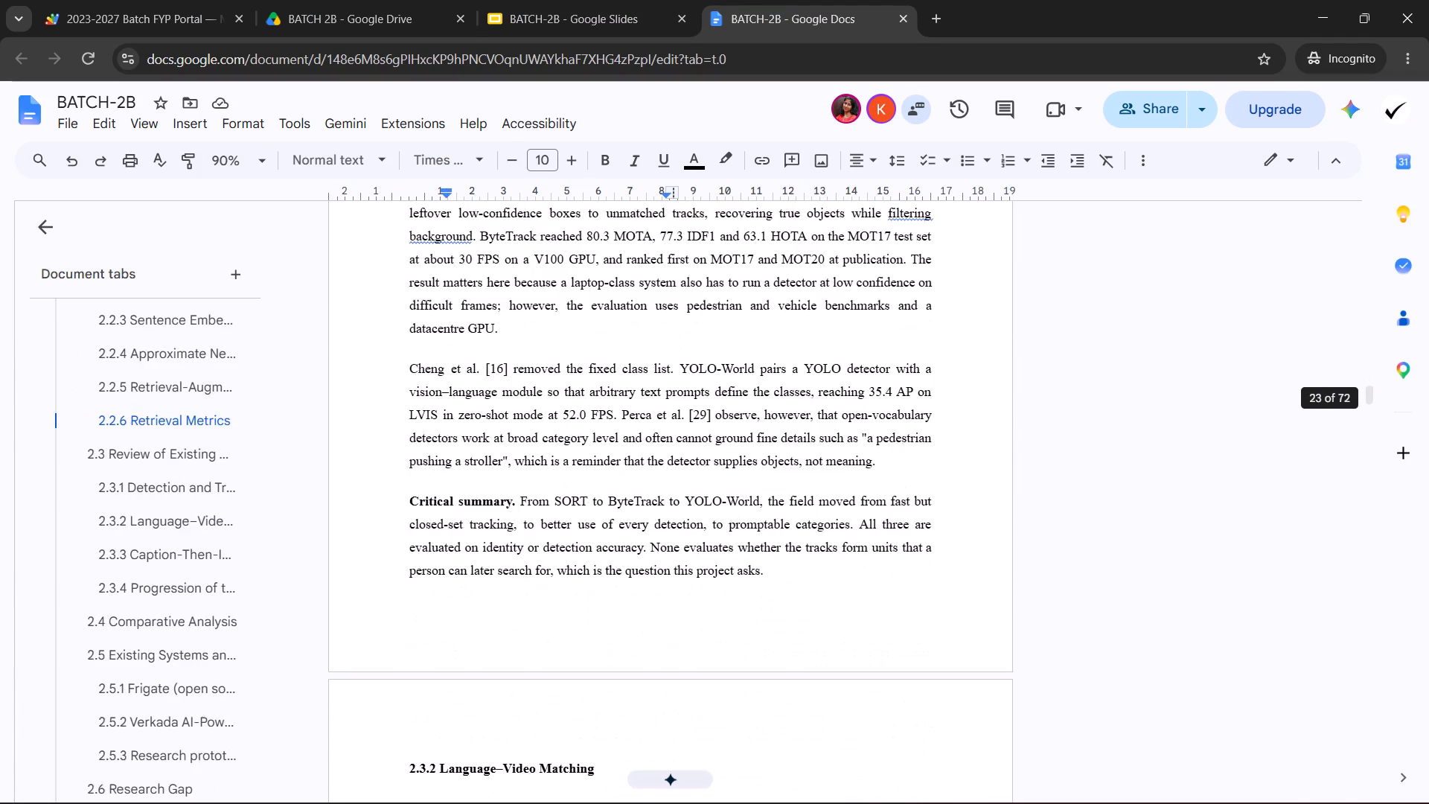
scroll(649, 421, down, 20)
scroll(649, 421, down, 15)
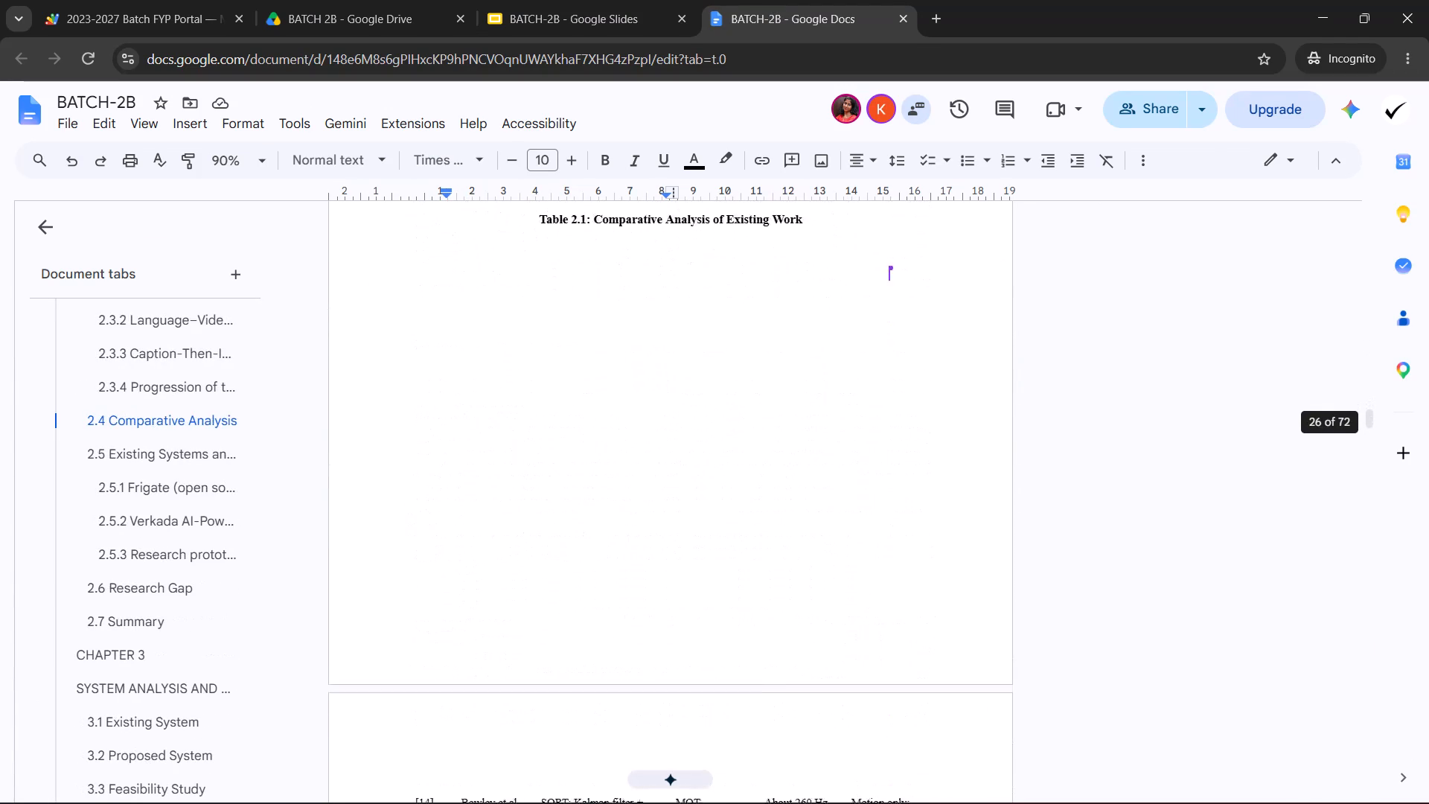
scroll(644, 425, down, 11)
scroll(653, 438, up, 11)
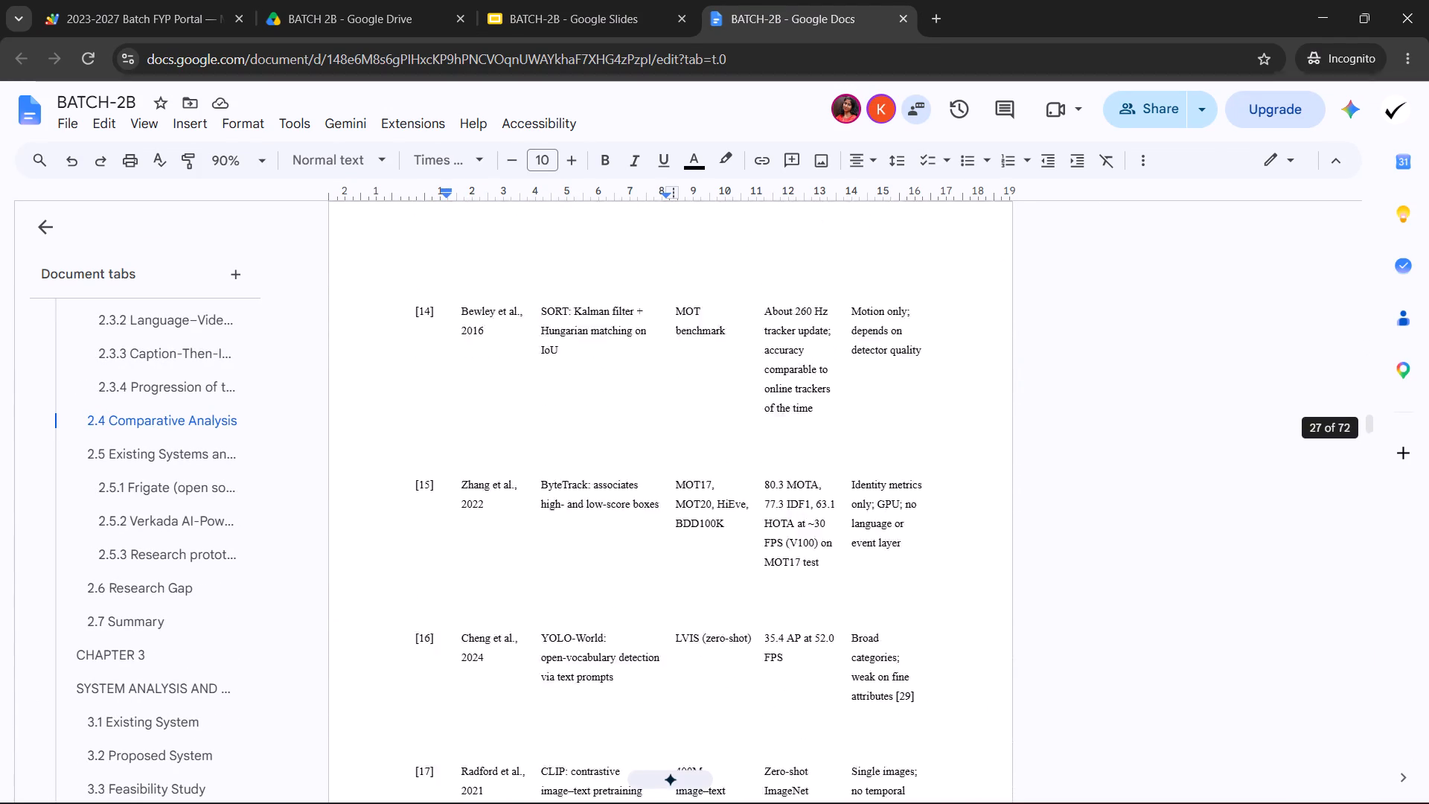
scroll(669, 474, up, 20)
scroll(669, 474, up, 20)
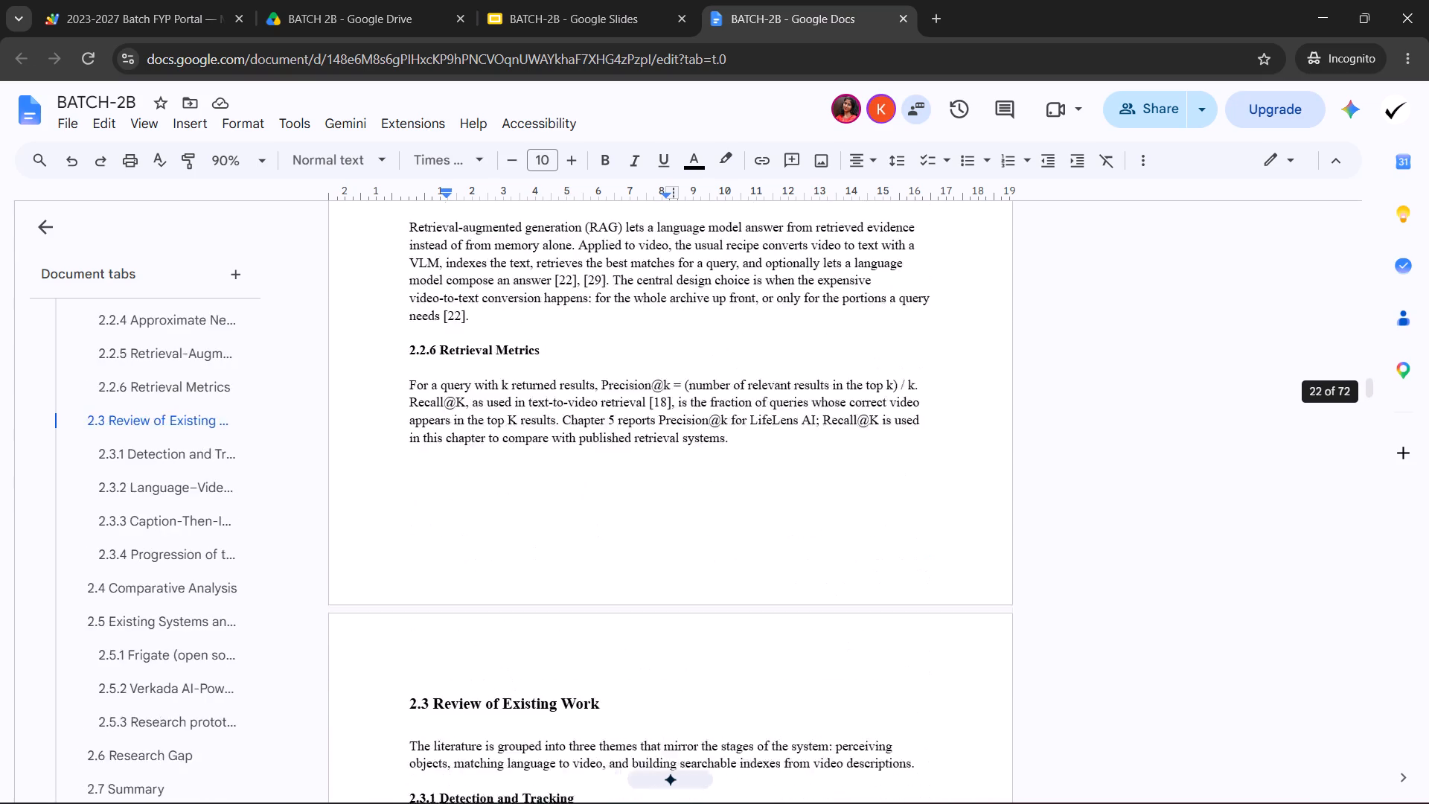
scroll(726, 468, up, 20)
scroll(726, 468, up, 13)
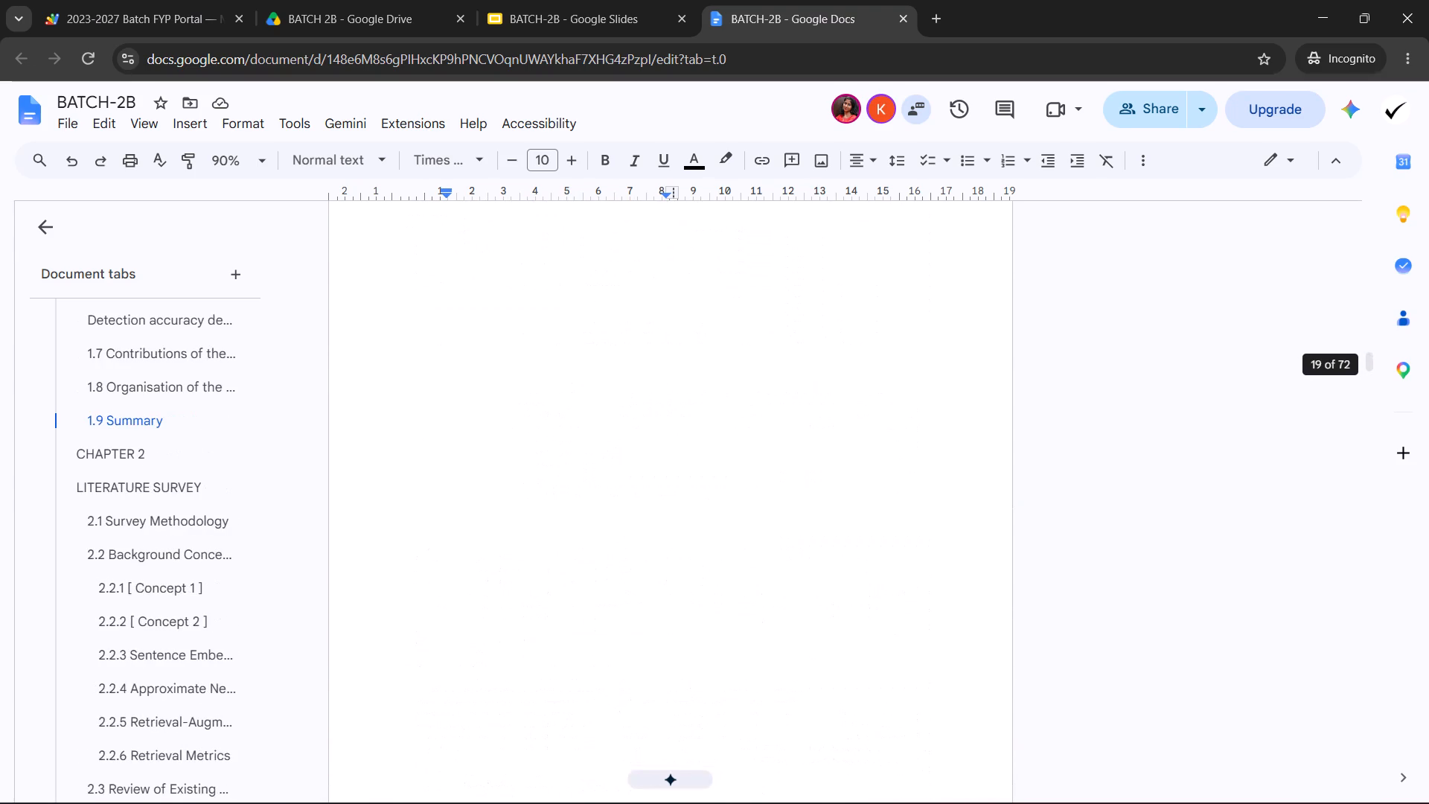
scroll(720, 473, up, 13)
scroll(712, 480, up, 13)
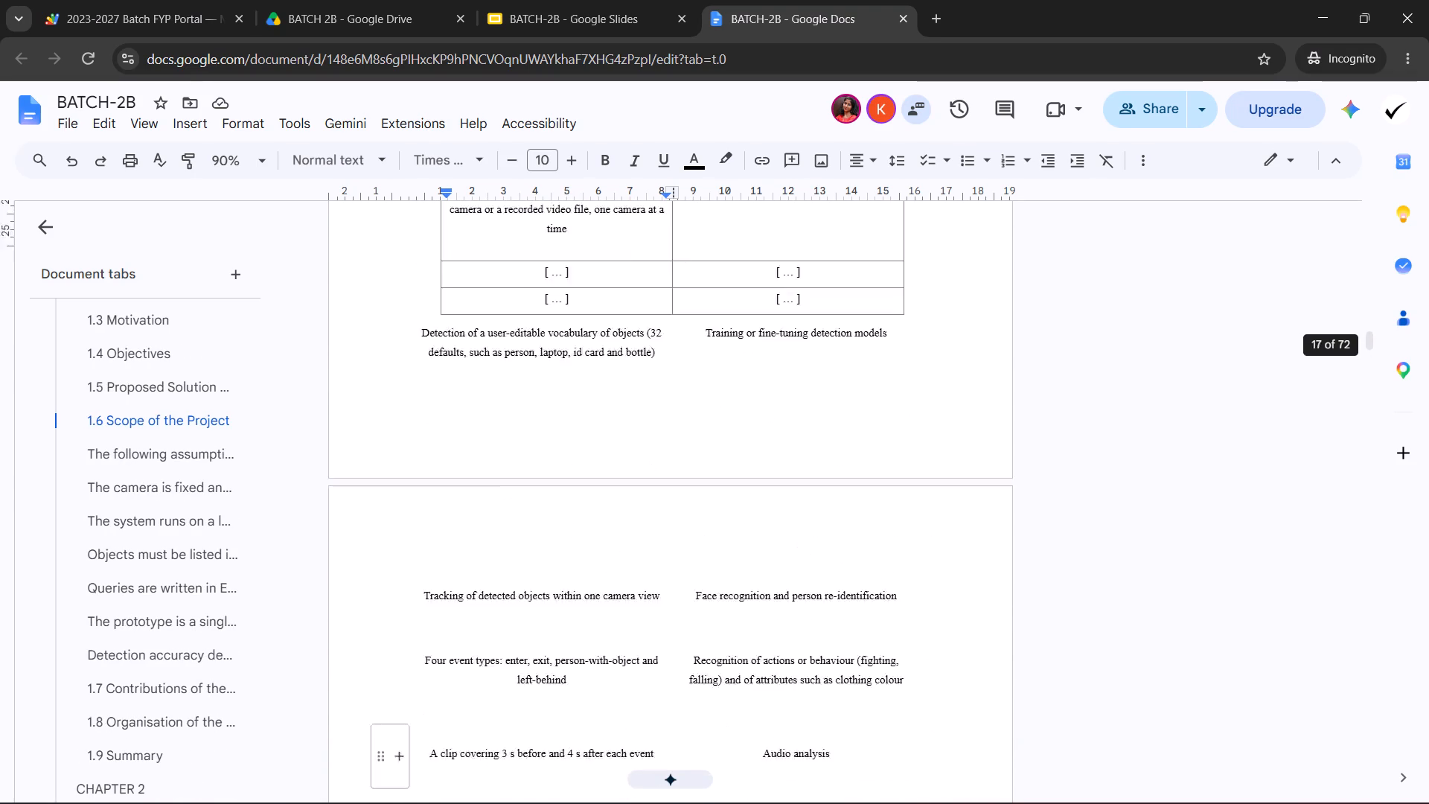
scroll(594, 514, up, 5)
scroll(612, 522, down, 4)
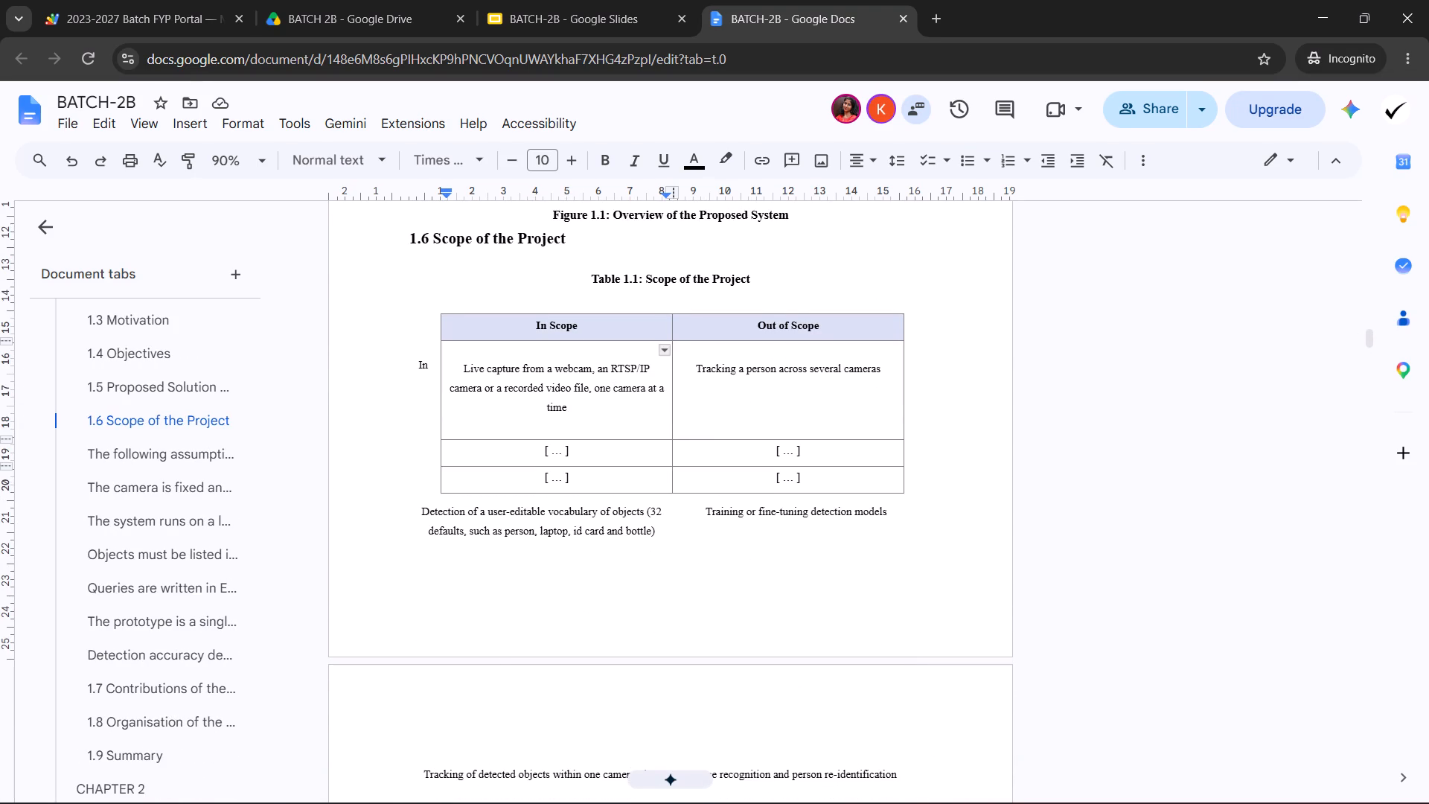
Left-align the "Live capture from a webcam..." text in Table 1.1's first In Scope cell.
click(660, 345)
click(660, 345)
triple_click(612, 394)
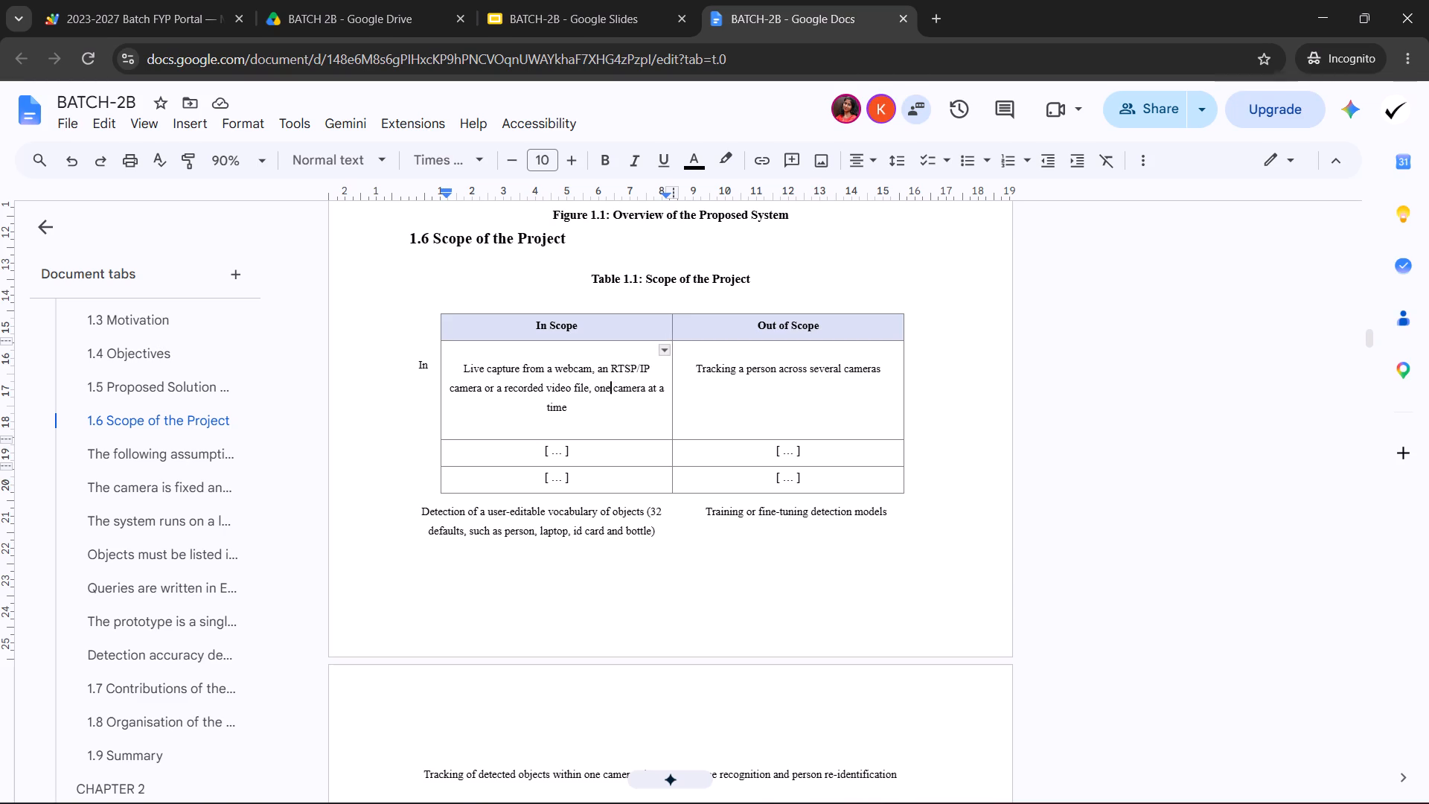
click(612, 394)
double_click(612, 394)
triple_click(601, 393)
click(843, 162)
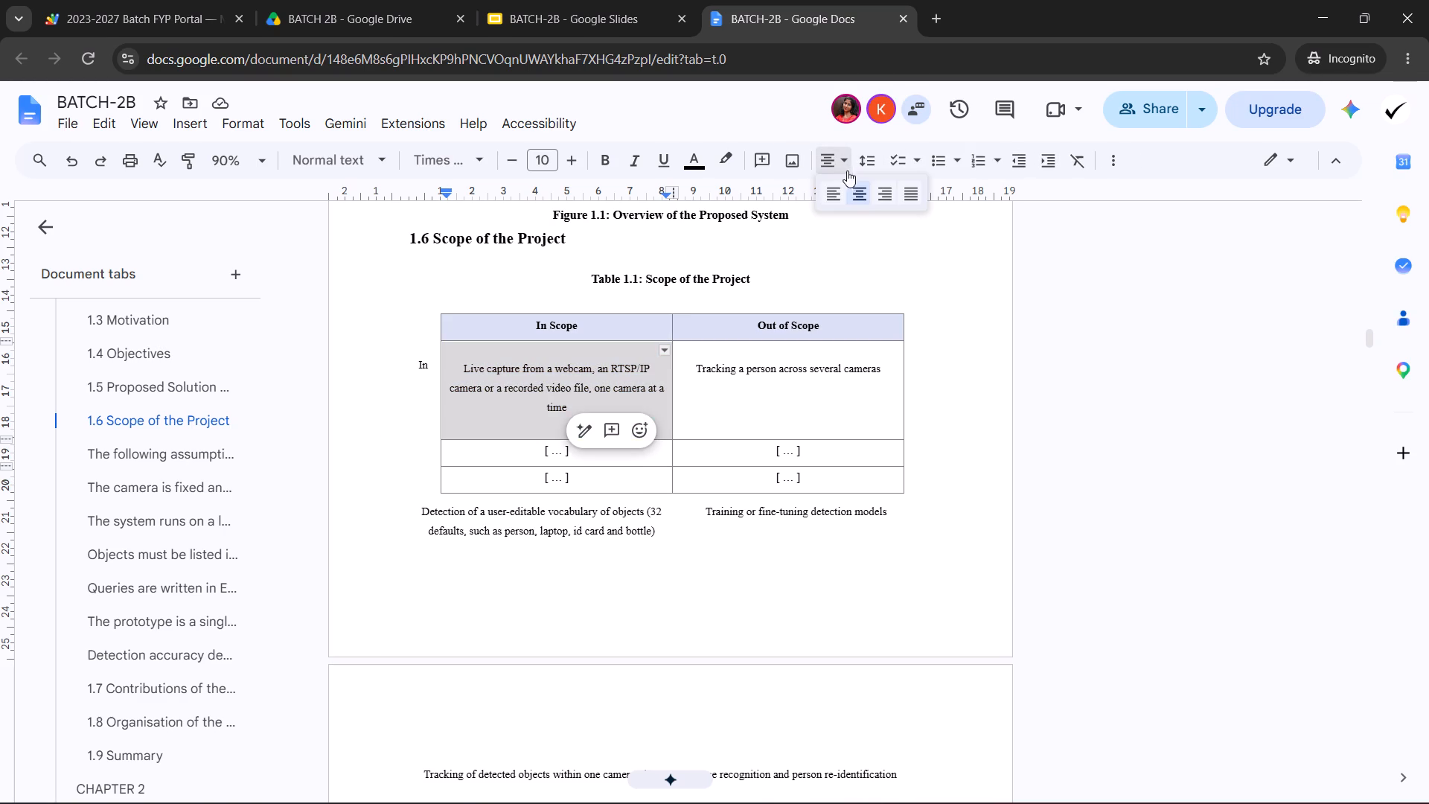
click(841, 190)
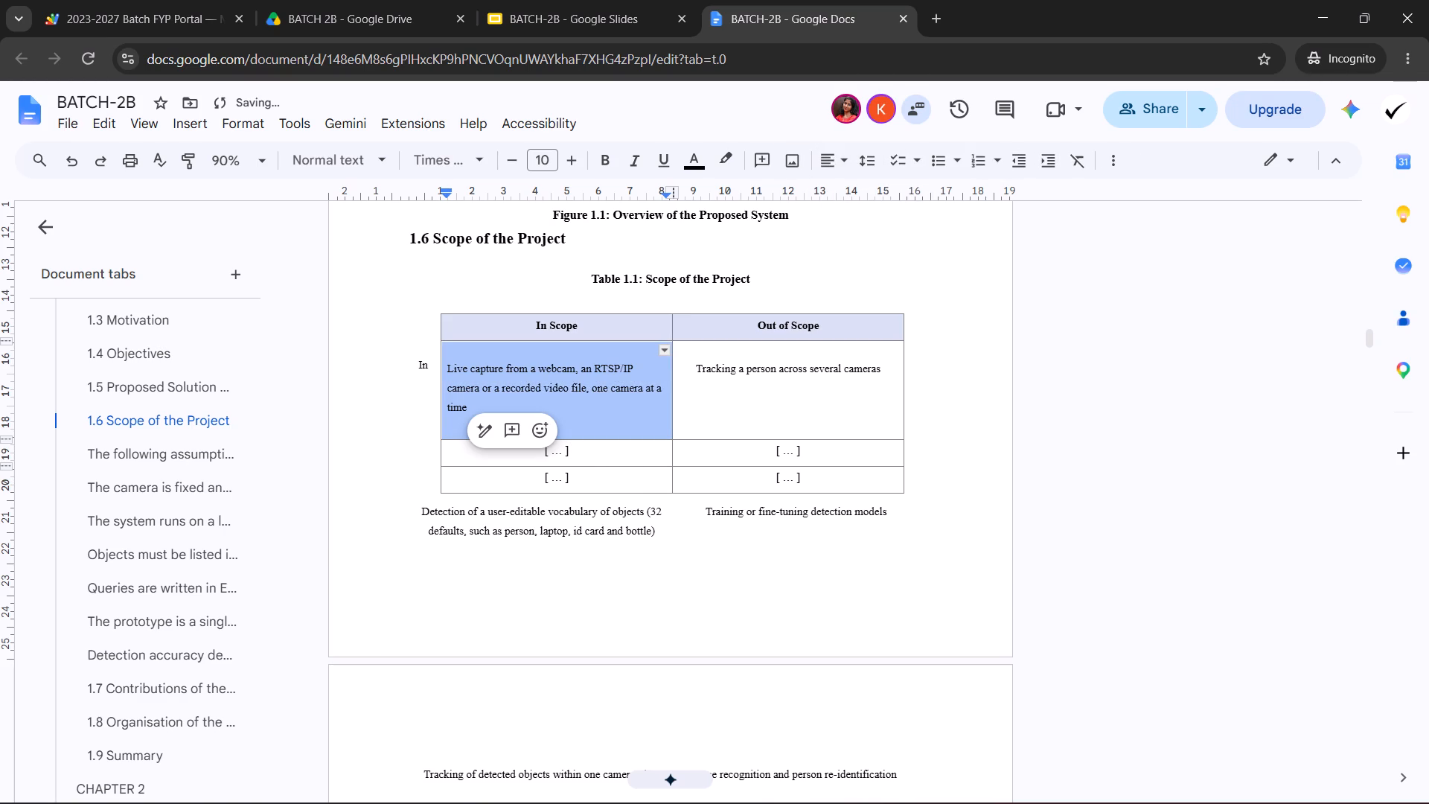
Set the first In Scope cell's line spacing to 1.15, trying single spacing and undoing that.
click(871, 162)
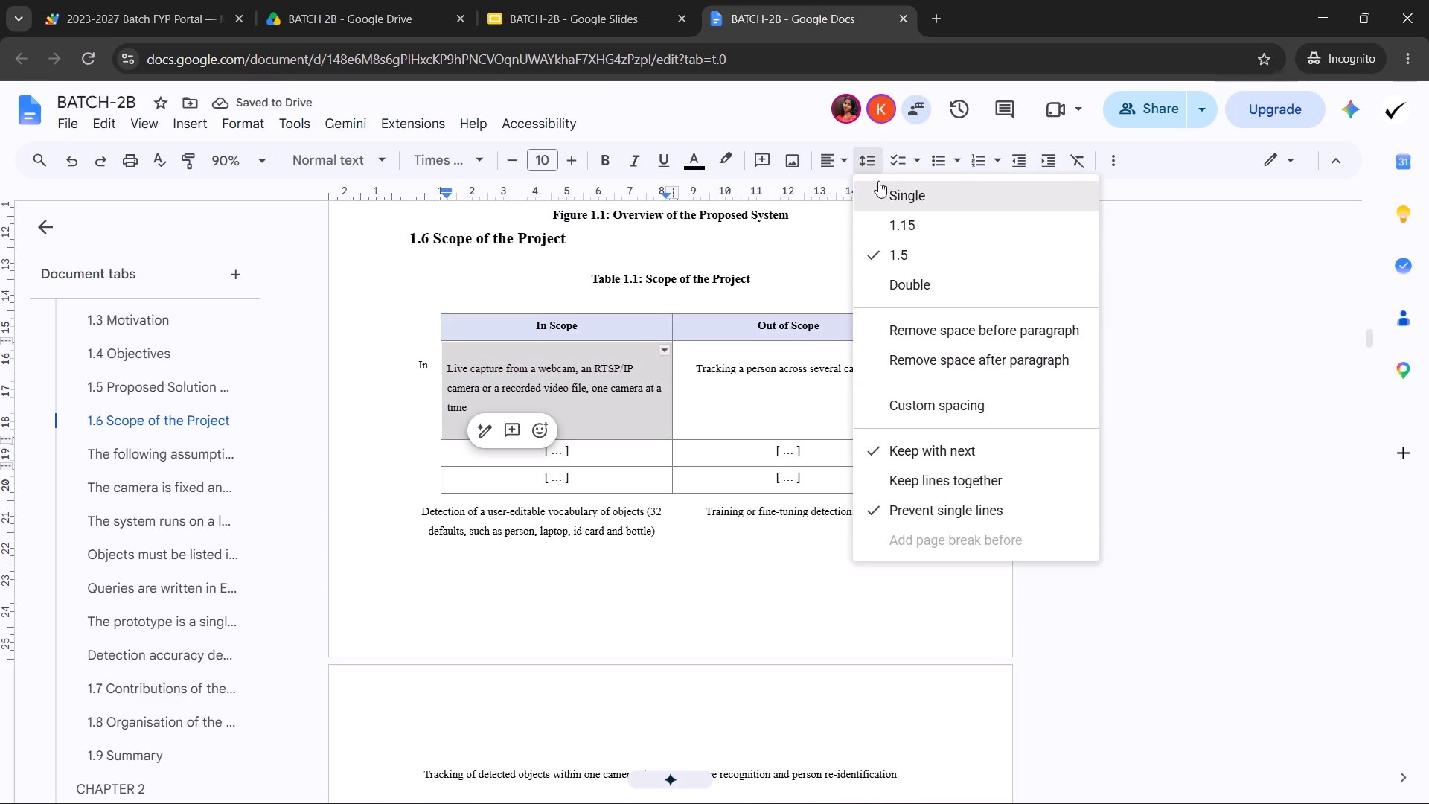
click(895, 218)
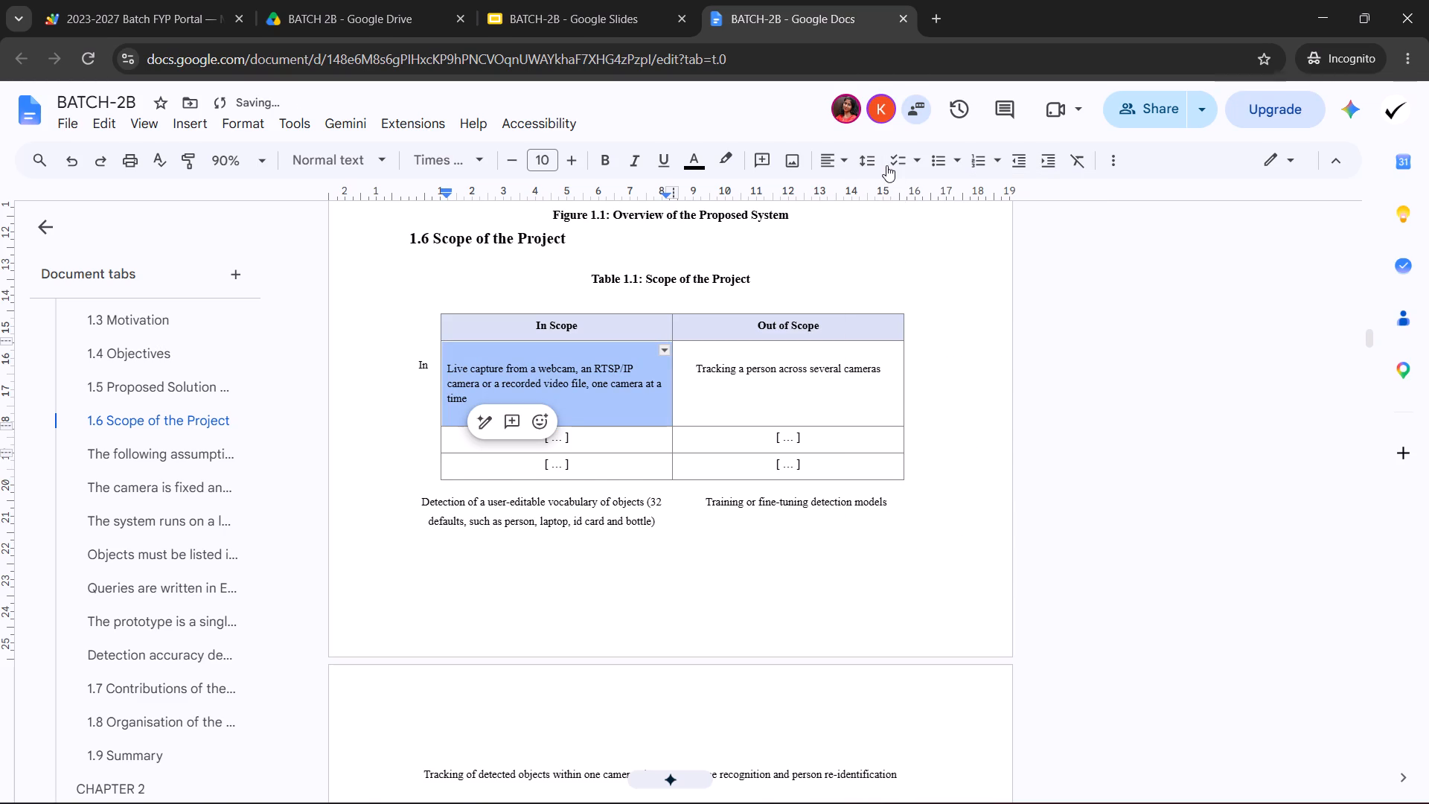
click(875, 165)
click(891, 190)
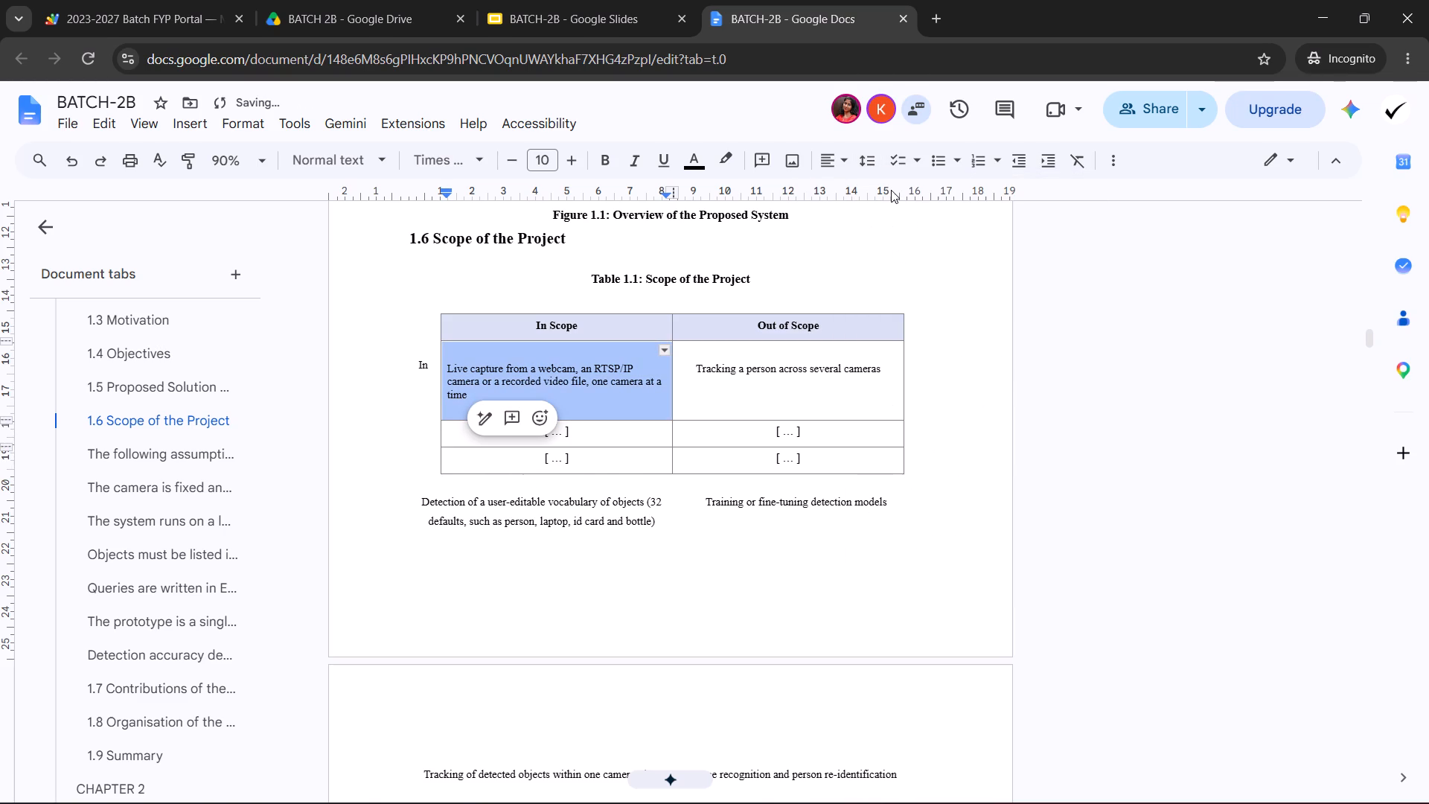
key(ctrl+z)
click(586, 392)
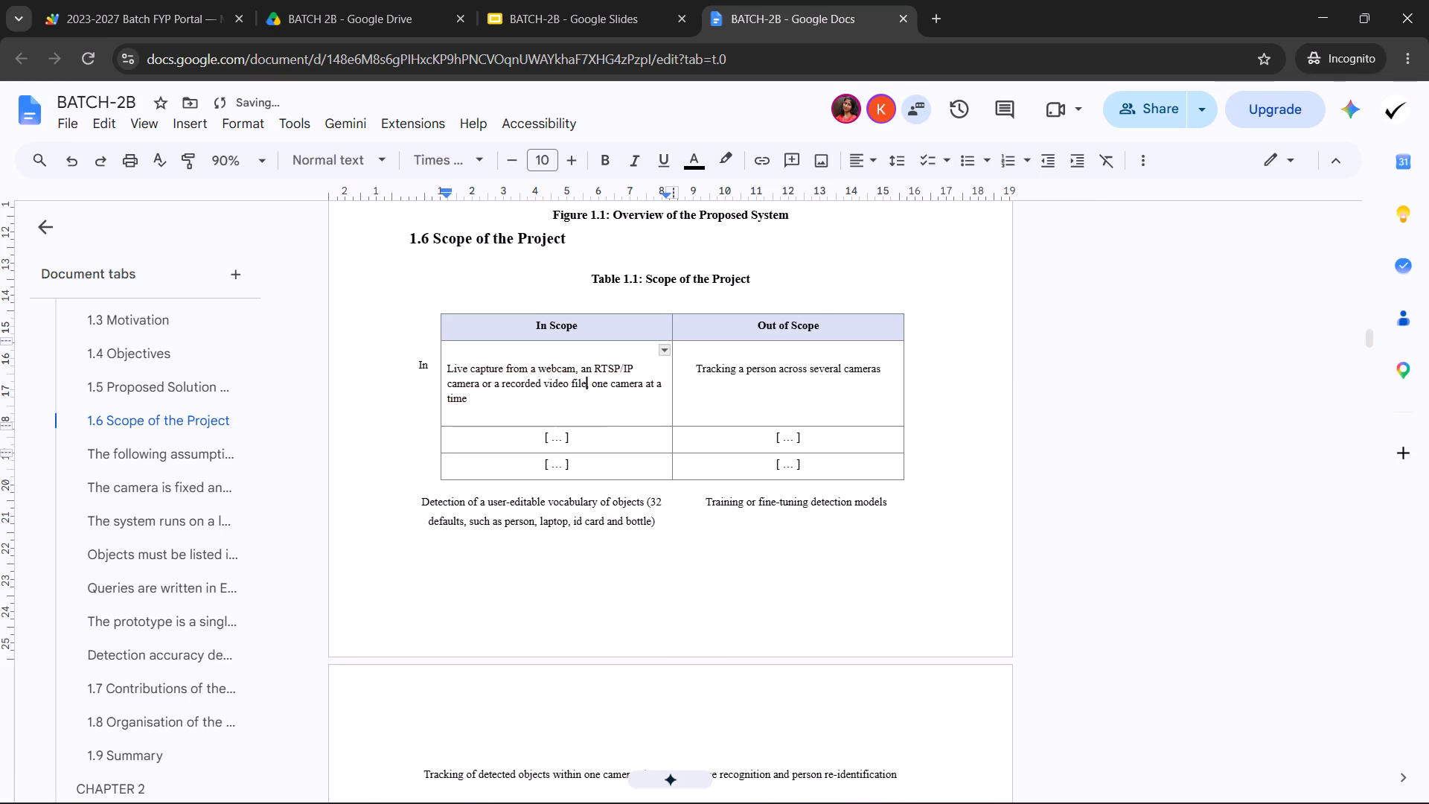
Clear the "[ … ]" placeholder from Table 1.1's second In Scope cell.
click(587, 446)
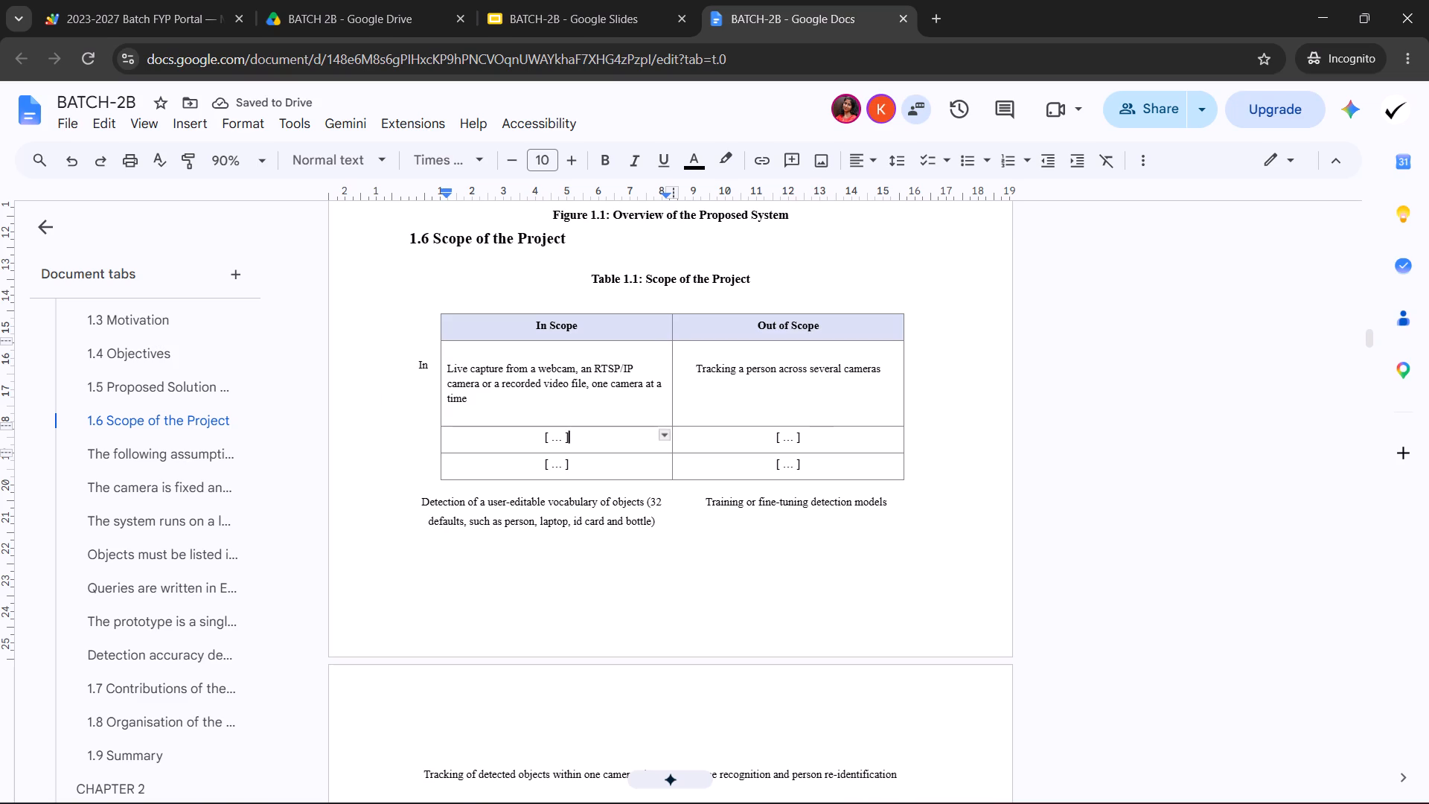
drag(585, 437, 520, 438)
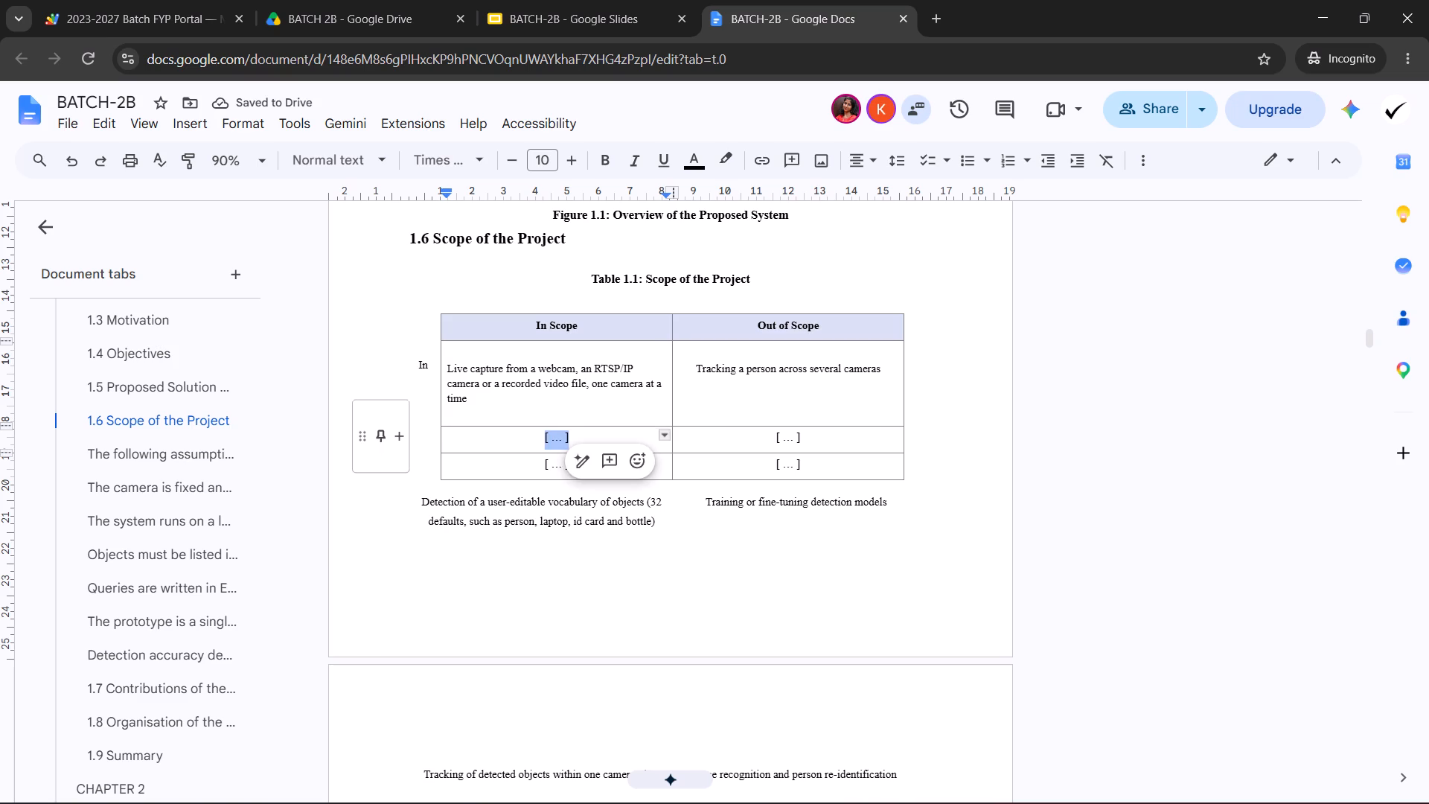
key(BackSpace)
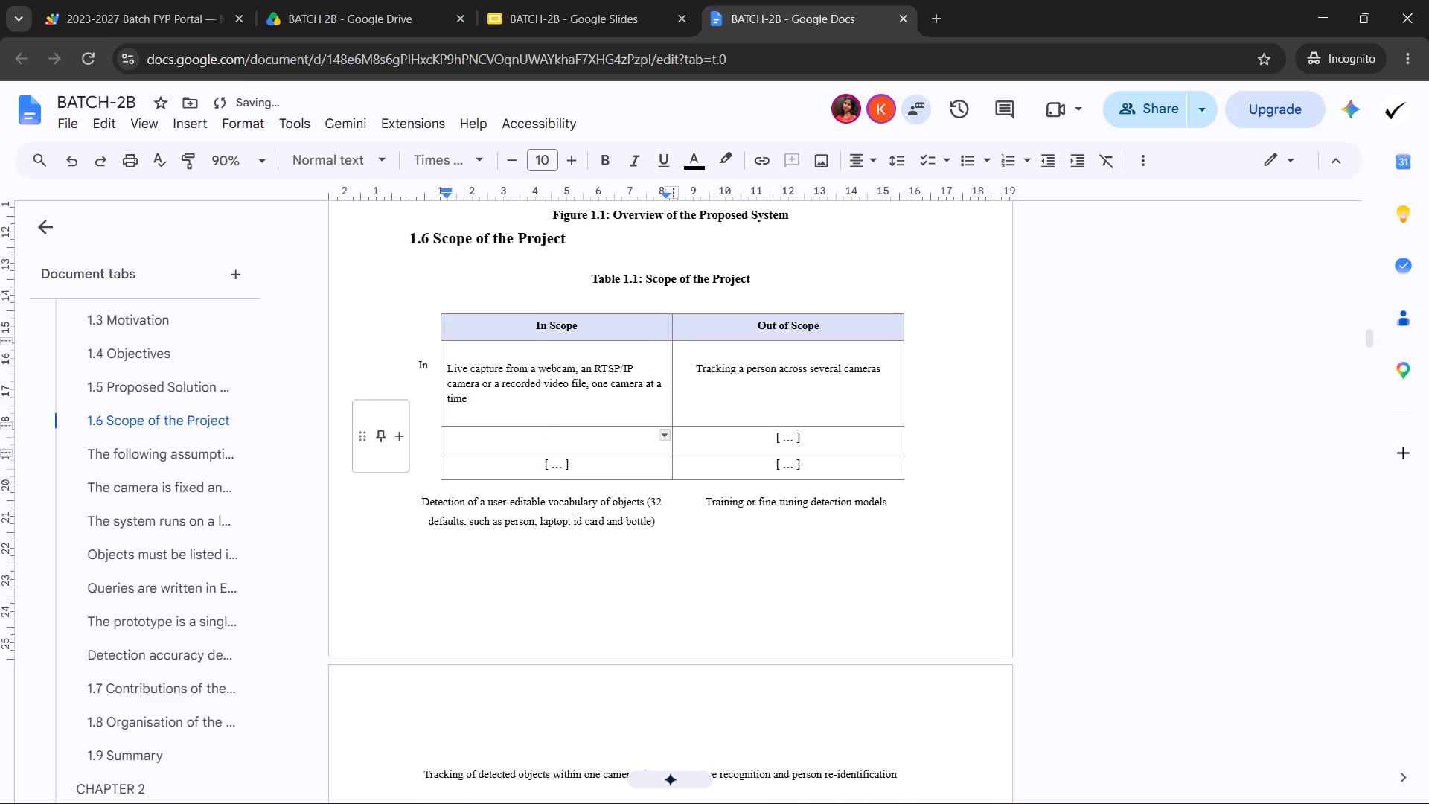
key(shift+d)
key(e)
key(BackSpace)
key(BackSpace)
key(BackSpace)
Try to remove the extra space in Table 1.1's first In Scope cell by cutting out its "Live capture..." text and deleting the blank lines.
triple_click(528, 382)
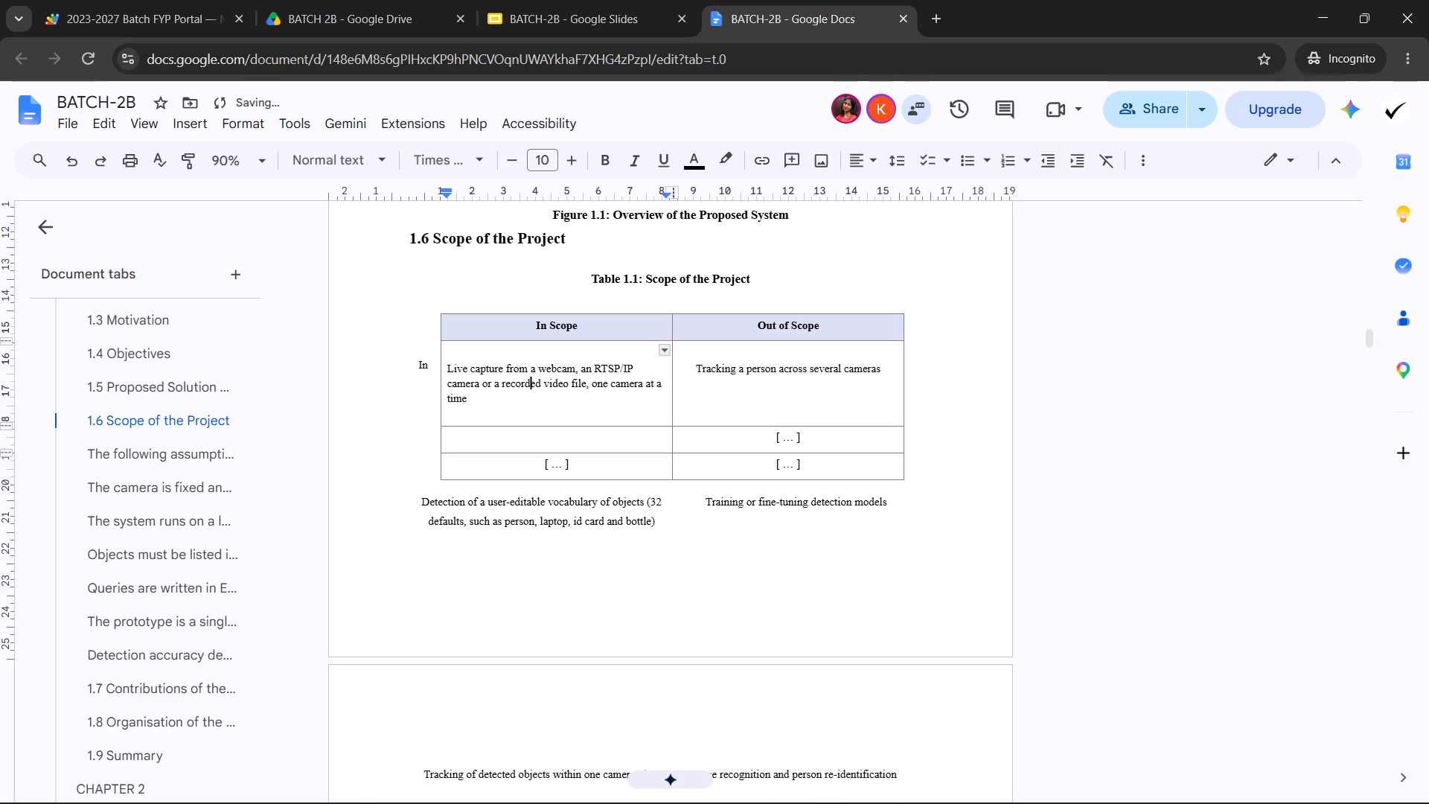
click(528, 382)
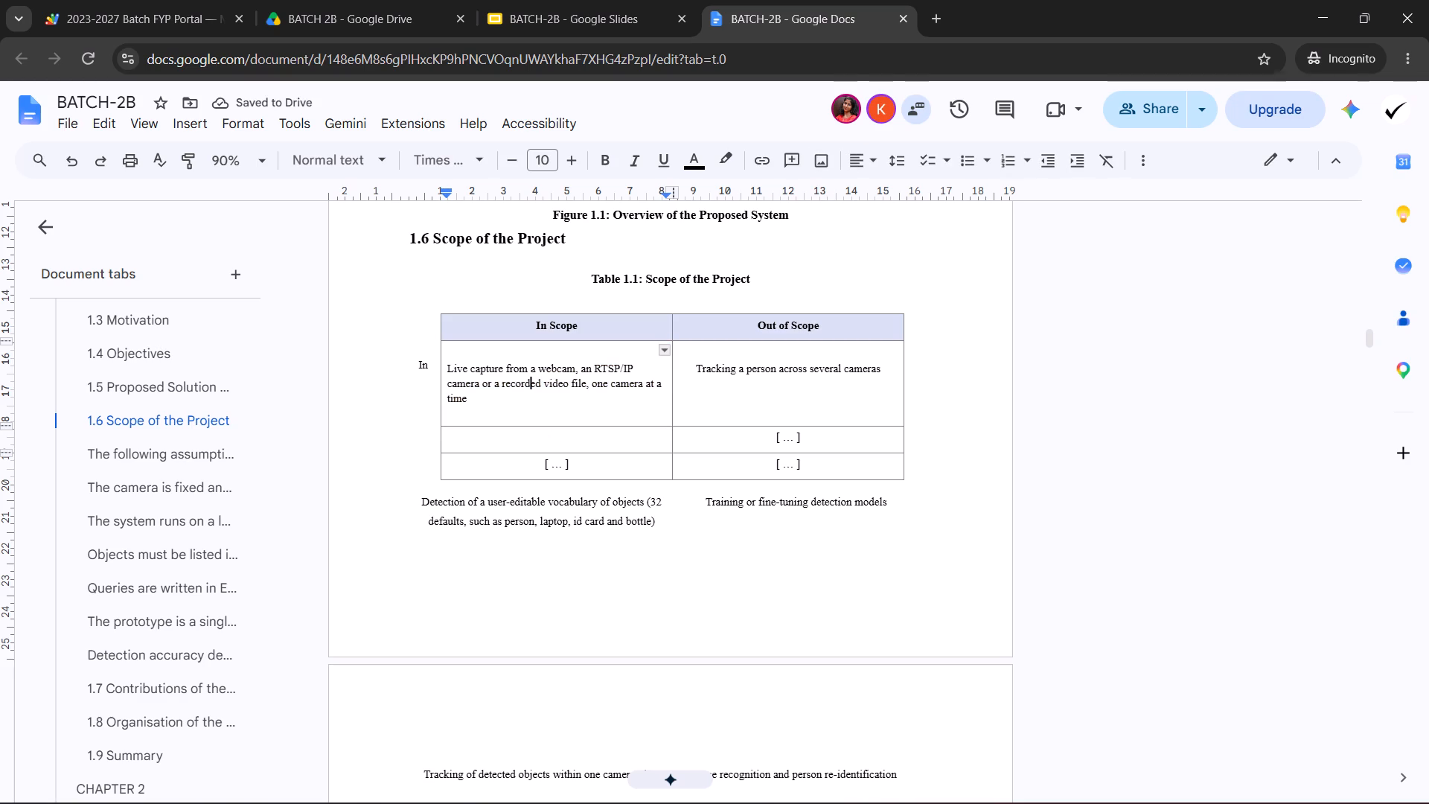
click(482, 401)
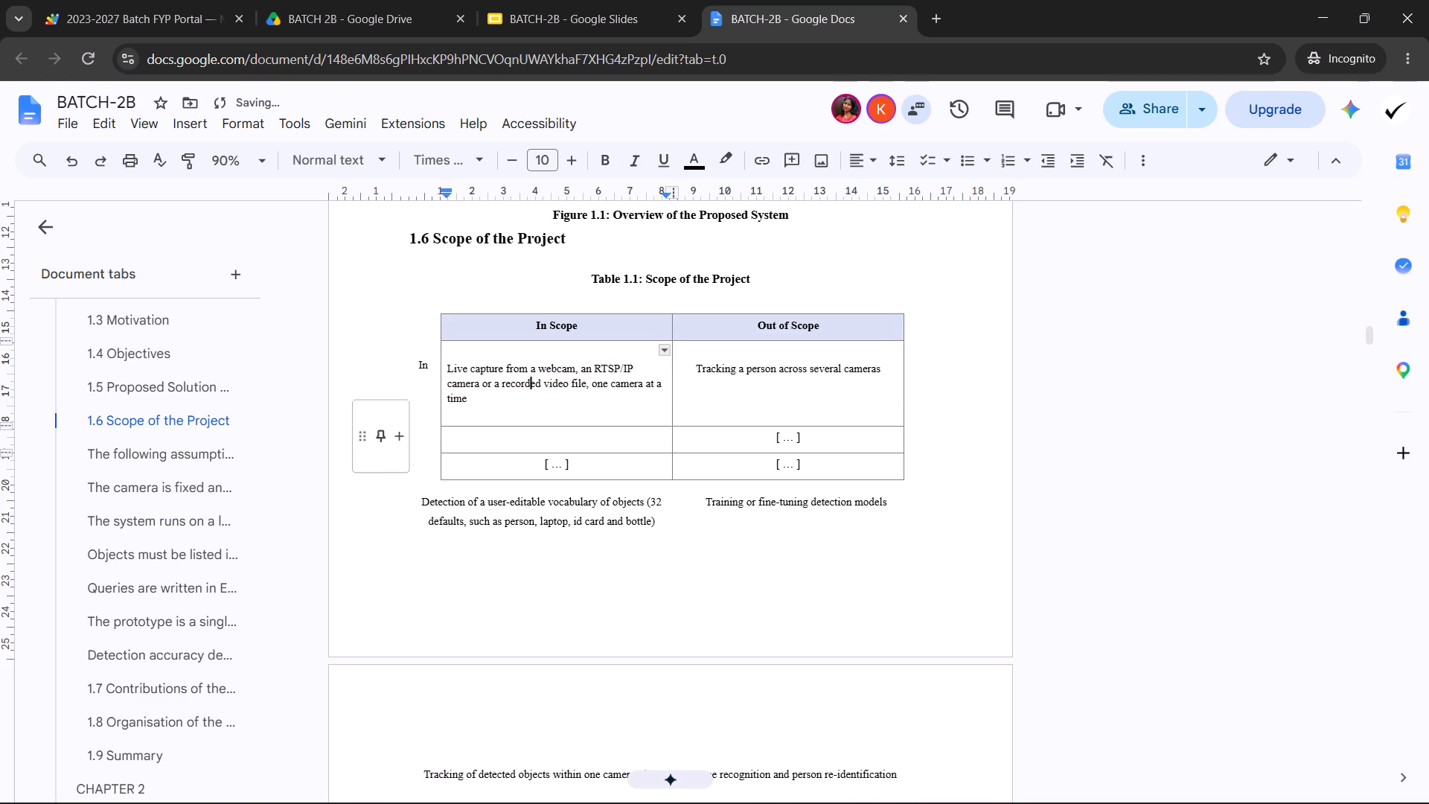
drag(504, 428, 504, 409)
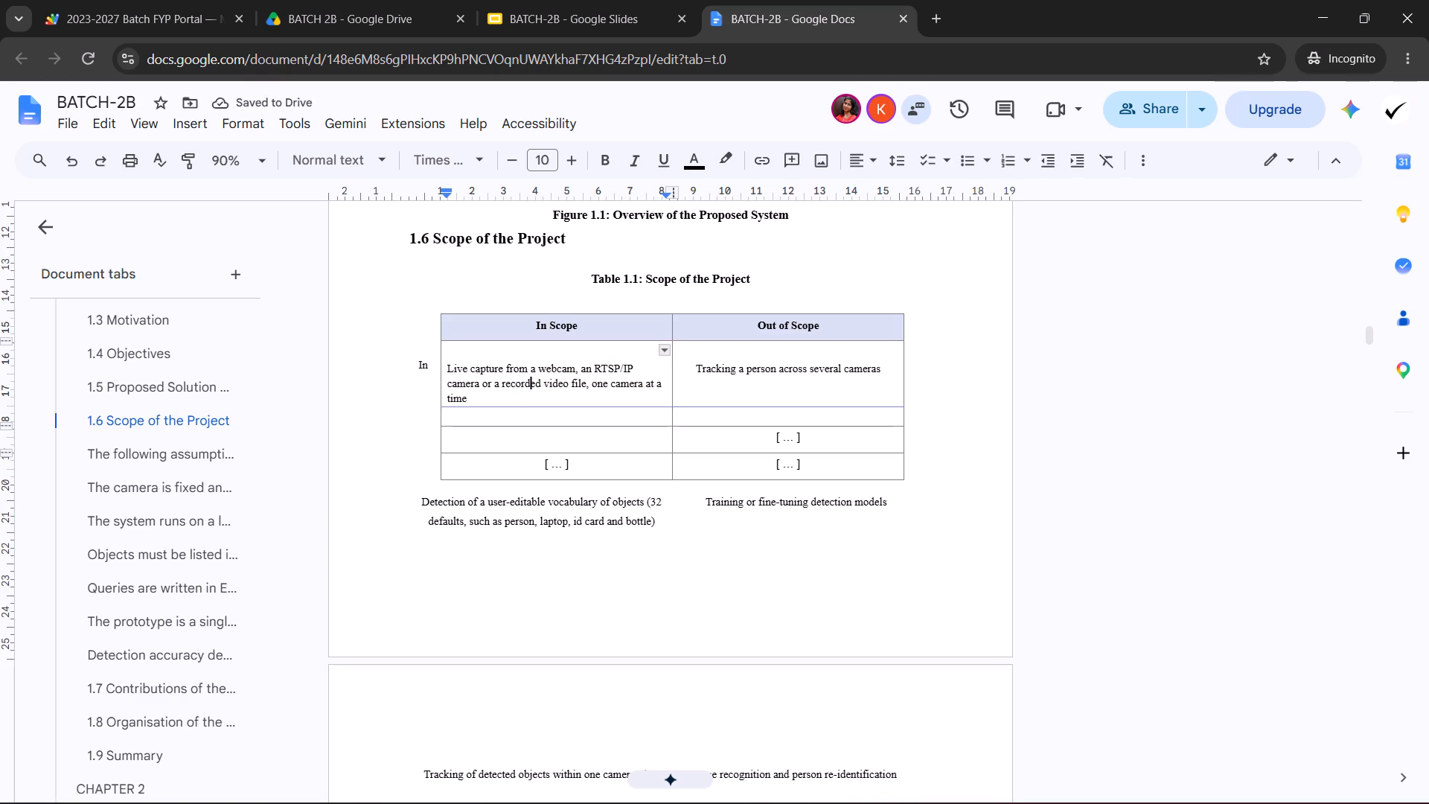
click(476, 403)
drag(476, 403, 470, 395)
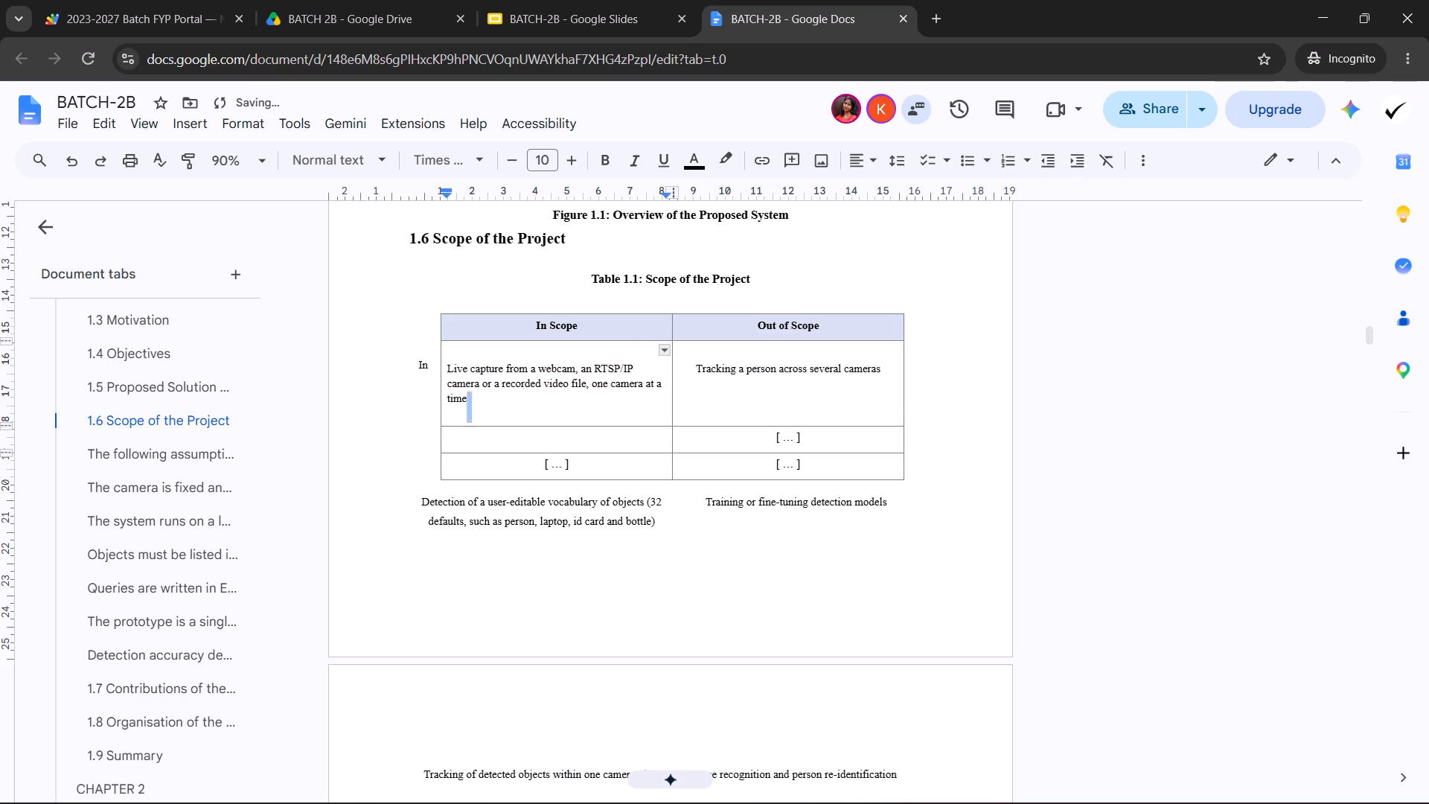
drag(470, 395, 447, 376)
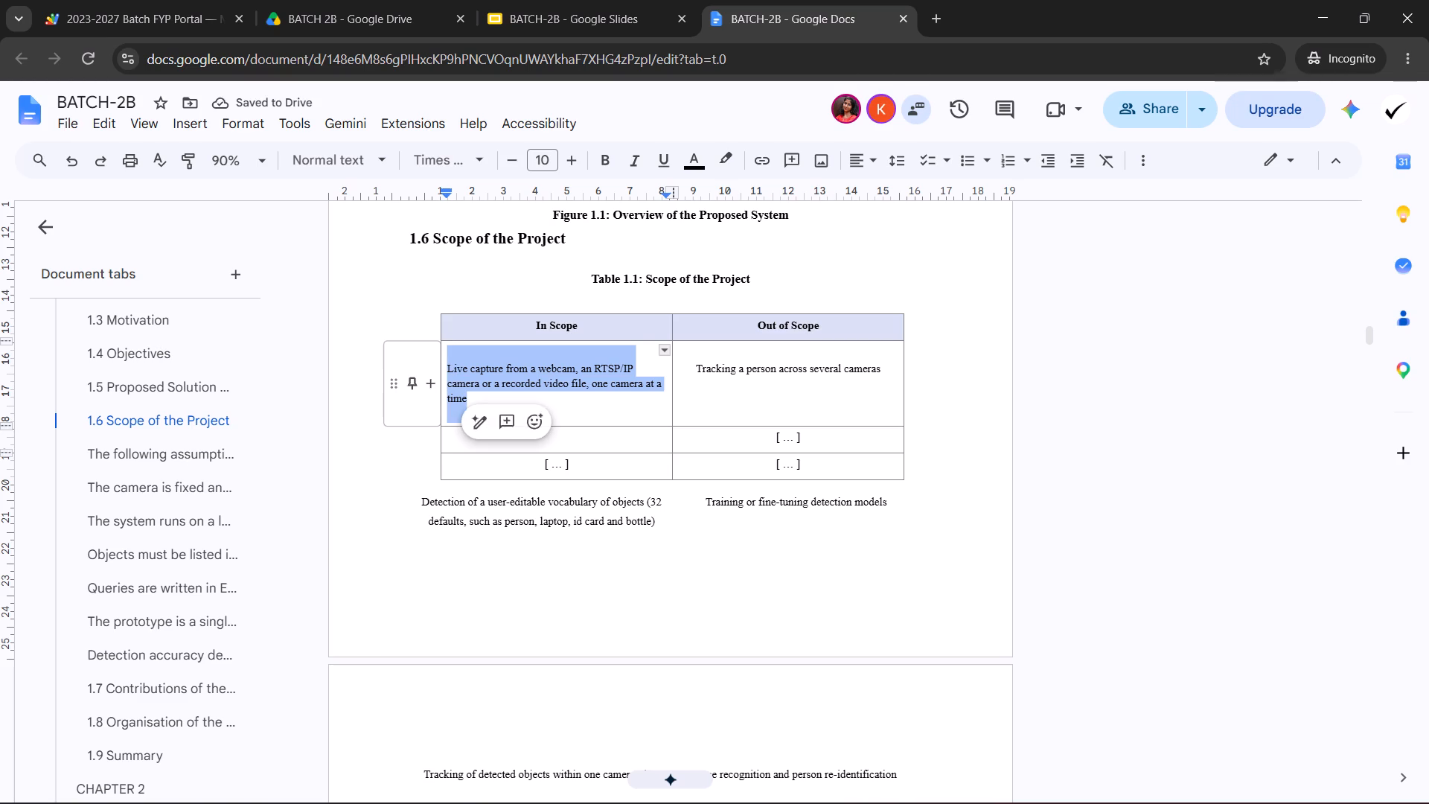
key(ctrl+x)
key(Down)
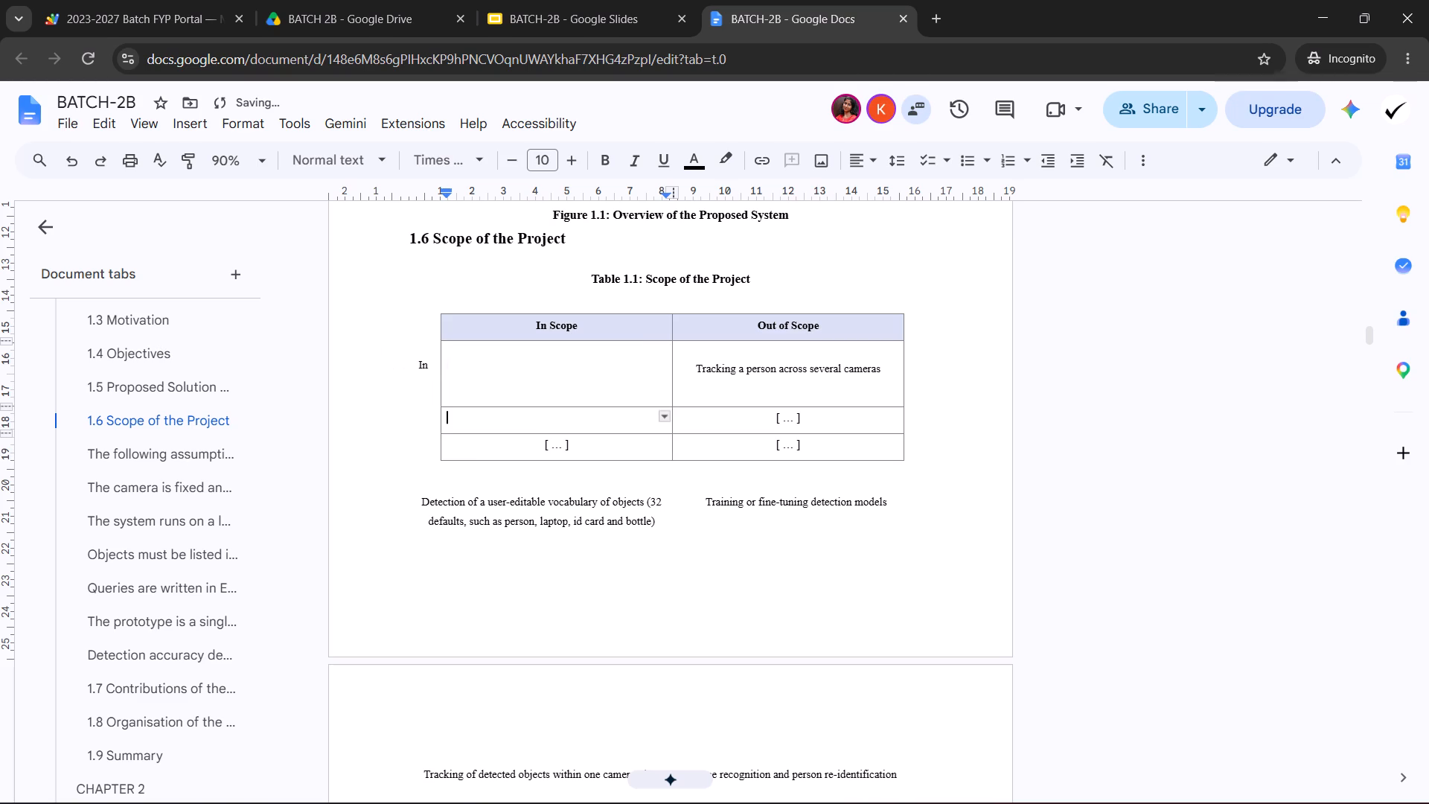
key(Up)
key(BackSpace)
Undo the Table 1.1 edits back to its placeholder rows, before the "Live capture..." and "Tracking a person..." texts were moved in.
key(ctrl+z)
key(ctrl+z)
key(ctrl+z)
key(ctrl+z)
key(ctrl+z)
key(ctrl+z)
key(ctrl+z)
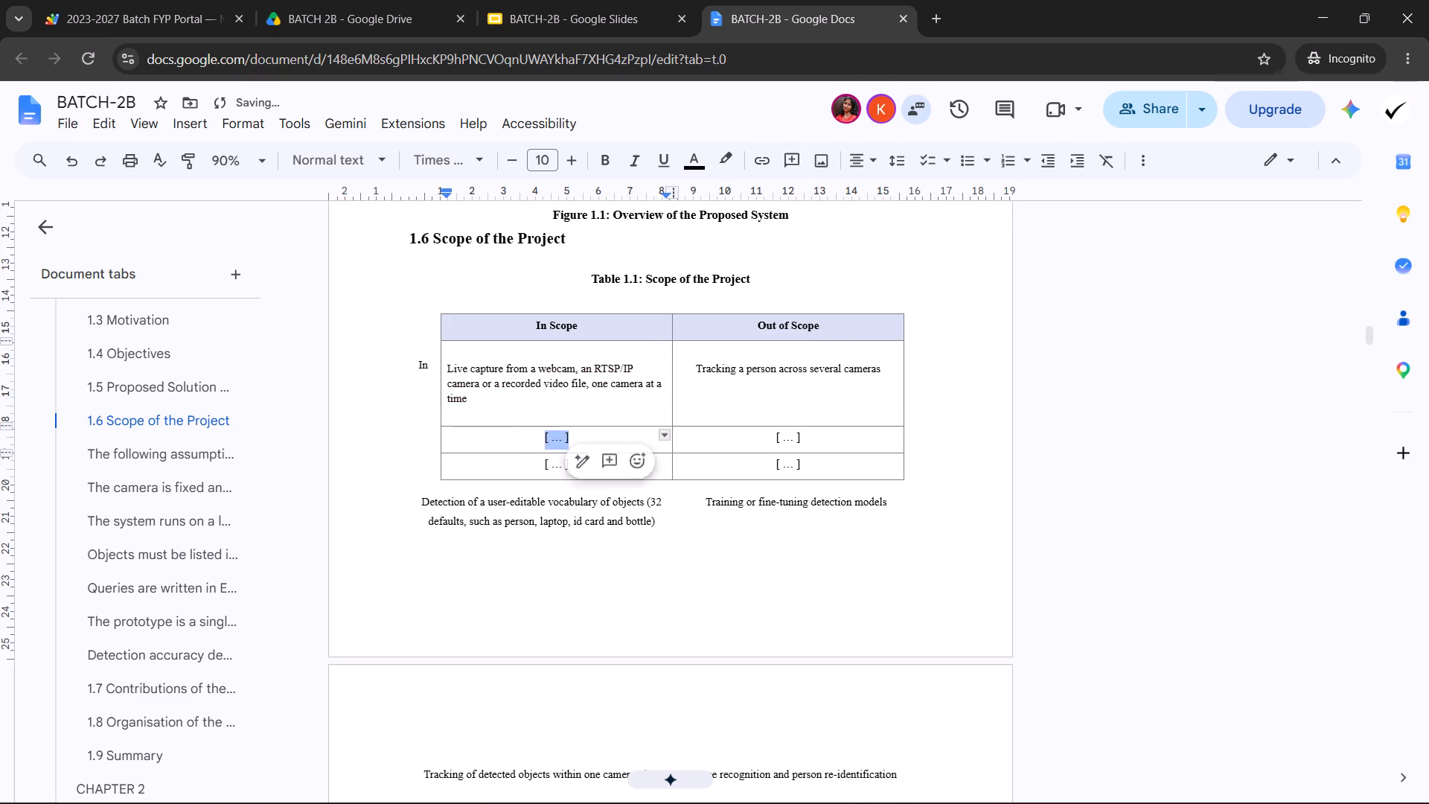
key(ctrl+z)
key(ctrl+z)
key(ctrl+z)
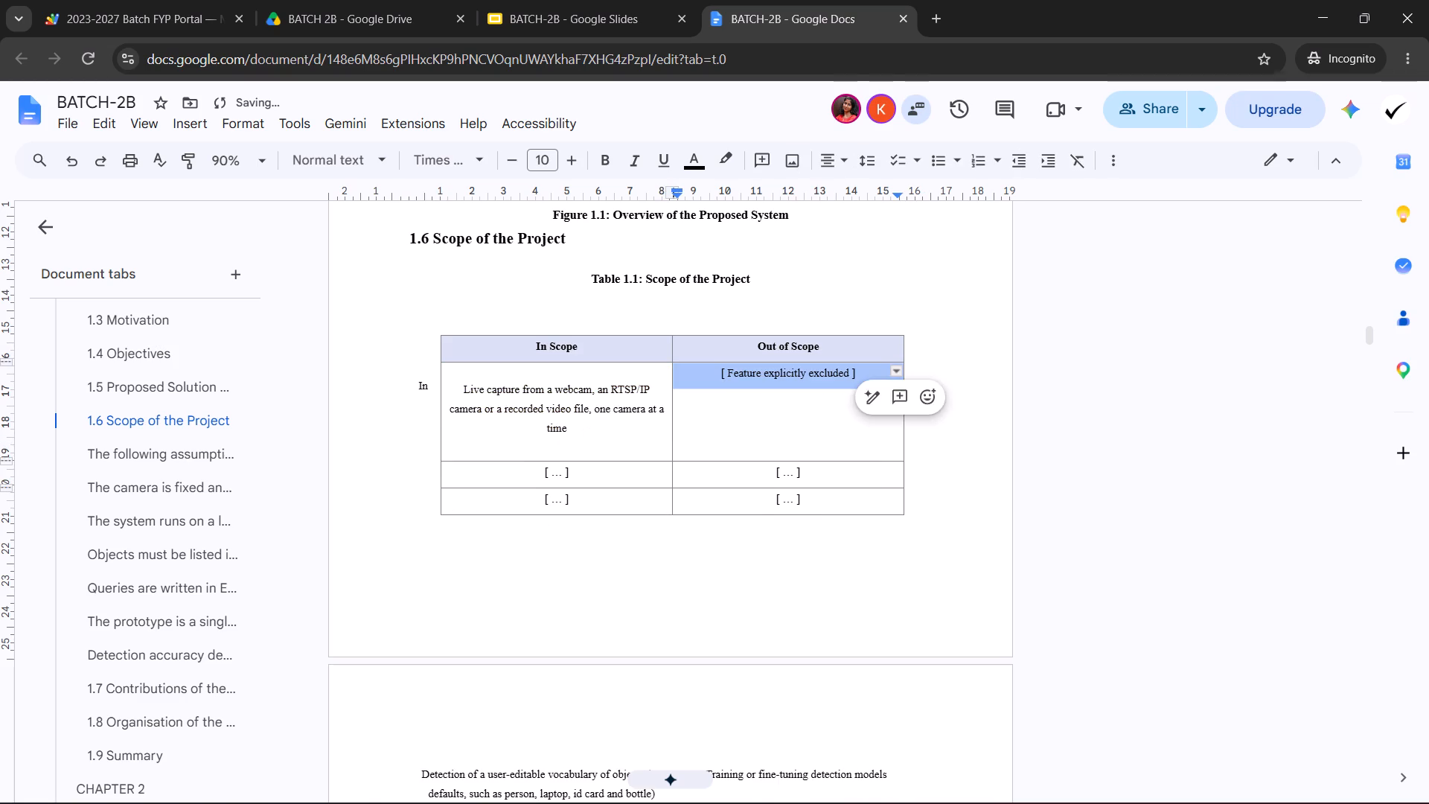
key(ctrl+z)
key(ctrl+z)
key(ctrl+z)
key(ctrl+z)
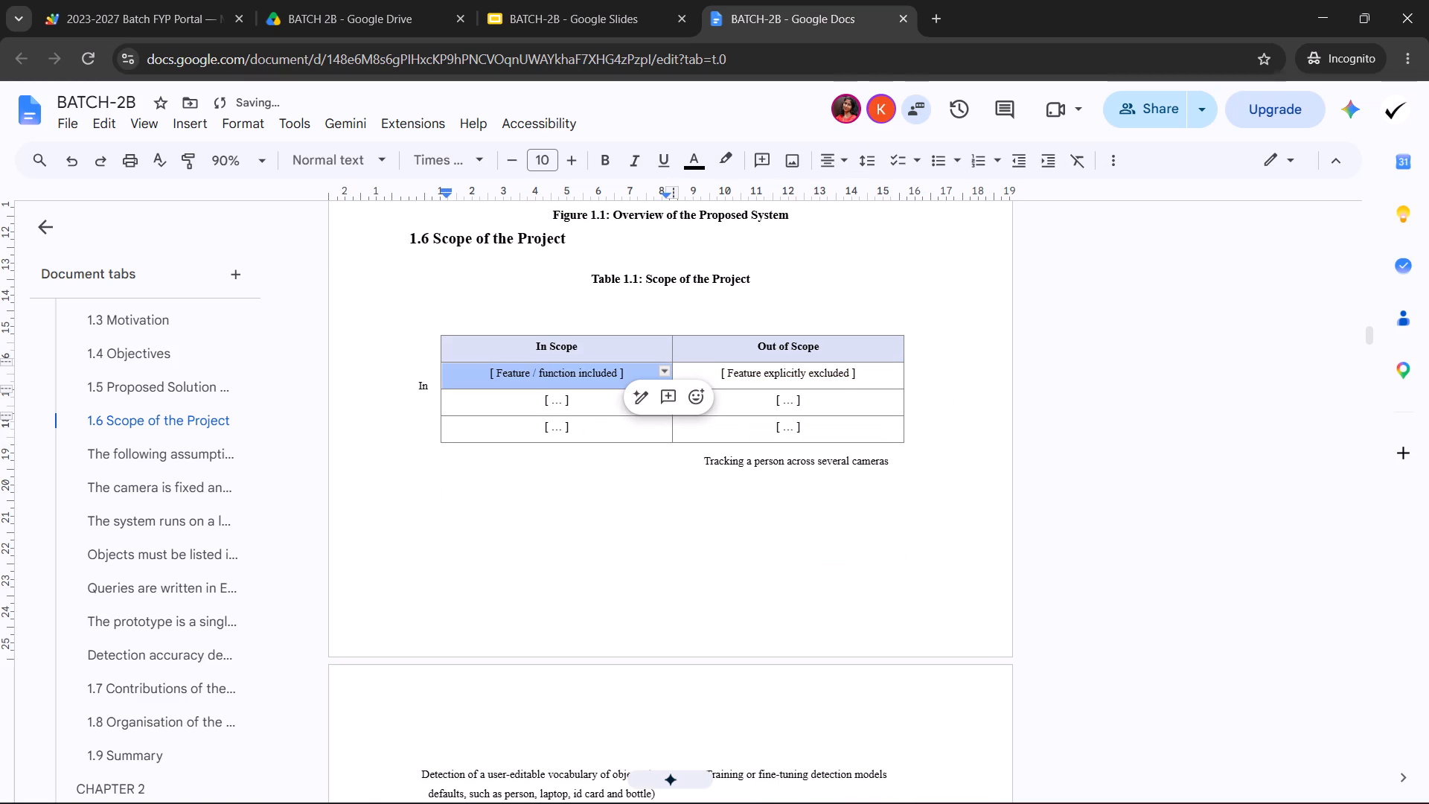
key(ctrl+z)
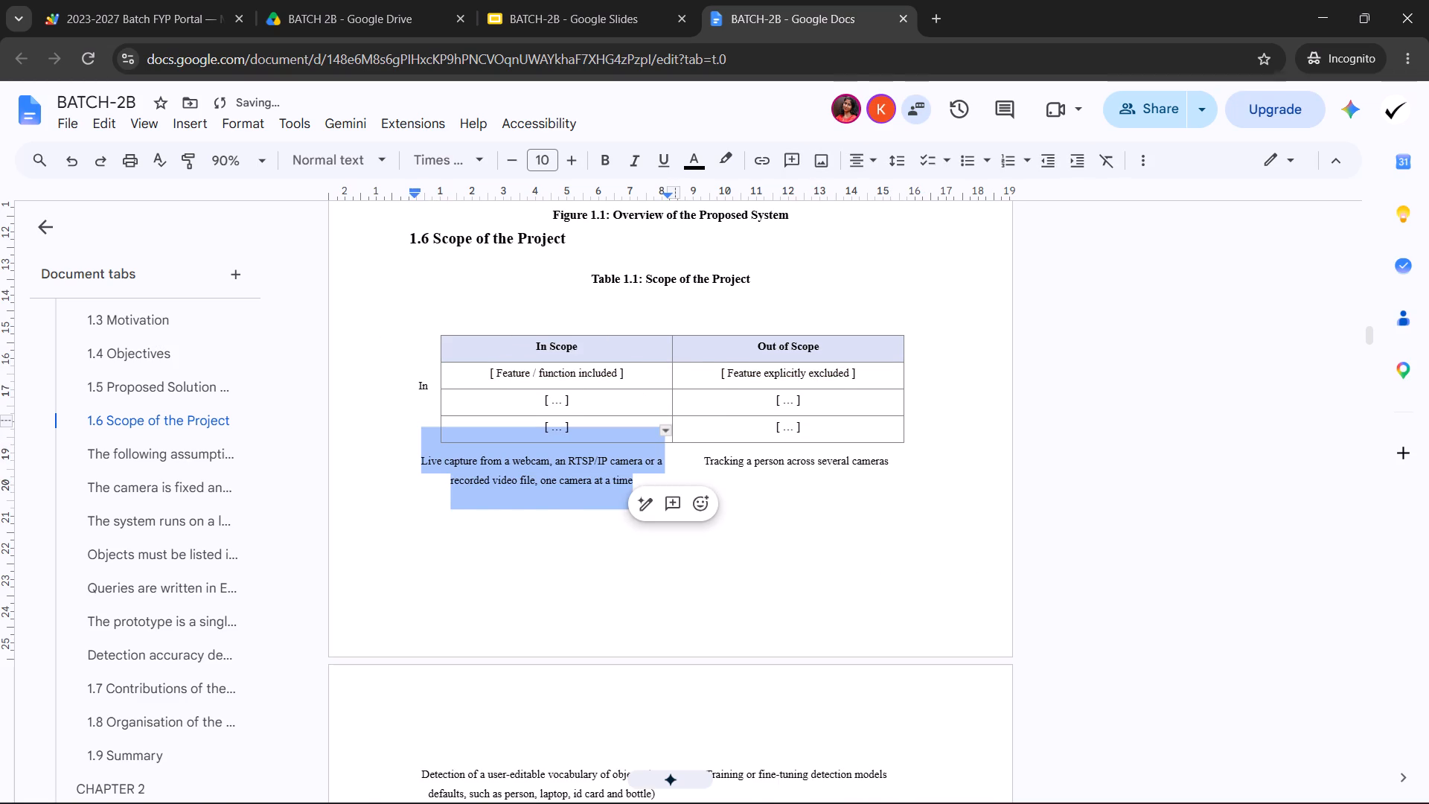
Remove the blank line between the Table 1.1 caption and the scope table.
click(619, 305)
key(BackSpace)
key(BackSpace)
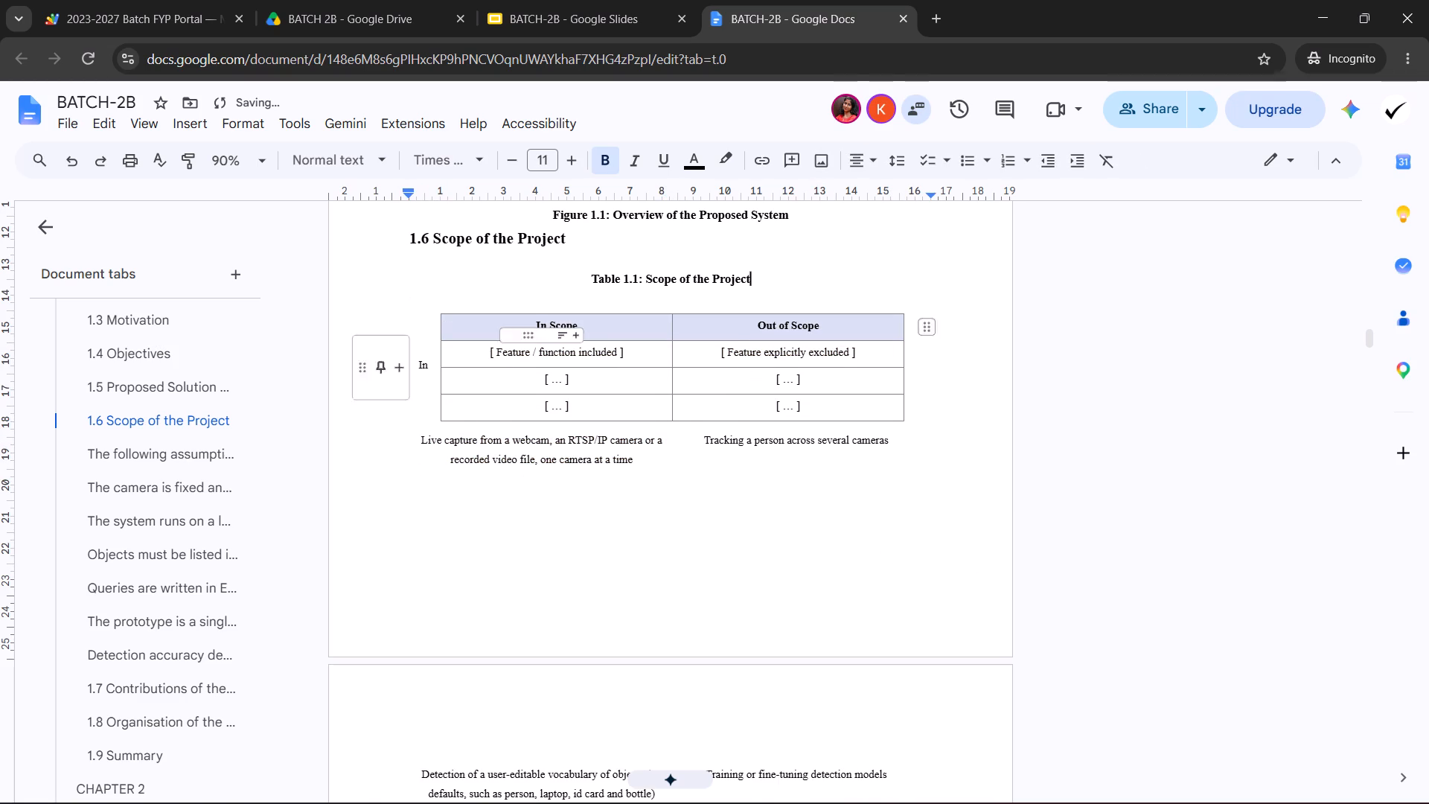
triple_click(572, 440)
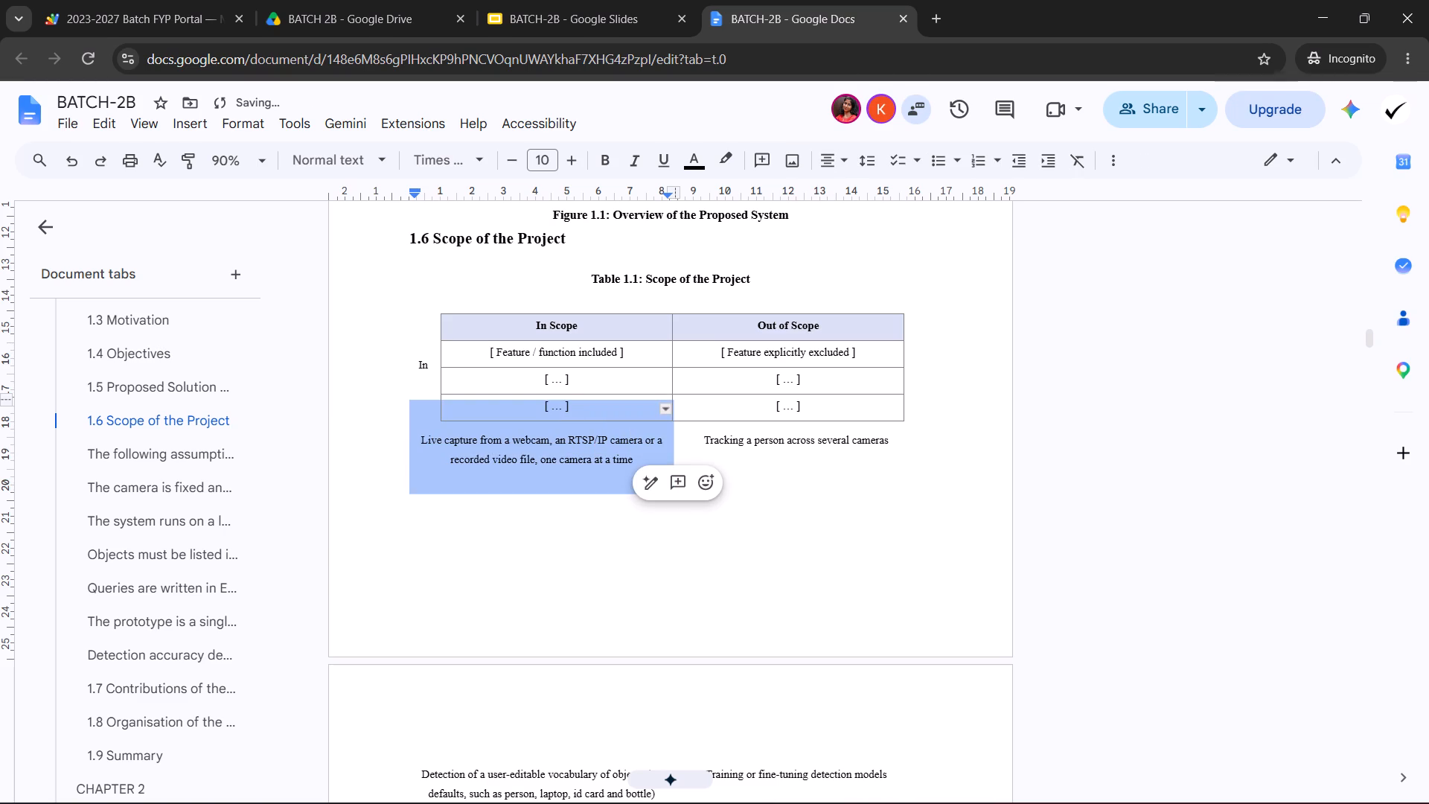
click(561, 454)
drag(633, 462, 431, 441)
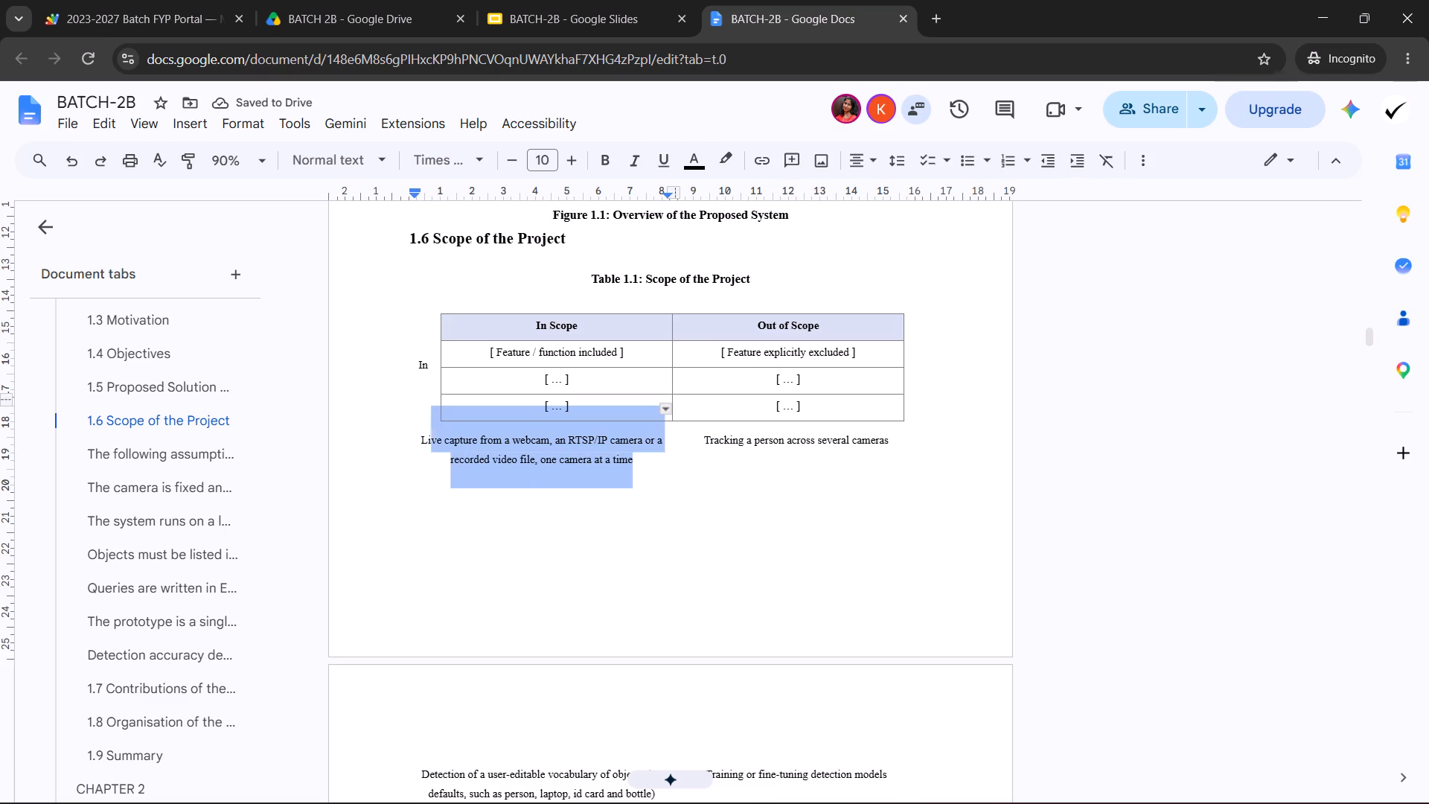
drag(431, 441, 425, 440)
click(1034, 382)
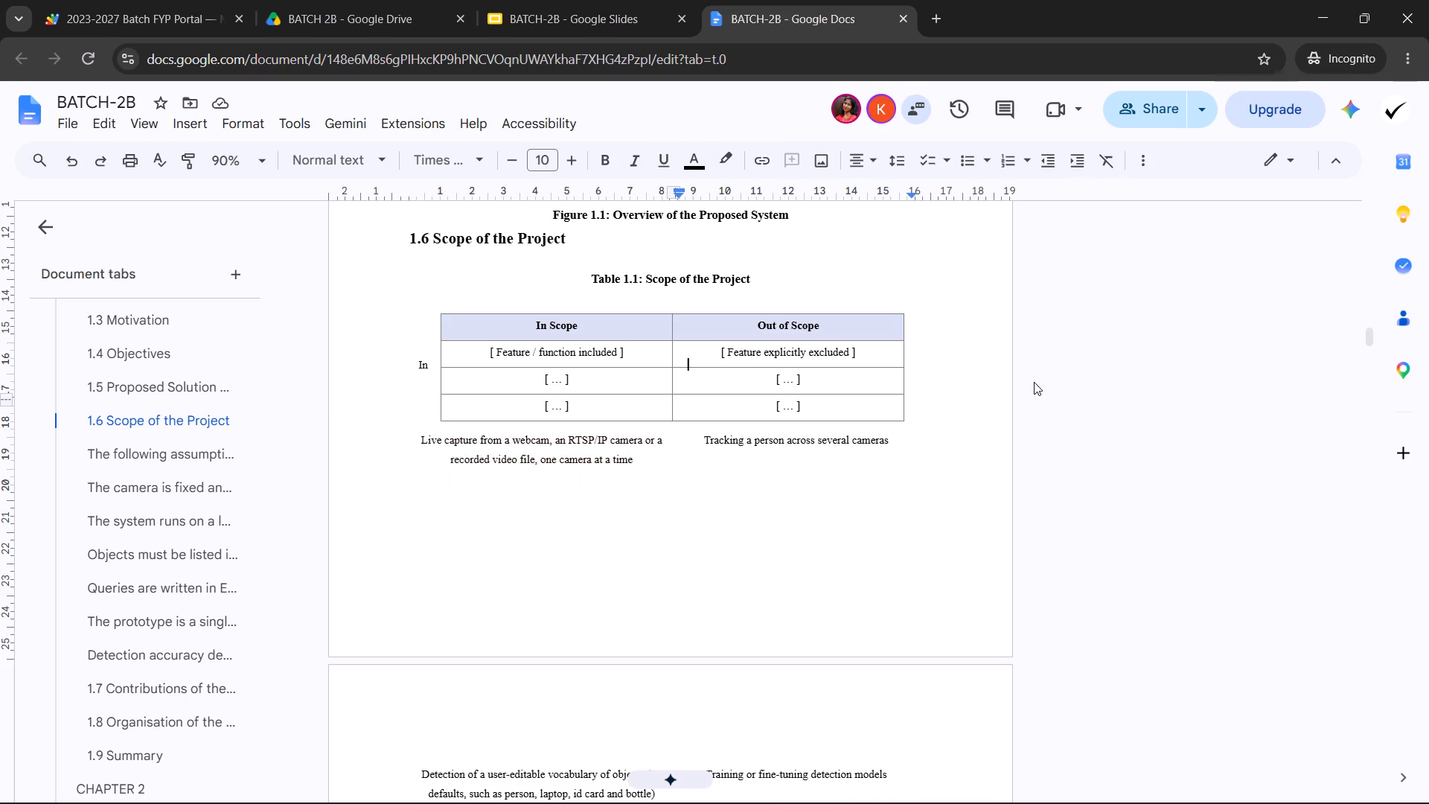
Copy the template's six-column Table 2.1 comparative analysis table, including its three placeholder rows, from the BATCH-2B document in Word.
scroll(1039, 380, down, 20)
scroll(1039, 380, down, 14)
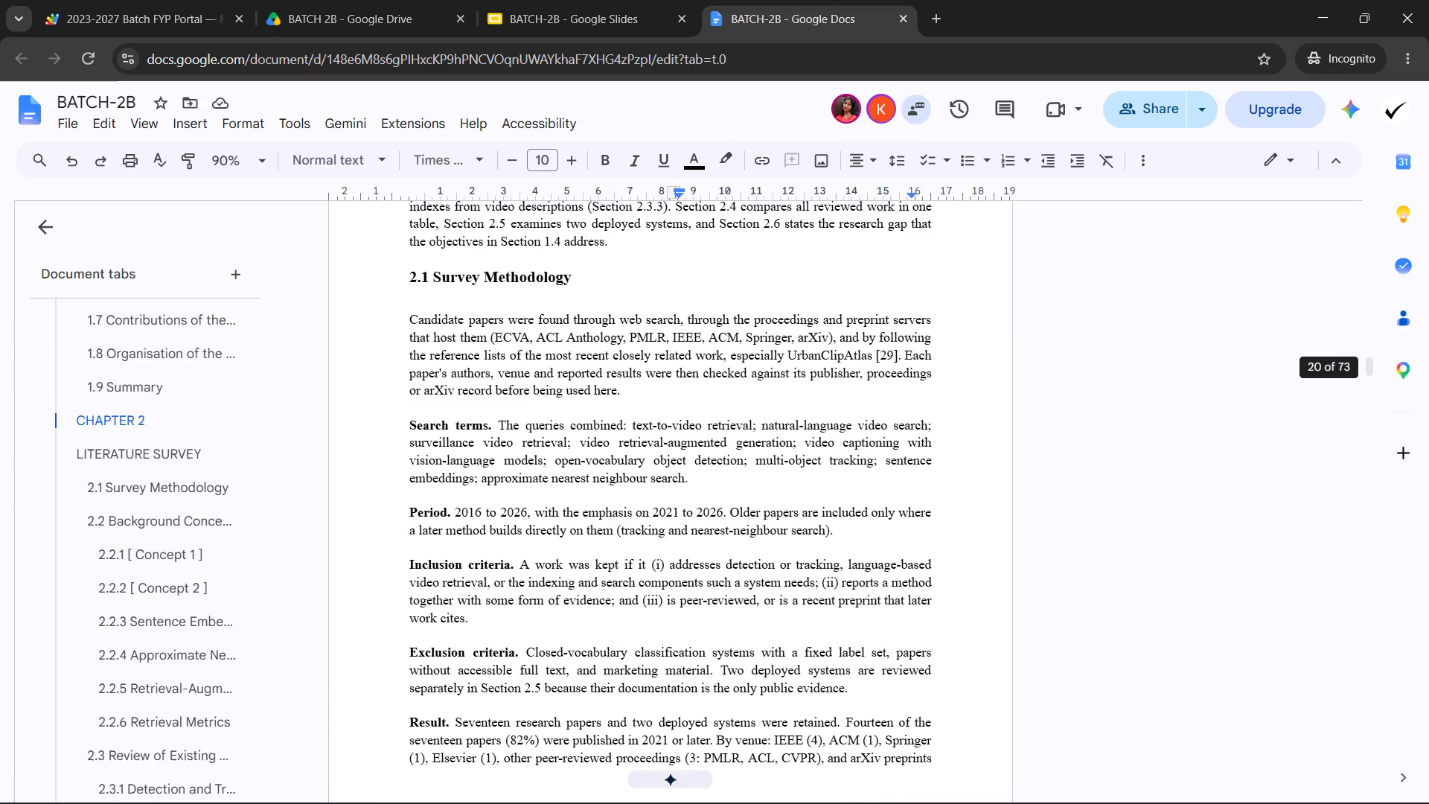
scroll(971, 417, down, 20)
scroll(971, 417, down, 19)
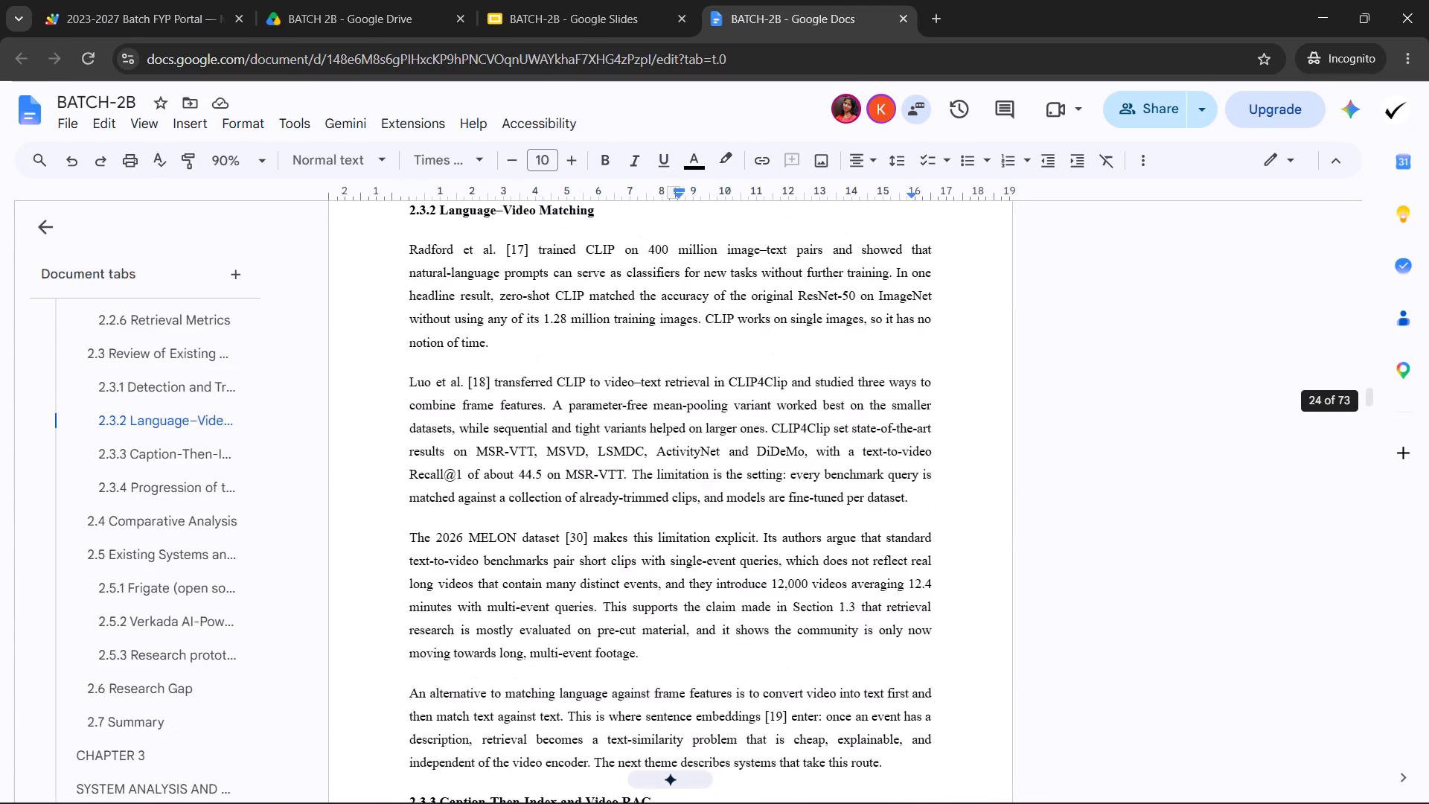
scroll(968, 362, down, 20)
scroll(968, 362, down, 2)
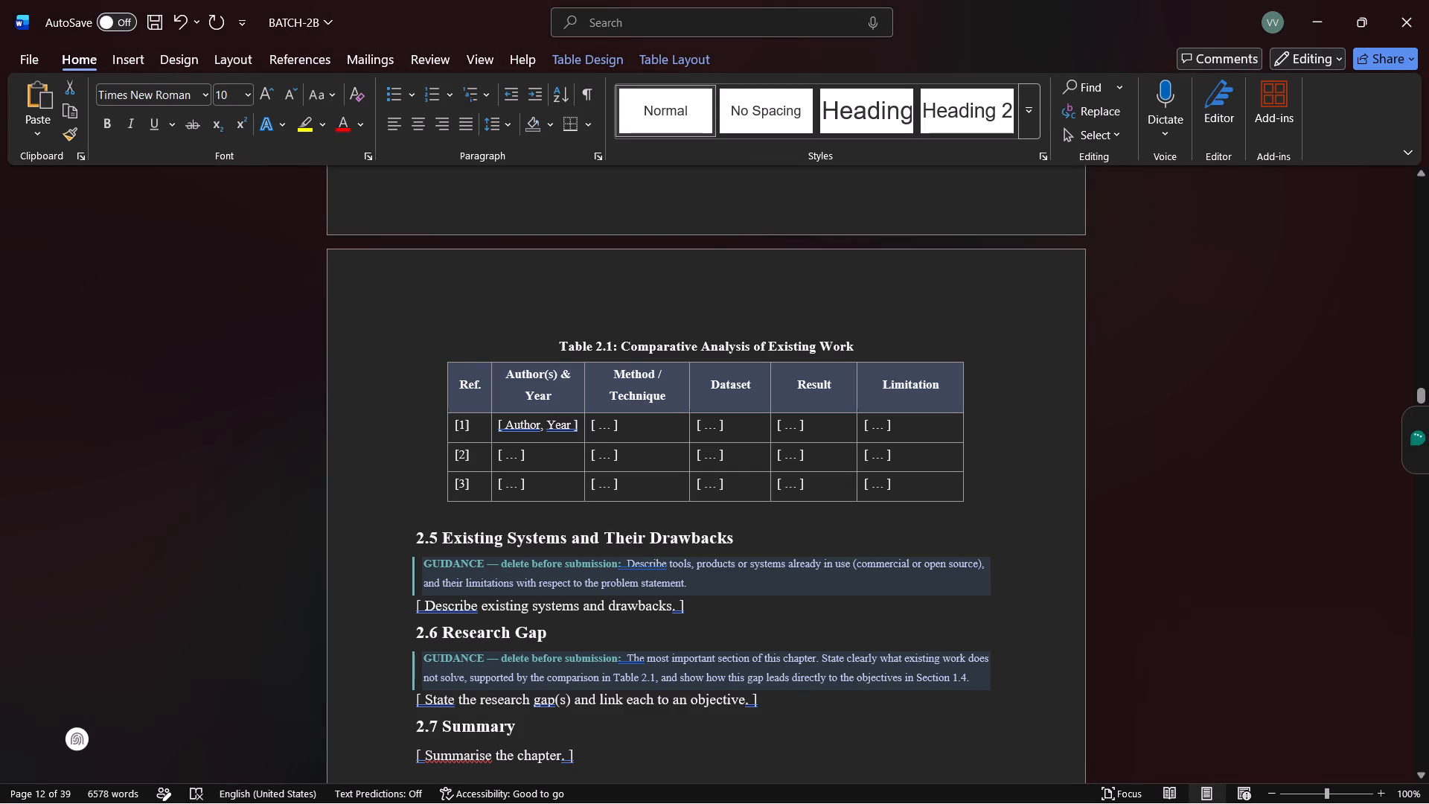
drag(461, 374, 949, 469)
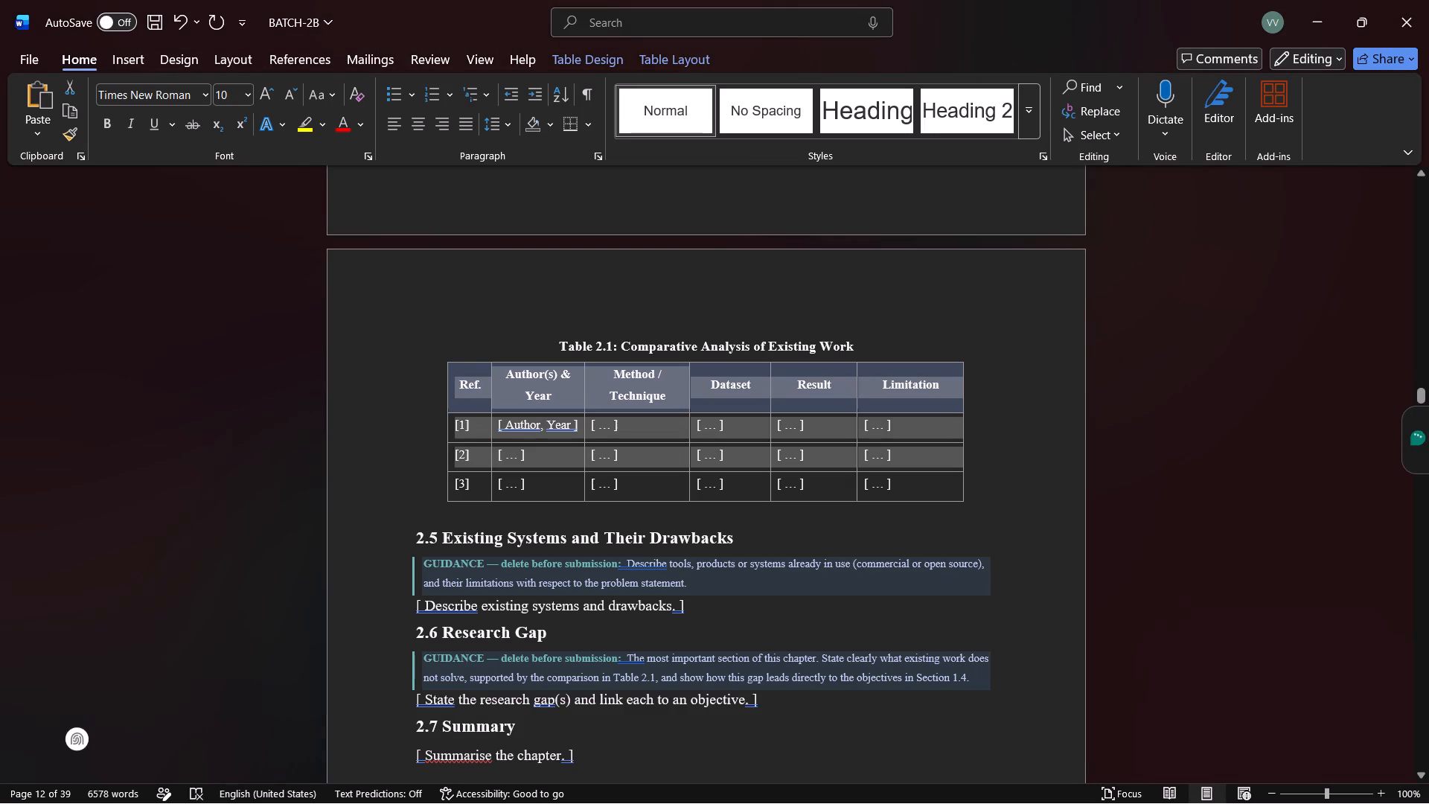
drag(949, 469, 949, 482)
key(ctrl+c)
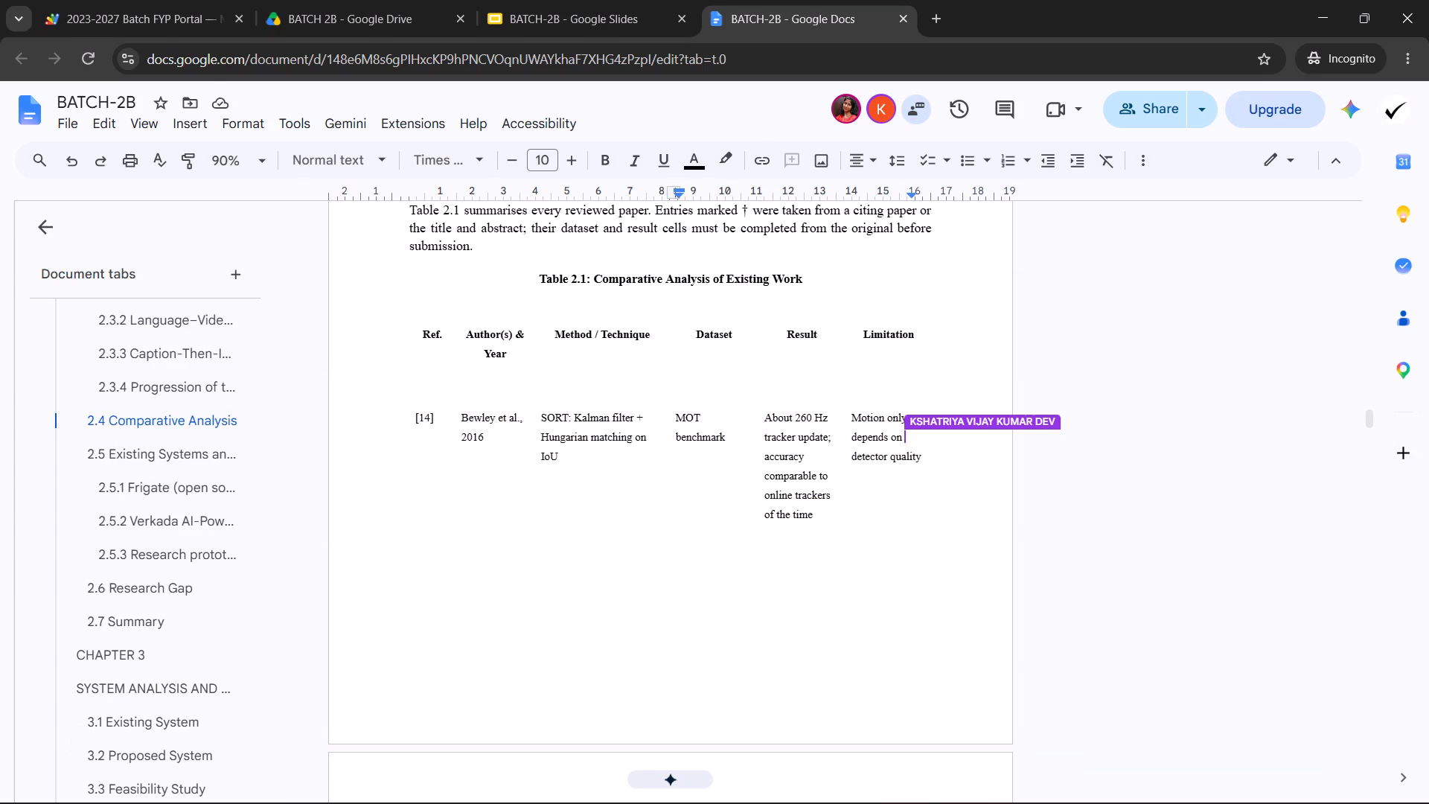
In the Google Docs report, add a line below the Table 2.1 caption and paste the template table there, above the original table.
click(820, 289)
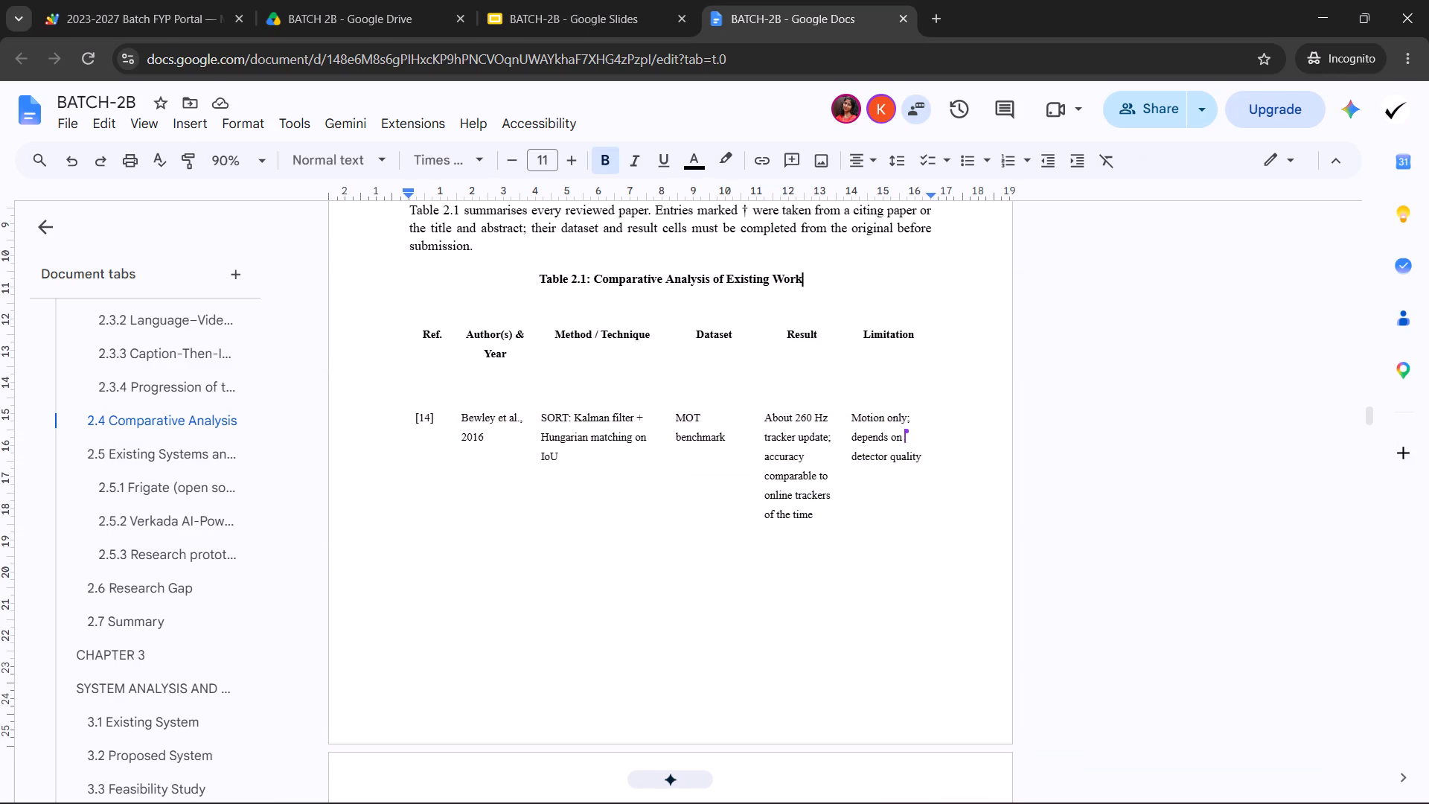
key(Return)
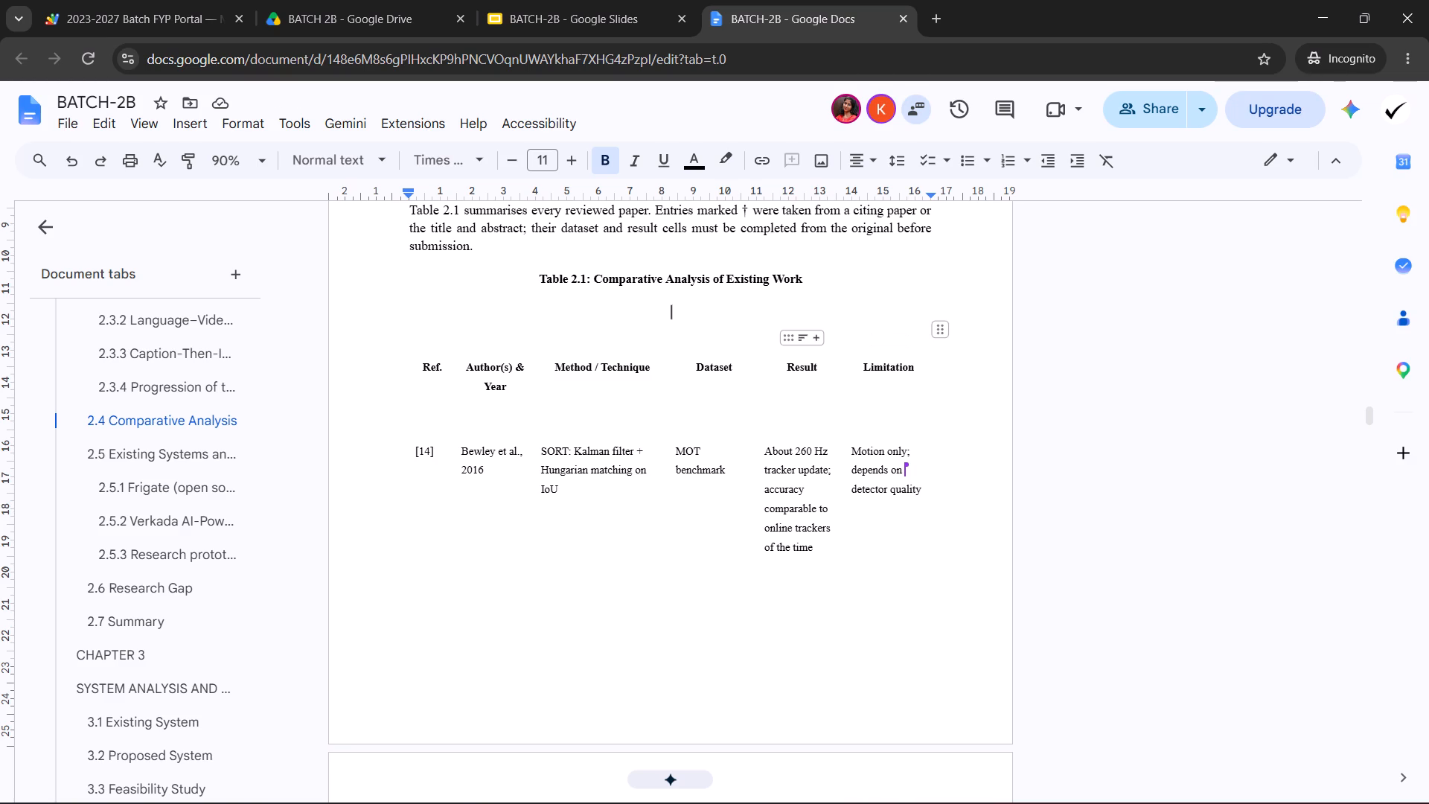
click(808, 282)
click(717, 319)
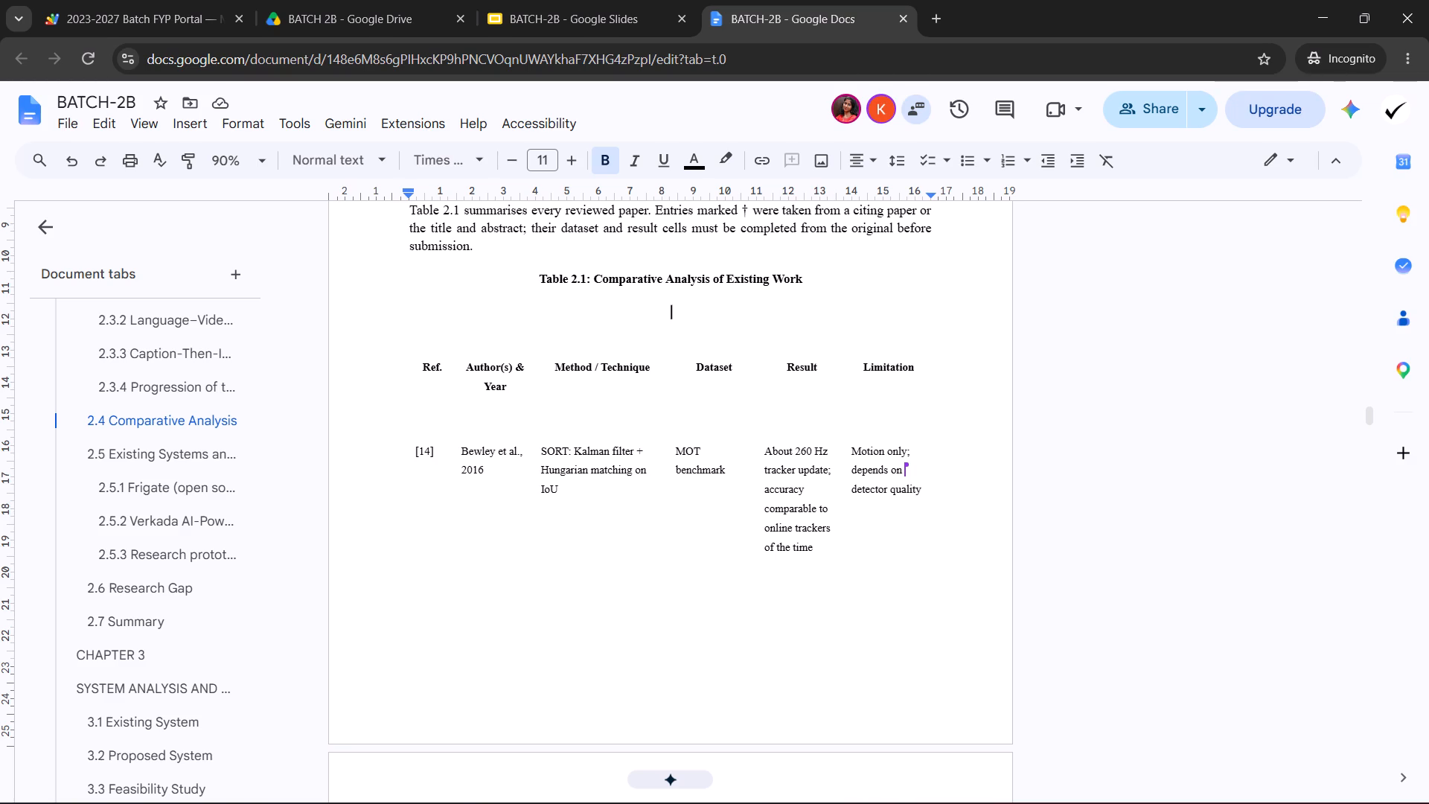
key(ctrl+v)
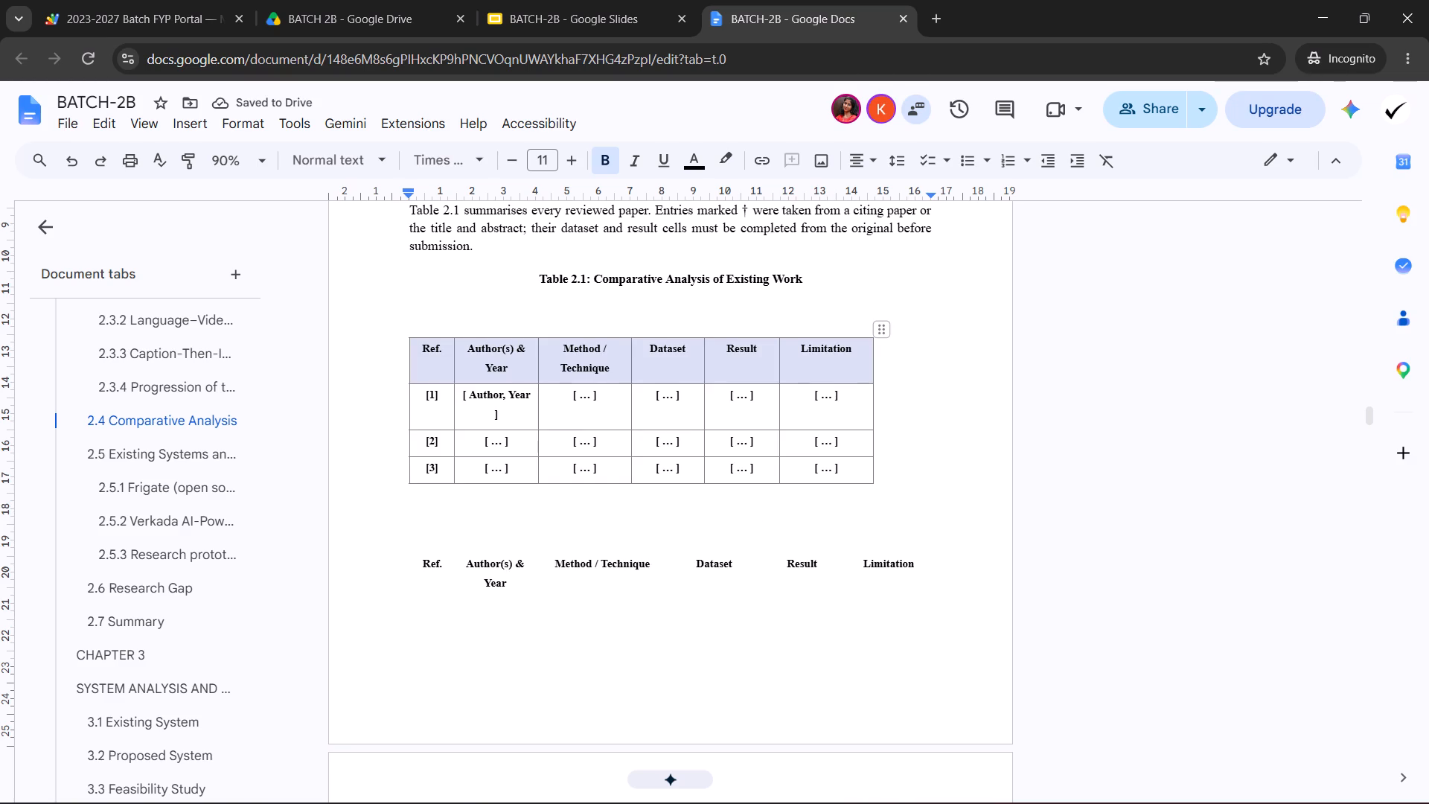
key(ctrl+z)
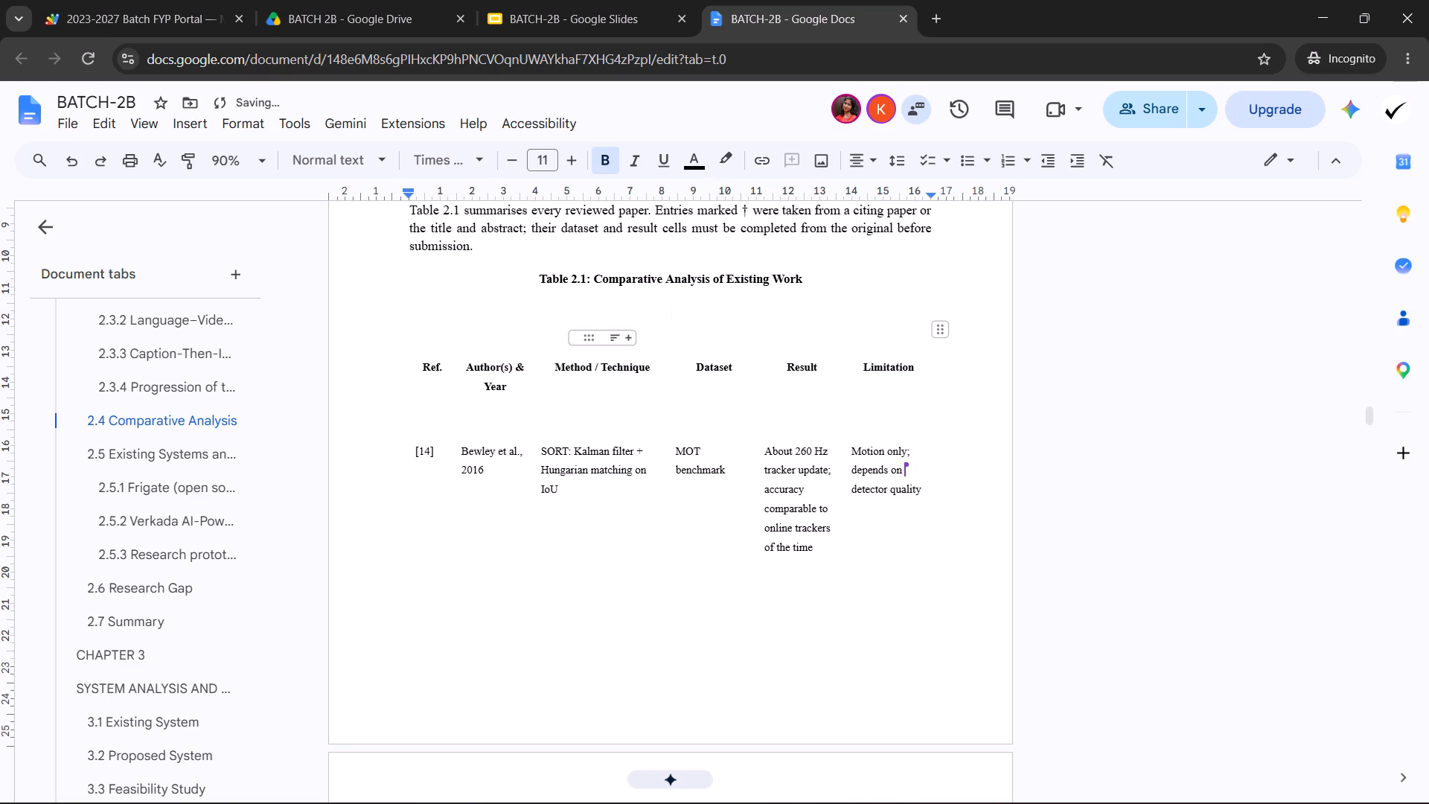
key(ctrl+v)
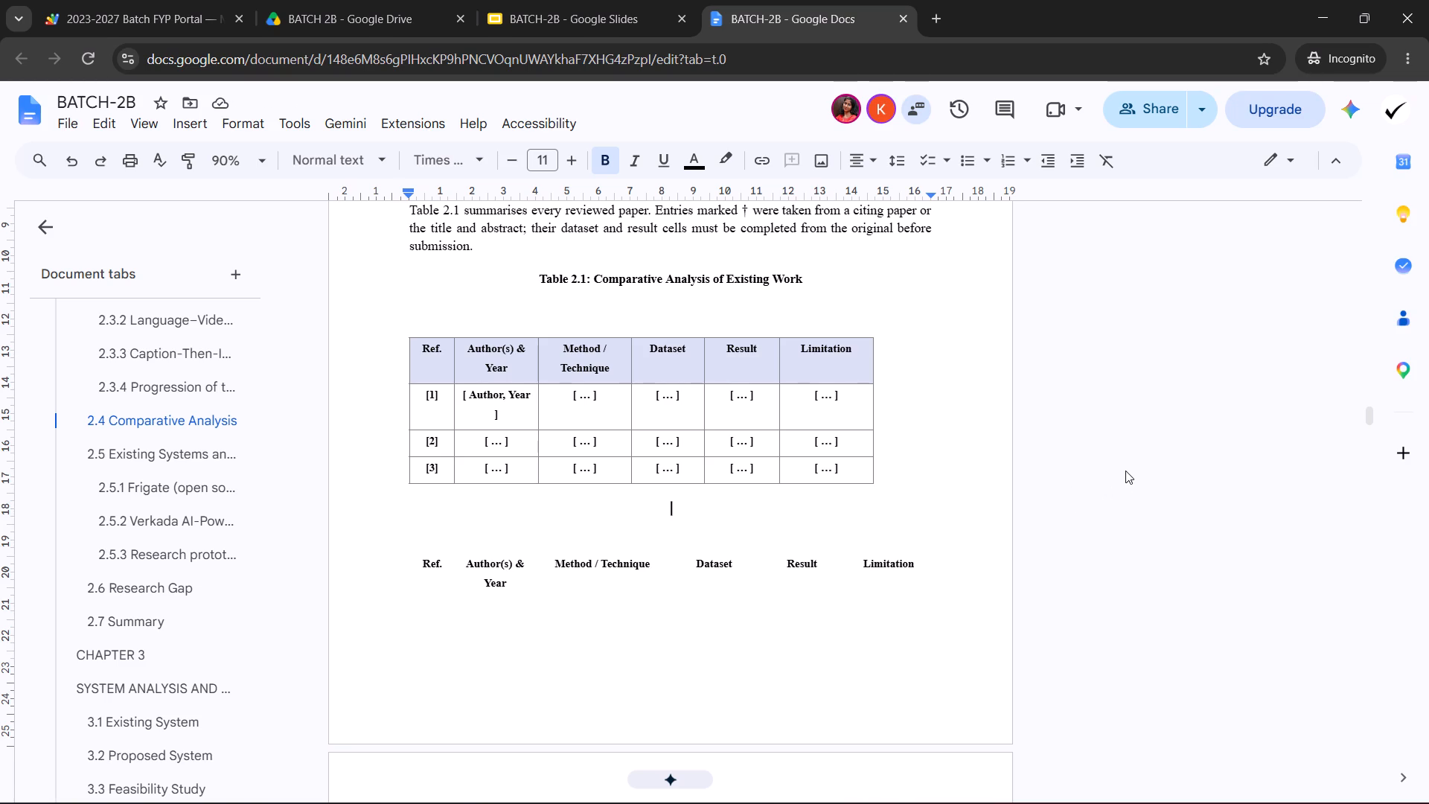
Examine the original Table 2.1 rows, from reference [14] to [30], against the pasted template table's layout.
scroll(1142, 464, down, 4)
scroll(1131, 475, up, 2)
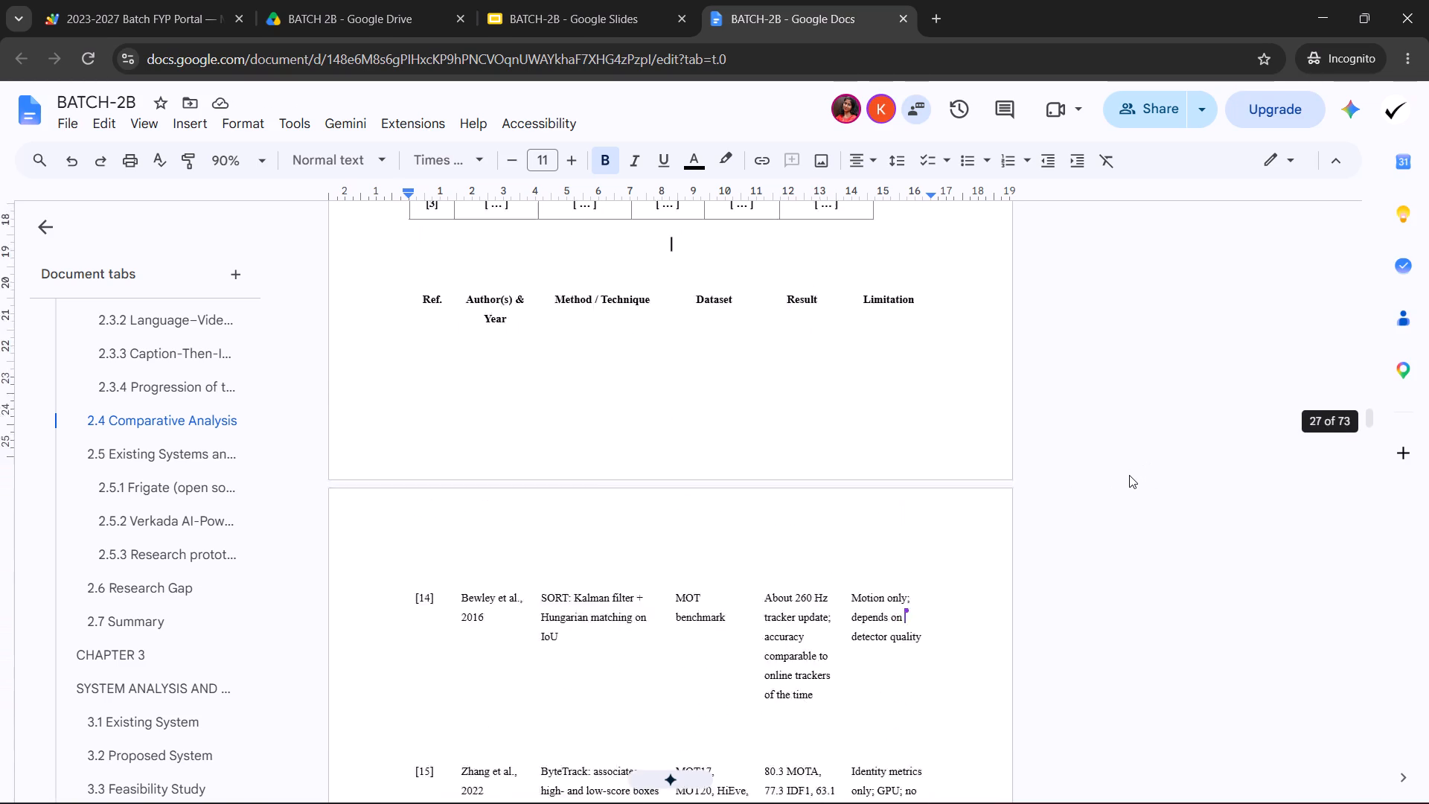
scroll(1092, 518, up, 2)
scroll(1107, 512, down, 3)
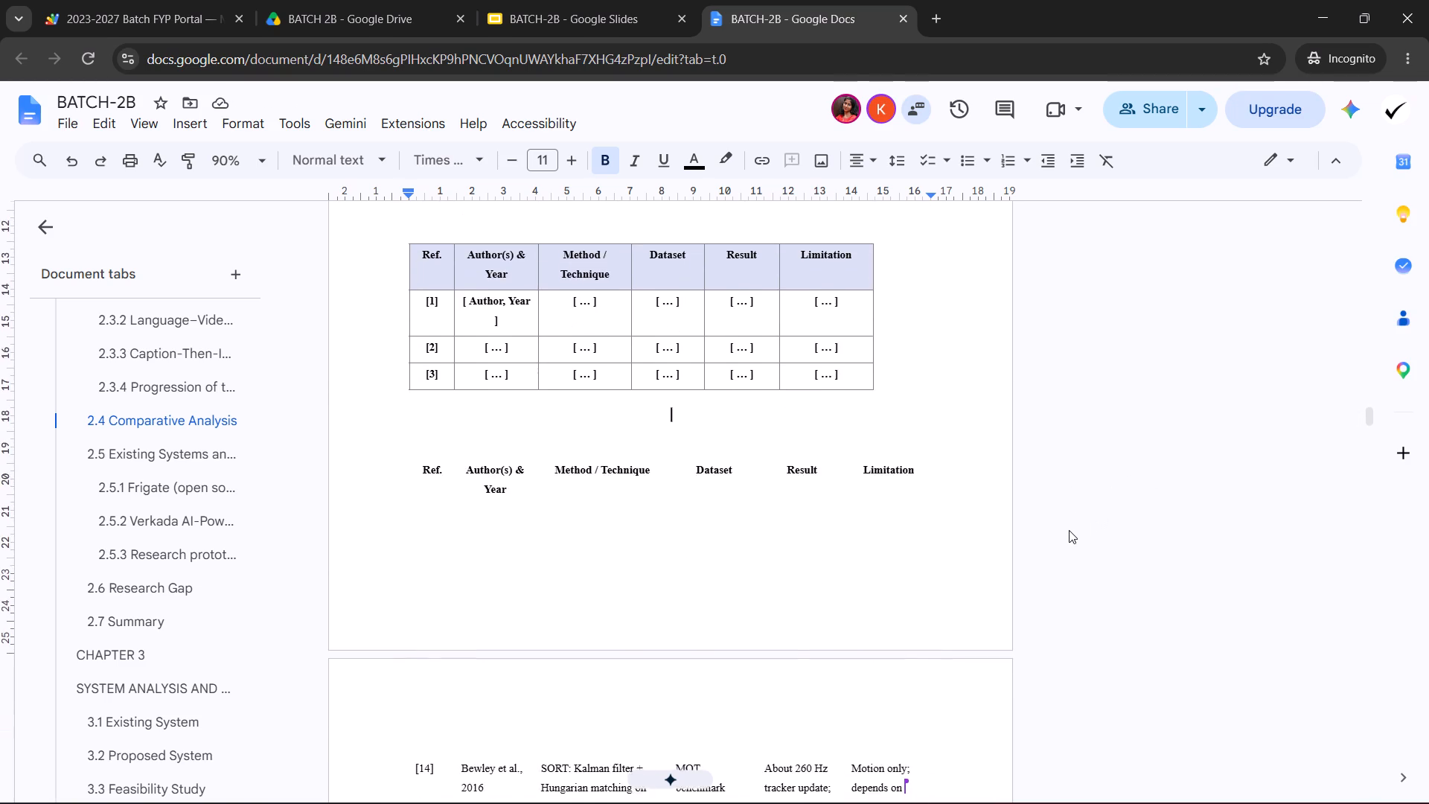
scroll(1069, 530, down, 6)
scroll(1038, 616, up, 7)
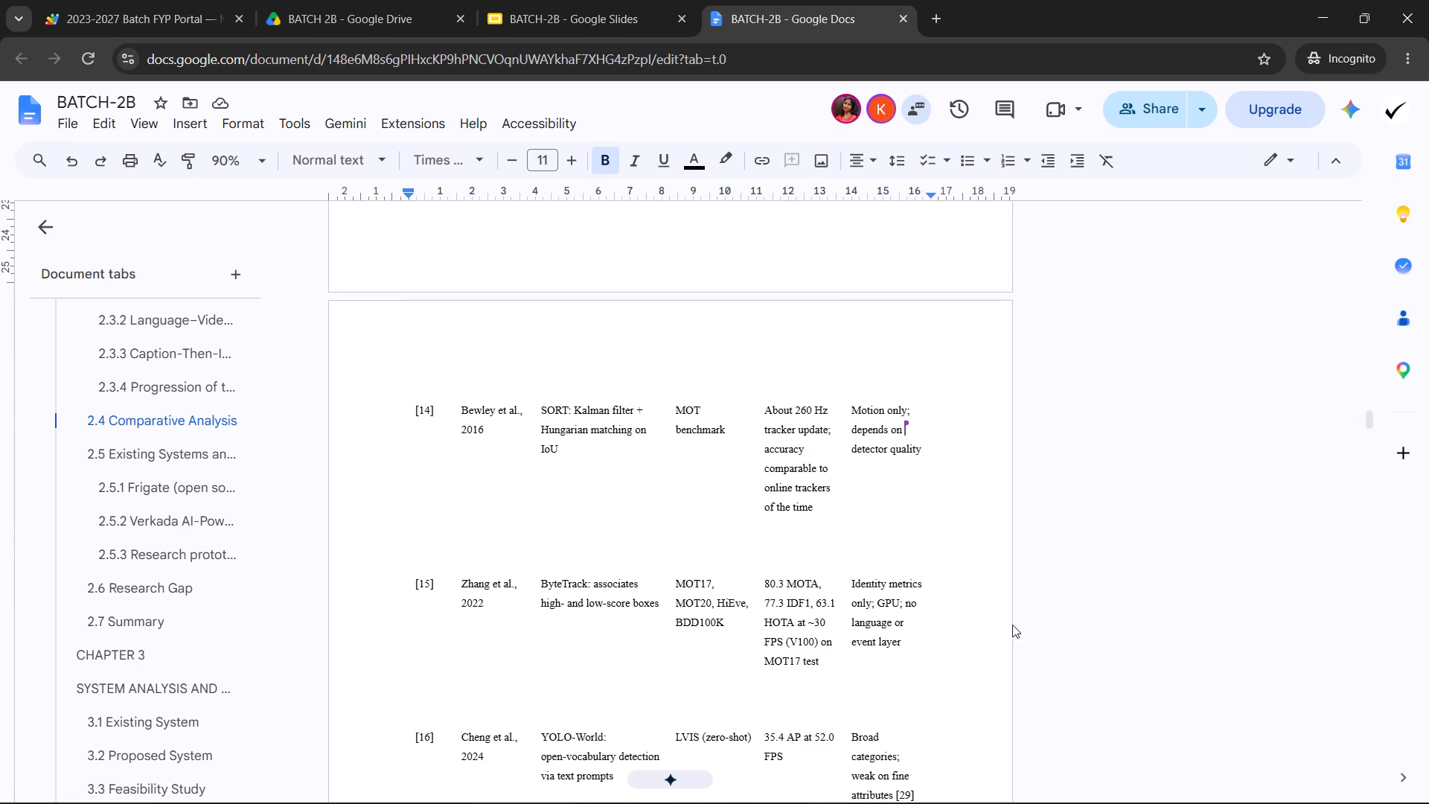
scroll(1012, 625, up, 3)
scroll(1003, 633, down, 5)
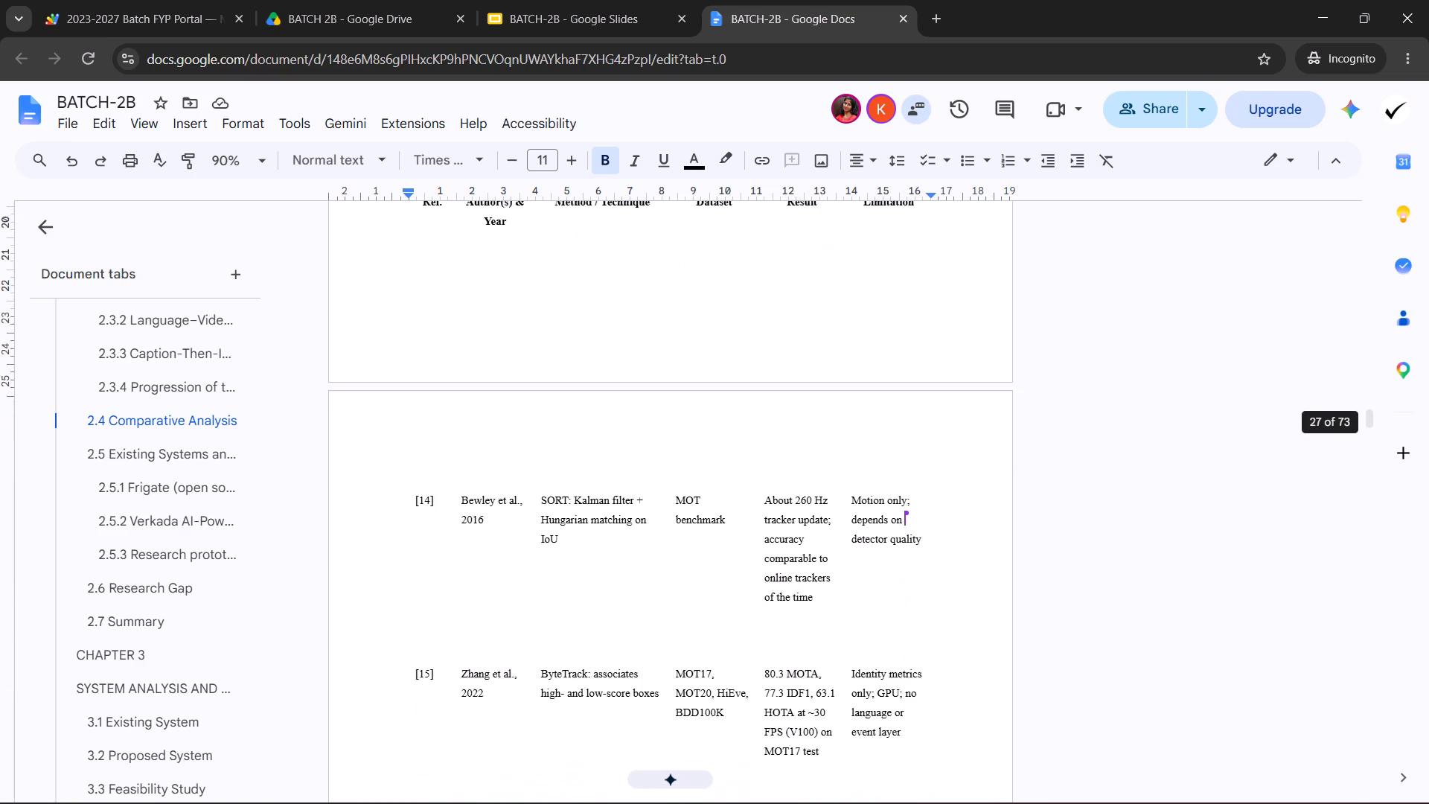
scroll(994, 649, up, 1)
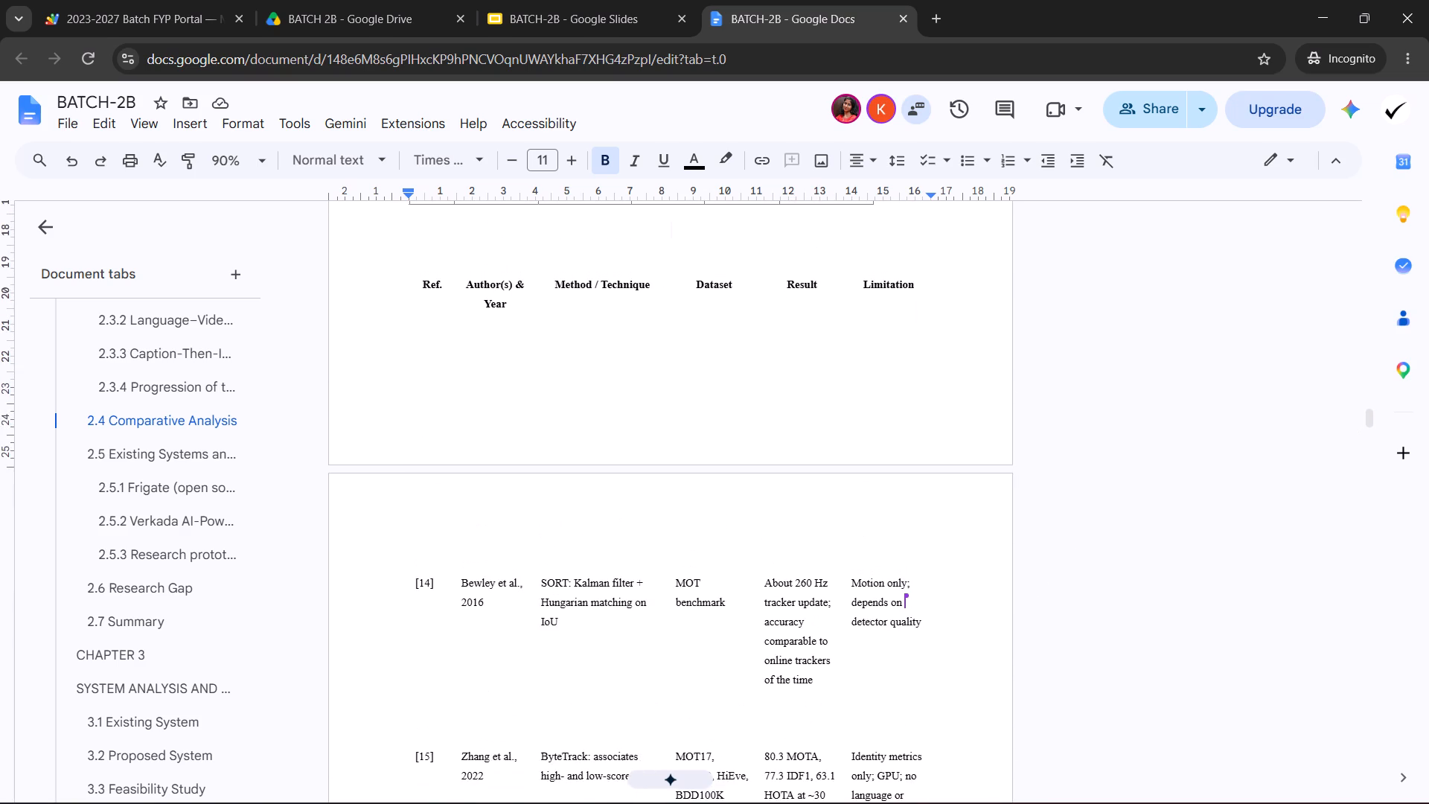
scroll(997, 652, up, 1)
scroll(977, 612, down, 7)
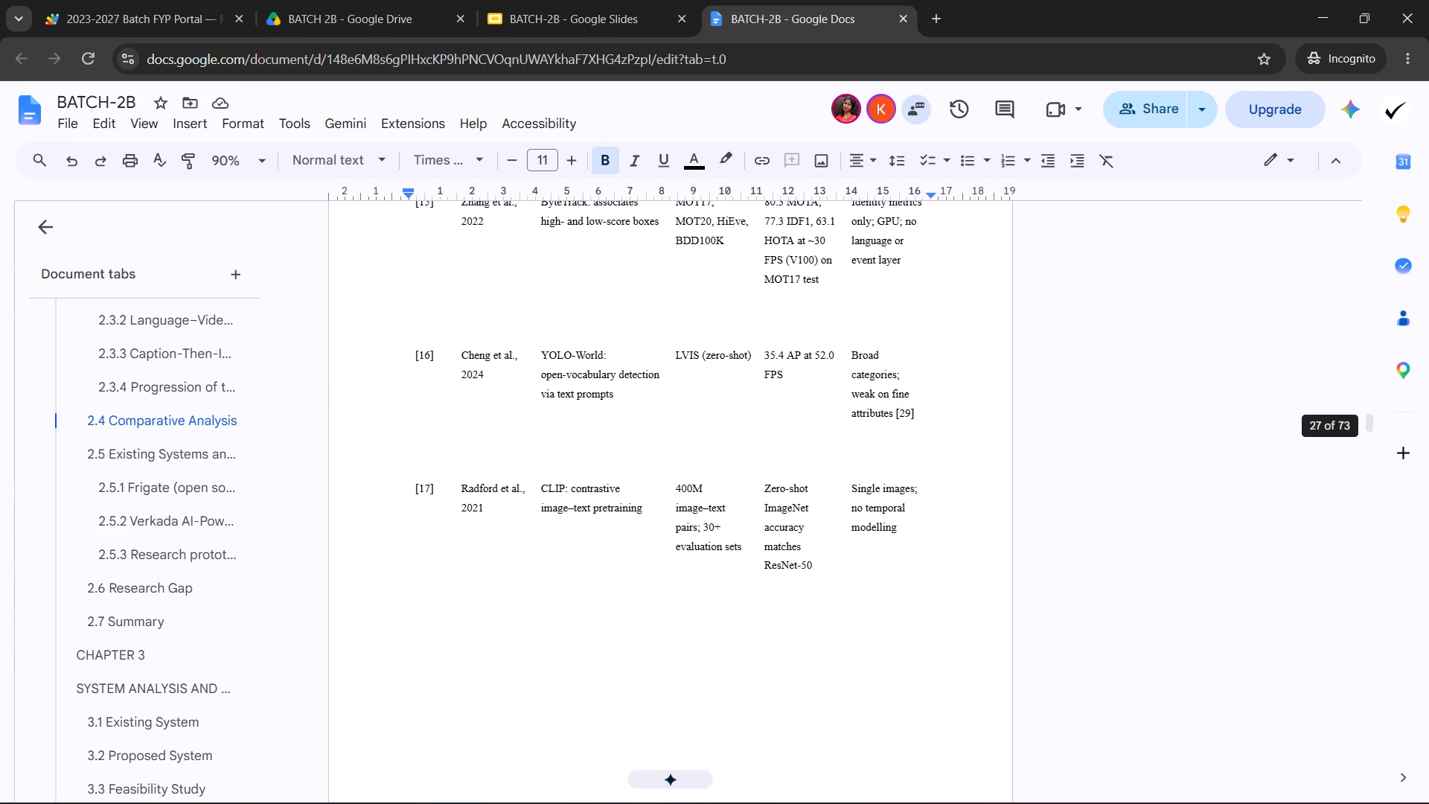
scroll(980, 650, down, 10)
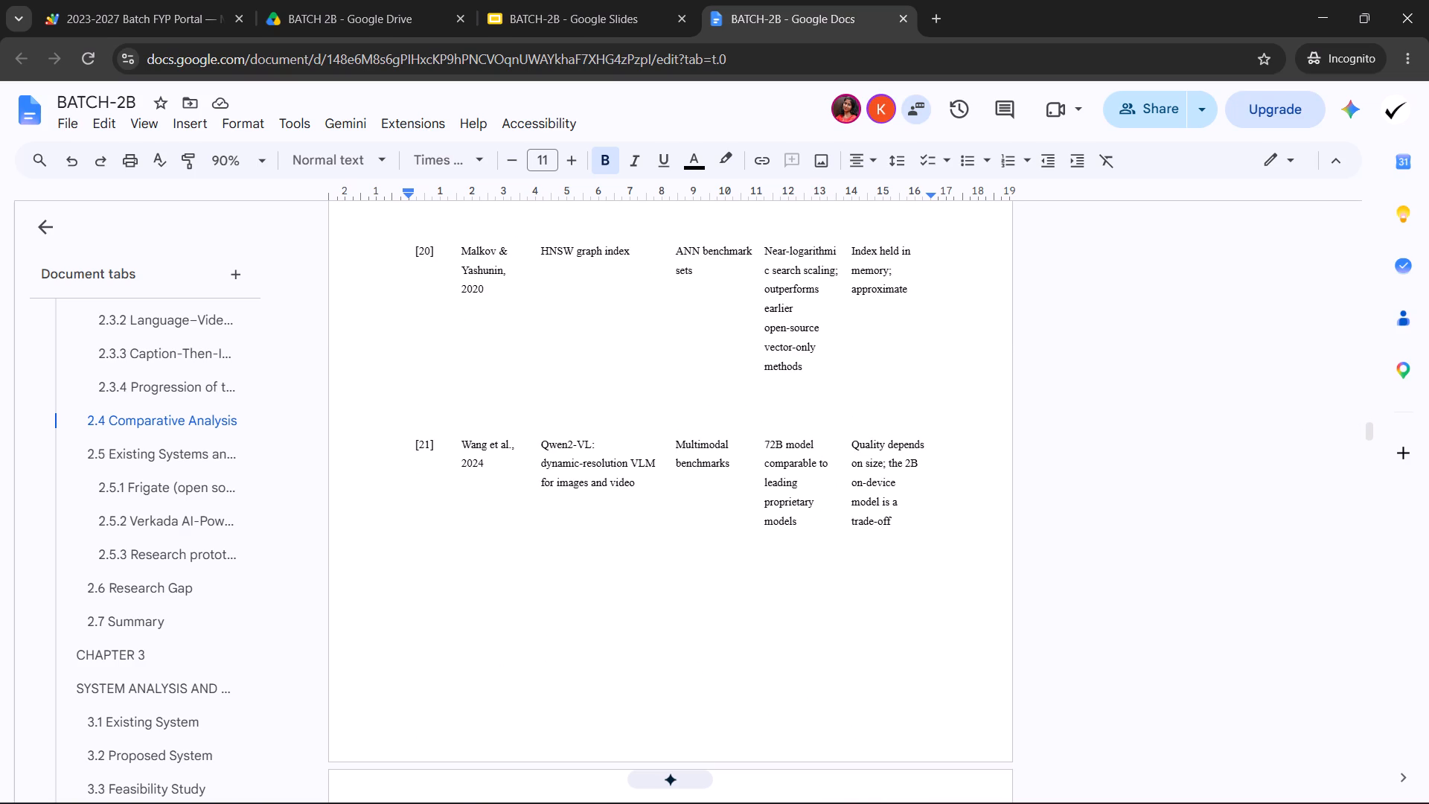
scroll(938, 639, down, 16)
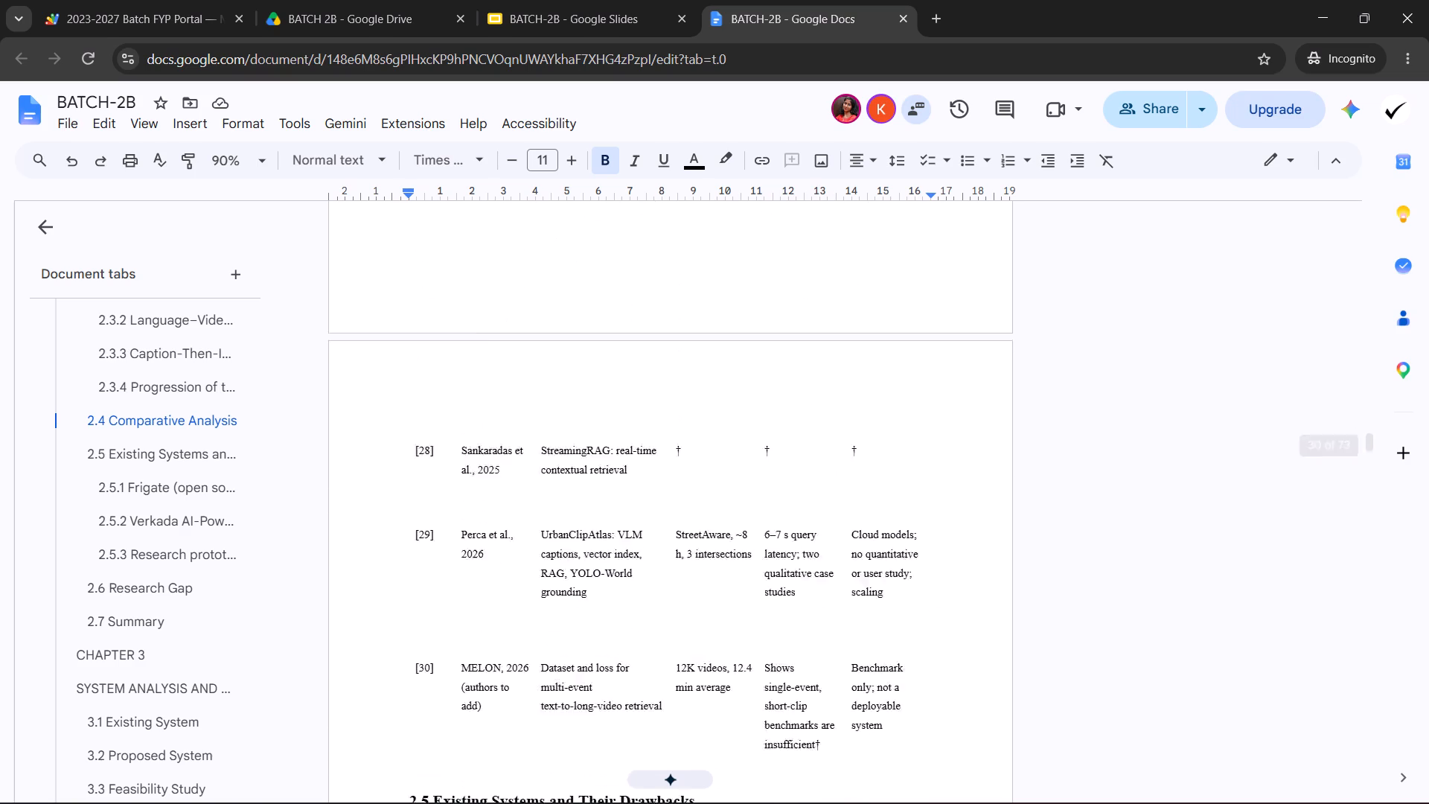
scroll(946, 600, down, 4)
scroll(949, 617, up, 20)
scroll(949, 617, up, 5)
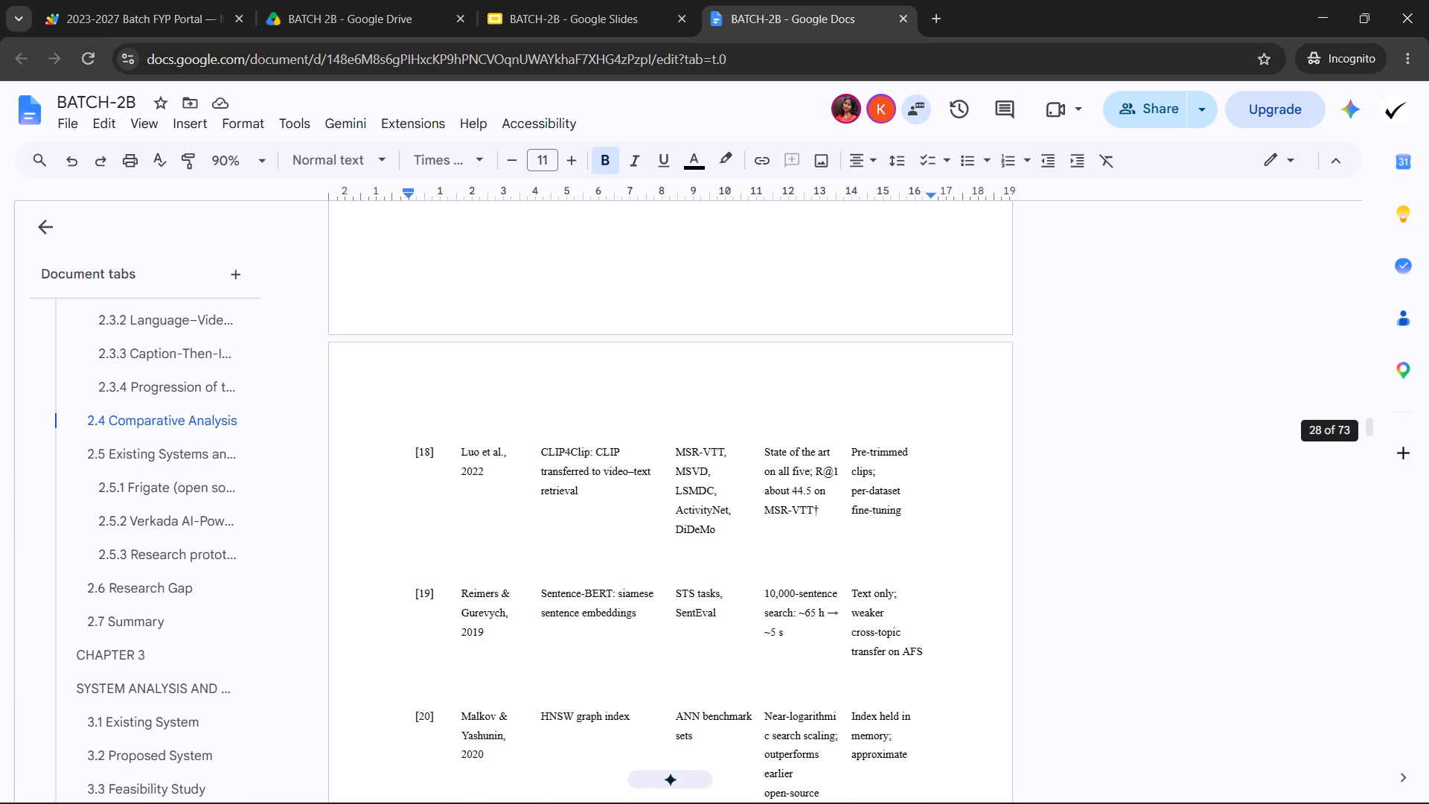
scroll(789, 689, up, 13)
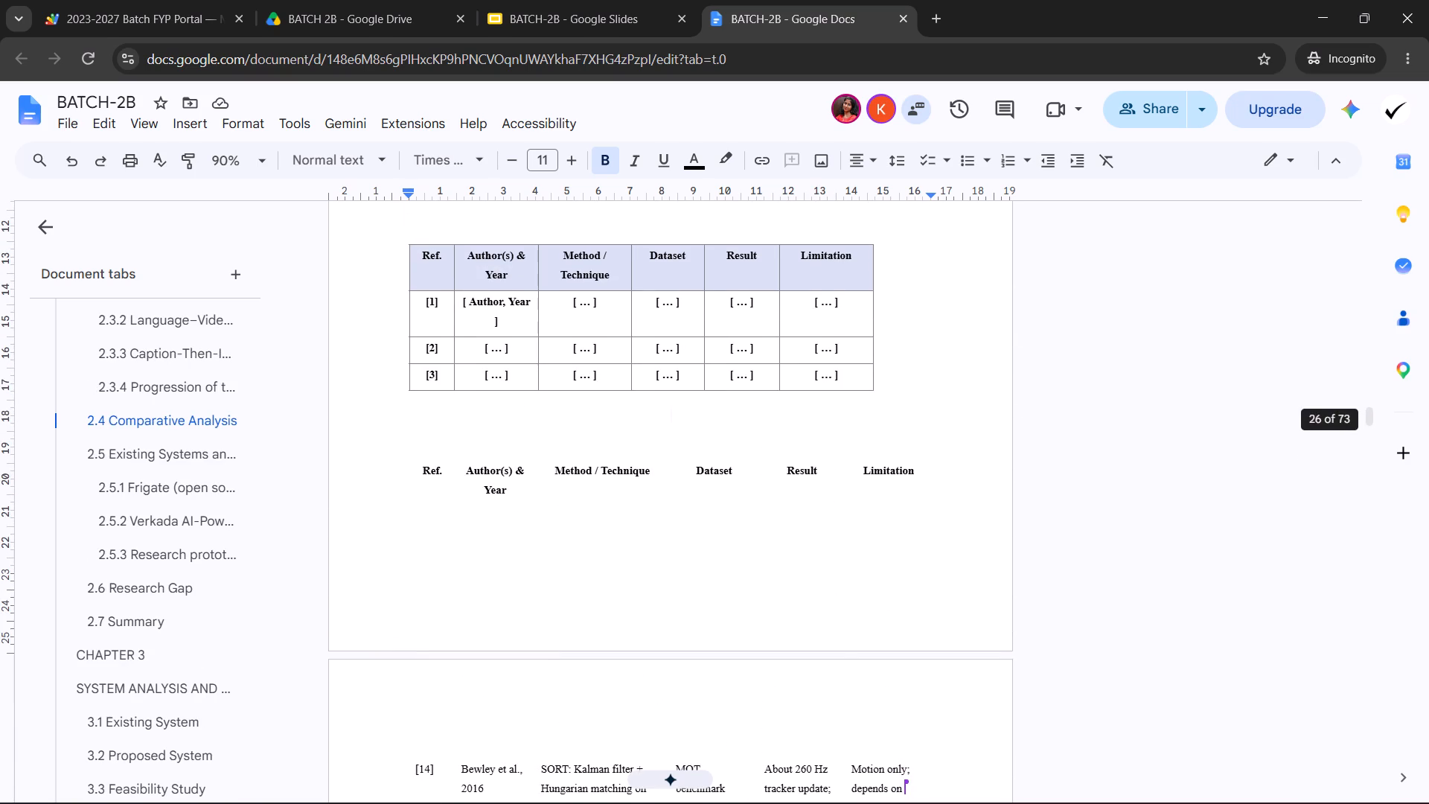
scroll(1036, 521, up, 3)
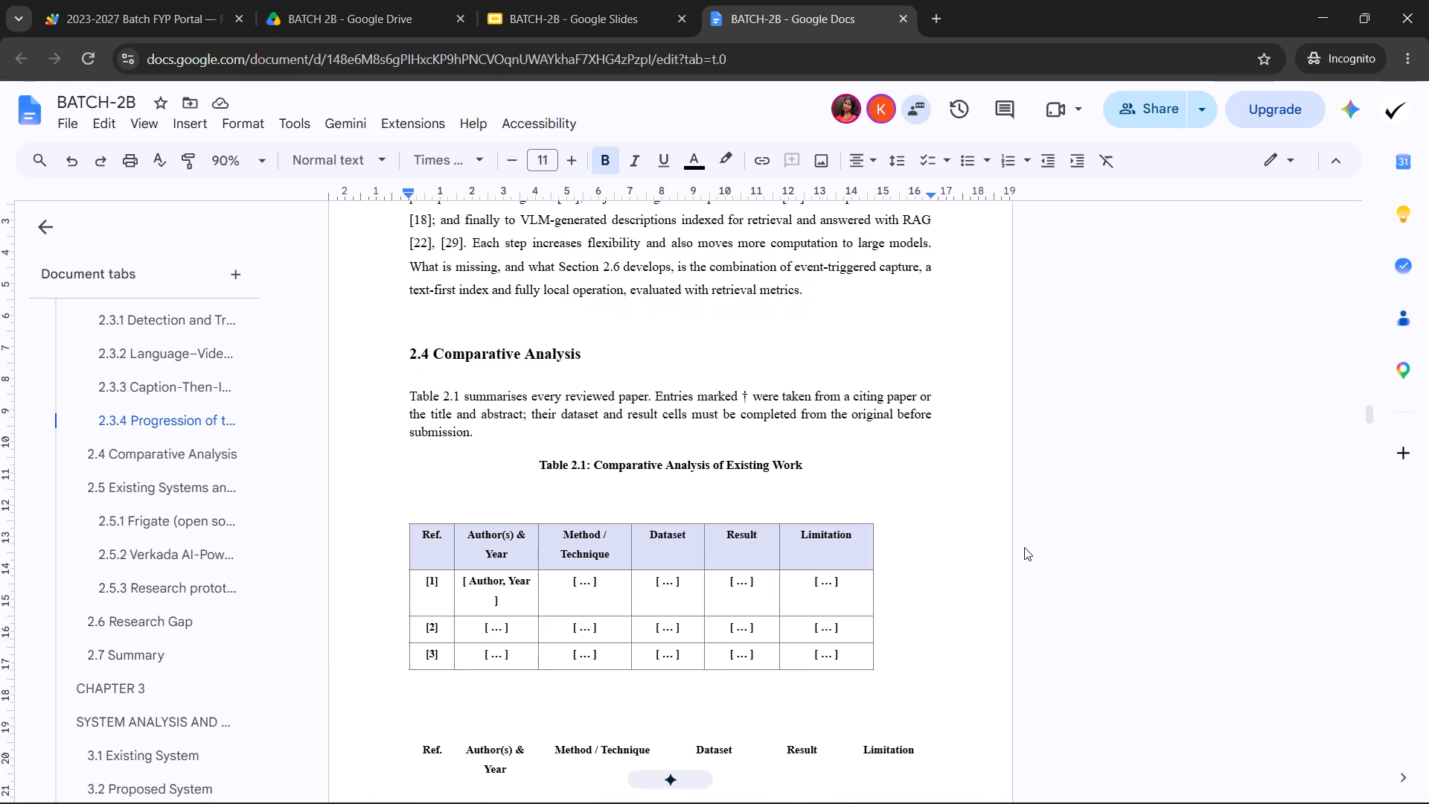
scroll(1022, 553, down, 4)
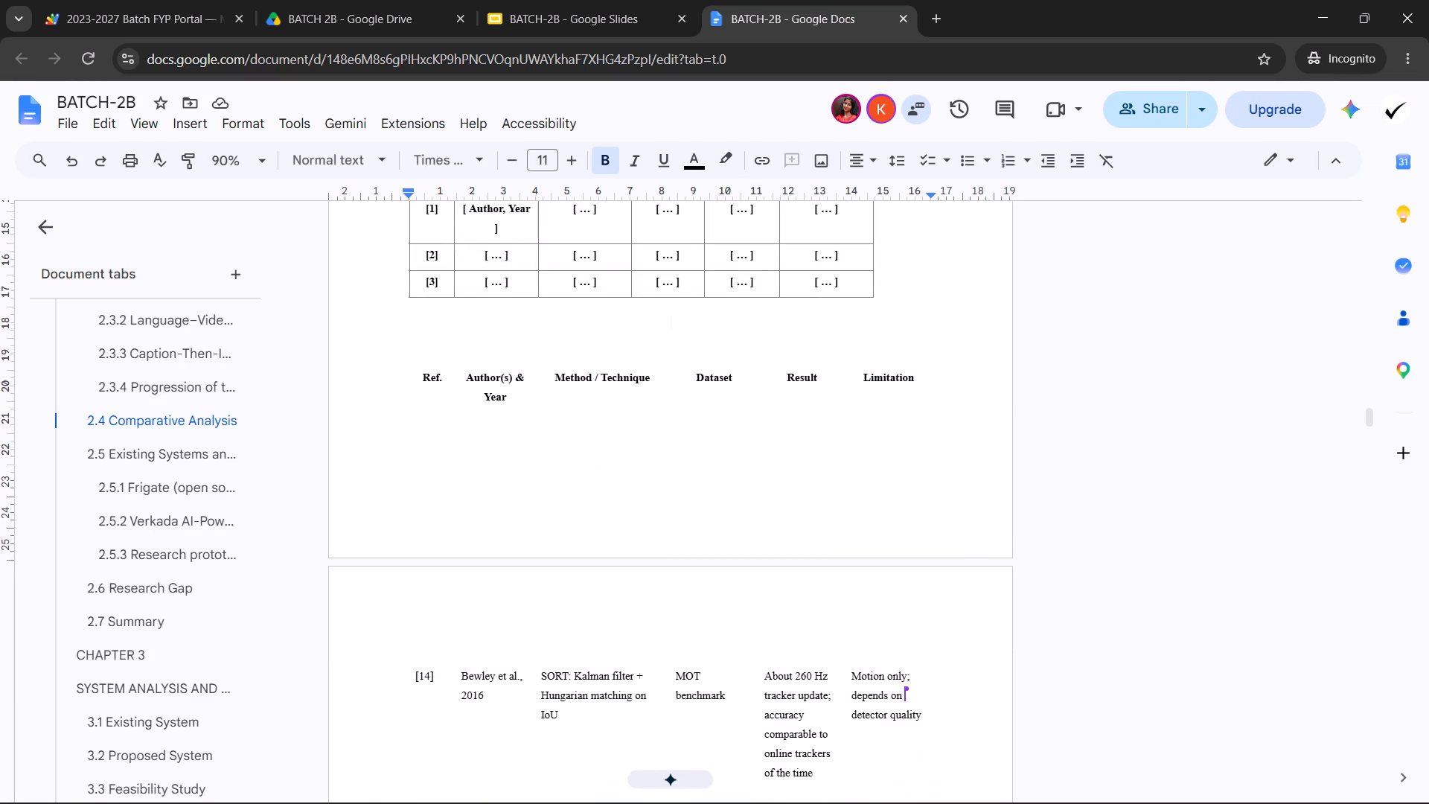
scroll(1175, 517, up, 1)
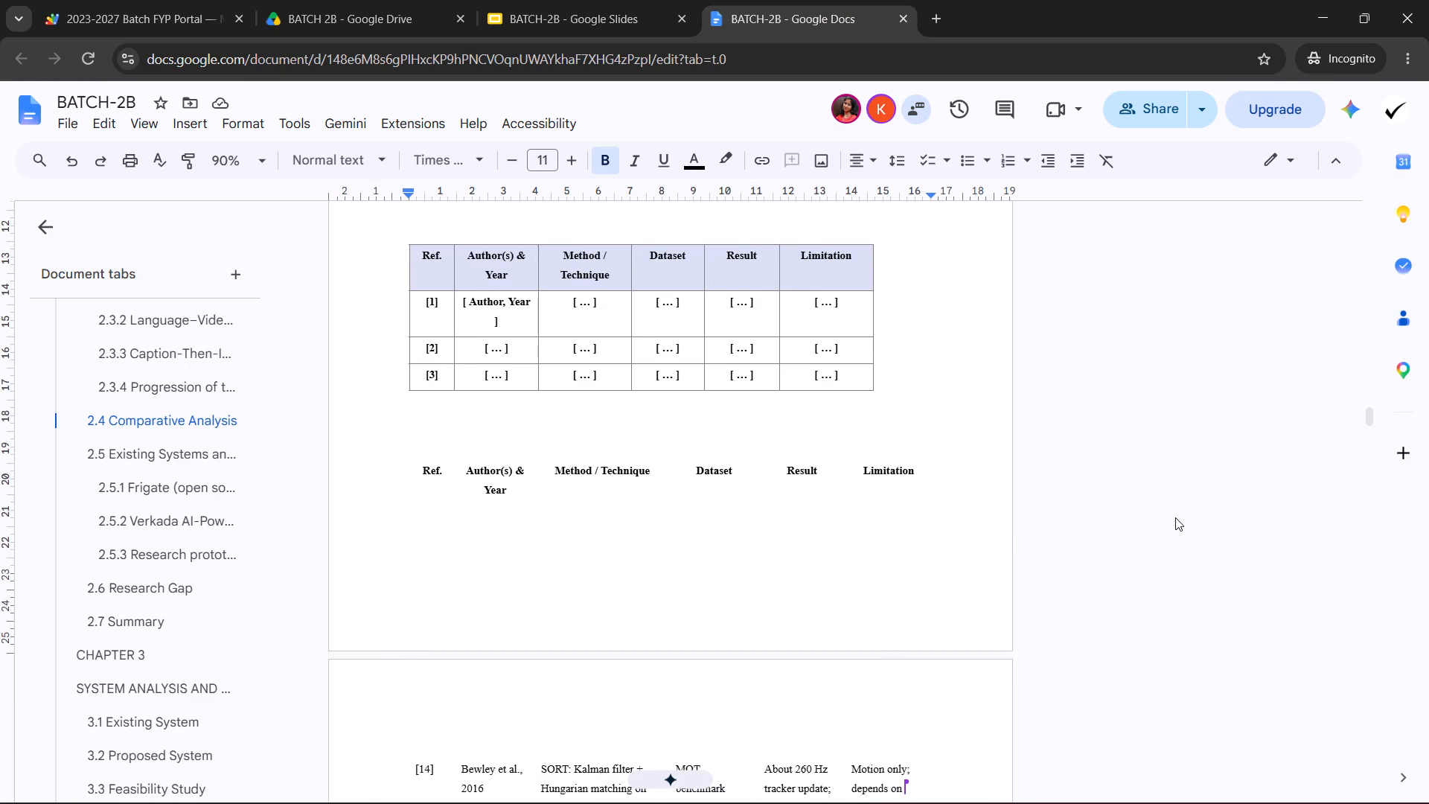
scroll(1096, 453, down, 2)
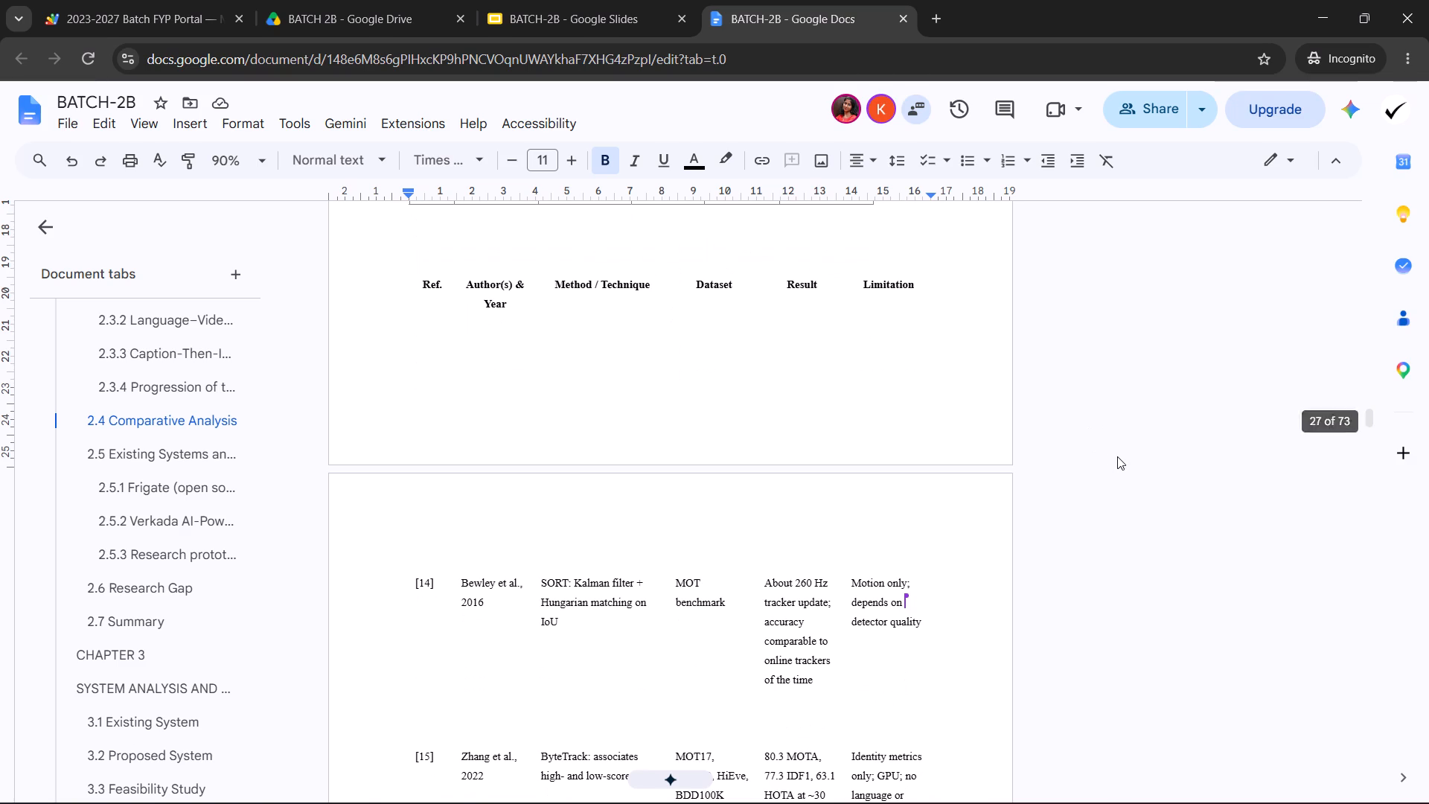
scroll(1151, 480, up, 1)
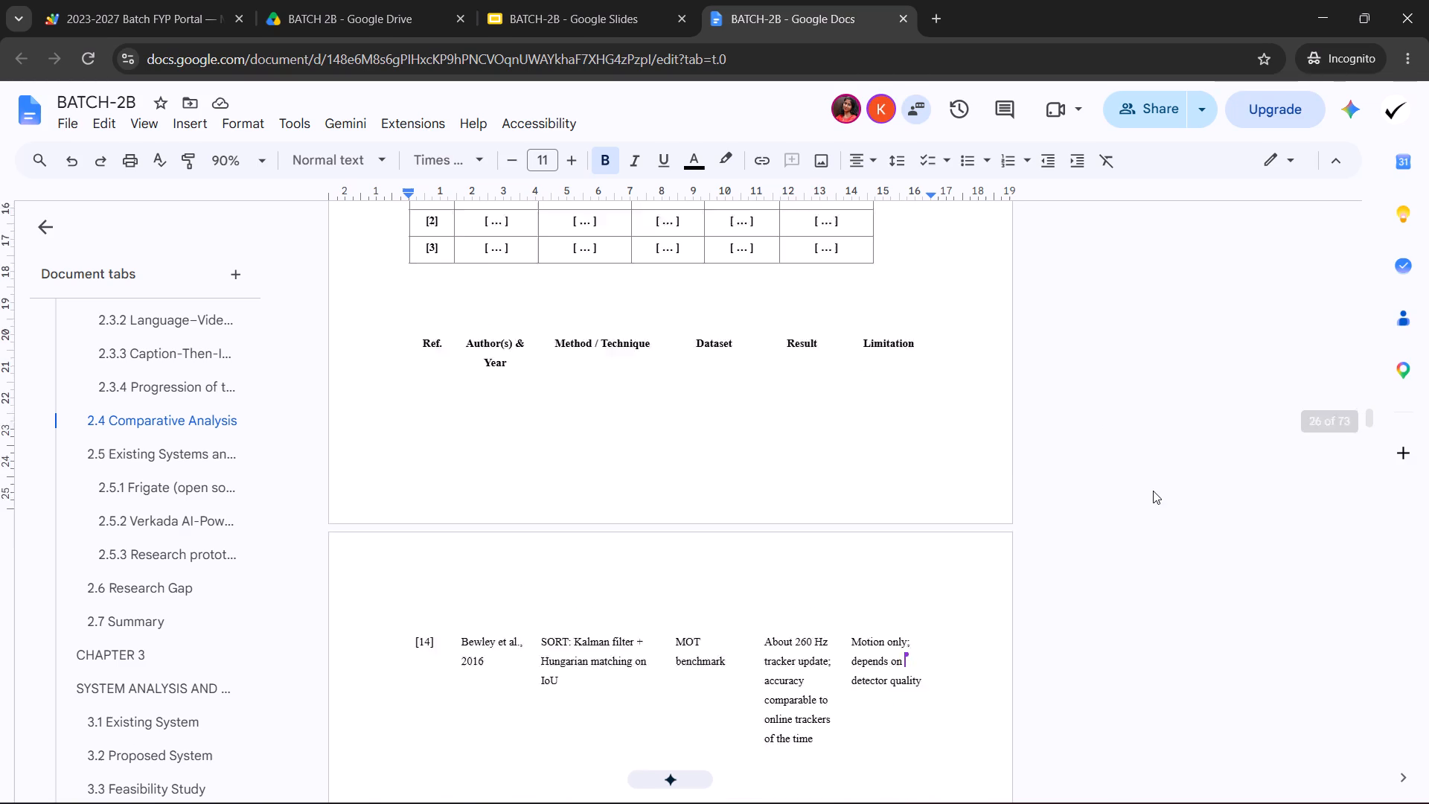
scroll(1153, 491, up, 1)
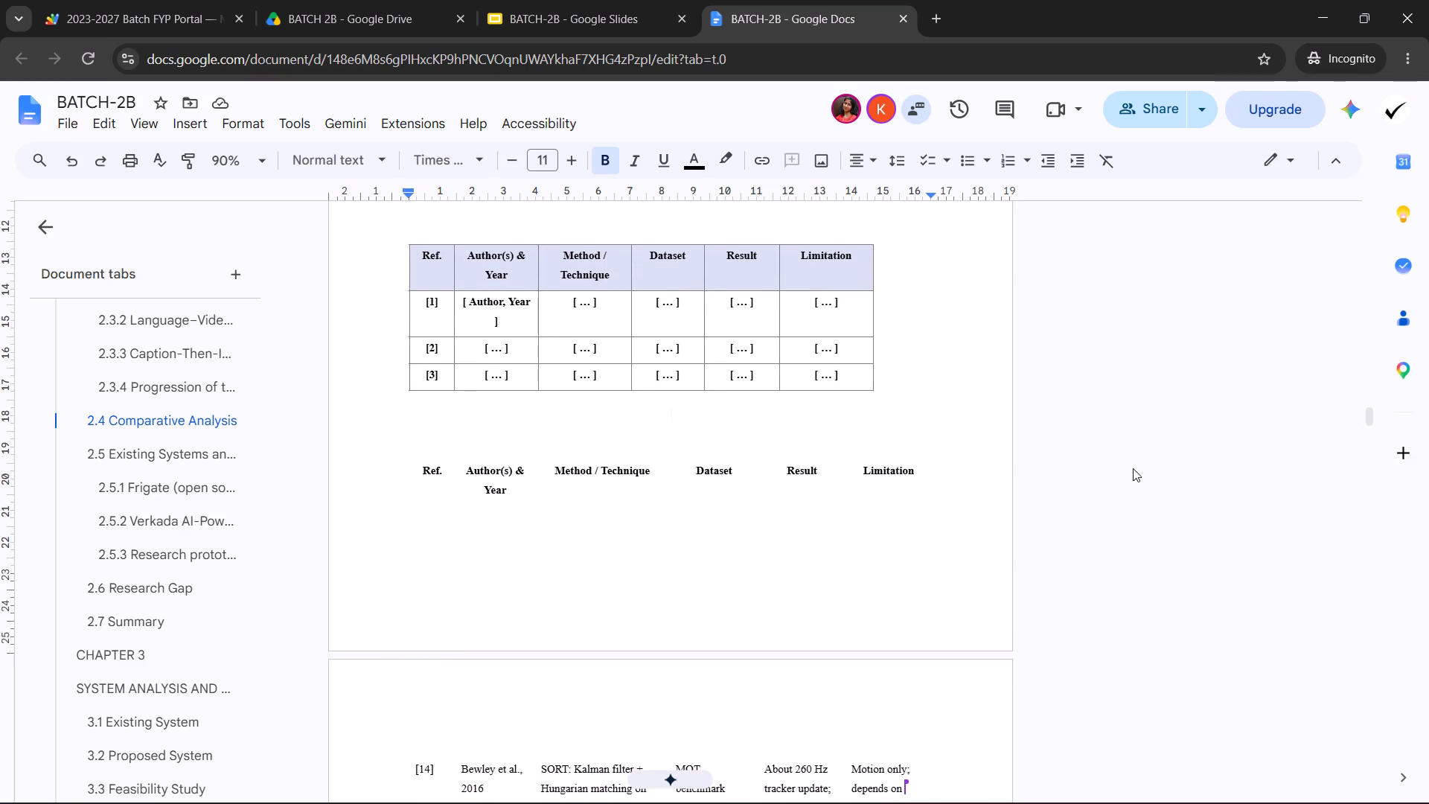
scroll(1096, 664, up, 1)
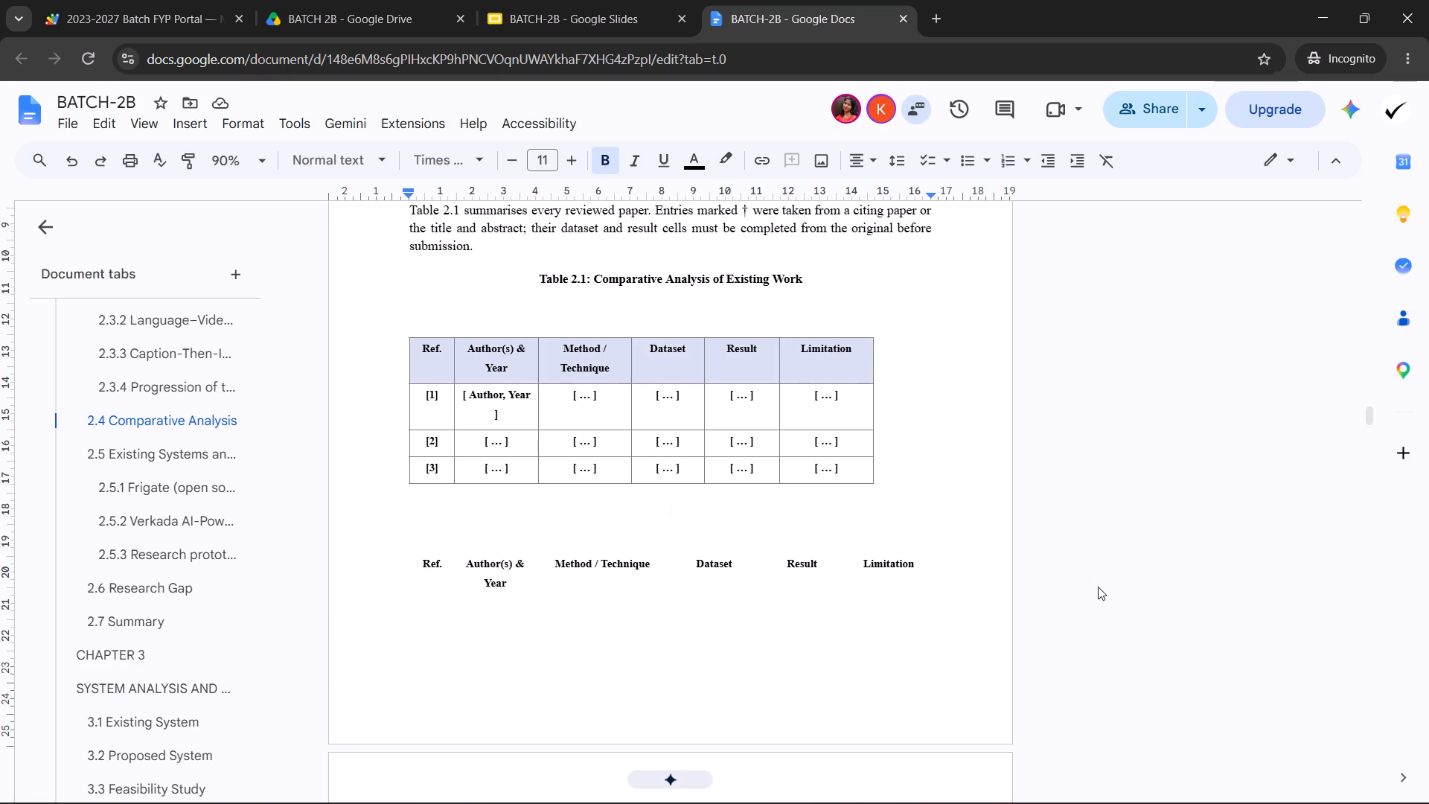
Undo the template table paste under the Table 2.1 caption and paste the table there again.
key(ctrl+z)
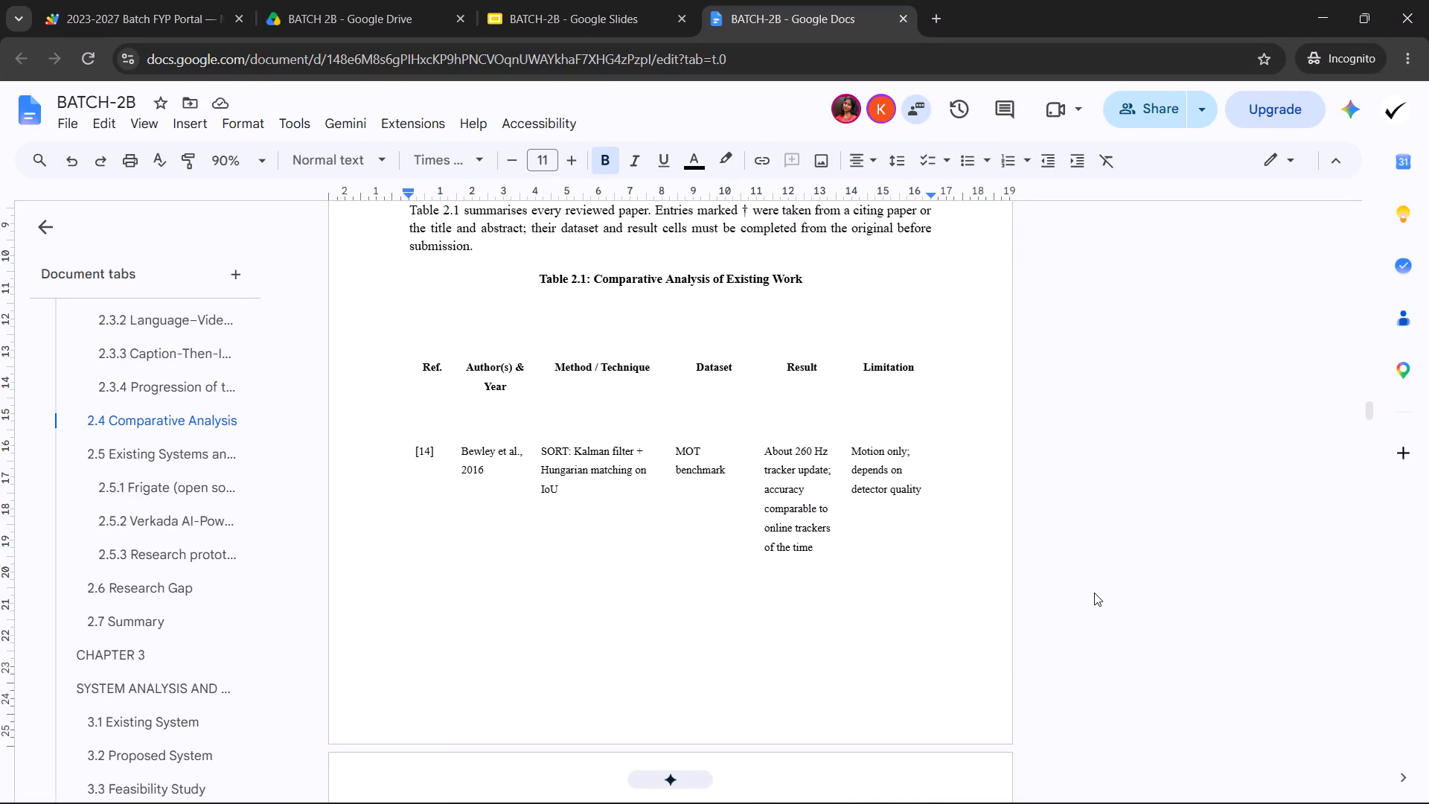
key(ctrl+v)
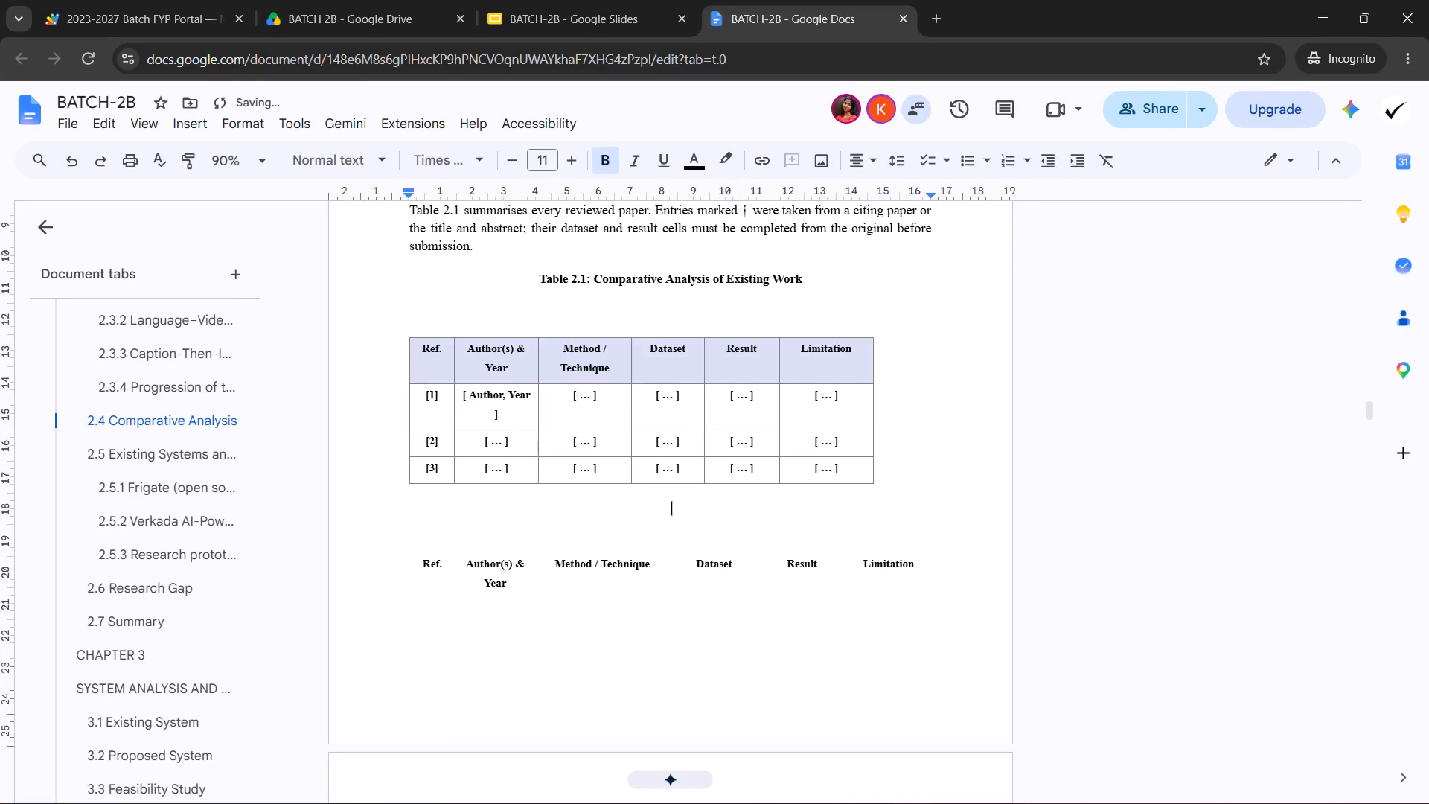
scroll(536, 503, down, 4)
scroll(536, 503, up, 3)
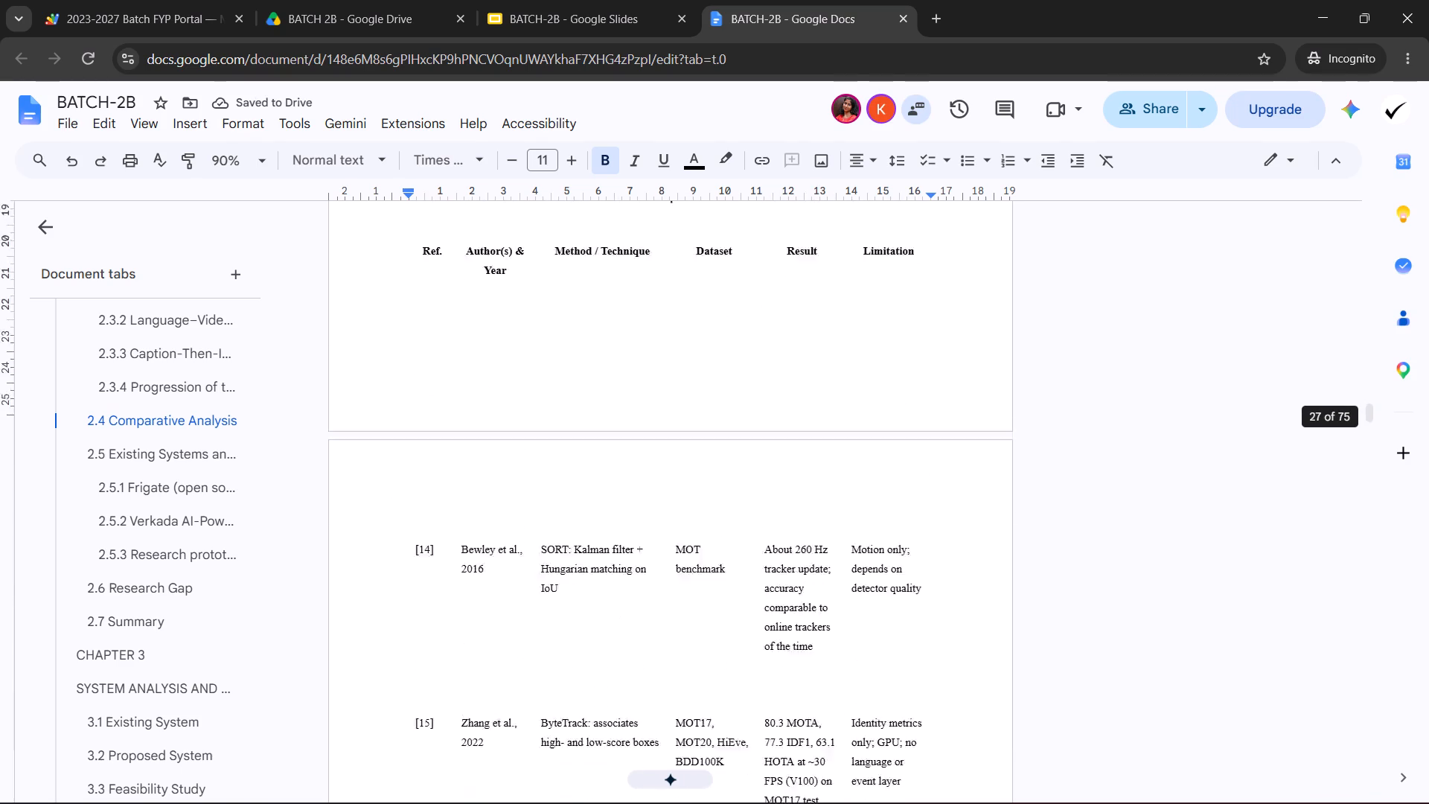
Shift the pasted six-column template table rightward from the page margin so it sits roughly centred under the Table 2.1 caption.
scroll(536, 503, up, 3)
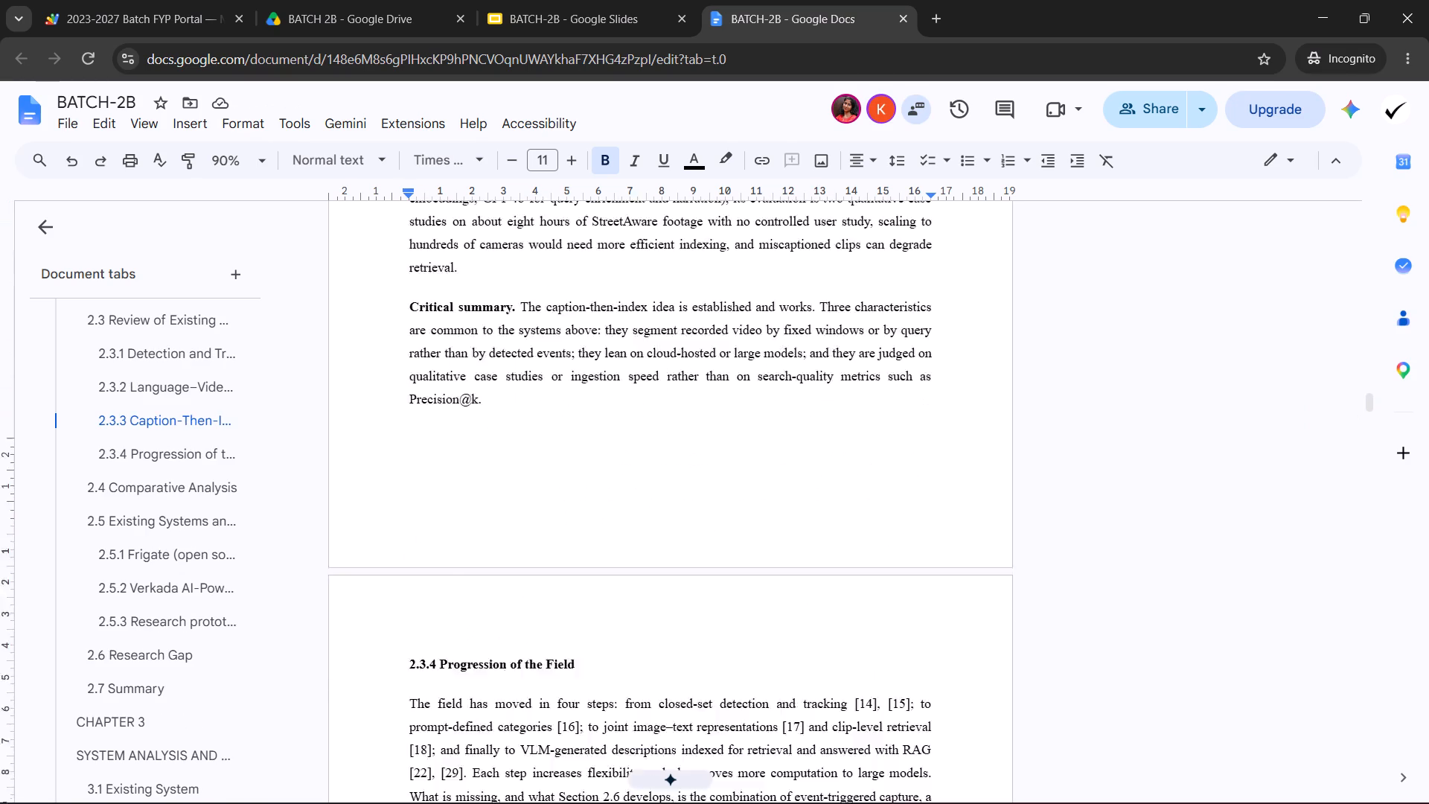
scroll(536, 503, up, 1)
scroll(536, 503, down, 4)
scroll(536, 503, up, 1)
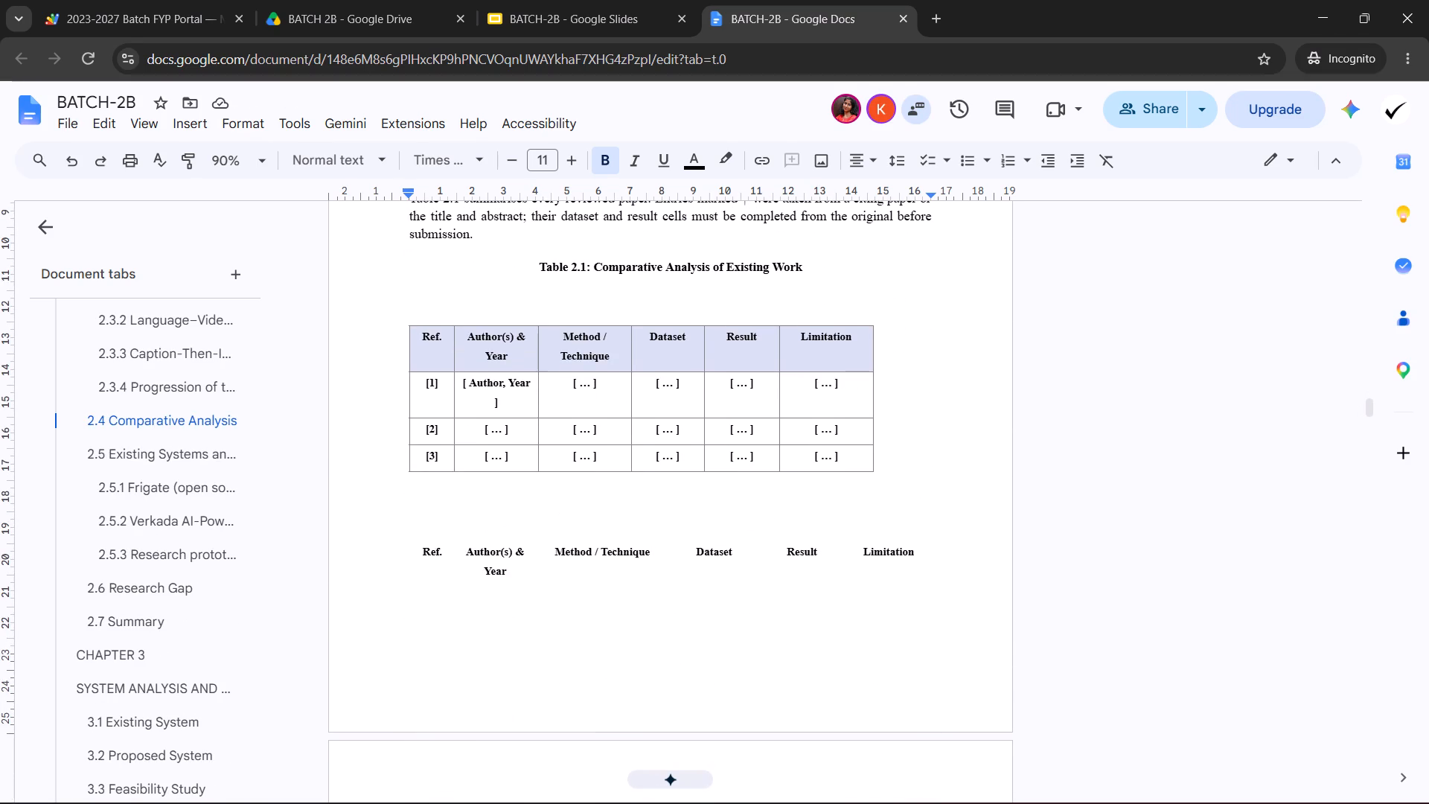
scroll(536, 503, up, 1)
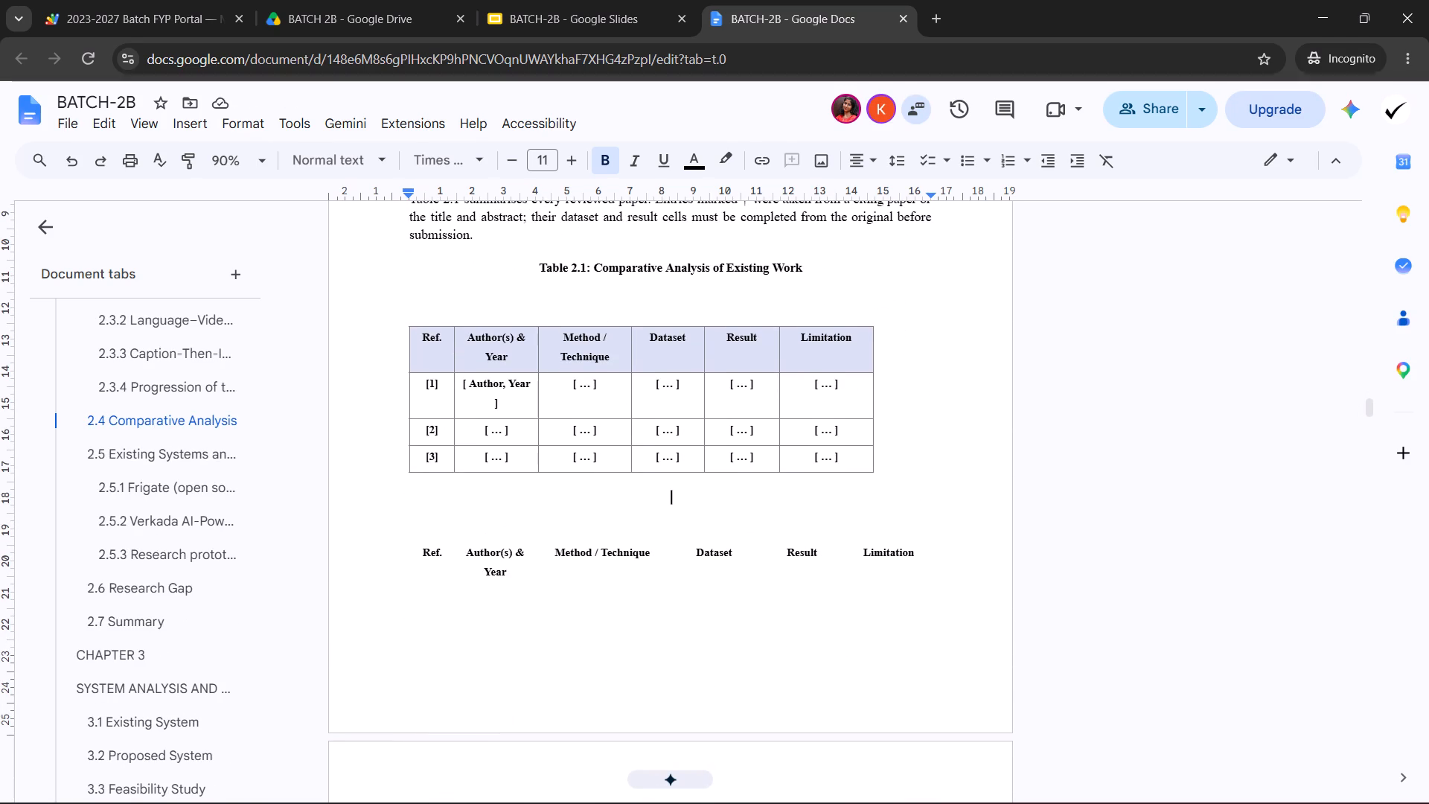
click(842, 360)
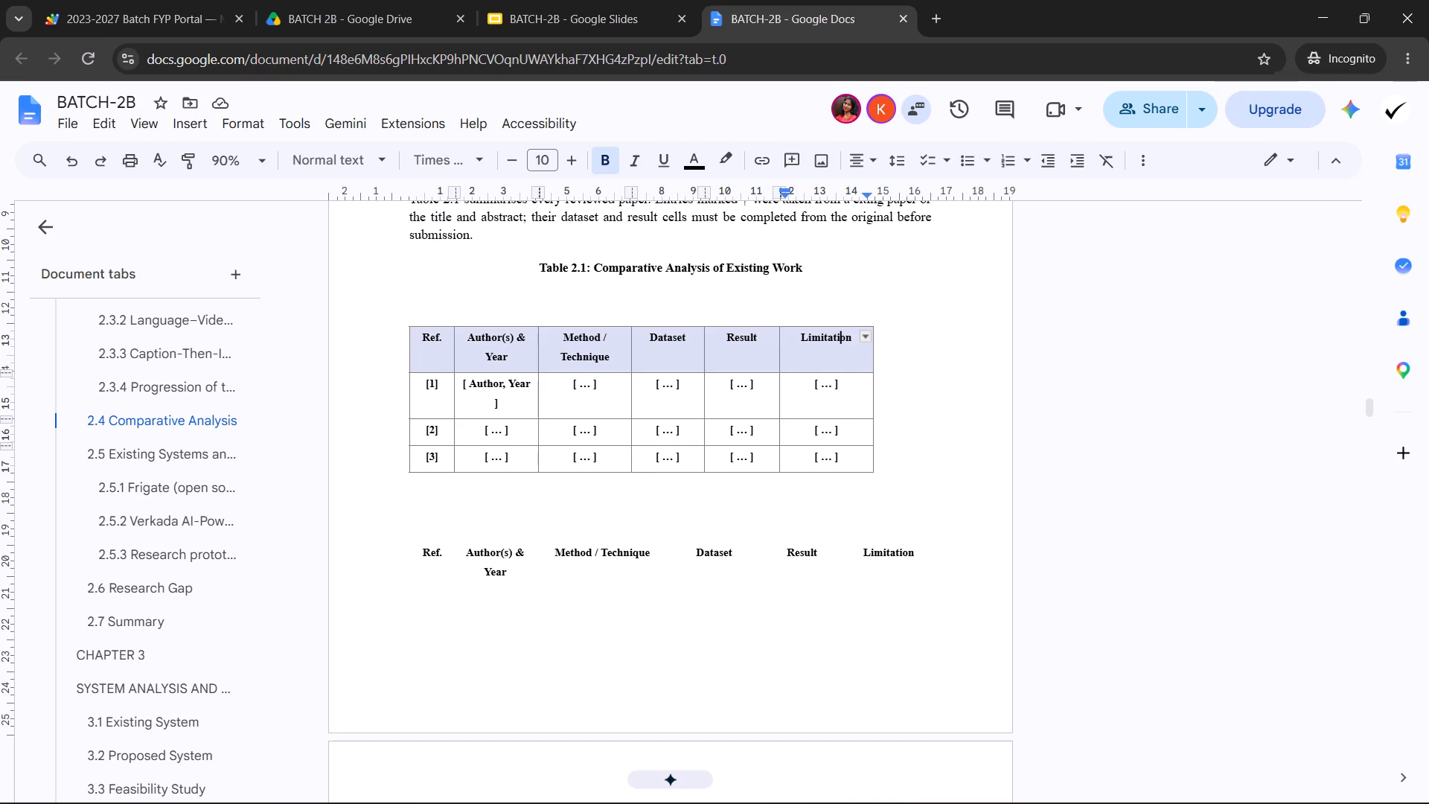
drag(400, 320, 437, 320)
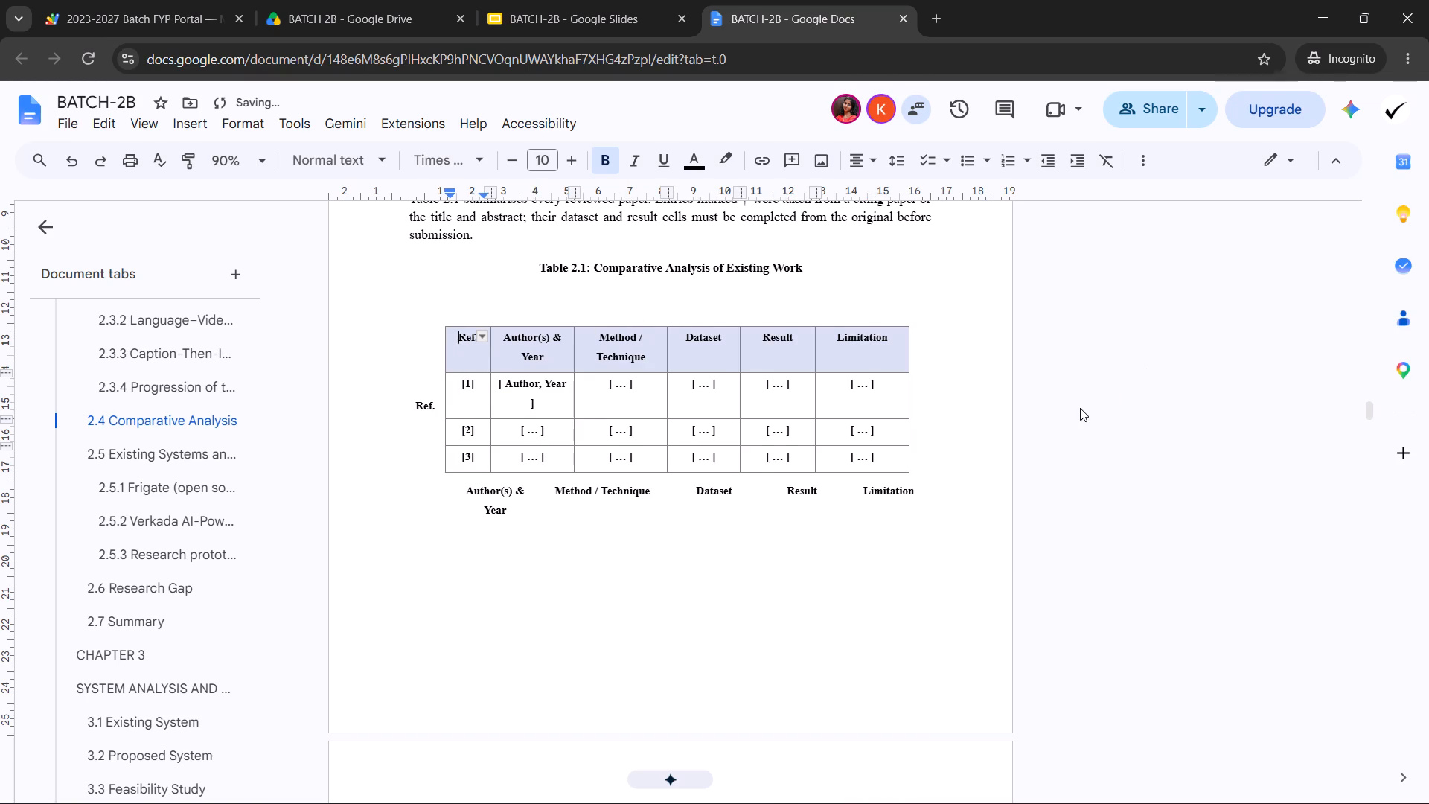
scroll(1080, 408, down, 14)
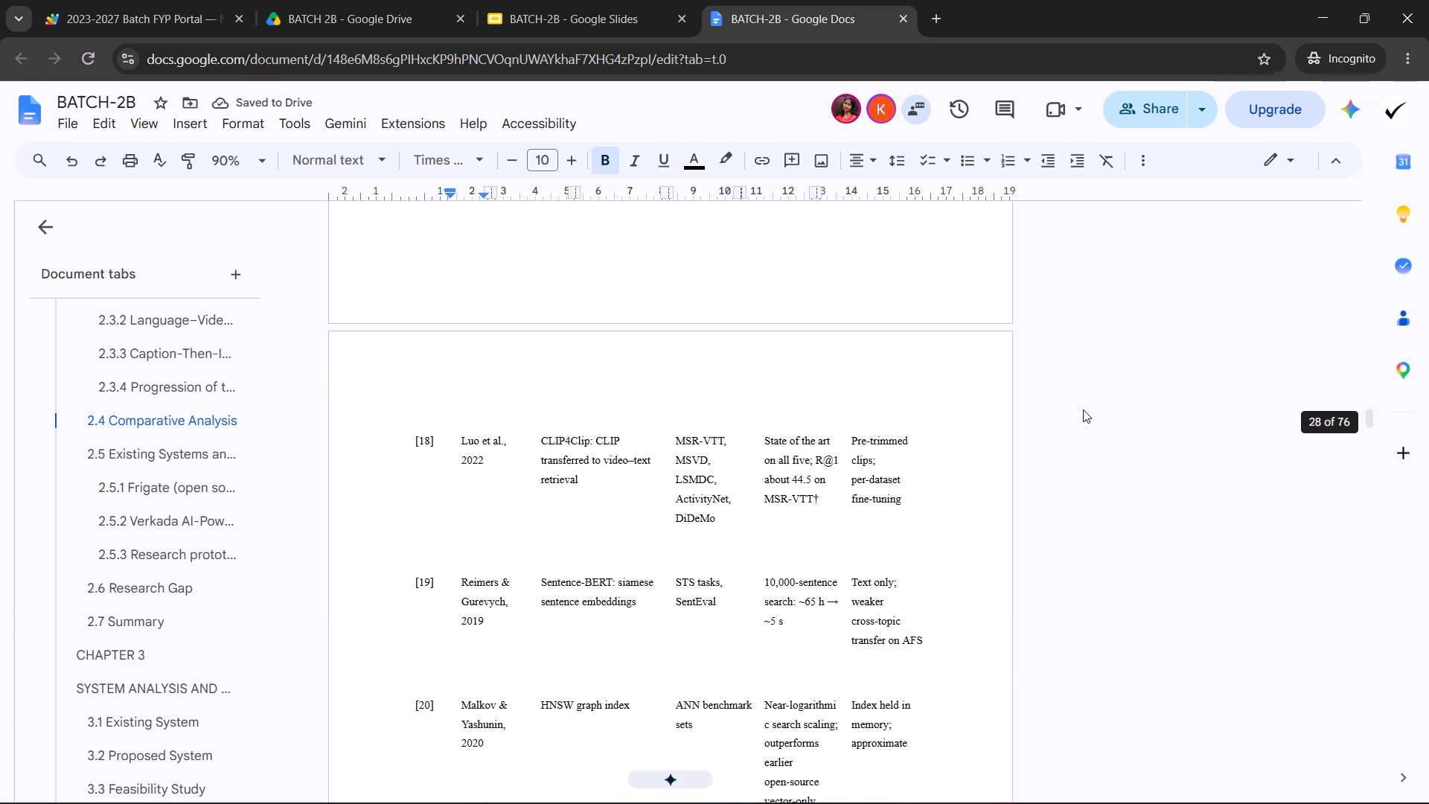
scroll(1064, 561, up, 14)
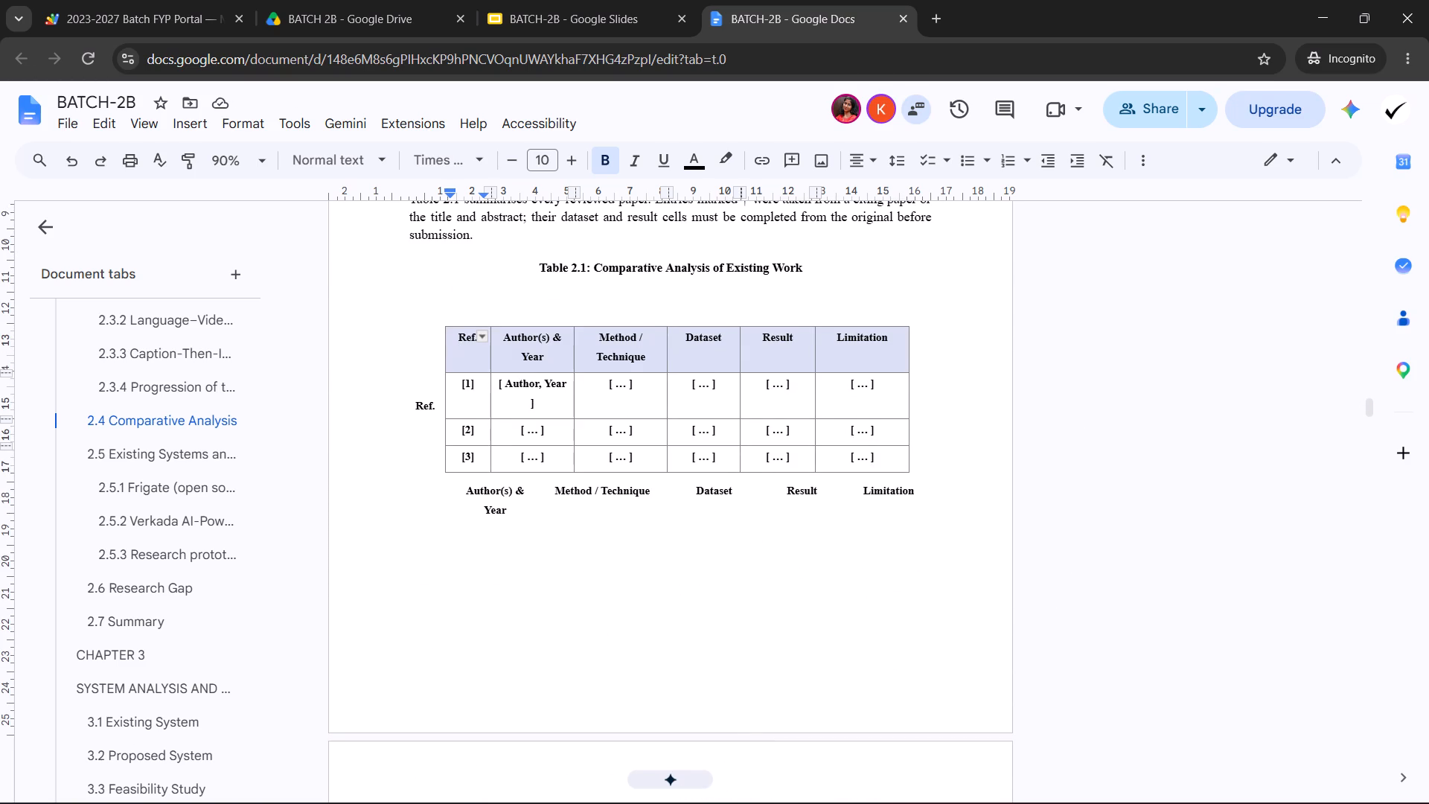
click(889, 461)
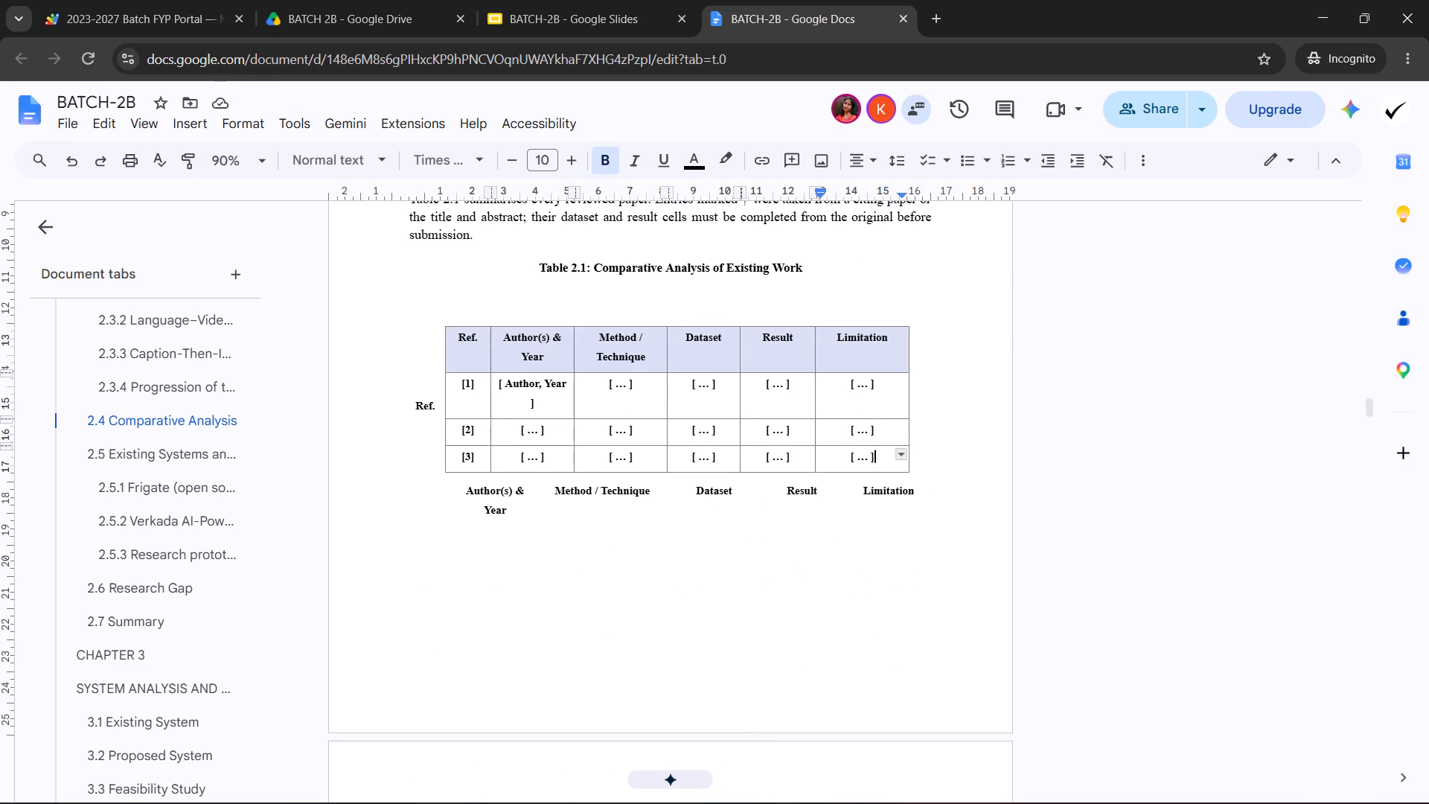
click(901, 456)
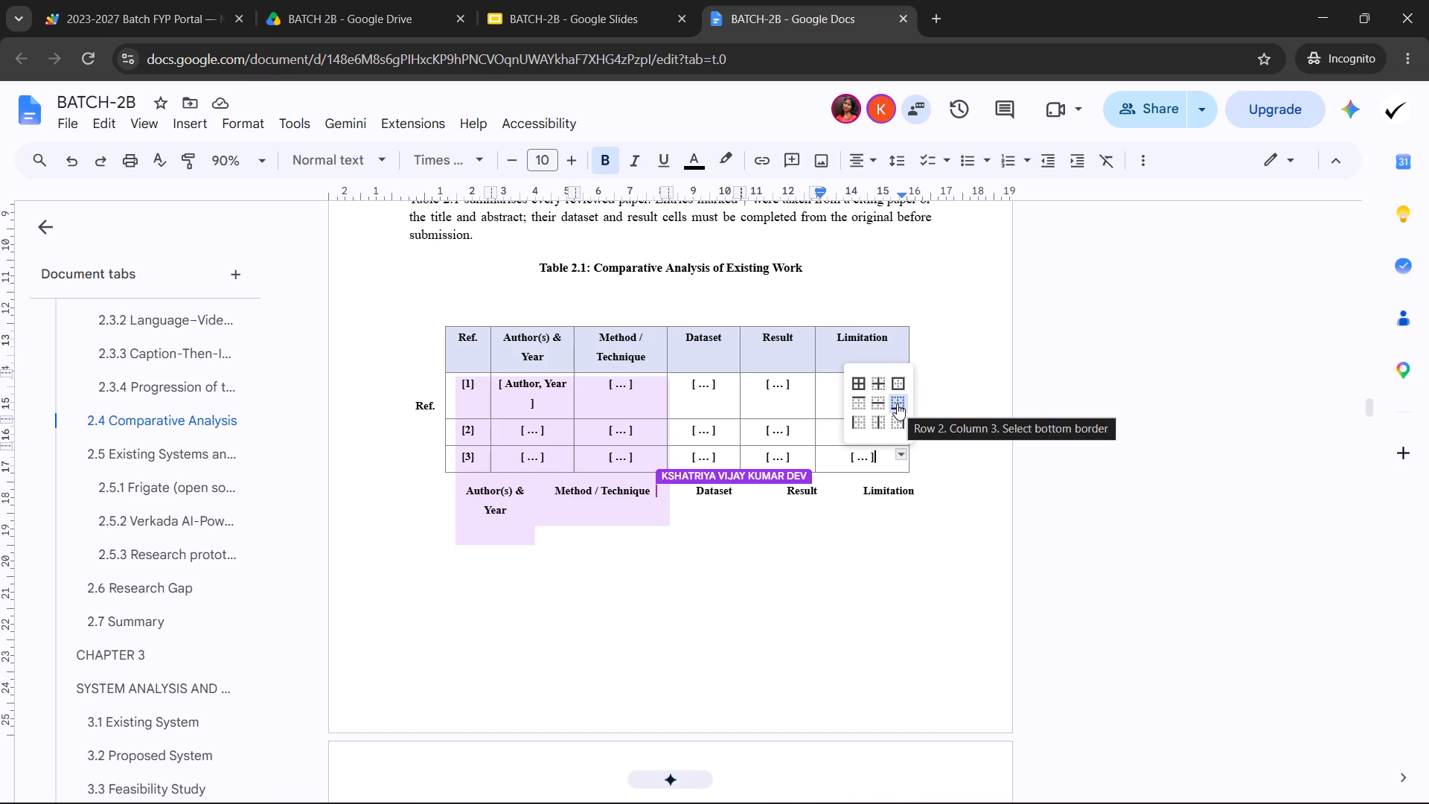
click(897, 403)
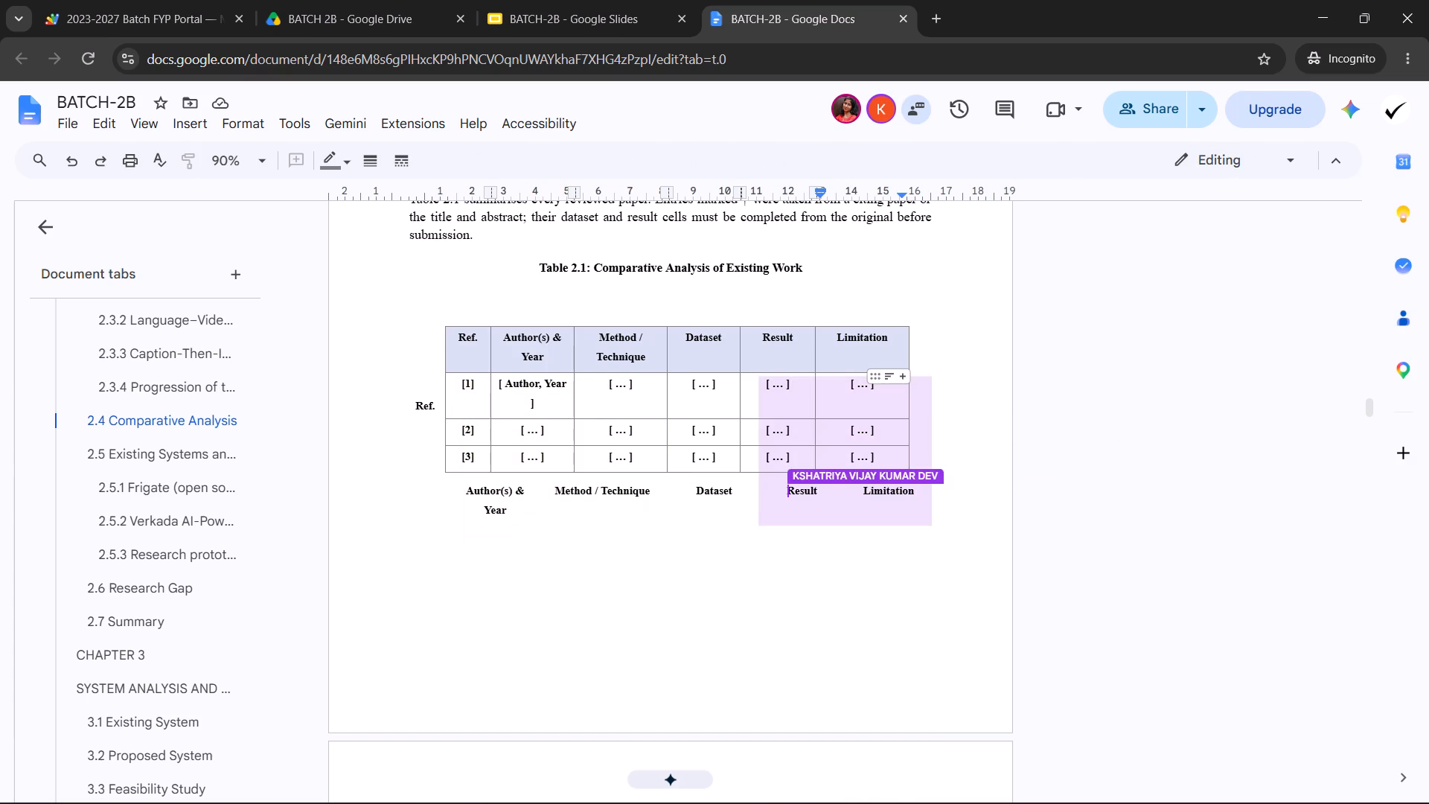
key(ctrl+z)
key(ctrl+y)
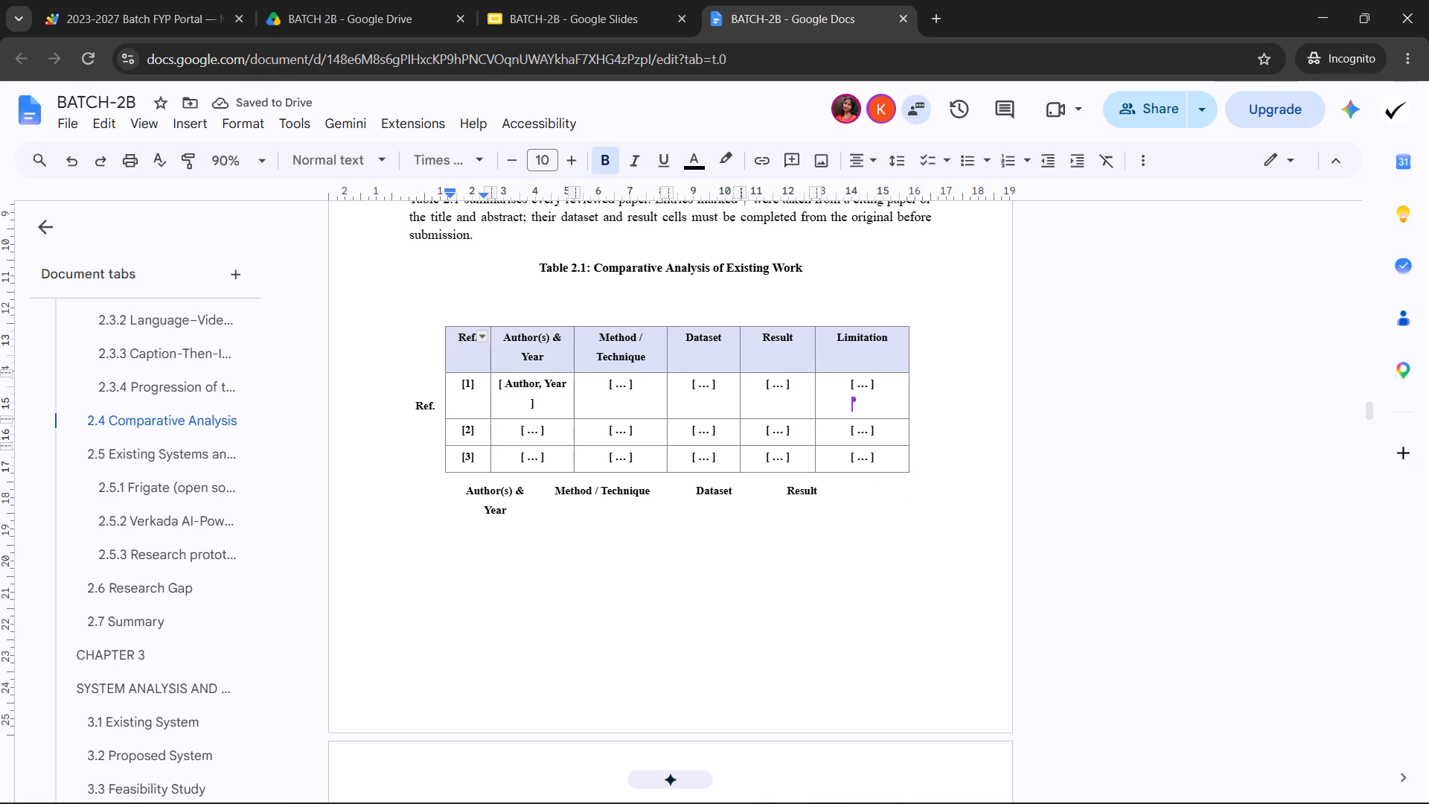
Insert a new row below the [3] placeholder row in the pasted Table 2.1 template table.
scroll(1006, 504, down, 3)
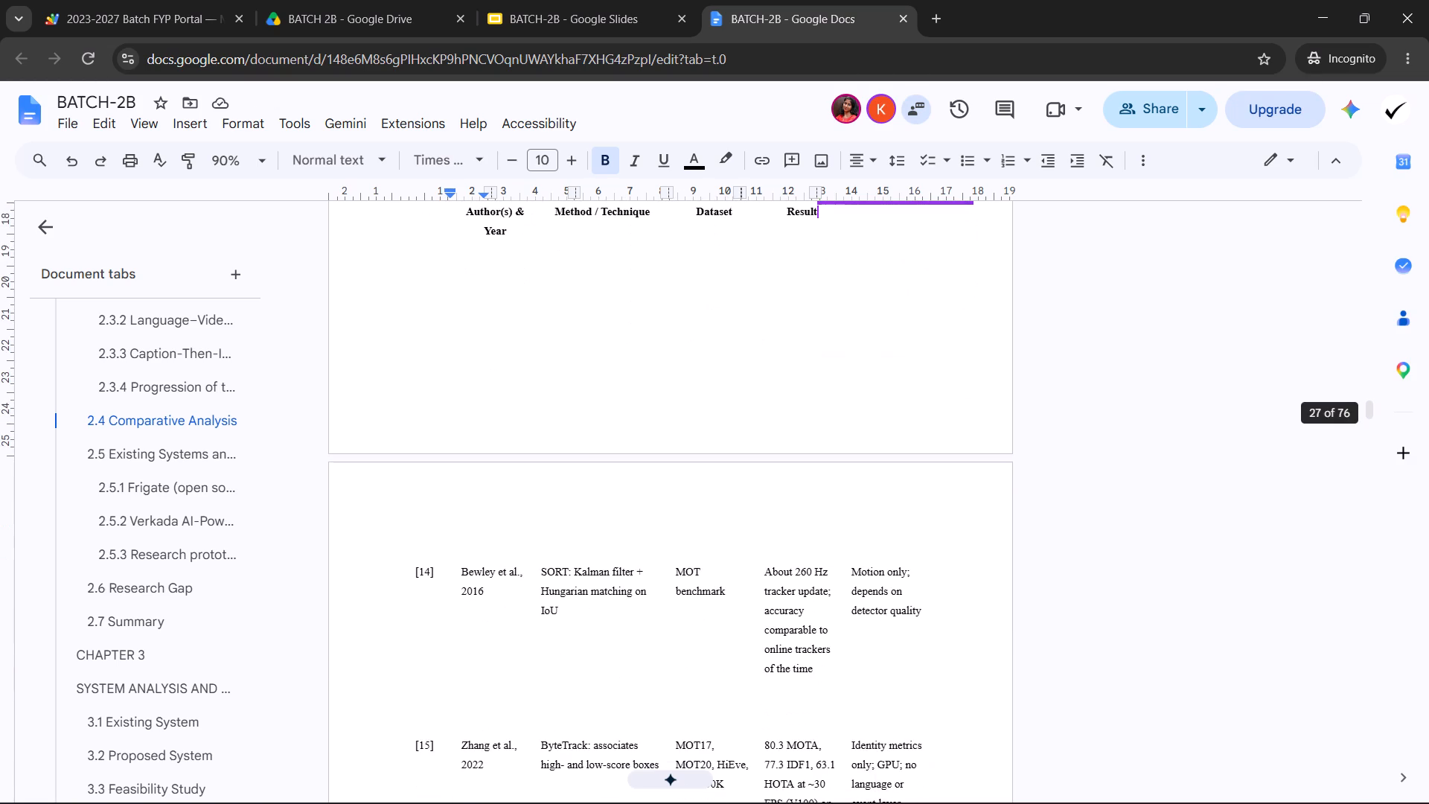
scroll(979, 647, up, 3)
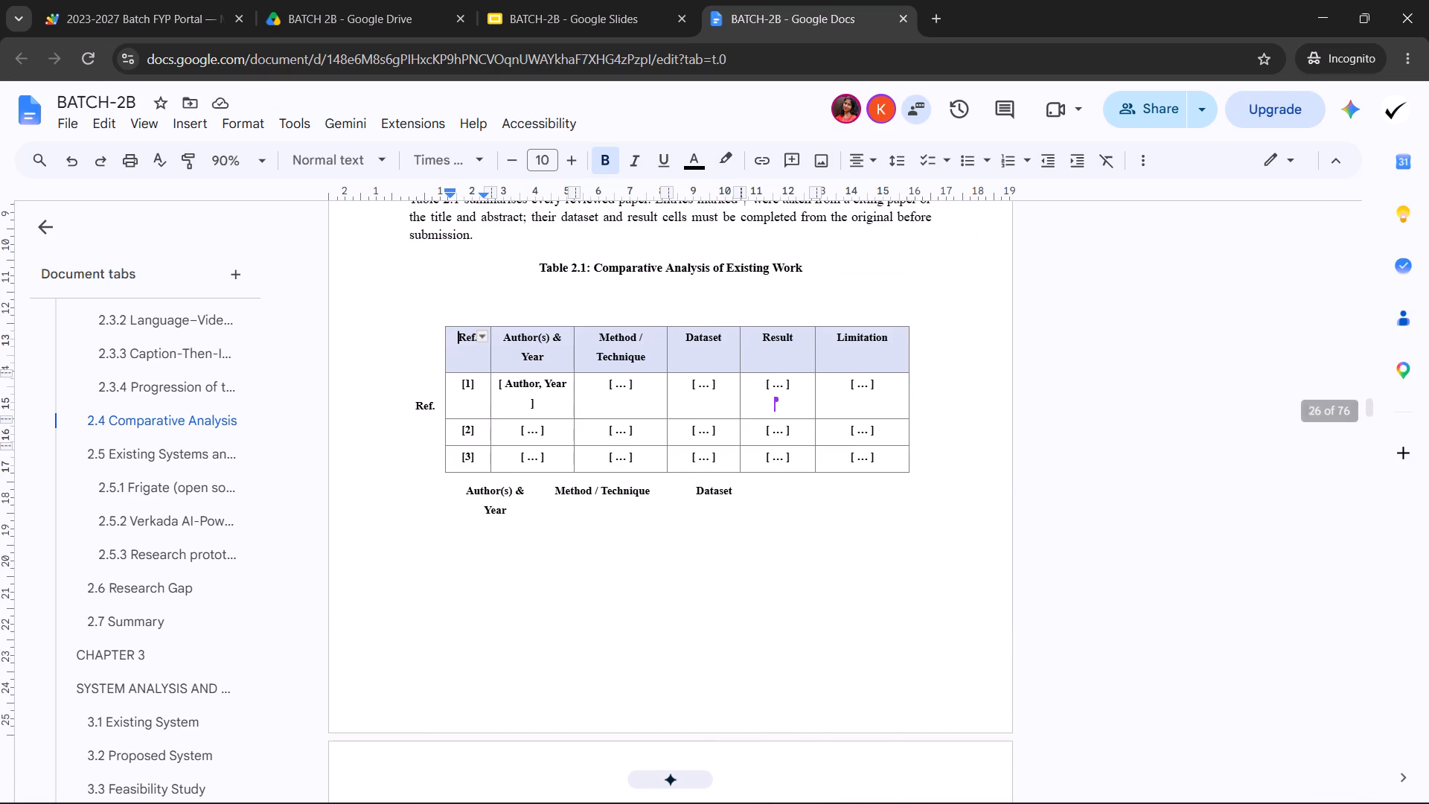
click(895, 462)
right_click(897, 460)
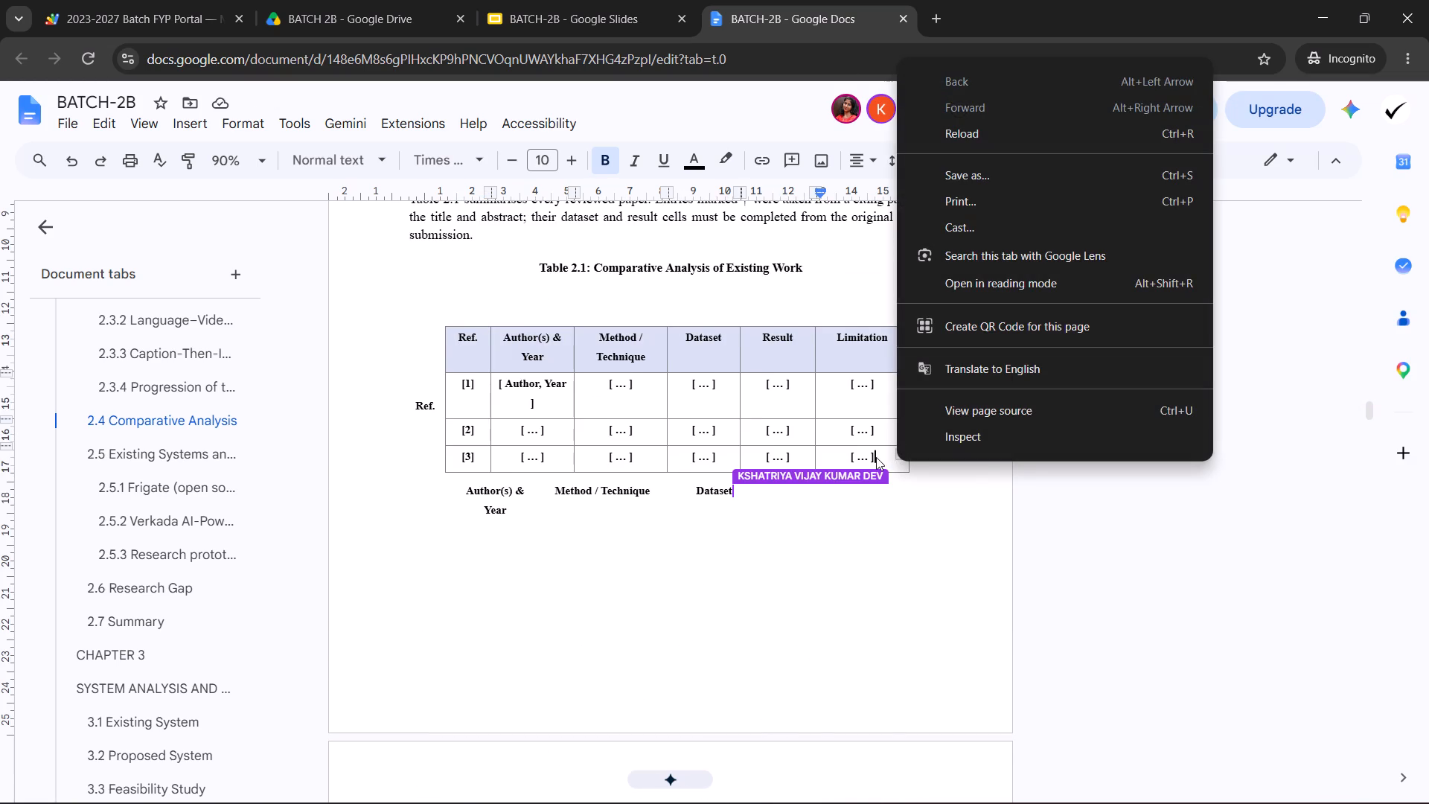
click(843, 439)
right_click(838, 438)
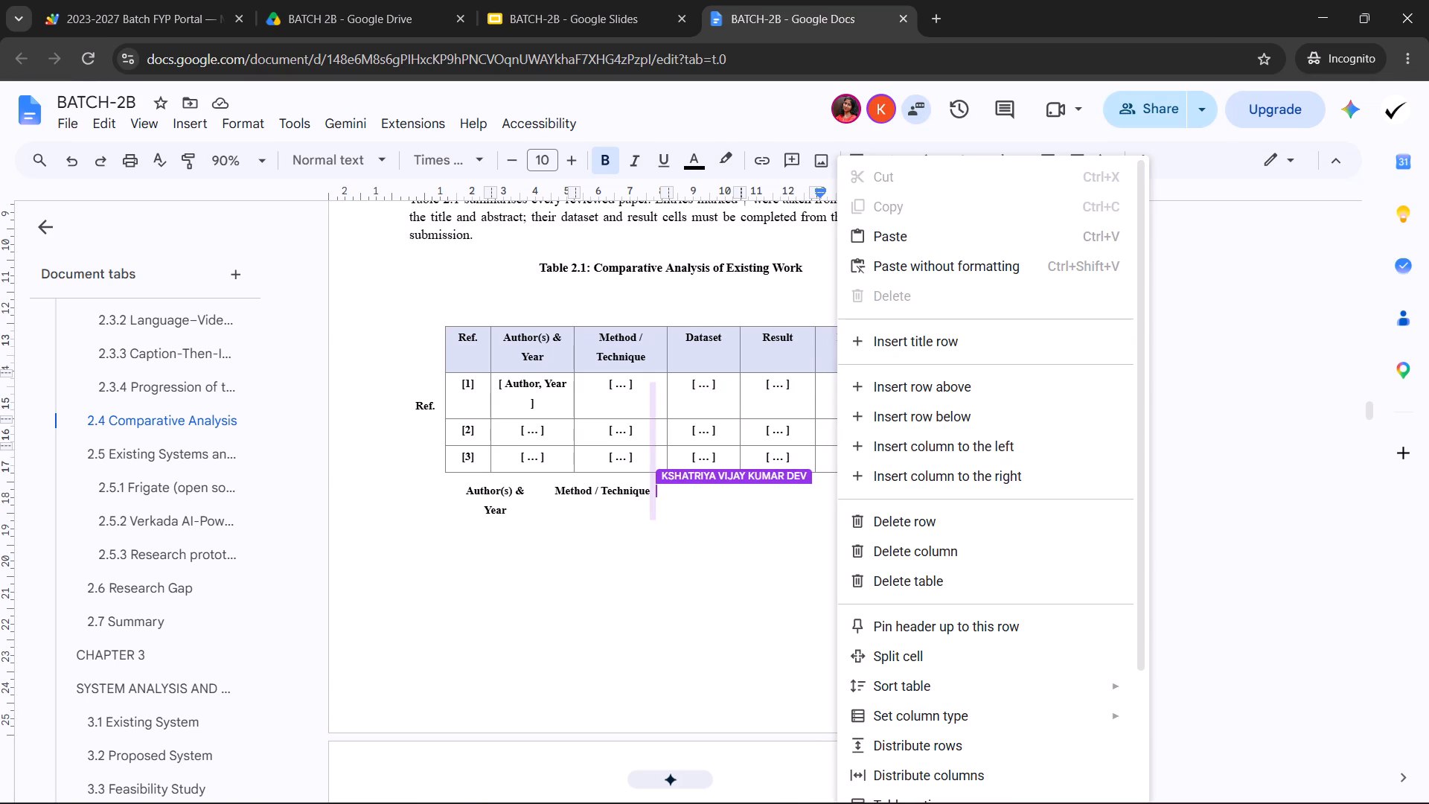
click(829, 454)
right_click(829, 457)
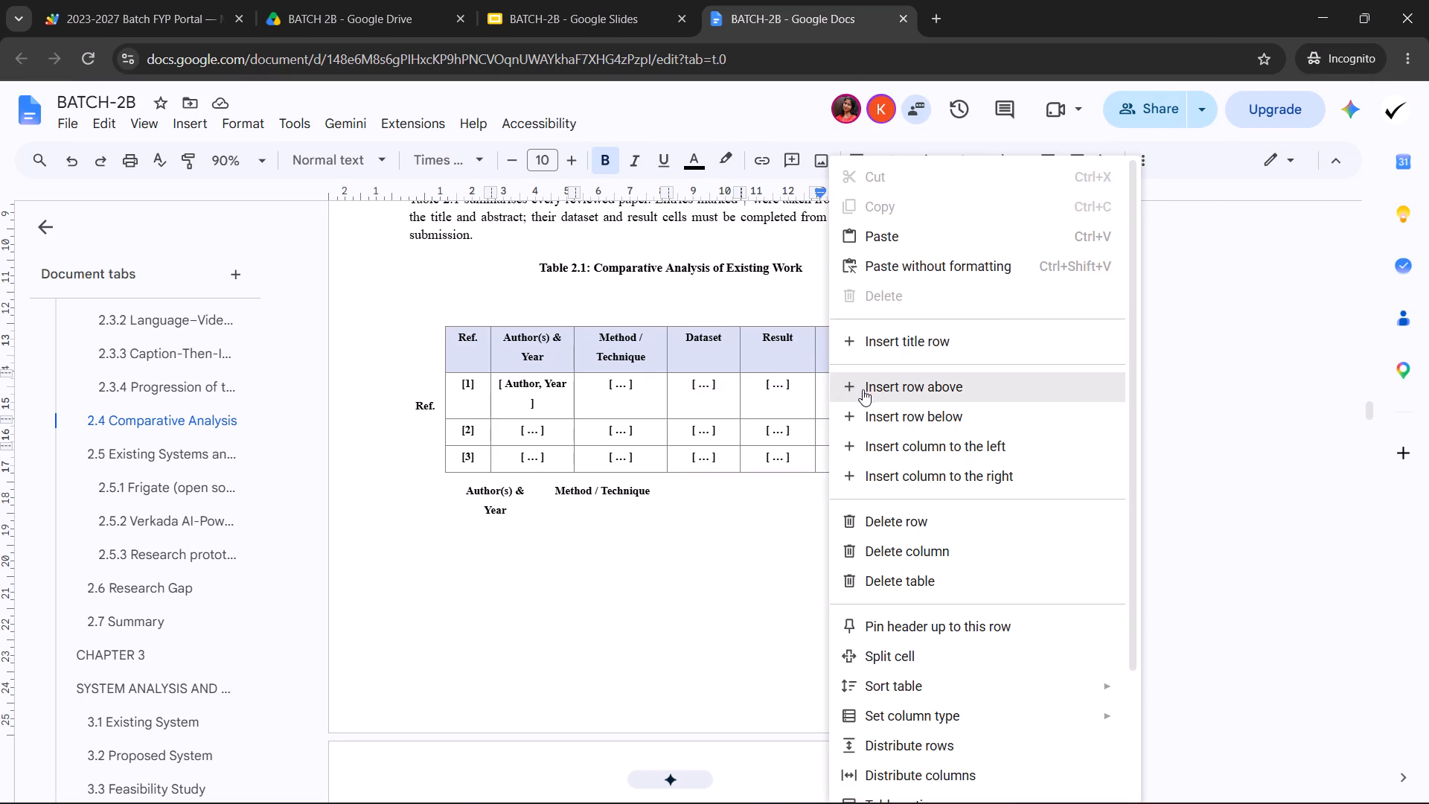
click(862, 415)
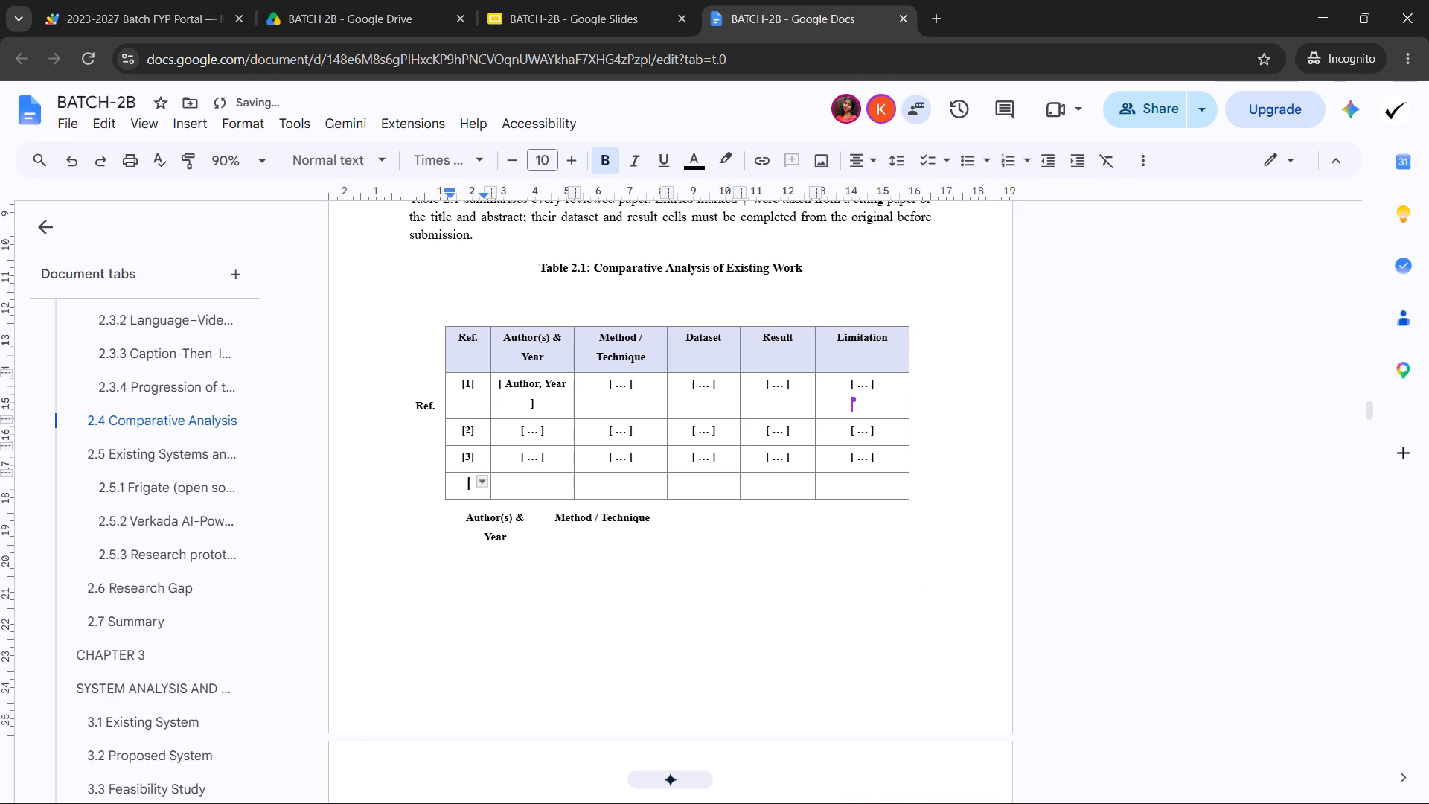
Cut the first In Scope entry, "Live capture from a webcam…", from the original Table 1.1 content in Section 1.6.
scroll(1060, 486, up, 11)
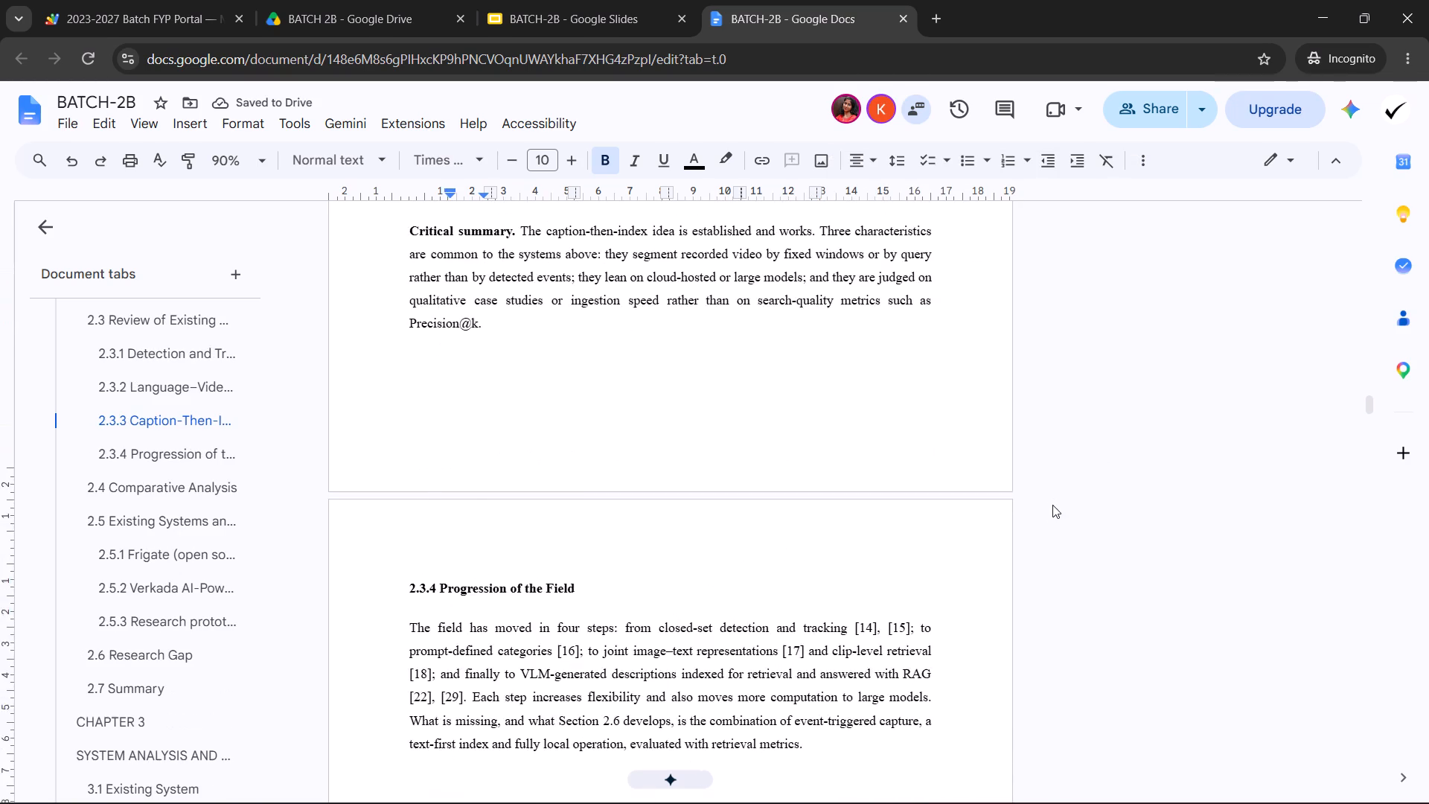
scroll(1052, 505, up, 20)
scroll(1052, 505, up, 14)
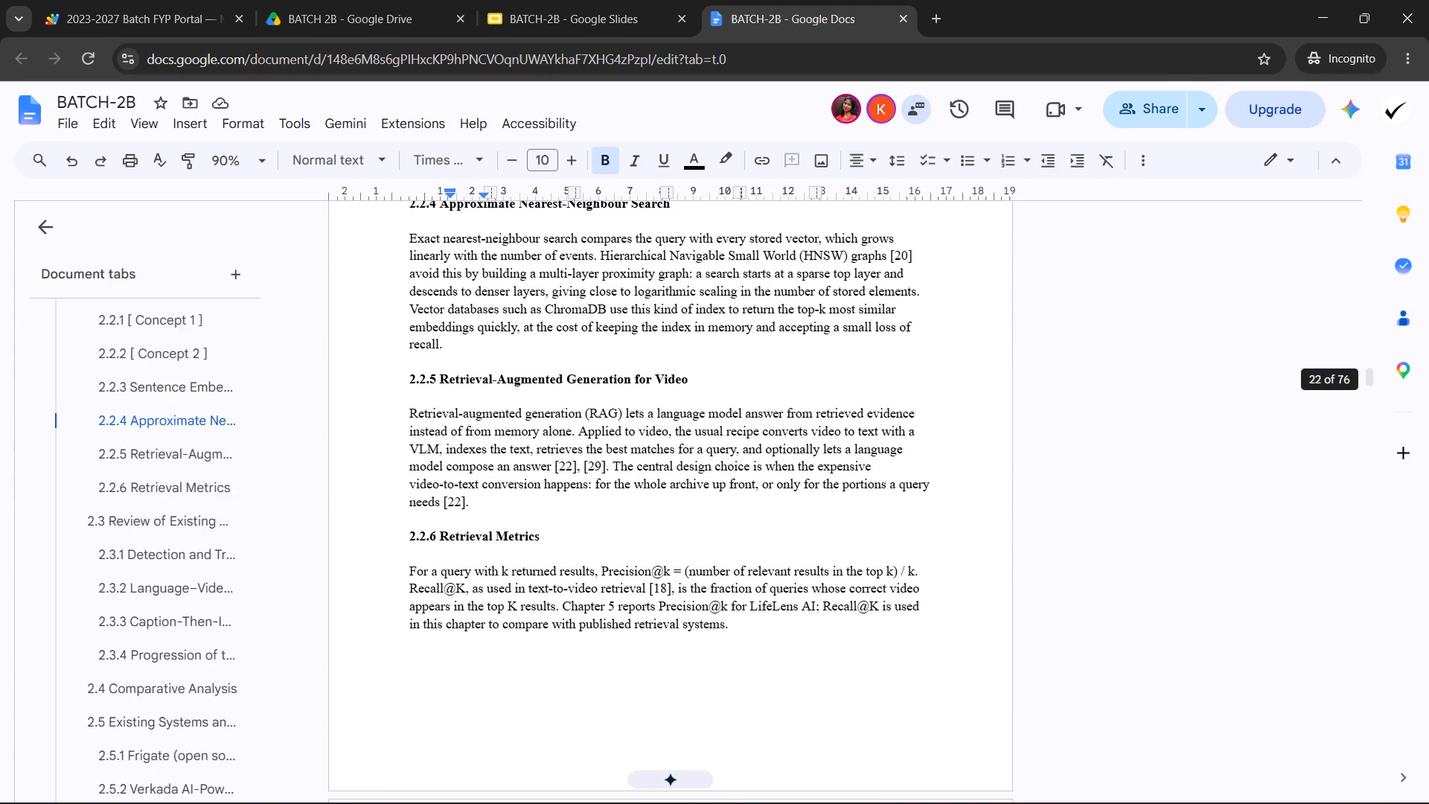
scroll(1008, 552, up, 20)
scroll(1008, 552, up, 13)
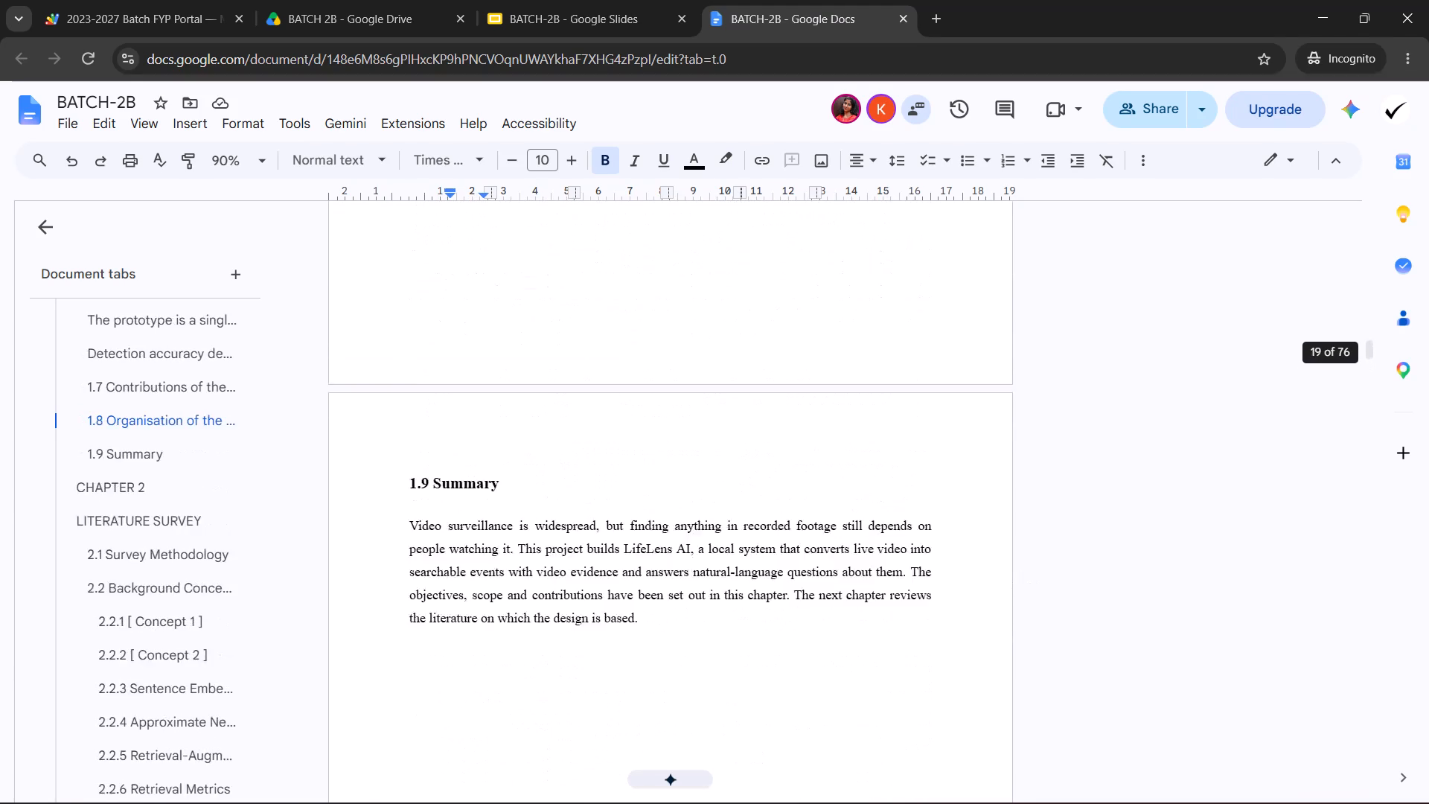
scroll(998, 577, up, 17)
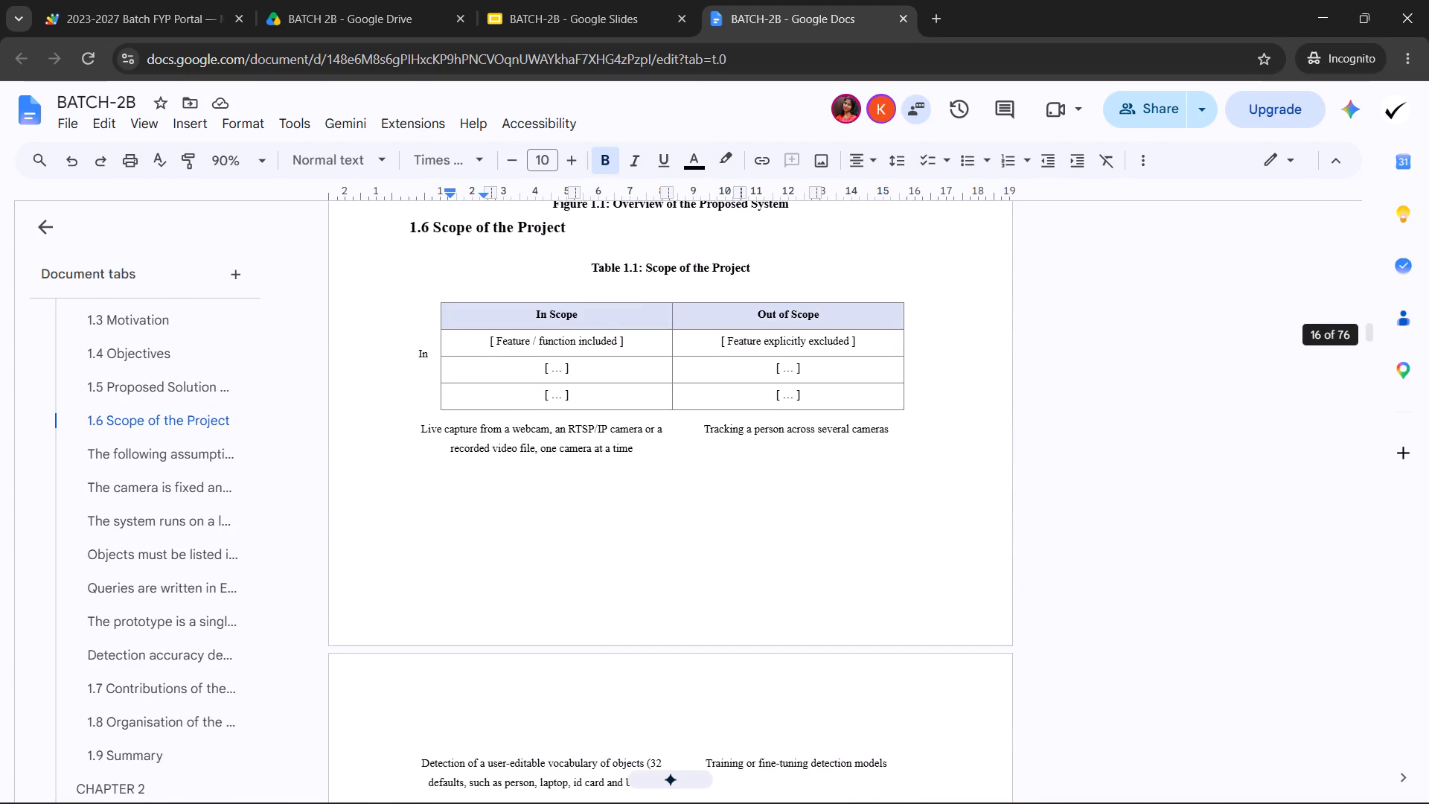
drag(639, 448, 455, 435)
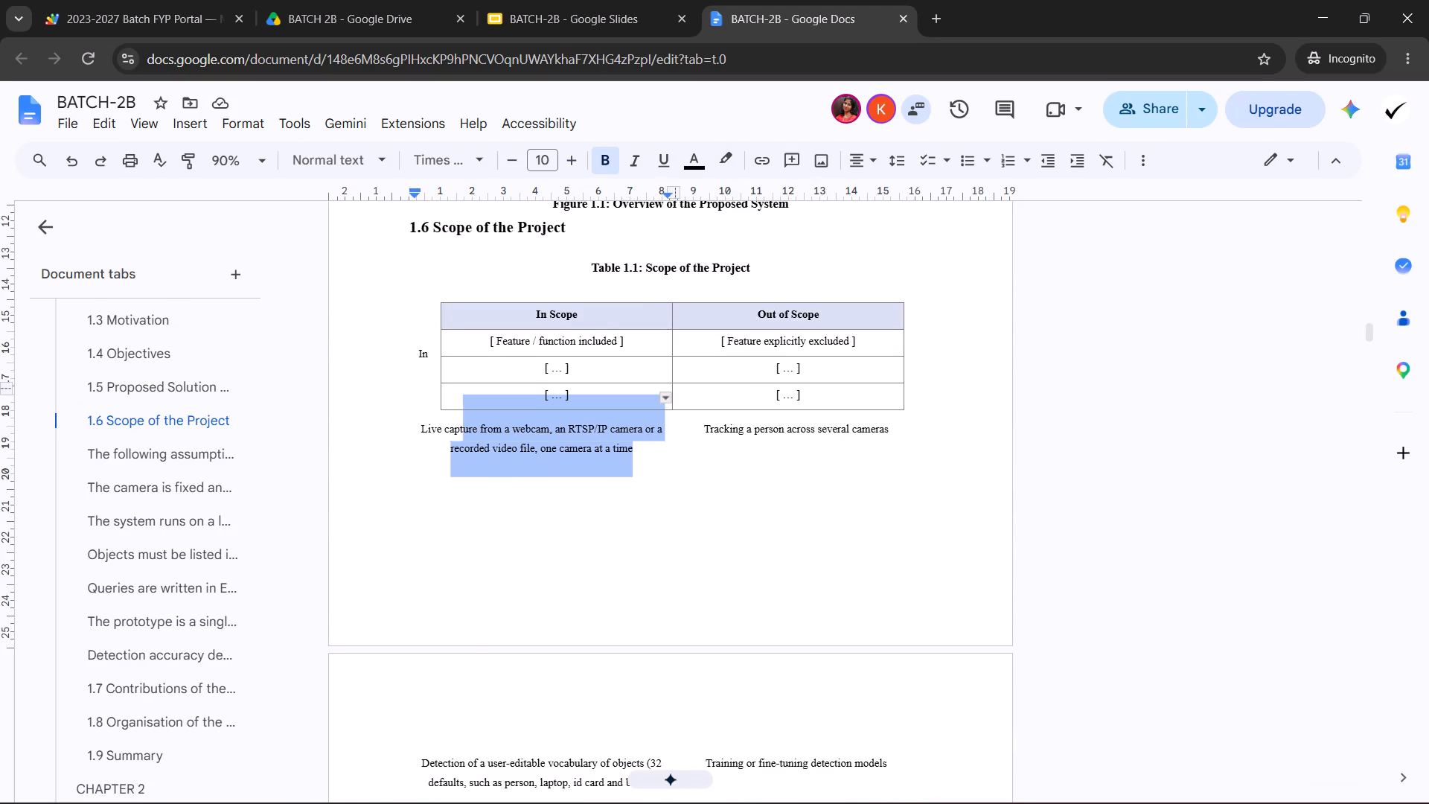
drag(455, 435, 423, 426)
key(ctrl+x)
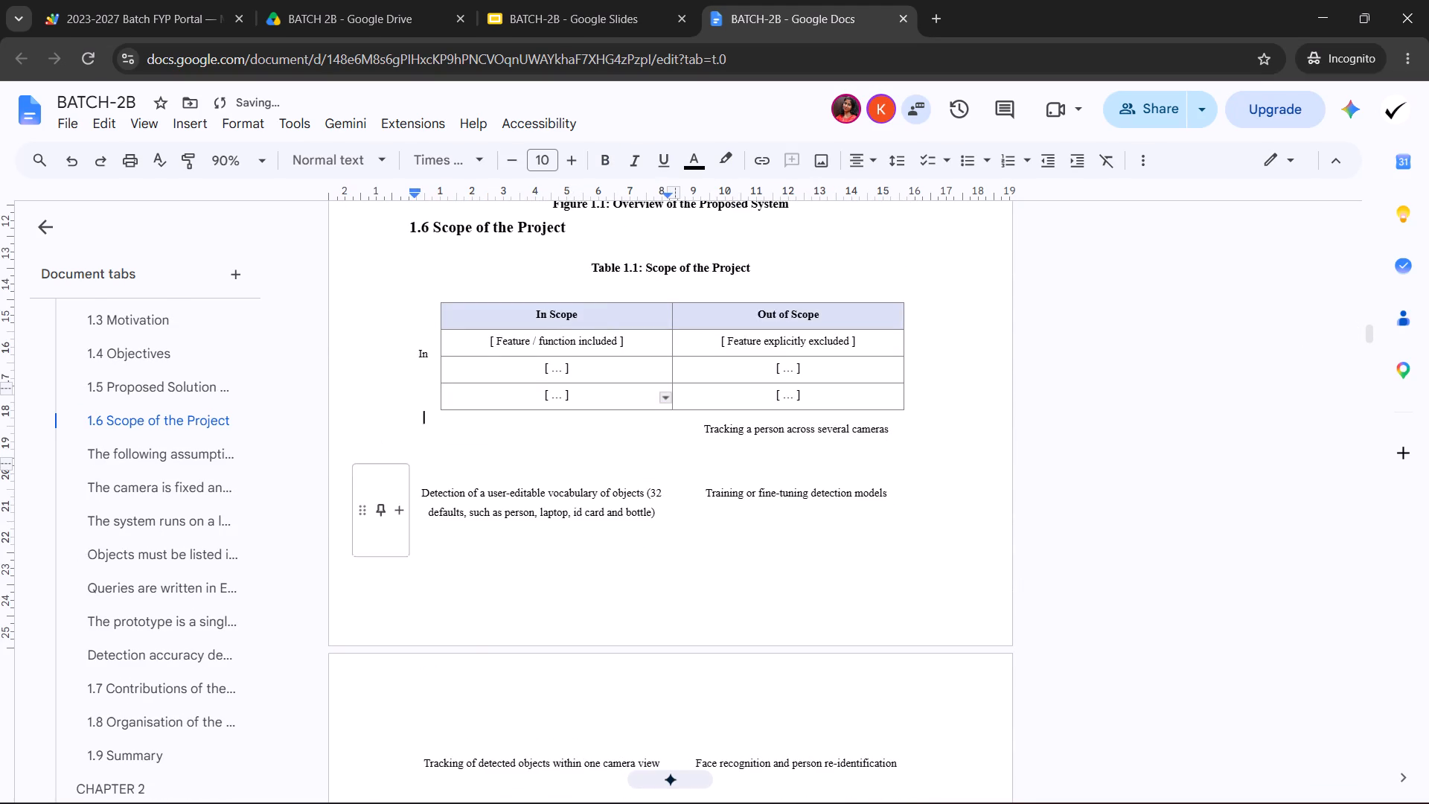
Open a new Notepad tab, paste the "Live capture from a webcam…" entry there as plain text, and cut it again.
text(no)
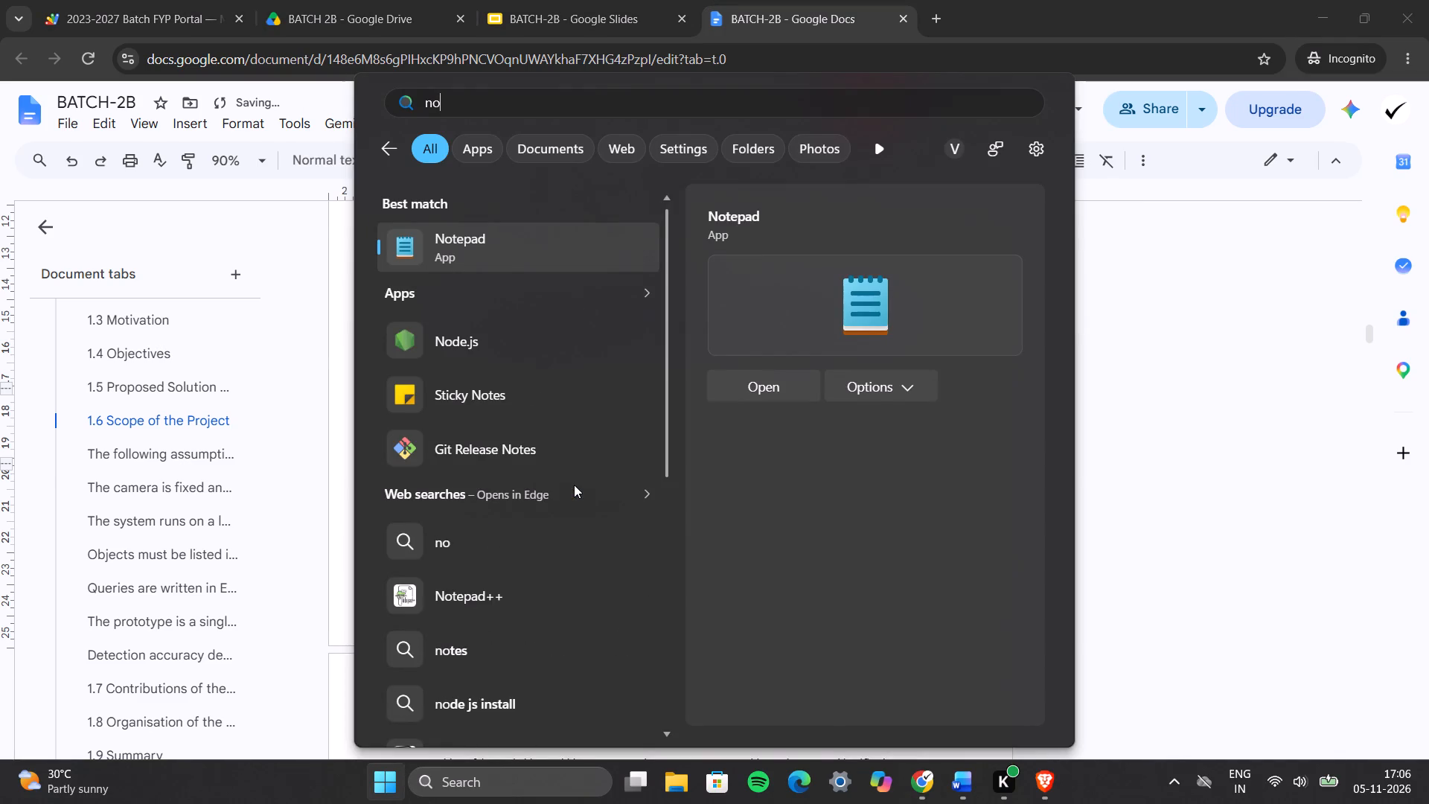
key(Return)
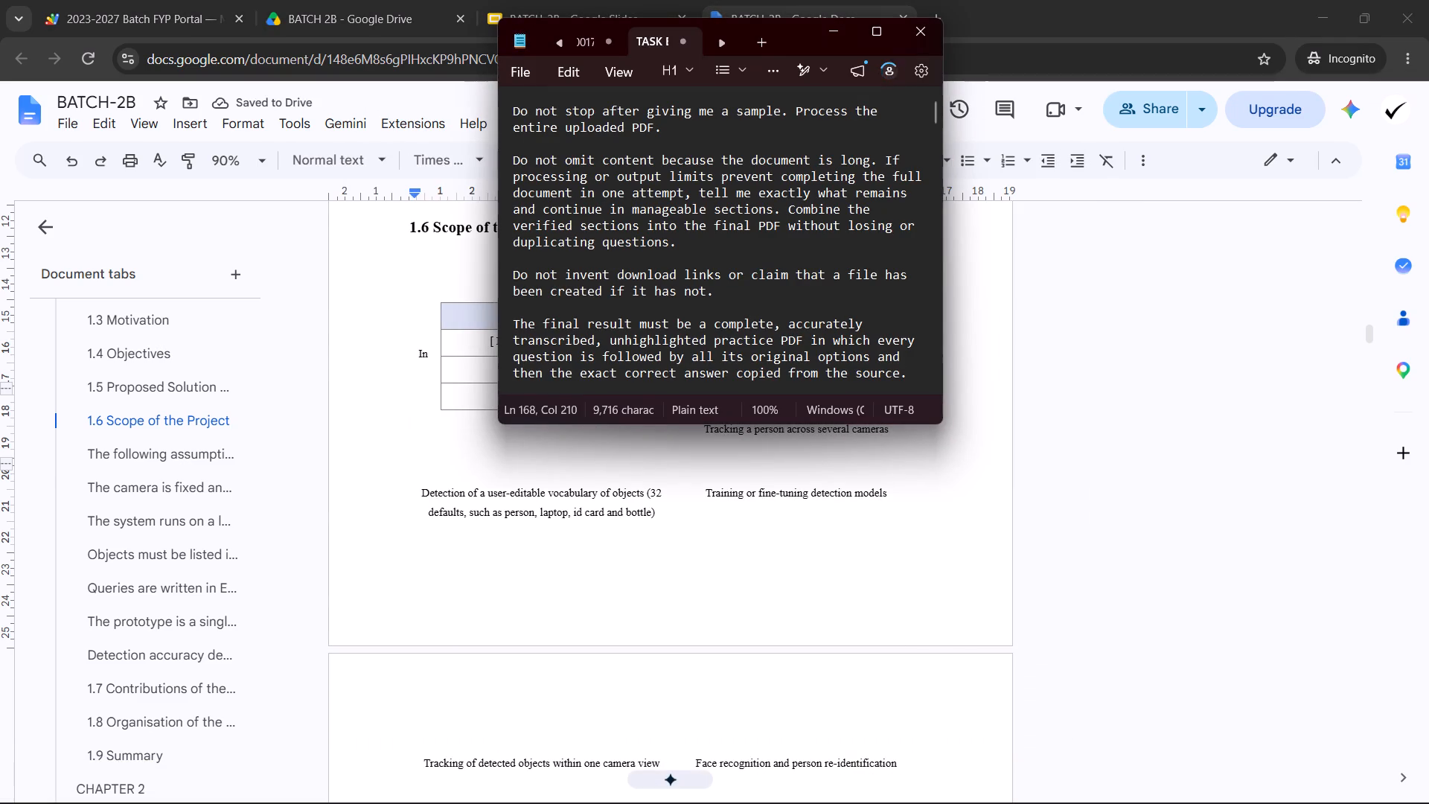
click(761, 43)
key(ctrl+v)
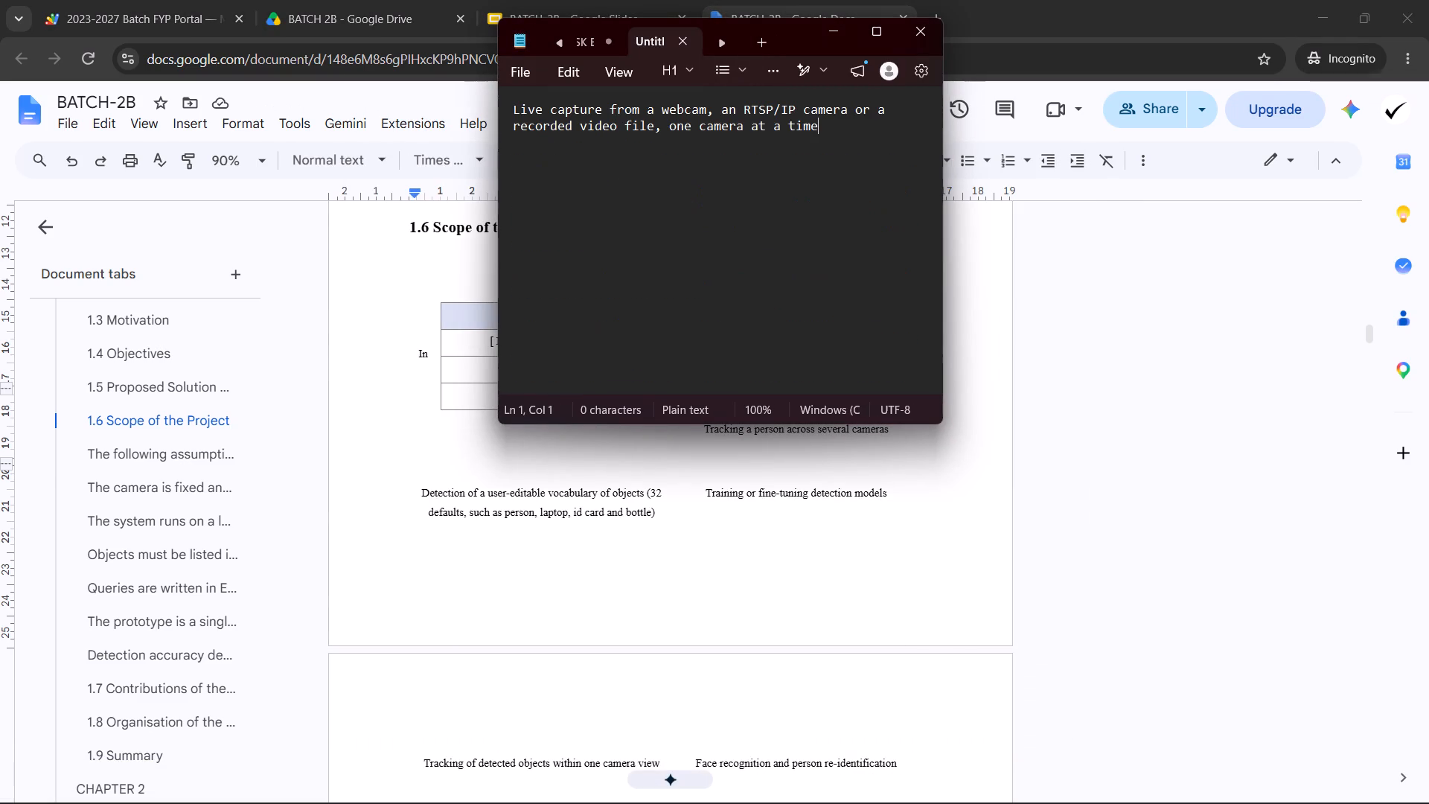
key(ctrl+a)
key(ctrl+x)
In the Google Docs report, replace Table 1.1's "[ Feature / function included ]" placeholder with the plain-text "Live capture from a webcam…" entry.
click(453, 345)
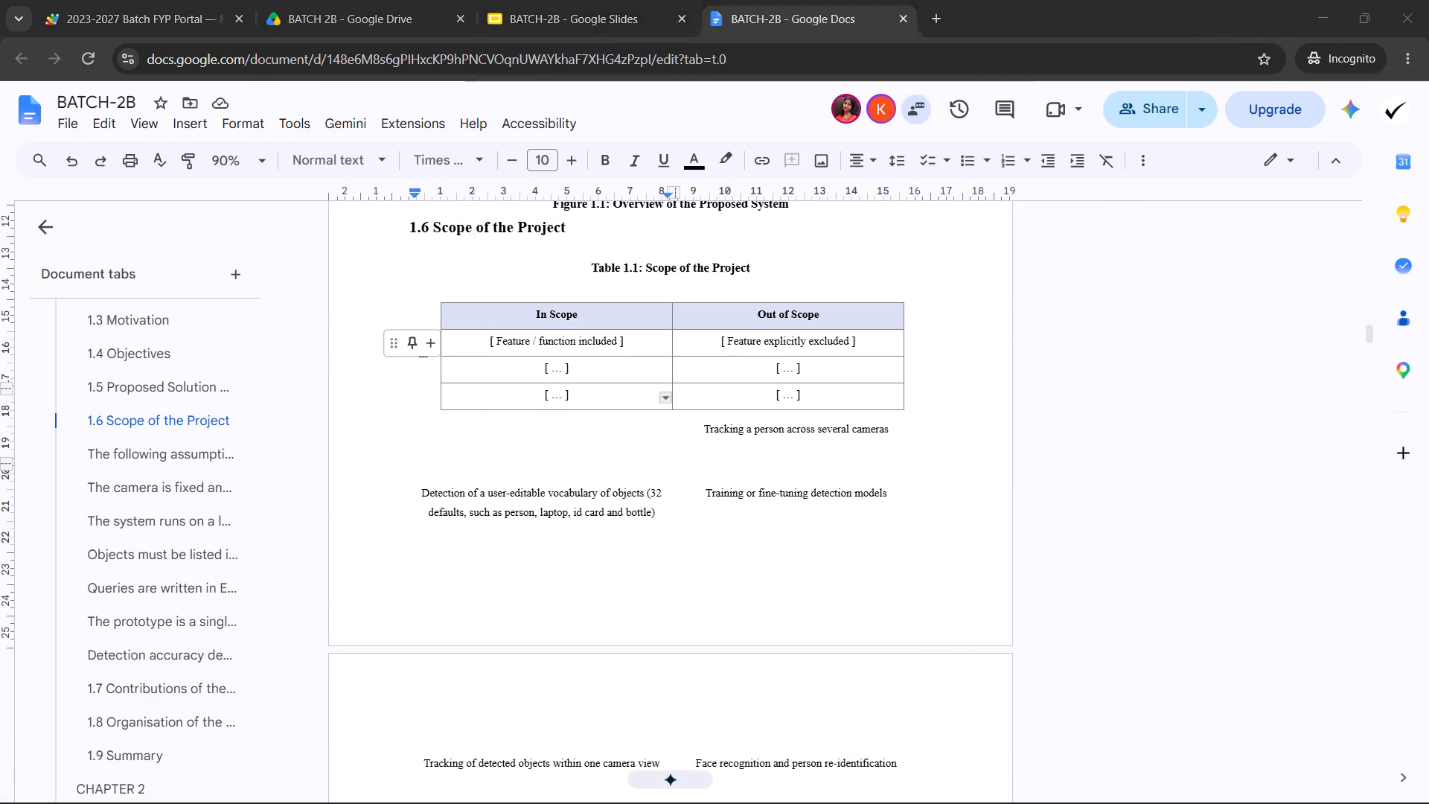
drag(629, 346, 481, 341)
key(ctrl+v)
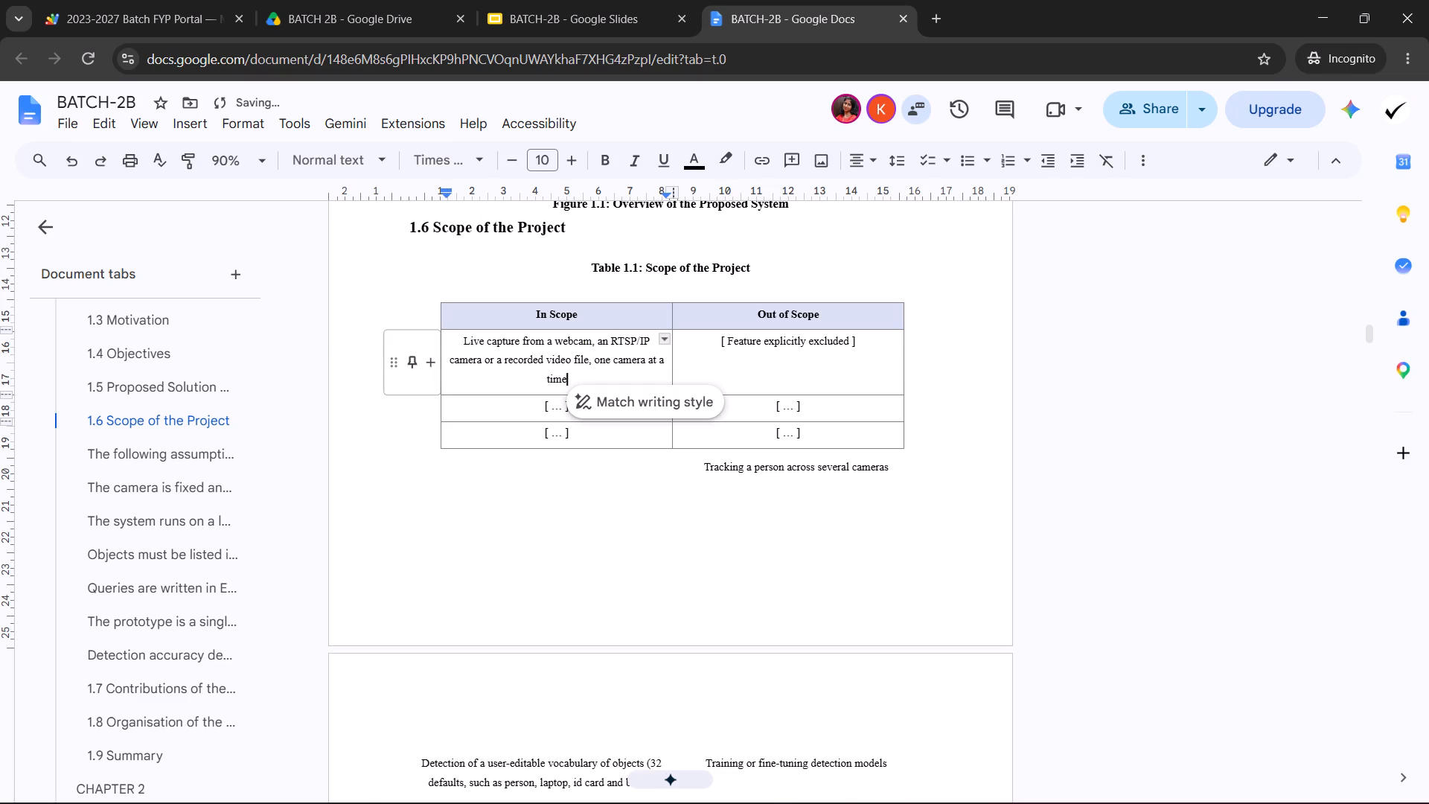
Left-align the "Live capture from a webcam…" text in Table 1.1's first In Scope cell.
drag(576, 378, 458, 342)
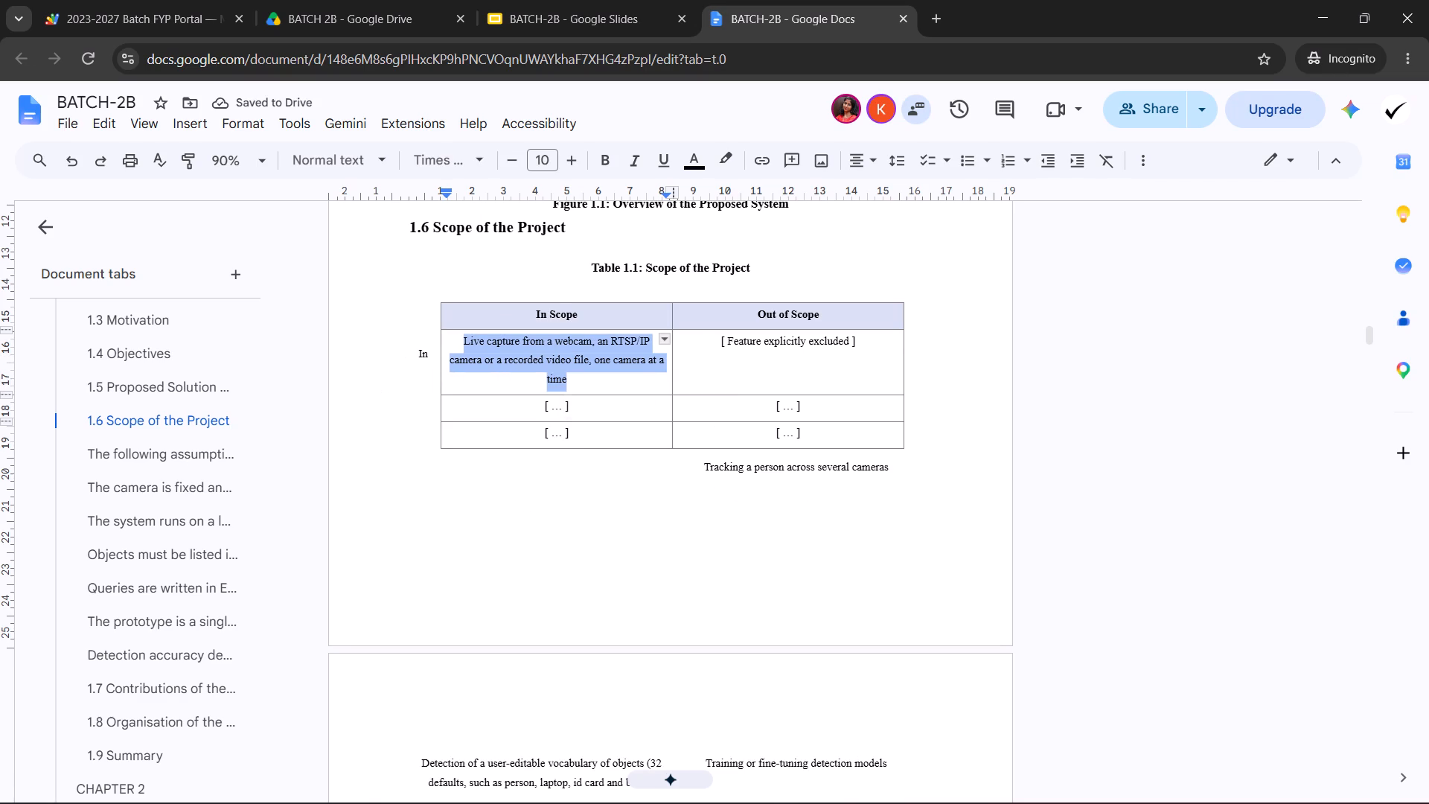
click(872, 157)
click(869, 191)
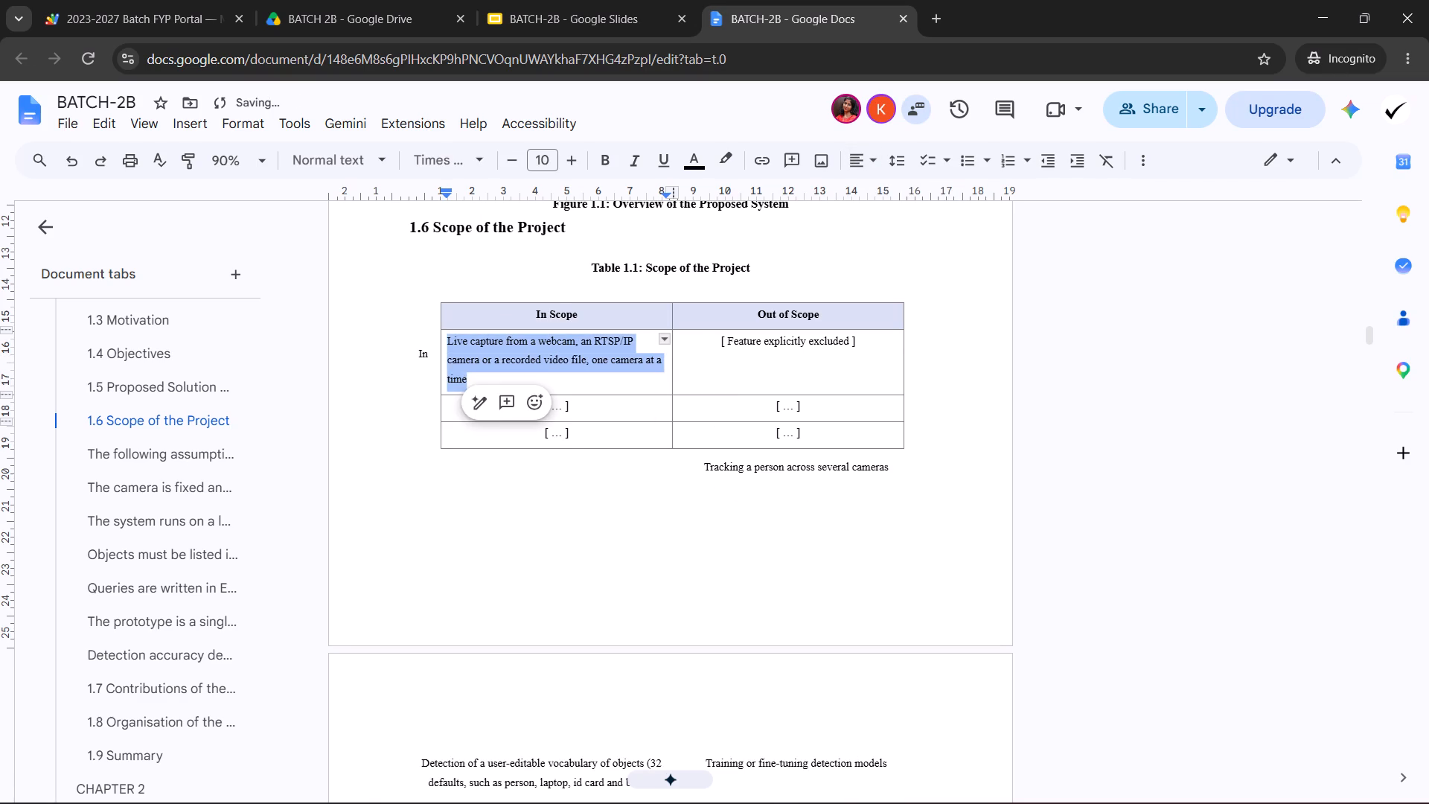
click(588, 346)
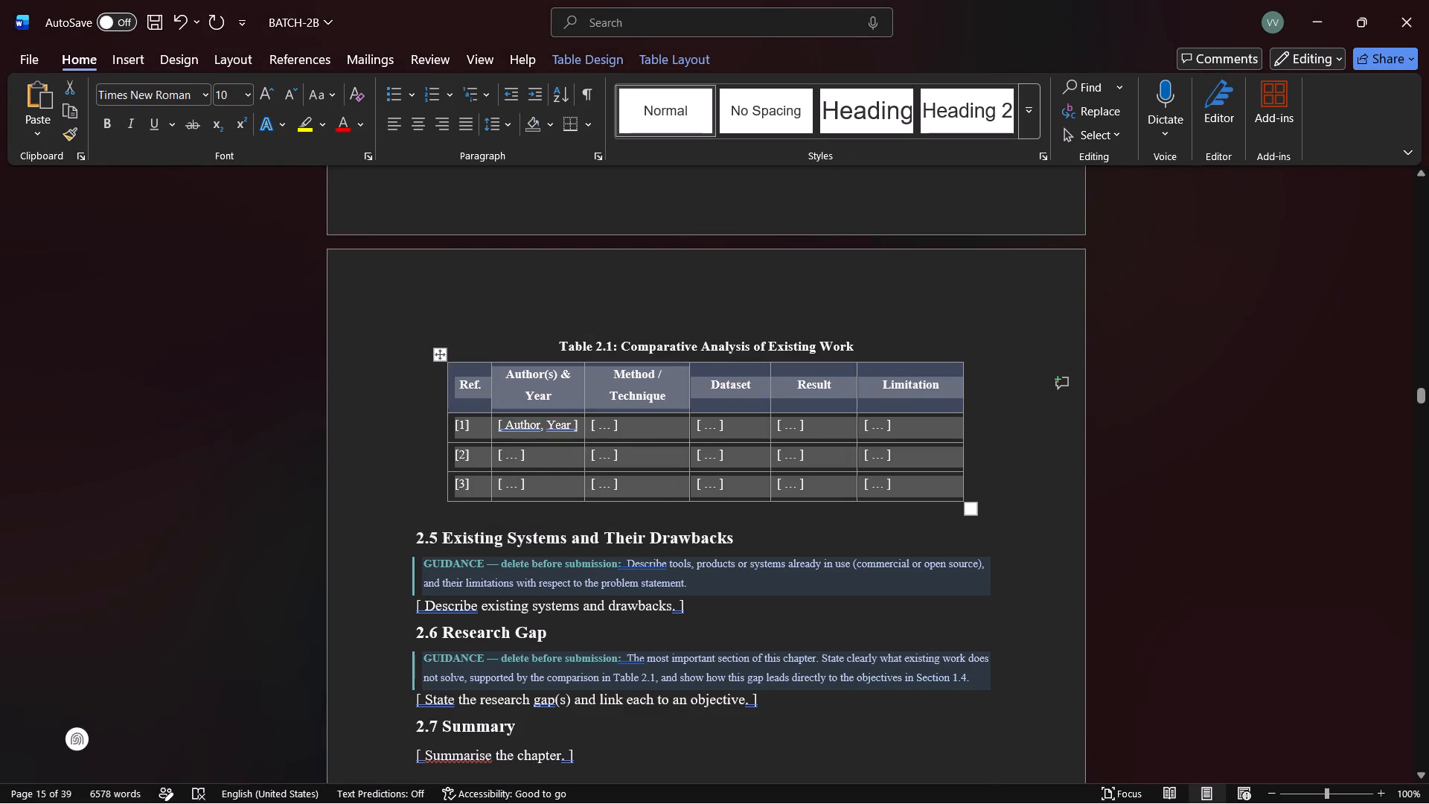
In the Word version of BATCH-2B, review the template layout from Table 2.1 back to Table 1.1 in Section 1.6.
scroll(776, 634, up, 20)
scroll(776, 634, up, 5)
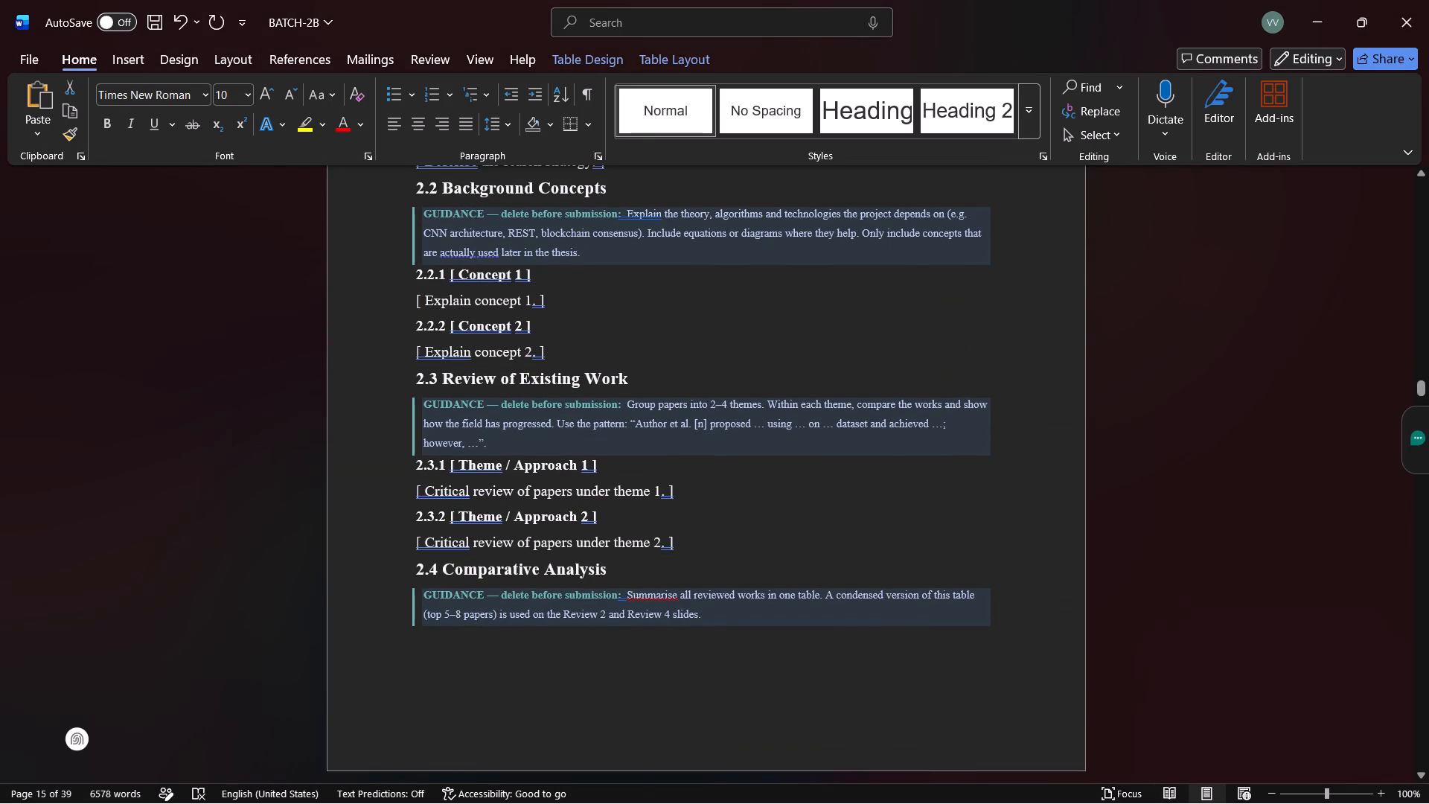
click(813, 351)
scroll(808, 496, up, 11)
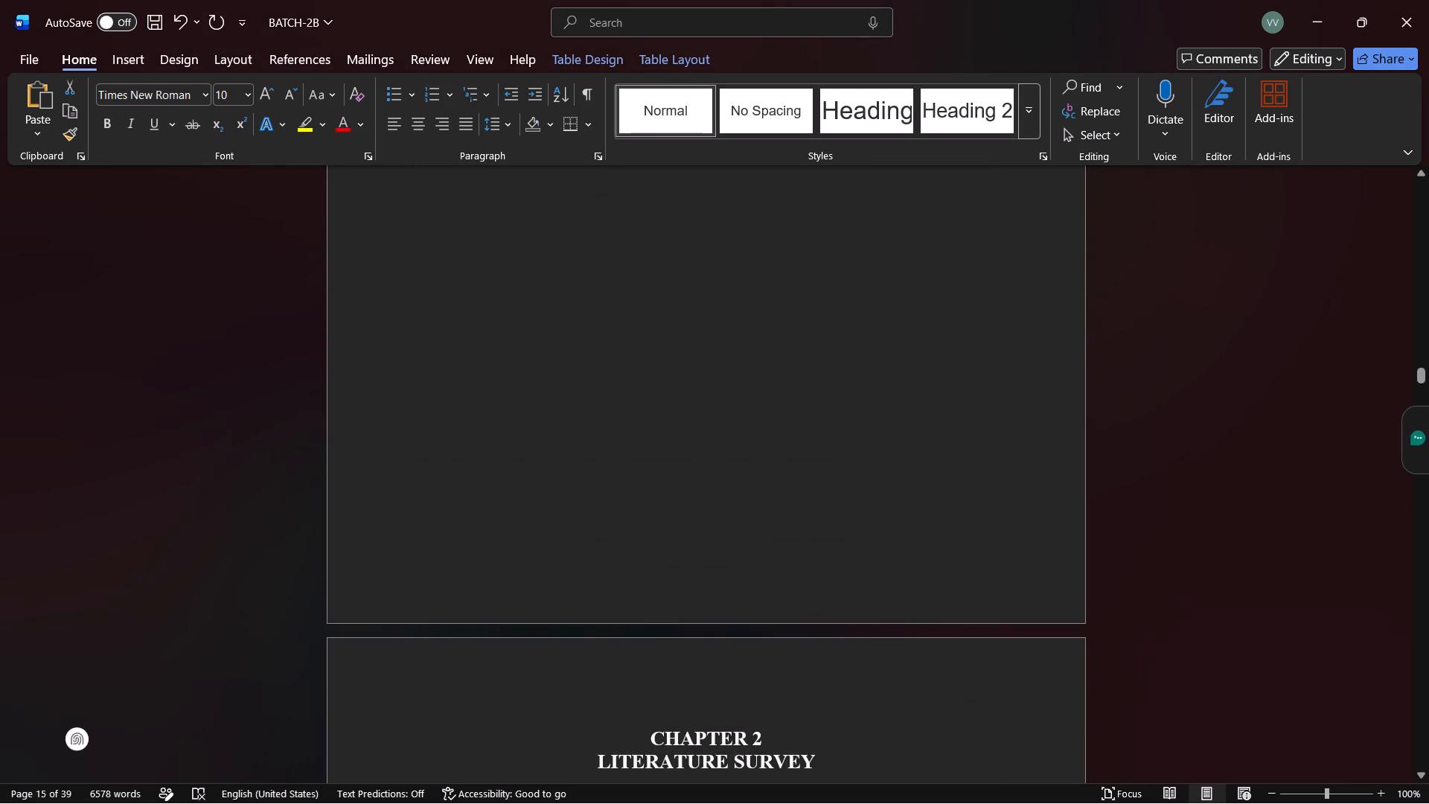
scroll(912, 476, up, 4)
double_click(1145, 431)
scroll(1192, 373, up, 14)
scroll(1166, 452, up, 20)
scroll(1166, 452, up, 6)
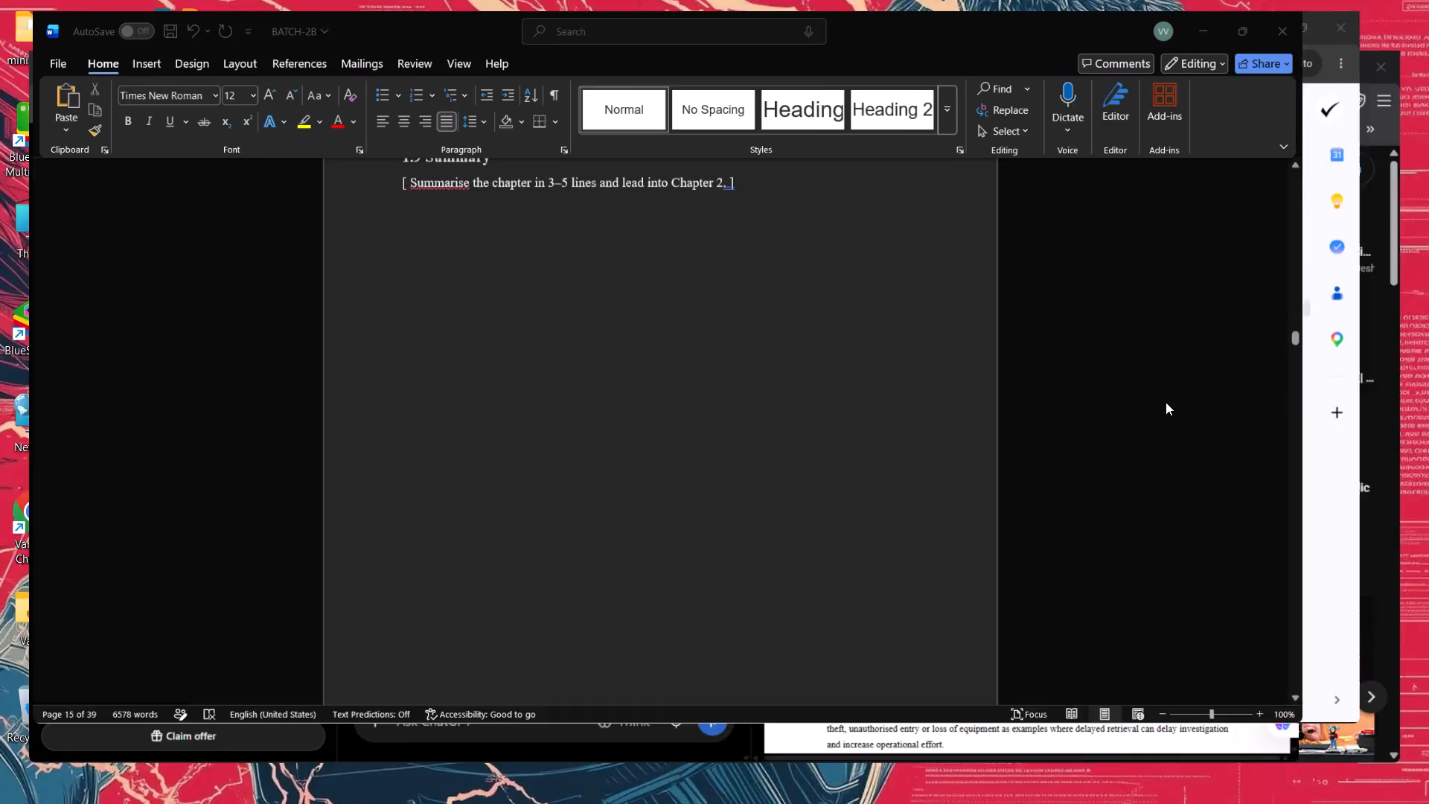
scroll(1171, 442, up, 19)
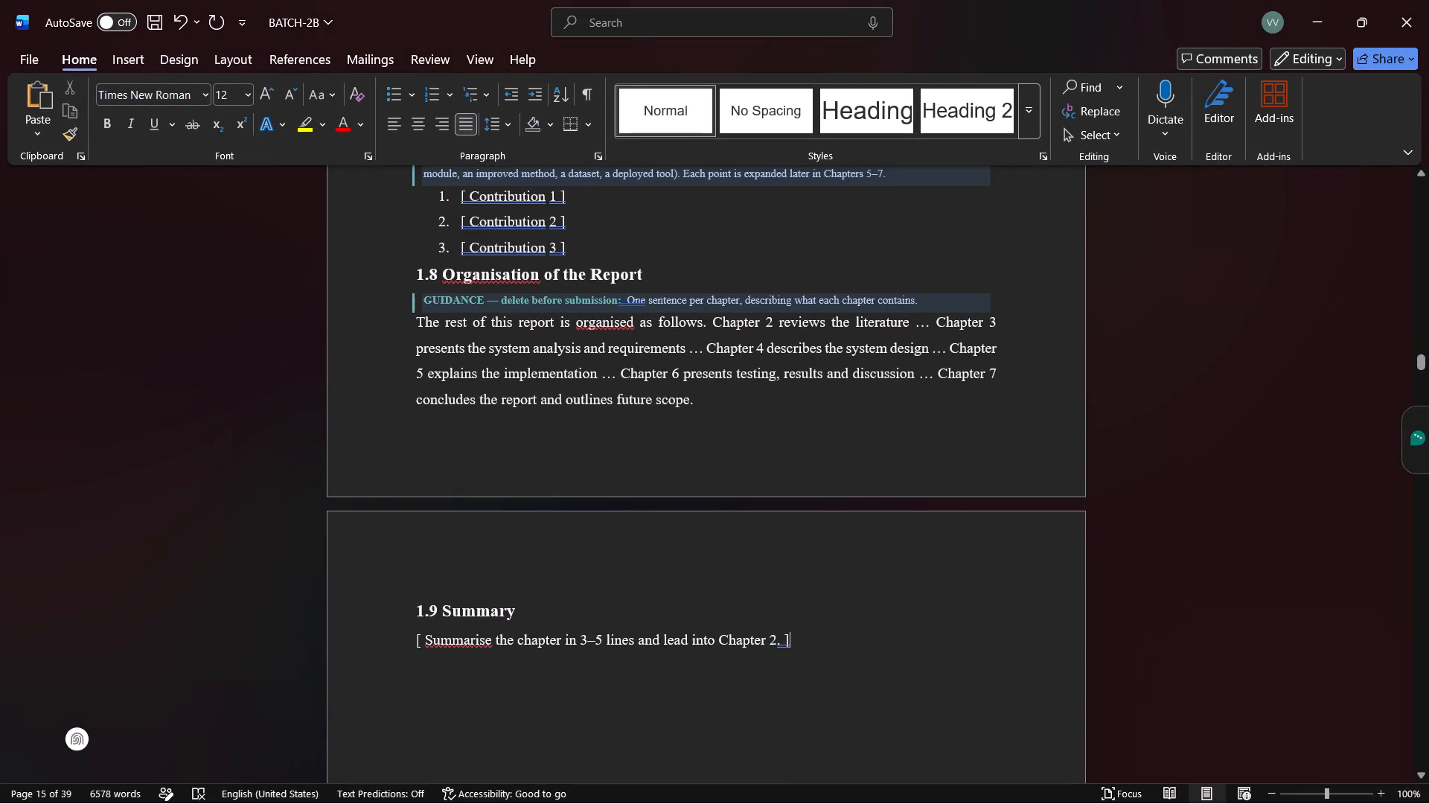
scroll(1146, 426, up, 11)
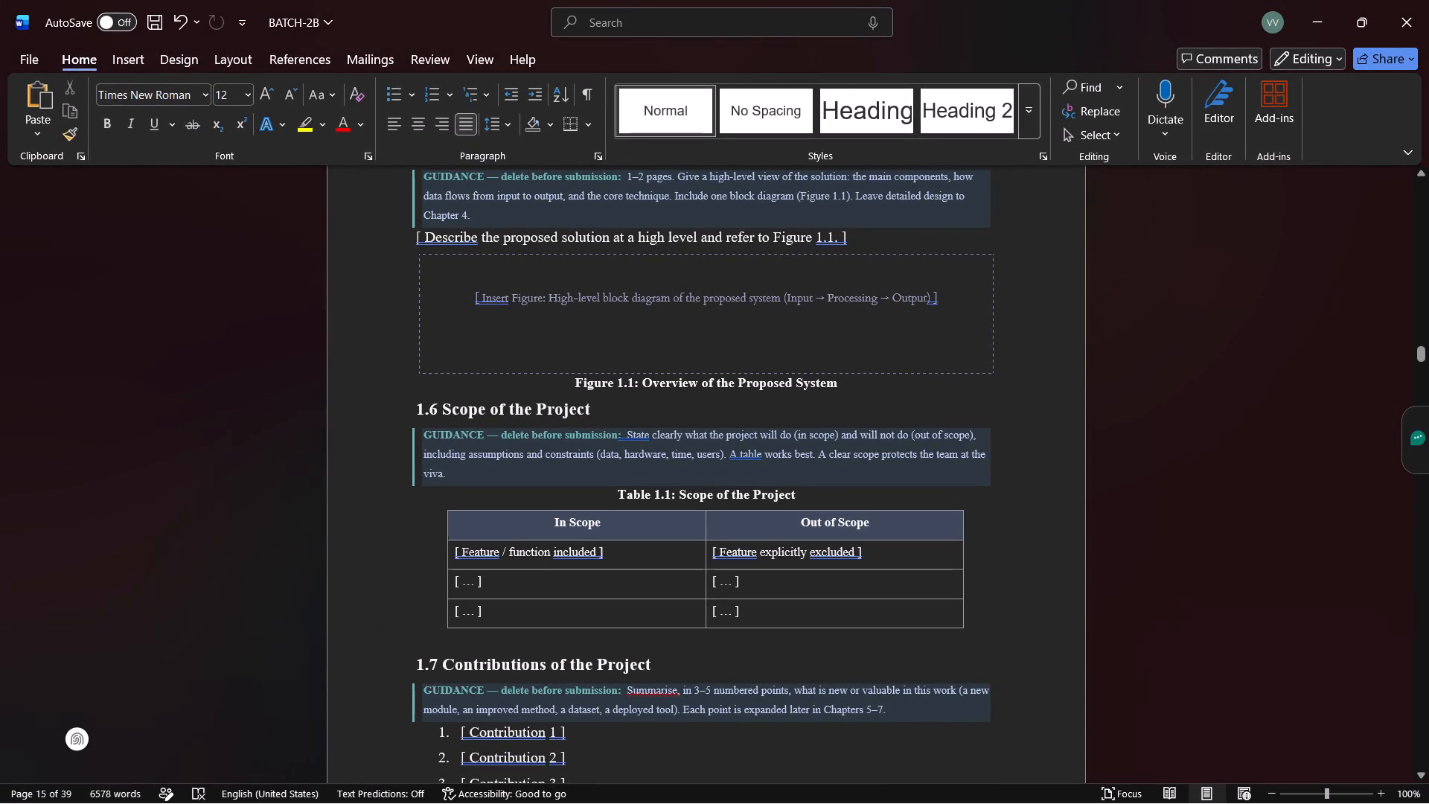
scroll(1189, 508, down, 6)
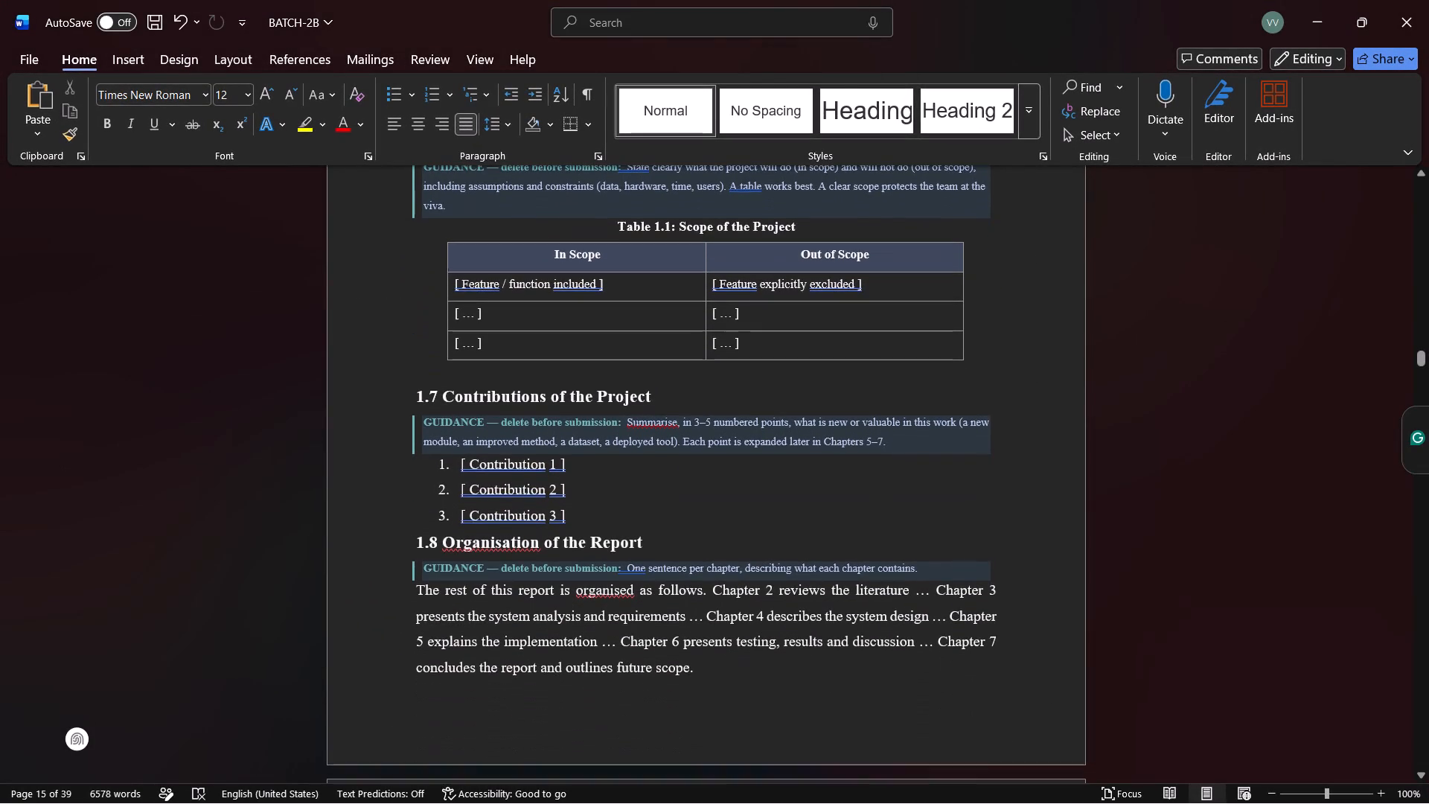
scroll(1190, 508, down, 2)
scroll(1190, 508, up, 1)
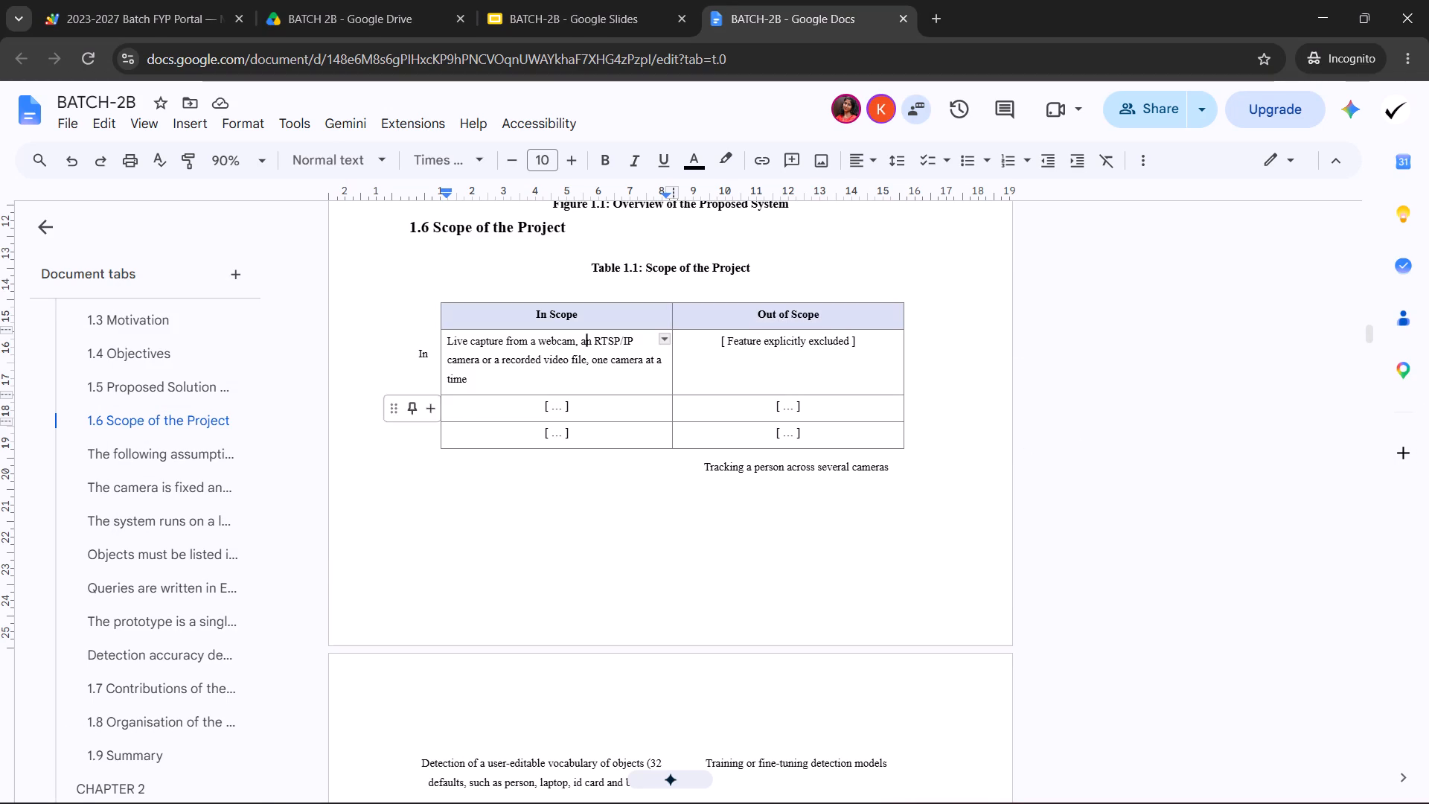
Switch to README_Thesis_and_PPT_Guide.pdf in Google Drive and examine the size, style, alignment and spacing rules for each text element.
drag(479, 348, 723, 429)
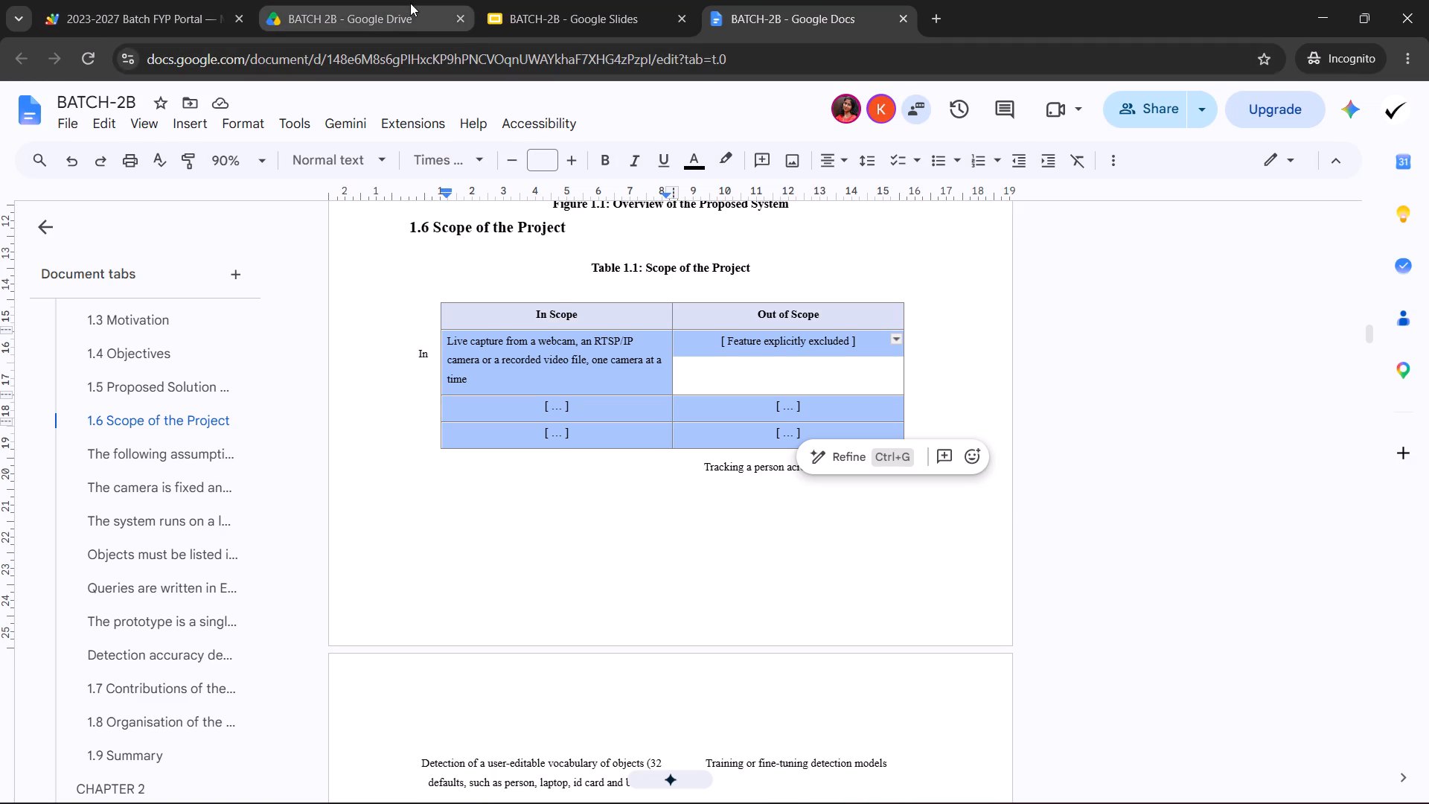
click(357, 0)
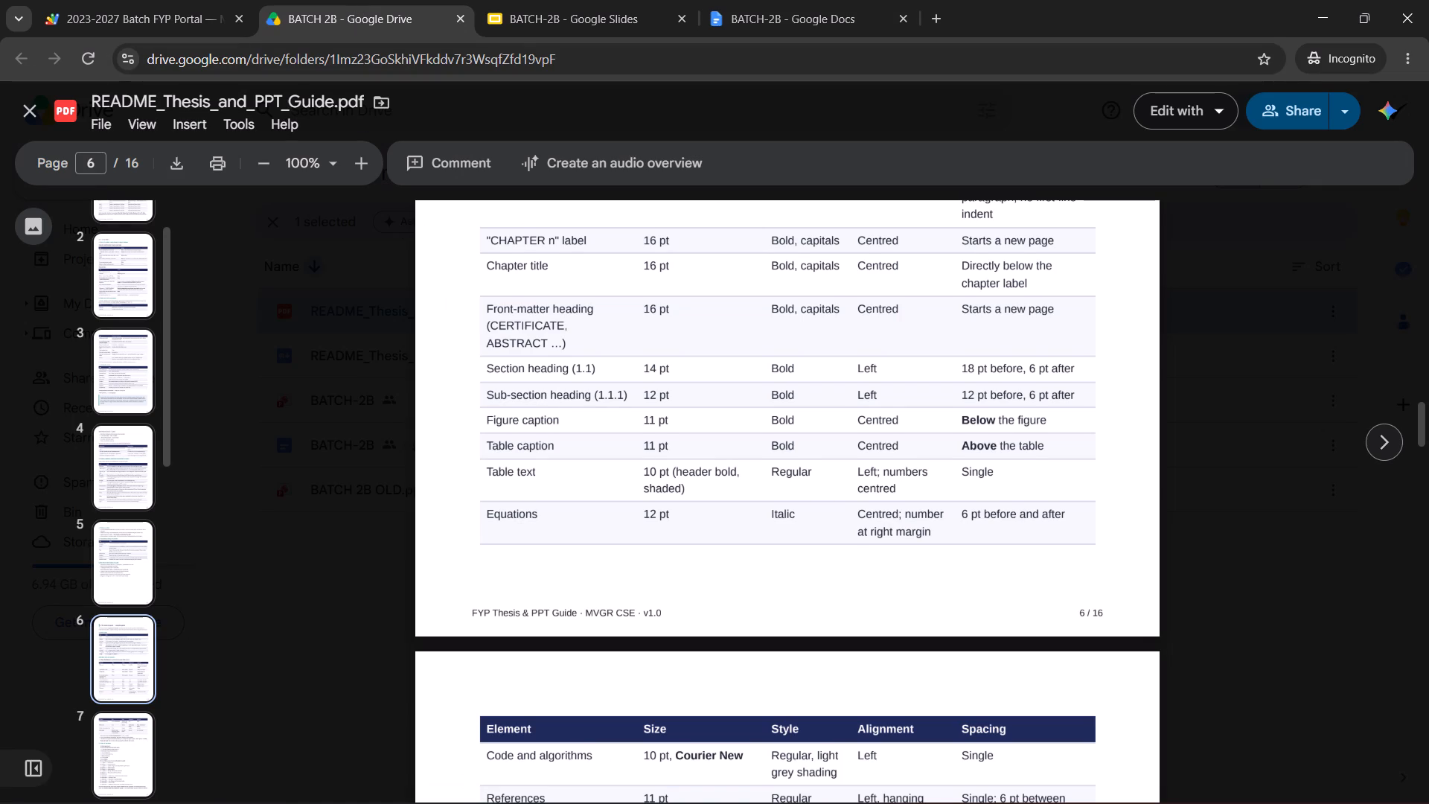
scroll(621, 397, up, 1)
scroll(653, 459, up, 2)
scroll(655, 470, down, 3)
scroll(661, 479, up, 1)
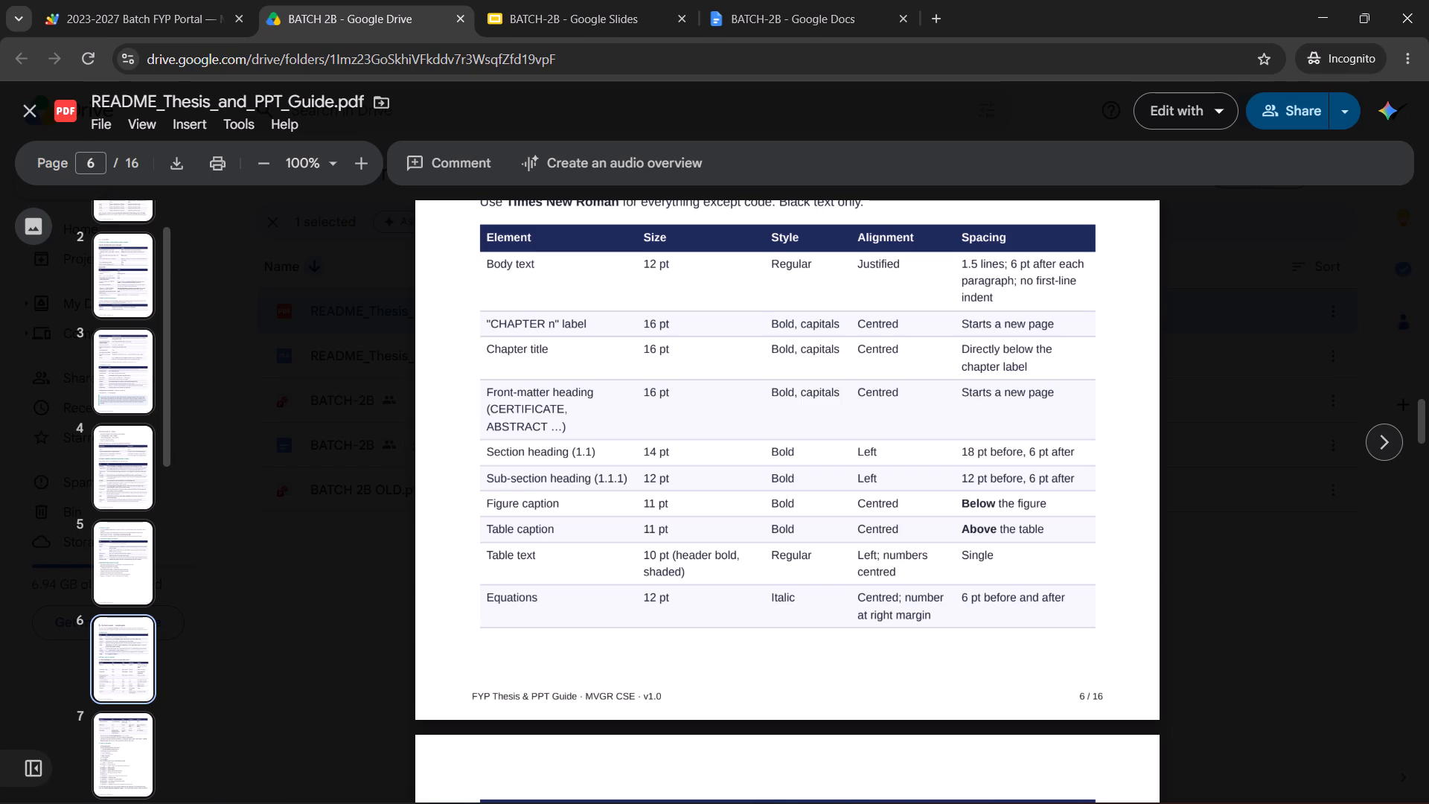
scroll(611, 523, down, 3)
scroll(735, 470, down, 3)
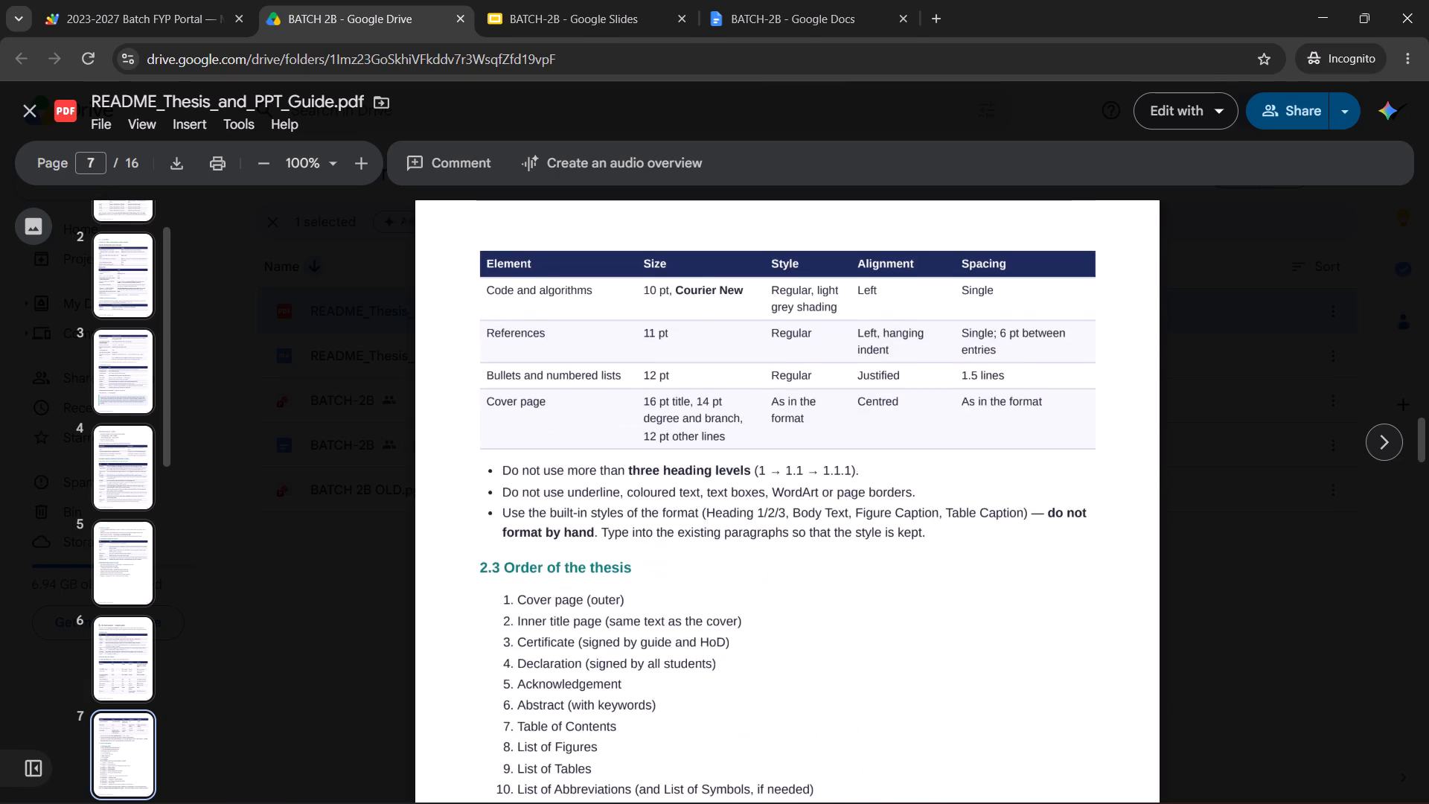
Read guide sections 2.3 to 2.5, recheck the table text formatting rule, and return to the BATCH-2B Google Docs report.
scroll(735, 468, down, 11)
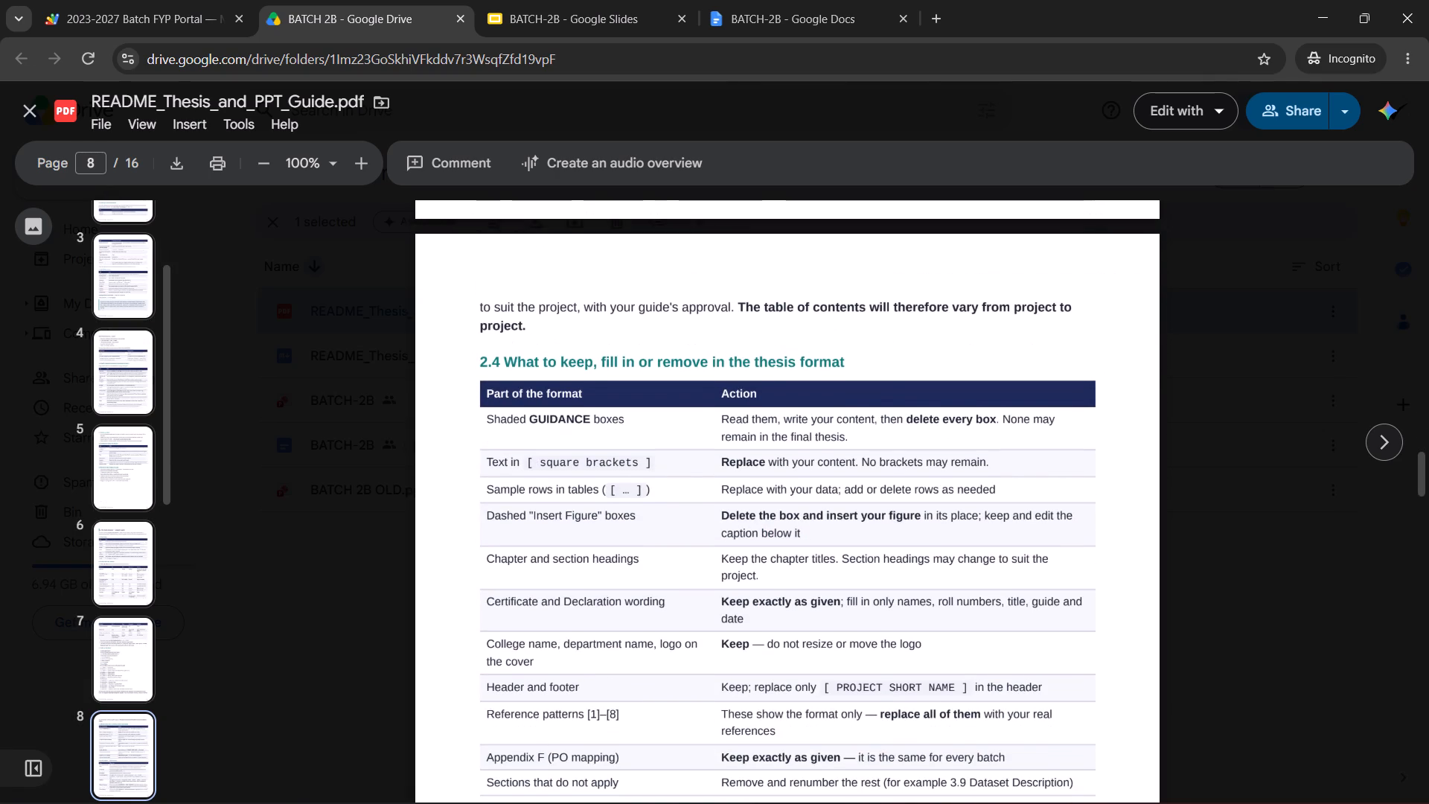
scroll(731, 480, down, 4)
scroll(735, 491, up, 2)
scroll(735, 491, down, 3)
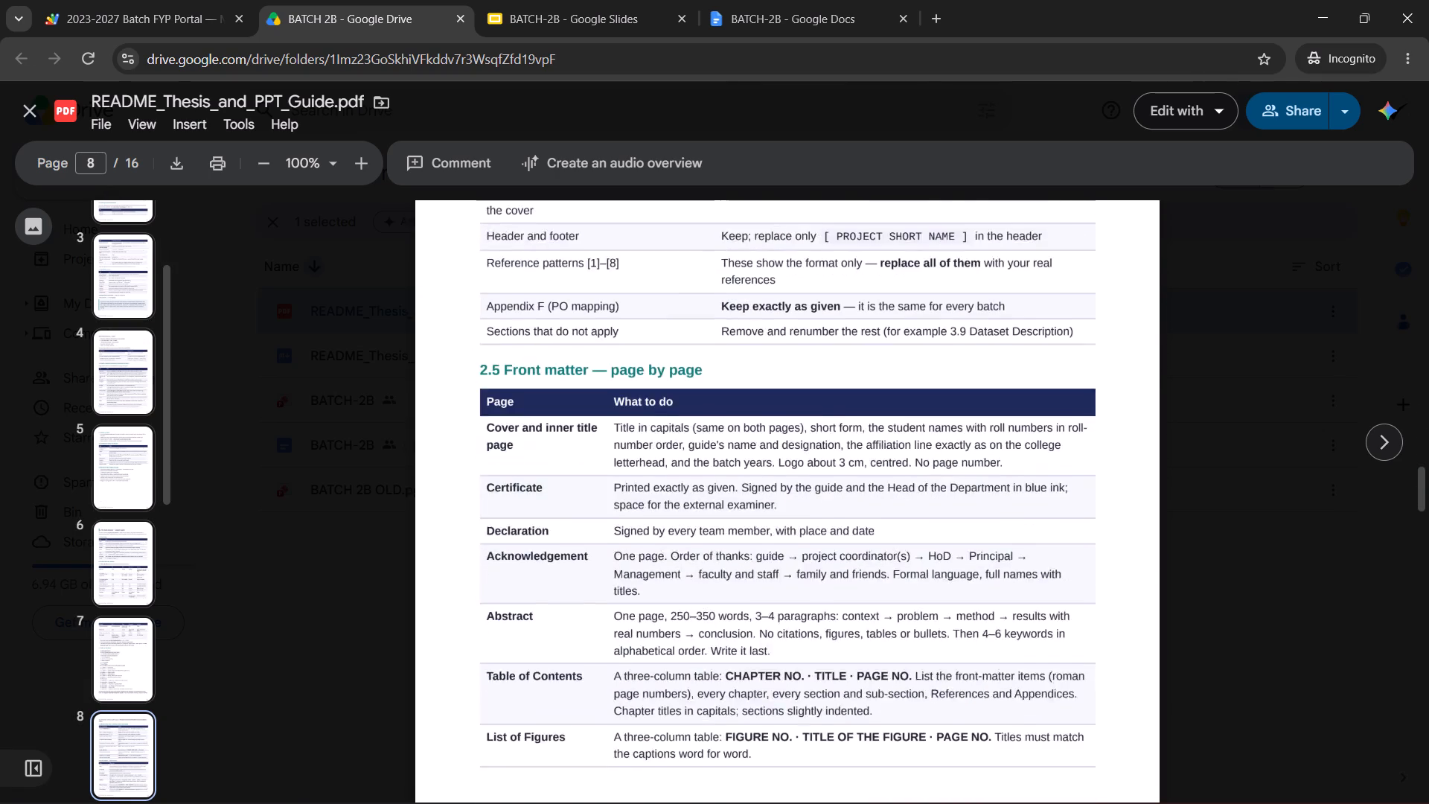
scroll(735, 491, down, 3)
scroll(690, 564, up, 10)
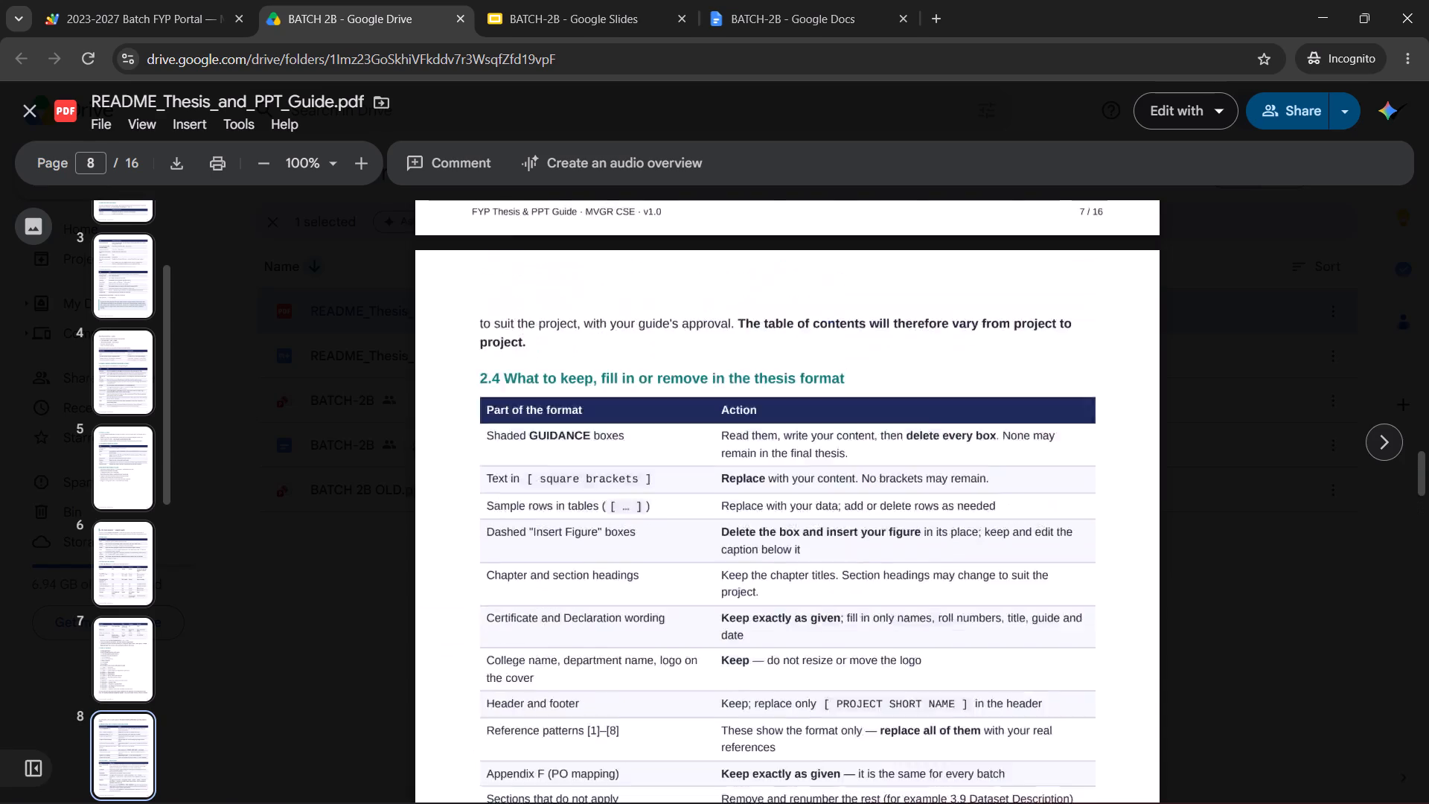
scroll(650, 621, up, 13)
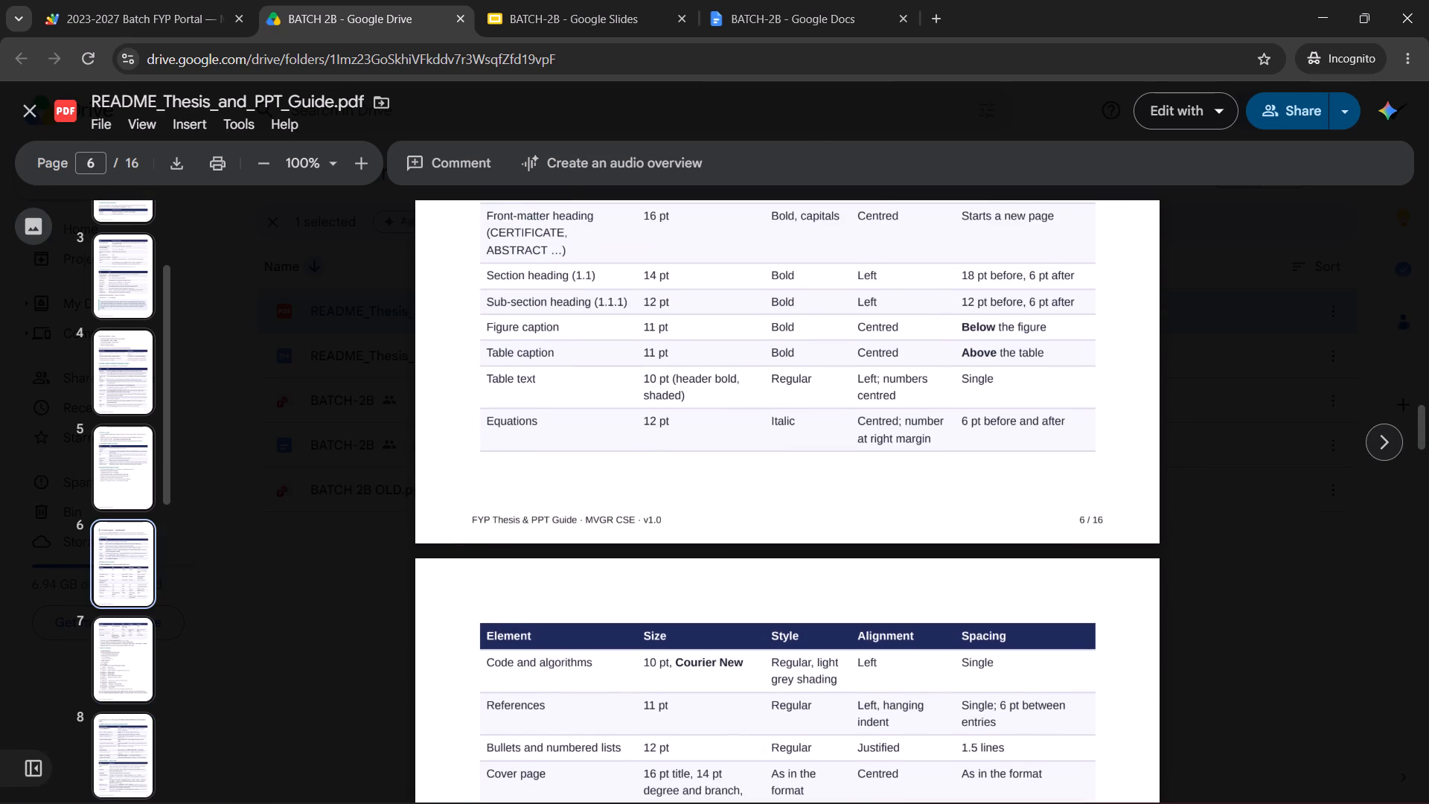
scroll(703, 405, up, 2)
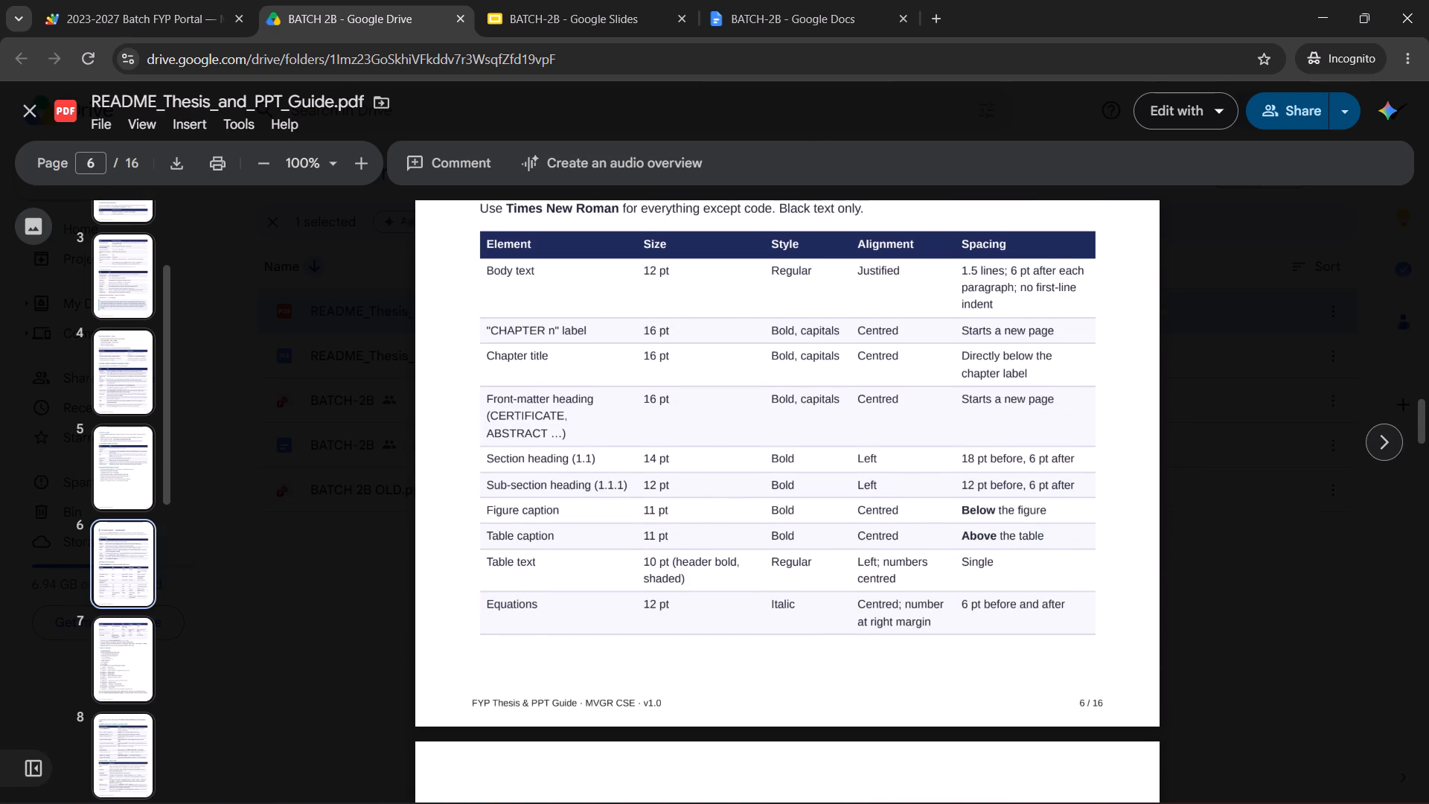
click(647, 0)
click(817, 0)
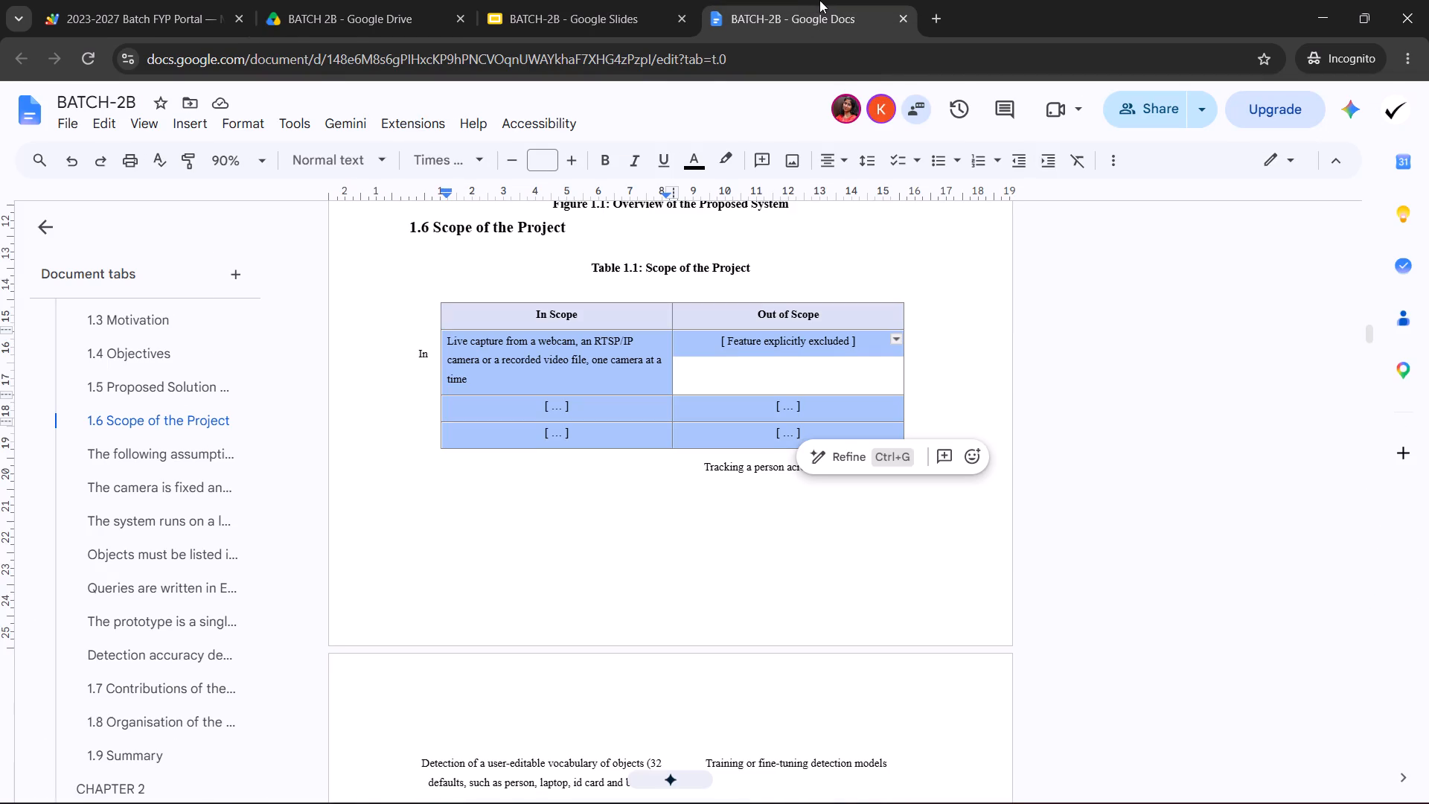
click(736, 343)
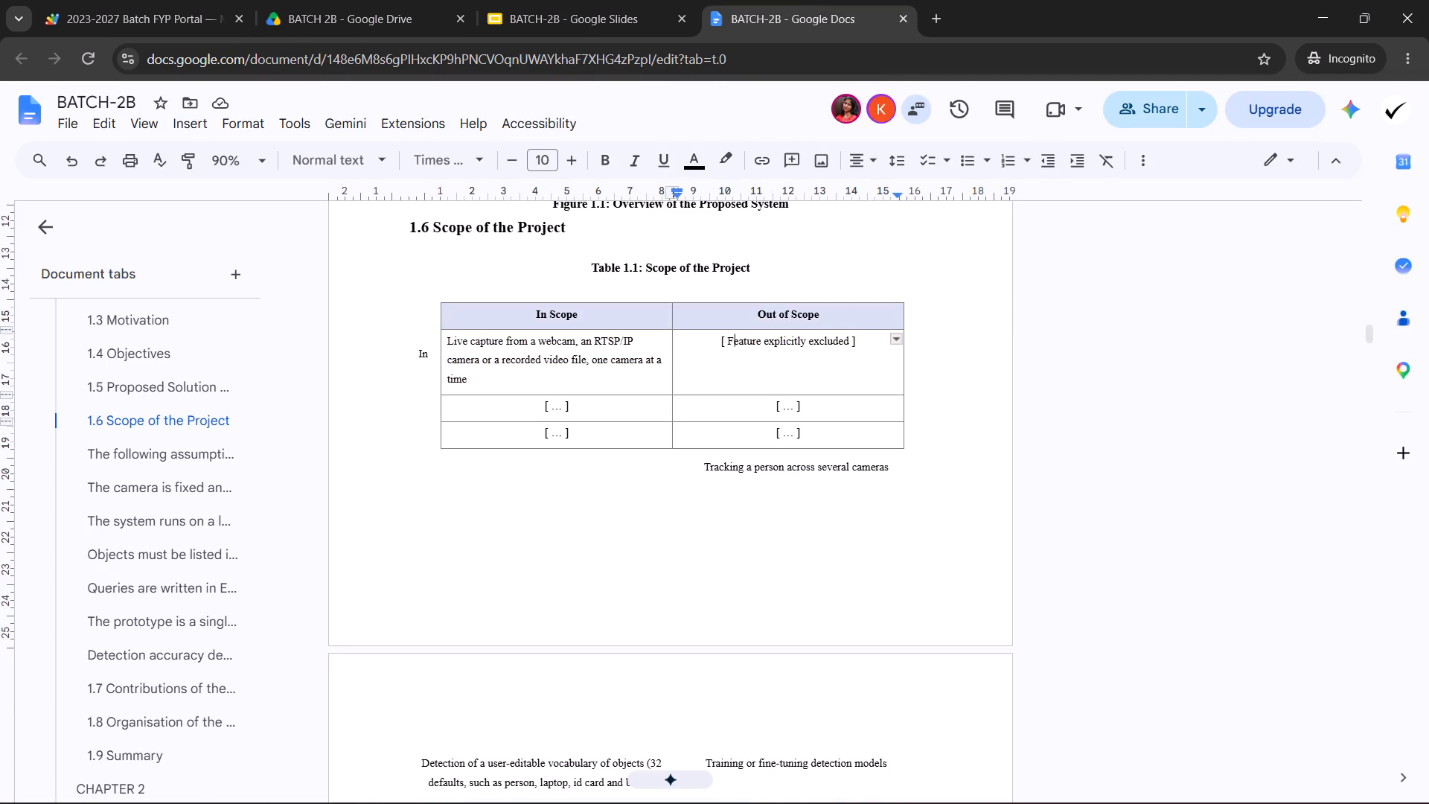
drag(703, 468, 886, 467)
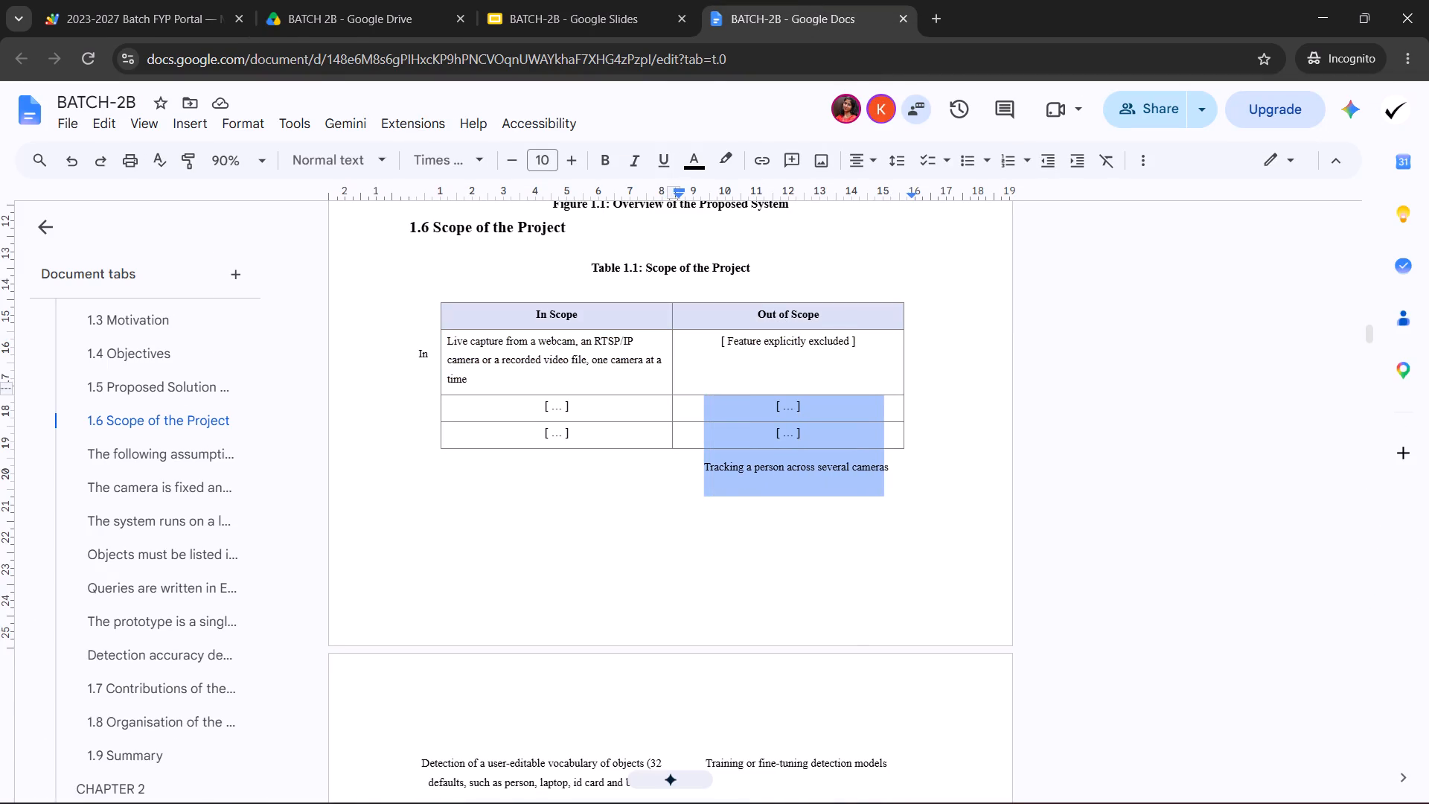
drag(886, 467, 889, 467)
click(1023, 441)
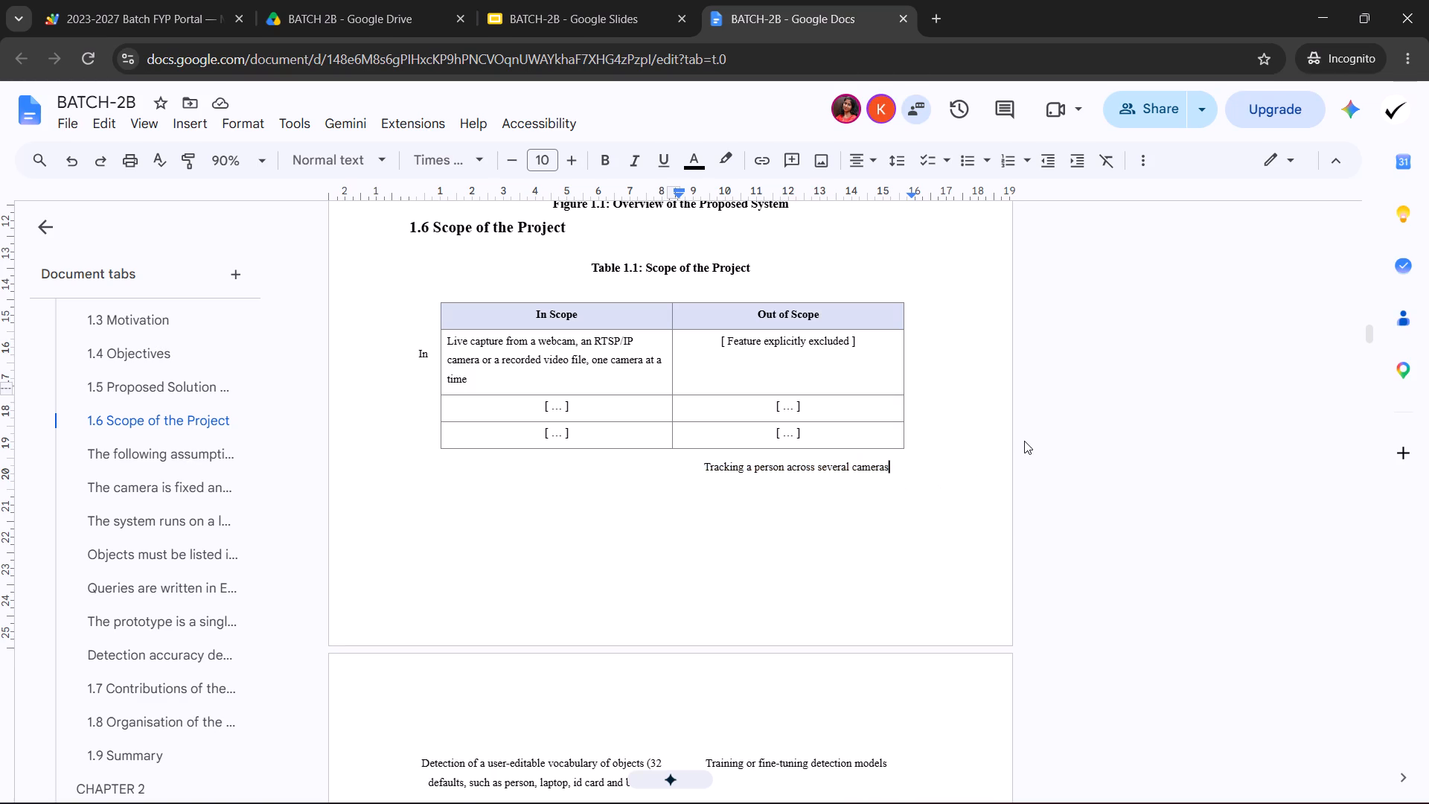
Locate Table 2.1 in the report's Chapter 2 to examine its cells and the original content below it.
scroll(1021, 427, down, 20)
scroll(1021, 427, down, 13)
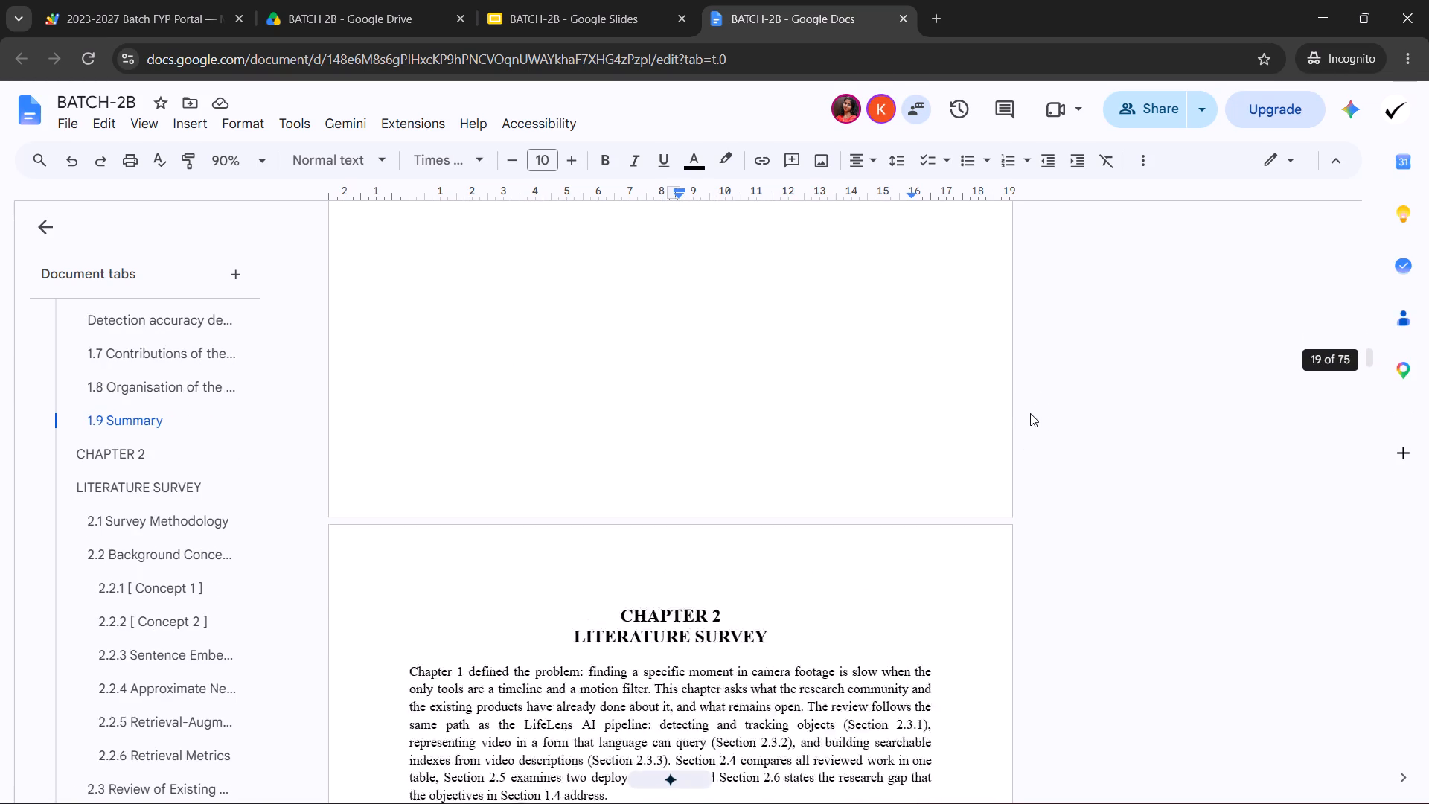
scroll(1030, 413, down, 20)
scroll(1030, 413, down, 17)
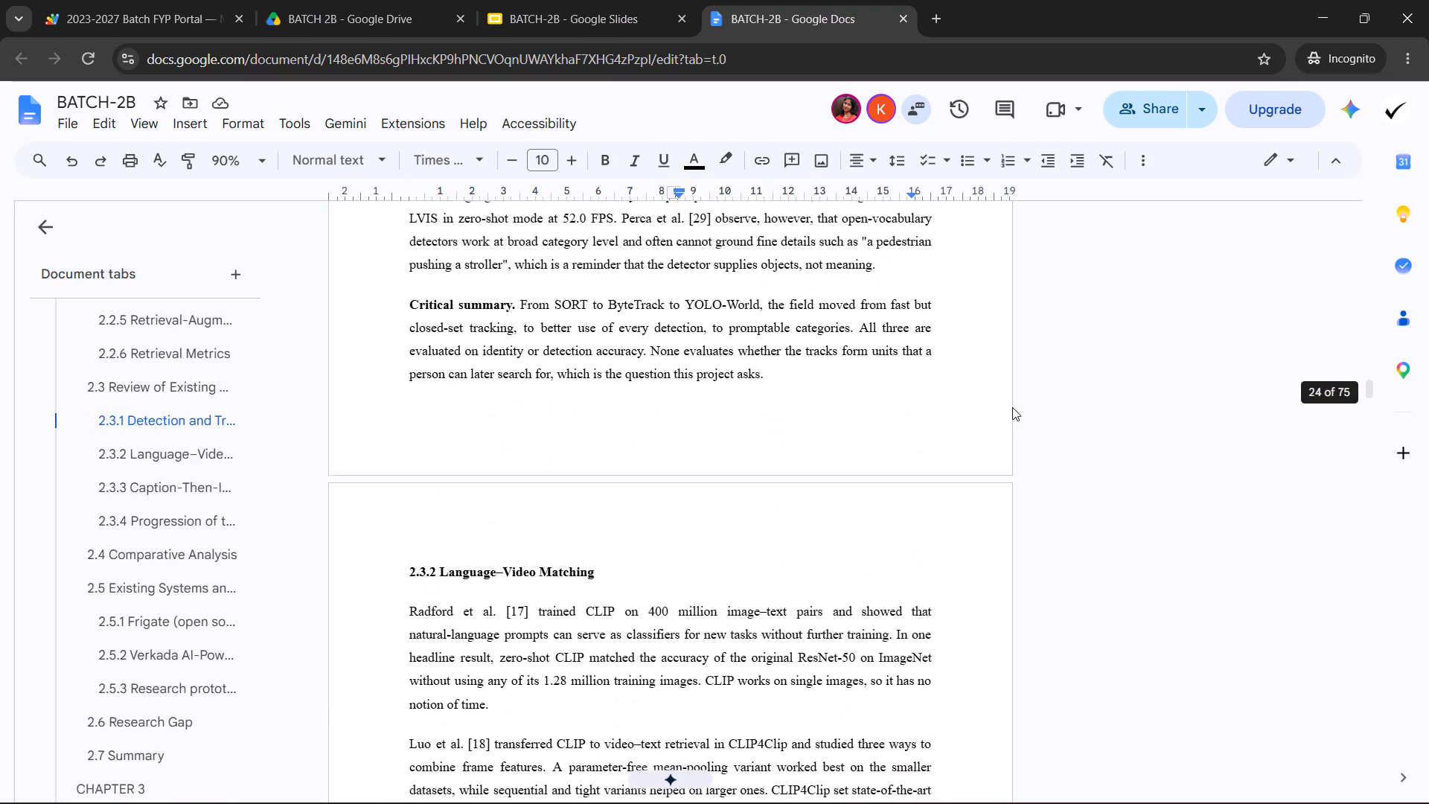
scroll(1012, 407, down, 20)
scroll(1012, 407, down, 6)
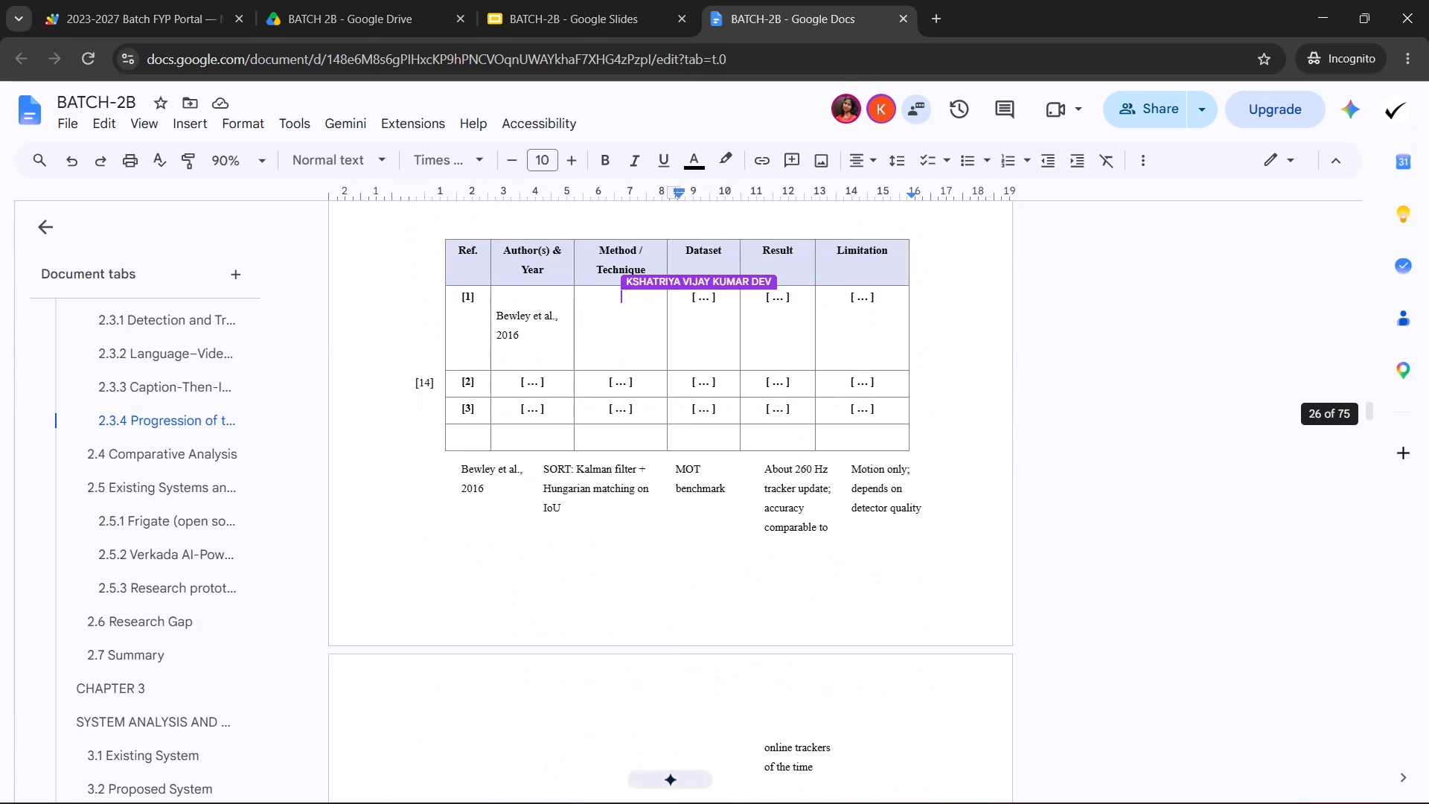
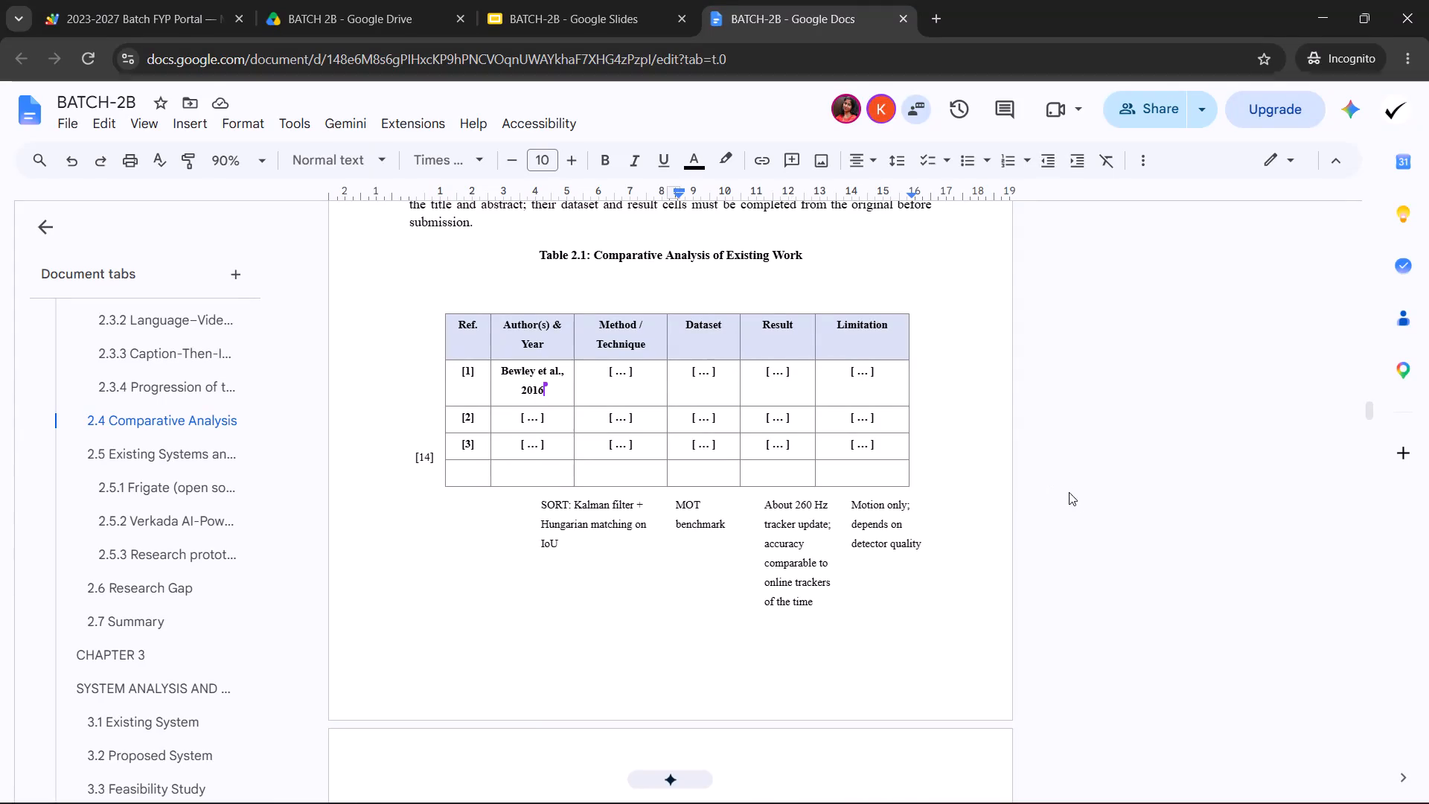
Insert one more empty row at the bottom of Table 2.1 in Section 2.4.
scroll(1062, 588, up, 1)
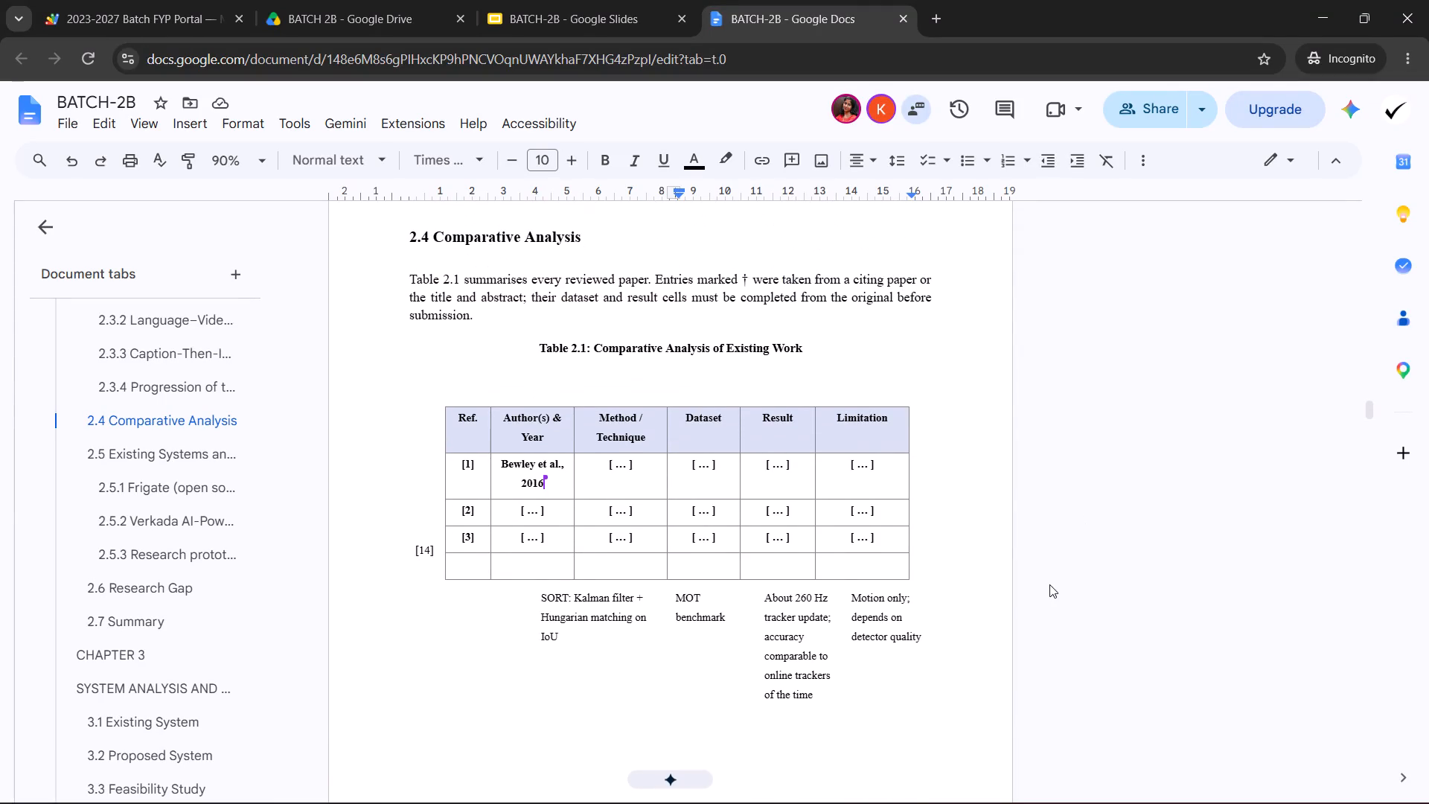
scroll(1049, 584, down, 1)
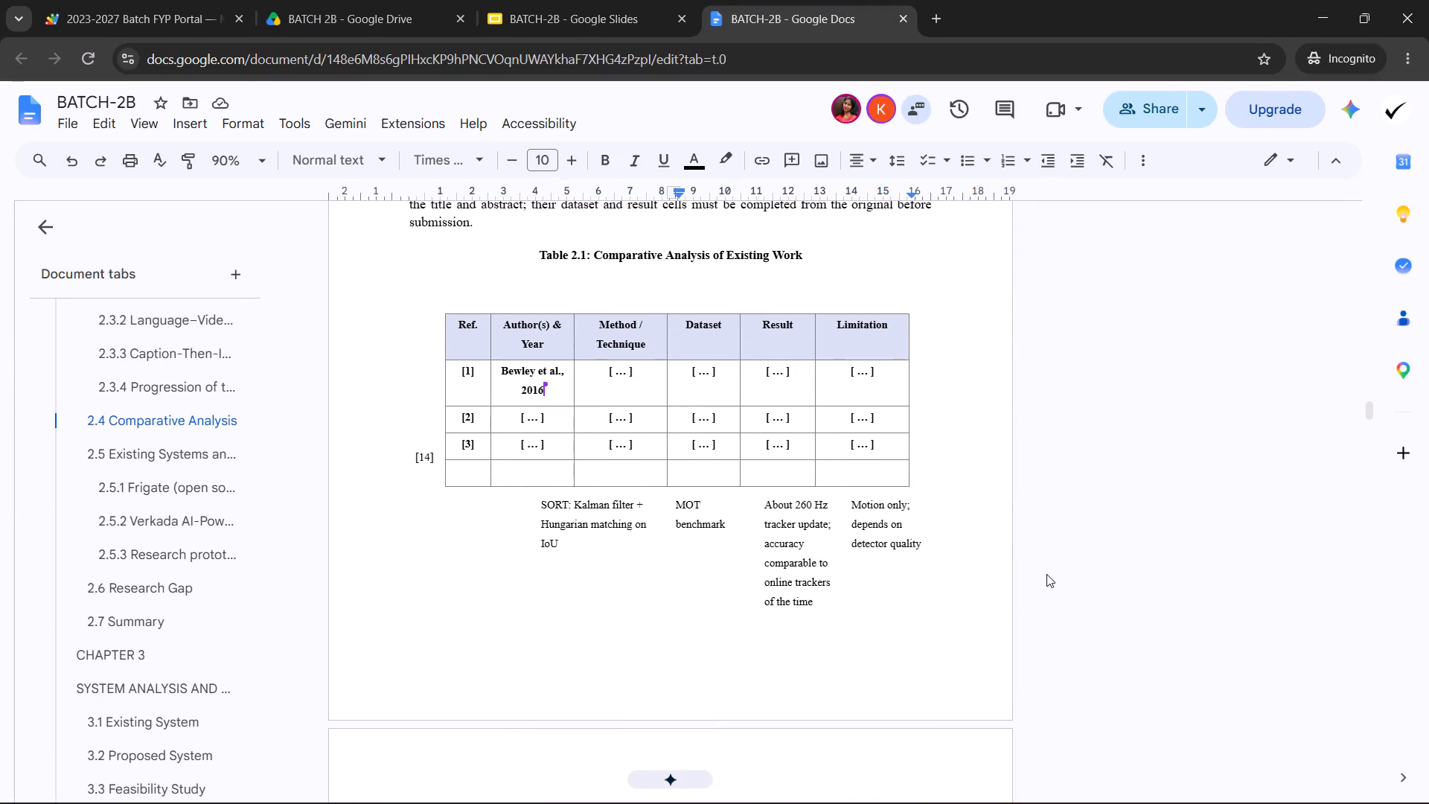
click(437, 465)
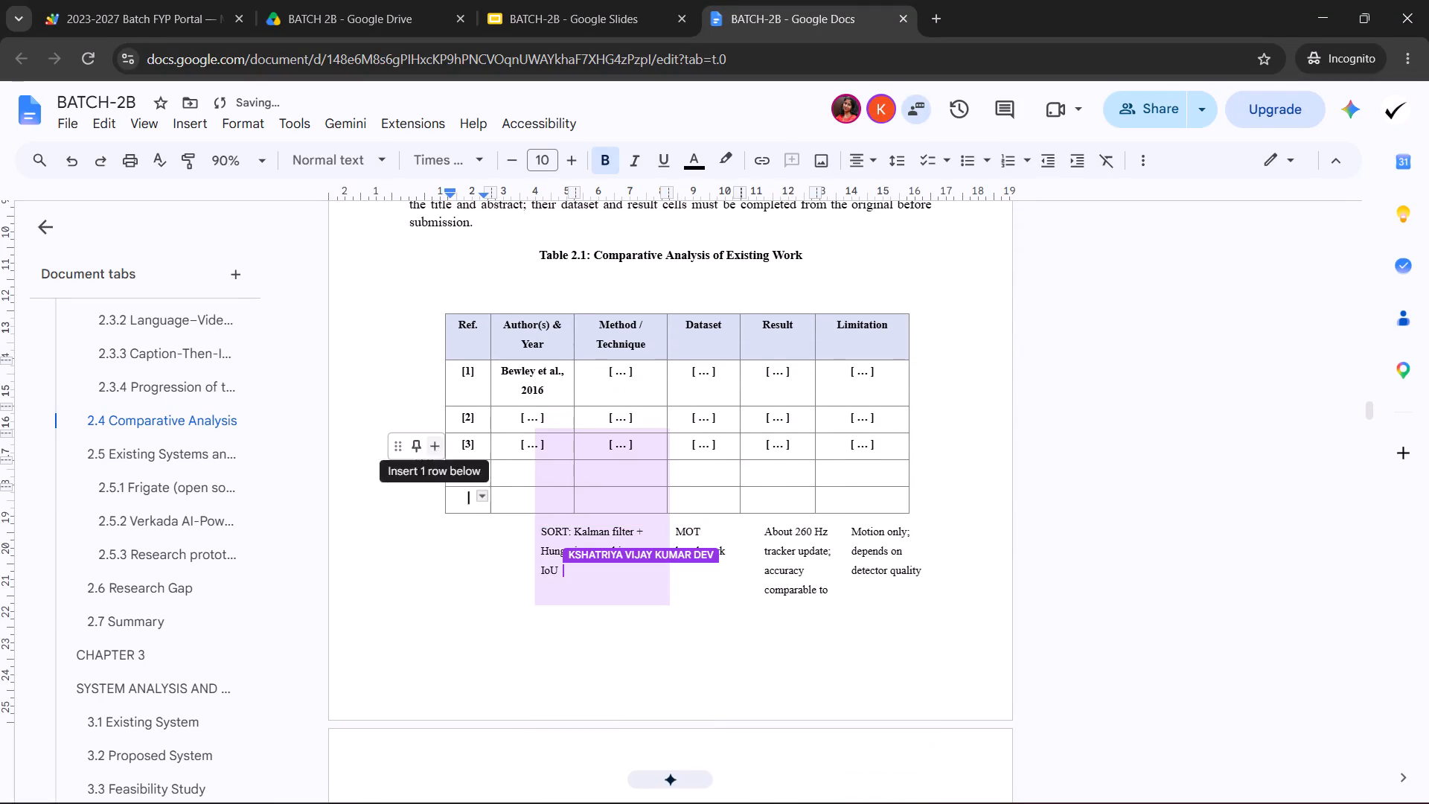
key(ctrl+z)
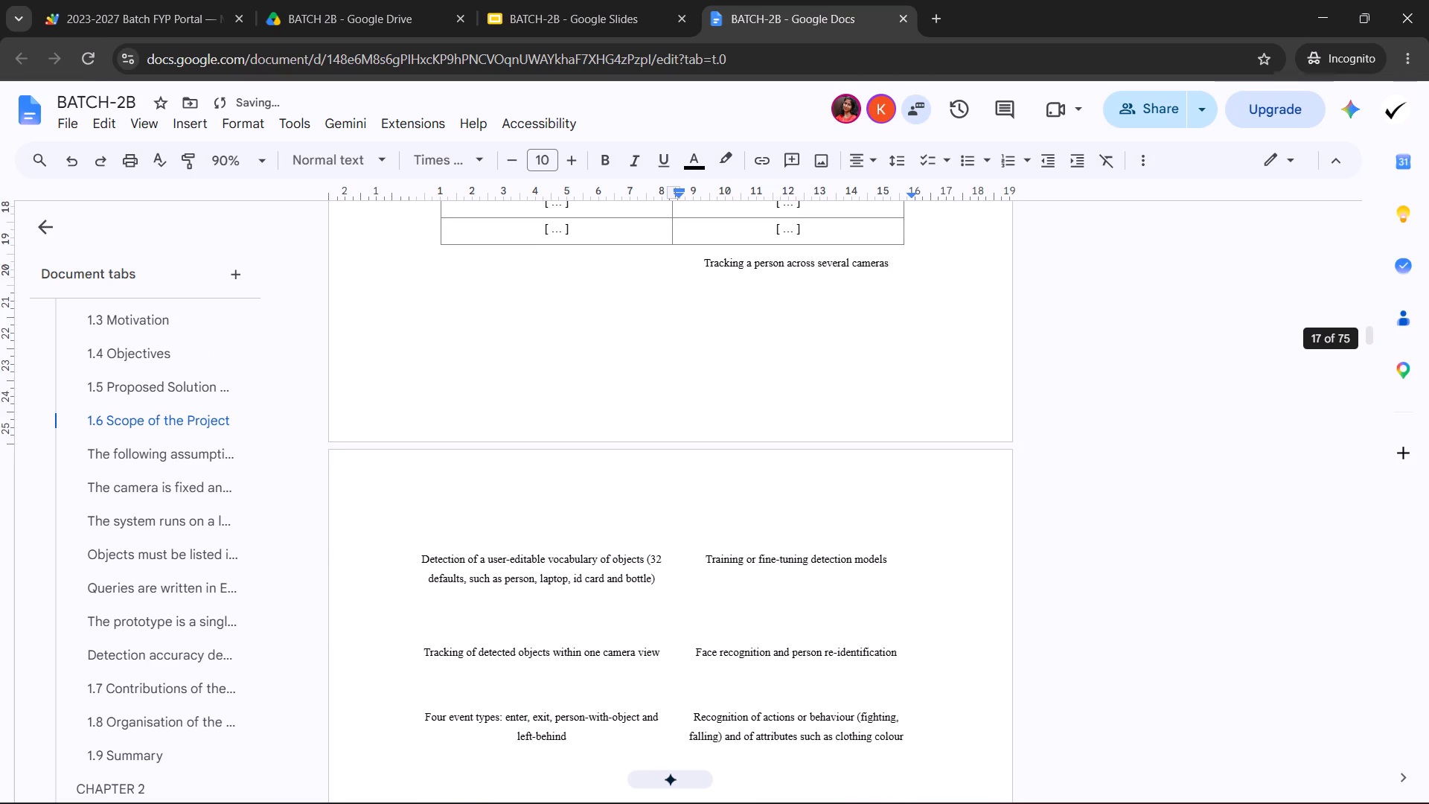
scroll(557, 582, up, 2)
key(ctrl+y)
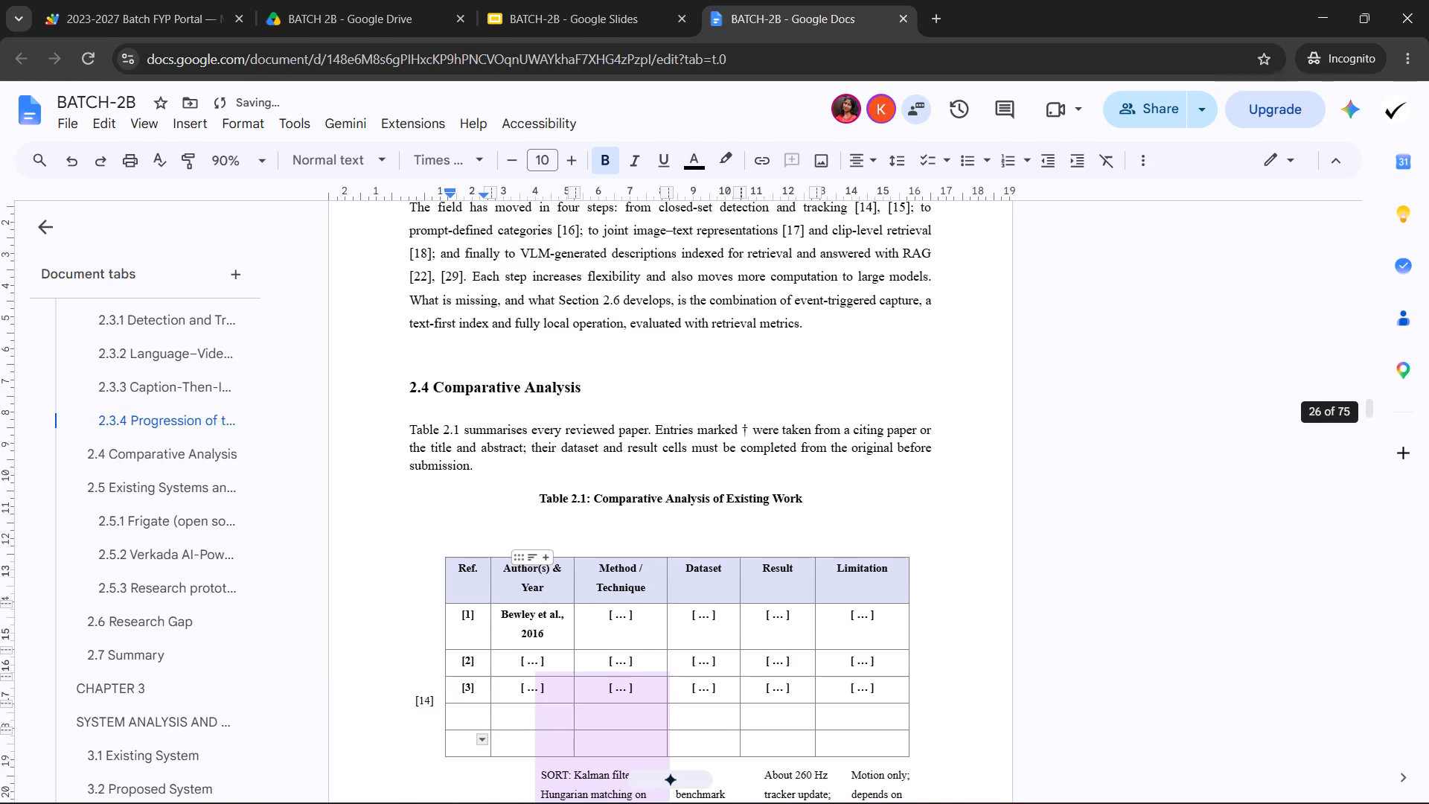
scroll(522, 561, down, 1)
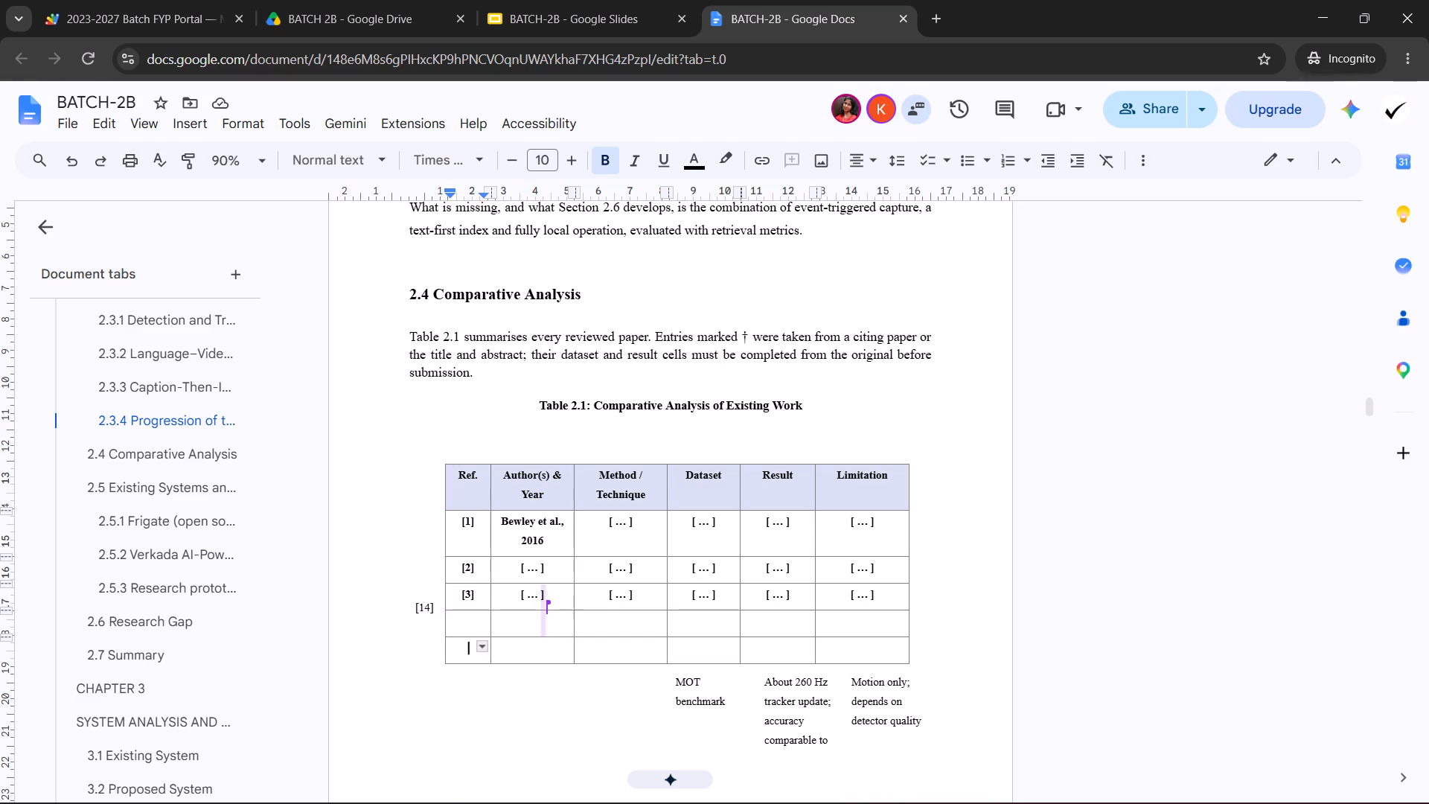
Delete the leftover reference [14] sitting beside the formatted Table 2.1.
click(433, 709)
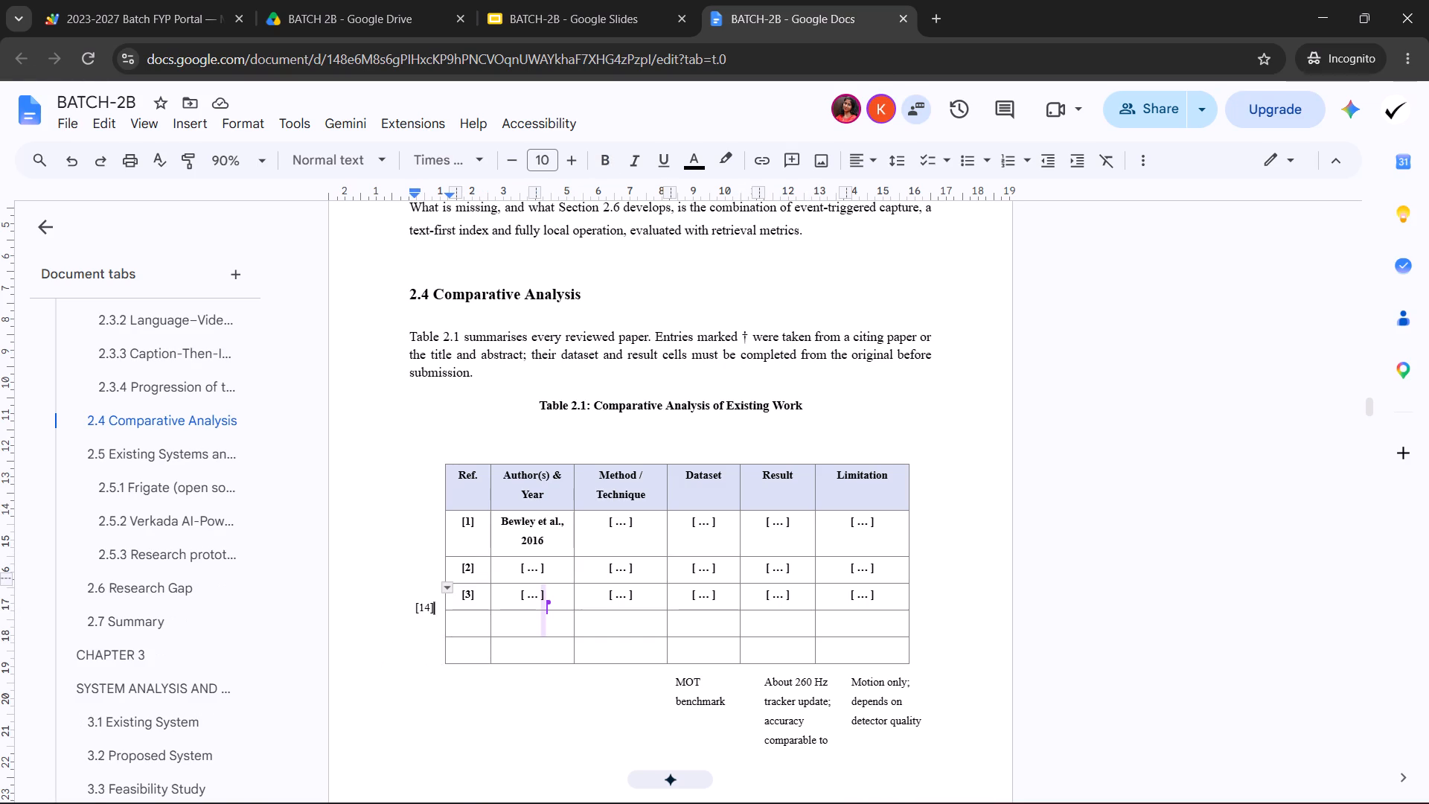
key(BackSpace)
key(BackSpace)
key(BackSpace)
key(BackSpace)
key(BackSpace)
Remove the empty line between the Table 2.1 caption and the table.
click(638, 444)
key(BackSpace)
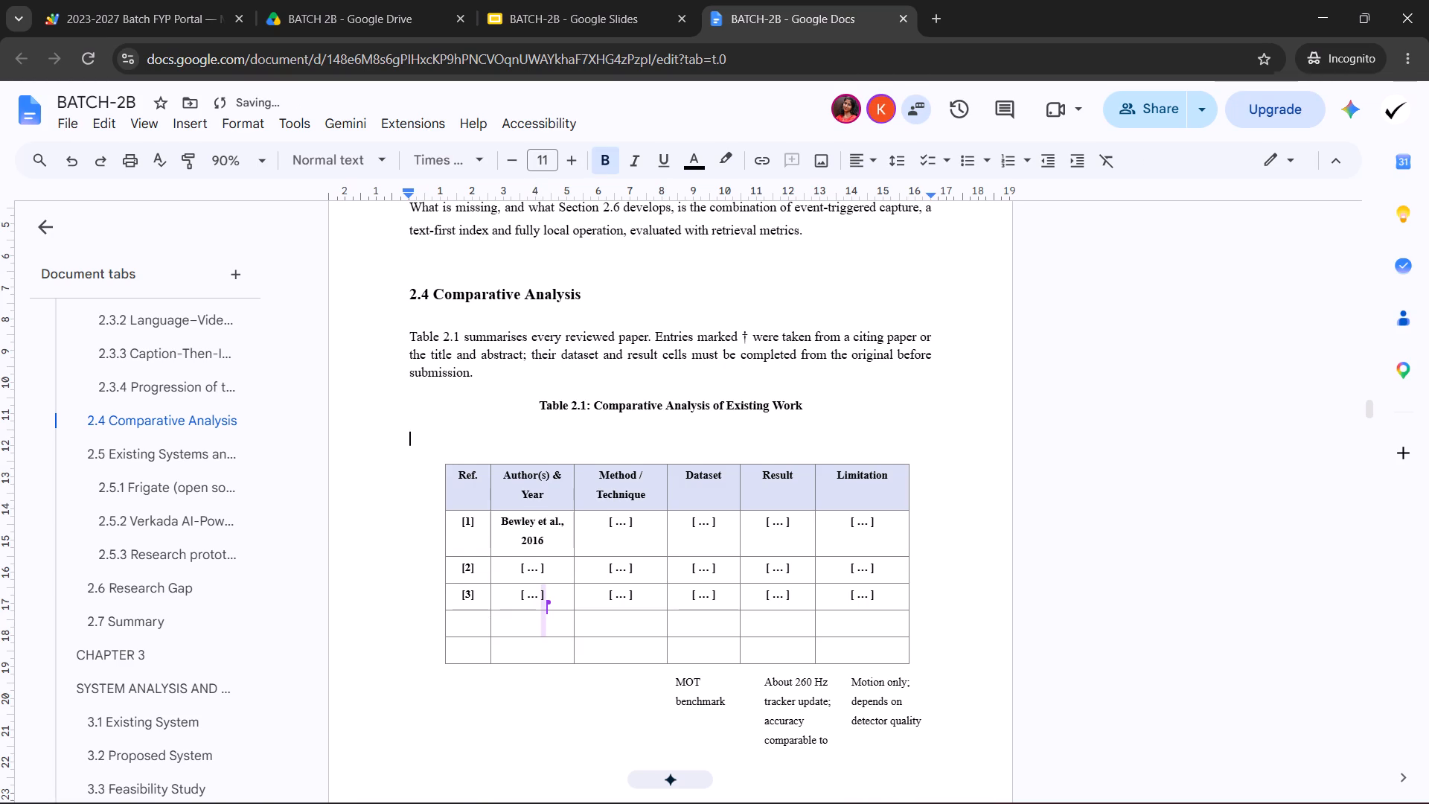
key(BackSpace)
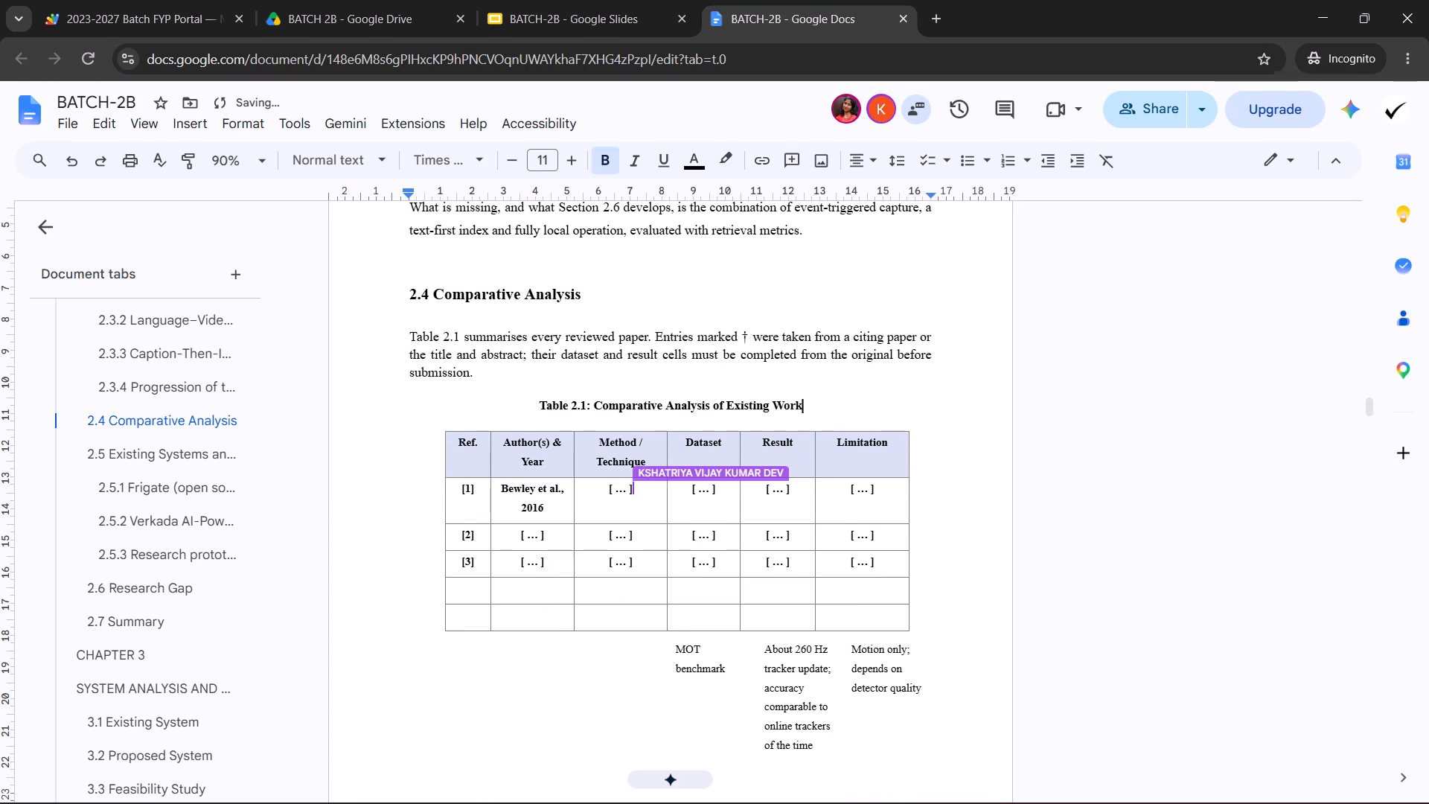
Cut the original "Tracking a person across several cameras" text below Table 1.1 and pass it through Notepad as plain text.
scroll(994, 667, up, 20)
scroll(994, 667, up, 10)
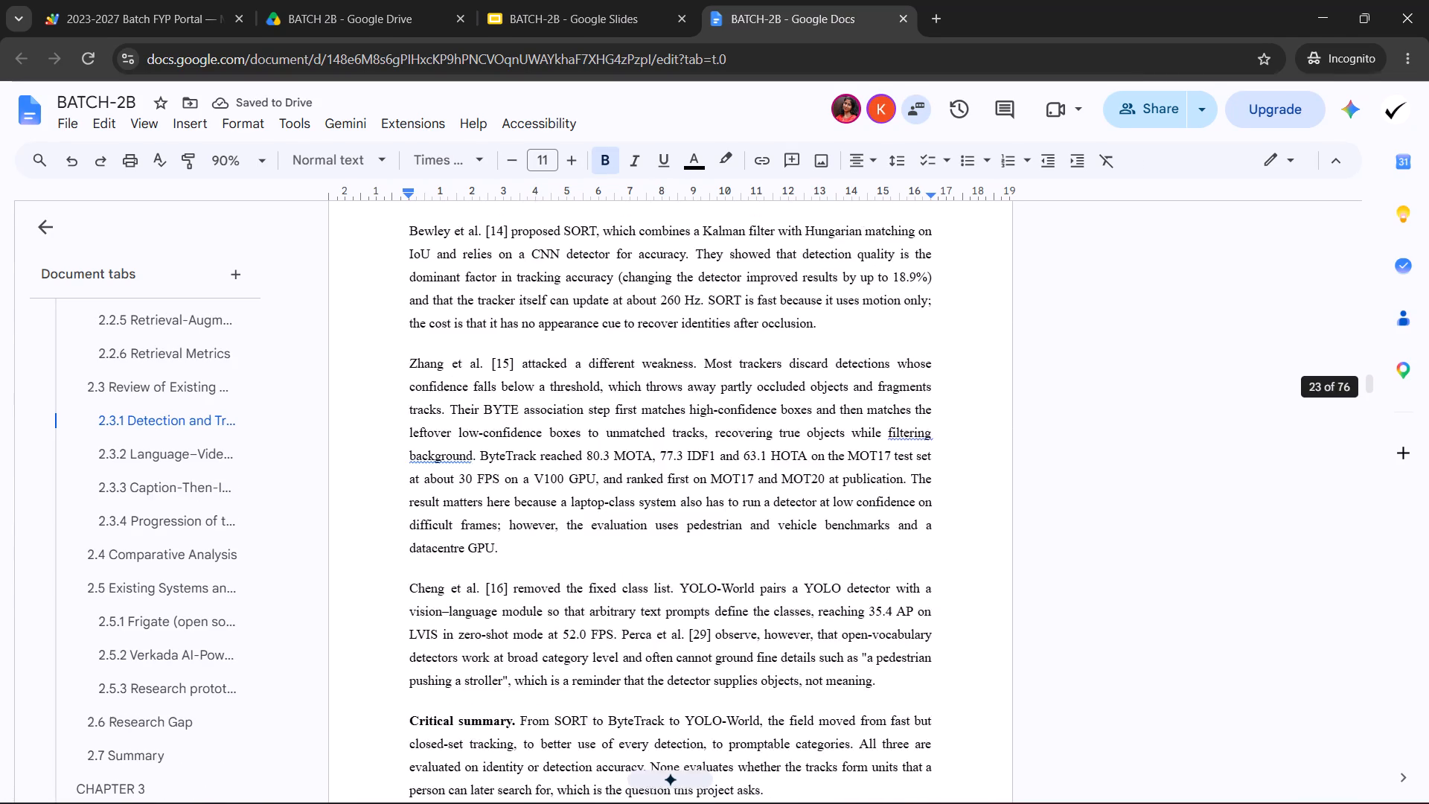
scroll(924, 621, up, 20)
scroll(924, 621, up, 13)
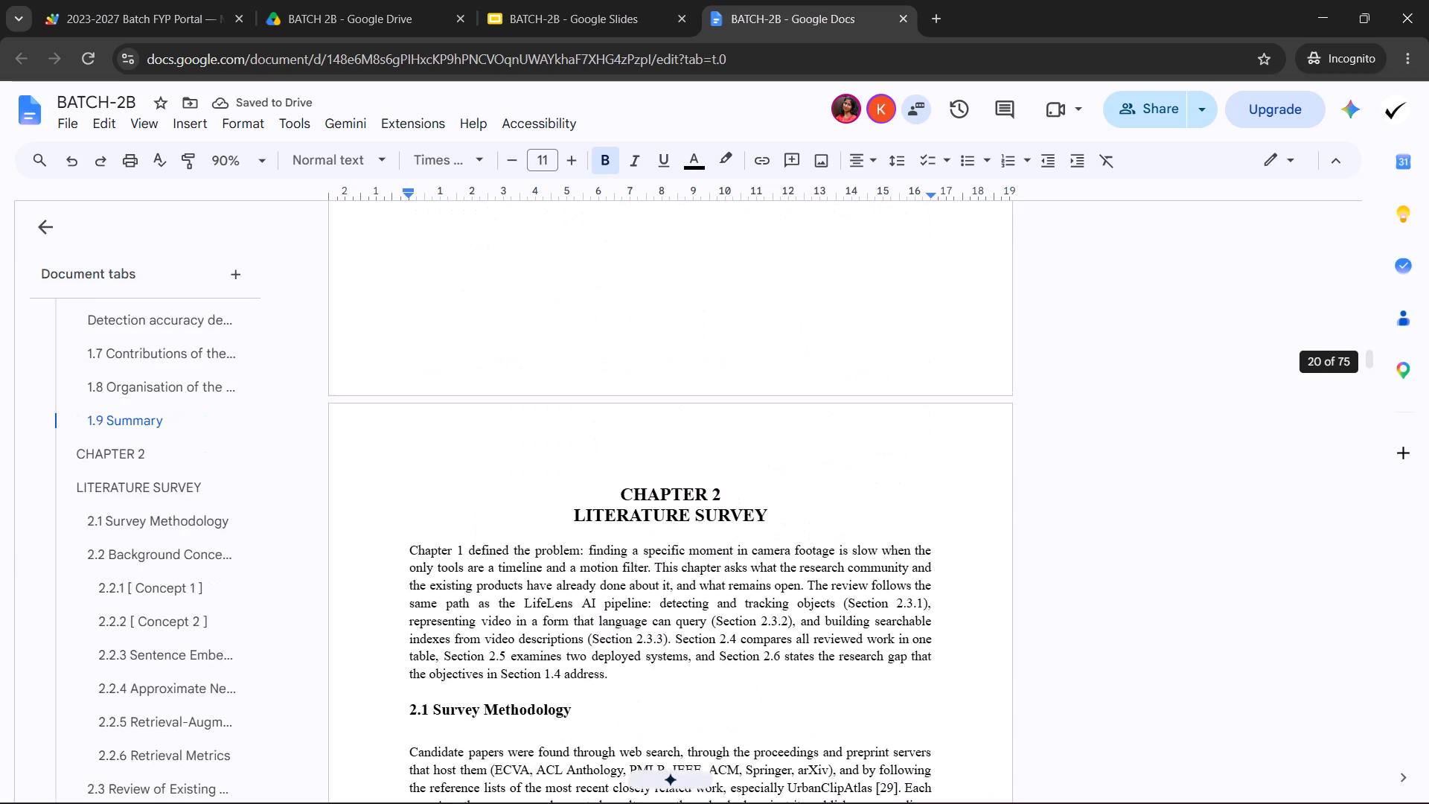
scroll(895, 618, up, 12)
scroll(892, 619, up, 13)
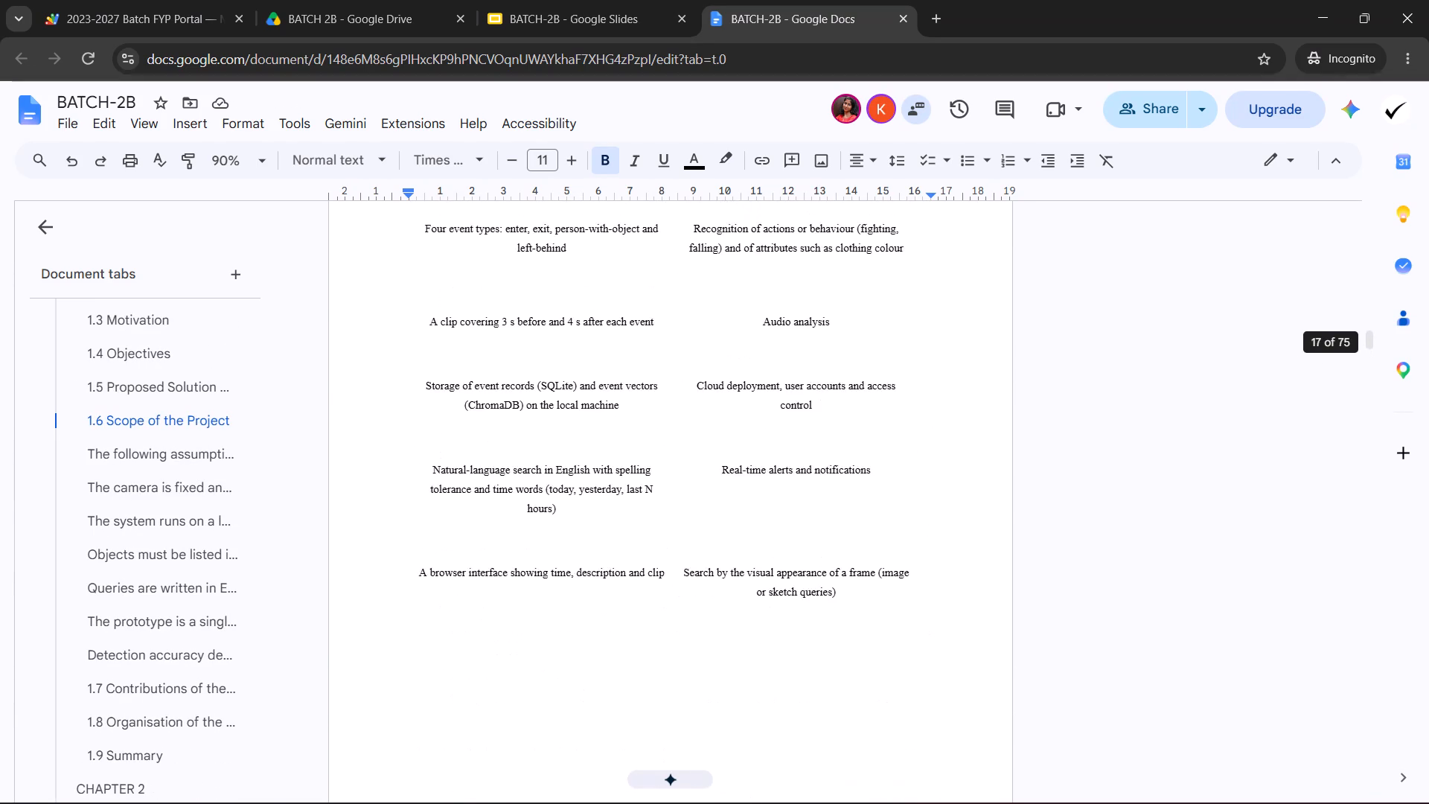
scroll(888, 622, up, 5)
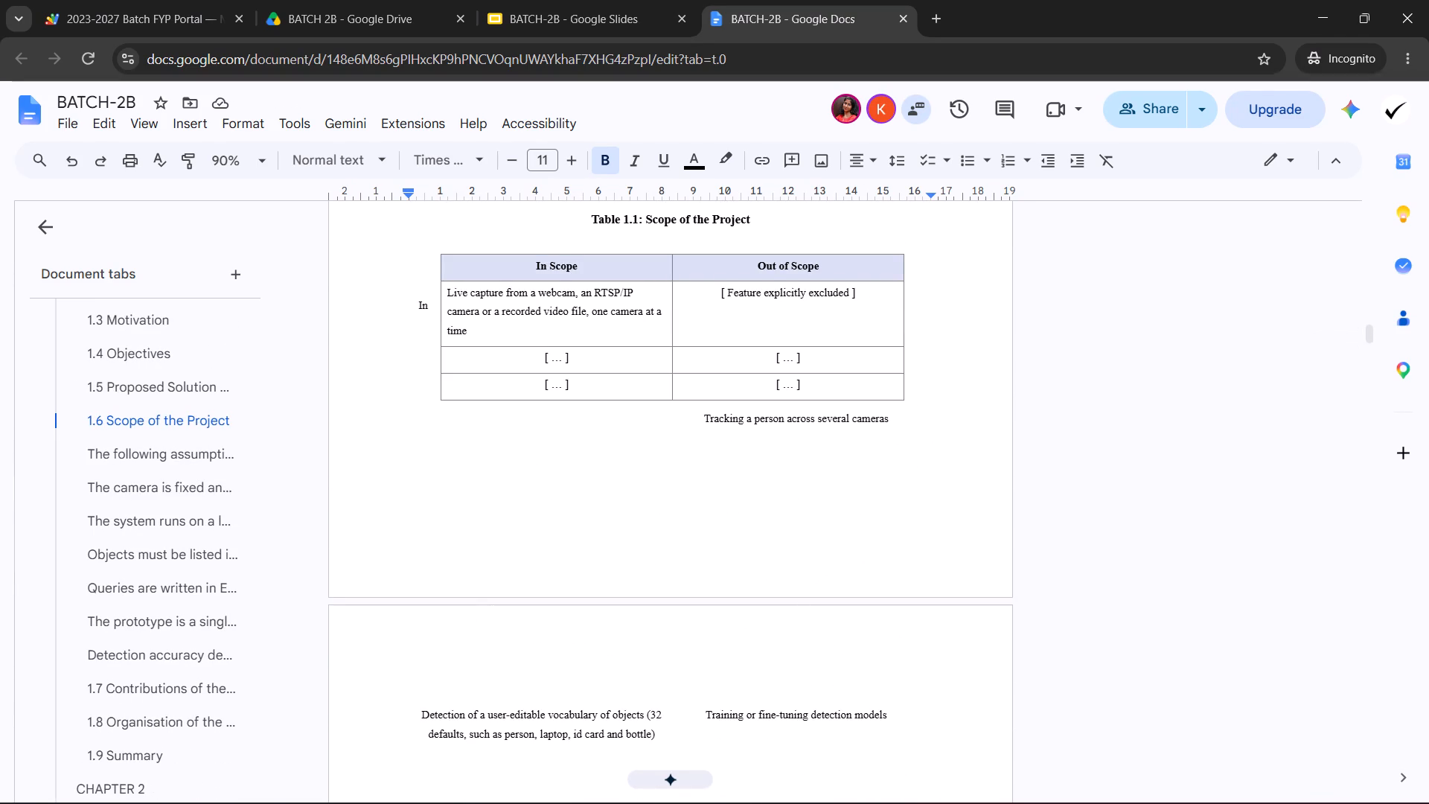
scroll(781, 508, down, 1)
scroll(761, 553, up, 1)
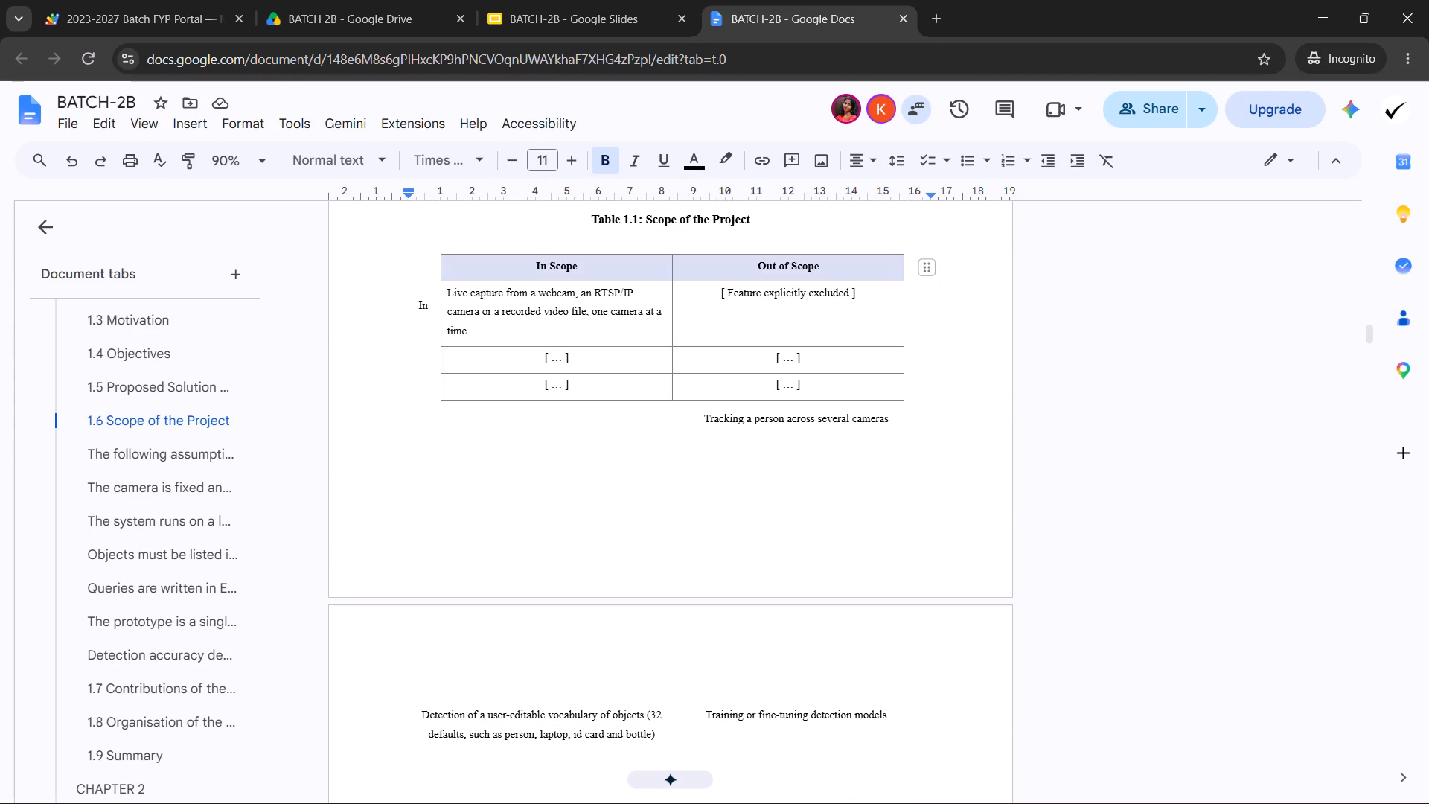
double_click(741, 422)
click(741, 422)
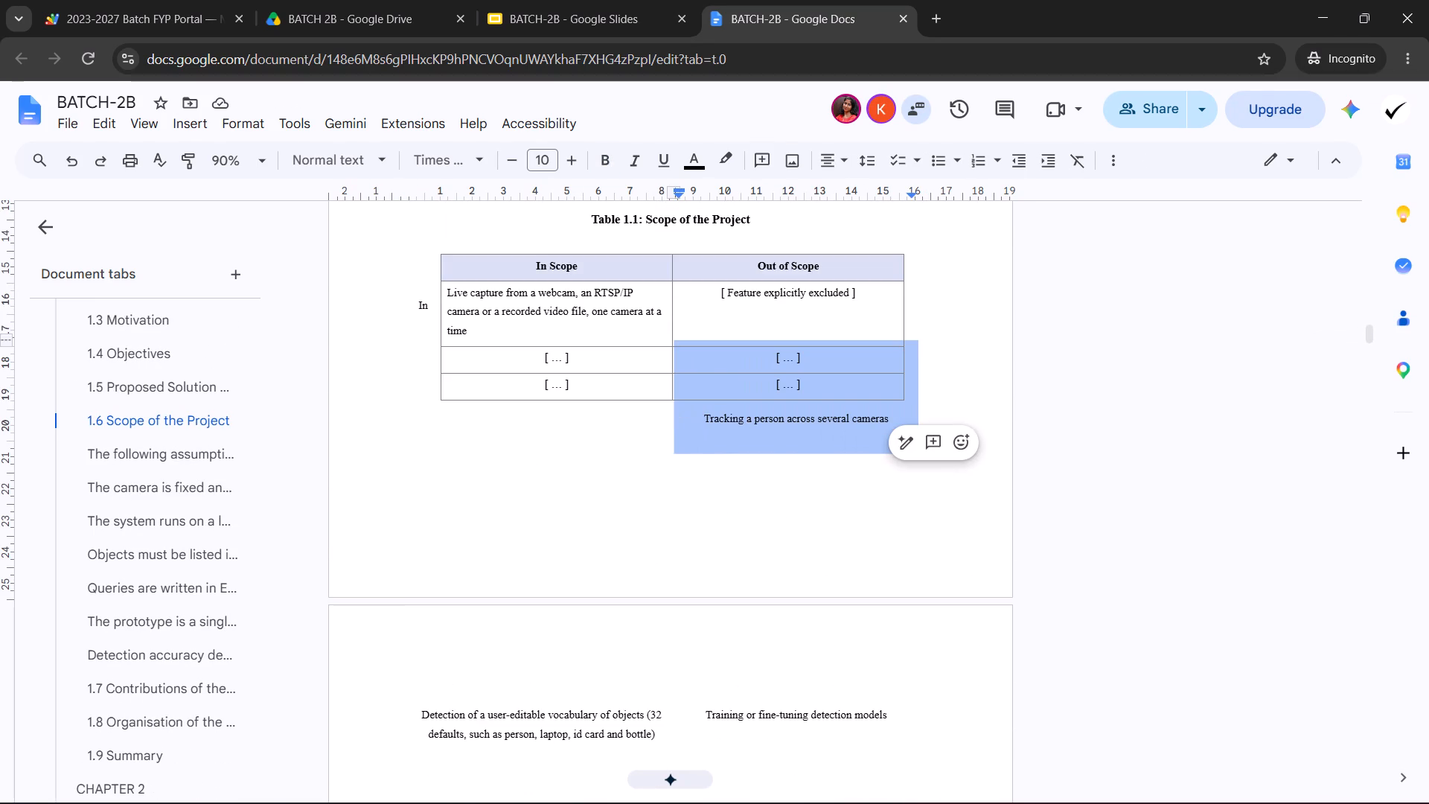
key(ctrl+x)
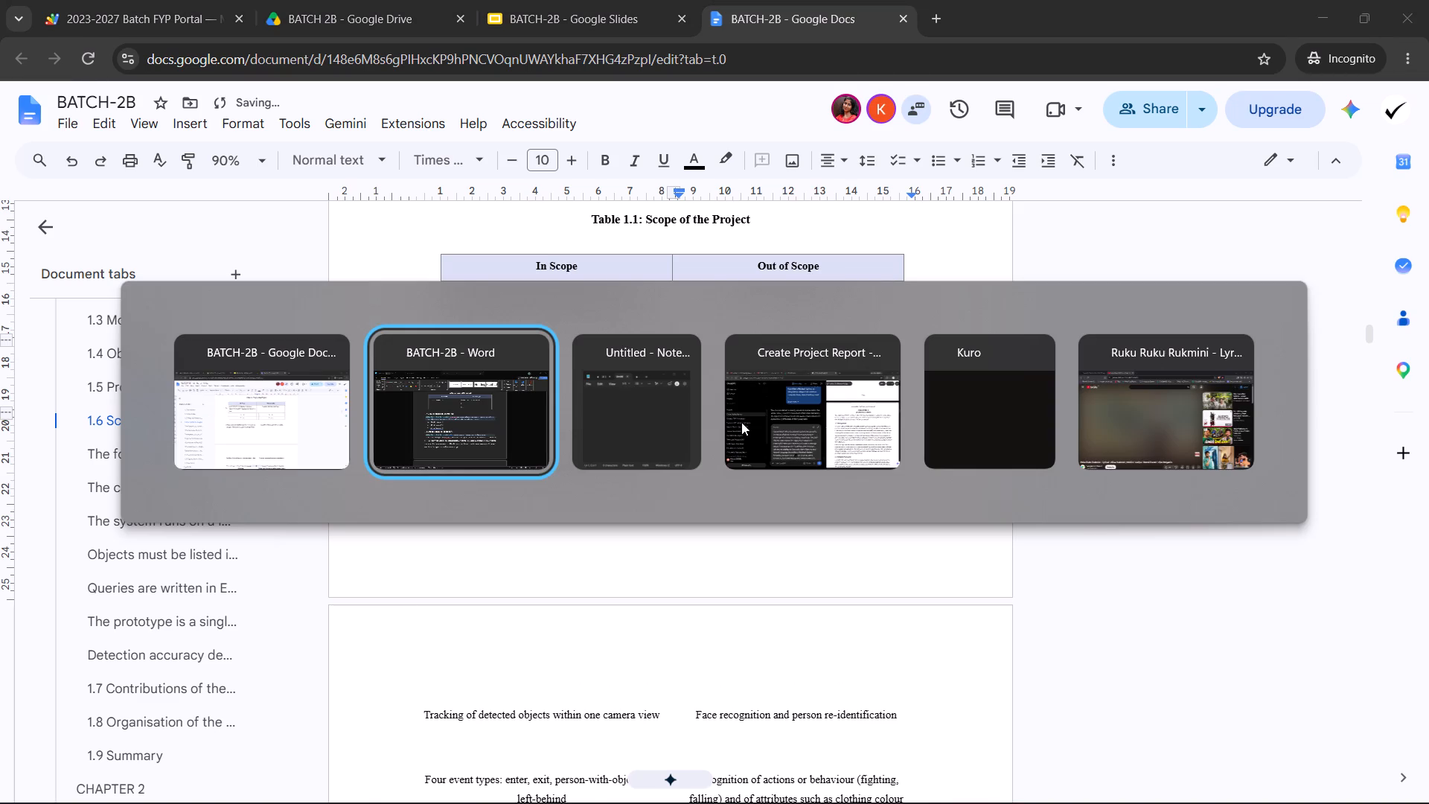
key(ctrl+v)
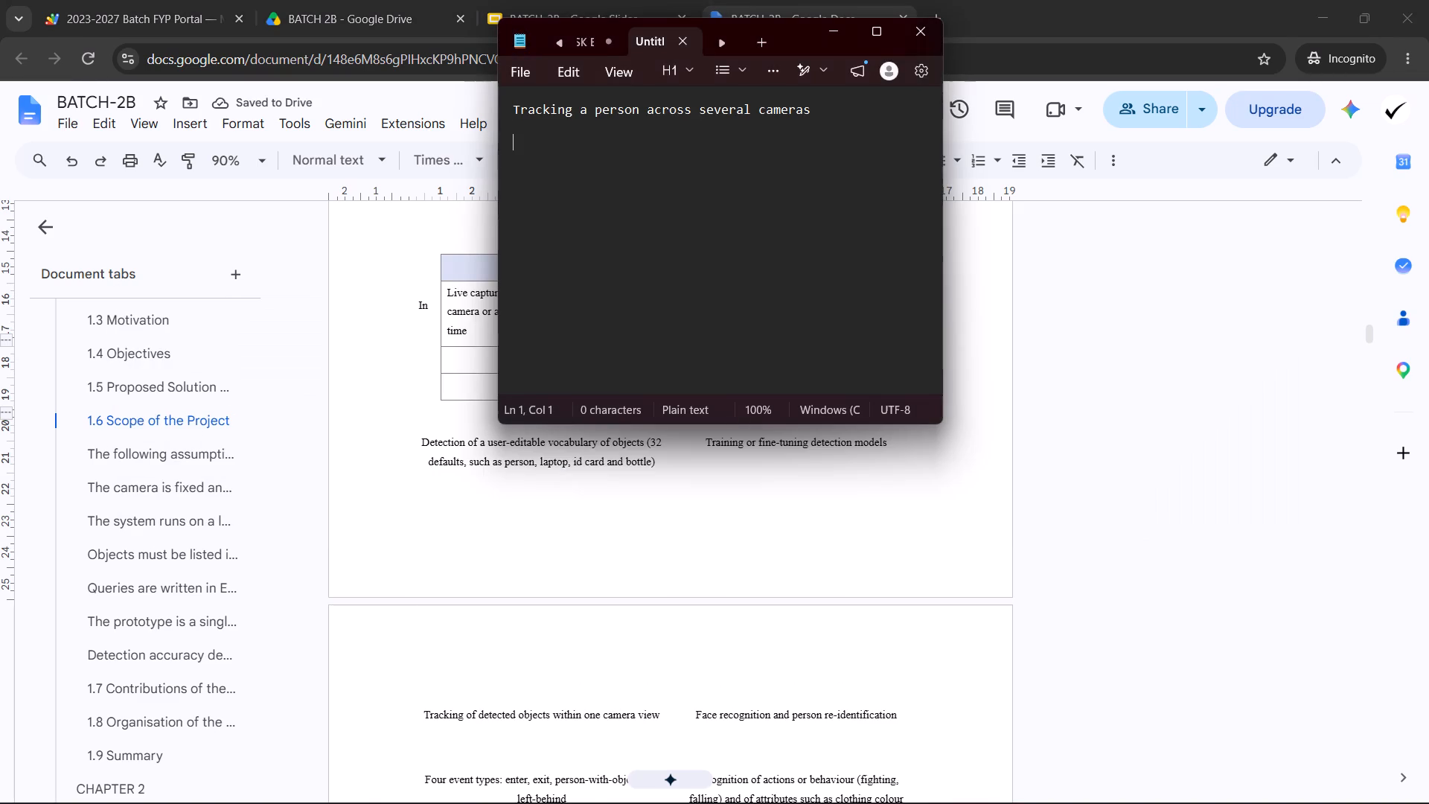
key(ctrl+a)
key(ctrl+x)
Replace the "[ Feature explicitly excluded ]" placeholder in Table 1.1 with "Tracking a person across several cameras" and remove the extra blank lines.
click(723, 511)
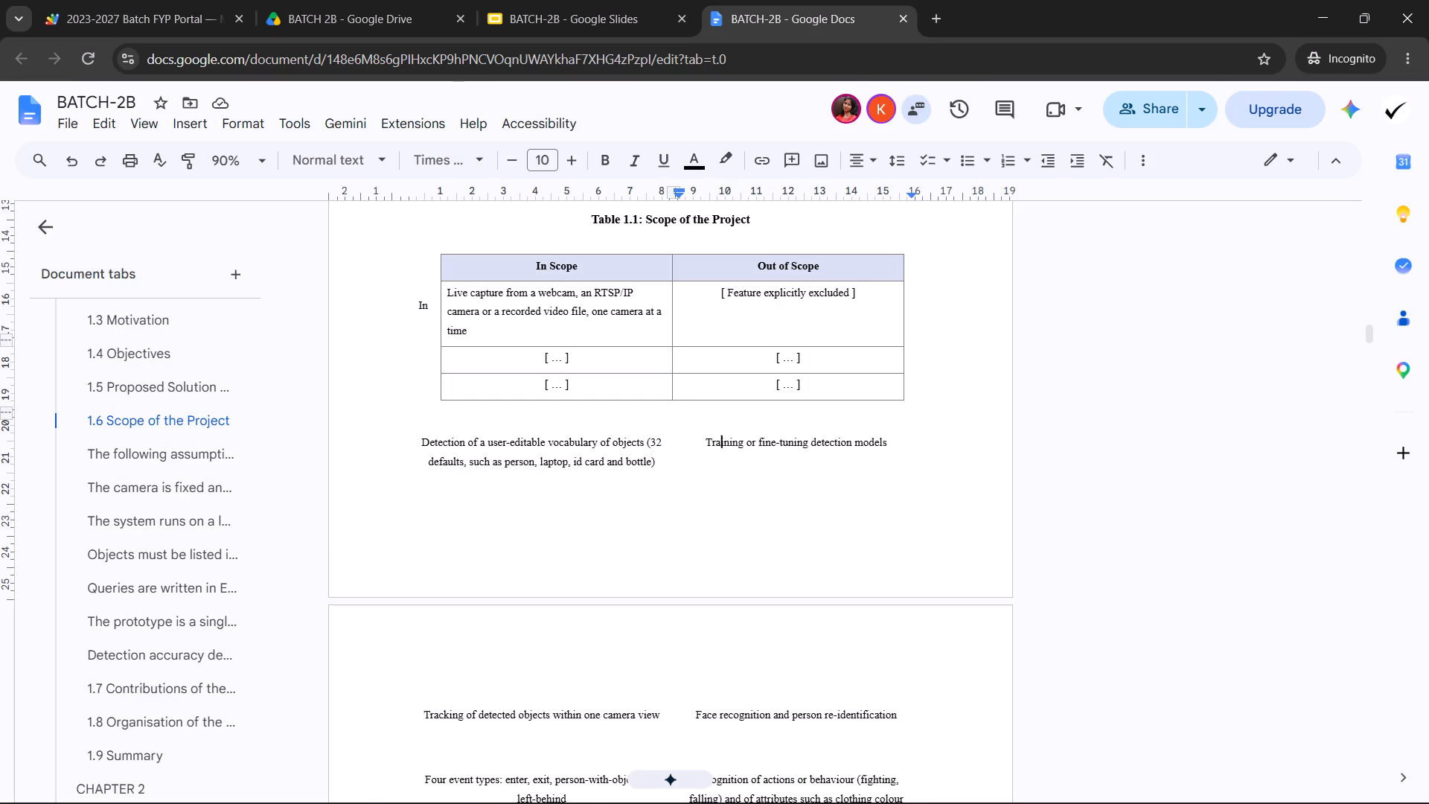
click(740, 324)
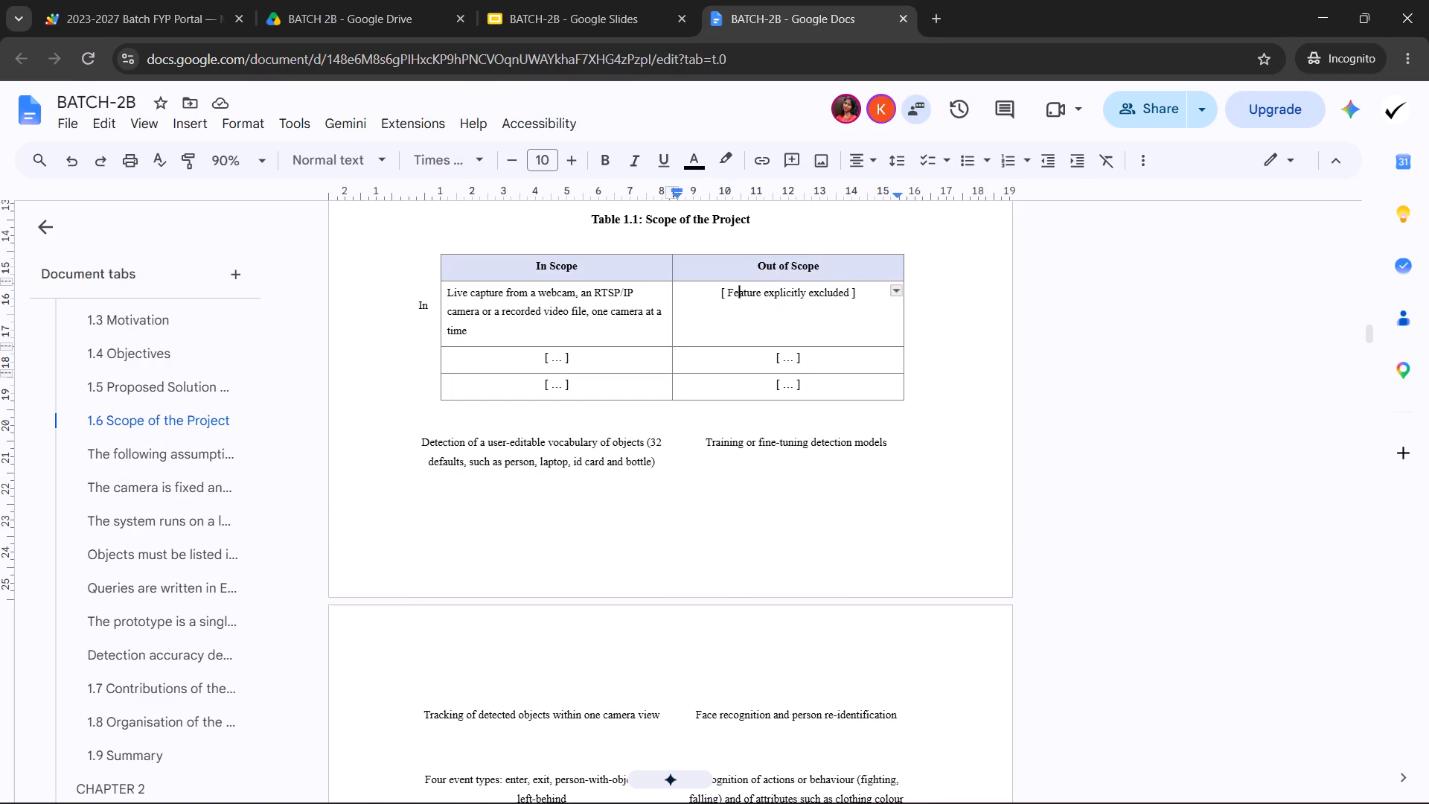
triple_click(758, 302)
key(ctrl+v)
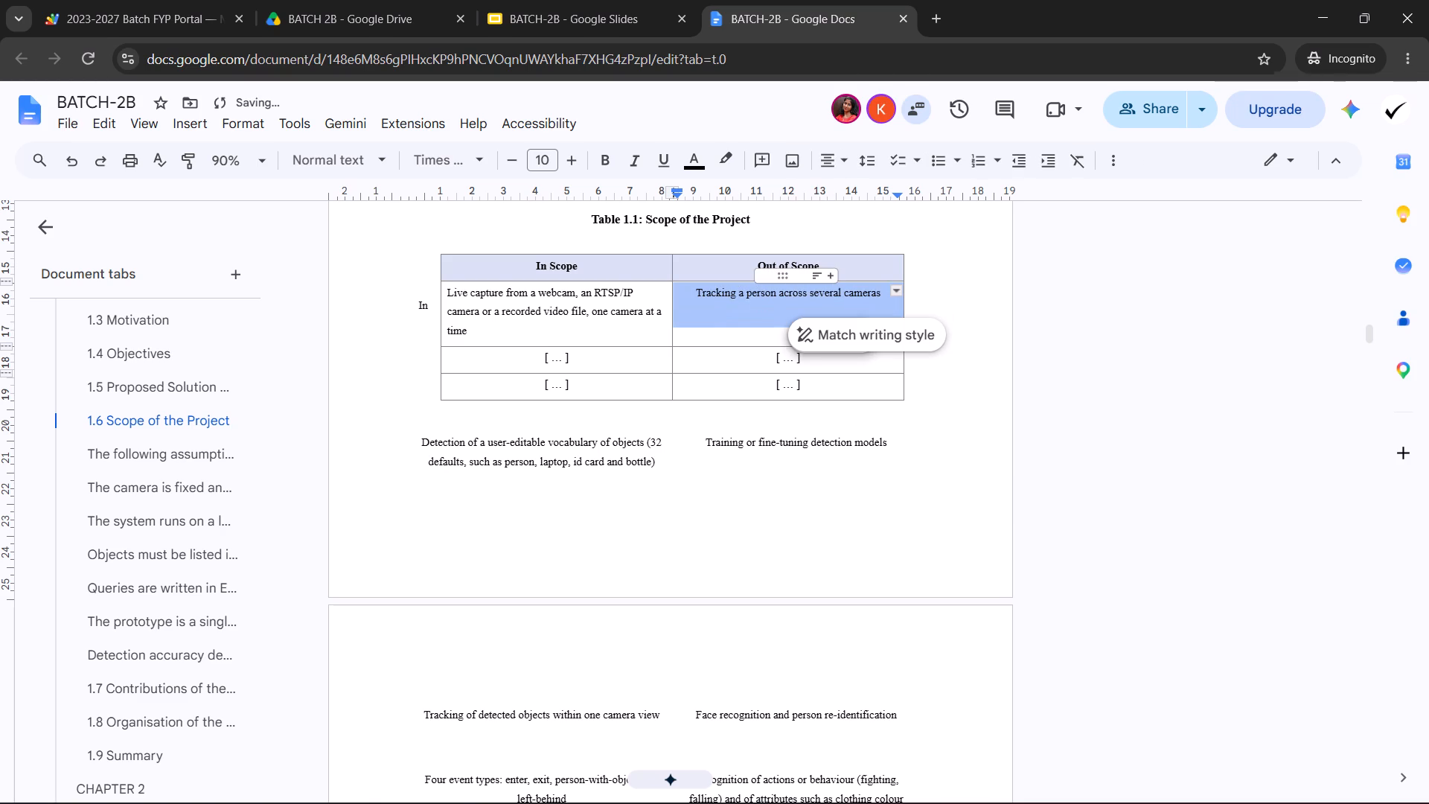
click(751, 318)
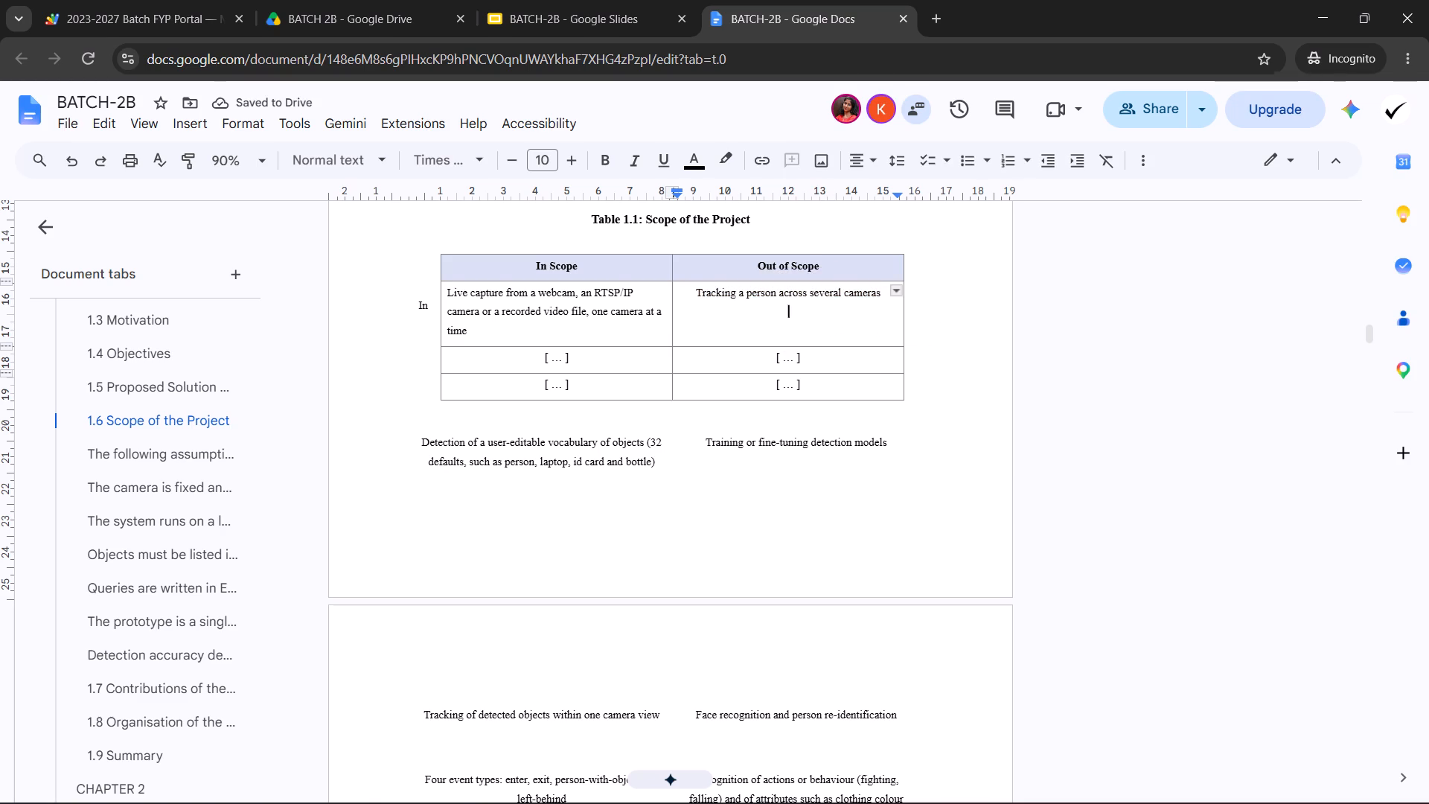
key(BackSpace)
key(BackSpace)
key(Down)
key(Up)
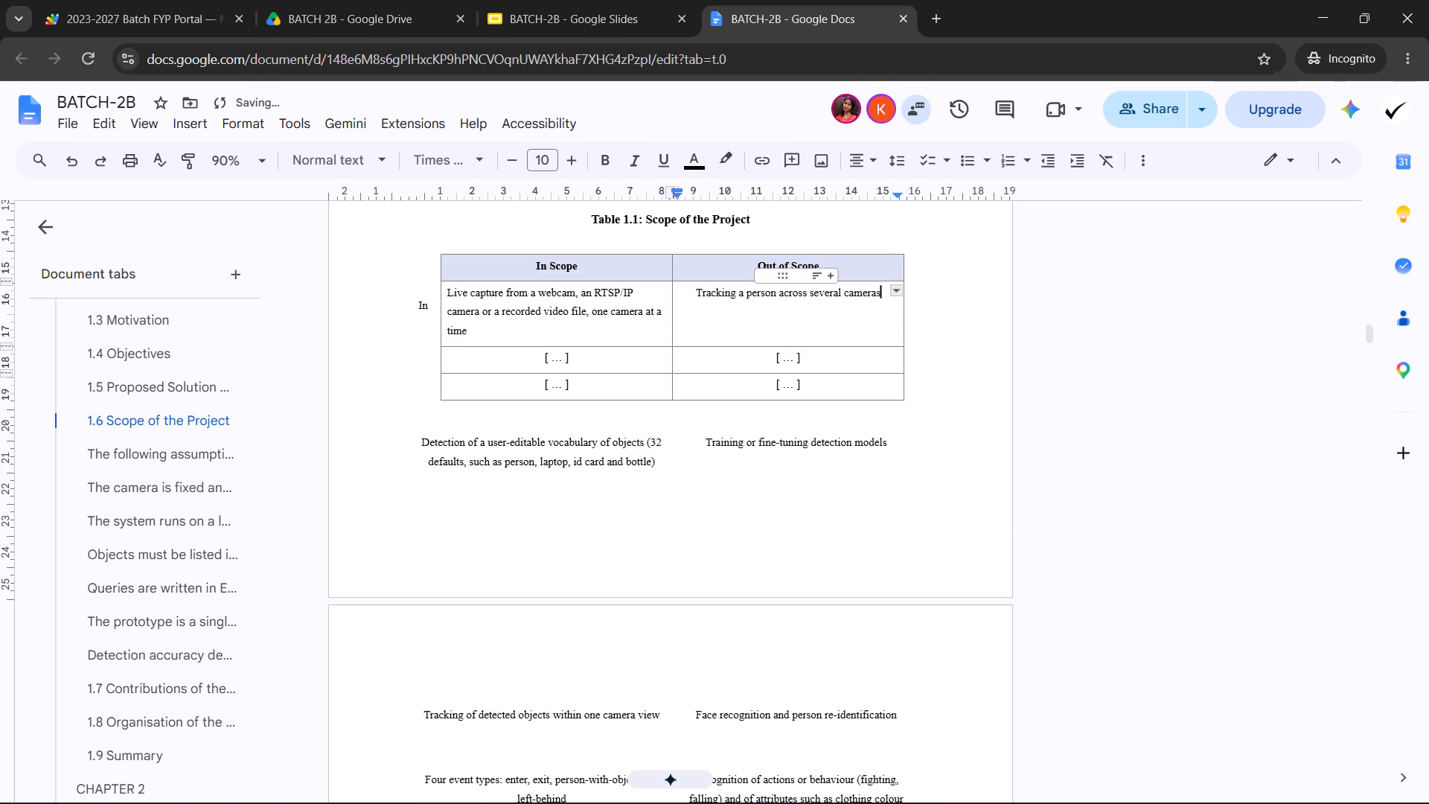
Left-align the text in the first Out of Scope cell of Table 1.1.
triple_click(741, 301)
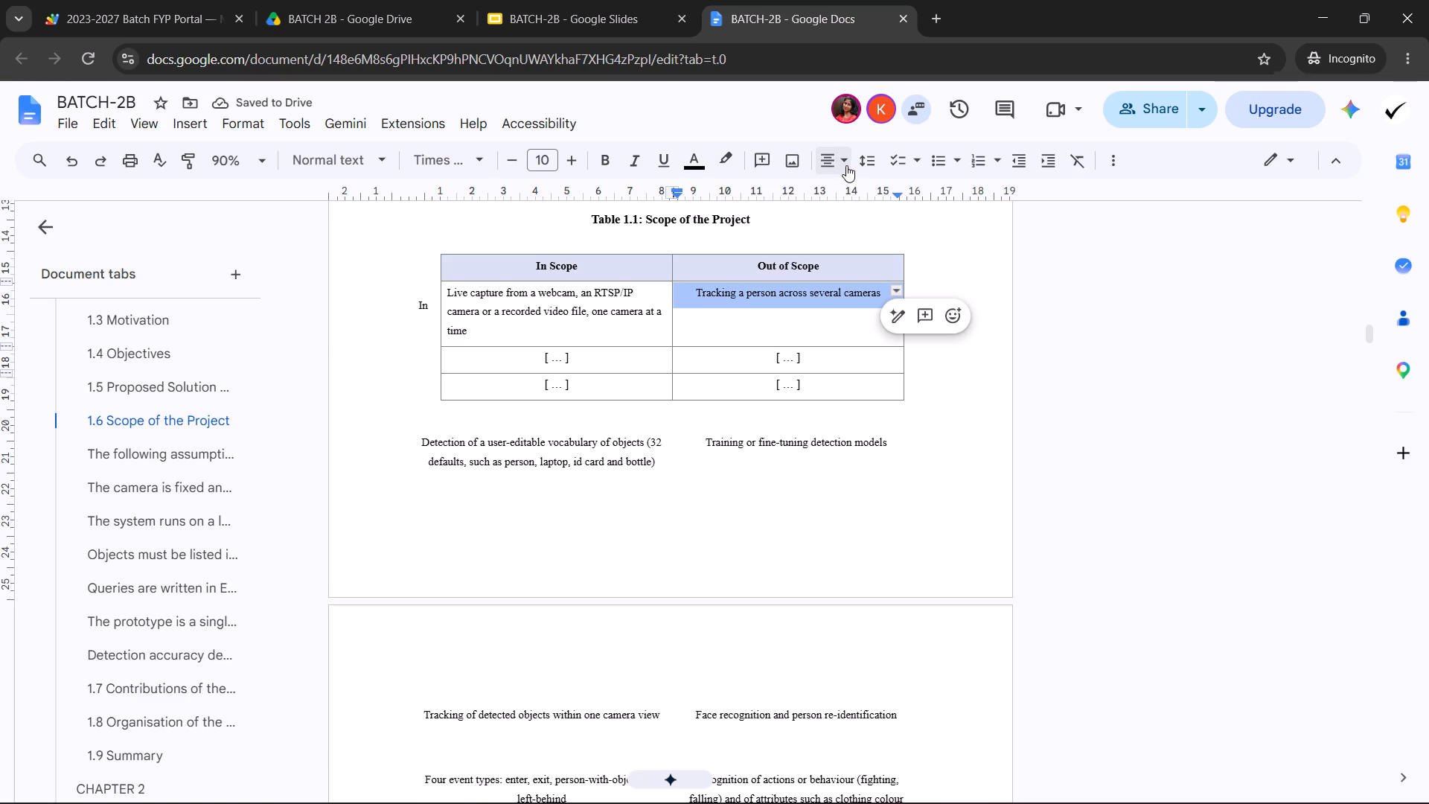
click(843, 163)
click(832, 188)
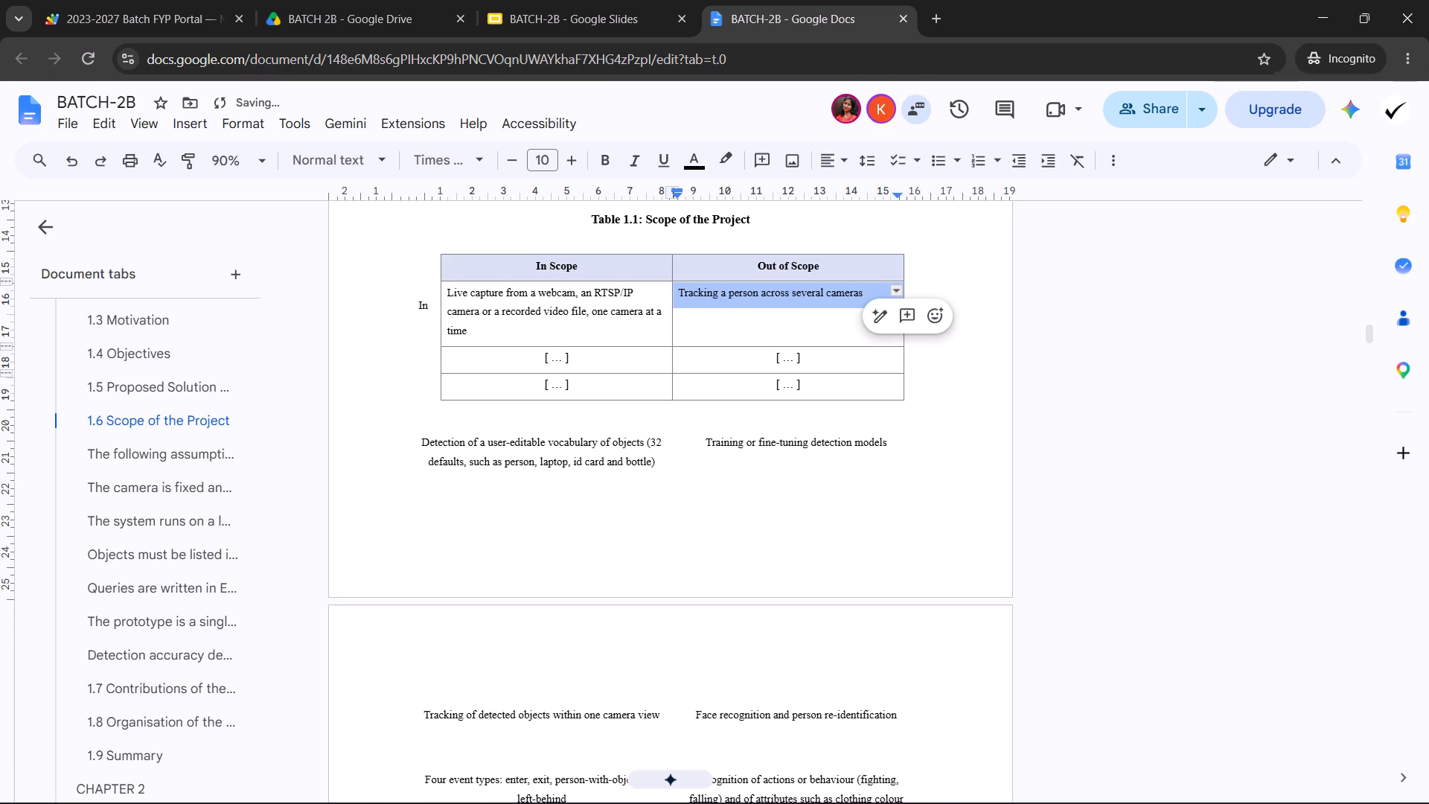
Cut the original "Detection of a user-editable vocabulary of objects" entry below Table 1.1 and strip its formatting and trailing blank lines in Notepad.
click(578, 354)
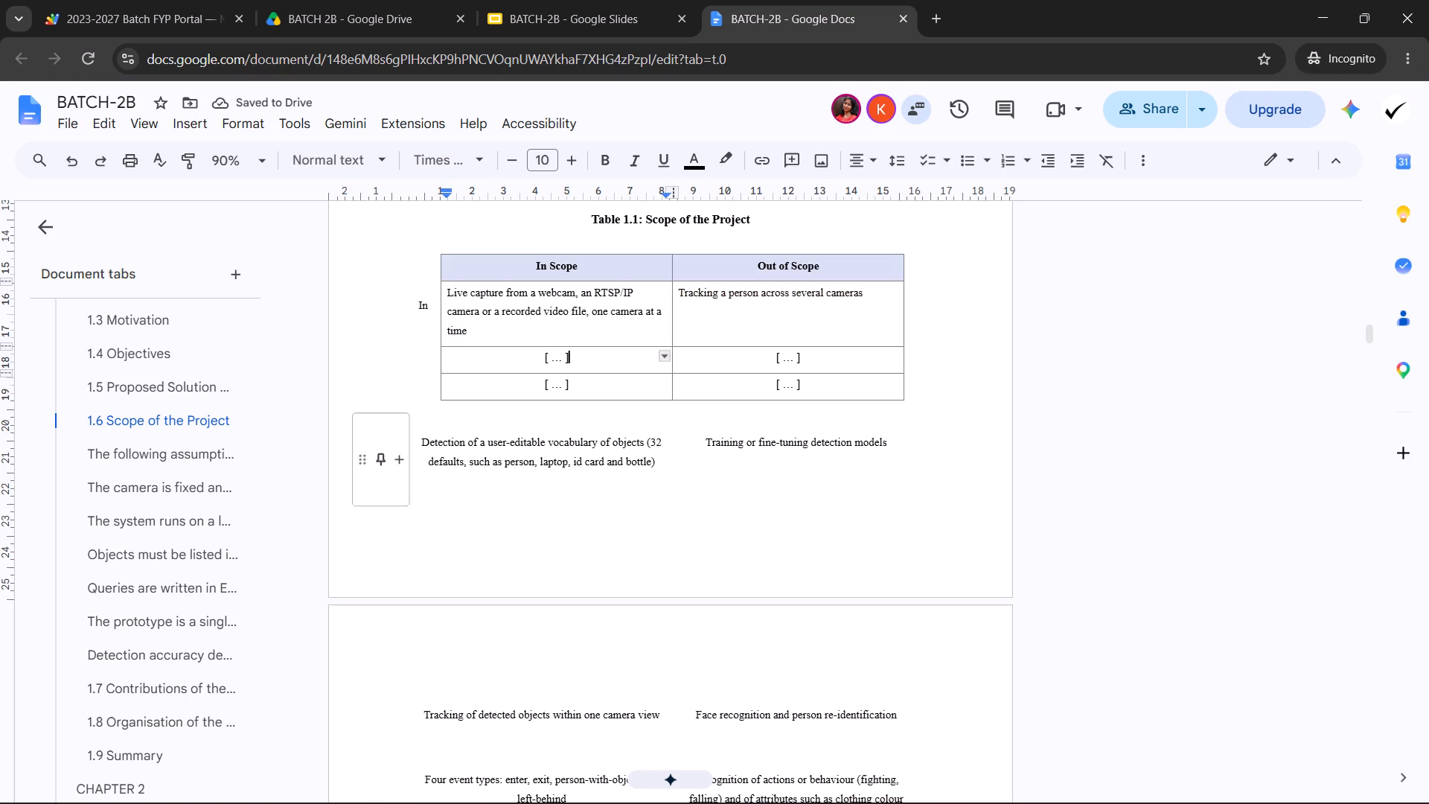
drag(426, 444, 653, 471)
triple_click(572, 456)
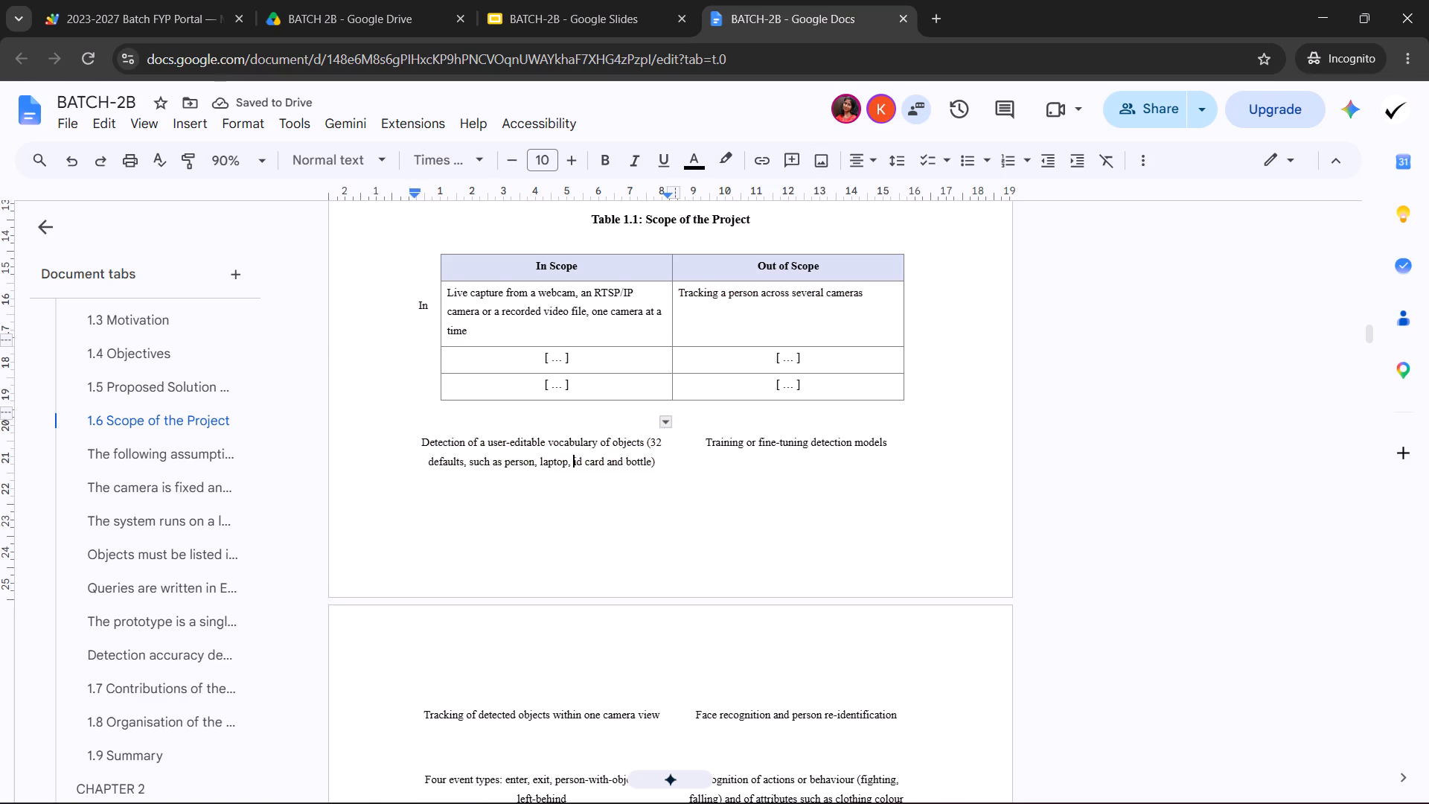
click(572, 456)
triple_click(572, 456)
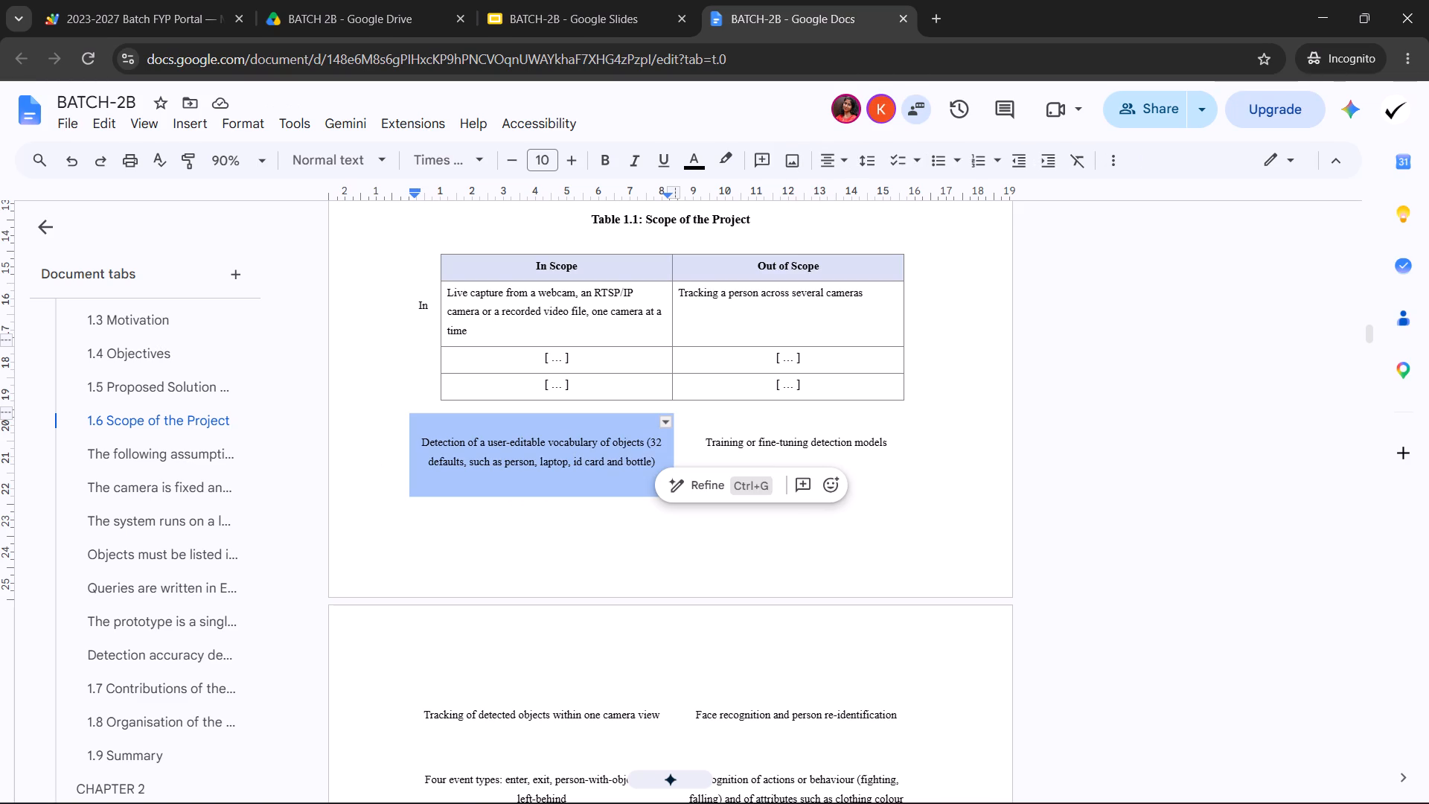
key(ctrl+x)
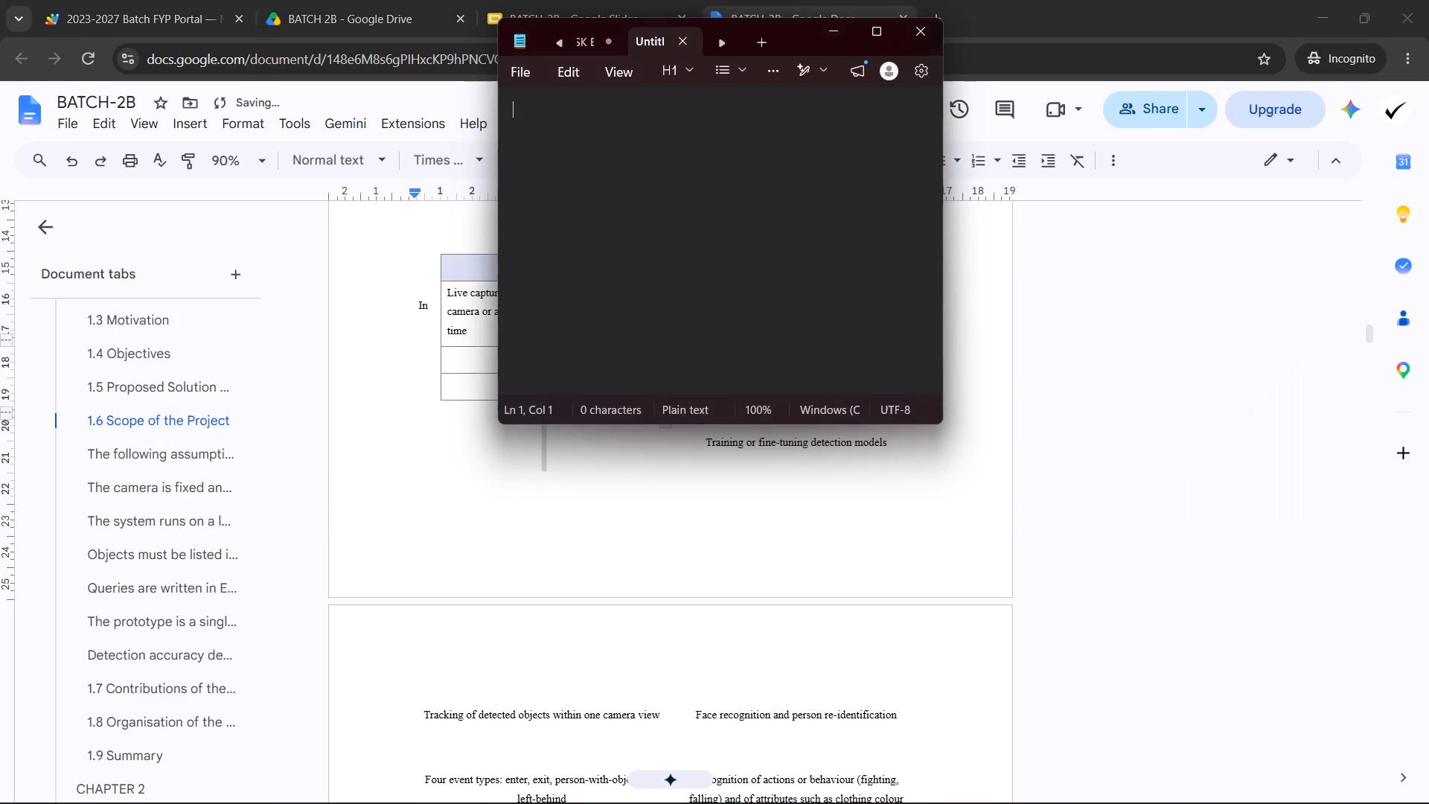
key(ctrl+v)
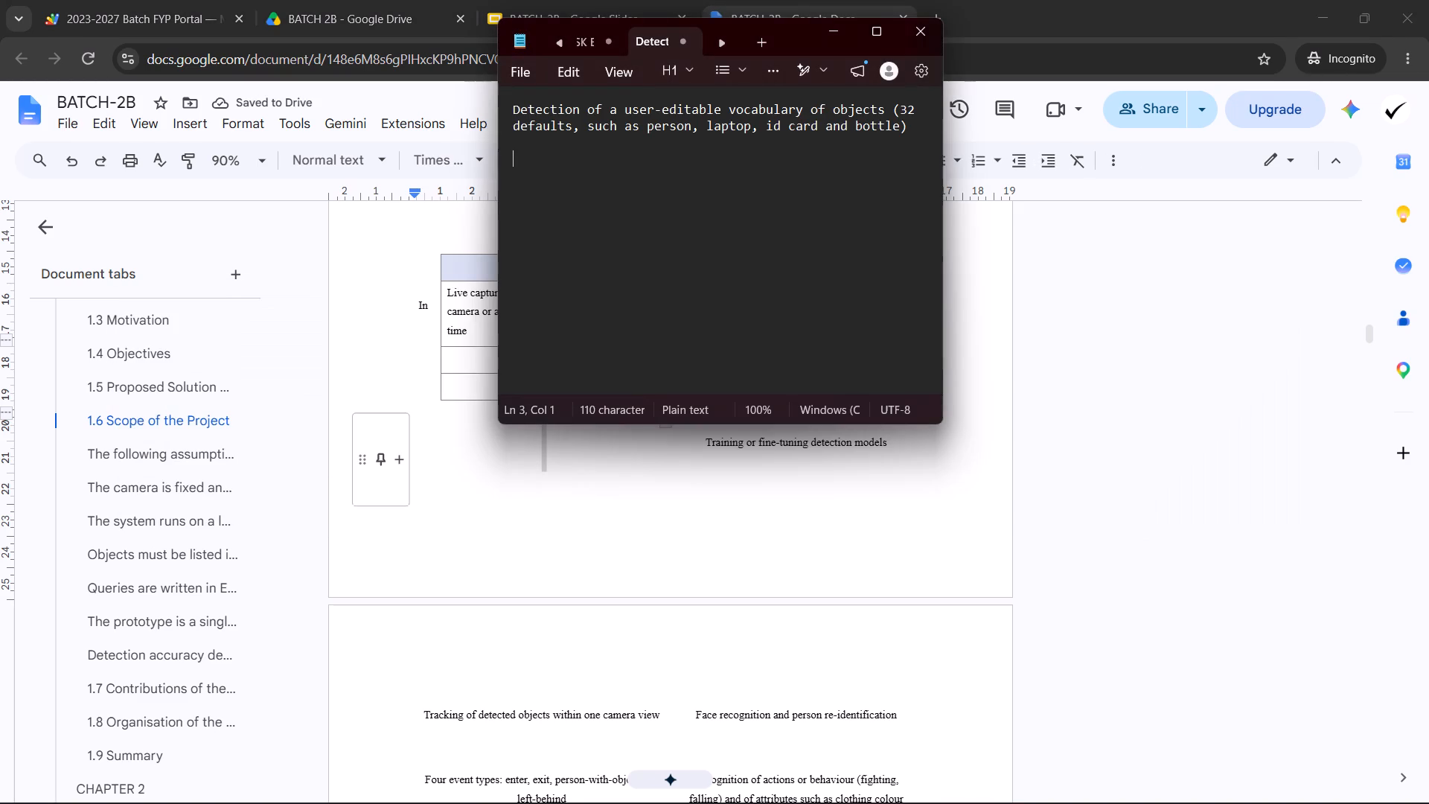
key(BackSpace)
key(BackSpace)
key(ctrl+a)
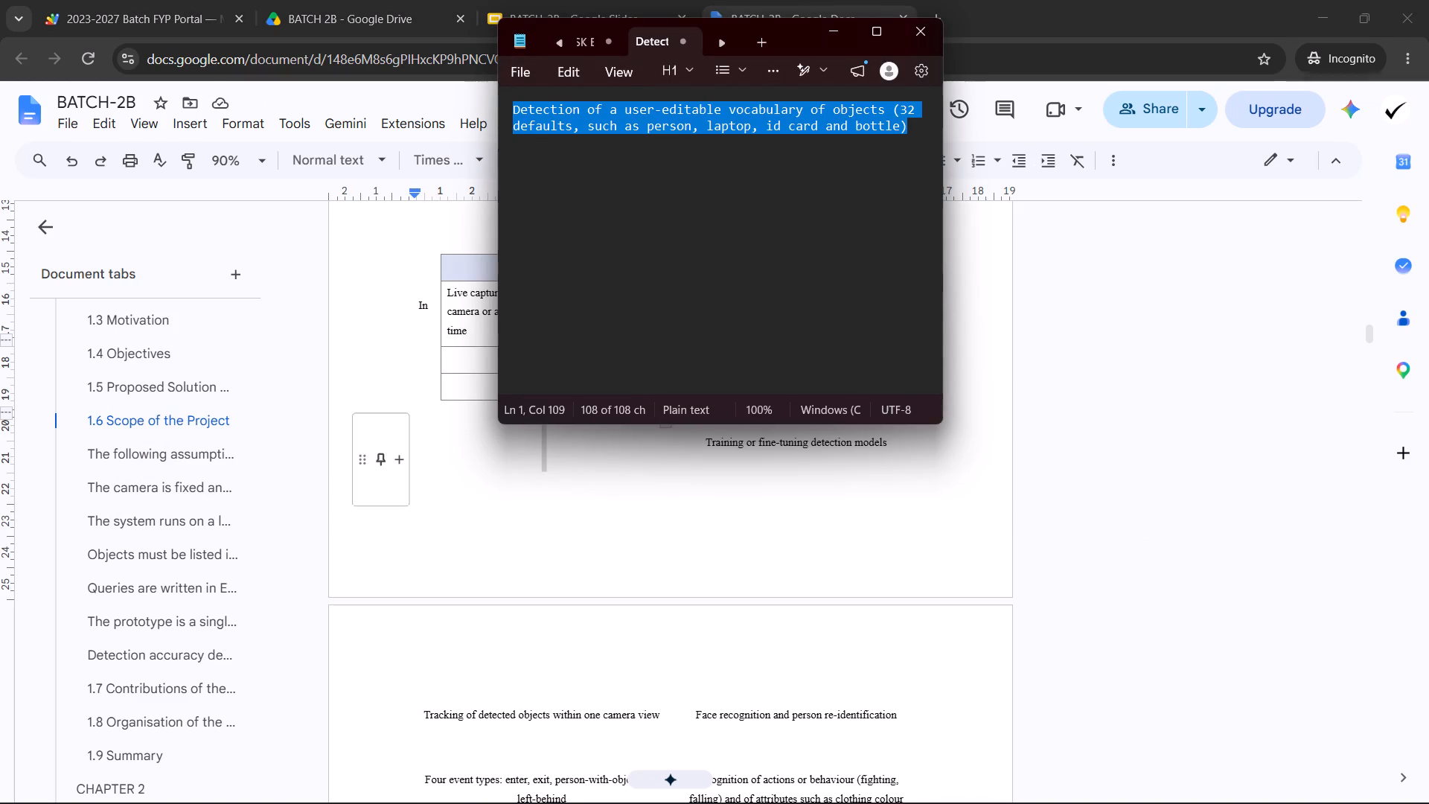
key(ctrl+x)
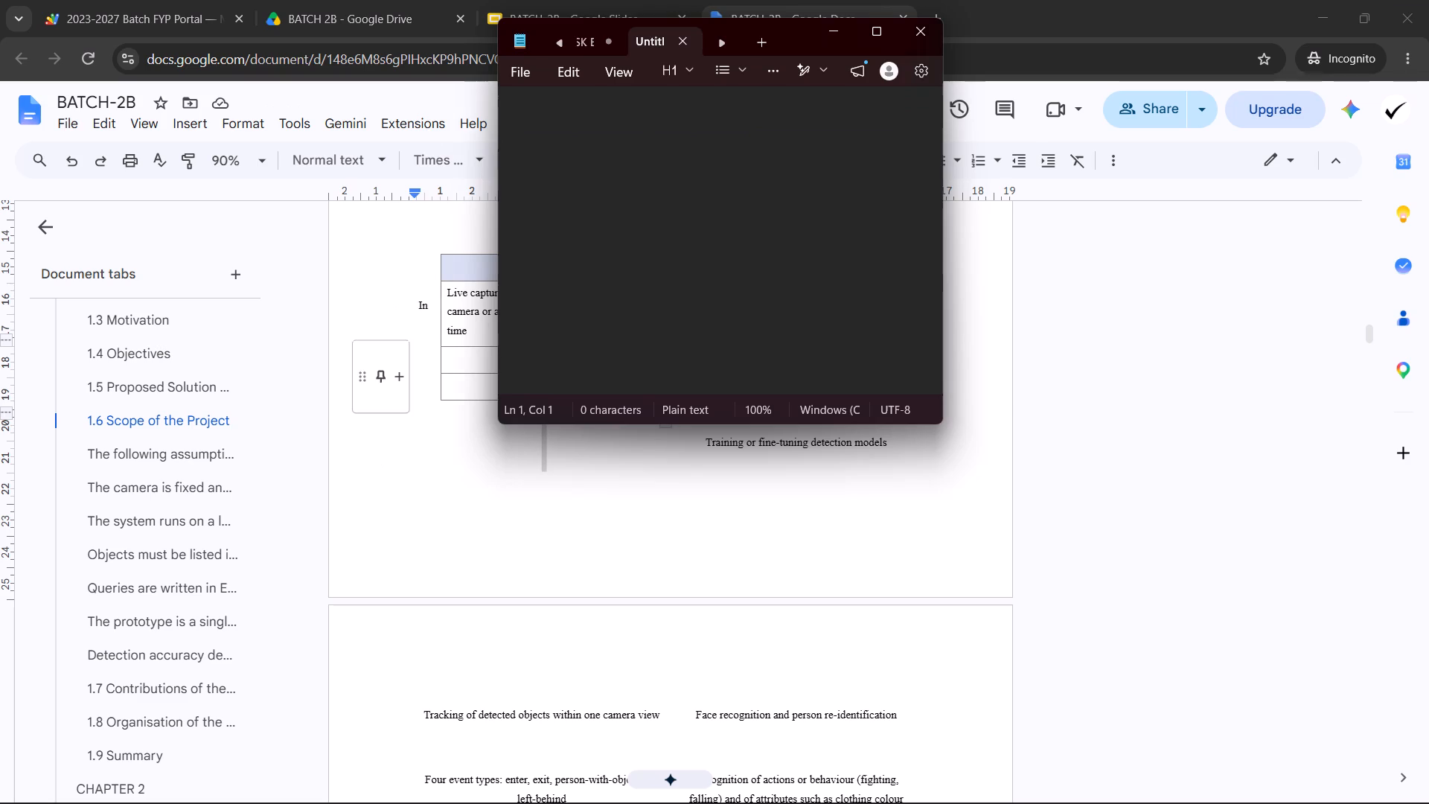
Replace the "[ ... ]" placeholder in the second In Scope row of Table 1.1 with the copied "Detection of a user-editable vocabulary of objects" text.
click(480, 360)
drag(576, 360, 541, 365)
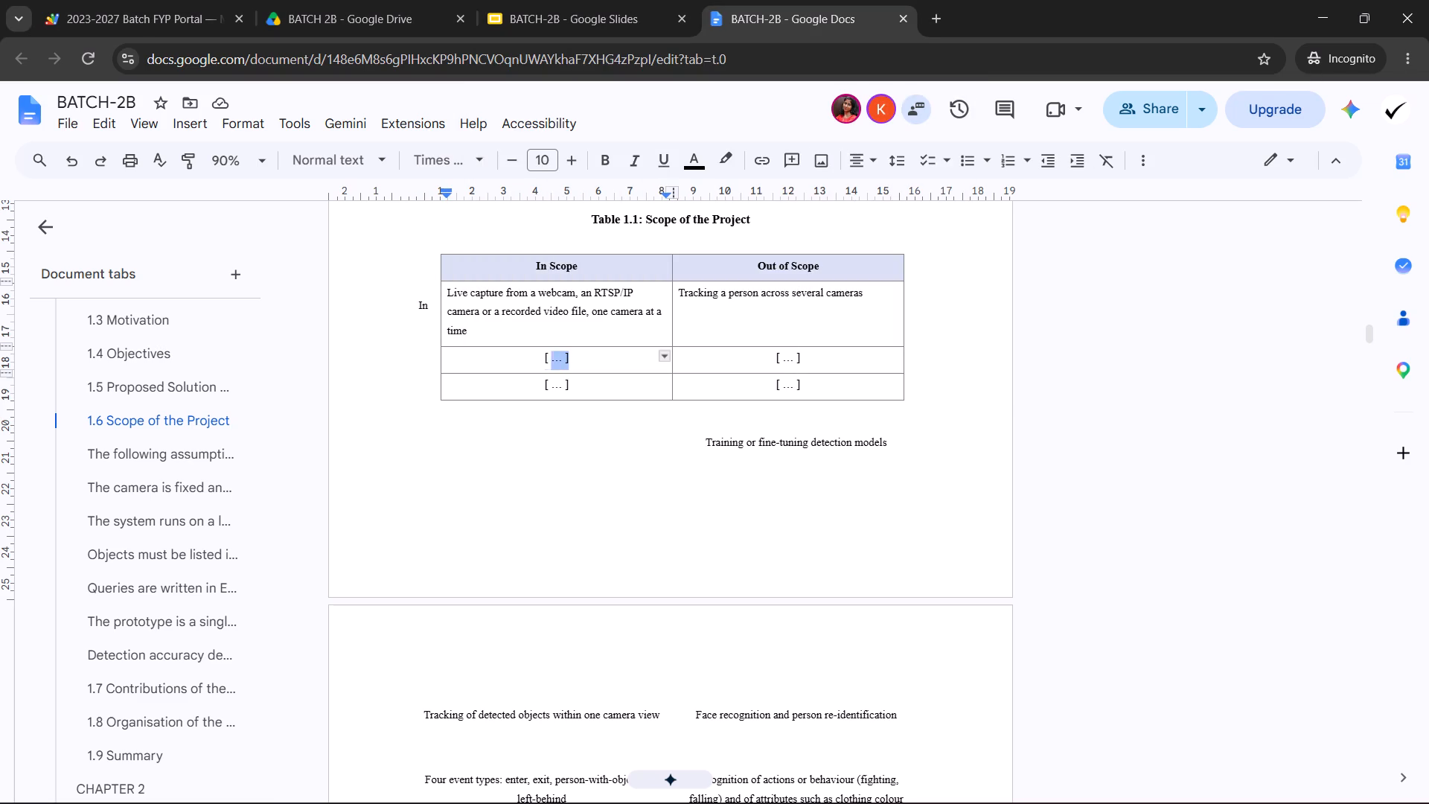
drag(541, 365, 533, 366)
key(BackSpace)
key(ctrl+v)
Justify the text in both columns of the last two rows of Table 1.1.
drag(460, 358, 773, 405)
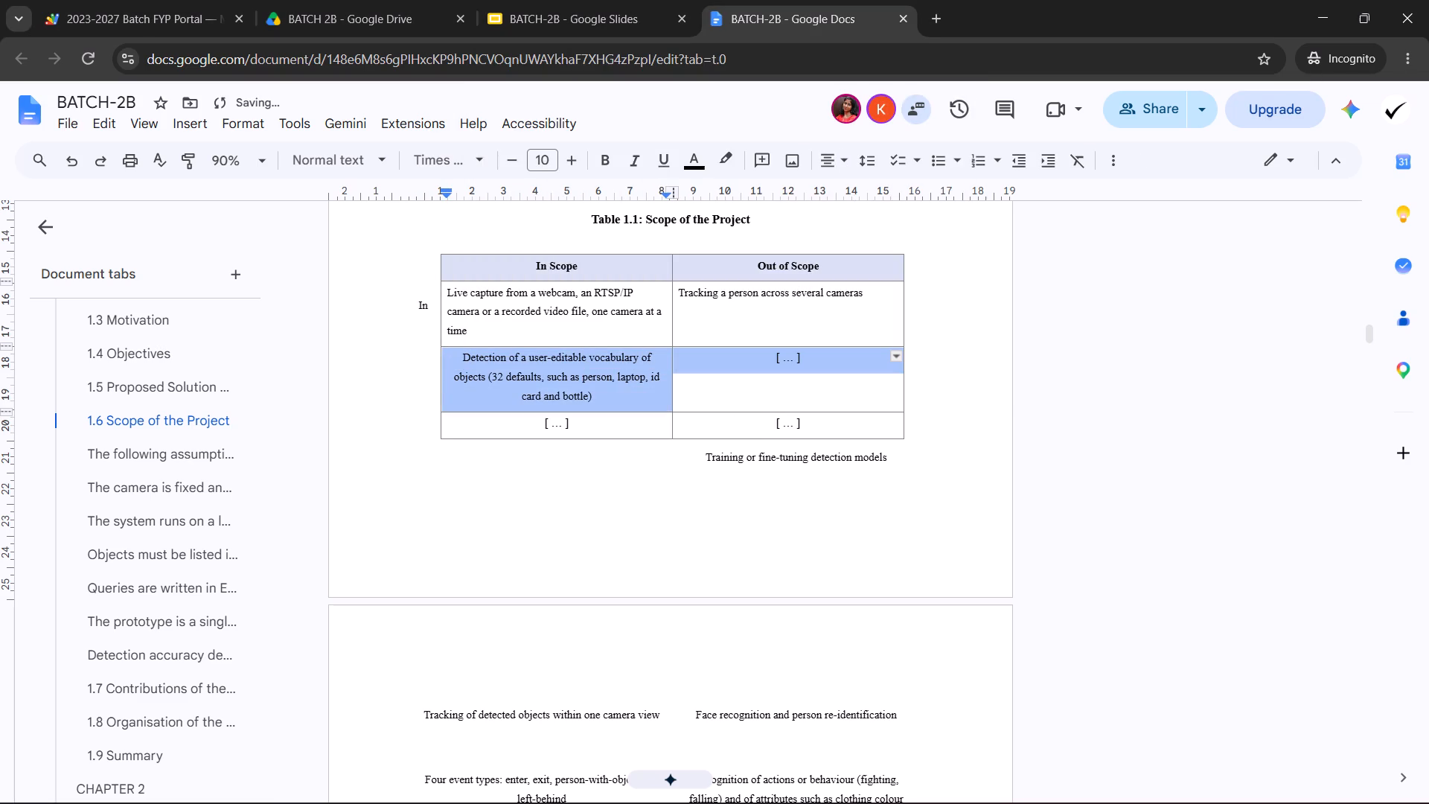
drag(773, 405, 802, 416)
click(845, 154)
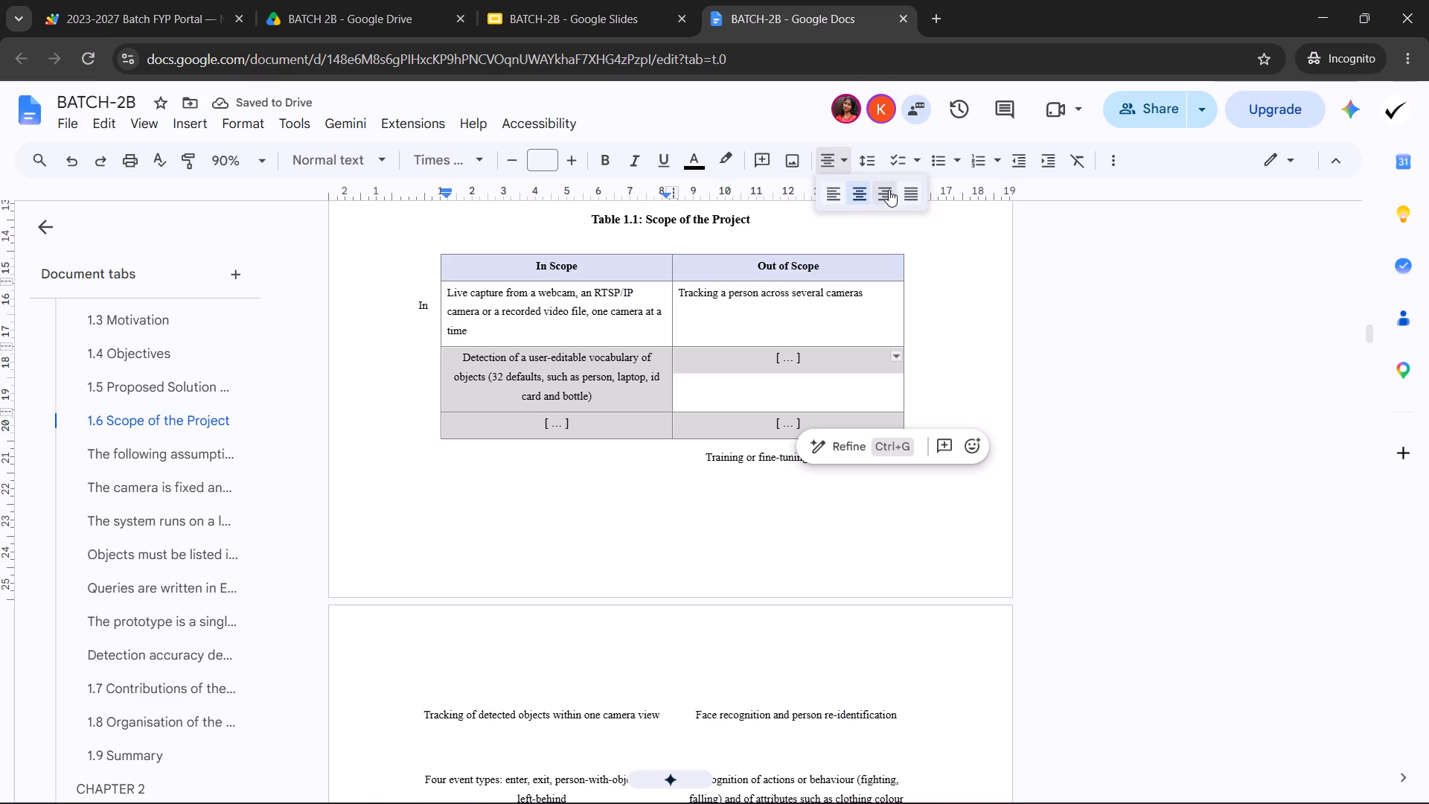
click(904, 191)
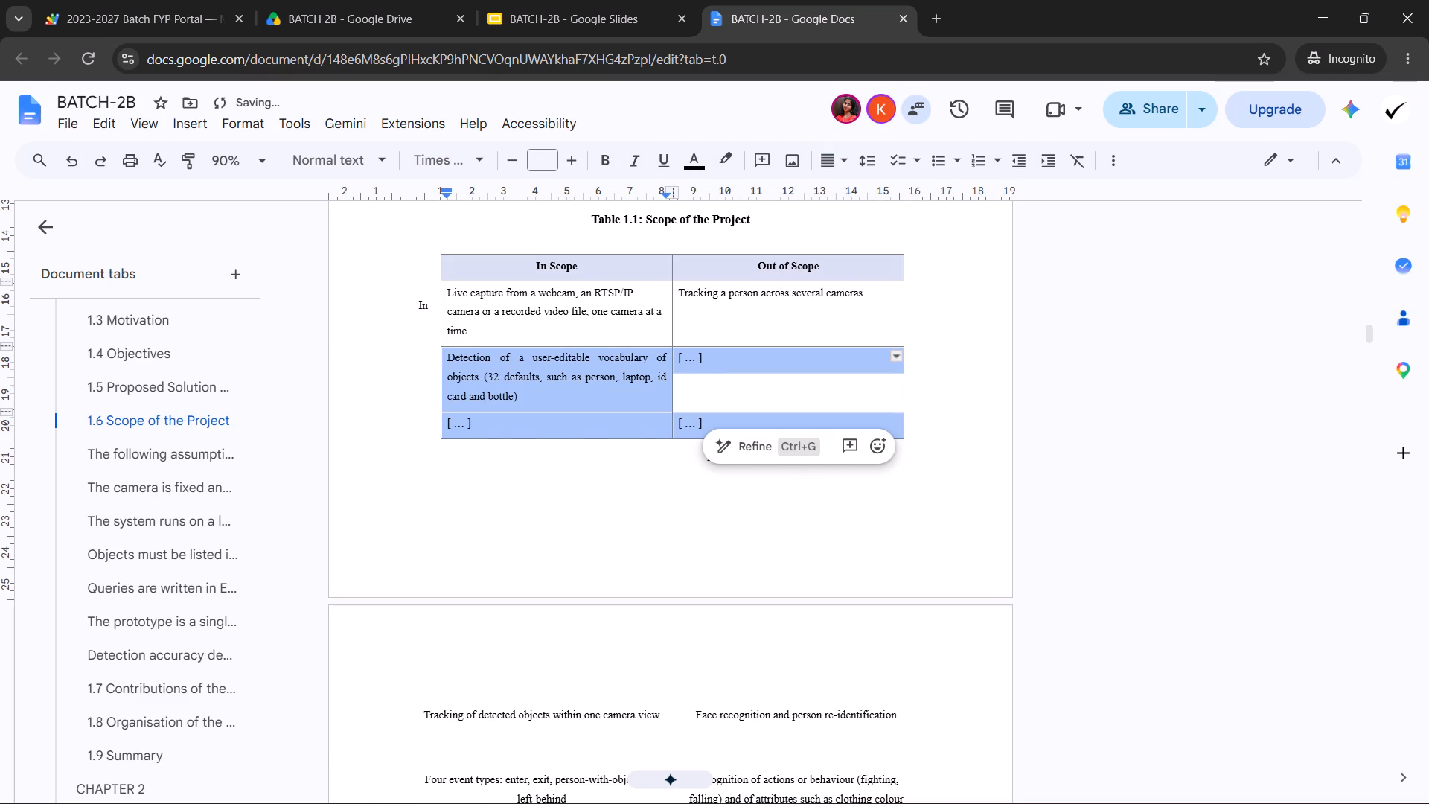
click(624, 395)
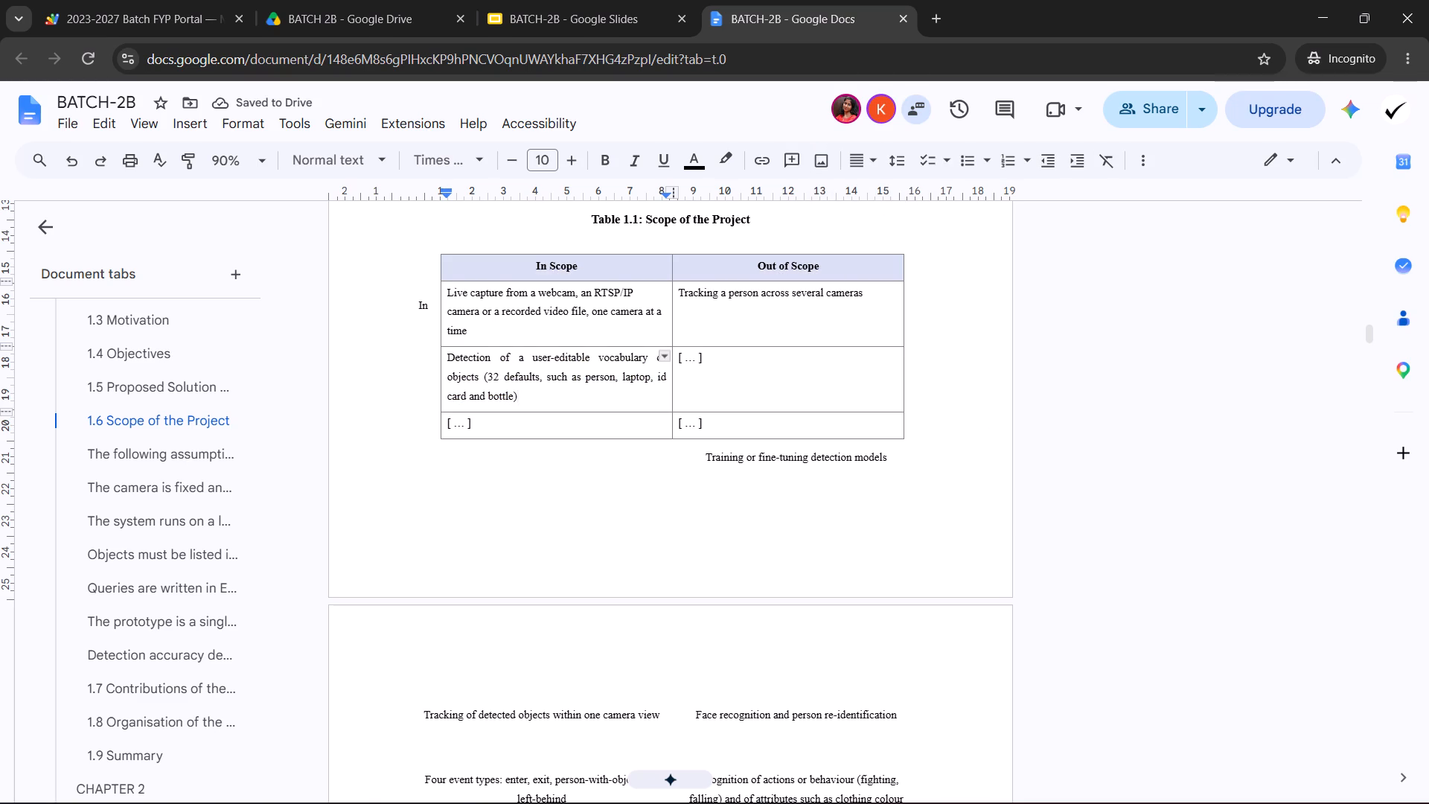
Cut the original "Training or fine-tuning detection models" entry below Table 1.1 and strip its formatting and trailing blank lines in Notepad.
click(719, 360)
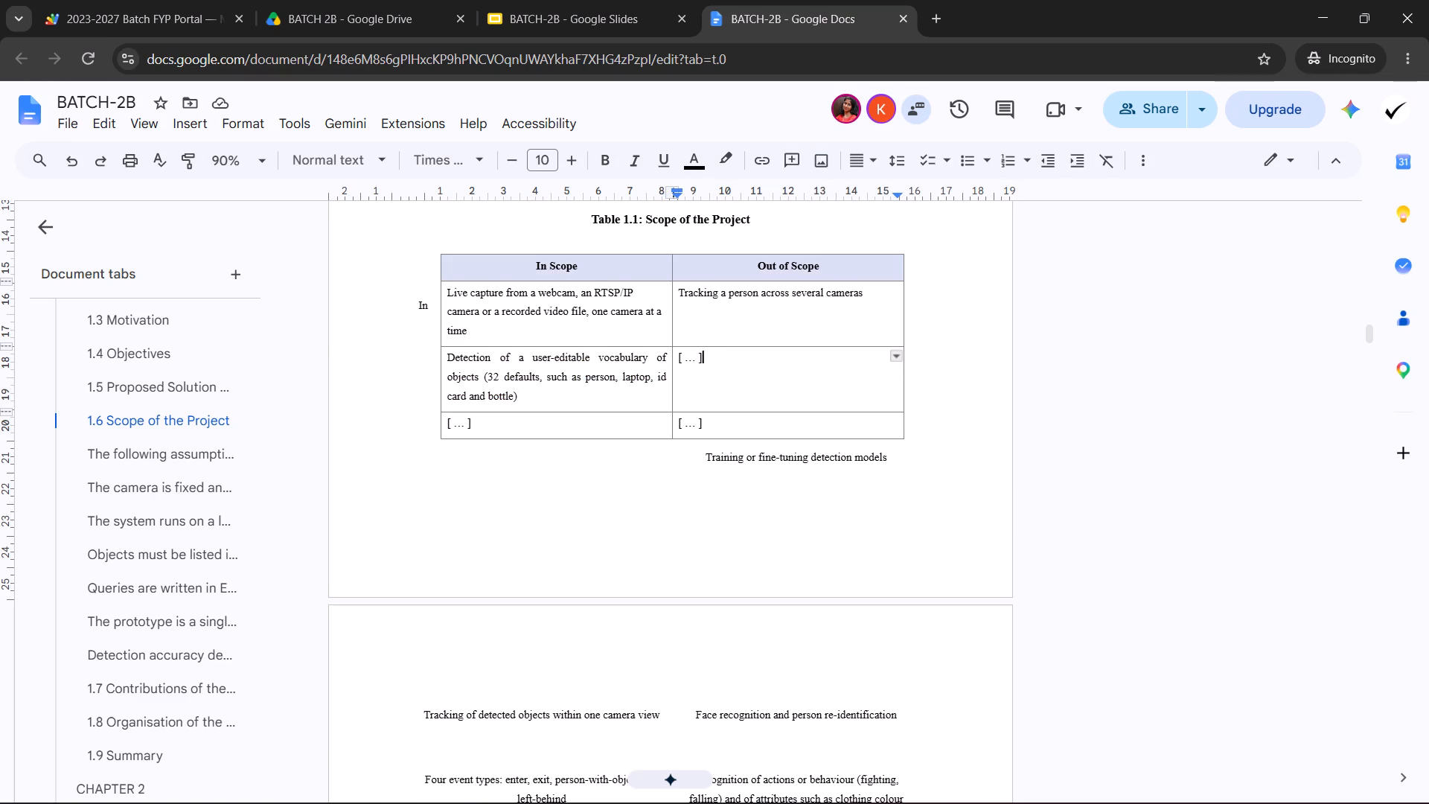
triple_click(749, 462)
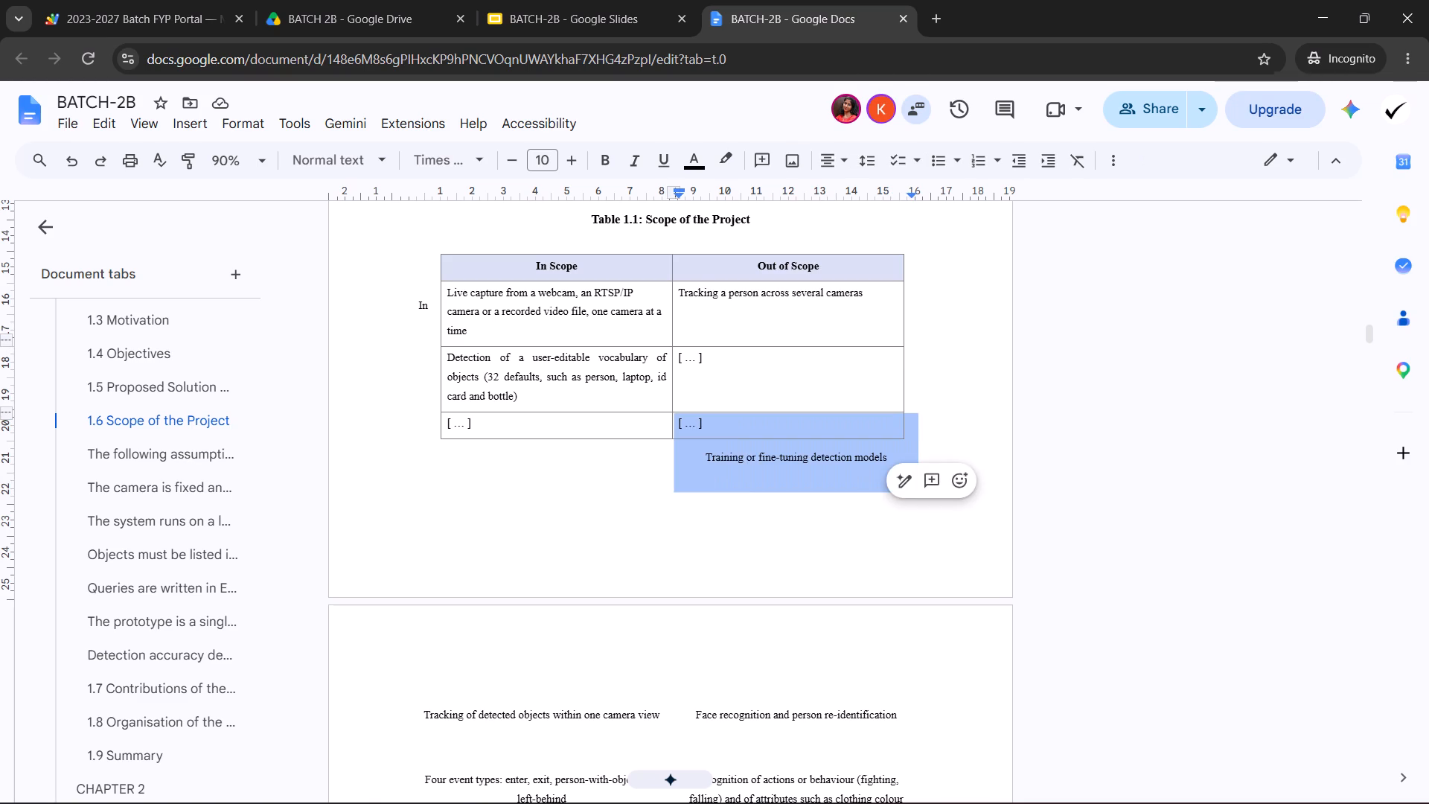
key(ctrl+x)
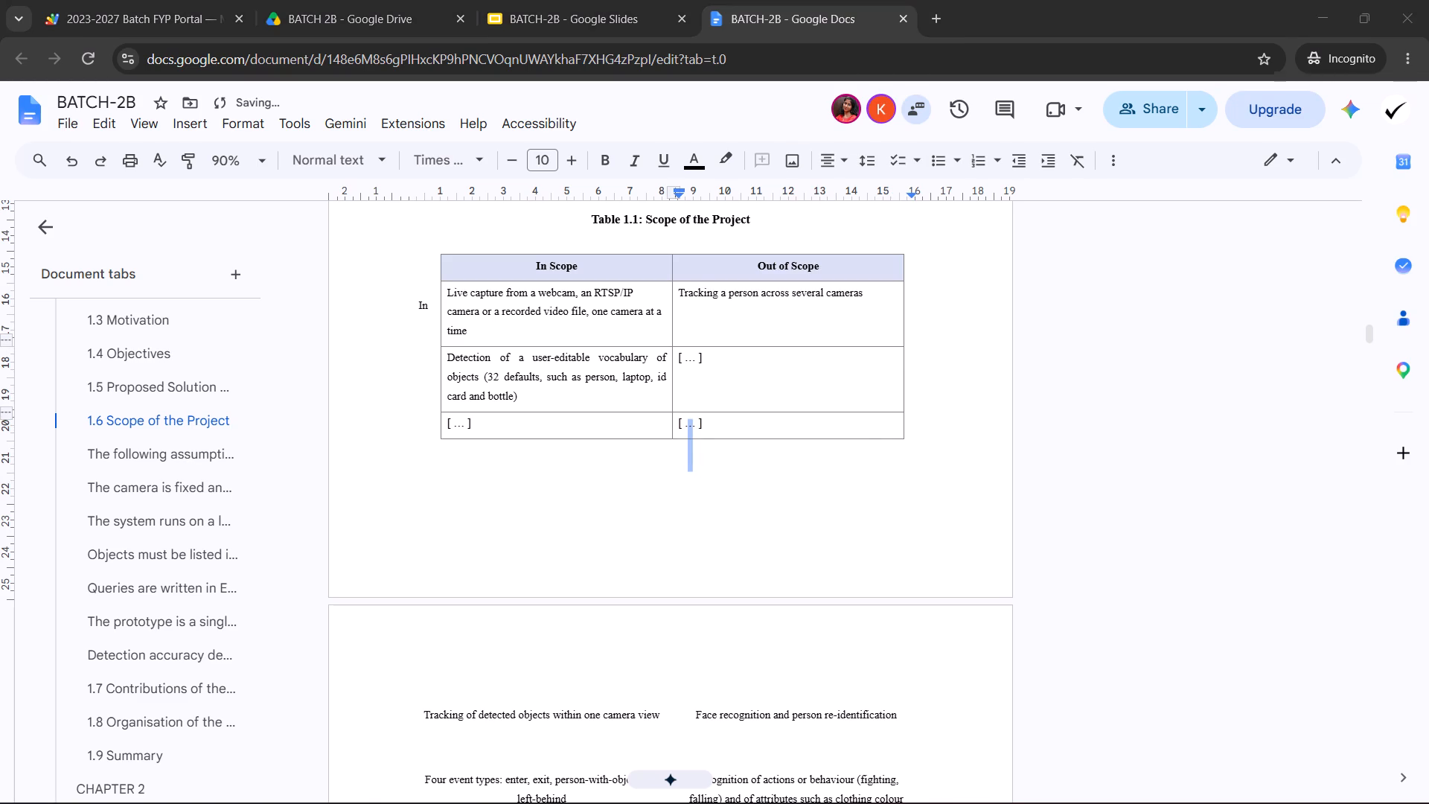
key(ctrl+v)
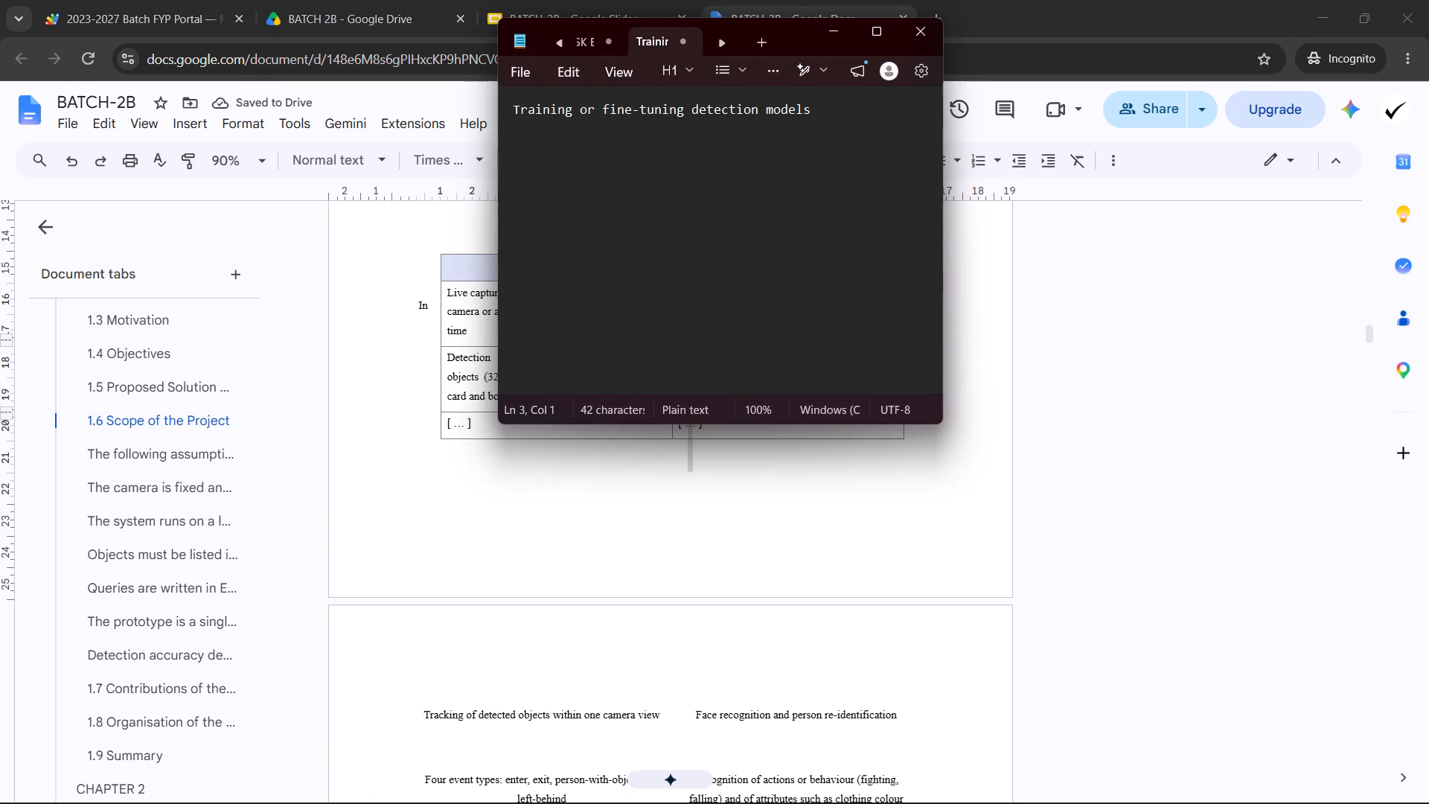
key(BackSpace)
key(BackSpace)
key(ctrl+a)
key(ctrl+x)
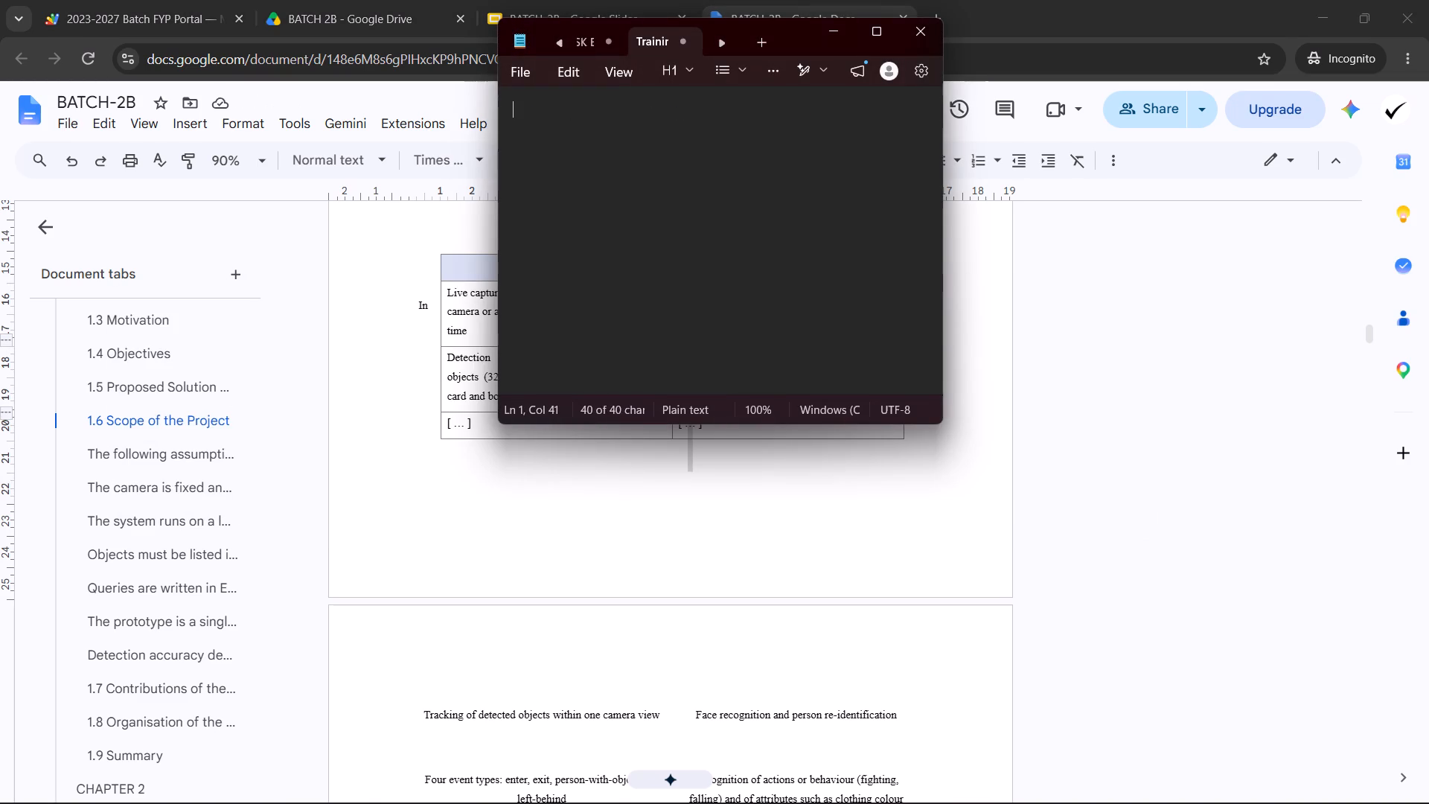
Replace the "[ ... ]" placeholder in the second Out of Scope row of Table 1.1 with "Training or fine-tuning detection models".
click(720, 488)
drag(720, 357, 679, 359)
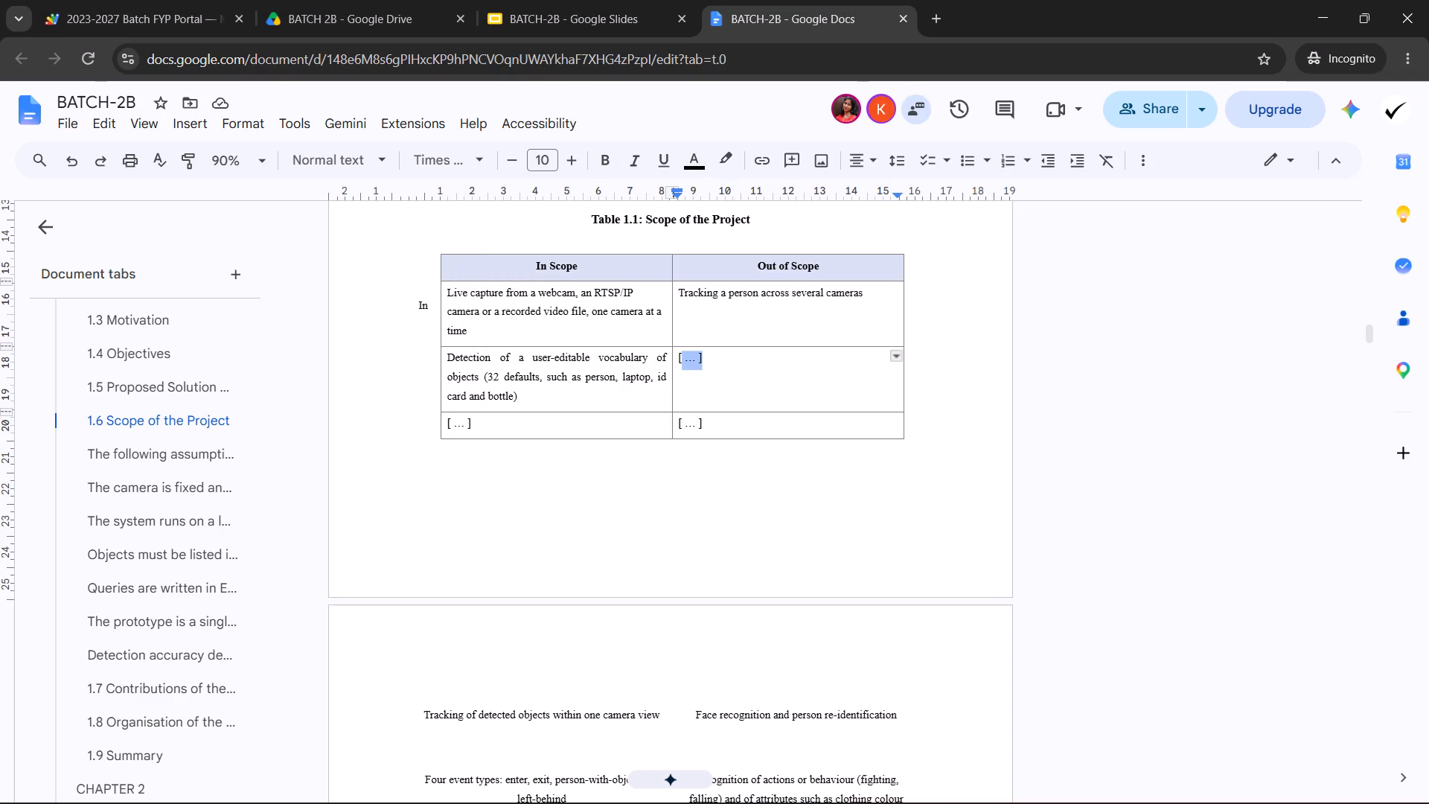
drag(679, 359, 675, 360)
key(ctrl+v)
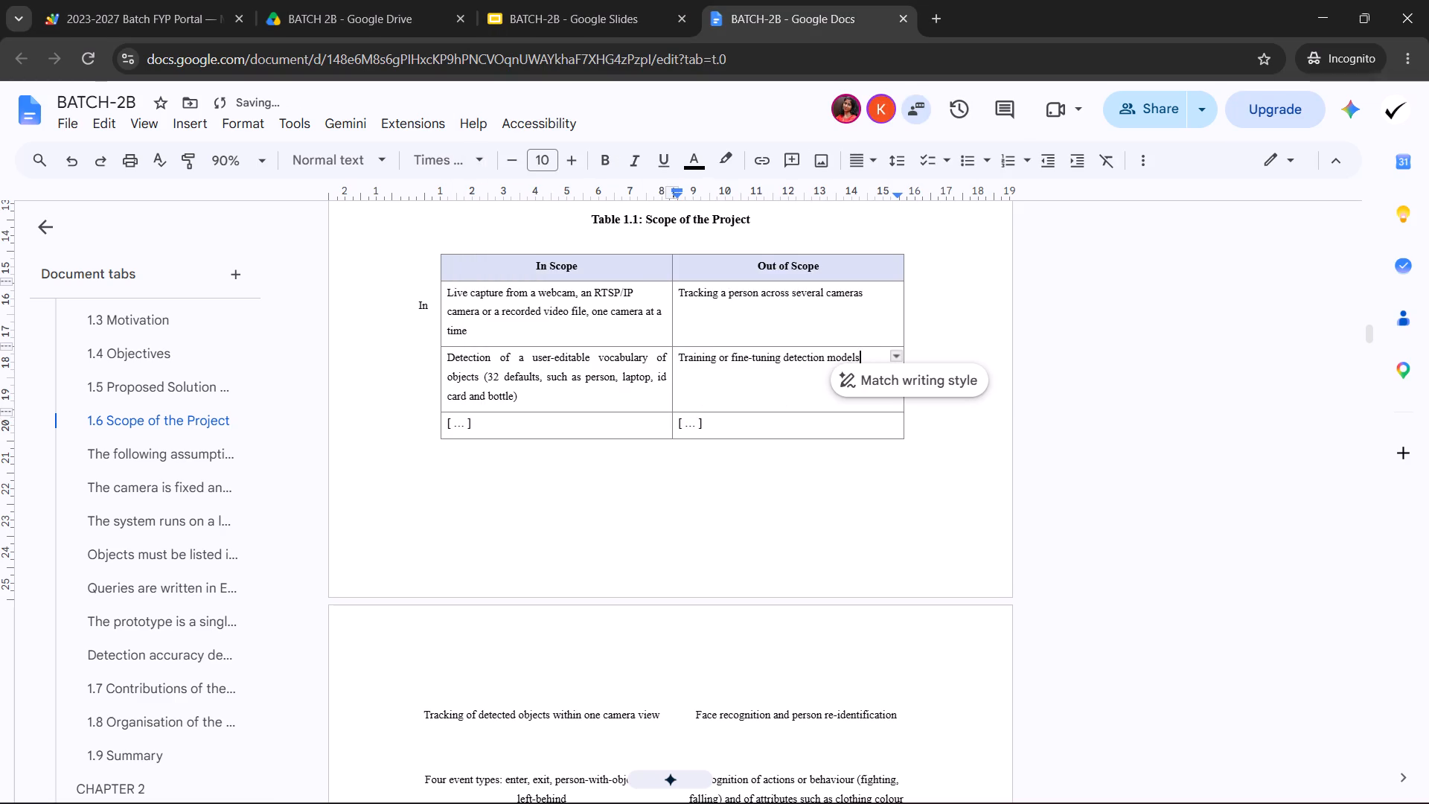
Clear the "[ ... ]" placeholders from both cells of the last row of Table 1.1.
scroll(644, 352, down, 1)
drag(518, 331, 452, 331)
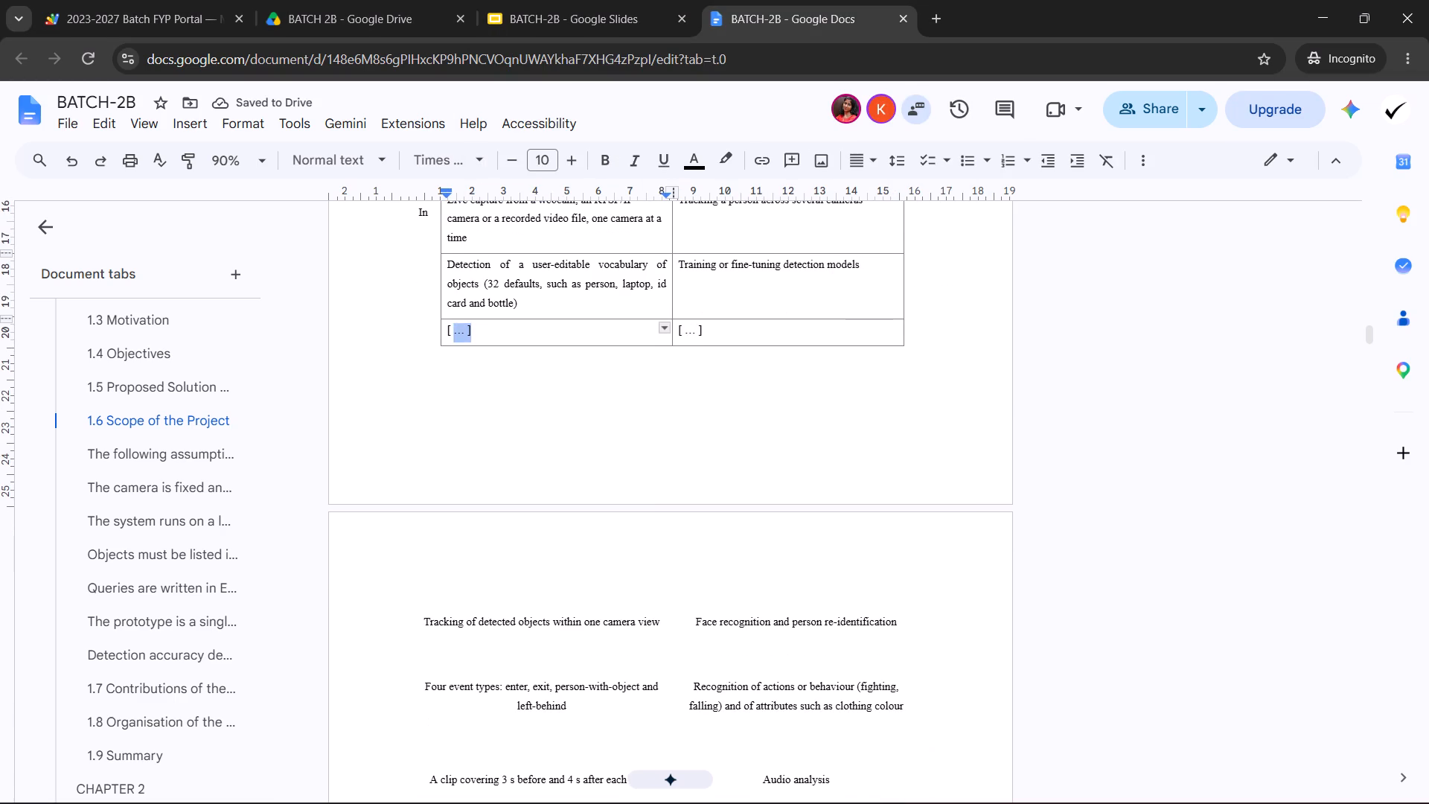
drag(452, 331, 443, 331)
key(BackSpace)
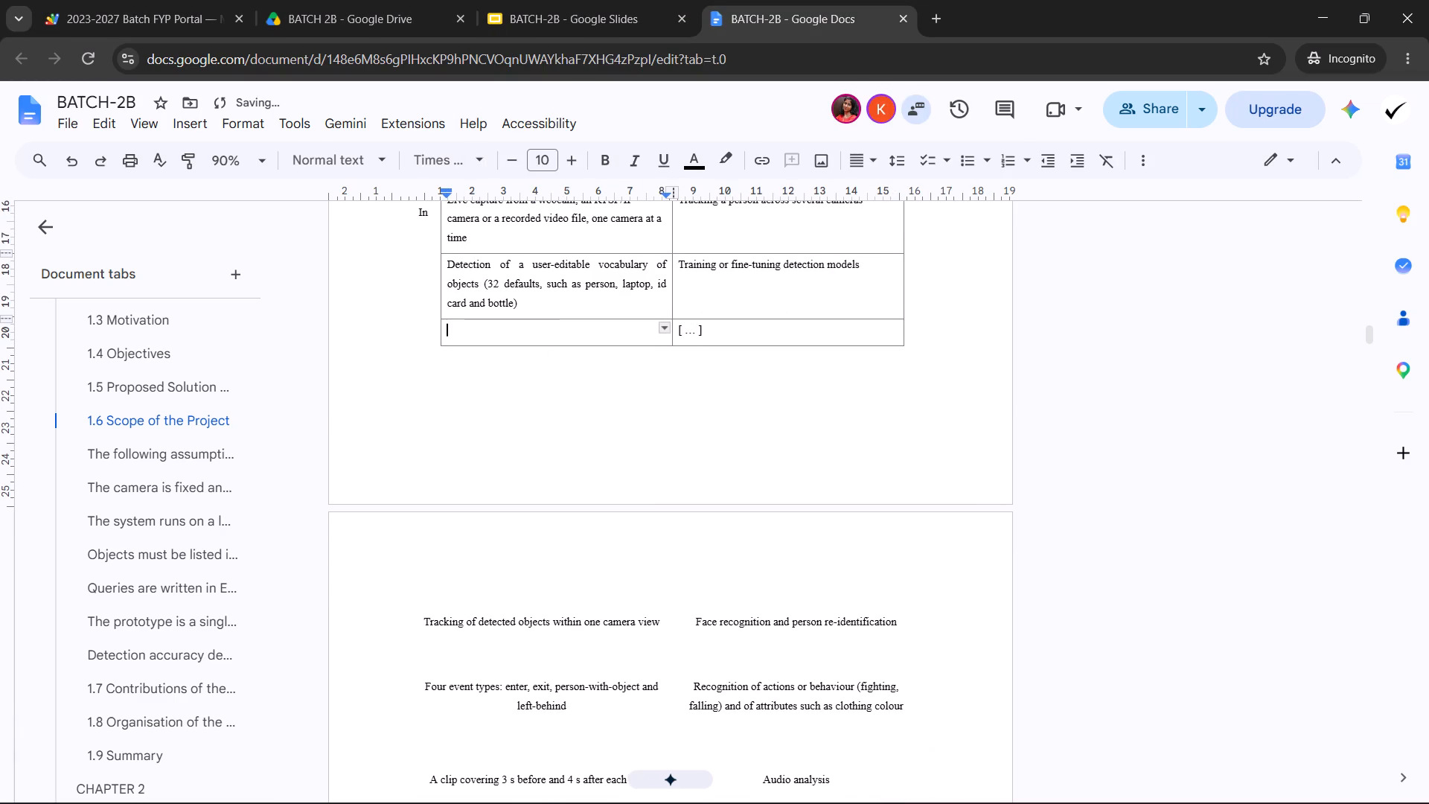
drag(727, 331, 673, 333)
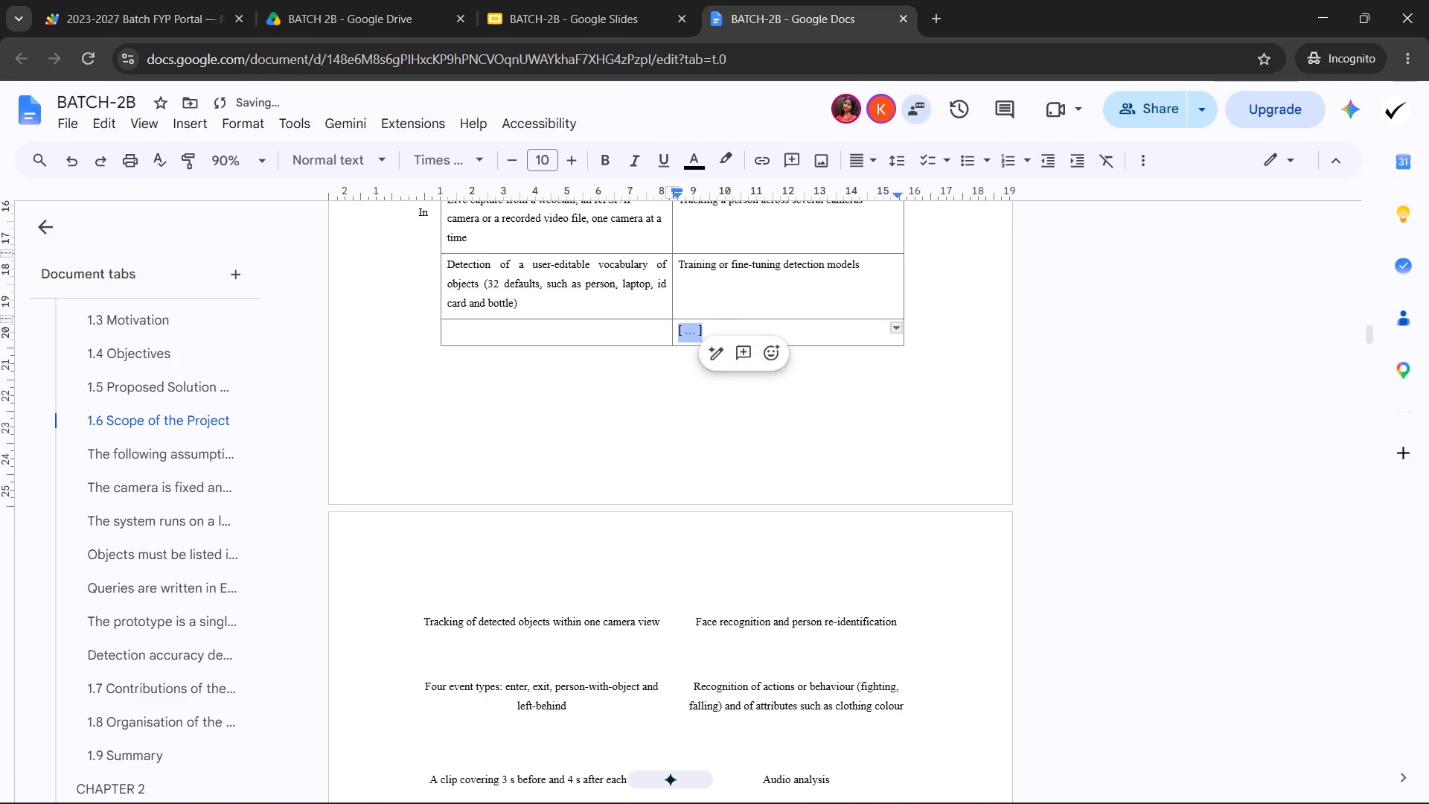
key(BackSpace)
Cut the original "Tracking of detected objects within one camera view" entry below Table 1.1 and pass it through Notepad as plain text.
scroll(601, 325, up, 1)
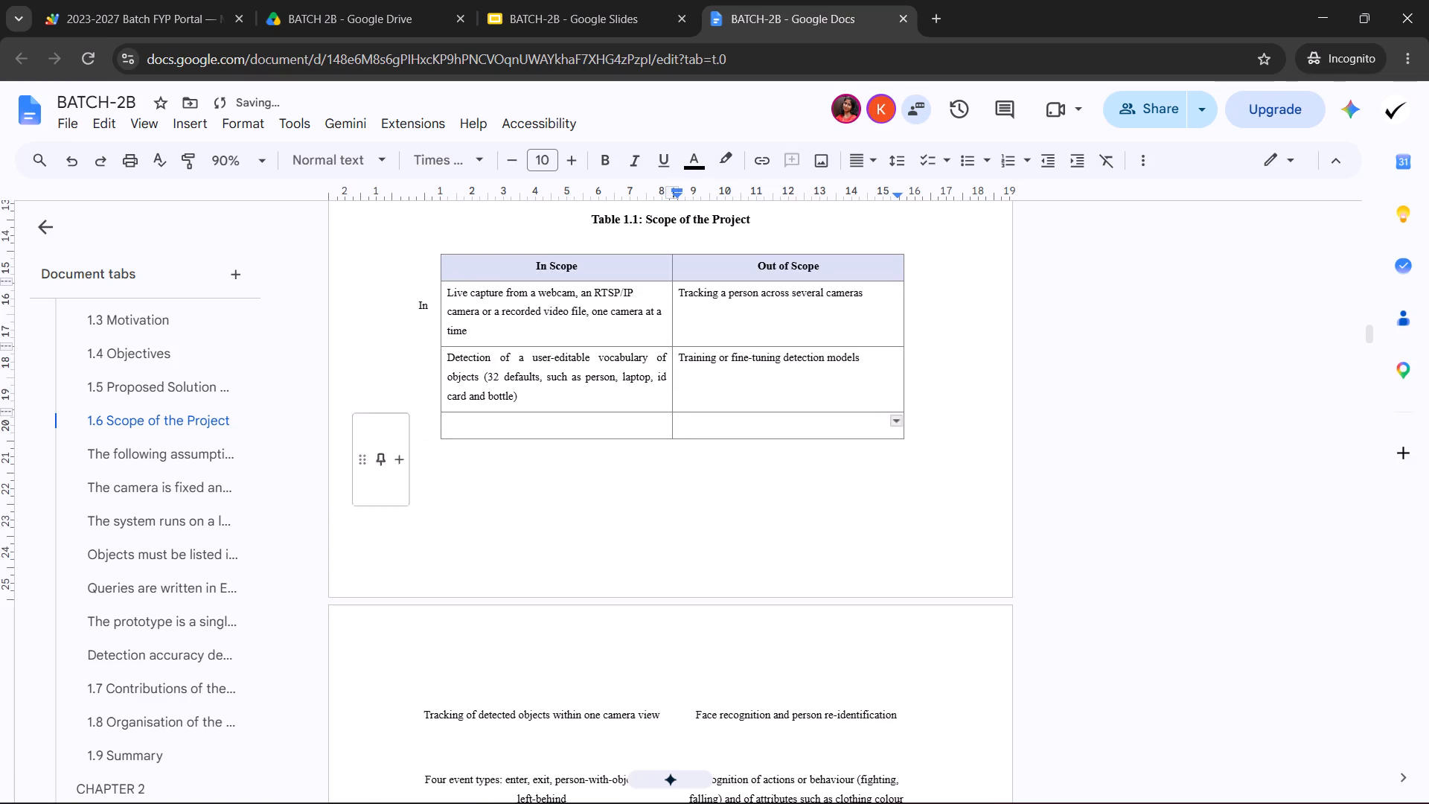
triple_click(514, 715)
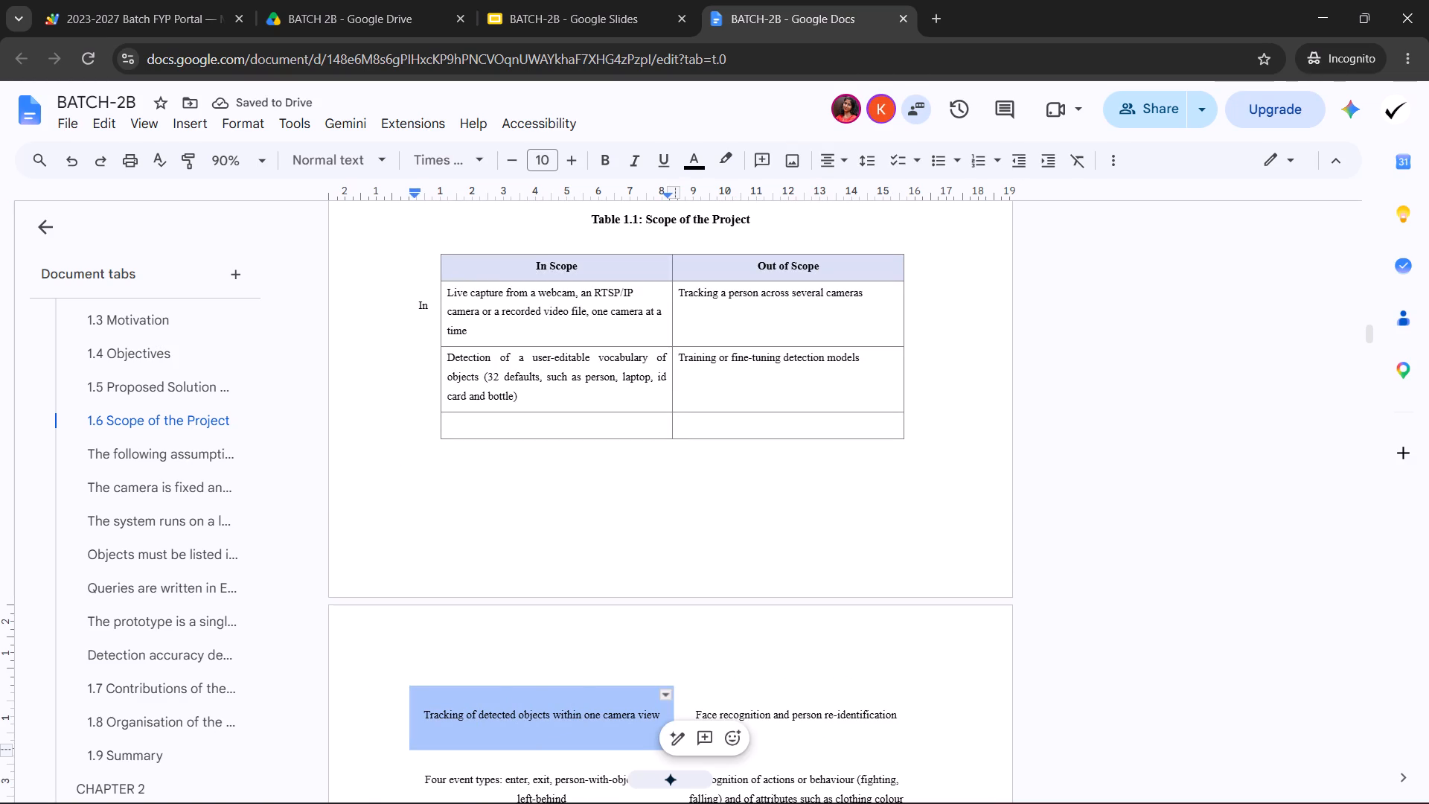
key(ctrl+c)
key(ctrl+x)
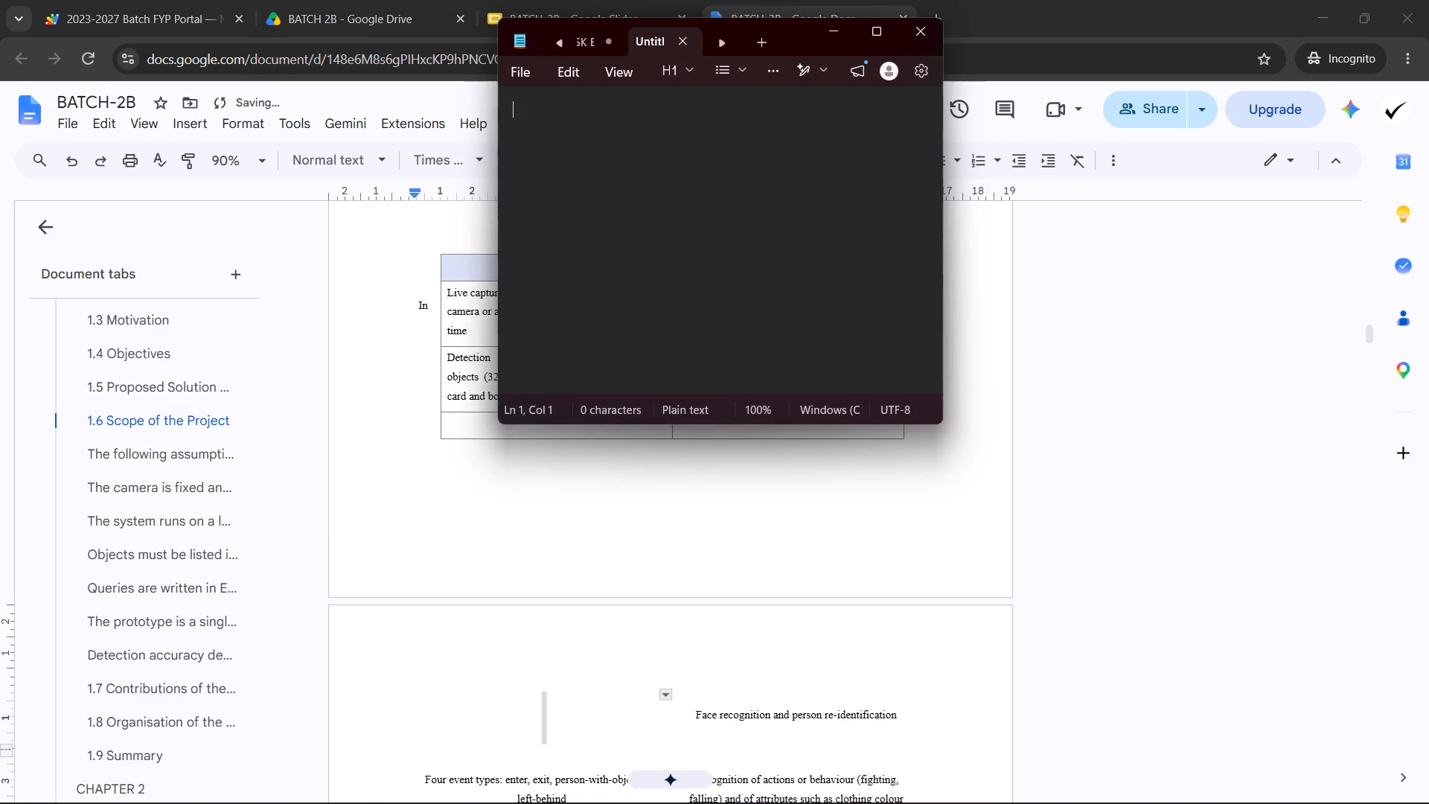
key(ctrl+v)
key(ctrl+a)
key(ctrl+x)
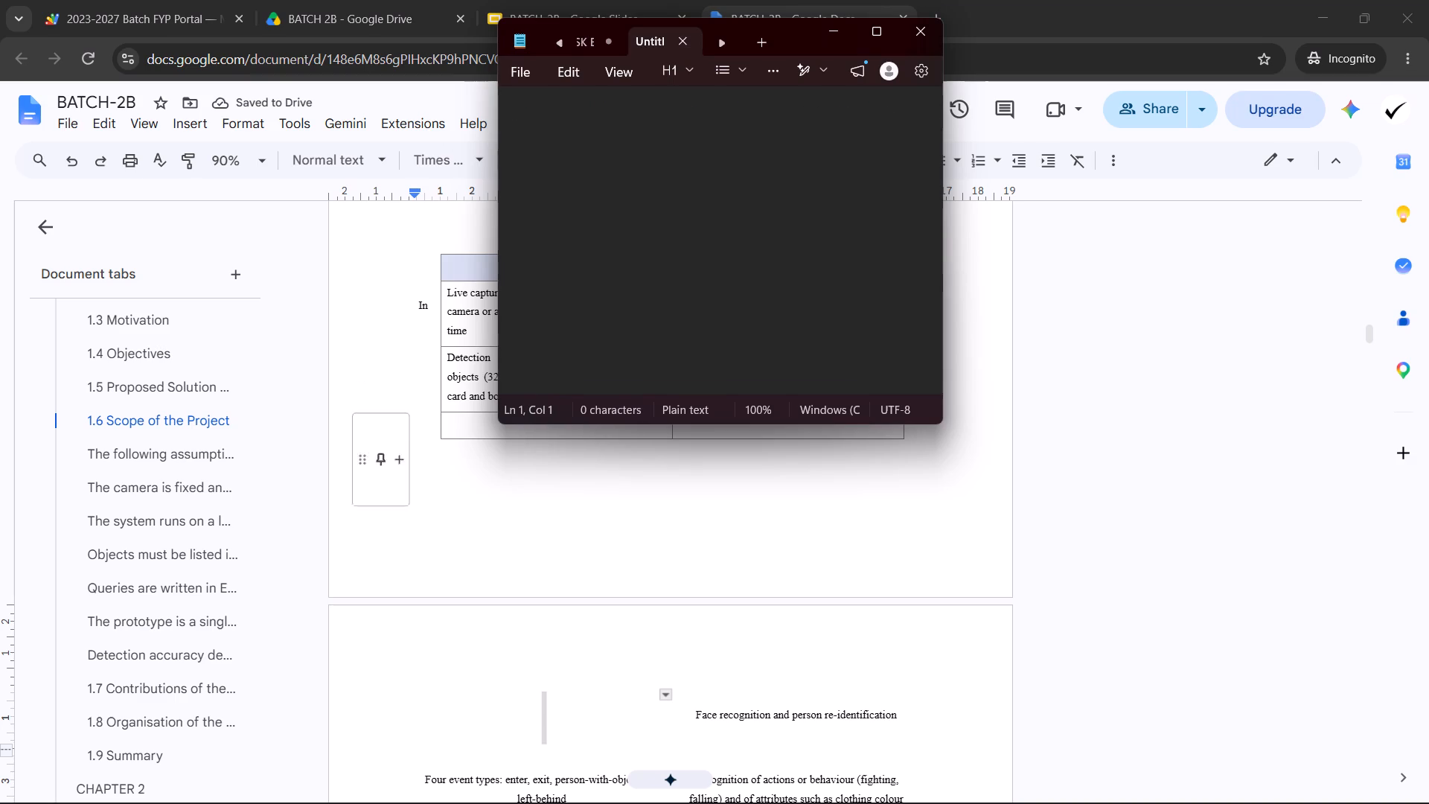
Paste "Tracking of detected objects within one camera view" into the empty last In Scope cell of Table 1.1 and remove the trailing blank lines.
click(476, 422)
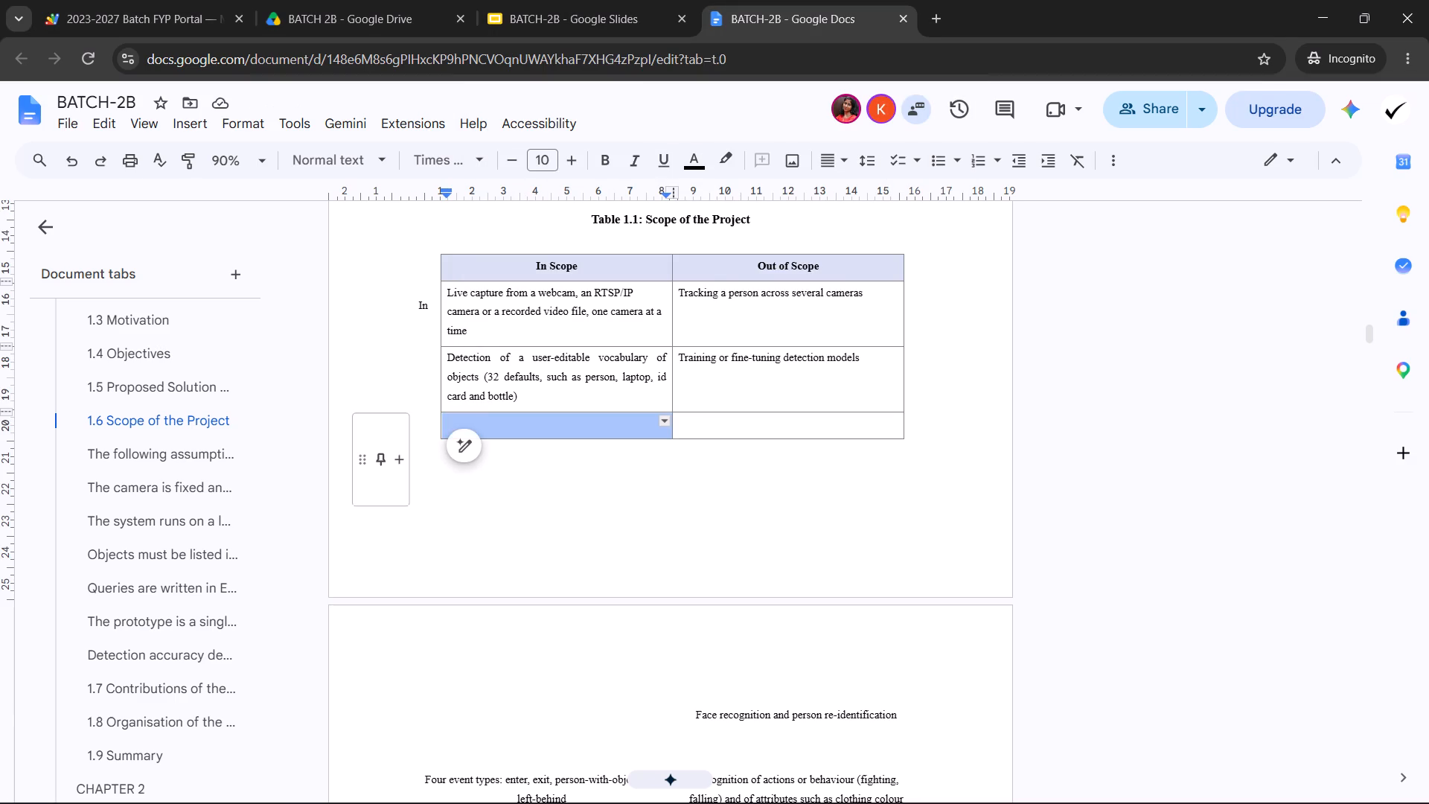
click(485, 424)
key(ctrl+v)
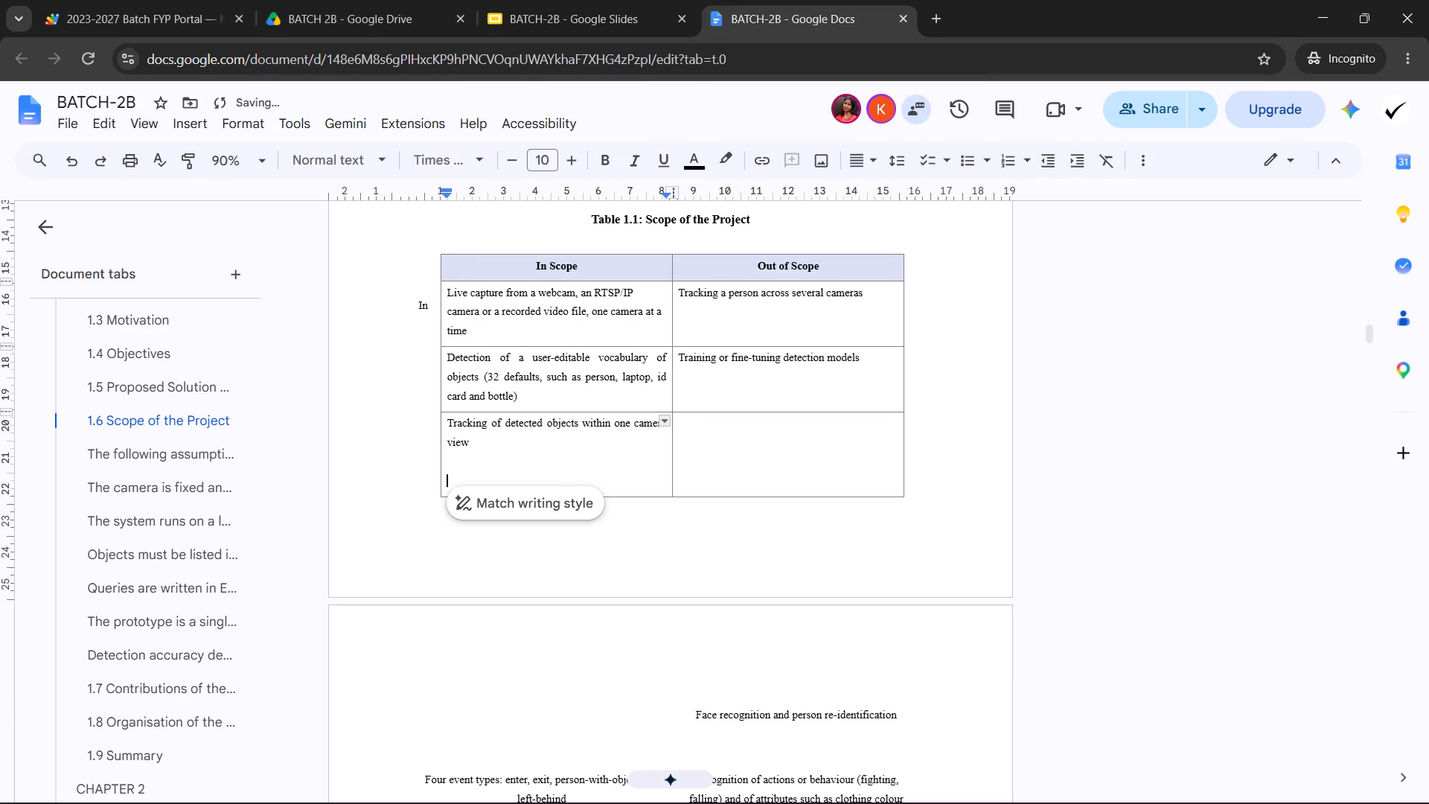
key(BackSpace)
key(BackSpace)
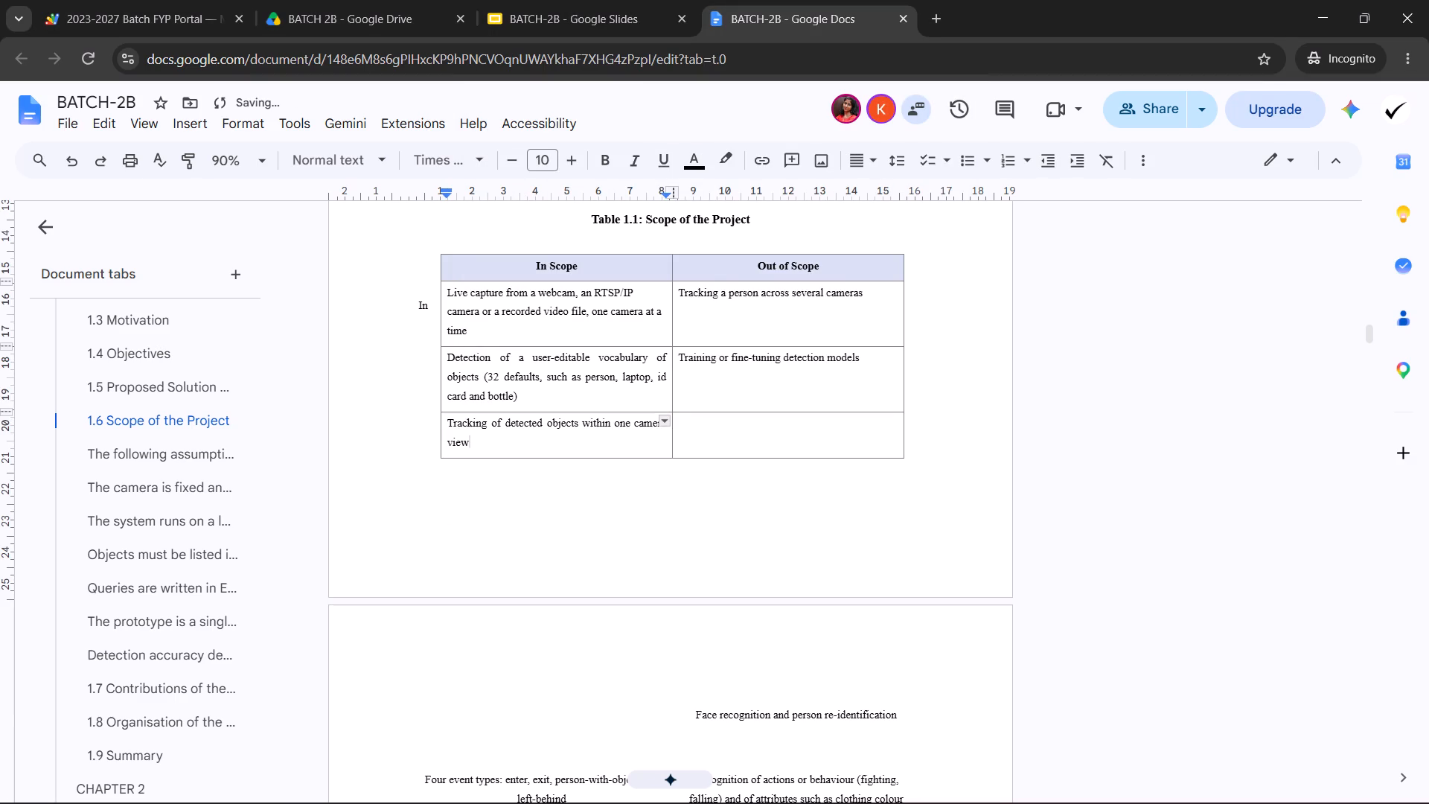
Cut the original "Face recognition and person re-identification" entry below Table 1.1.
triple_click(728, 712)
key(ctrl+x)
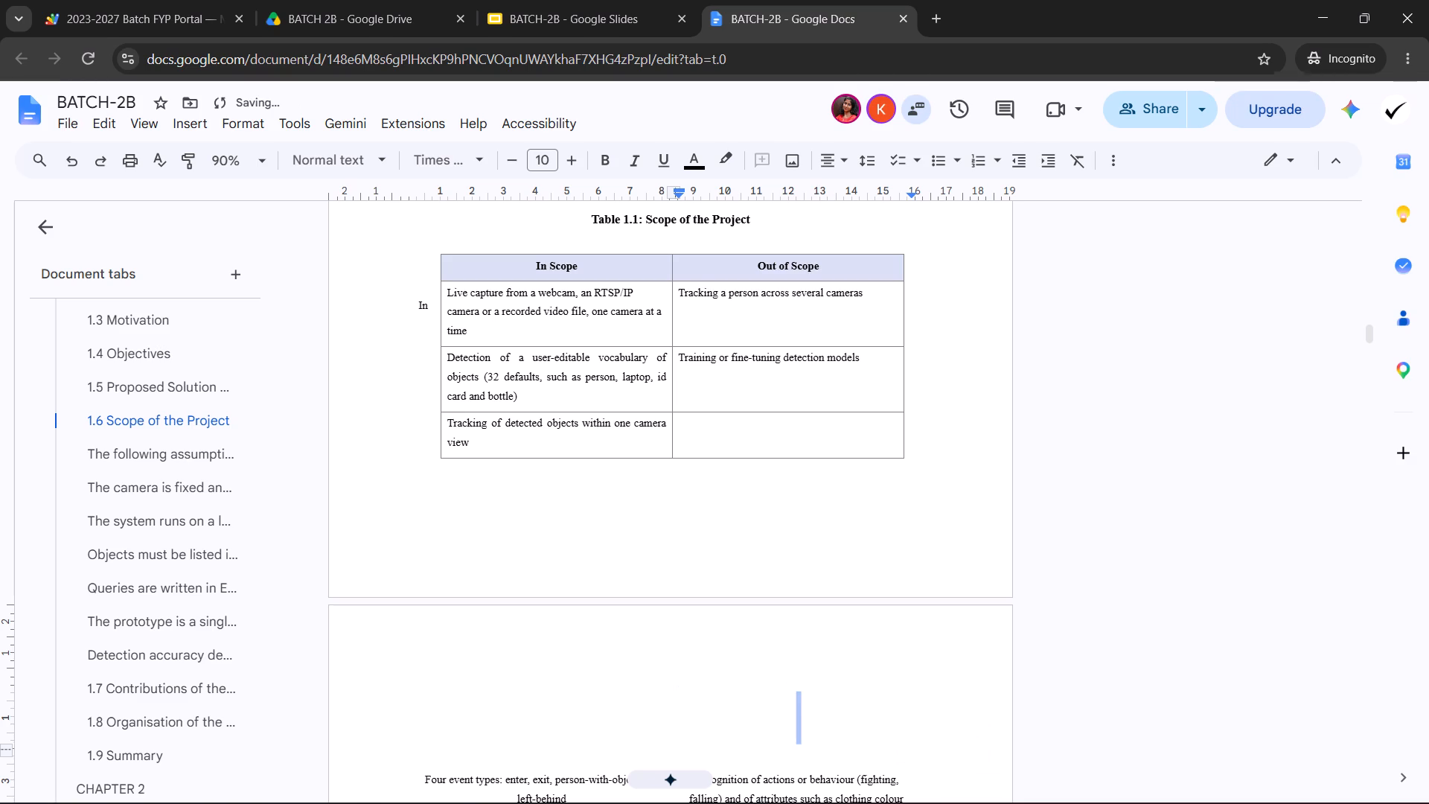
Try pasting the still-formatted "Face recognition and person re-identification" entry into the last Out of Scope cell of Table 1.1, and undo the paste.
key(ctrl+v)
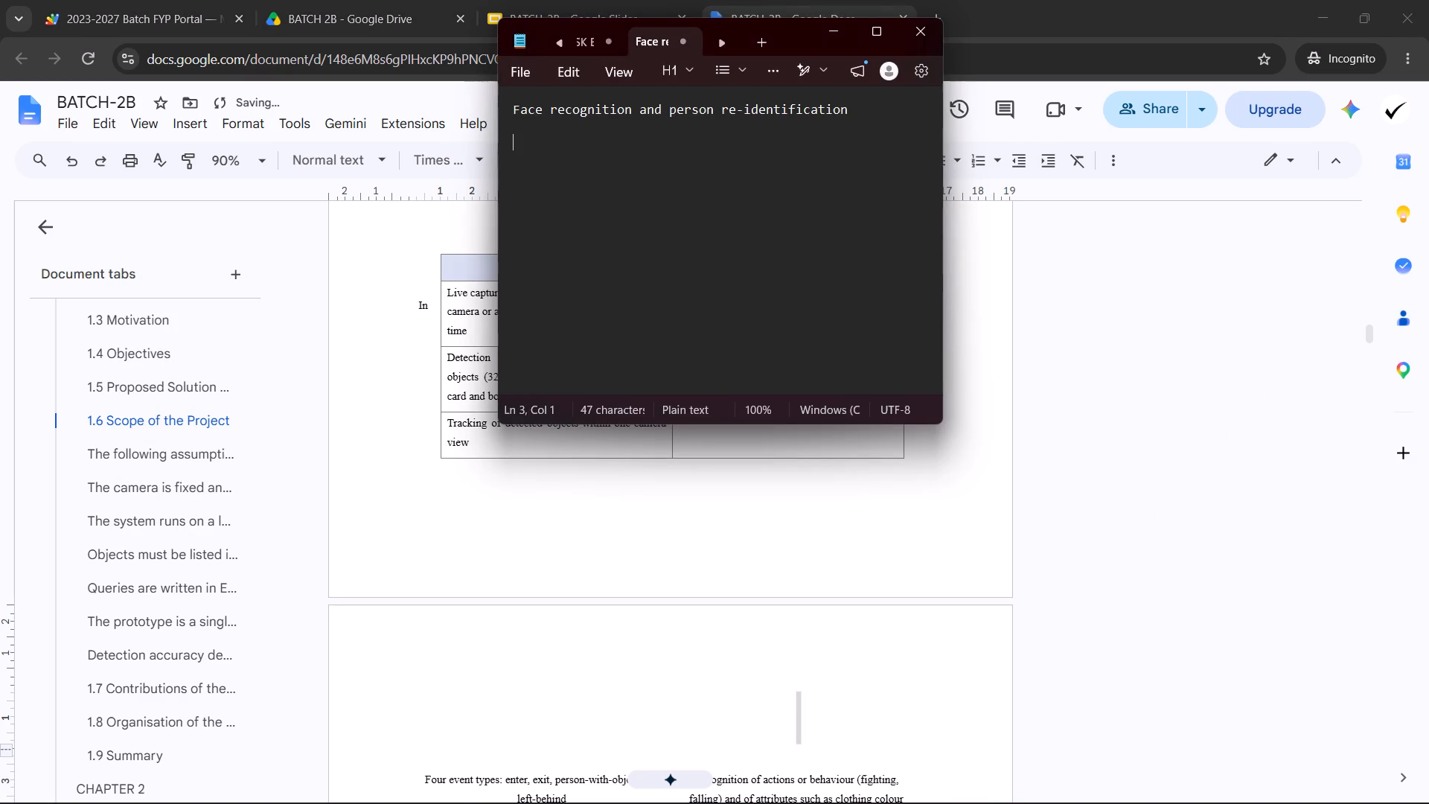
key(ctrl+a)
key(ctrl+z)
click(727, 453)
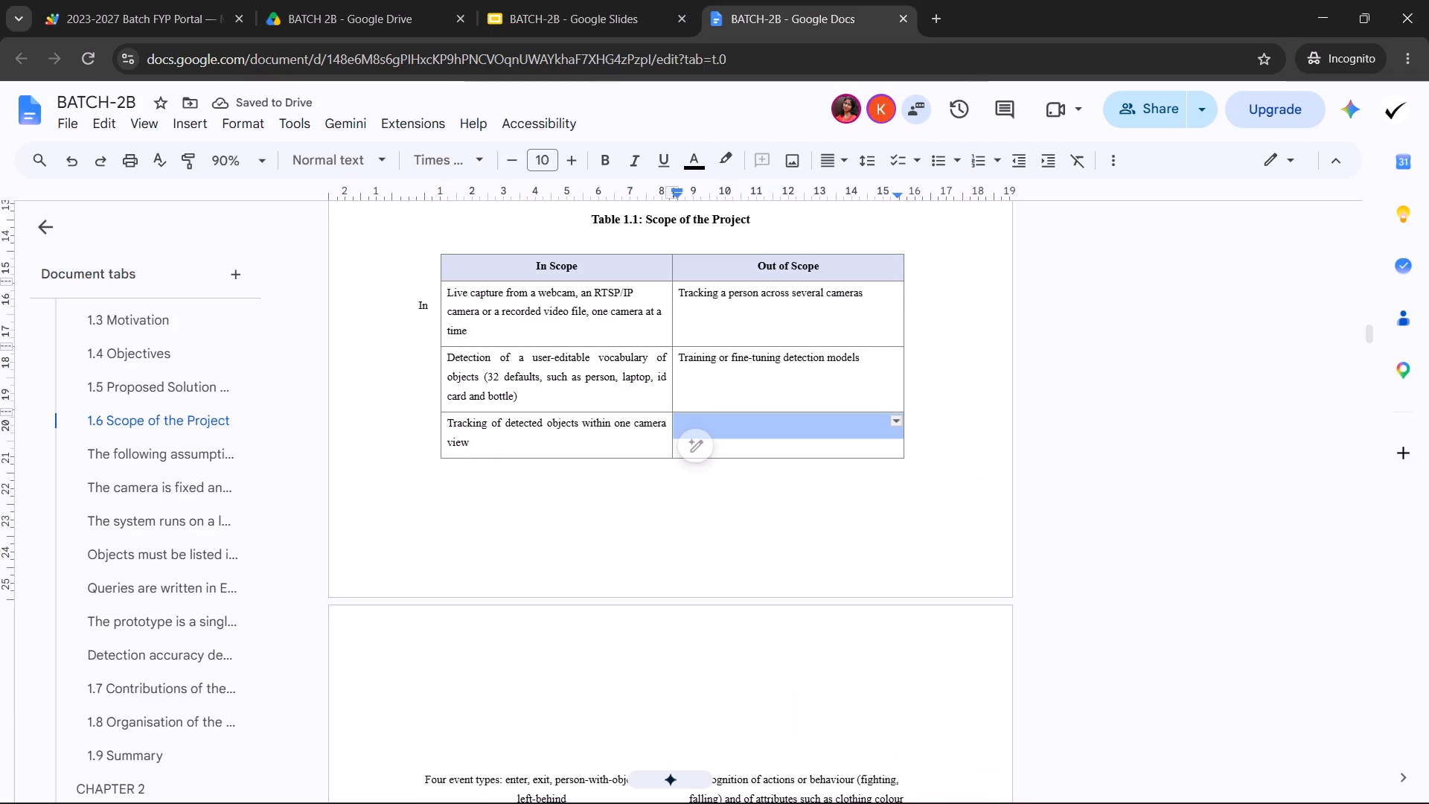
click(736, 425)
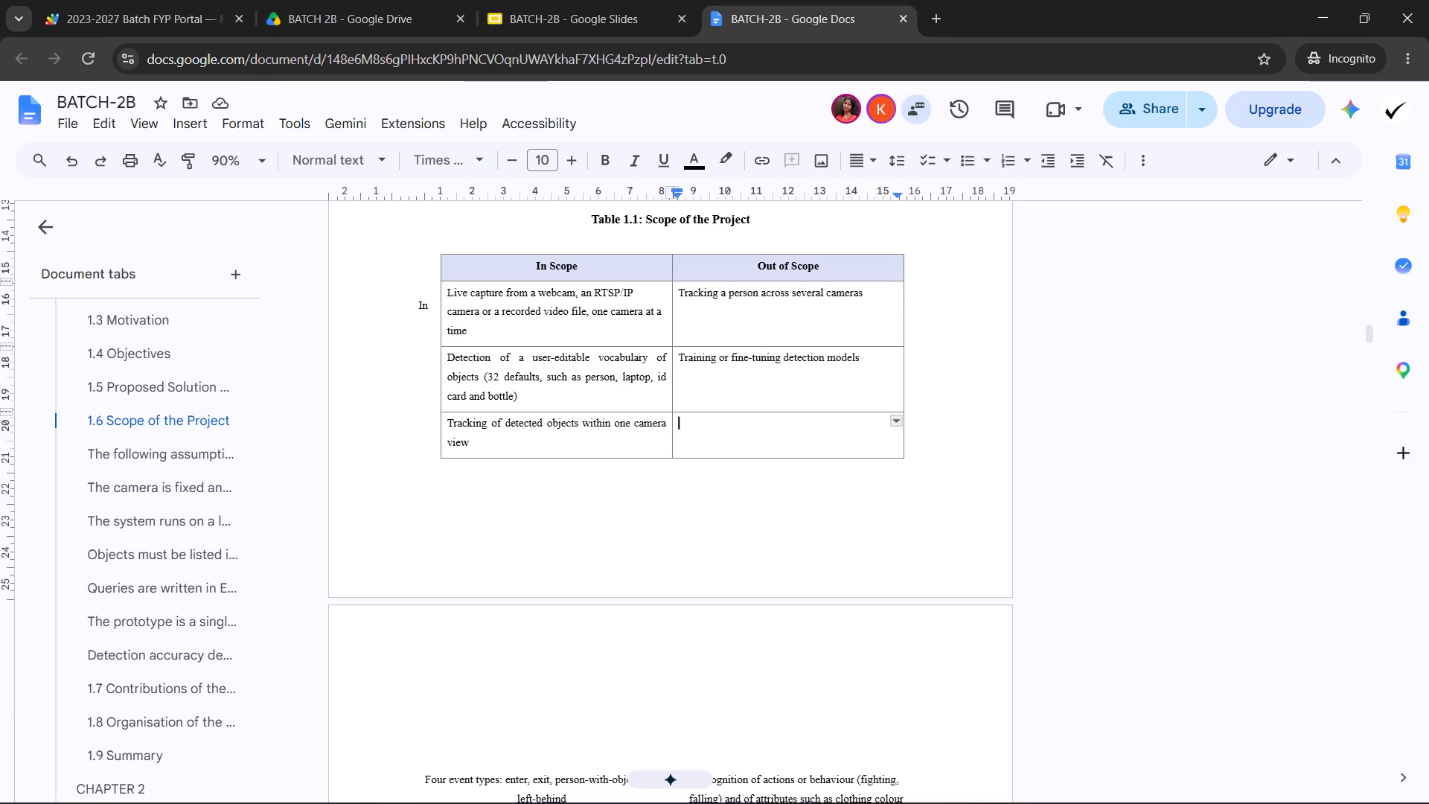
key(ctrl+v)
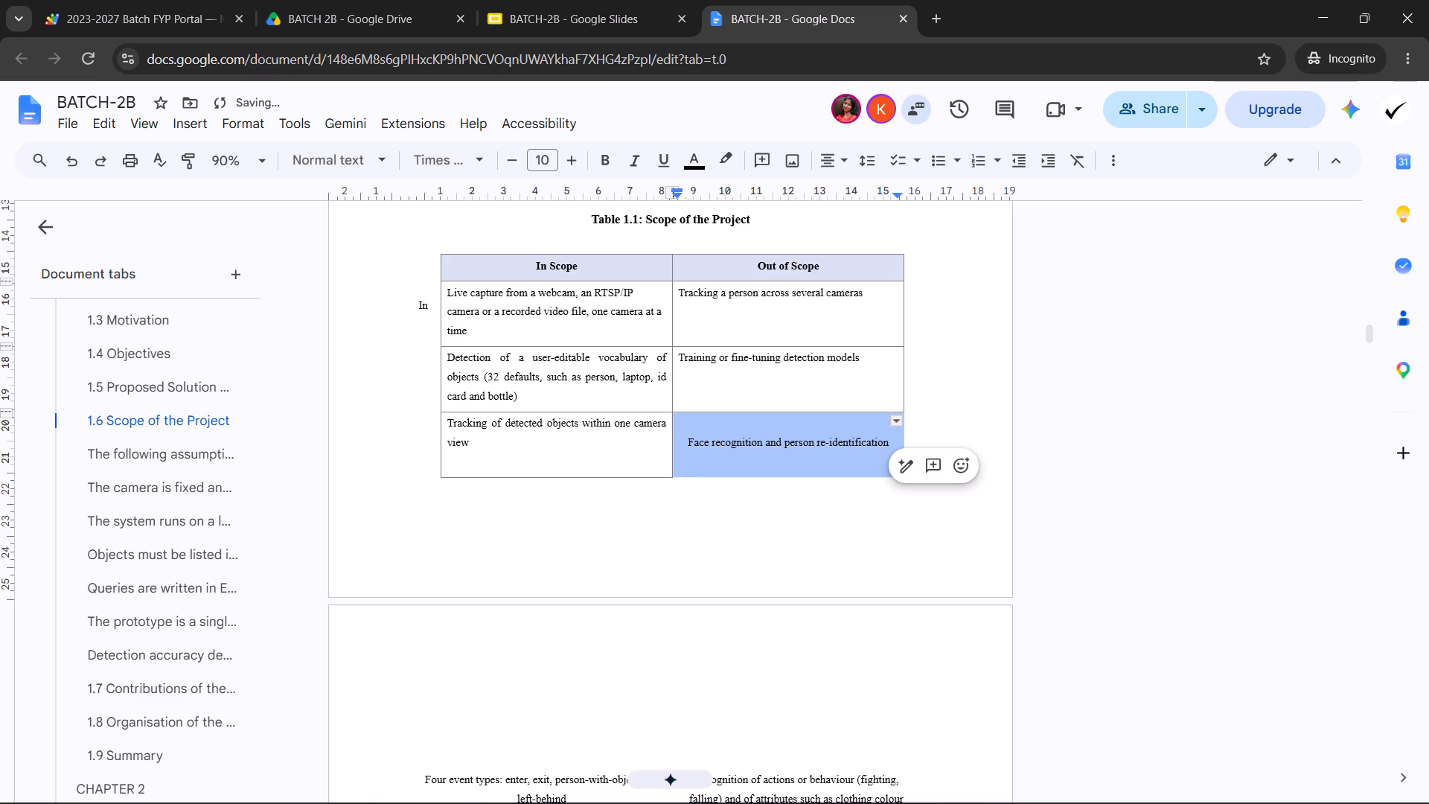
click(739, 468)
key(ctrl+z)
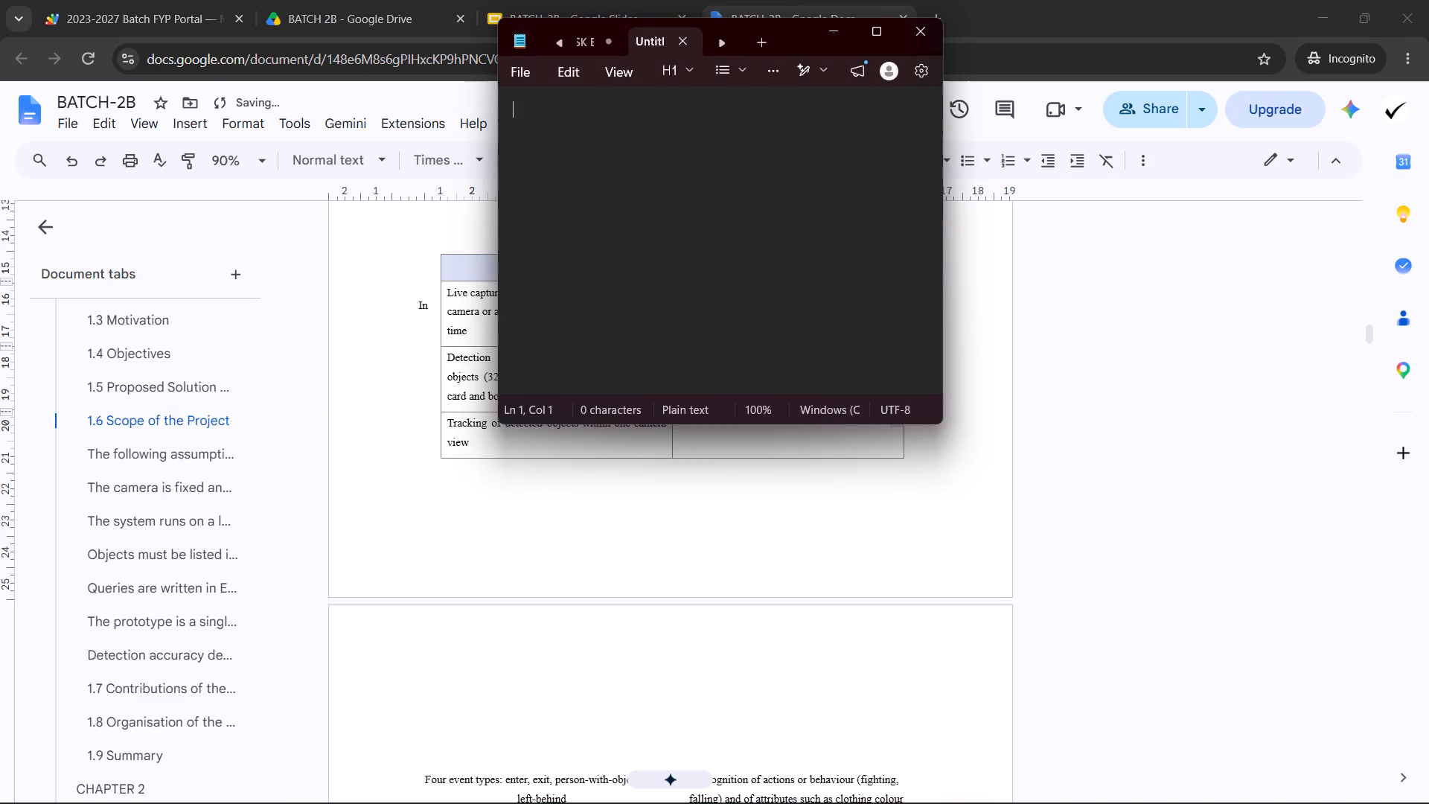
Convert "Face recognition and person re-identification" to plain text in Notepad and paste it into the last Out of Scope cell without trailing blank lines.
key(ctrl+v)
key(ctrl+a)
key(ctrl+x)
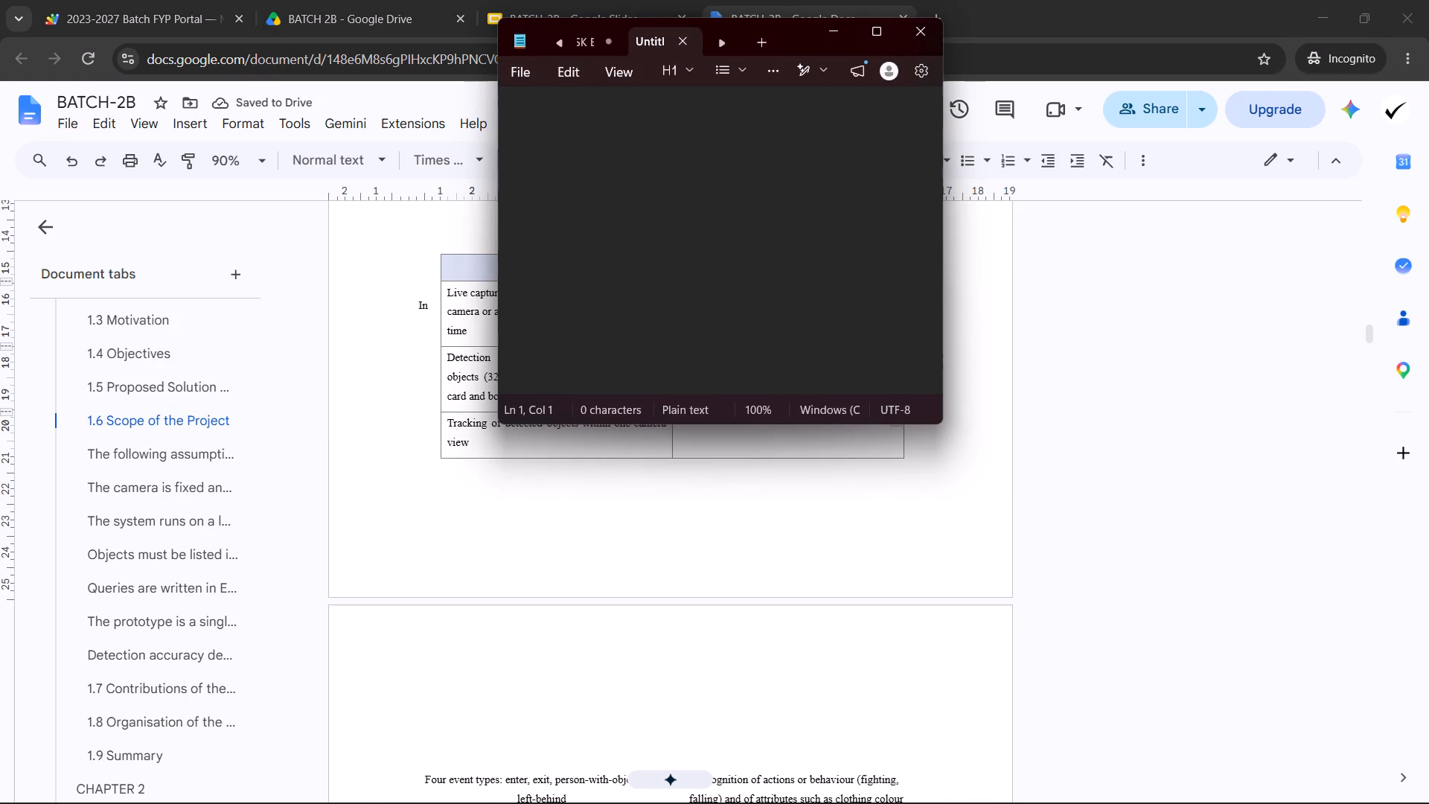
click(690, 446)
click(738, 425)
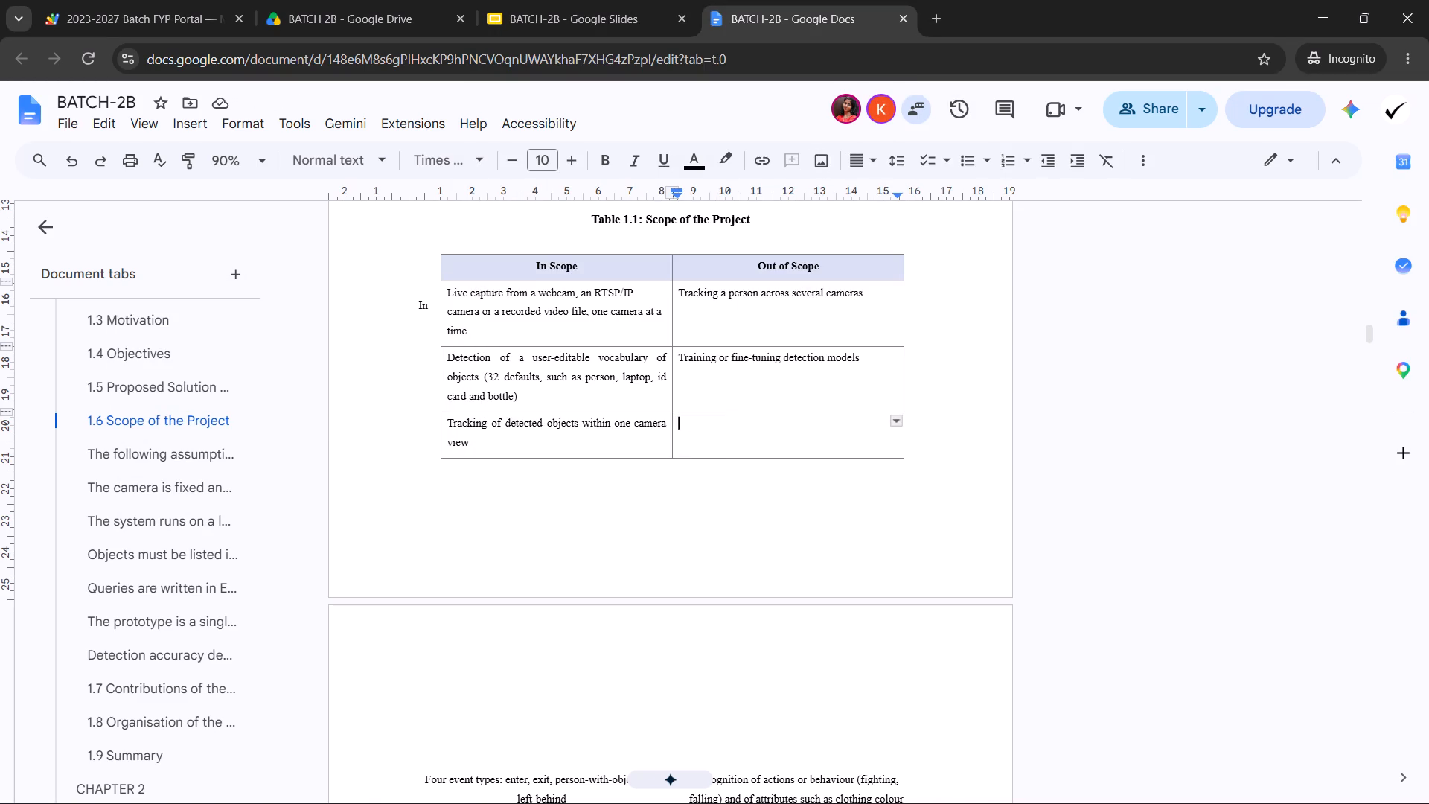
key(ctrl+v)
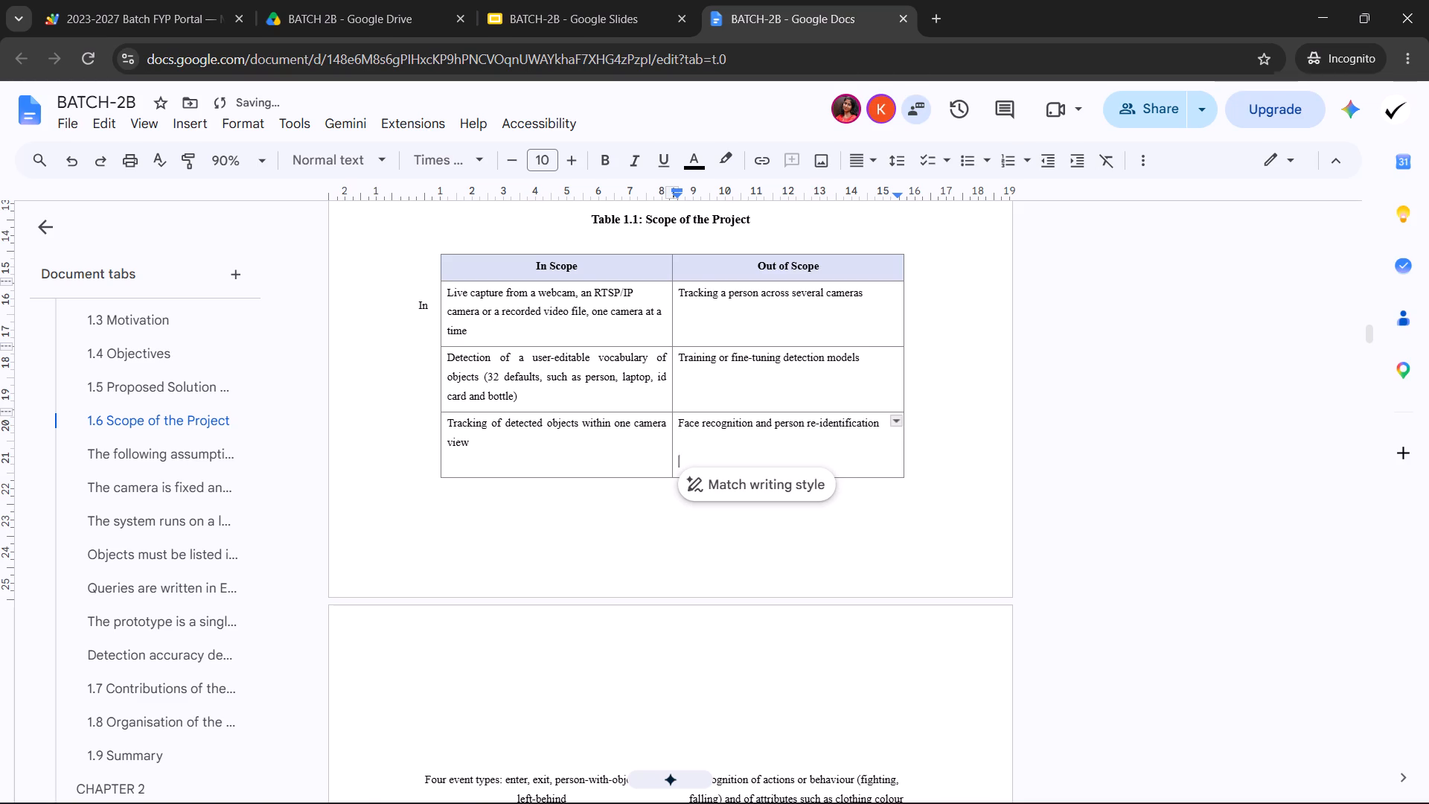
key(BackSpace)
Set the font size of all Table 1.1 text below the header row to 10.
drag(529, 299, 772, 421)
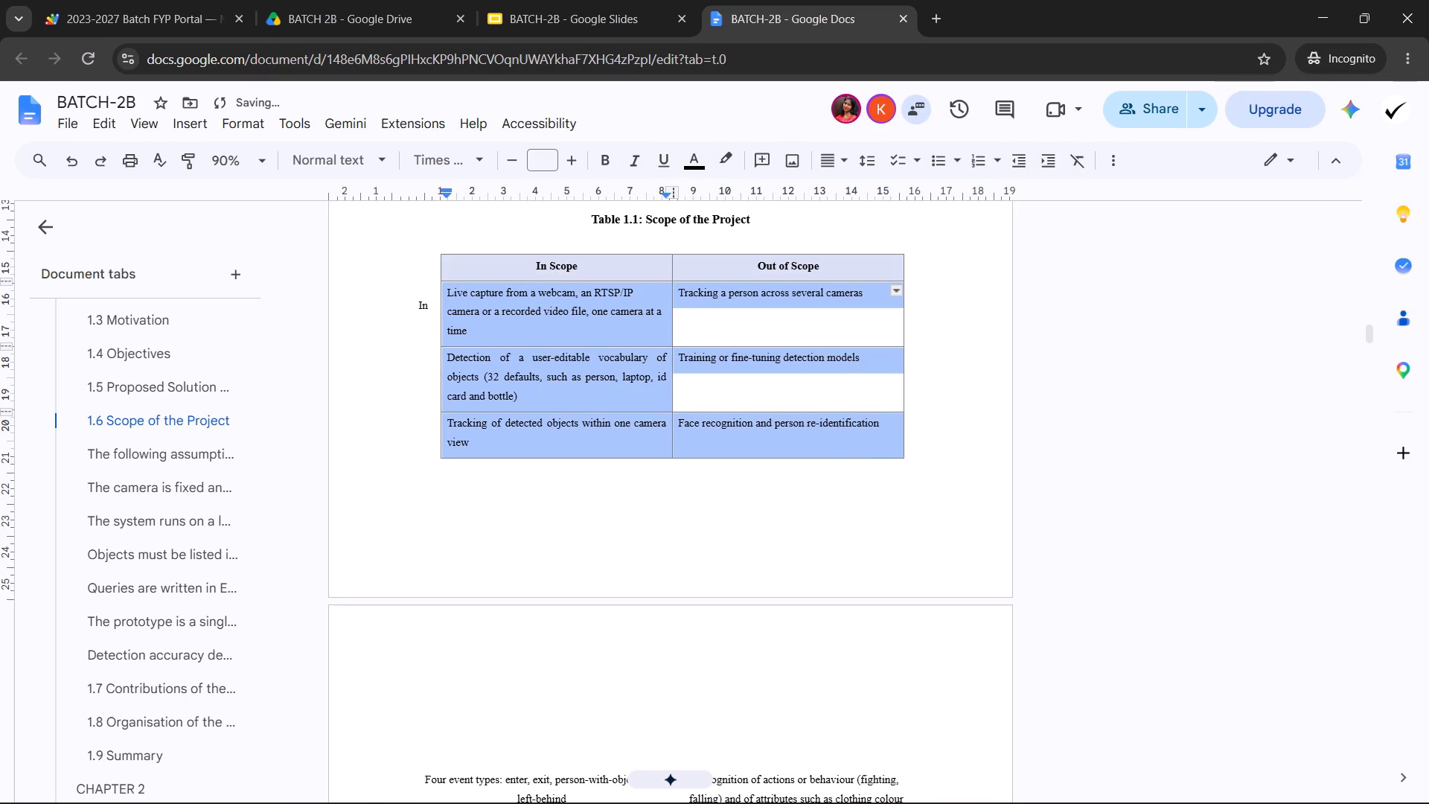
click(547, 167)
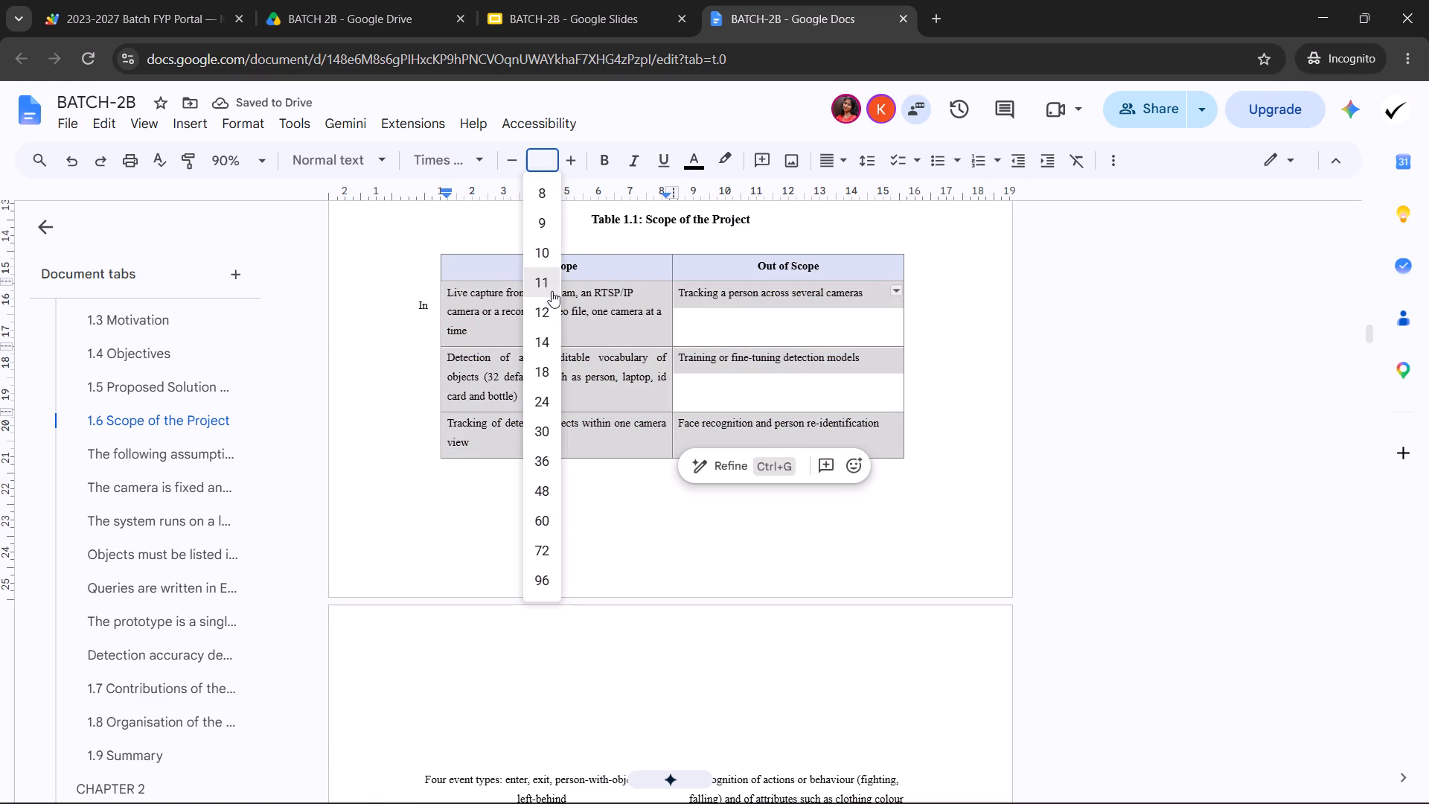
click(550, 256)
click(592, 383)
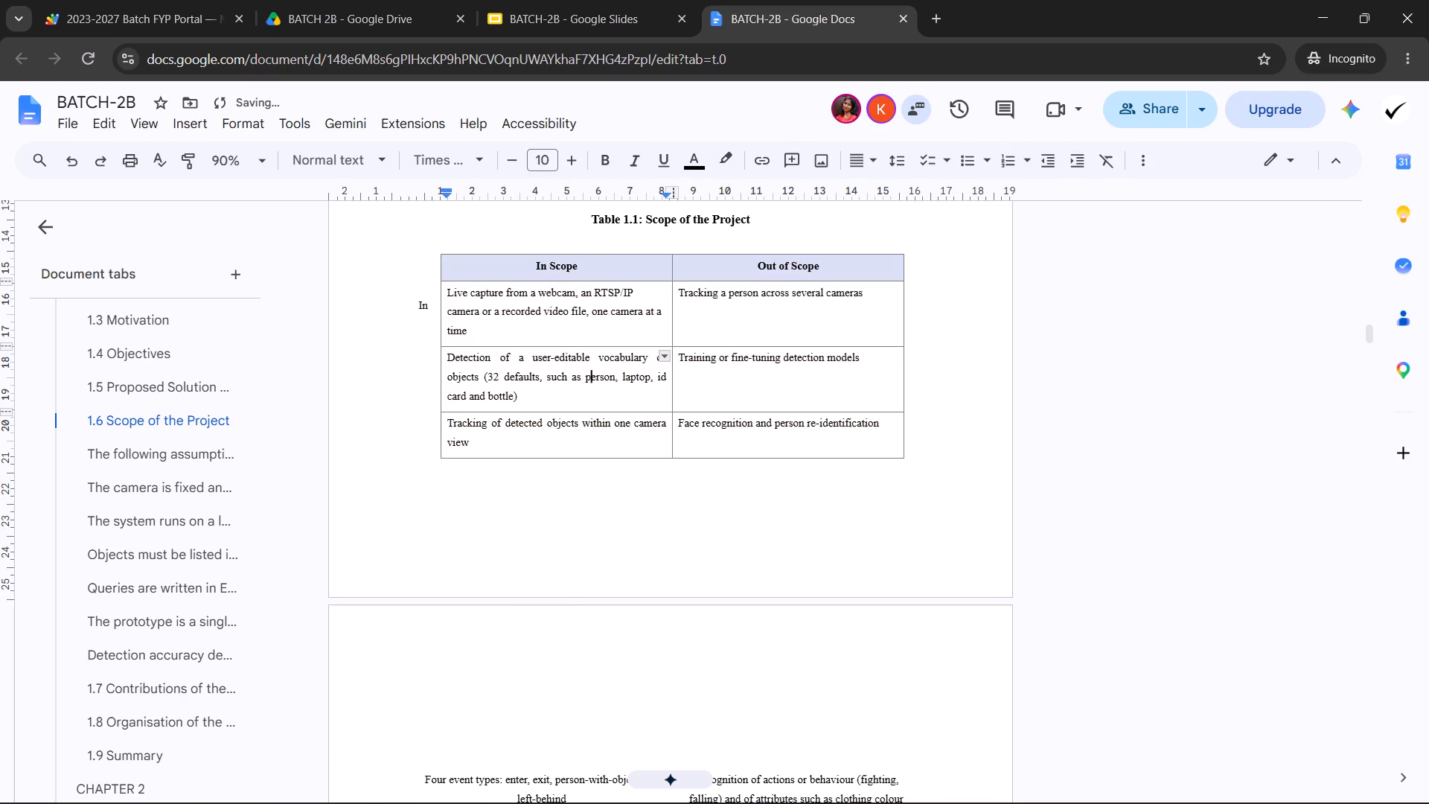
Insert one row below the "Face recognition and person re-identification" row in Table 1.1.
scroll(589, 374, down, 1)
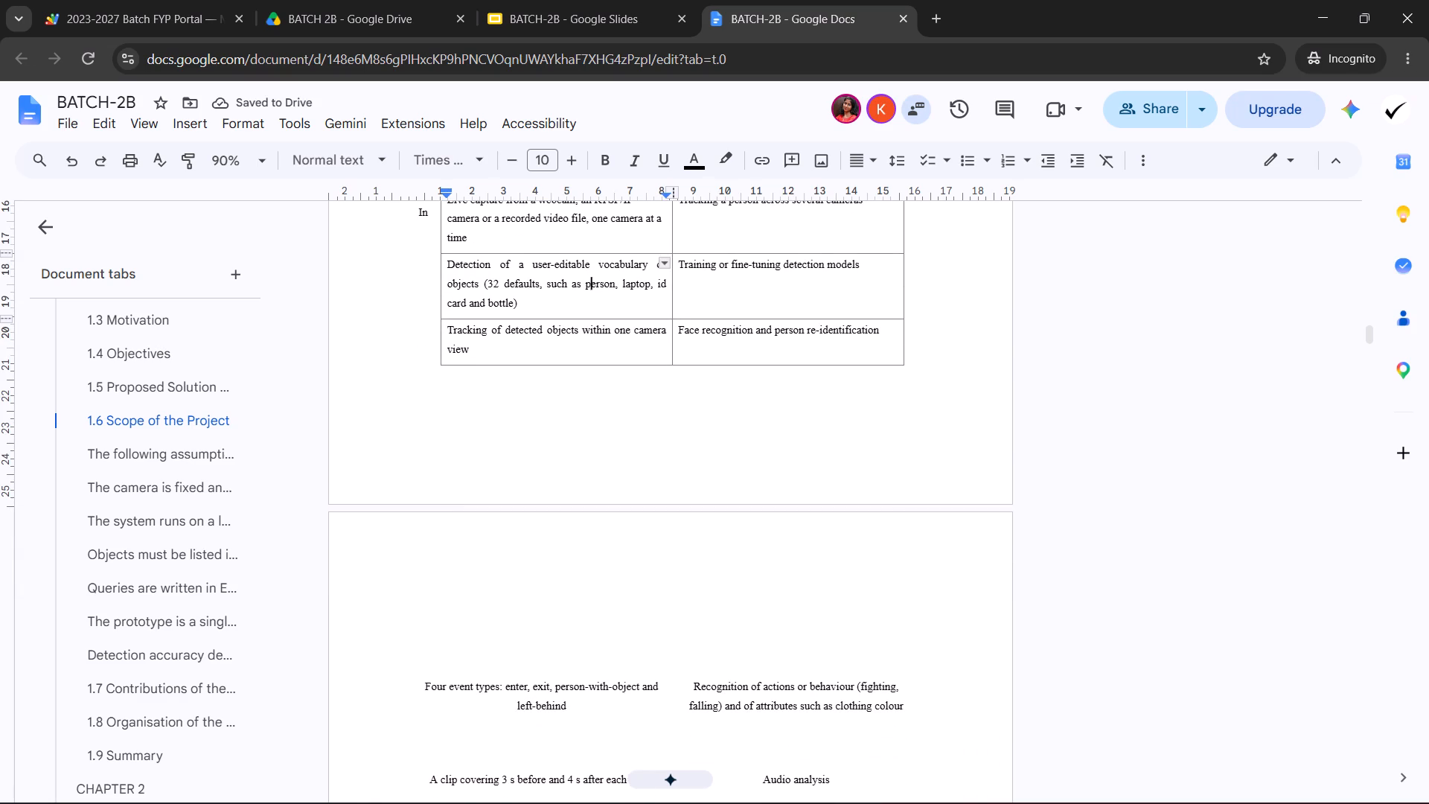
right_click(878, 349)
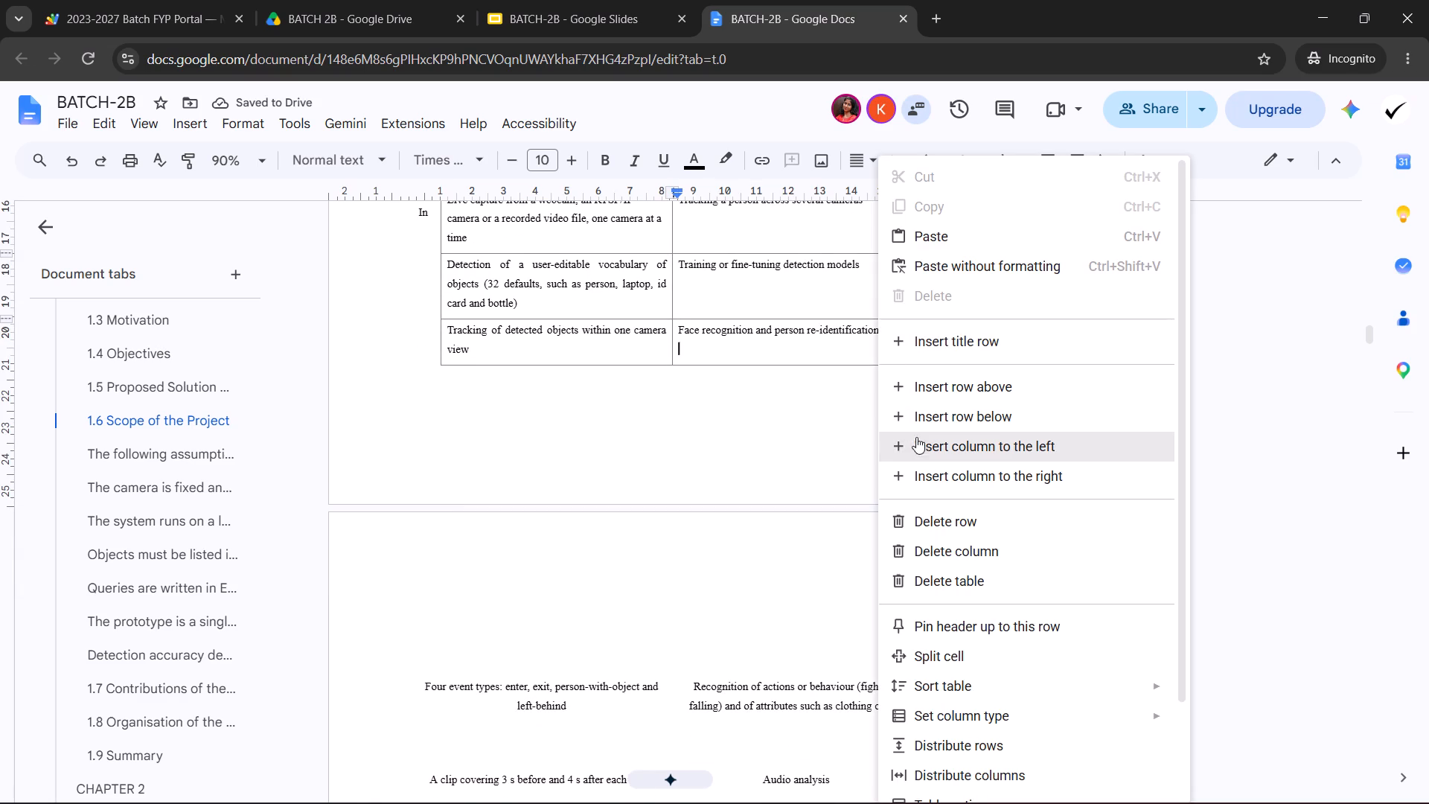
drag(924, 425, 932, 425)
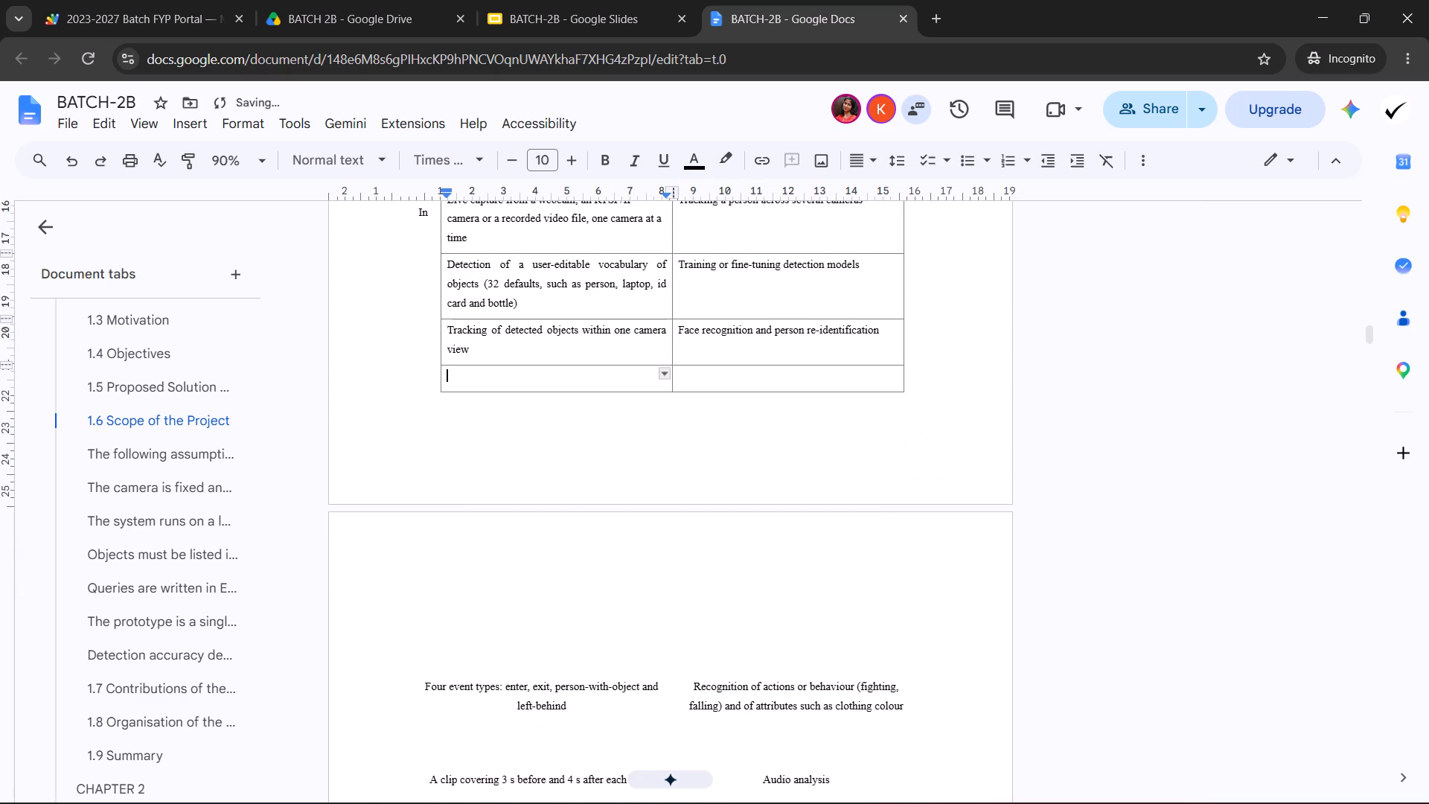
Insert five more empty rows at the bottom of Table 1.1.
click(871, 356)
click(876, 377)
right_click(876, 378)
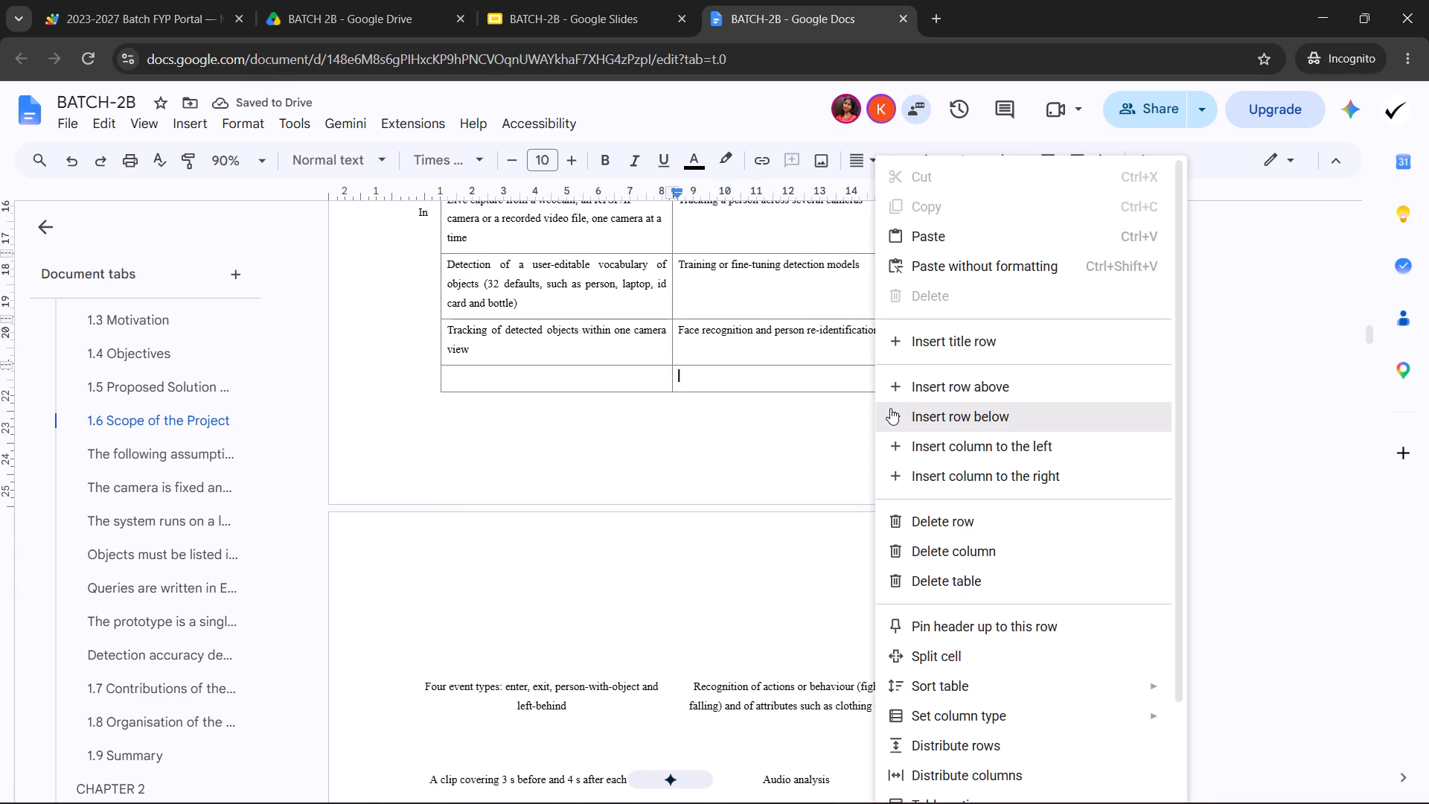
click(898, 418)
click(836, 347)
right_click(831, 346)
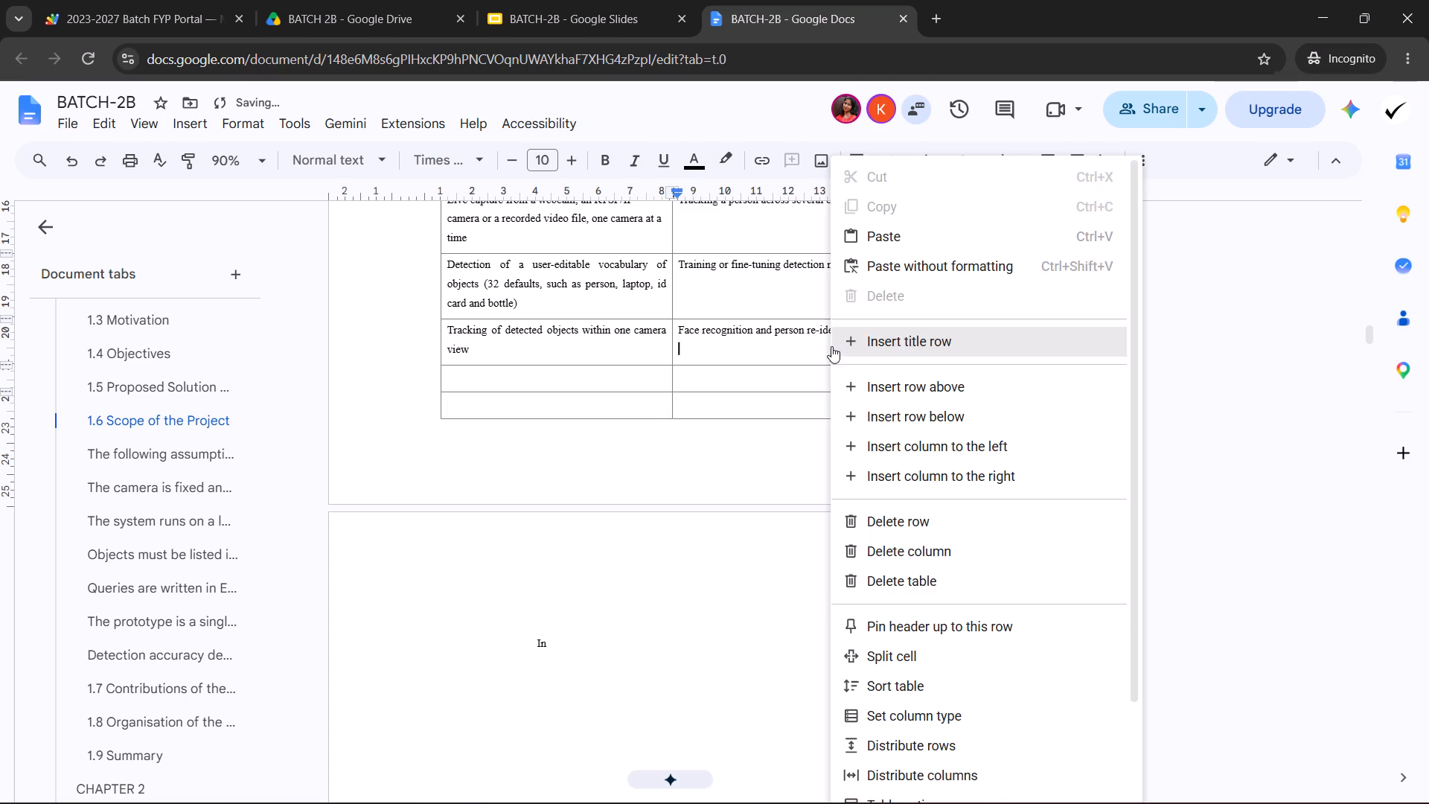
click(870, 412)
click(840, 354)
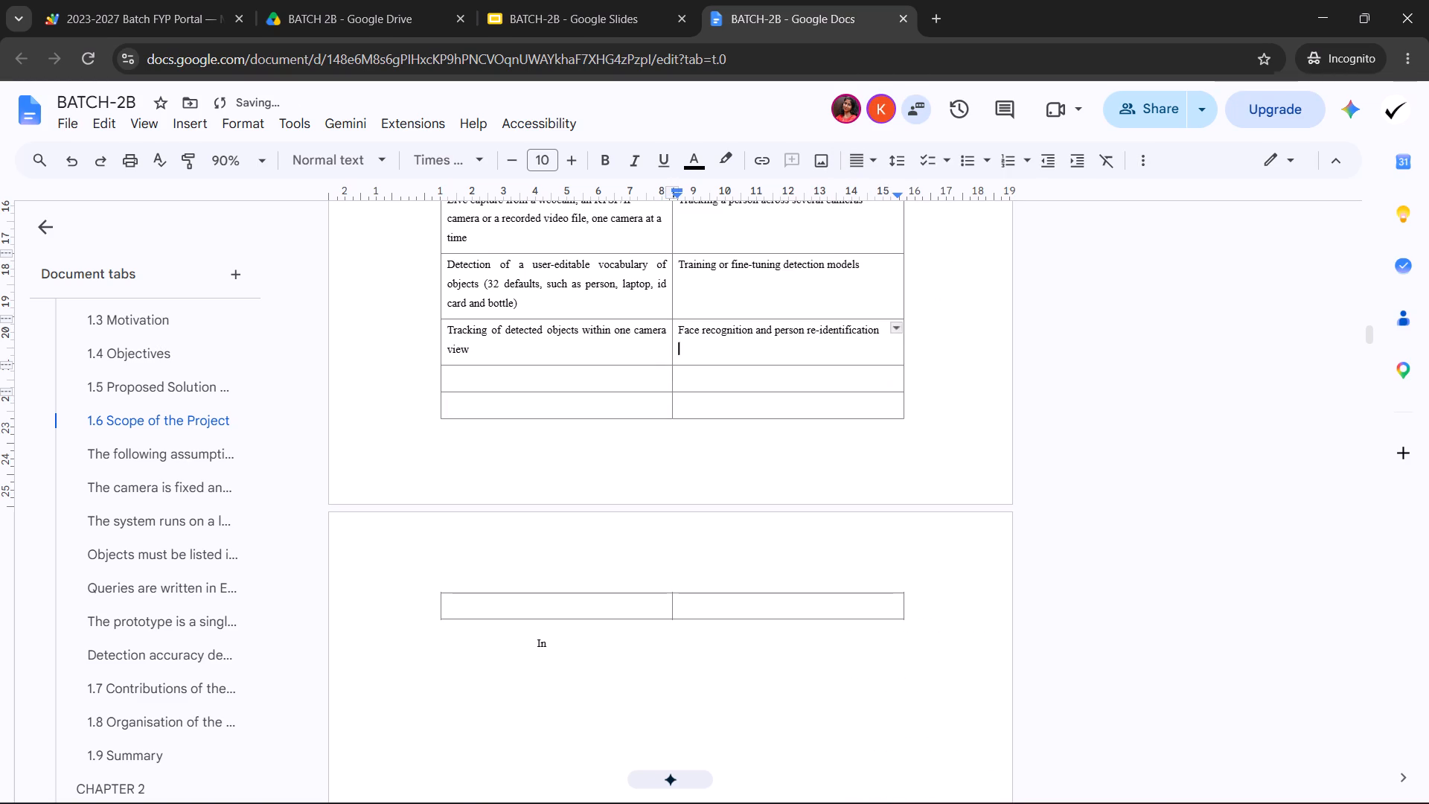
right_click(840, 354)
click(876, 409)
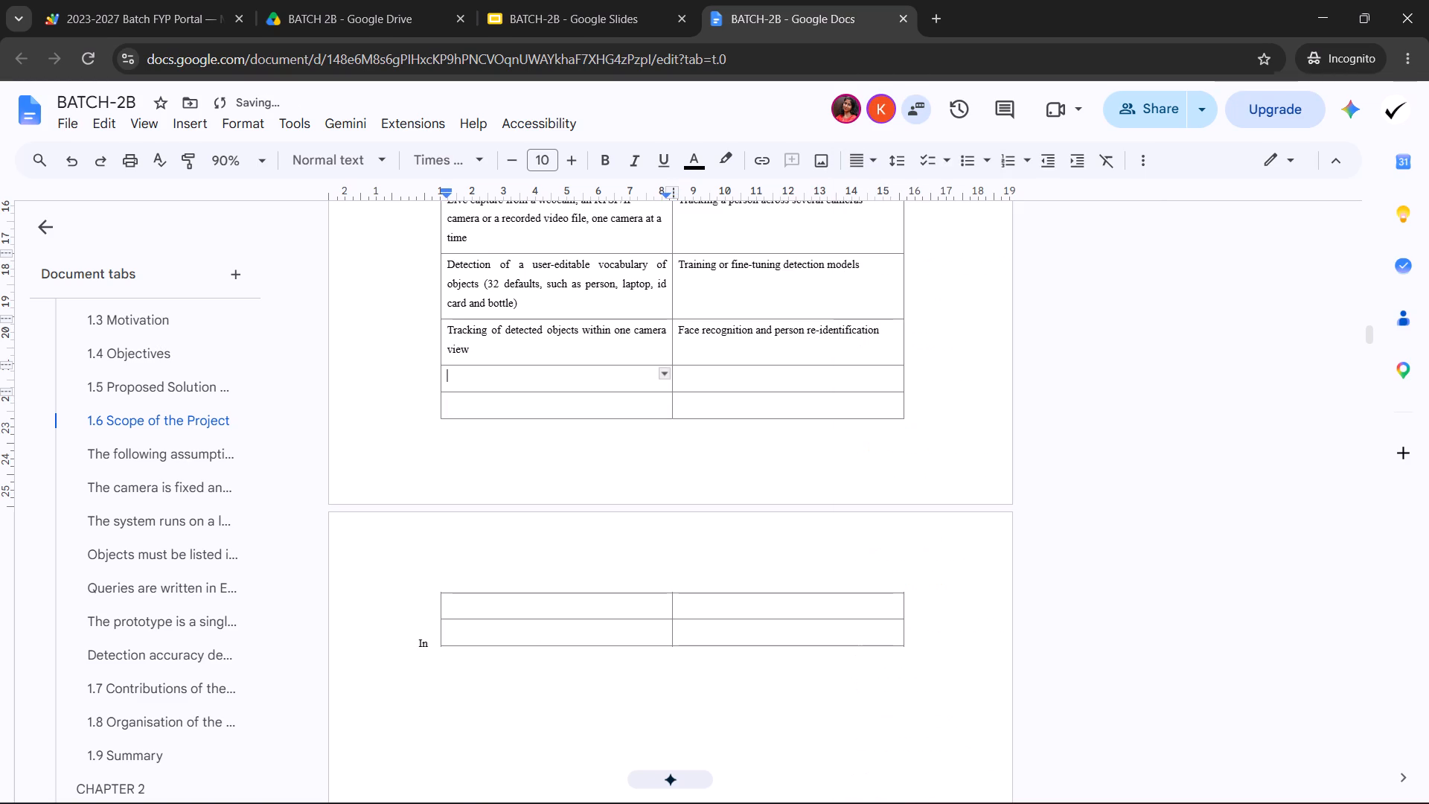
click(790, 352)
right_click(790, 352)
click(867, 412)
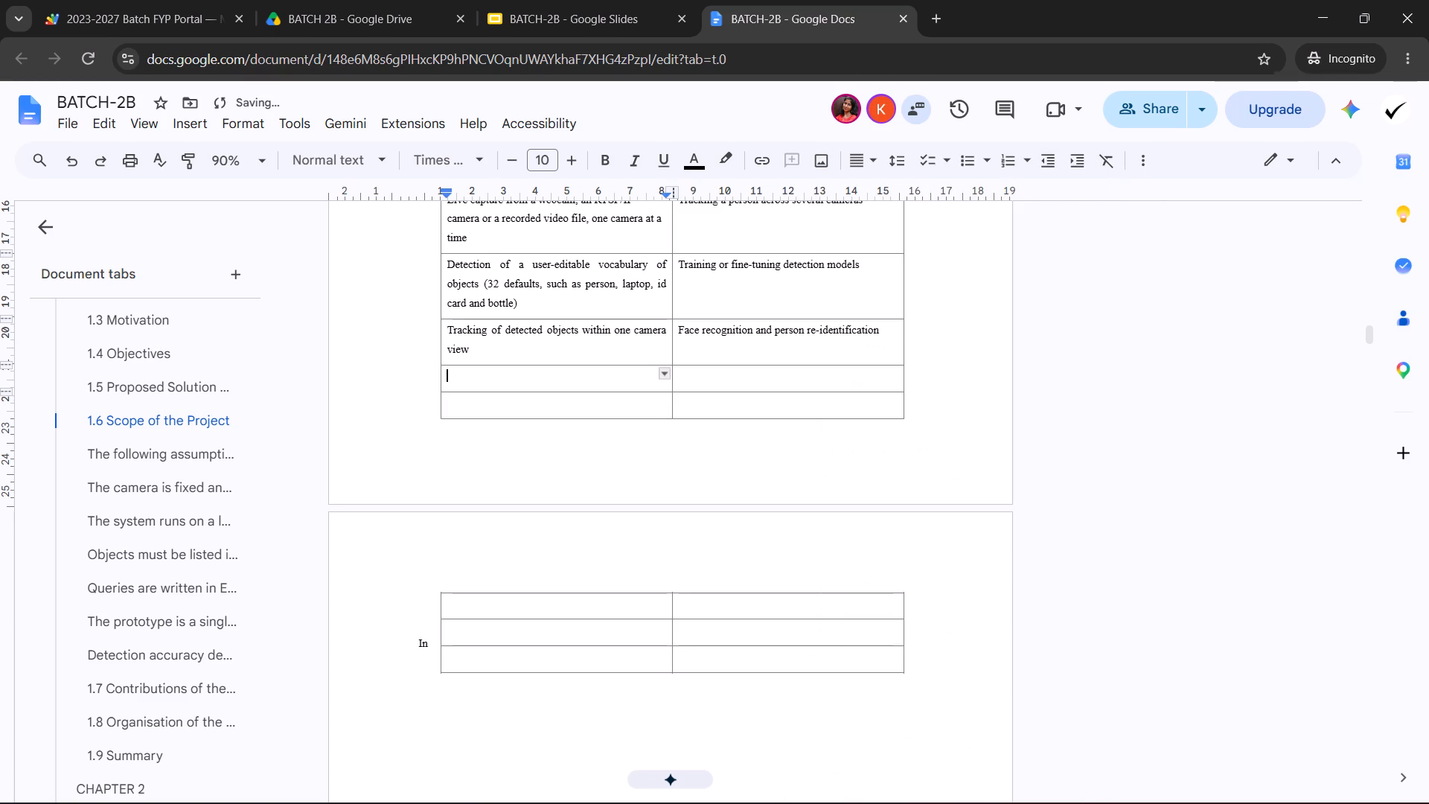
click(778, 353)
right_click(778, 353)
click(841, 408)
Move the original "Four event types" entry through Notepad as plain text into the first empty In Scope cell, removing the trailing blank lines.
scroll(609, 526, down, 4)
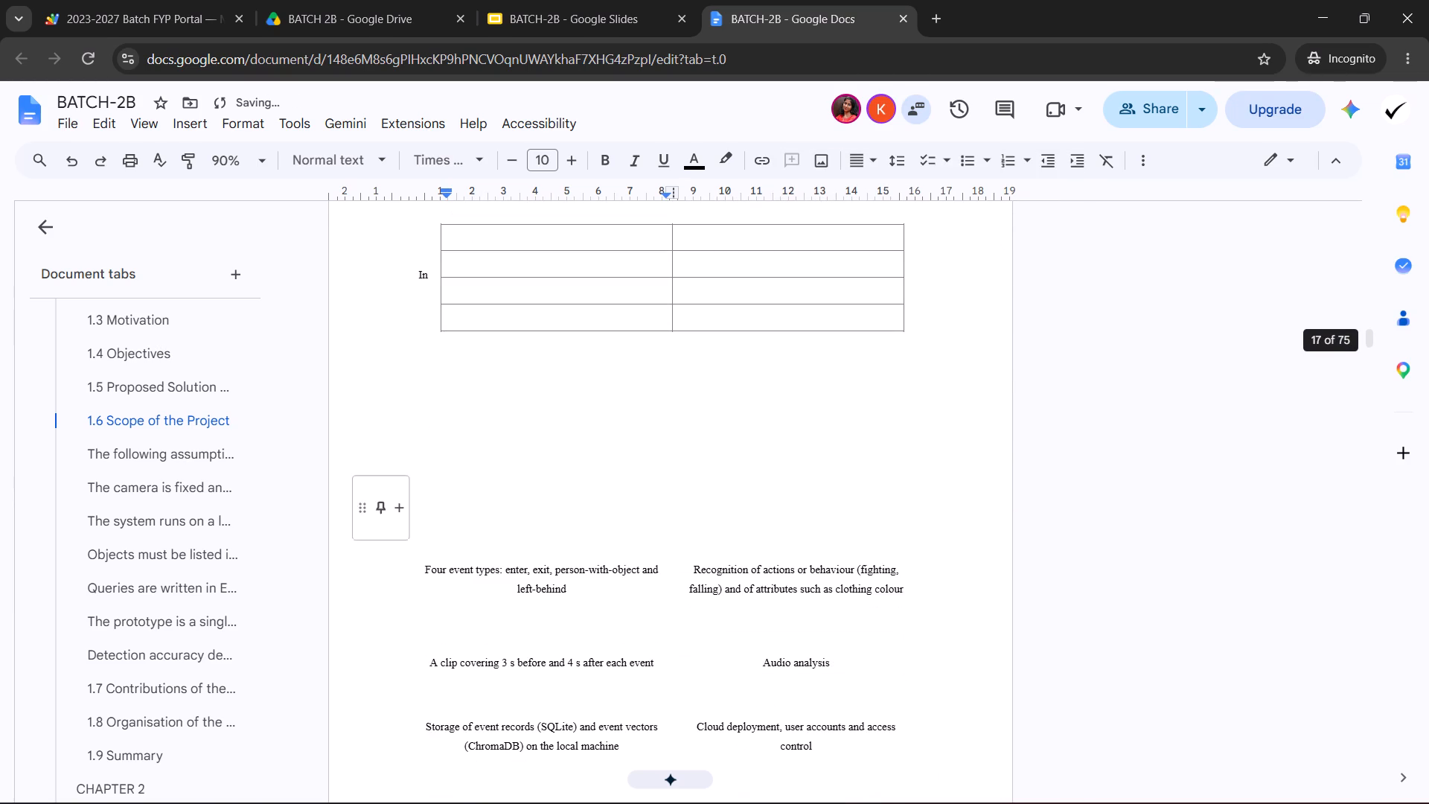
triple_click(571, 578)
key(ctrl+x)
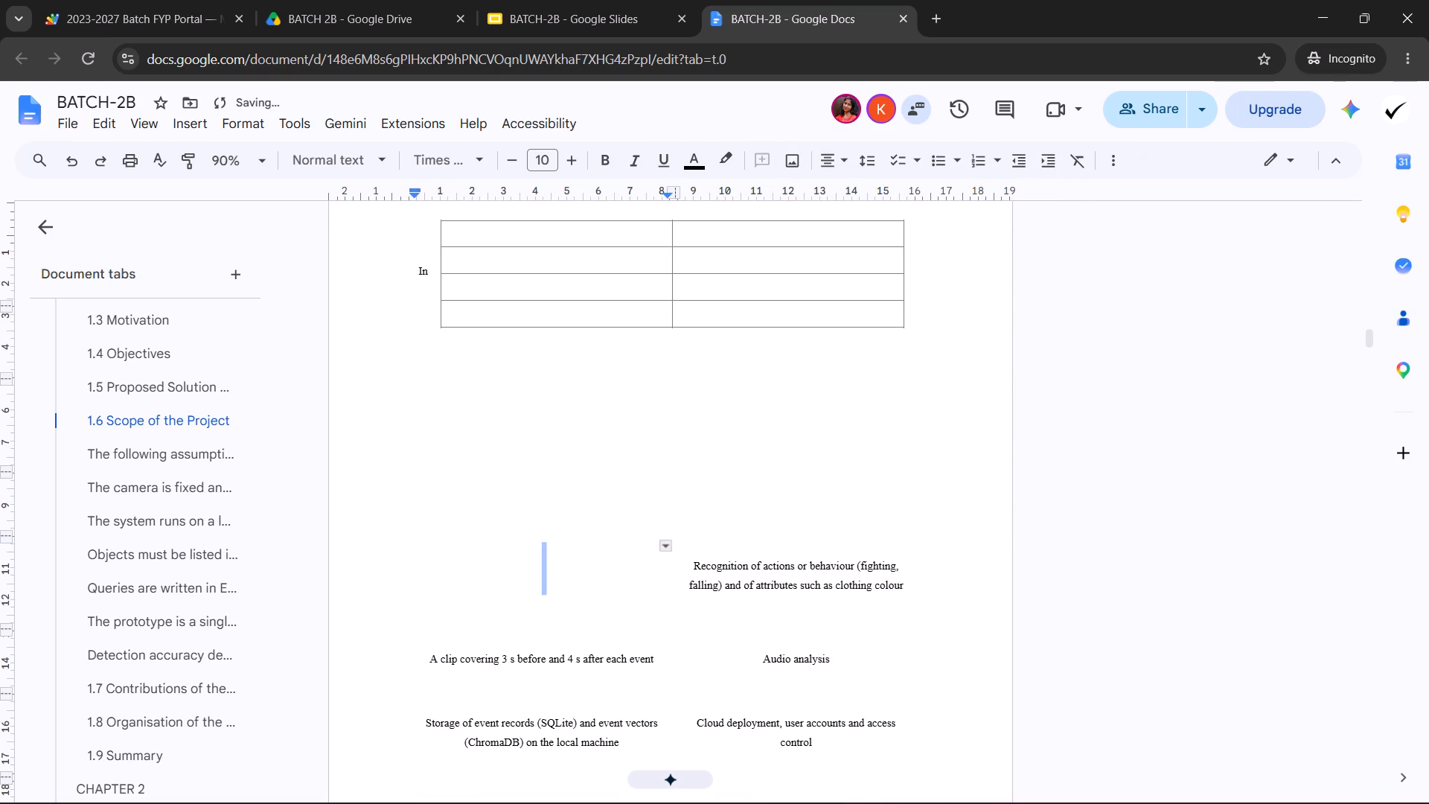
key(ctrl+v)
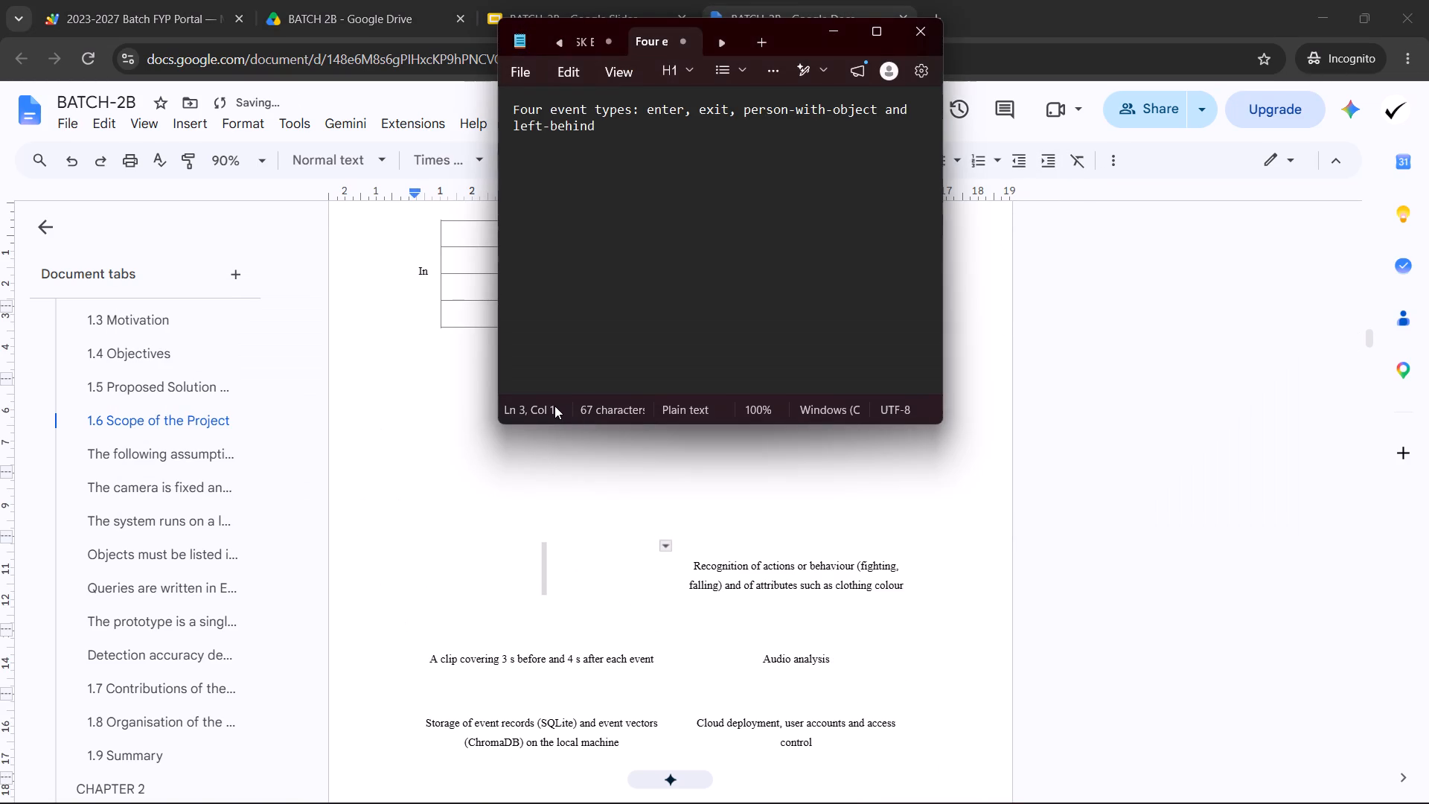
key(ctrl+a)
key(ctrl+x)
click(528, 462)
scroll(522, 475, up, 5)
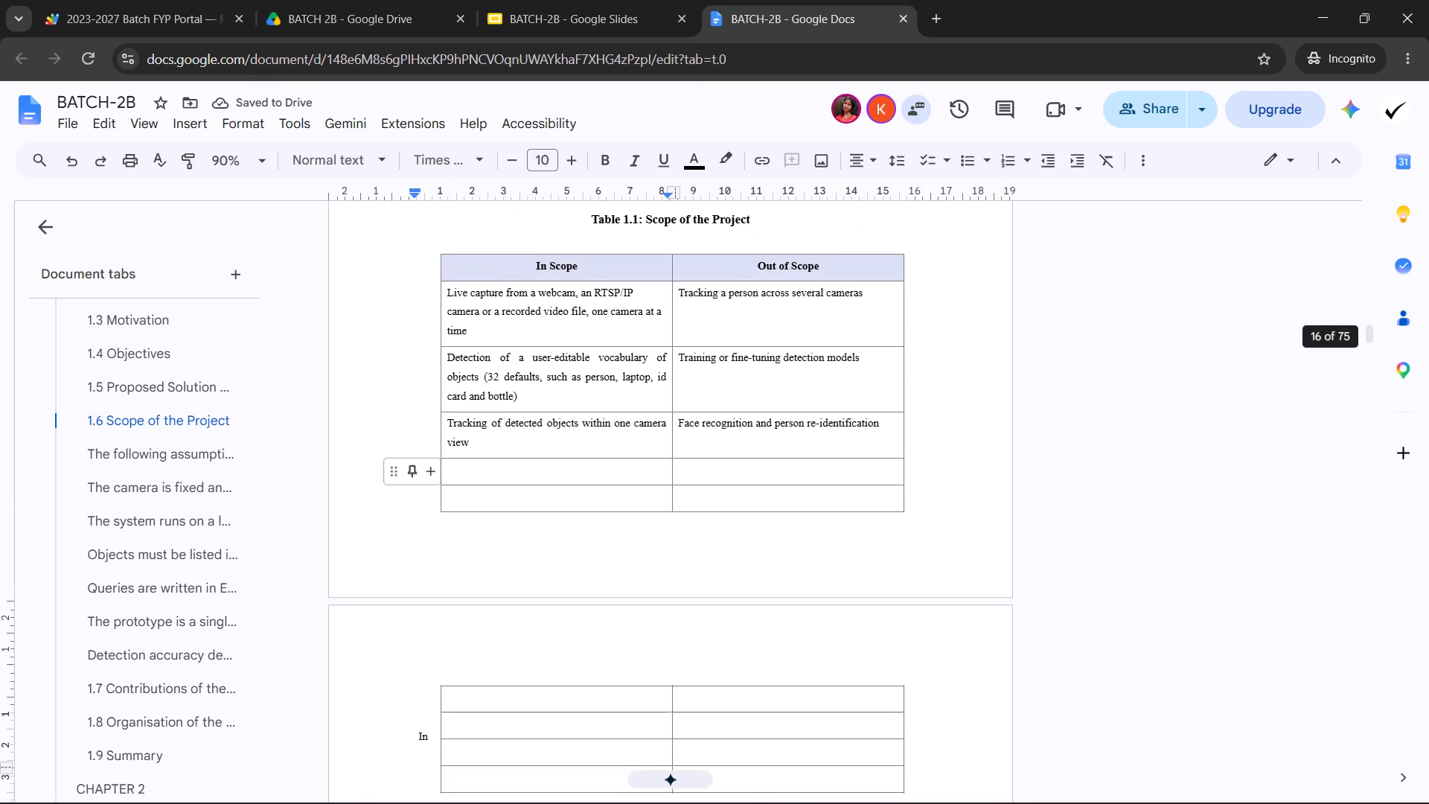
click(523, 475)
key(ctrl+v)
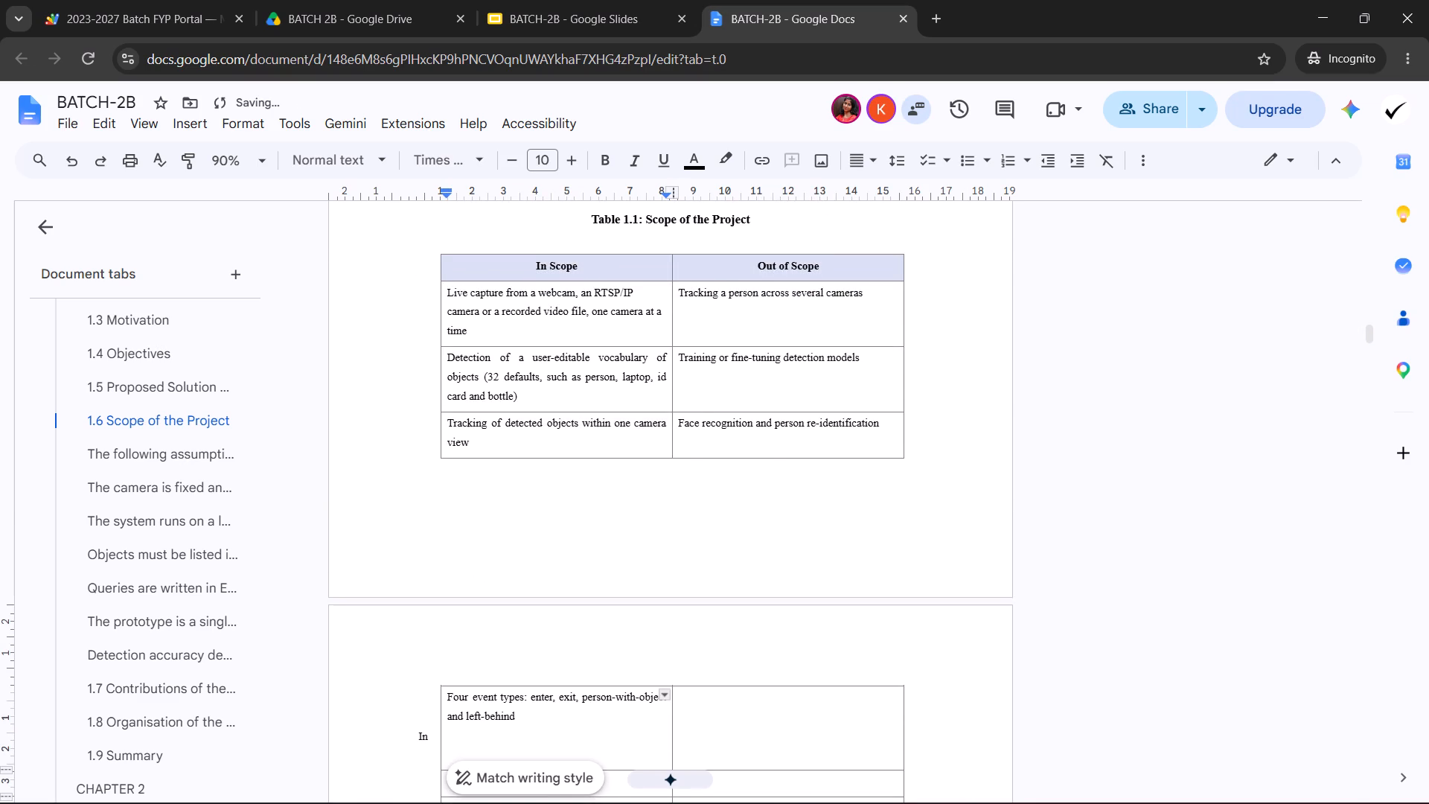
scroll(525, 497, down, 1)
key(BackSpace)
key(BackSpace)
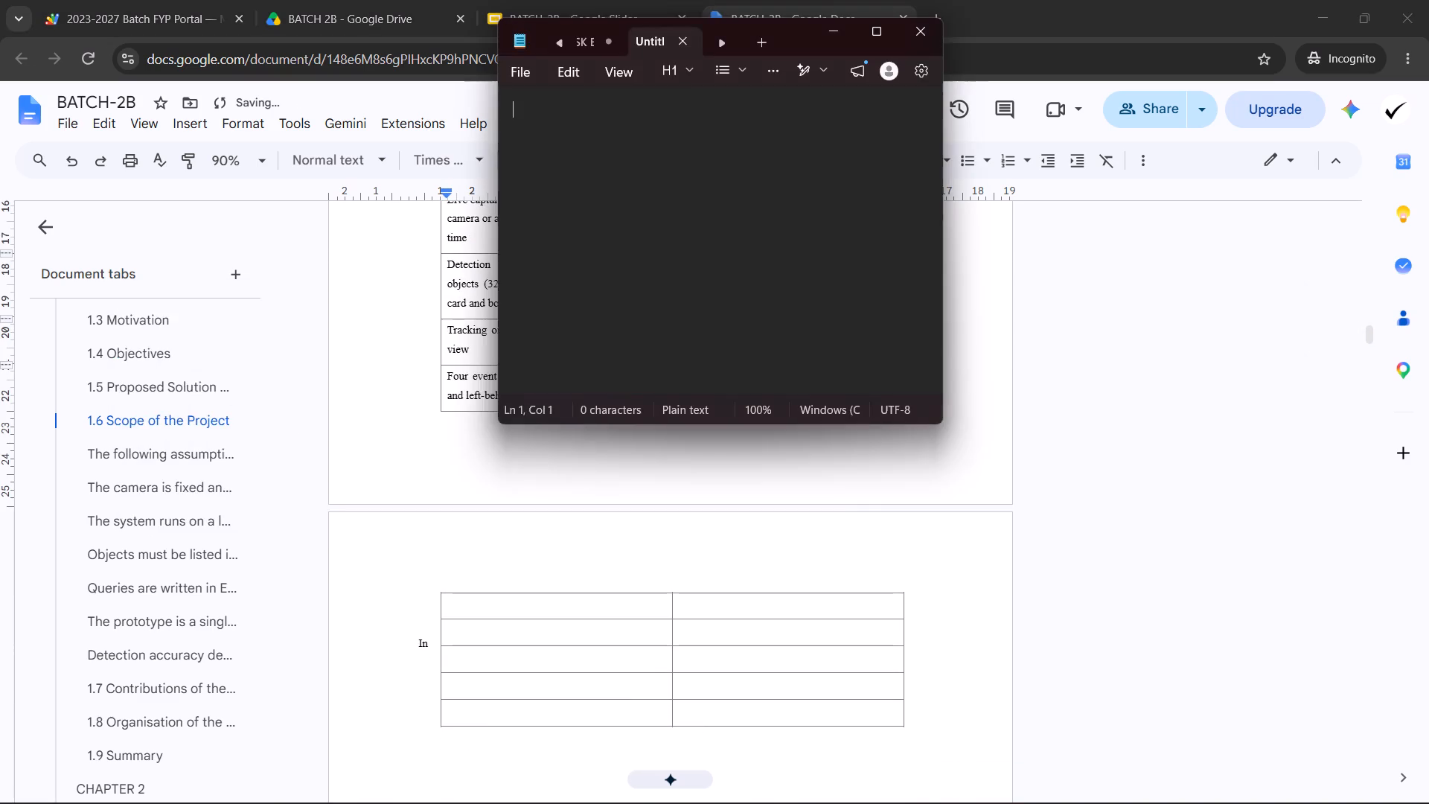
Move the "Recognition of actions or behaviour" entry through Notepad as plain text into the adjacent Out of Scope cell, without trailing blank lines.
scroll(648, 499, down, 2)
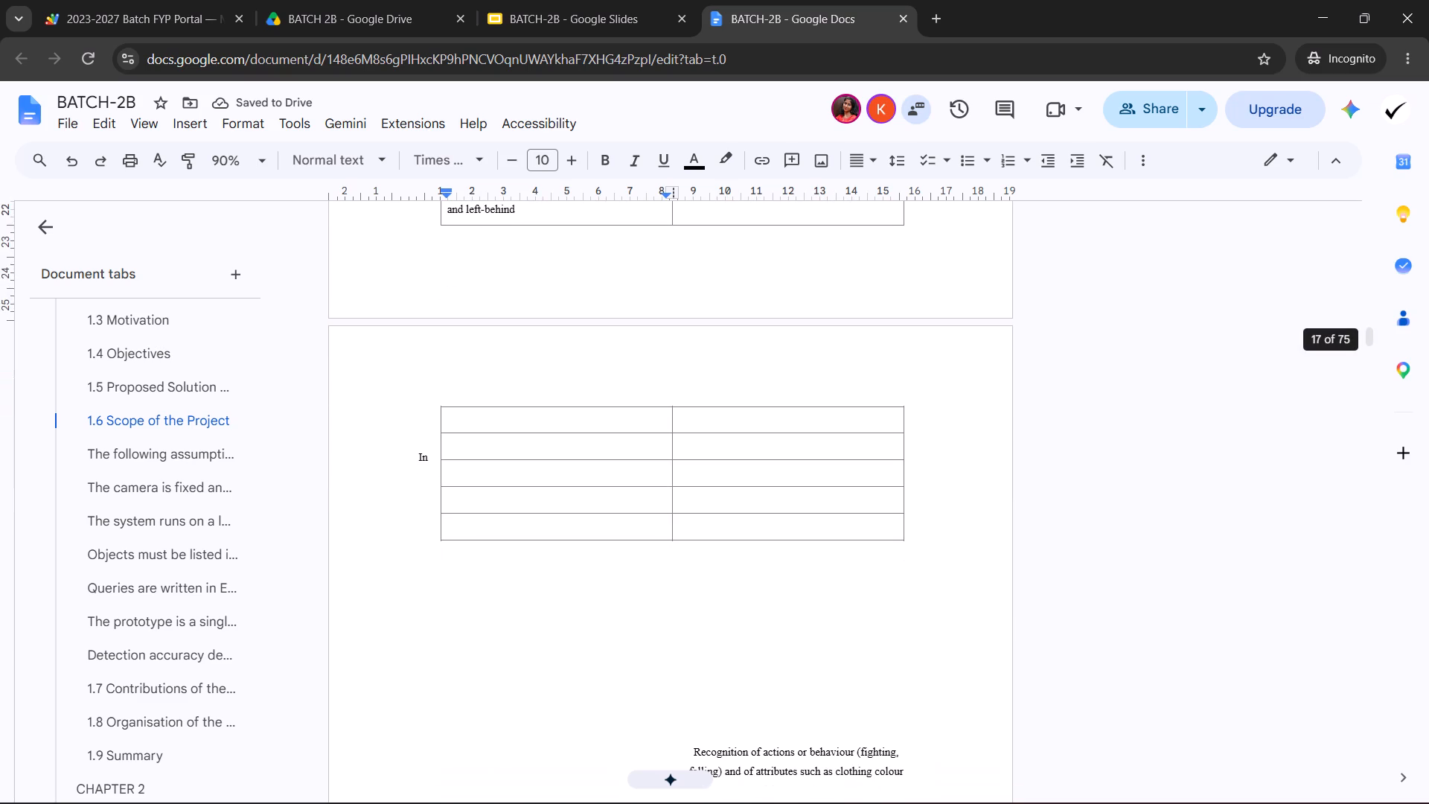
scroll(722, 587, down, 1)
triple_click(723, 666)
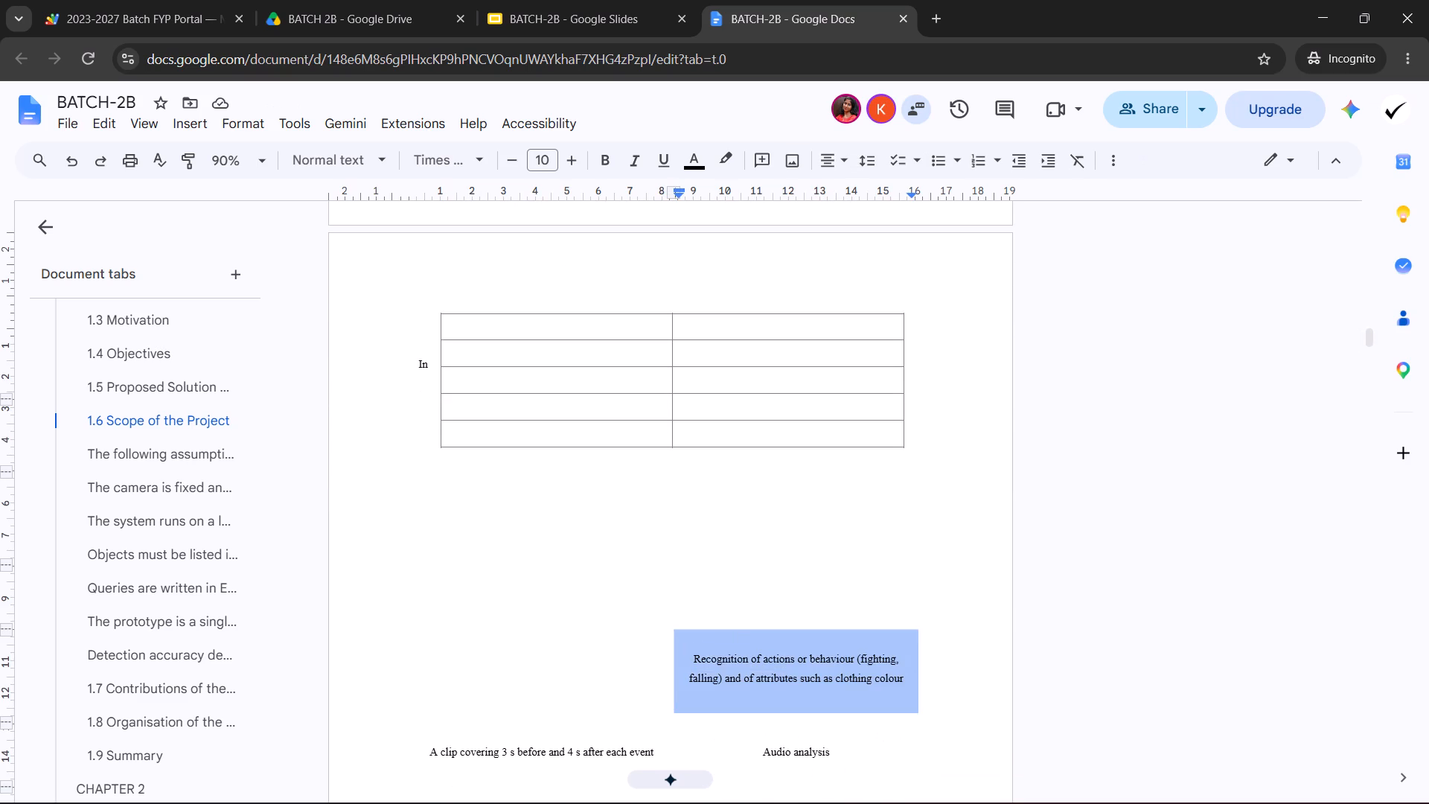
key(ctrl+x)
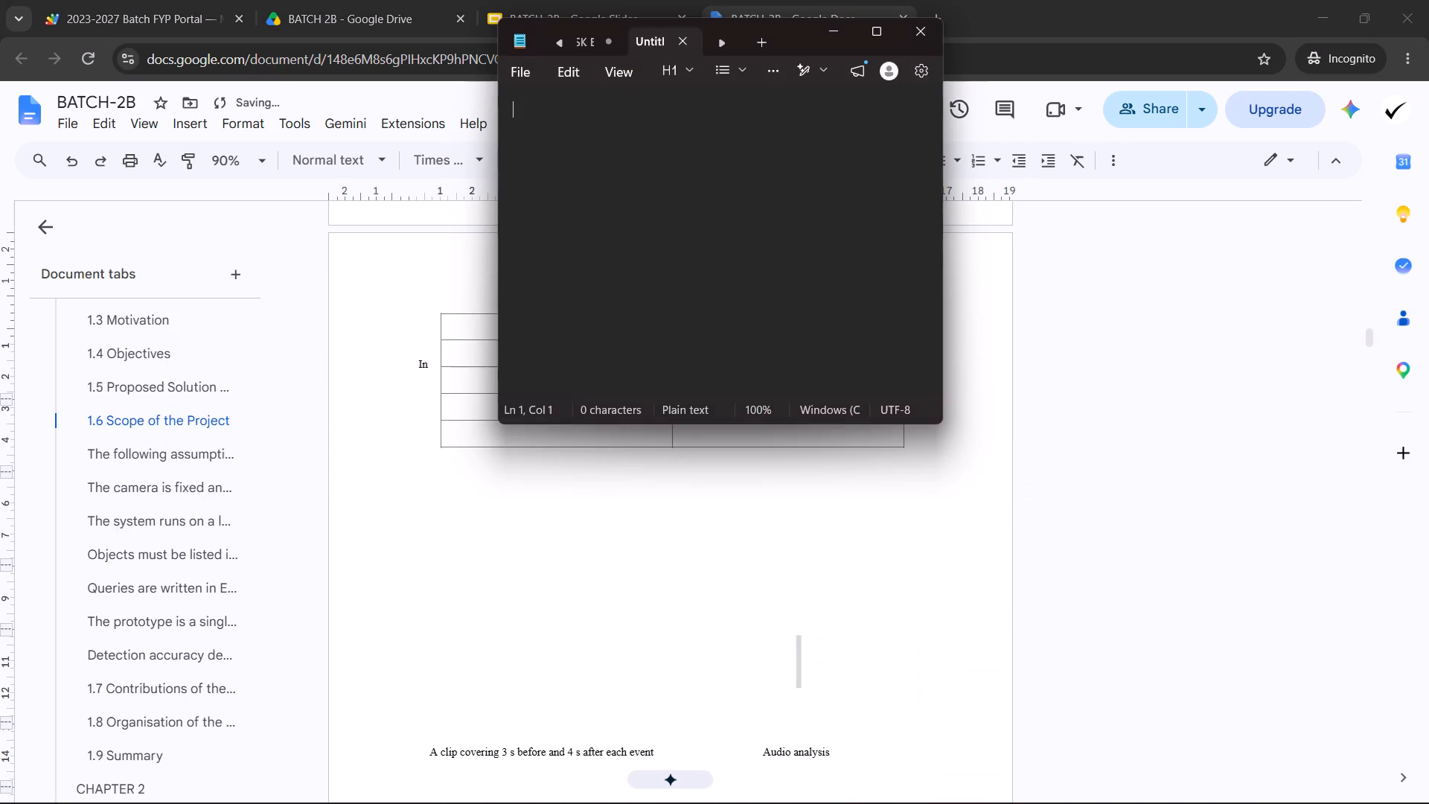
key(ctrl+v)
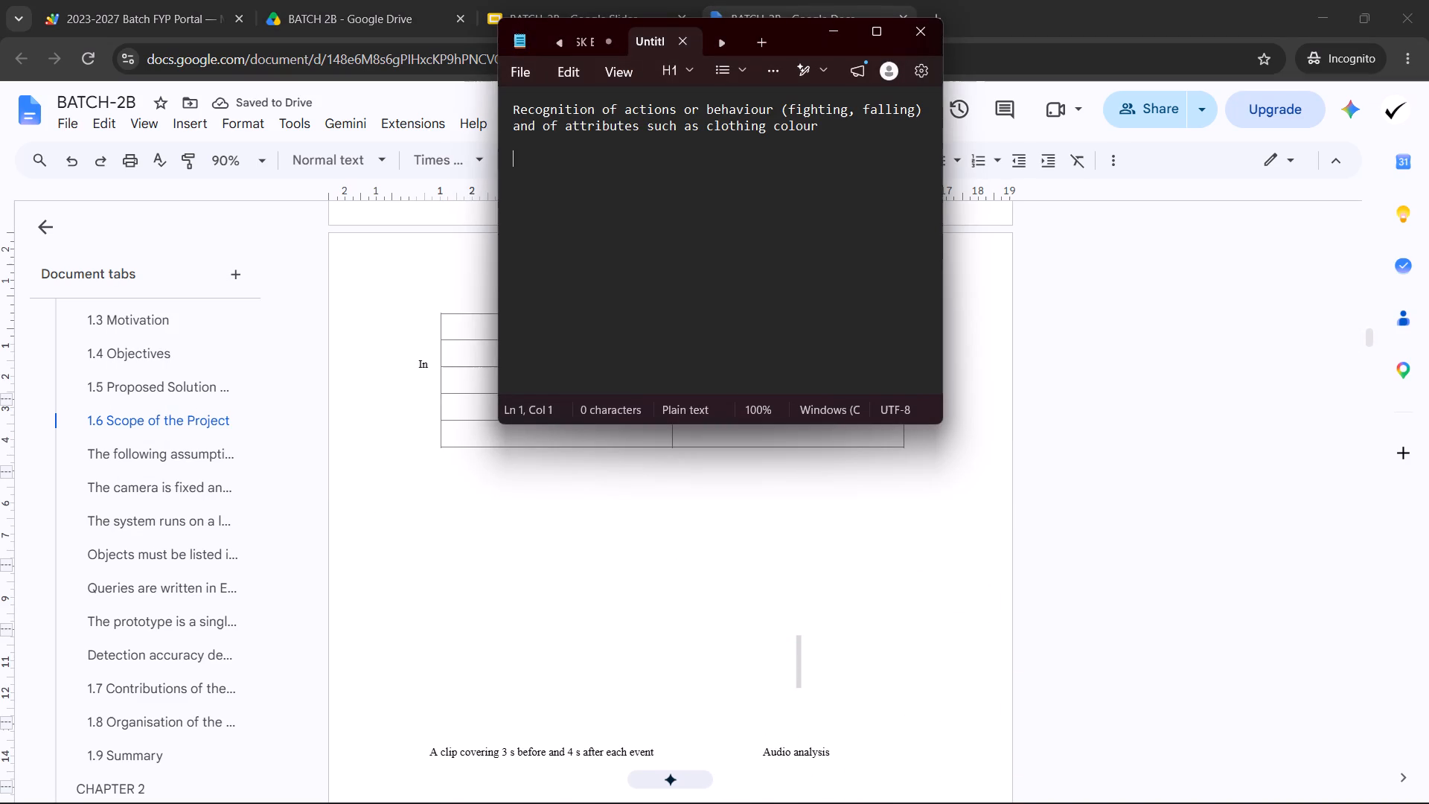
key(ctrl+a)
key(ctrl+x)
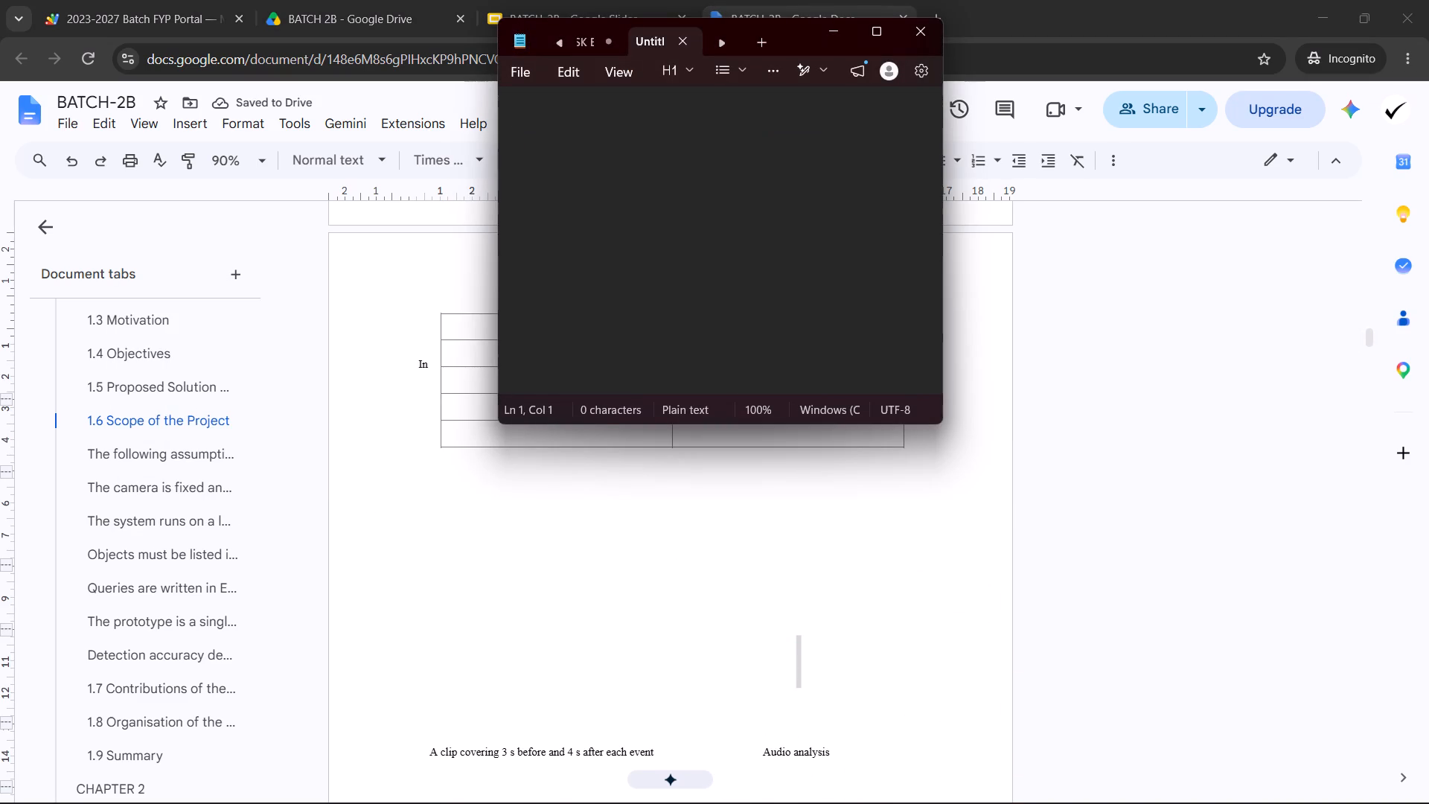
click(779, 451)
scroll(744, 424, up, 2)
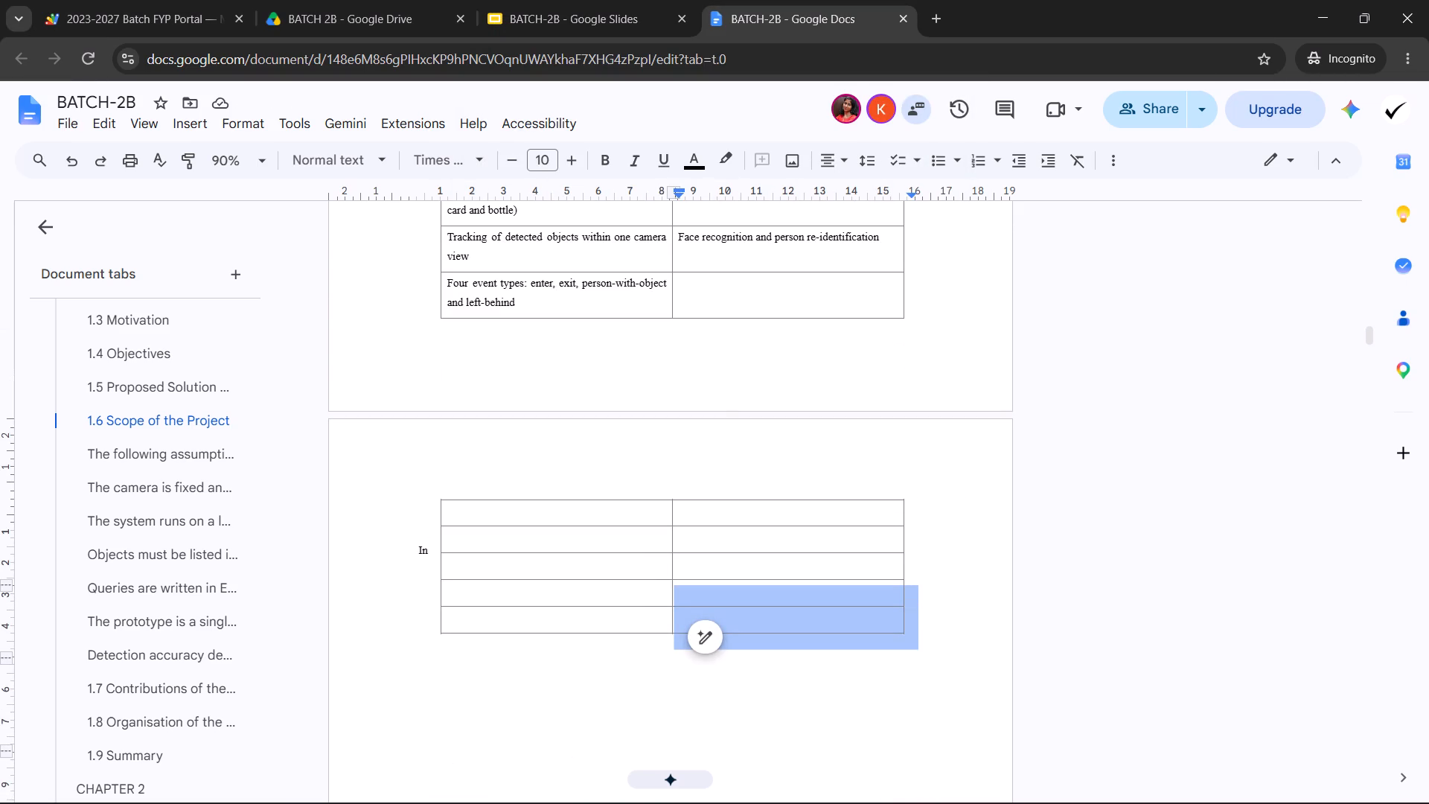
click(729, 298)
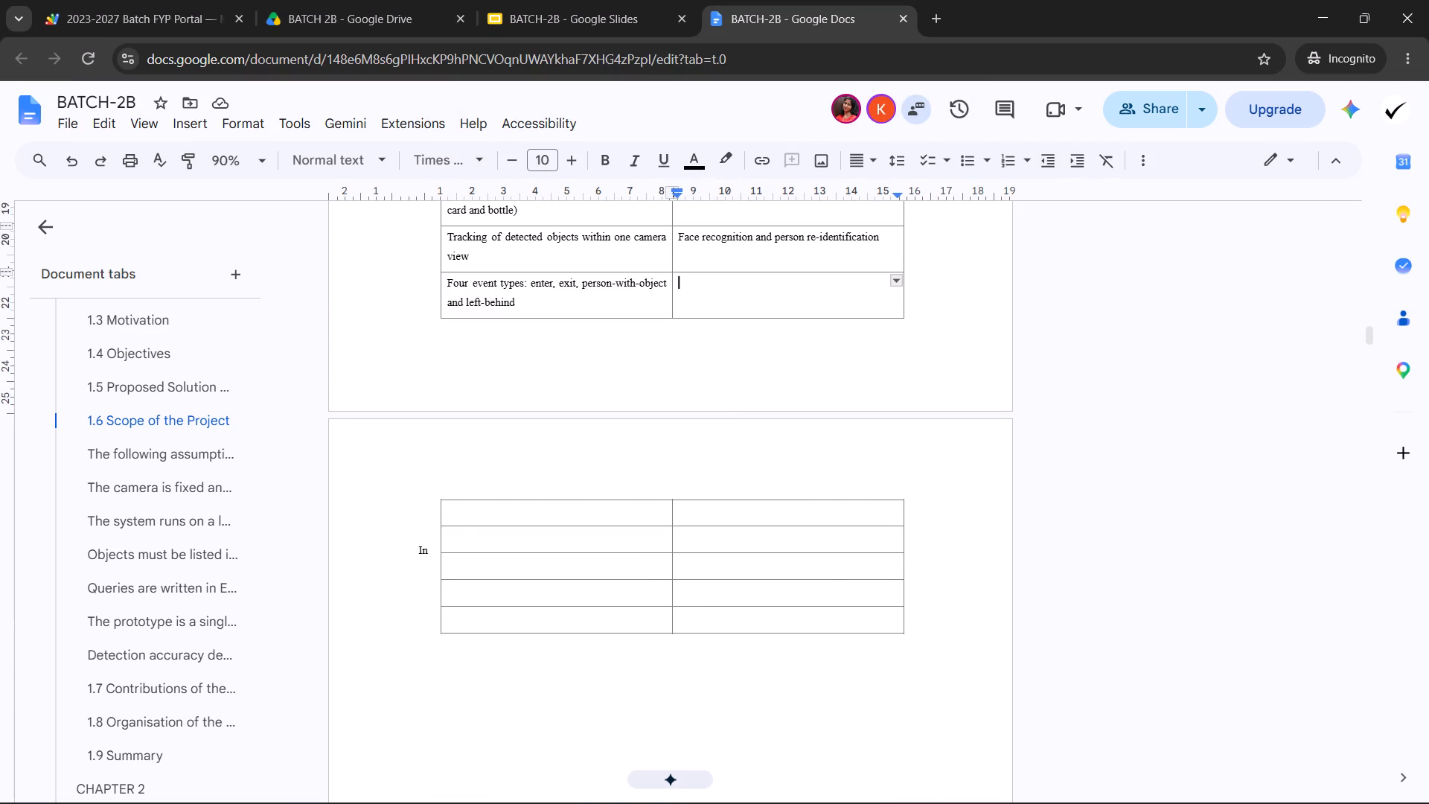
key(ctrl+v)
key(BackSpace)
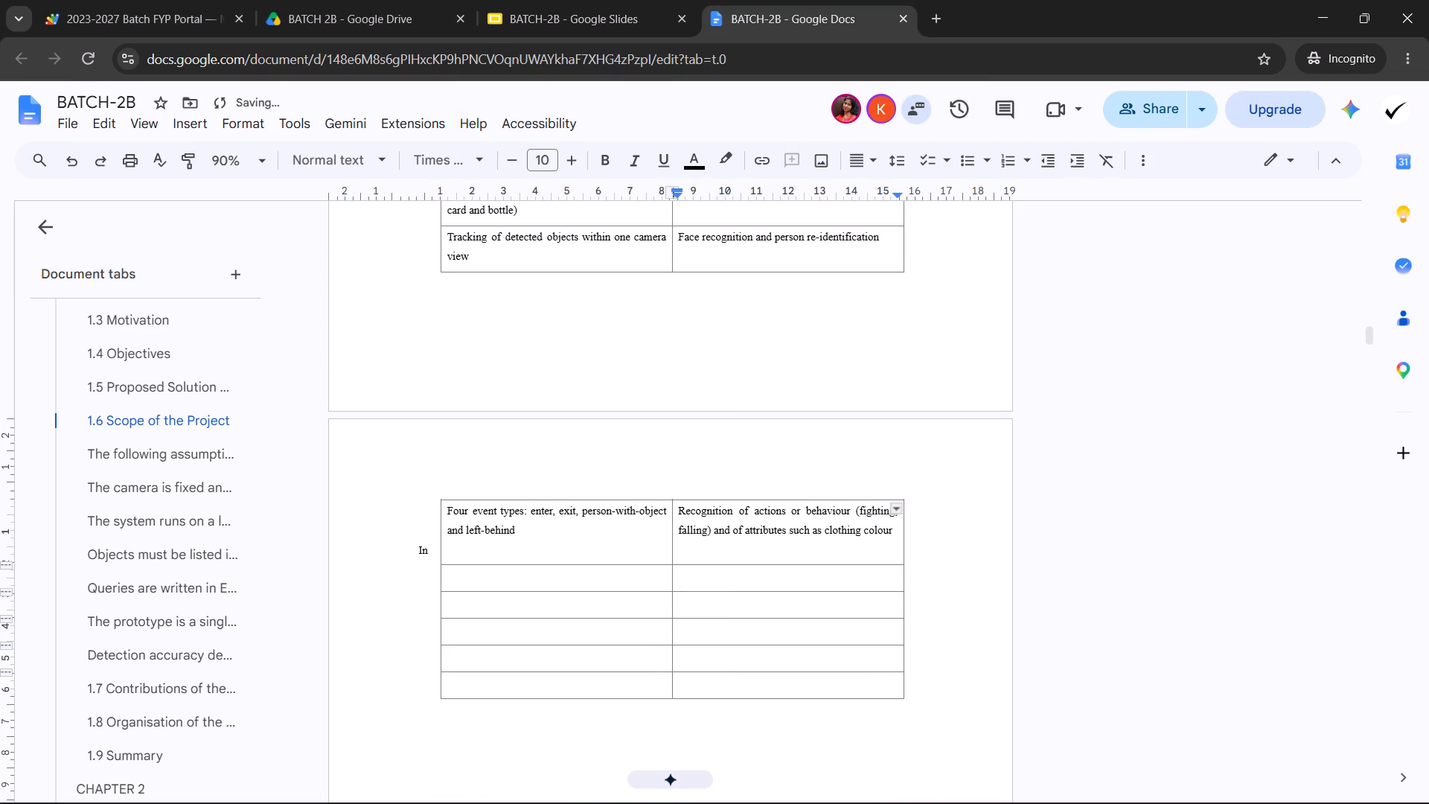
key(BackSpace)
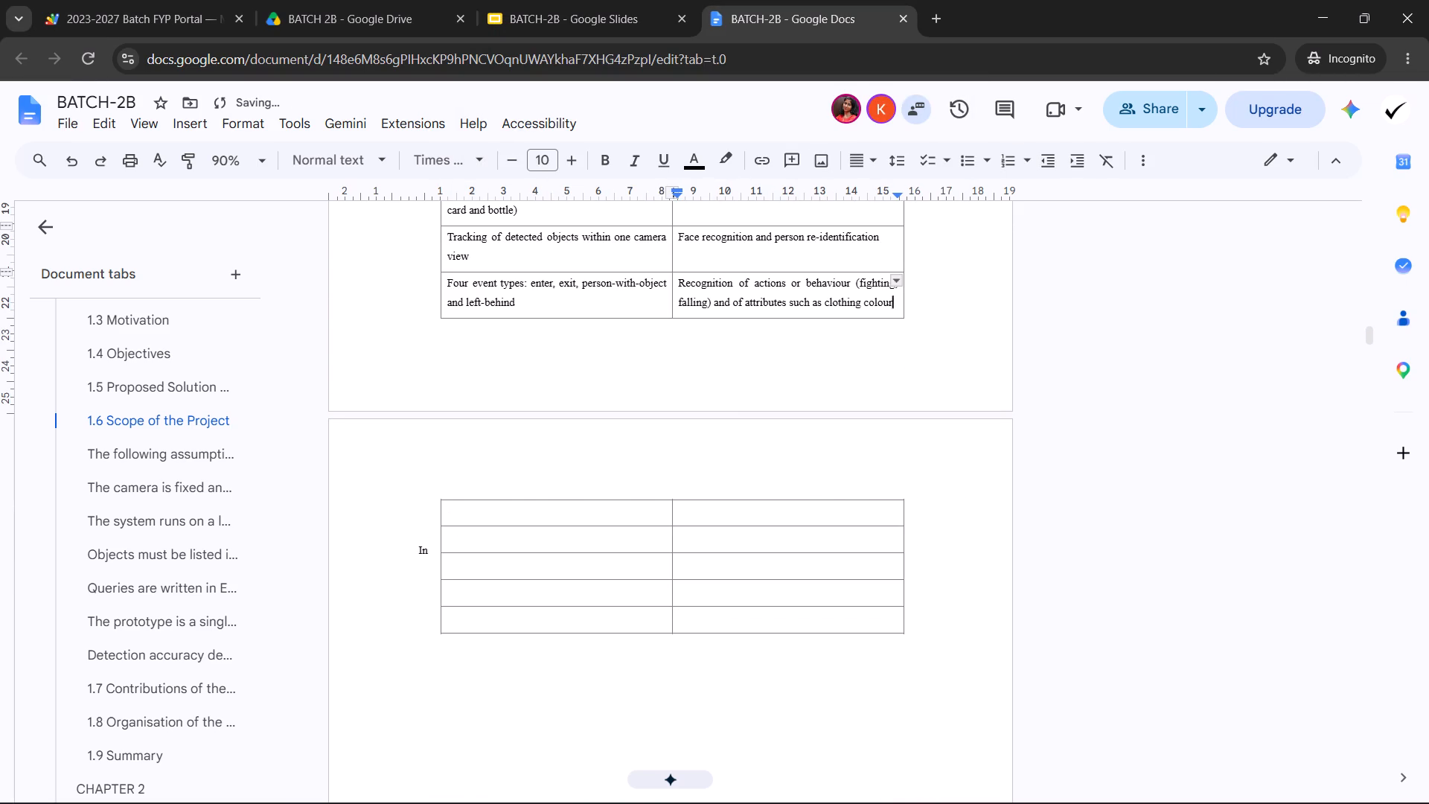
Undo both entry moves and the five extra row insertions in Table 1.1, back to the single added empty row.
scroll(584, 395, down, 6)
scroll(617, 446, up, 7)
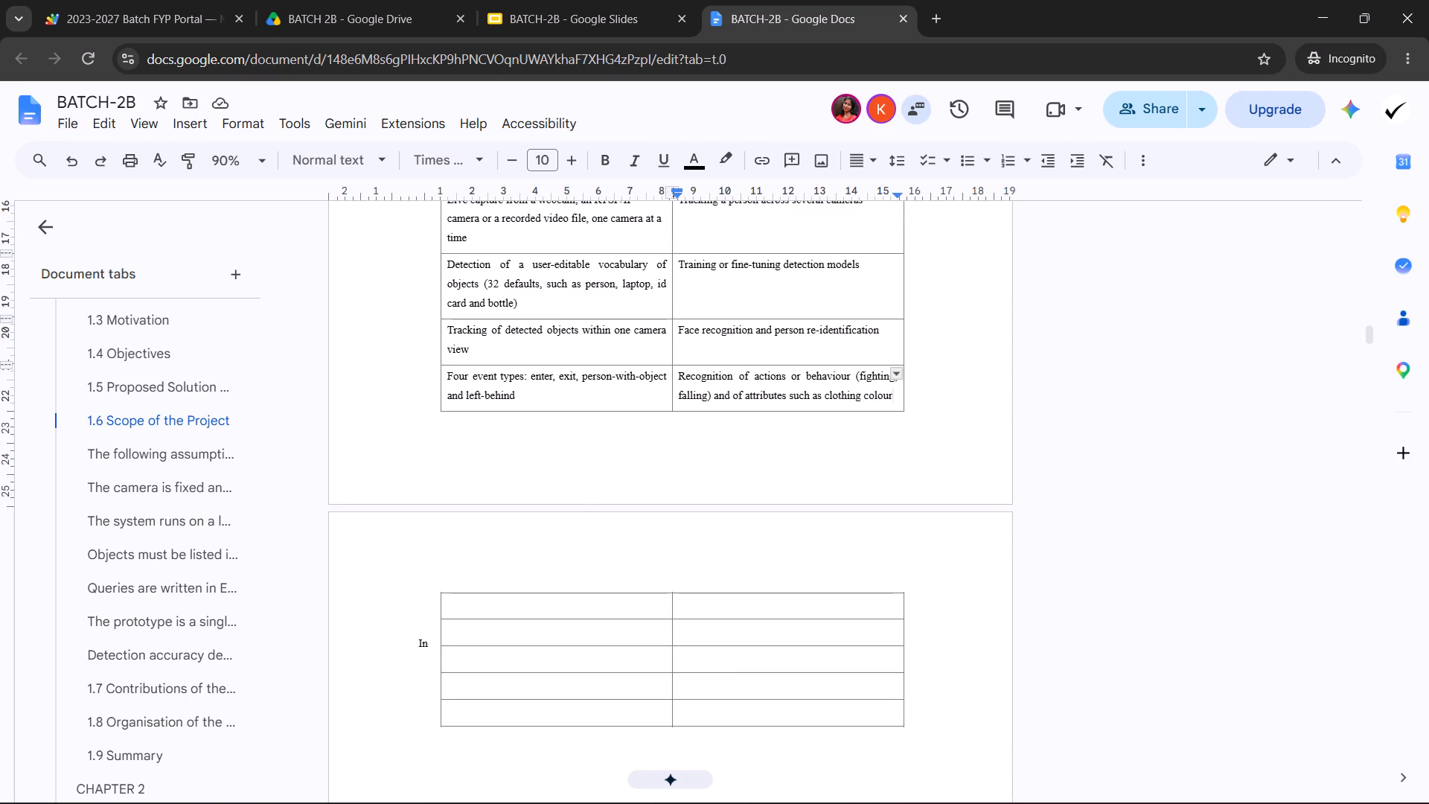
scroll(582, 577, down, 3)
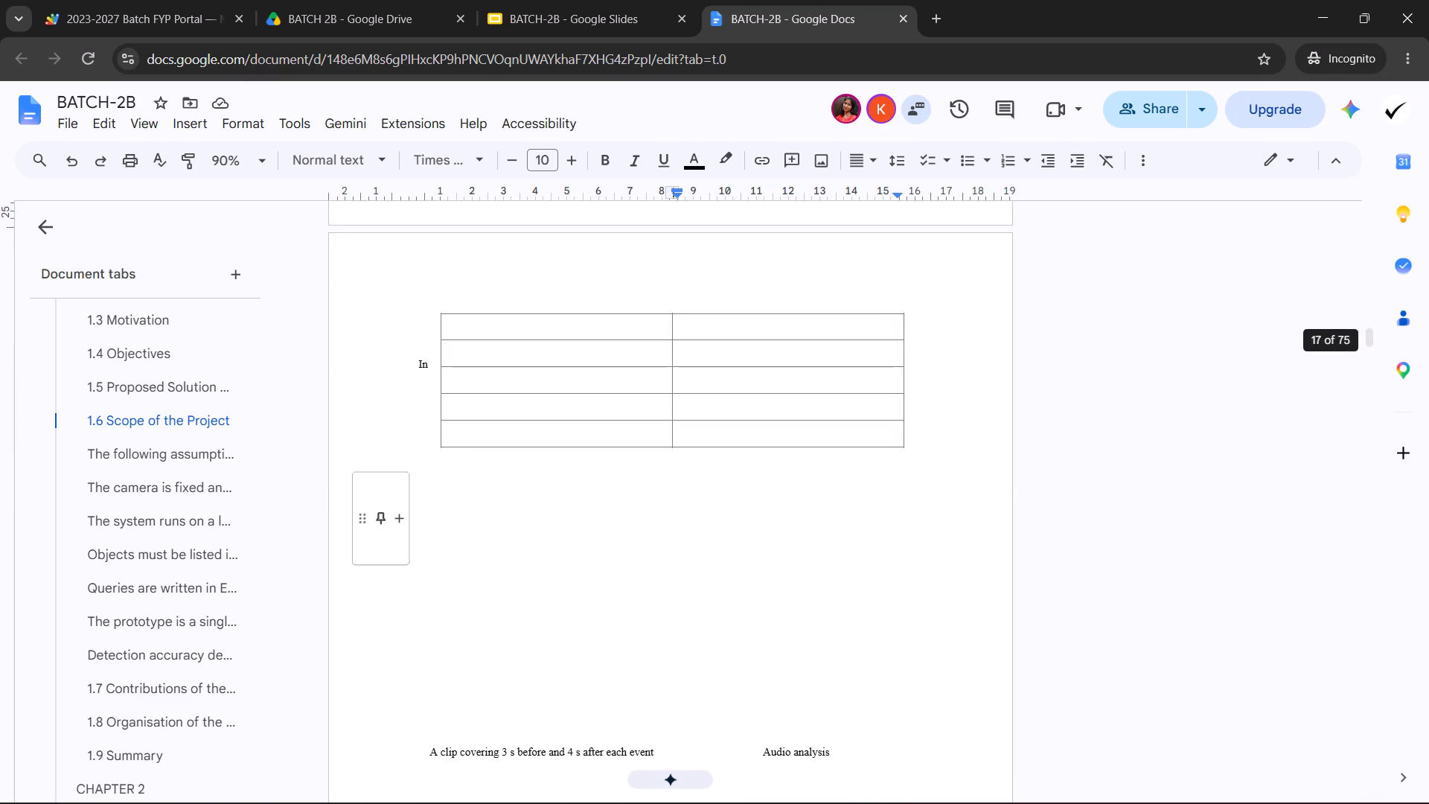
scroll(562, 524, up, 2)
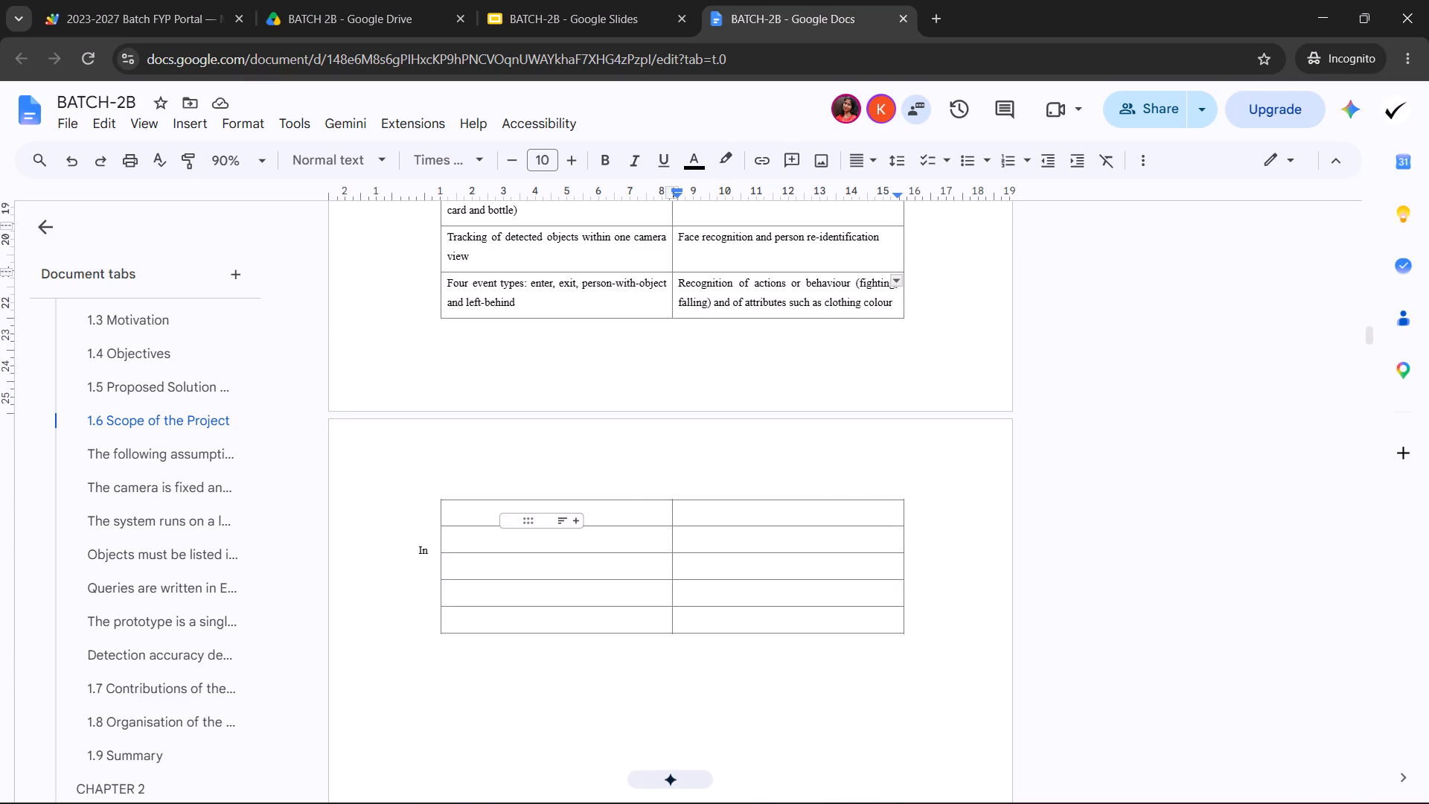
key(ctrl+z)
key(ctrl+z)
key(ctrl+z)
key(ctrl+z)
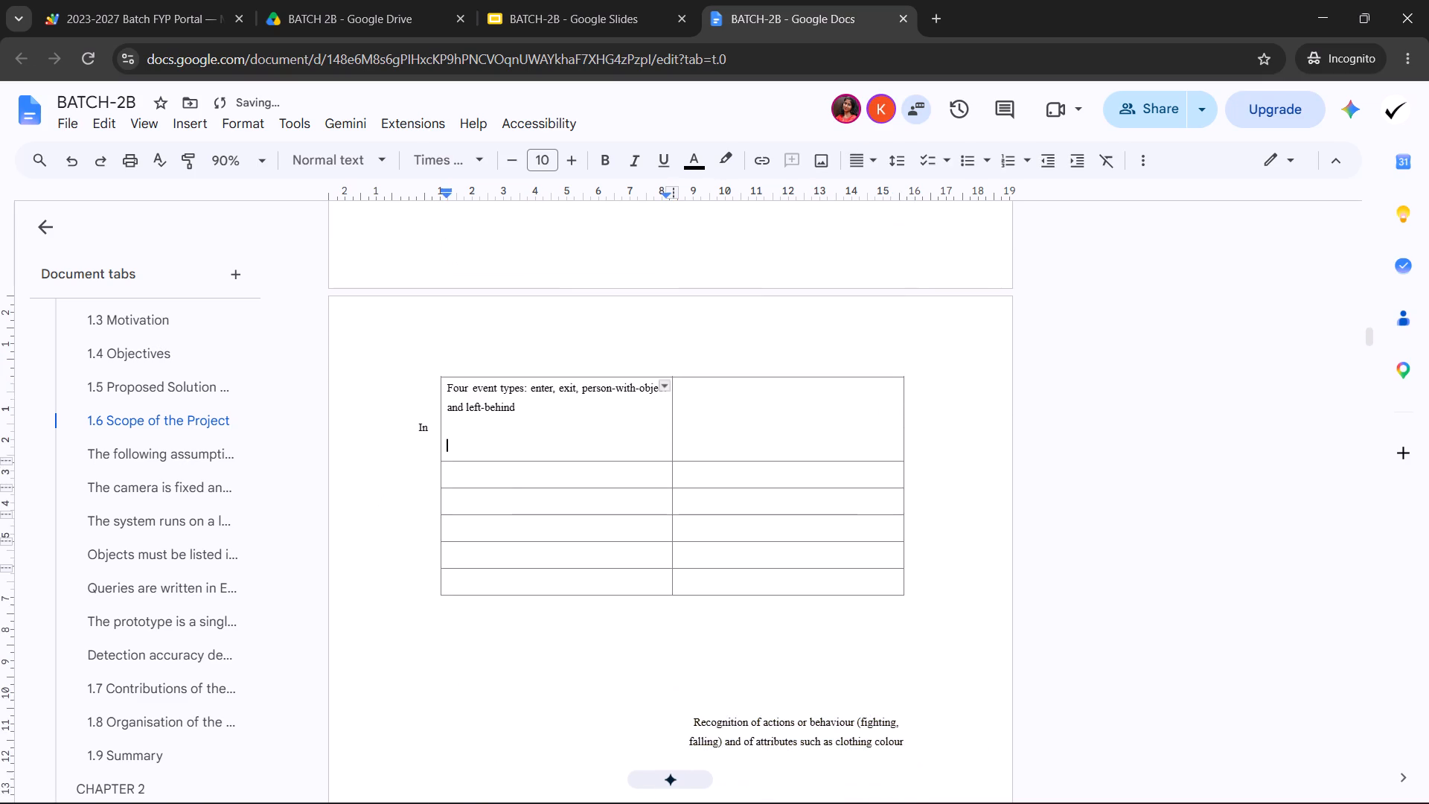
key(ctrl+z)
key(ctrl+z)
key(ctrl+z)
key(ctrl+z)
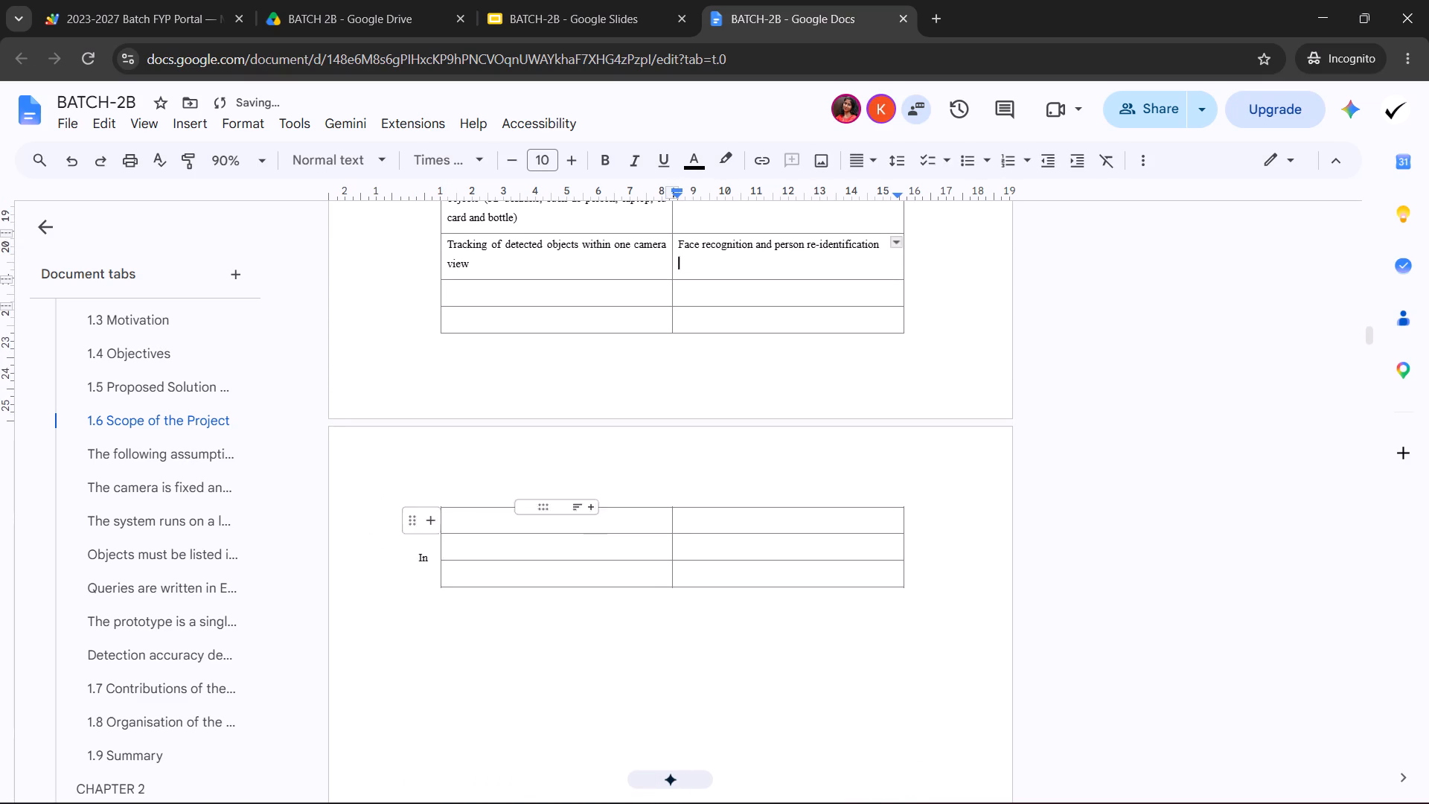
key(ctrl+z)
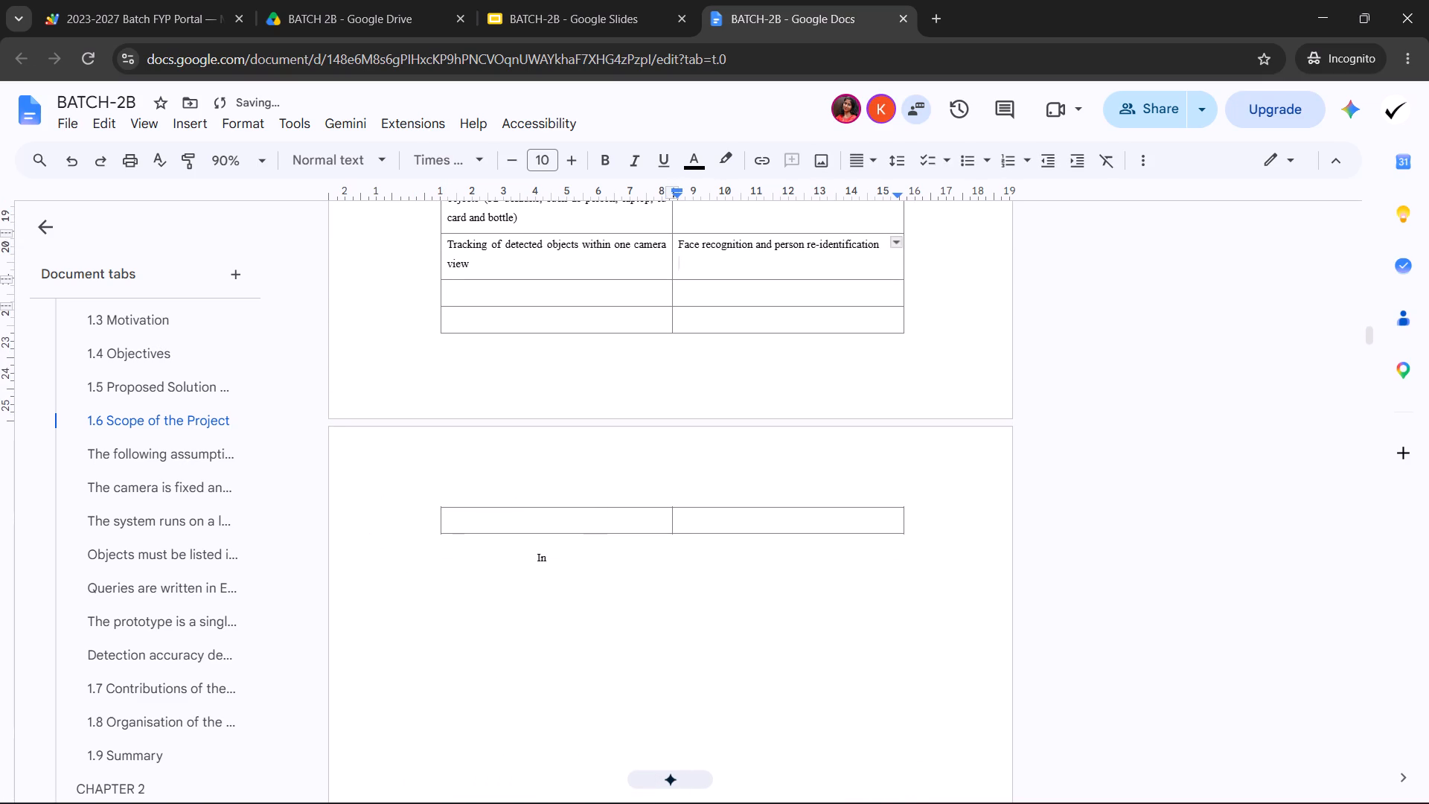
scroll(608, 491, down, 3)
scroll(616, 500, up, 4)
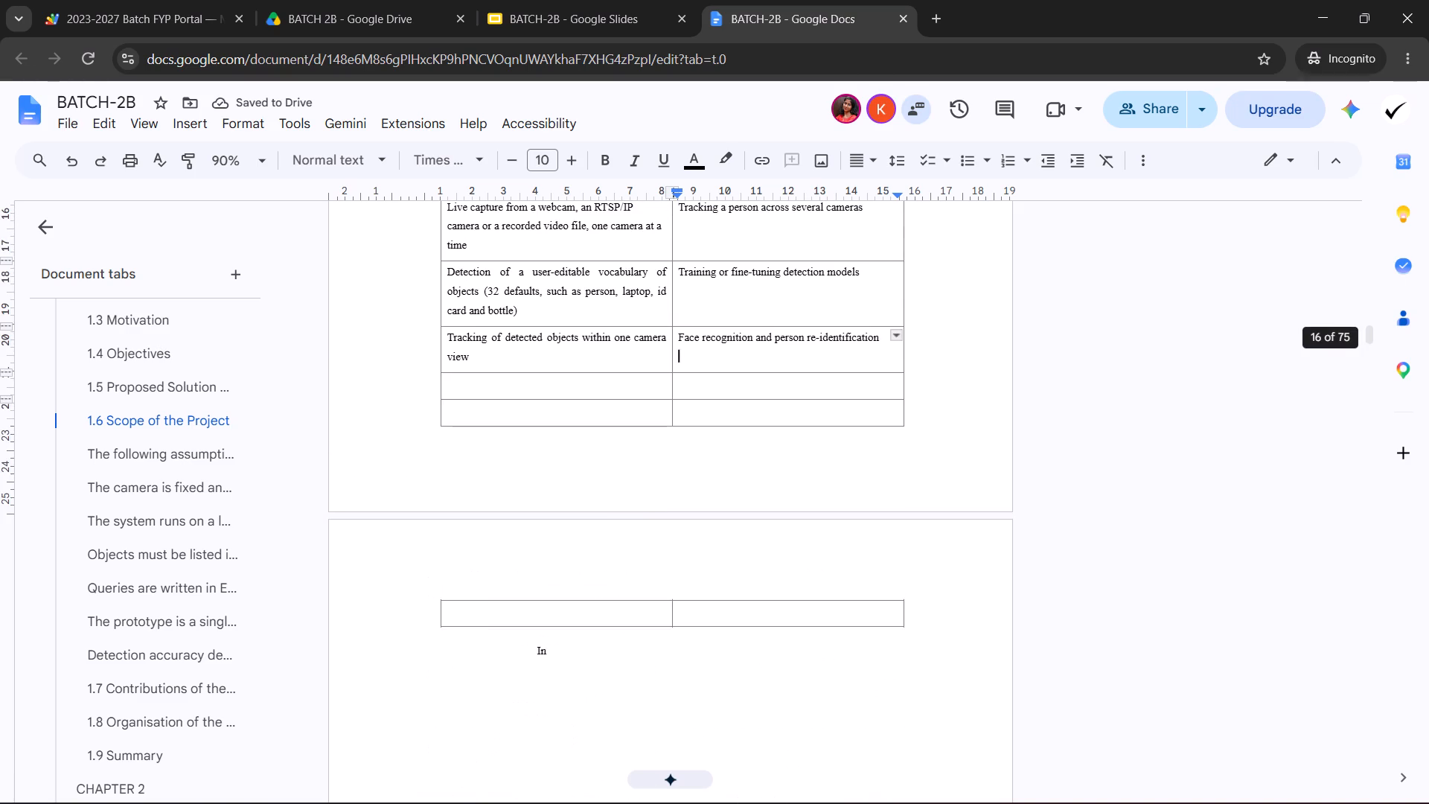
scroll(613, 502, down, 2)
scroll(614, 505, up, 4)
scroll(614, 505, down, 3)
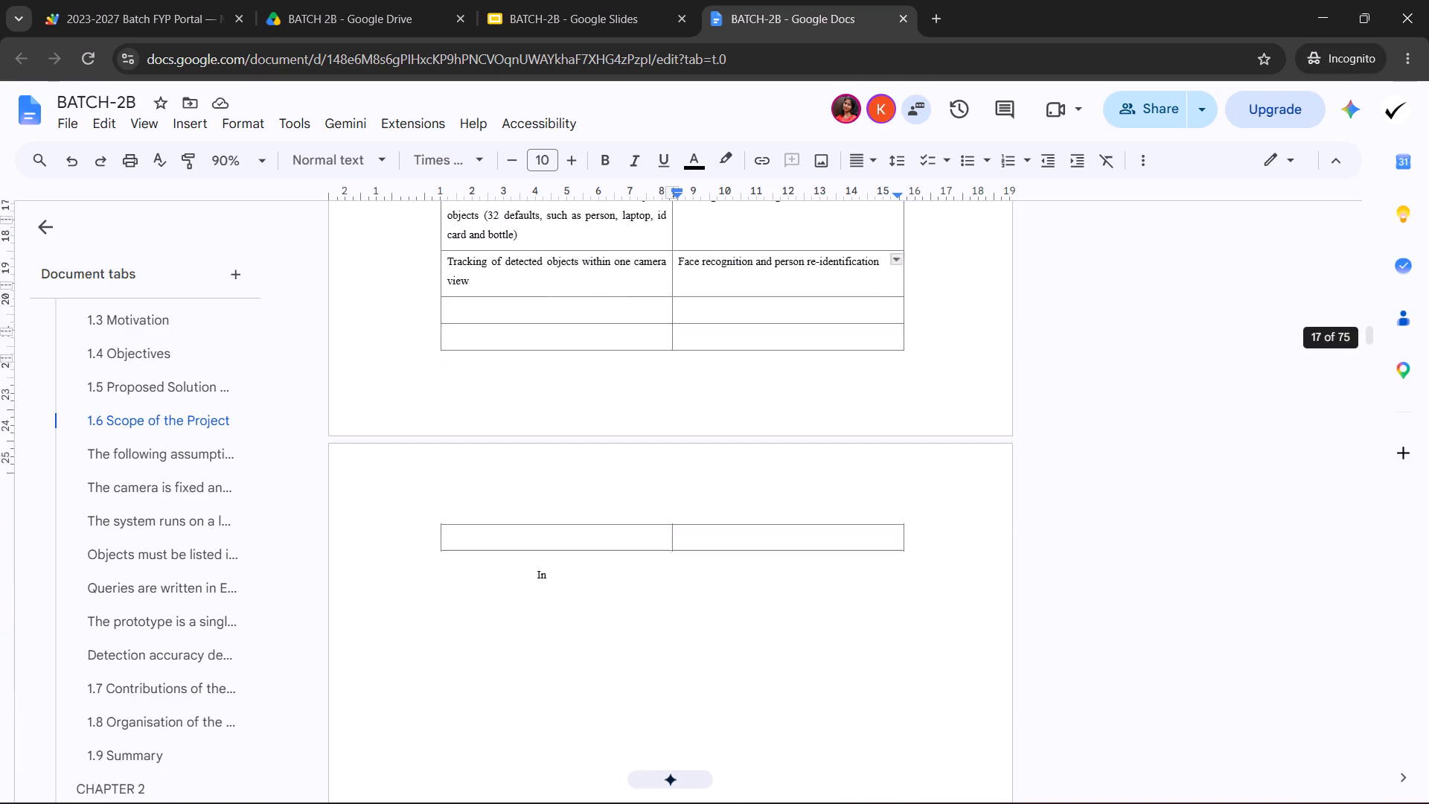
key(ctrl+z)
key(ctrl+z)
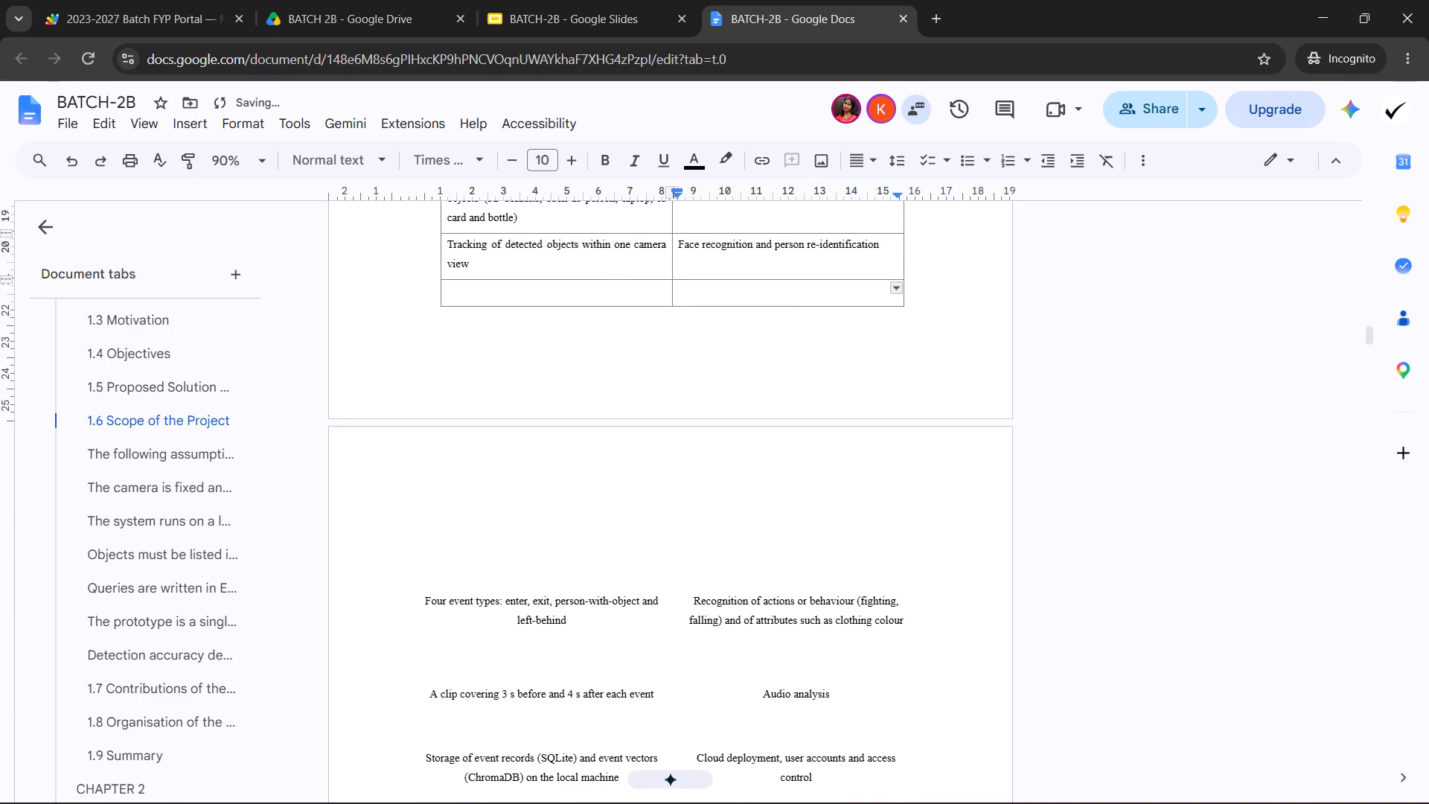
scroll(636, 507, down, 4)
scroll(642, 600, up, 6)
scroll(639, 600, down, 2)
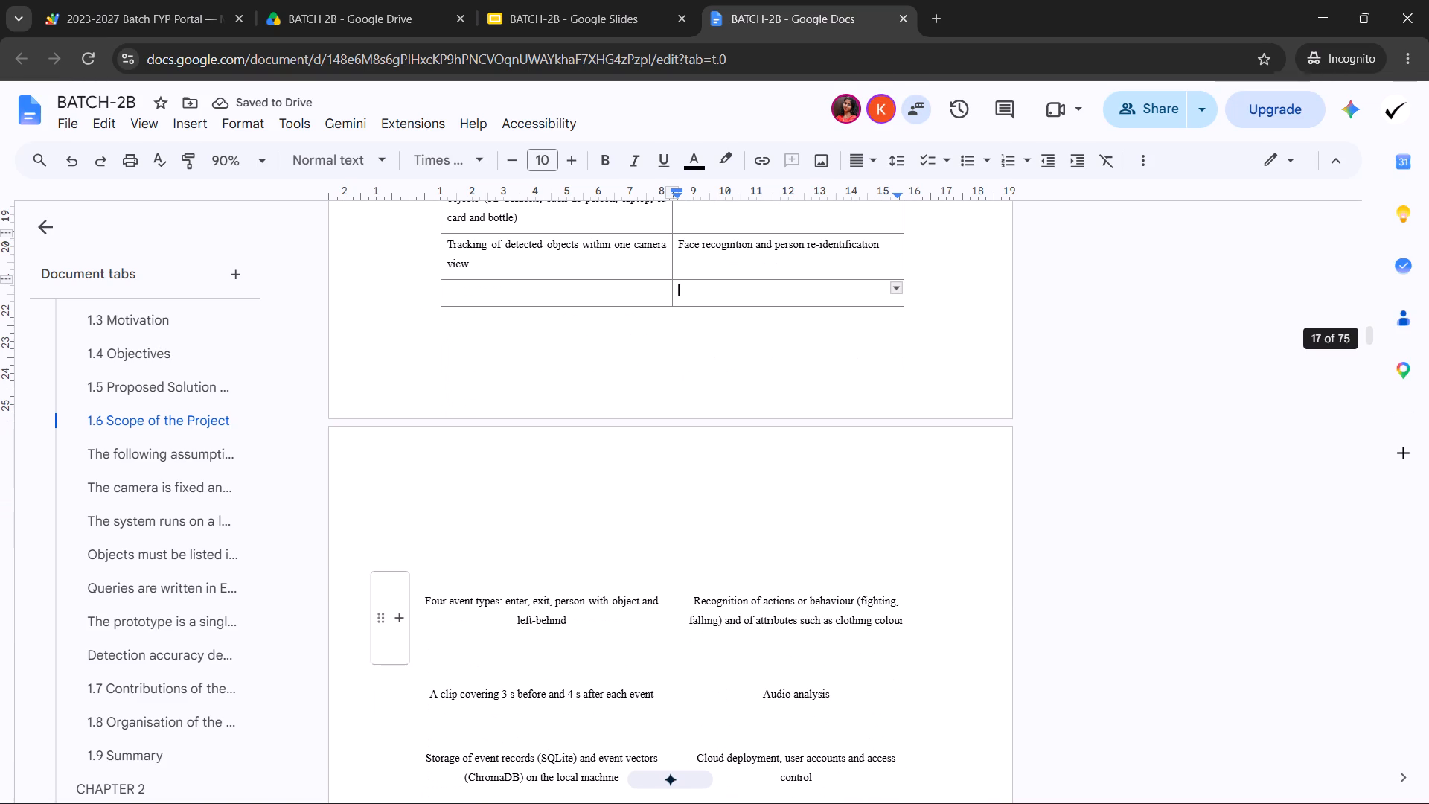
Redo the undone Table 1.1 changes: the five extra rows plus the "Four event types" and "Recognition of actions or behaviour" entries without trailing blank lines.
key(ctrl+y)
key(ctrl+z)
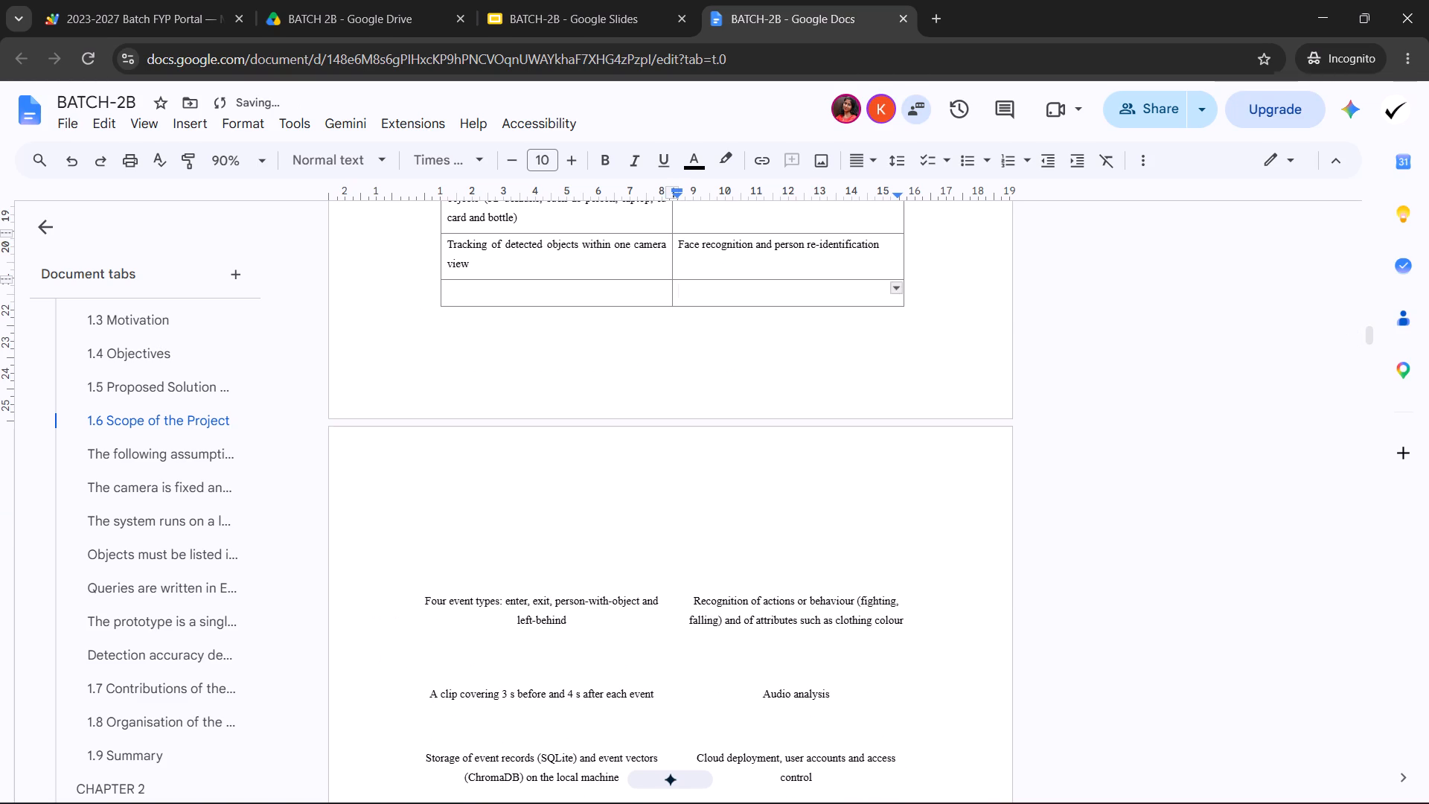
key(ctrl+y)
key(ctrl+y)
key(ctrl+y)
key(ctrl+y)
key(ctrl+y)
key(ctrl+y)
key(ctrl+y)
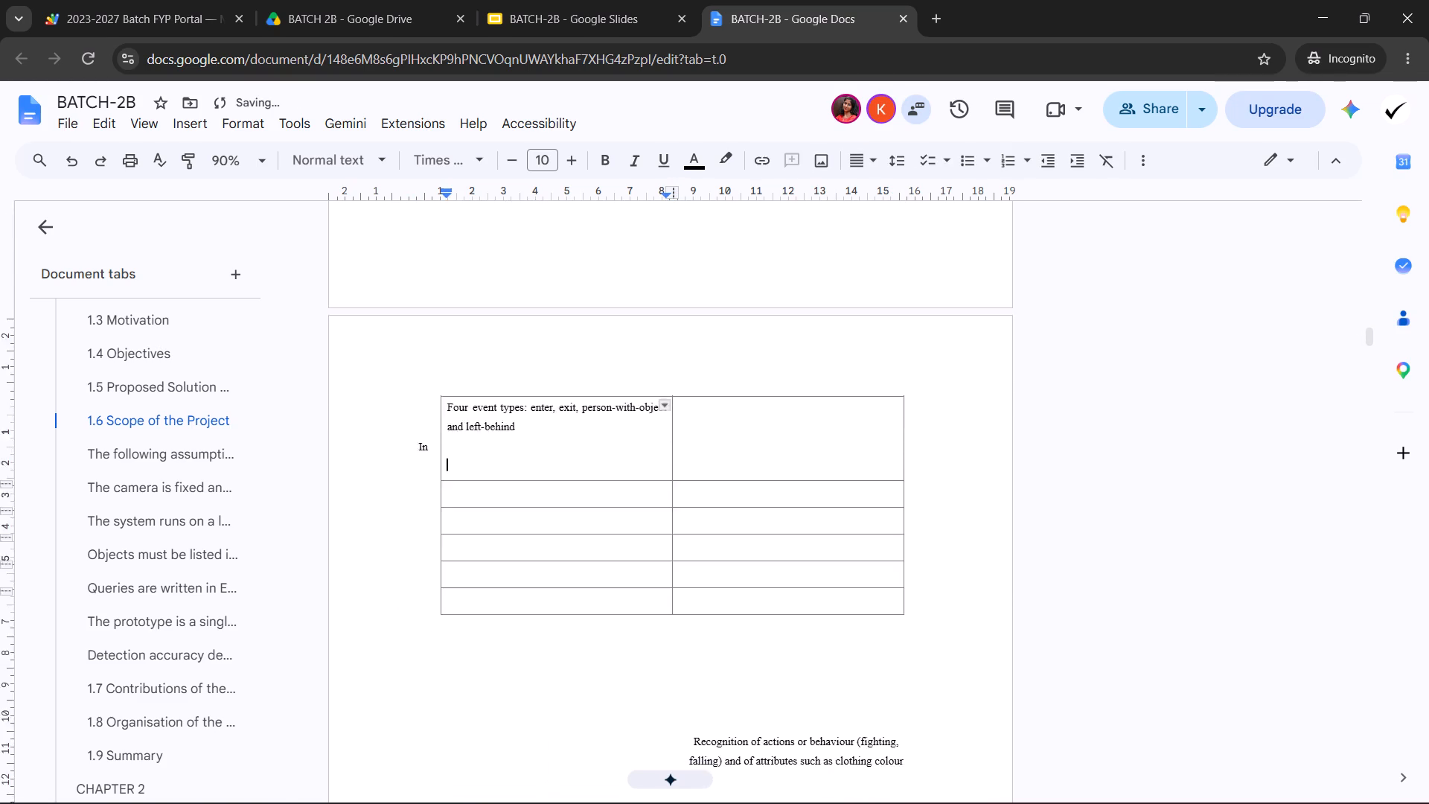
key(ctrl+y)
key(ctrl+y)
key(ctrl+y)
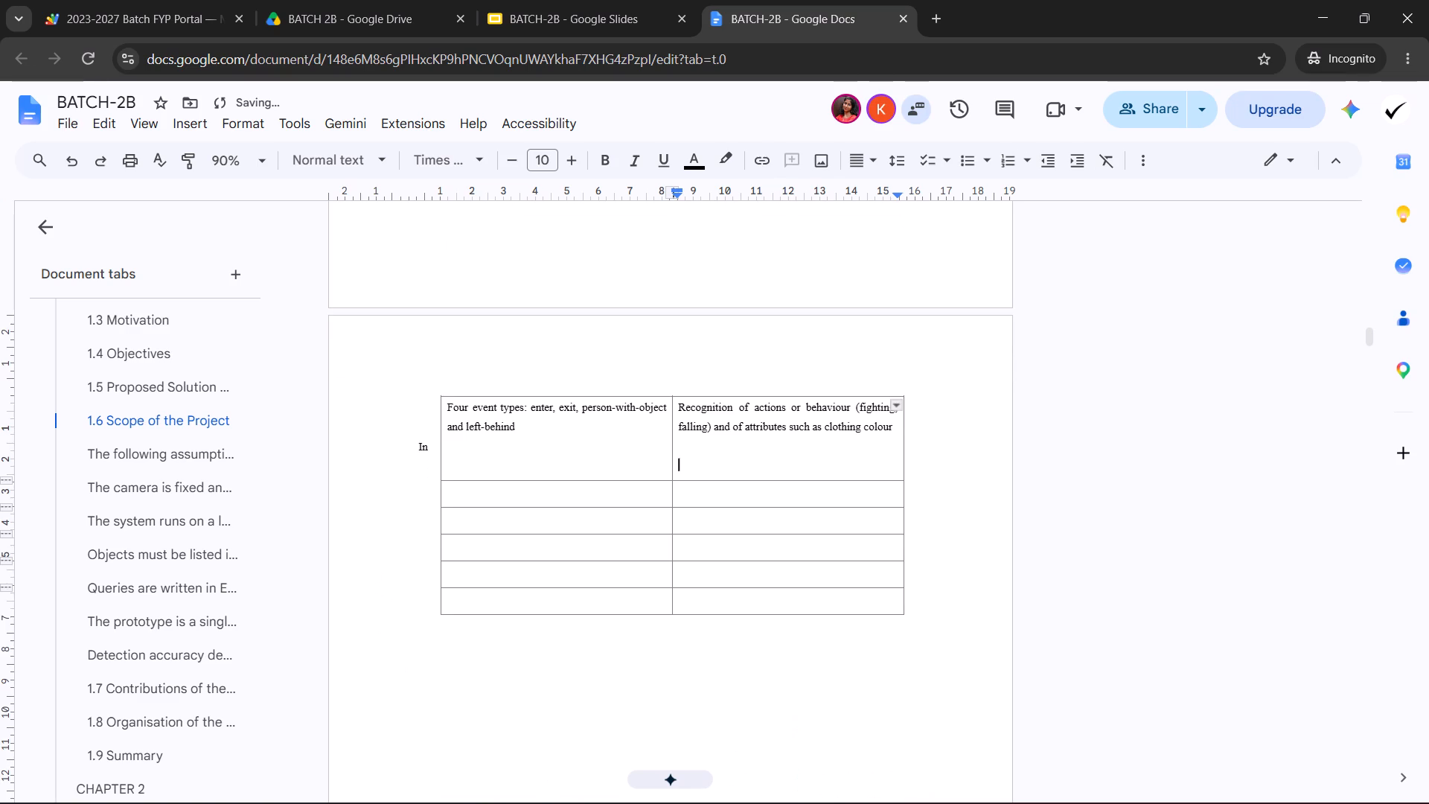
key(ctrl+y)
key(ctrl+y)
key(ctrl+y)
key(ctrl+y)
key(ctrl+y)
key(ctrl+y)
key(ctrl+y)
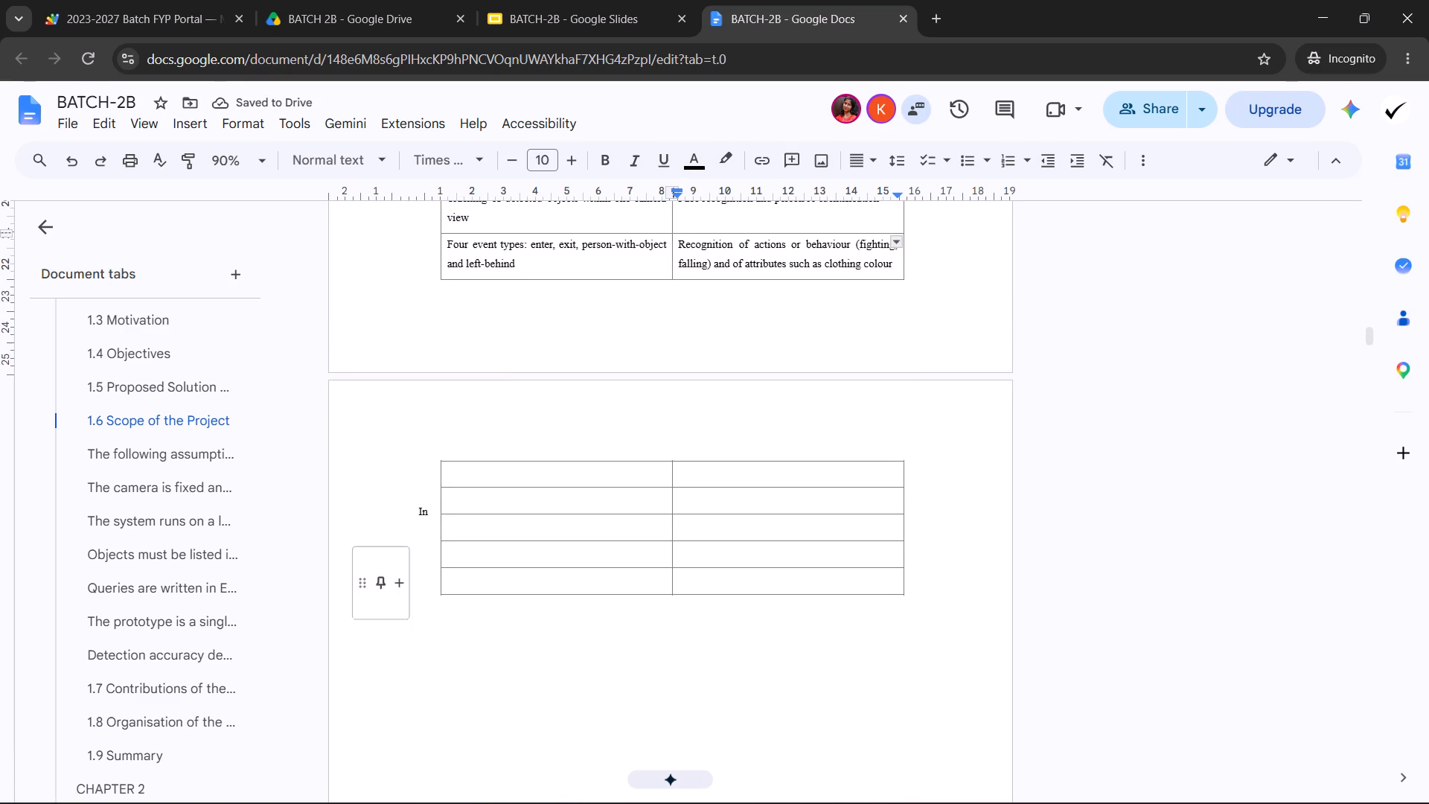
Delete the stray word "In" beside the continued part of Table 1.1.
click(477, 625)
key(Up)
key(Up)
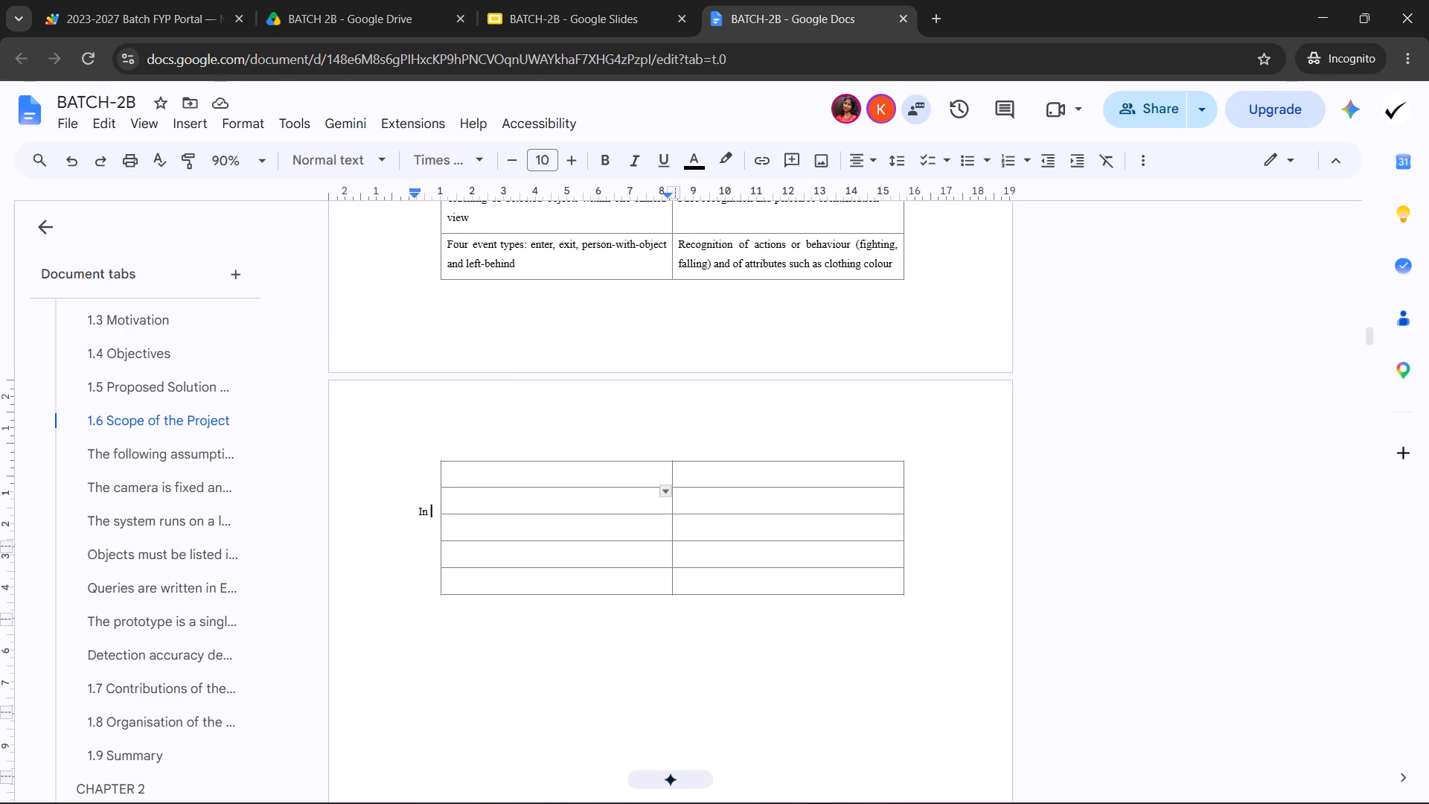
key(BackSpace)
key(BackSpace)
key(BackSpace)
key(BackSpace)
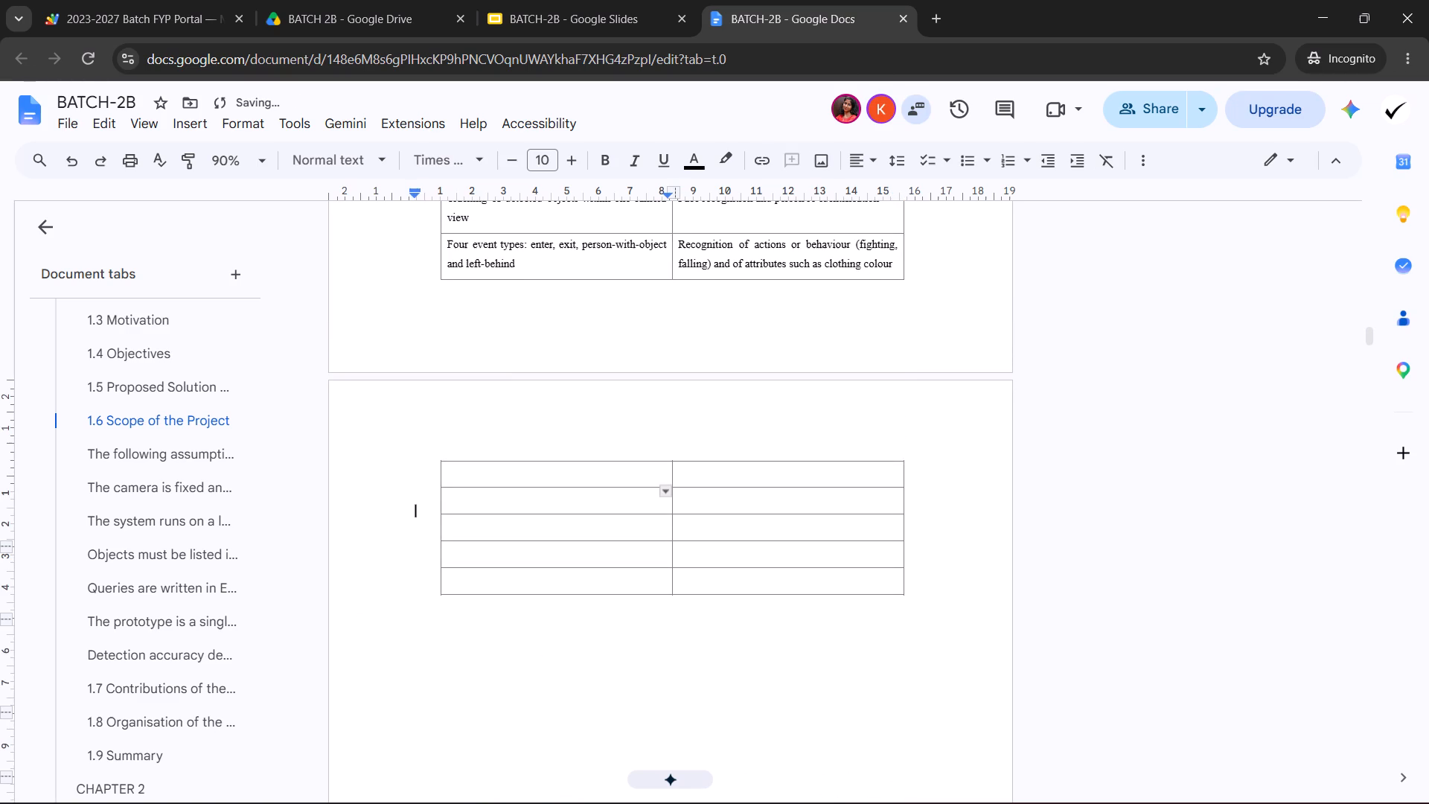
key(BackSpace)
Move the original "A clip covering 3 s before and 4 s after each event" entry through Notepad into the first empty In Scope cell, without trailing blank lines.
scroll(573, 497, up, 2)
scroll(575, 501, down, 2)
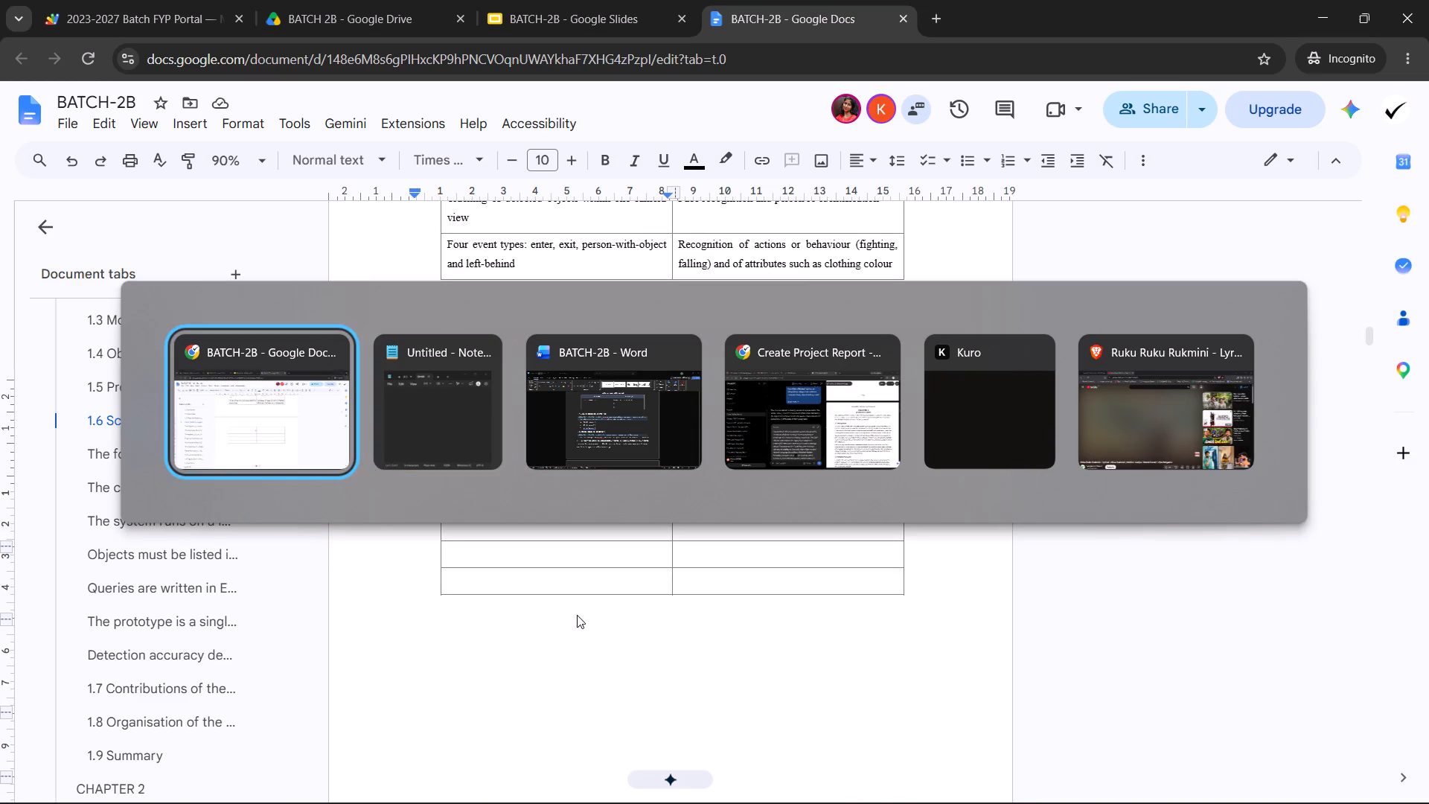
scroll(579, 593, down, 4)
triple_click(556, 523)
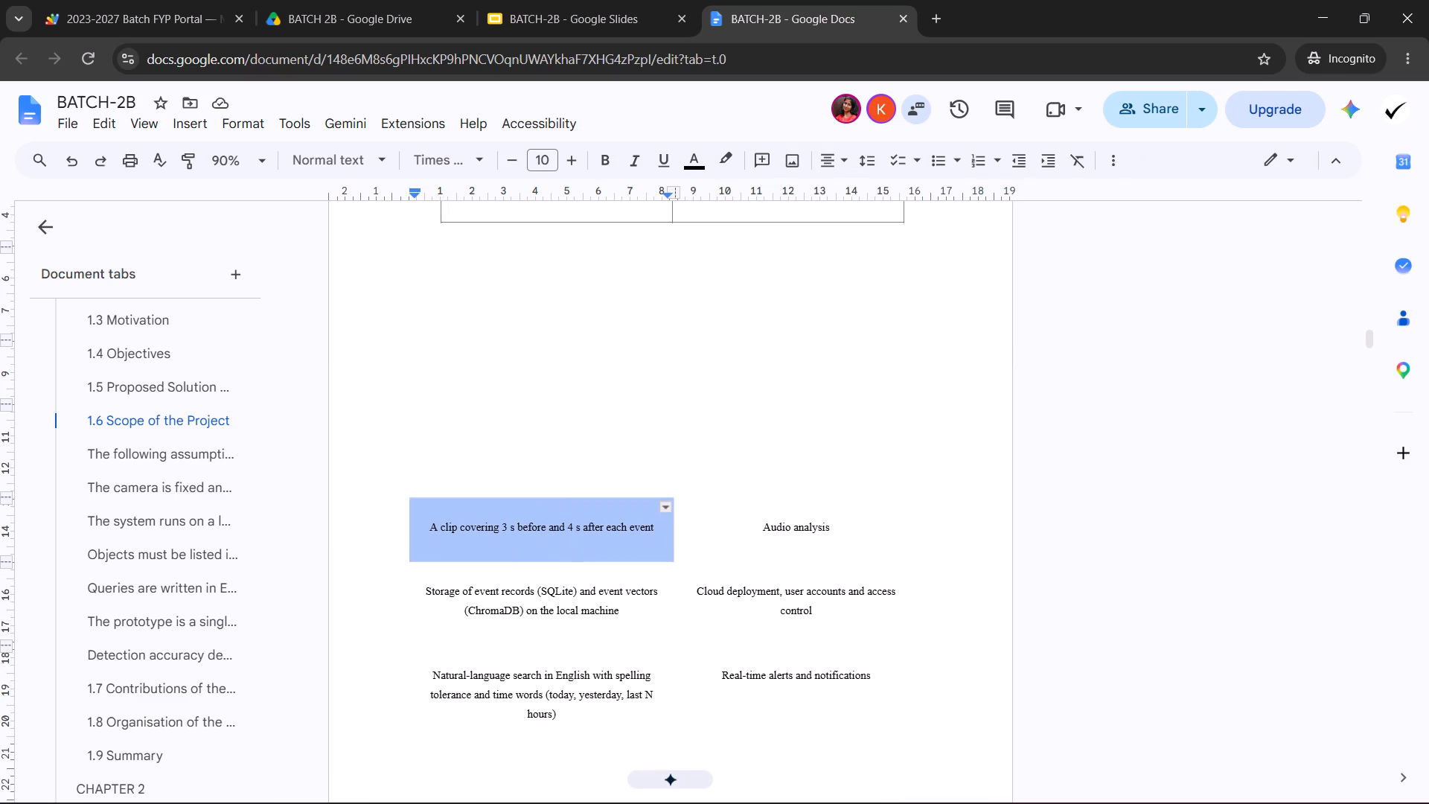
key(ctrl+x)
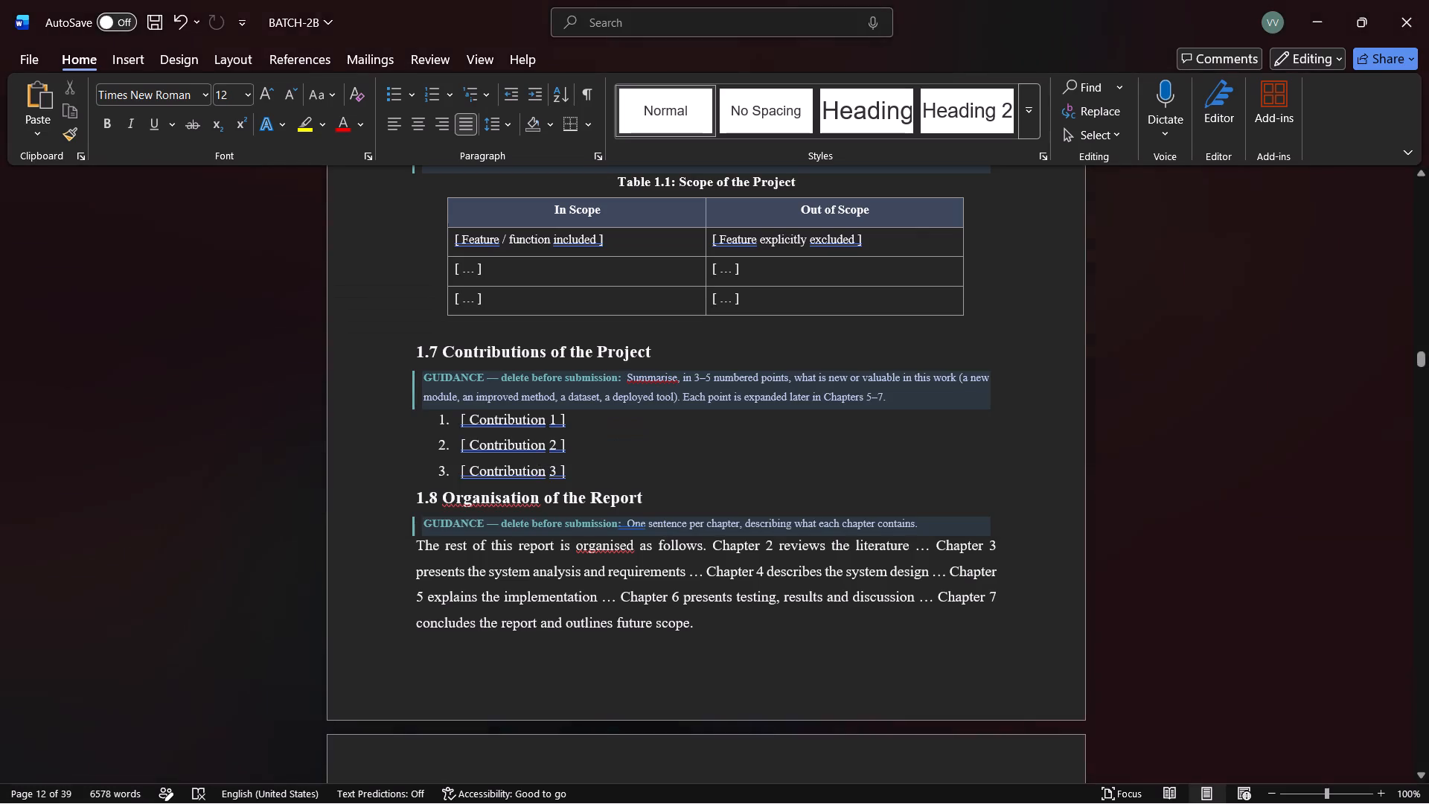
key(ctrl+v)
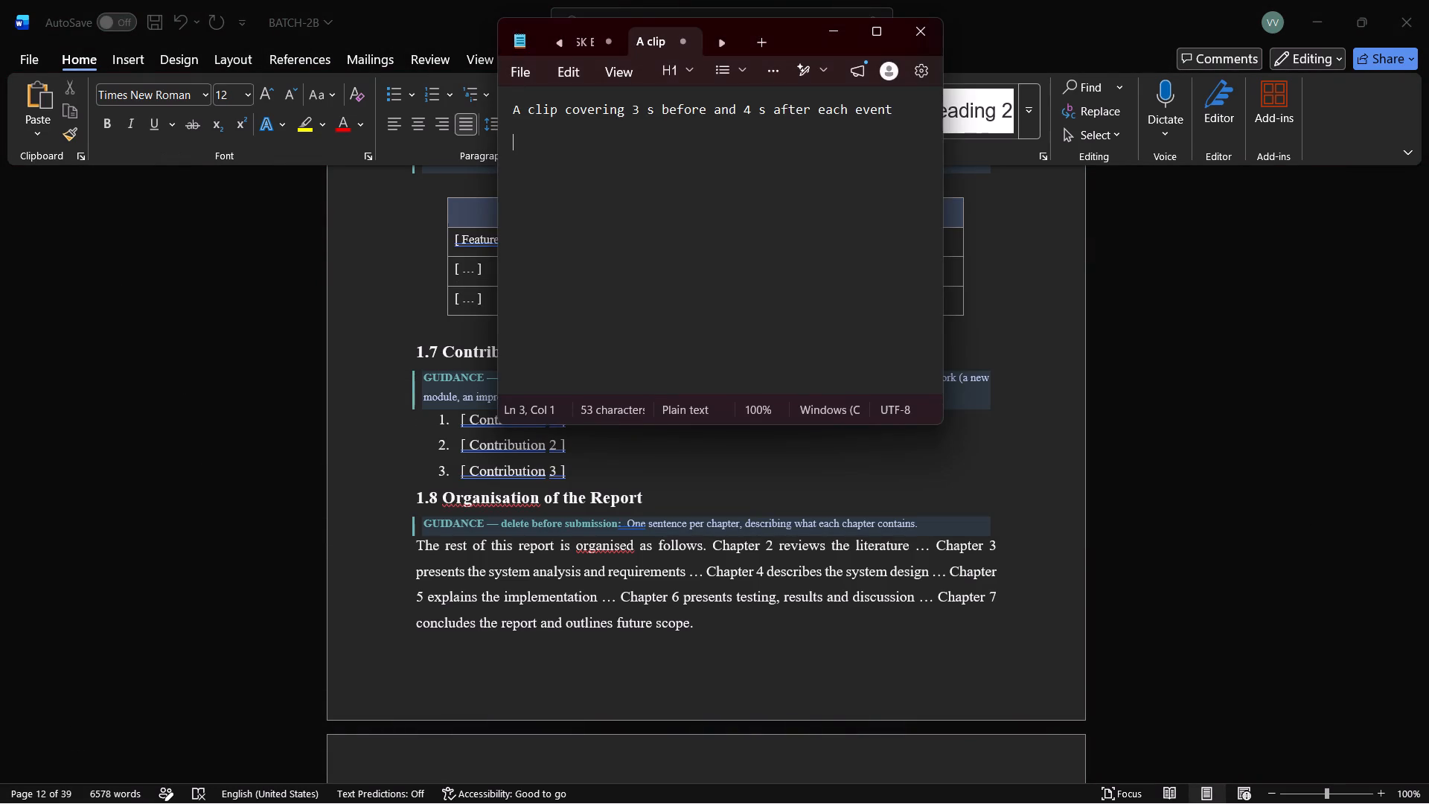
key(ctrl+a)
key(ctrl+x)
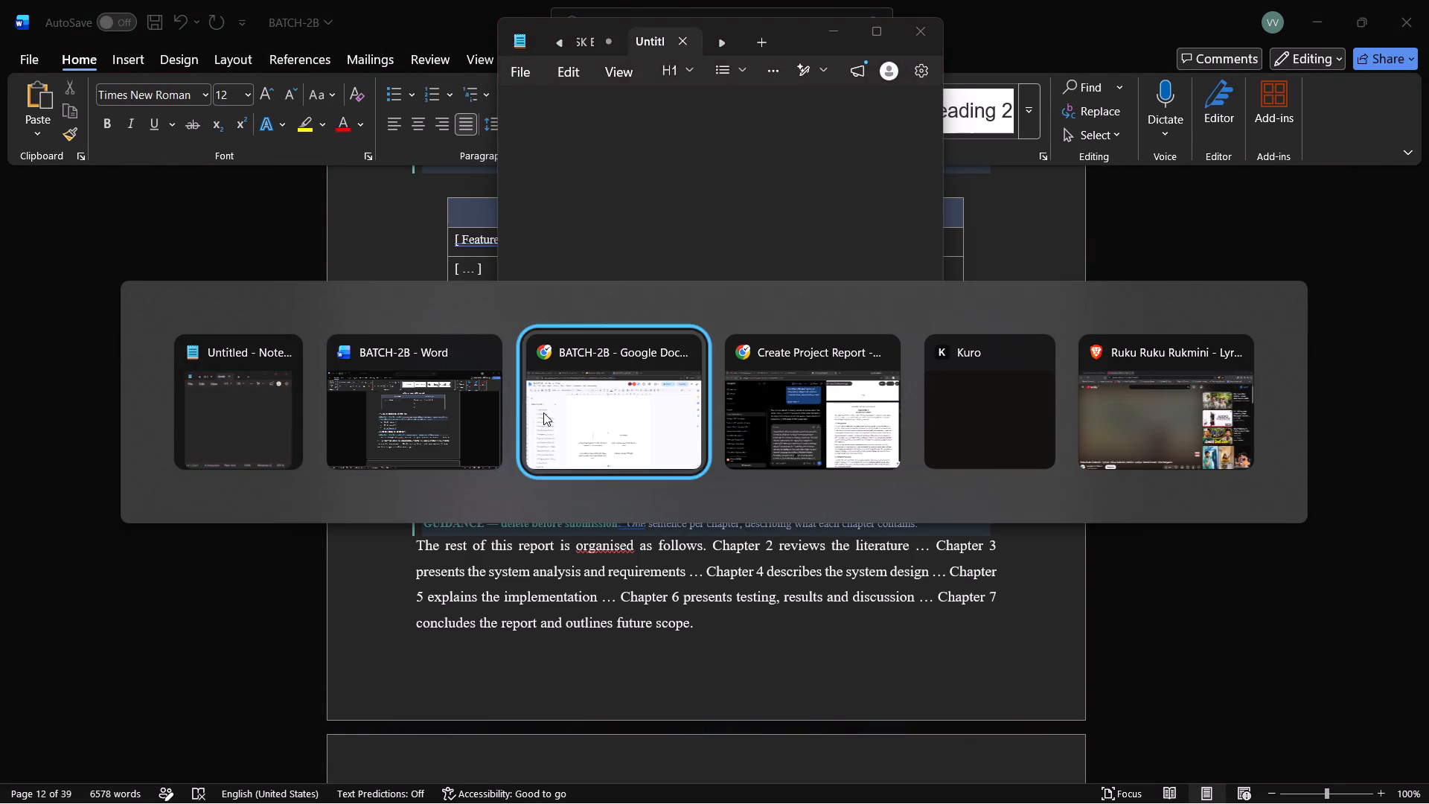
scroll(544, 445, up, 3)
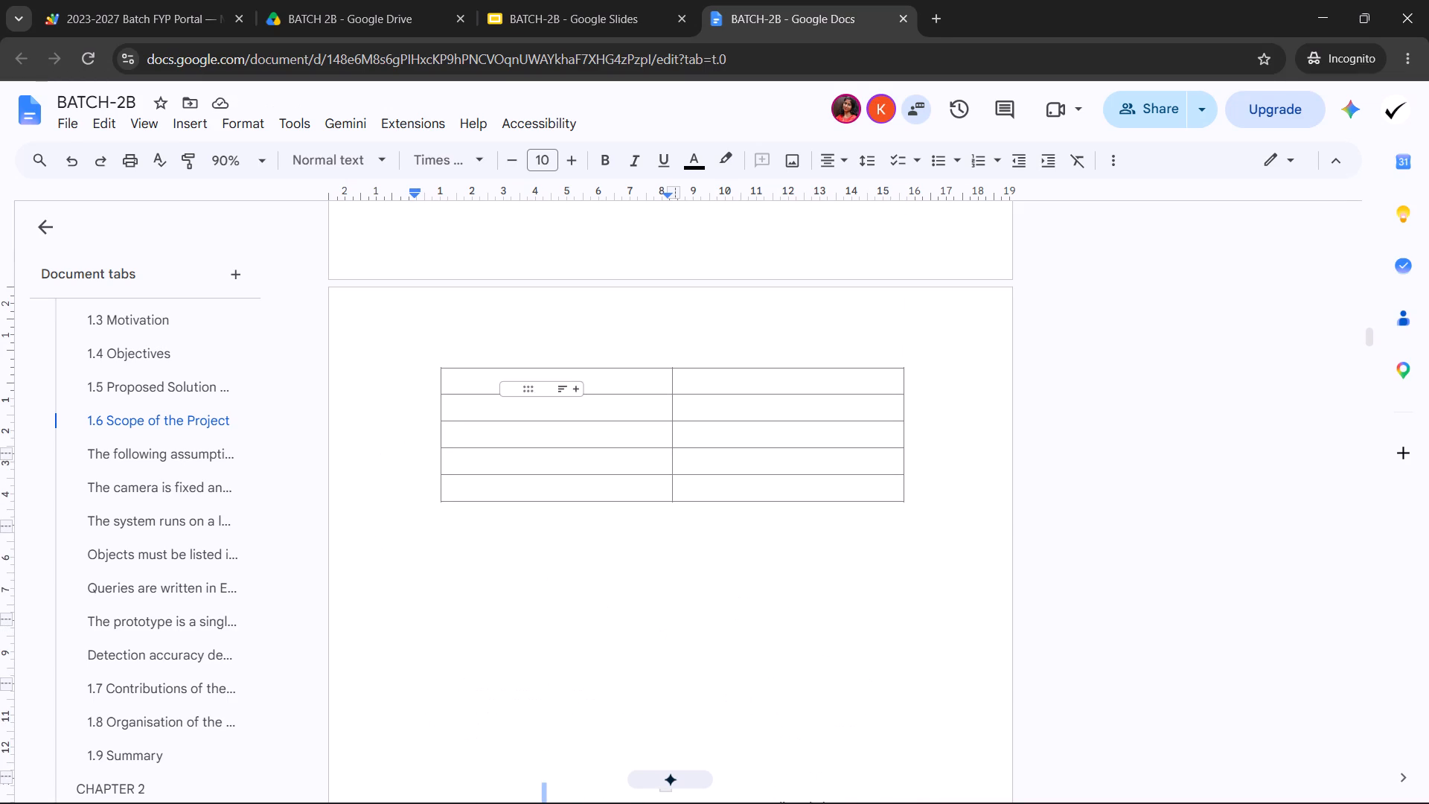
scroll(590, 427, up, 4)
scroll(582, 455, down, 3)
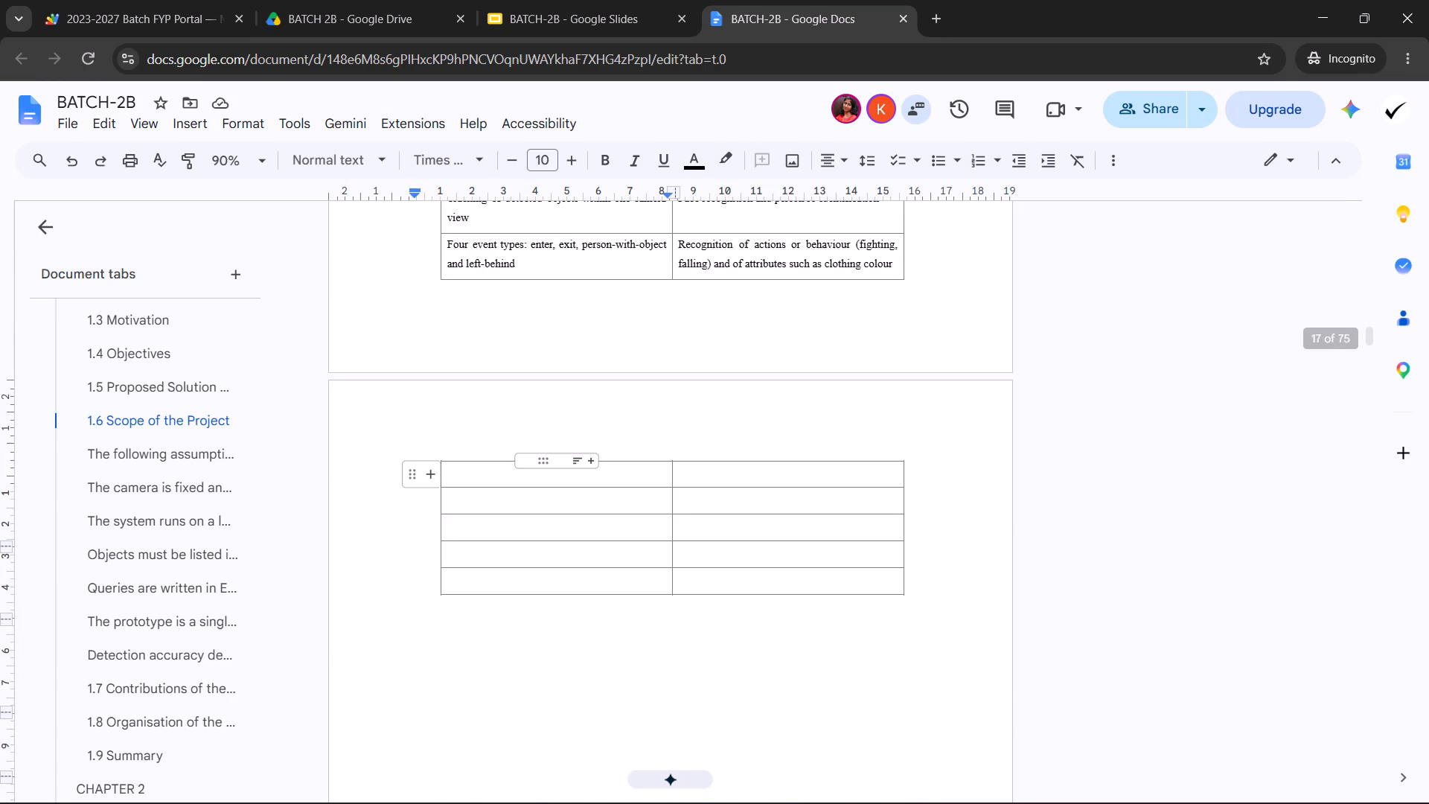
click(498, 474)
key(ctrl+v)
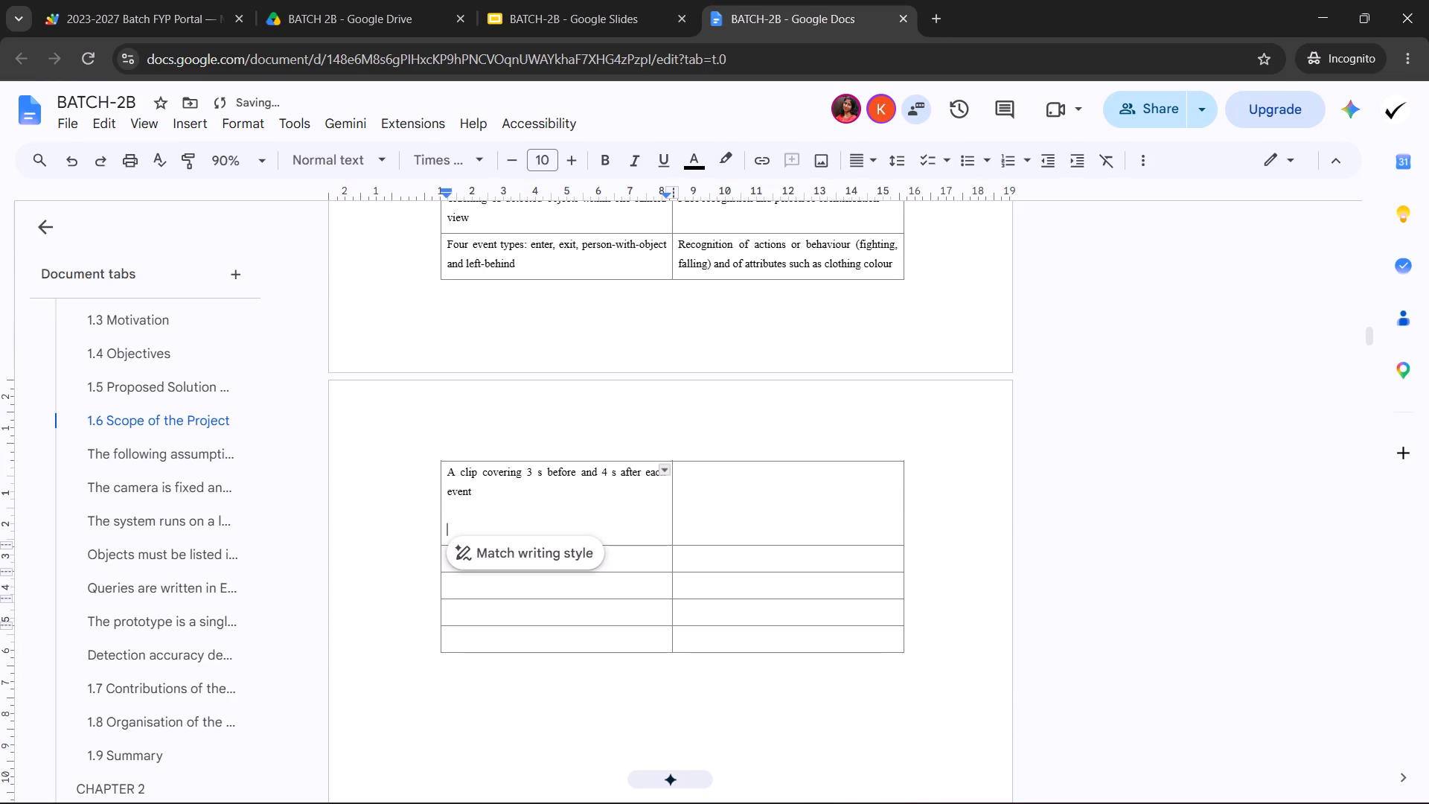
key(BackSpace)
key(BackSpace)
Move the original "Audio analysis" entry through Notepad as plain text, without trailing blank lines, into the Out of Scope cell beside the clip entry.
scroll(549, 456, down, 4)
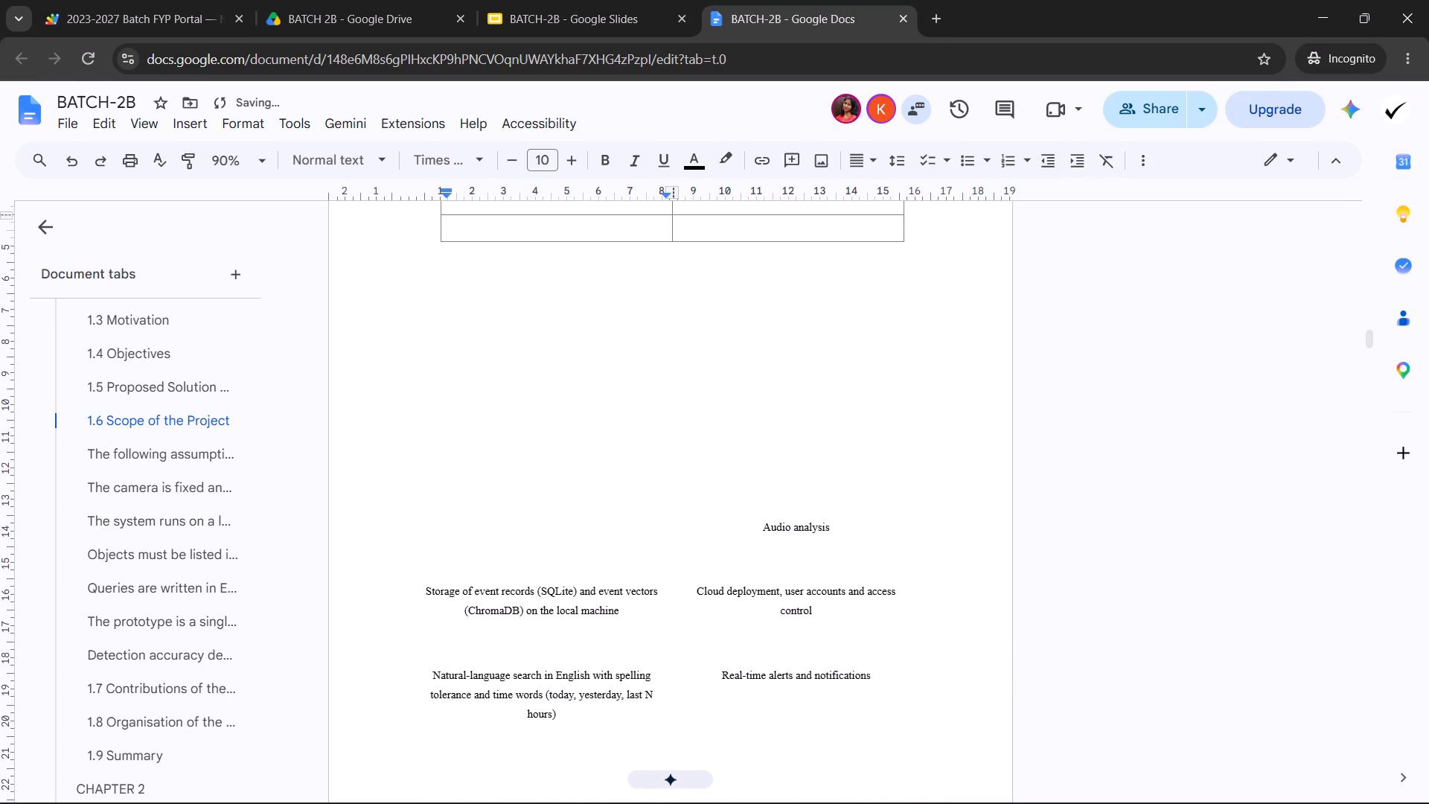
triple_click(802, 532)
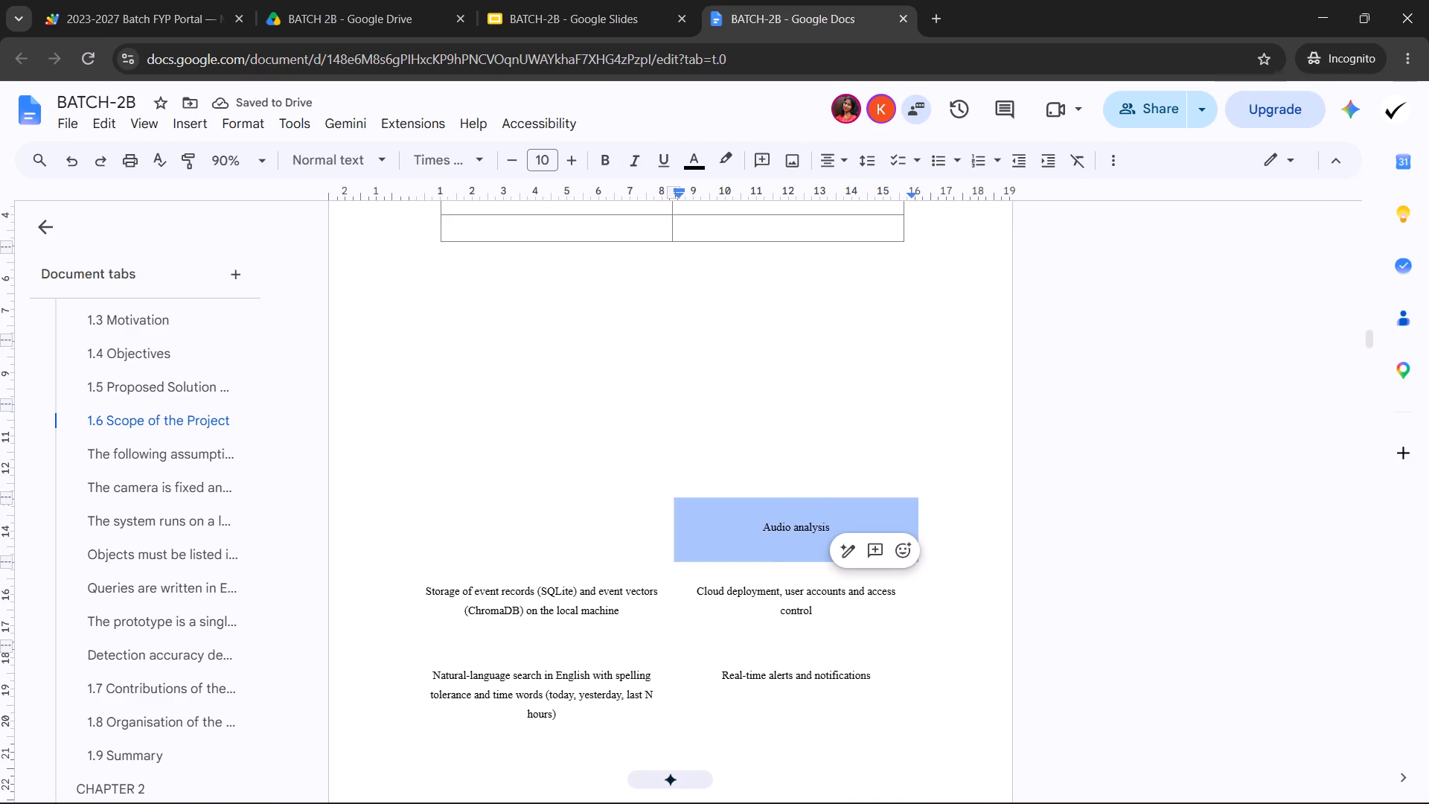
key(ctrl+x)
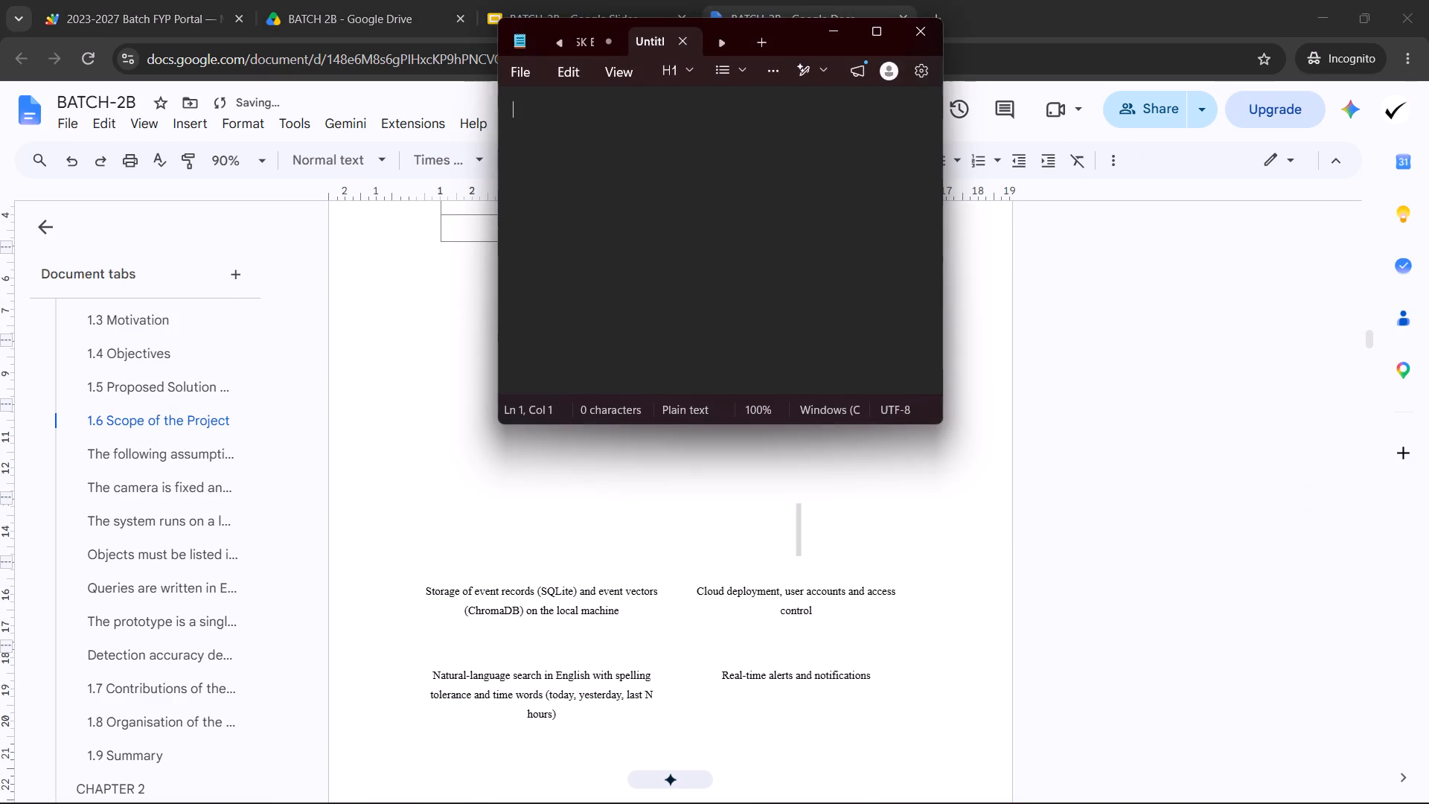
key(ctrl+v)
key(BackSpace)
key(BackSpace)
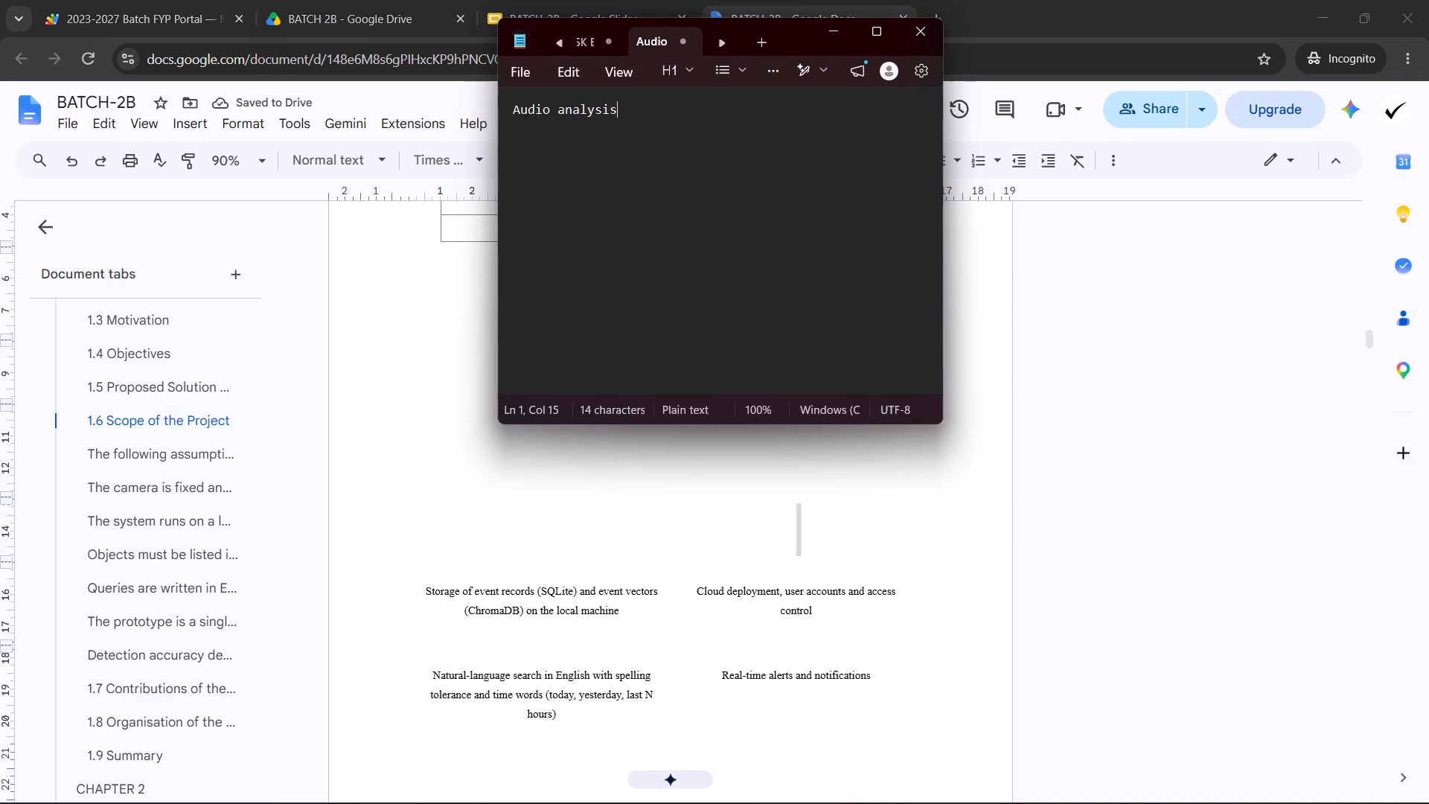
key(ctrl+a)
key(ctrl+x)
scroll(812, 549, up, 2)
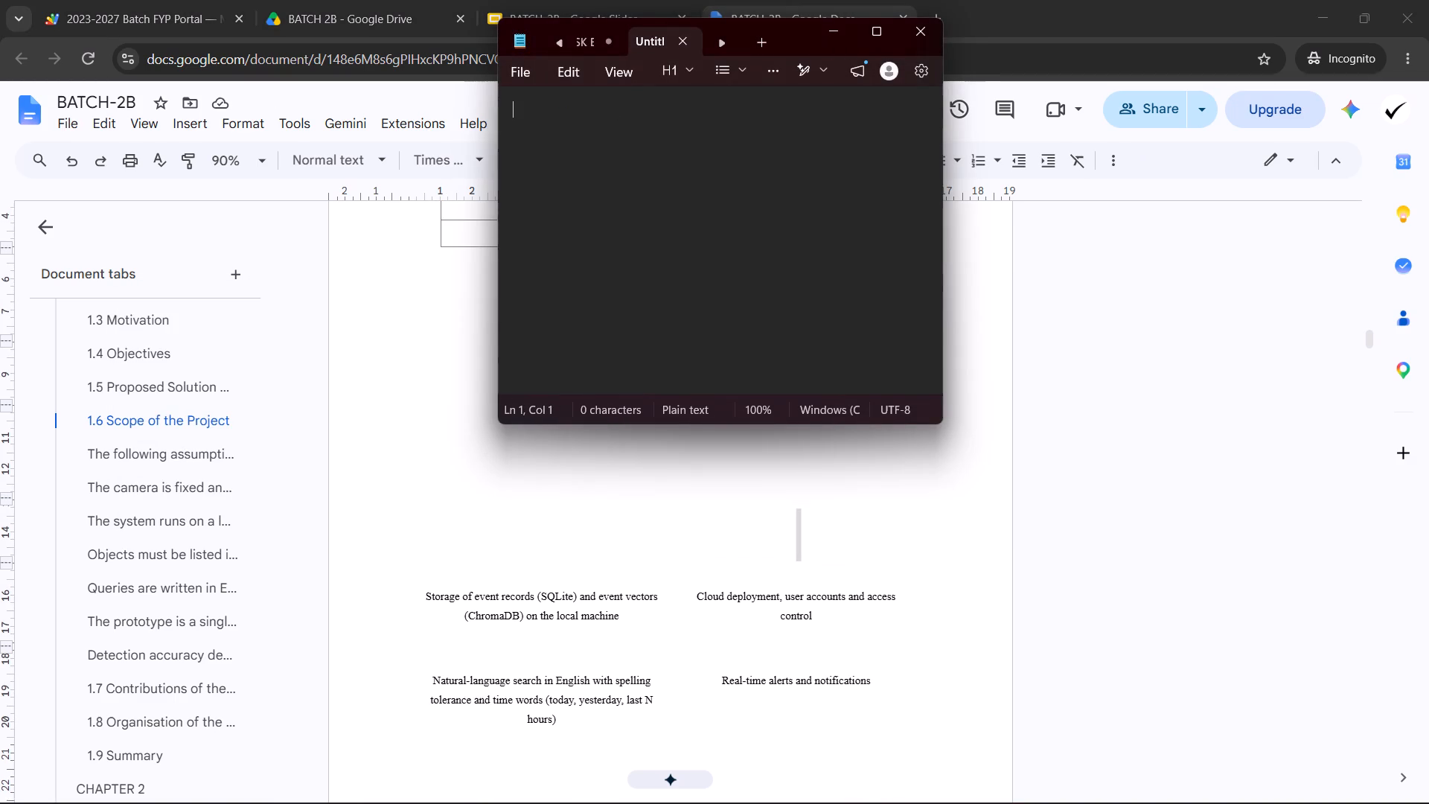
scroll(812, 549, up, 2)
click(718, 489)
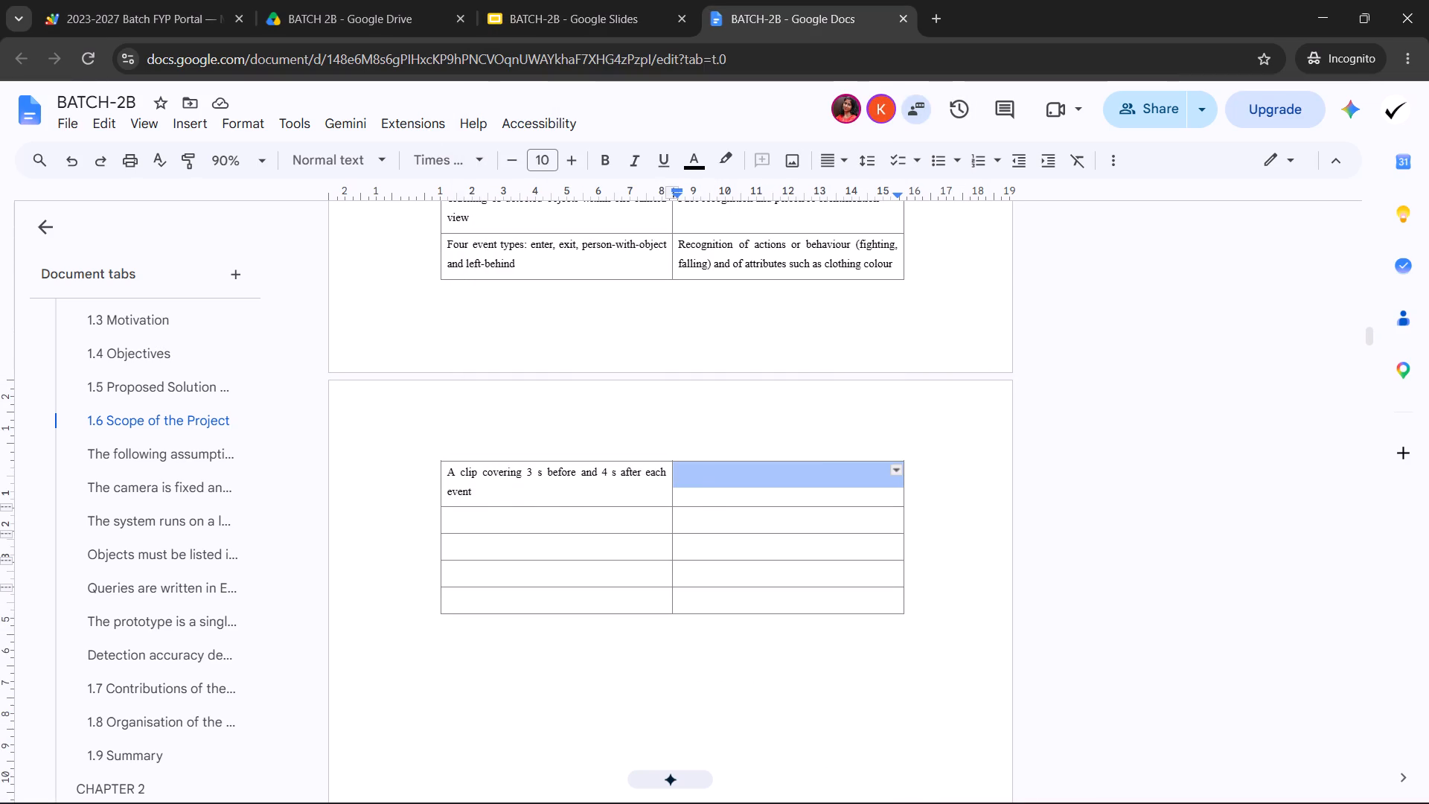
click(761, 491)
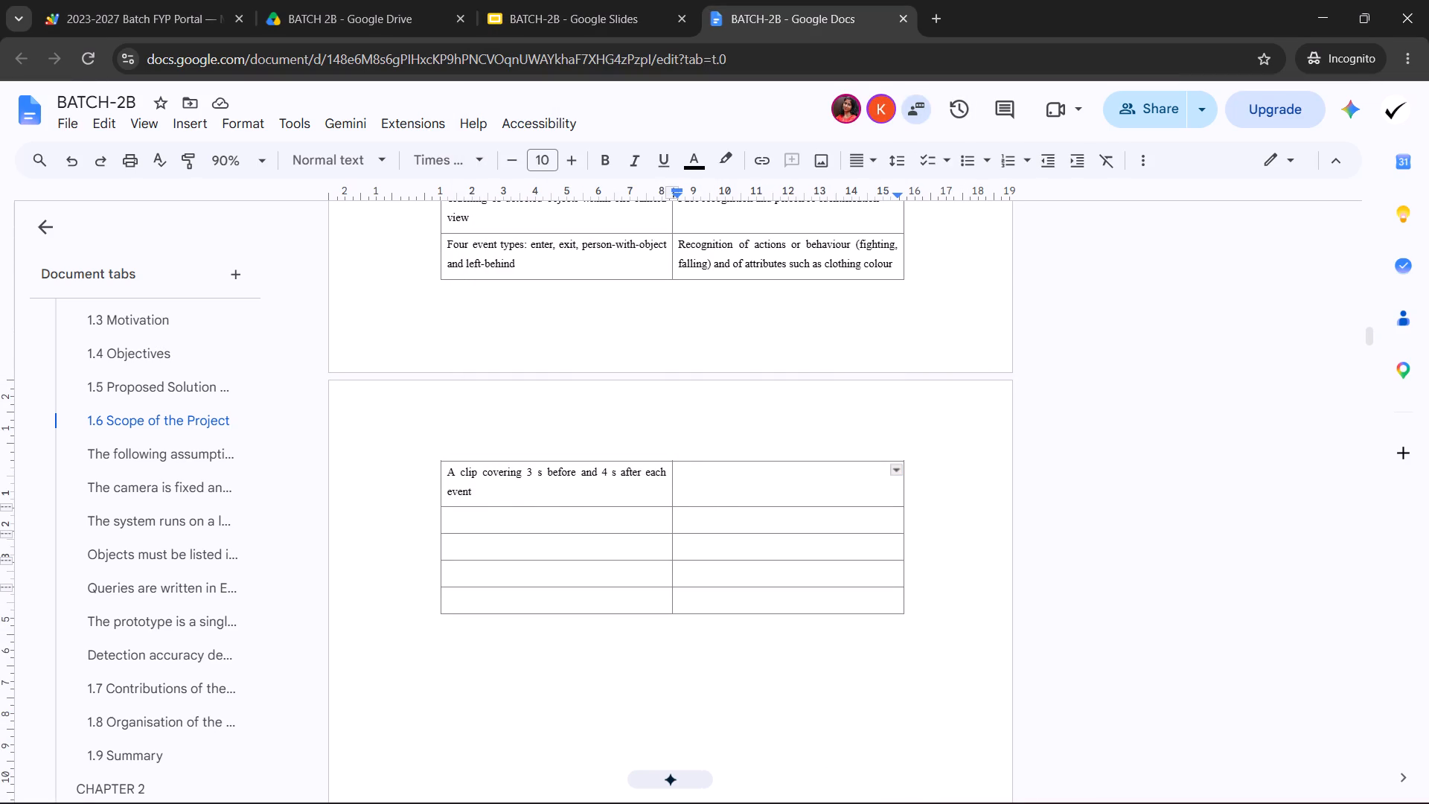
key(ctrl+v)
Move the original "Storage of event records (SQLite)" entry through Notepad as plain text, without trailing blank lines, into the next empty In Scope cell.
scroll(592, 499, down, 5)
triple_click(553, 502)
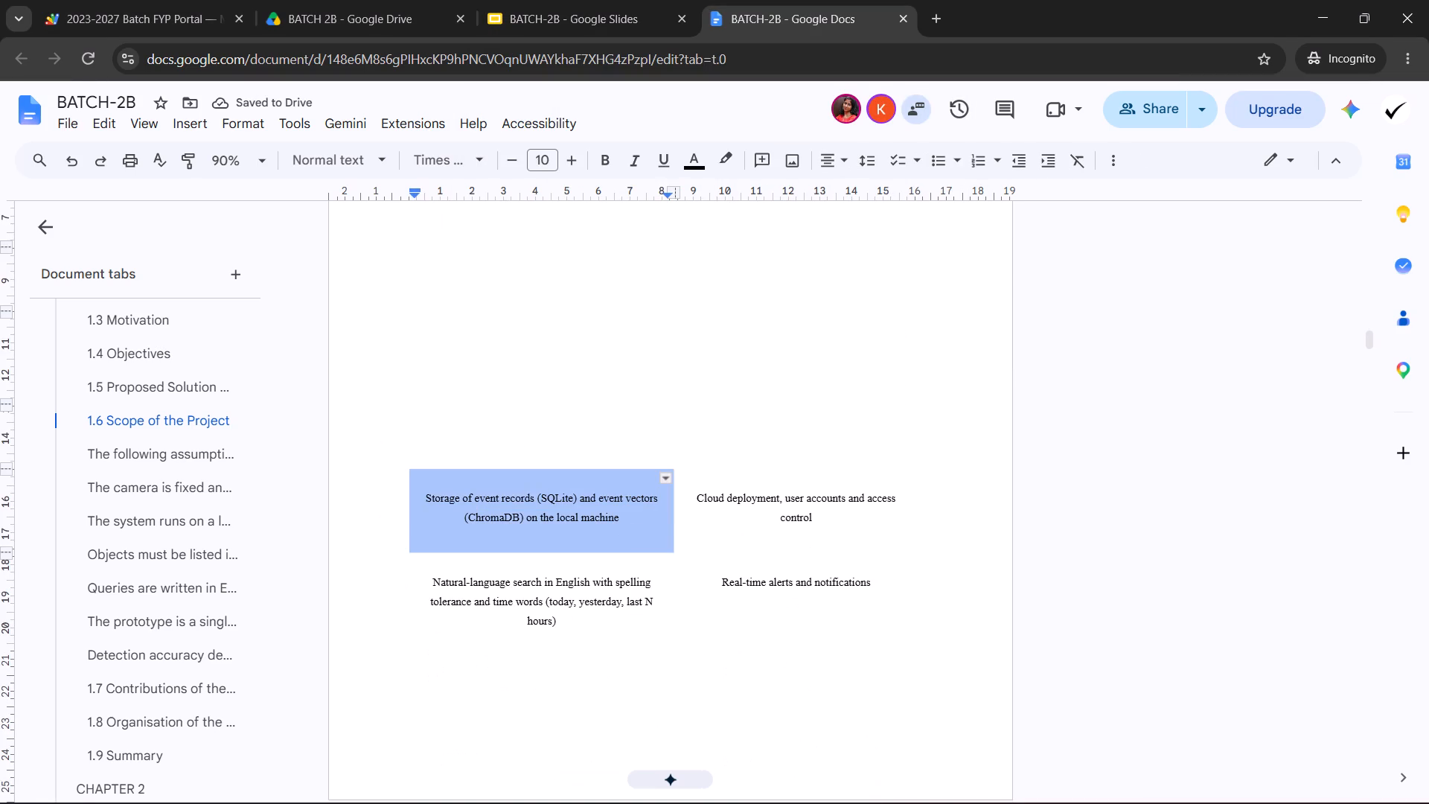
key(ctrl+x)
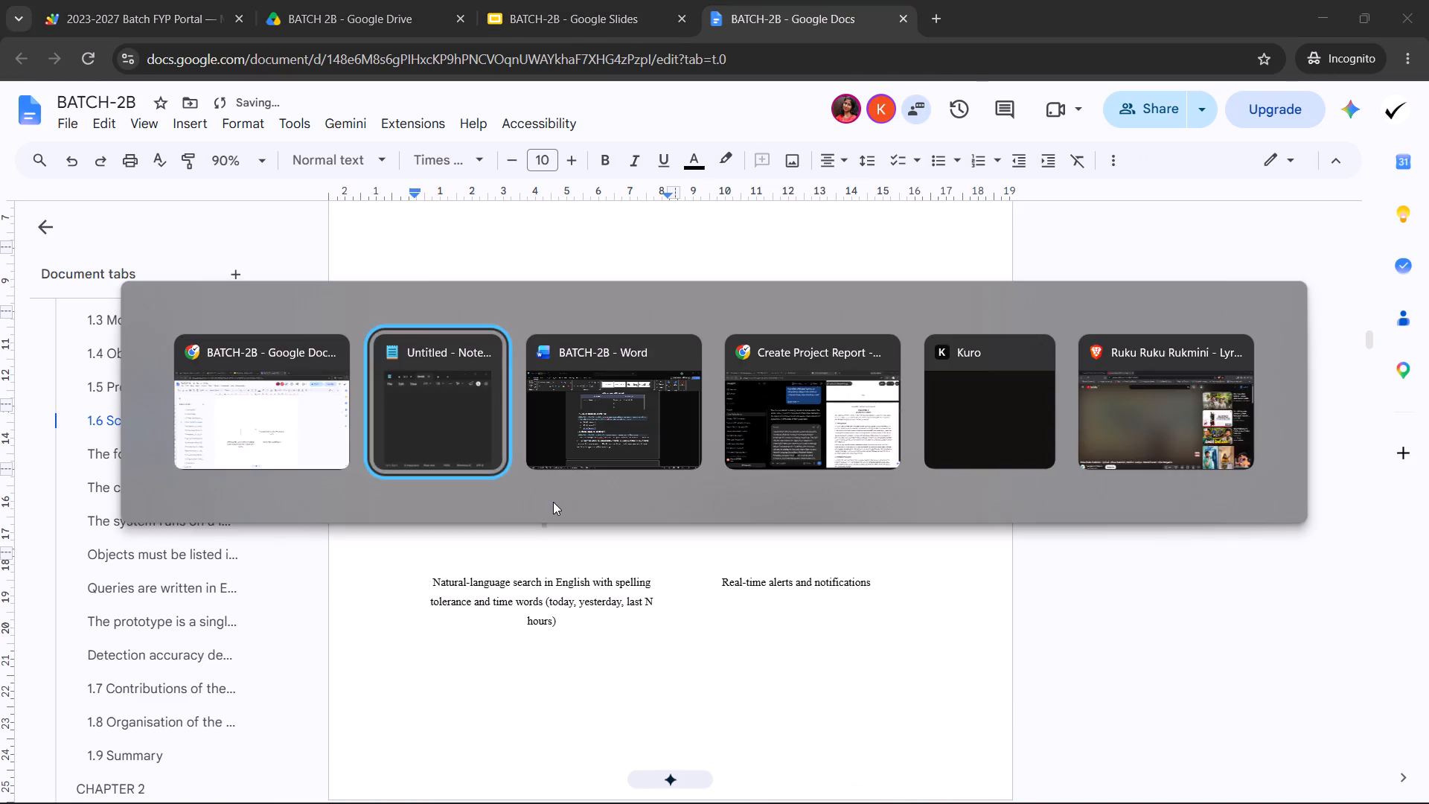
key(ctrl+v)
key(ctrl+a)
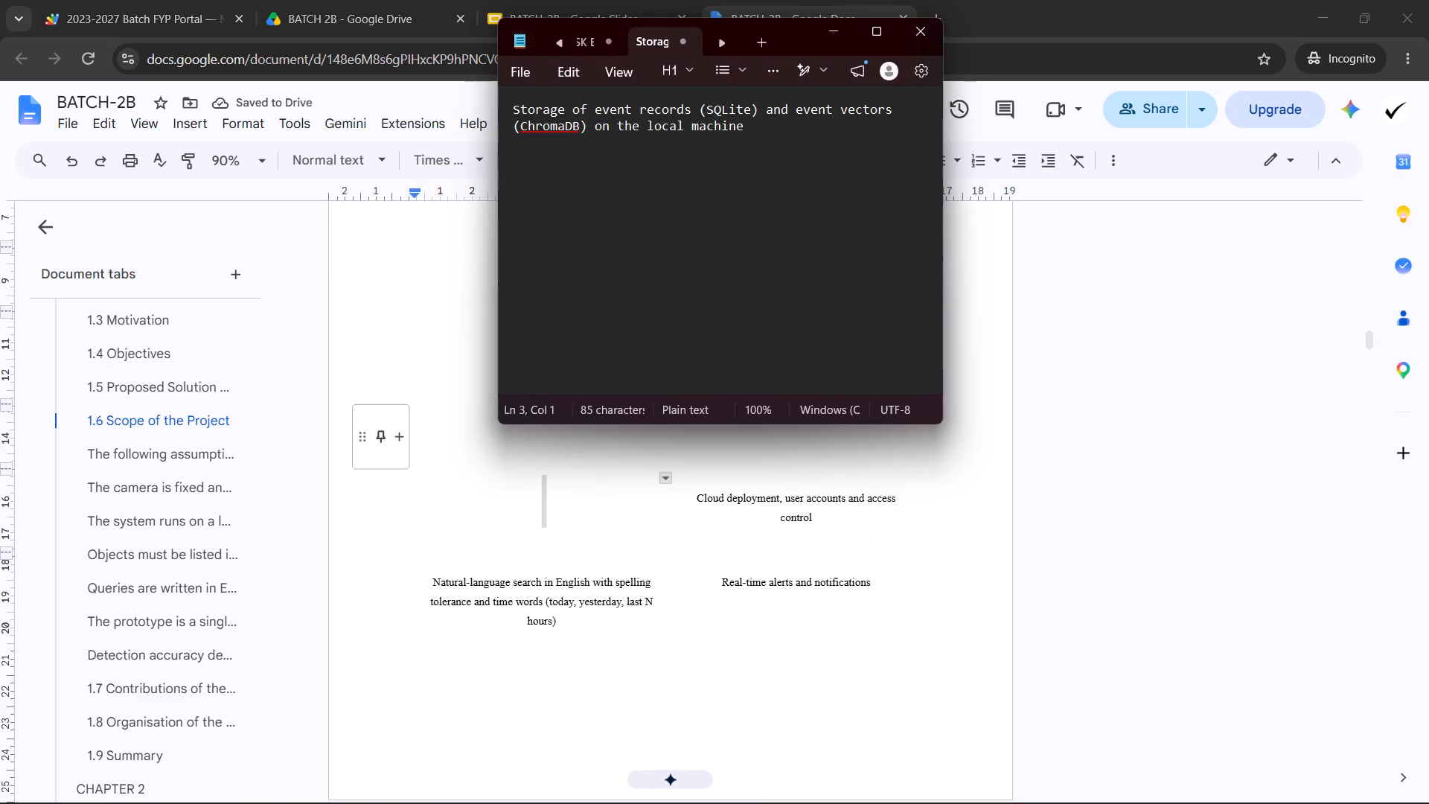
key(ctrl+x)
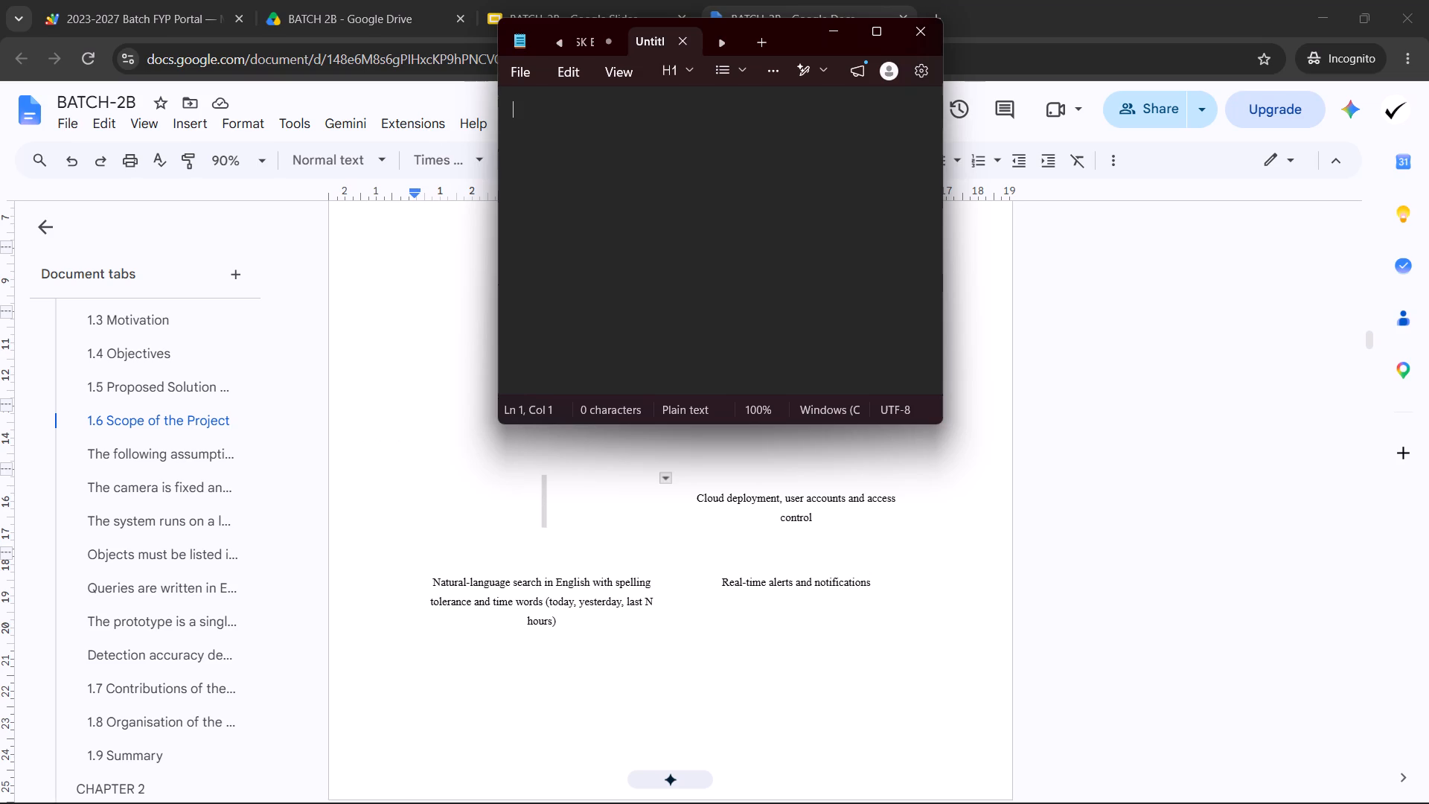
key(ctrl+v)
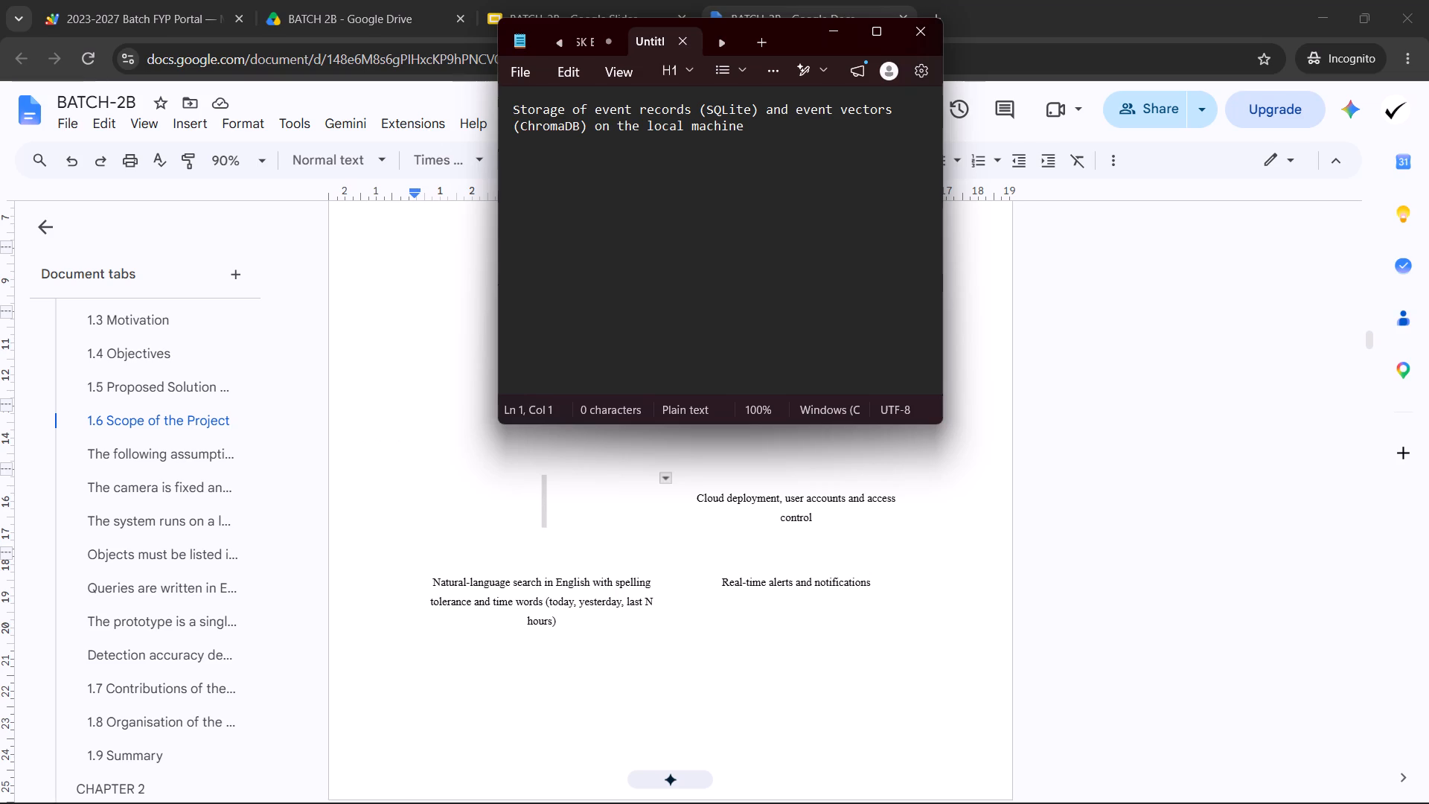
key(BackSpace)
key(BackSpace)
key(ctrl+a)
key(ctrl+z)
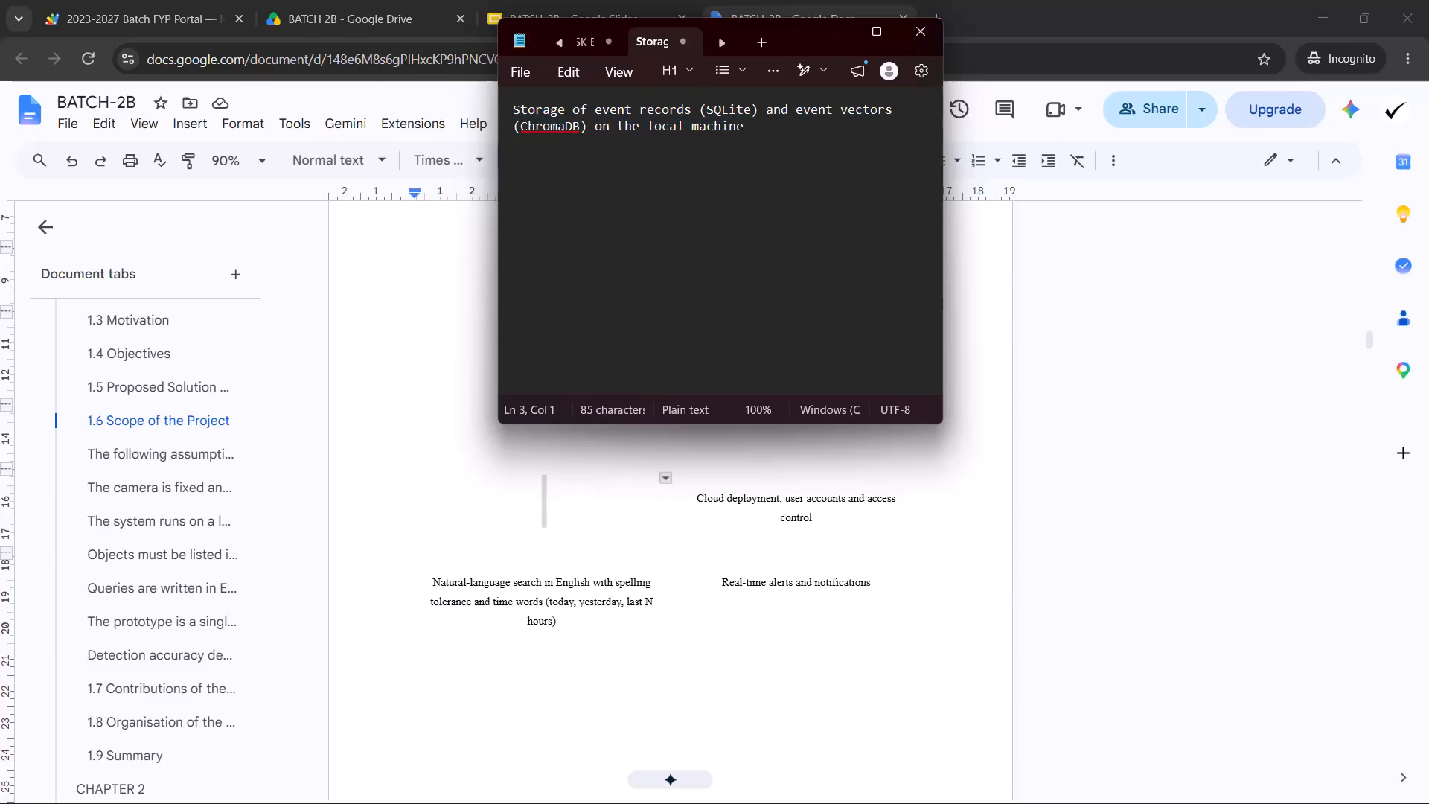
key(BackSpace)
key(BackSpace)
key(ctrl+a)
key(ctrl+x)
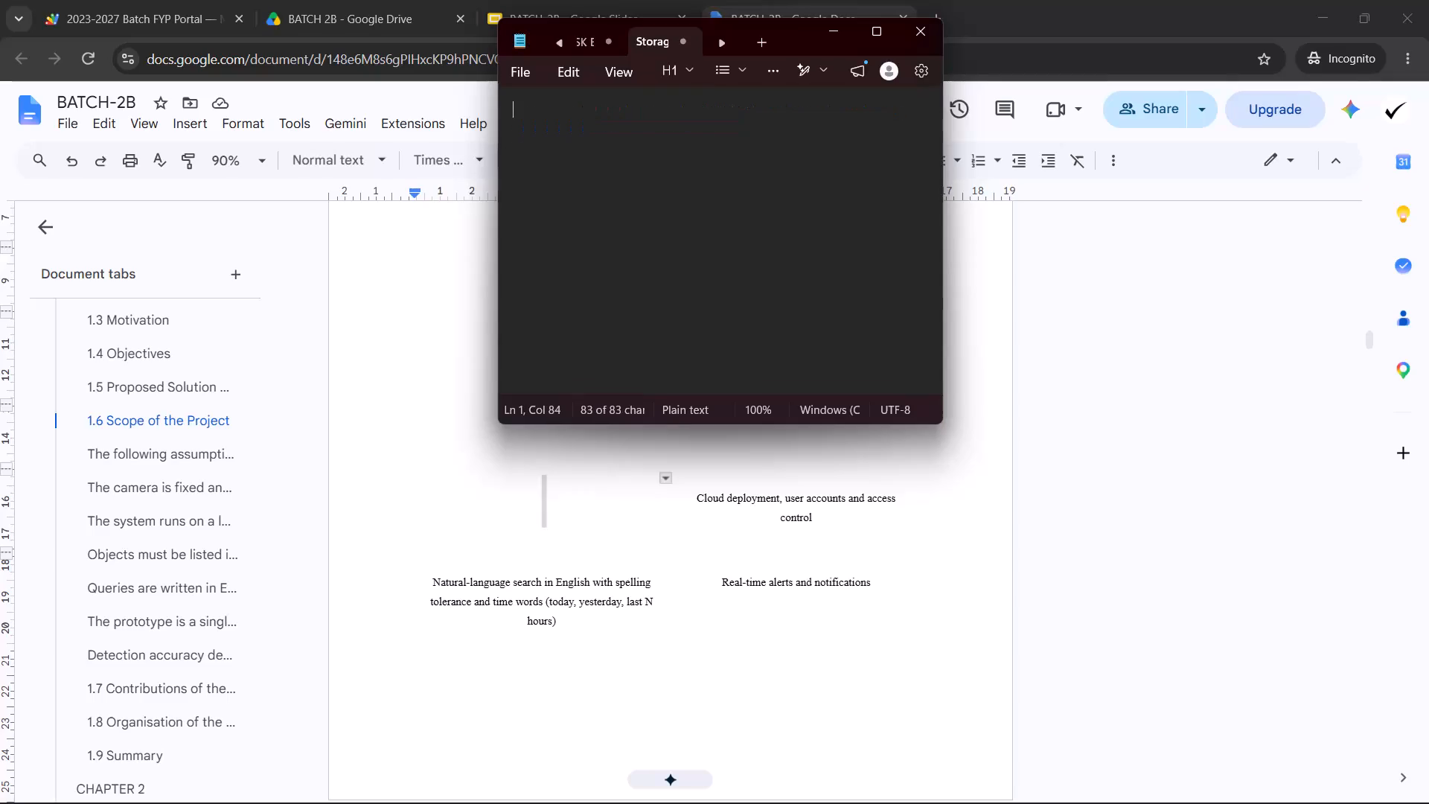
click(561, 491)
scroll(563, 522, up, 3)
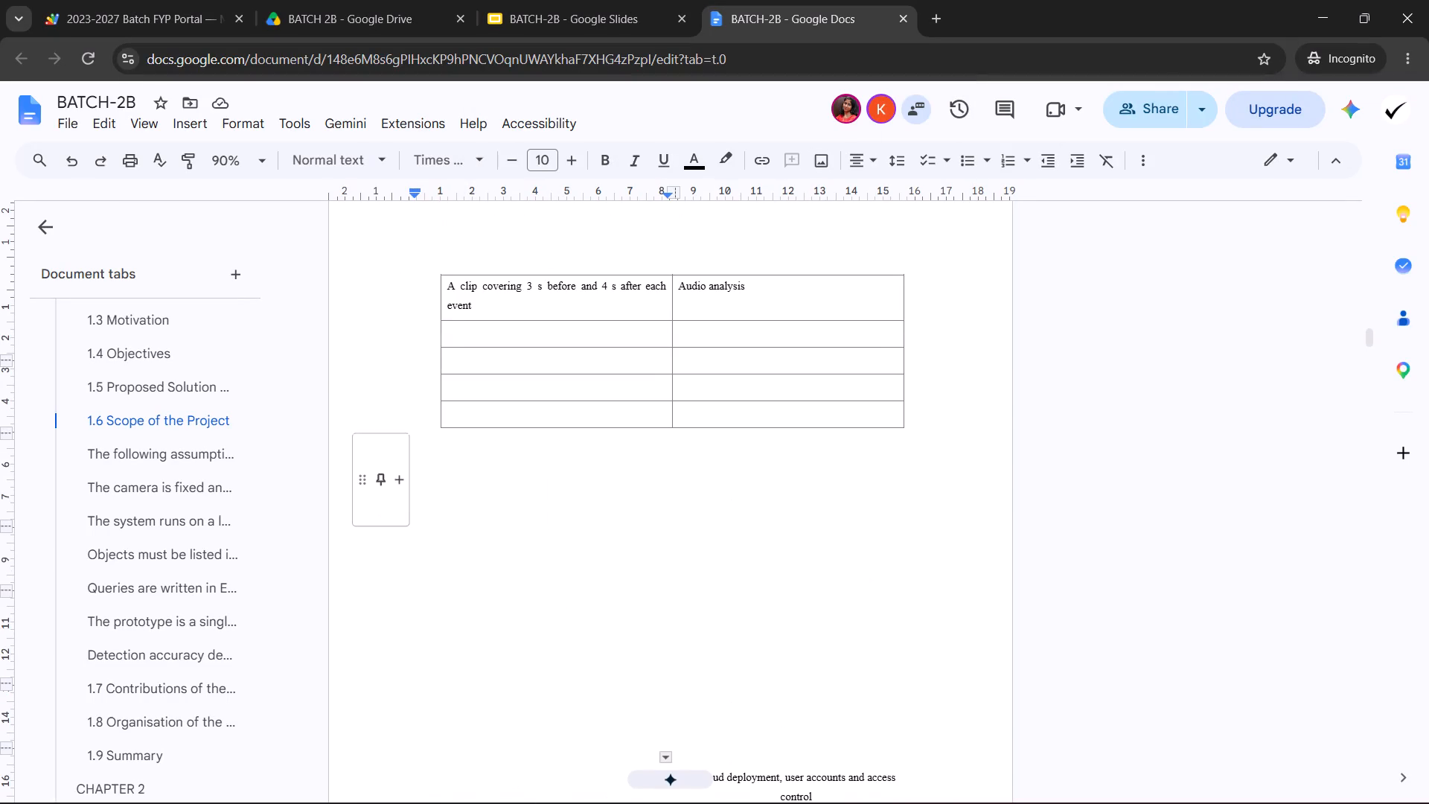
click(601, 328)
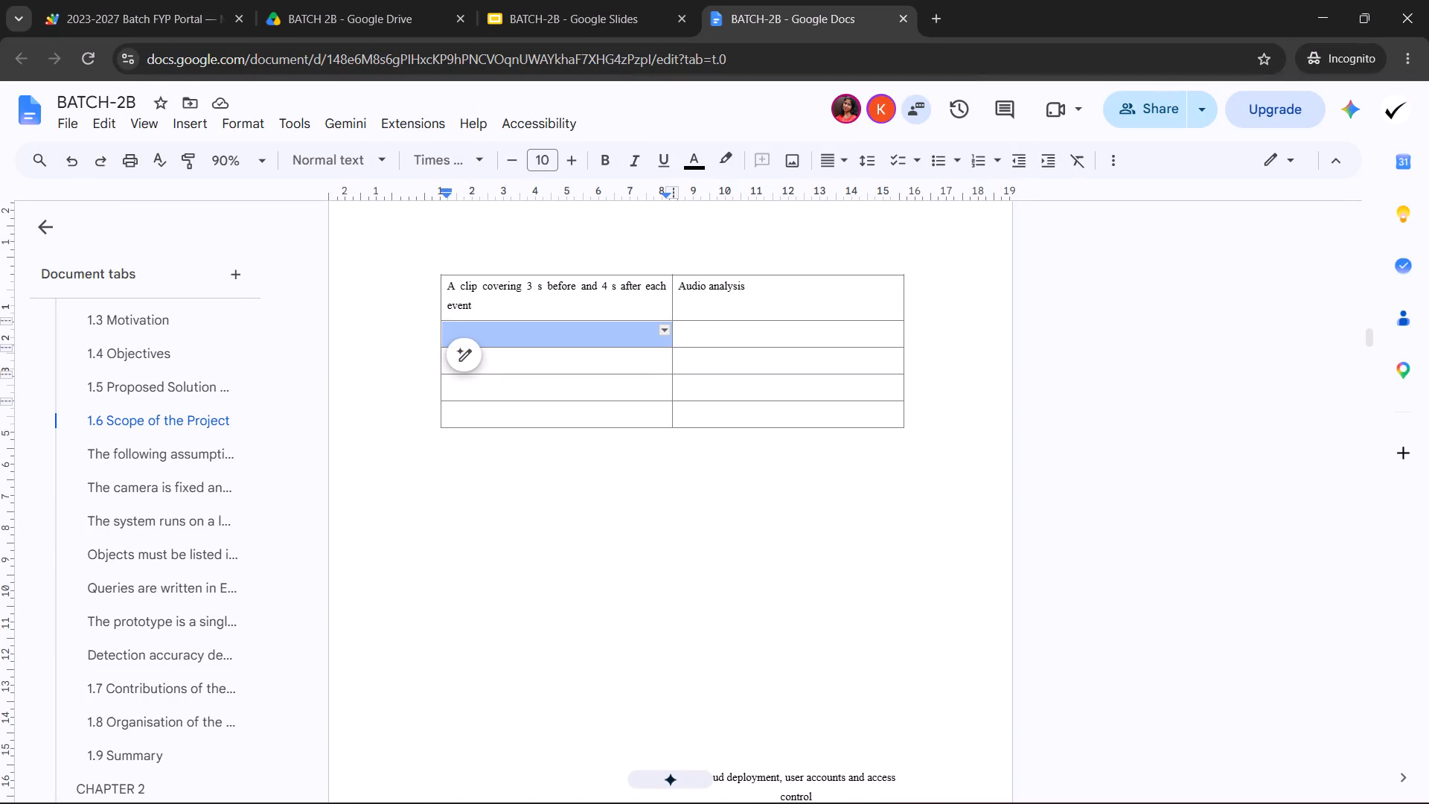
click(599, 330)
key(ctrl+v)
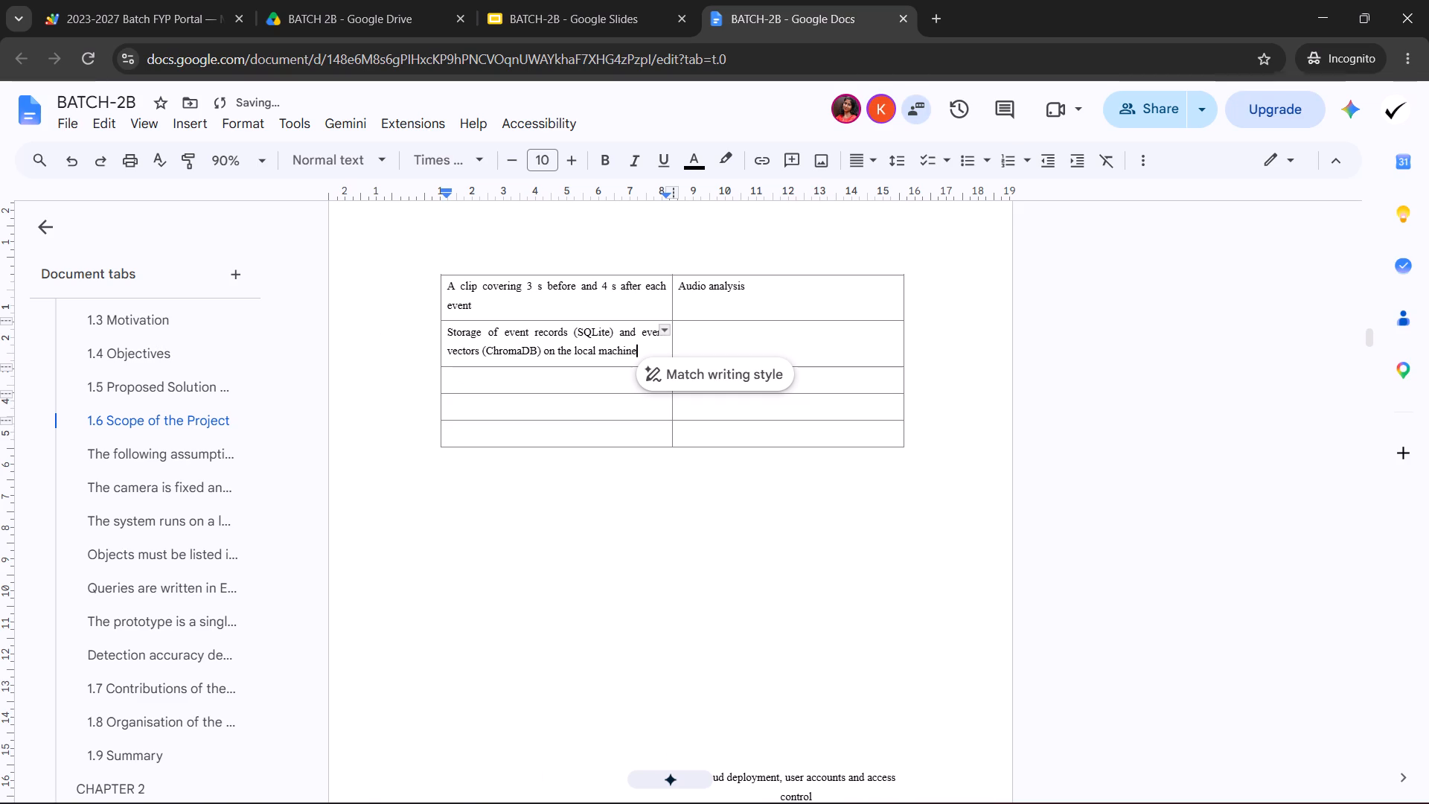
Move the original "Cloud deployment, user accounts and access control" entry through Notepad into the Out of Scope cell beside the storage entry, without trailing blank lines.
scroll(768, 299, down, 2)
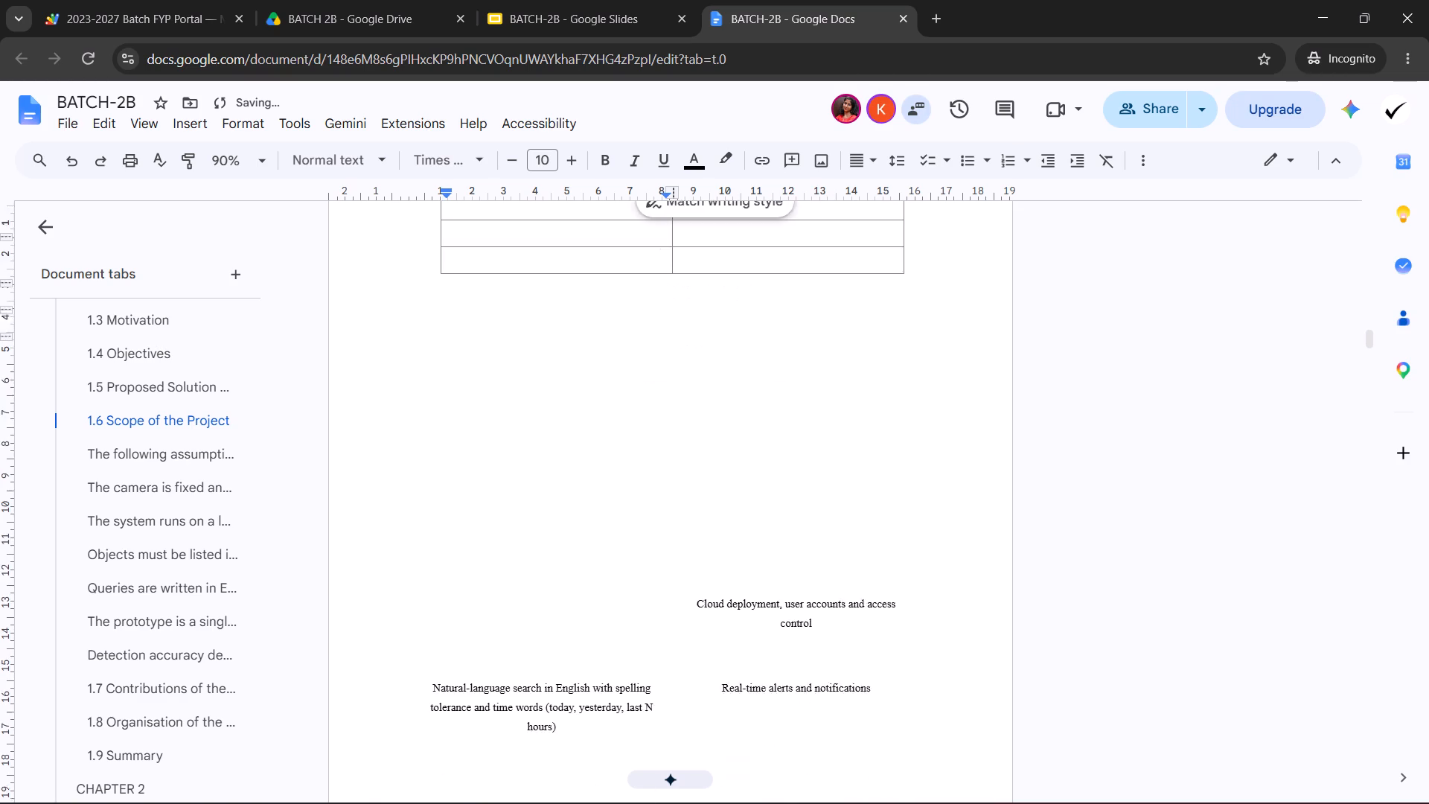
triple_click(786, 599)
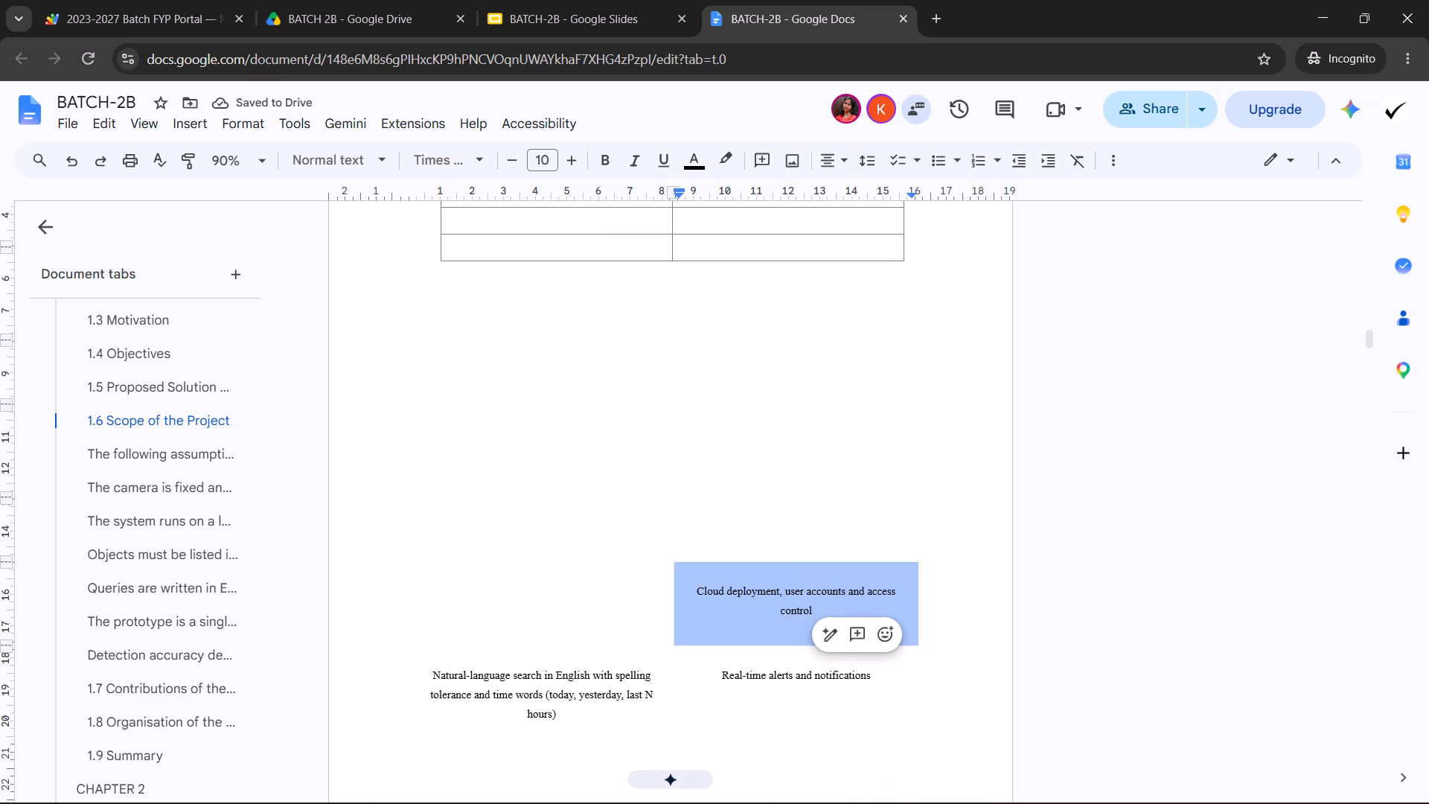
key(ctrl+x)
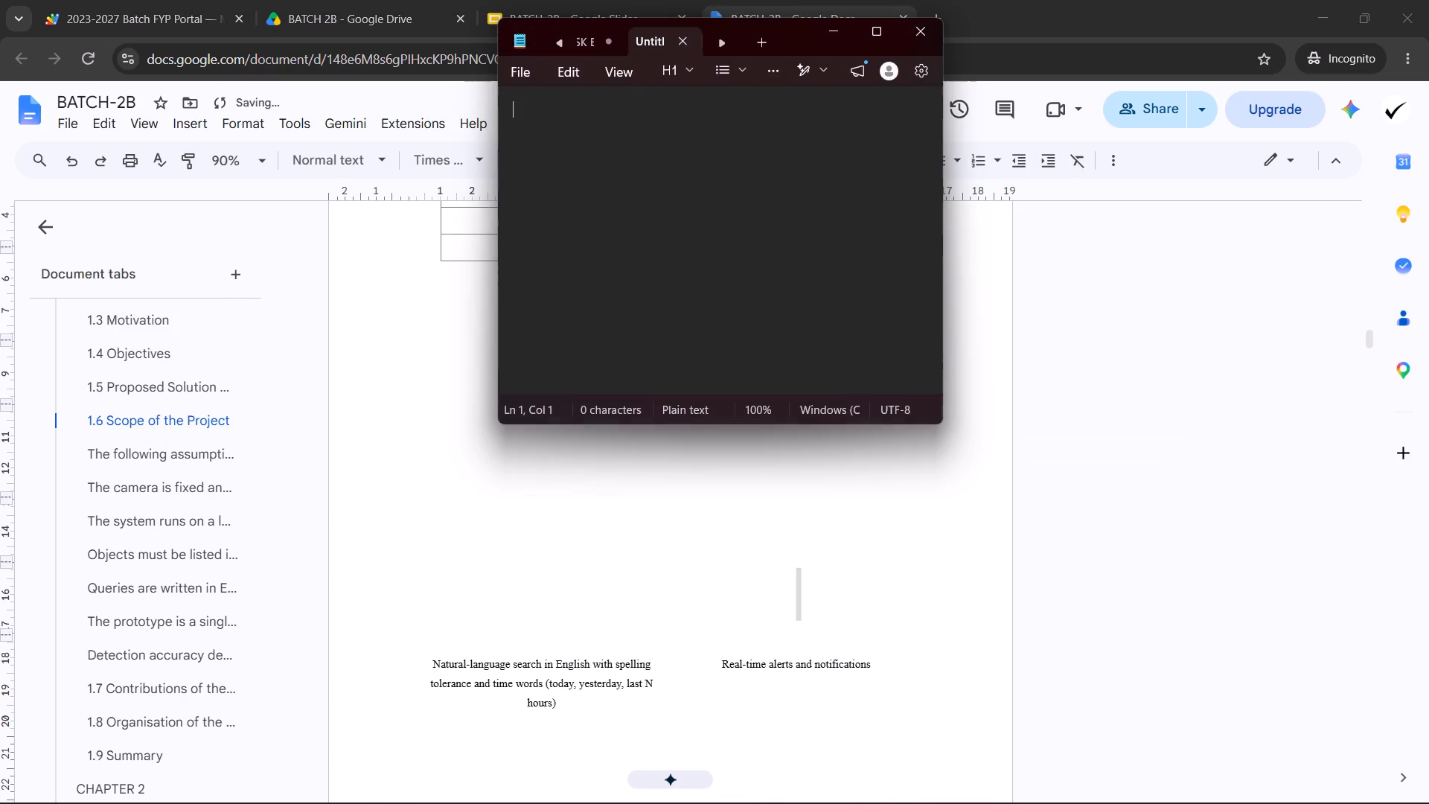
key(ctrl+v)
key(ctrl+a)
key(ctrl+x)
ctrl+click(787, 599)
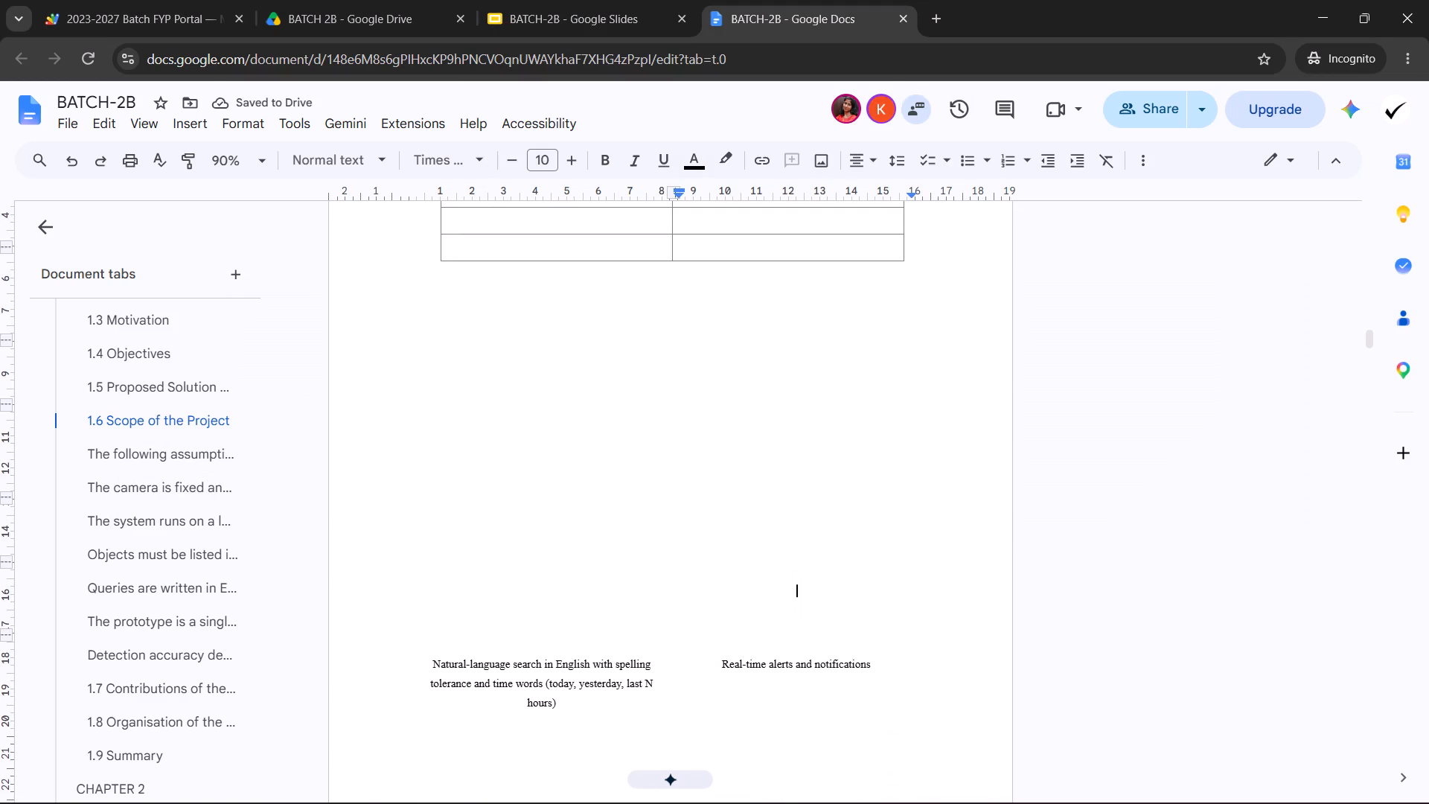
scroll(505, 540, up, 3)
click(730, 430)
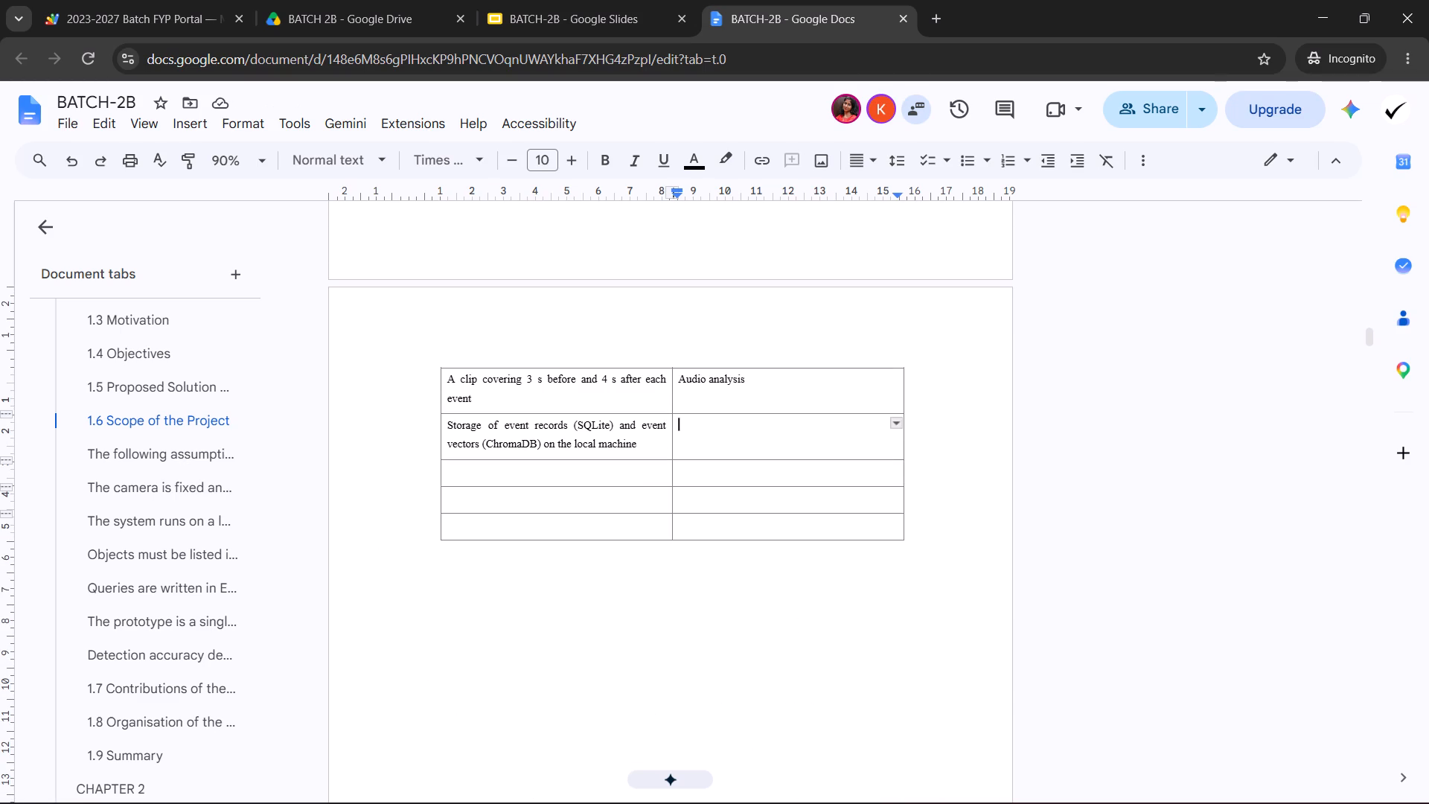
key(ctrl+v)
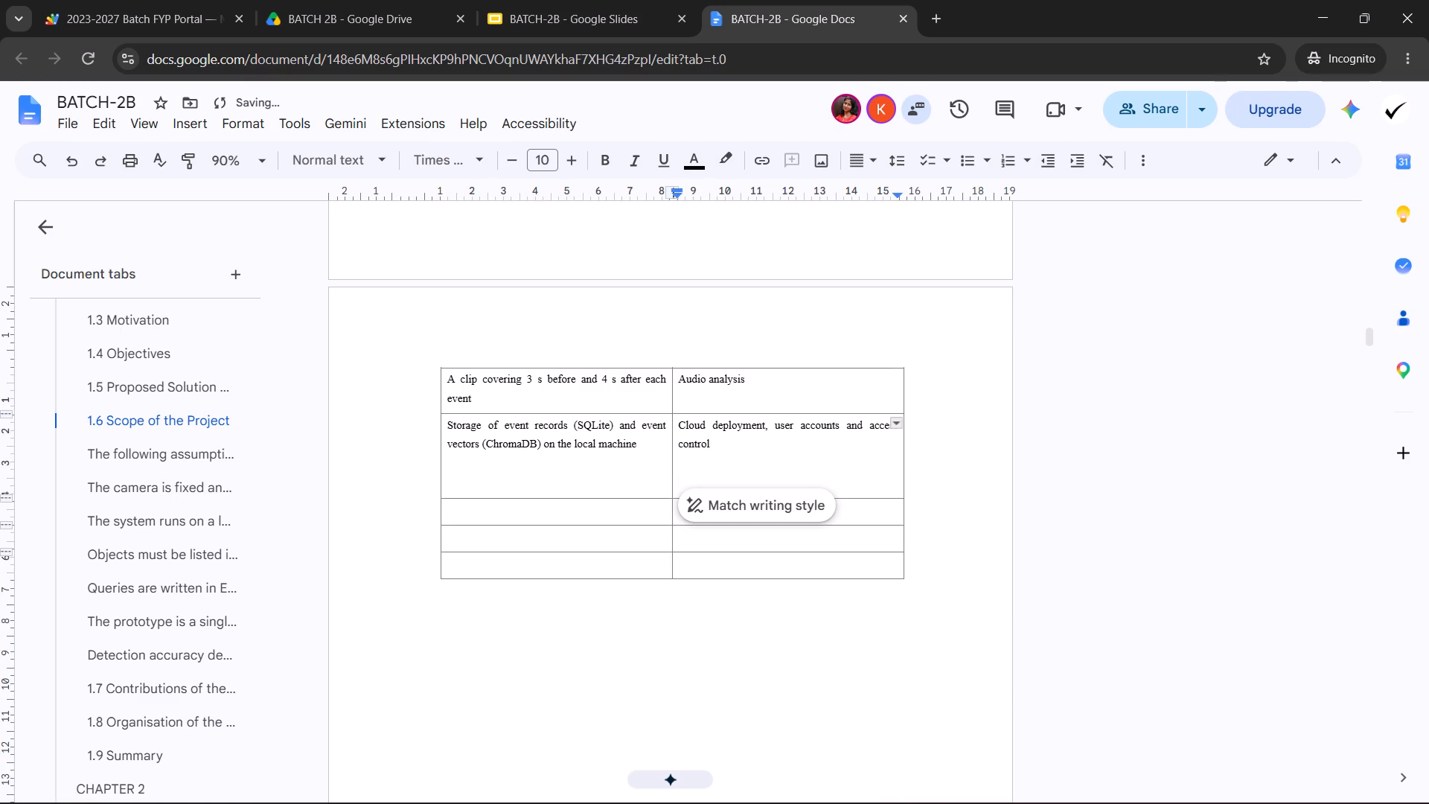
key(BackSpace)
key(BackSpace)
Move the original "Natural-language search in English" entry through Notepad as plain text into the next empty In Scope cell.
scroll(742, 408, down, 3)
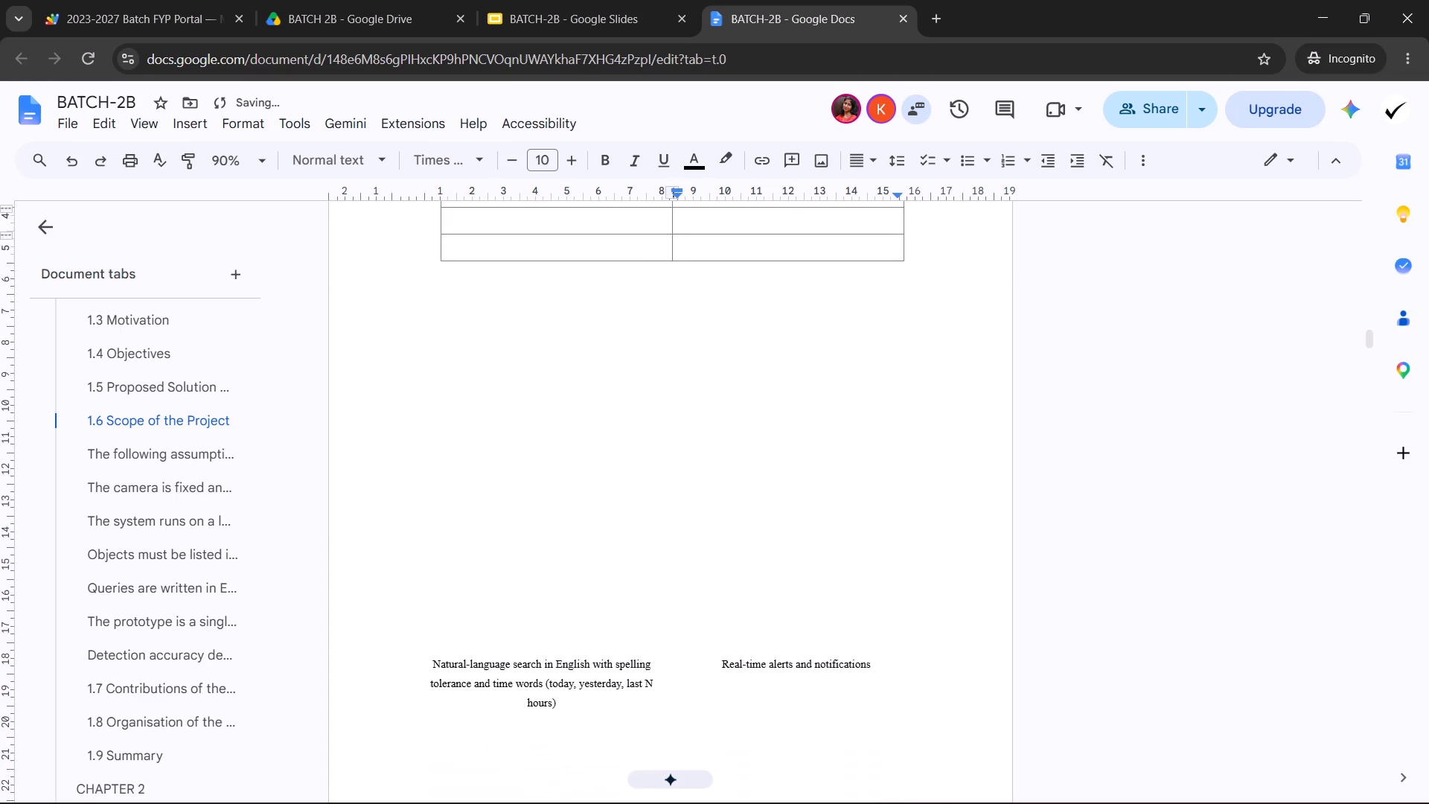
scroll(652, 441, down, 2)
triple_click(547, 485)
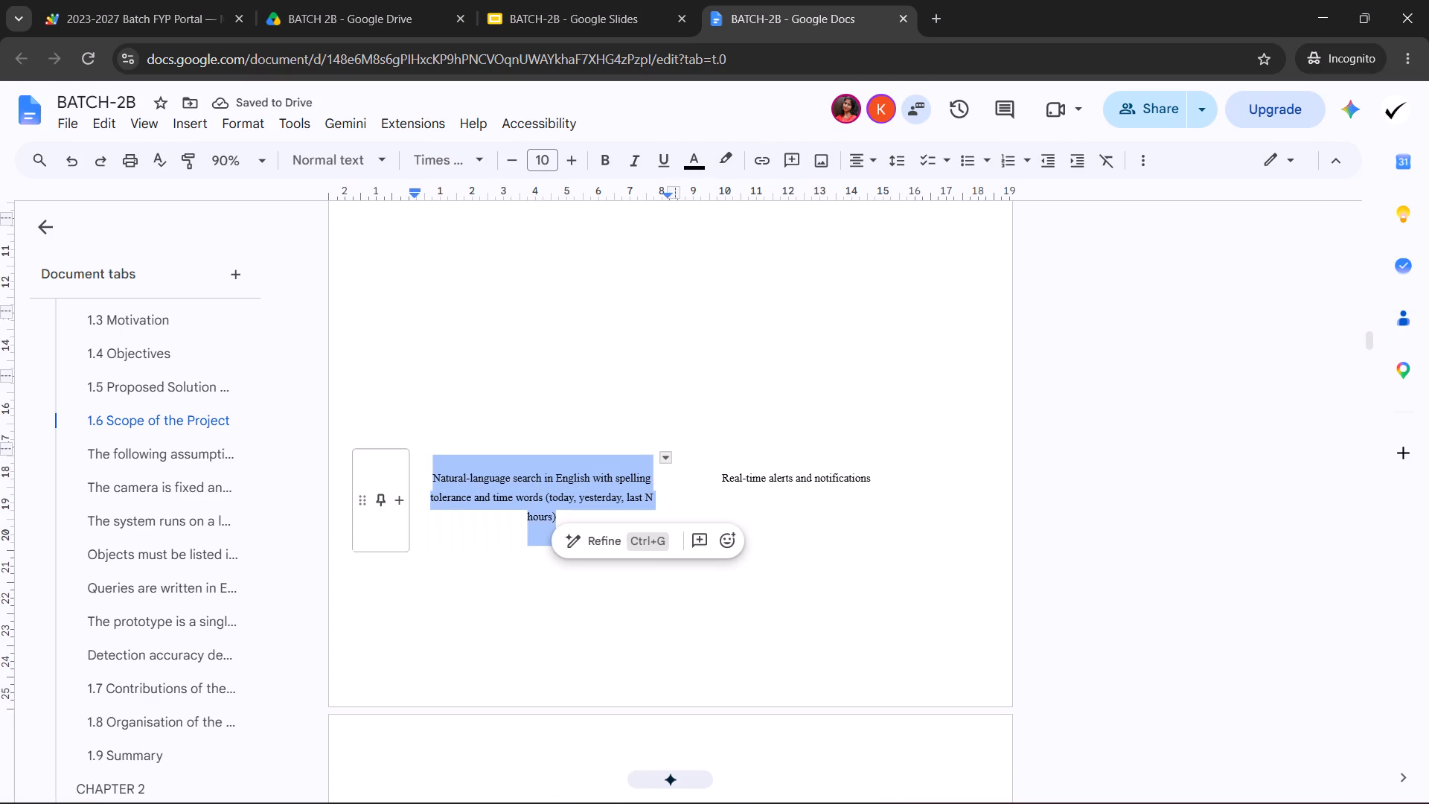
key(ctrl+x)
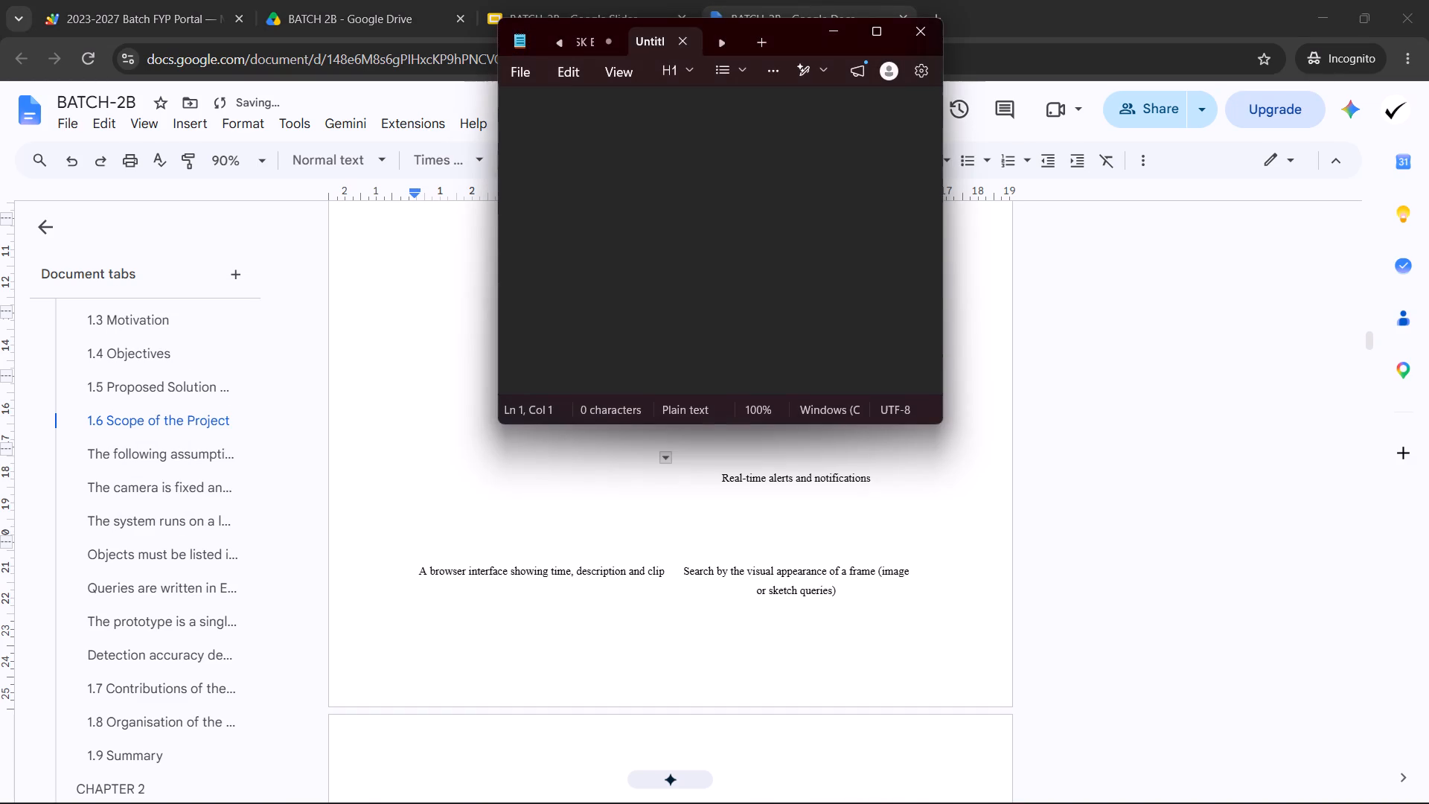
key(ctrl+v)
key(ctrl+a)
key(ctrl+x)
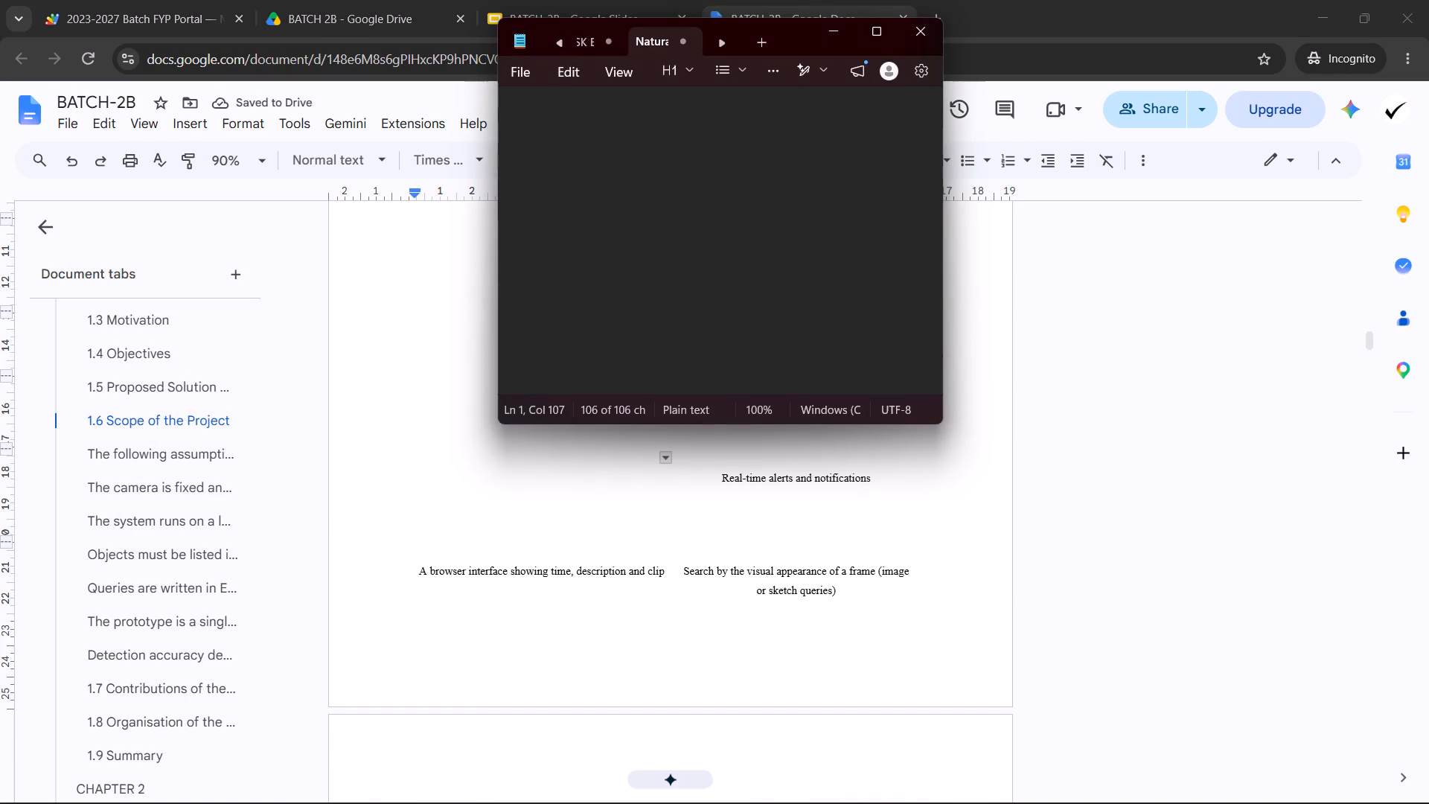
click(462, 514)
scroll(462, 514, up, 3)
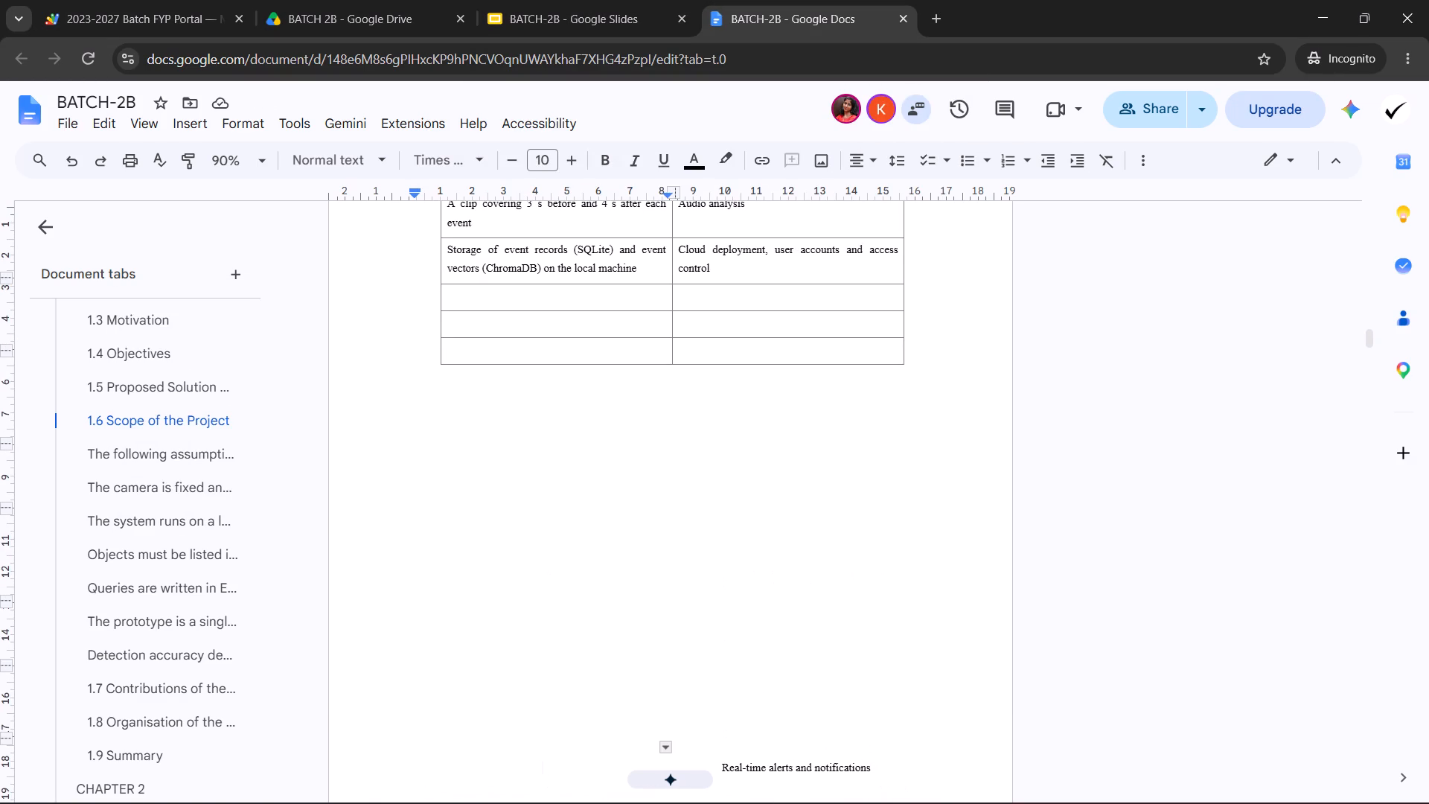
click(537, 297)
key(ctrl+v)
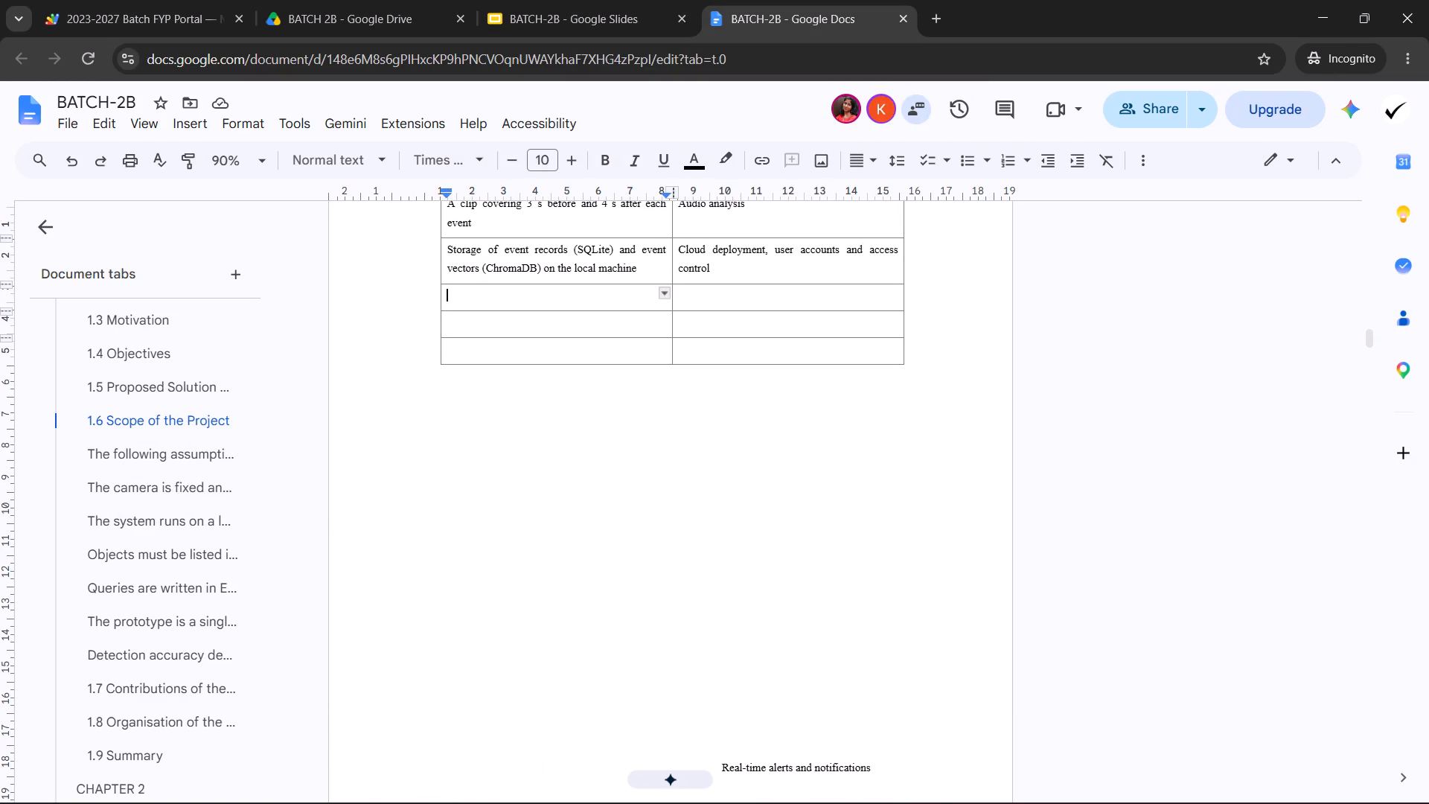
Move the original "Real-time alerts and notifications" entry through Notepad into the Out of Scope cell beside the natural-language search entry, without trailing blank lines.
scroll(652, 290, down, 3)
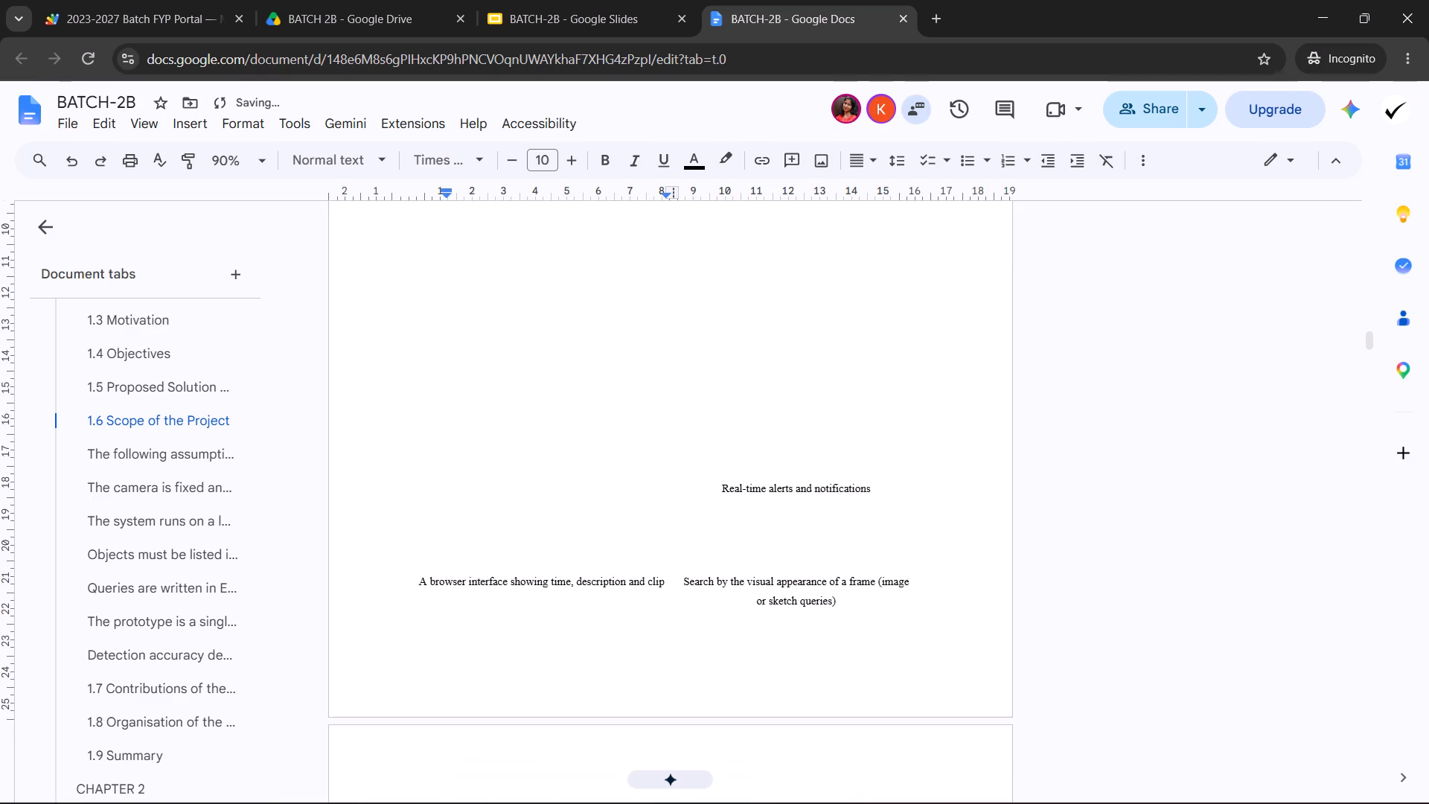
triple_click(758, 490)
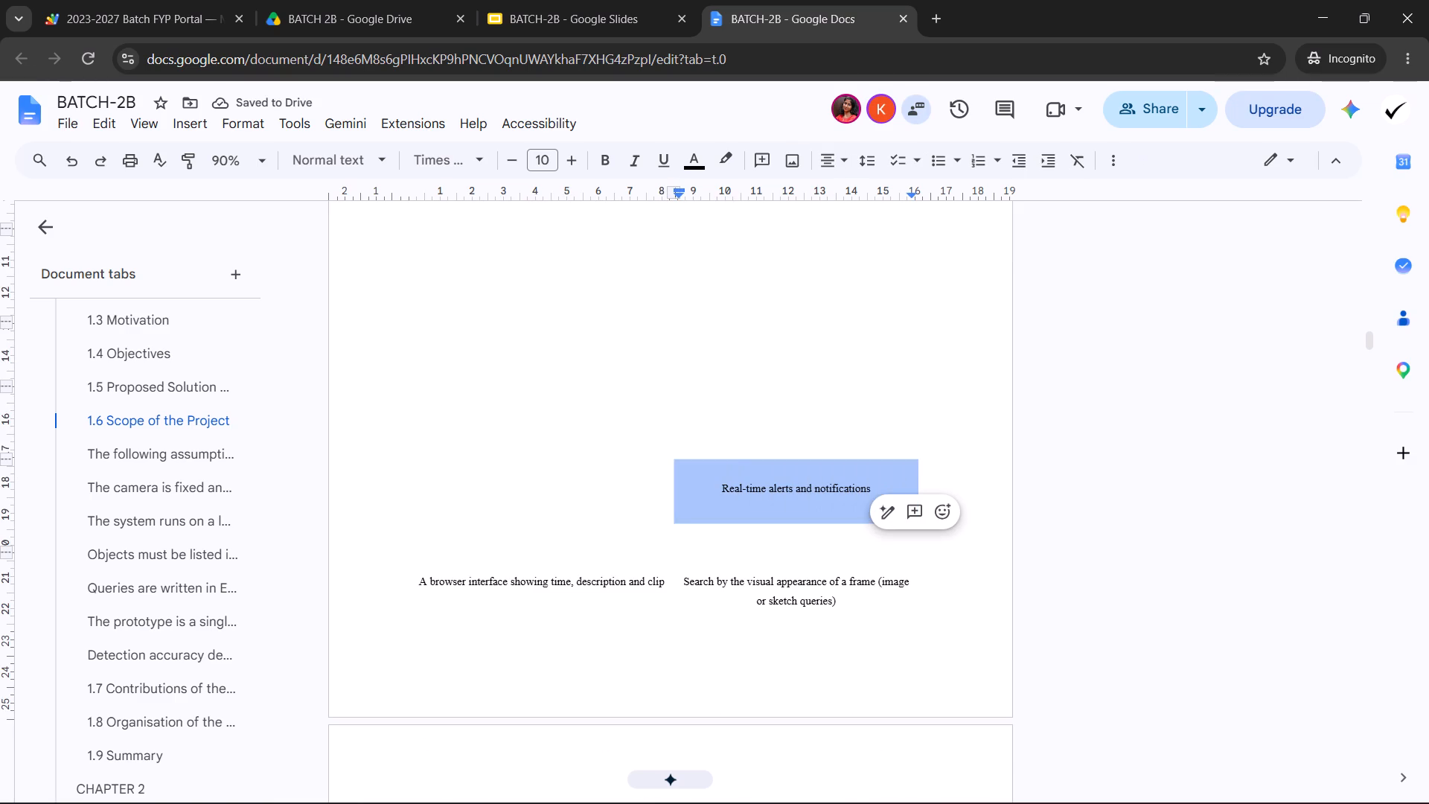
key(ctrl+x)
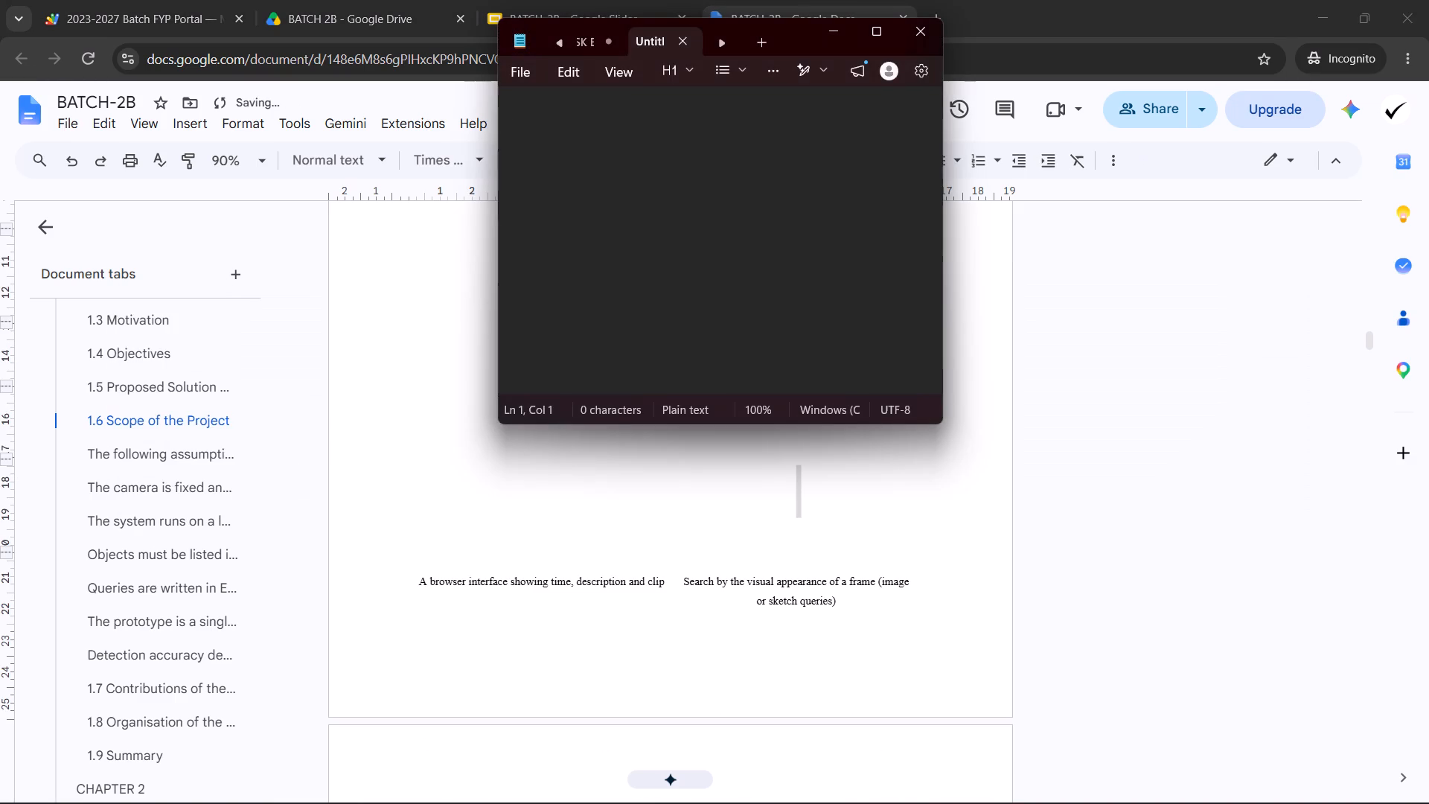
key(ctrl+v)
key(ctrl+a)
key(ctrl+x)
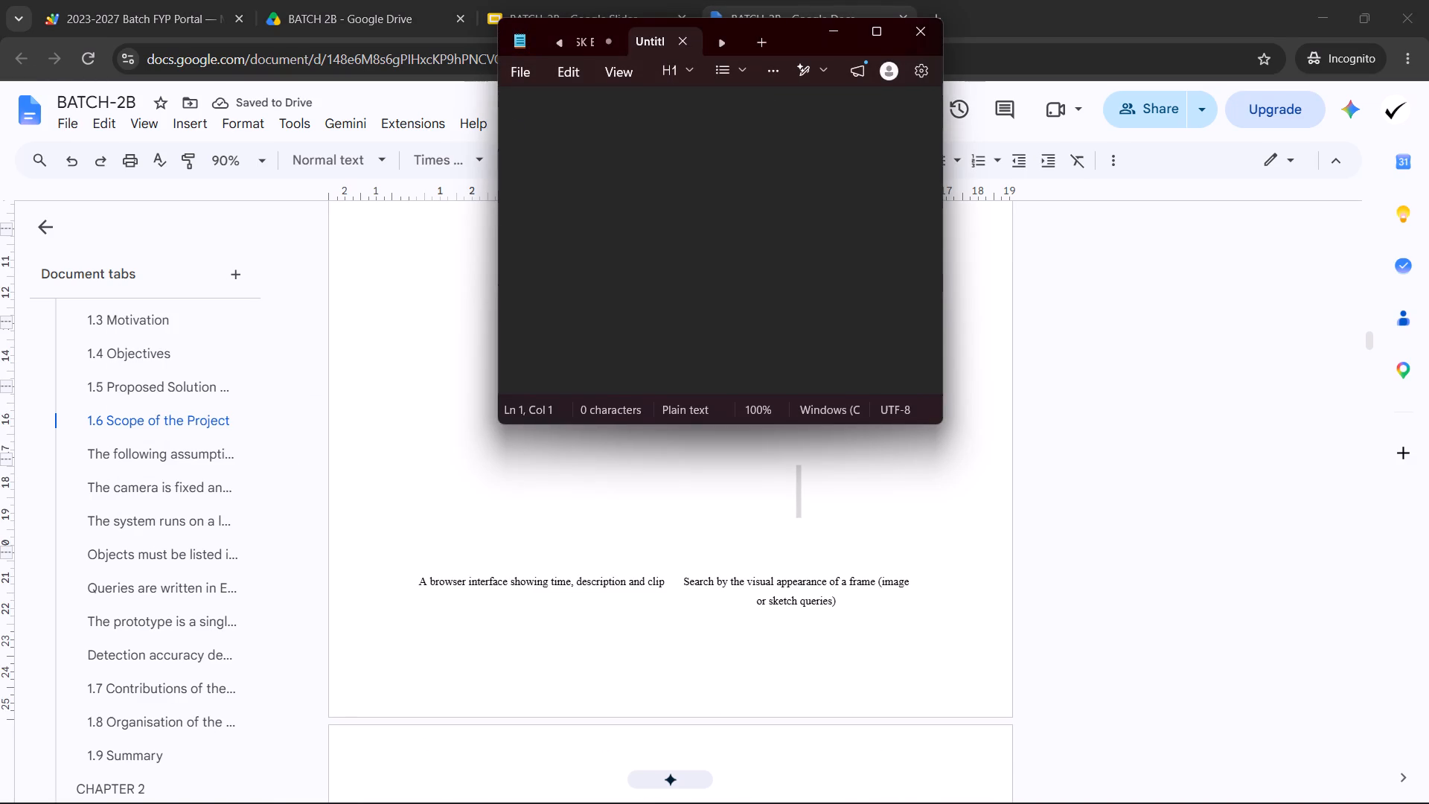
click(759, 509)
scroll(759, 509, up, 3)
click(738, 357)
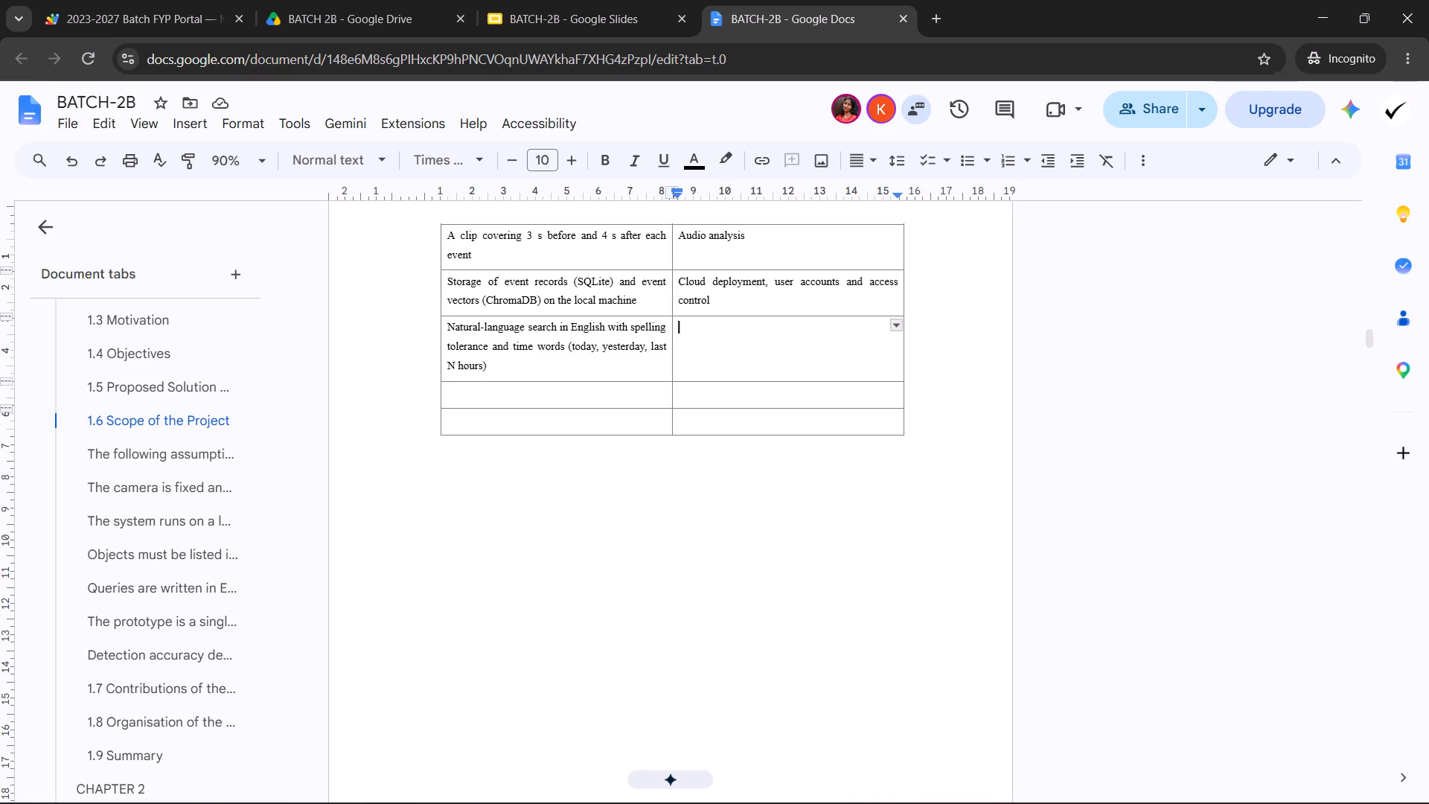
key(ctrl+v)
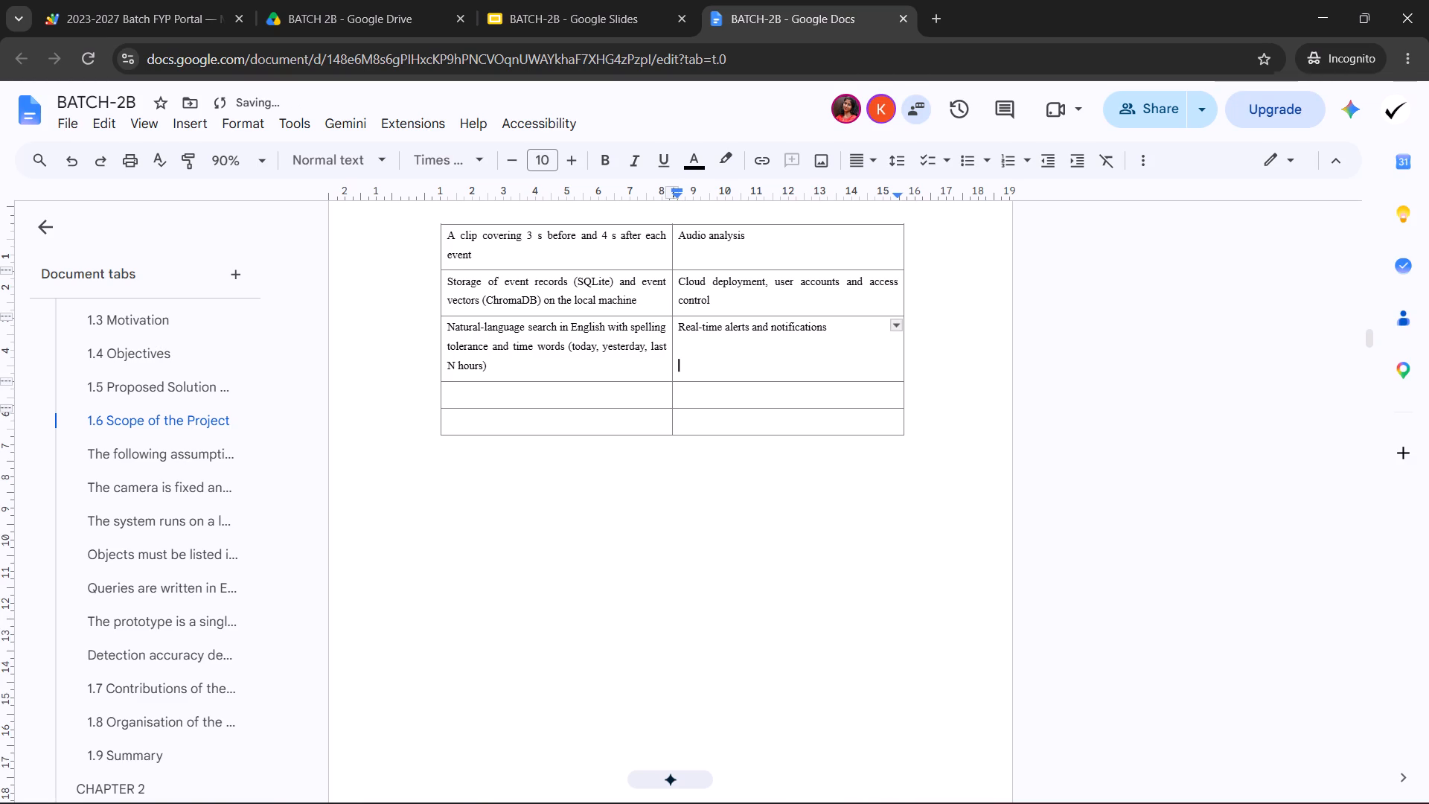
key(BackSpace)
key(BackSpace)
Move the original "A browser interface showing time, description and clip" entry through Notepad as plain text into the next empty In Scope cell, without trailing blank lines.
scroll(220, 179, down, 3)
scroll(713, 593, down, 8)
scroll(665, 588, up, 4)
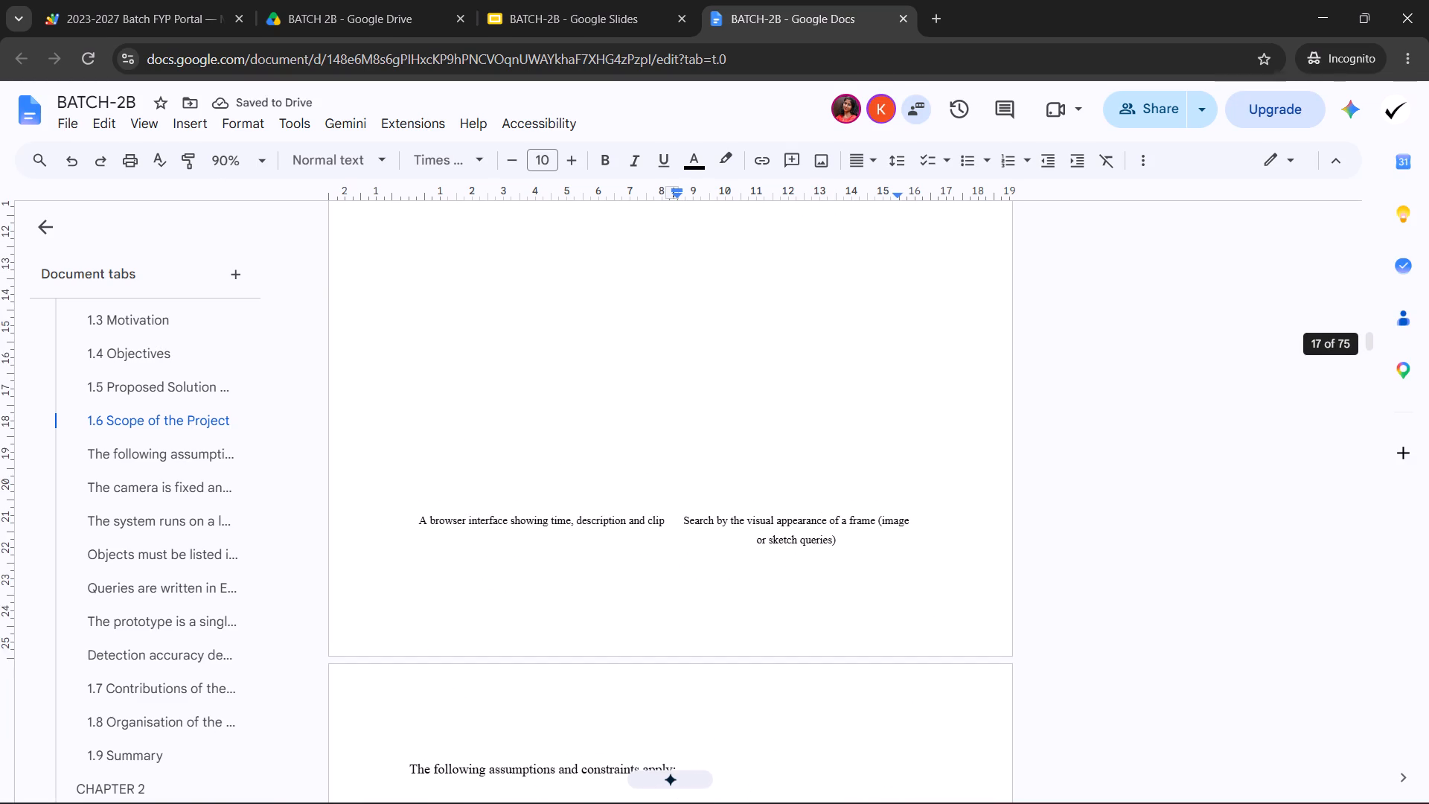
triple_click(576, 529)
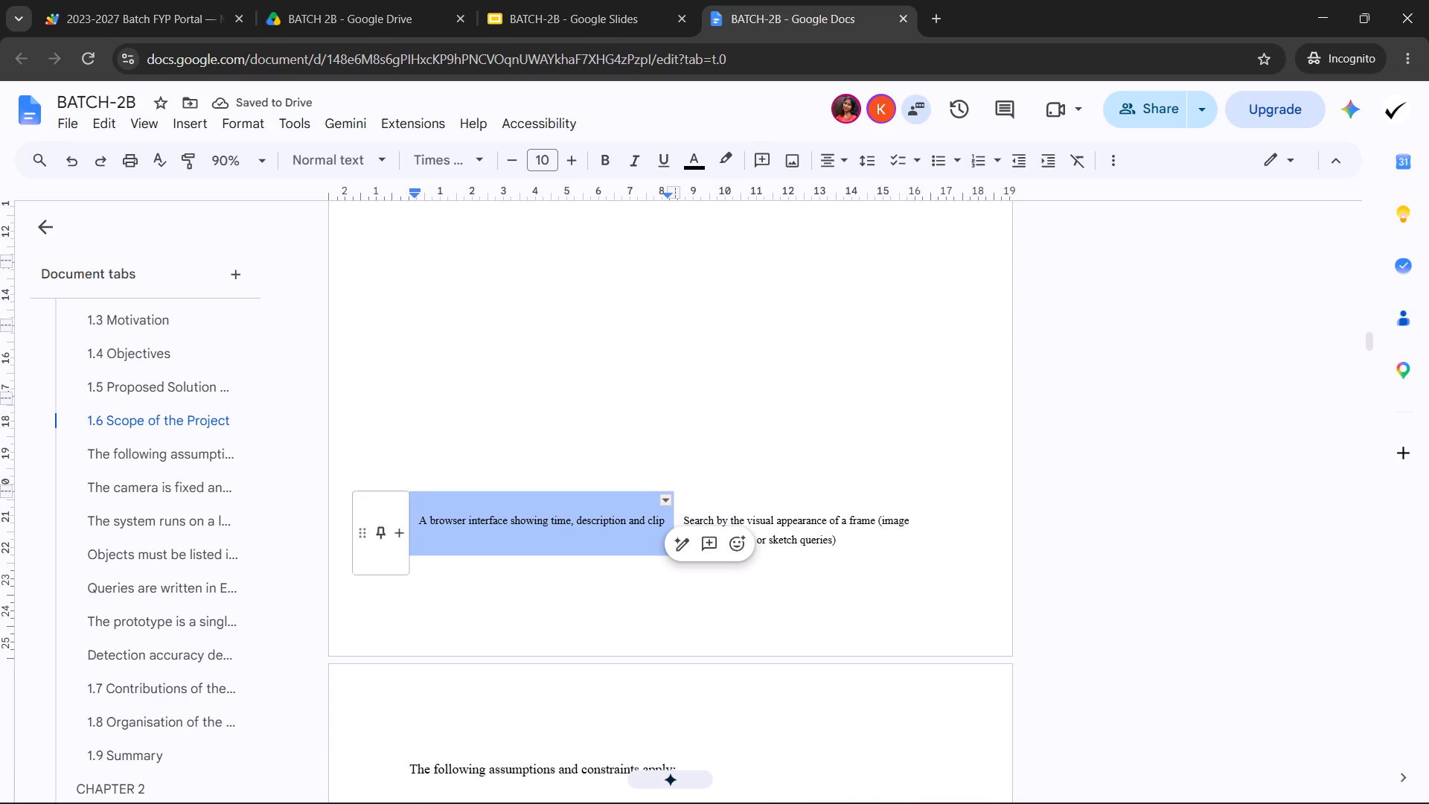
key(ctrl+x)
scroll(598, 499, up, 5)
click(588, 491)
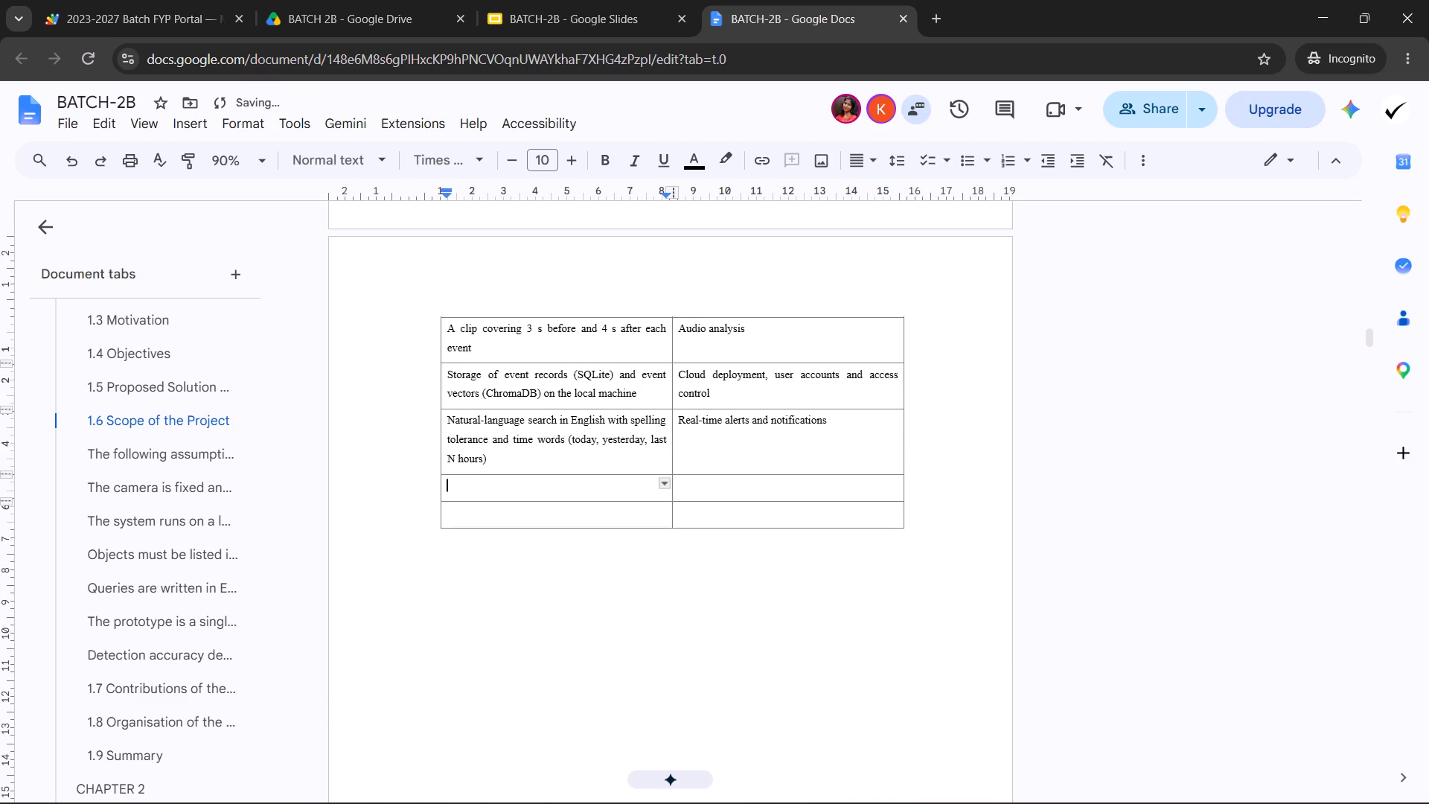
key(ctrl+v)
key(ctrl+z)
key(ctrl+v)
key(ctrl+a)
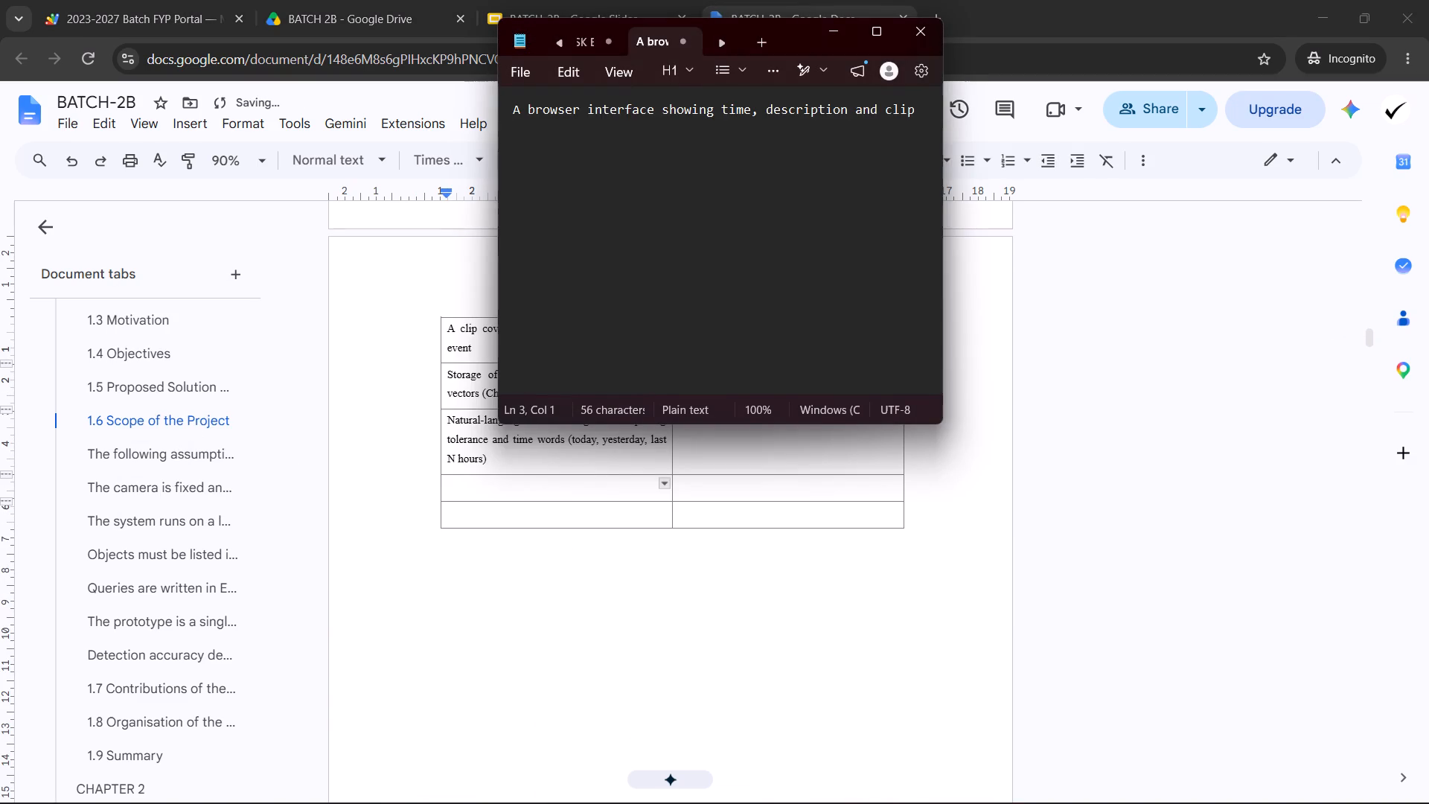
key(ctrl+x)
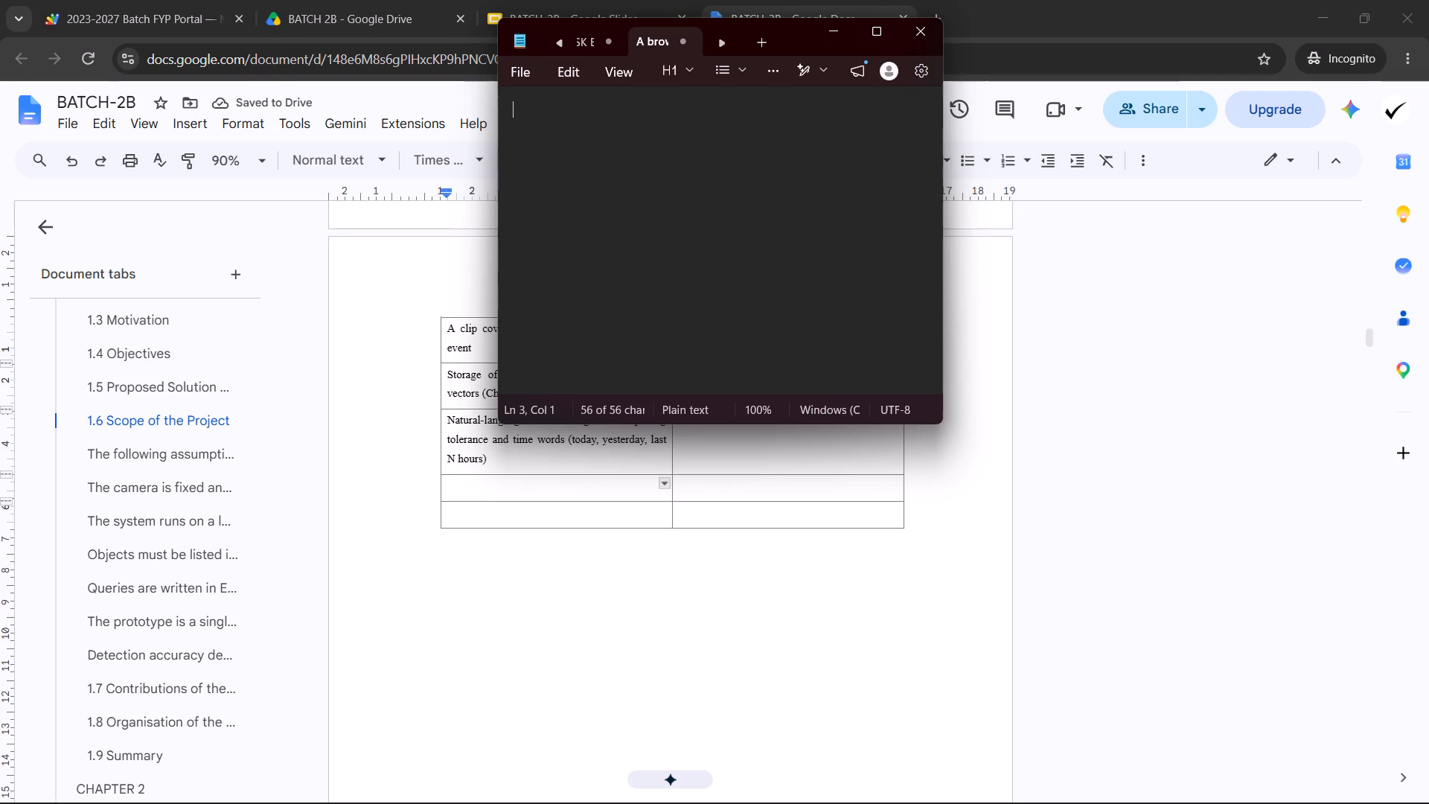
click(601, 500)
click(603, 488)
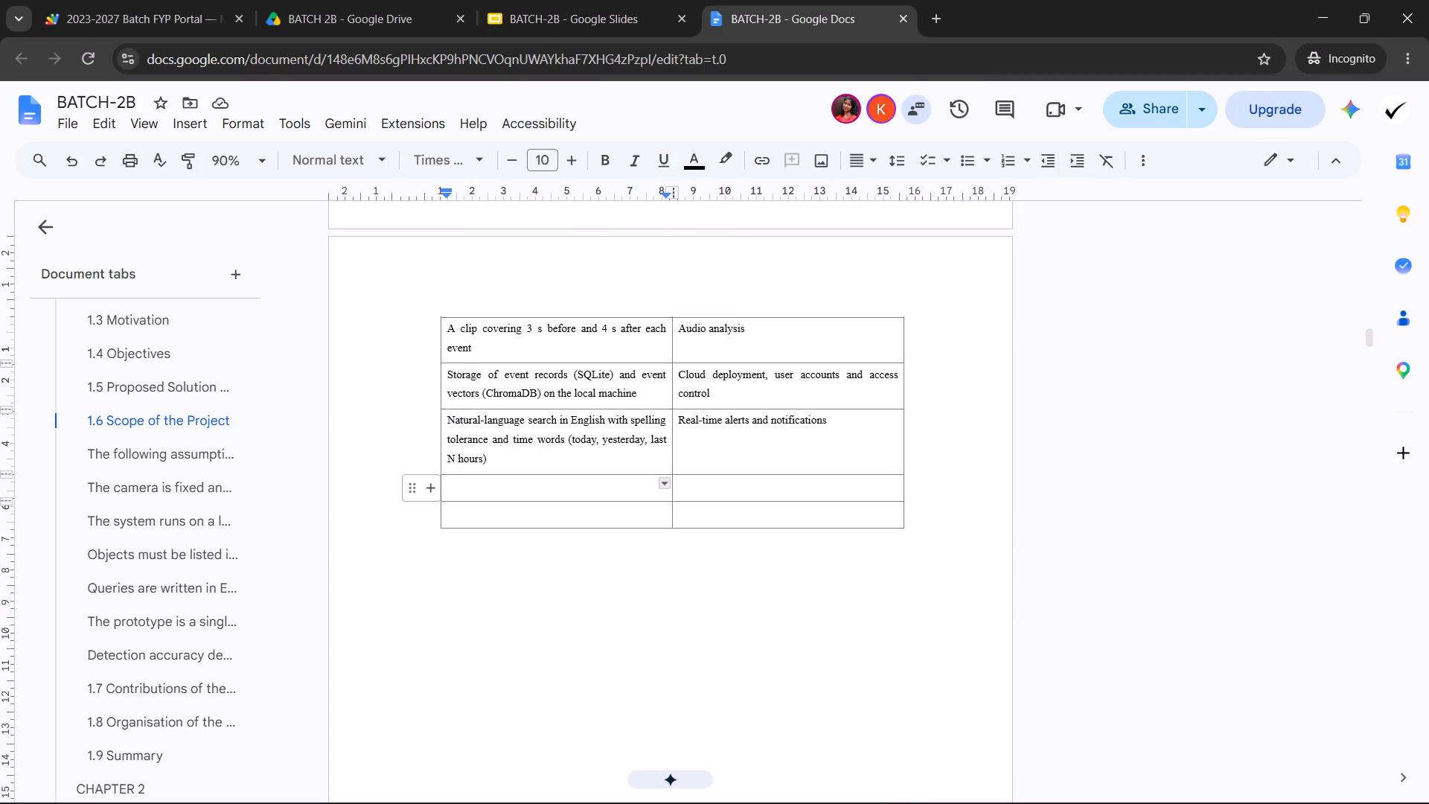
key(ctrl+v)
key(BackSpace)
key(BackSpace)
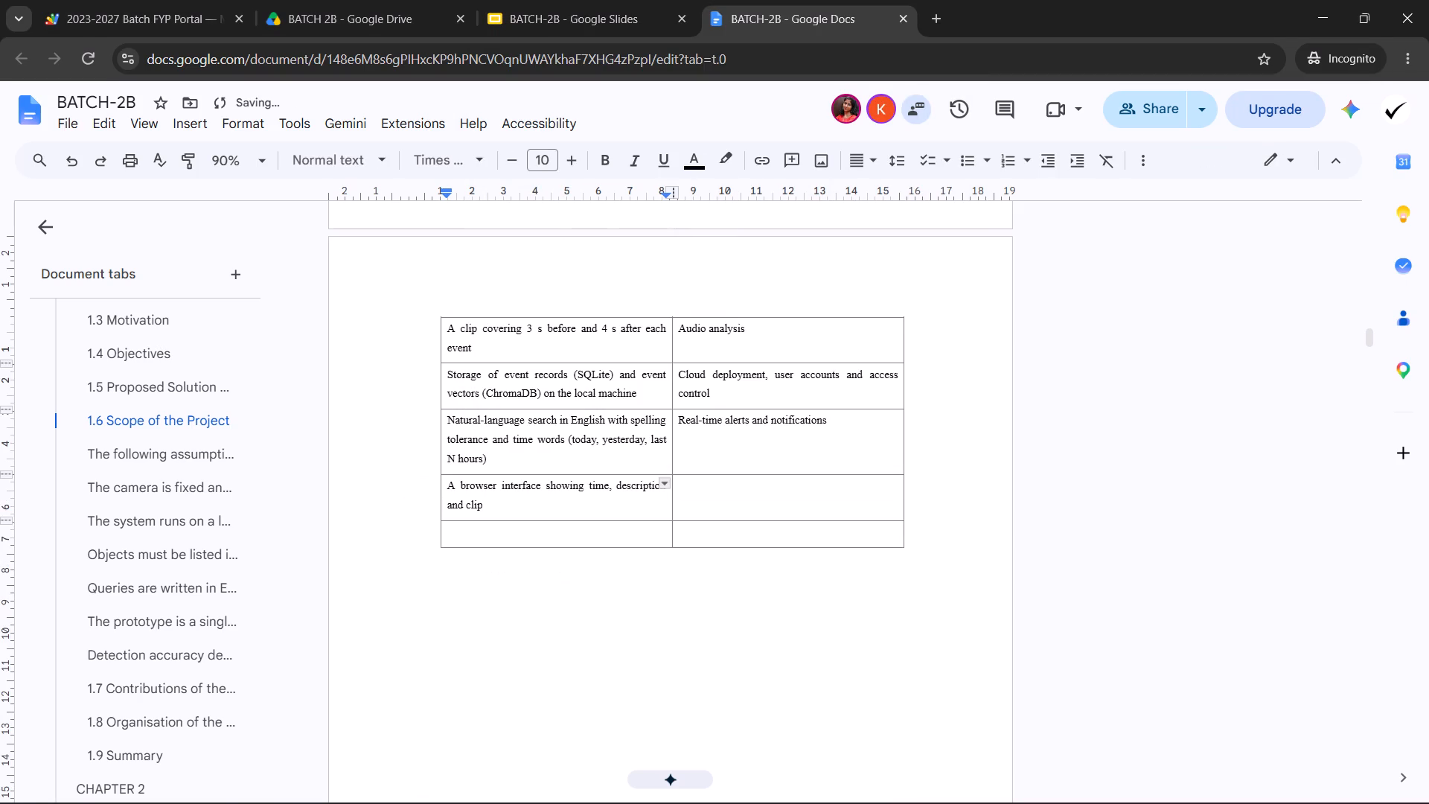
Move the original "Search by the visual appearance of a frame" entry through Notepad into the Out of Scope cell beside the browser interface entry, without trailing blank lines.
scroll(627, 479, down, 4)
triple_click(751, 614)
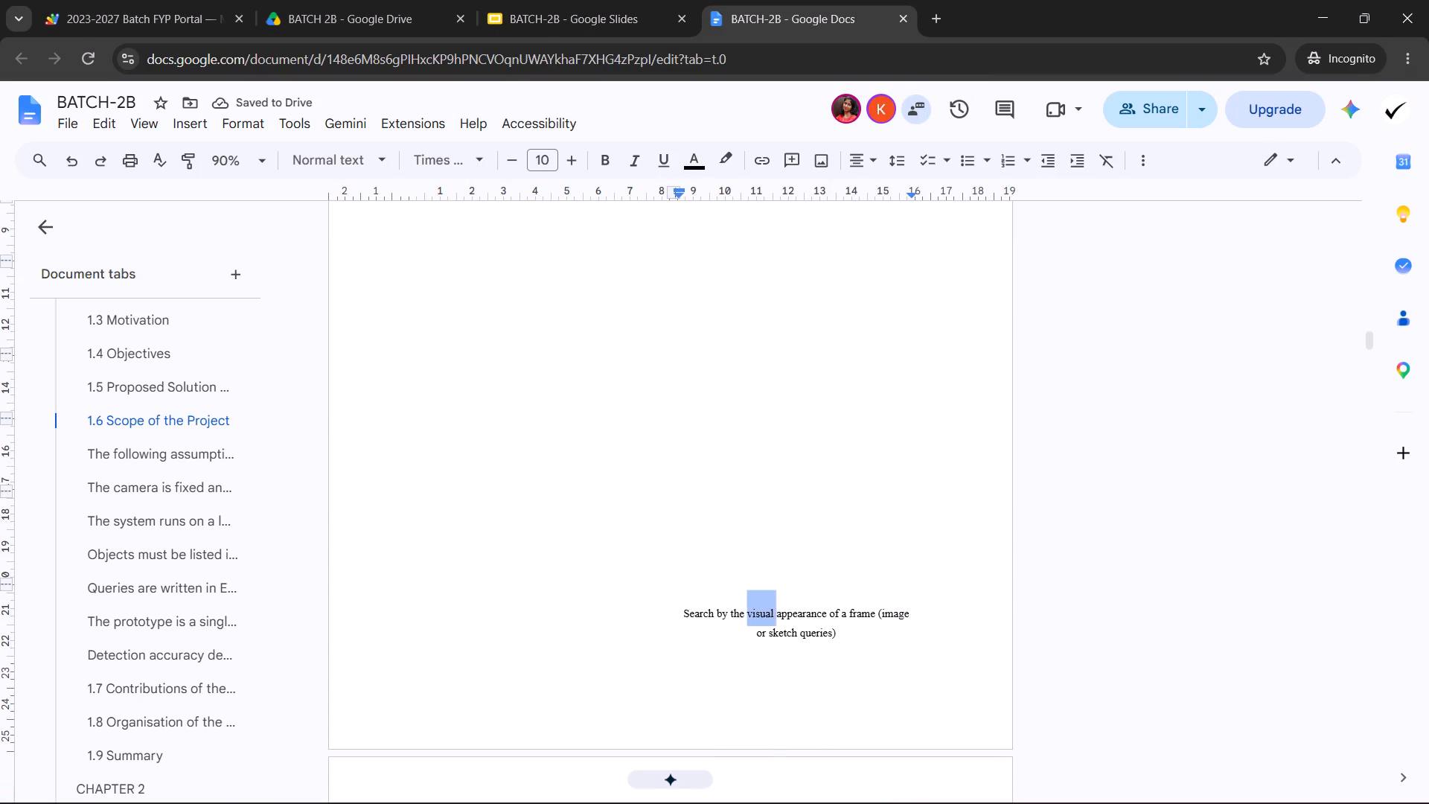
key(ctrl+x)
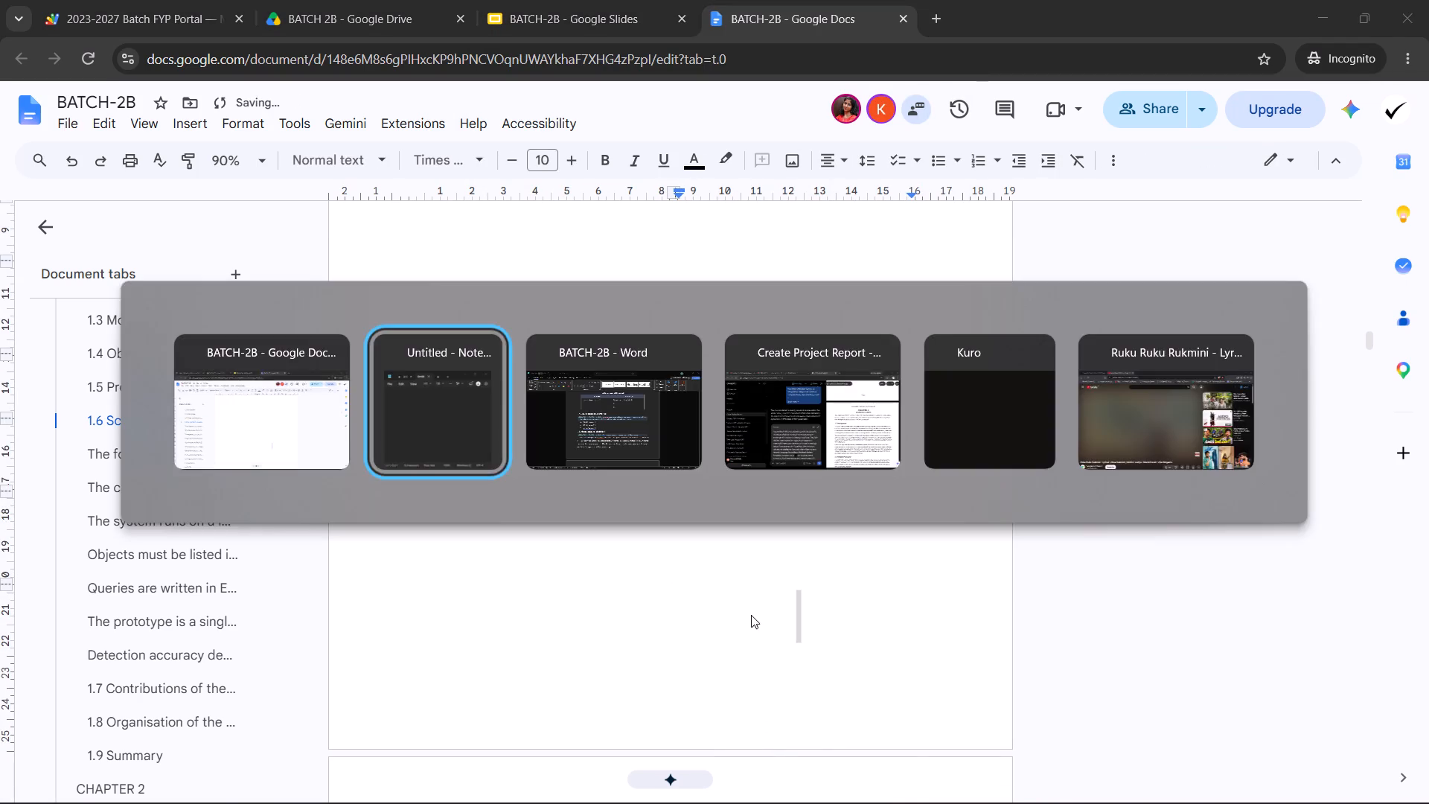
key(ctrl+v)
key(ctrl+a)
key(ctrl+x)
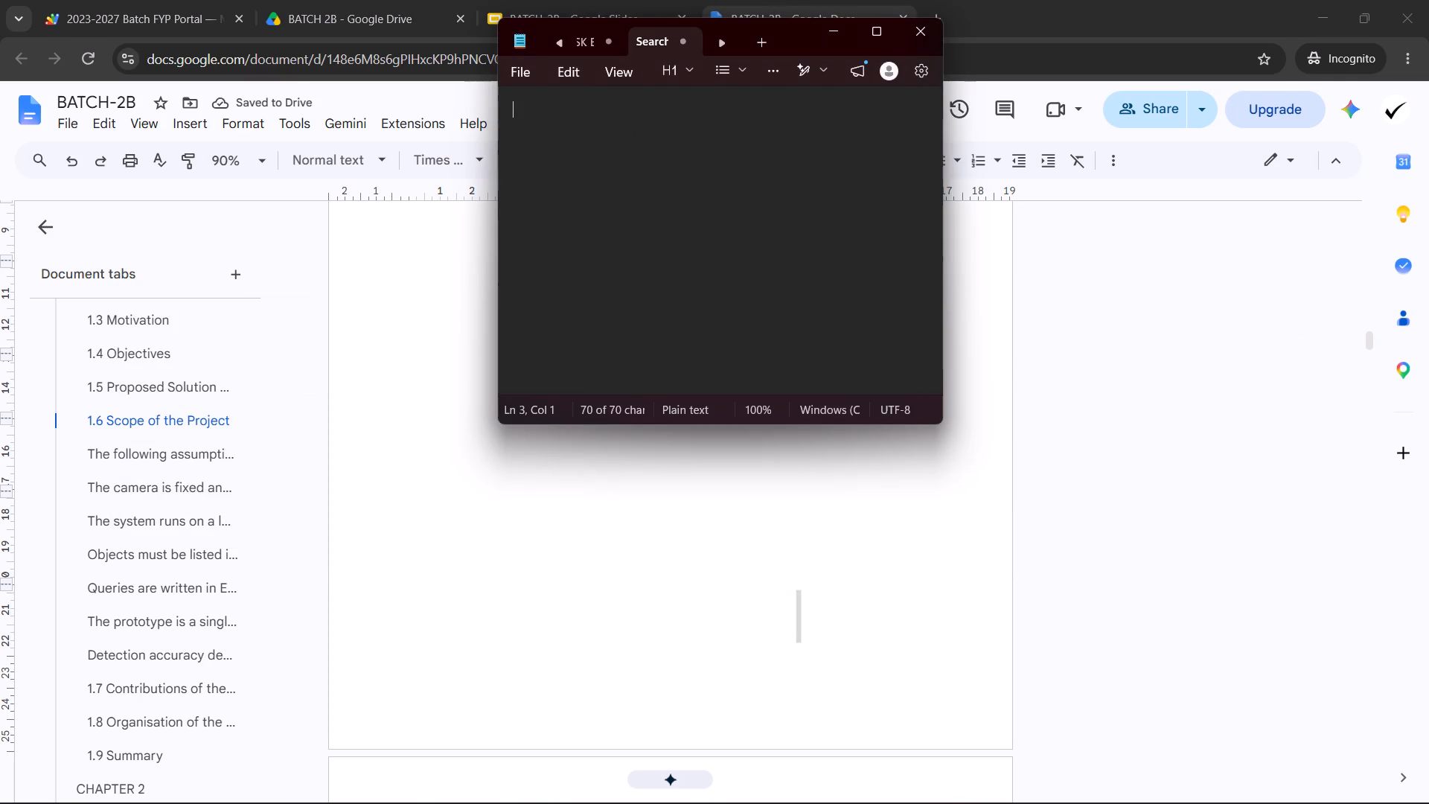
scroll(784, 631, up, 3)
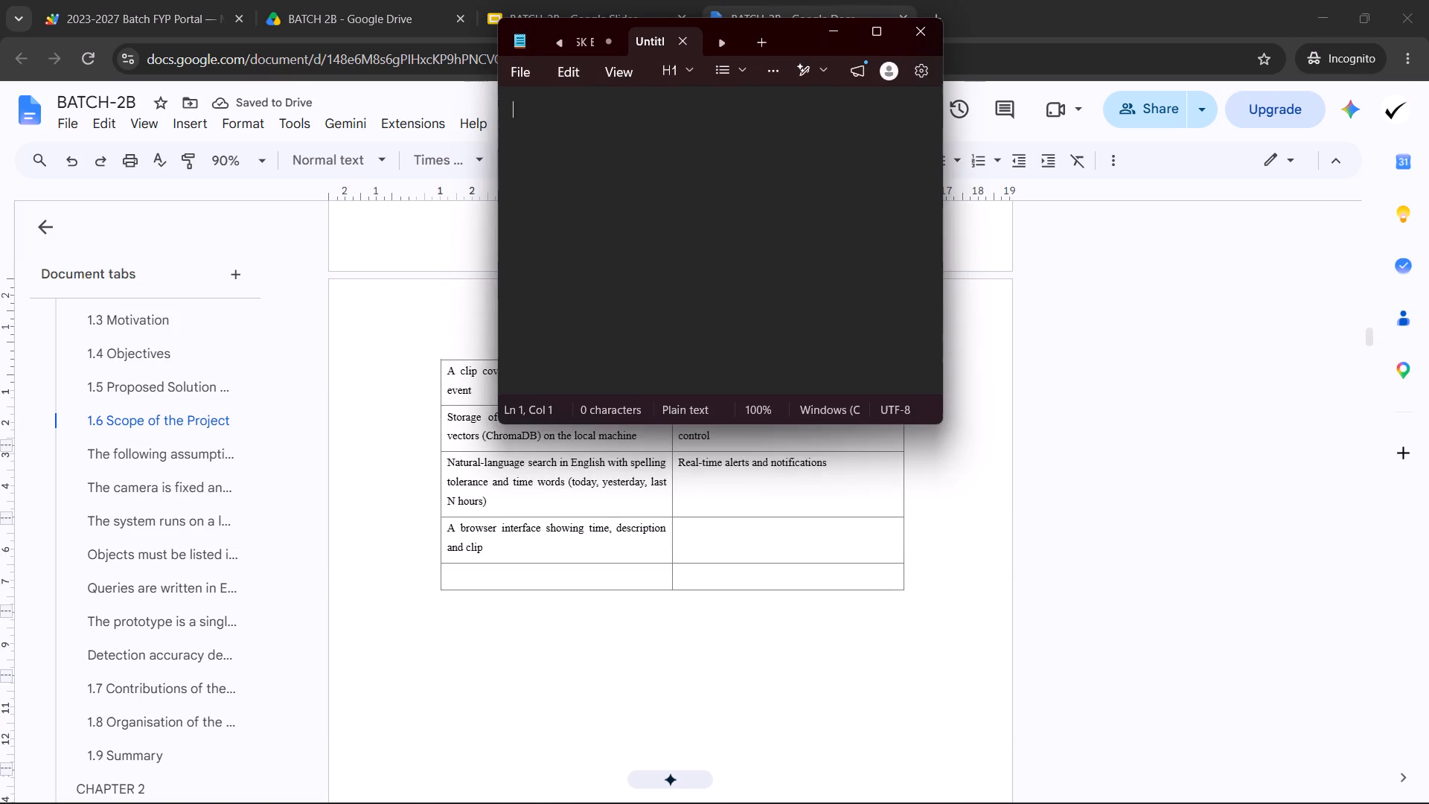
click(751, 540)
click(751, 540)
key(ctrl+v)
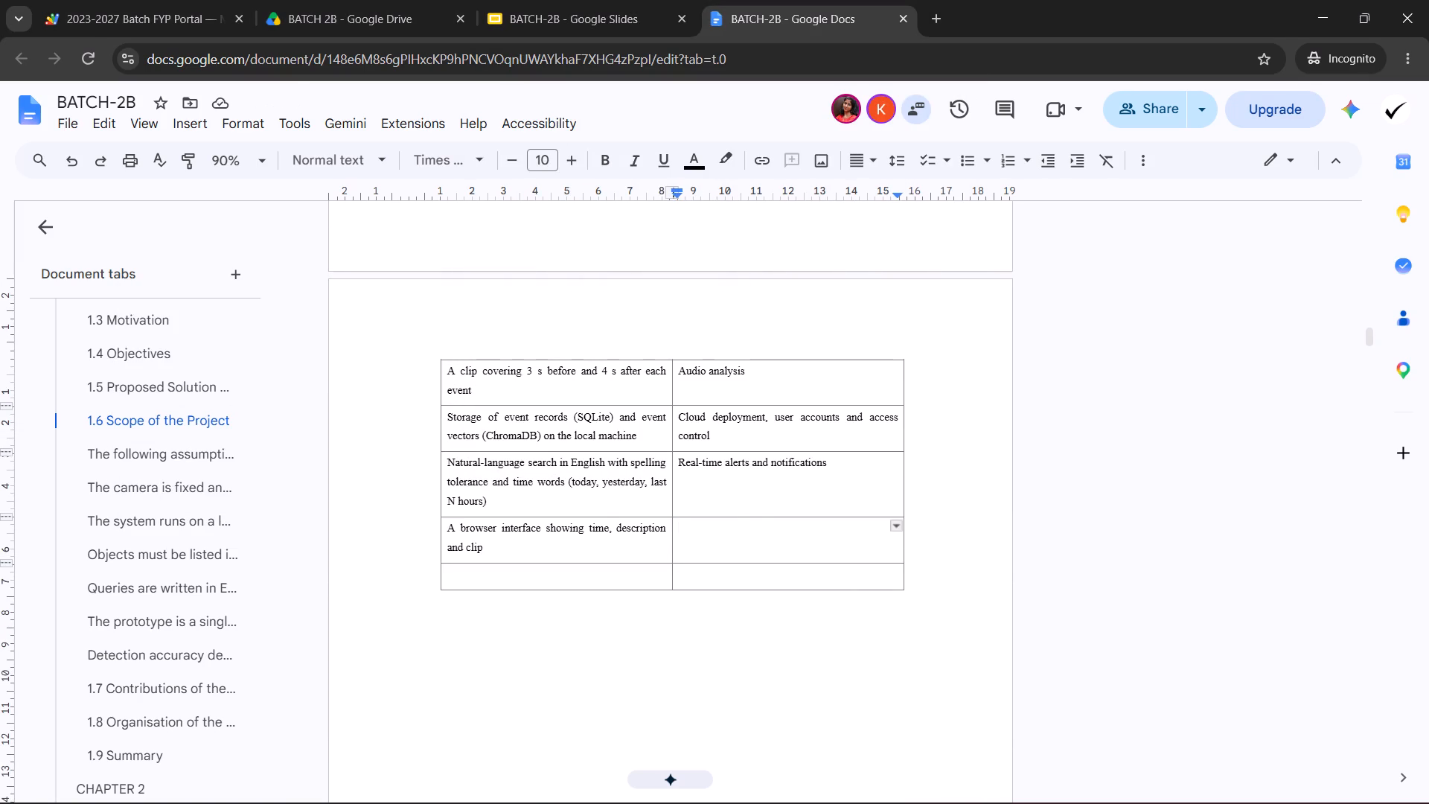
key(BackSpace)
key(BackSpace)
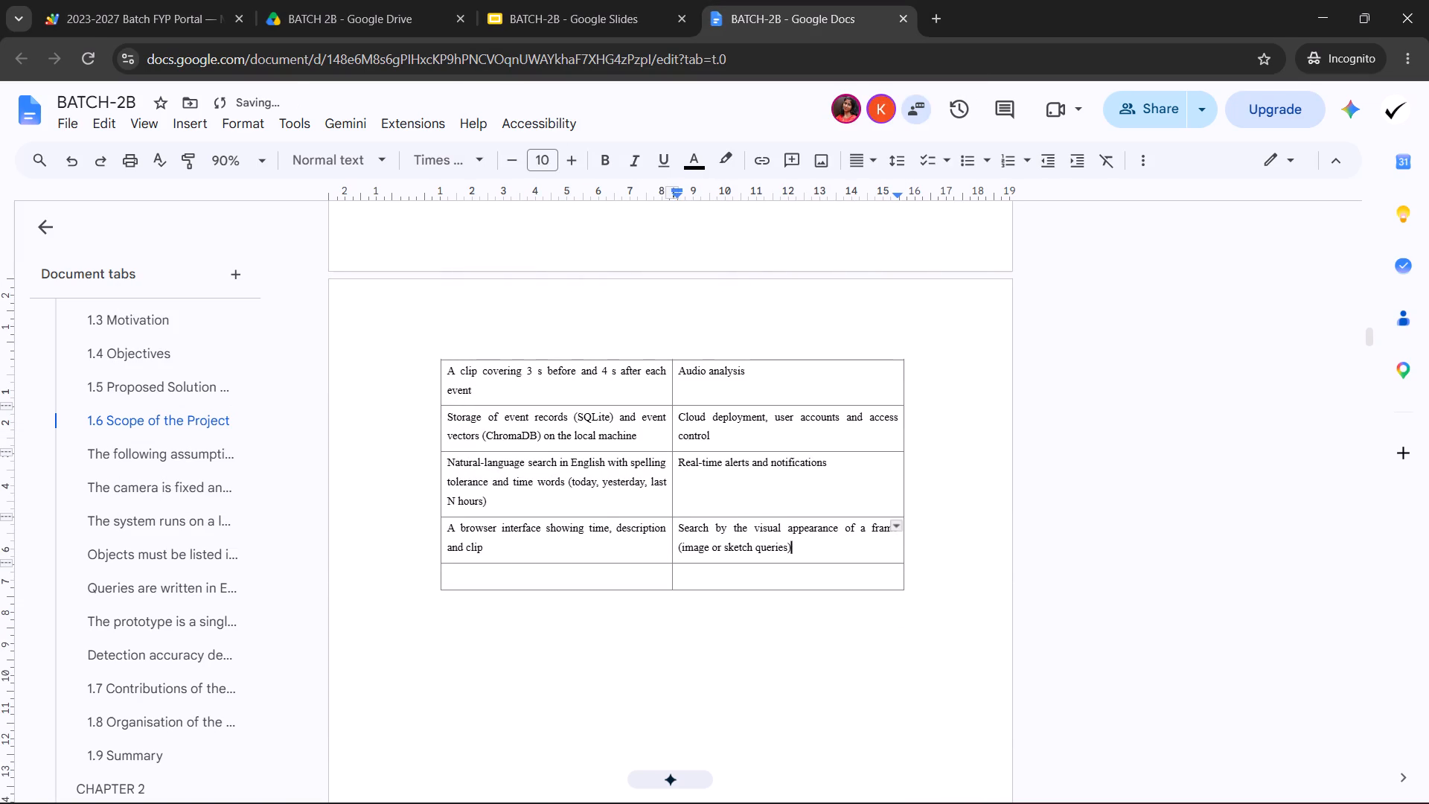
Delete the empty last row of the continued Table 1.1.
click(793, 578)
right_click(793, 578)
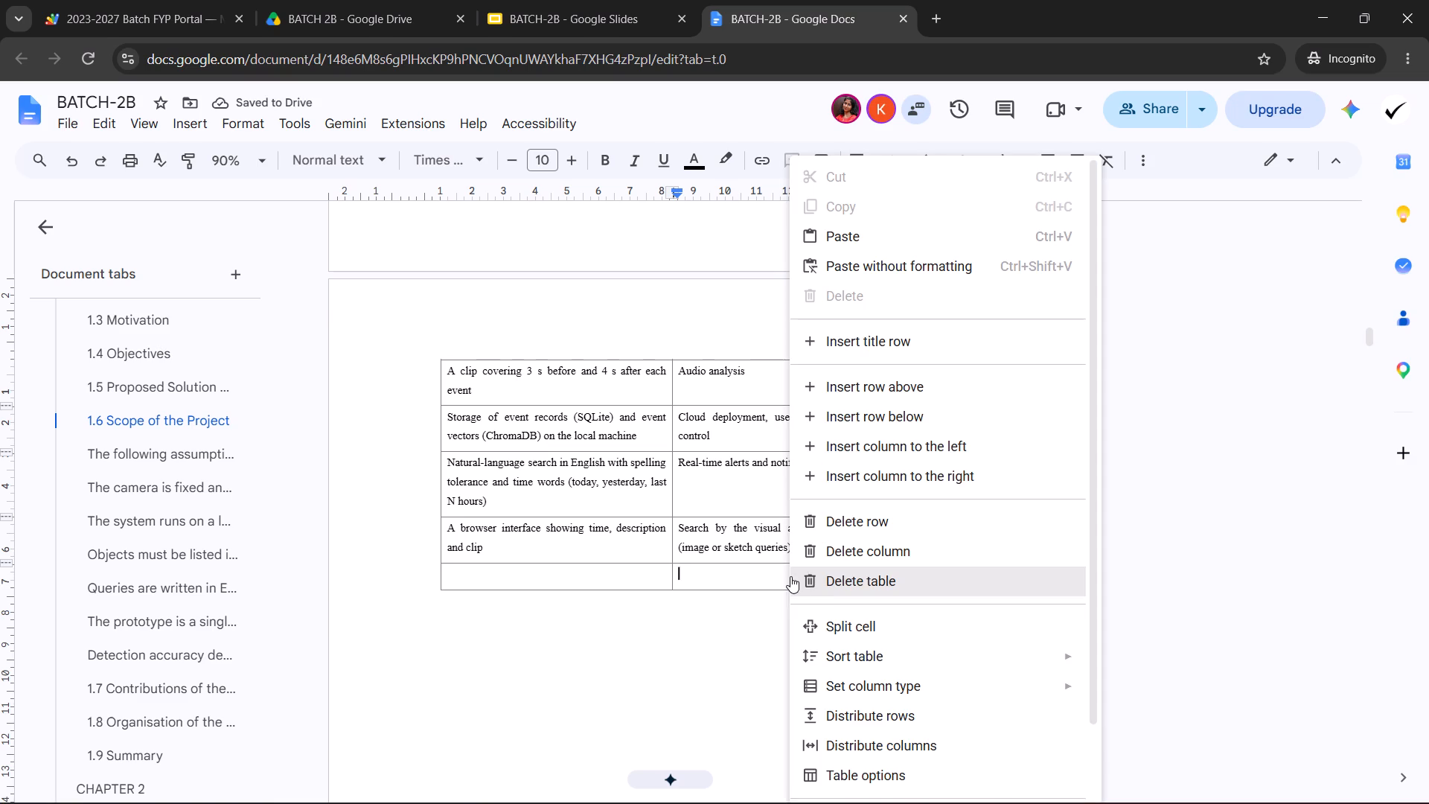
click(832, 528)
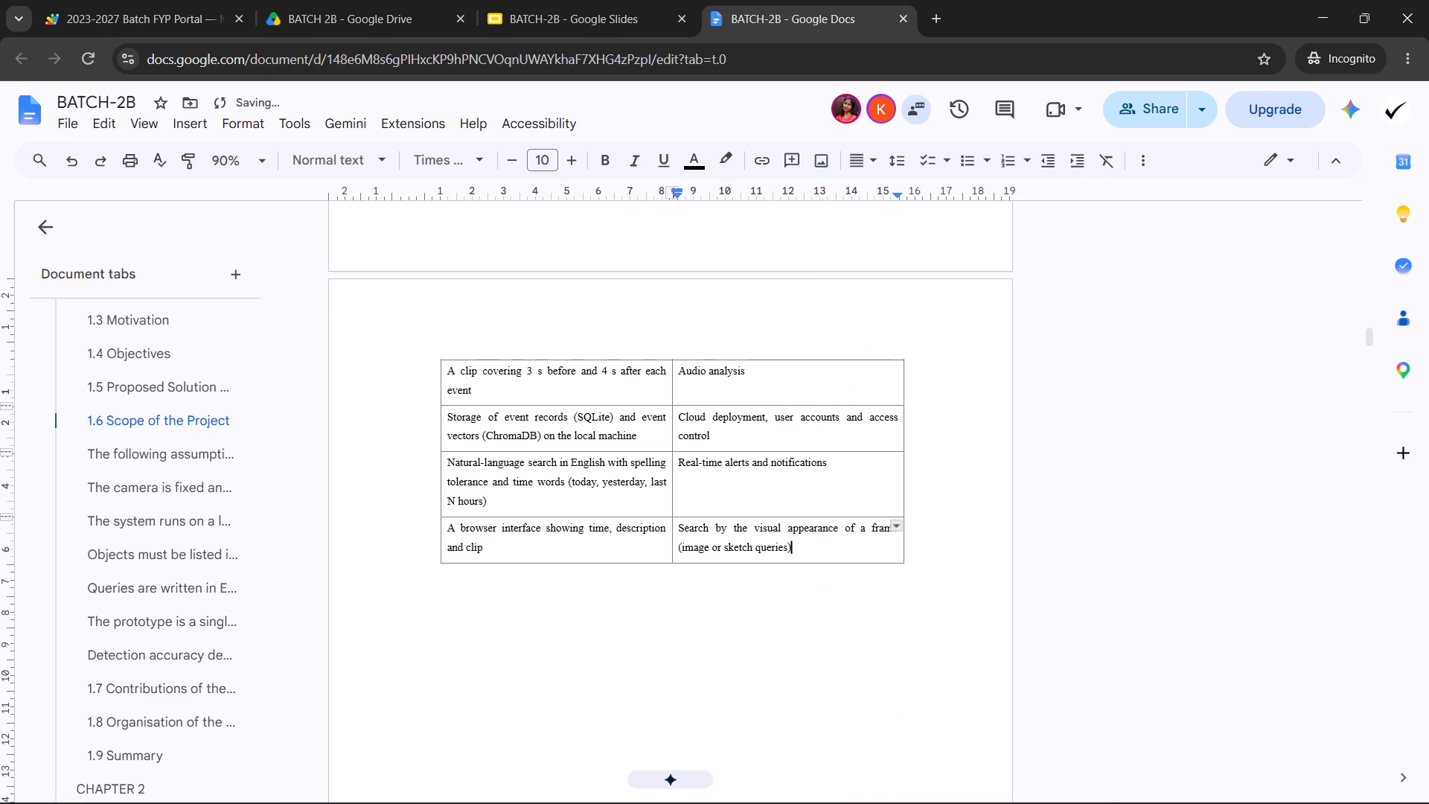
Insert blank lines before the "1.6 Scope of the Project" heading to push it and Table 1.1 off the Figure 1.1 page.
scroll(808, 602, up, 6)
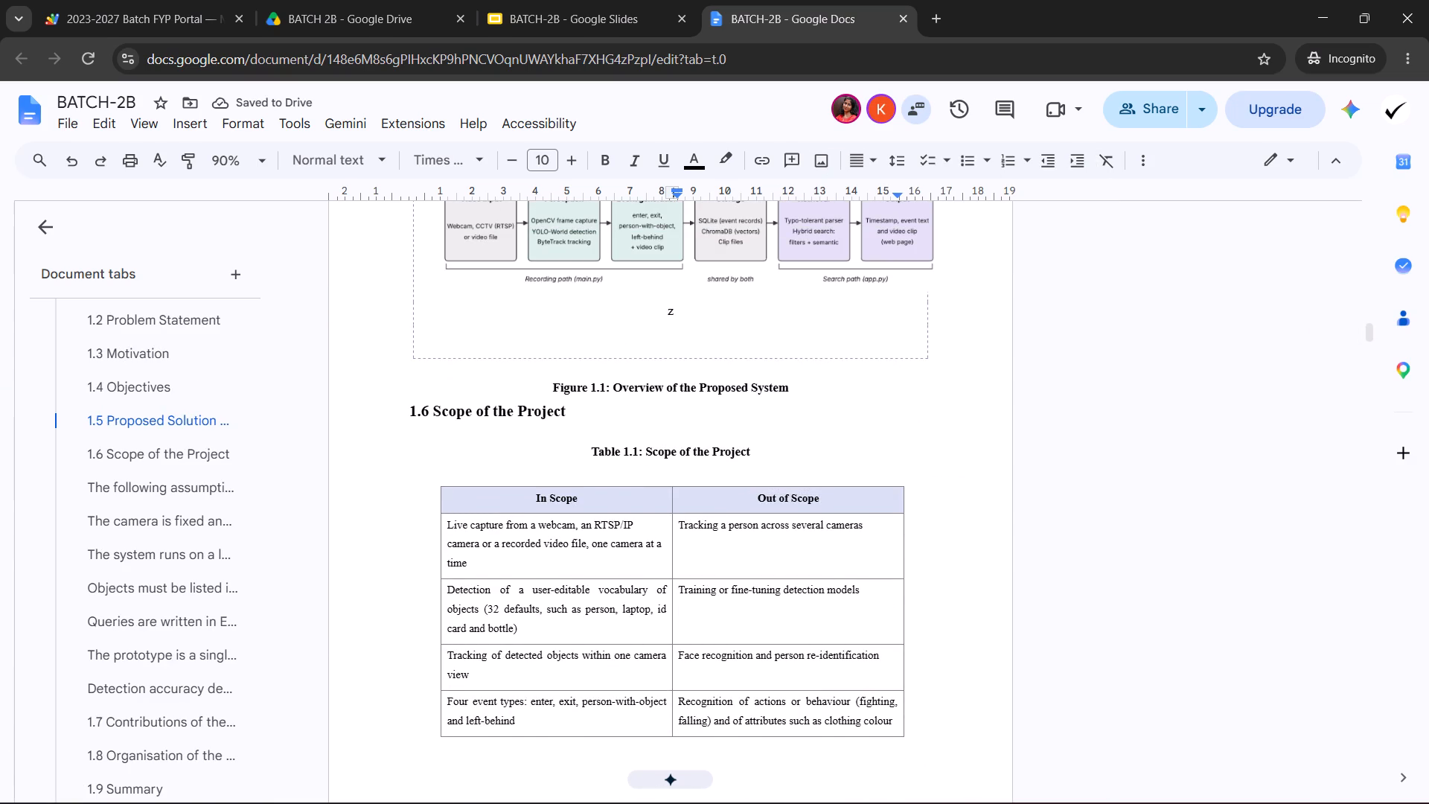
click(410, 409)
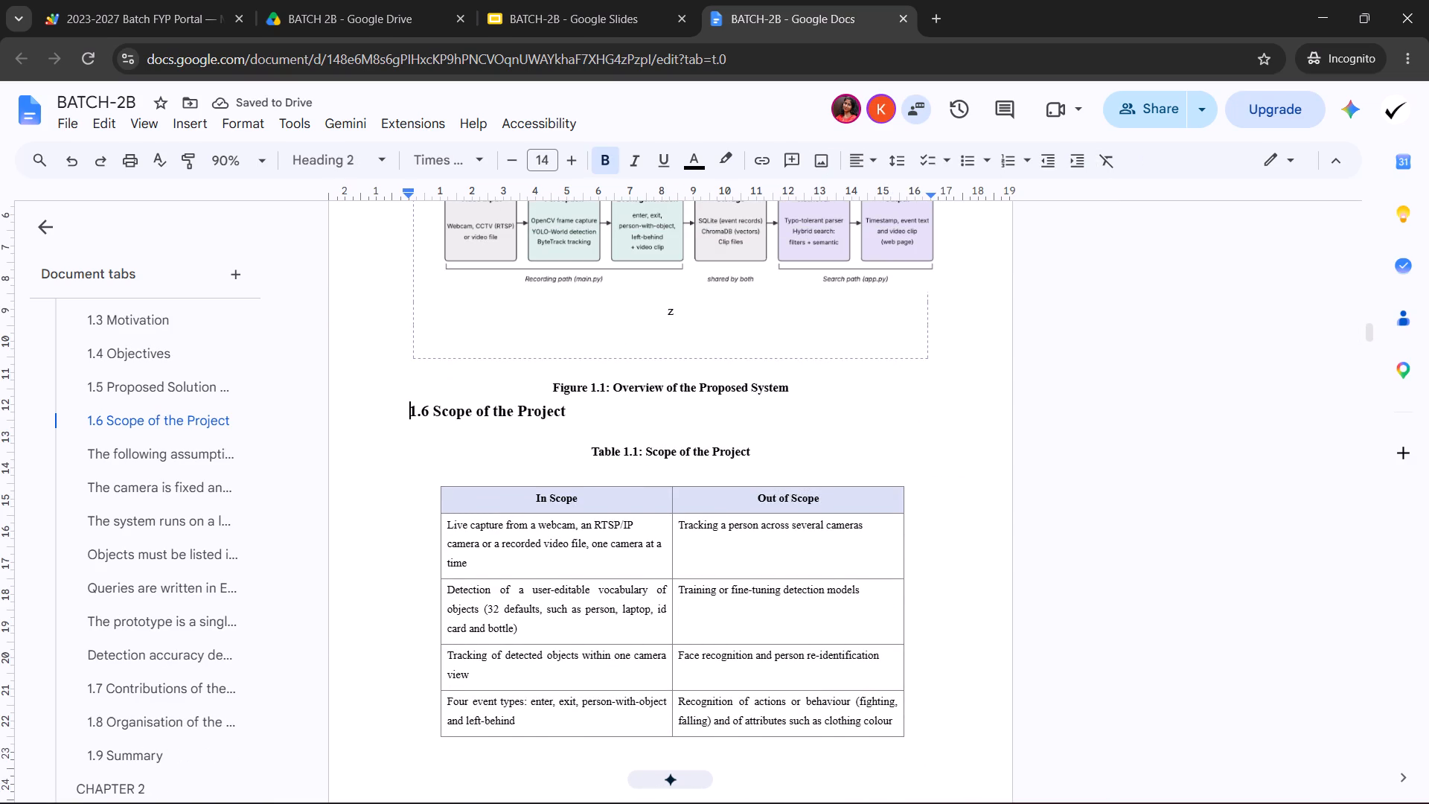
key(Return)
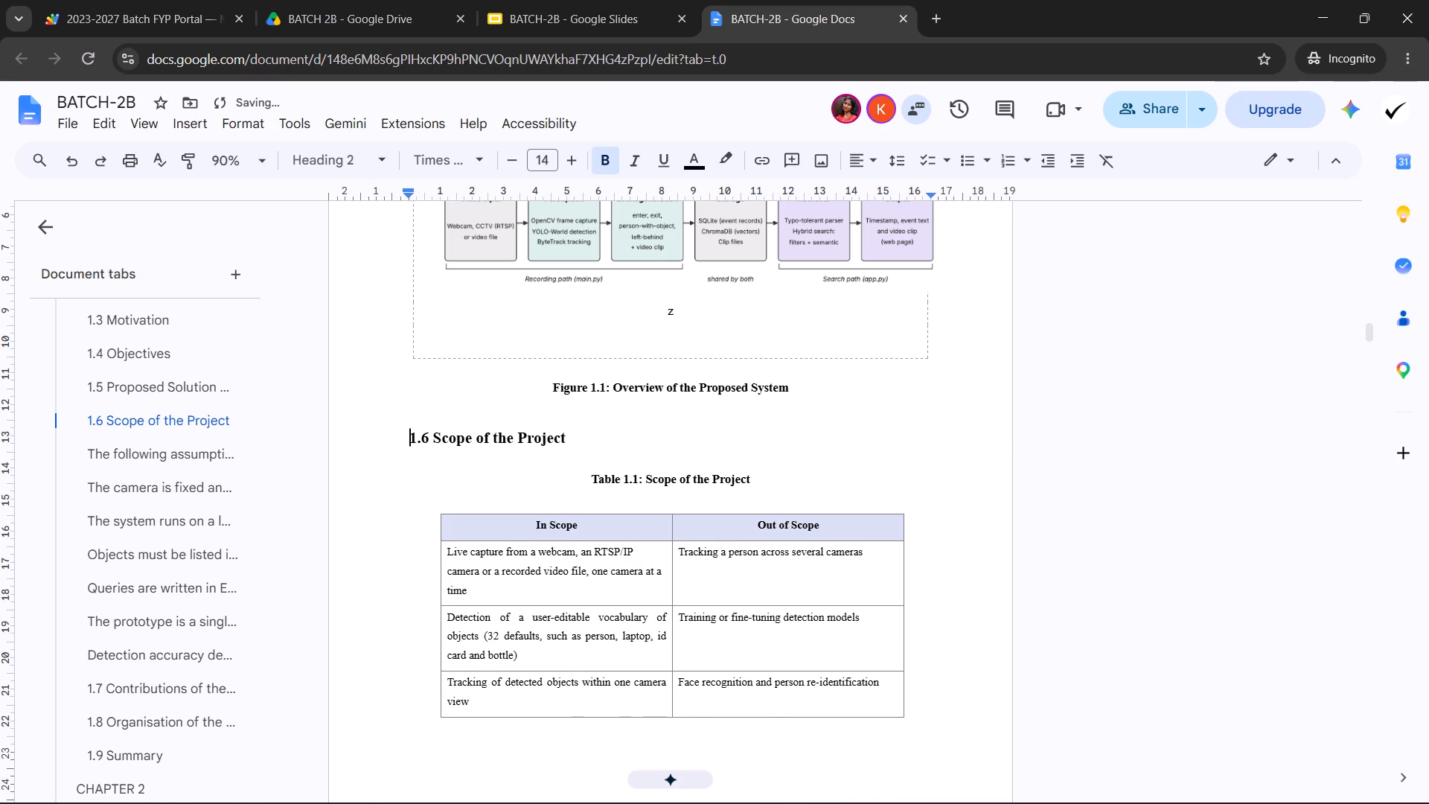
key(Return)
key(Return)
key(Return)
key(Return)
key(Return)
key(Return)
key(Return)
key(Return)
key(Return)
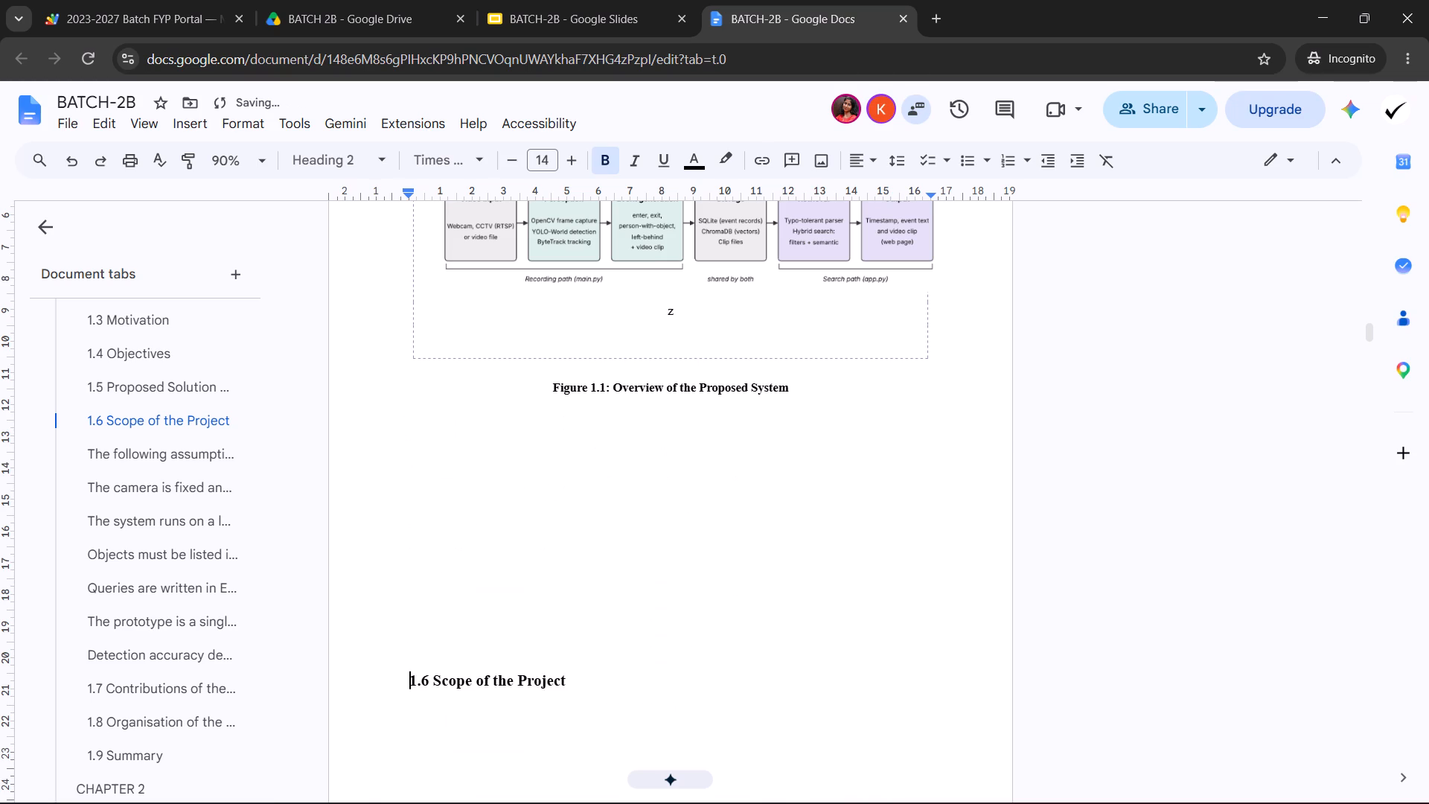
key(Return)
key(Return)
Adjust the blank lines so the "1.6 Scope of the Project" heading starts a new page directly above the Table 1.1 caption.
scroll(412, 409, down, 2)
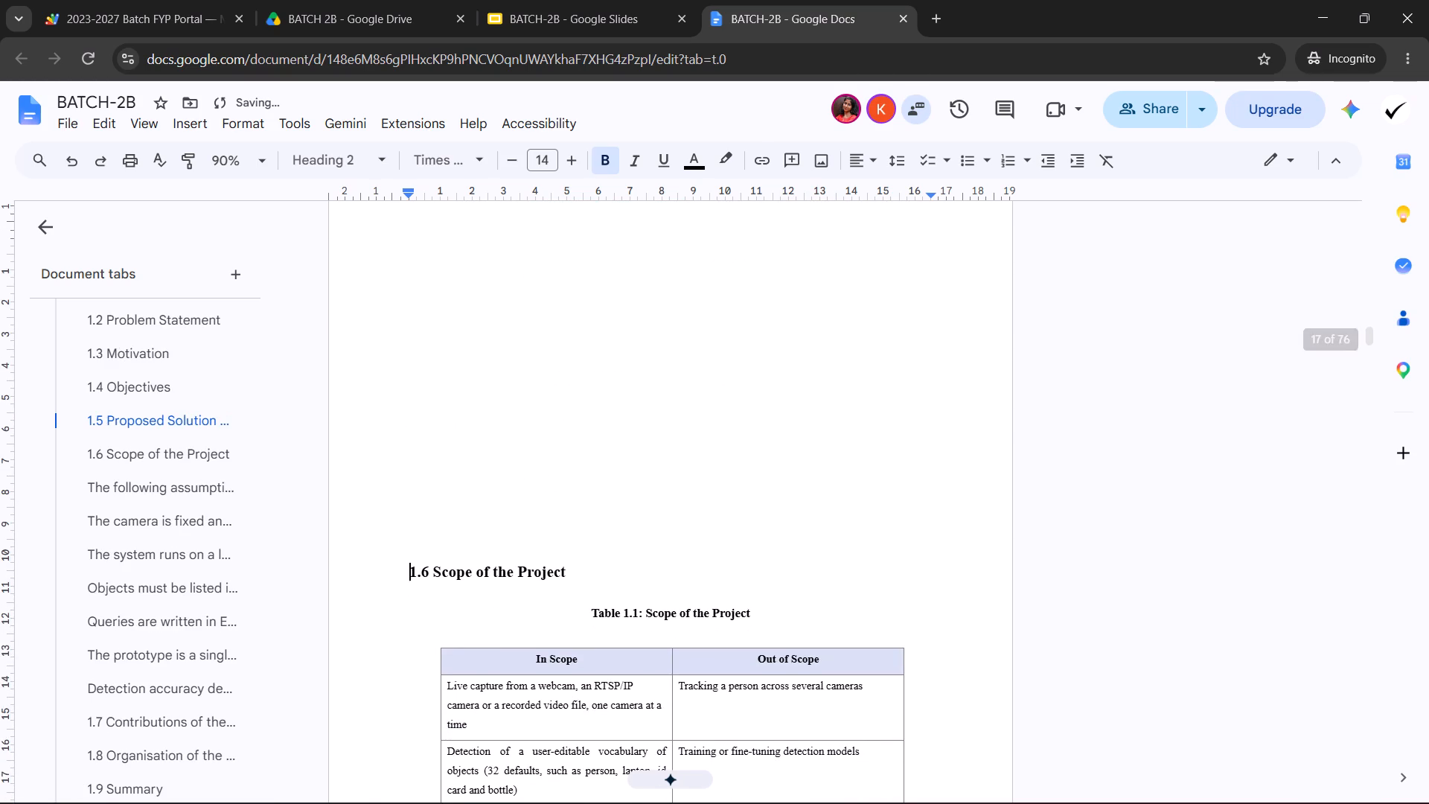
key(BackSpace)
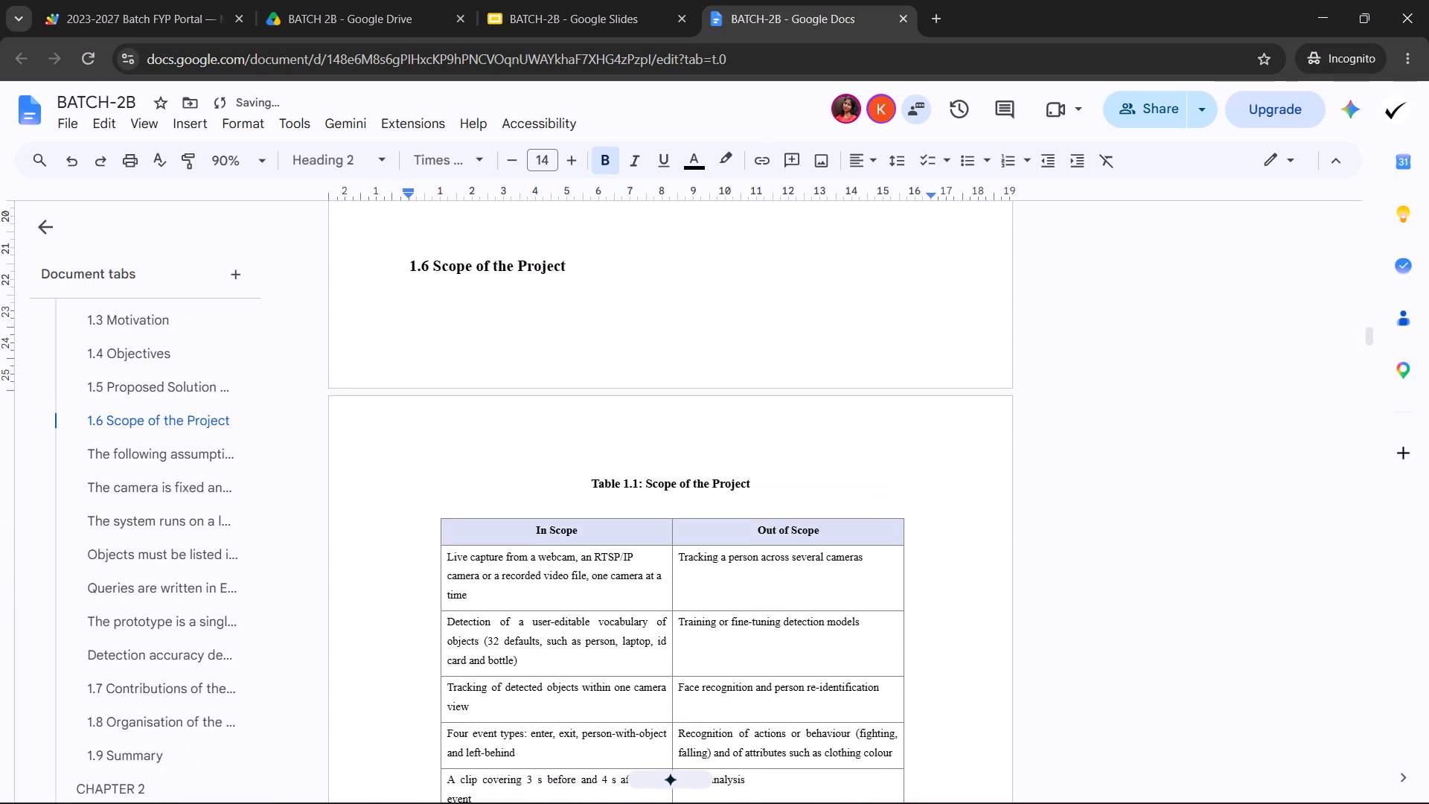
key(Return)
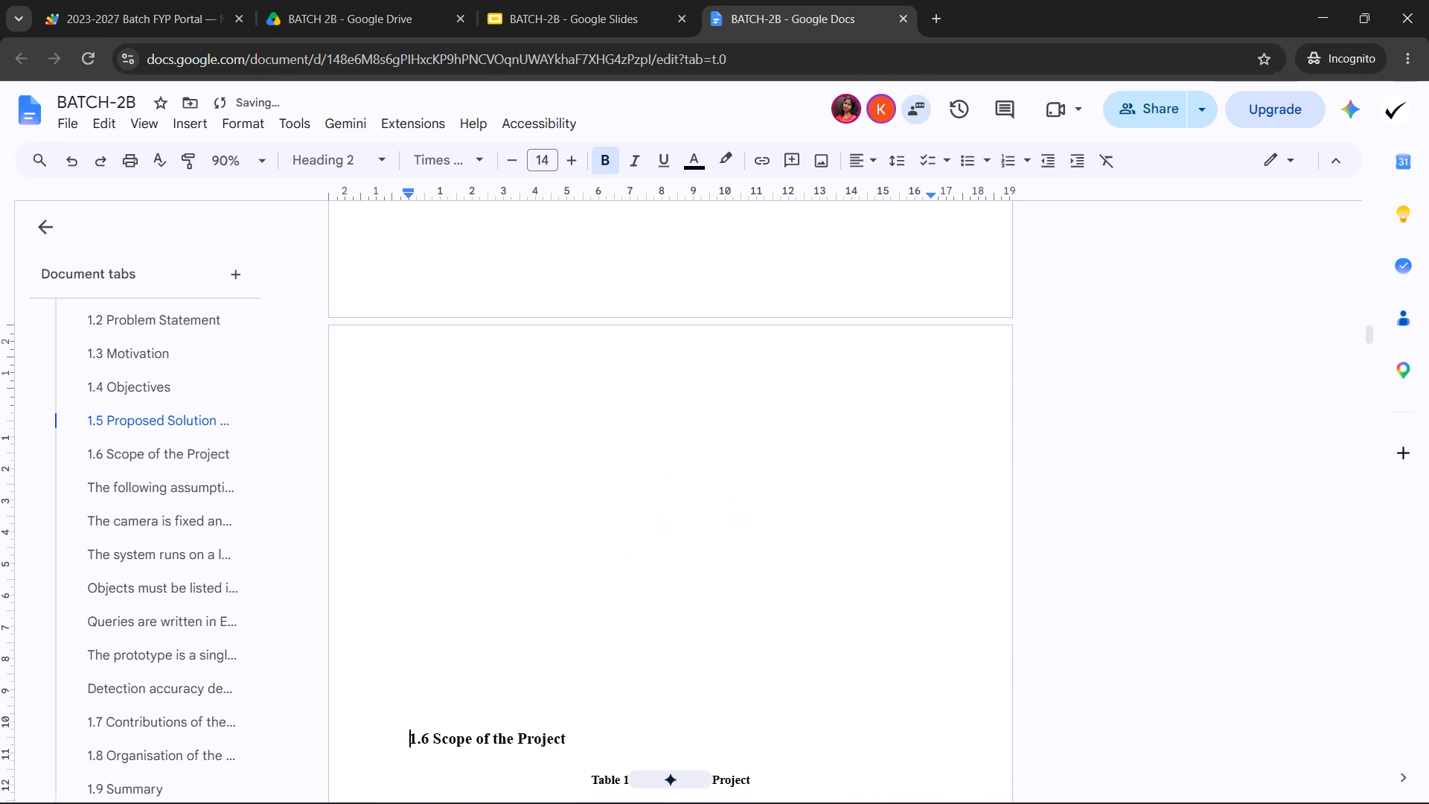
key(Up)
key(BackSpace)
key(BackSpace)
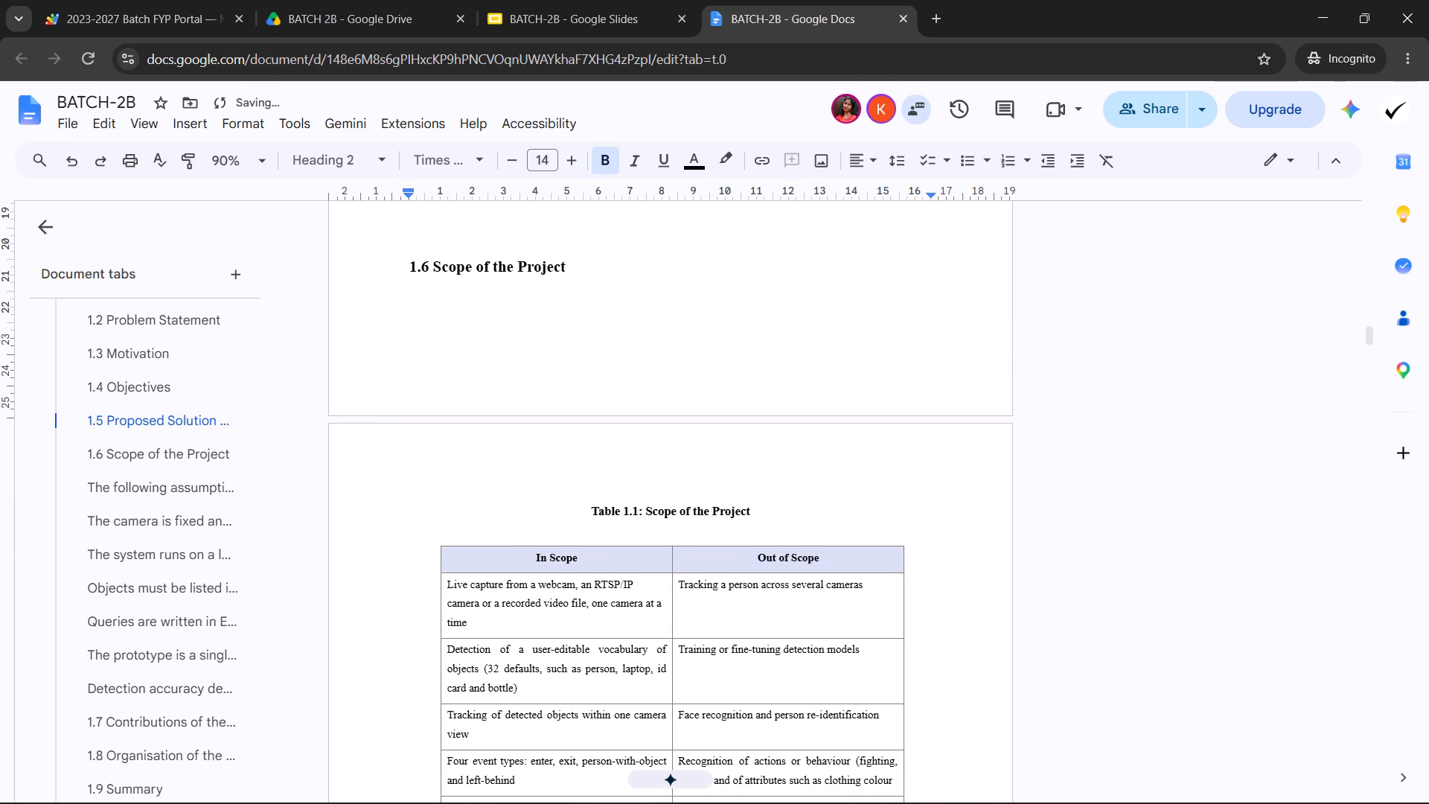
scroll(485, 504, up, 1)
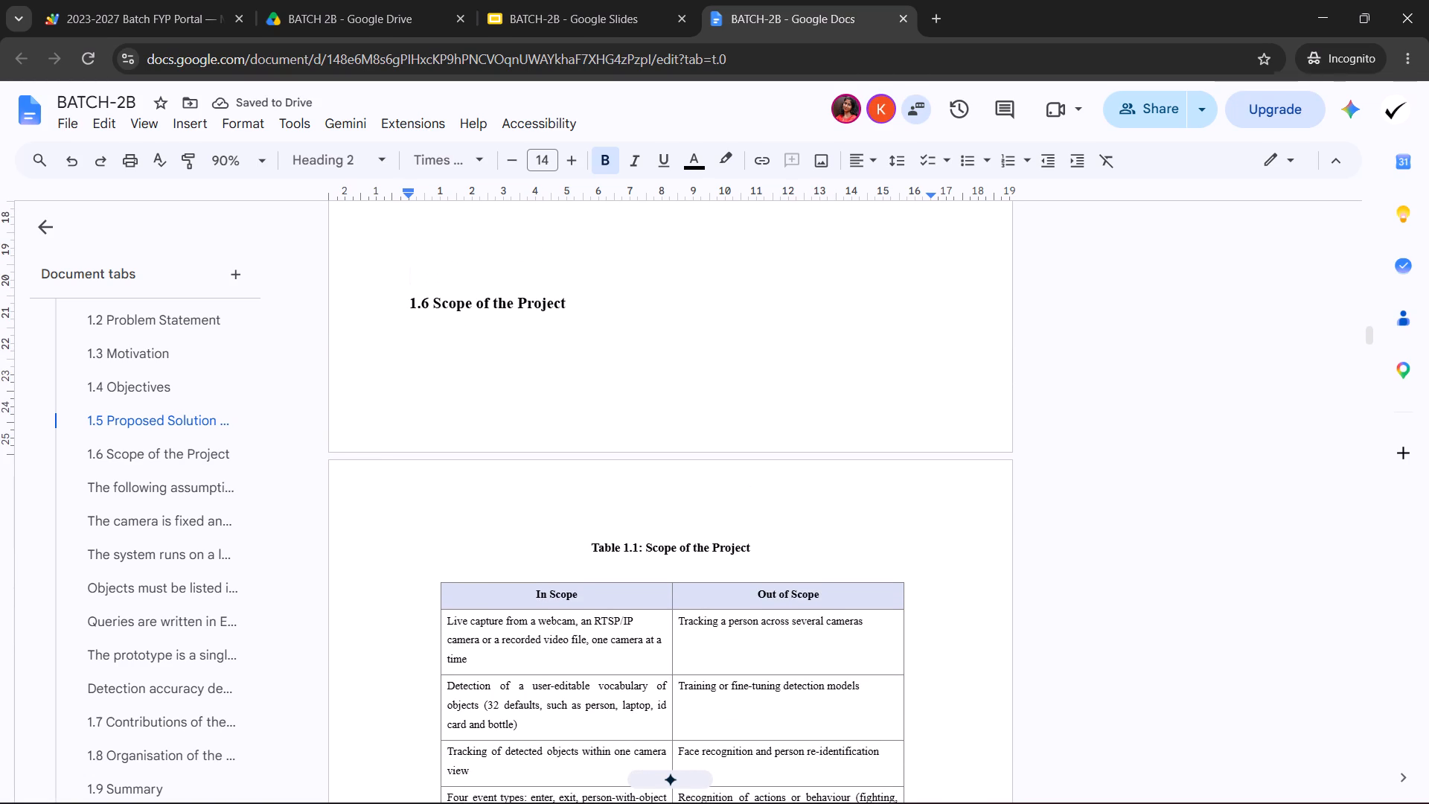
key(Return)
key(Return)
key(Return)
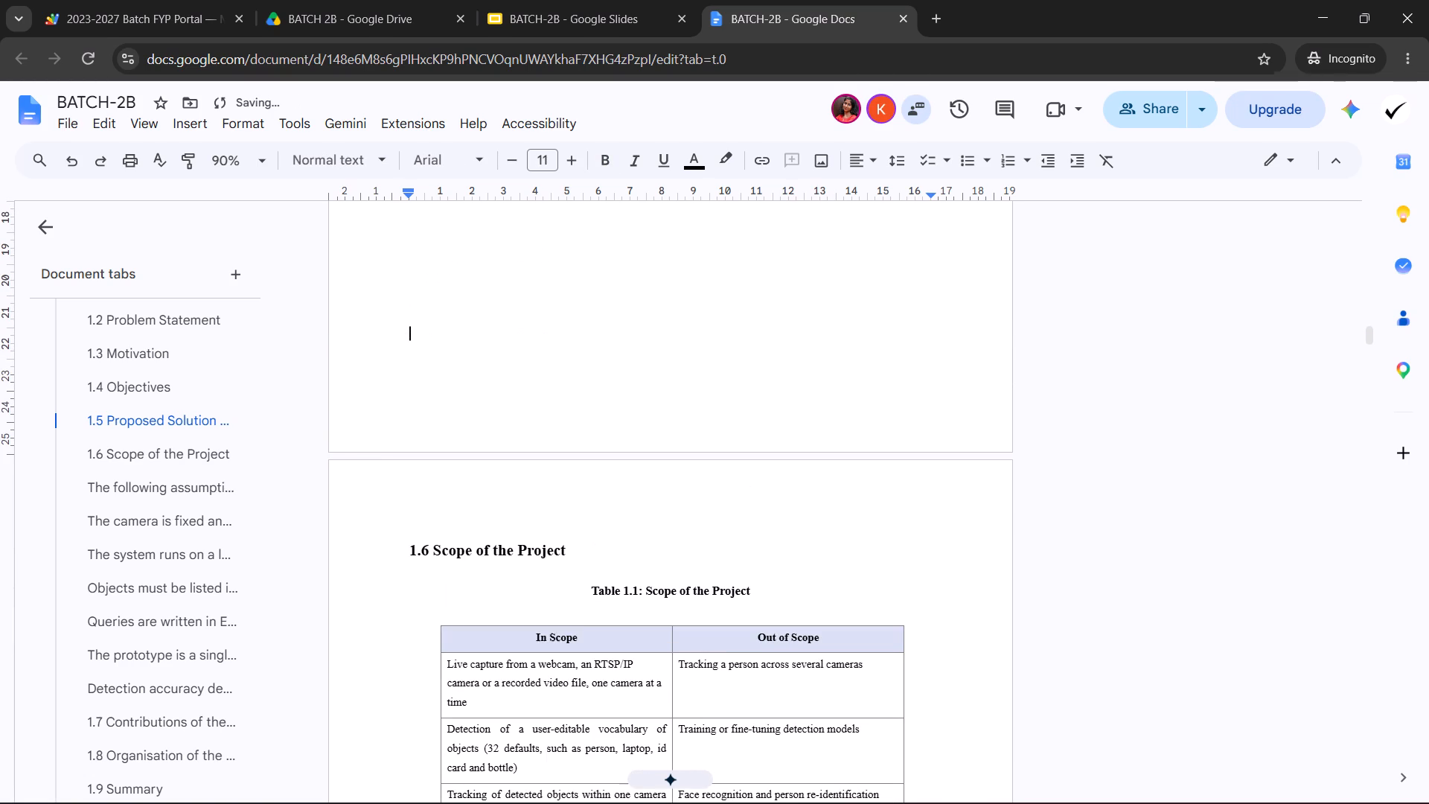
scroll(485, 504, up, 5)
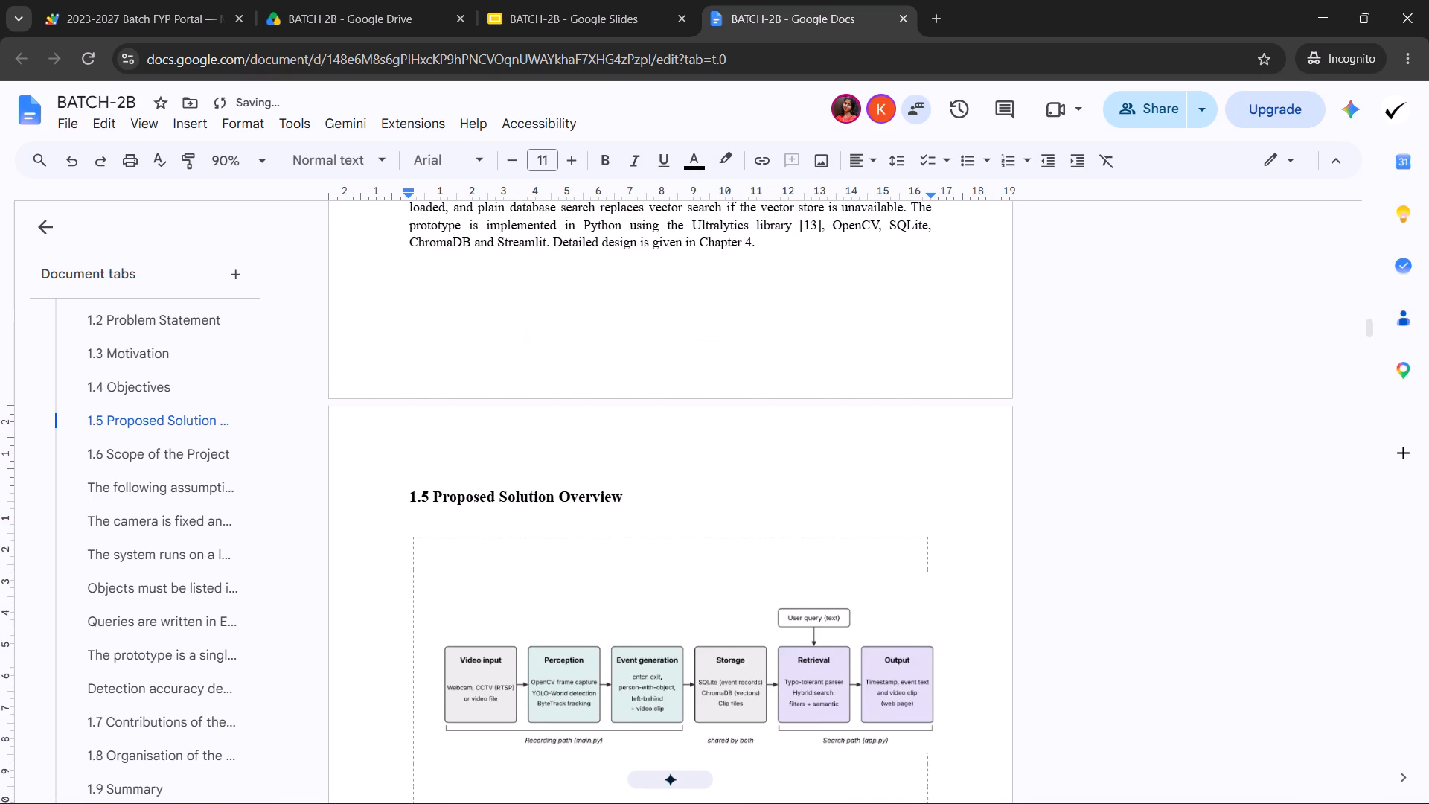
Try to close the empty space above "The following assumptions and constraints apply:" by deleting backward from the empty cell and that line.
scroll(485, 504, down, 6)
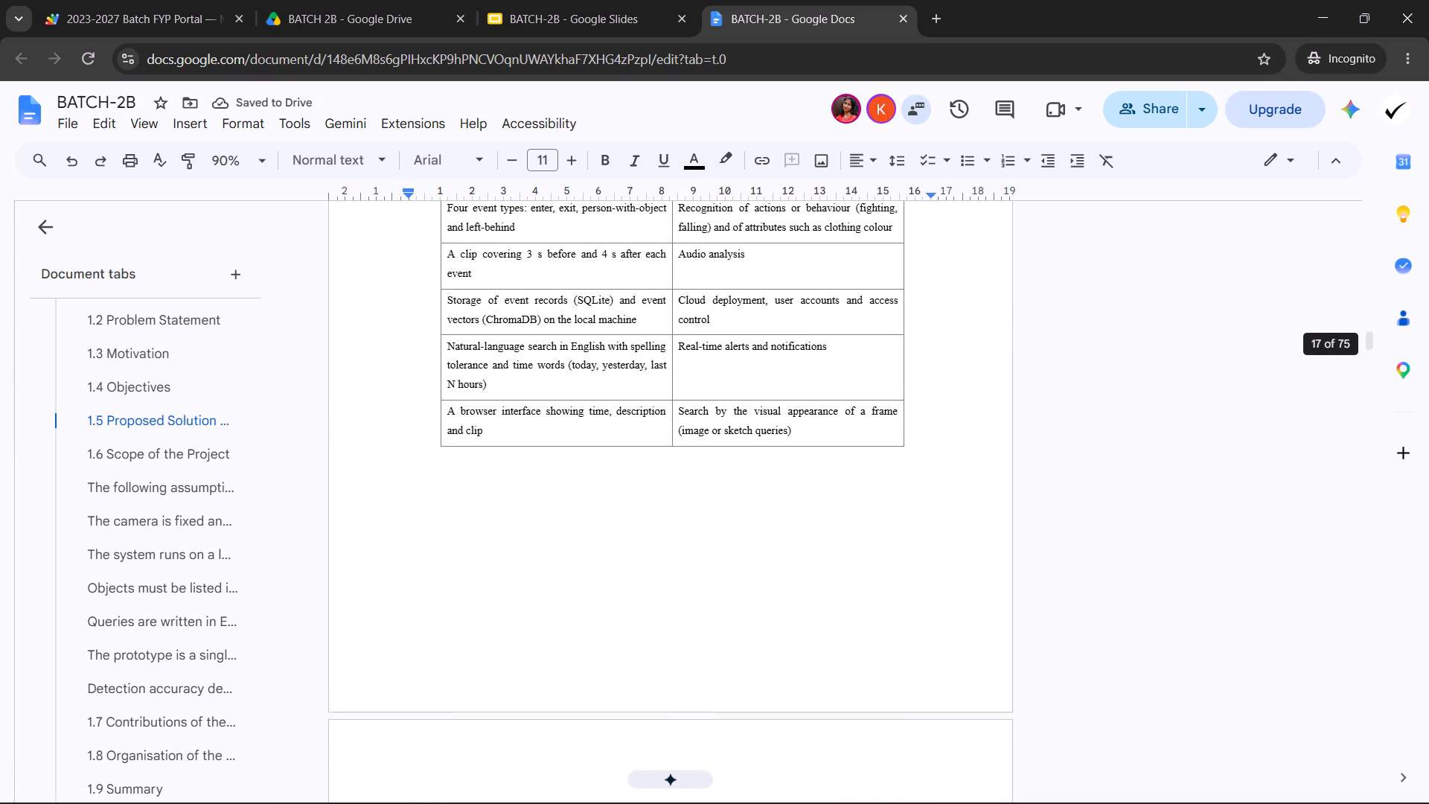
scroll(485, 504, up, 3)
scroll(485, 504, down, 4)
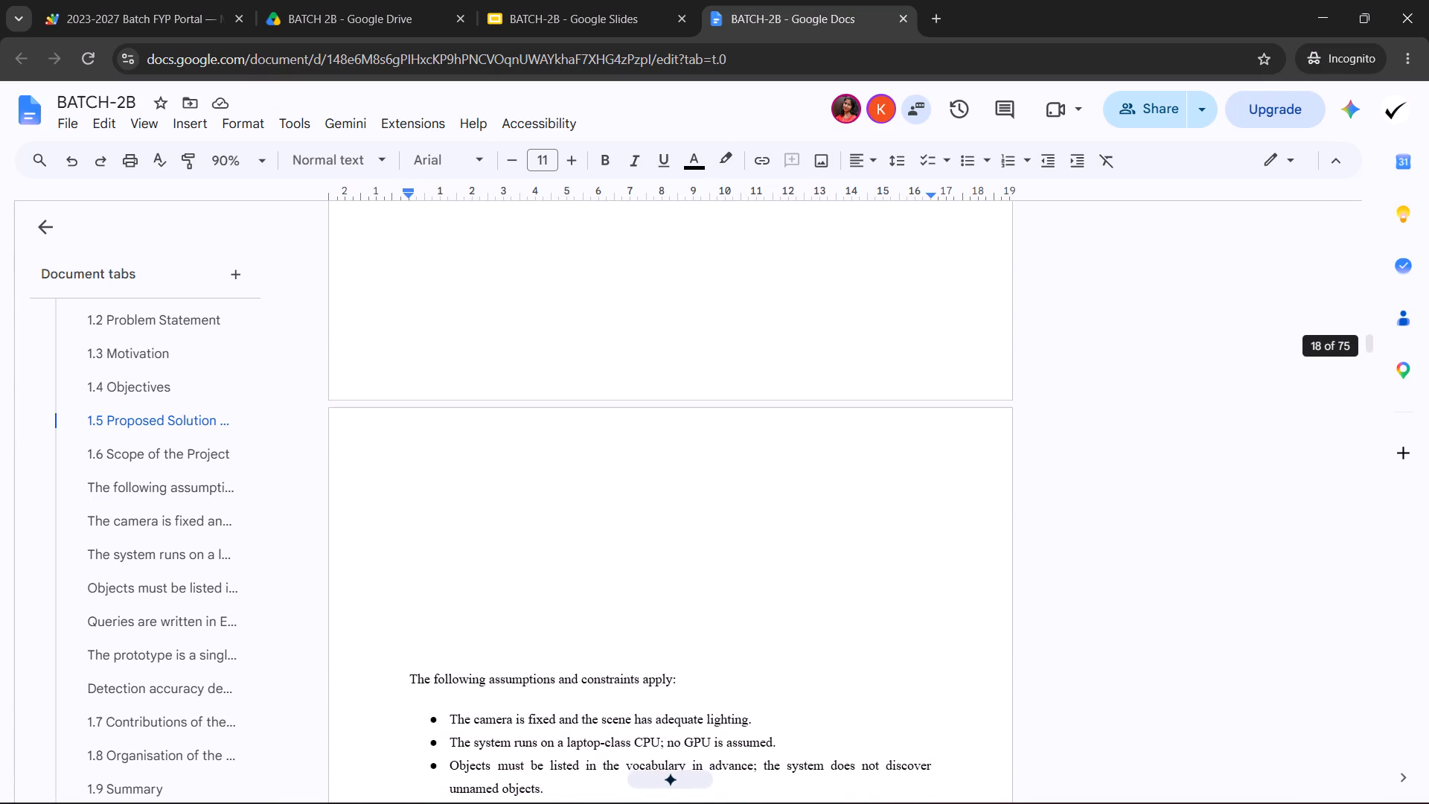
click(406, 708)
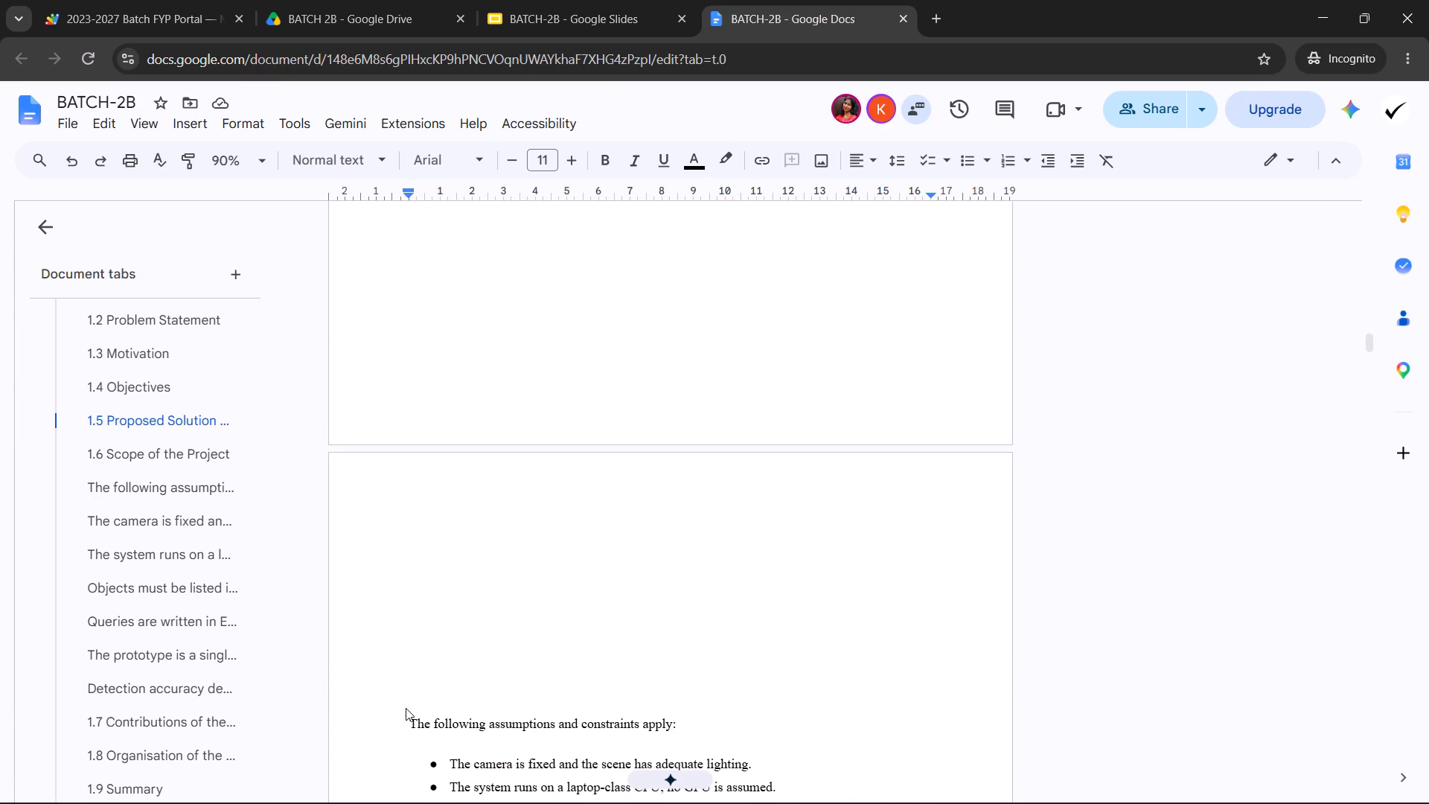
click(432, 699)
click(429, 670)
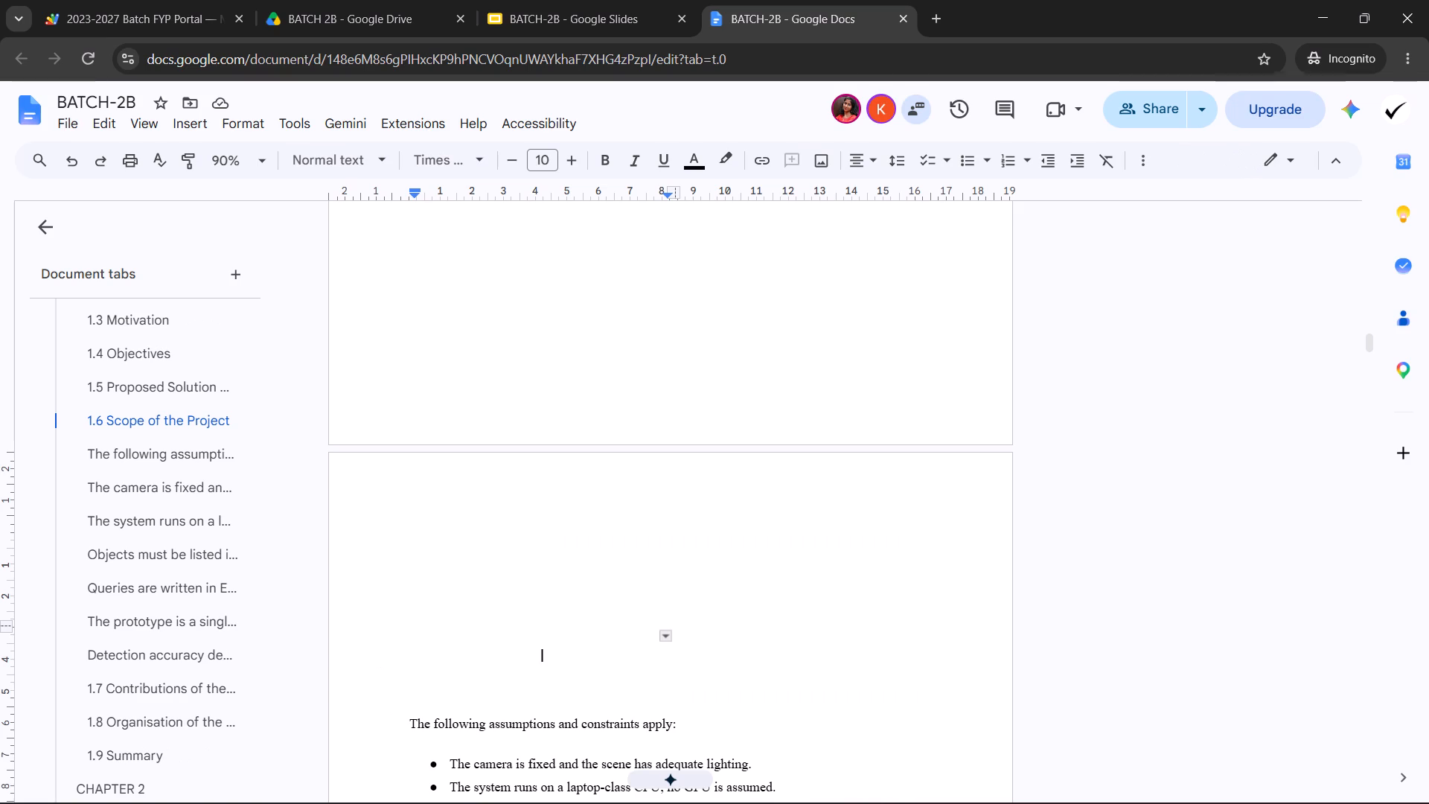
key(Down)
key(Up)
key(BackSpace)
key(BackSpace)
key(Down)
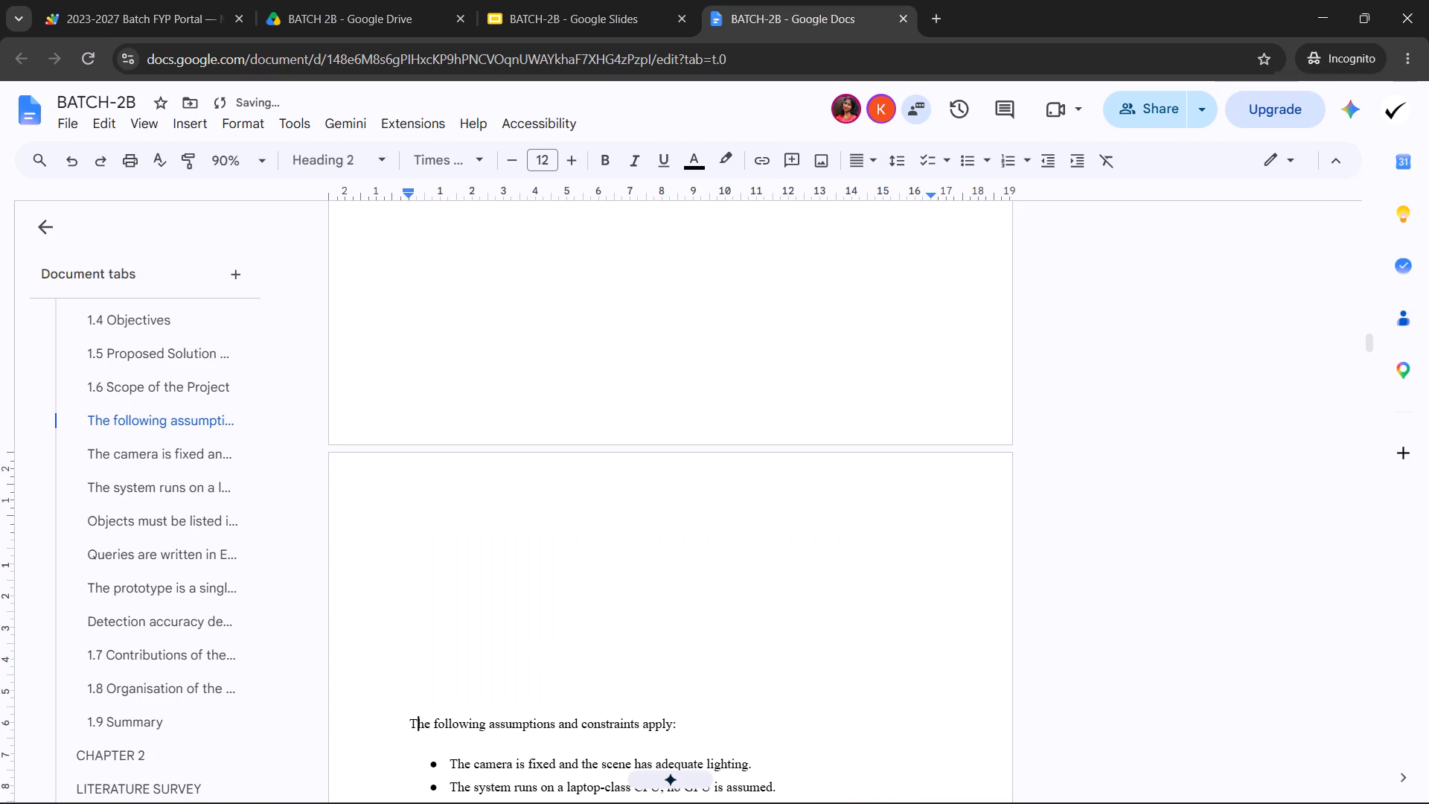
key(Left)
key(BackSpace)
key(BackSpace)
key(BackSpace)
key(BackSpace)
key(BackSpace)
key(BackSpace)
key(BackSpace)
Delete the three empty rows of the leftover borderless table between Table 1.1 and the assumptions and constraints list.
drag(485, 657, 464, 508)
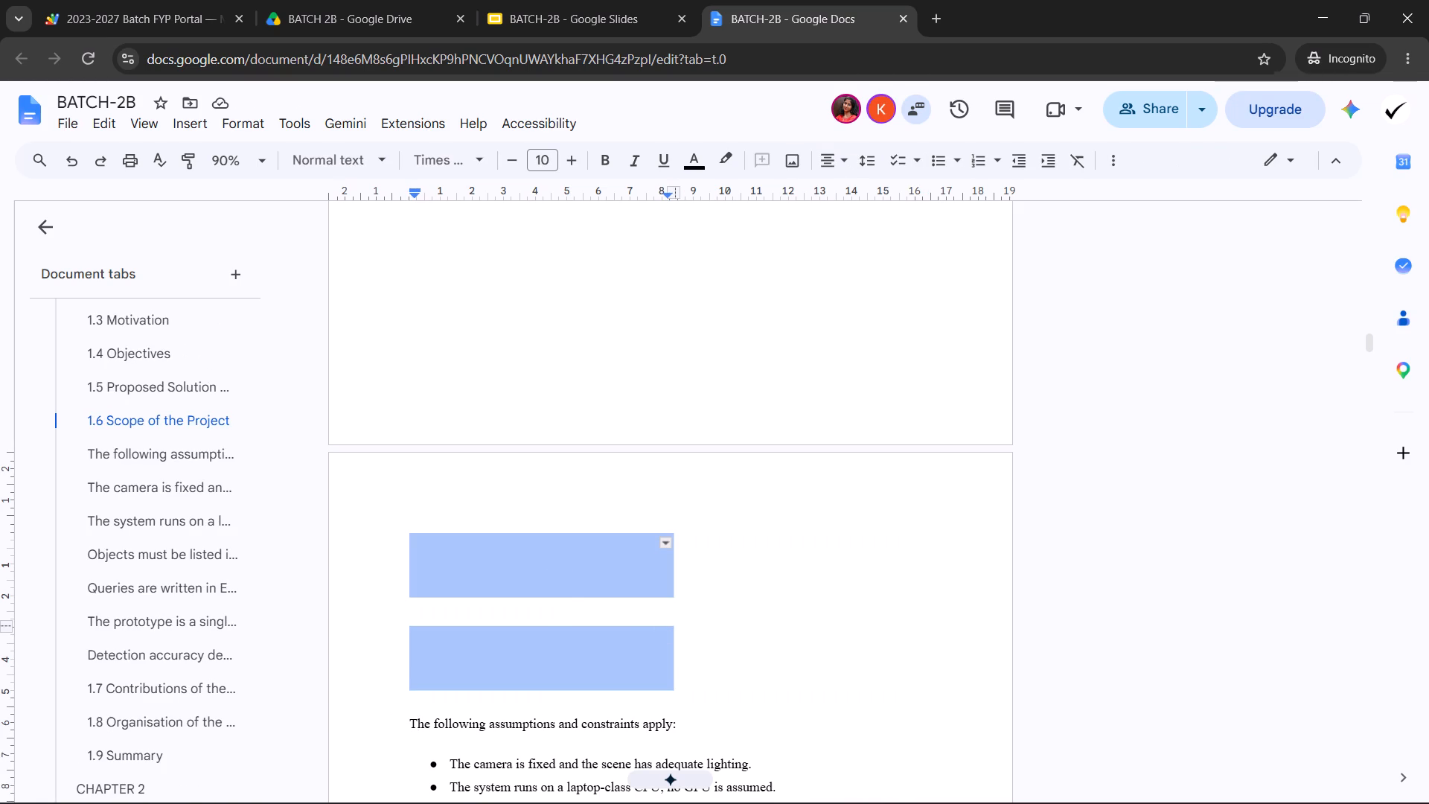
key(BackSpace)
key(BackSpace)
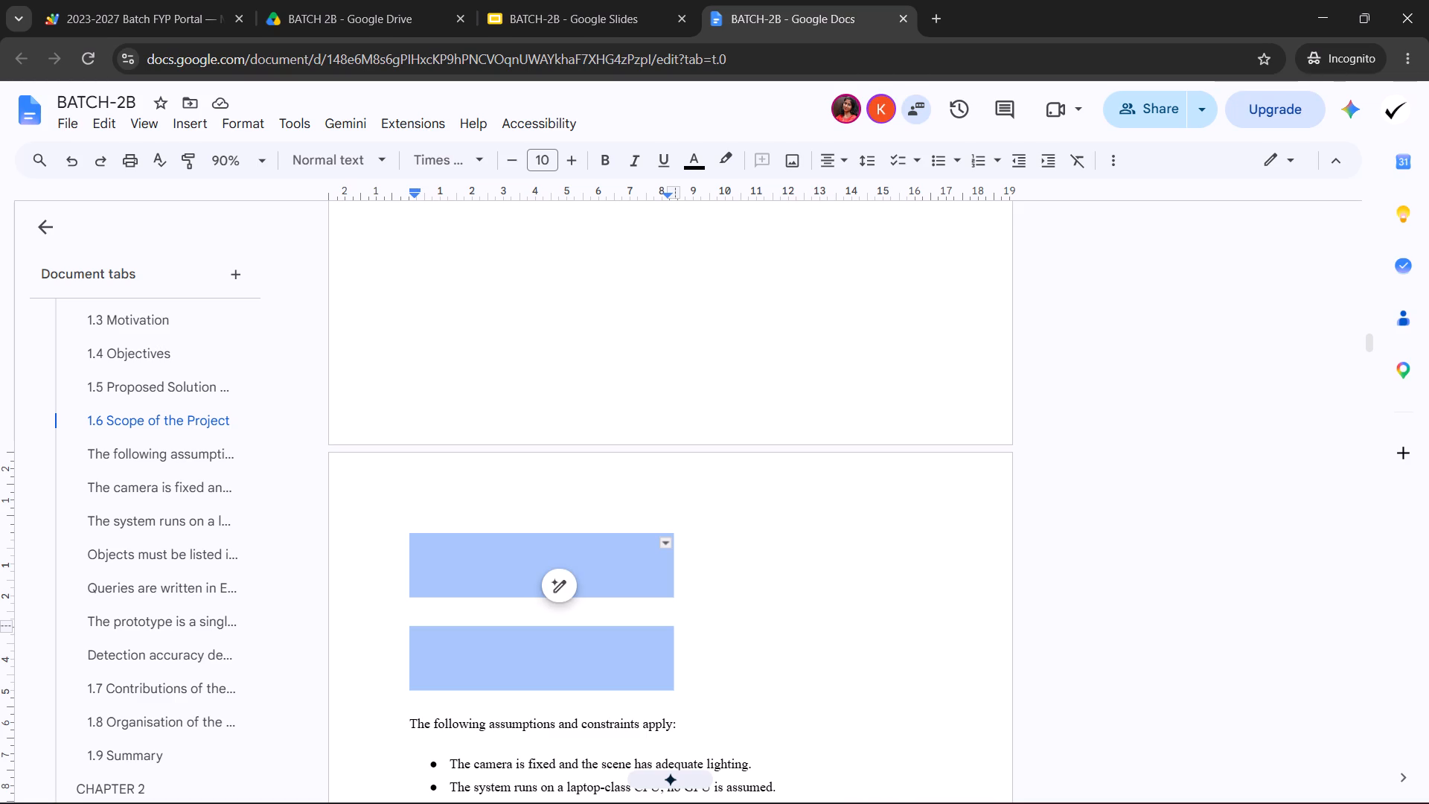
key(Delete)
click(804, 678)
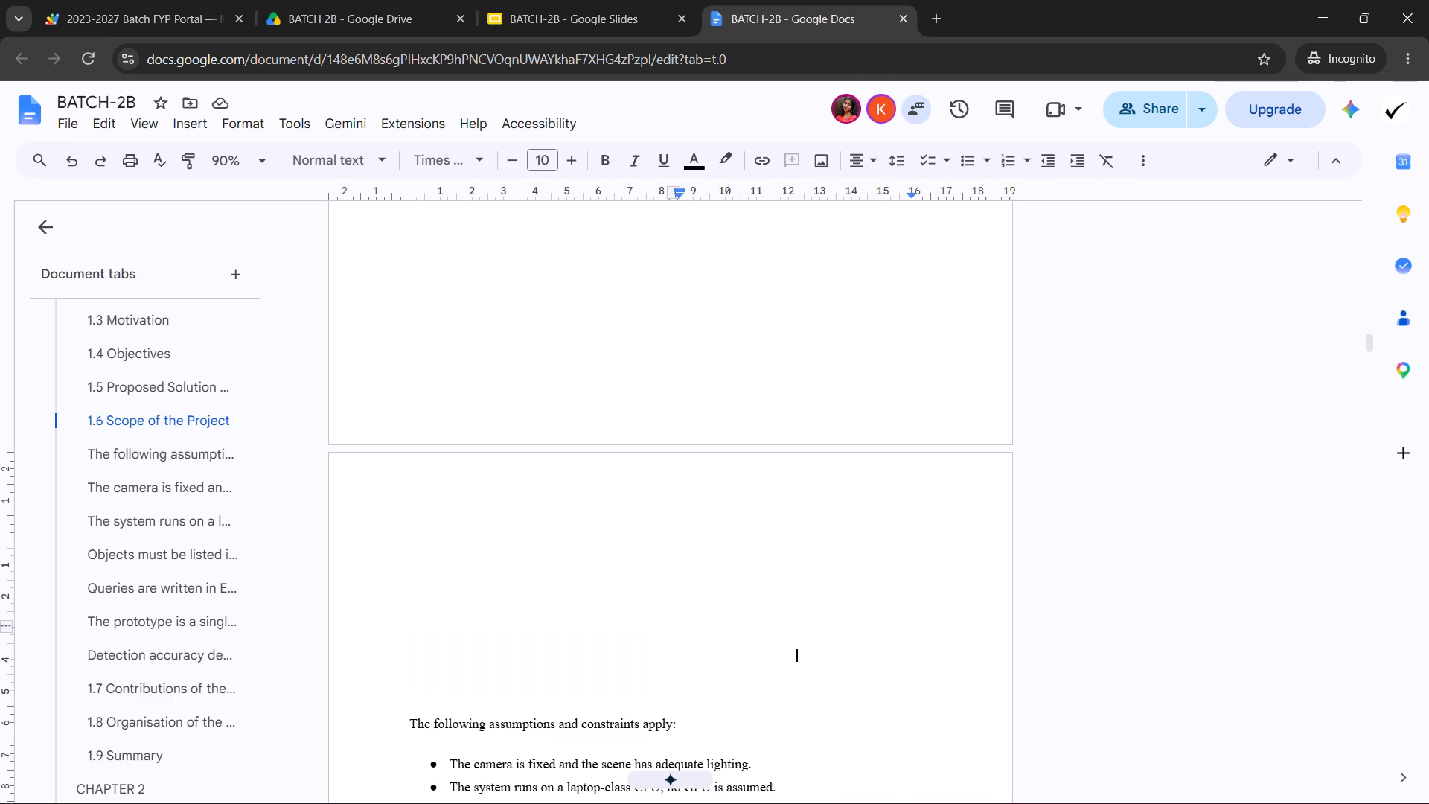
drag(868, 668, 534, 540)
scroll(584, 504, up, 3)
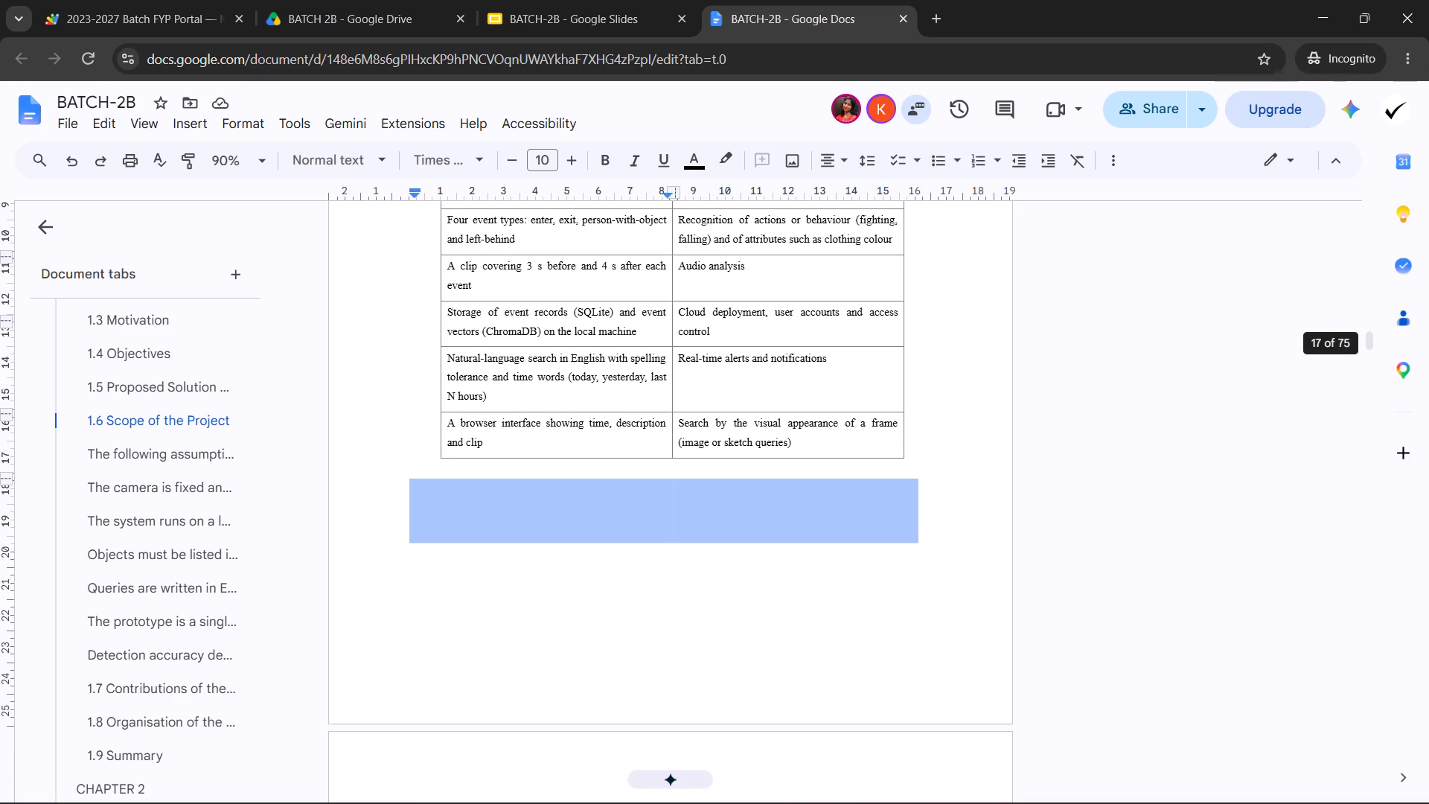
drag(534, 540, 549, 585)
right_click(589, 536)
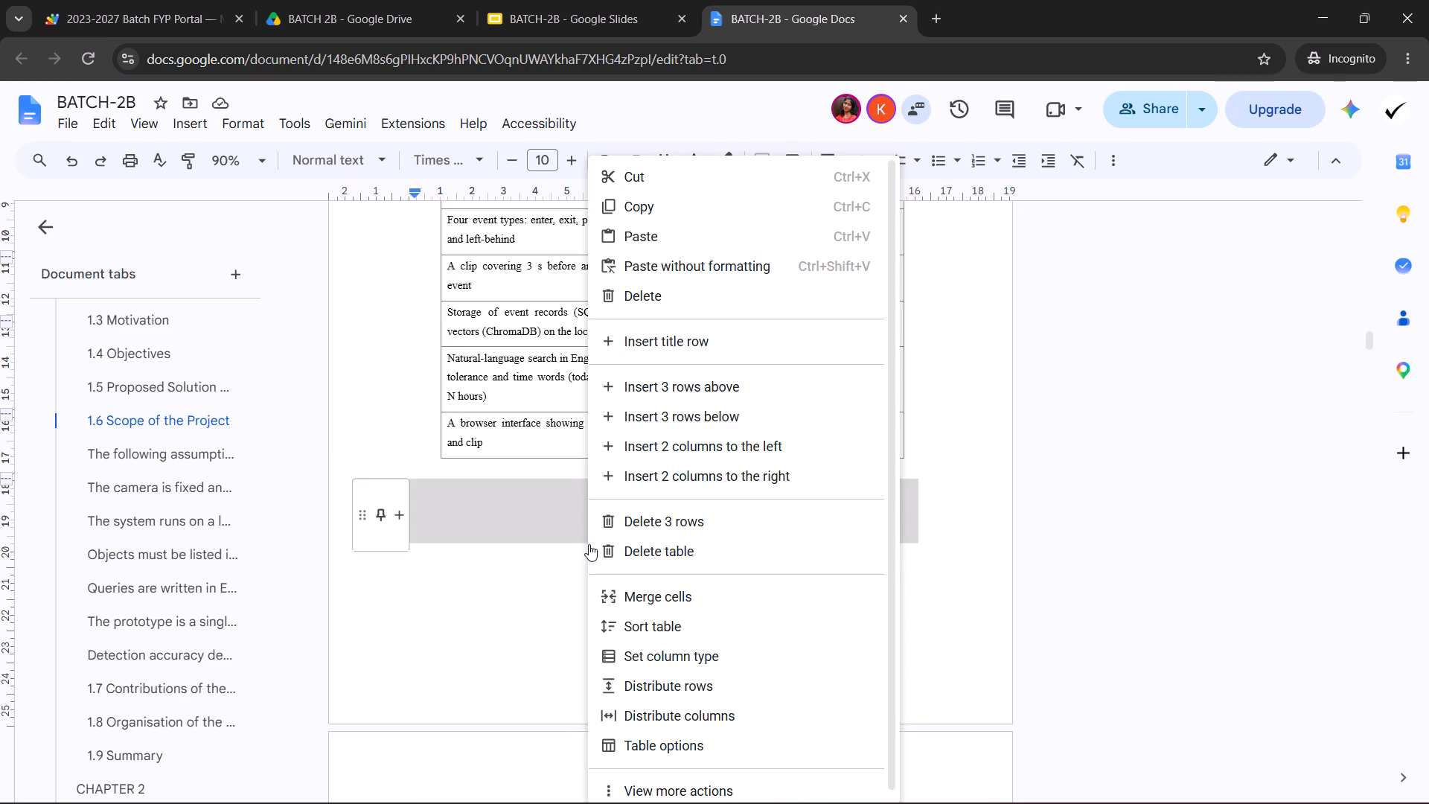
click(648, 528)
scroll(645, 539, down, 4)
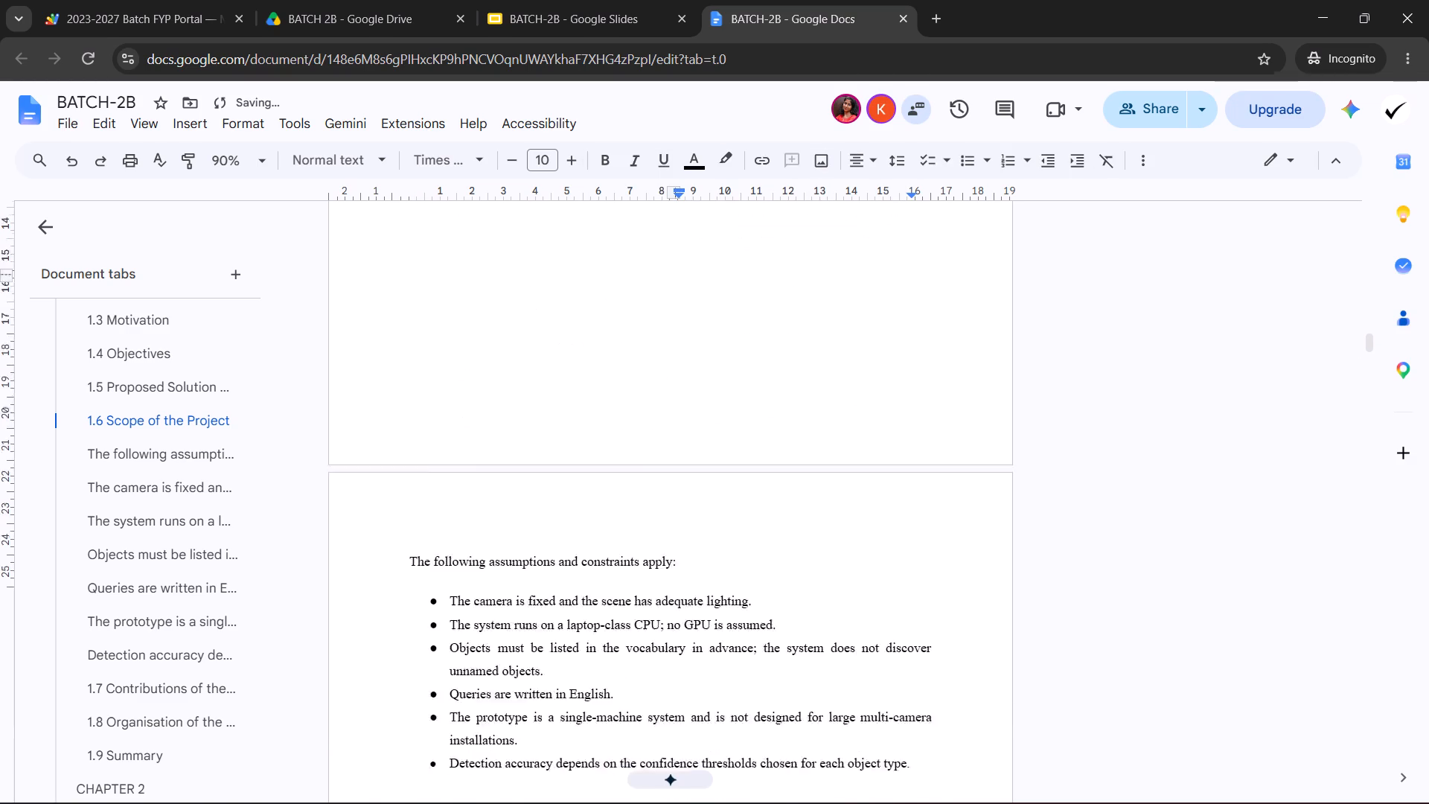
Review the page layout of Chapter 1 from section 1.6 with Table 1.1 through the 1.9 Summary.
scroll(470, 424, up, 9)
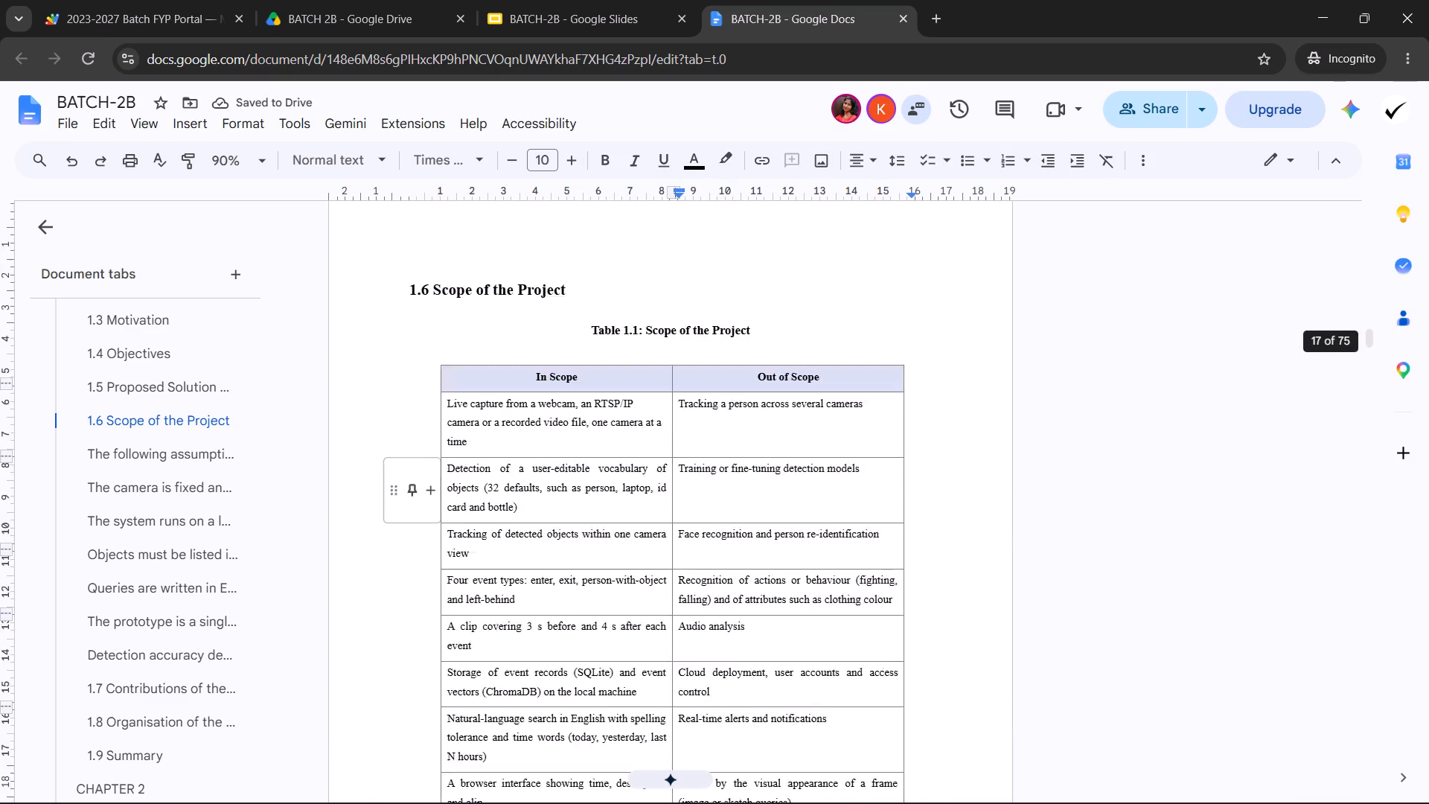
scroll(642, 371, down, 8)
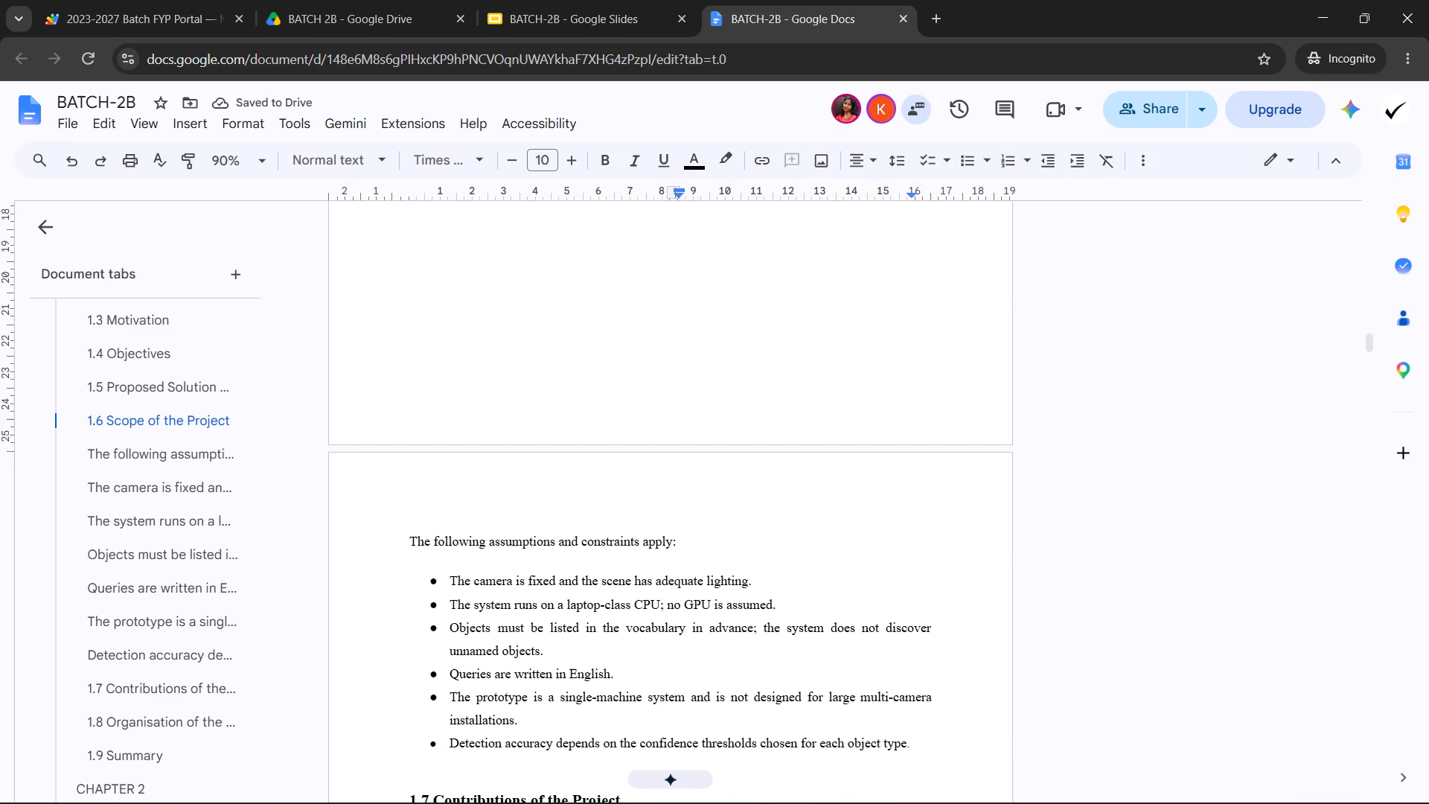
scroll(650, 405, down, 4)
scroll(485, 593, down, 3)
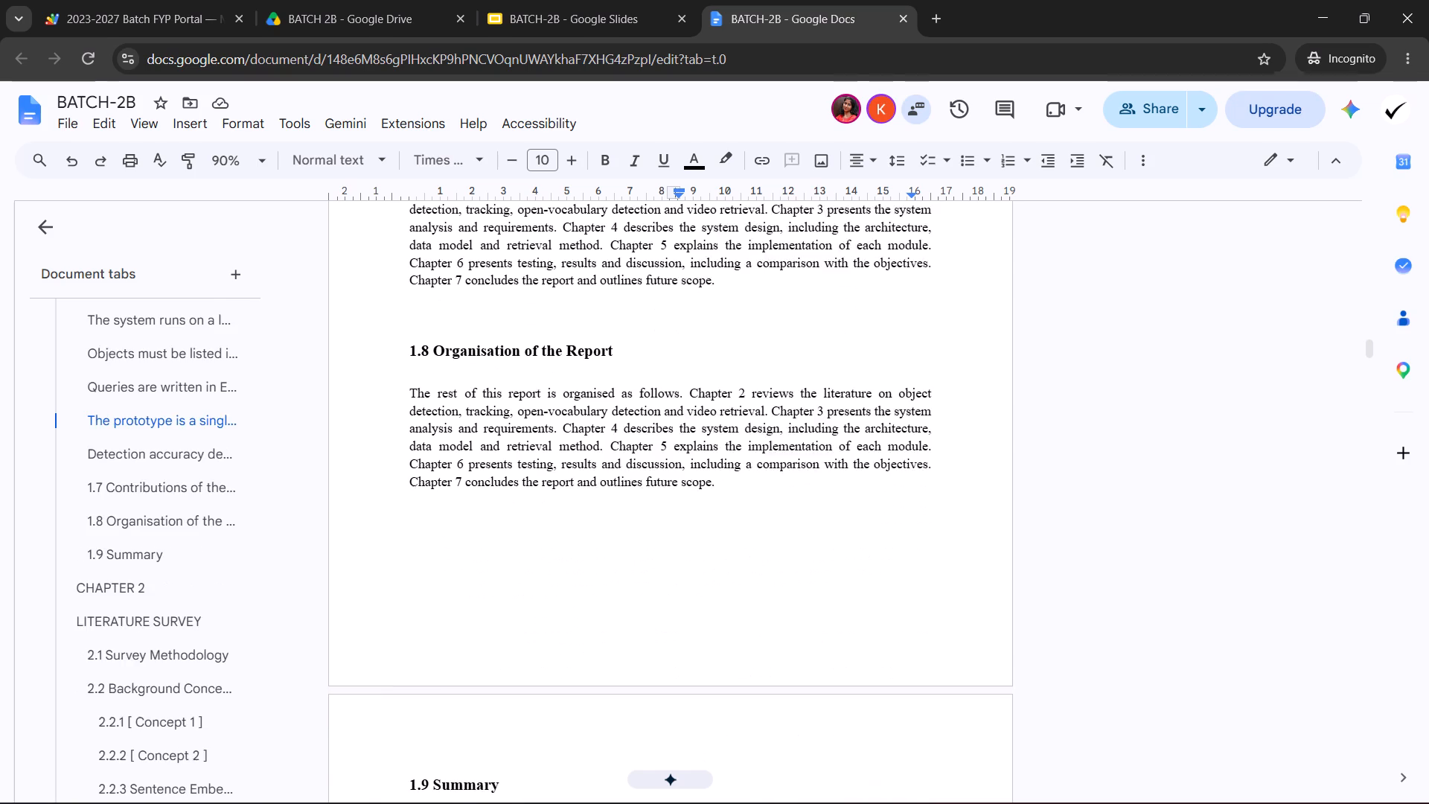
scroll(495, 573, down, 8)
scroll(501, 575, up, 6)
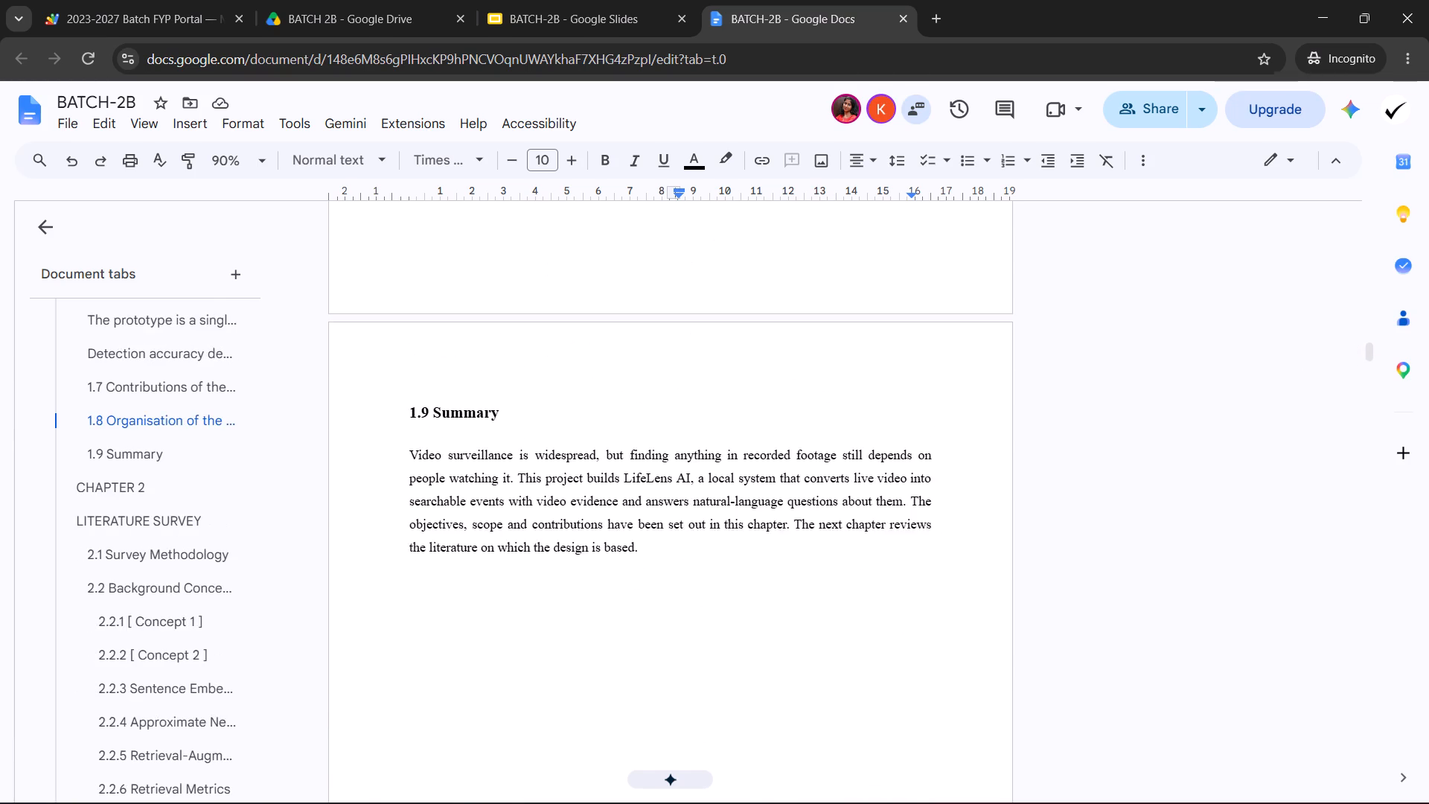
scroll(502, 573, up, 7)
scroll(480, 499, up, 12)
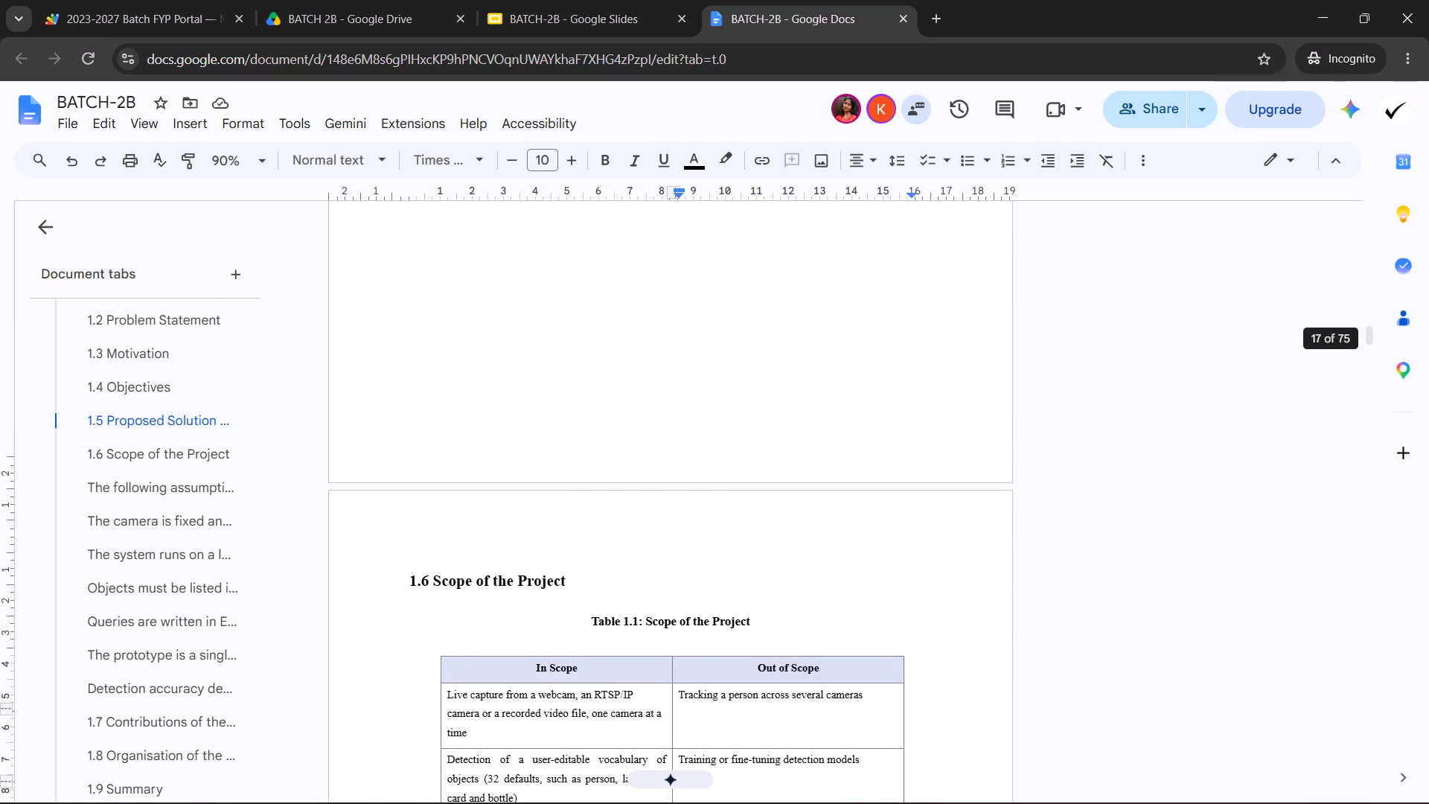
Delete the run of blank lines between the Figure 1.1 caption and the "1.6 Scope of the Project" heading, leaving only a small gap.
click(406, 572)
scroll(425, 564, up, 3)
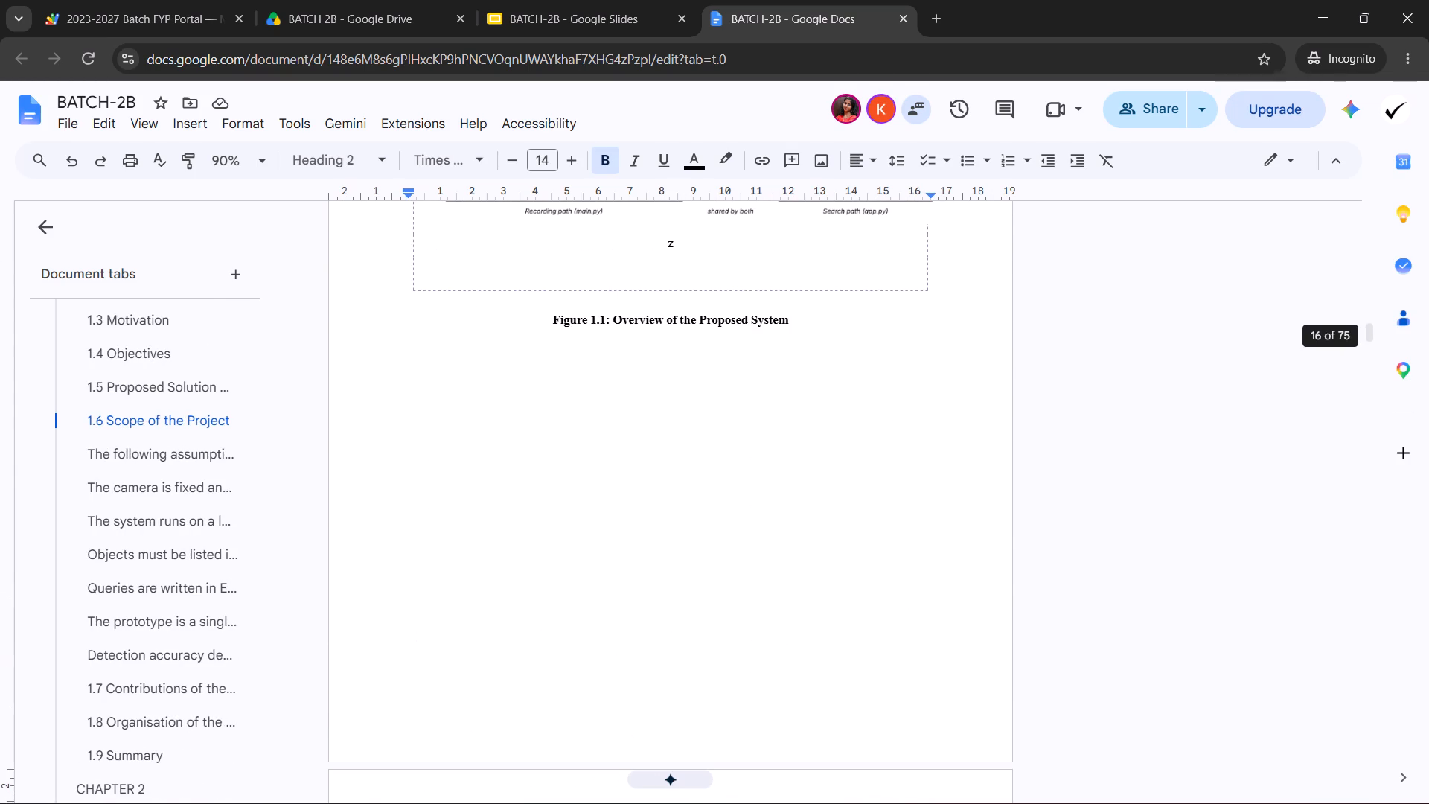
drag(902, 670, 866, 386)
key(BackSpace)
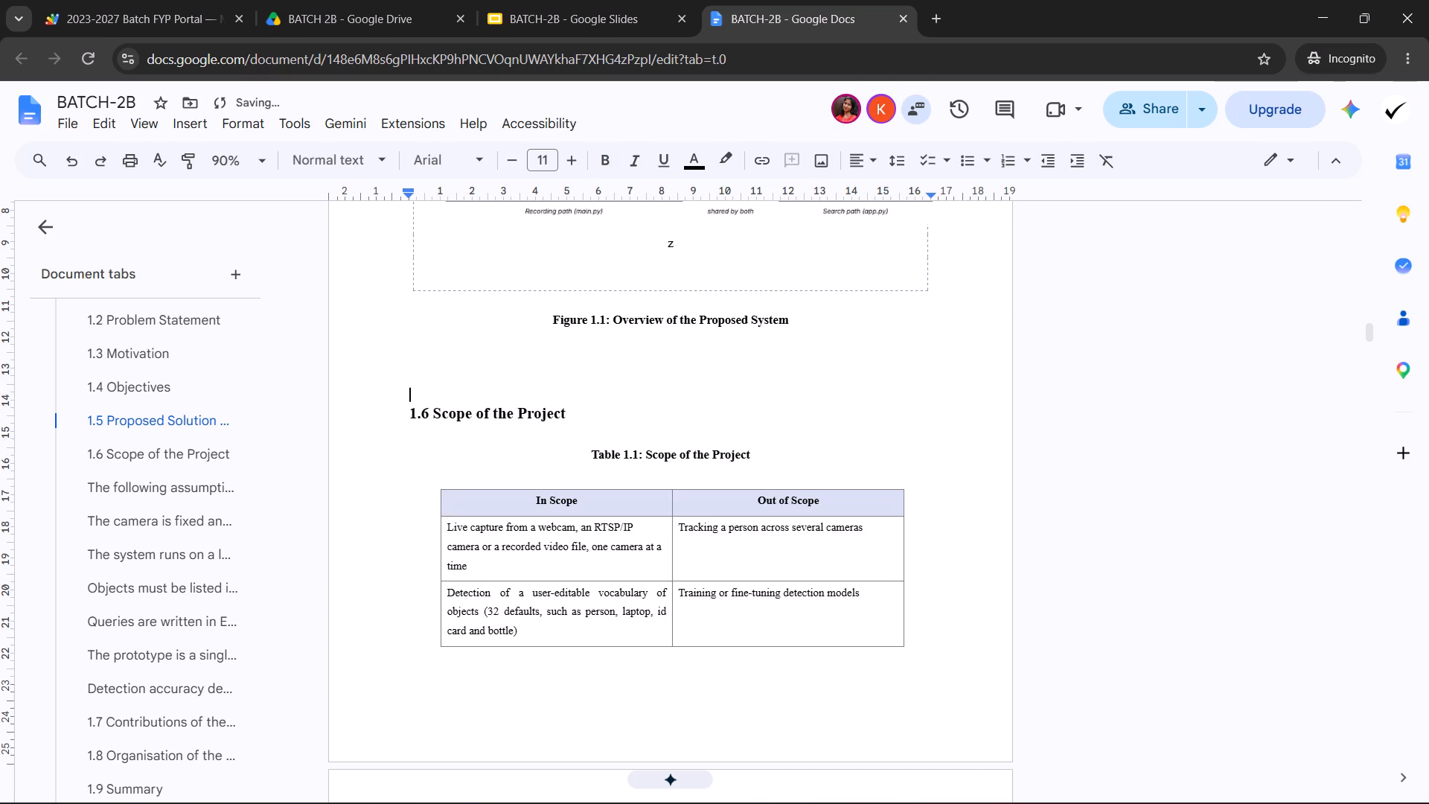
key(BackSpace)
key(BackSpace)
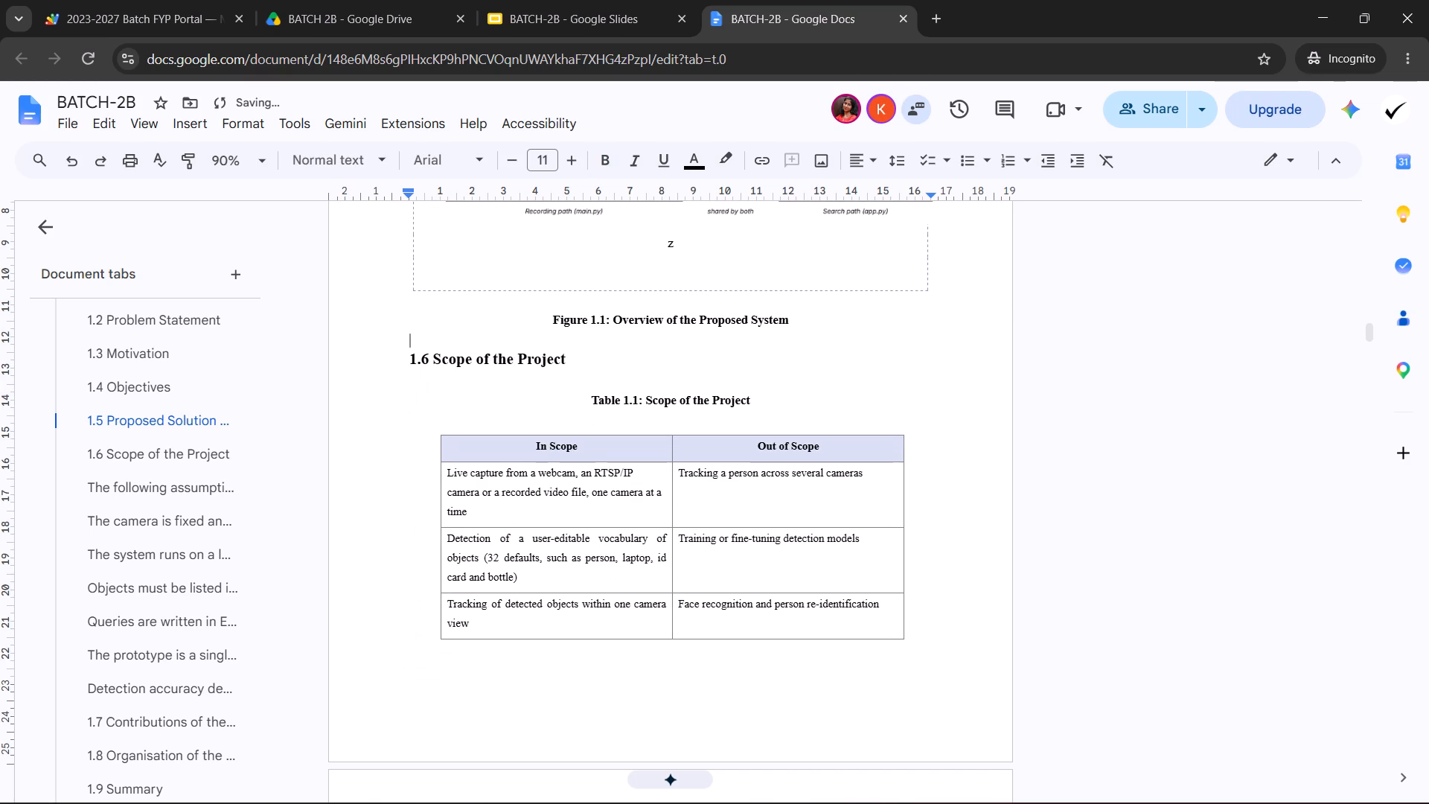
key(BackSpace)
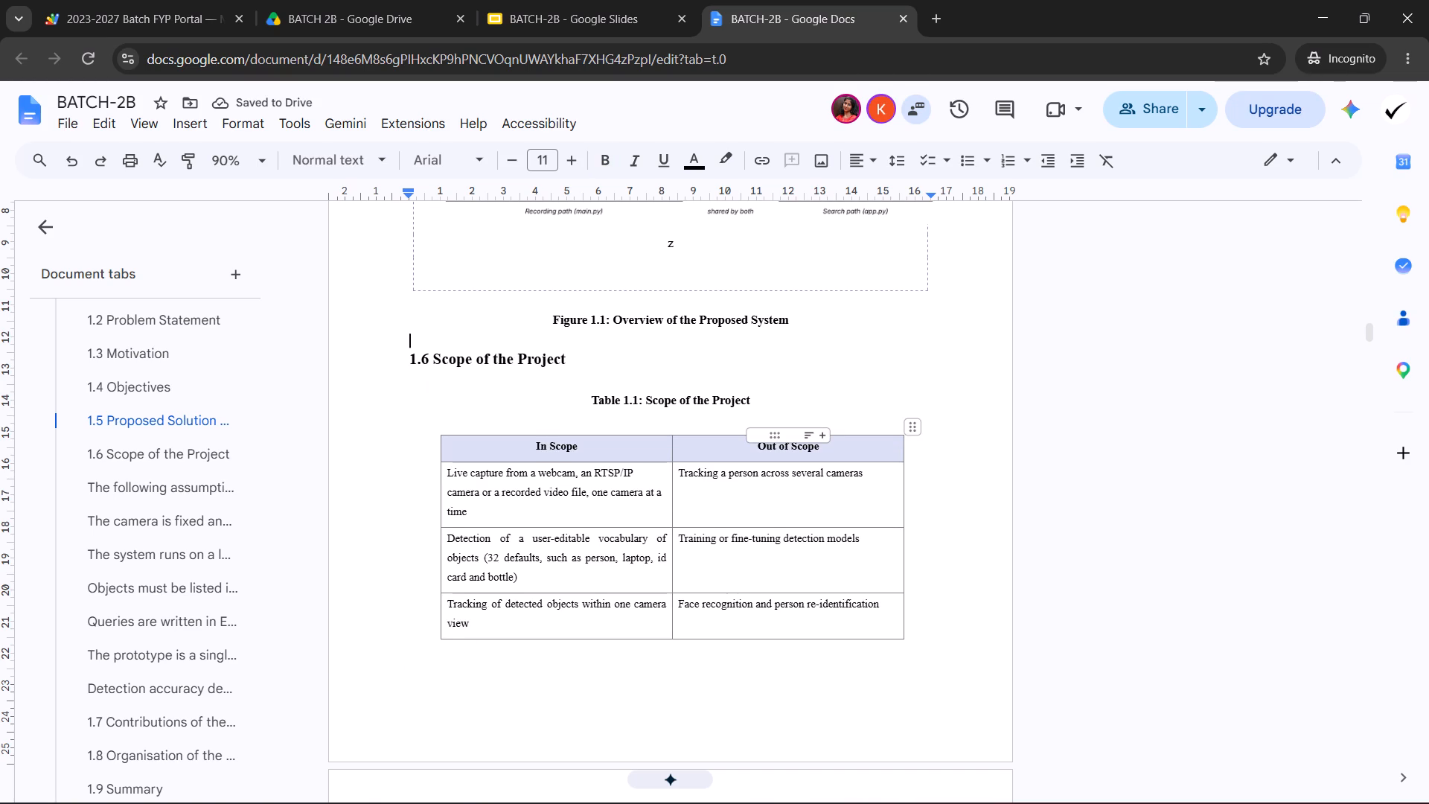
key(Return)
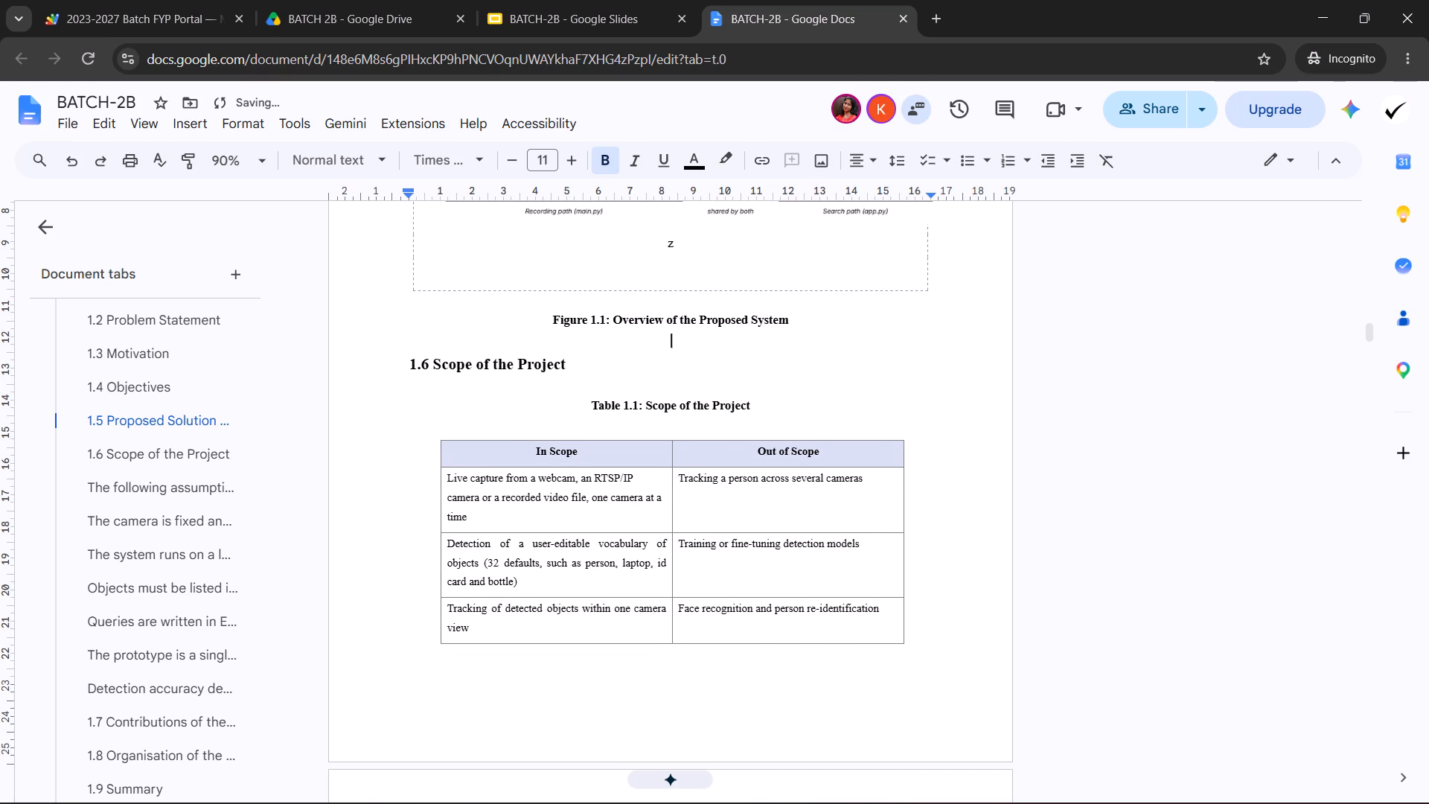
Delete the three remaining empty rows of the leftover borderless table below Table 1.1.
scroll(811, 449, down, 13)
scroll(703, 433, up, 3)
scroll(860, 606, up, 2)
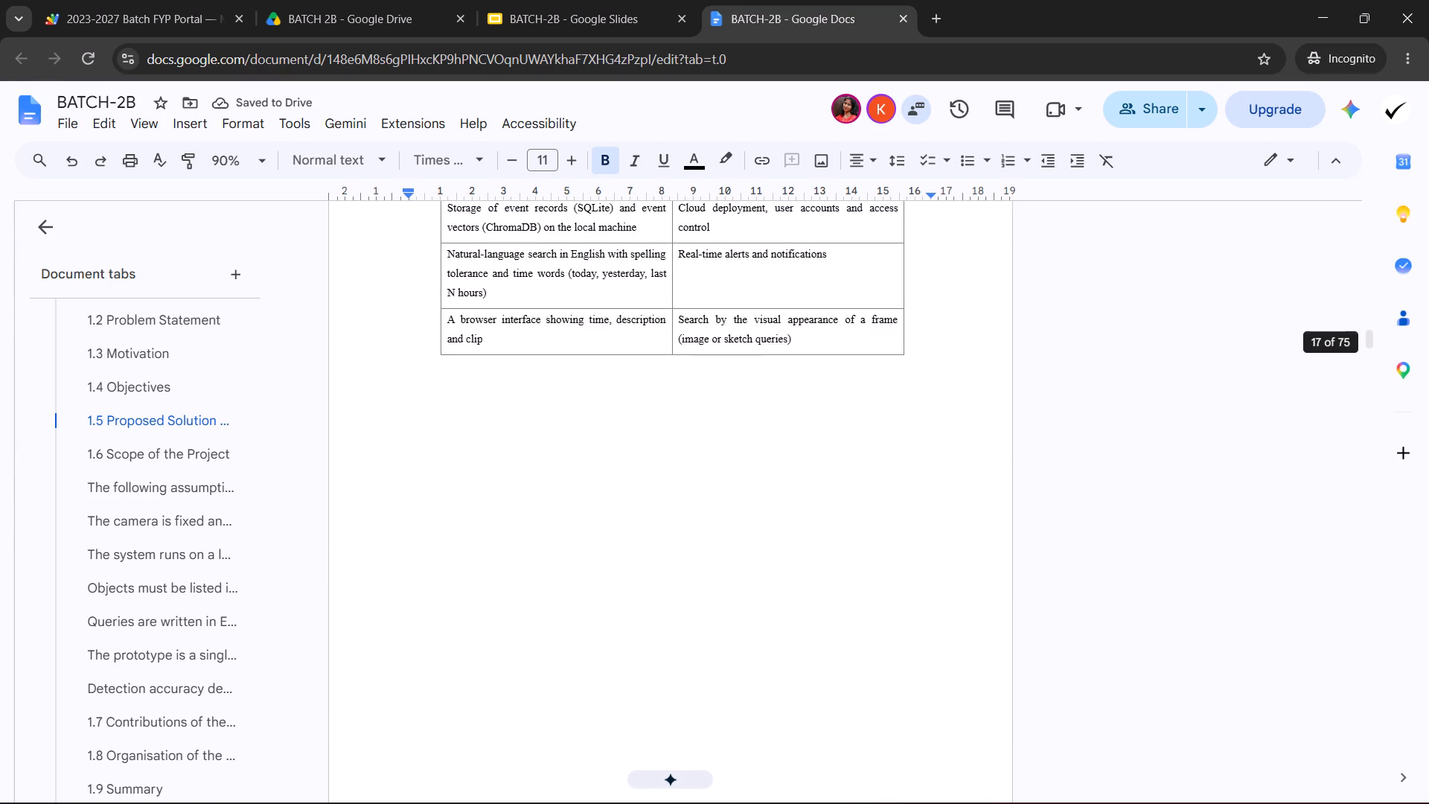
scroll(863, 638, down, 1)
drag(859, 722, 577, 457)
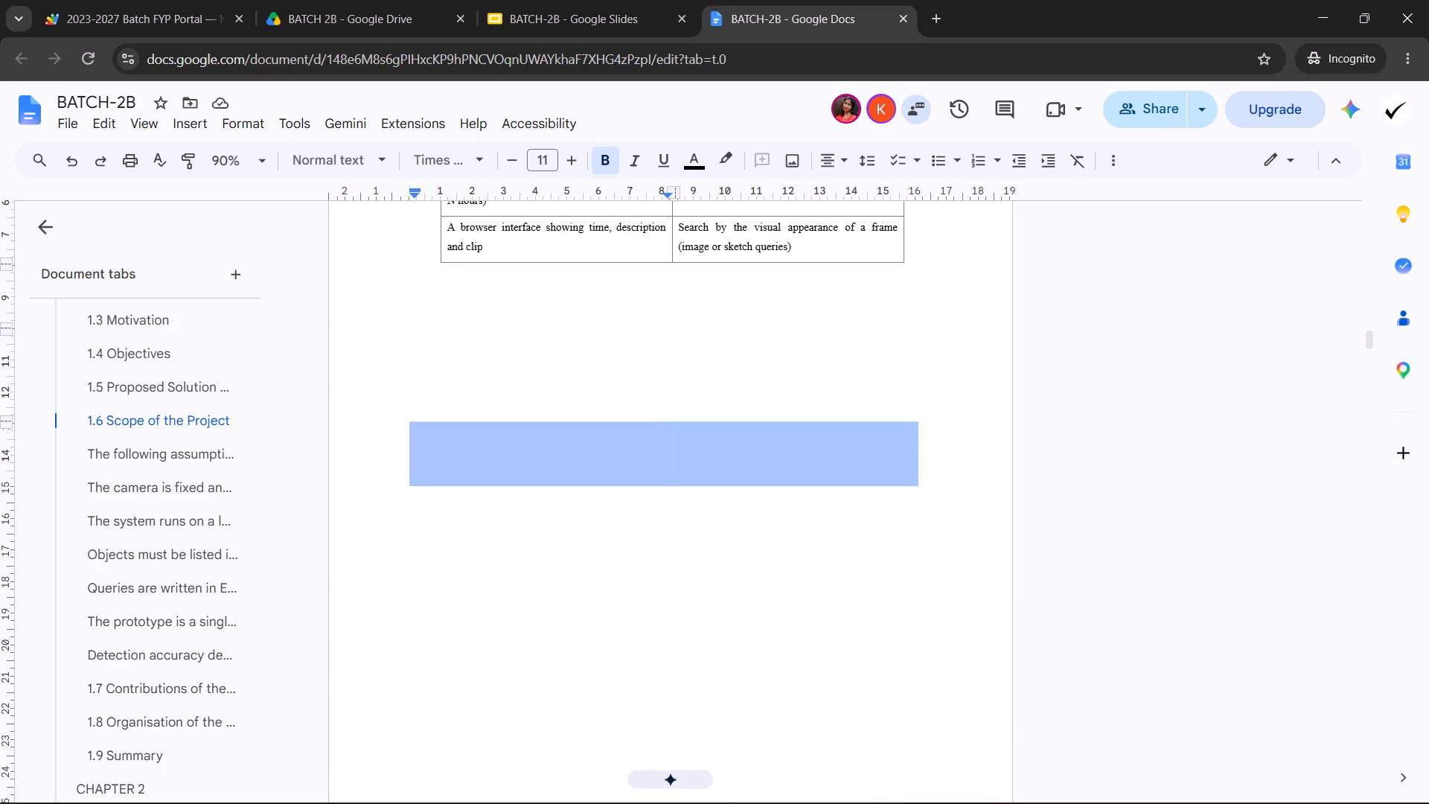
drag(577, 457, 543, 331)
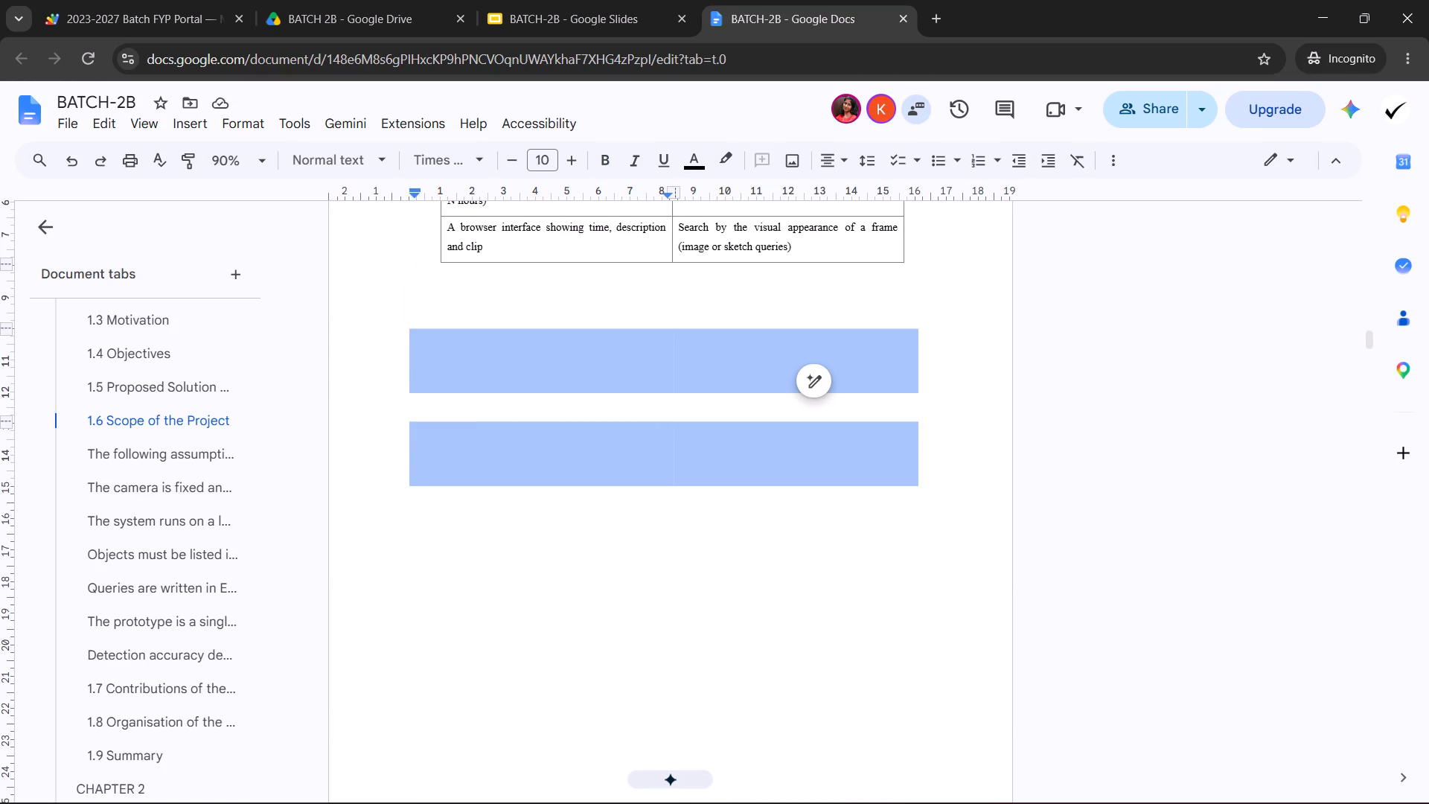
click(861, 685)
drag(898, 782, 630, 328)
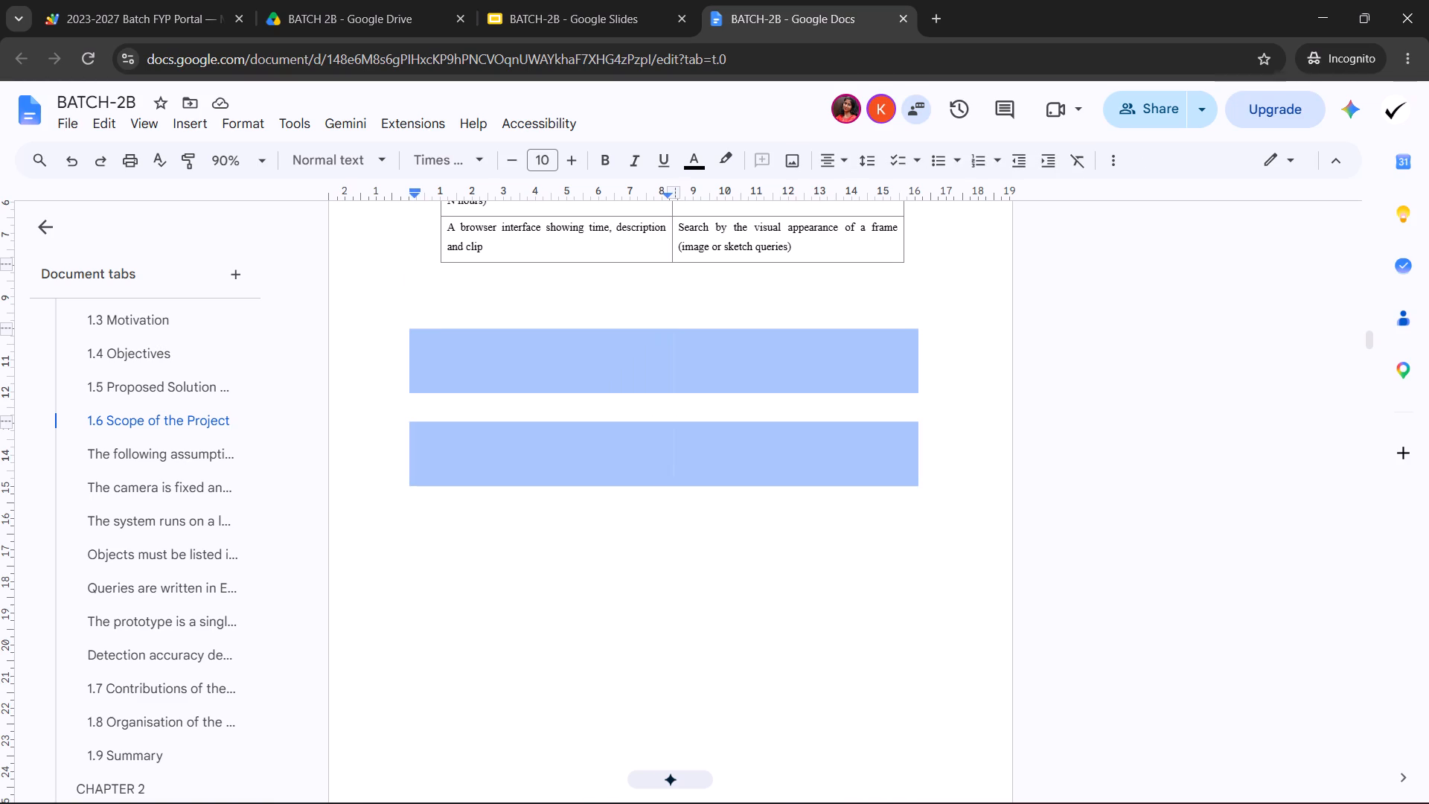
drag(630, 328, 623, 316)
right_click(623, 316)
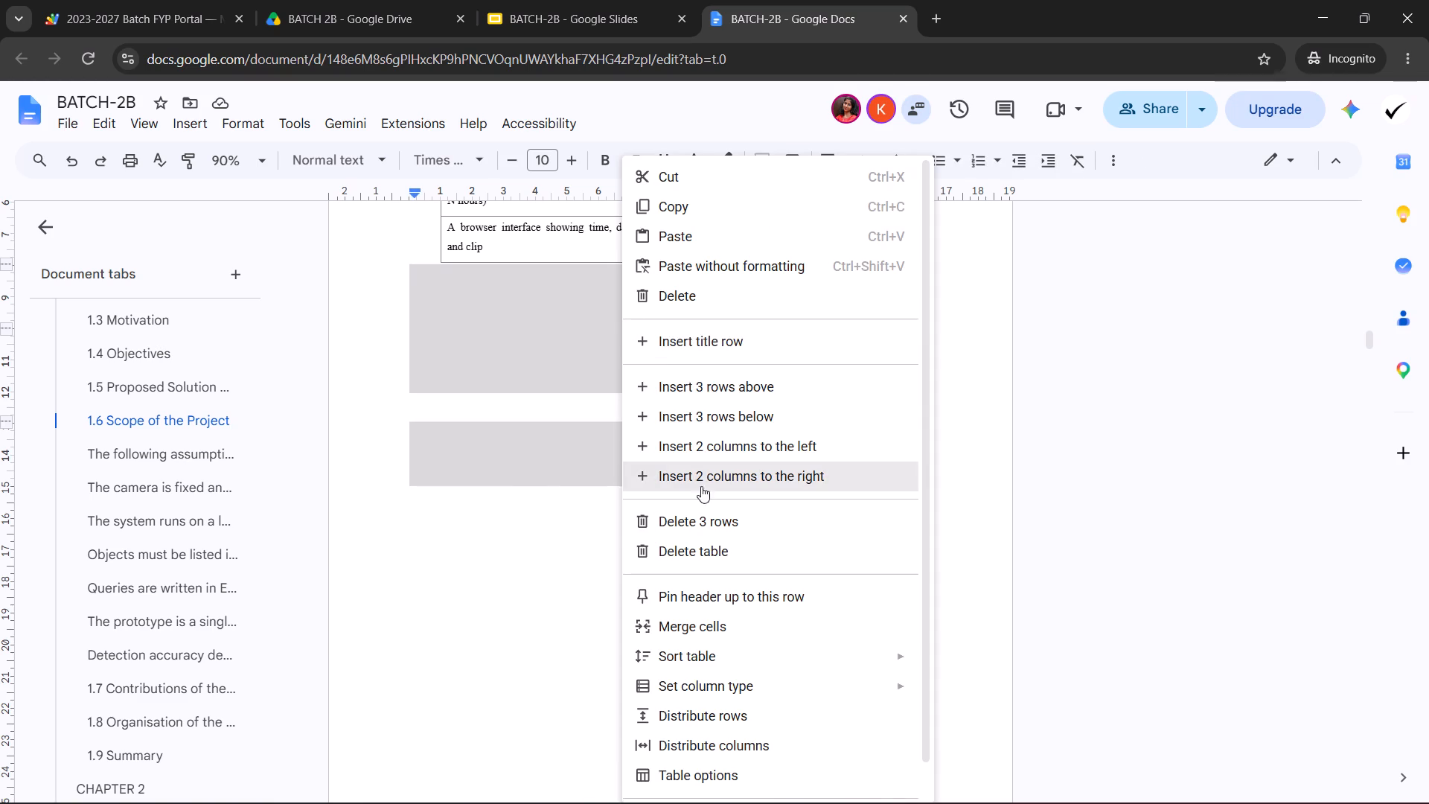
click(706, 516)
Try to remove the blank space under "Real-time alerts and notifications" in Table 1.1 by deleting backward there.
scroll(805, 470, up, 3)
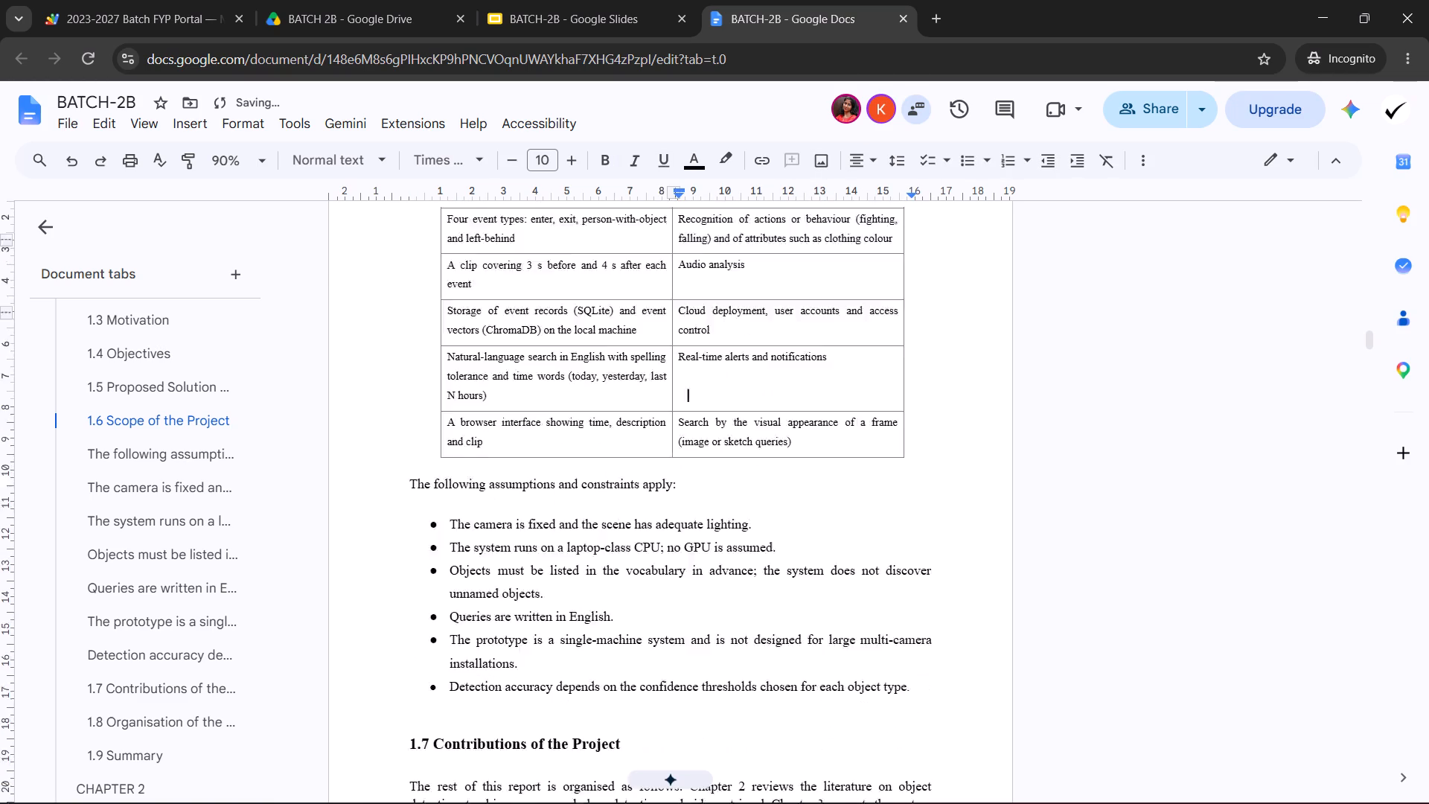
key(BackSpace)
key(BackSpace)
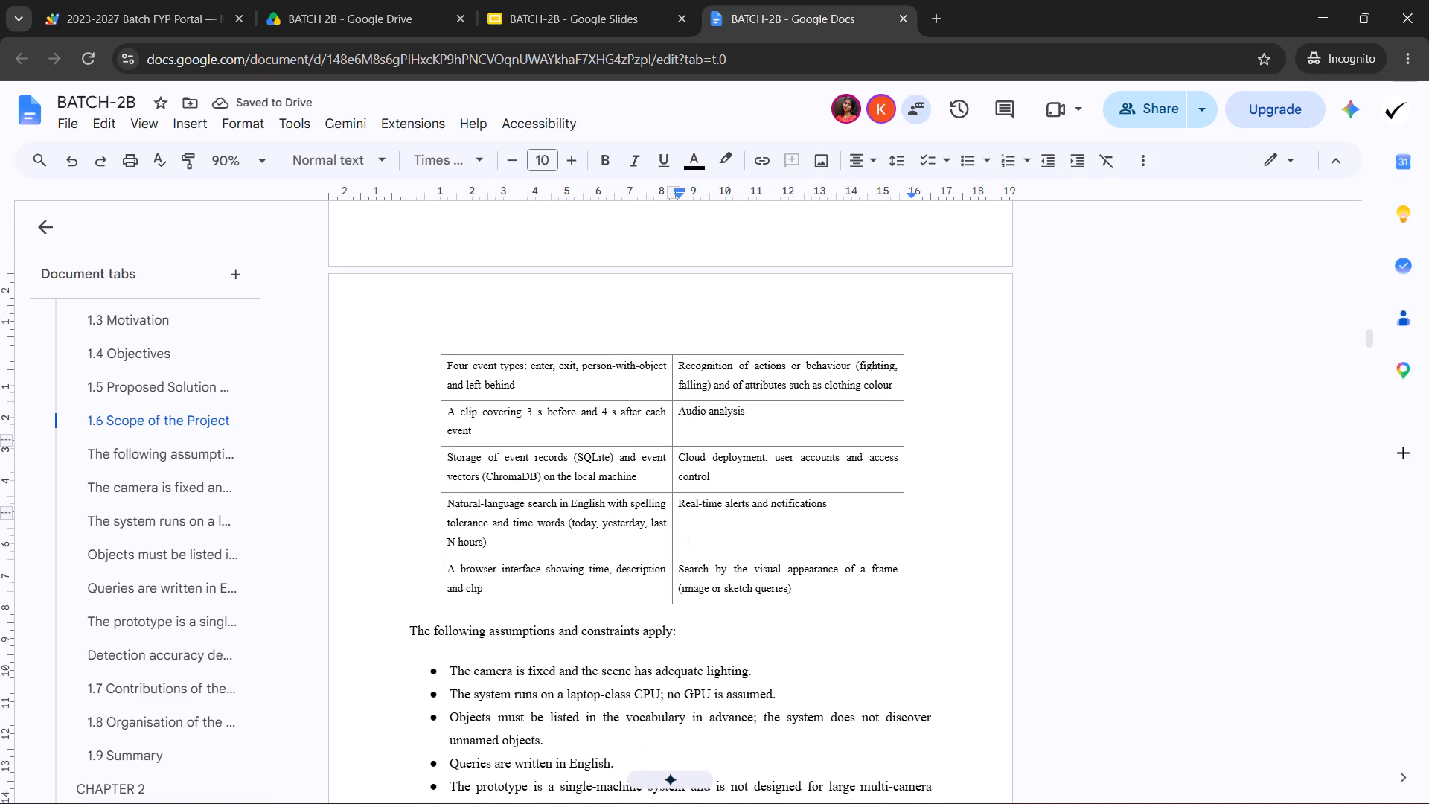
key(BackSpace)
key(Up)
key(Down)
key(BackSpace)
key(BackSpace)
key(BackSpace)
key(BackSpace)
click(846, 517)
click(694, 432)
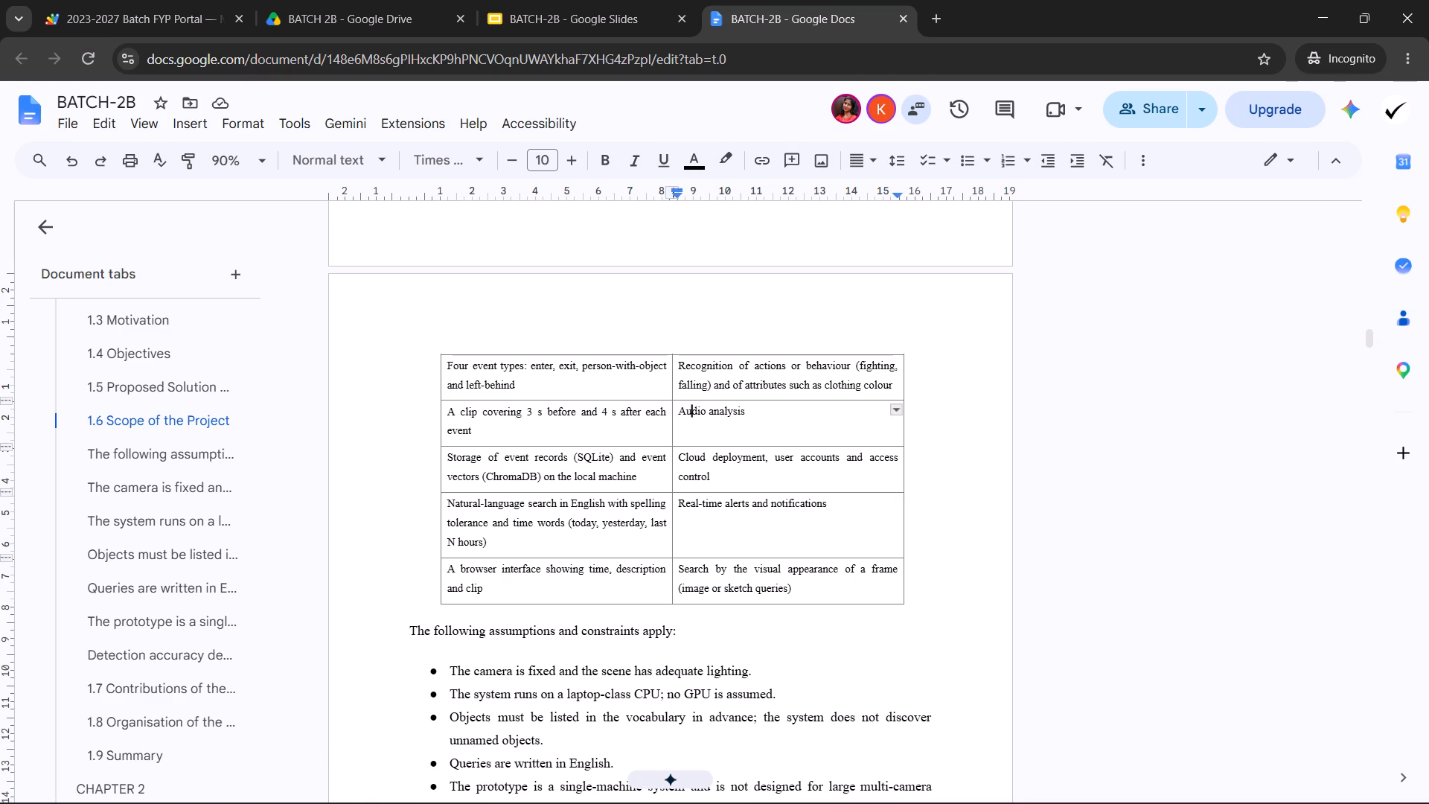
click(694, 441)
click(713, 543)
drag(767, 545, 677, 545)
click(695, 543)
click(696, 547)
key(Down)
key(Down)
Review the page layout from Table 1.1 through the 1.9 Summary and check the line spacing of the "1.8 Organisation of the Report" paragraph.
scroll(675, 517, down, 1)
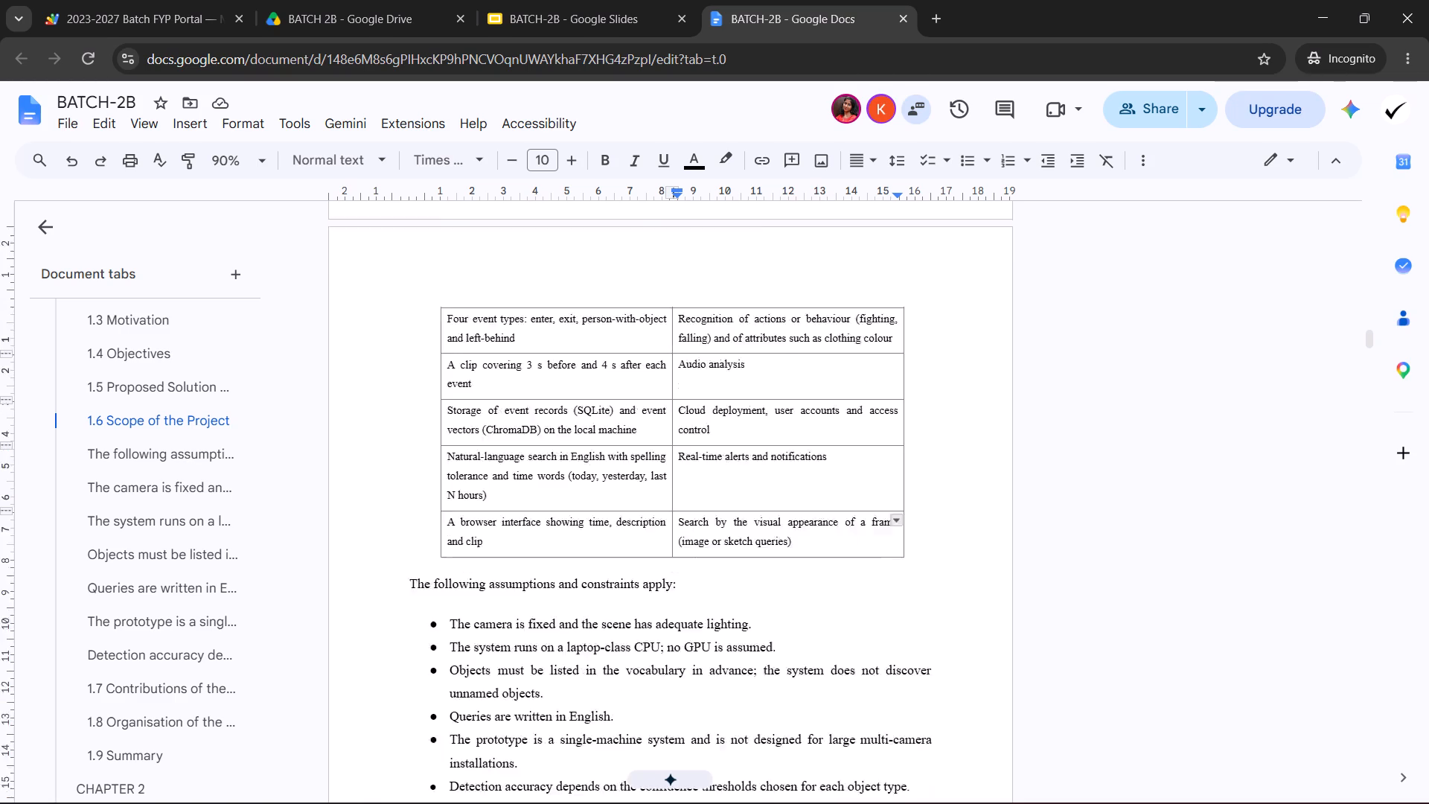
scroll(675, 517, down, 6)
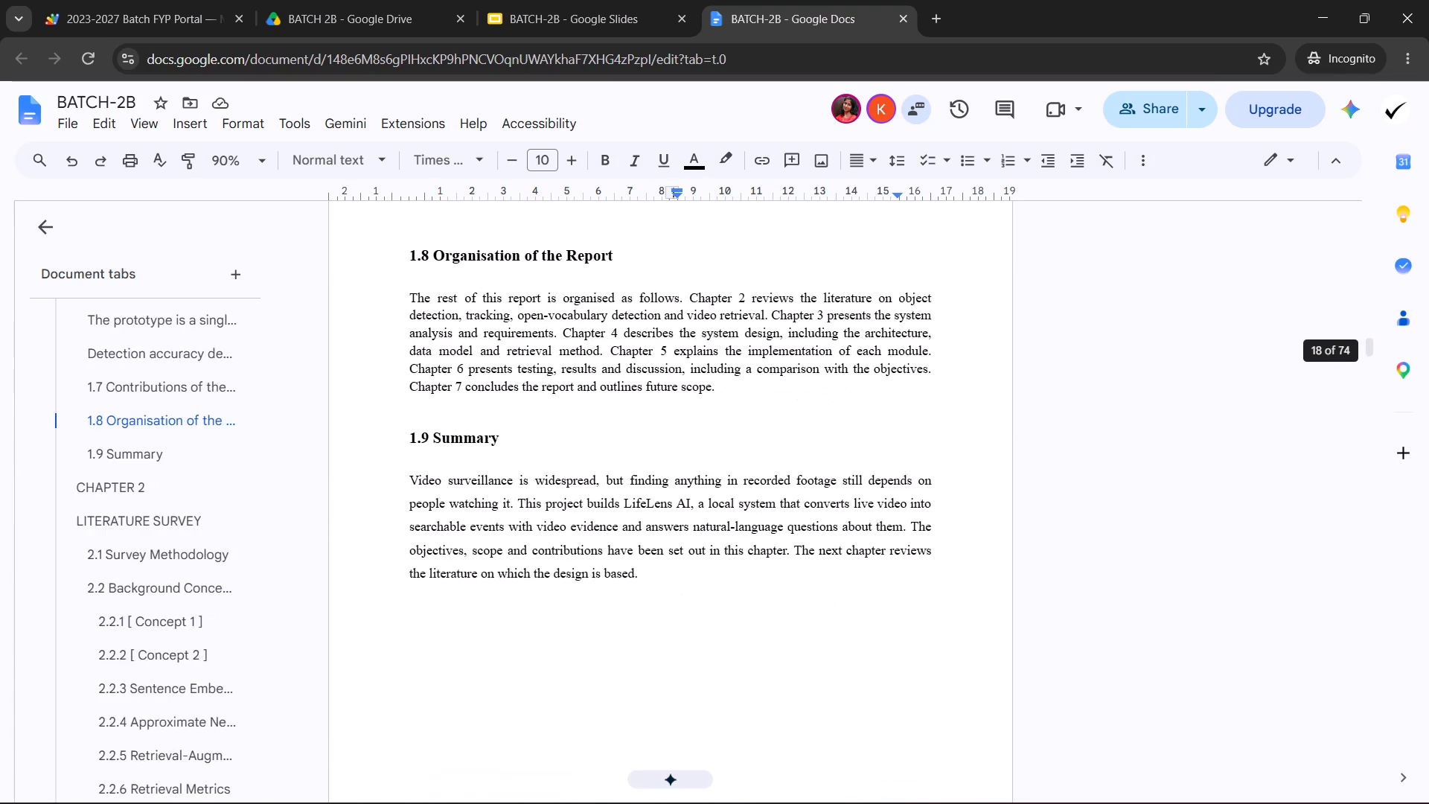
scroll(675, 517, down, 1)
scroll(675, 517, up, 4)
scroll(675, 517, down, 1)
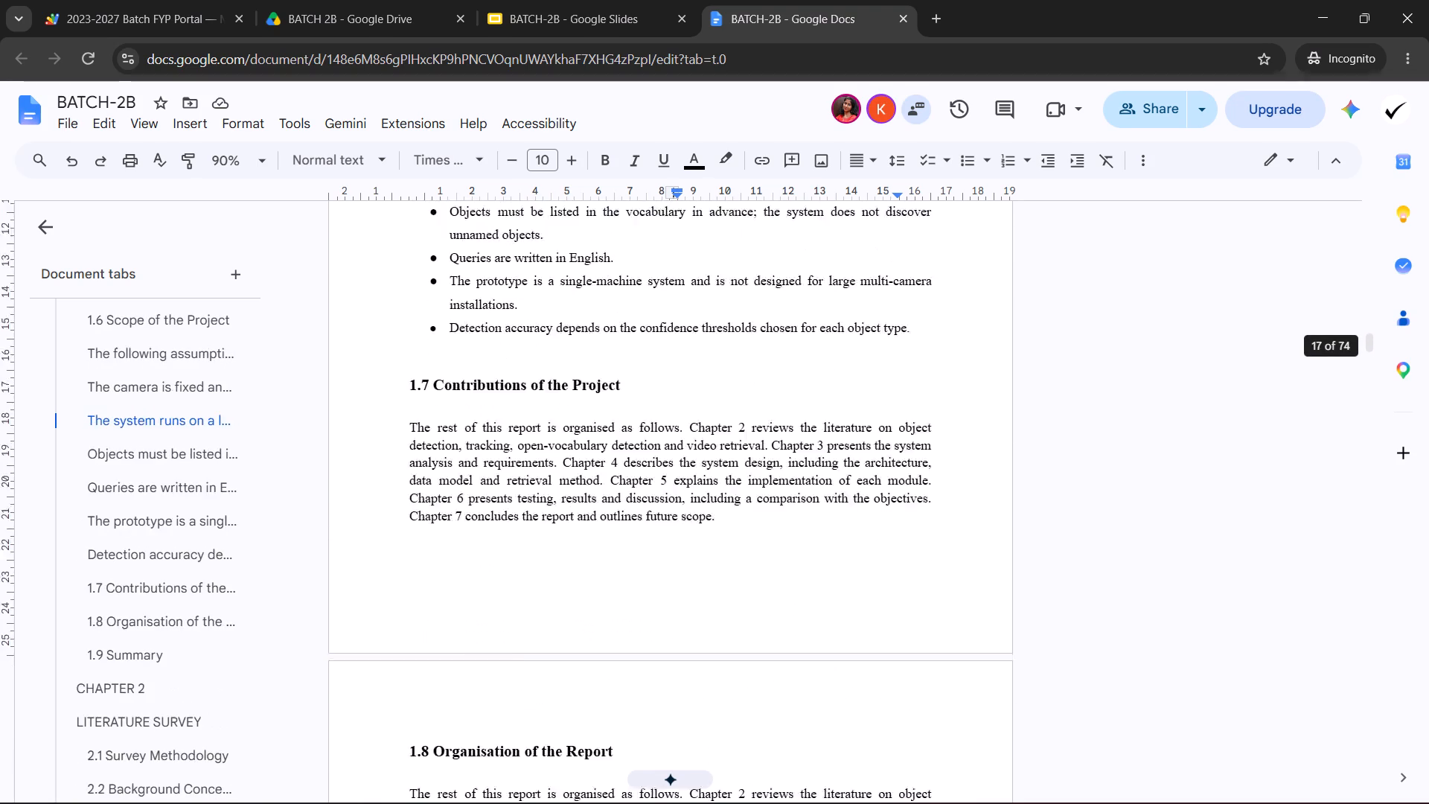
scroll(675, 517, down, 3)
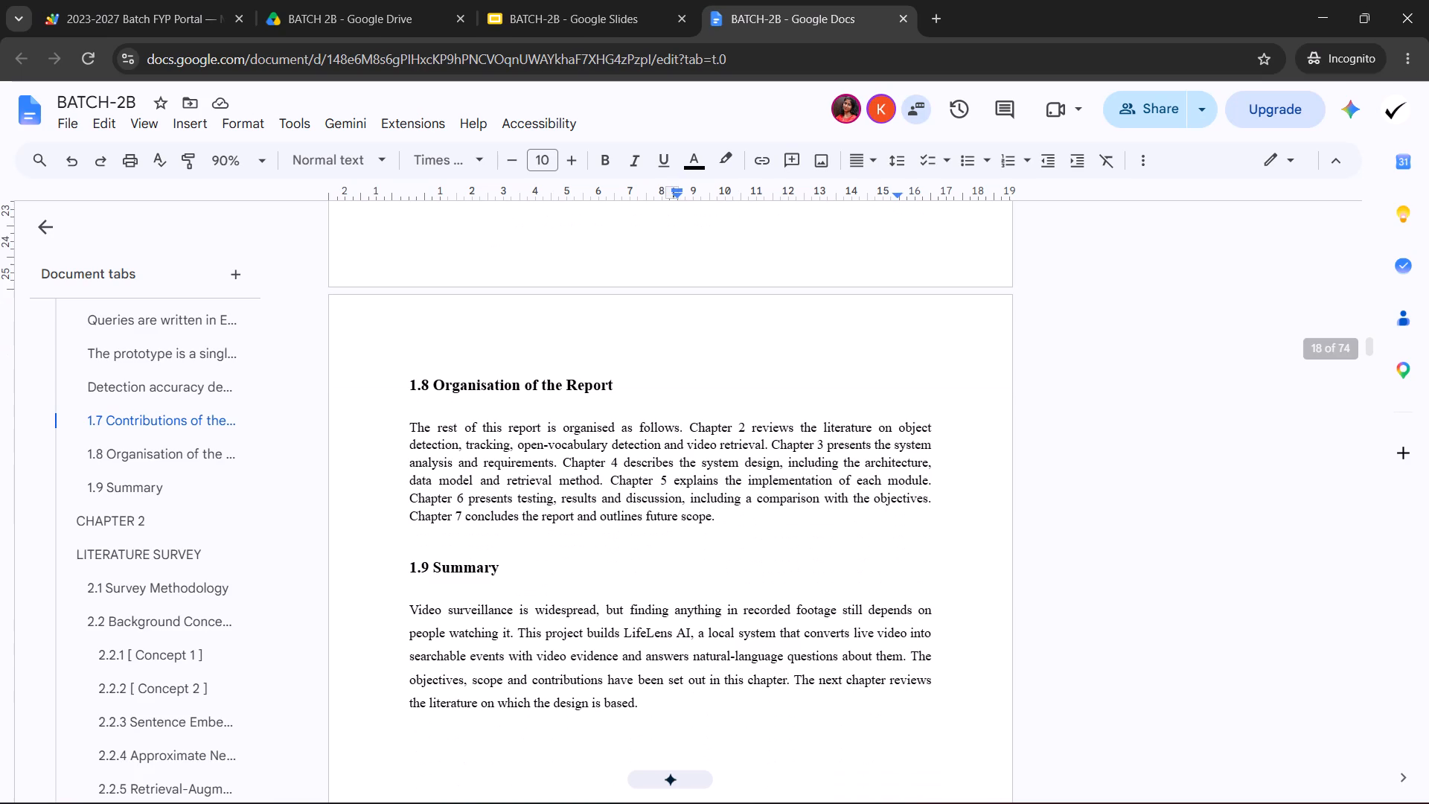
triple_click(468, 483)
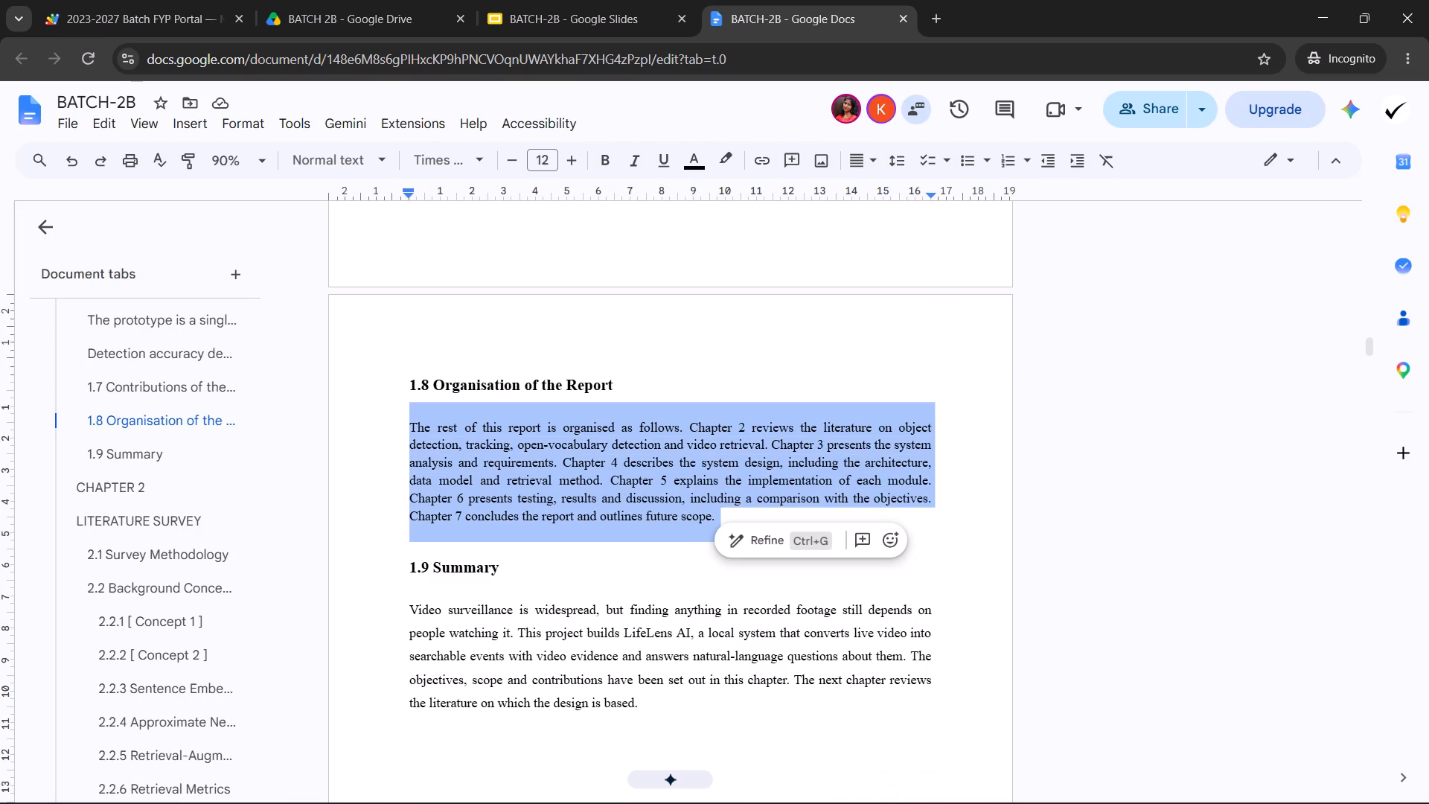
click(901, 160)
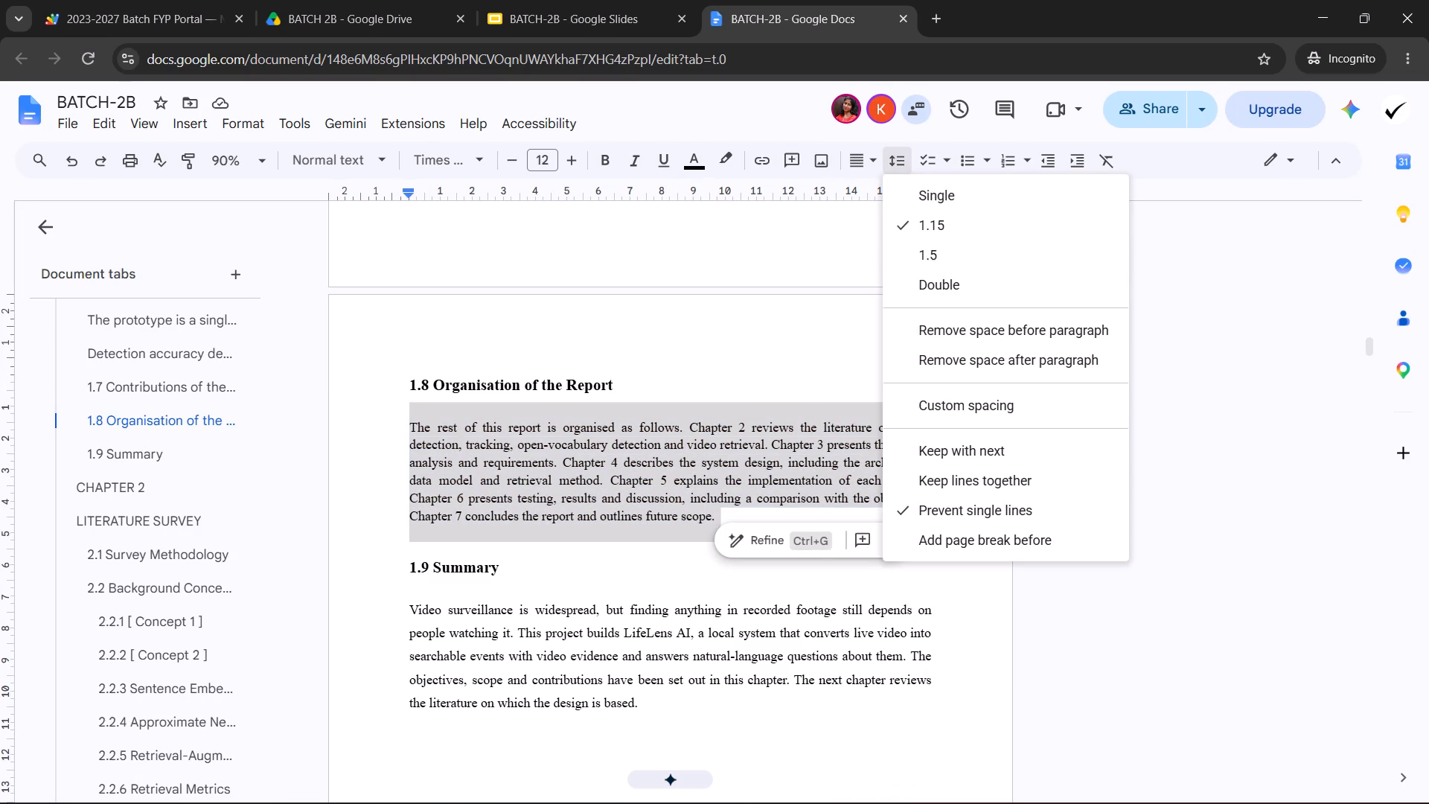
click(591, 619)
Set the line spacing of the "1.9 Summary" paragraph to 1.15.
drag(445, 611, 648, 682)
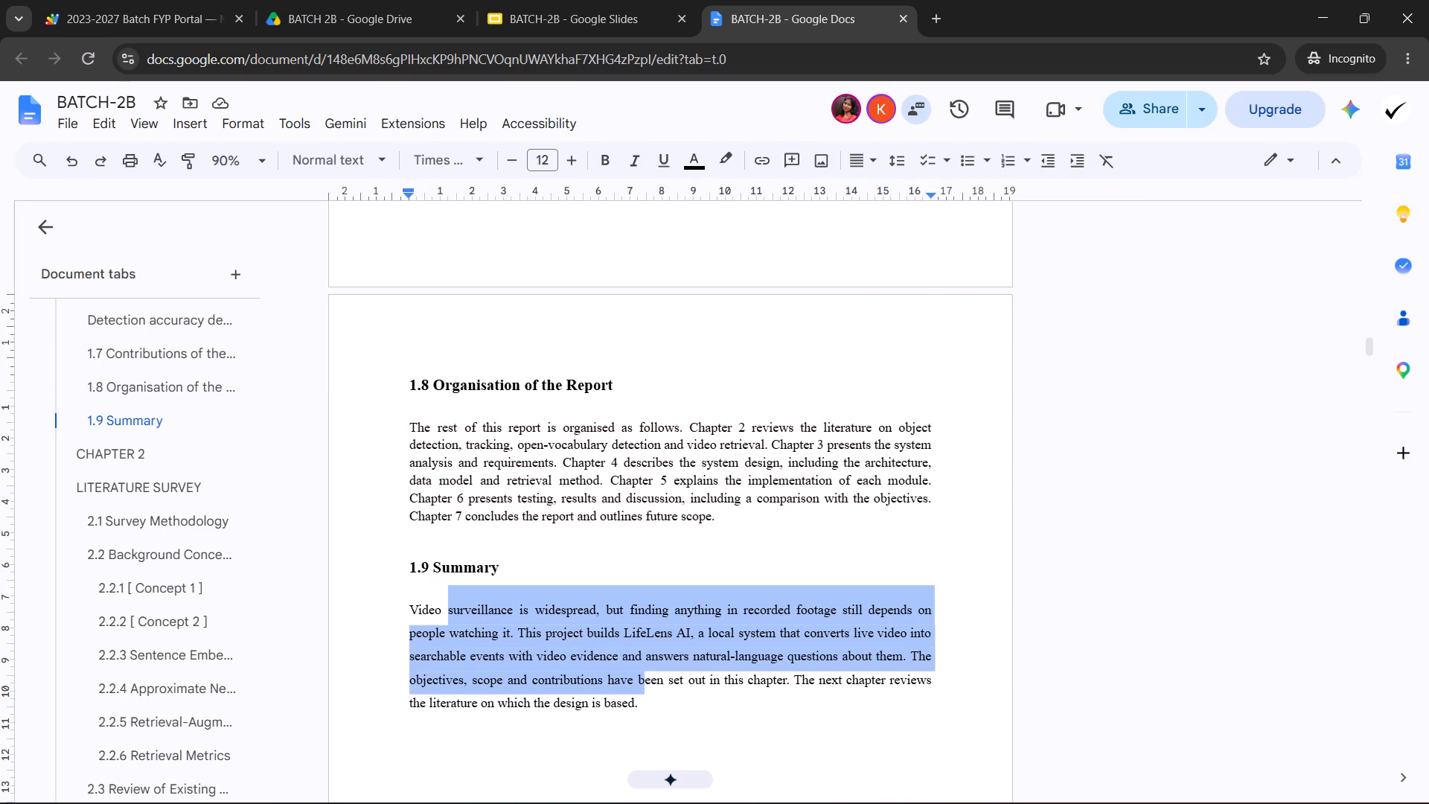
drag(648, 682, 653, 695)
click(490, 626)
drag(409, 607, 641, 701)
click(907, 159)
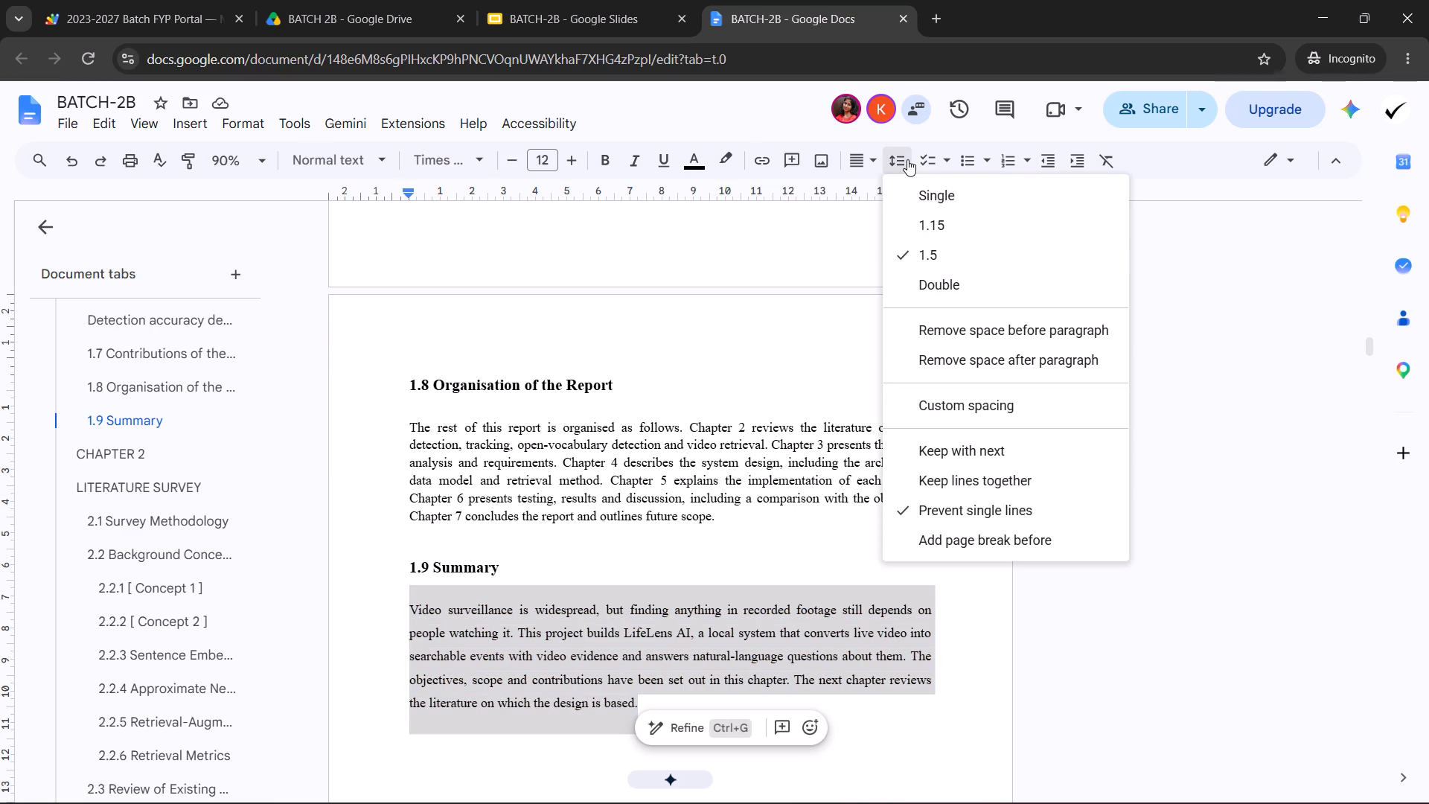
click(933, 226)
click(633, 643)
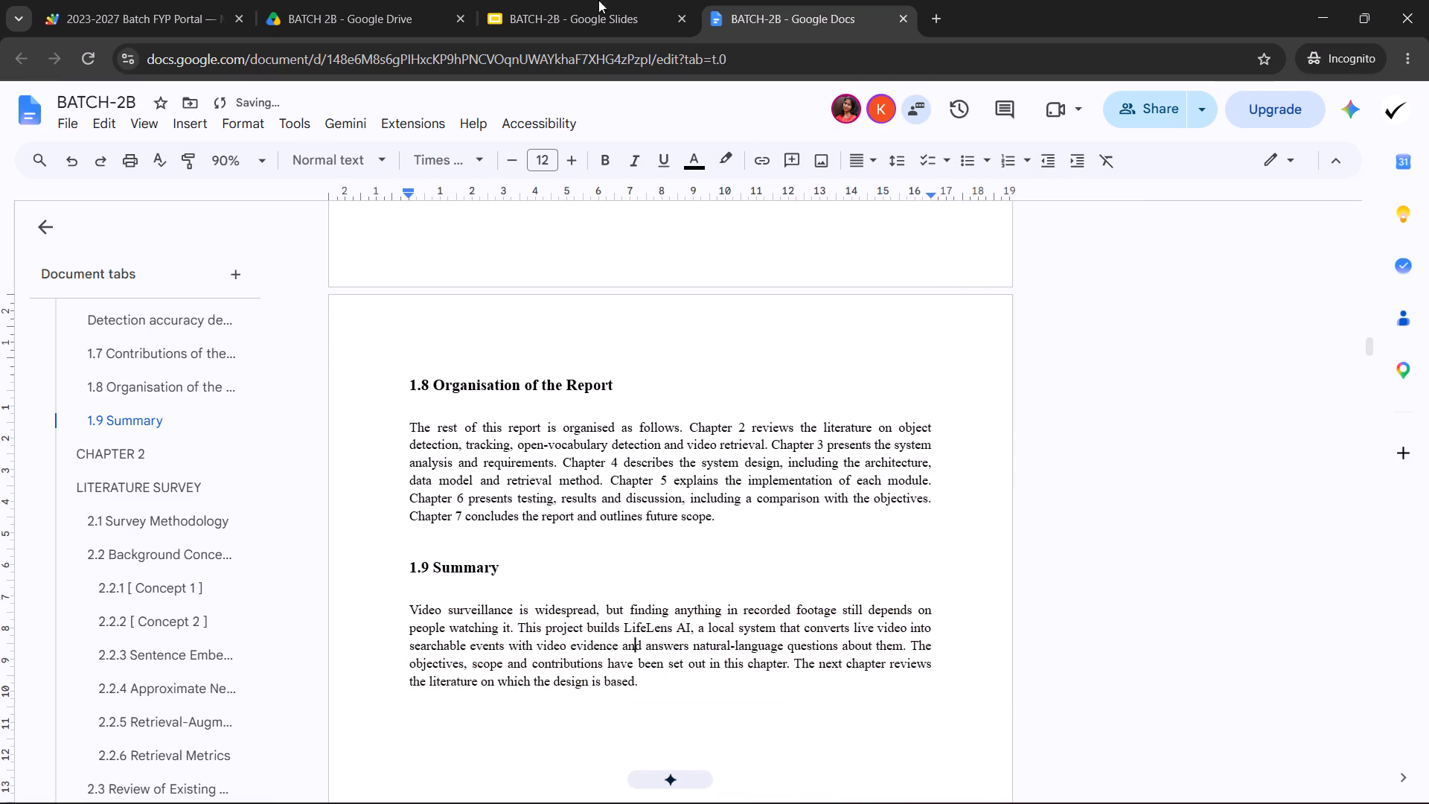
Switch to Google Drive and check the body-text spacing rule in README_Thesis_and_PPT_Guide.pdf.
click(421, 1)
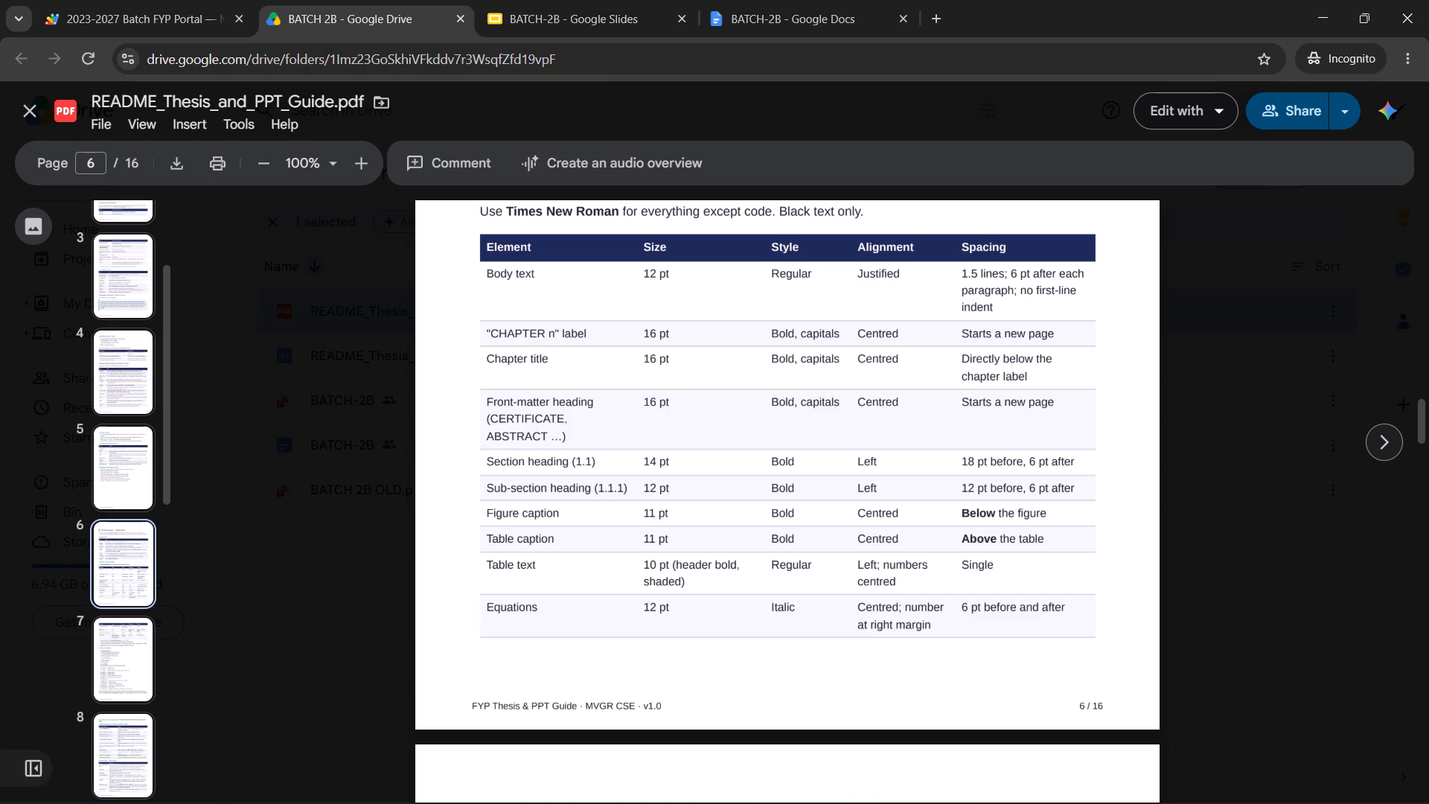
click(519, 0)
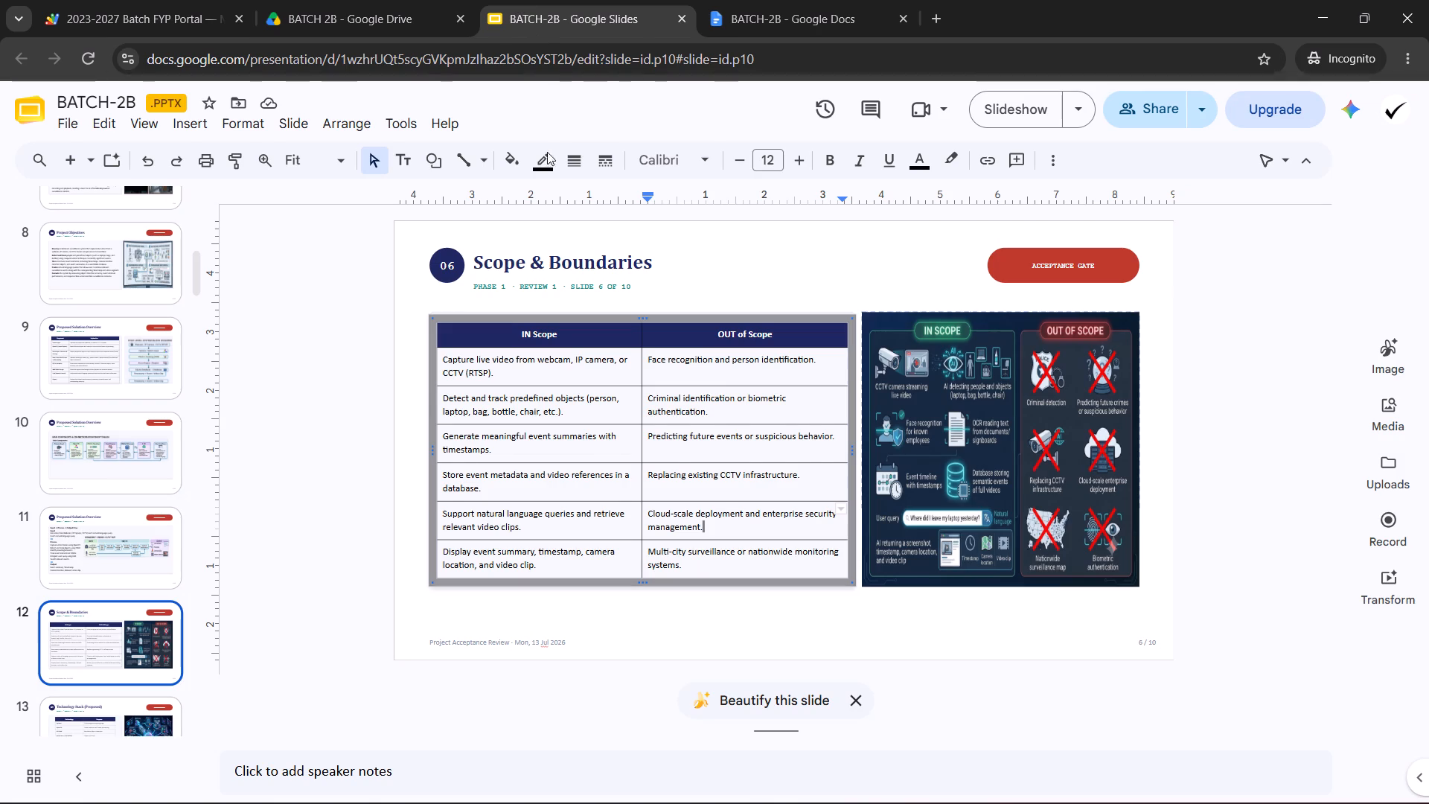
Return to the BATCH-2B report in Google Docs and set the "1.8 Organisation of the Report" paragraph to 1.5 line spacing.
click(762, 0)
drag(418, 424, 729, 505)
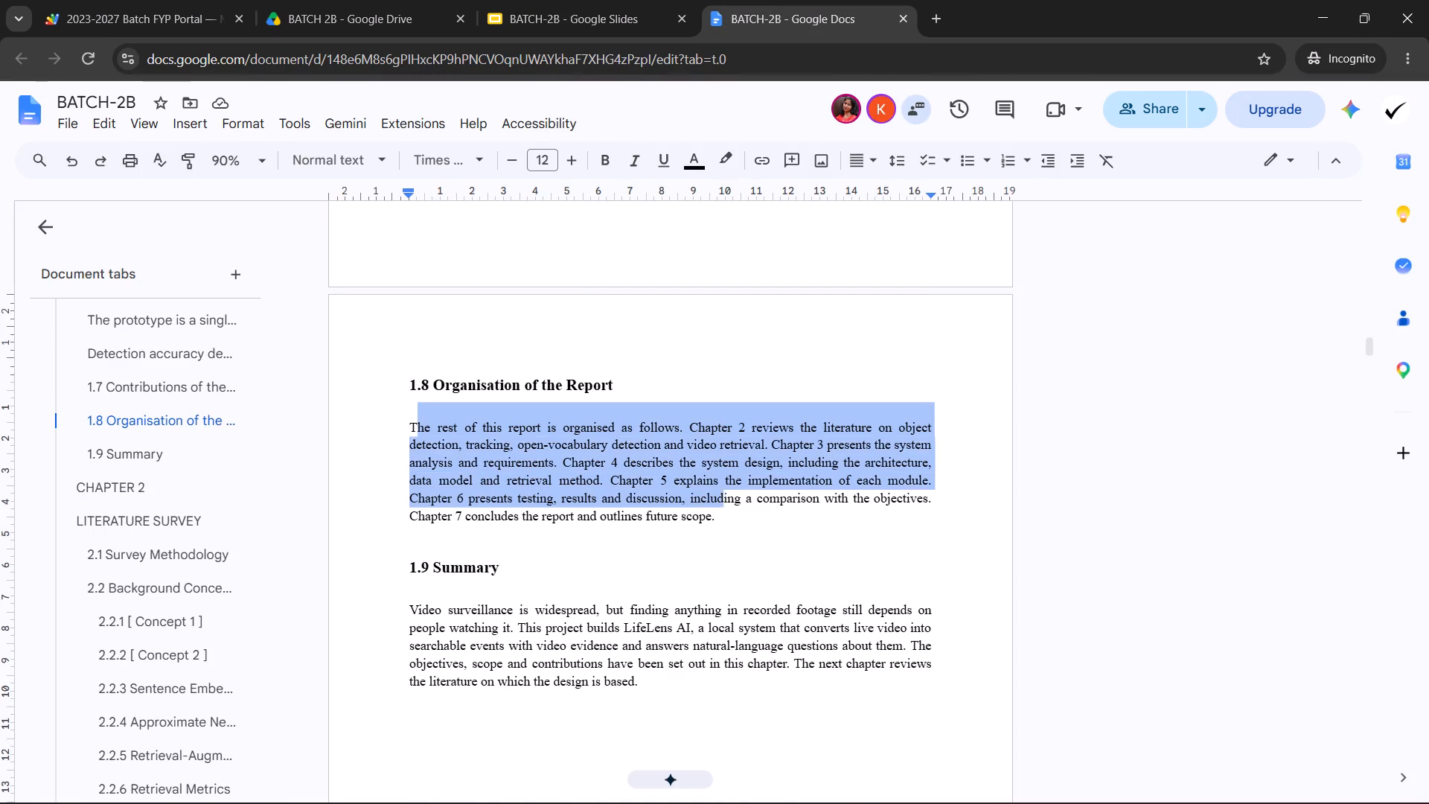
drag(729, 505, 760, 505)
click(593, 498)
drag(389, 427, 421, 444)
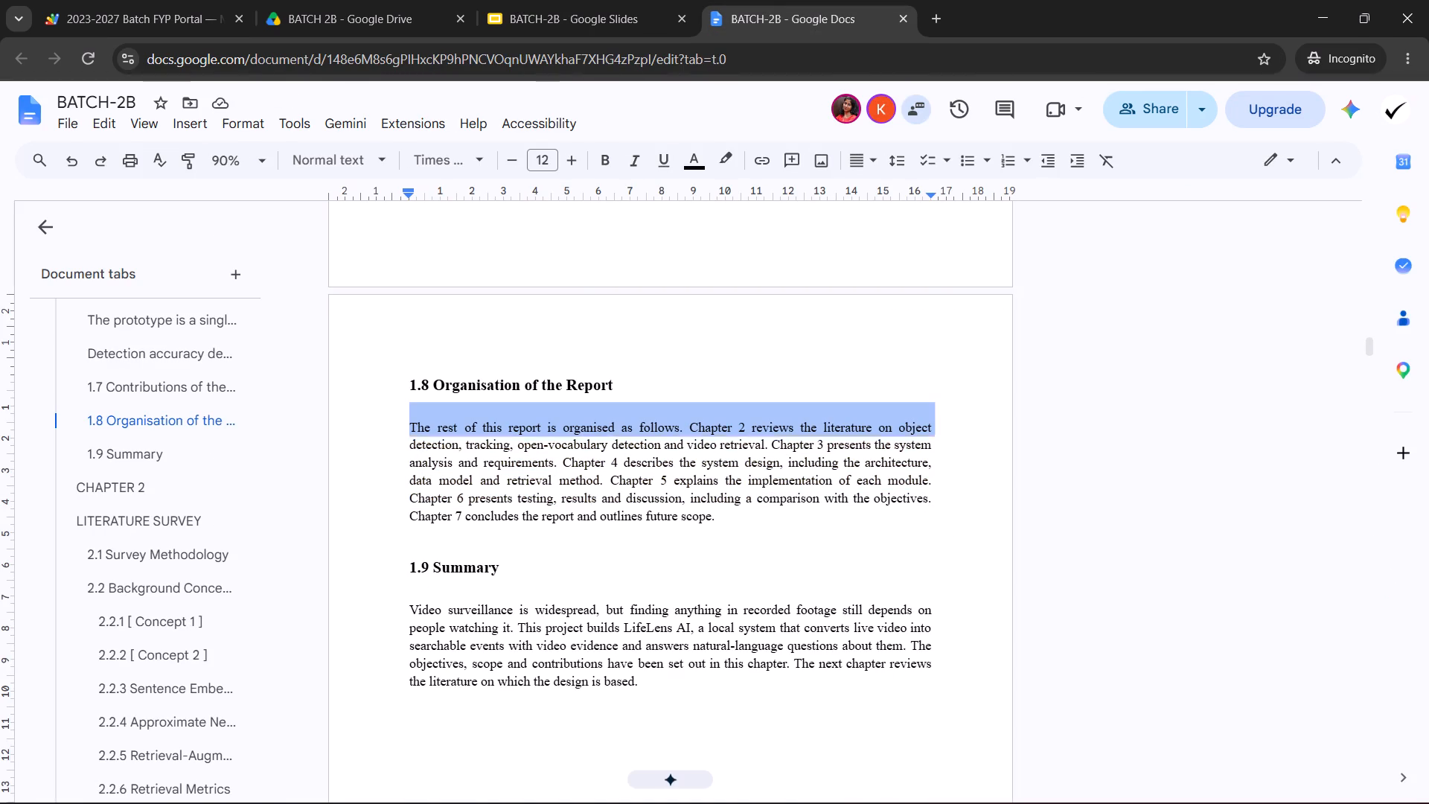
drag(421, 444, 778, 526)
click(887, 159)
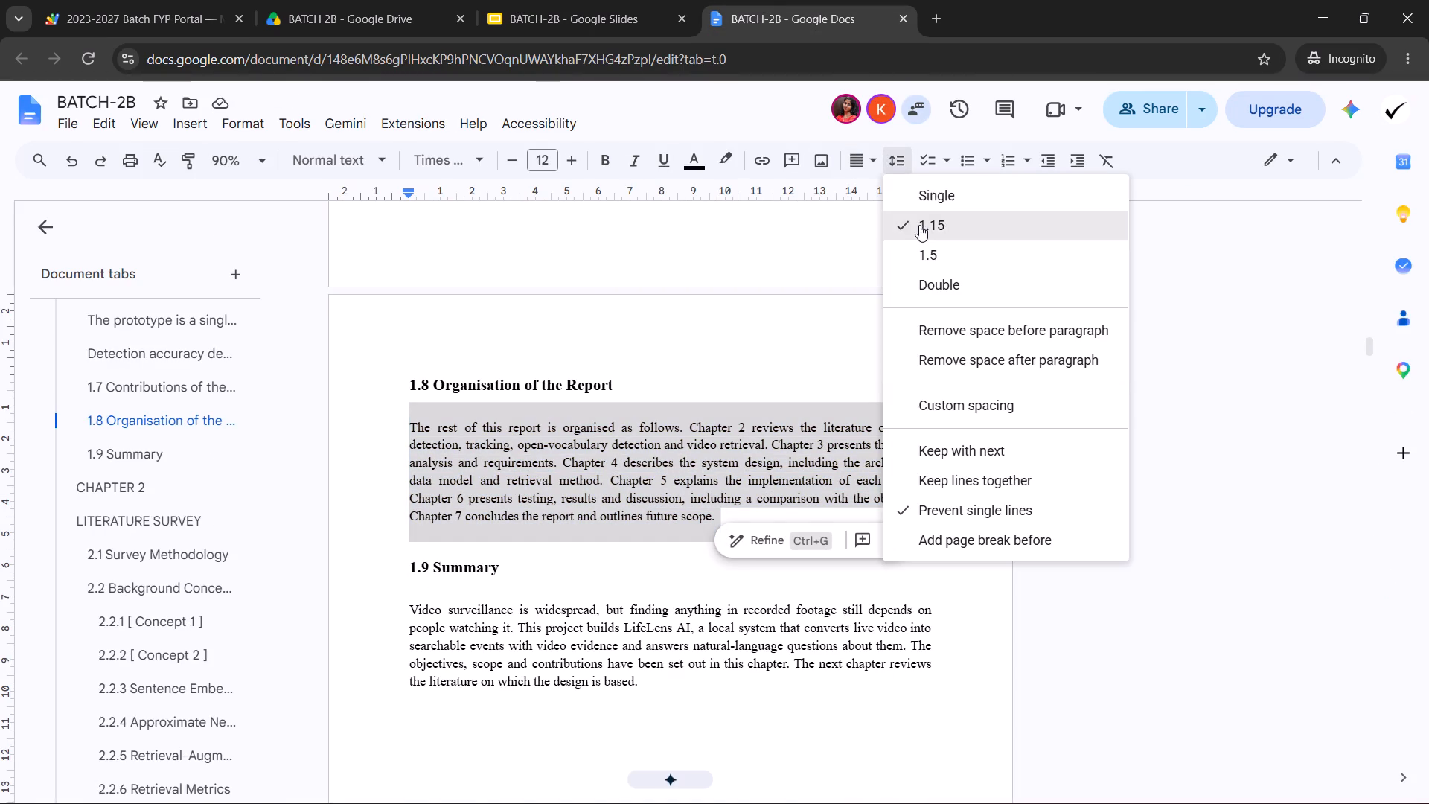
click(934, 256)
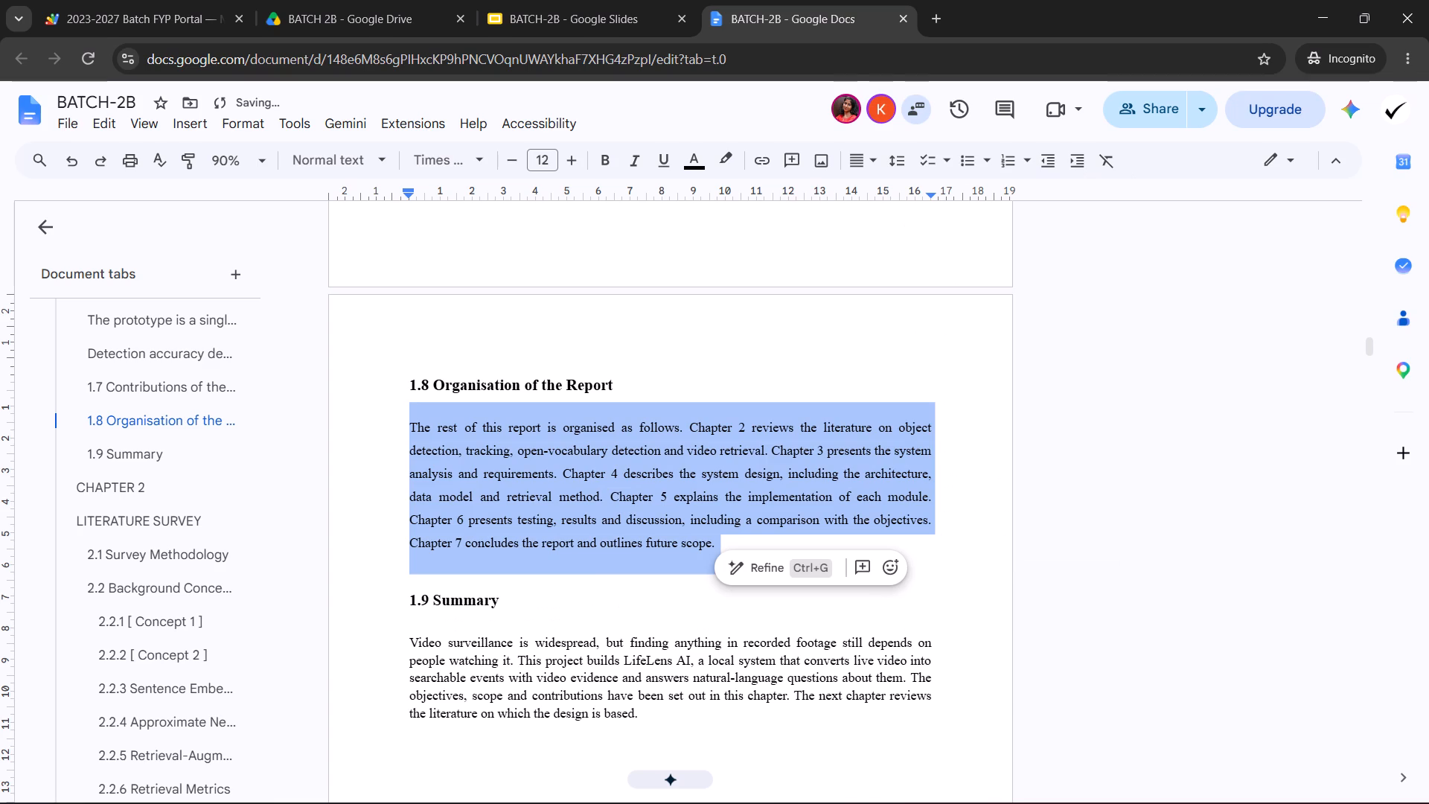
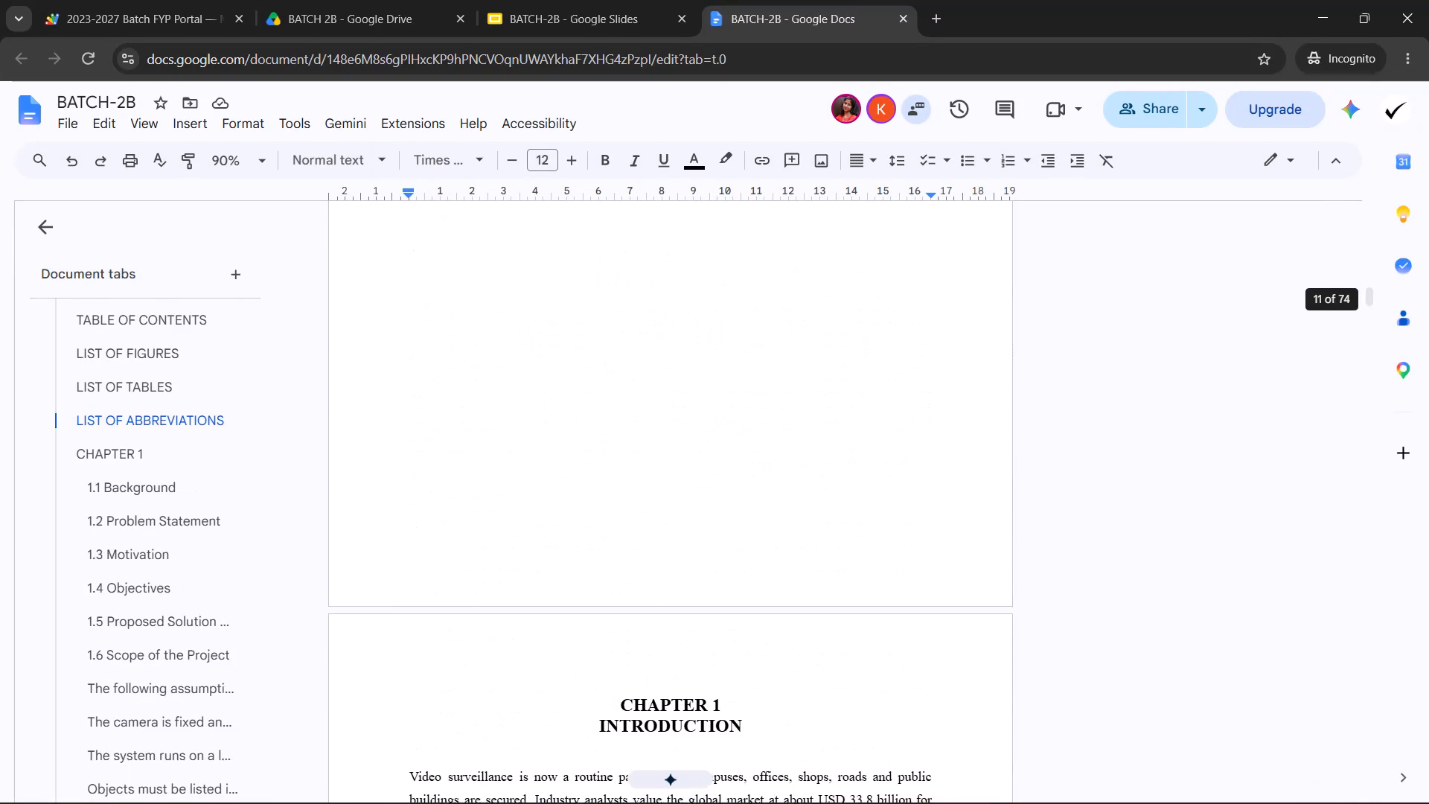
Check the line spacing of the Chapter 1 introduction paragraphs and the 1.1 Background text.
scroll(618, 536, down, 1)
drag(418, 317, 771, 634)
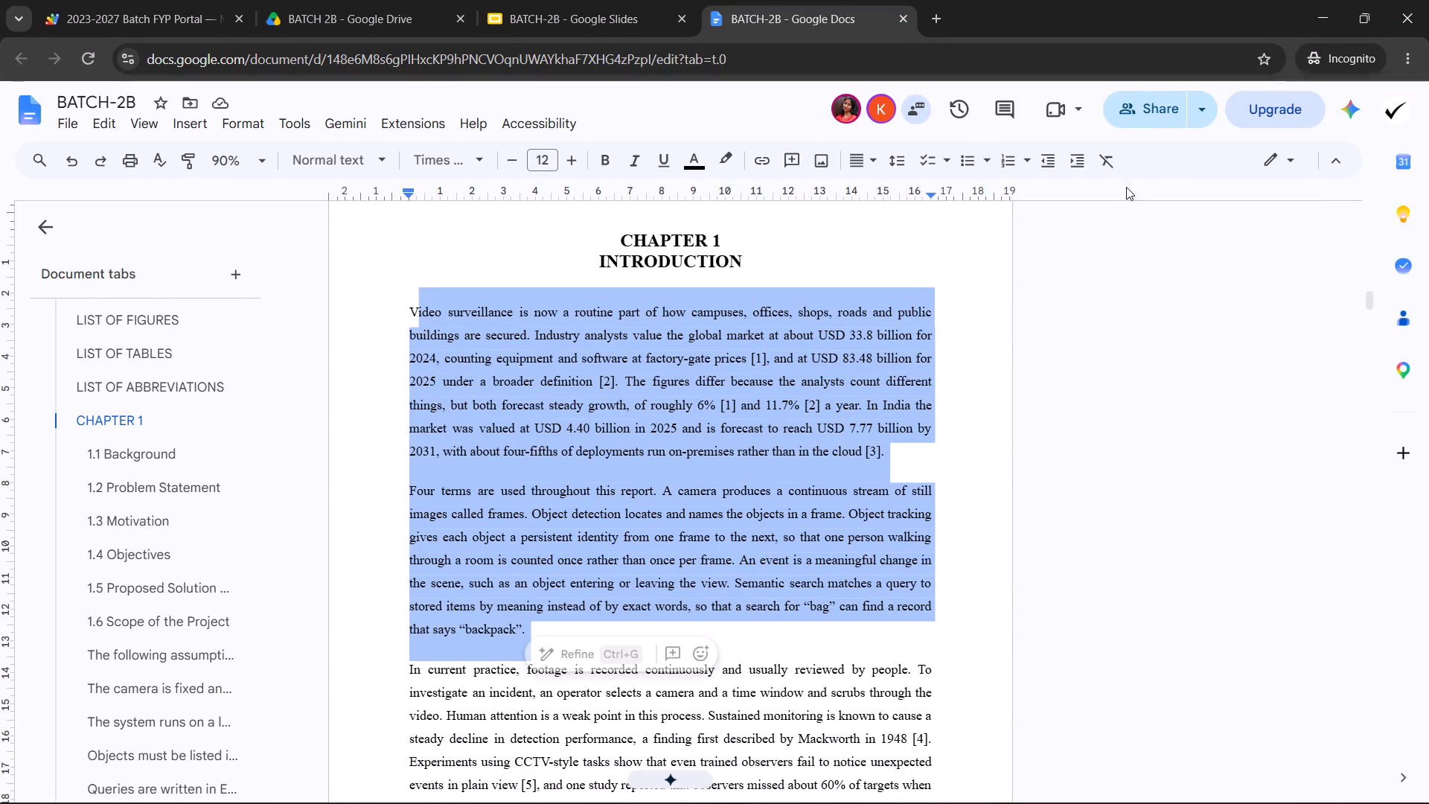
click(883, 171)
click(738, 464)
scroll(731, 444, down, 5)
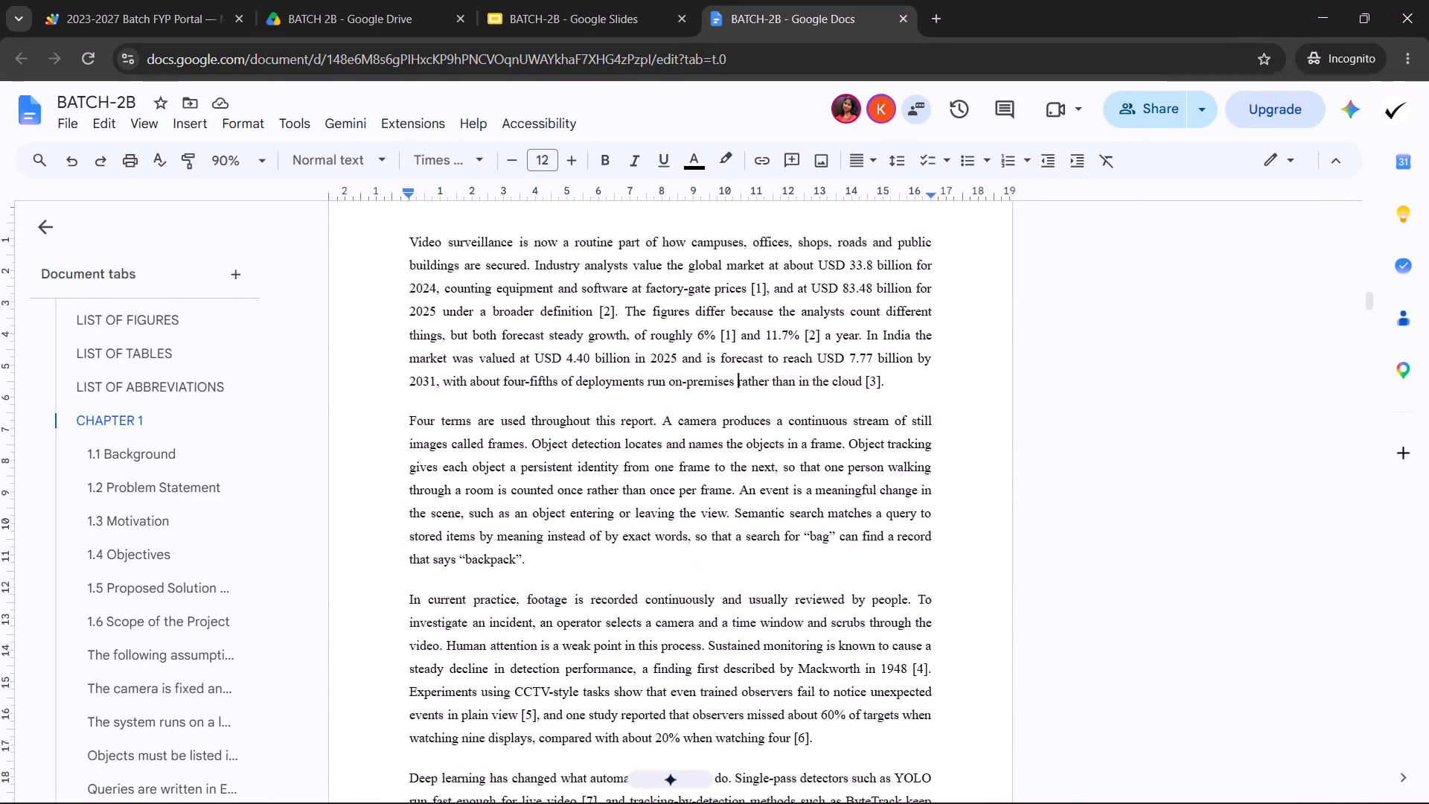
scroll(653, 416, down, 3)
scroll(538, 410, down, 2)
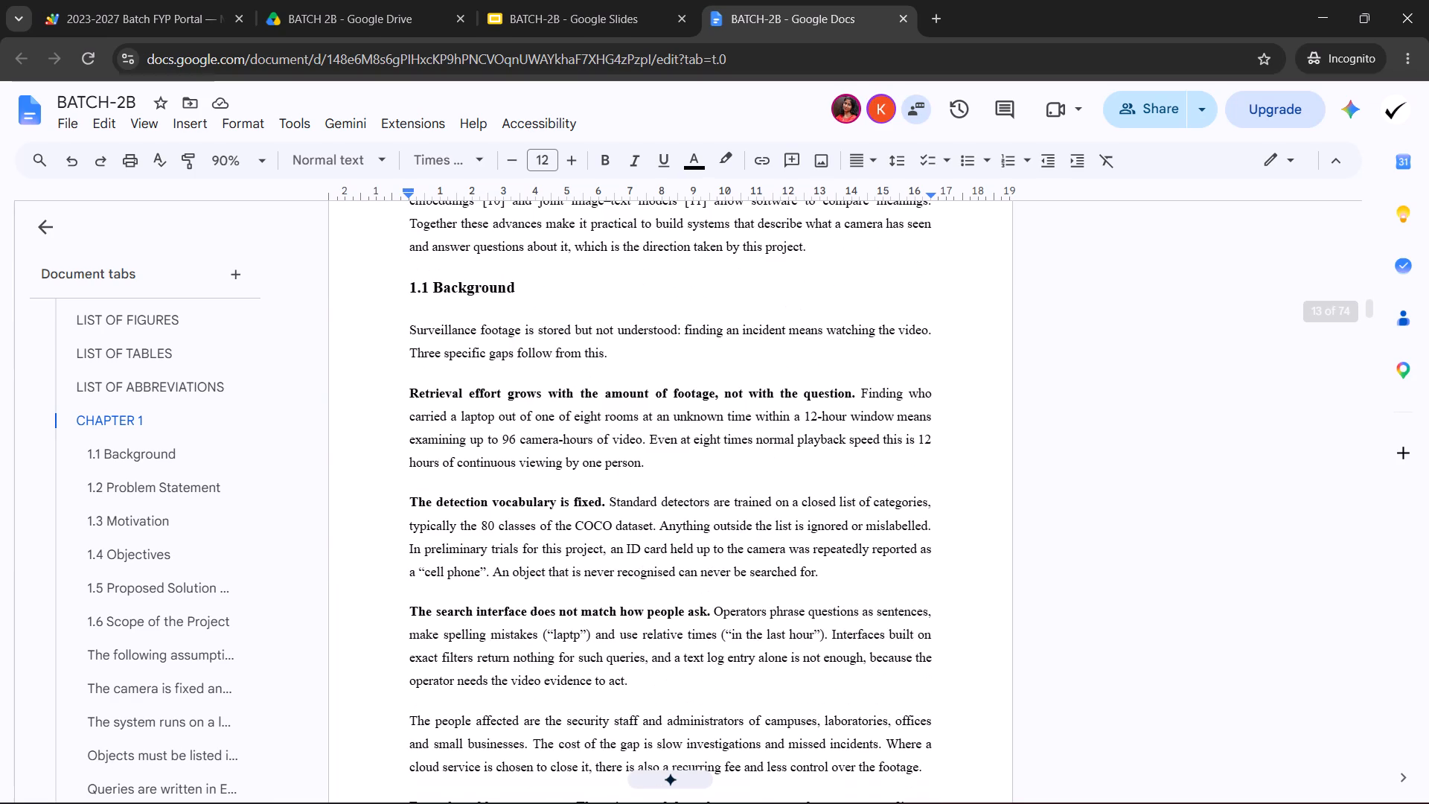
drag(409, 331, 862, 583)
scroll(932, 682, down, 3)
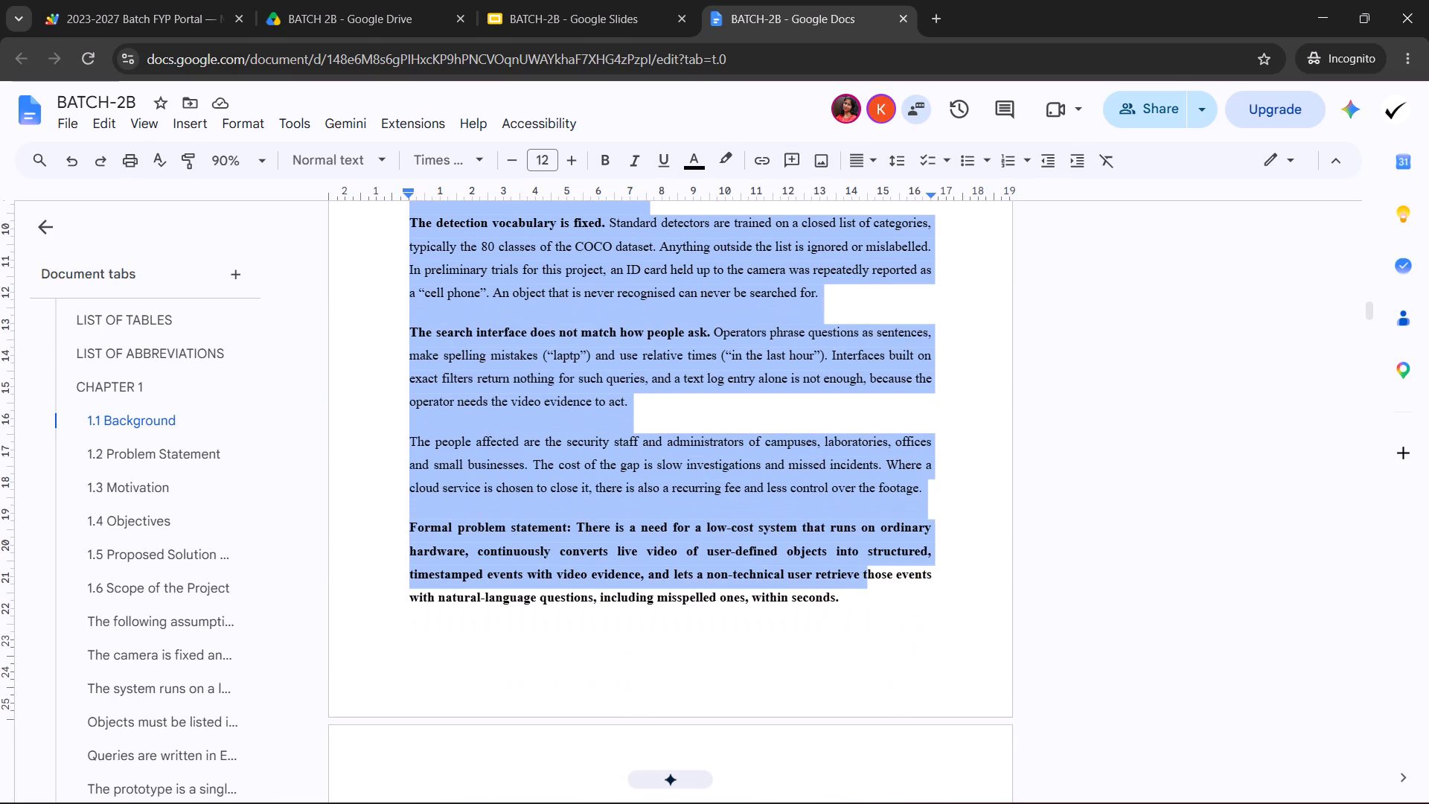
drag(862, 583, 865, 596)
click(904, 154)
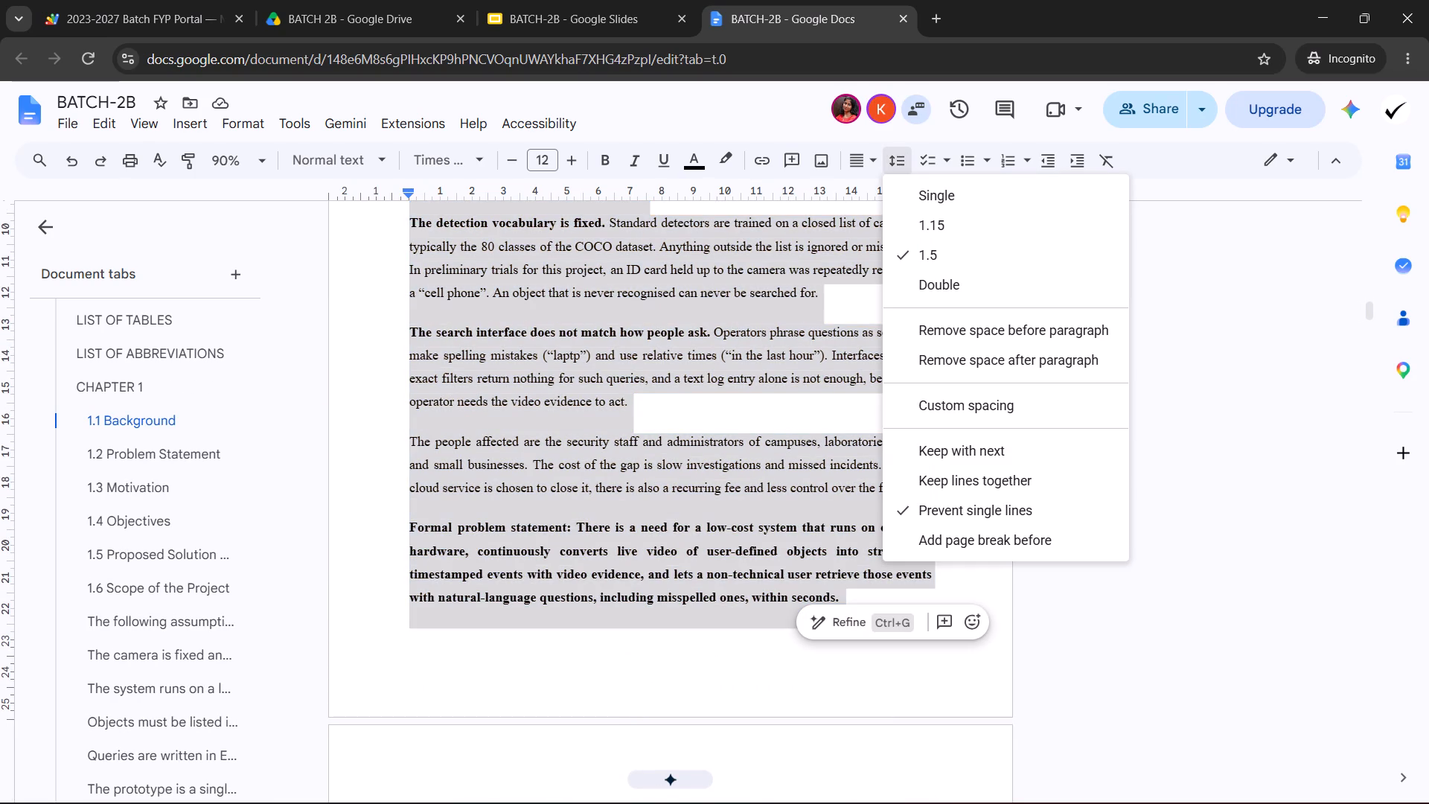
click(675, 398)
Set the three paragraphs under 1.2 Problem Statement to 1.5 line spacing.
scroll(674, 389, down, 7)
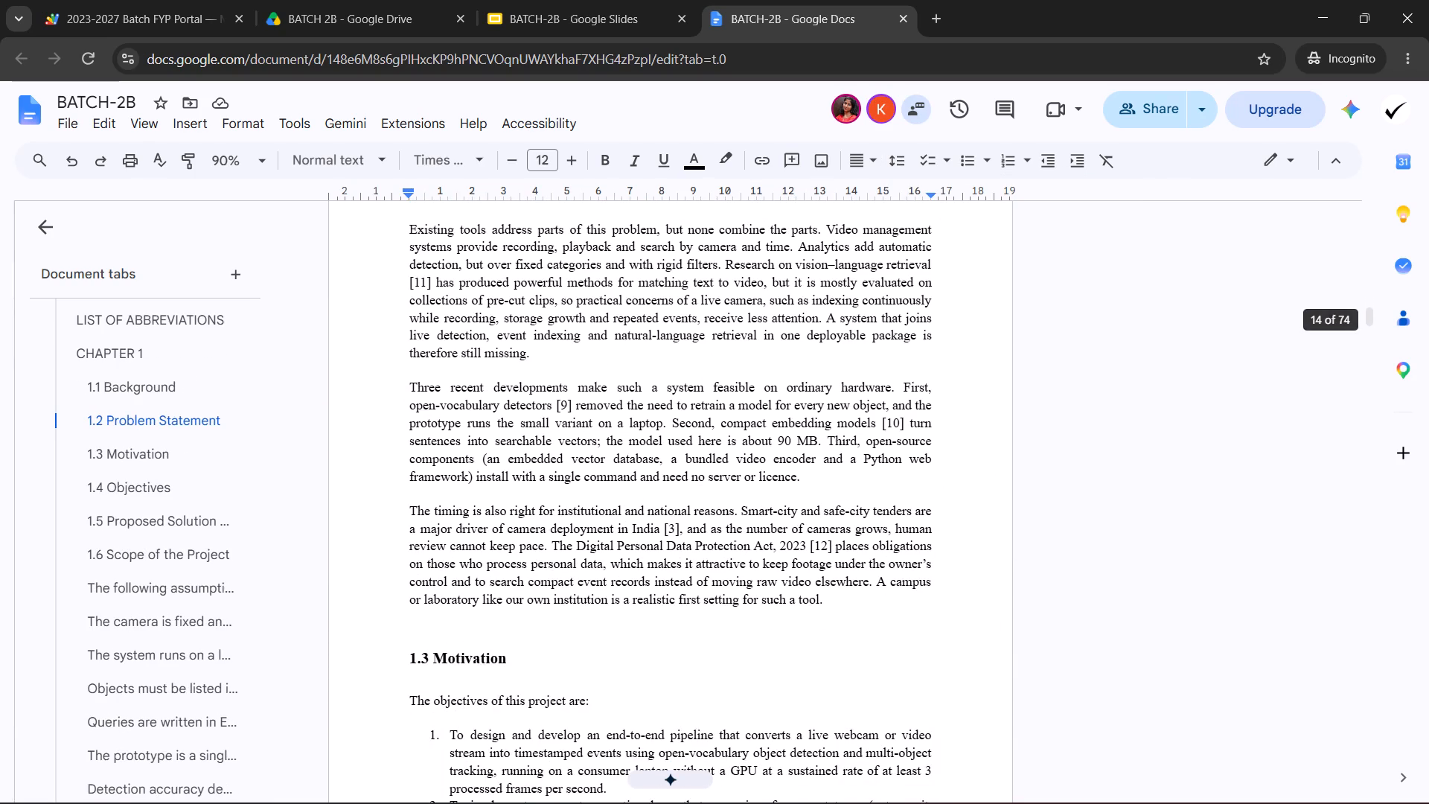
drag(410, 229, 814, 602)
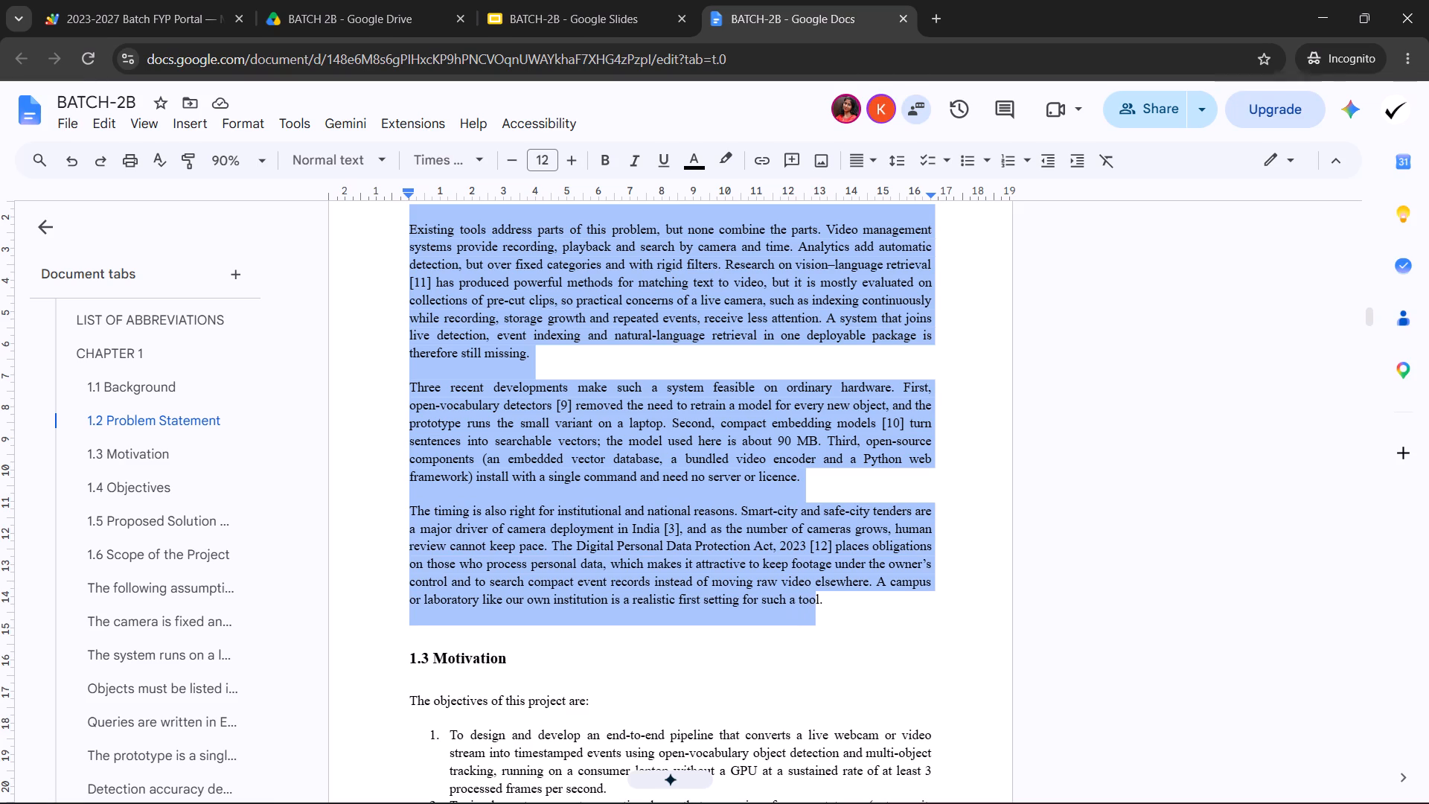
drag(814, 602, 826, 599)
click(902, 170)
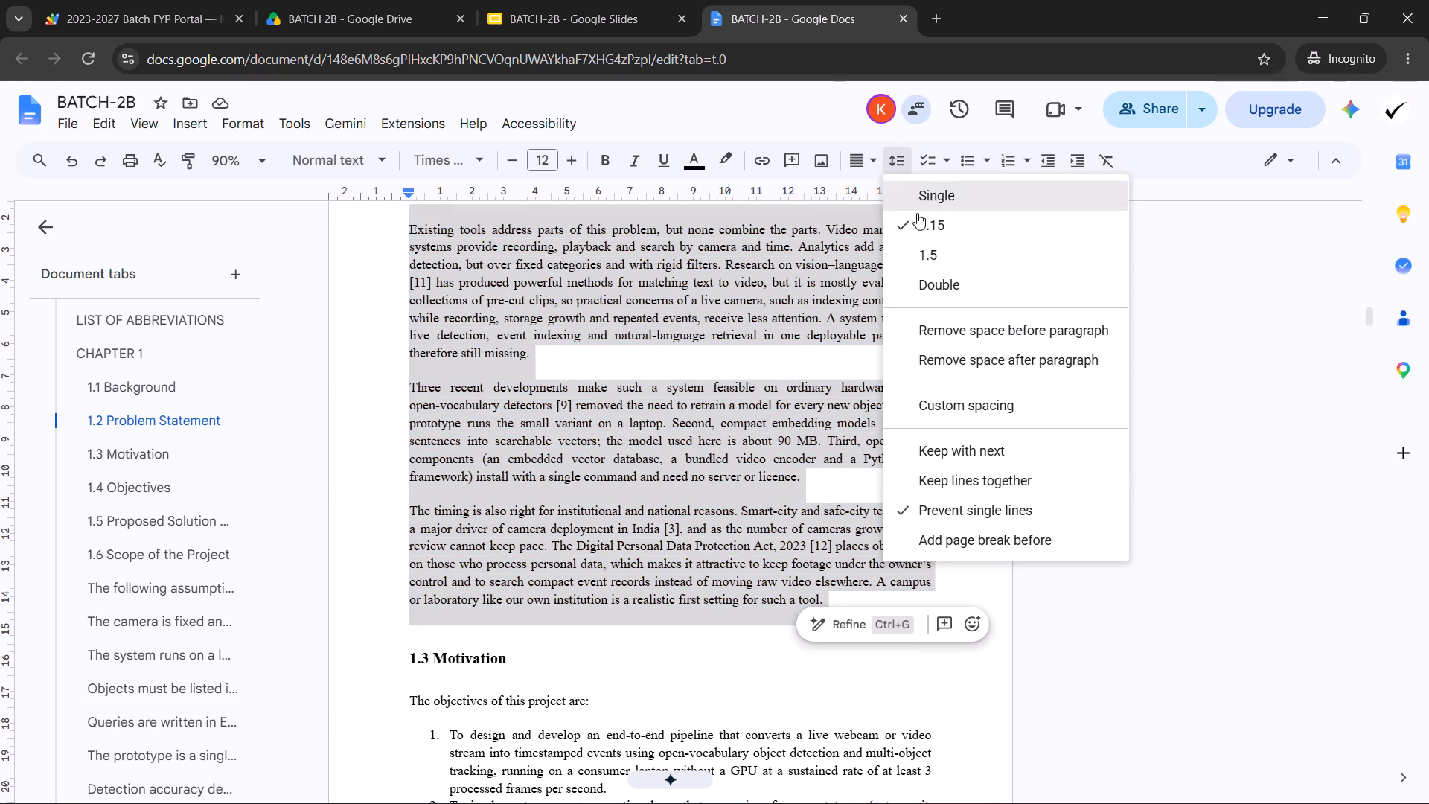
click(927, 253)
click(686, 371)
Delete the blank line above the 1.2 Problem Statement heading.
scroll(656, 383, up, 3)
click(520, 401)
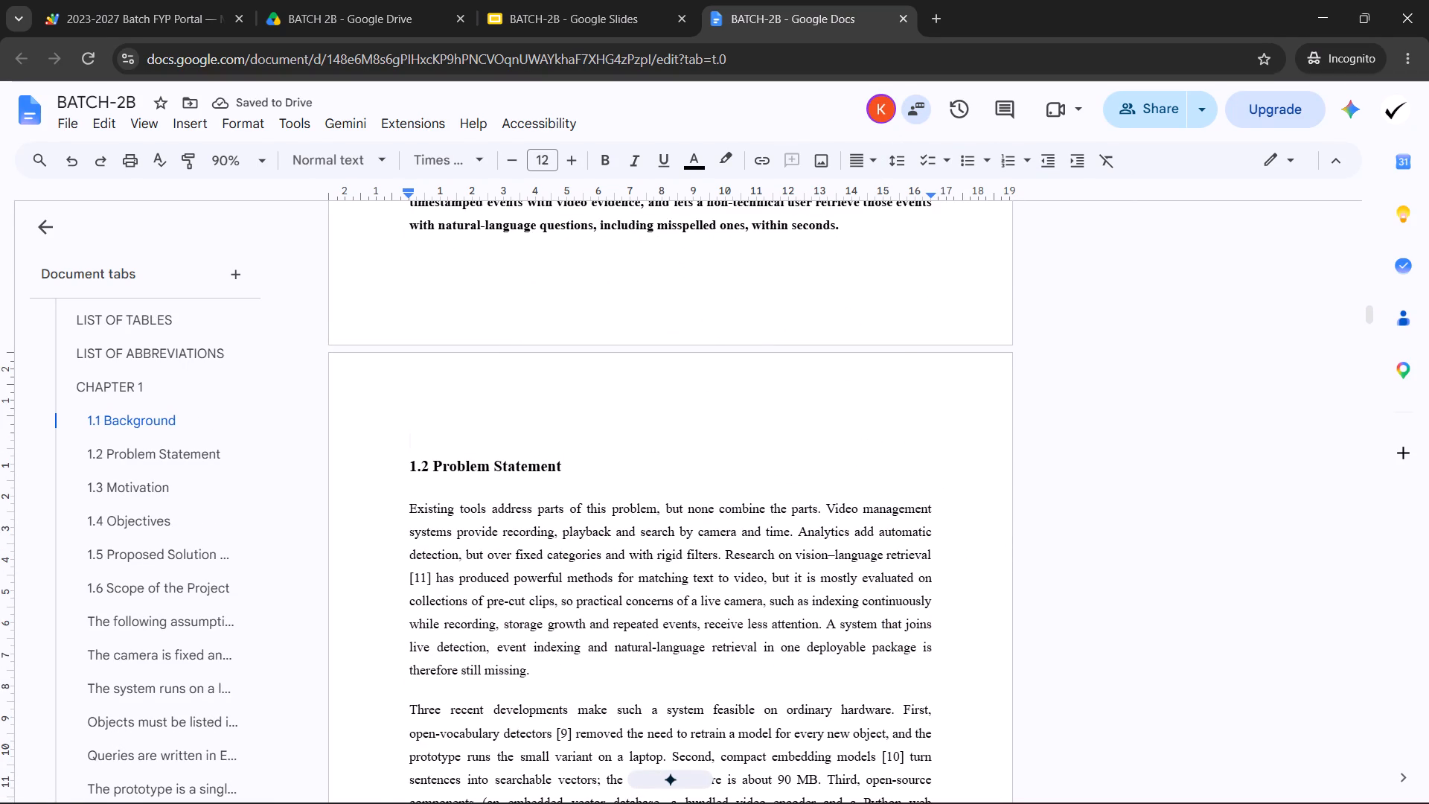
key(BackSpace)
Set the 1.3 Motivation intro line and its four numbered objectives to 1.5 line spacing.
scroll(528, 395, down, 7)
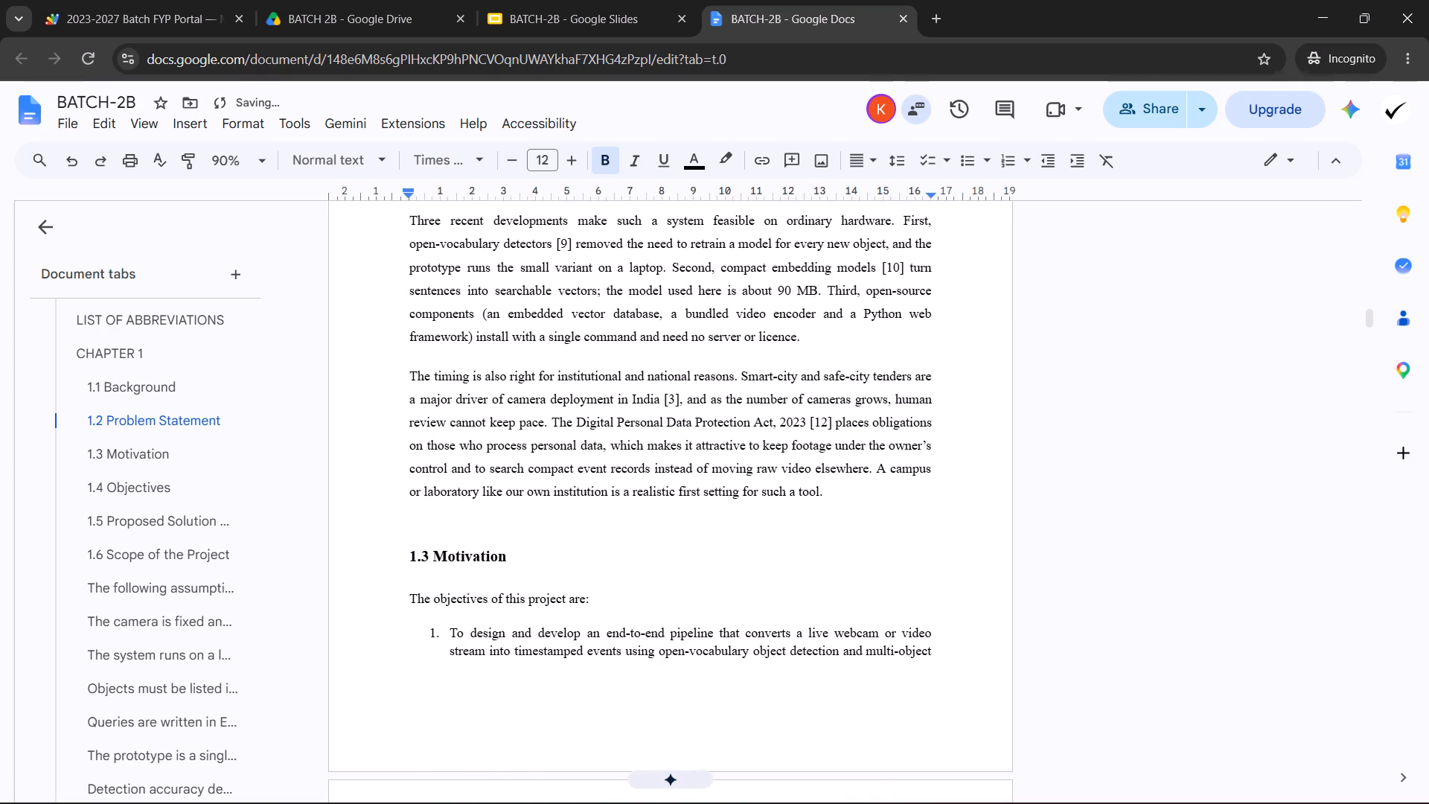
scroll(524, 396, down, 3)
scroll(426, 450, up, 3)
drag(409, 414, 645, 571)
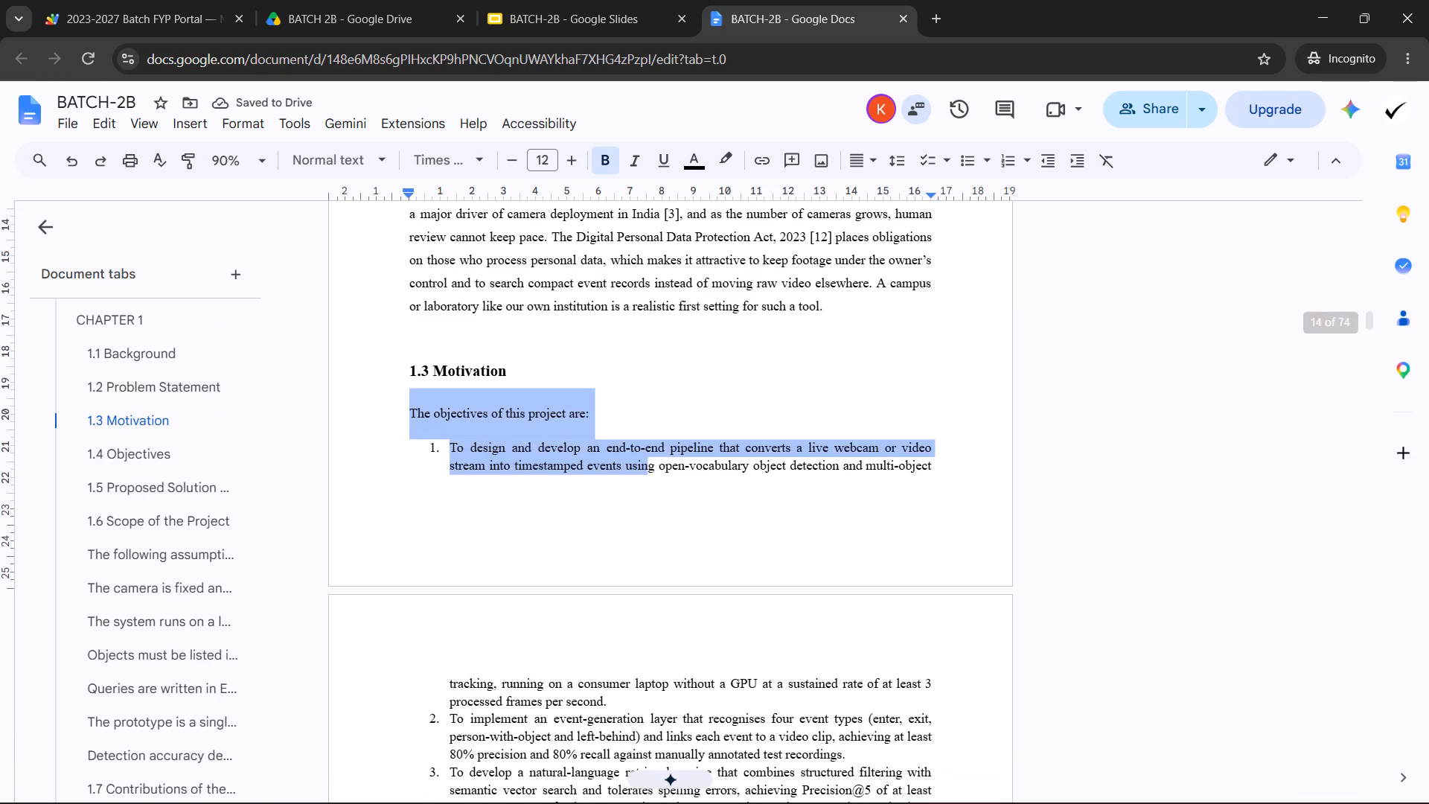
drag(645, 571, 865, 606)
scroll(645, 571, down, 3)
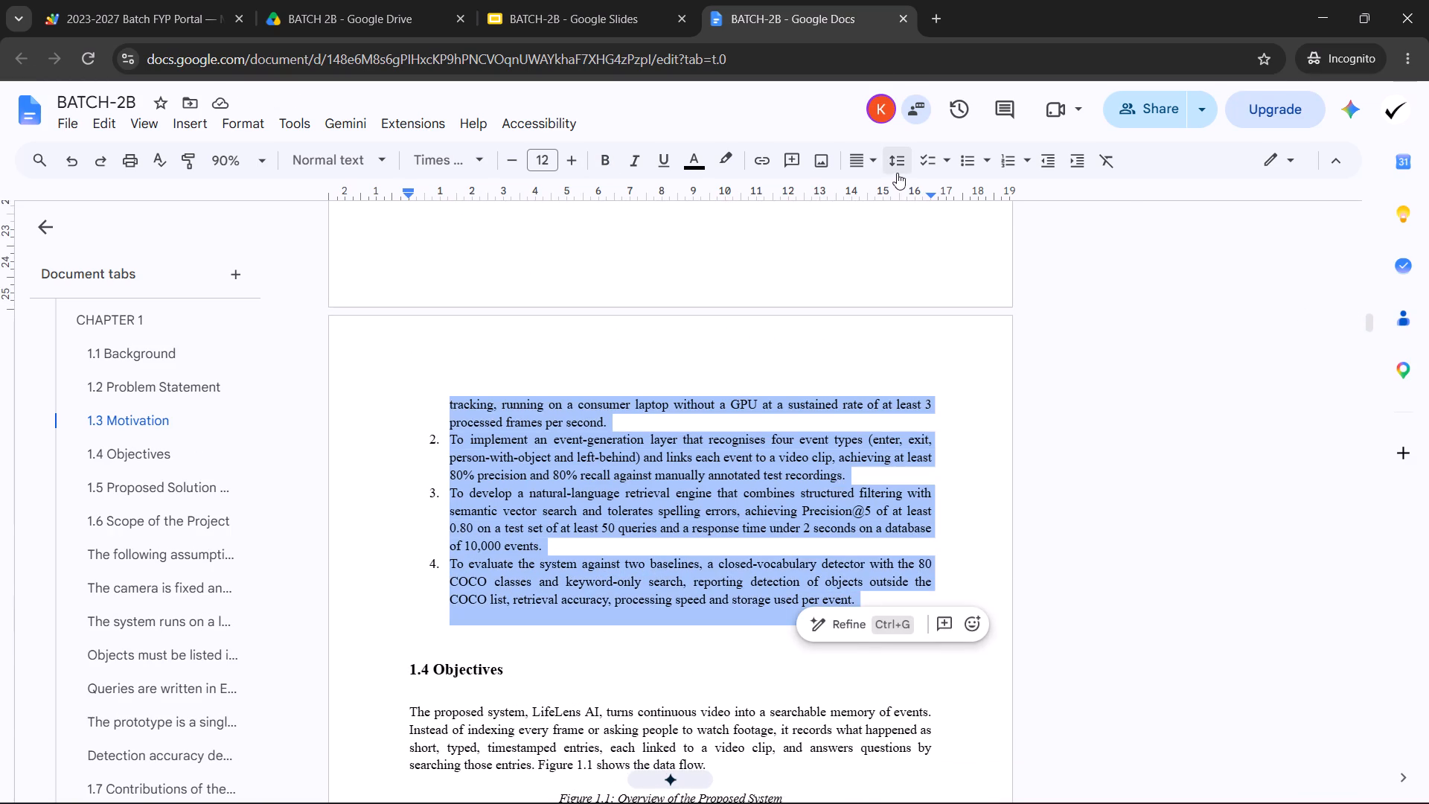
click(892, 166)
click(930, 246)
click(700, 502)
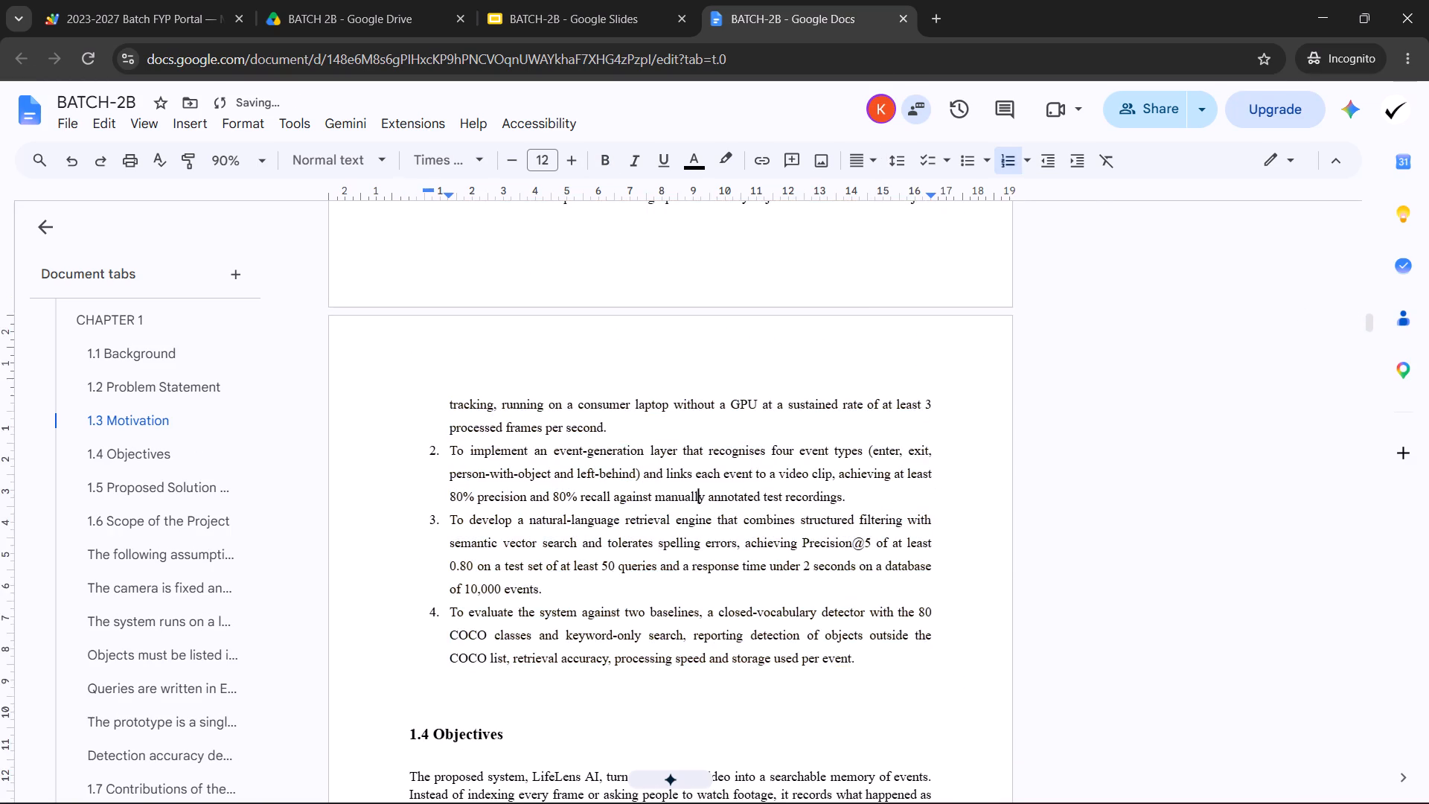
Delete the blank line between the fourth numbered objective and the 1.4 Objectives heading.
scroll(680, 492, down, 3)
click(498, 429)
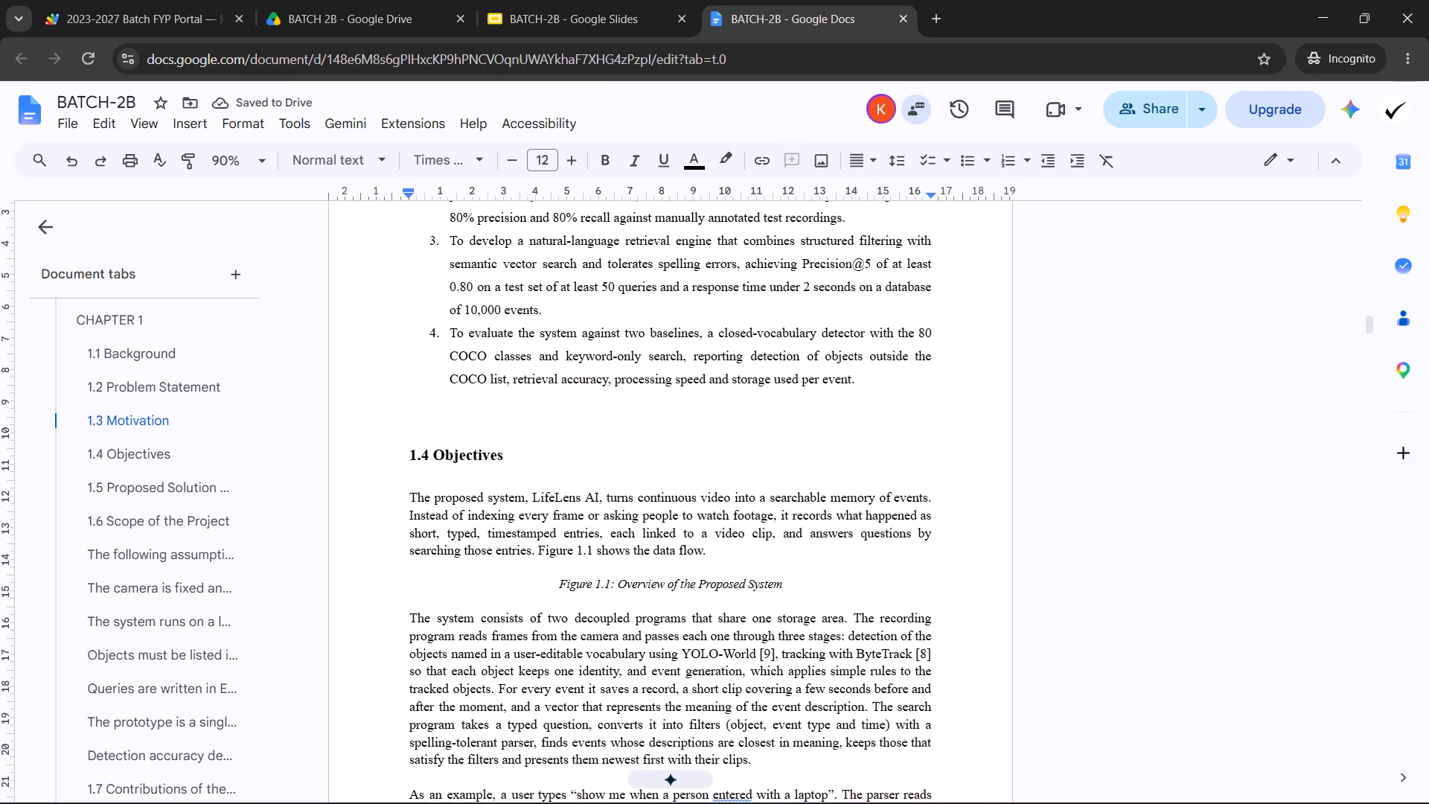
key(BackSpace)
Delete the italic "Figure 1.1: Overview of the Proposed System" caption and its empty line from the 1.4 Objectives text.
scroll(509, 414, down, 1)
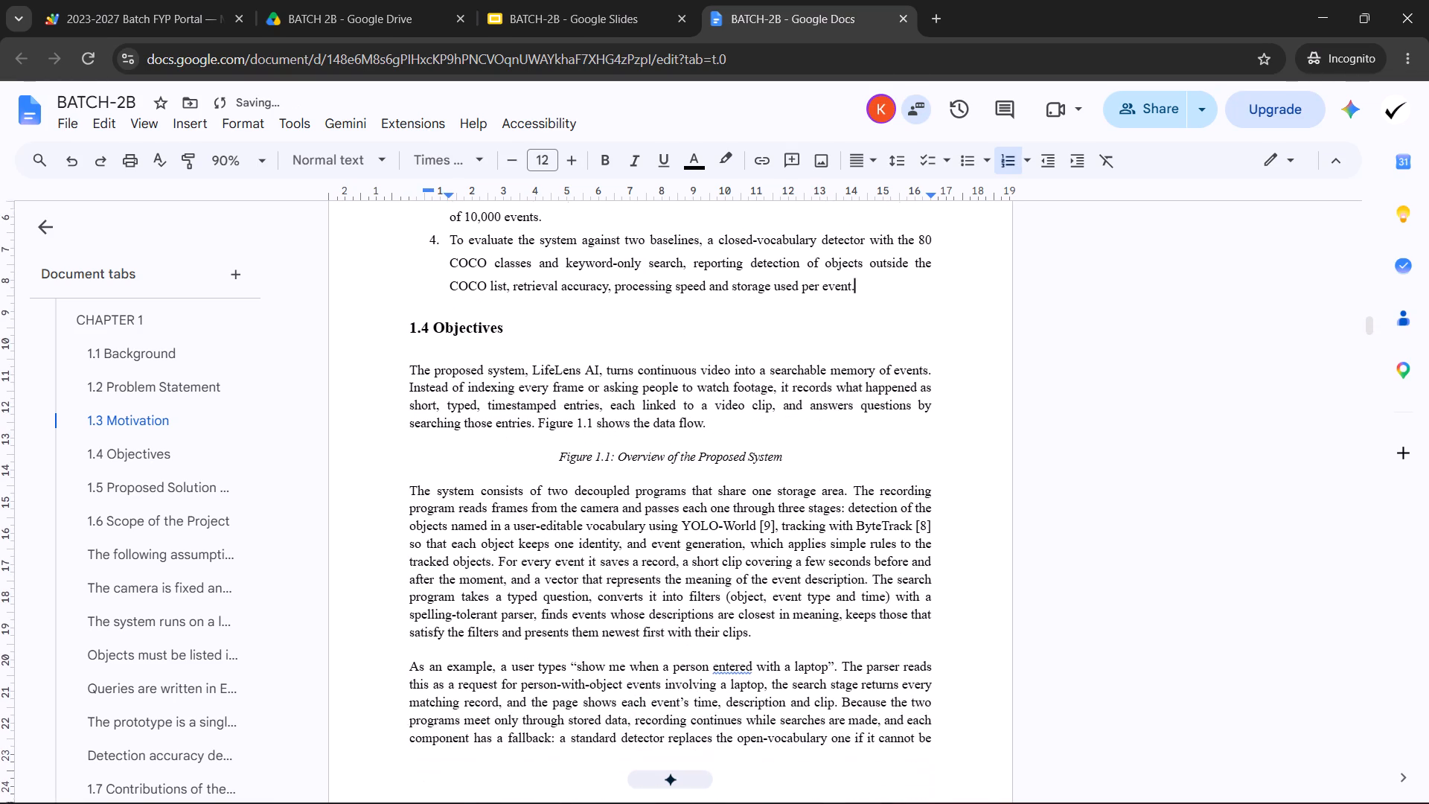
drag(406, 368, 717, 544)
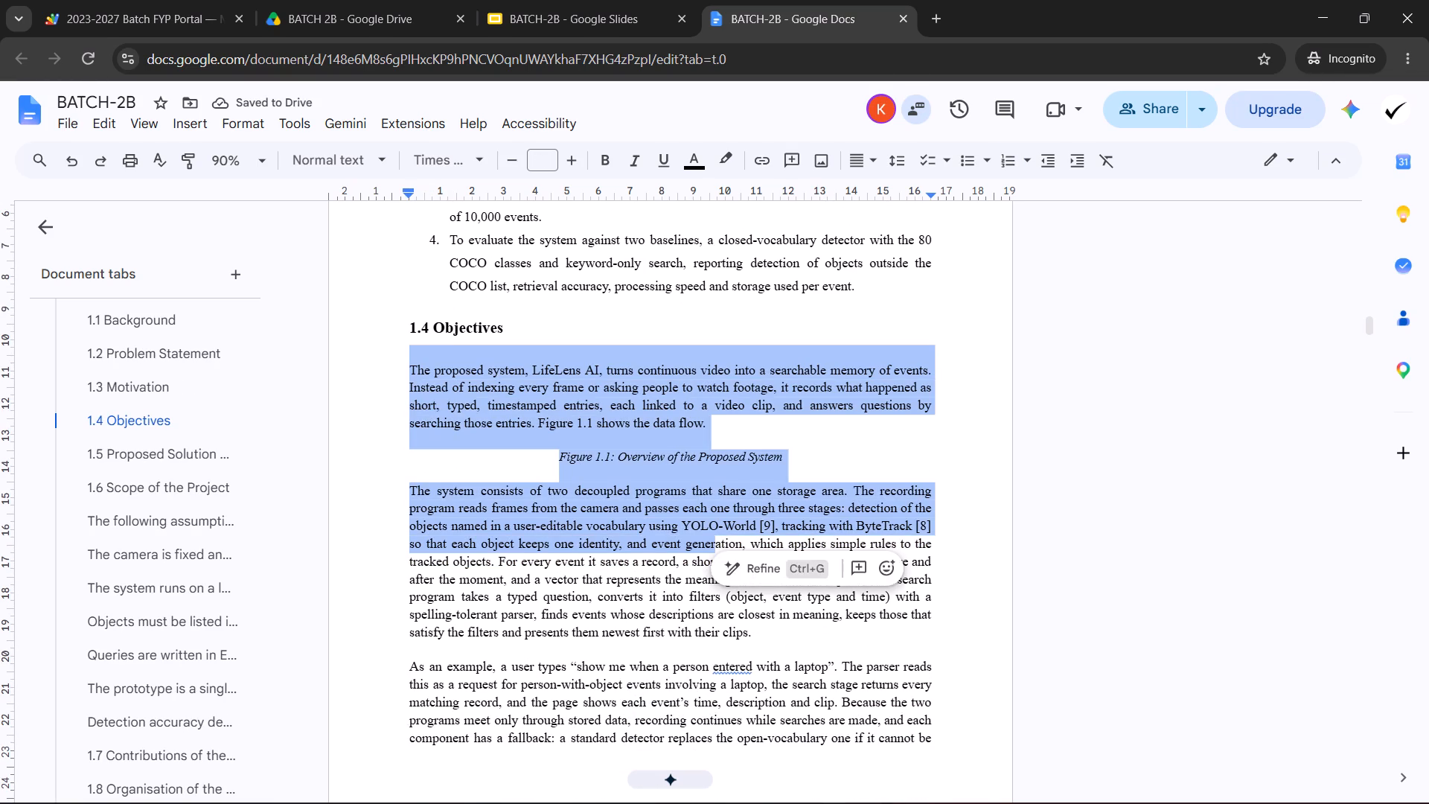
click(781, 459)
drag(796, 459, 502, 451)
key(BackSpace)
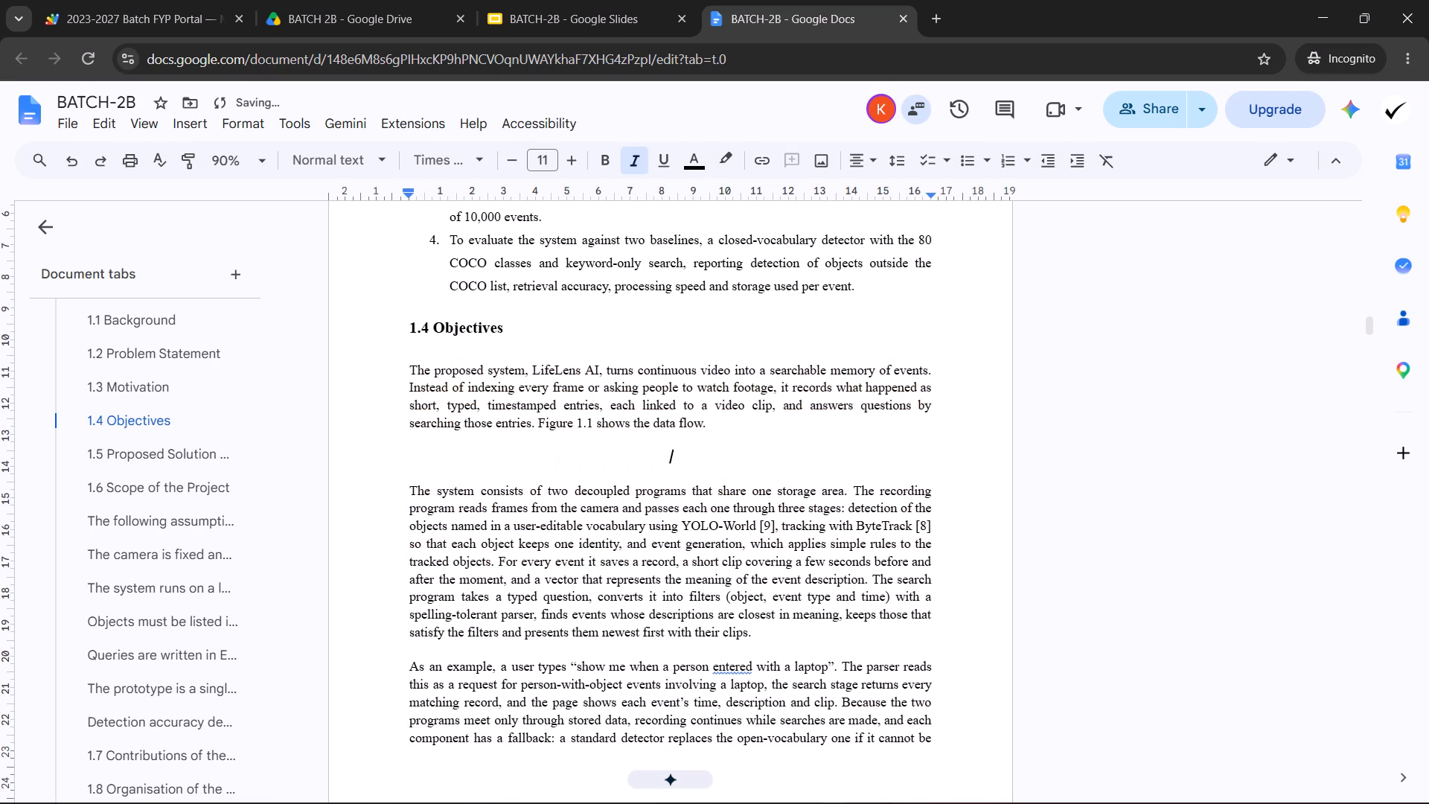
key(BackSpace)
key(BackSpace)
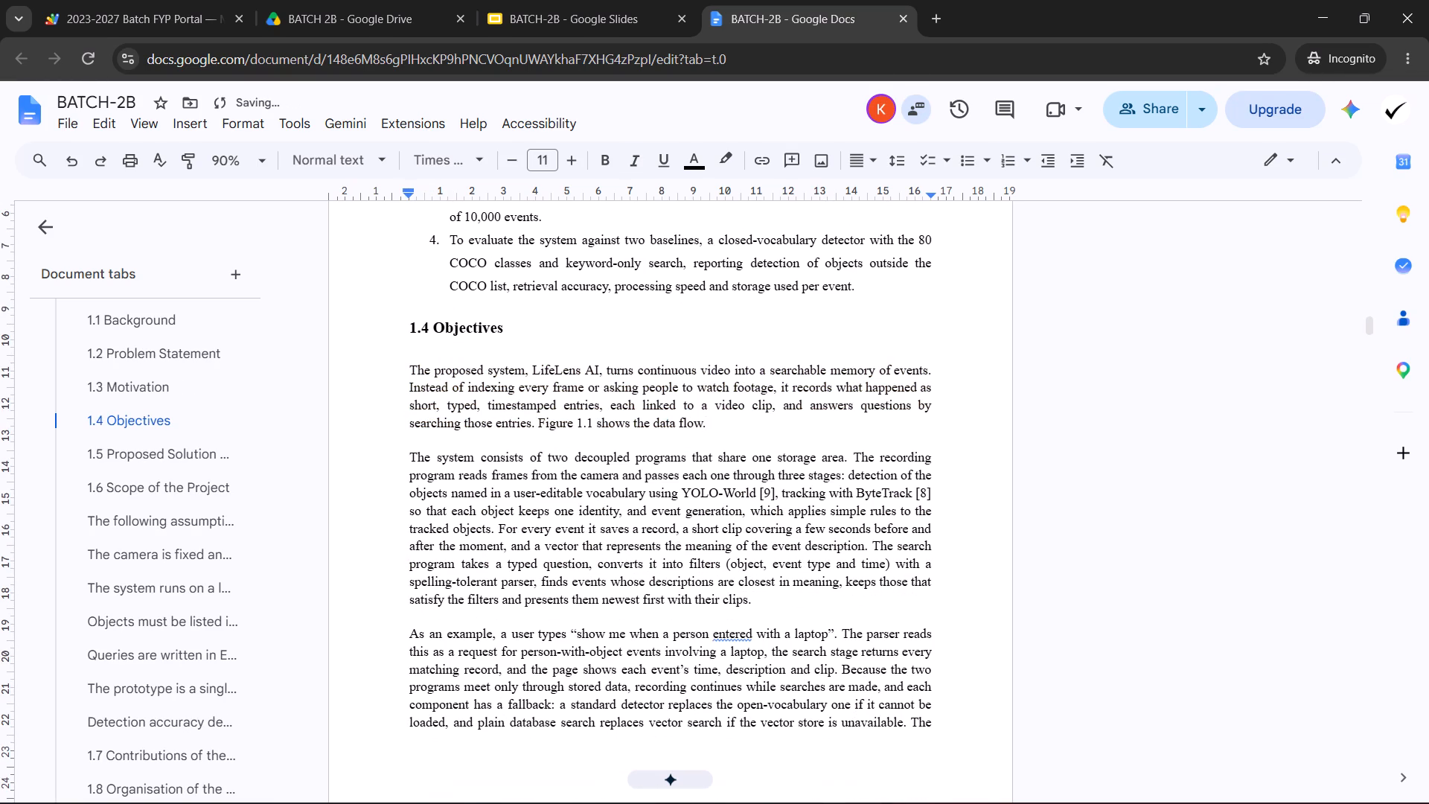
Set all body paragraphs under 1.4 Objectives, through "Detailed design is given in Chapter 4", to 1.5 line spacing.
click(424, 359)
click(447, 310)
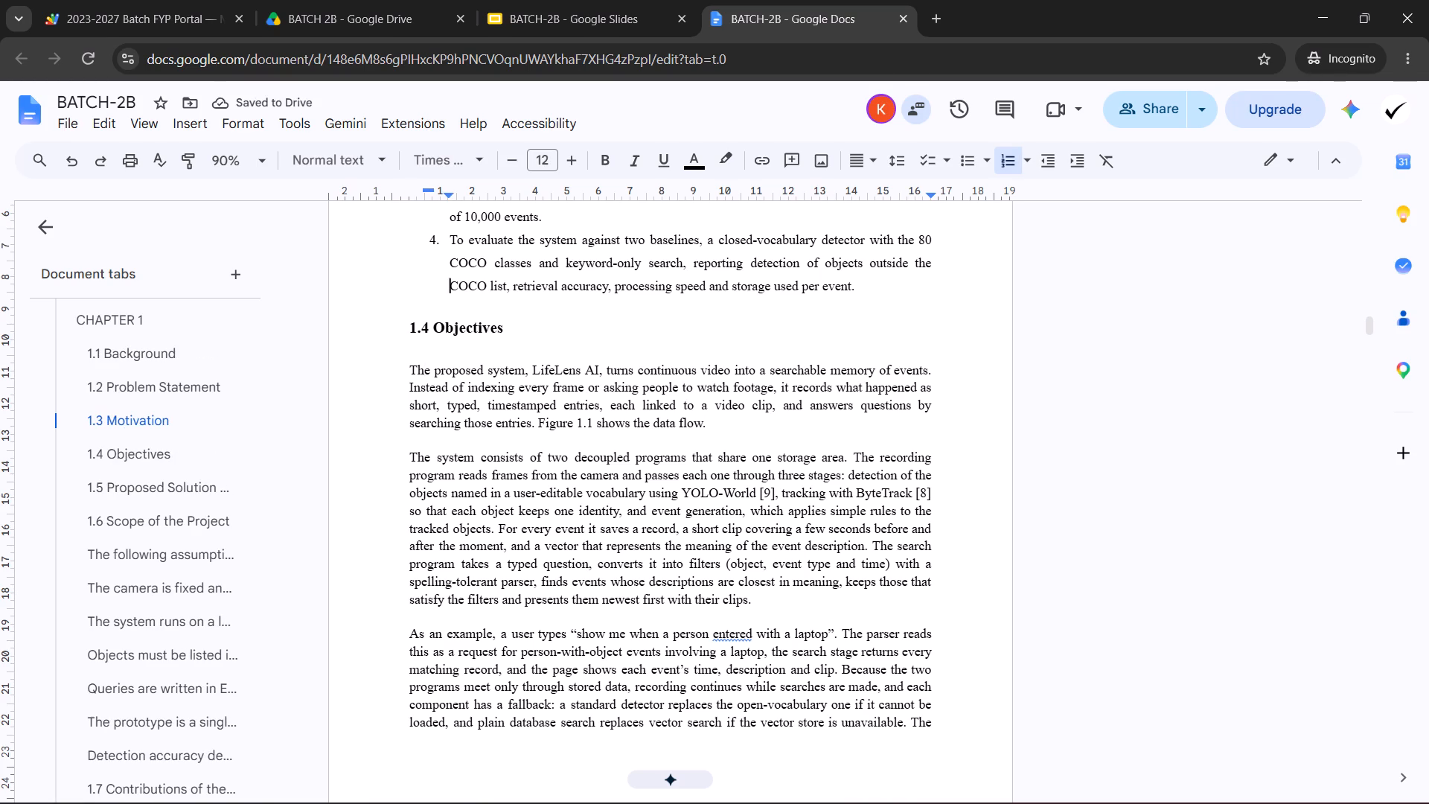
drag(404, 334, 551, 499)
click(527, 471)
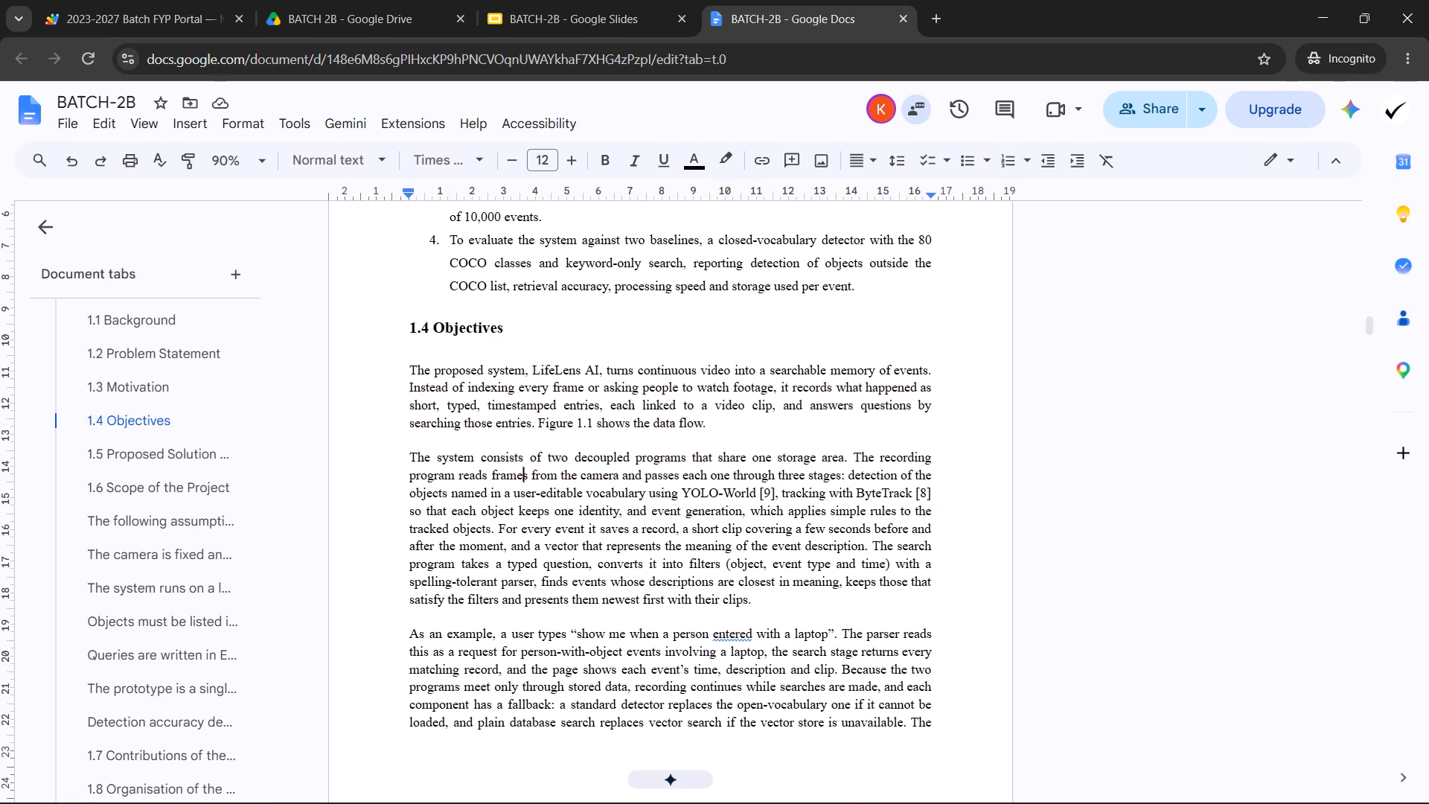
drag(406, 371, 736, 512)
scroll(623, 564, down, 5)
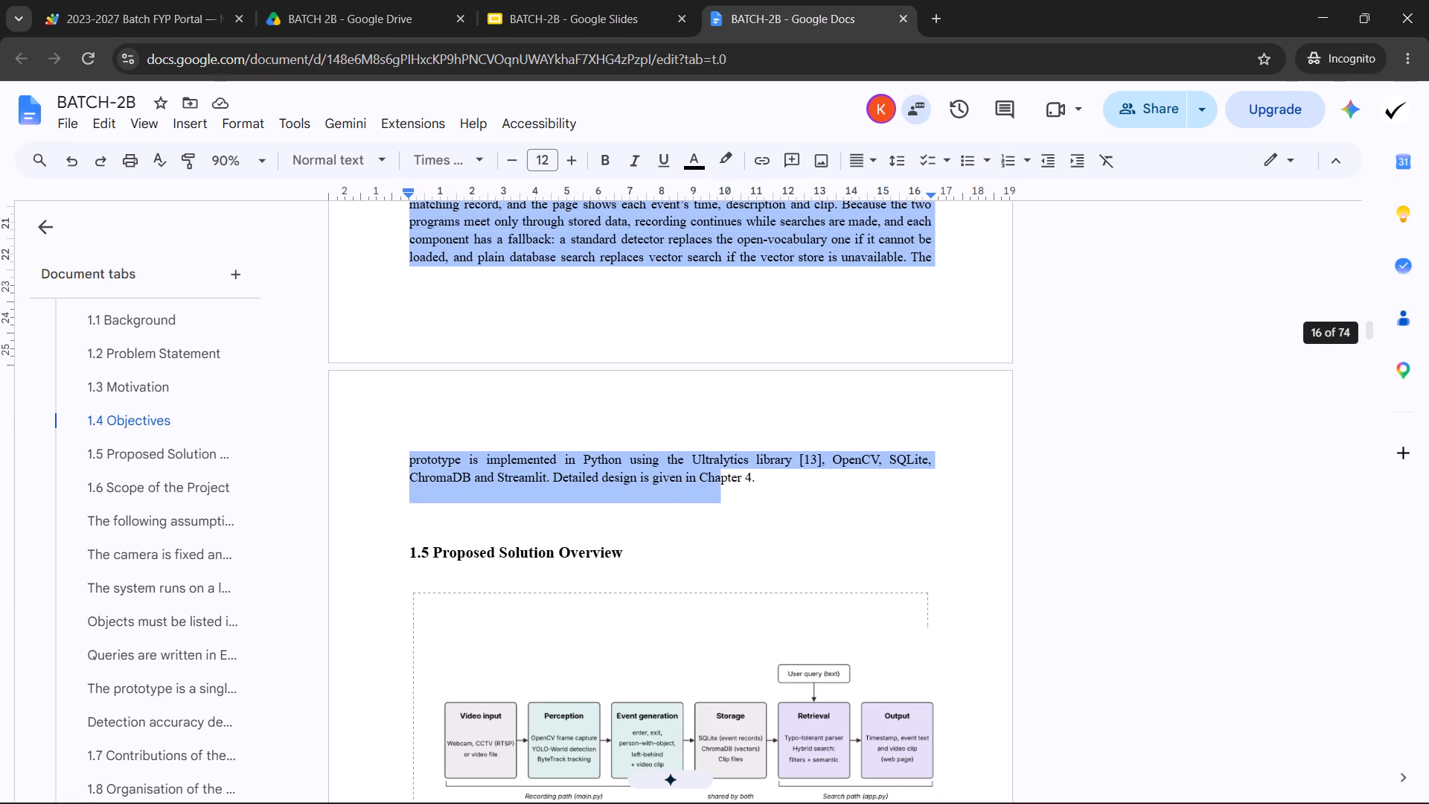
drag(736, 512, 764, 488)
click(907, 157)
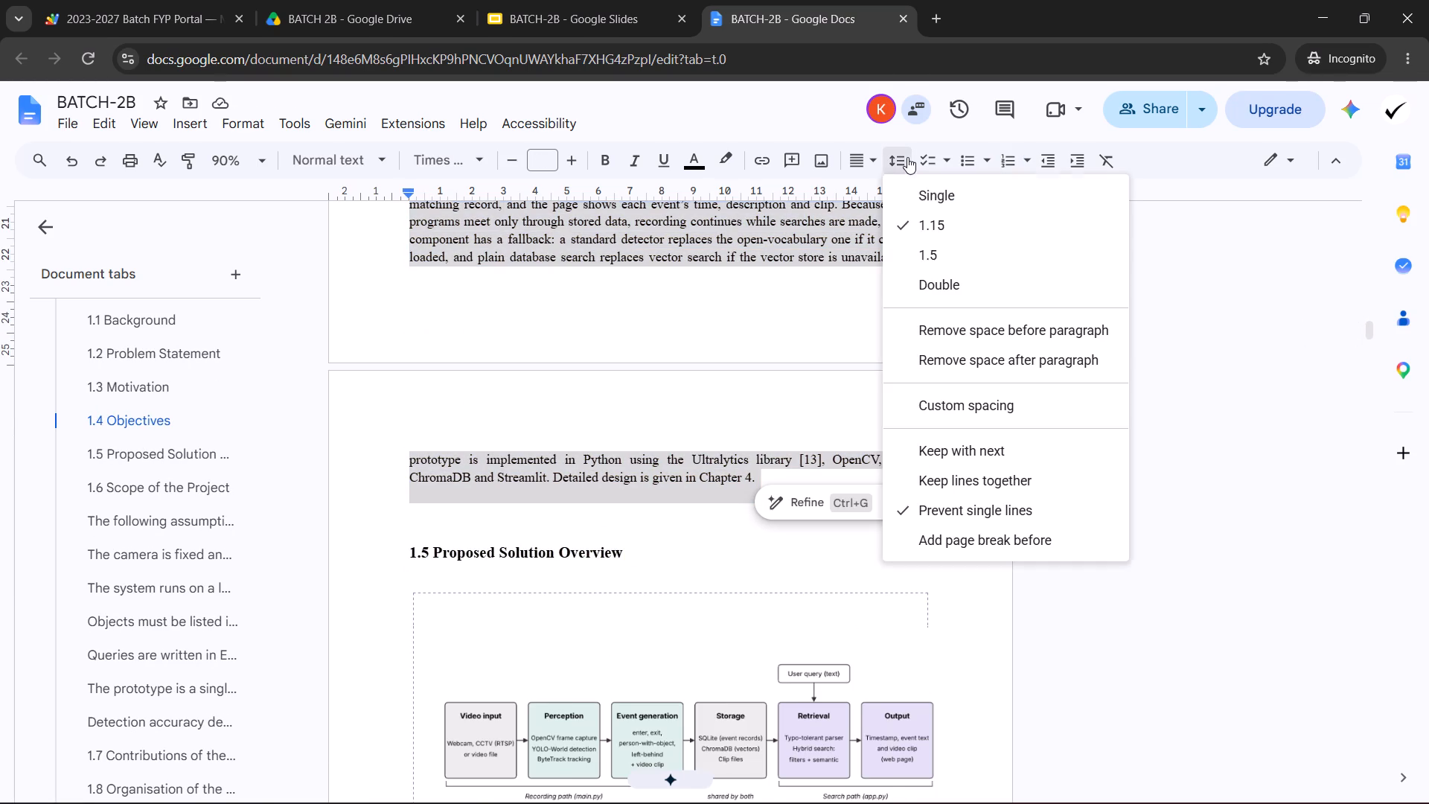
click(940, 253)
Delete the blank line above the 1.5 Proposed Solution Overview heading.
click(482, 622)
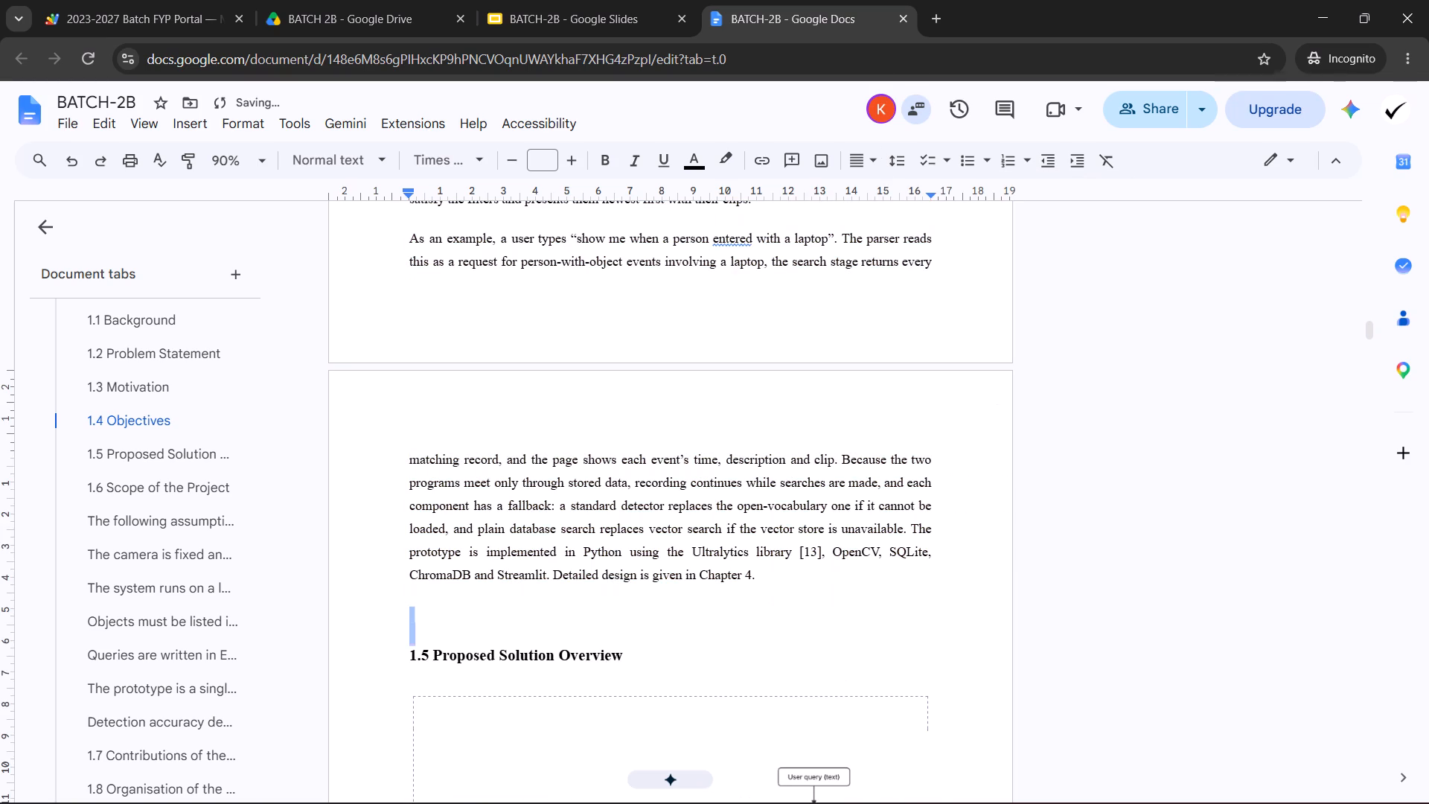
key(BackSpace)
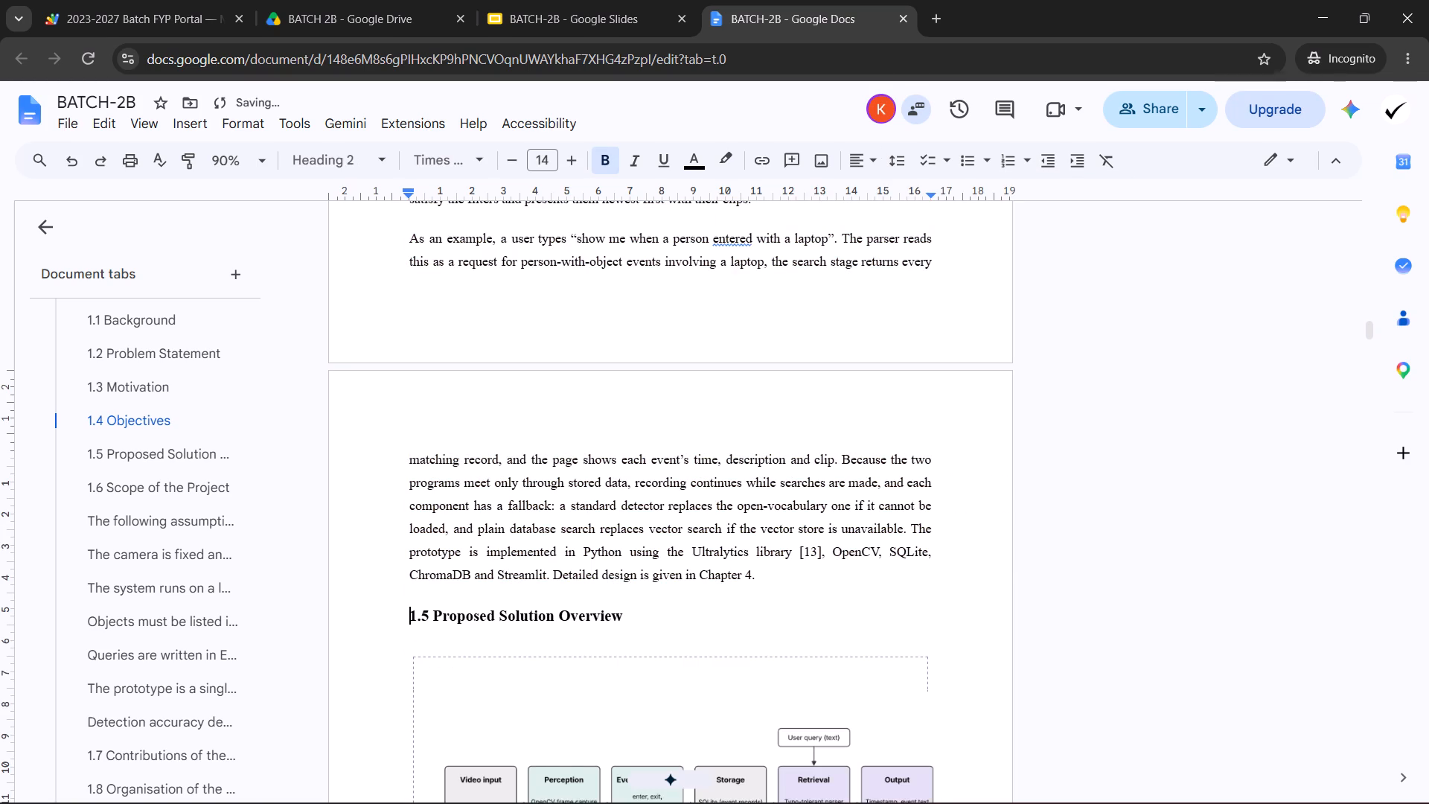
Review the spacing and page layout of Chapter 1 from the introduction through Table 1.1.
scroll(541, 600, up, 18)
scroll(552, 567, up, 3)
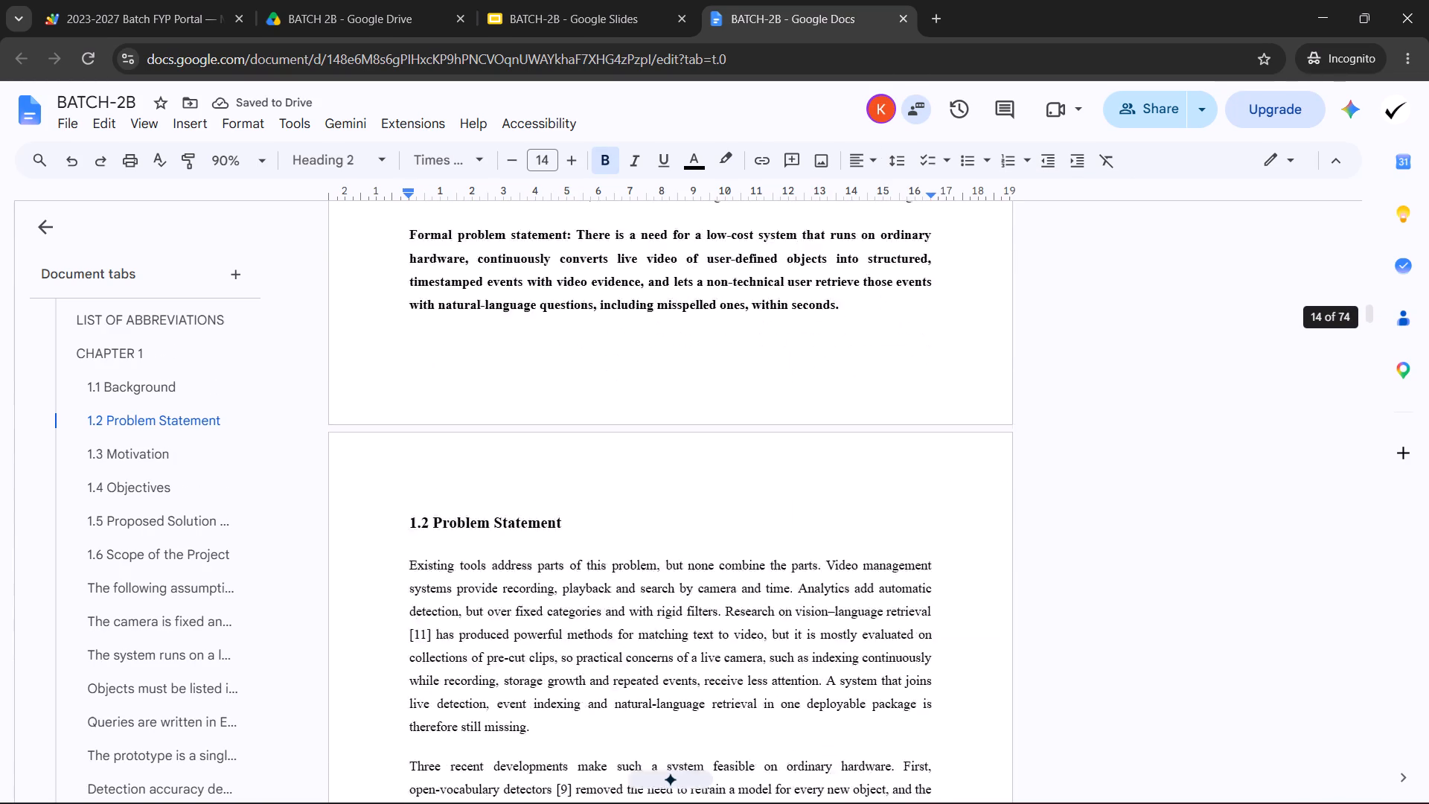
scroll(540, 552, up, 11)
scroll(516, 560, down, 2)
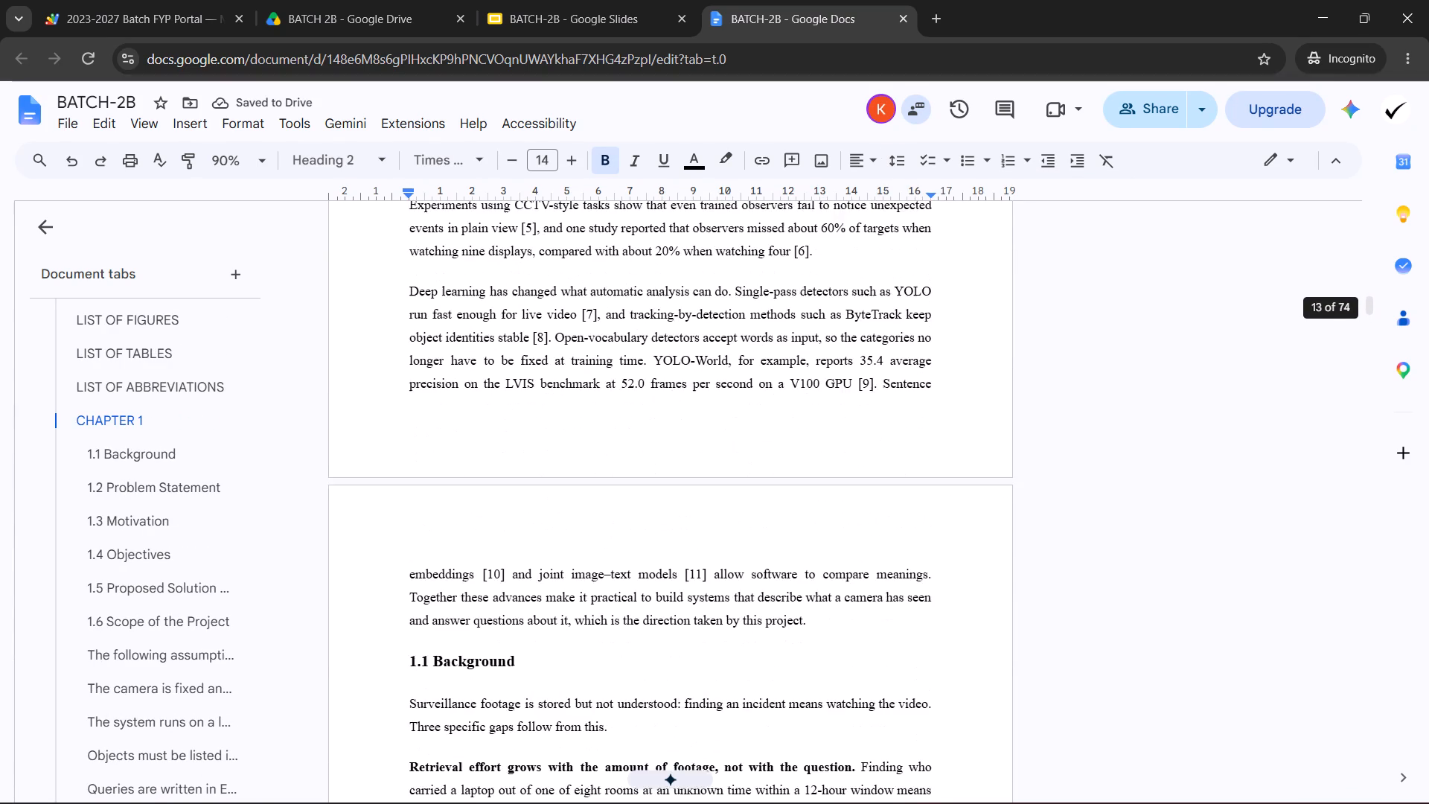
scroll(512, 562, up, 10)
scroll(502, 565, down, 20)
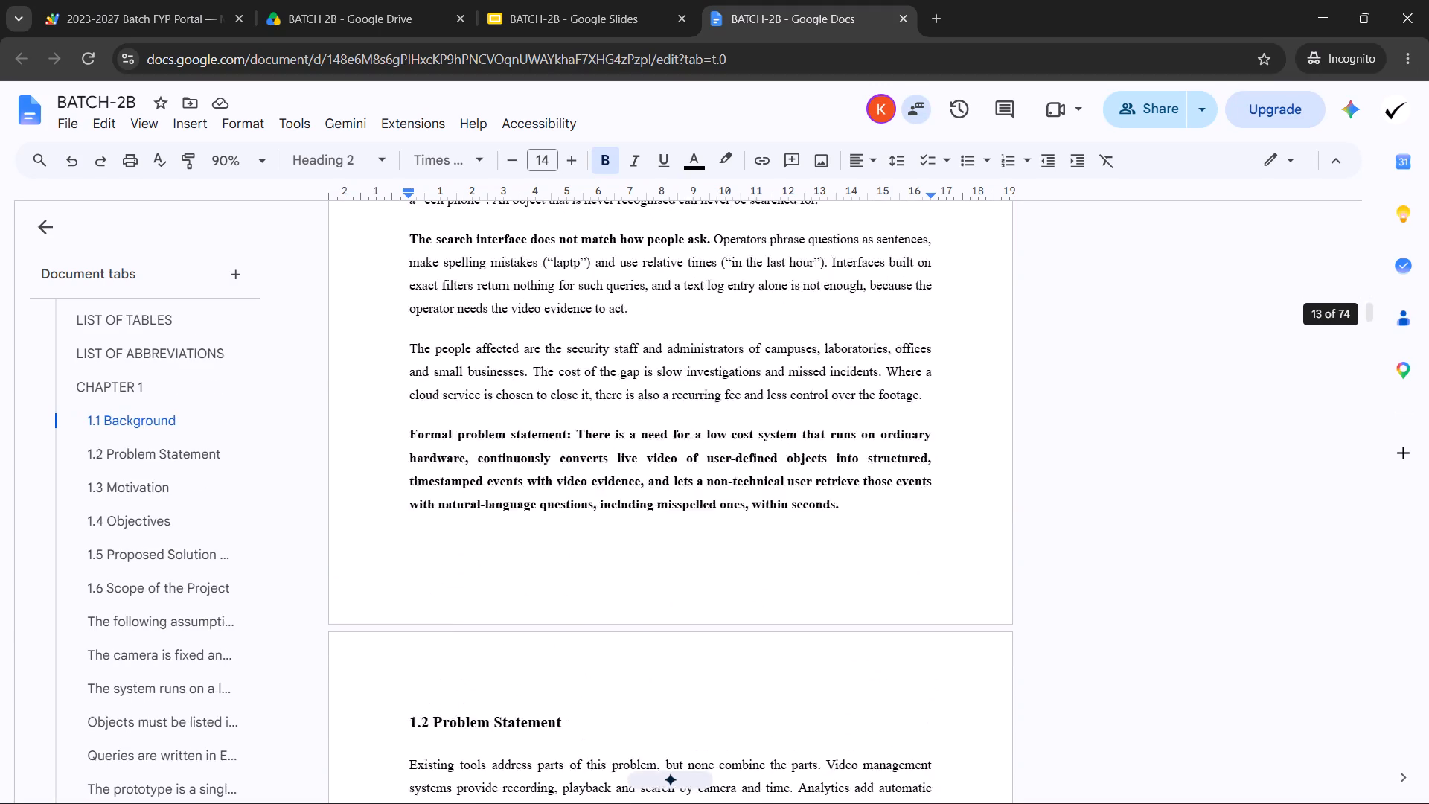
scroll(472, 562, down, 17)
scroll(475, 563, down, 14)
Insert three blank lines between the 1.6 Scope of the Project heading and the Table 1.1 caption.
scroll(478, 568, up, 4)
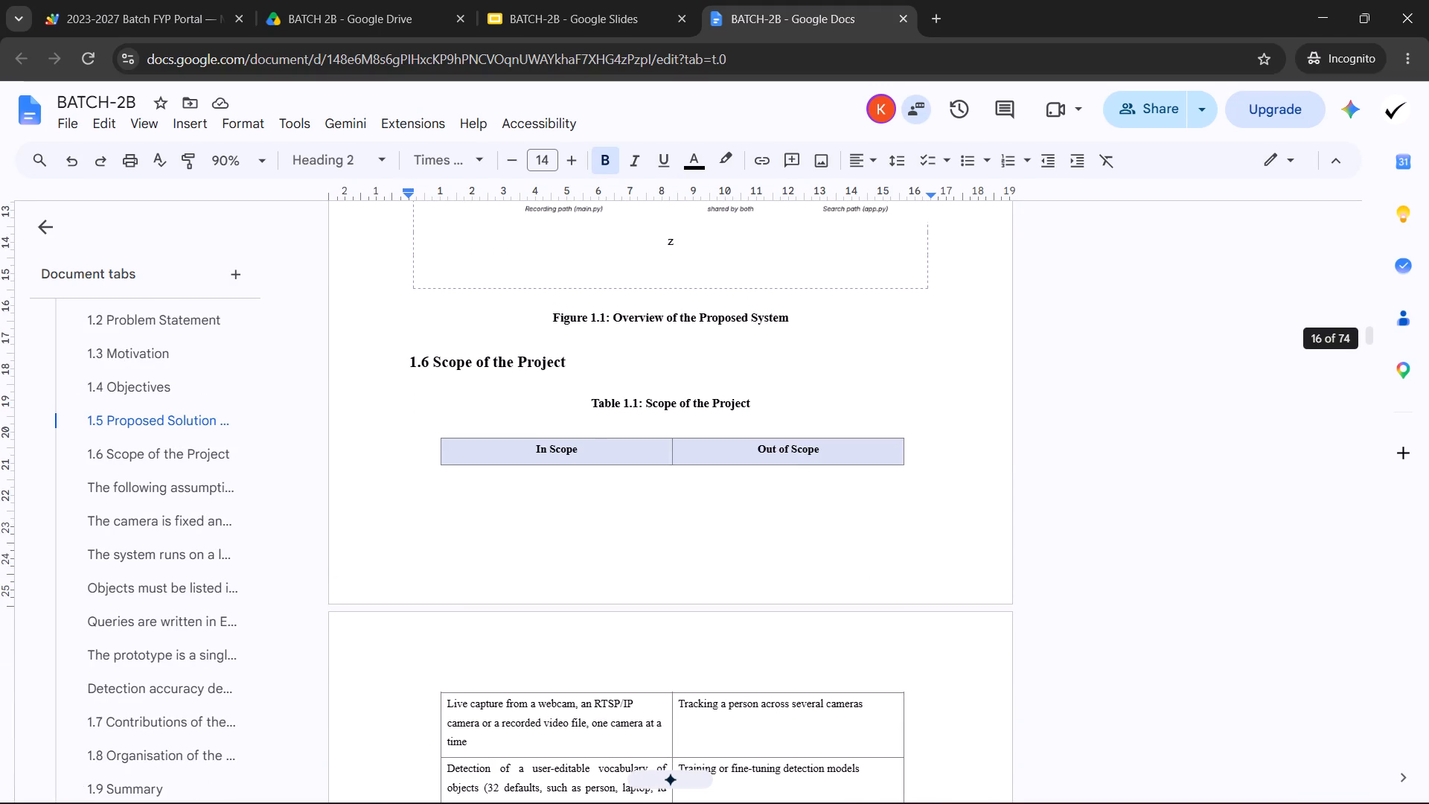
click(618, 359)
key(Return)
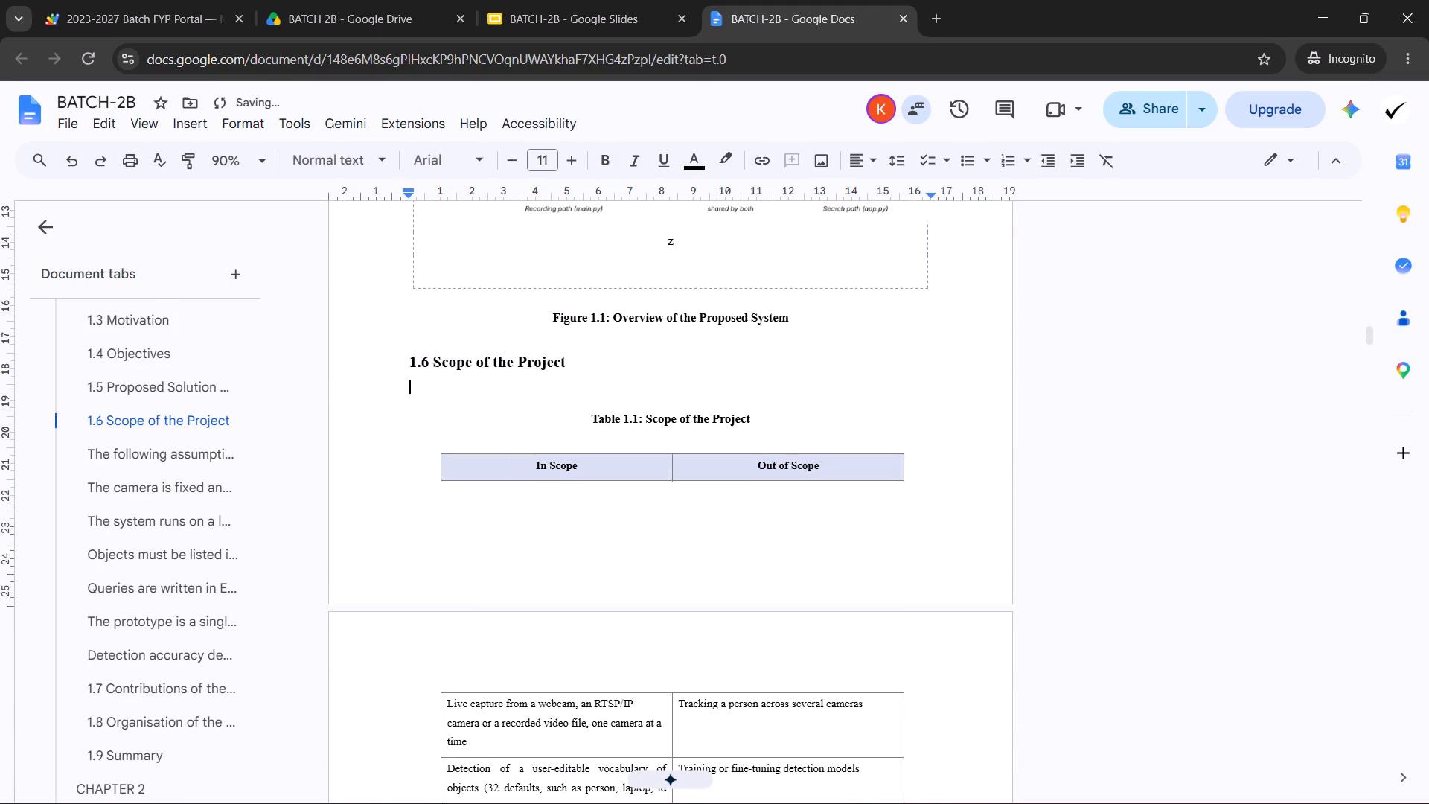
key(Return)
key(Return)
Insert blank lines above the 1.6 Scope of the Project heading to move it onto the page with Table 1.1.
key(Up)
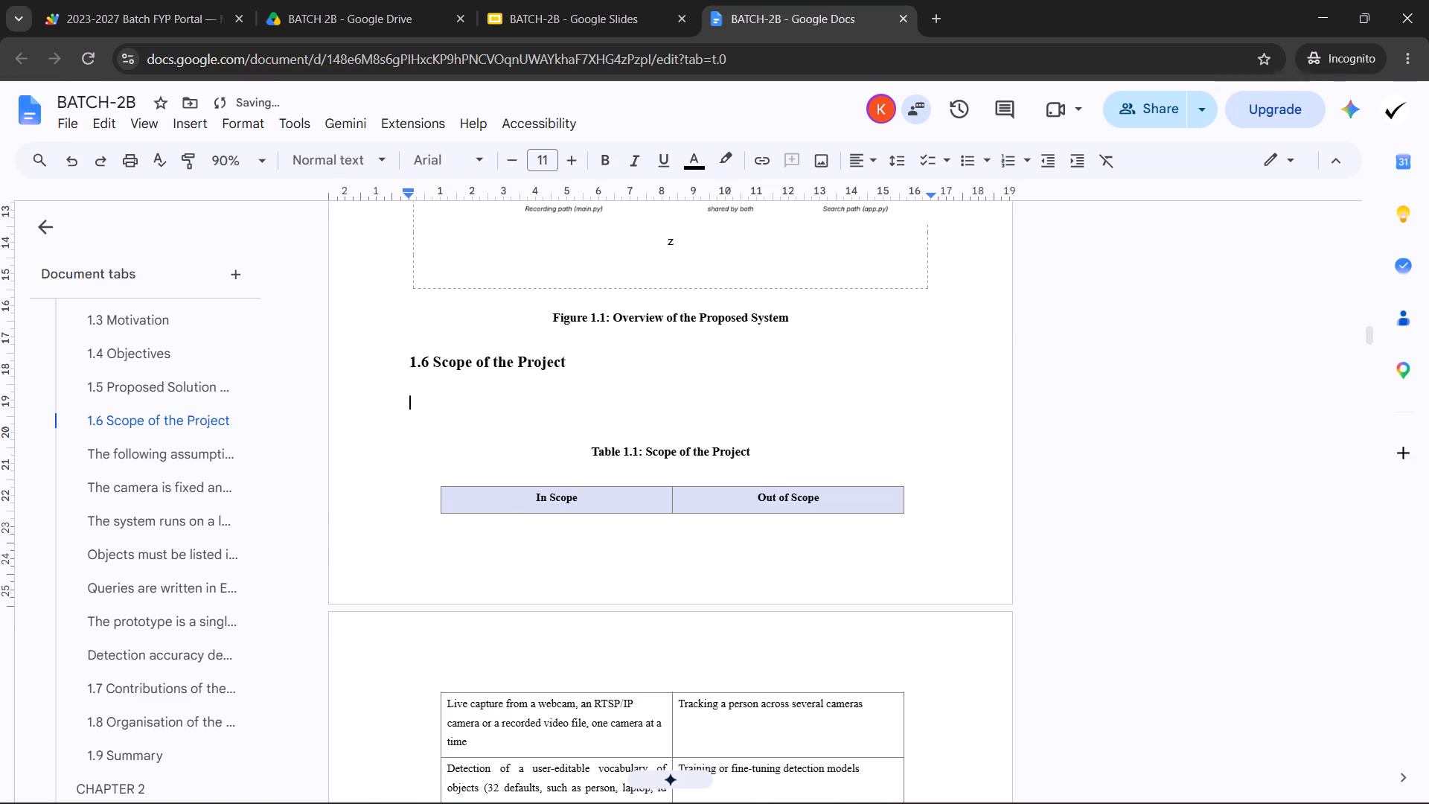
key(Up)
key(Up)
key(Return)
key(Return)
key(Return)
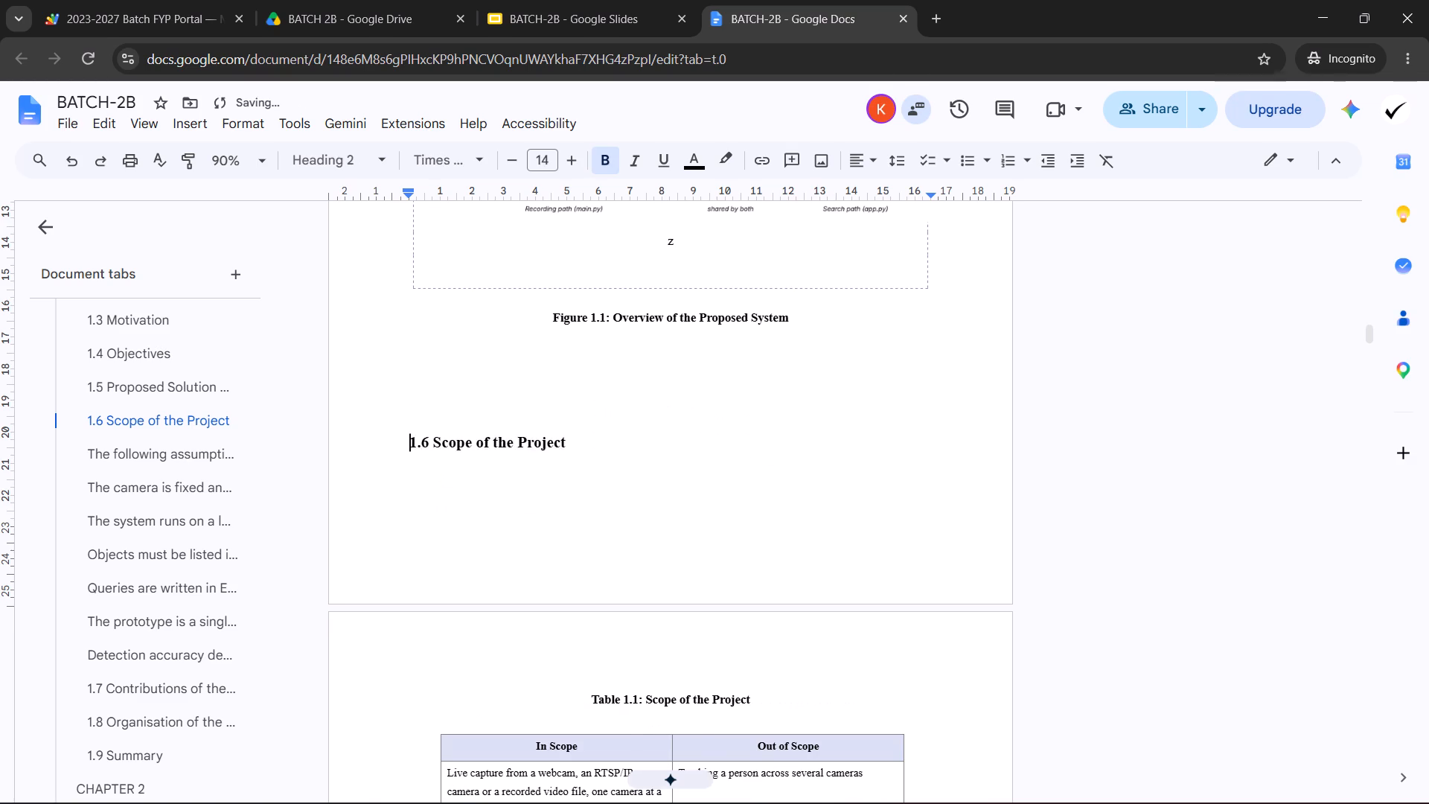
key(Return)
key(Return)
key(Up)
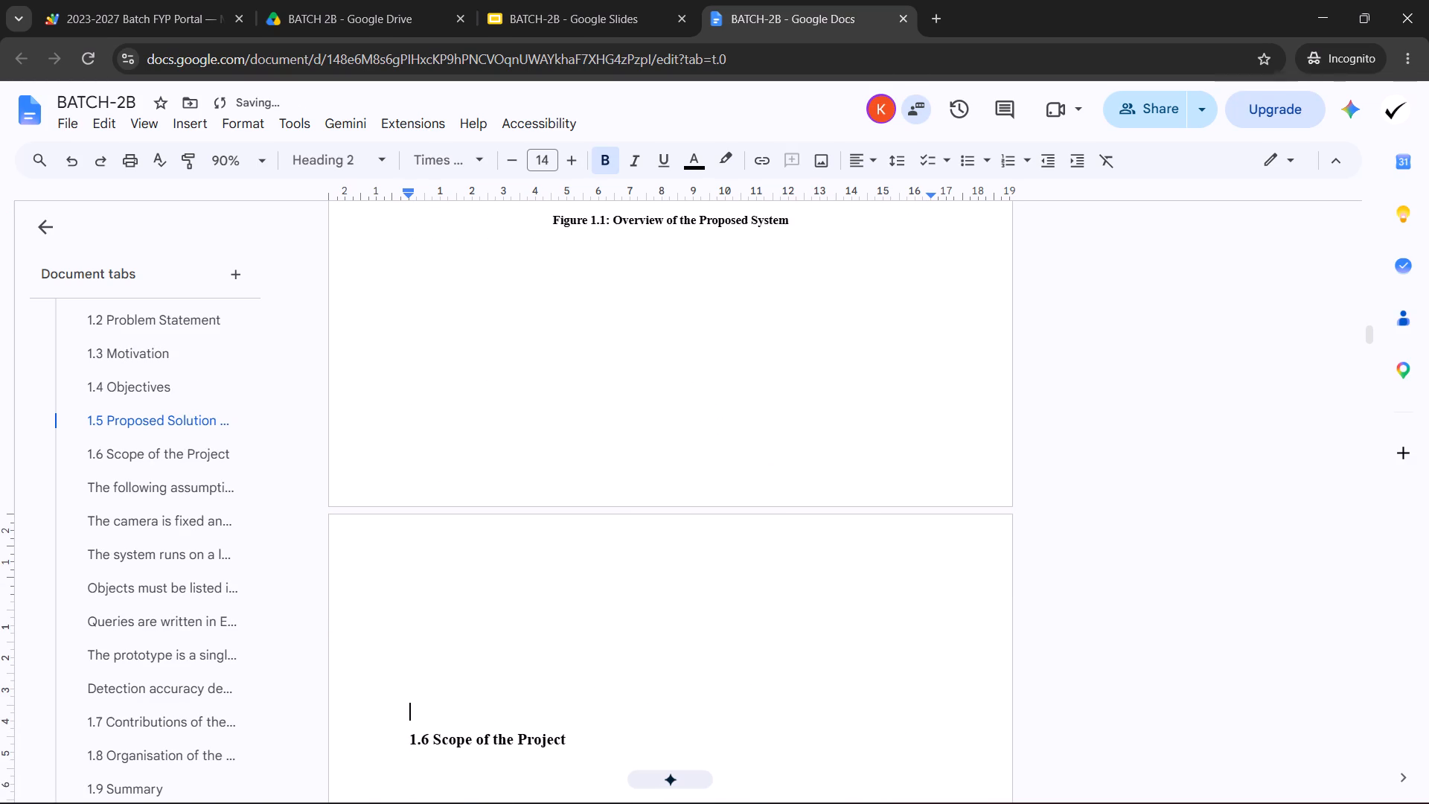
key(BackSpace)
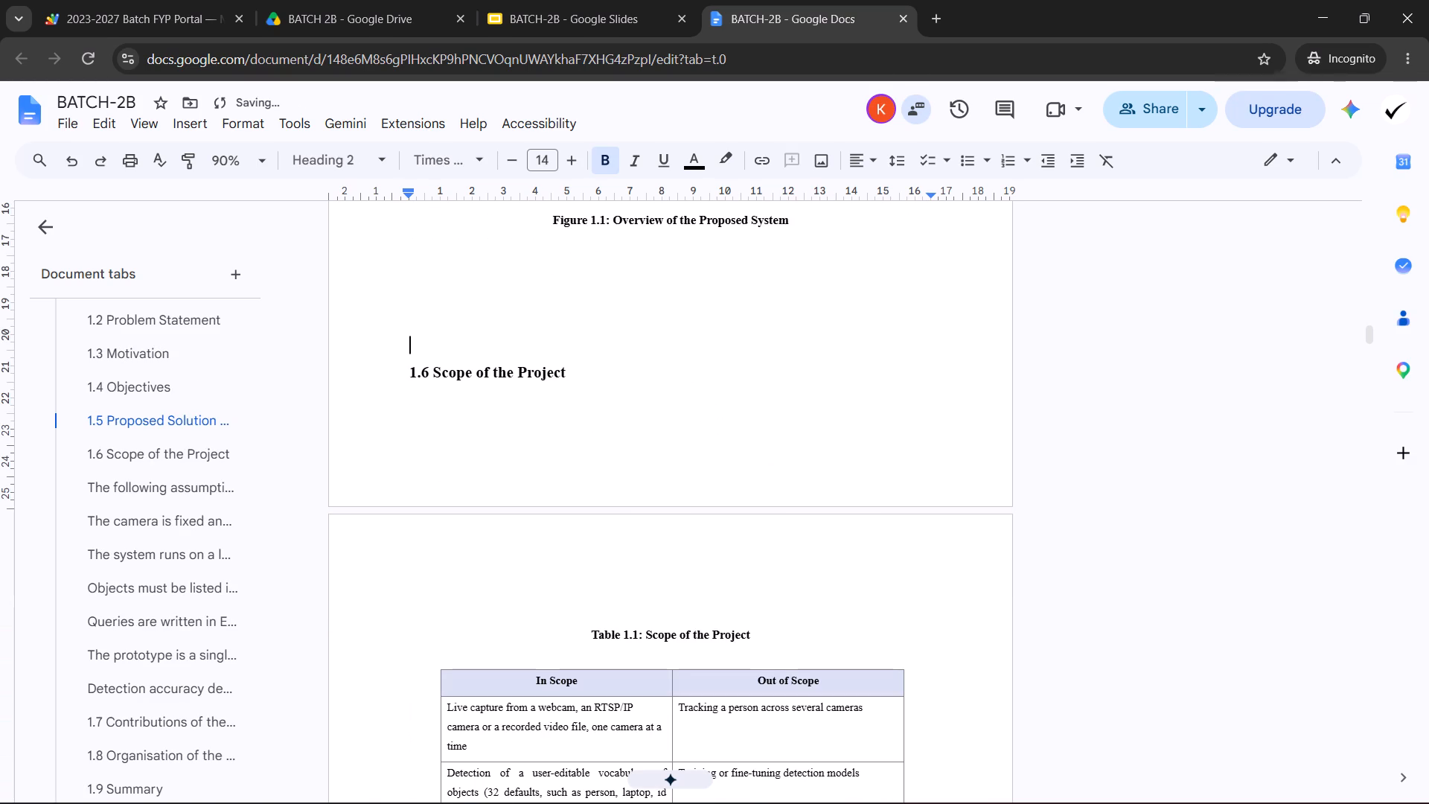
key(Up)
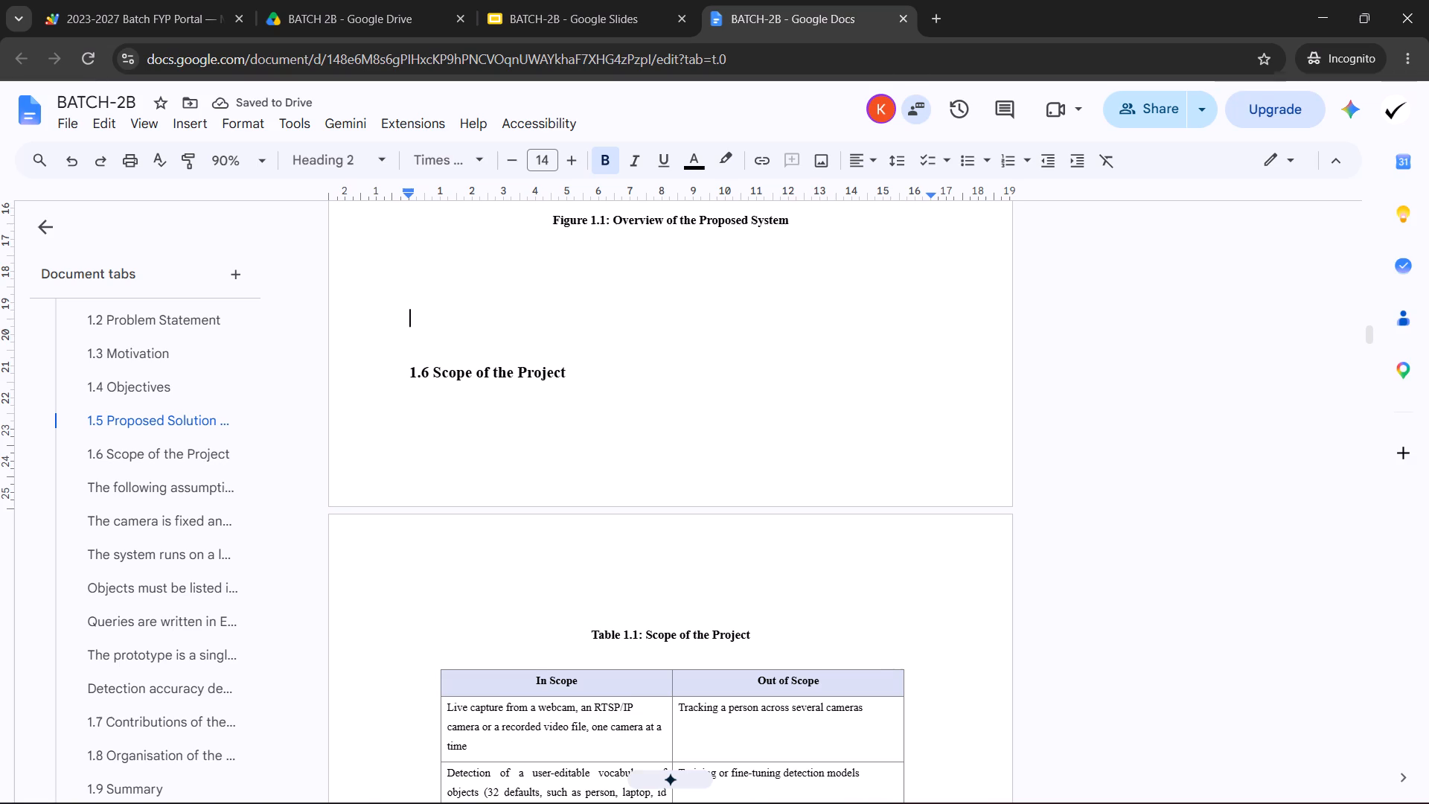
key(Down)
key(Return)
key(Return)
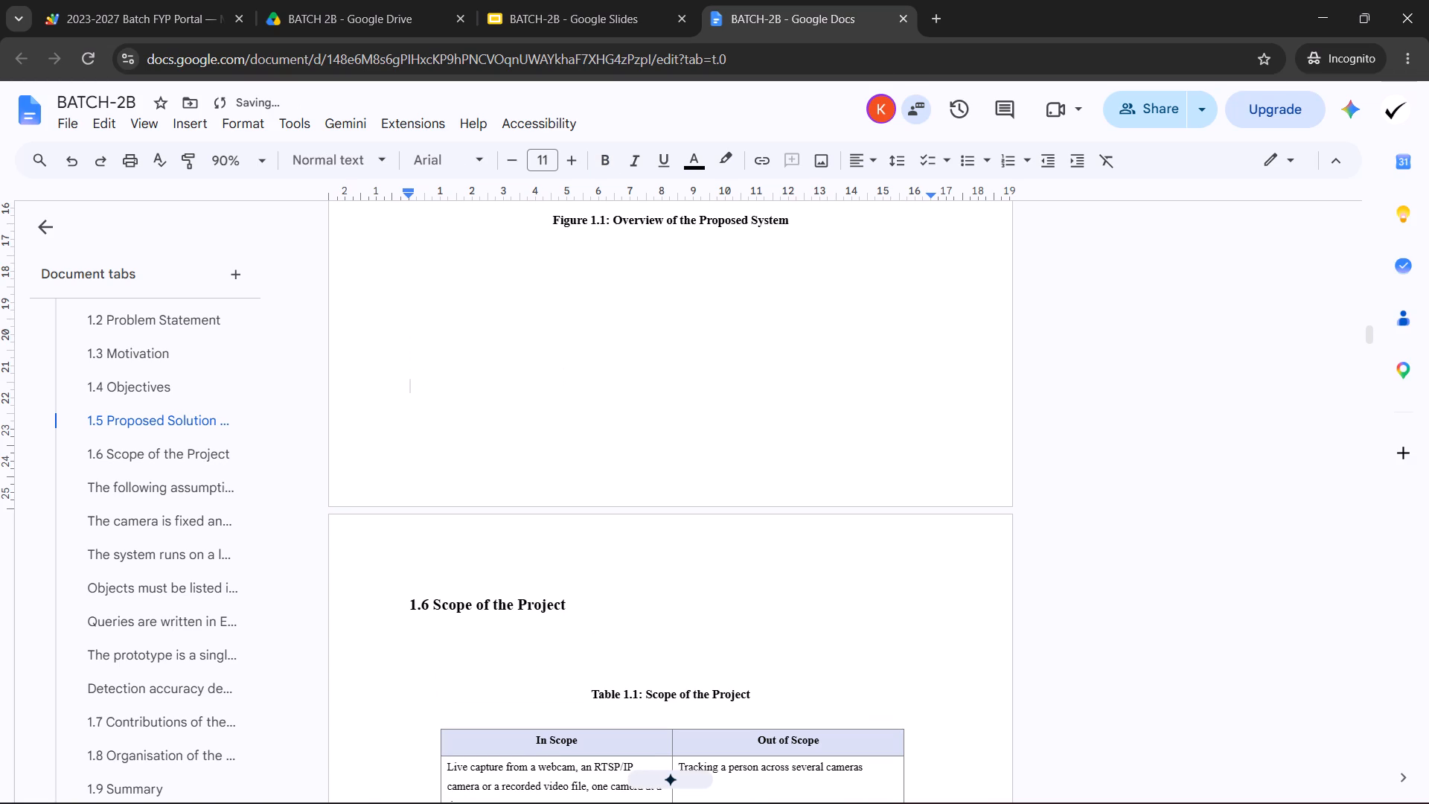
Delete the four blank lines between the 1.6 Scope of the Project heading and the Table 1.1 caption.
click(671, 655)
key(BackSpace)
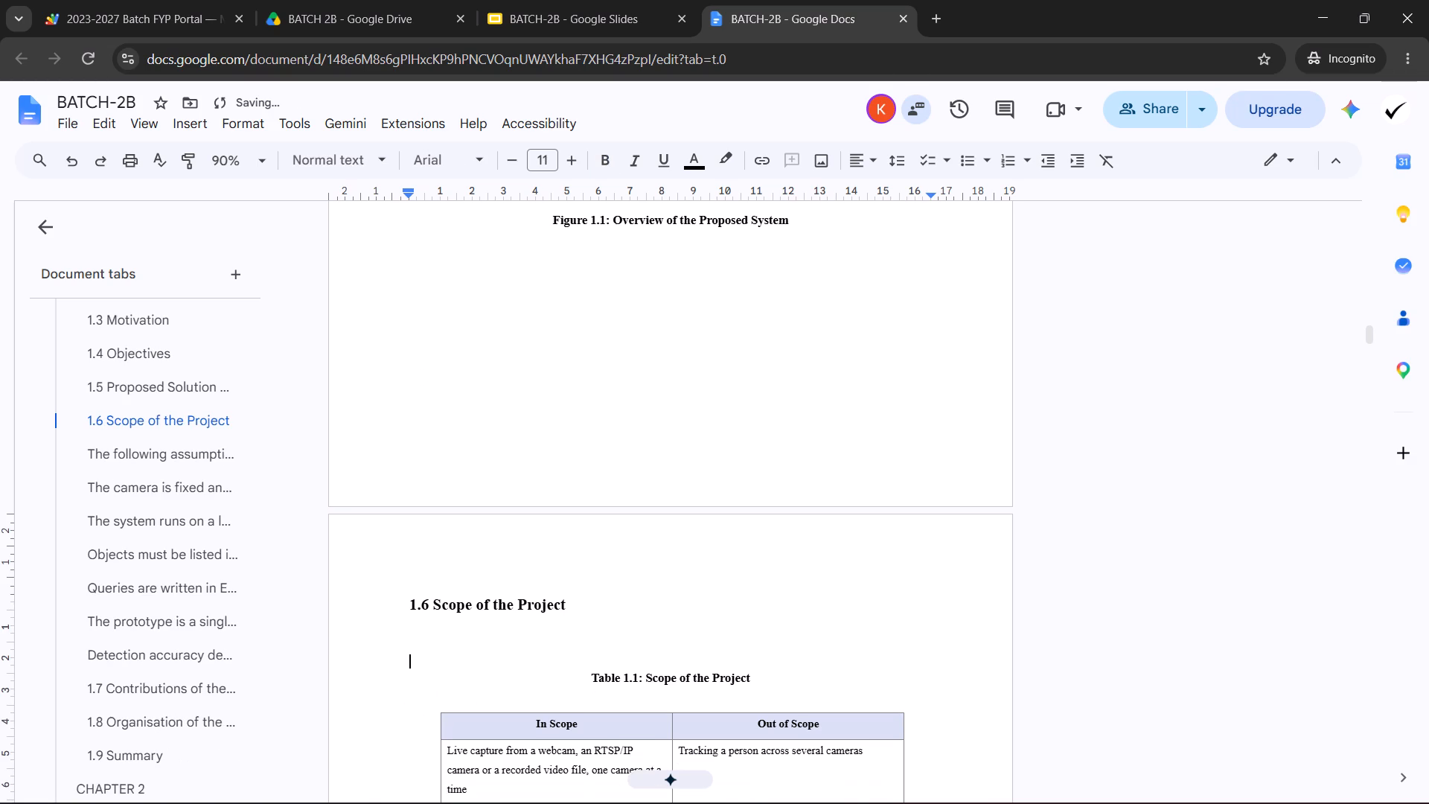
key(BackSpace)
key(BackSpace)
key(BackSpace)
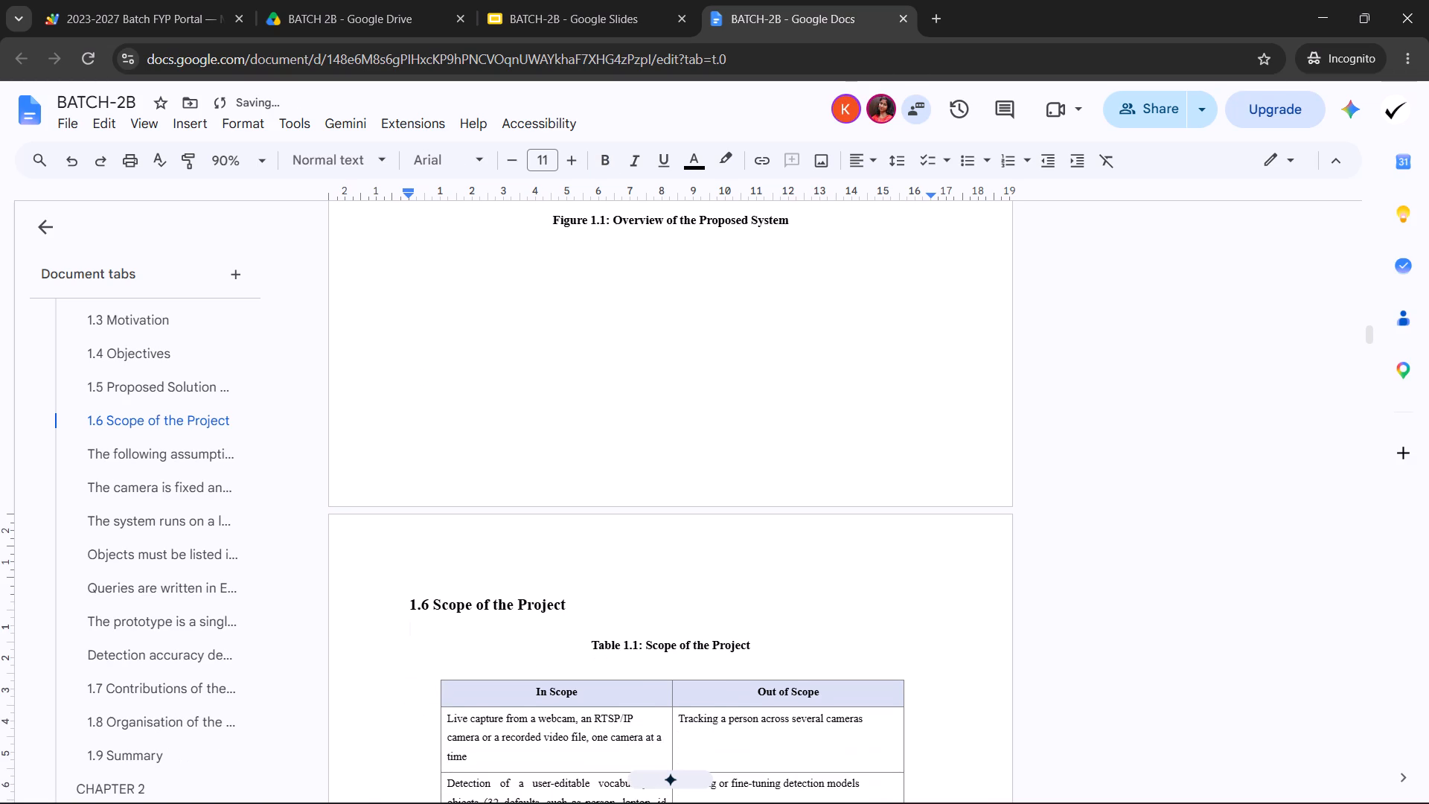
Review the spacing from the blank area under Figure 1.1 through Table 1.1 and the assumptions list to section 1.8.
click(524, 552)
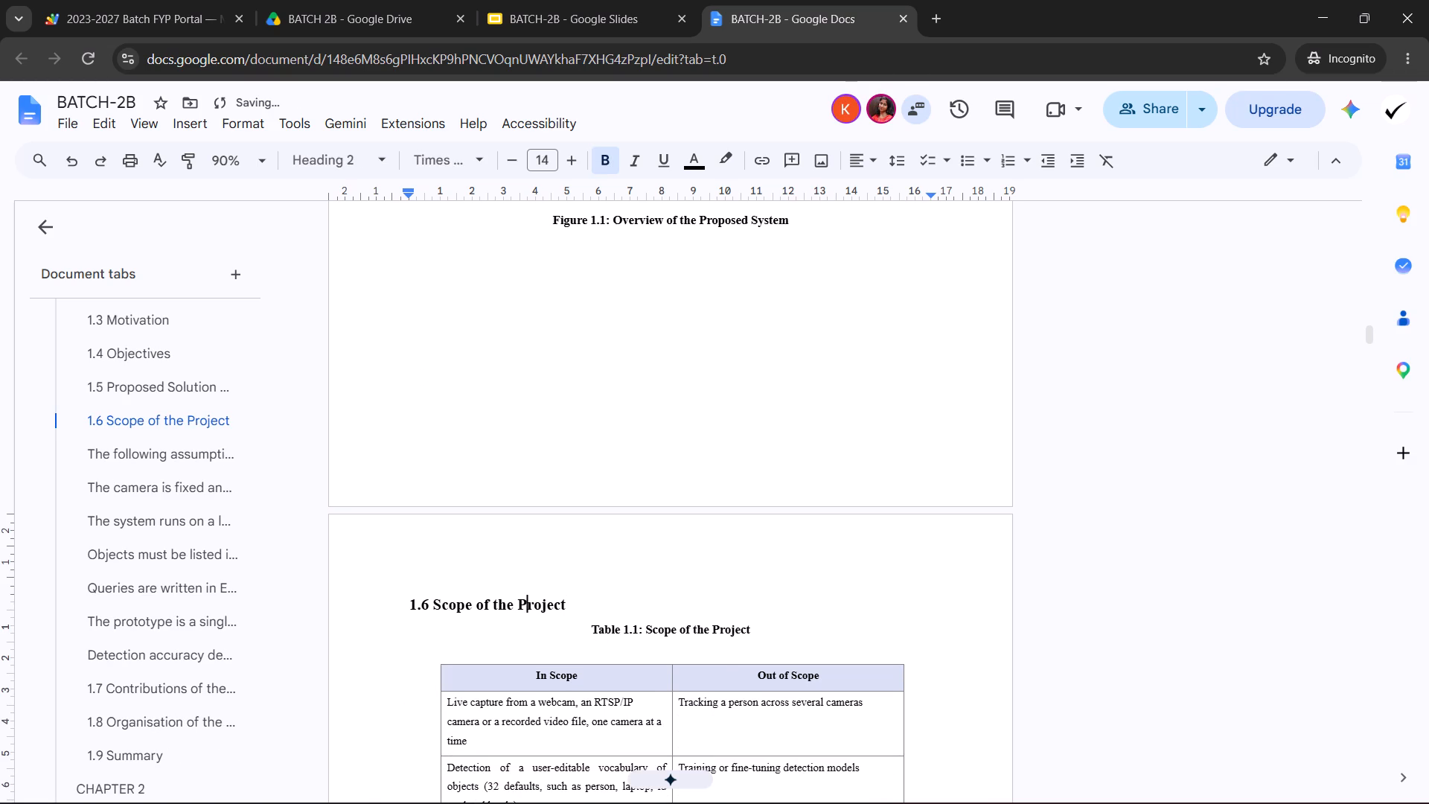
click(488, 575)
drag(430, 291, 843, 380)
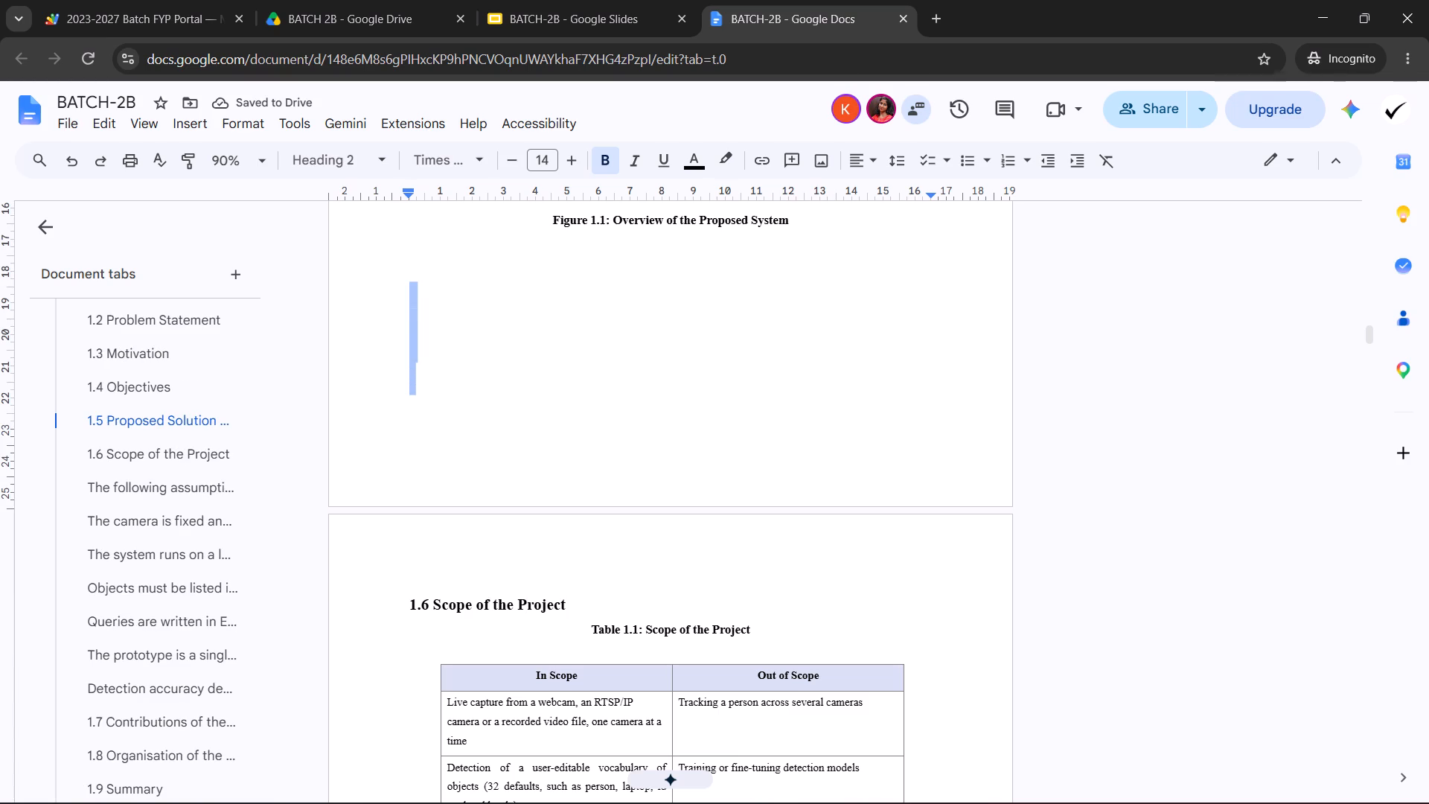
drag(843, 380, 837, 411)
click(759, 370)
scroll(732, 350, down, 7)
scroll(643, 433, down, 3)
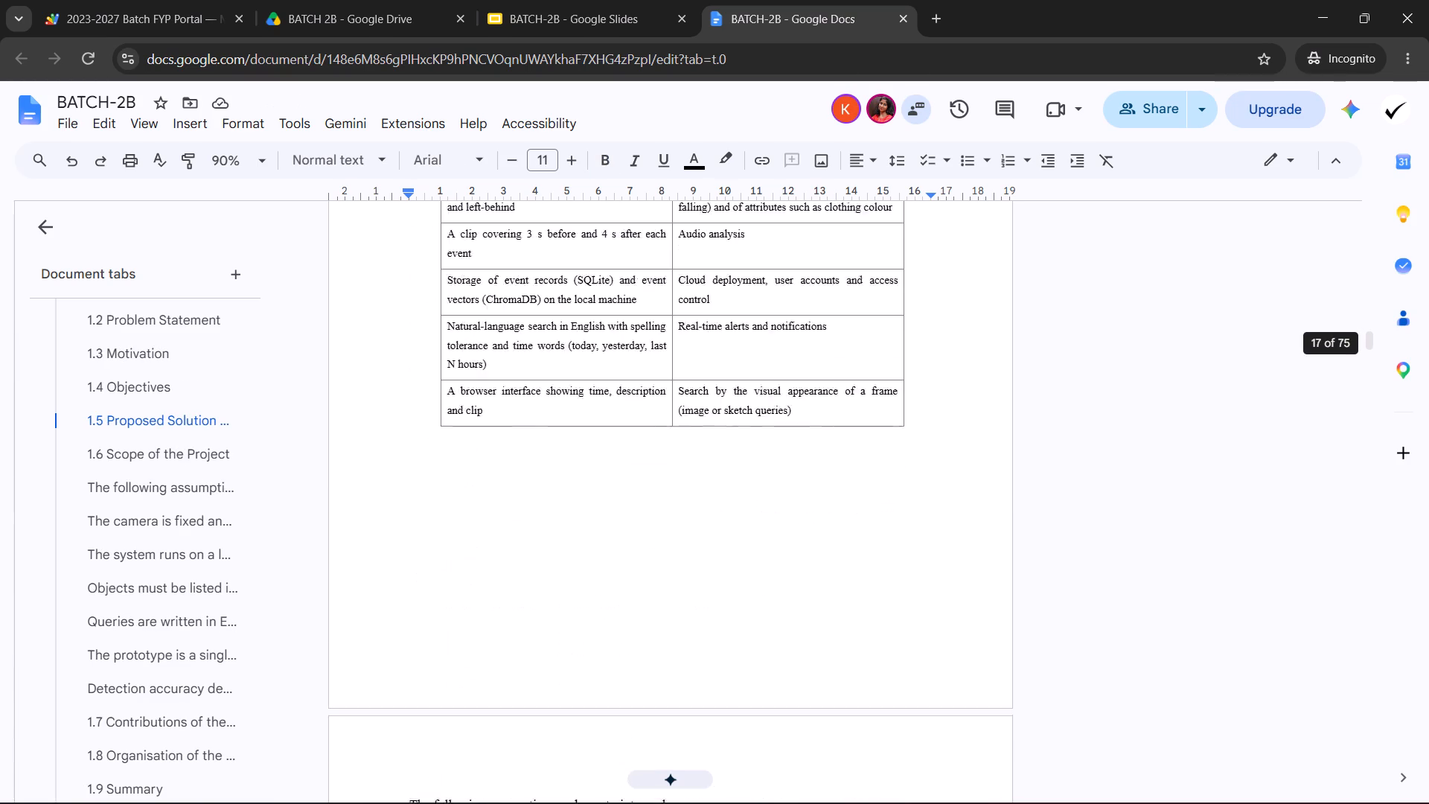
scroll(674, 424, up, 2)
drag(610, 549, 536, 484)
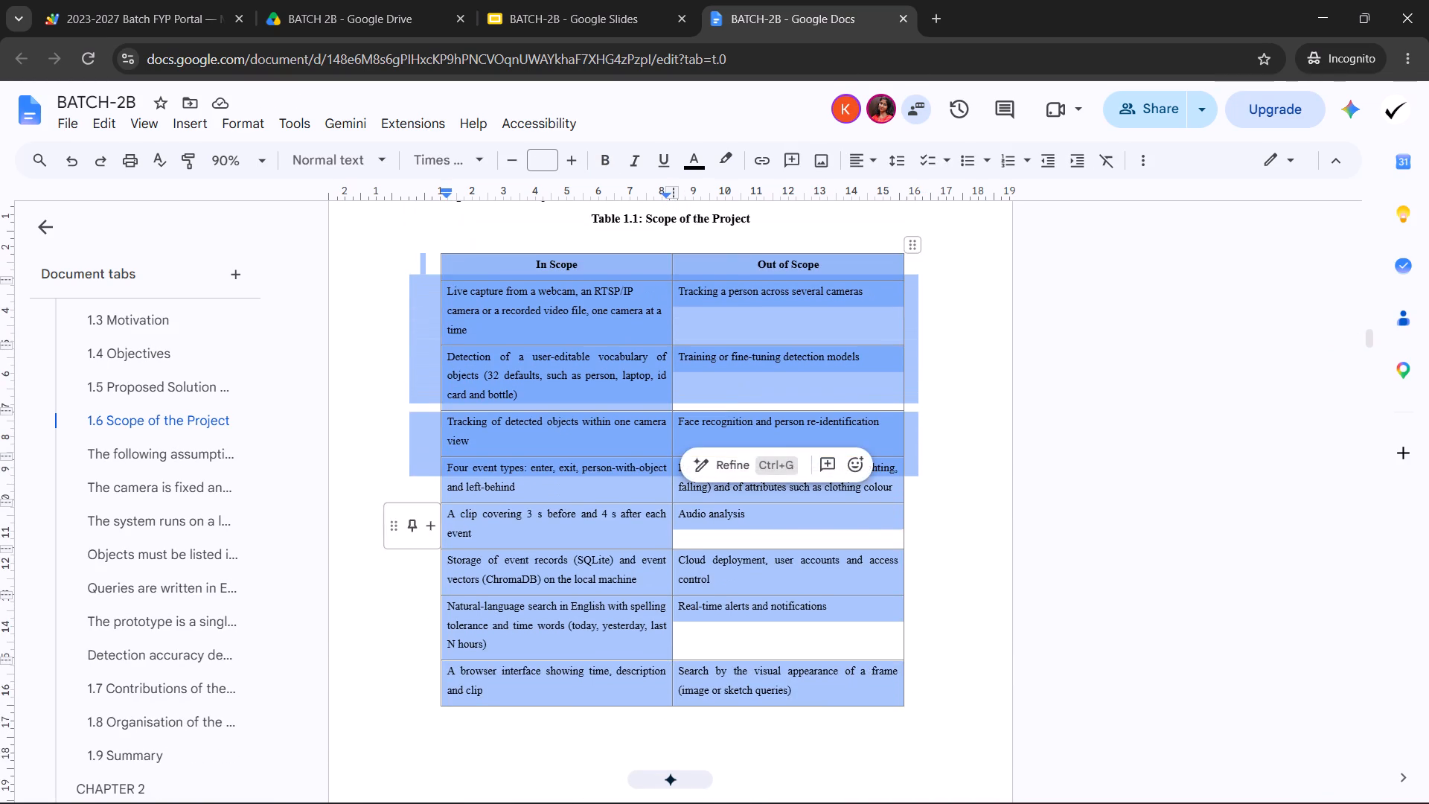
click(545, 531)
scroll(588, 483, down, 4)
scroll(665, 457, down, 4)
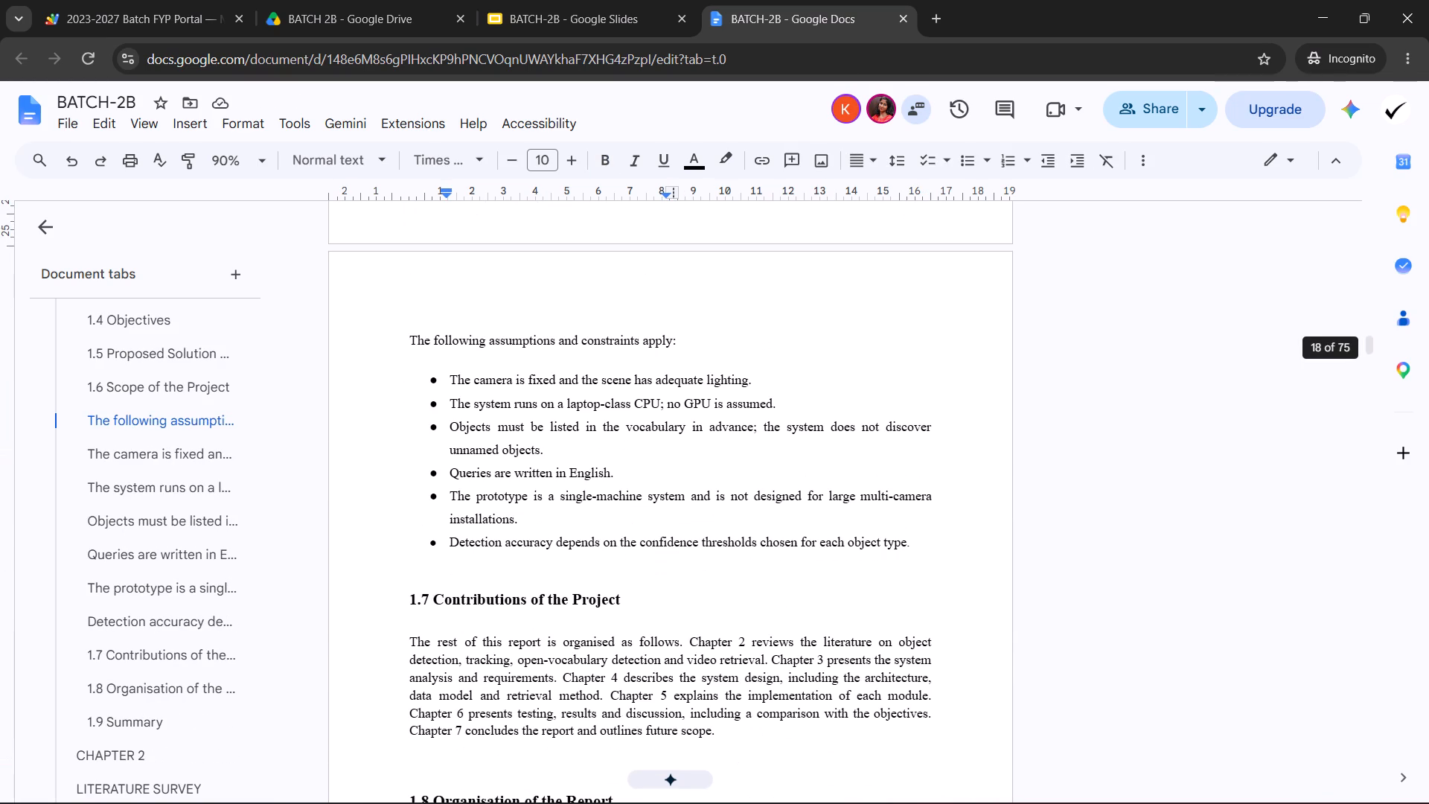
drag(403, 336, 818, 533)
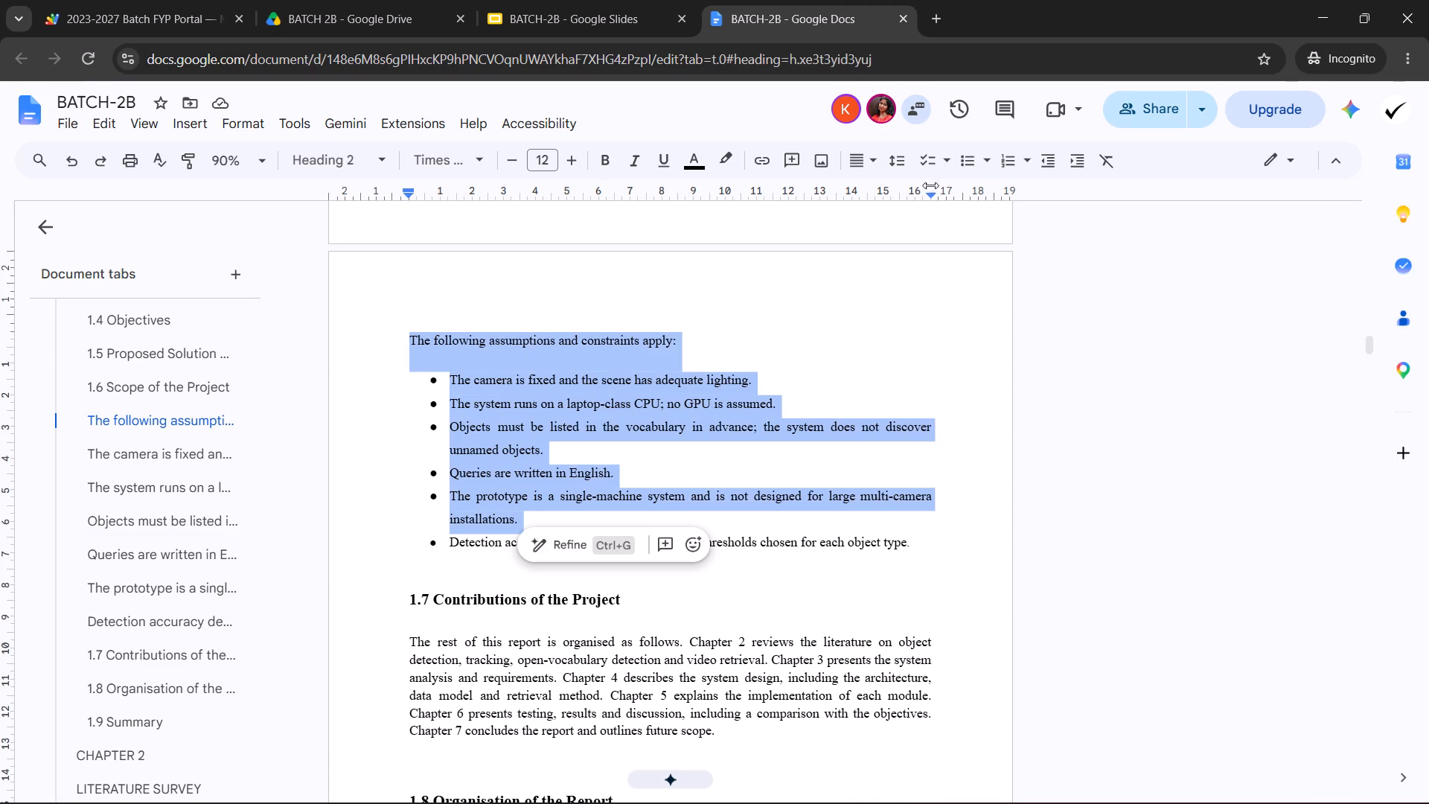
click(889, 163)
click(764, 419)
scroll(732, 401, down, 2)
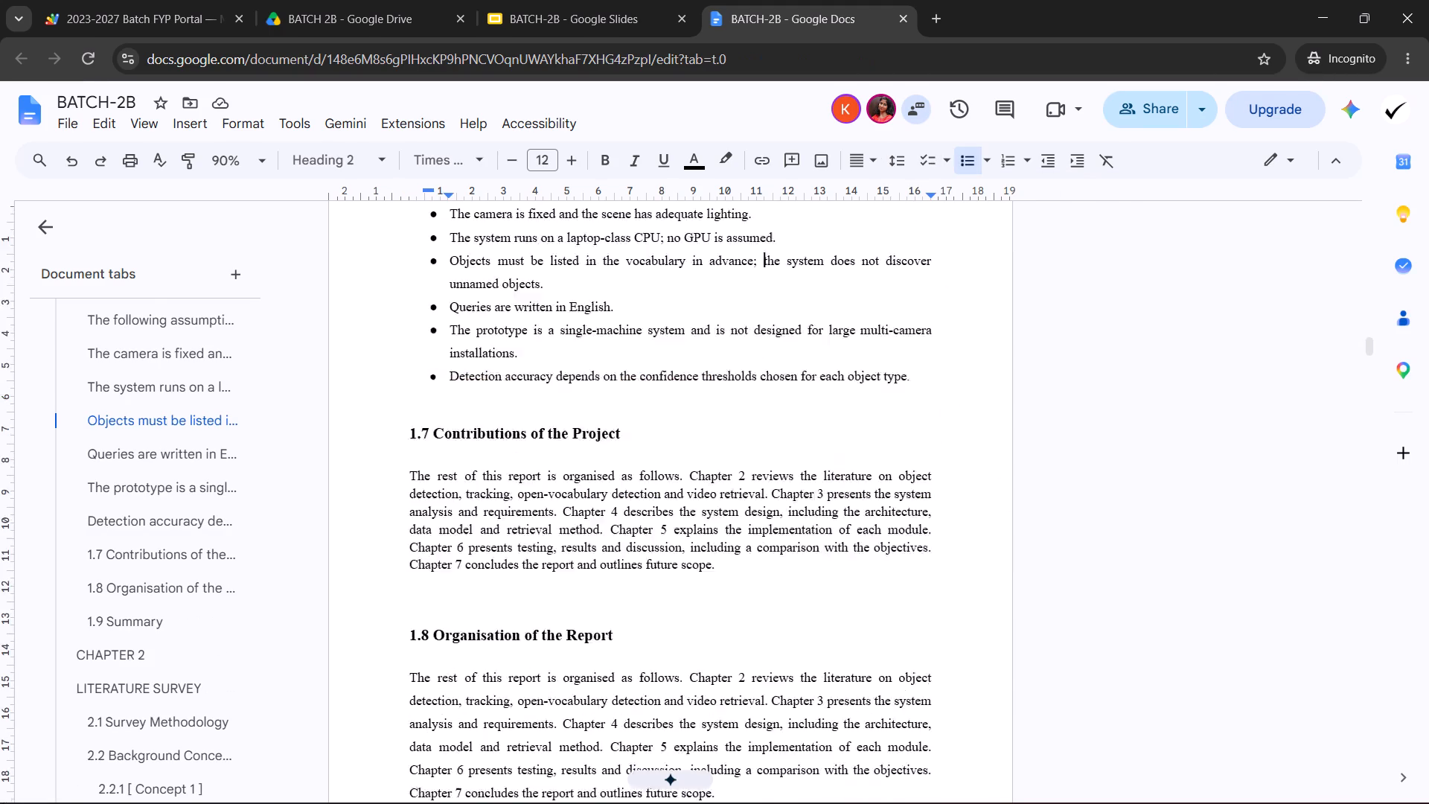
scroll(601, 392, down, 3)
scroll(510, 316, up, 1)
scroll(500, 403, up, 2)
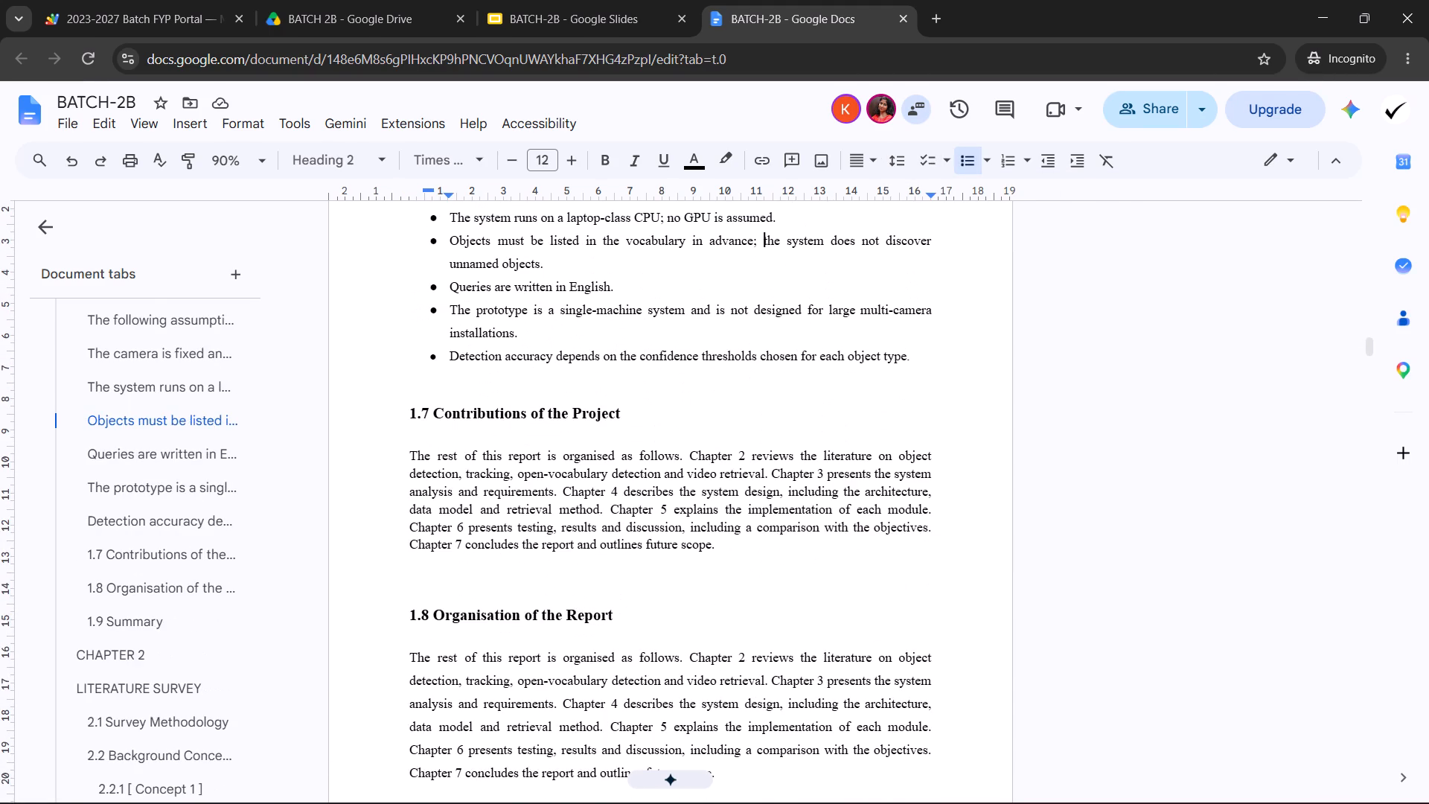
Delete the blank lines above the 1.7 Contributions of the Project and 1.8 Organisation of the Report headings.
click(476, 393)
key(BackSpace)
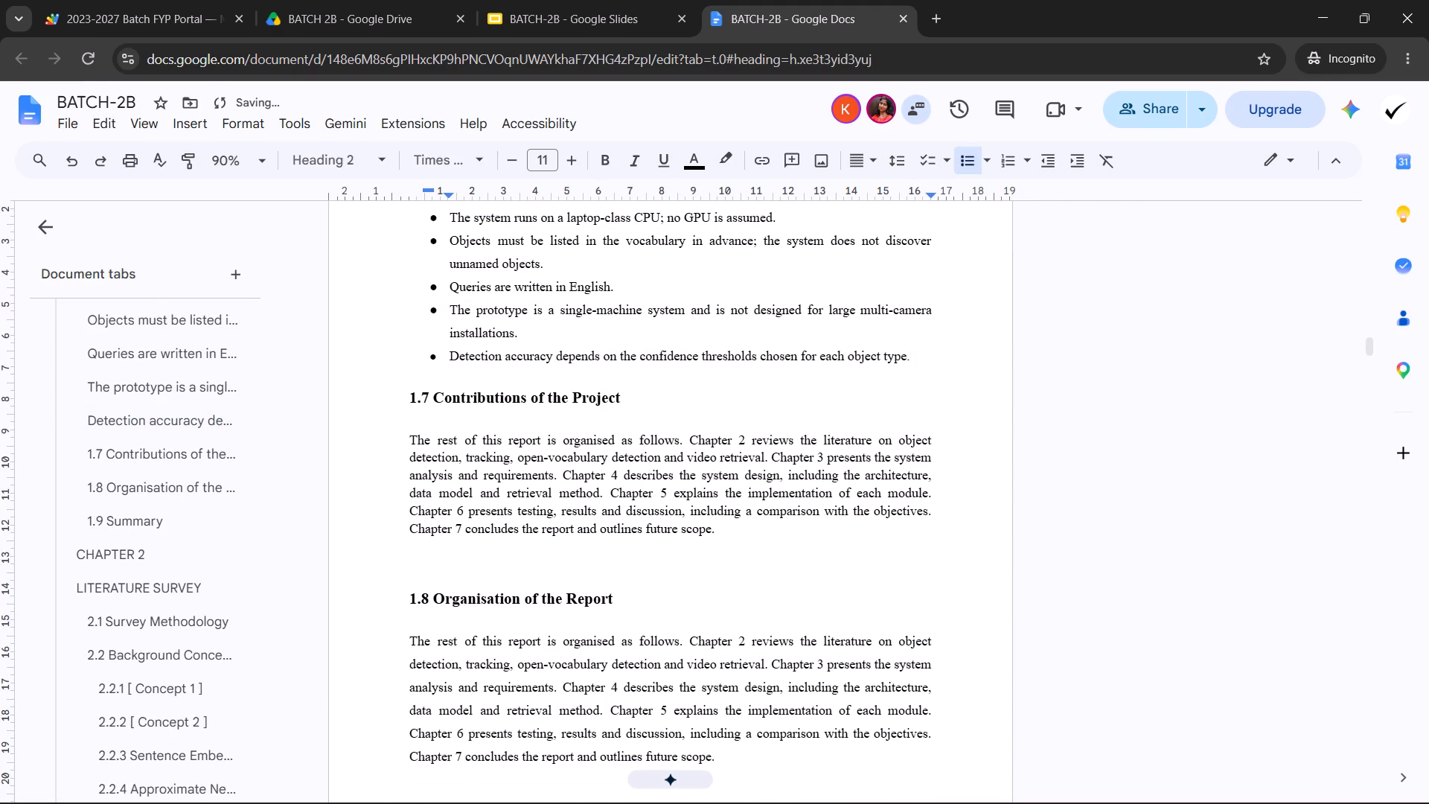
click(485, 575)
key(BackSpace)
Set the line spacing of the 1.7 Contributions of the Project paragraph to 1.5.
drag(411, 440, 768, 499)
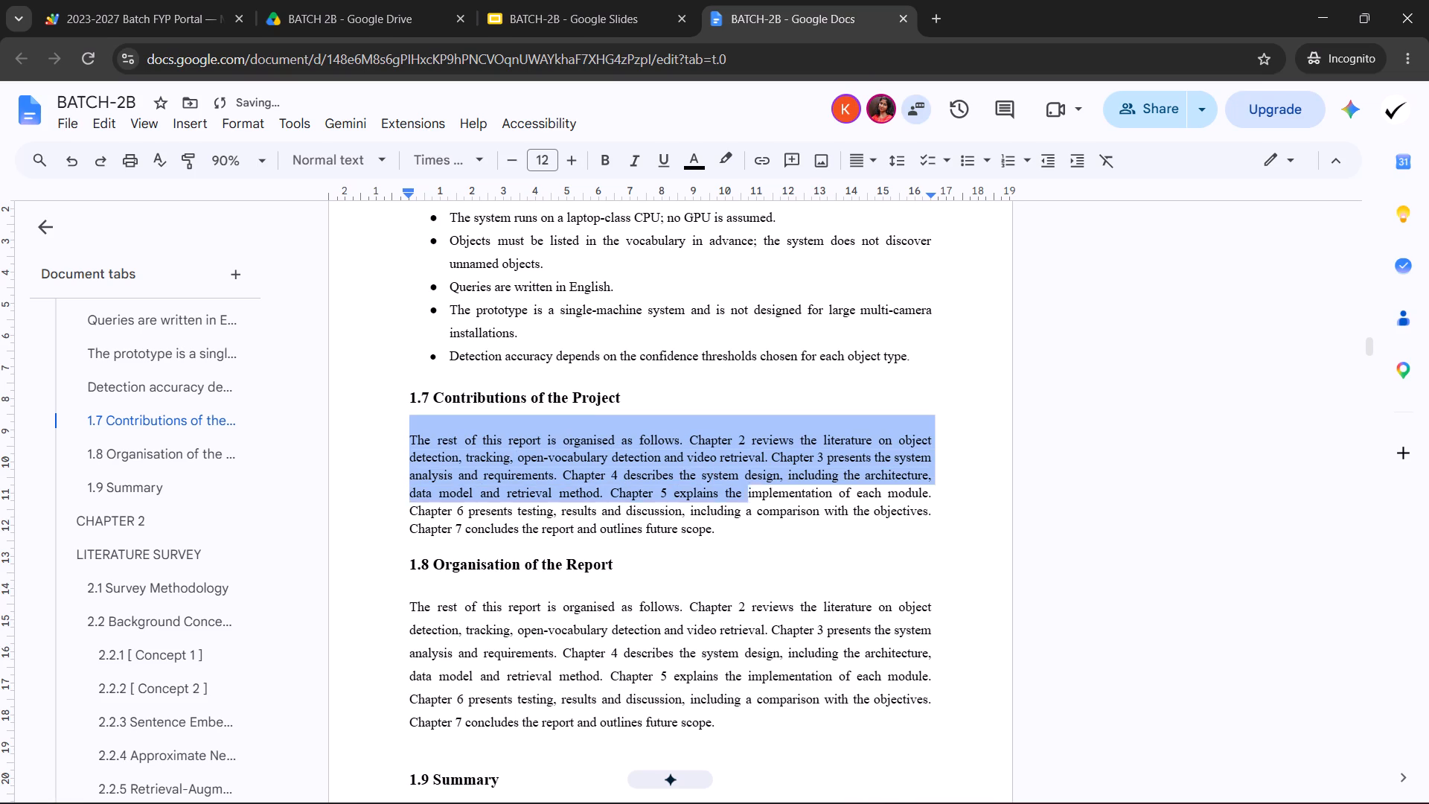
drag(768, 499, 797, 531)
click(901, 165)
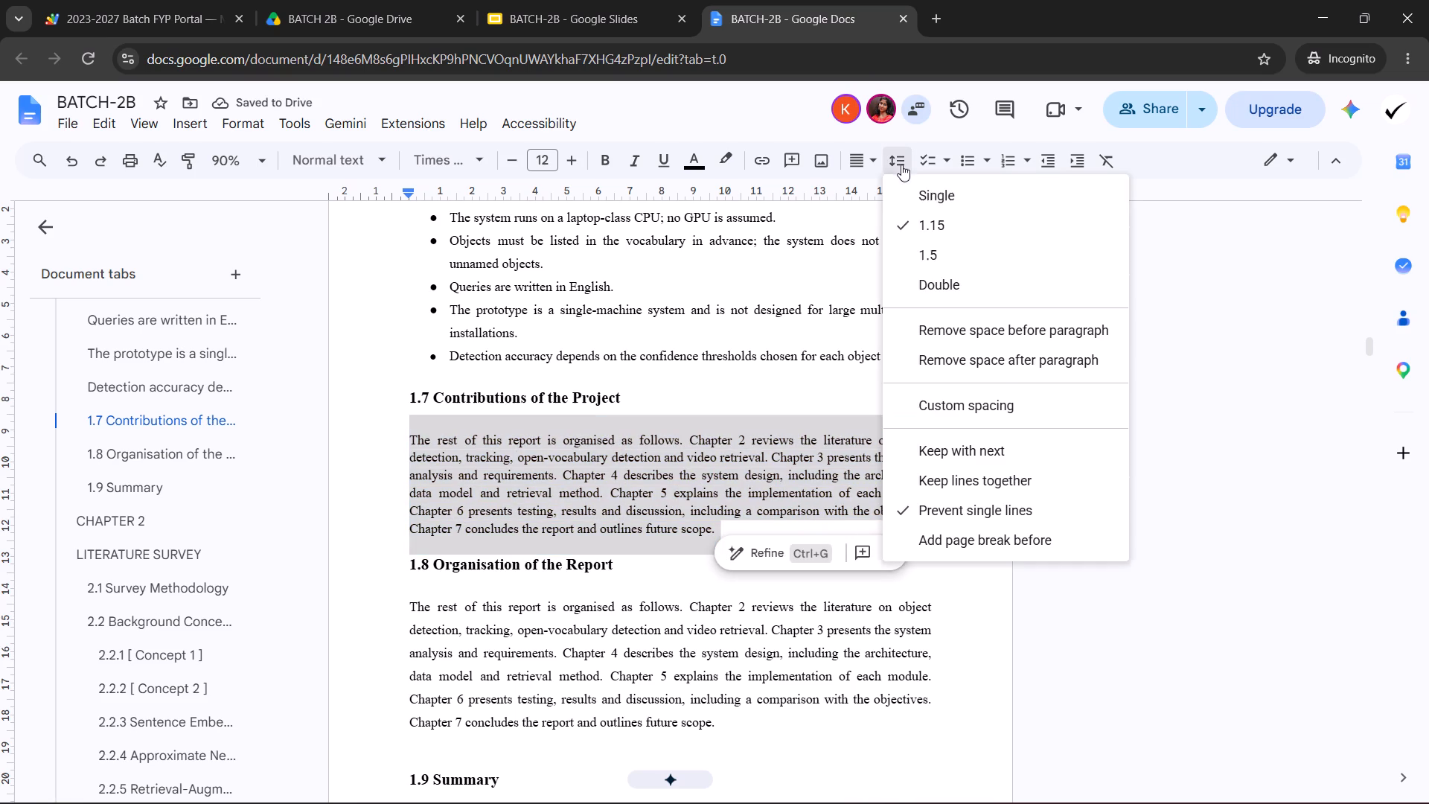
click(929, 255)
scroll(493, 323, down, 2)
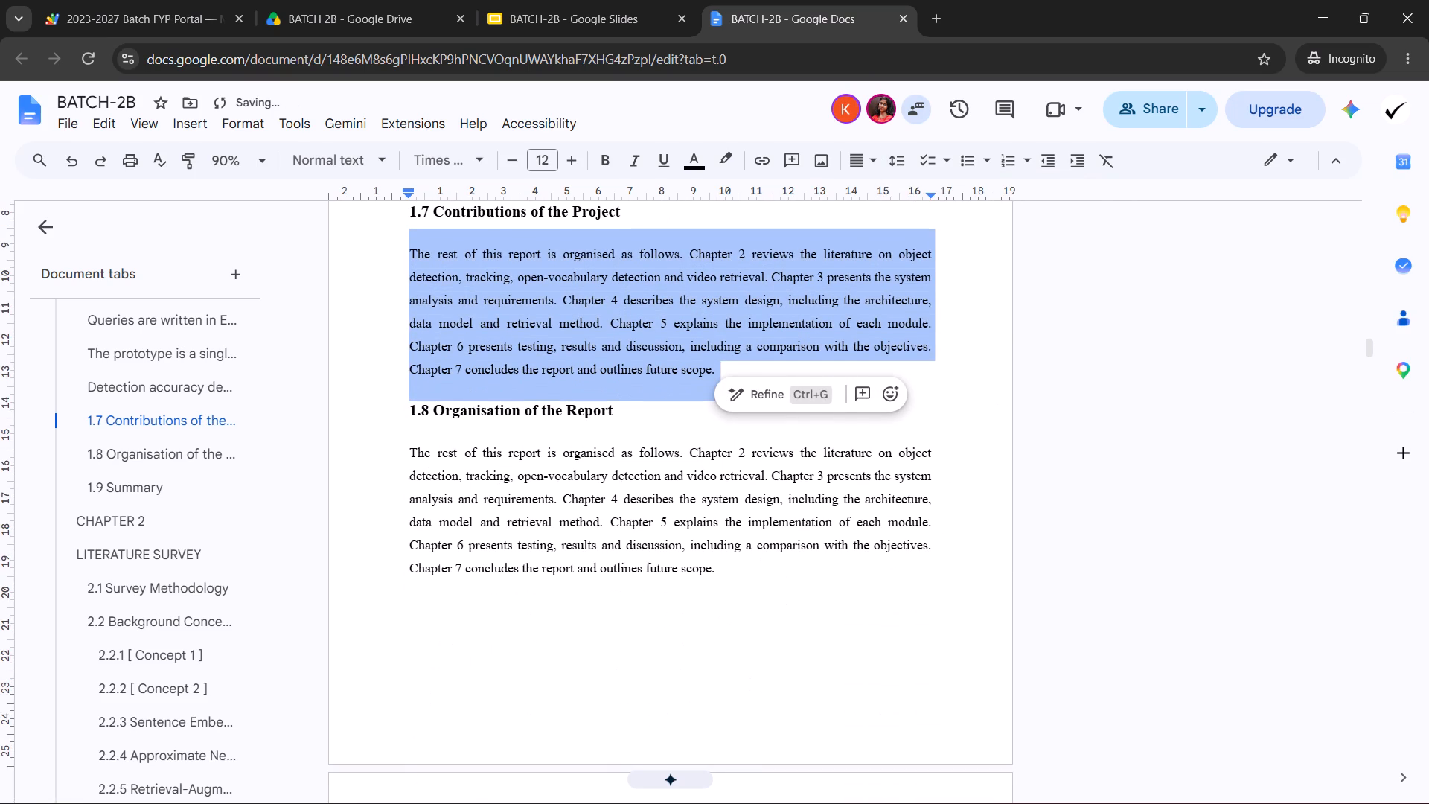
Apply 1.5 line spacing to the 1.8 Organisation of the Report paragraph.
drag(394, 456, 786, 575)
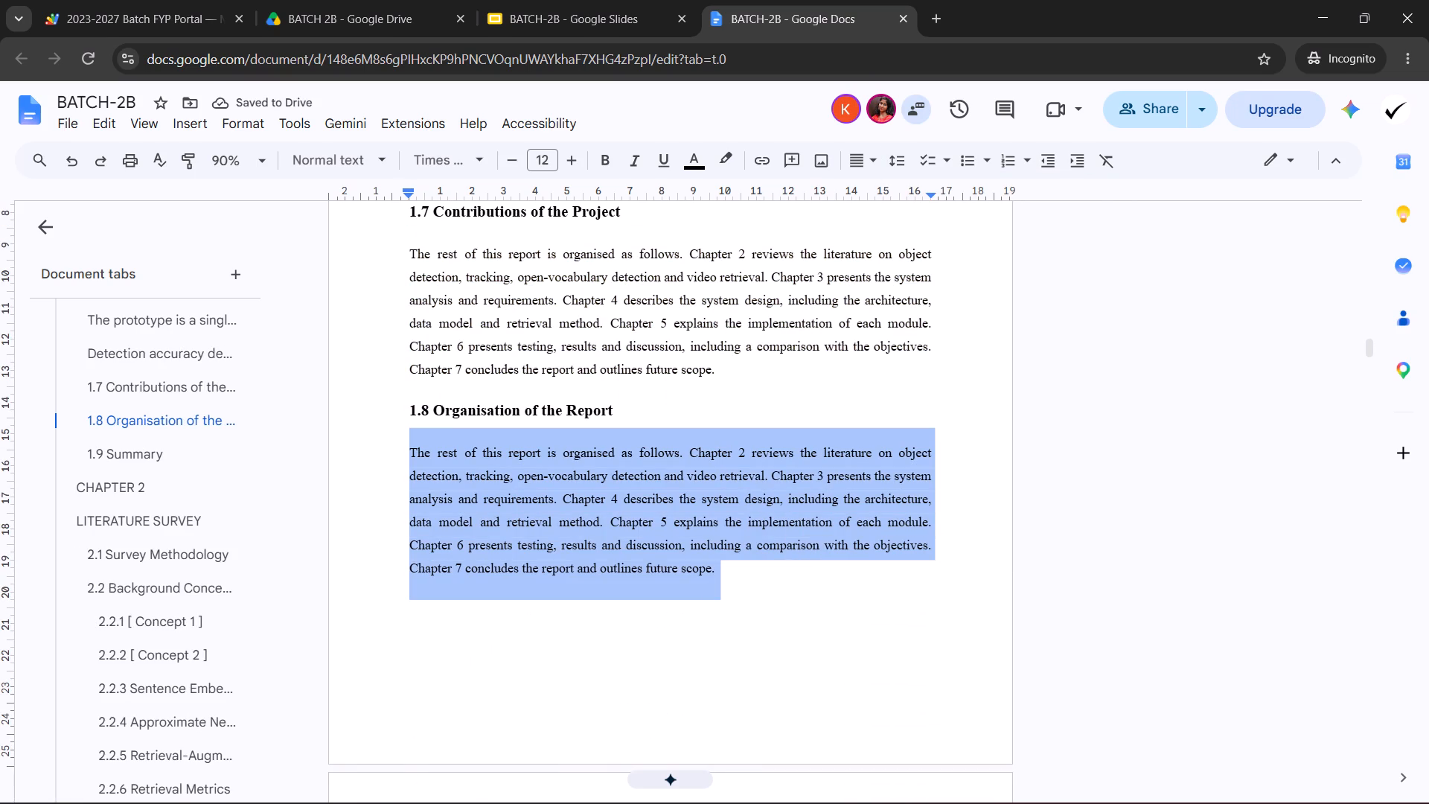
click(904, 156)
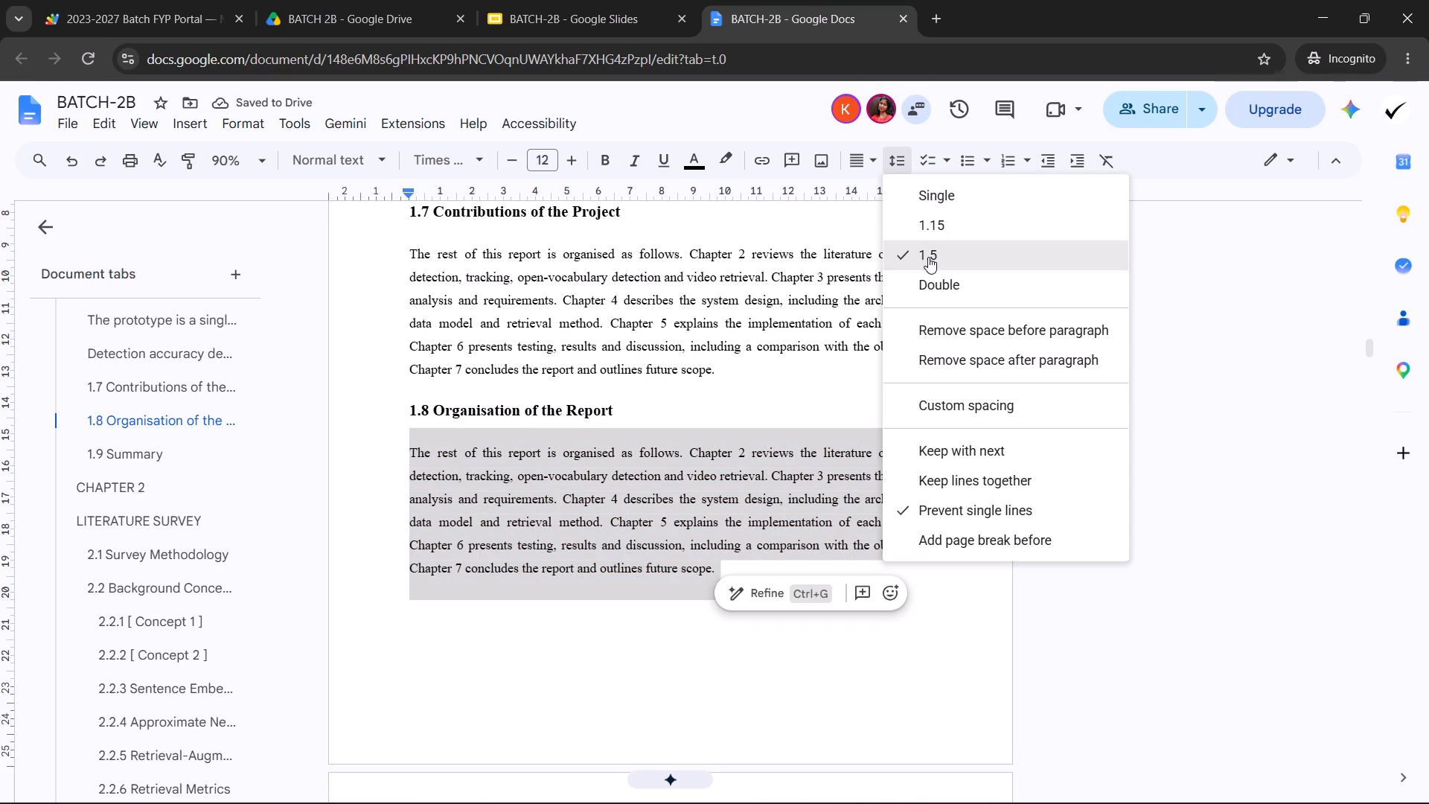
click(928, 257)
click(928, 257)
click(597, 489)
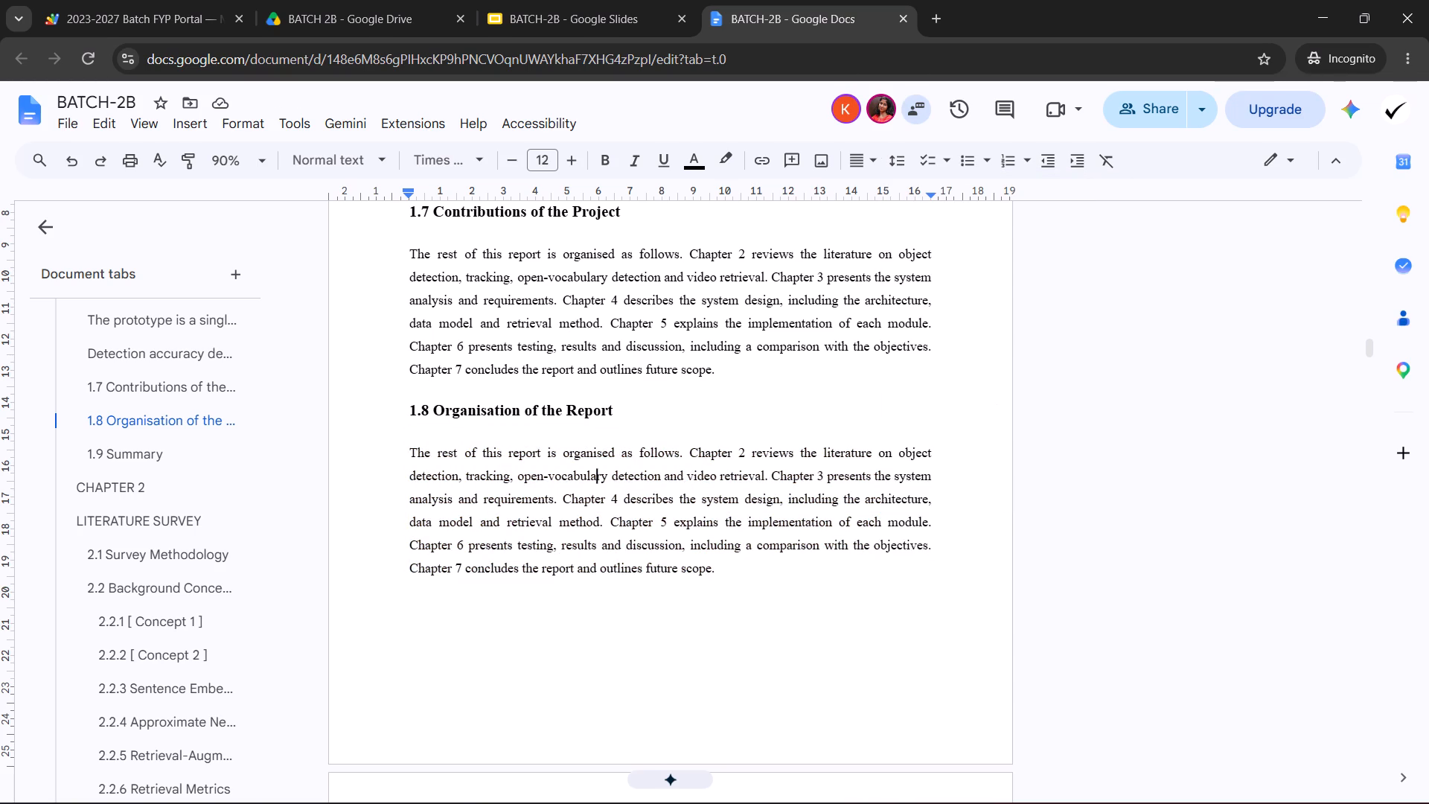
Set the line spacing of the 1.9 Summary paragraph to 1.5.
scroll(583, 466, down, 4)
drag(414, 532, 639, 591)
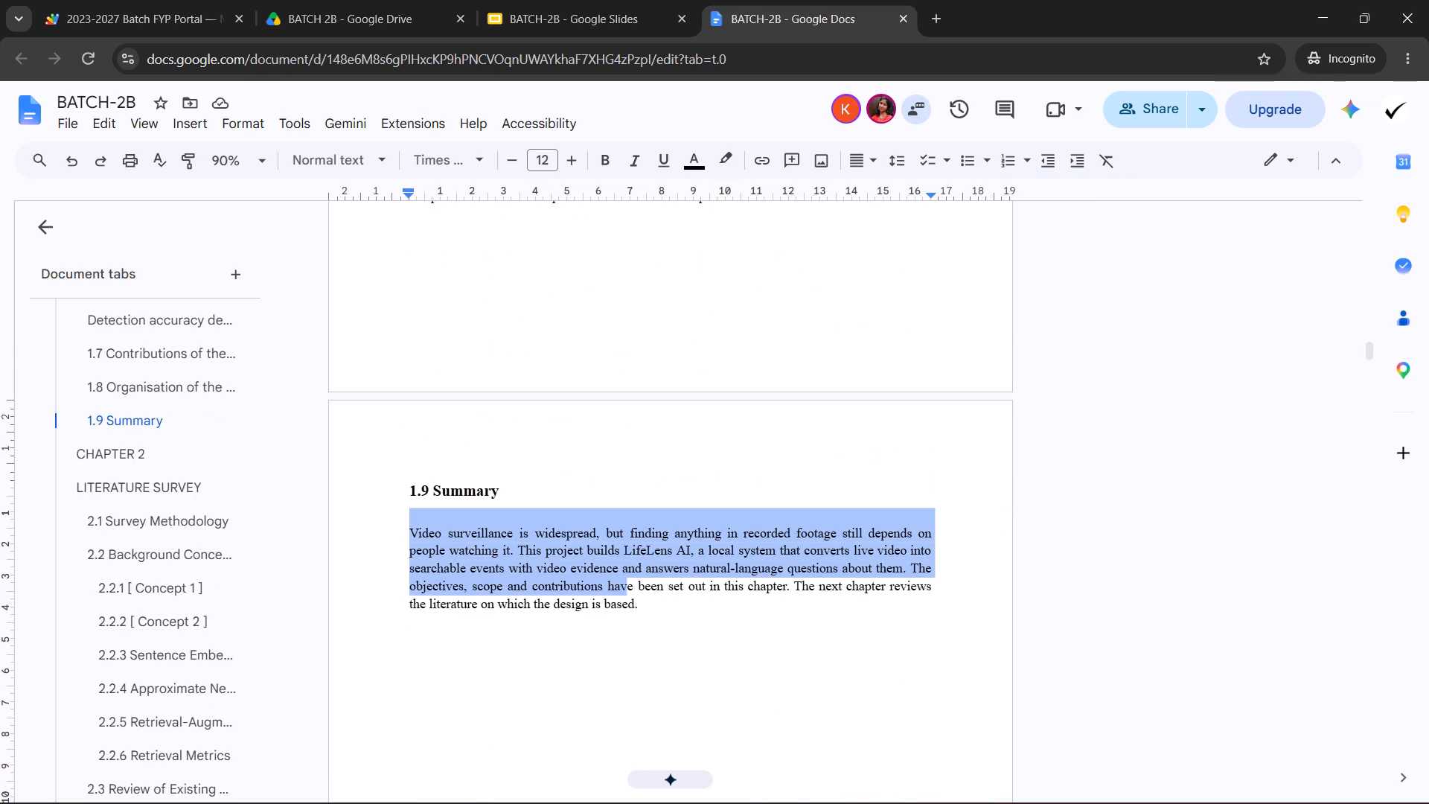
drag(639, 591, 683, 600)
click(904, 162)
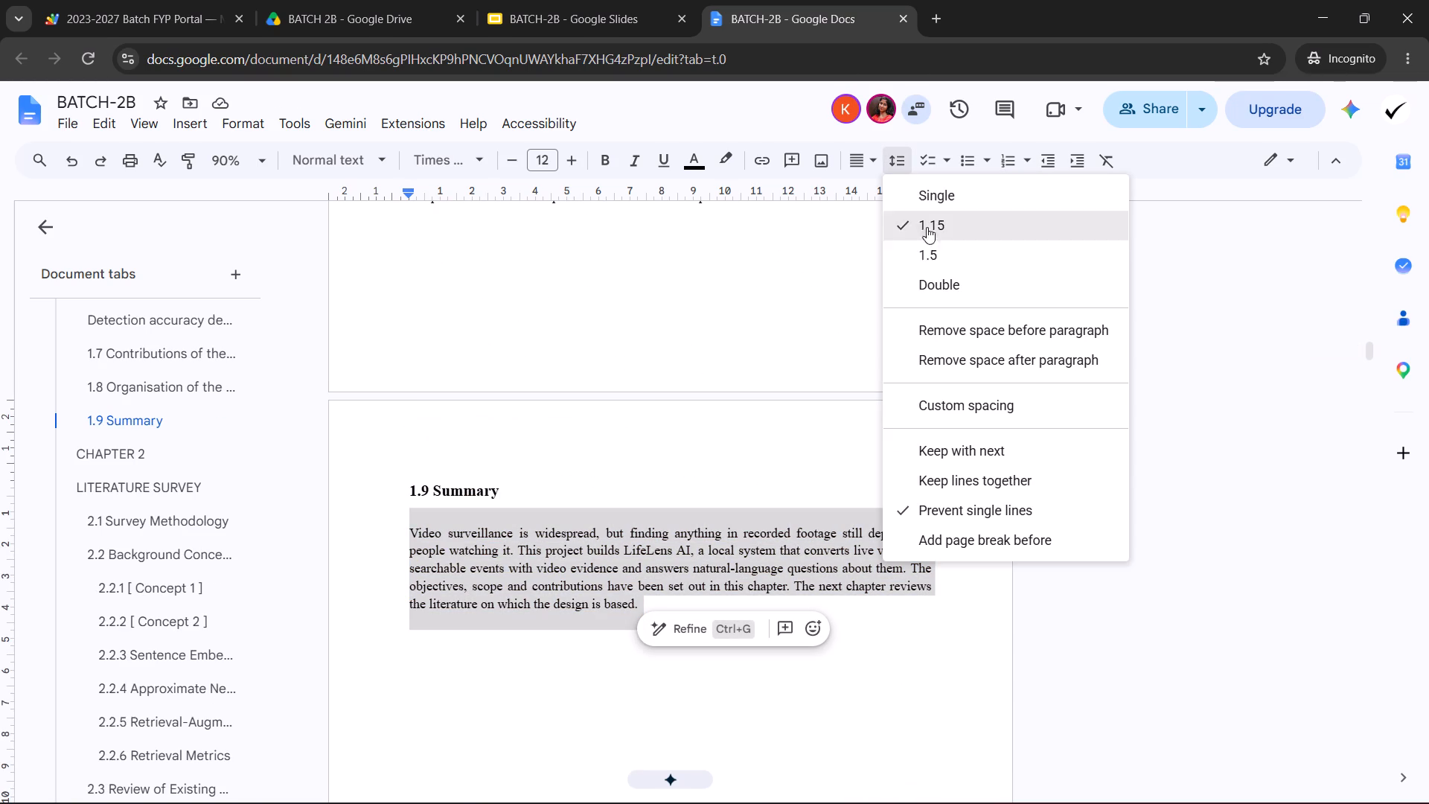
click(931, 250)
scroll(669, 415, up, 2)
scroll(562, 489, down, 1)
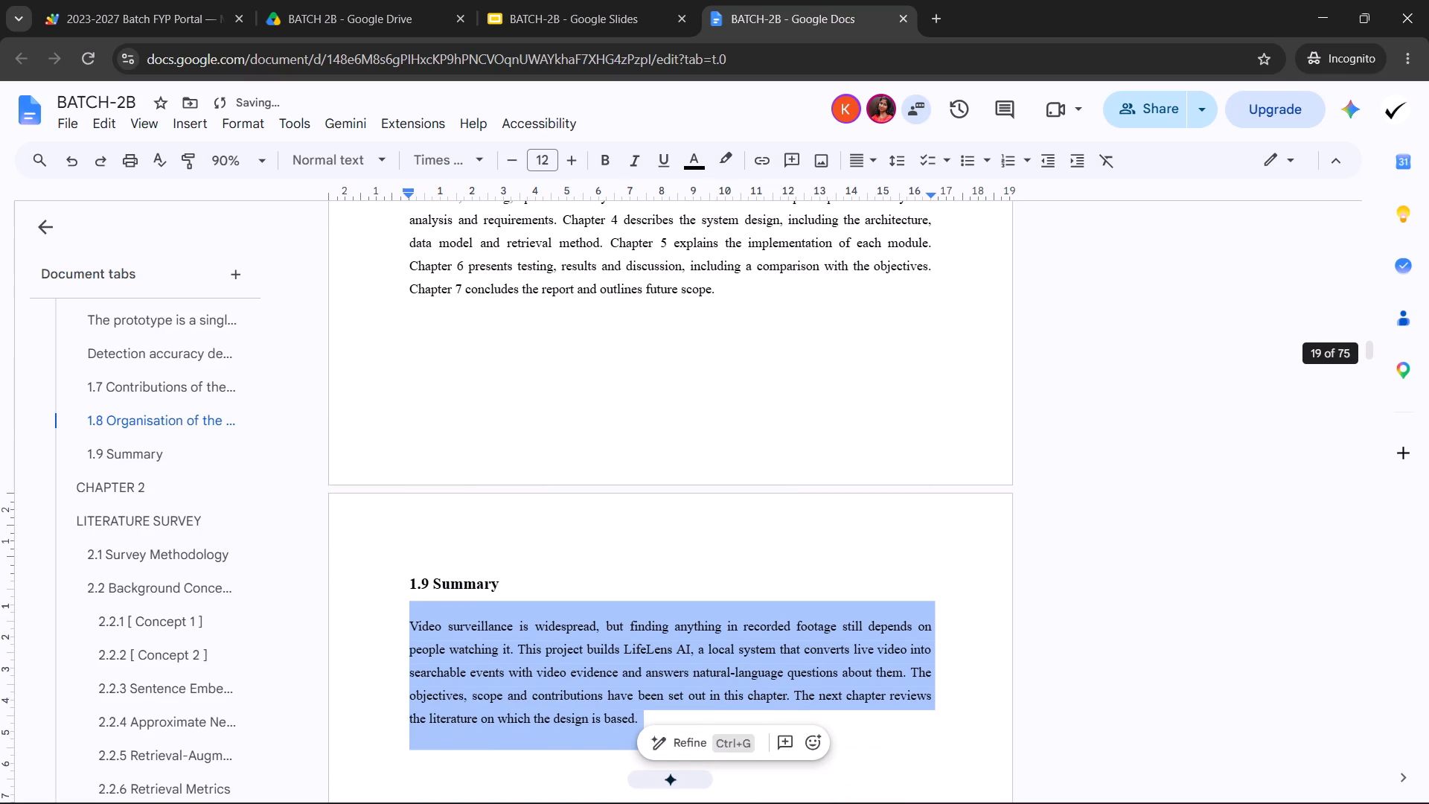
Delete the blank line above the 1.9 Summary heading to bring it up under section 1.8.
click(402, 579)
key(BackSpace)
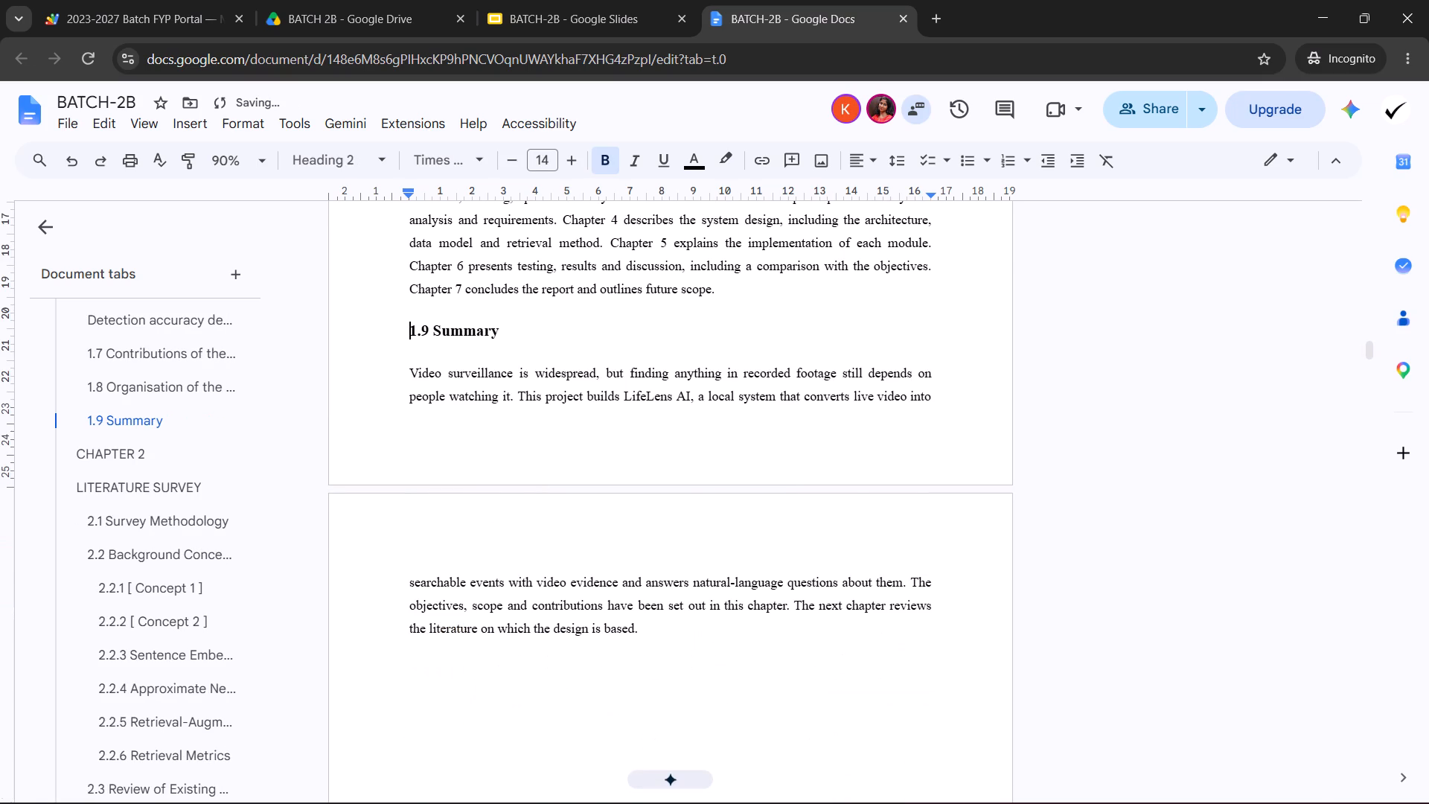
scroll(432, 608, up, 9)
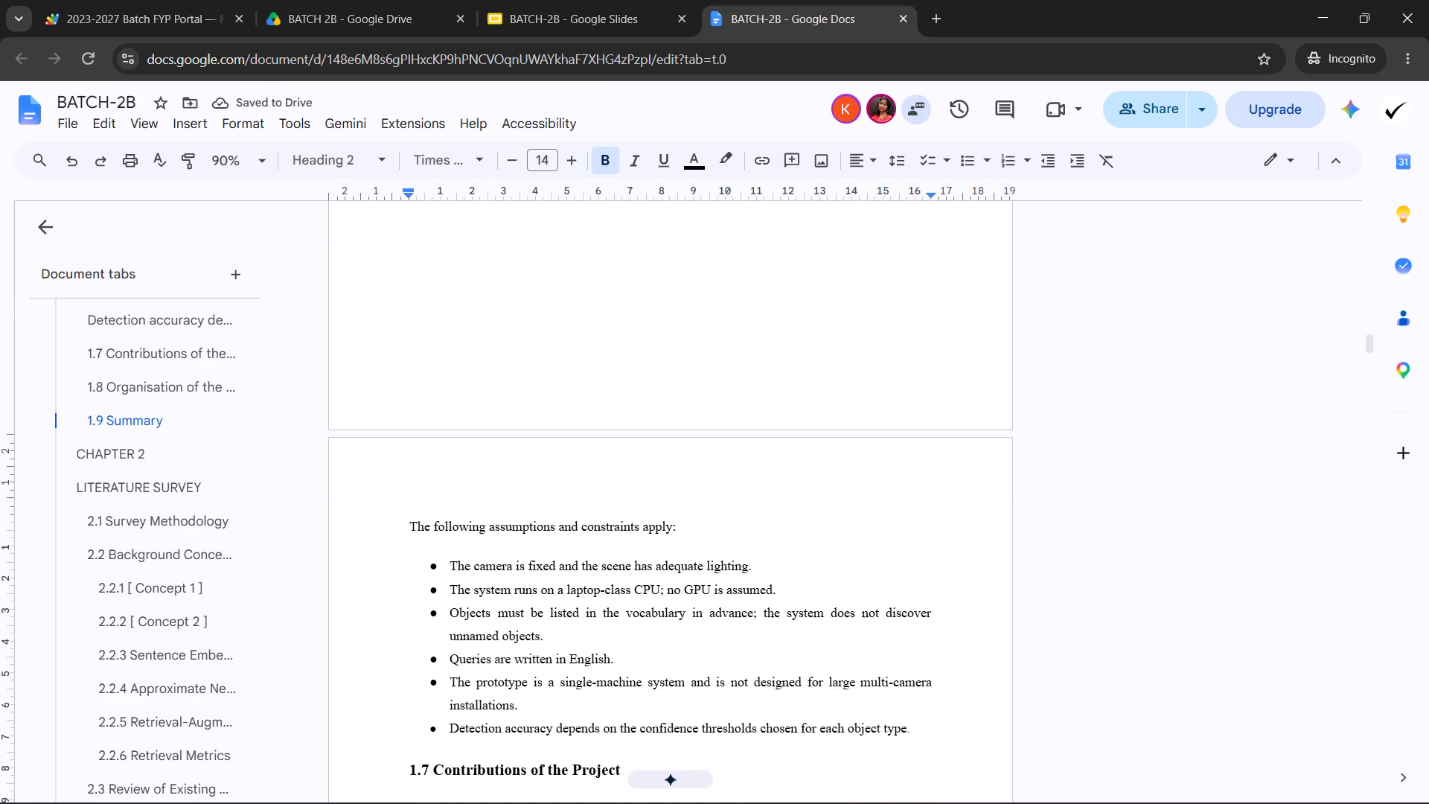
Insert a line break before the 1.9 Summary heading.
key(Return)
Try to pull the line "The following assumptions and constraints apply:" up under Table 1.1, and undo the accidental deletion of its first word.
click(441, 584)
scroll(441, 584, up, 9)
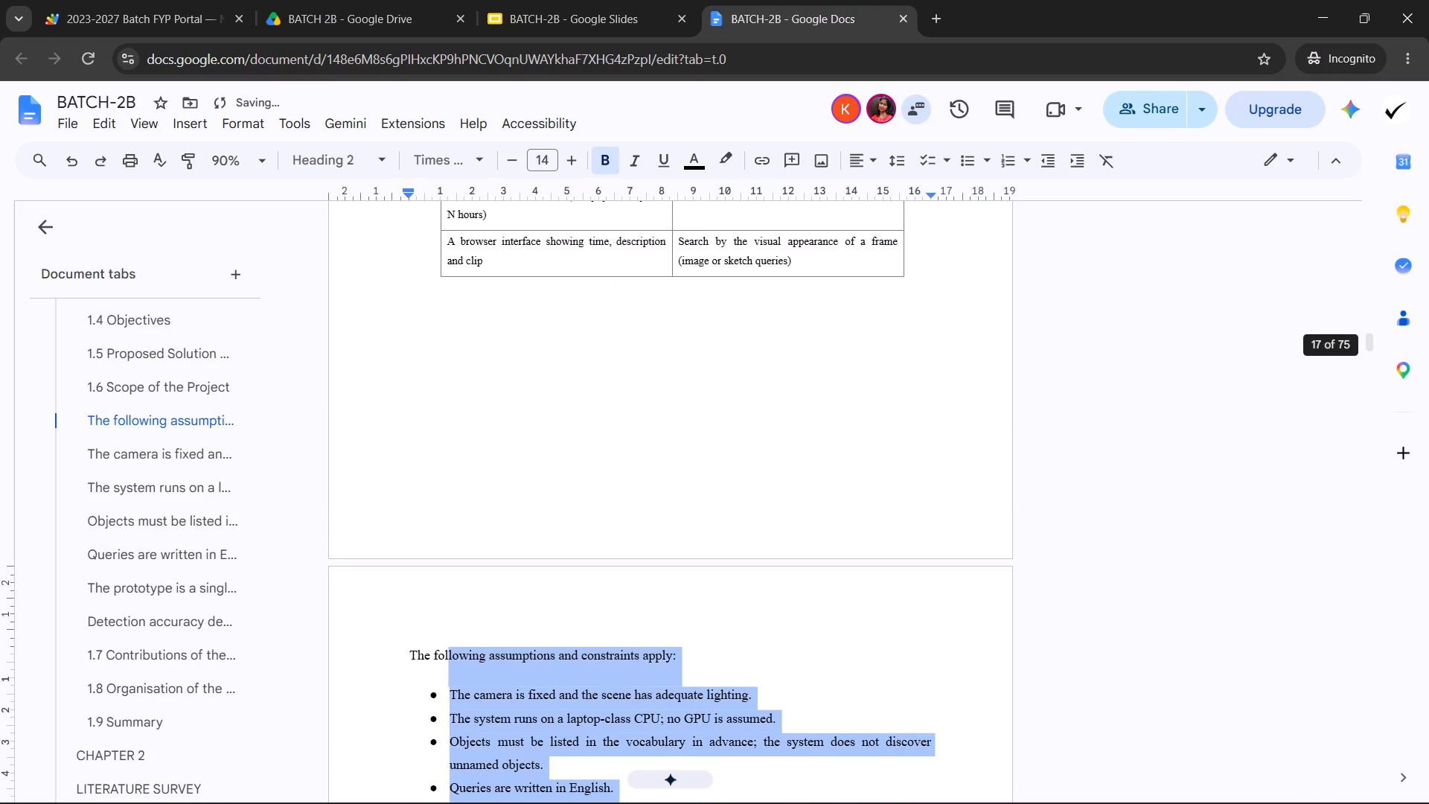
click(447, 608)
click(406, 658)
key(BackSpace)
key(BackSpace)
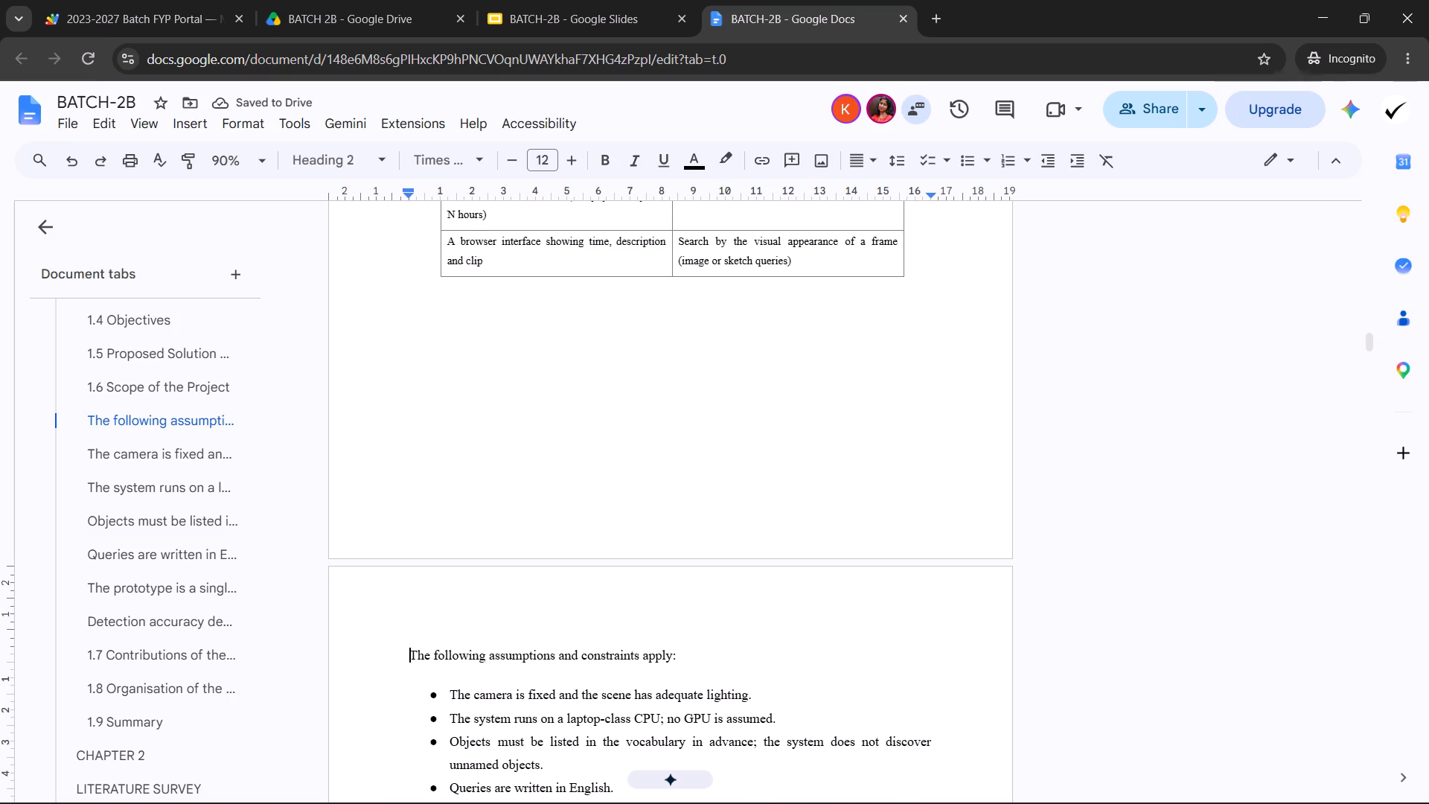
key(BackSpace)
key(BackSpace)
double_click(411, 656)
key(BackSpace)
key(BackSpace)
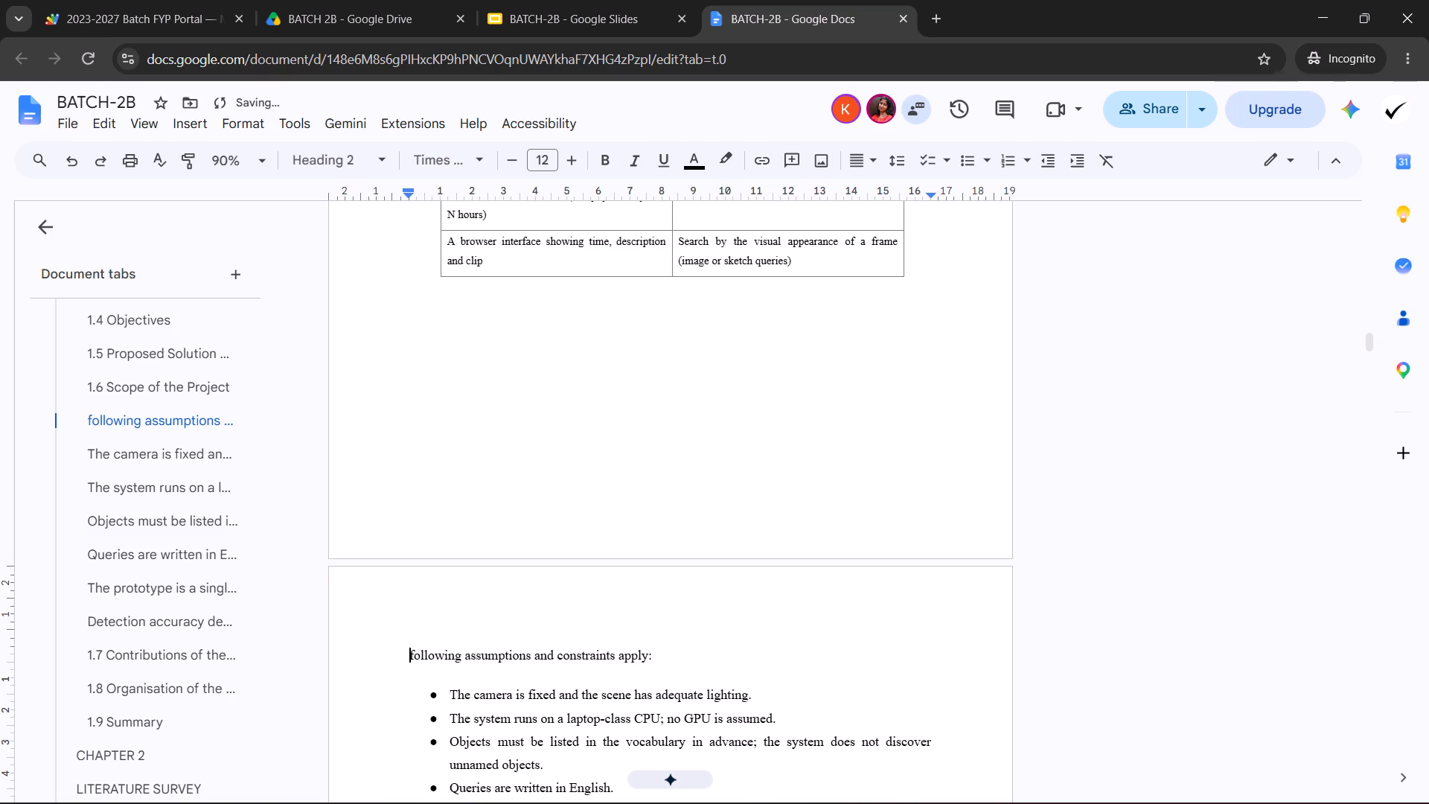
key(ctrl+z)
Examine Table 1.1 and the empty space between it and the assumptions list.
click(486, 426)
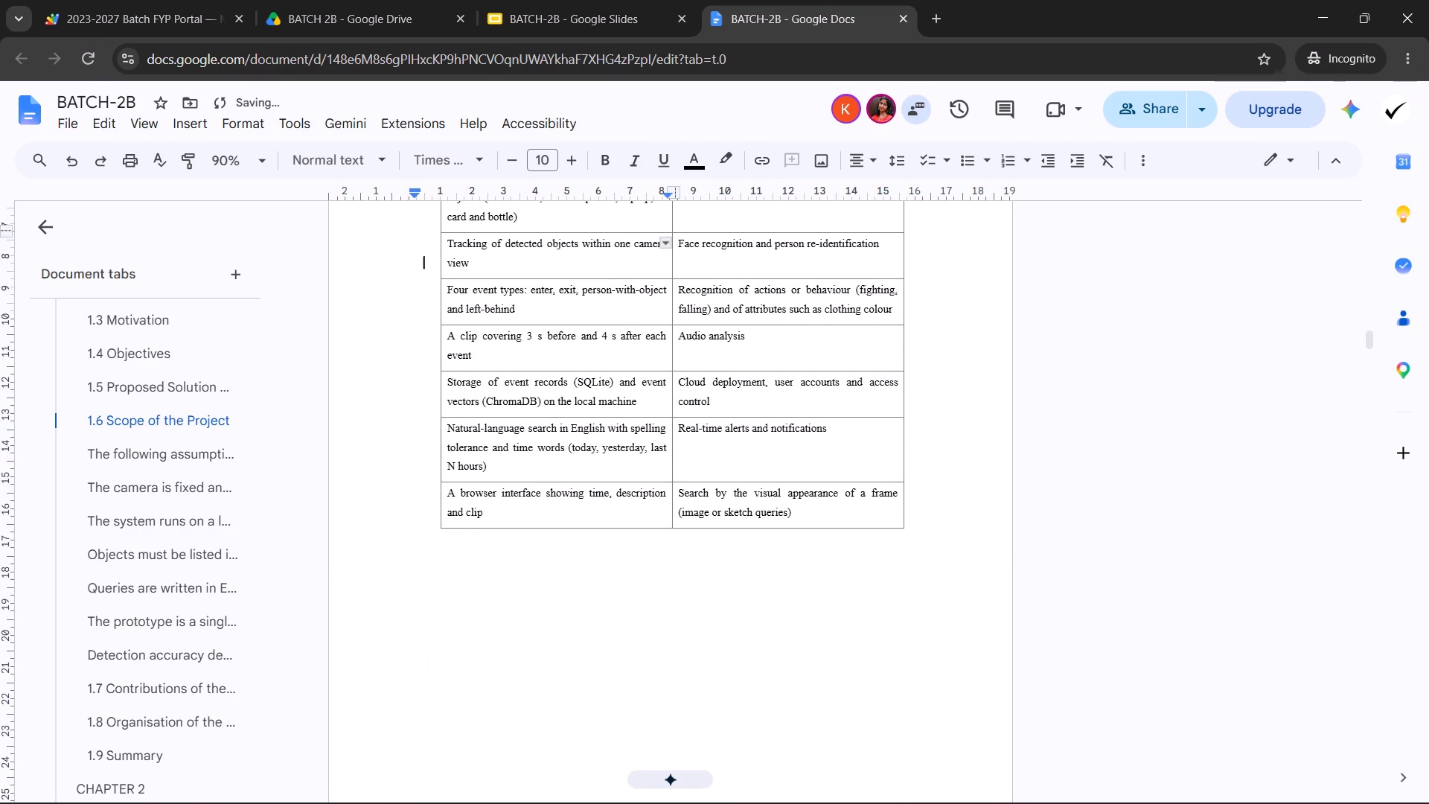
scroll(534, 578, down, 2)
drag(847, 507, 782, 505)
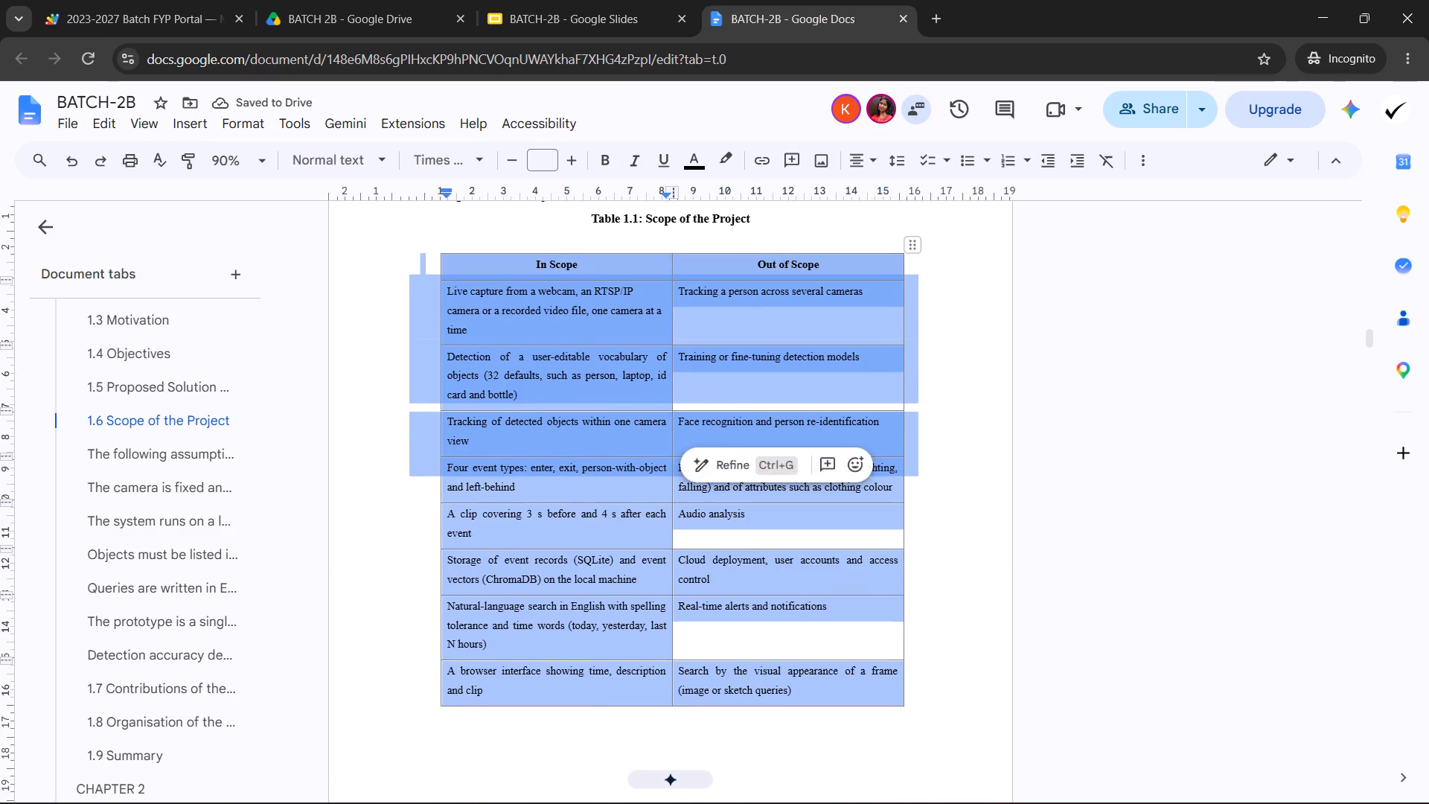
click(761, 565)
scroll(712, 539, down, 4)
drag(480, 376, 540, 405)
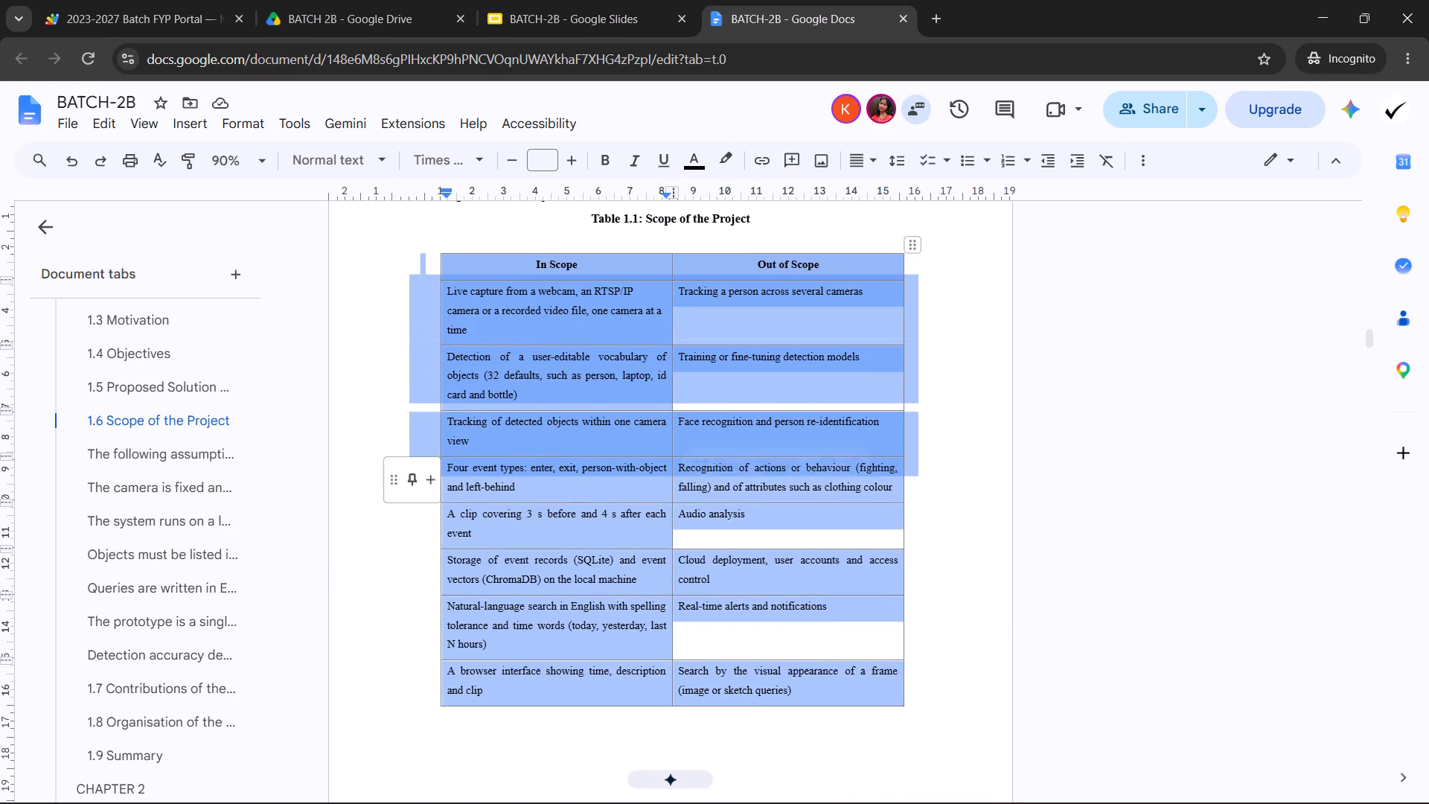
scroll(610, 502, down, 5)
click(634, 421)
scroll(530, 532, down, 3)
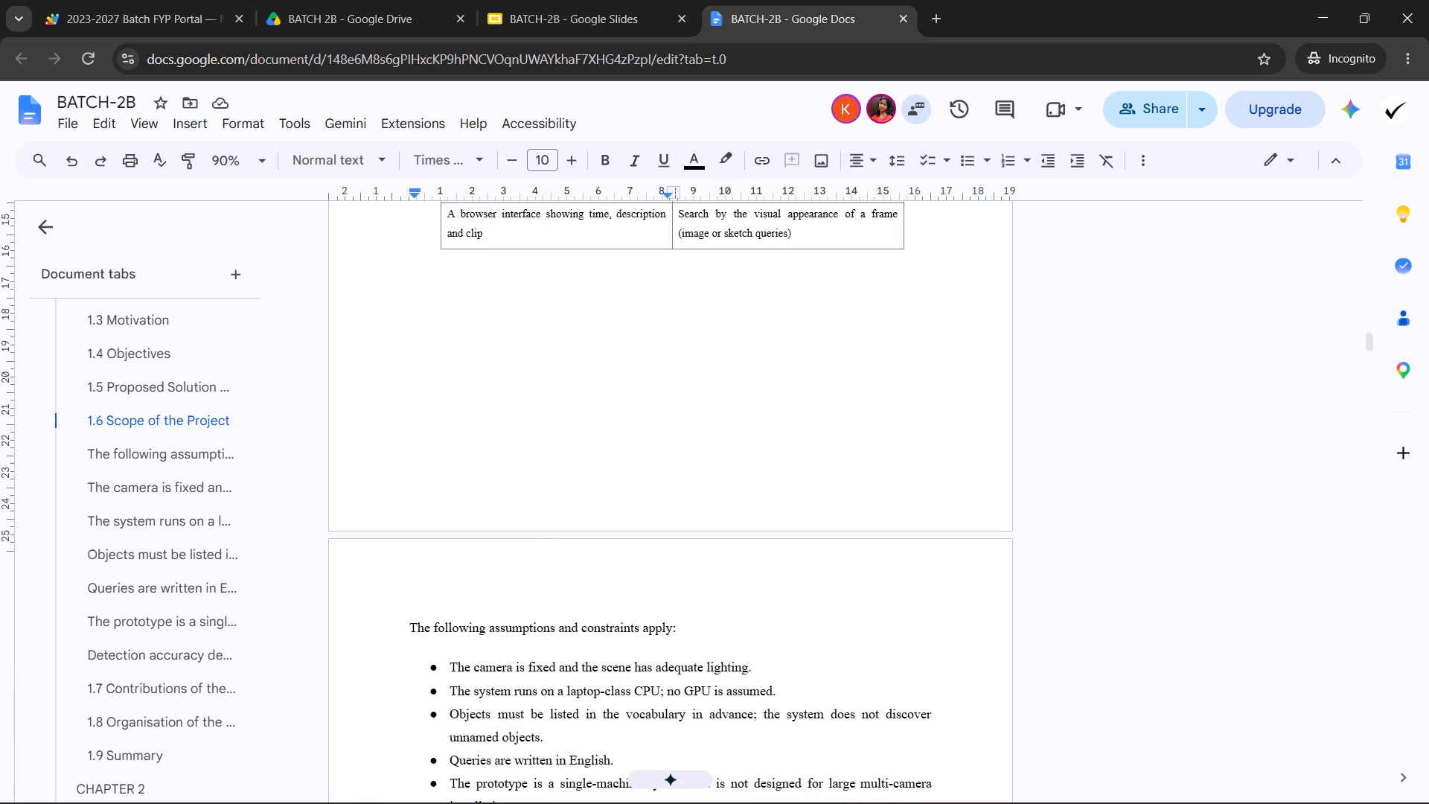
Try to delete the stray blank content around Table 1.1 to close the gap before the assumptions list.
scroll(576, 456, up, 2)
click(553, 560)
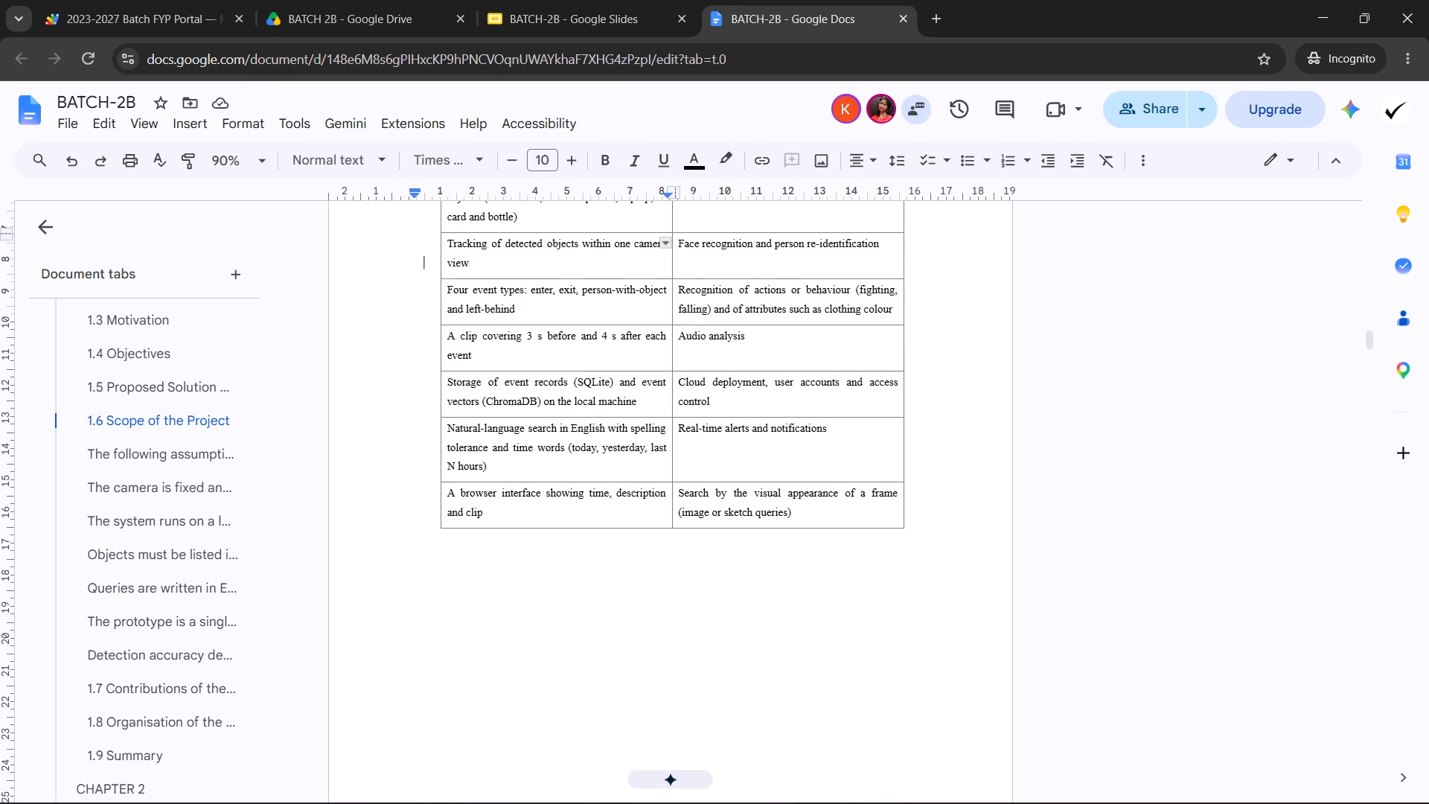
key(Right)
key(Left)
key(BackSpace)
key(BackSpace)
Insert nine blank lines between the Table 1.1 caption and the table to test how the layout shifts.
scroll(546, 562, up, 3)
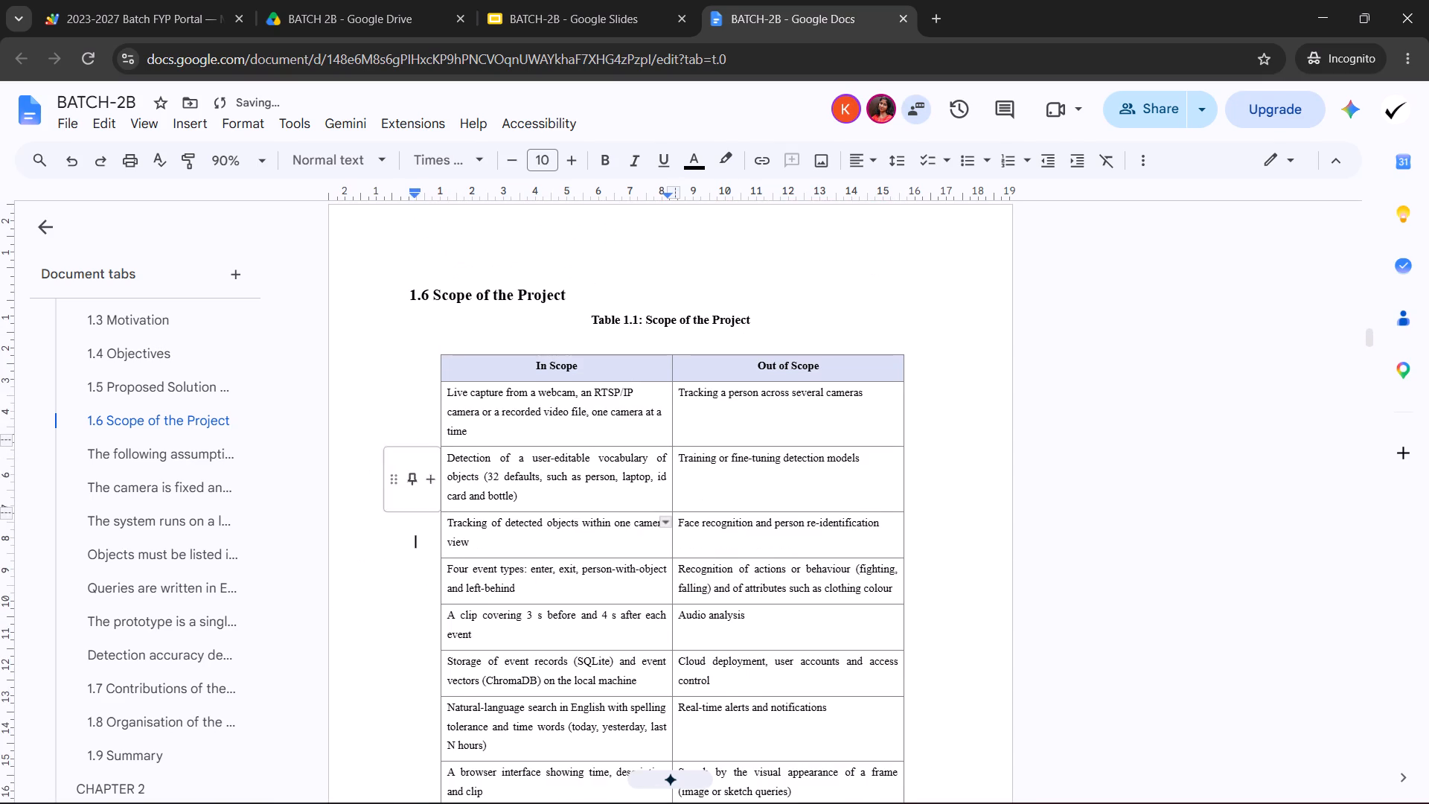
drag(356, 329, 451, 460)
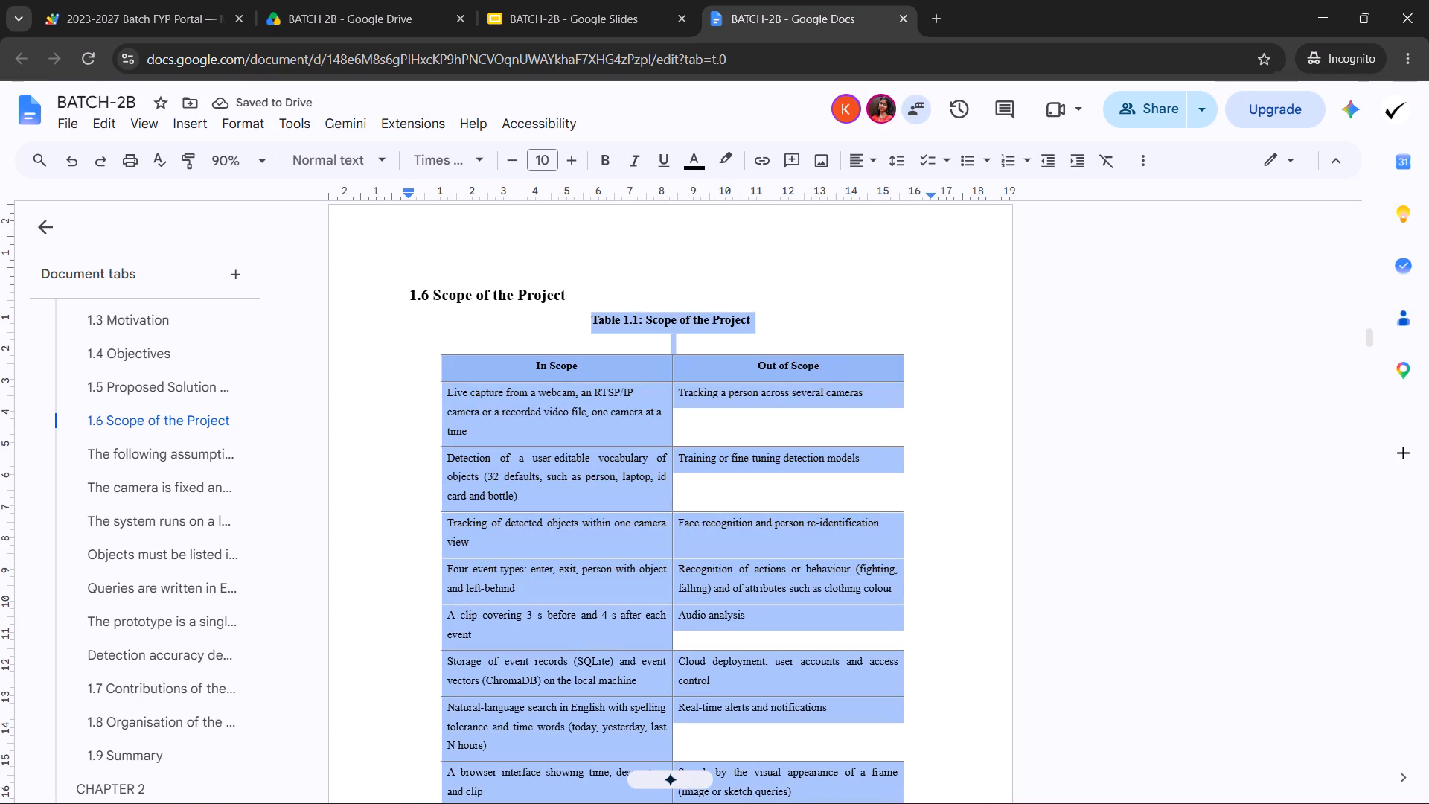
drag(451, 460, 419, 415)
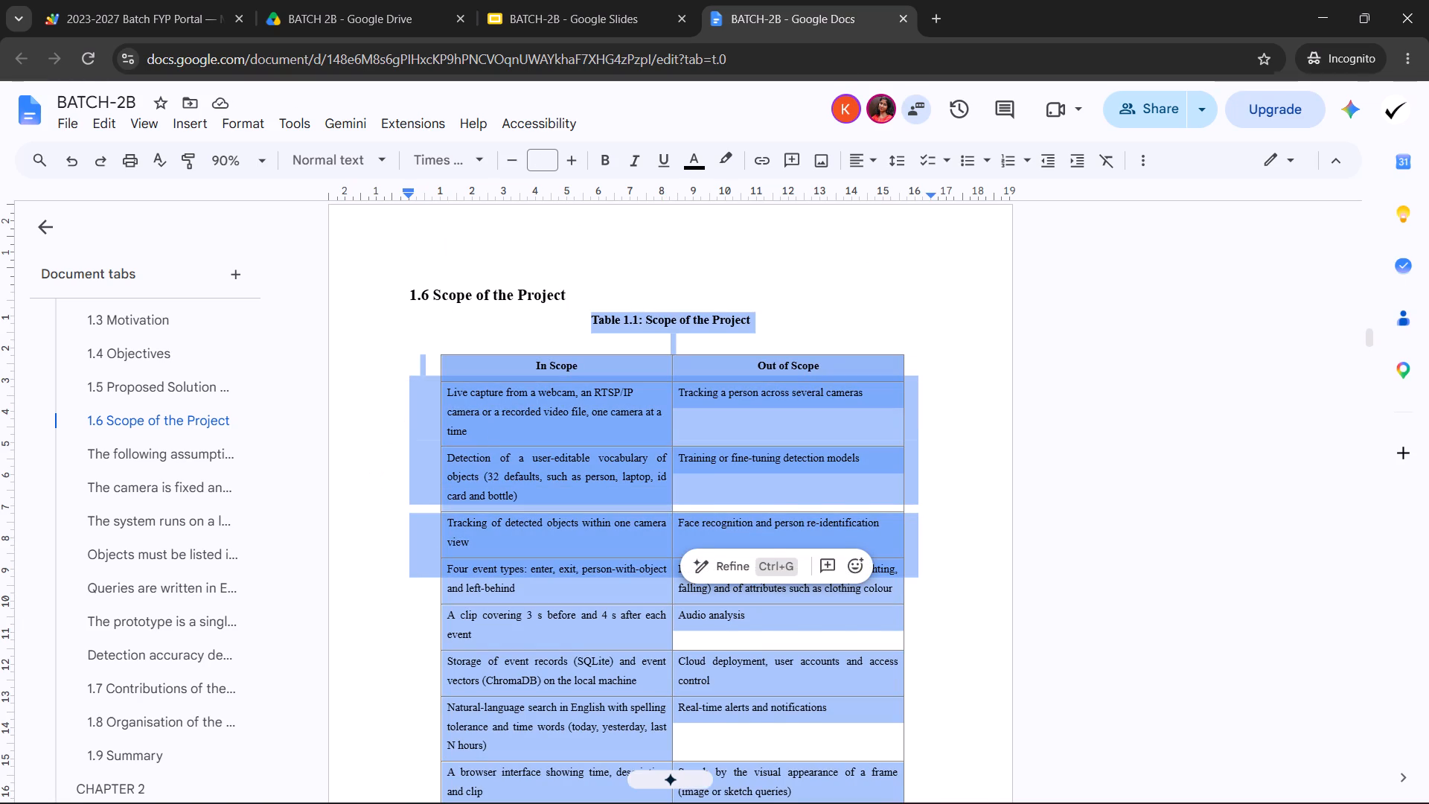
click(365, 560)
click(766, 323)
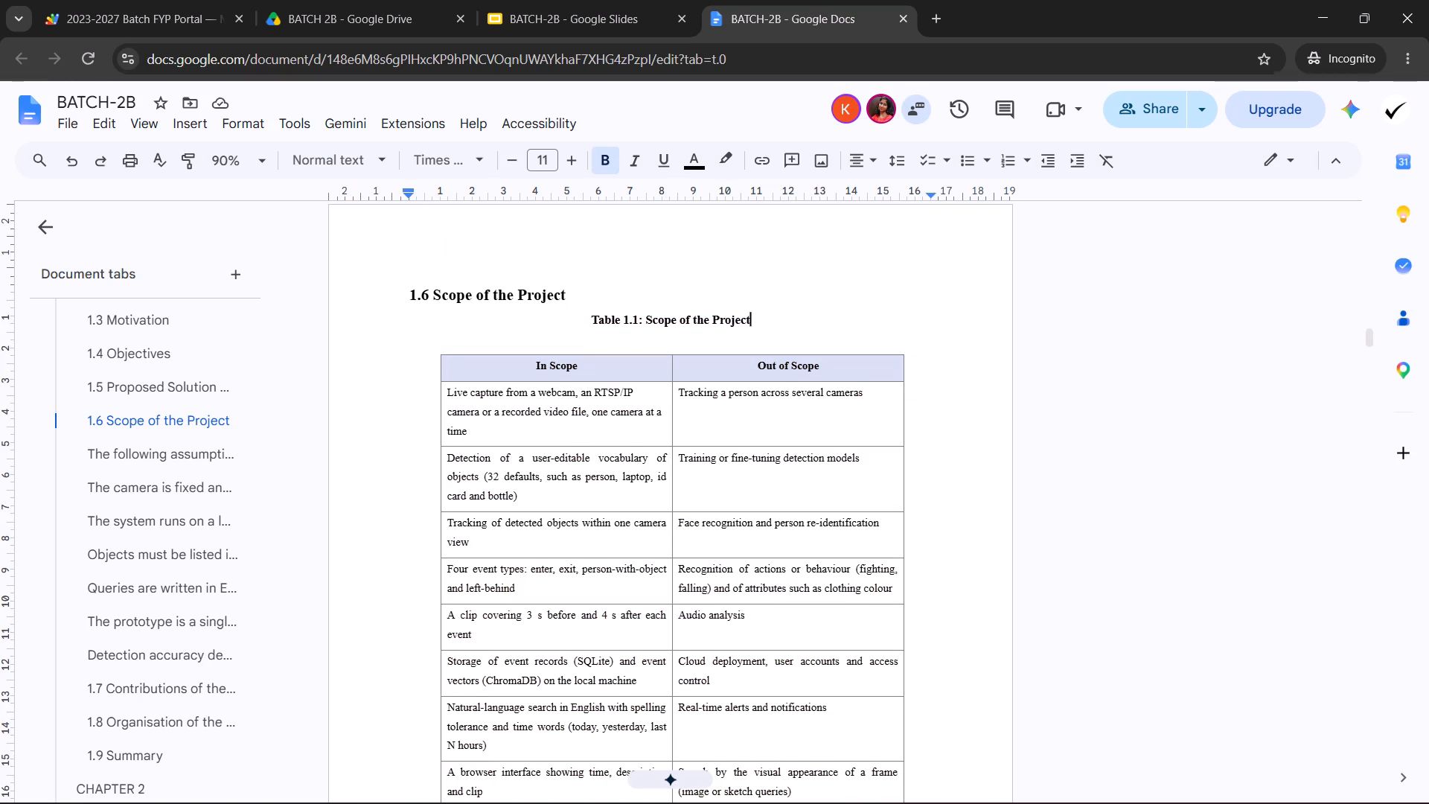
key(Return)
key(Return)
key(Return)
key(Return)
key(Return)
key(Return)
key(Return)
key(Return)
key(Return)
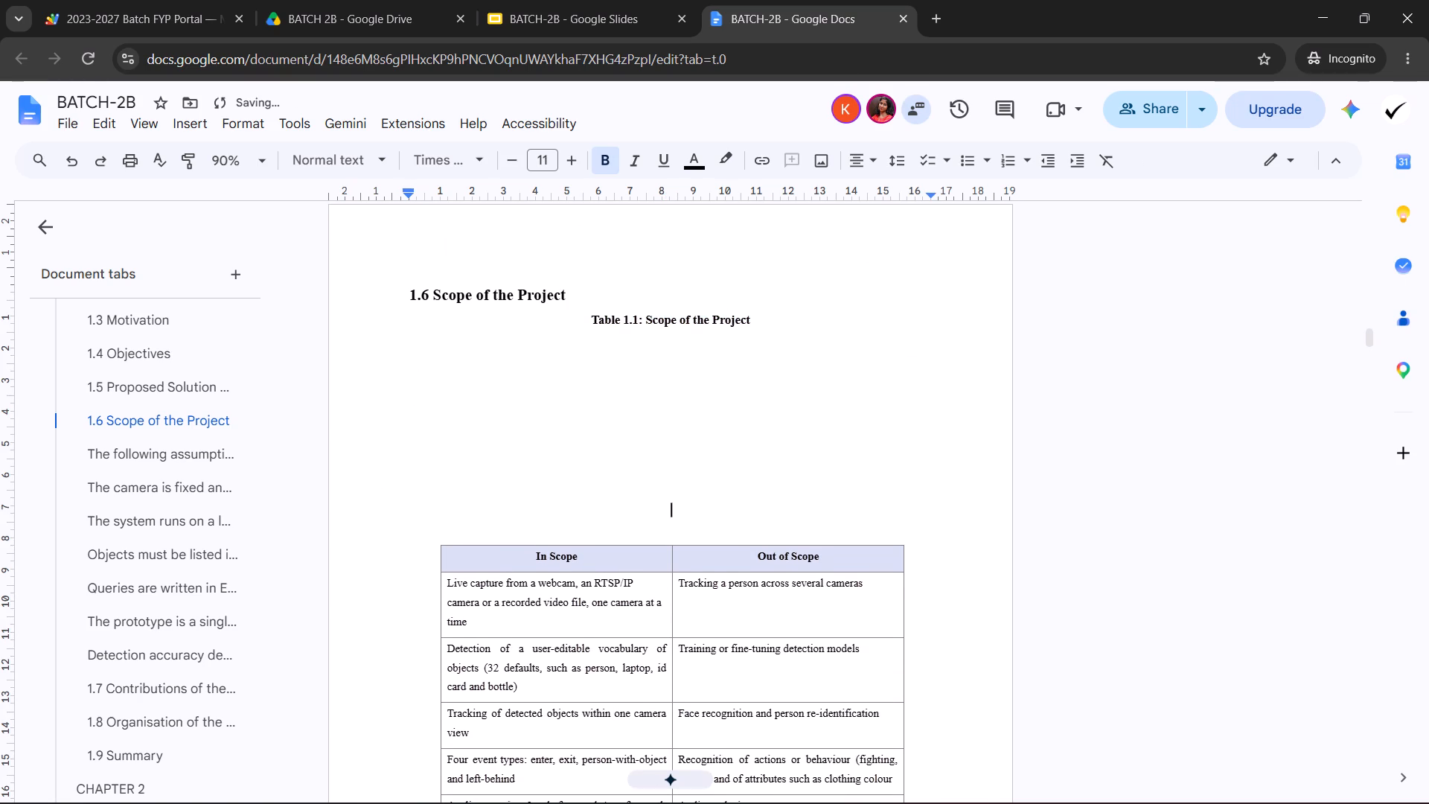
Examine the blank lines above Table 1.1 and the empty space between the table and the next page.
drag(441, 375, 688, 485)
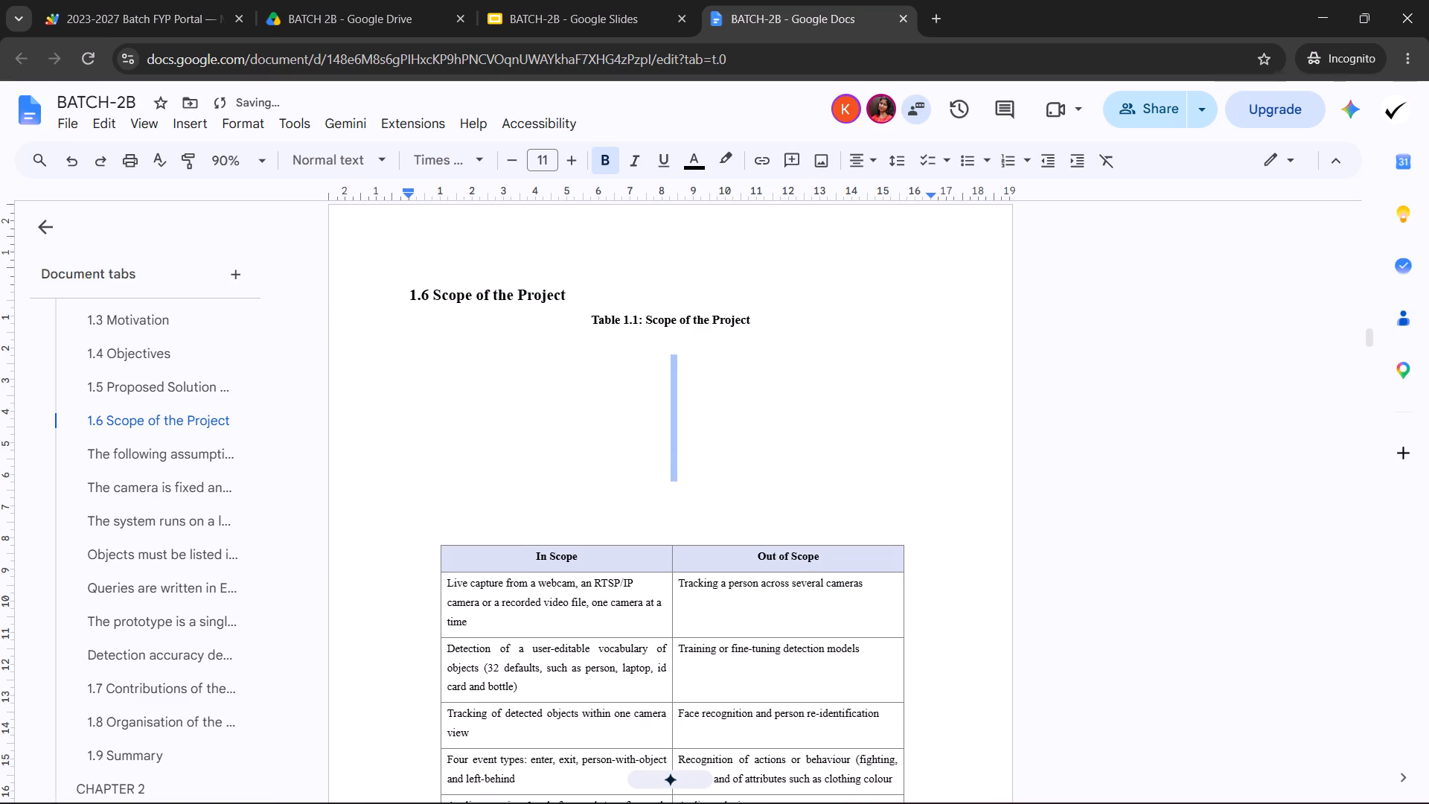
drag(688, 485, 721, 500)
click(473, 461)
drag(383, 520, 647, 613)
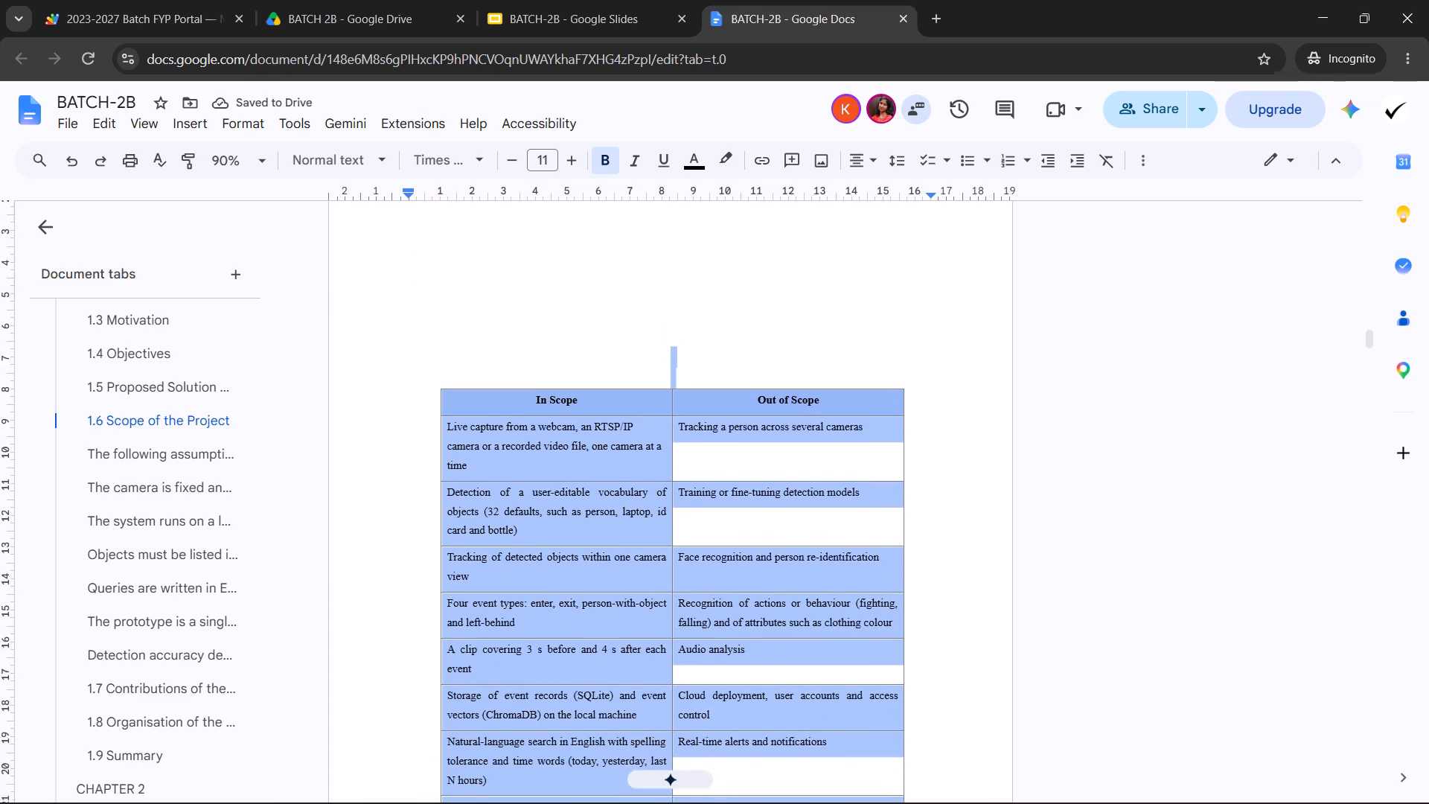
drag(647, 613, 657, 606)
scroll(611, 567, up, 3)
click(798, 502)
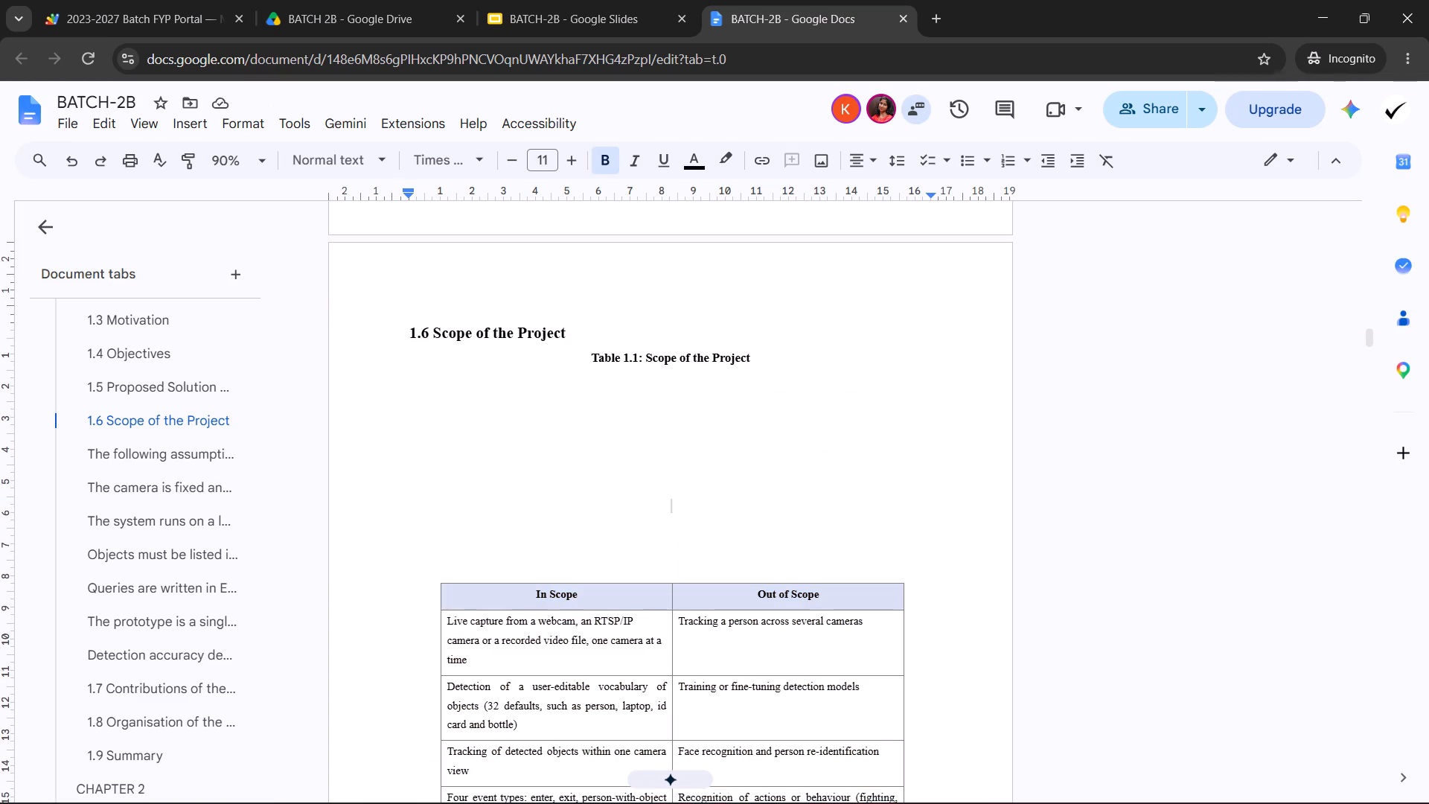
drag(866, 534, 364, 358)
click(453, 421)
scroll(454, 415, down, 2)
drag(386, 429, 865, 666)
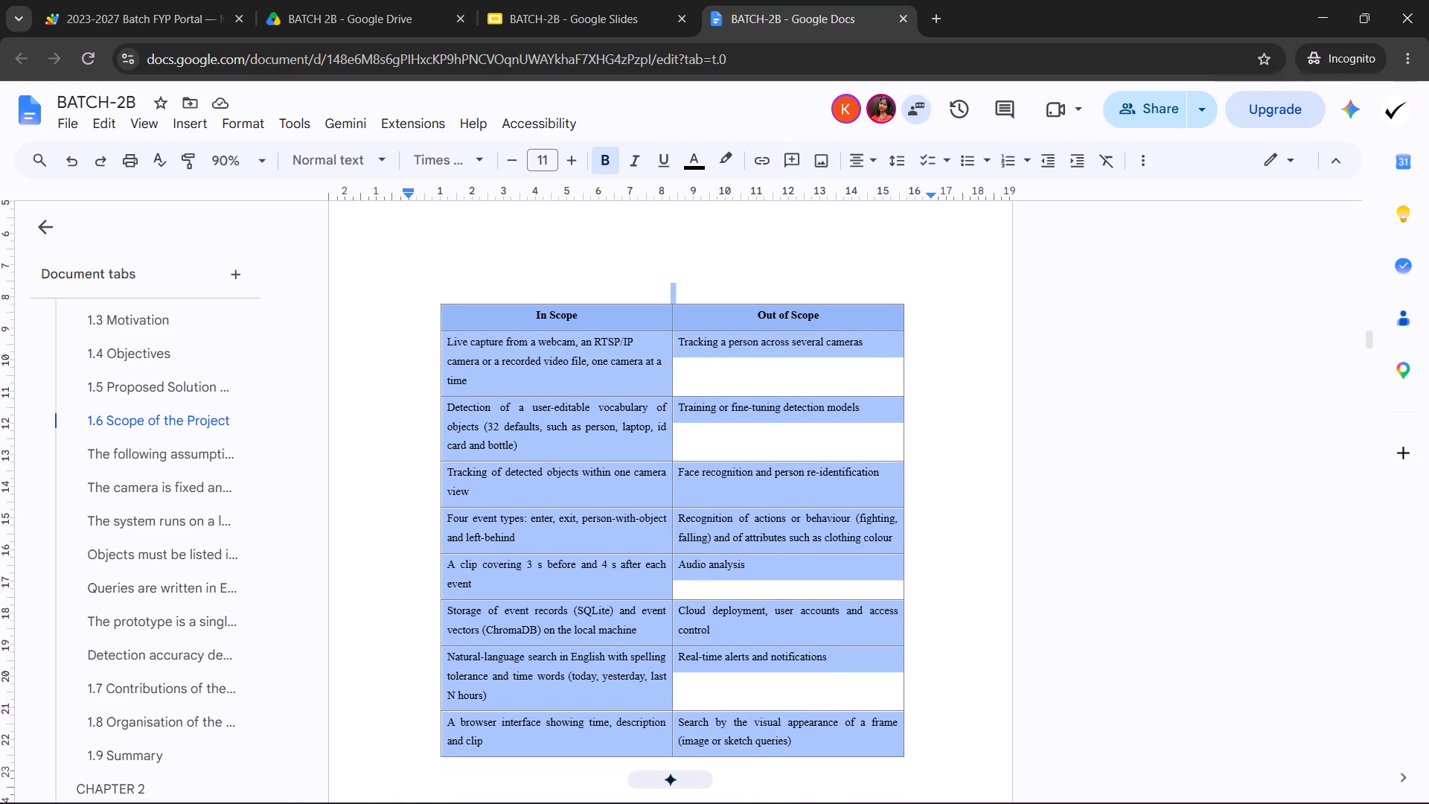
drag(865, 666, 860, 642)
scroll(867, 670, down, 3)
scroll(722, 512, down, 3)
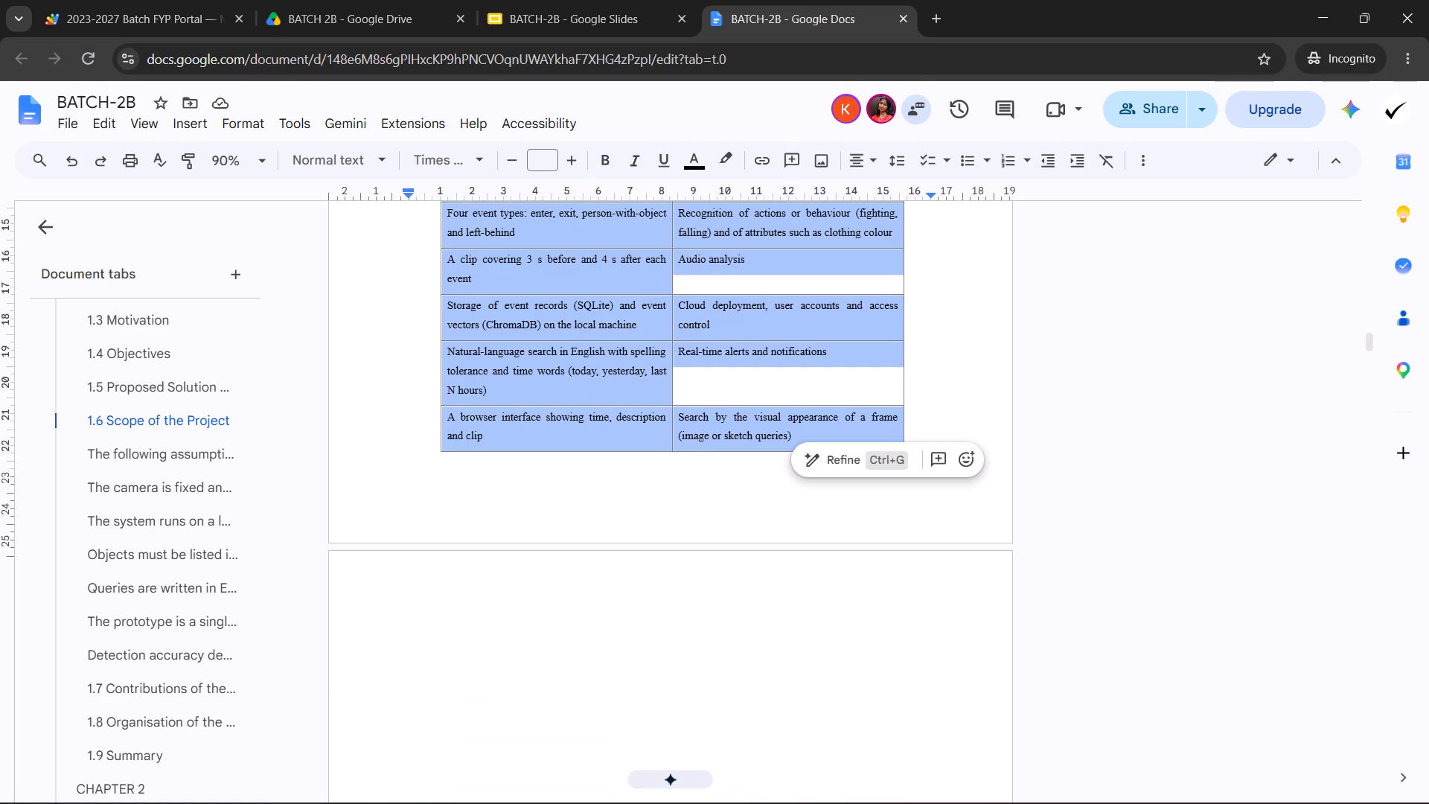
scroll(616, 479, down, 3)
scroll(600, 517, up, 4)
click(627, 497)
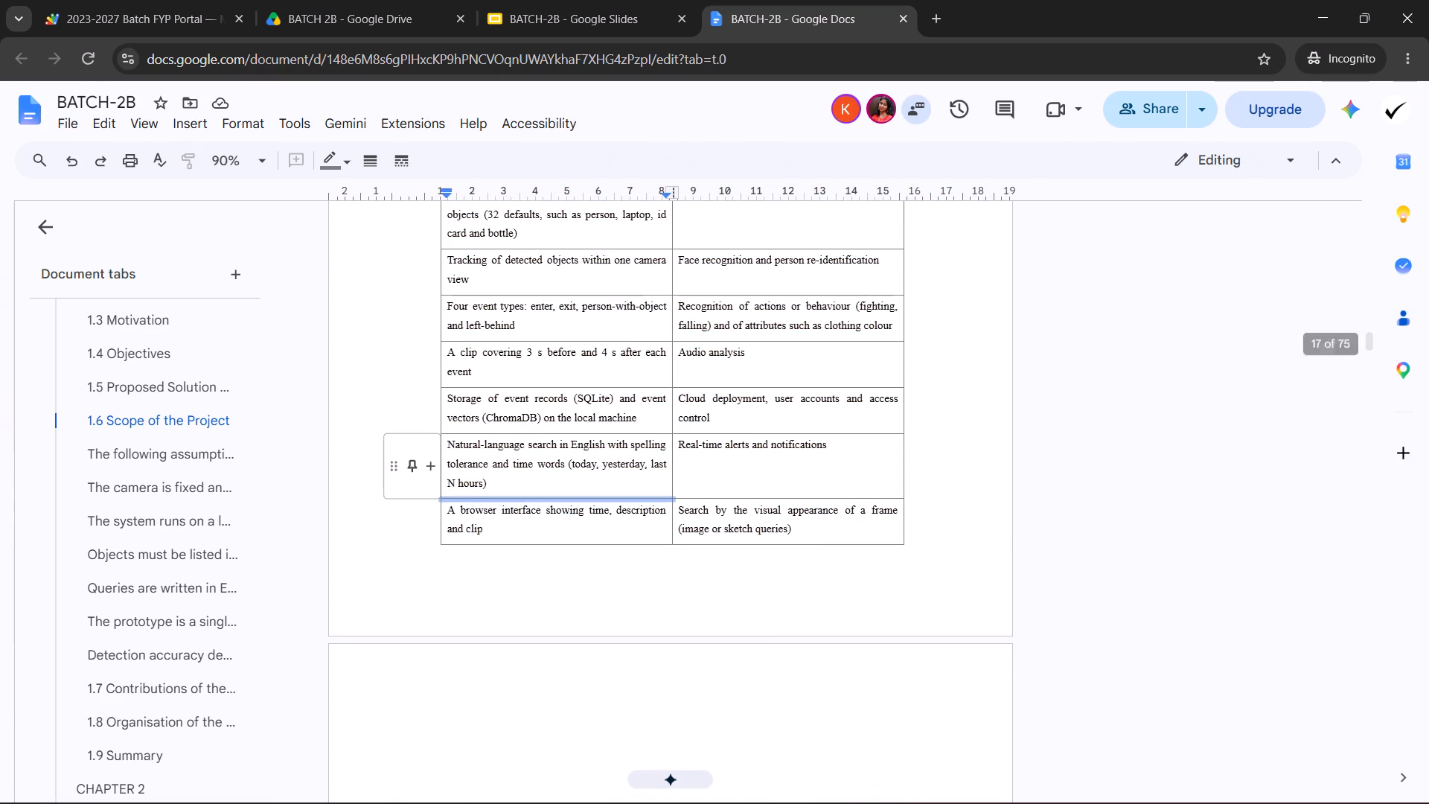
click(596, 568)
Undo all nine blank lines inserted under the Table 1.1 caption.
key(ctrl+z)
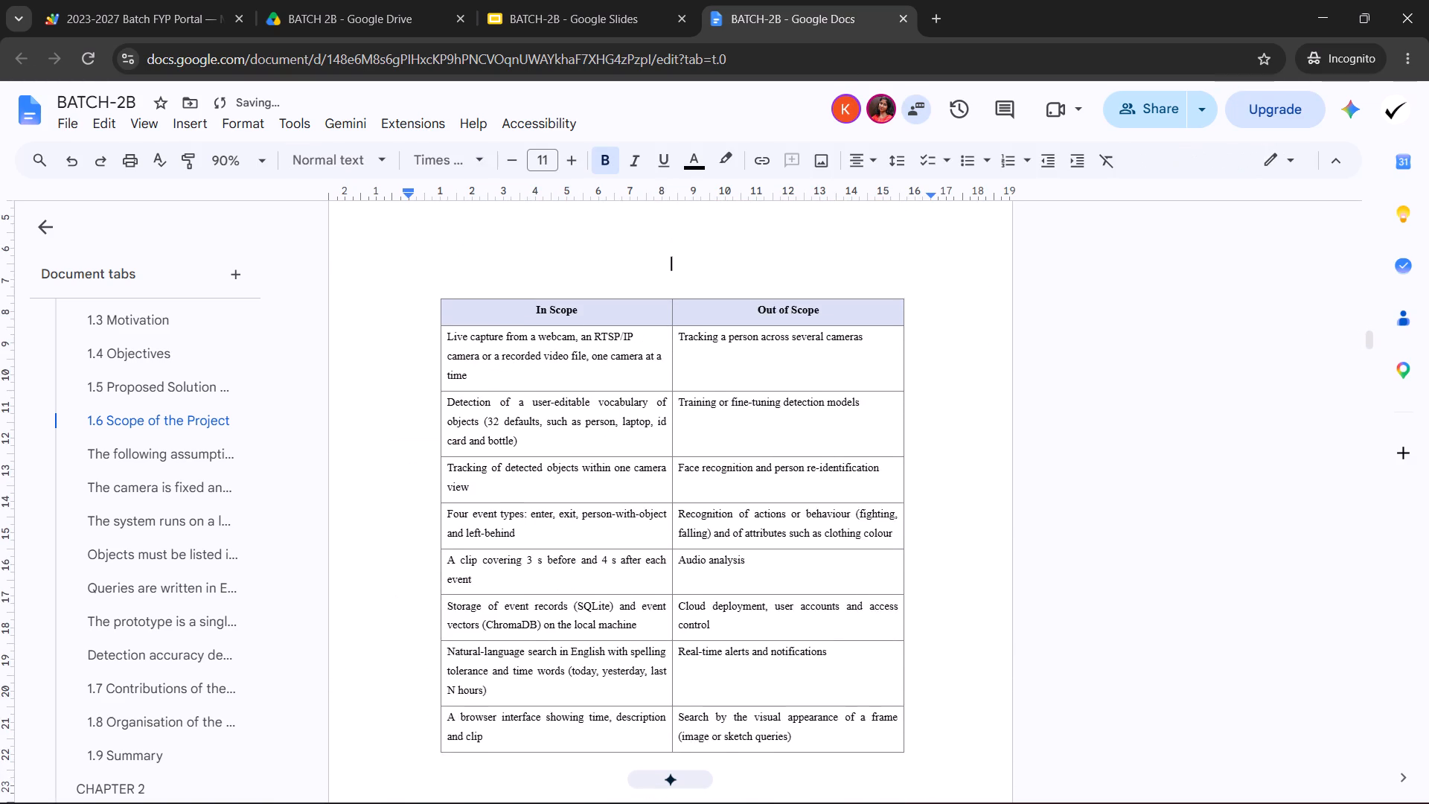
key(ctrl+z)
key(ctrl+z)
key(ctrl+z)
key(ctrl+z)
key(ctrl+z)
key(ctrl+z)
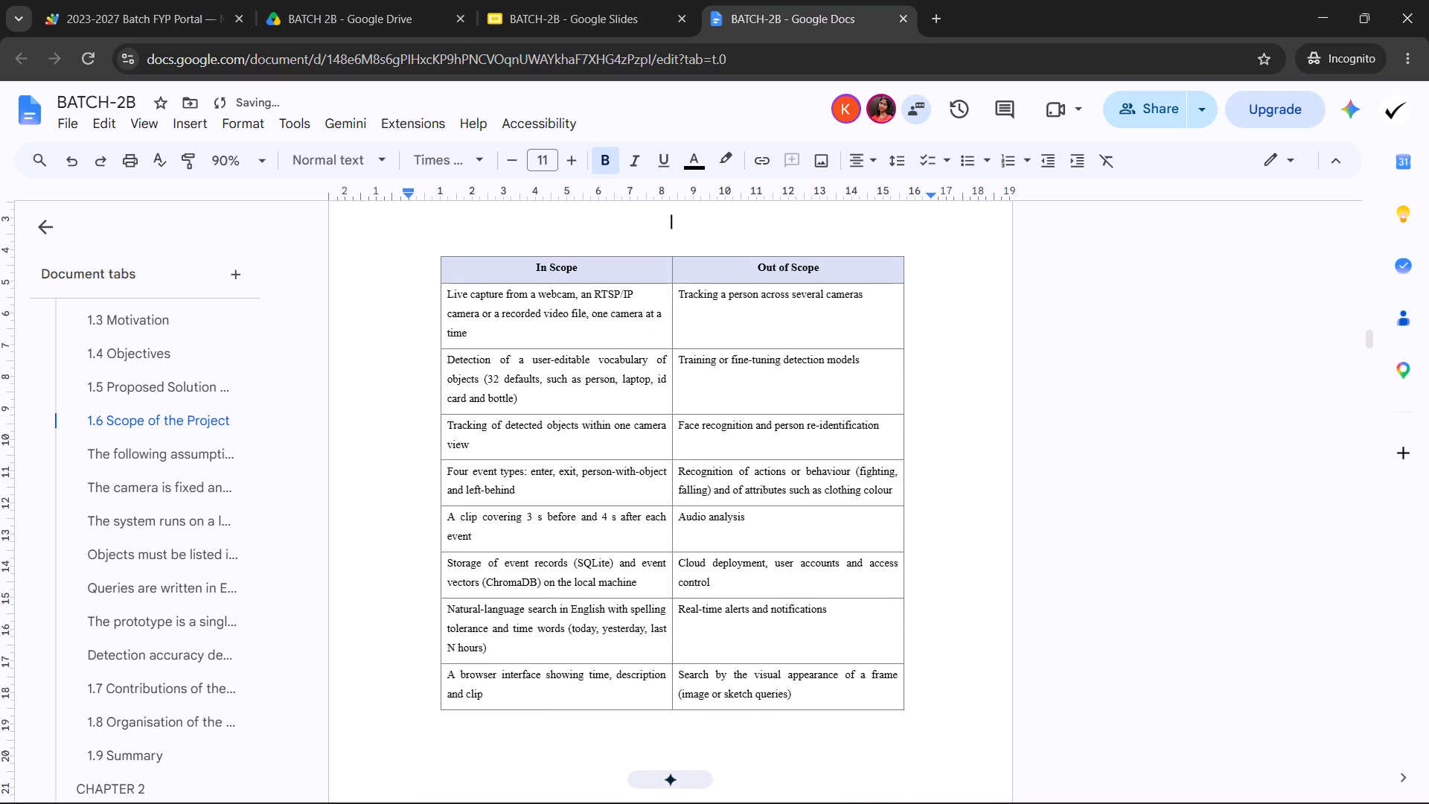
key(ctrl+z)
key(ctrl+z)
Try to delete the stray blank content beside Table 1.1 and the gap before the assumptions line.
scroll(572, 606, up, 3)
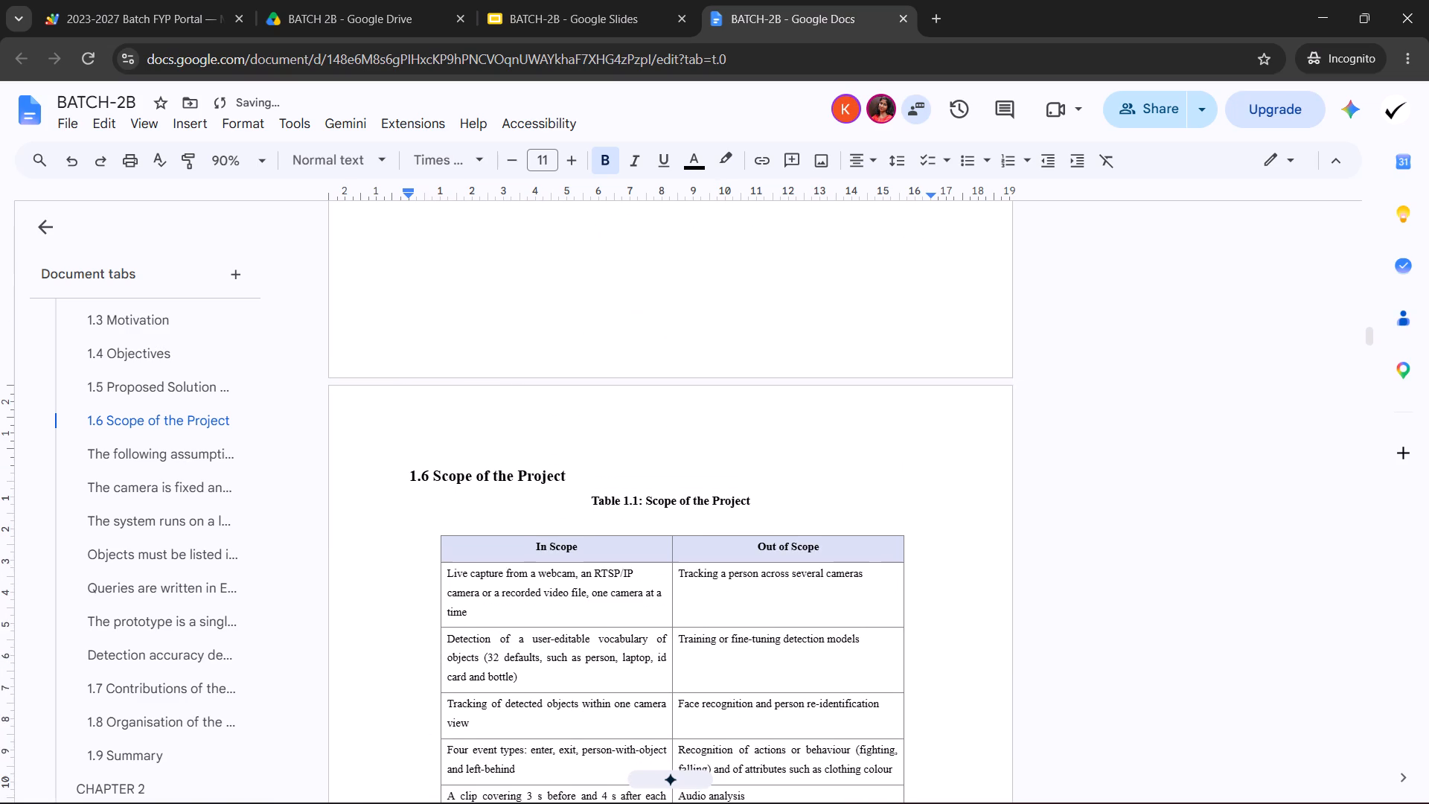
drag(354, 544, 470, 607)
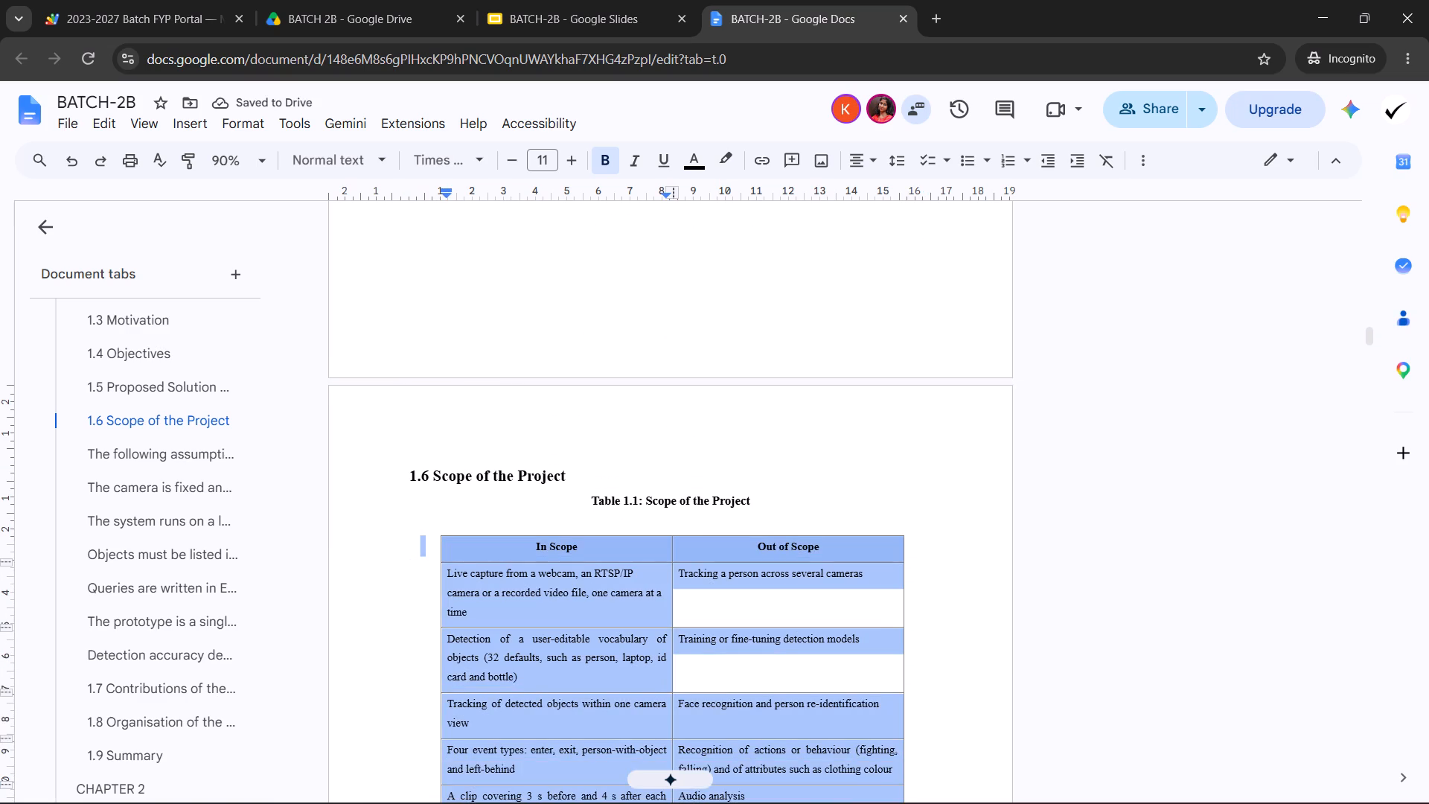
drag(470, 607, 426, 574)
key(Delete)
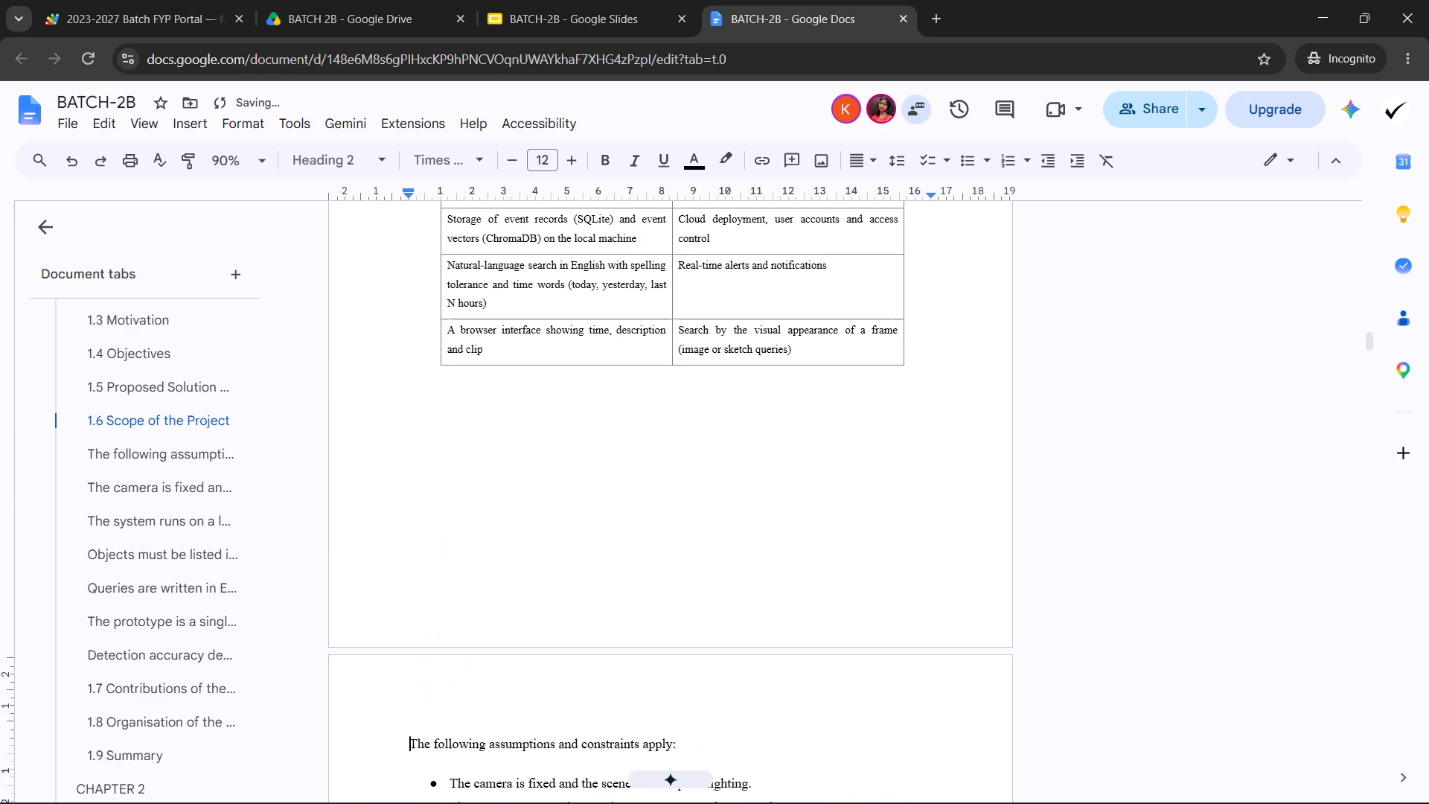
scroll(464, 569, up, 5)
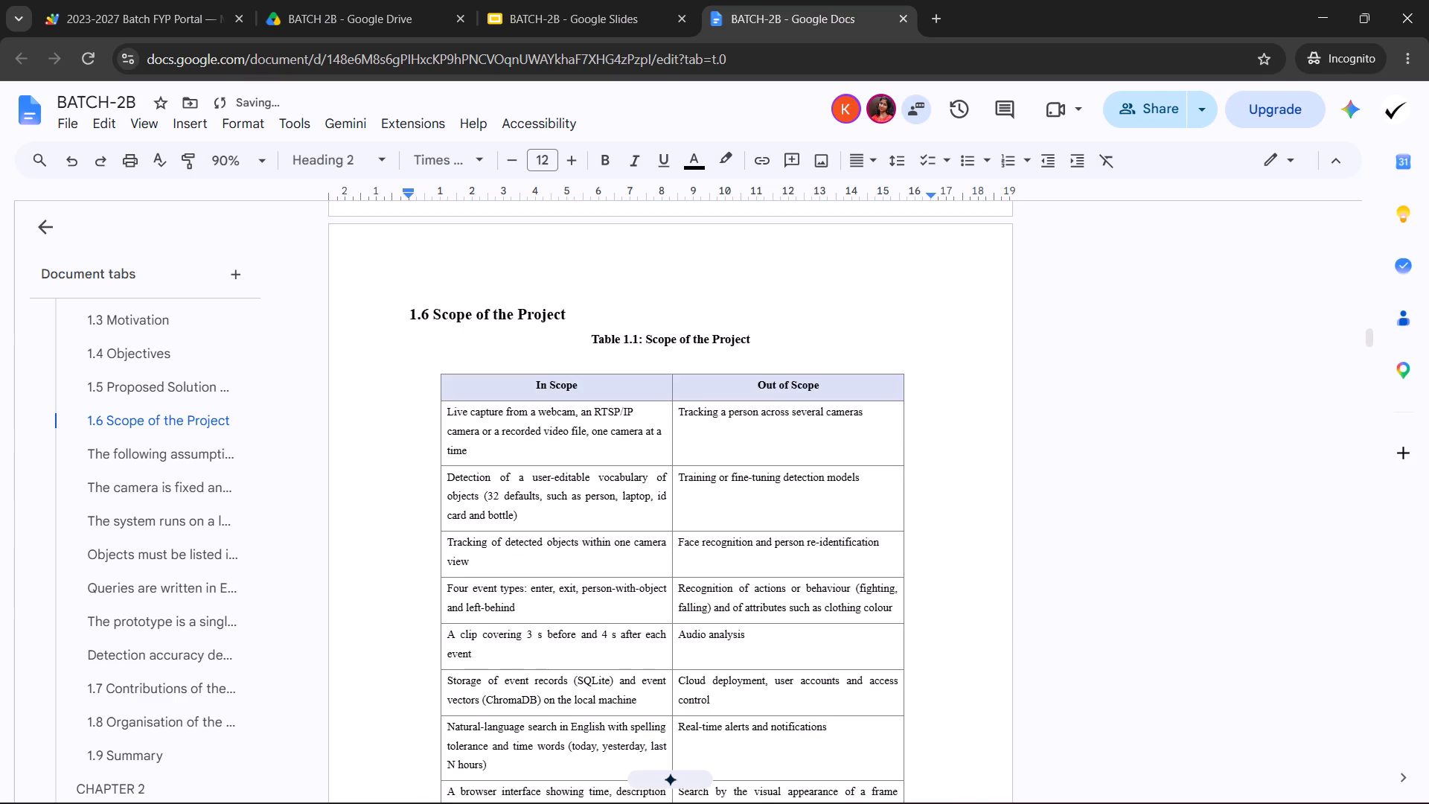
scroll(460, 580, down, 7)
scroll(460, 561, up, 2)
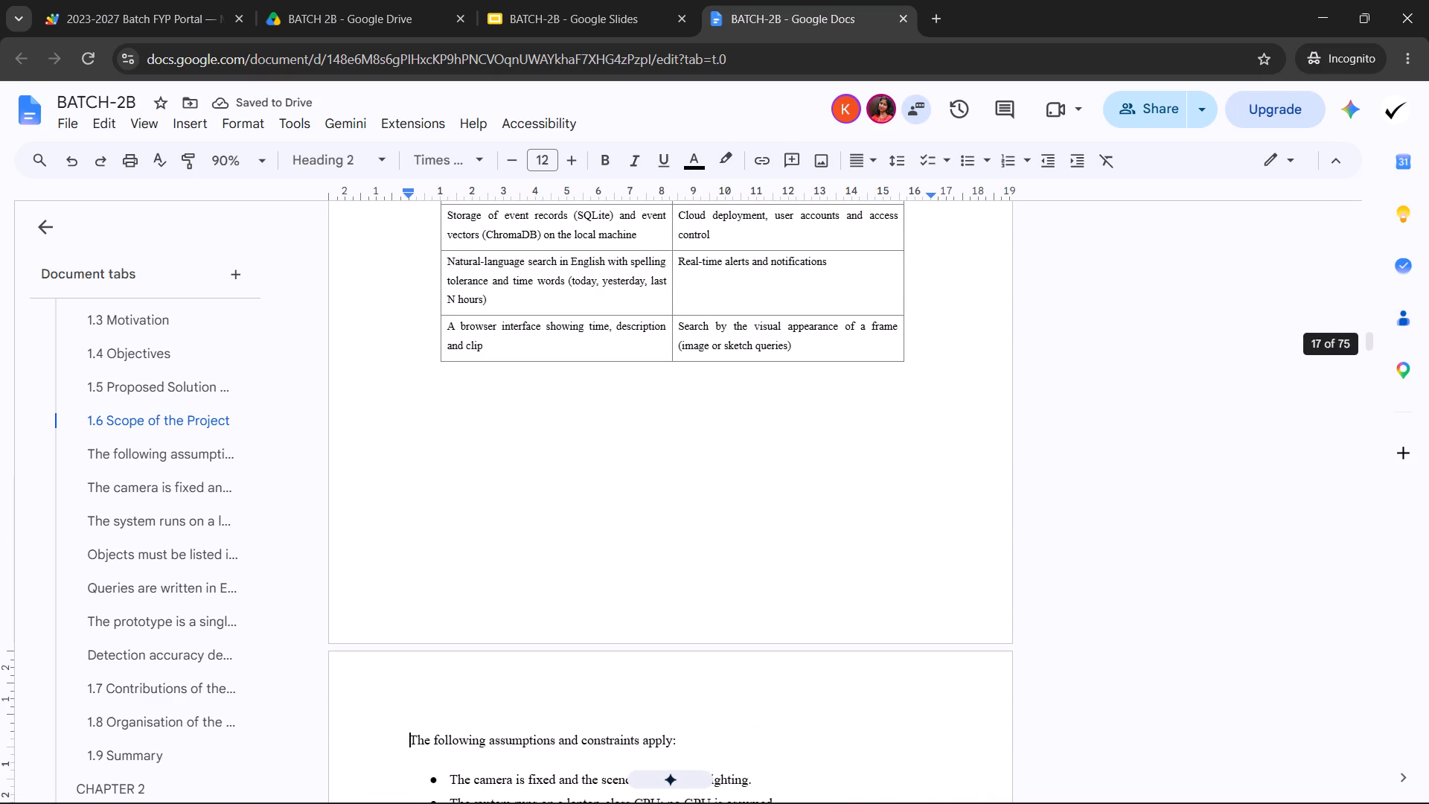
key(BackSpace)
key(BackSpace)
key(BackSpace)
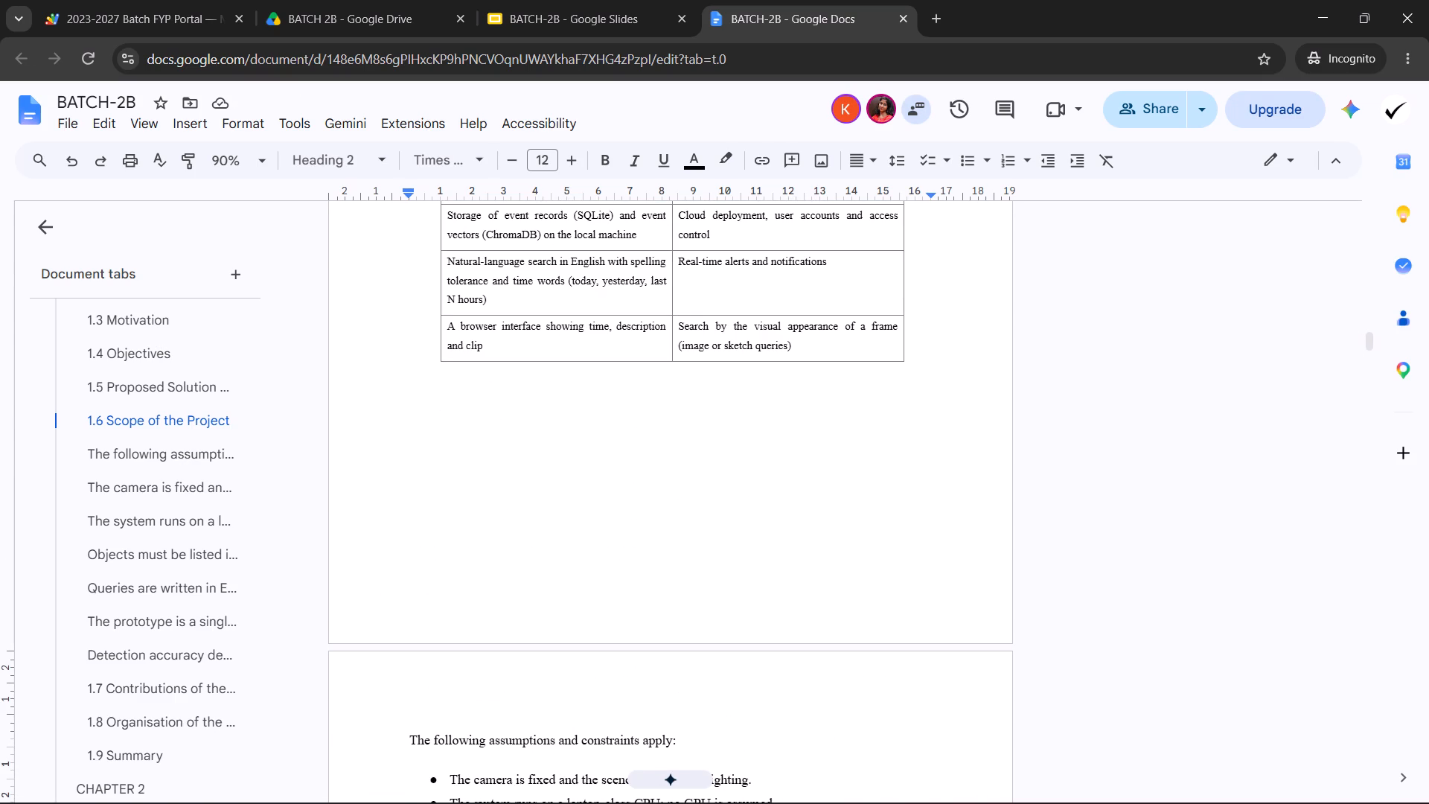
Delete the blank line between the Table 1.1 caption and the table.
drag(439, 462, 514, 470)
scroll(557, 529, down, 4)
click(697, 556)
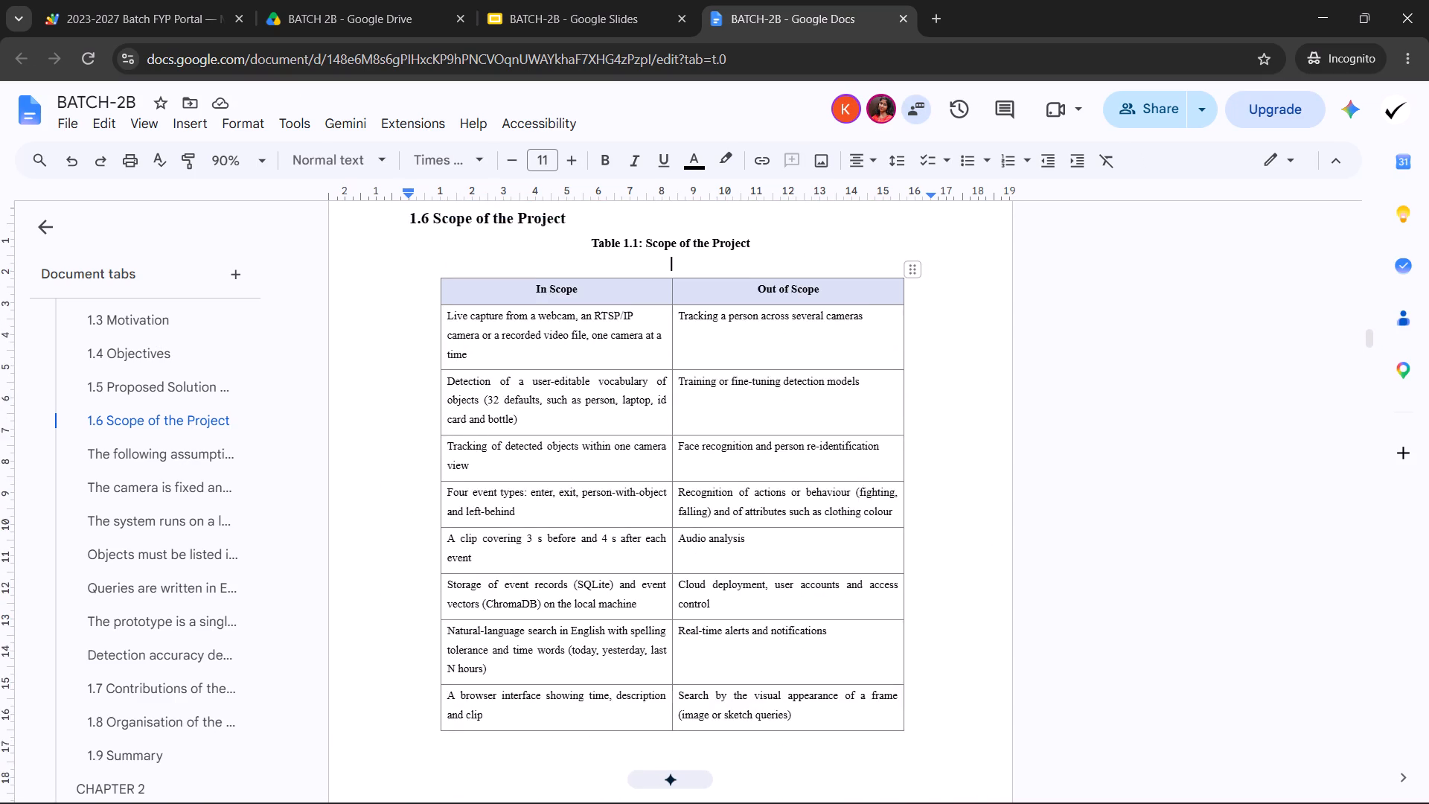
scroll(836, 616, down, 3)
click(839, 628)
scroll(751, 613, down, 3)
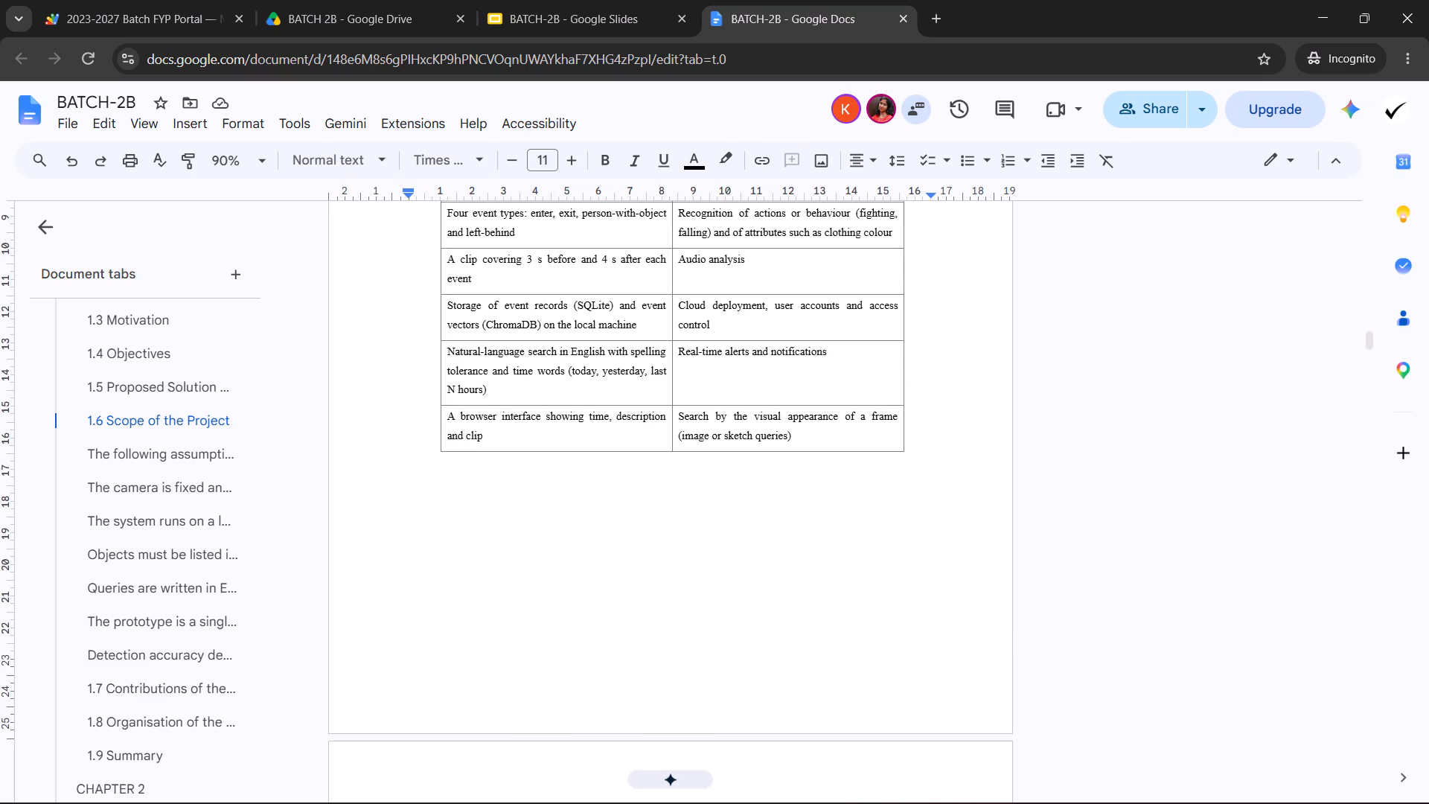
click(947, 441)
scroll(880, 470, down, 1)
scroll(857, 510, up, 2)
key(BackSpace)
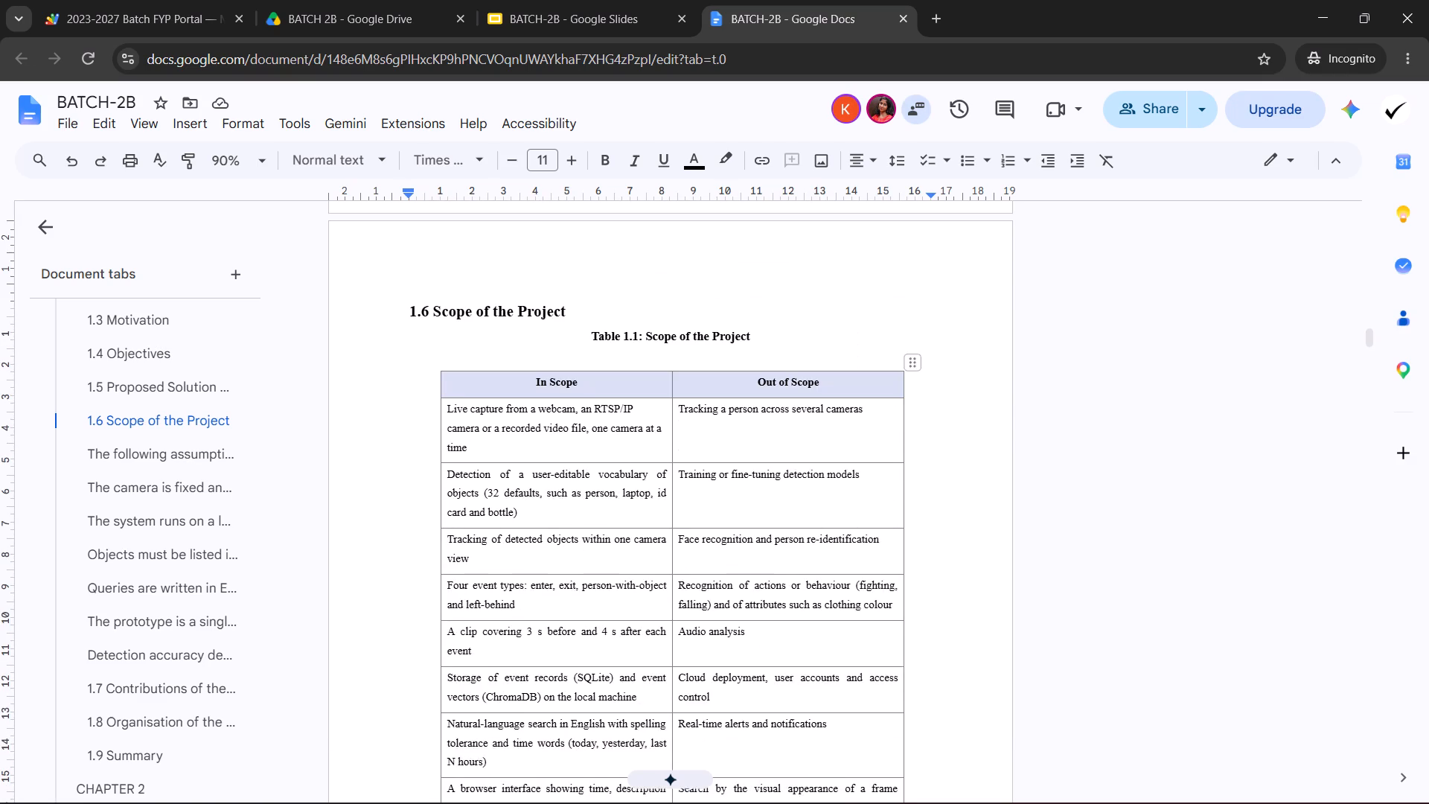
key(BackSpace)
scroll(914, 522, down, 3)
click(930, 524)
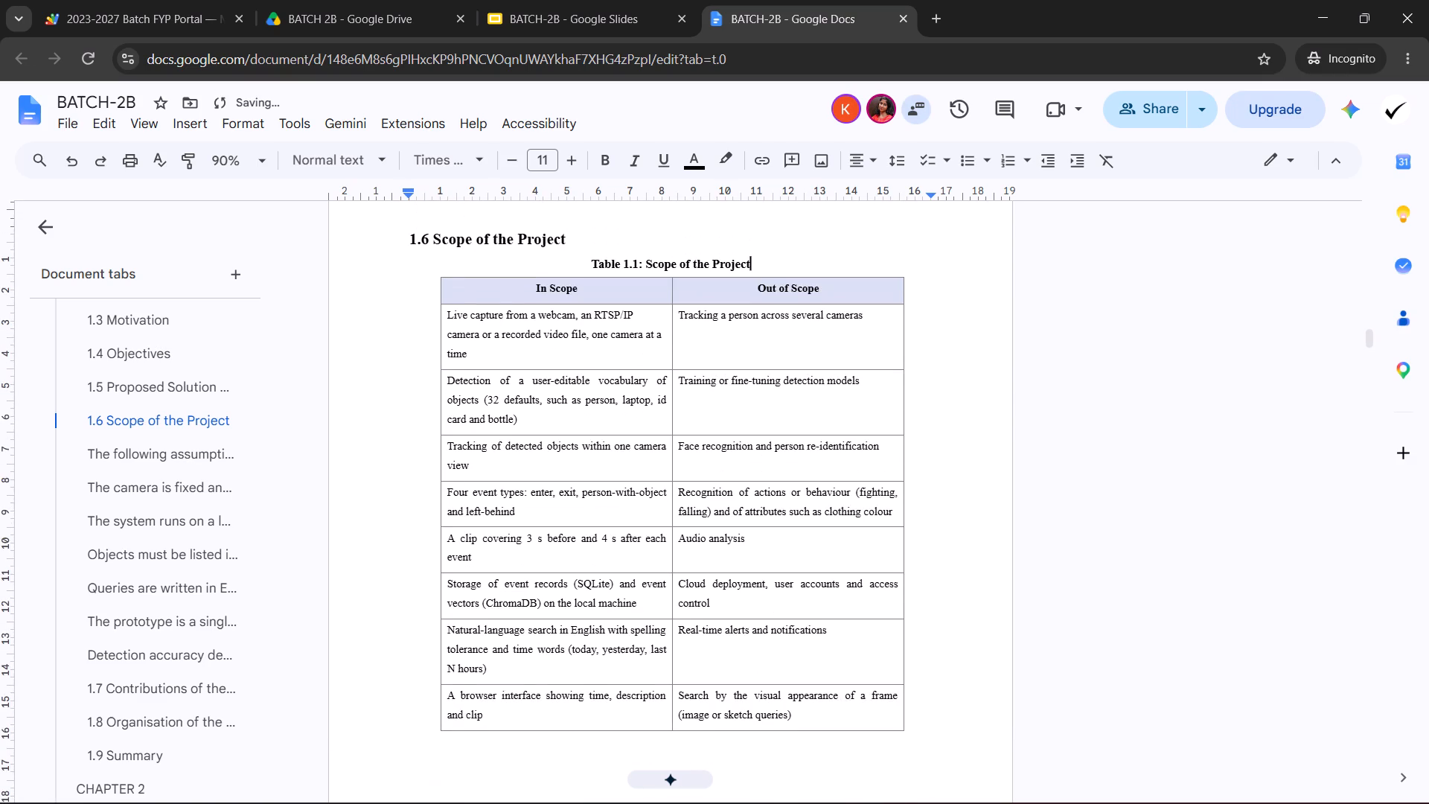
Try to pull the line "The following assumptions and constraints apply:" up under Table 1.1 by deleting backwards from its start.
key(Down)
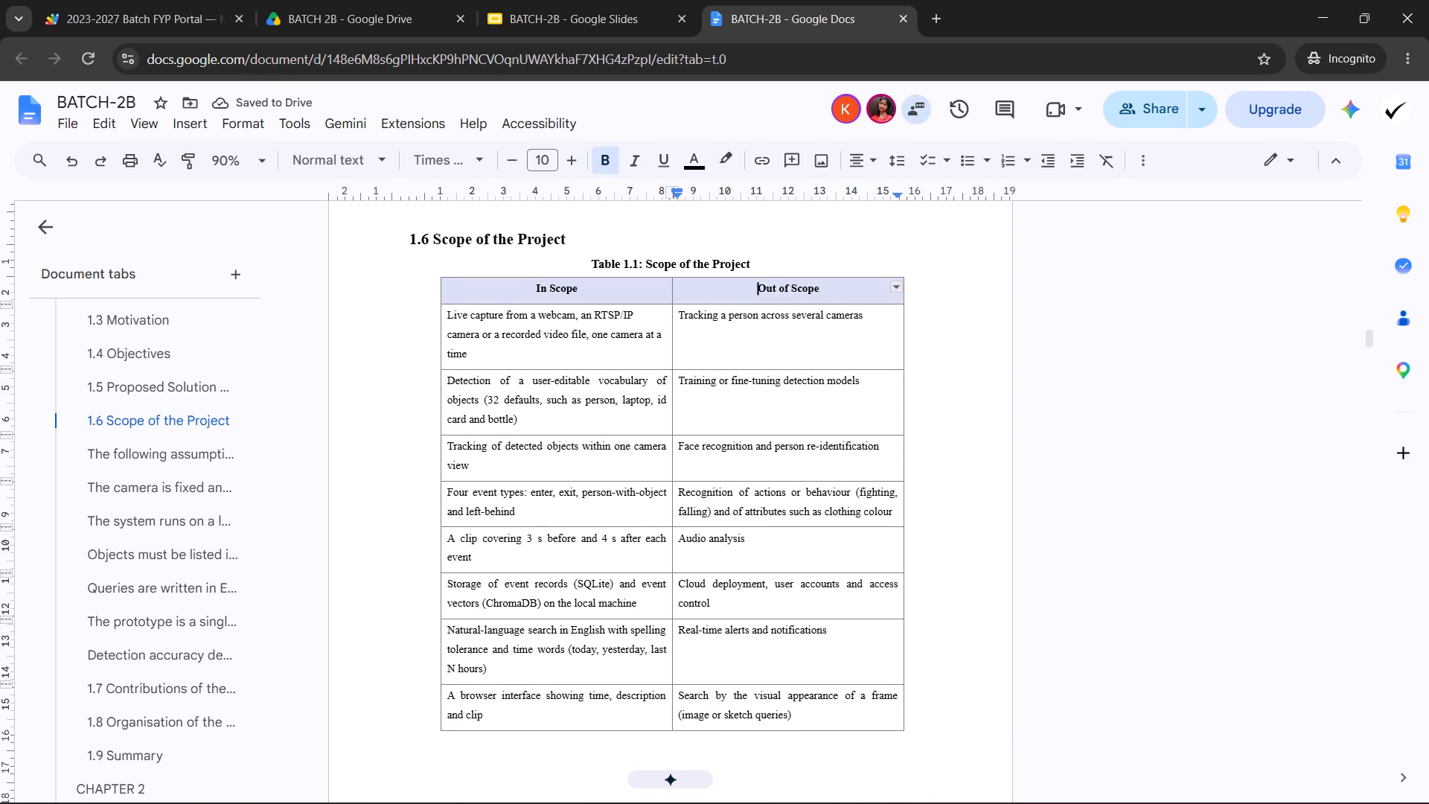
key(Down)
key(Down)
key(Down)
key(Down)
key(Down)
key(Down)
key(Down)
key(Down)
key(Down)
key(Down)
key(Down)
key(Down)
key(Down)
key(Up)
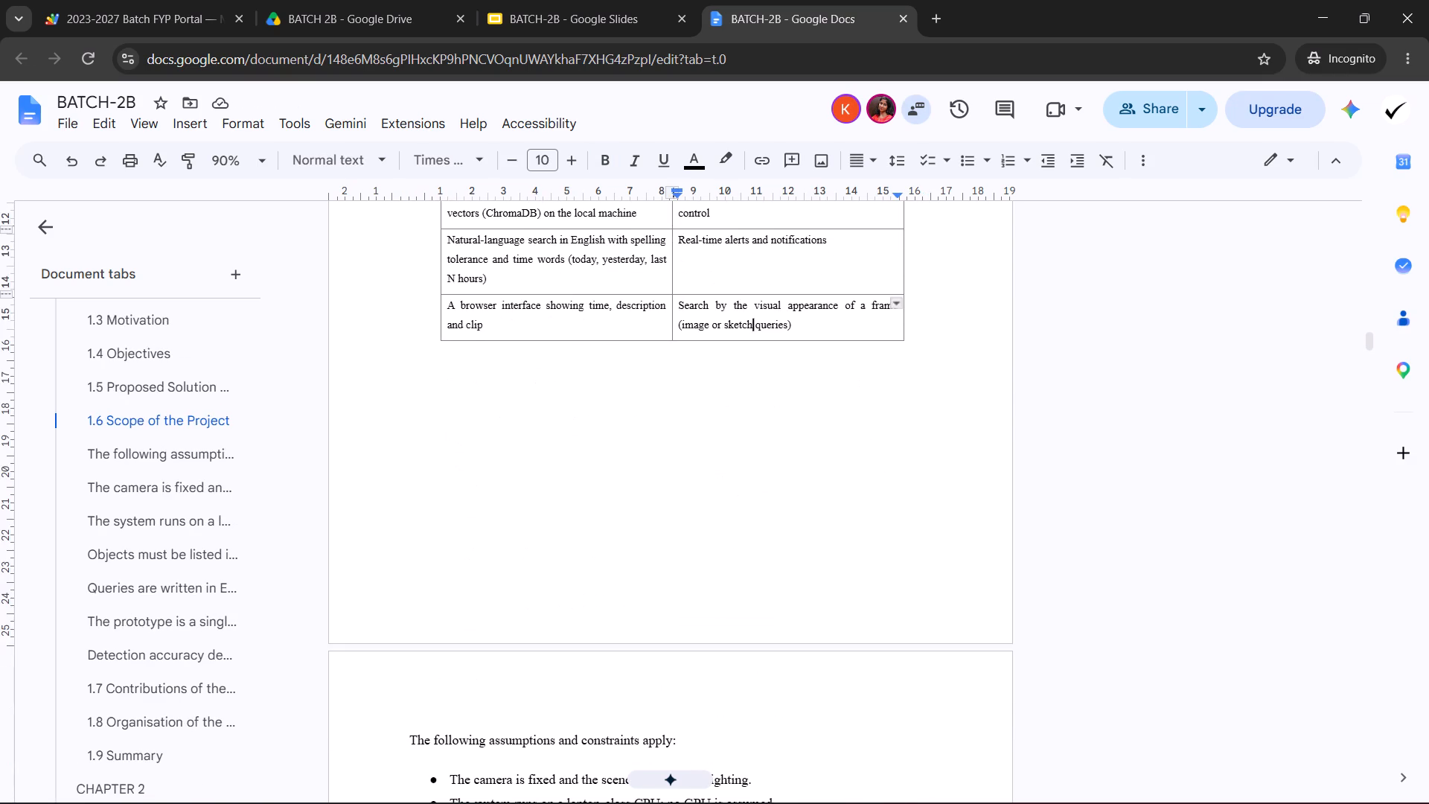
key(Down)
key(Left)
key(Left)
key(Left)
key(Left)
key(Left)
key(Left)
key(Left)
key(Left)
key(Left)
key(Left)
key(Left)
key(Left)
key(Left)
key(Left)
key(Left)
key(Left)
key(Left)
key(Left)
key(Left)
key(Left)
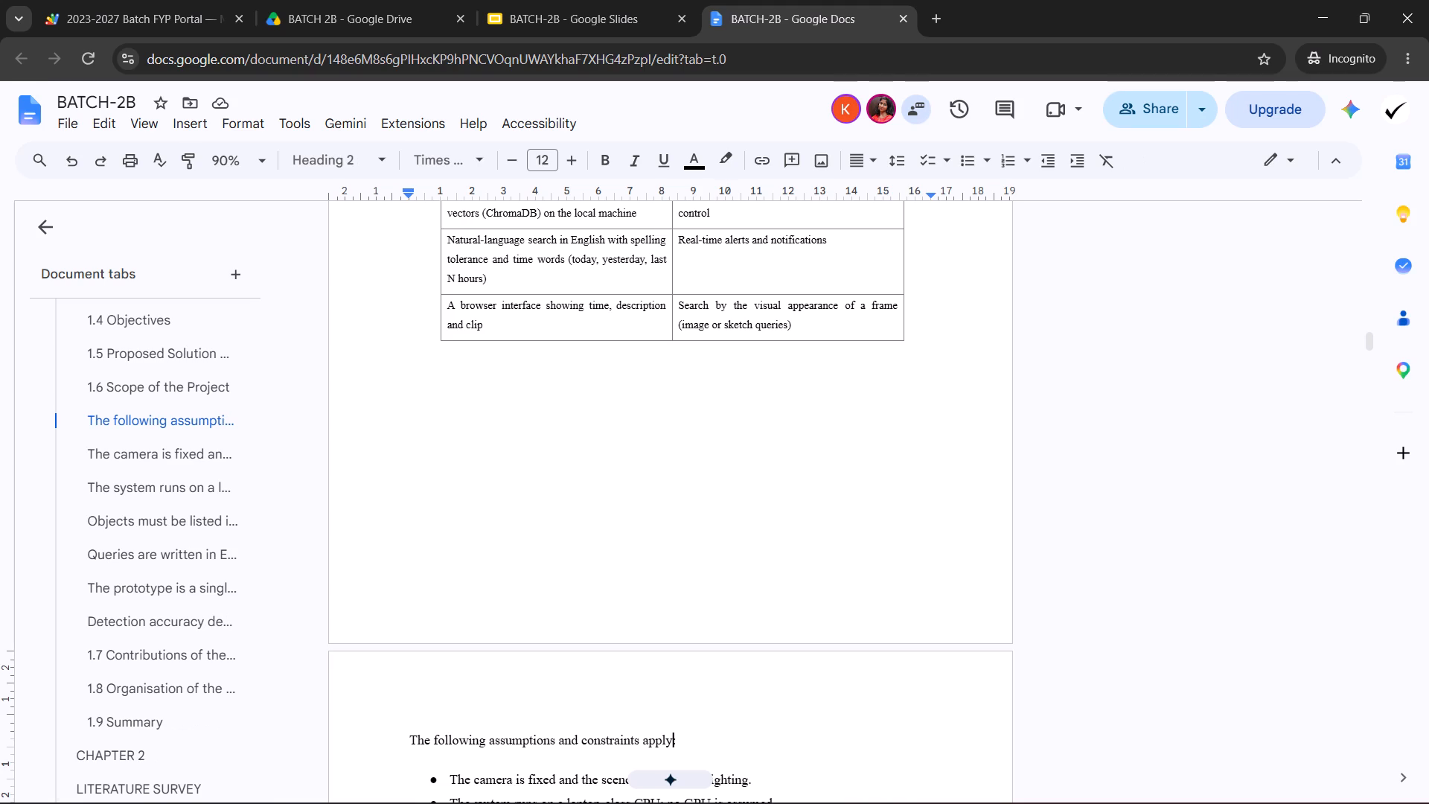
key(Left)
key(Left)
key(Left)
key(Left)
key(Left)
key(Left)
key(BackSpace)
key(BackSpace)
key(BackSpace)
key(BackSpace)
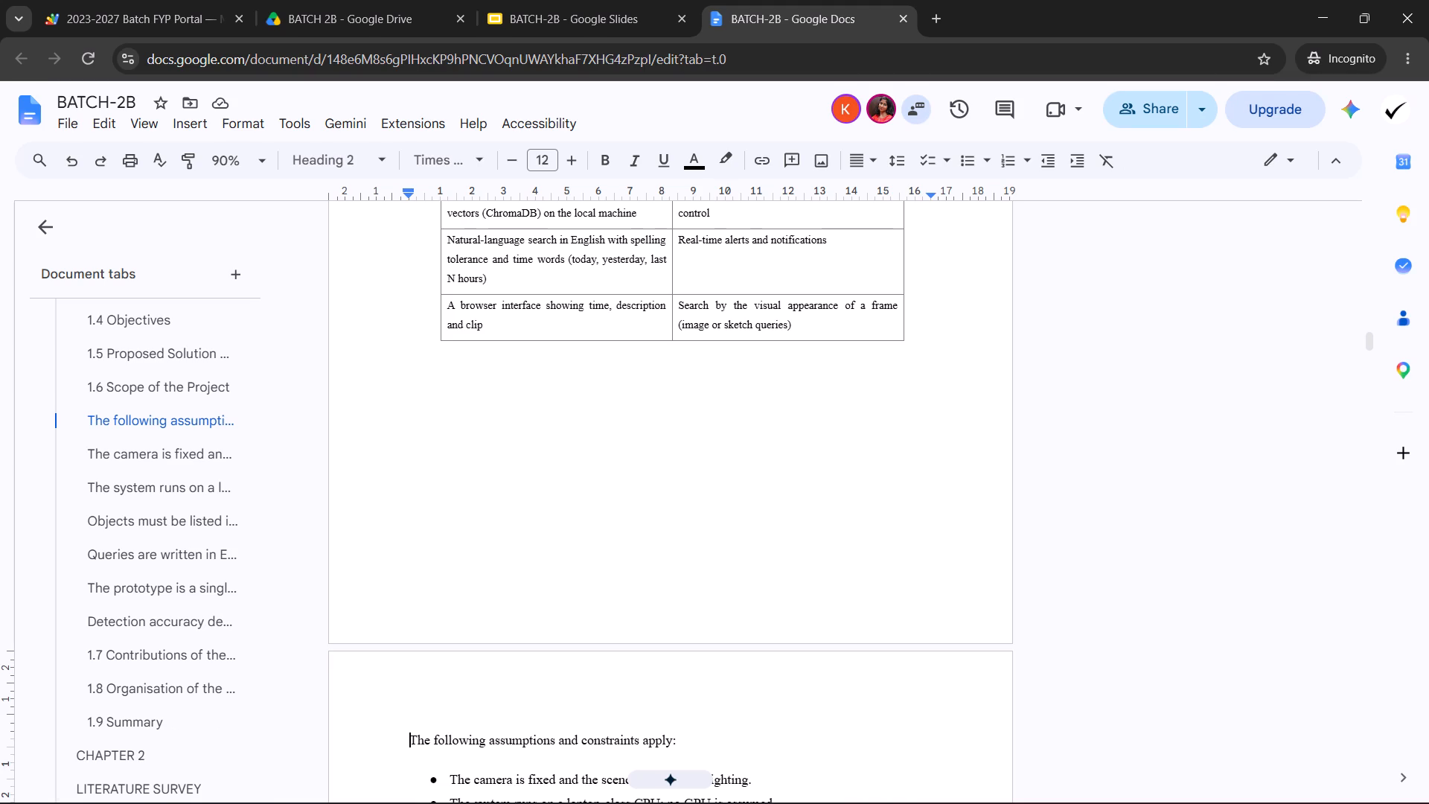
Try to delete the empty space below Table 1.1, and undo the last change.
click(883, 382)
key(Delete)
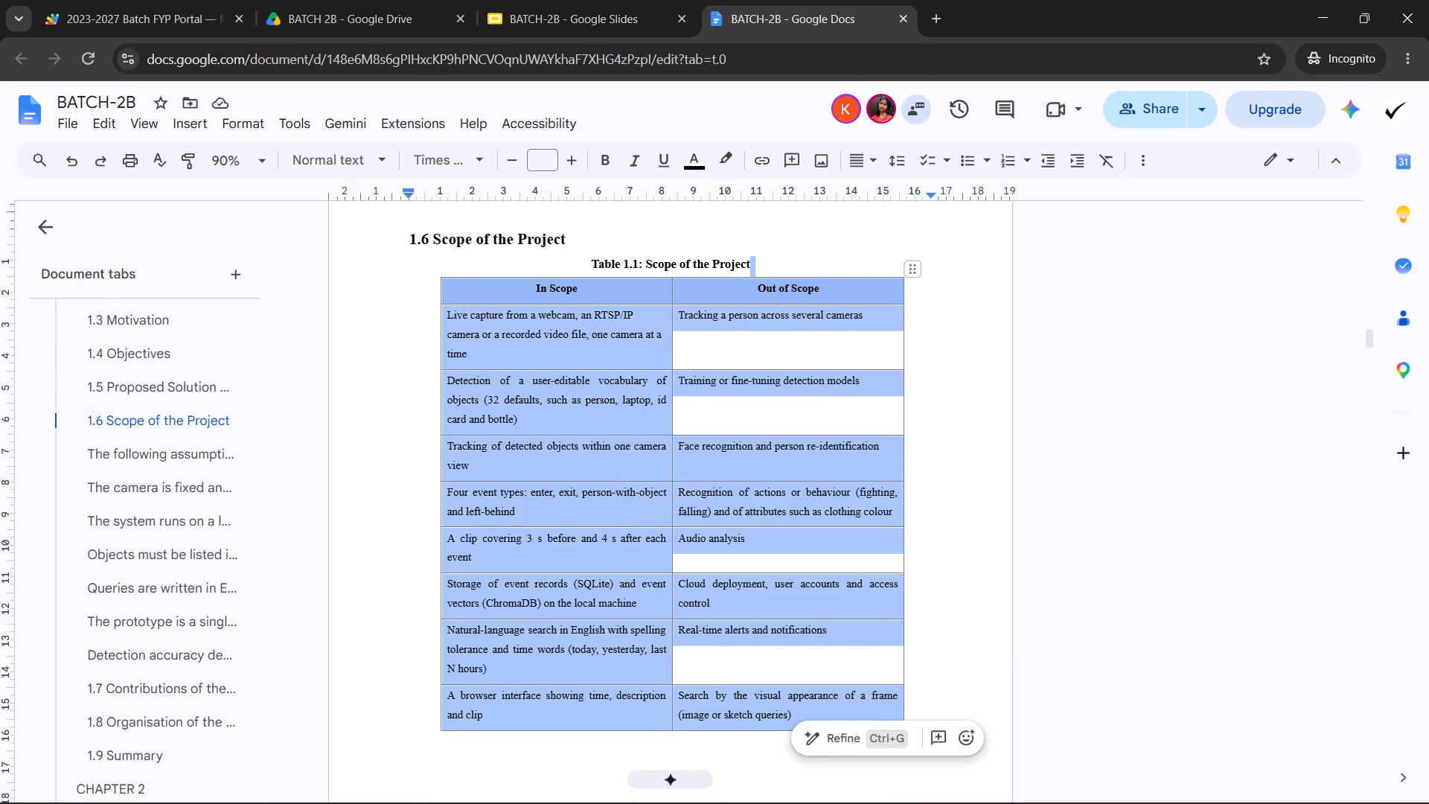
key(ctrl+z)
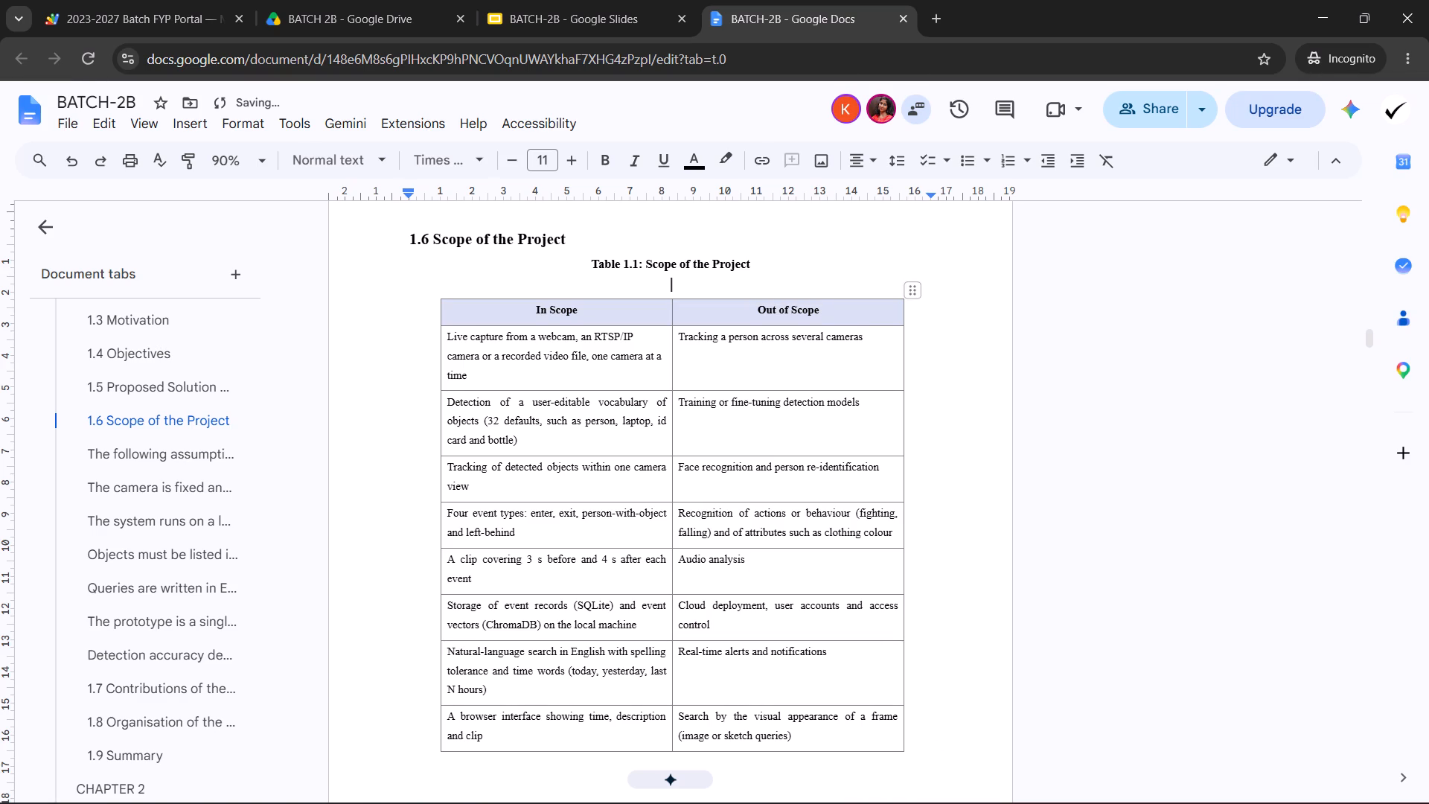
Remove the blank line between the caption "Table 1.1: Scope of the Project" and the table.
key(BackSpace)
key(BackSpace)
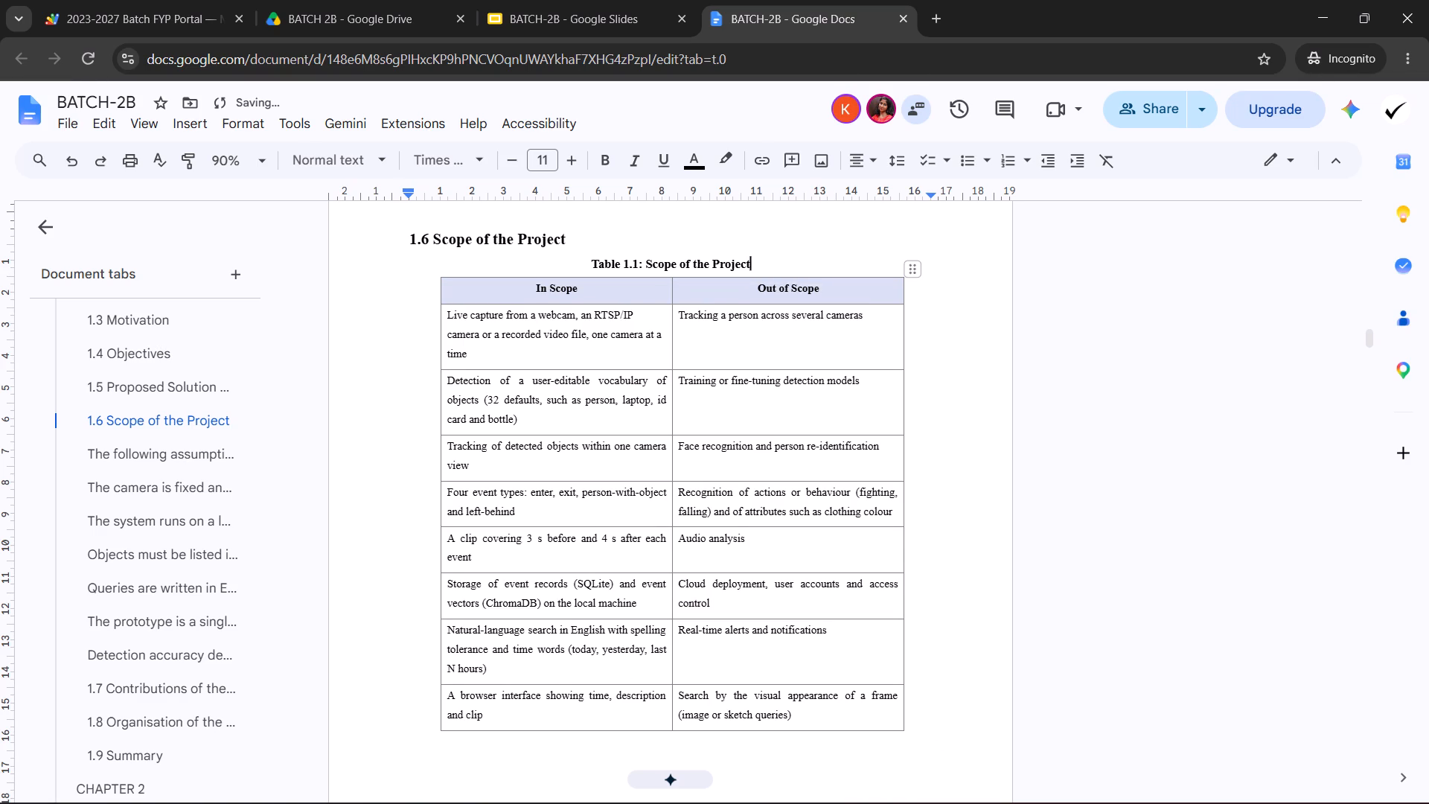
Delete the space between "3" and "s" in Table 1.1's "A clip covering 3 s before" entry.
scroll(851, 355, down, 1)
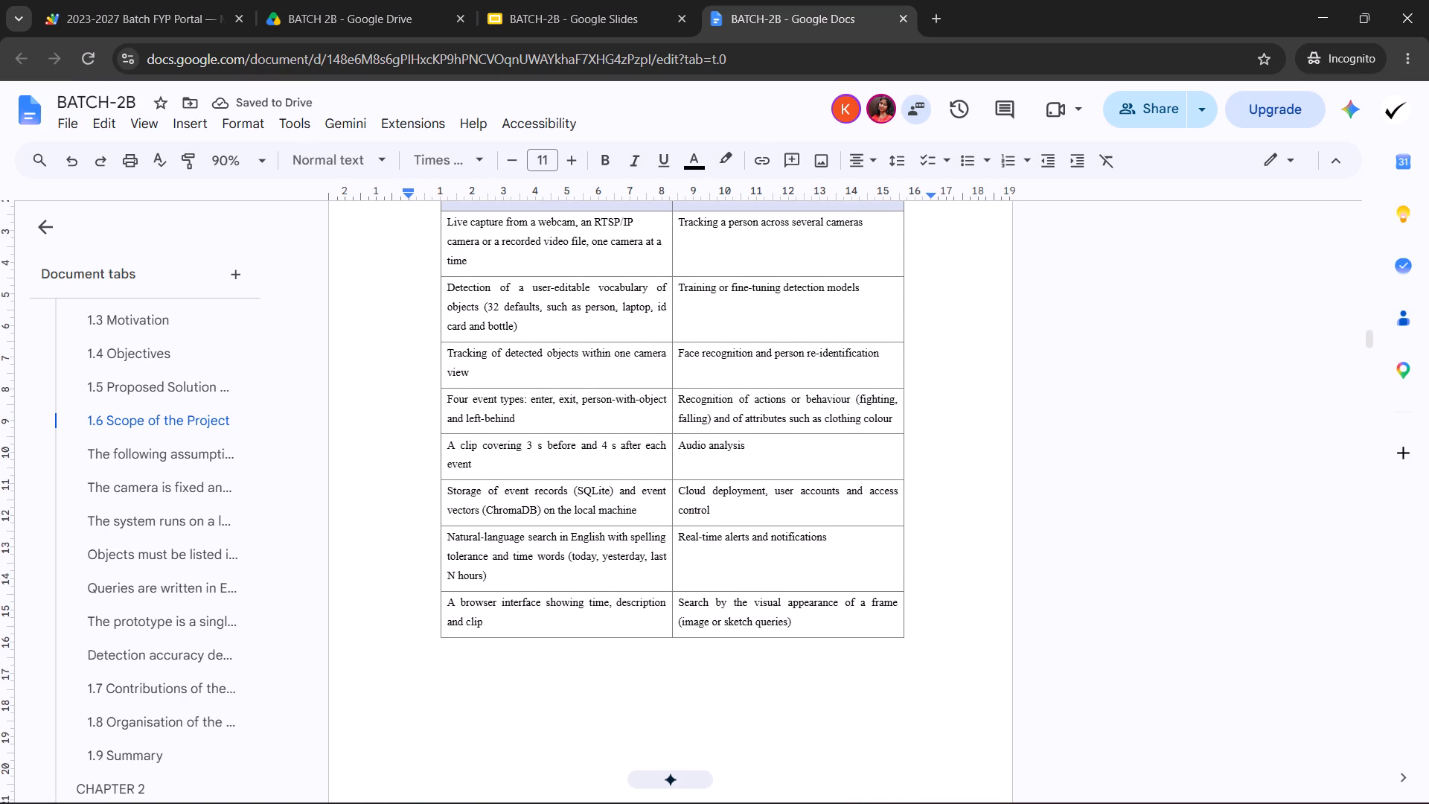
click(537, 449)
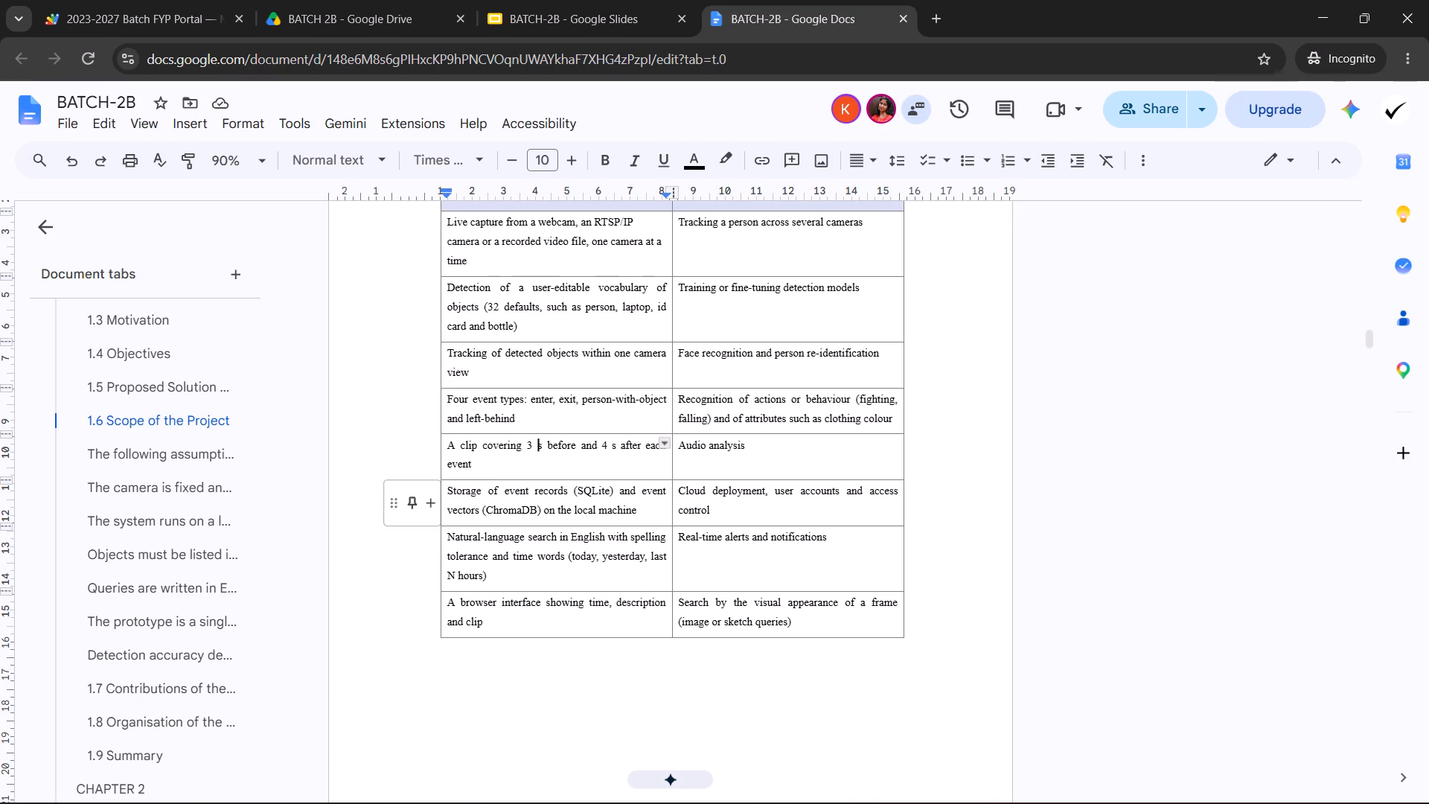
key(BackSpace)
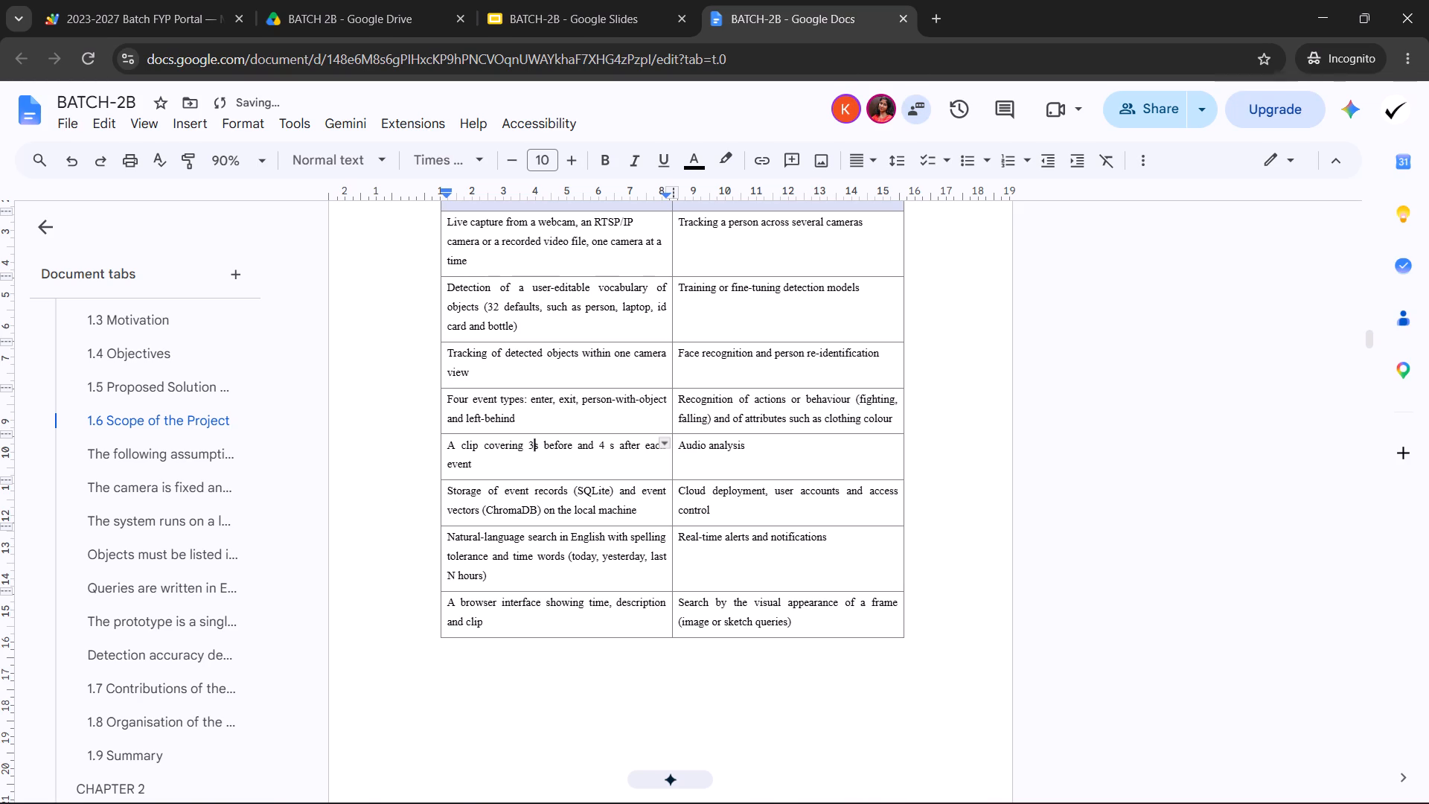
Delete the space between "4" and "s" in Table 1.1's "A clip covering 3s before" entry.
click(610, 450)
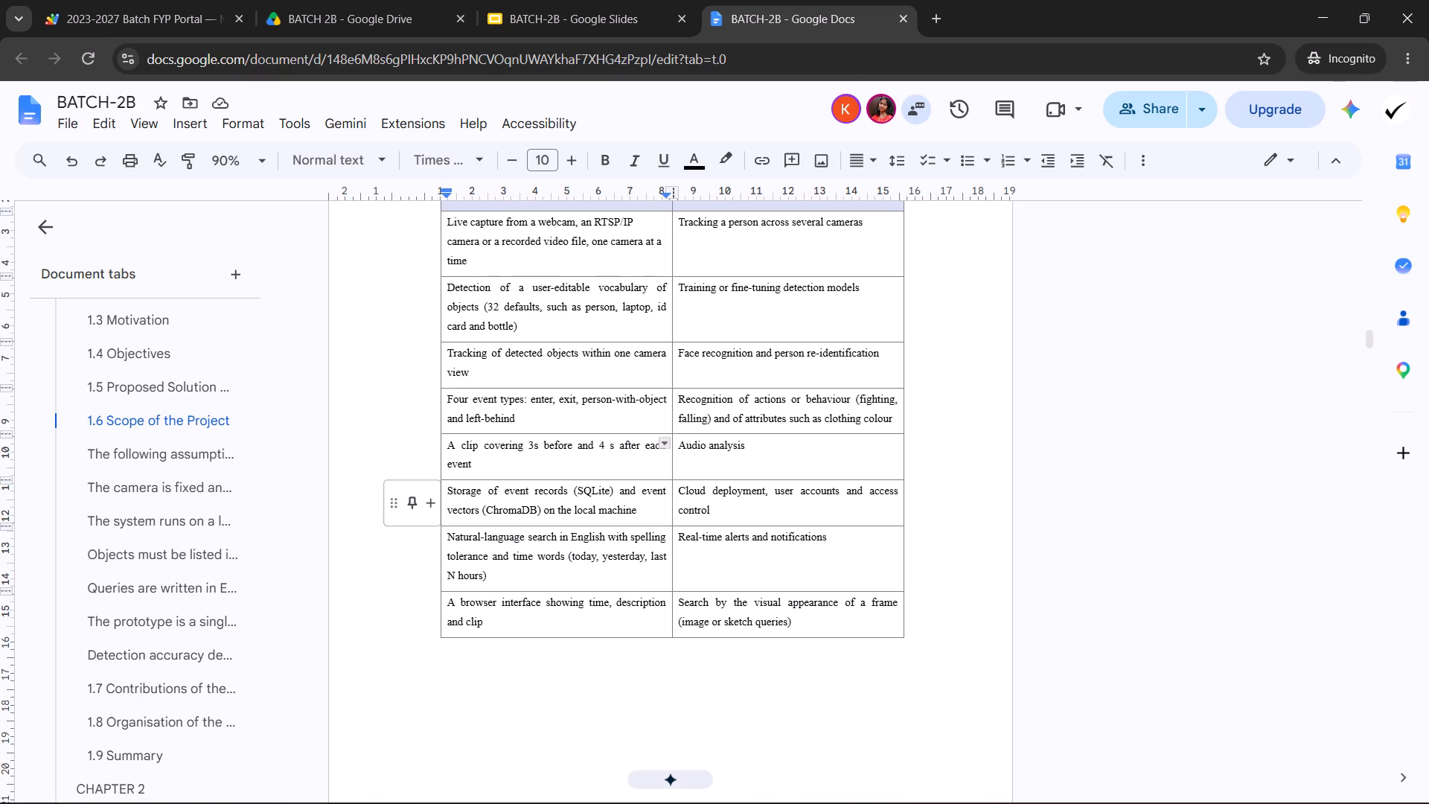
key(BackSpace)
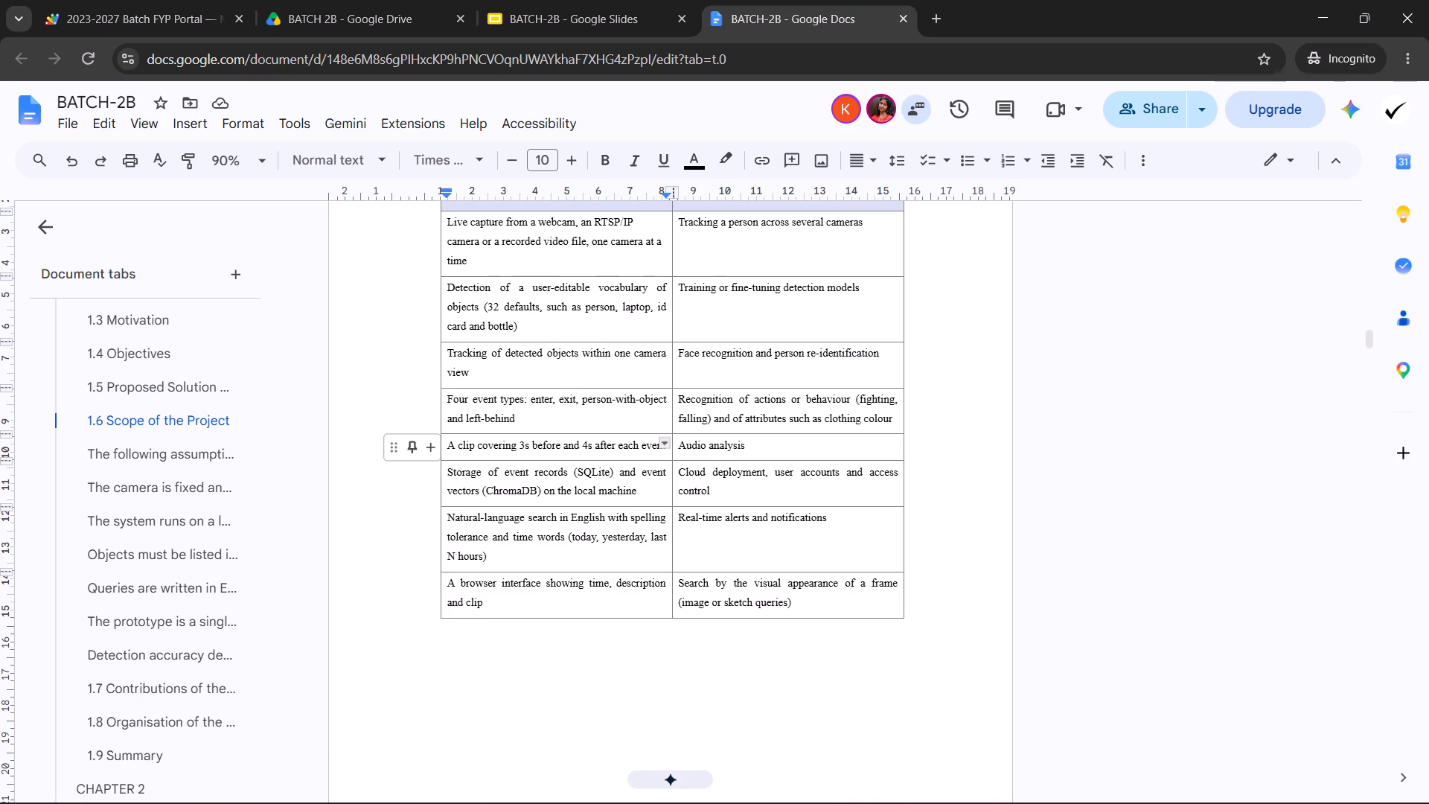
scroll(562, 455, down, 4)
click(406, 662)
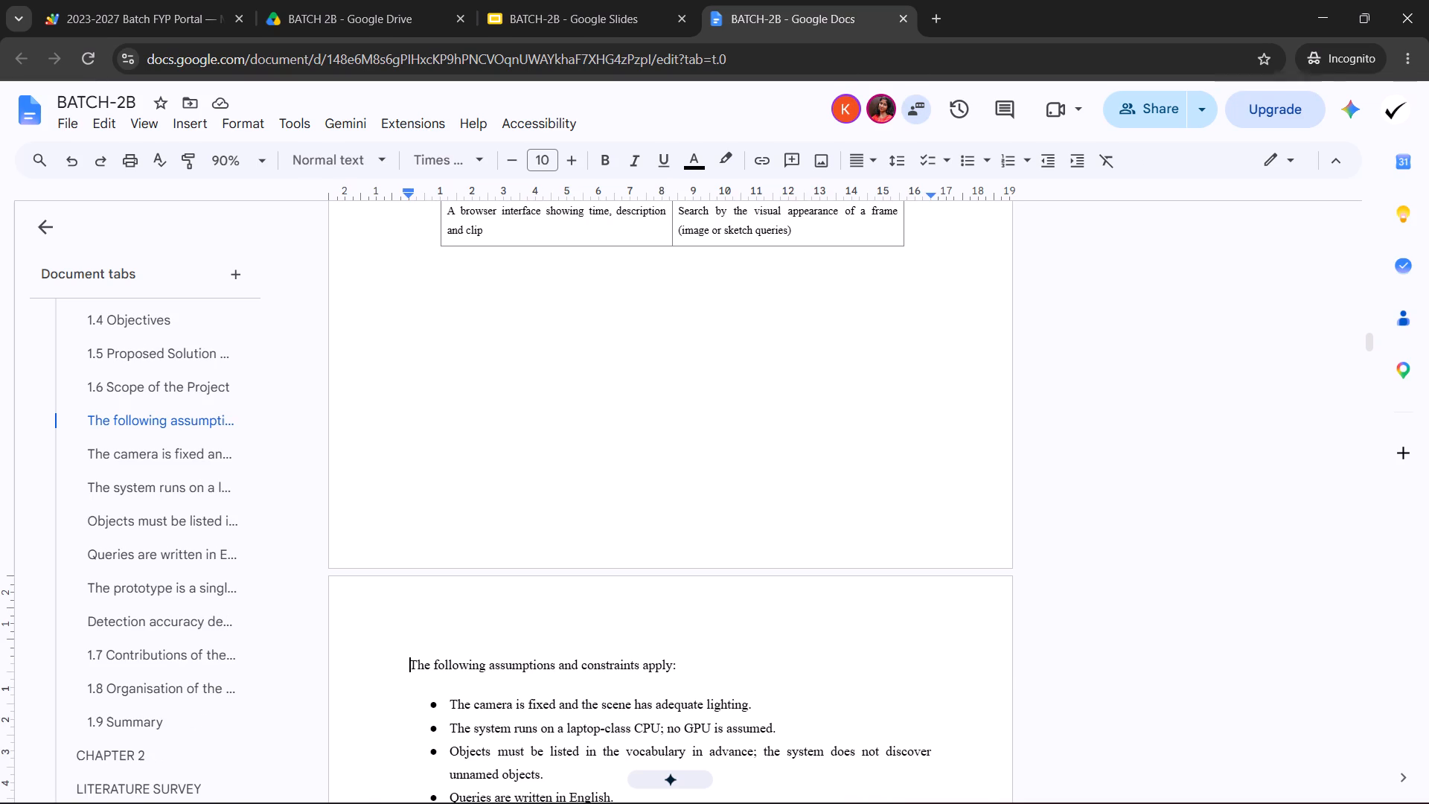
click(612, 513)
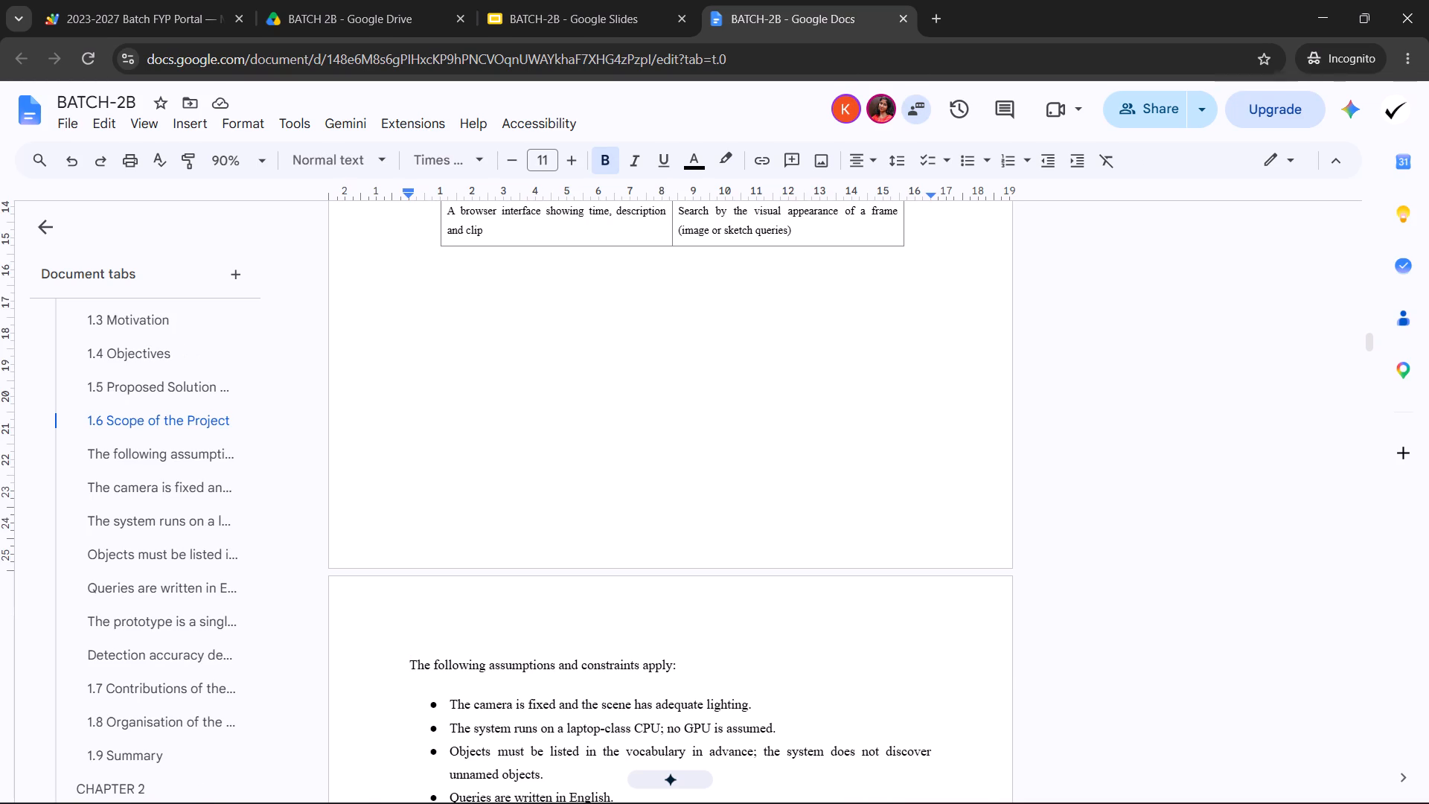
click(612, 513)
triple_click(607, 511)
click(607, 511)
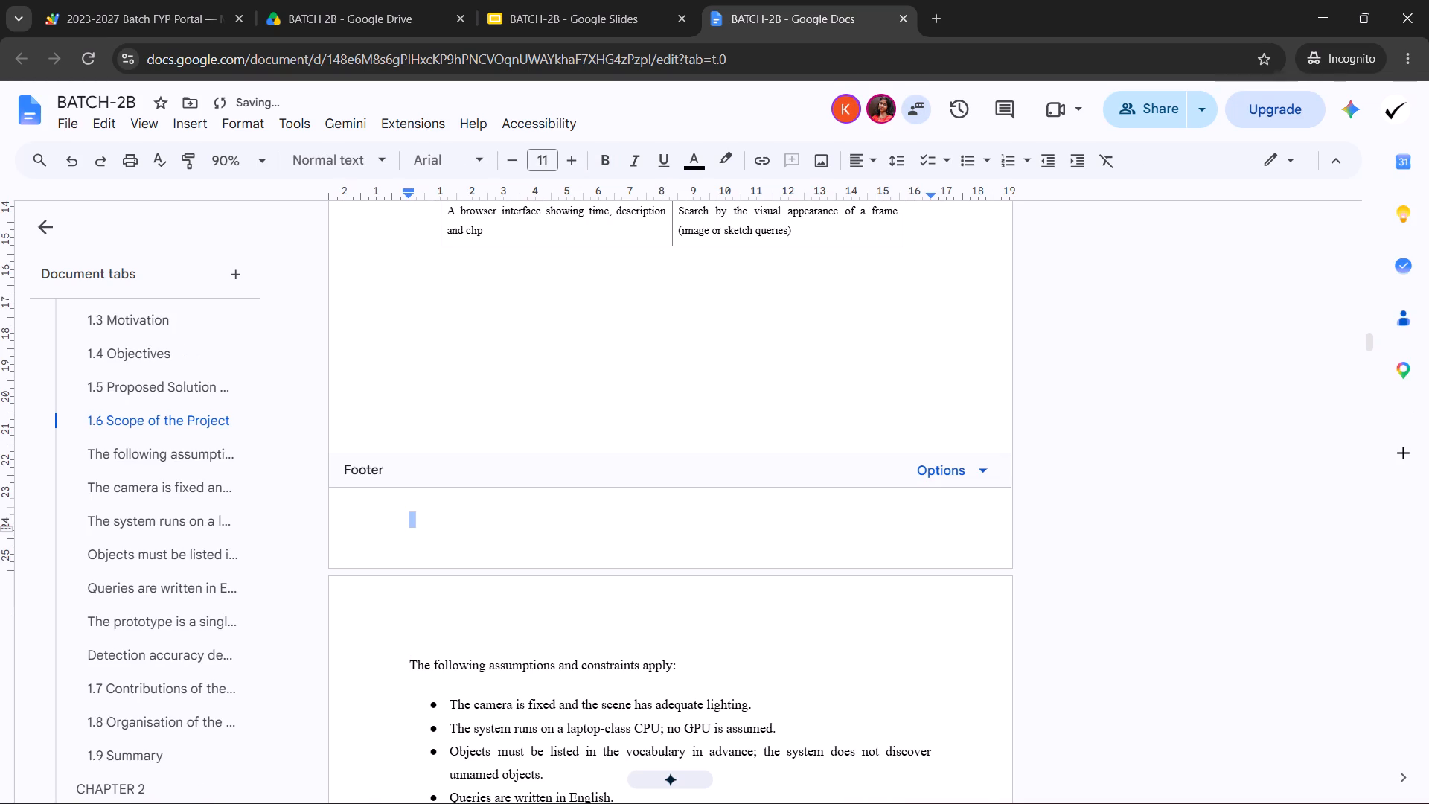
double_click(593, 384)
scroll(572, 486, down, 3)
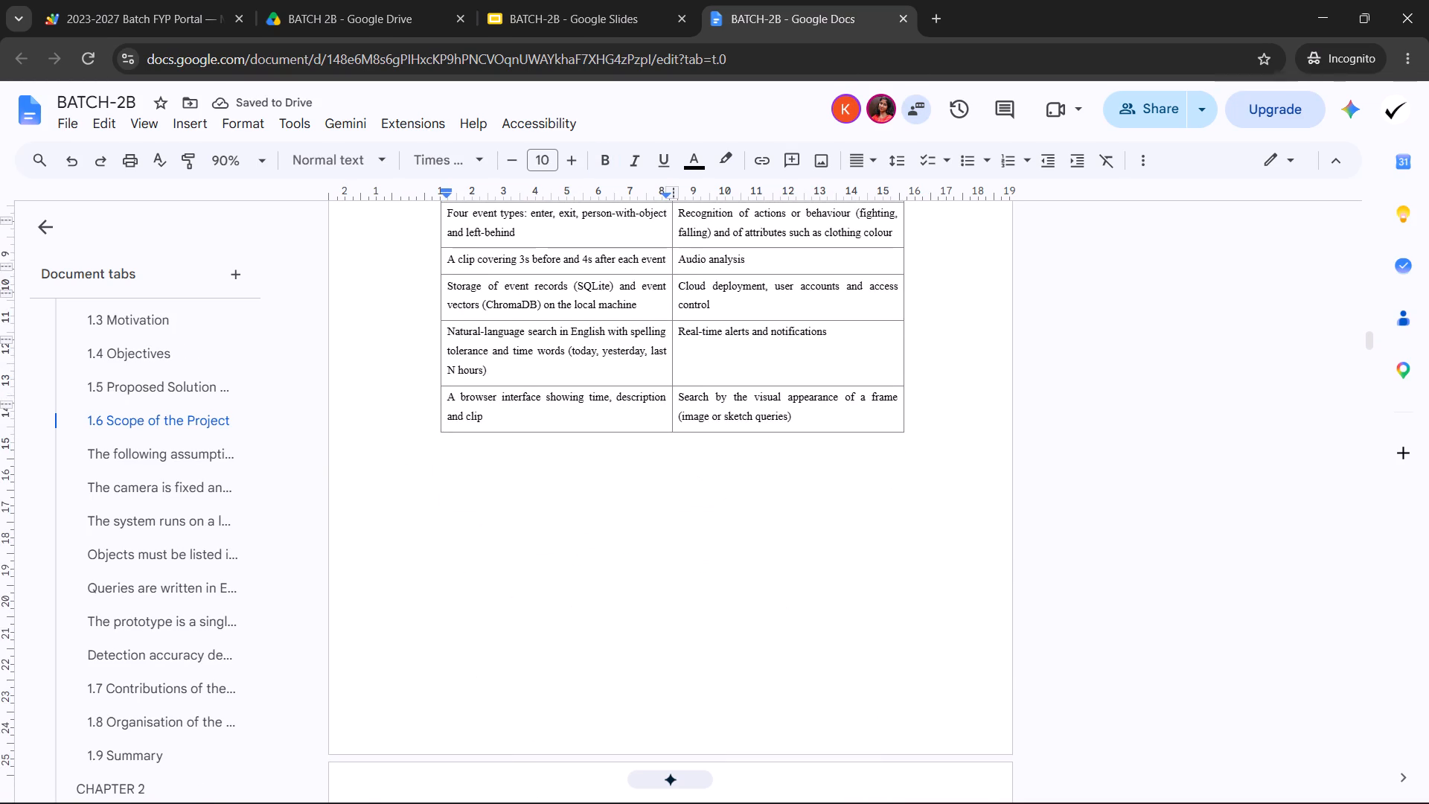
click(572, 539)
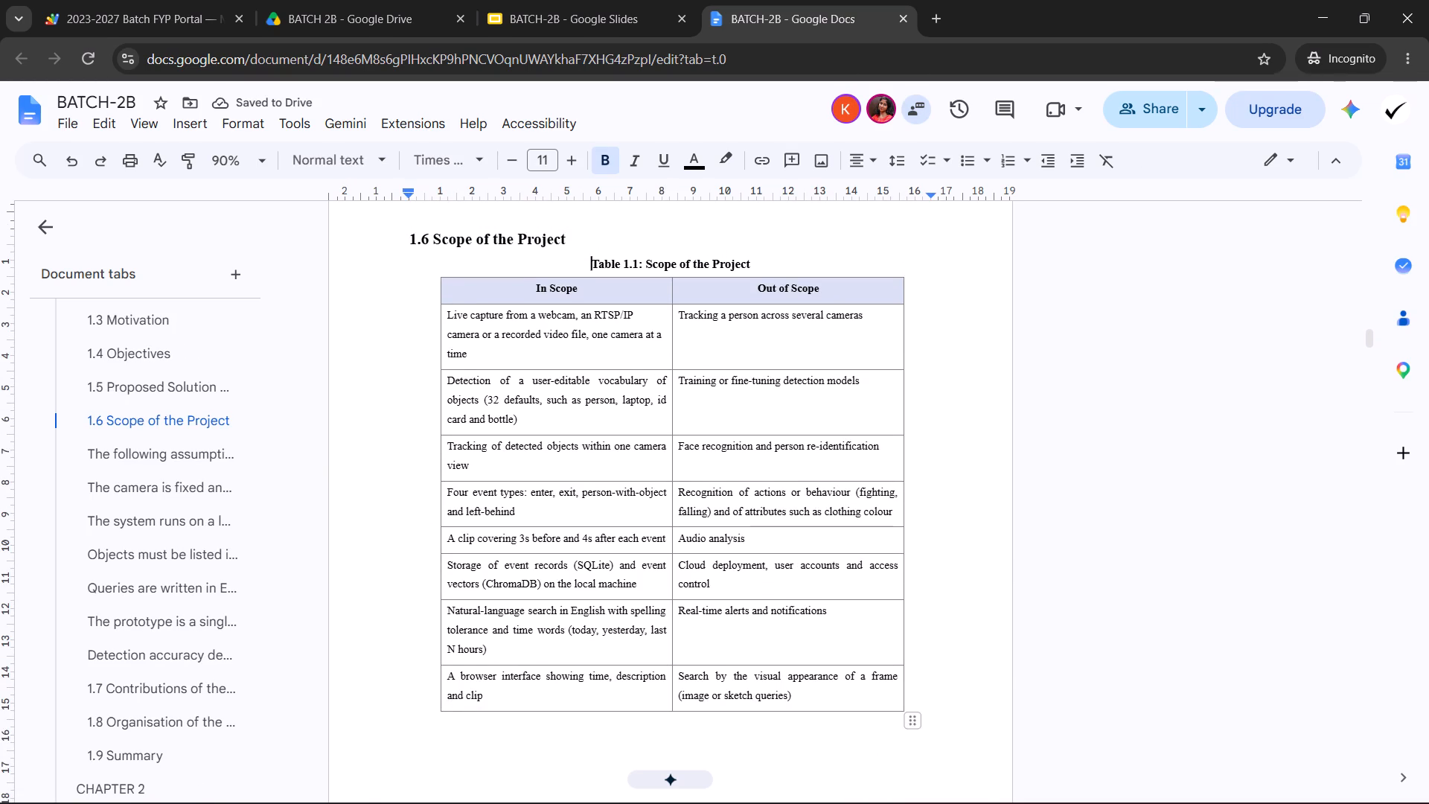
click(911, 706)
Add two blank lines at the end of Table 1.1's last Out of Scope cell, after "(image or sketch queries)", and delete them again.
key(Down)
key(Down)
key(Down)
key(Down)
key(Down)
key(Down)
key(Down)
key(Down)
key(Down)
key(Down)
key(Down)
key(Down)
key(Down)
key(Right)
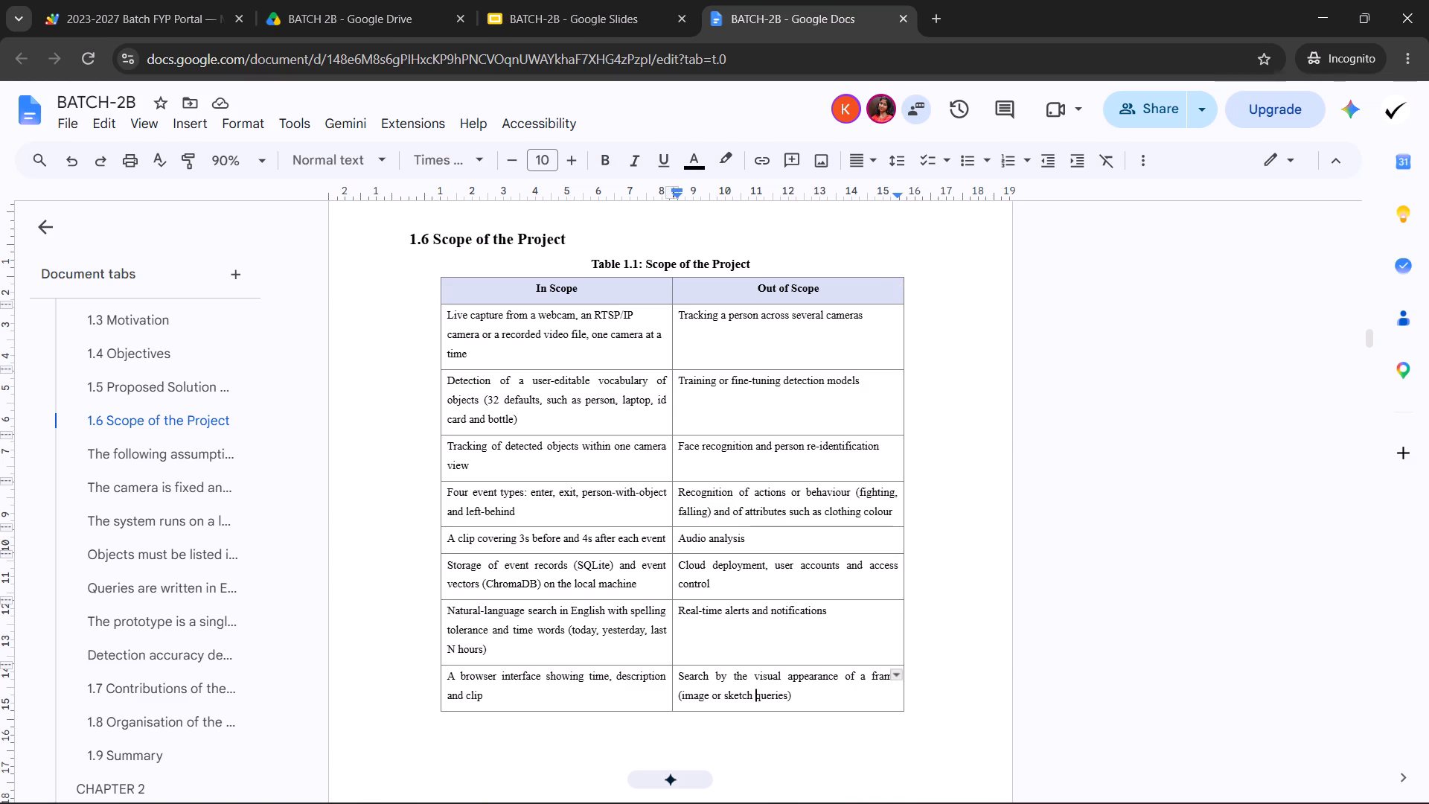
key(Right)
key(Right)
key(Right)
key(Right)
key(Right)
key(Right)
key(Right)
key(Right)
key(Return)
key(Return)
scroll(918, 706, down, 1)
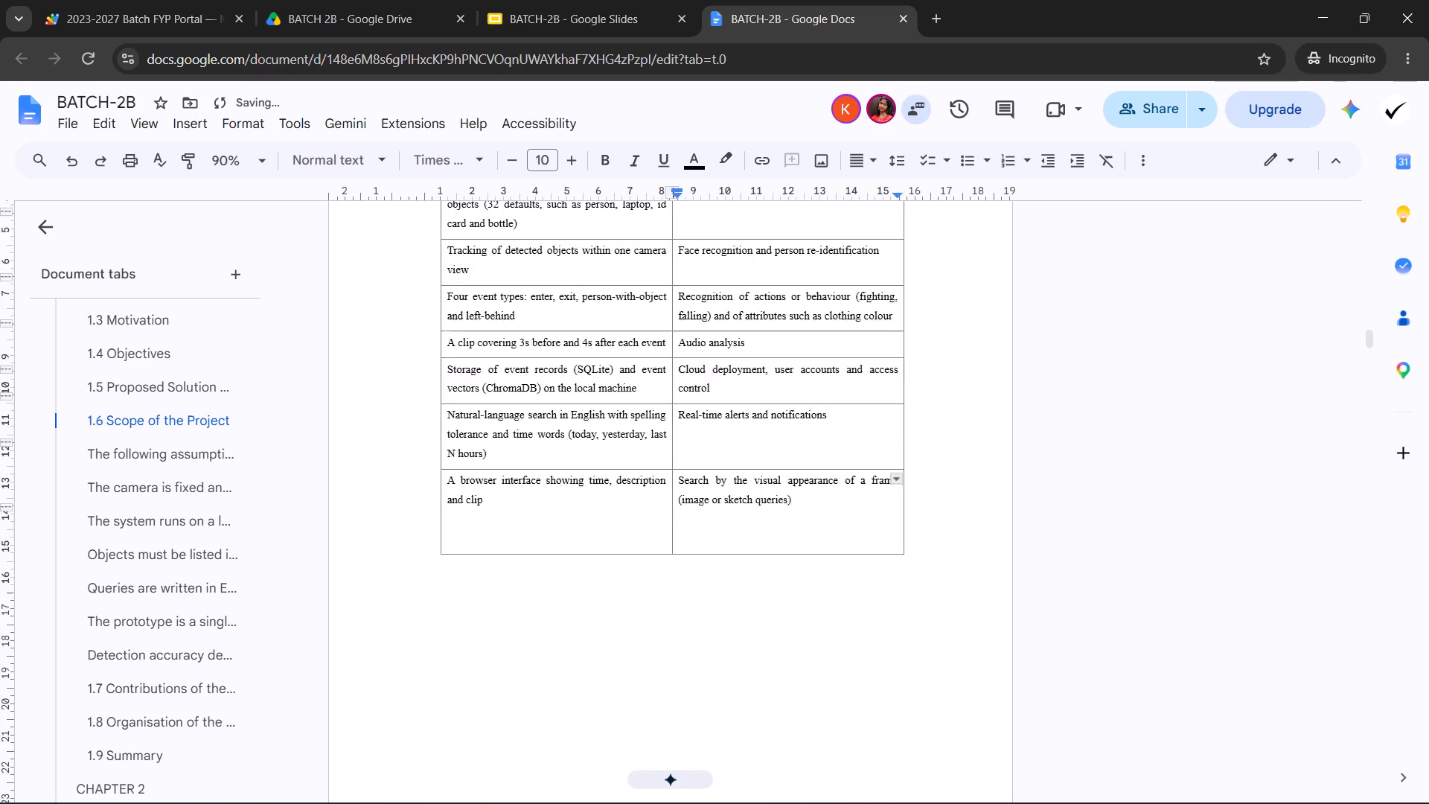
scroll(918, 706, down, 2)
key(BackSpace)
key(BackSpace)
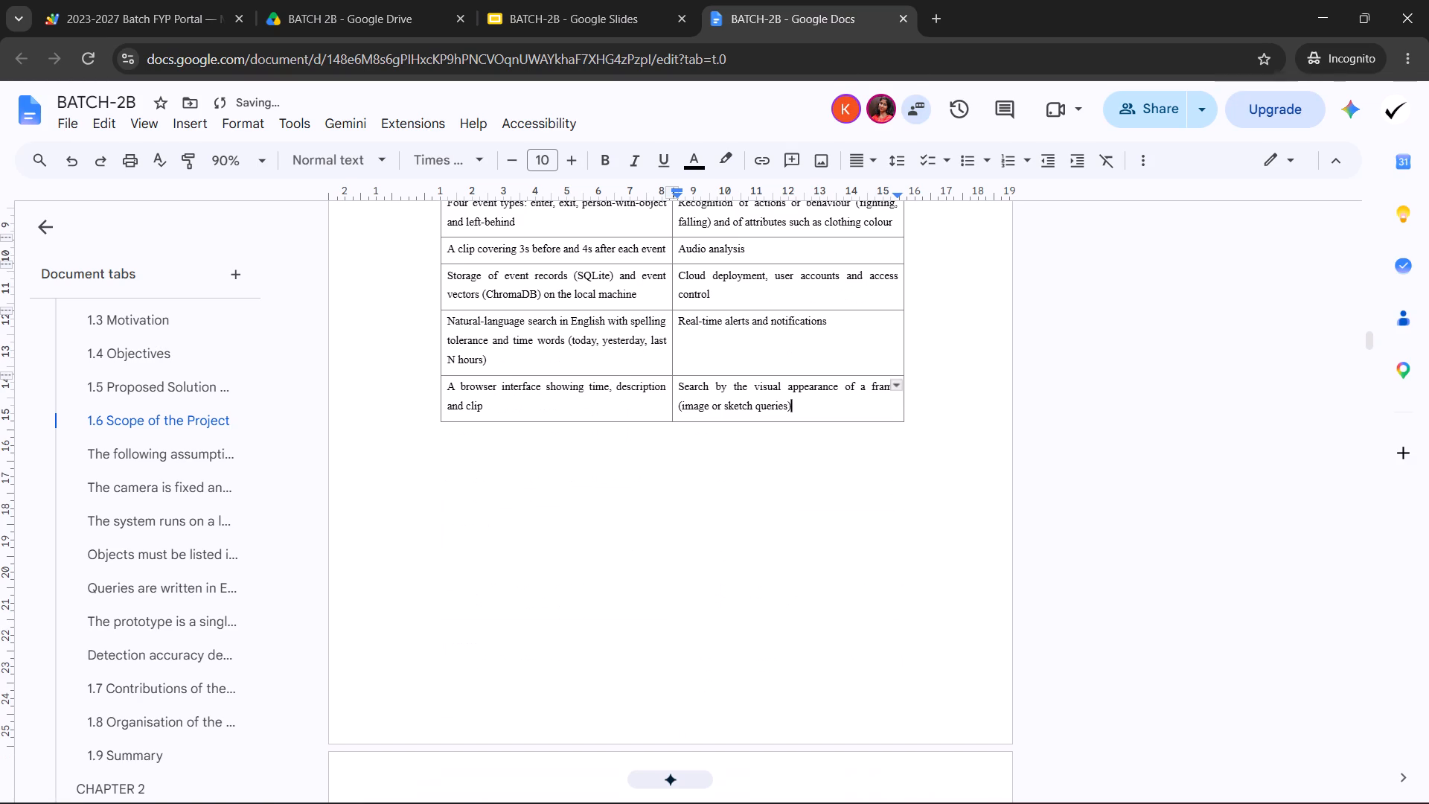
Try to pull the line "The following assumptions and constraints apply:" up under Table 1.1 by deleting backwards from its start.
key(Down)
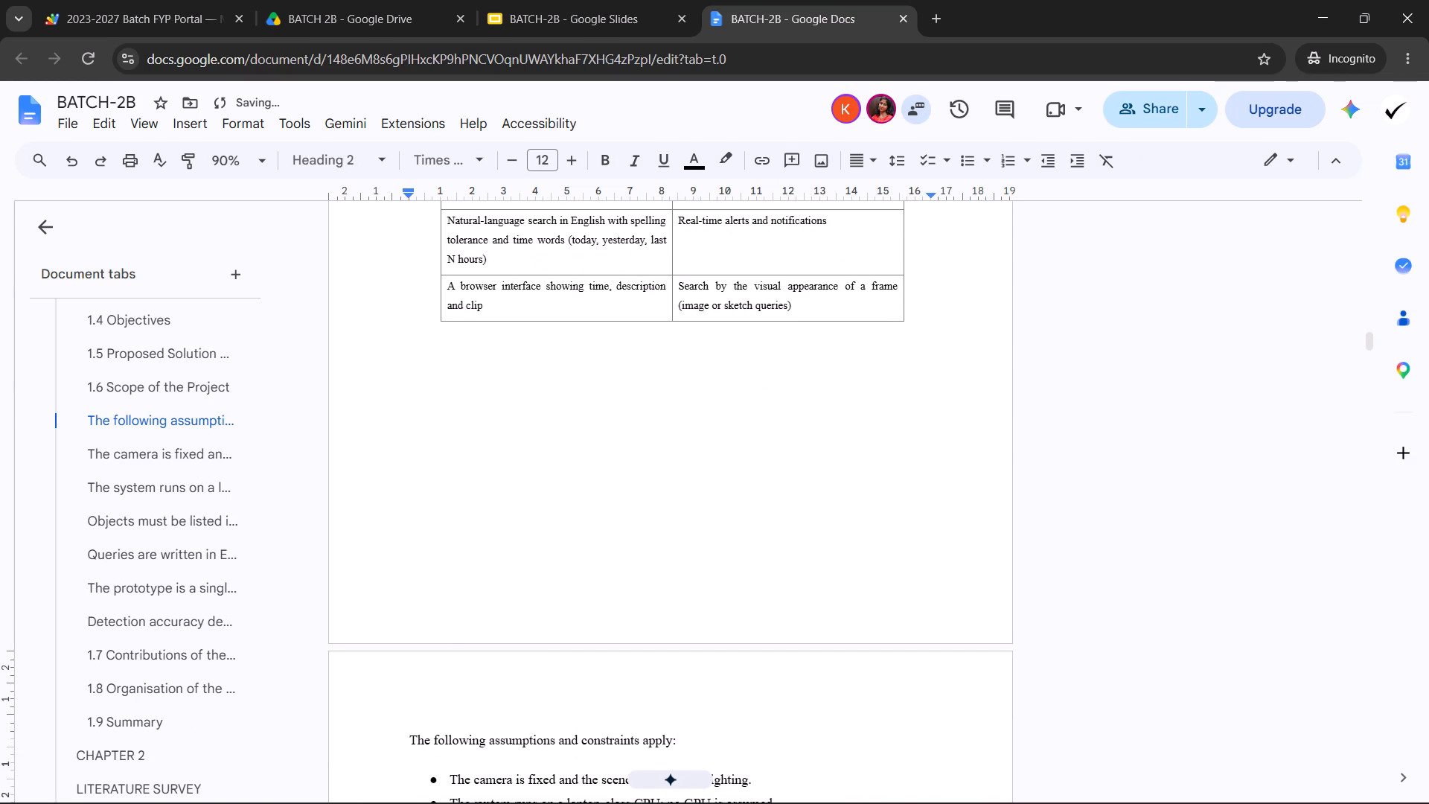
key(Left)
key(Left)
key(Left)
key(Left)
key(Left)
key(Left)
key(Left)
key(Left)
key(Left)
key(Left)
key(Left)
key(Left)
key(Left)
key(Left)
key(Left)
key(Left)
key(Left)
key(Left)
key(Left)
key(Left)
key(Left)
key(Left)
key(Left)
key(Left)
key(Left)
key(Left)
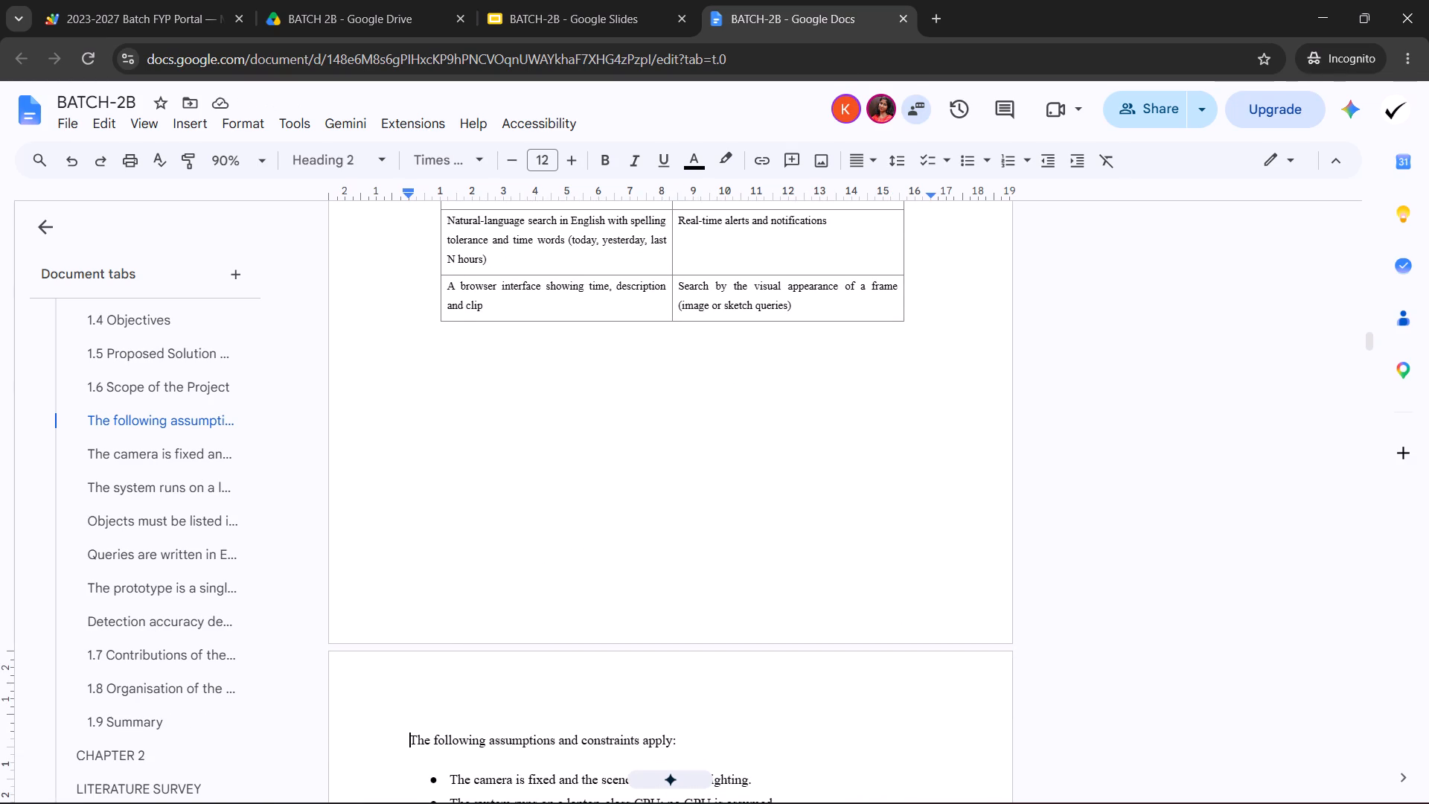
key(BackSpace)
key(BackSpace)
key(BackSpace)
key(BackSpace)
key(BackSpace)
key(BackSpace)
Delete the blank space before the heading "1.6 Scope of the Project" to bring it directly below the Figure 1.1 caption.
scroll(918, 706, down, 5)
scroll(918, 706, left, 1)
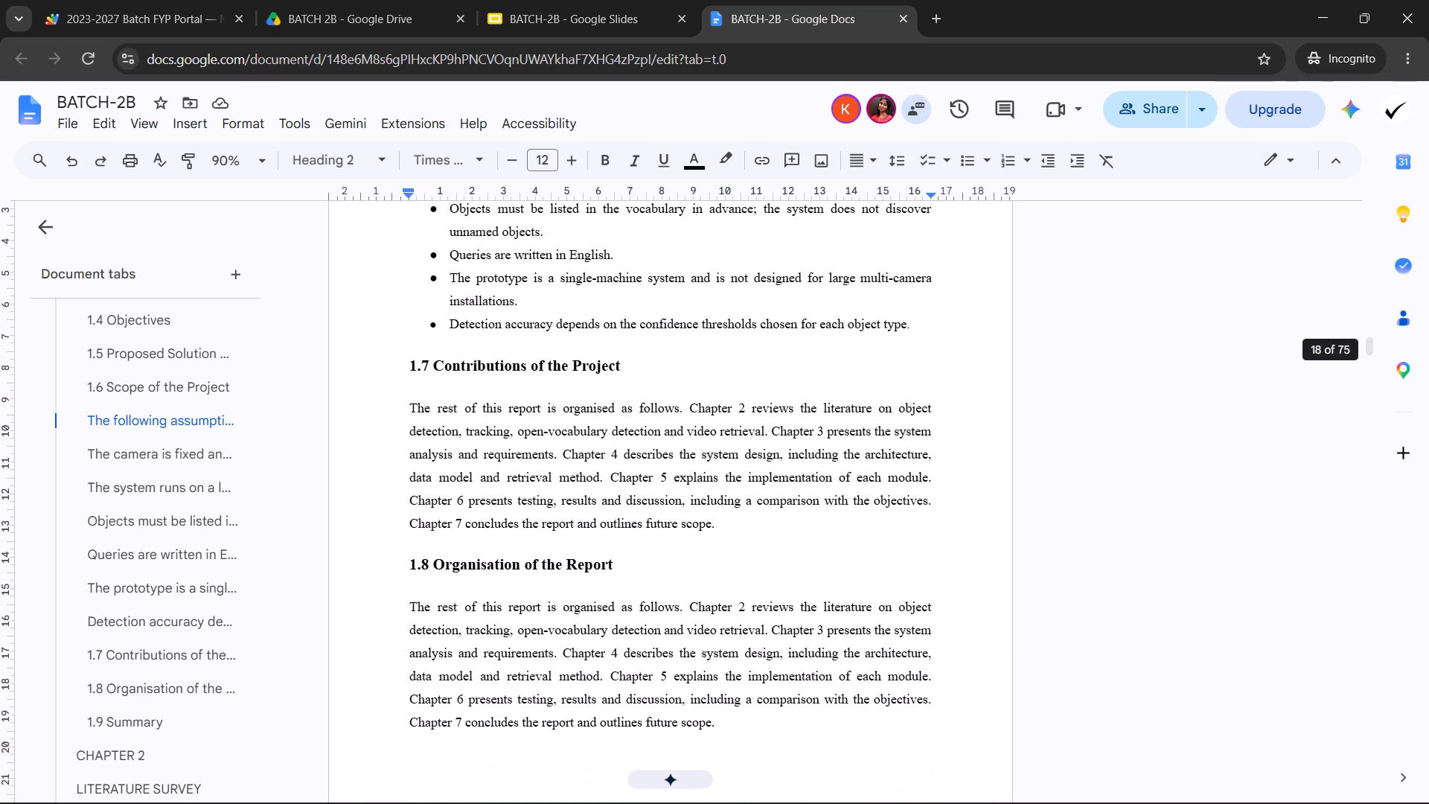
scroll(918, 706, left, 1)
scroll(918, 706, up, 6)
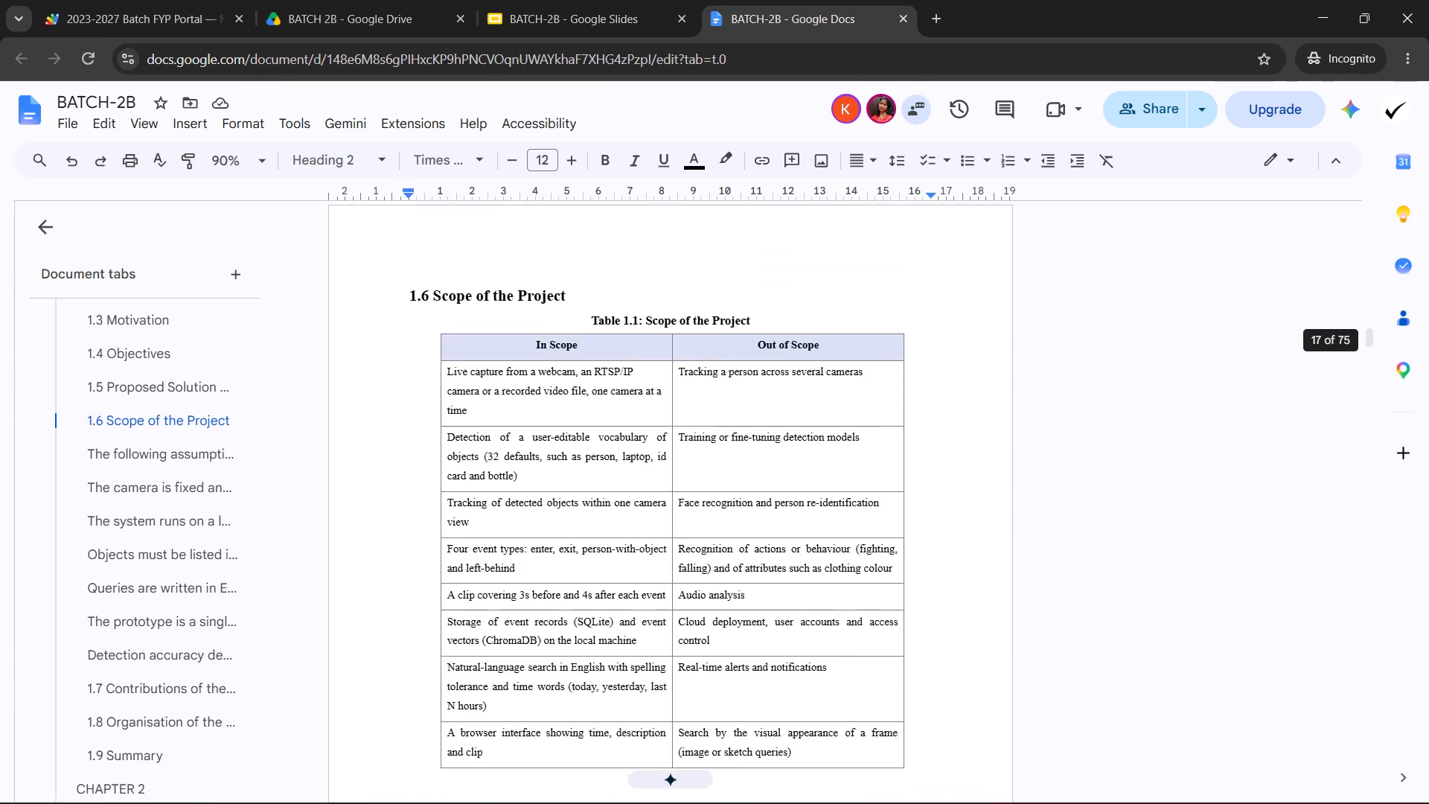
scroll(901, 702, up, 1)
scroll(714, 501, up, 1)
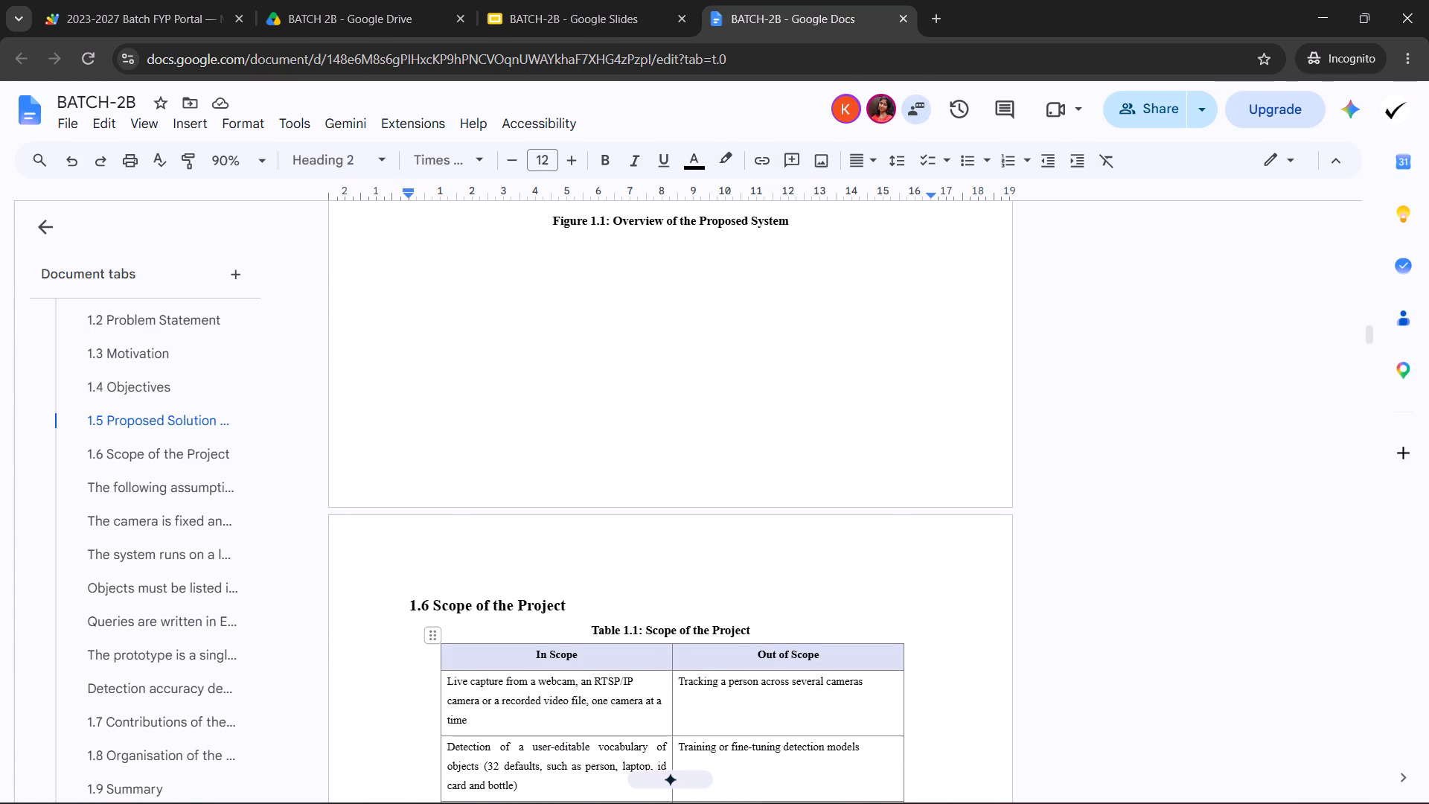
click(406, 608)
key(BackSpace)
key(BackSpace)
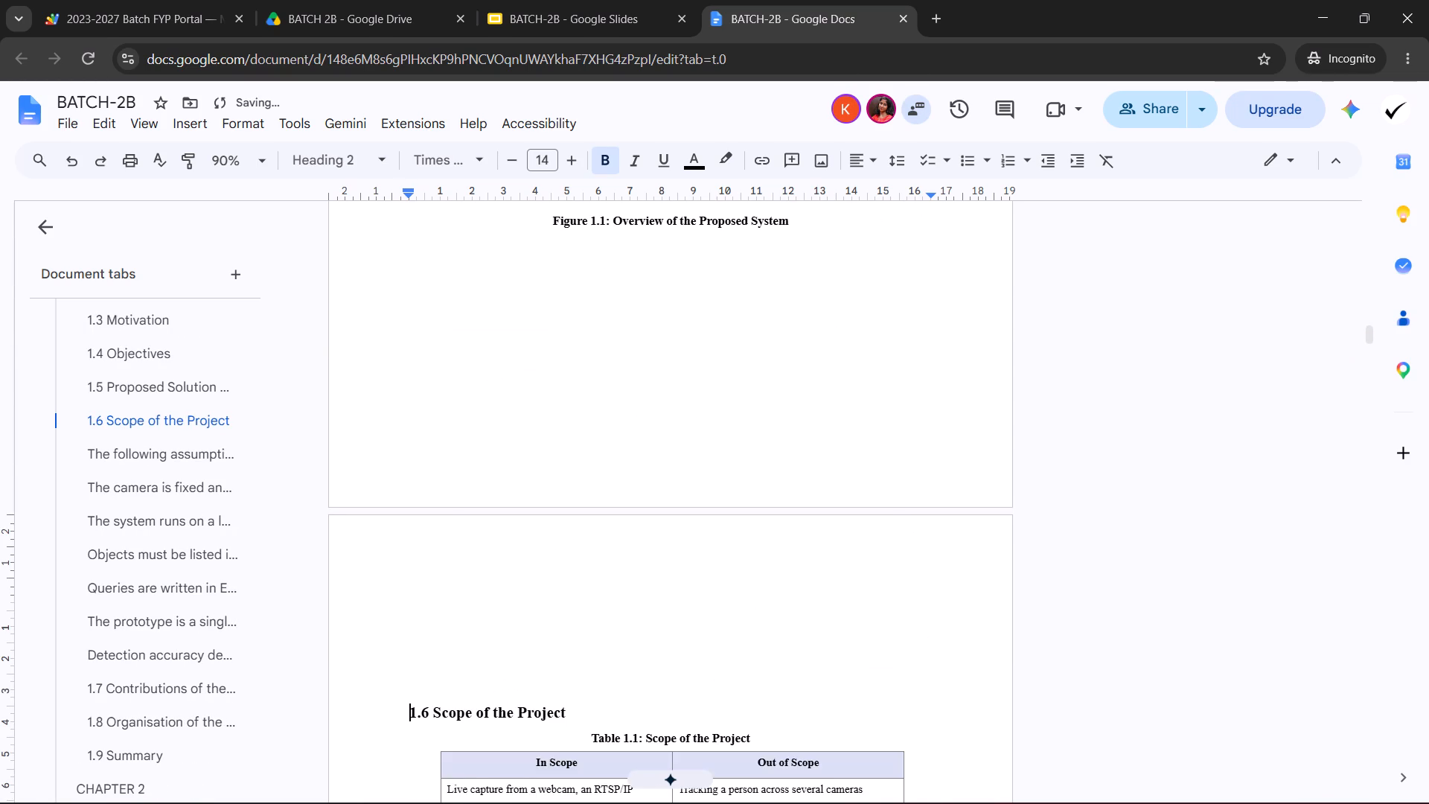
key(BackSpace)
key(BackSpace)
key(BackSpace)
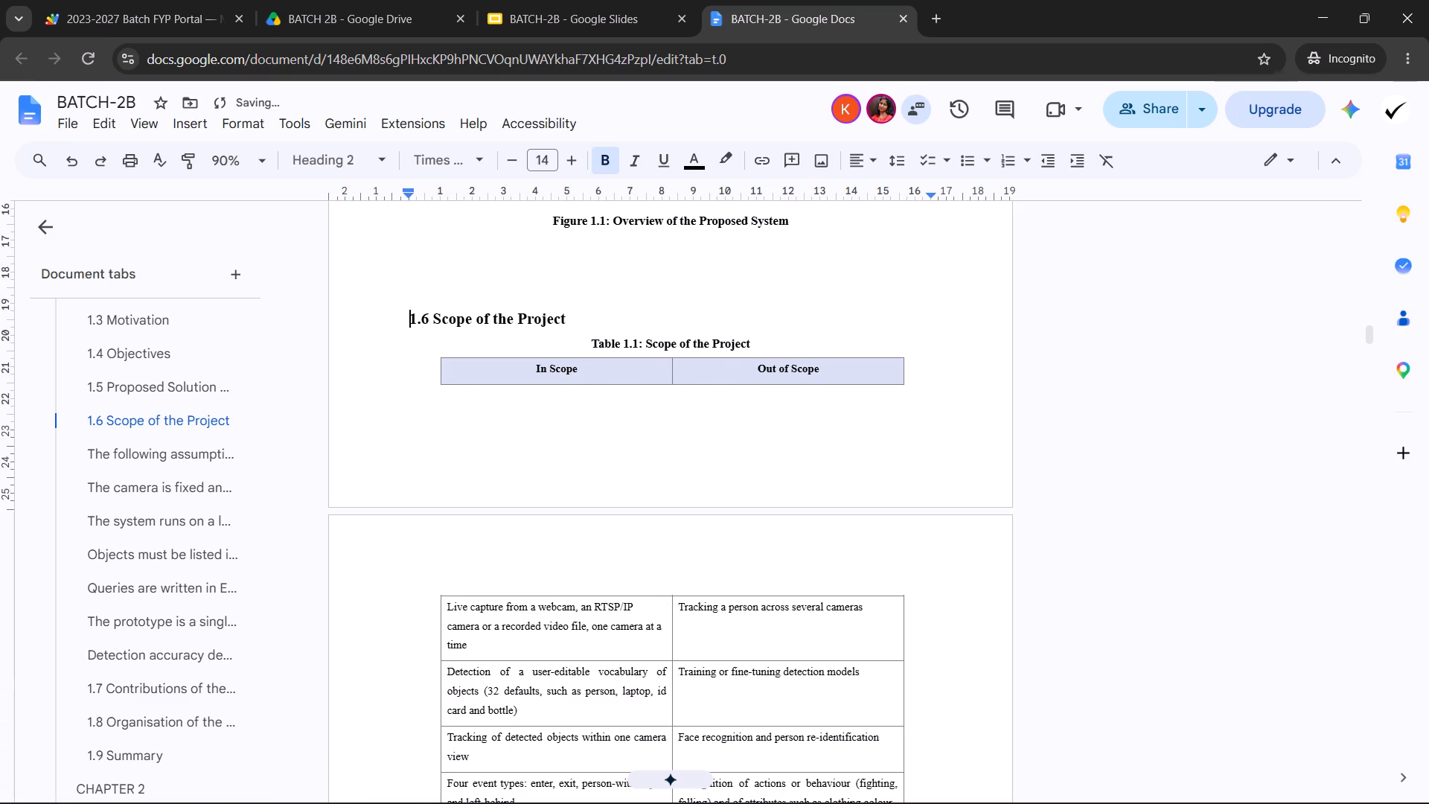
key(BackSpace)
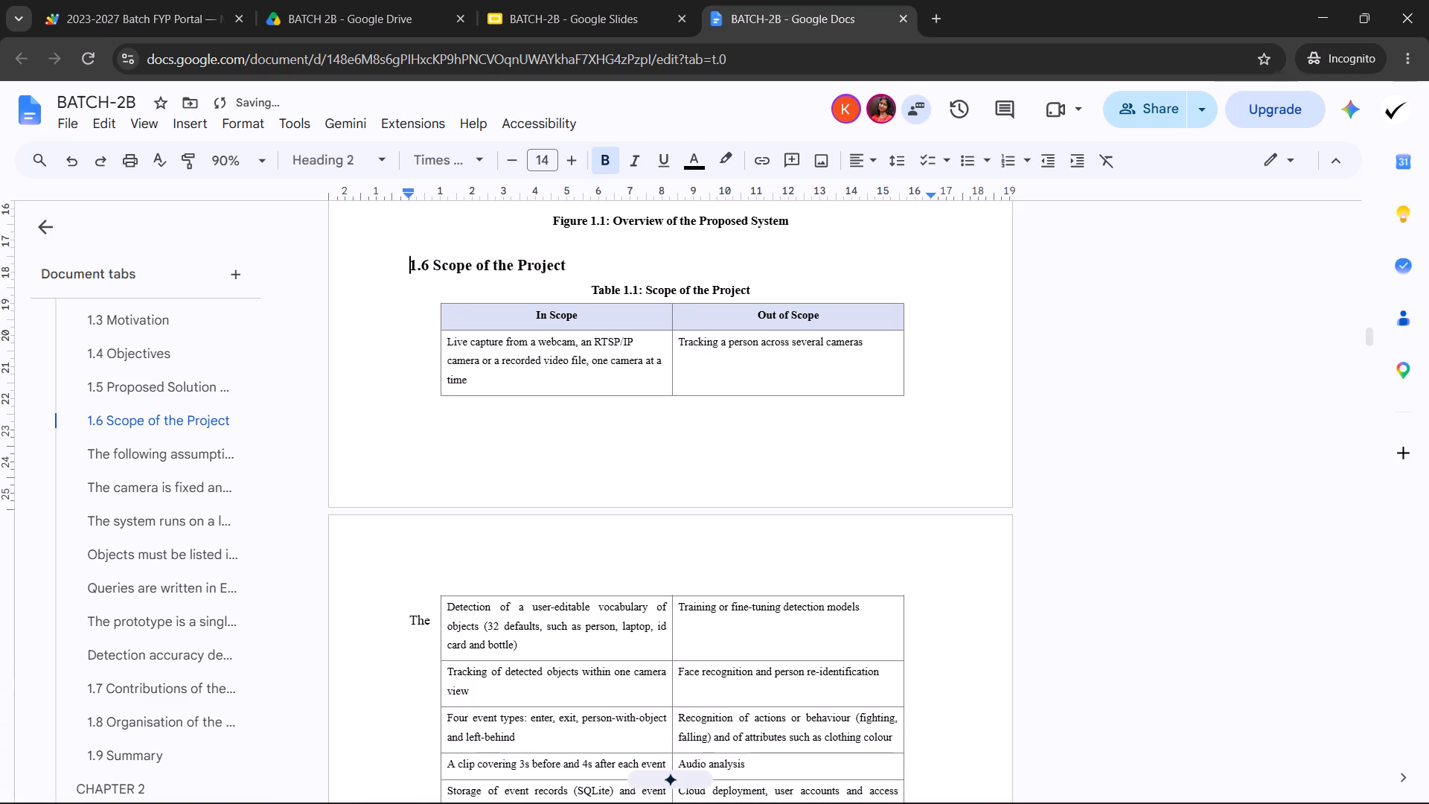
Insert eight line breaks before "following assumptions and constraints apply:" to separate it from the word "The" beside Table 1.1.
scroll(671, 497, down, 2)
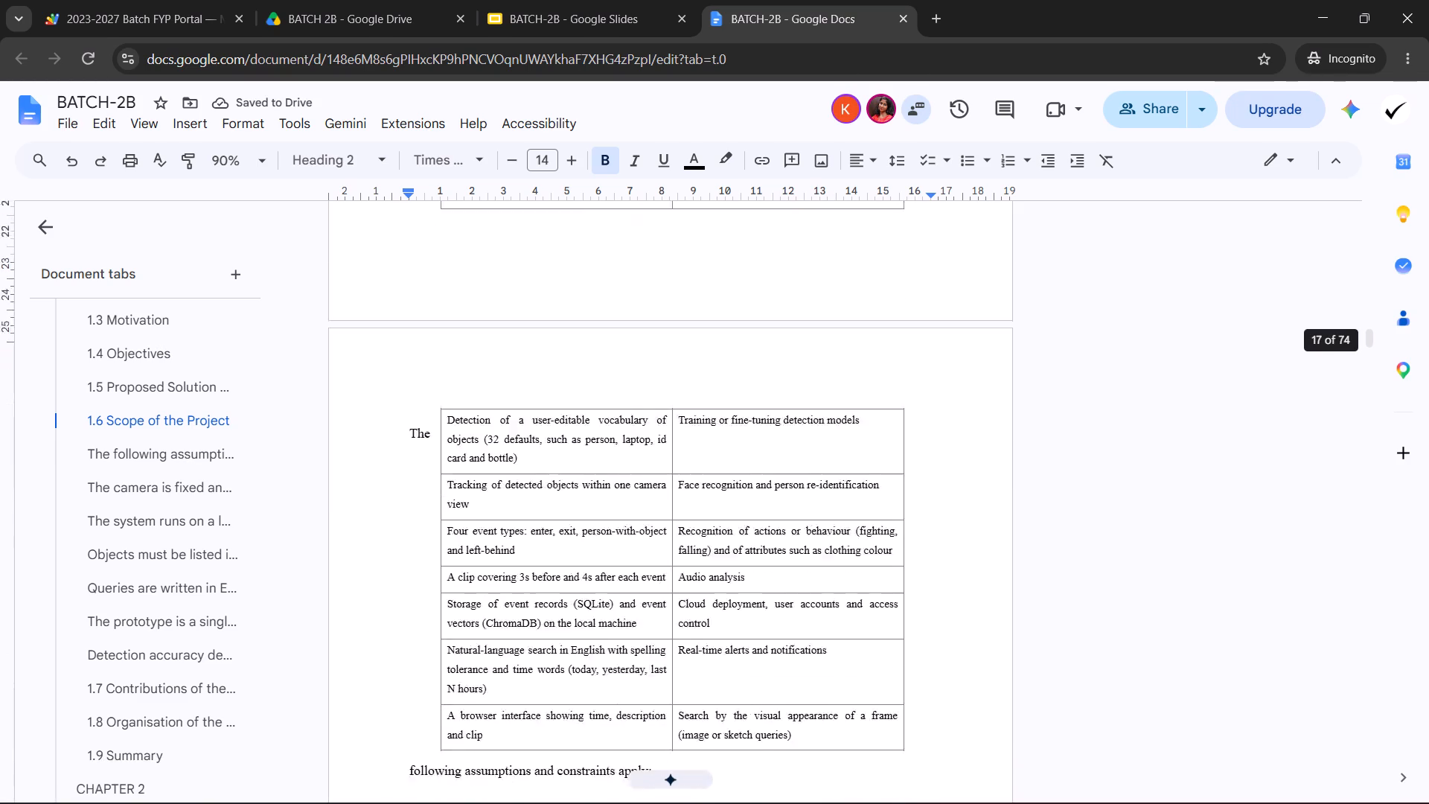
scroll(671, 497, down, 2)
scroll(613, 523, up, 2)
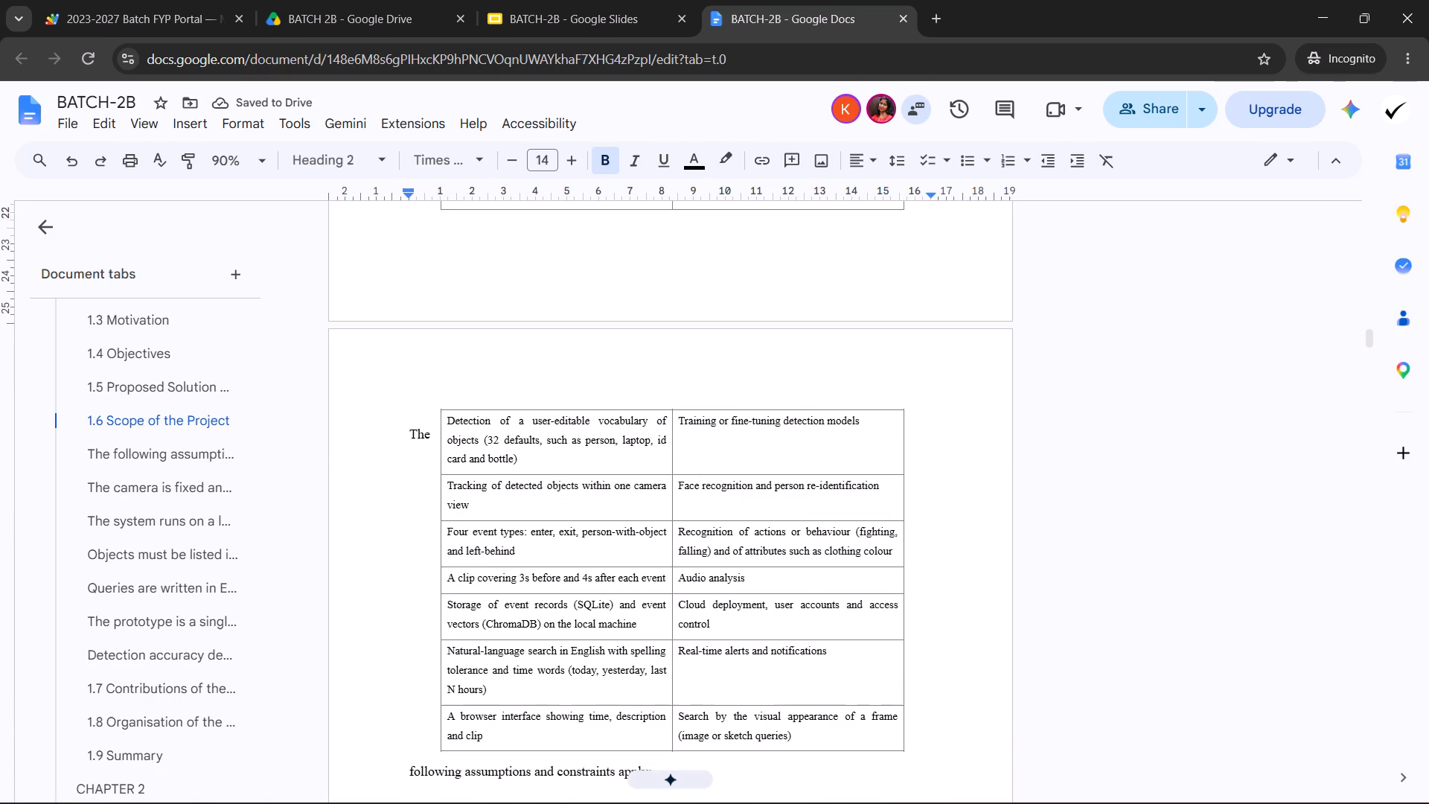
scroll(344, 489, up, 3)
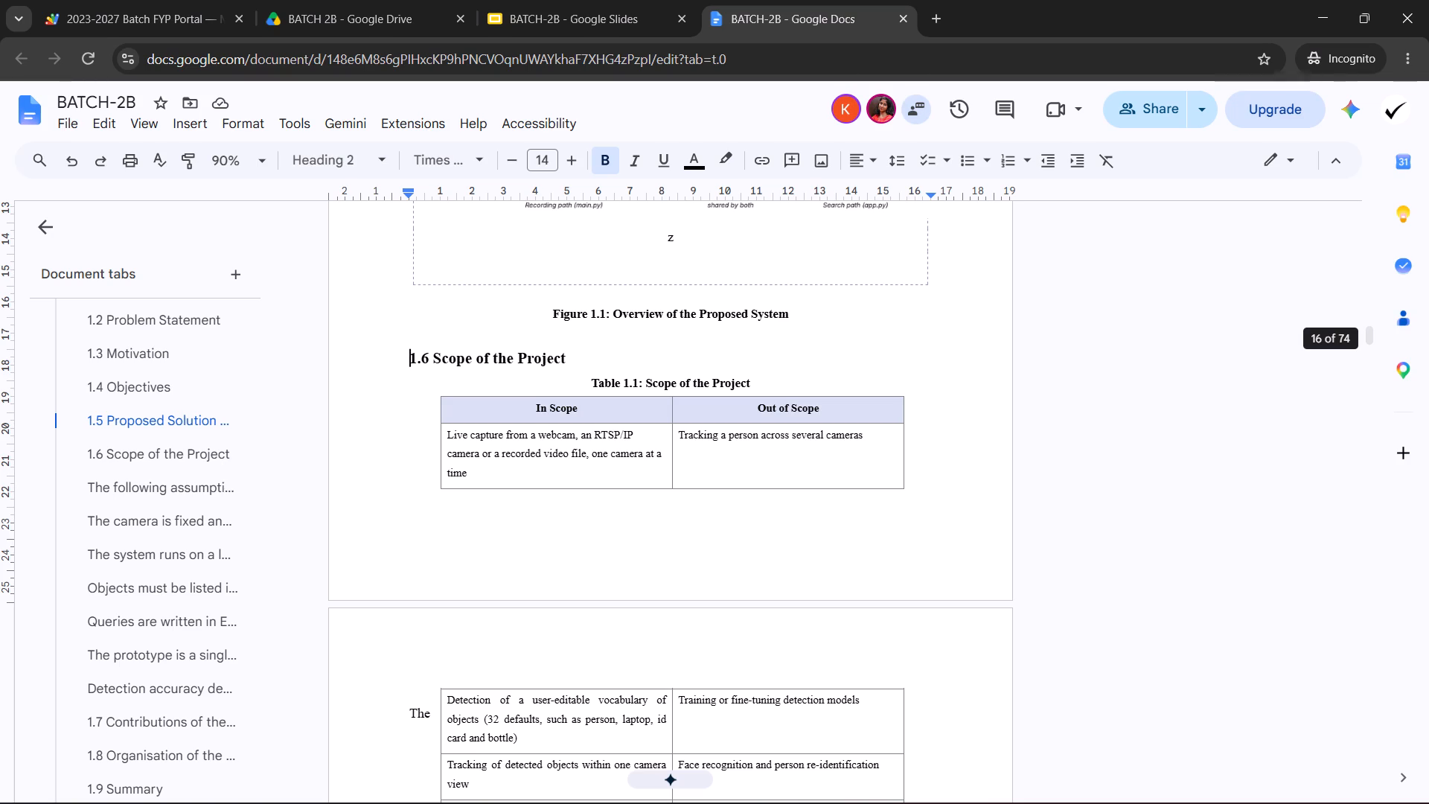
scroll(383, 497, down, 1)
click(417, 613)
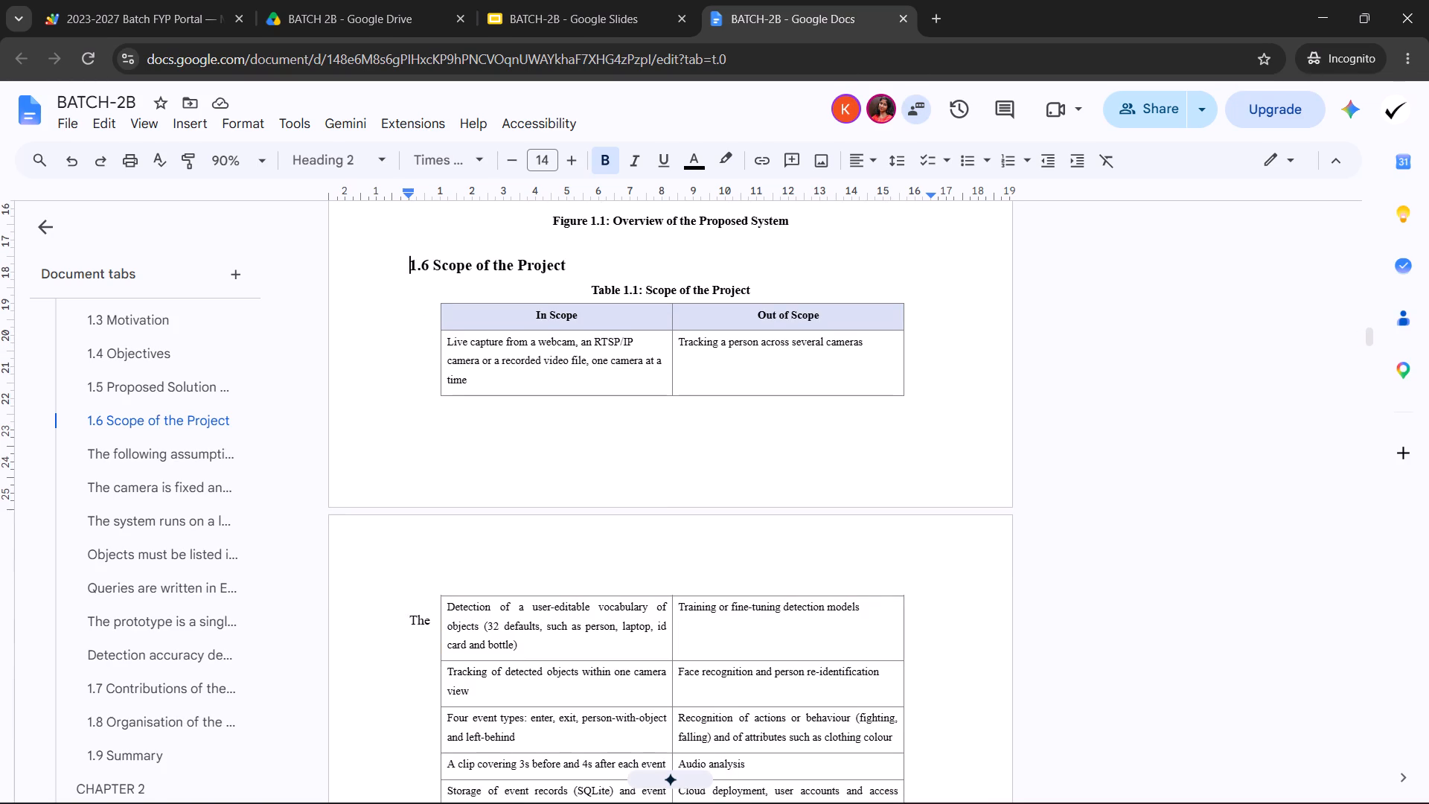
click(410, 645)
click(415, 695)
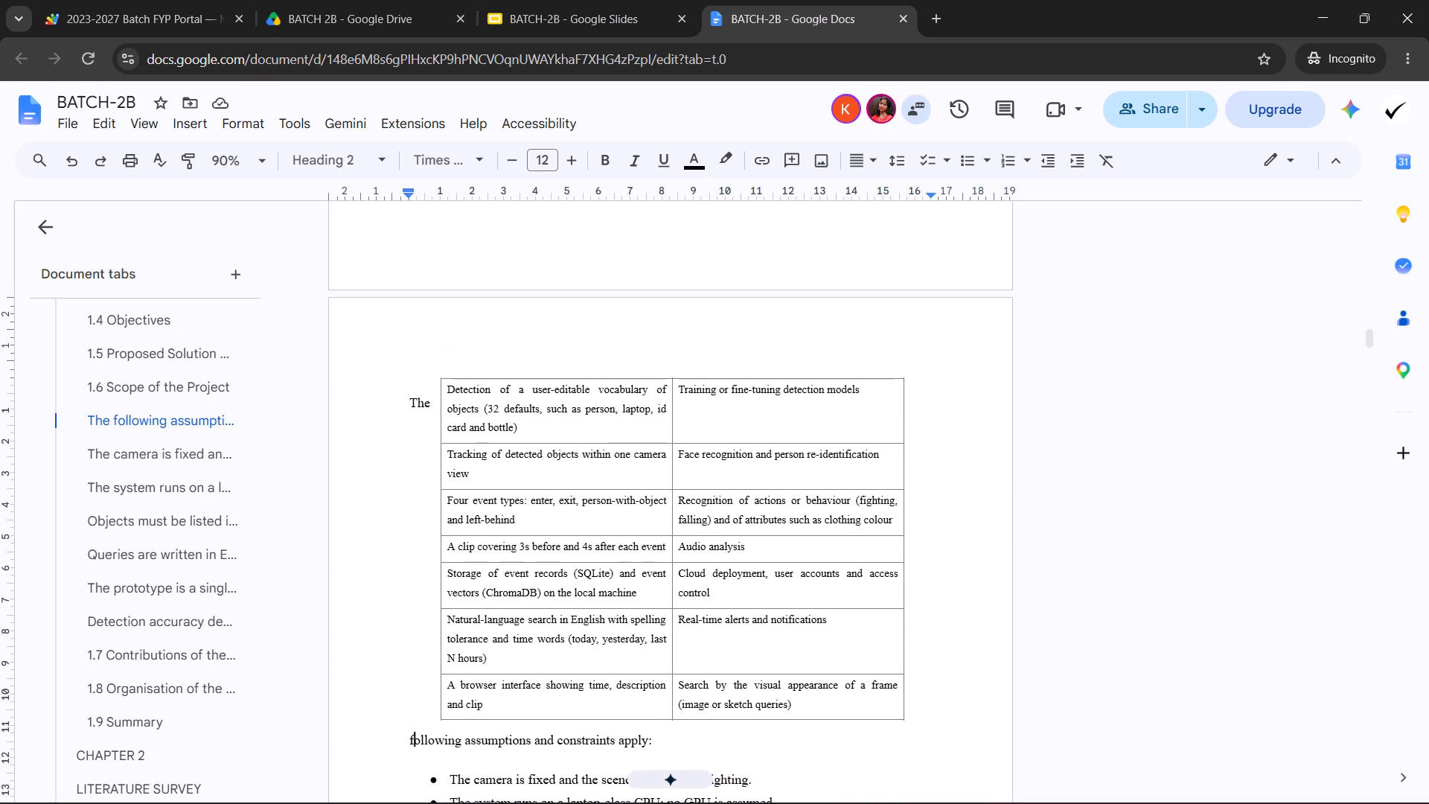
key(Left)
key(Return)
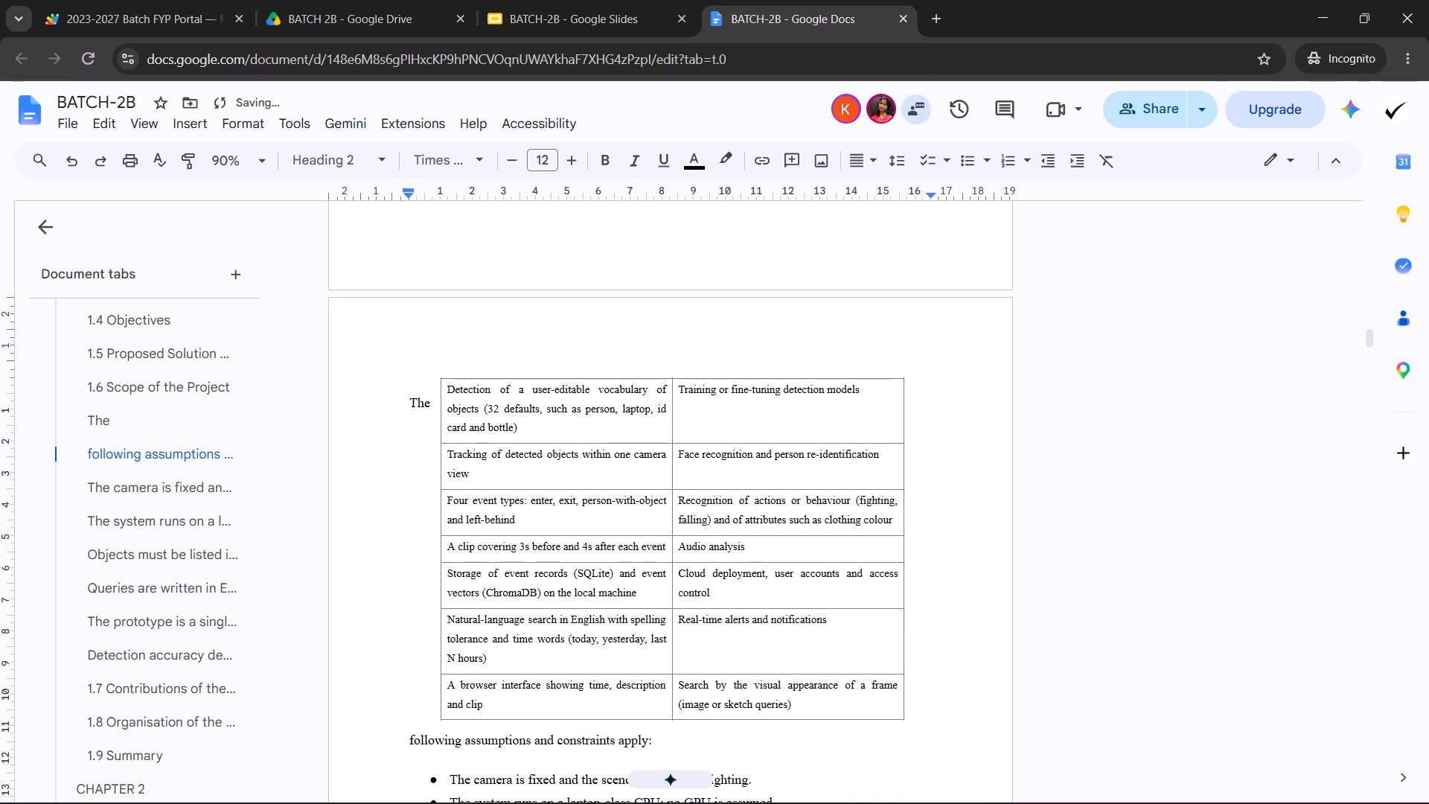
key(Return)
key(Return)
key(Return)
key(Return)
key(Return)
key(Return)
key(Return)
Insert three line breaks before the stray word "The" beside Table 1.1 to push it down.
key(Up)
key(Up)
key(Up)
key(Up)
key(Up)
key(Up)
key(Up)
key(Up)
key(Up)
key(Up)
key(Up)
key(Up)
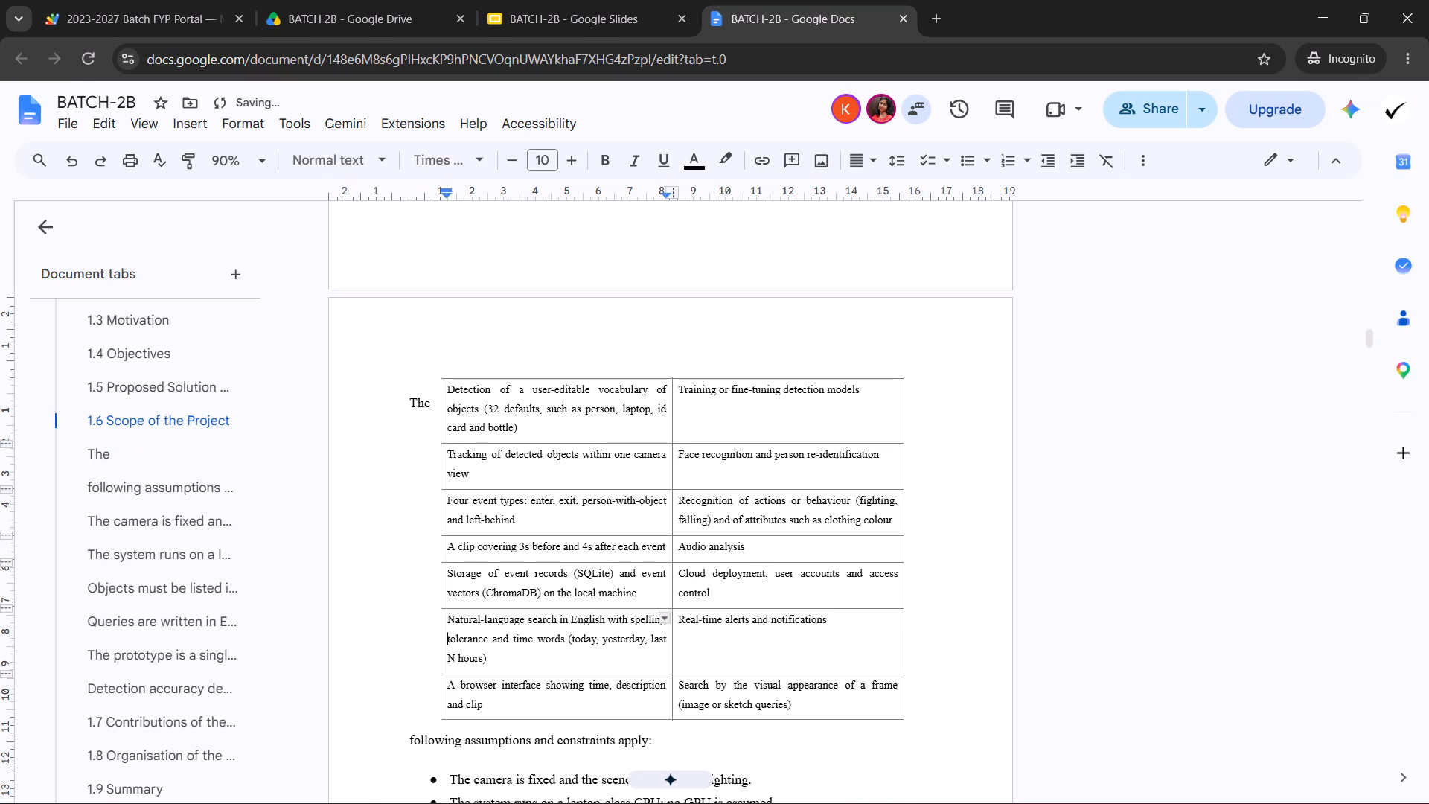
key(Down)
key(Down)
key(Down)
key(Down)
key(Down)
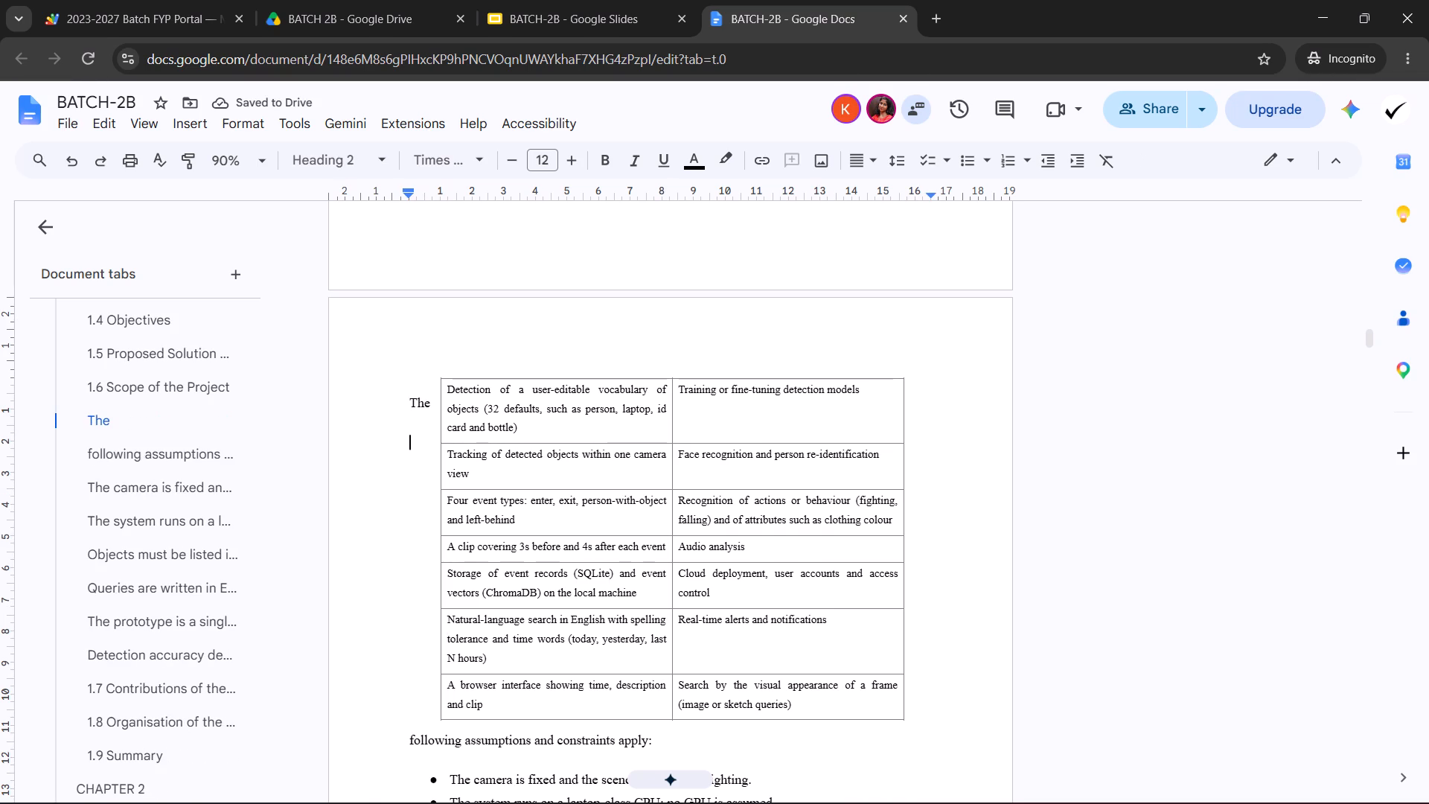
key(Up)
key(Return)
key(Return)
key(Return)
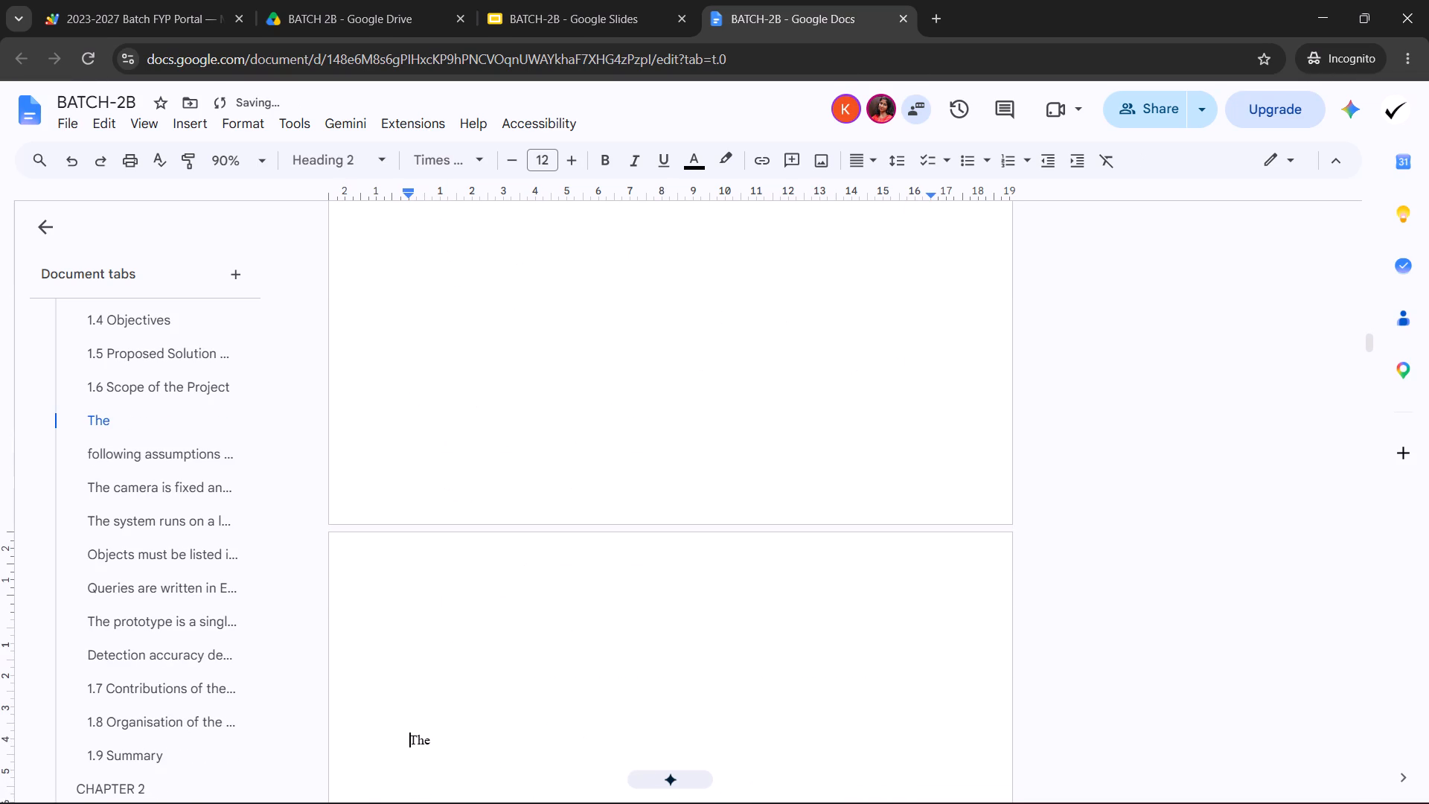
Delete four line breaks before "following assumptions and constraints apply:" and check its placement under Table 1.1.
scroll(588, 654, down, 5)
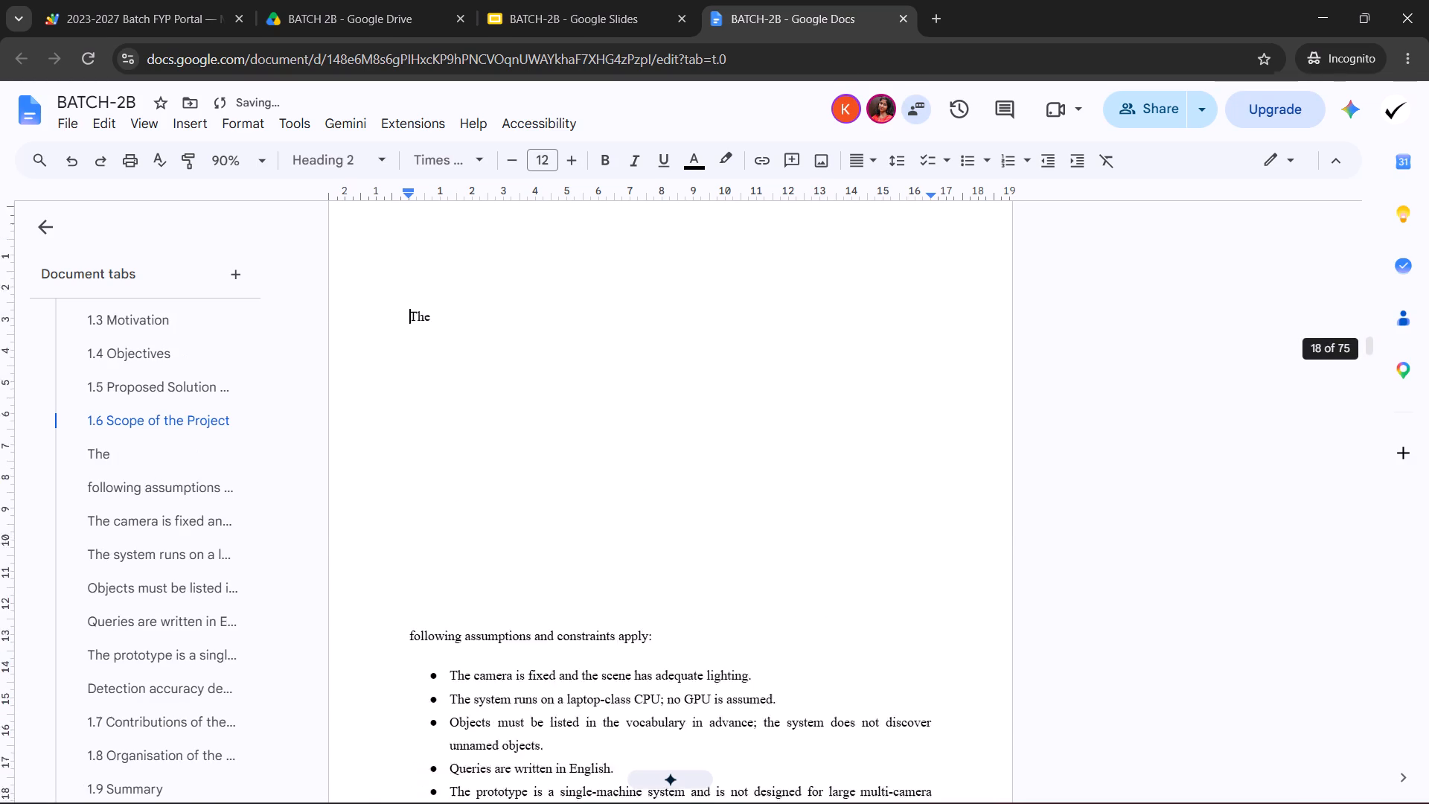
click(488, 557)
click(408, 595)
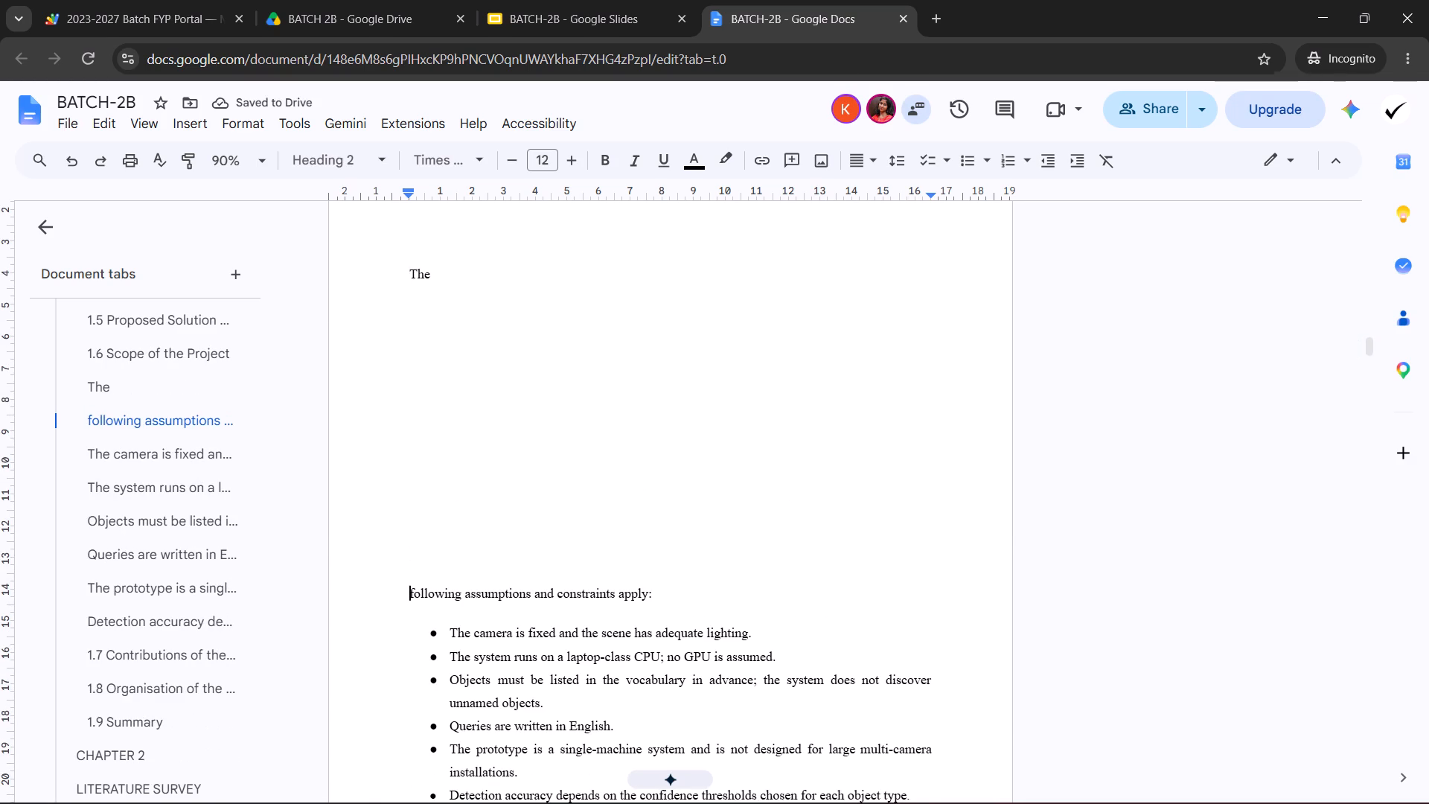
key(BackSpace)
key(BackSpace)
key(BackSpace)
key(BackSpace)
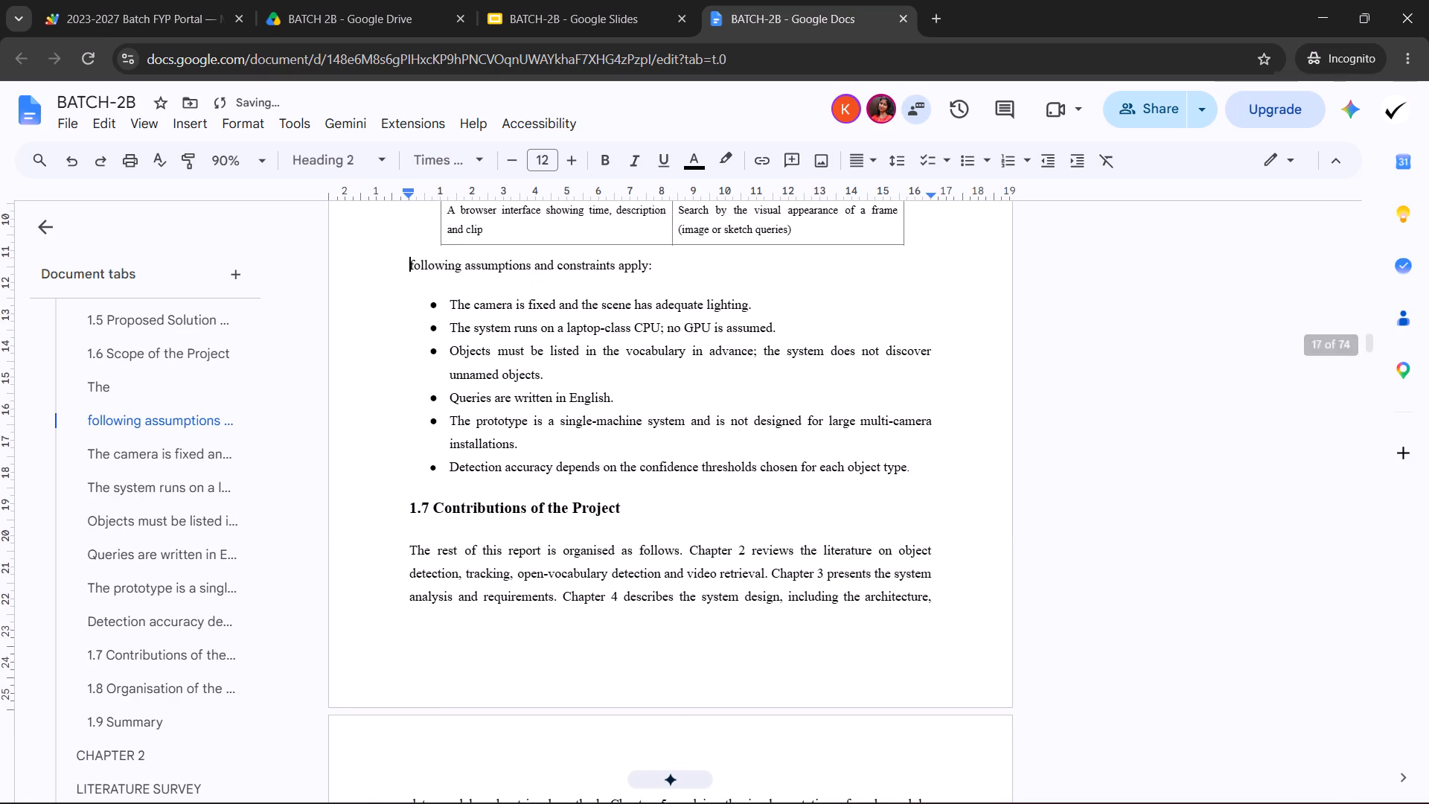
scroll(408, 601, up, 4)
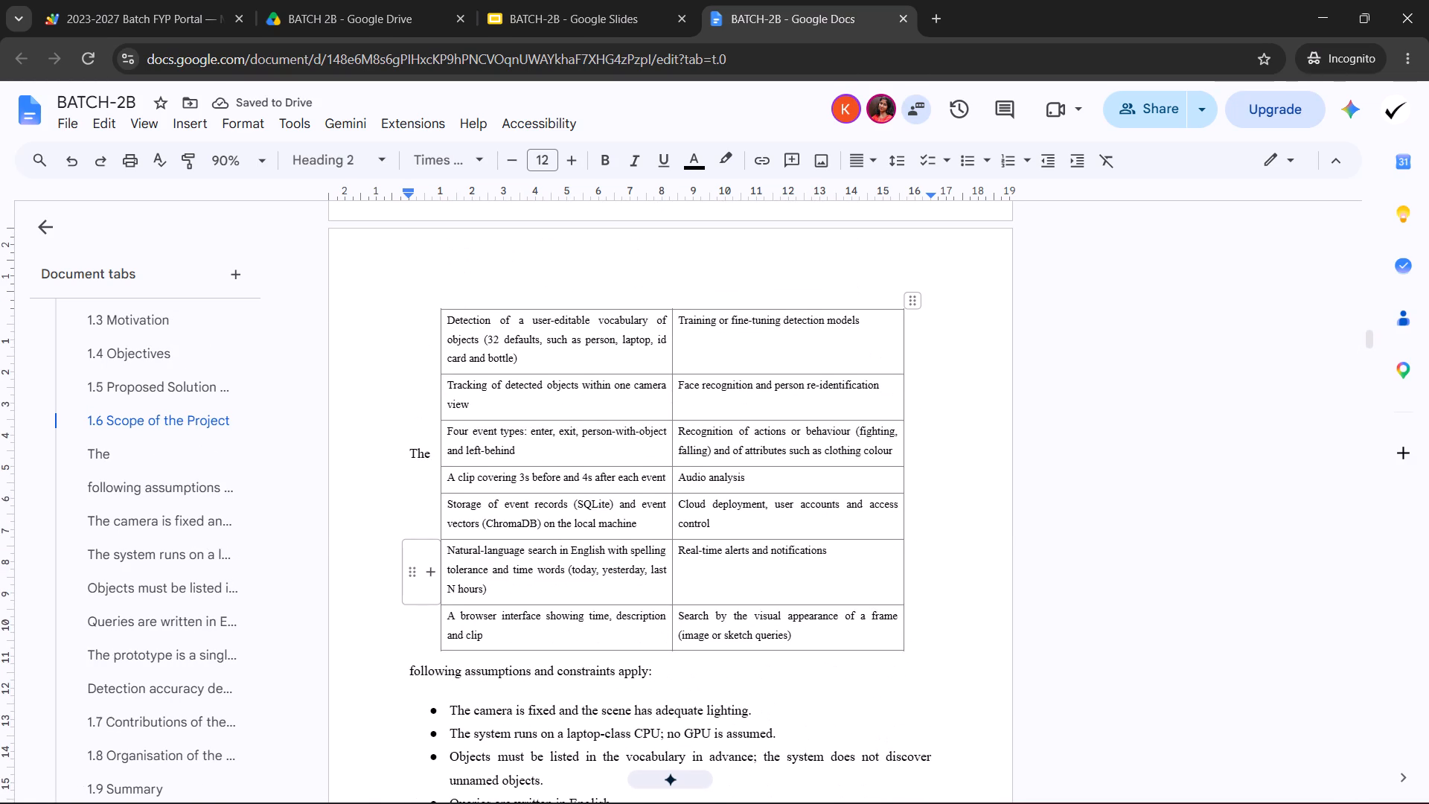
Cut the whole of Table 1.1, from the "In Scope" header through its last row, out of section 1.6.
scroll(446, 566, up, 3)
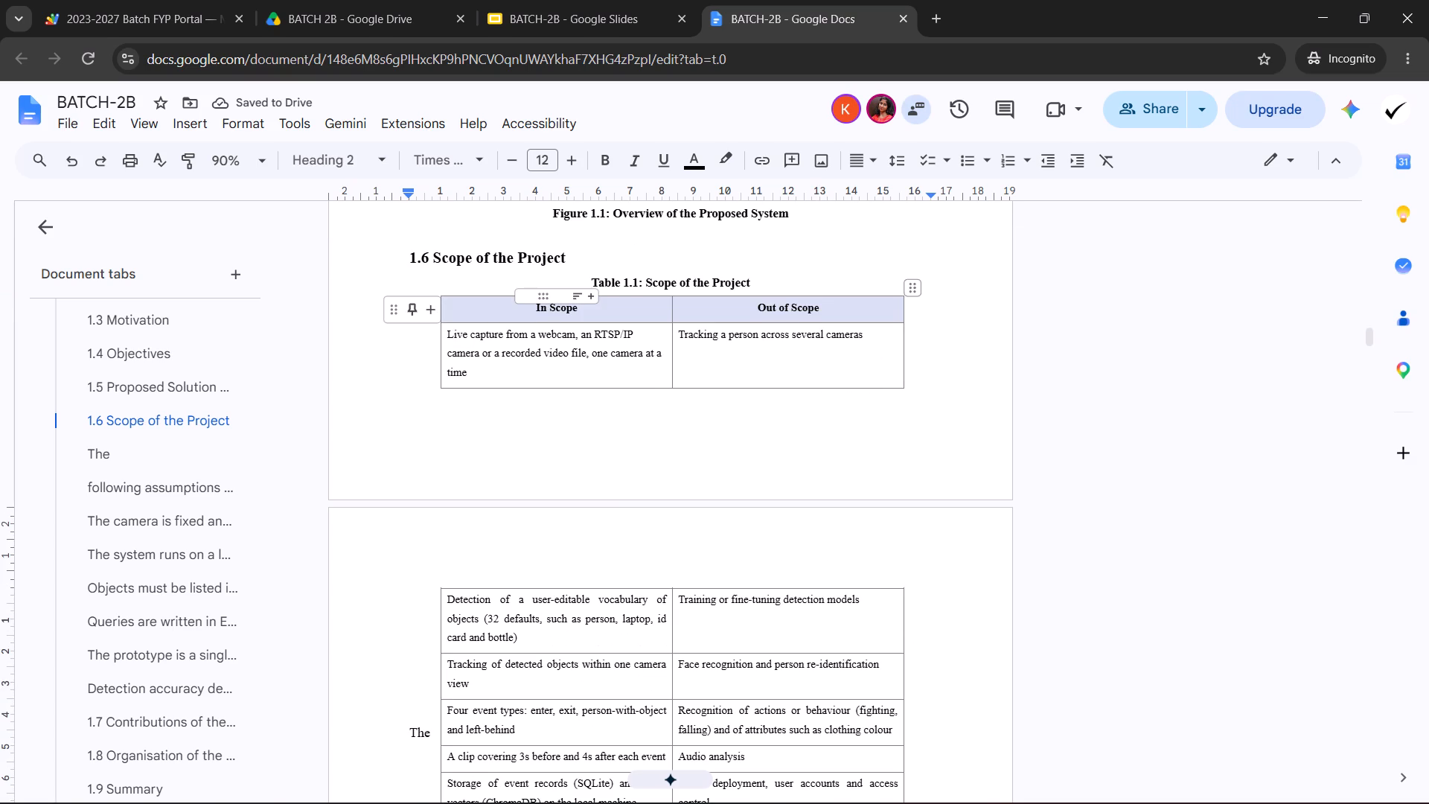
drag(458, 308, 771, 703)
scroll(724, 553, down, 1)
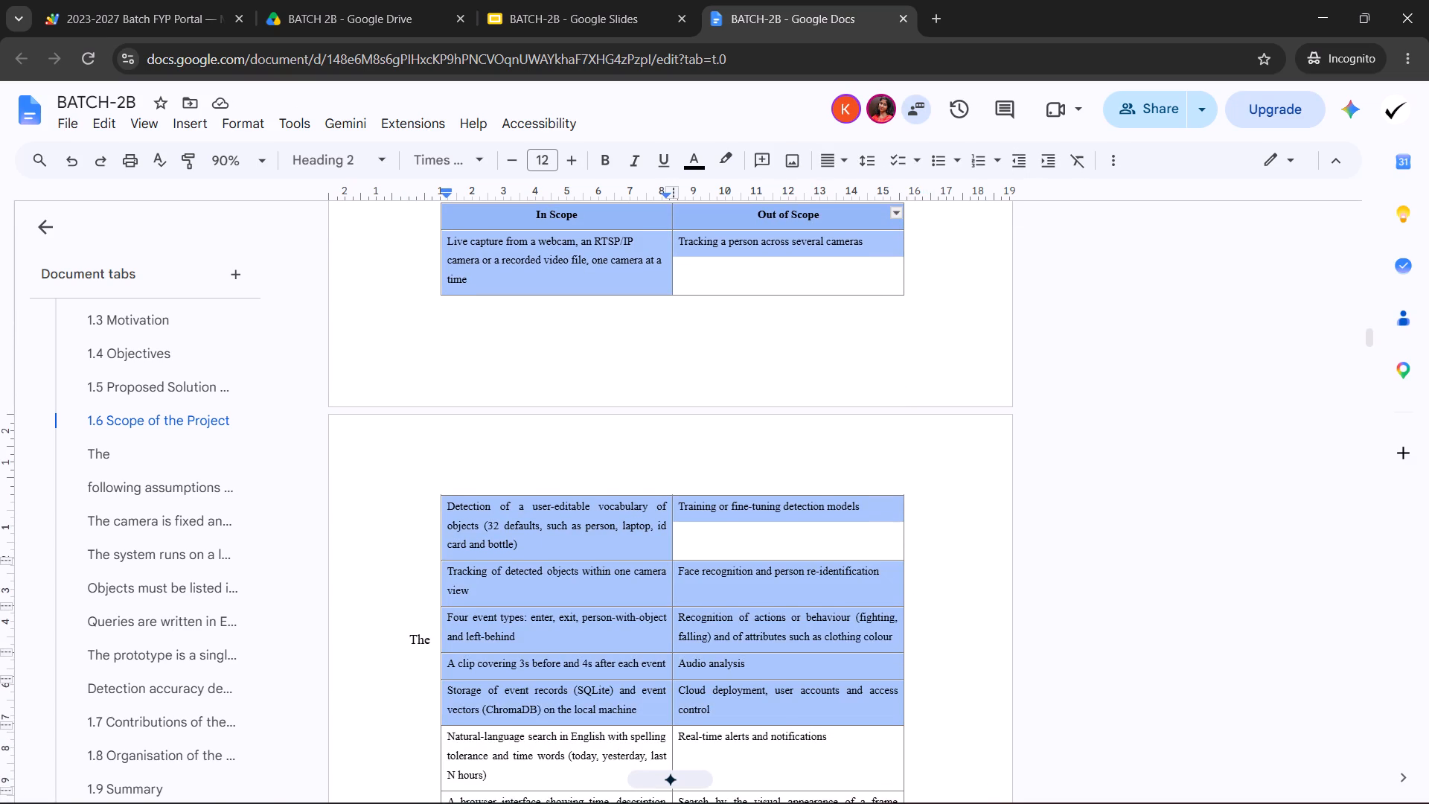
drag(771, 703, 774, 699)
scroll(773, 707, down, 1)
key(ctrl+x)
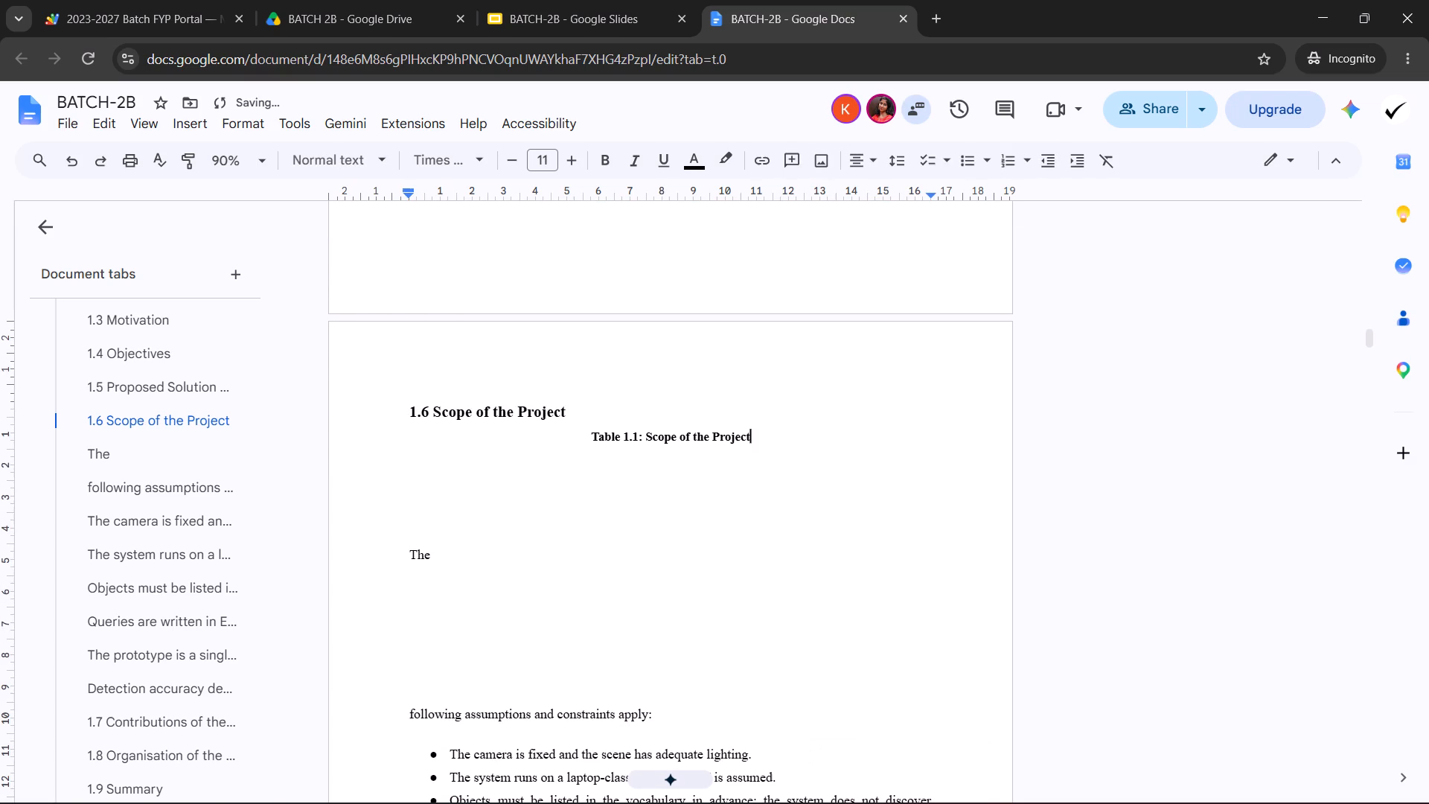
Delete the blank lines between "The" and "following assumptions and constraints apply:" to rejoin them as one sentence.
click(421, 685)
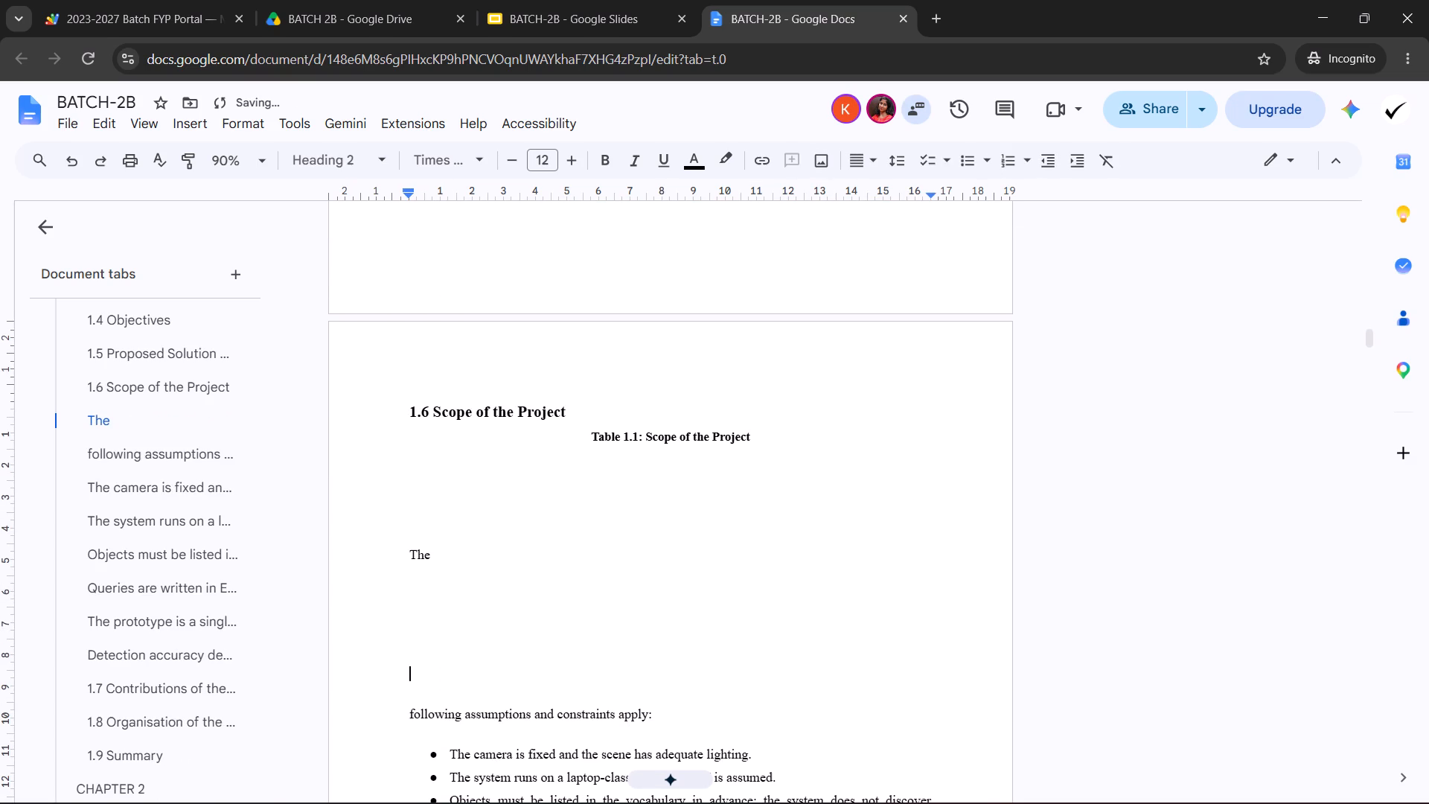
key(BackSpace)
key(Down)
key(BackSpace)
key(BackSpace)
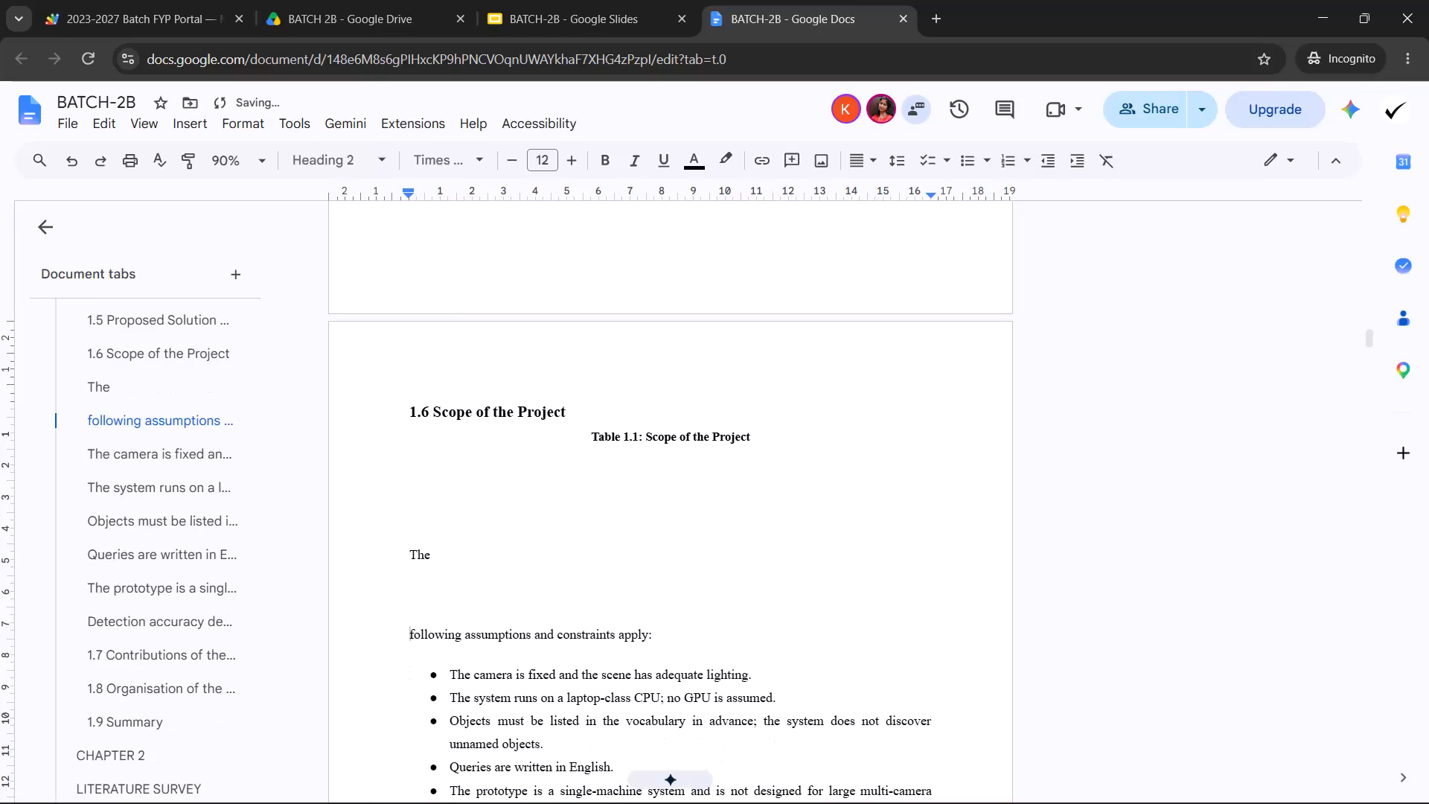
key(BackSpace)
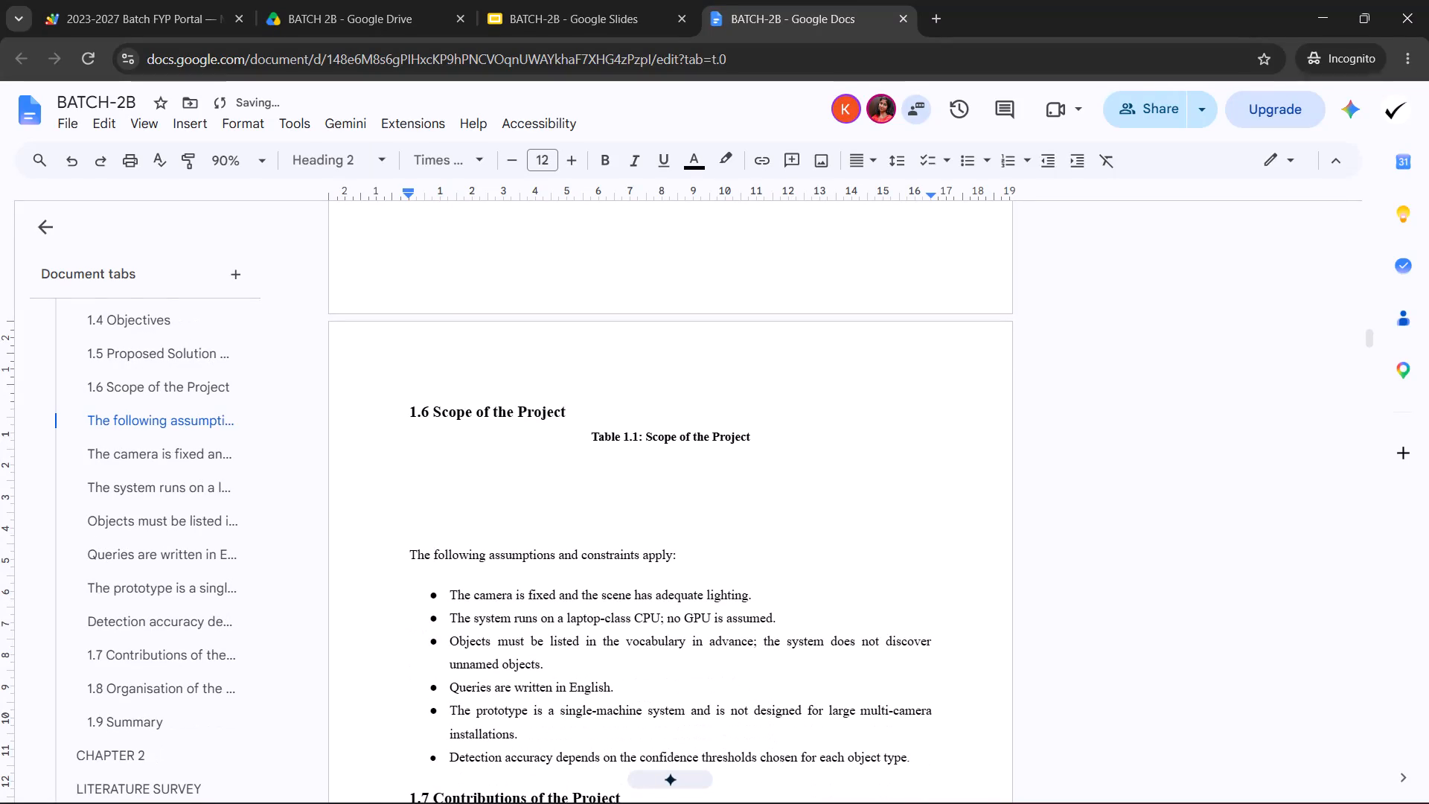
Paste the cut table in the blank space below the "Table 1.1: Scope of the Project" caption.
click(677, 494)
key(ctrl+v)
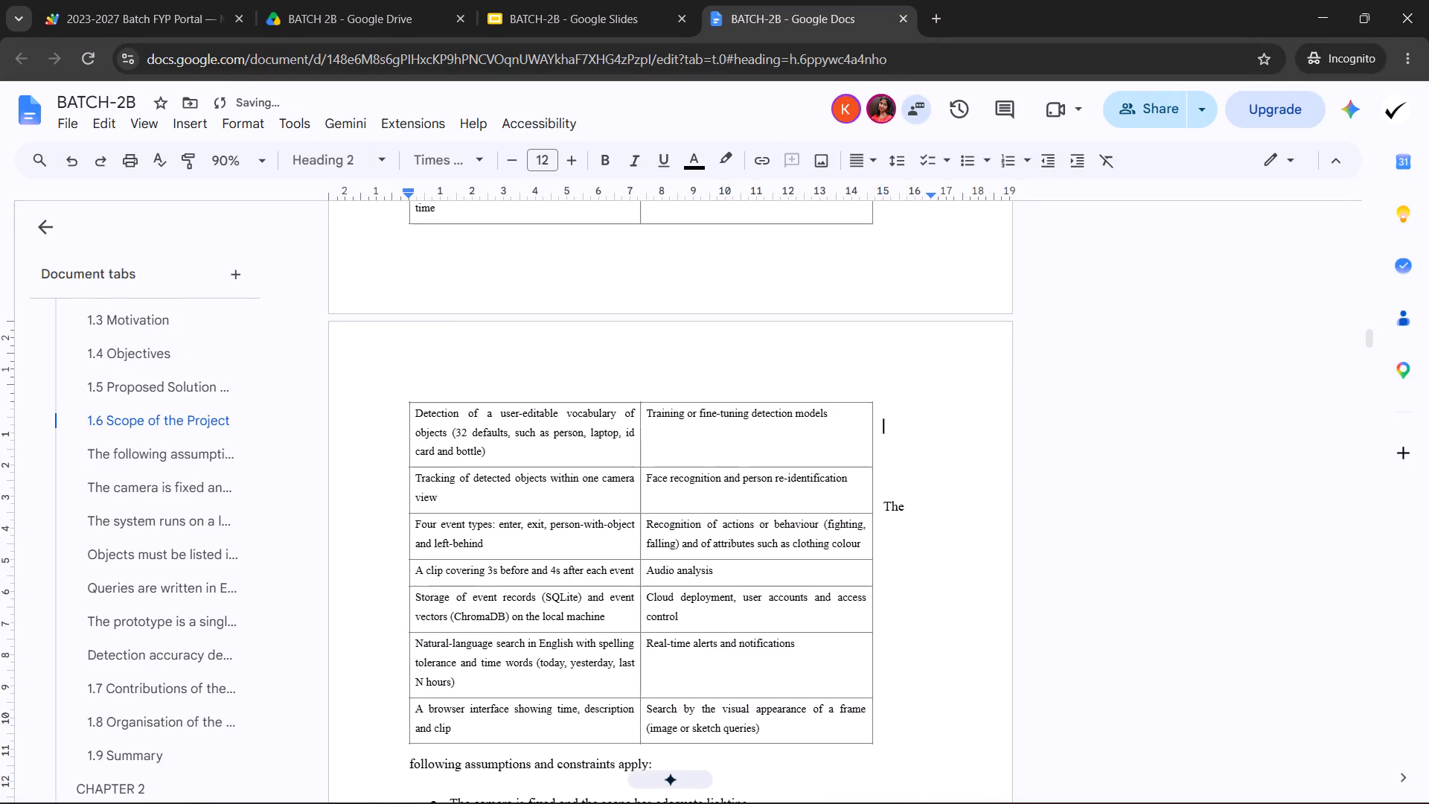
Insert line breaks before "The following assumptions and constraints apply:" until the whole sentence sits below Table 1.1.
scroll(579, 555, down, 2)
scroll(528, 565, up, 2)
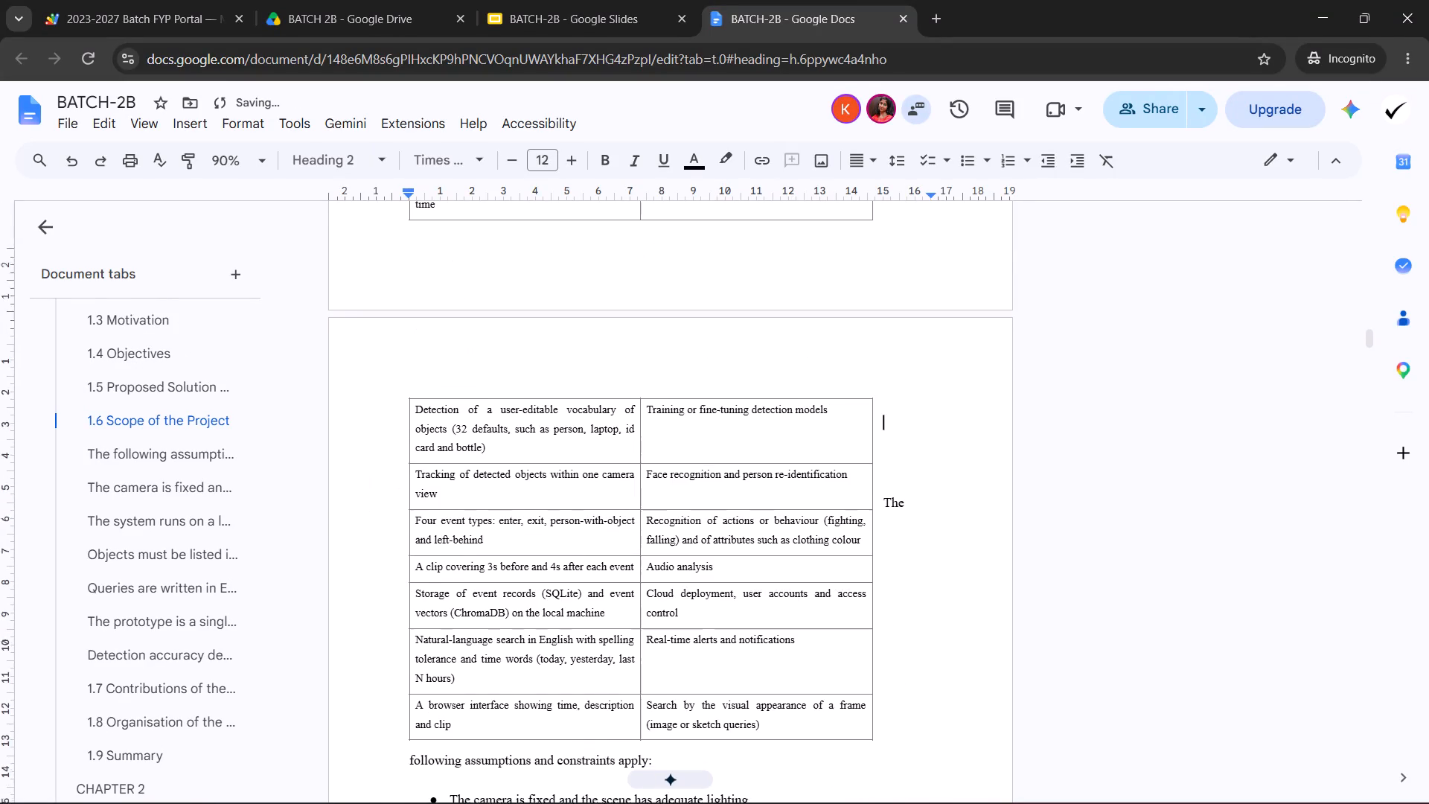
click(886, 510)
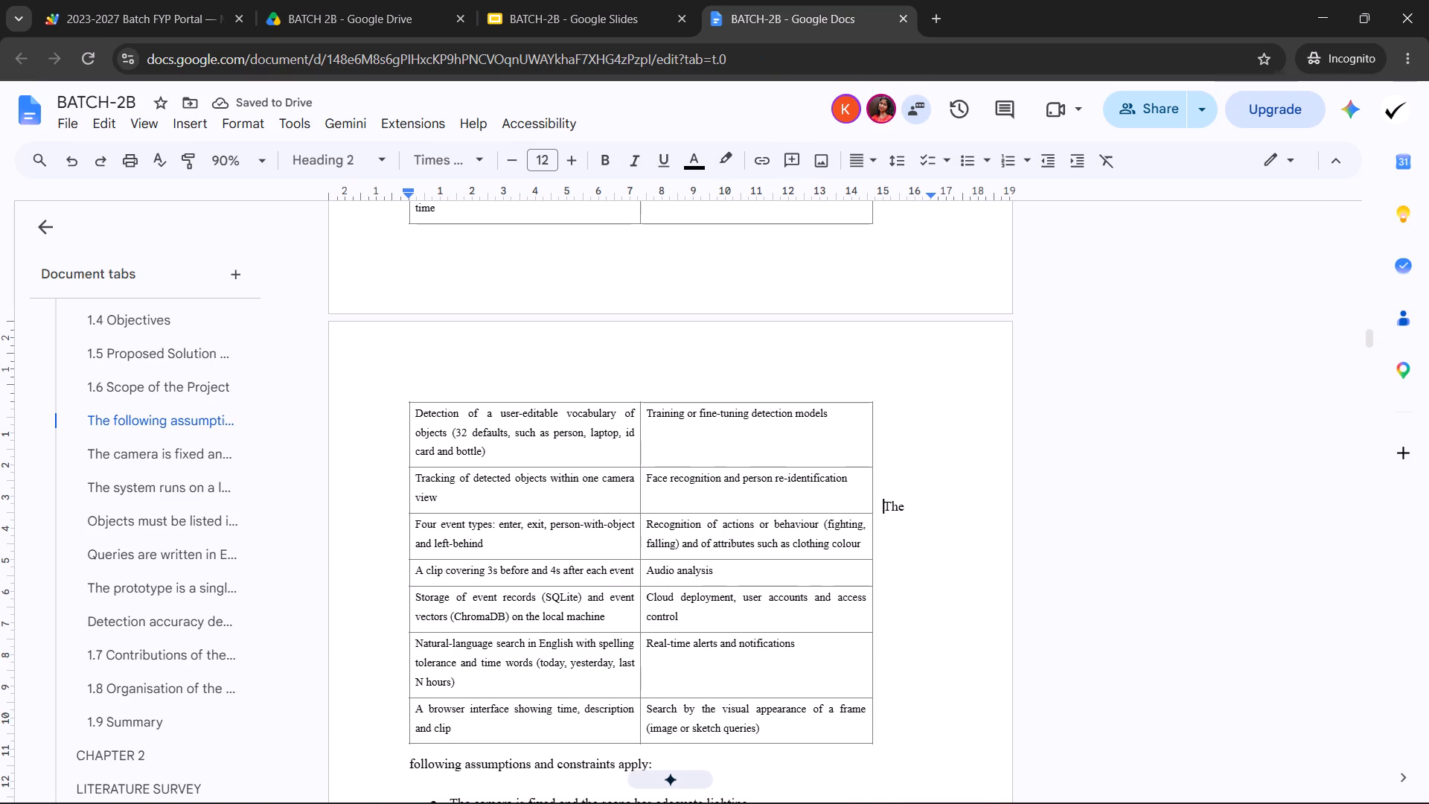
key(BackSpace)
key(BackSpace)
key(BackSpace)
key(Return)
key(Return)
key(Return)
key(Return)
key(Return)
key(Return)
scroll(892, 508, down, 1)
key(Return)
key(Return)
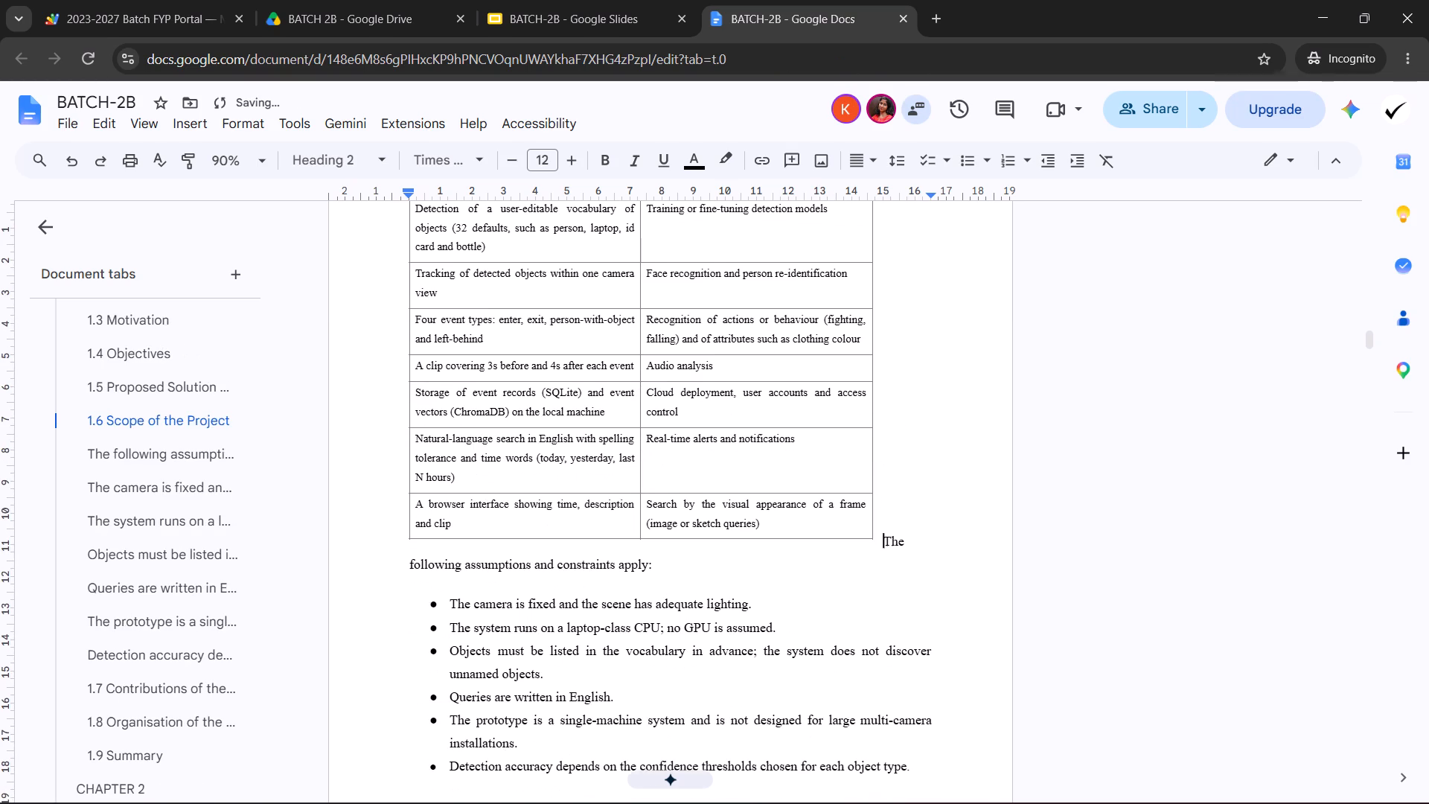
key(Return)
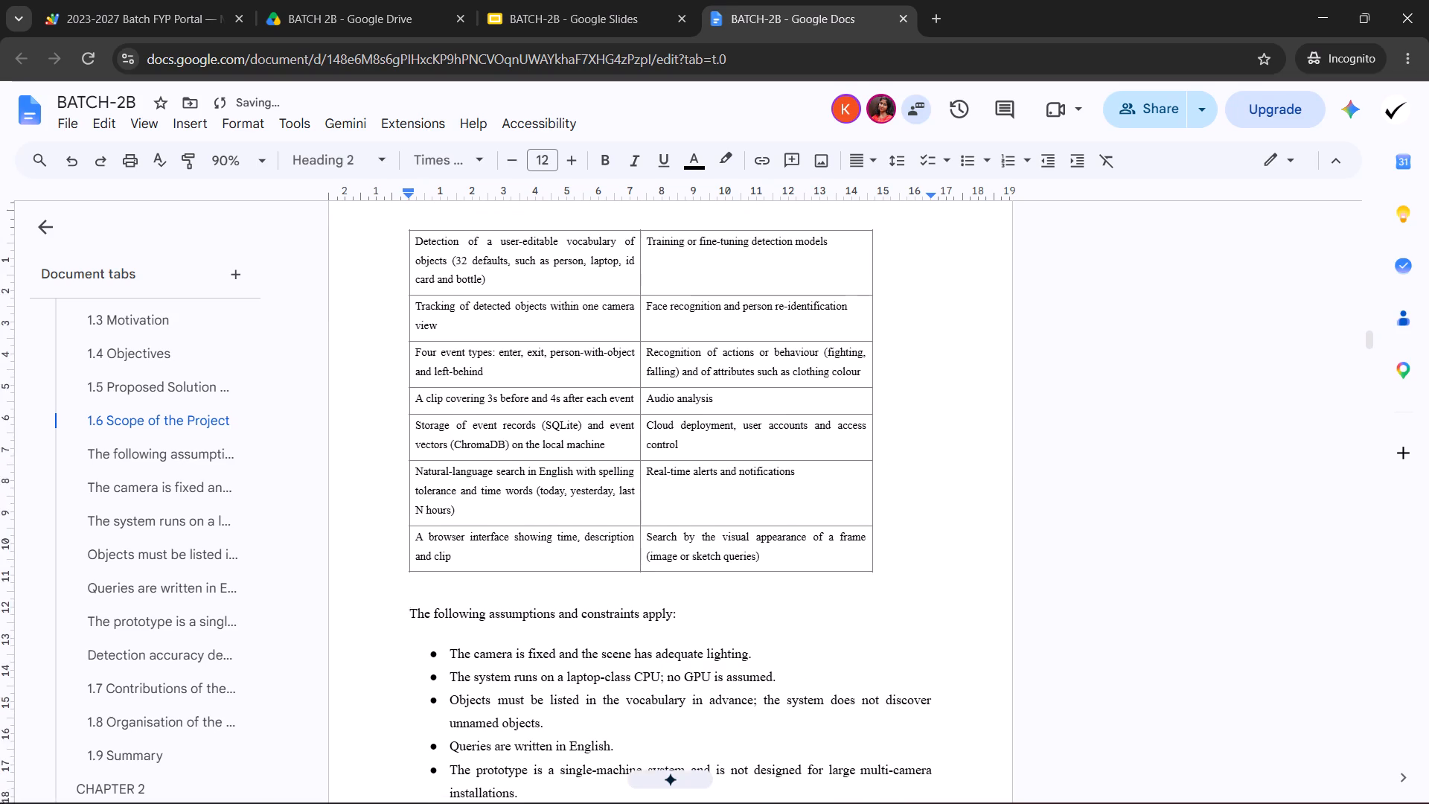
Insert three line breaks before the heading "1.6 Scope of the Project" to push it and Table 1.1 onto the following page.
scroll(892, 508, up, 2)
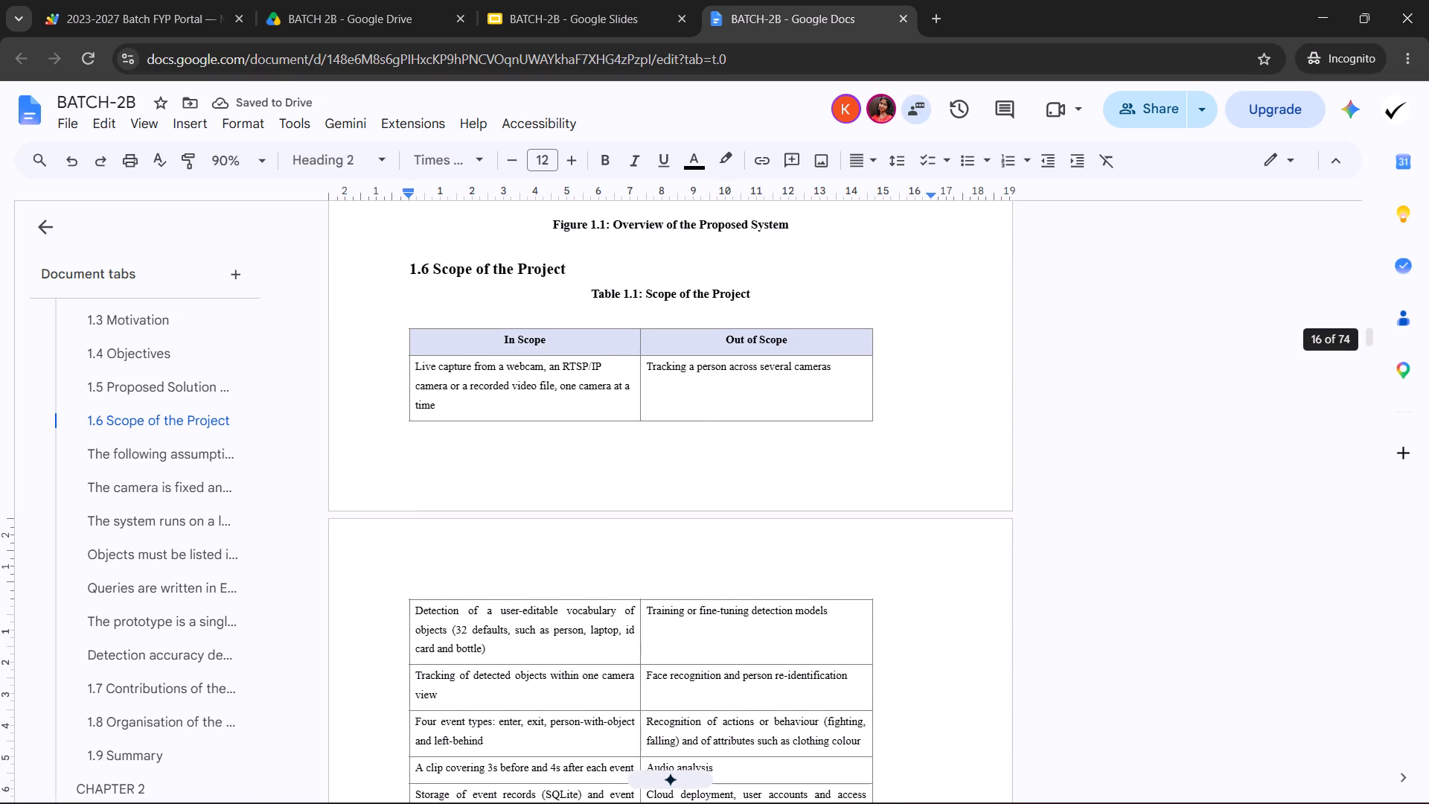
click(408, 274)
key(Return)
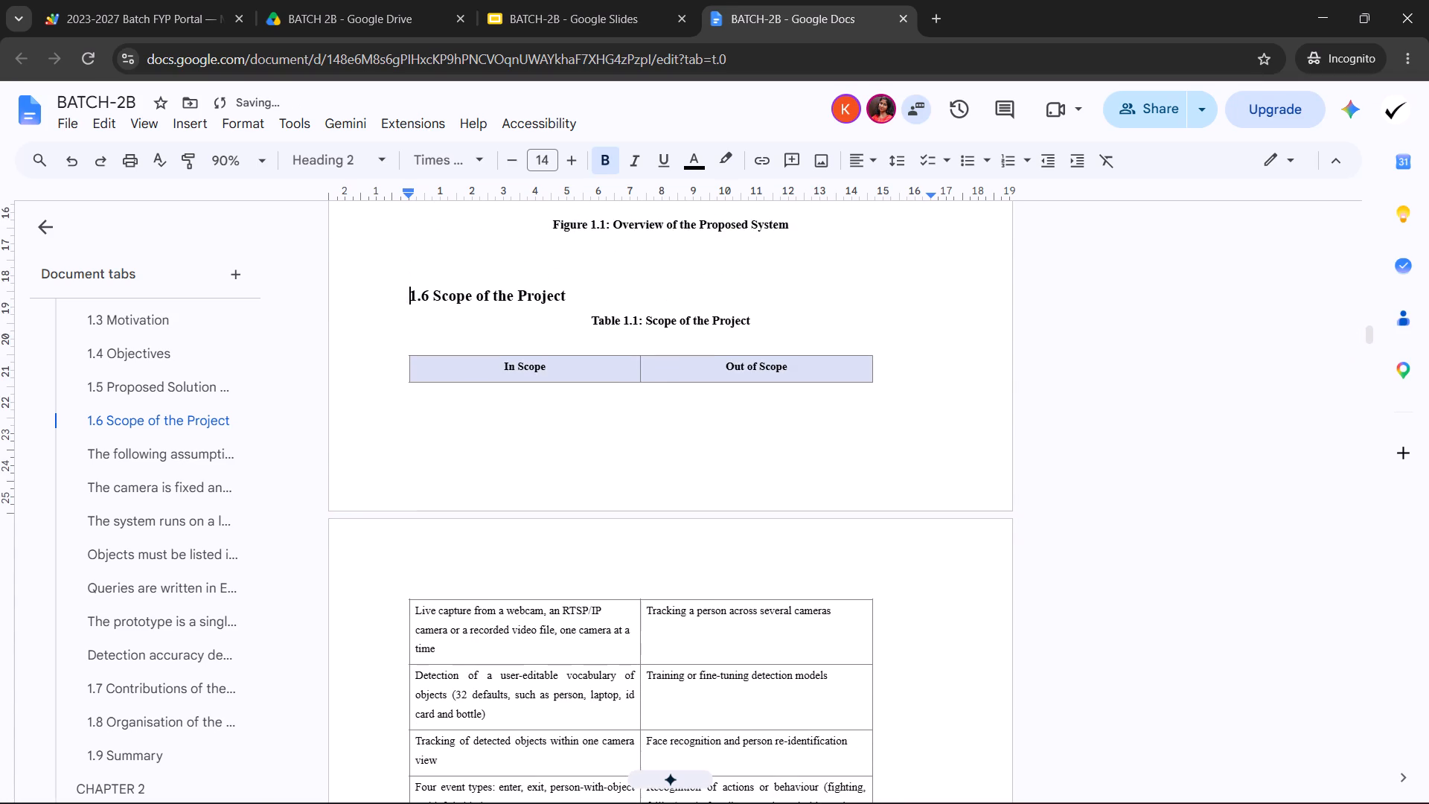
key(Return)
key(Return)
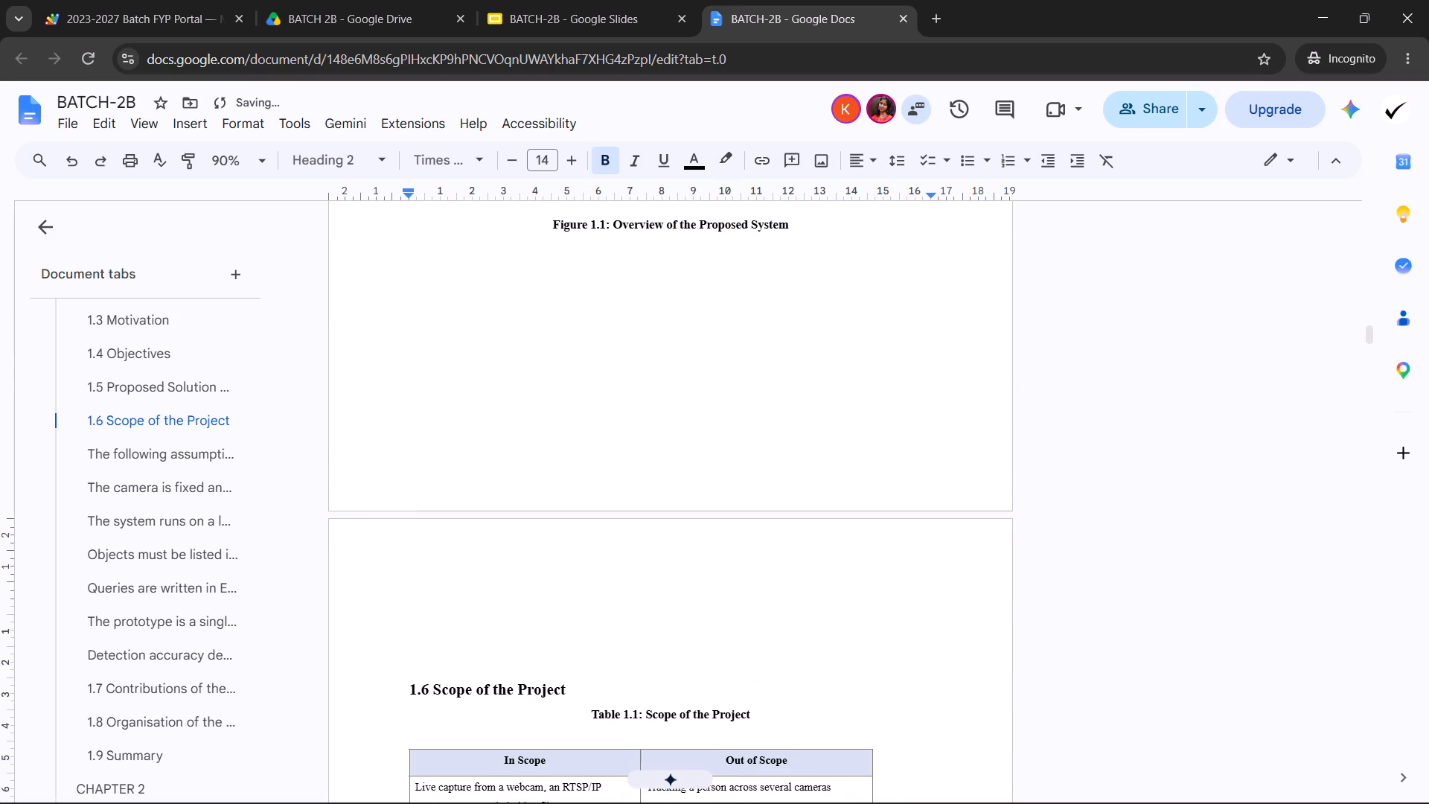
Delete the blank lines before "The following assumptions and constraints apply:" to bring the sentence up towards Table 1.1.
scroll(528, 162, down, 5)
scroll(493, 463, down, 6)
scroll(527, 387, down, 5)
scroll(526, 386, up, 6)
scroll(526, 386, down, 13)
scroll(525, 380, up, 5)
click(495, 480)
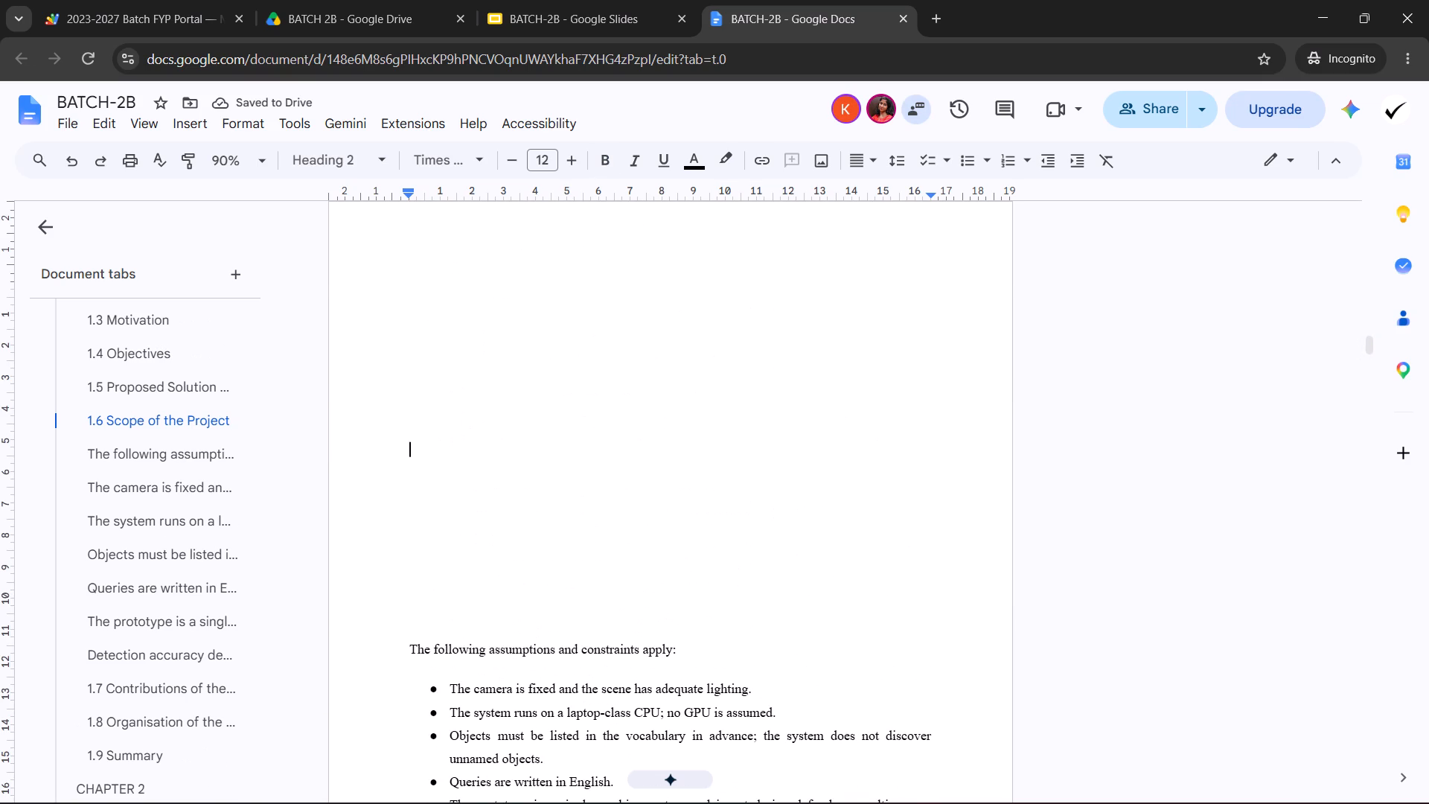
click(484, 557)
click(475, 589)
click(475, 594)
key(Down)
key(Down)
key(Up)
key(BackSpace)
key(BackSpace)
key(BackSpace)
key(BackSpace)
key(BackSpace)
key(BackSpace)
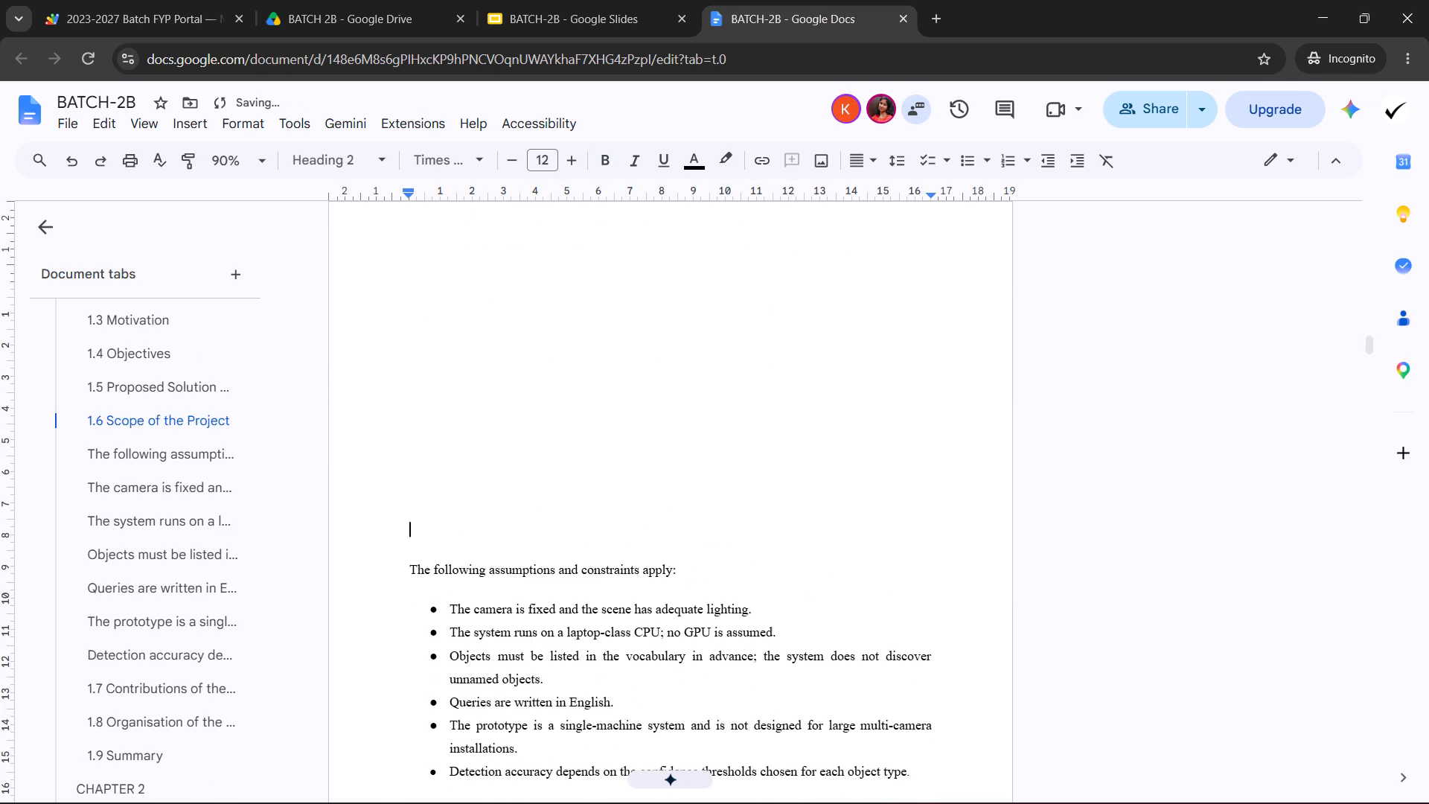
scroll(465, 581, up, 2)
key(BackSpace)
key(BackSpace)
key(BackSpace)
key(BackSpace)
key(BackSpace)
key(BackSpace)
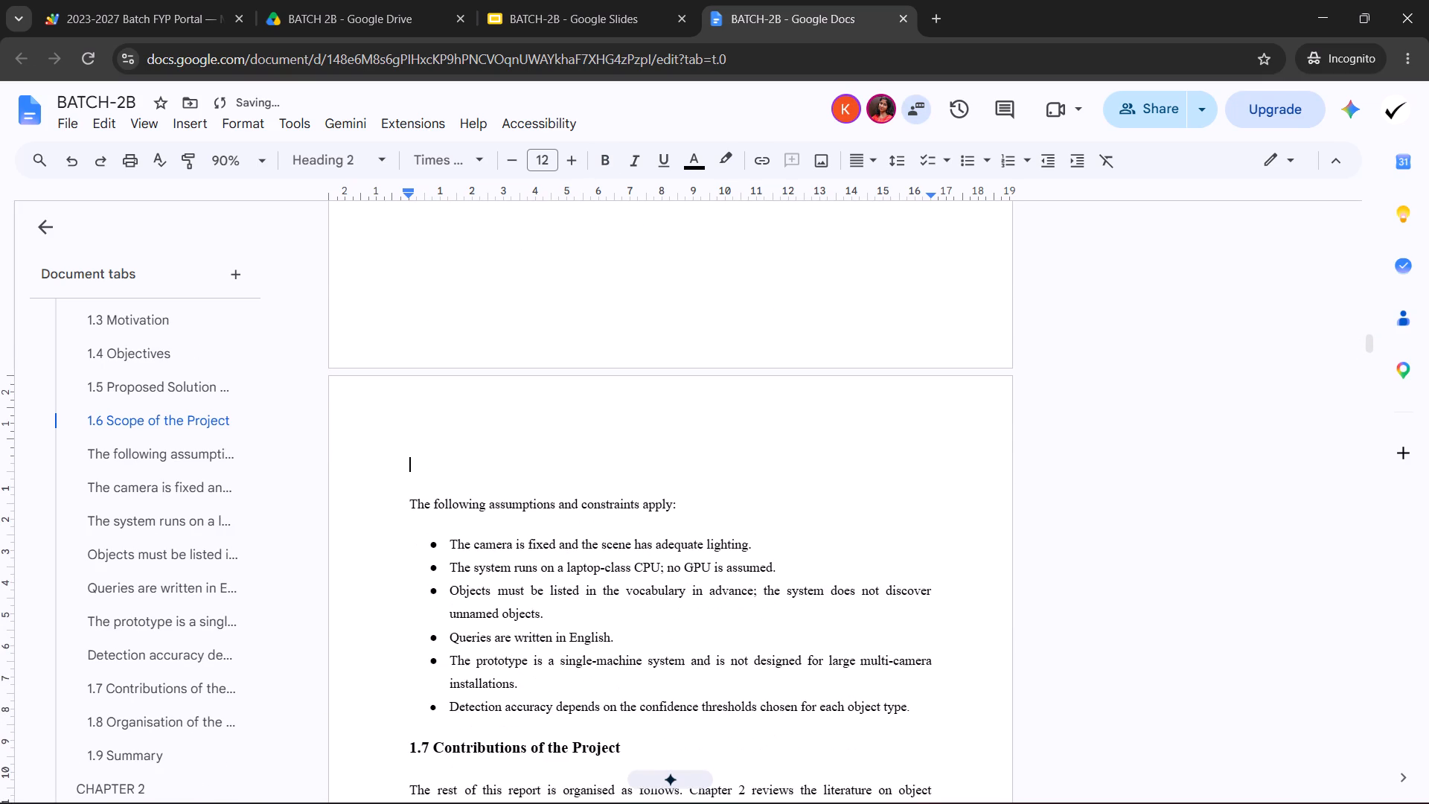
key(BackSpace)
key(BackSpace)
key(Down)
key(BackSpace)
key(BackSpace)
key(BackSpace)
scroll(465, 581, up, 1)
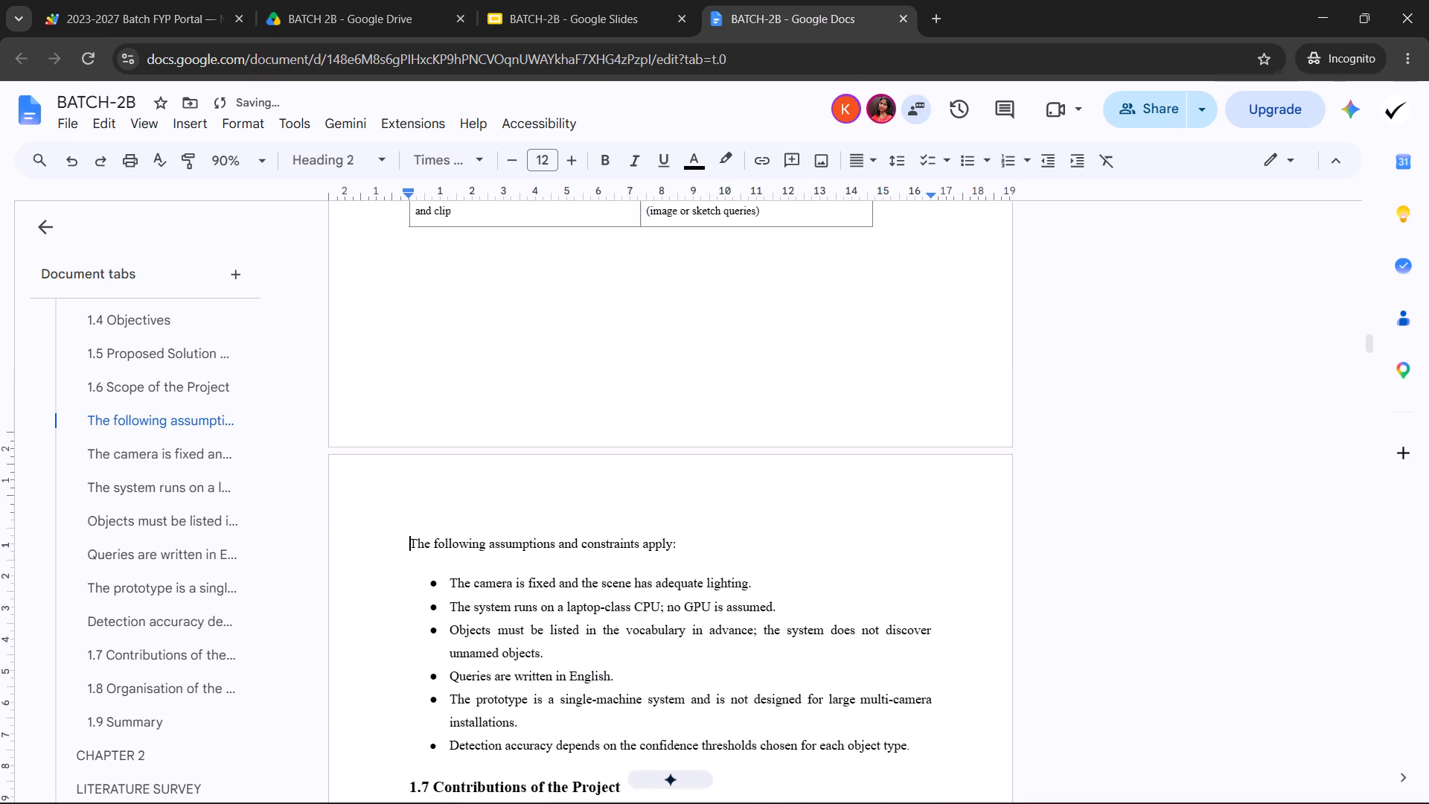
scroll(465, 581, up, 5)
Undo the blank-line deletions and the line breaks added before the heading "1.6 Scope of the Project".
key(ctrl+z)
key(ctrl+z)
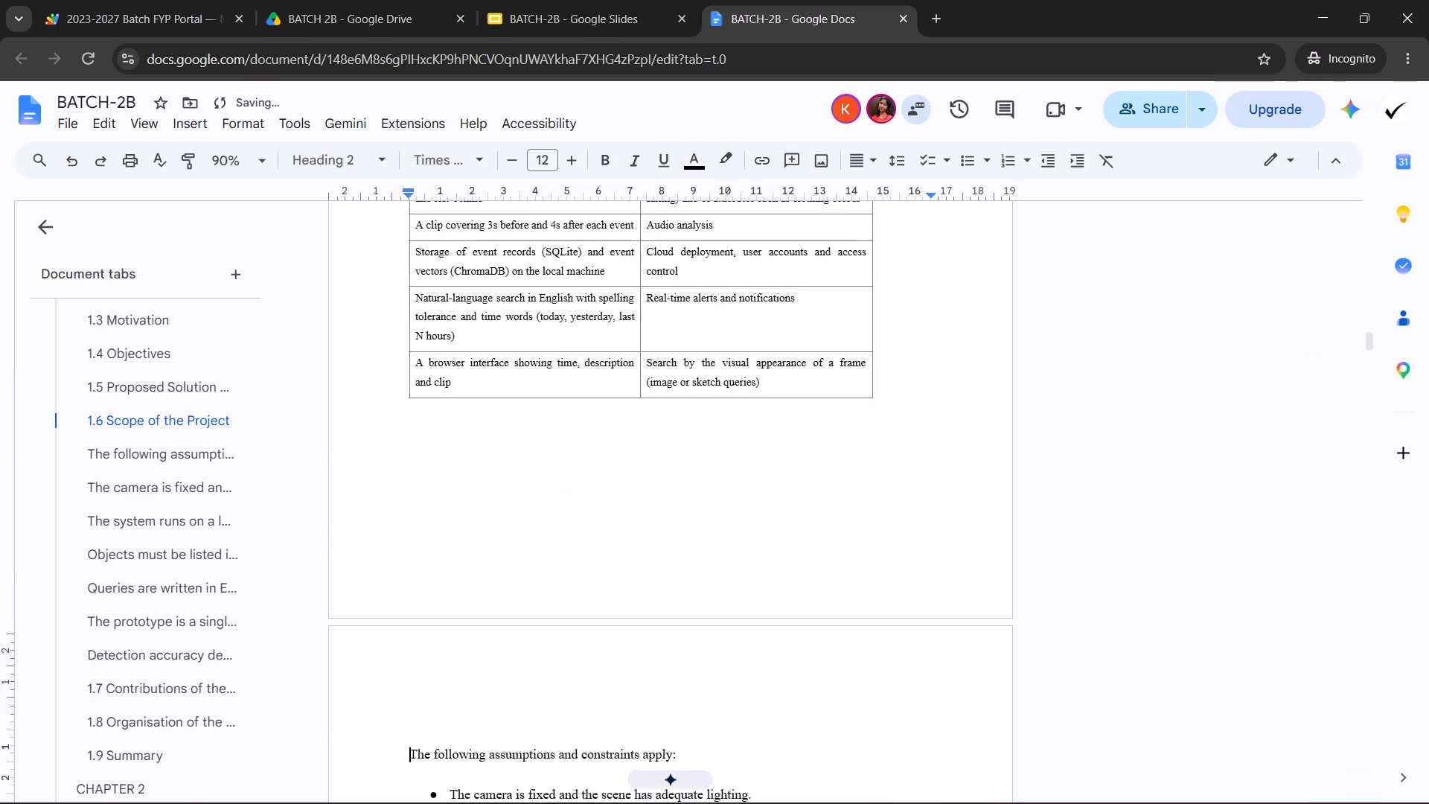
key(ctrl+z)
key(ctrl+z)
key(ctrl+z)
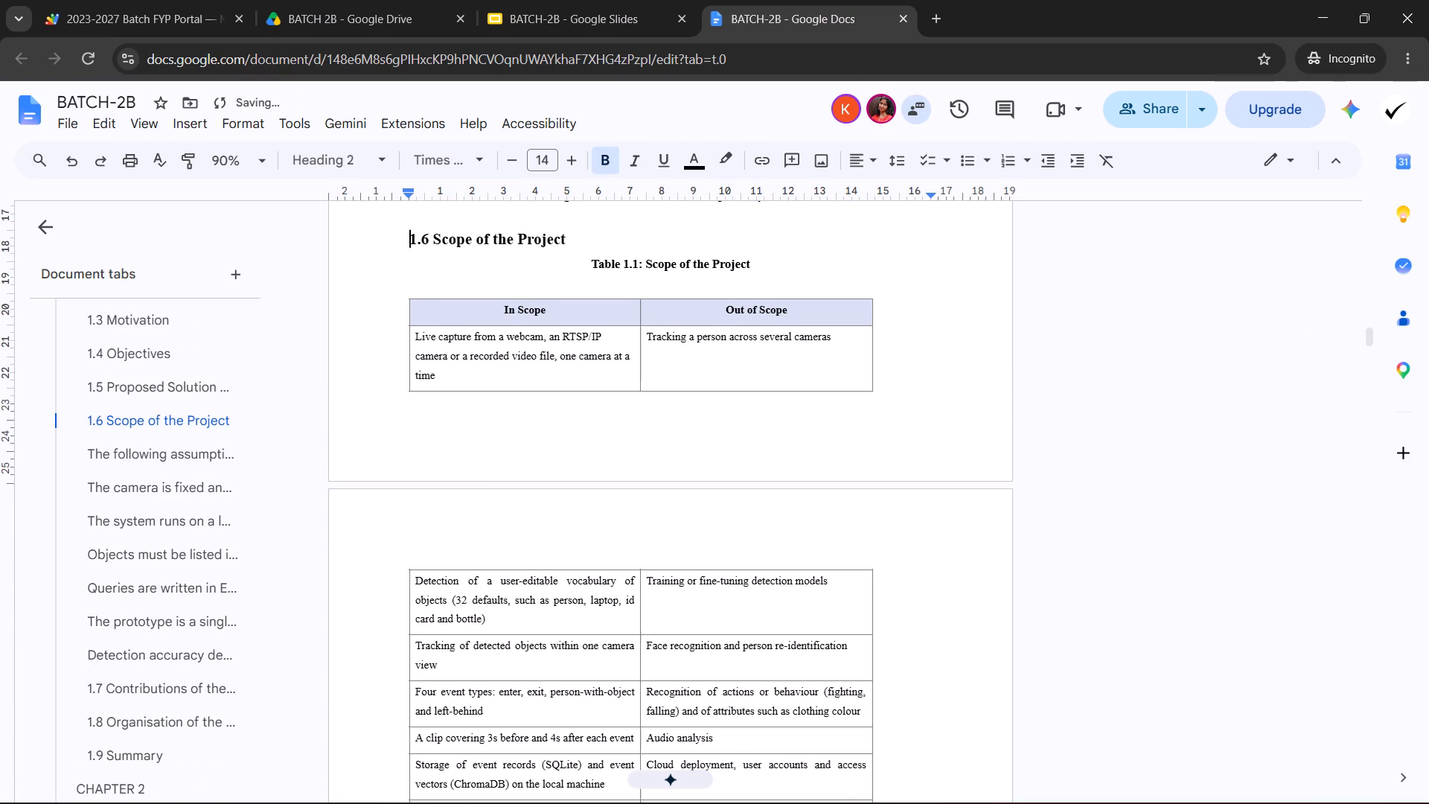
Review the page layout from the text before section 1.5 through Figure 1.1 to Table 1.1.
scroll(465, 581, up, 4)
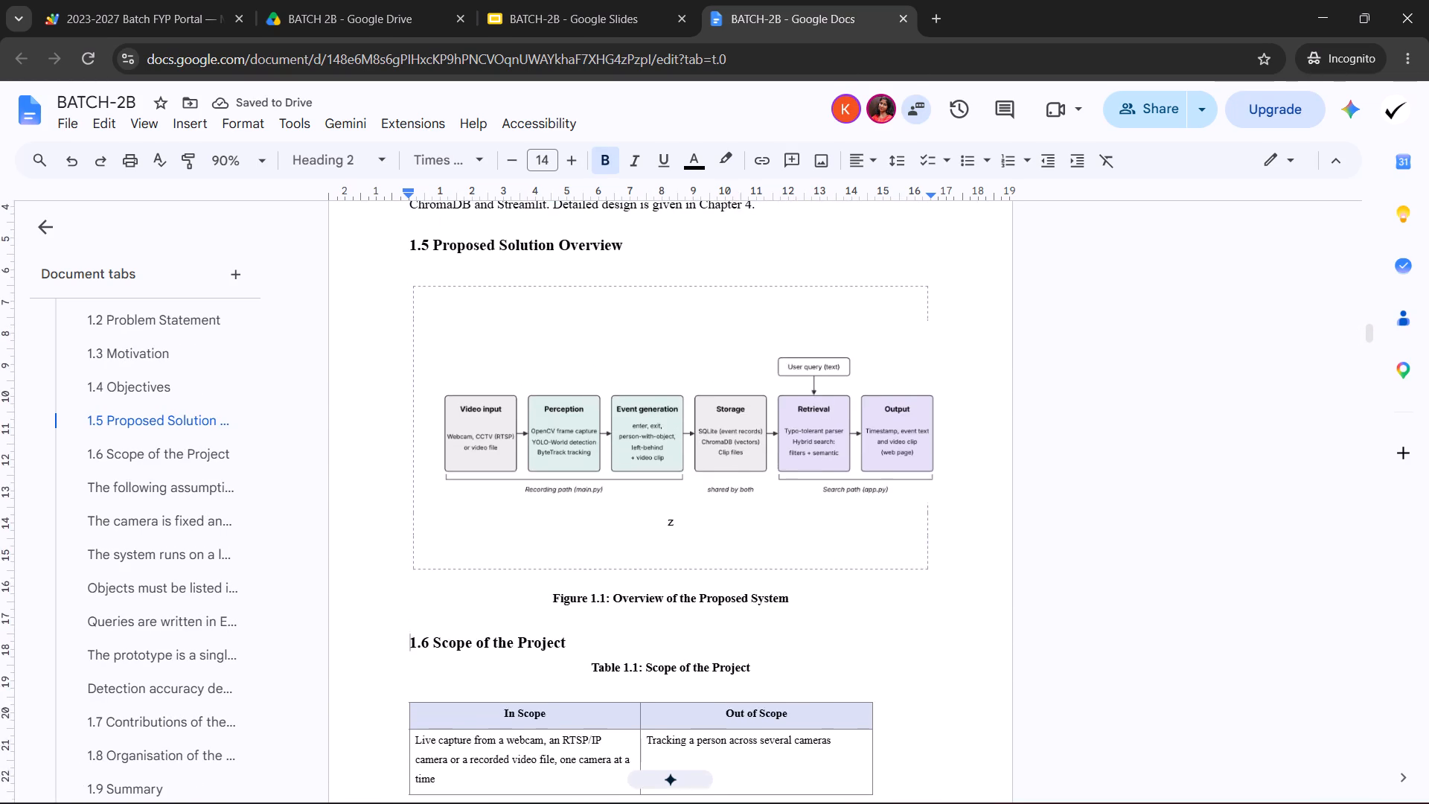
scroll(465, 581, up, 4)
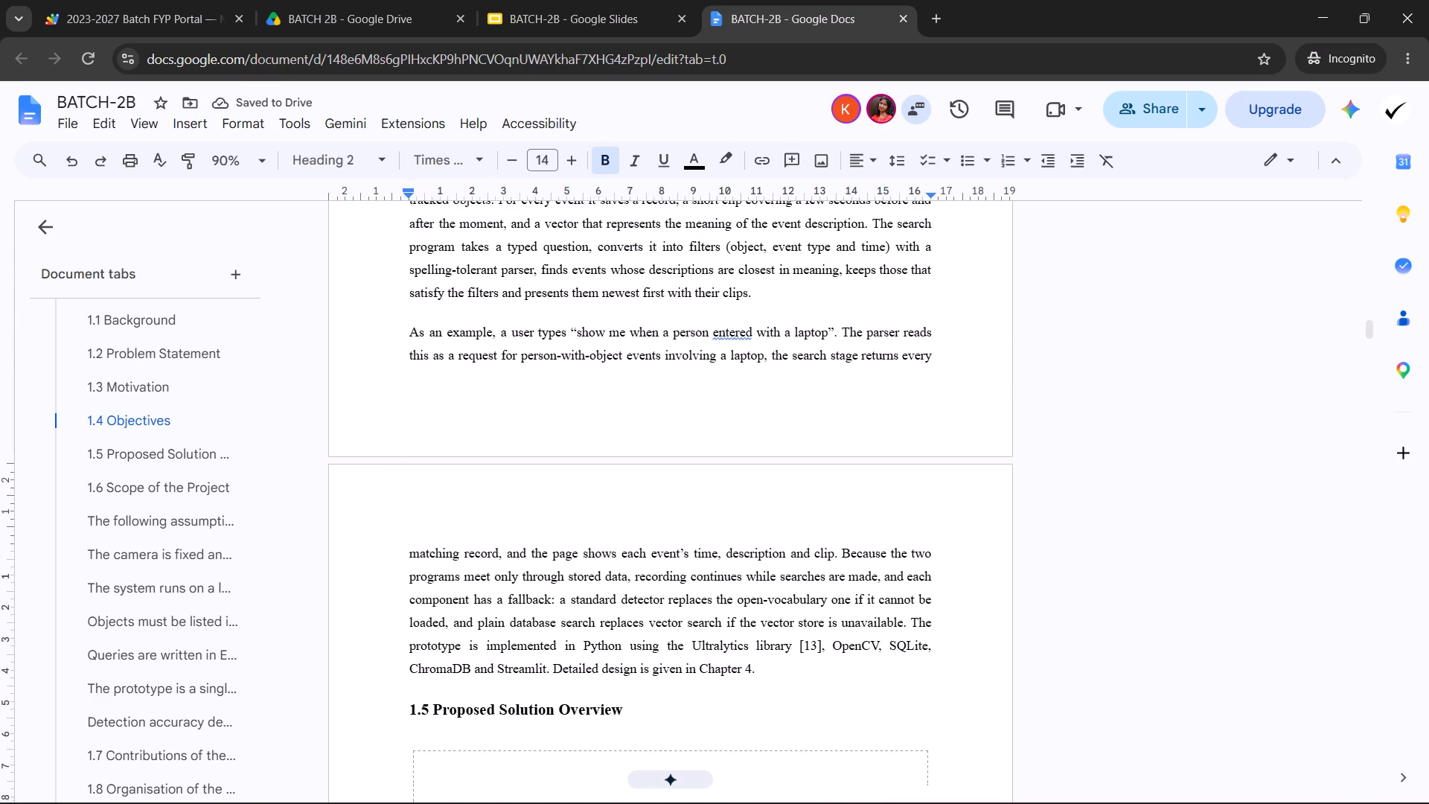
scroll(465, 581, up, 2)
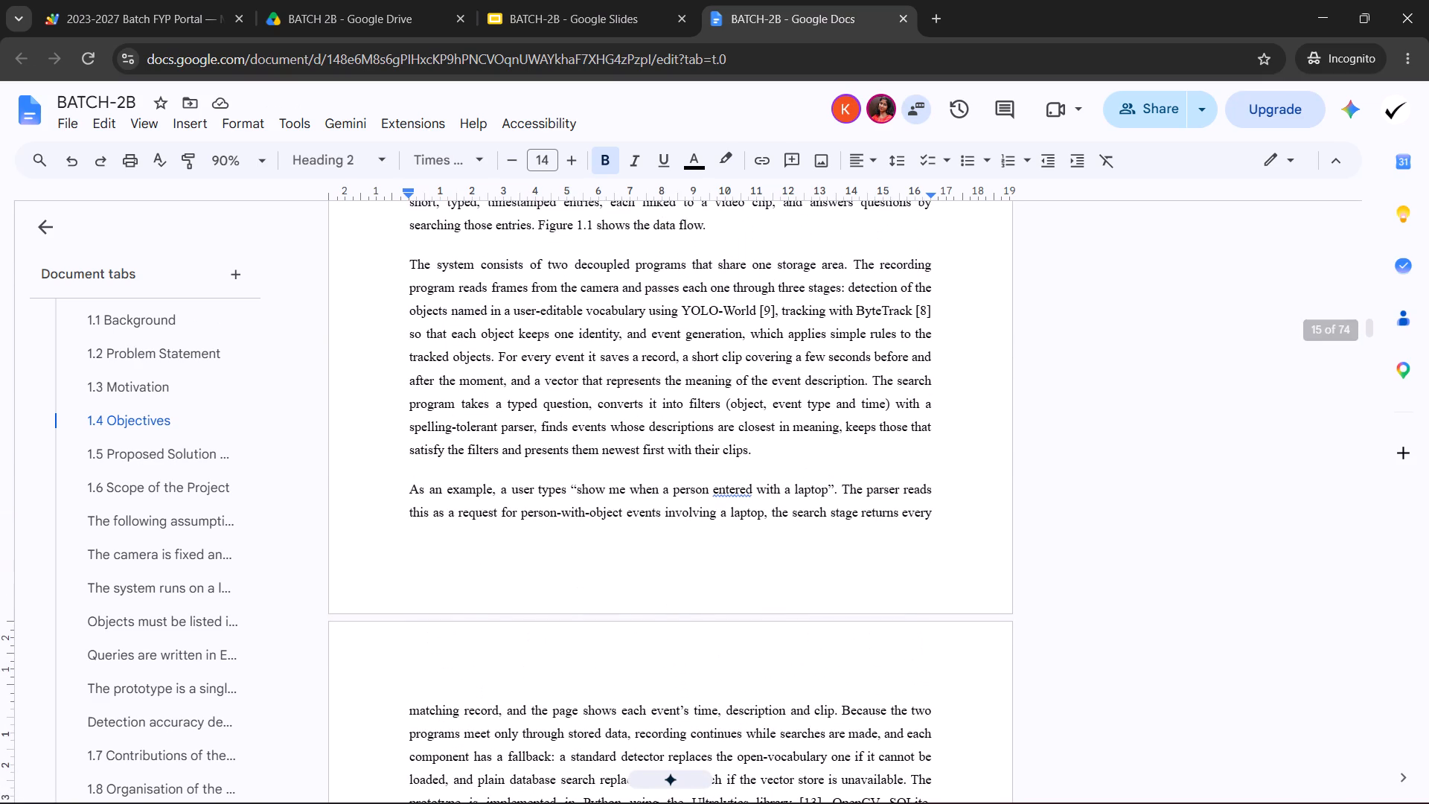
scroll(465, 581, down, 7)
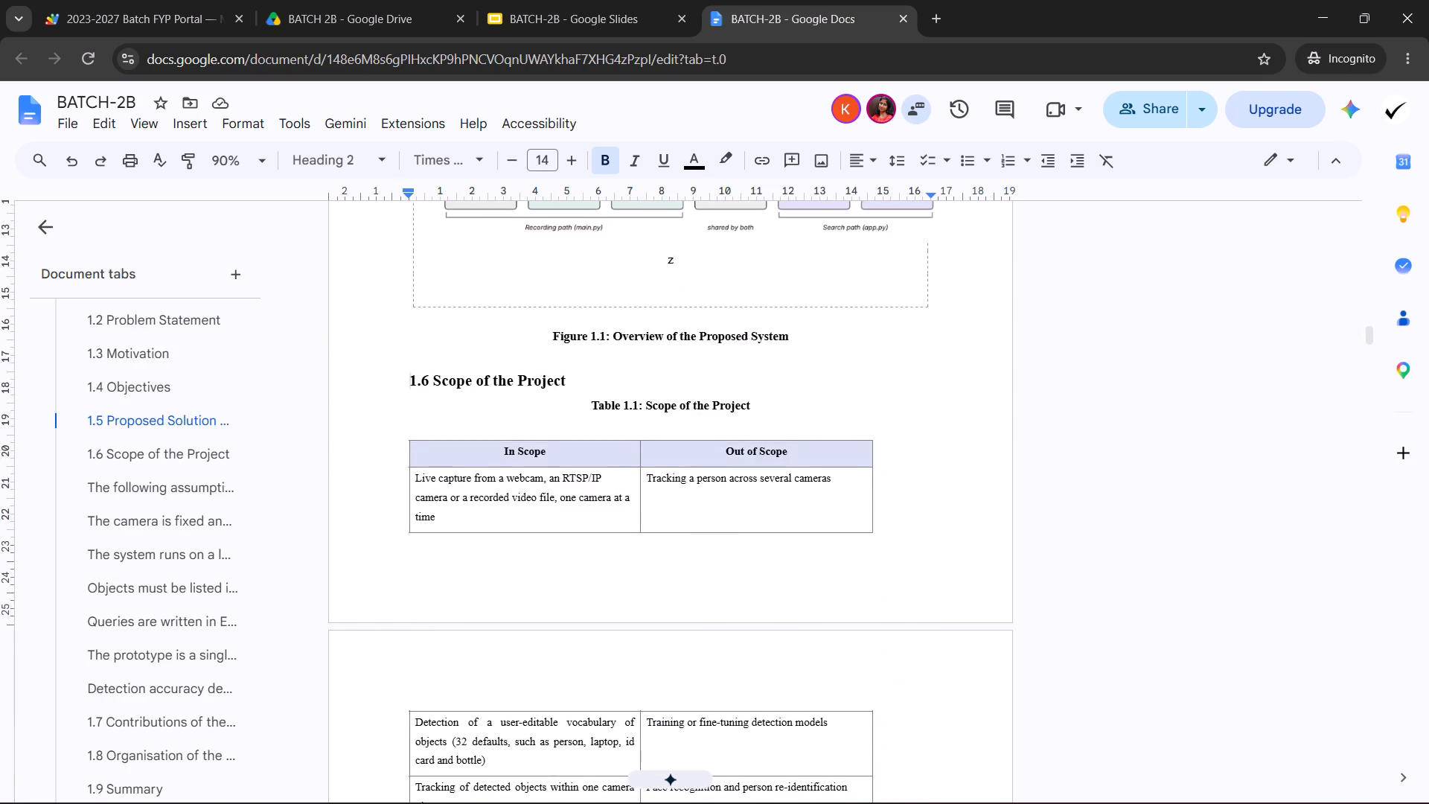
scroll(465, 581, down, 3)
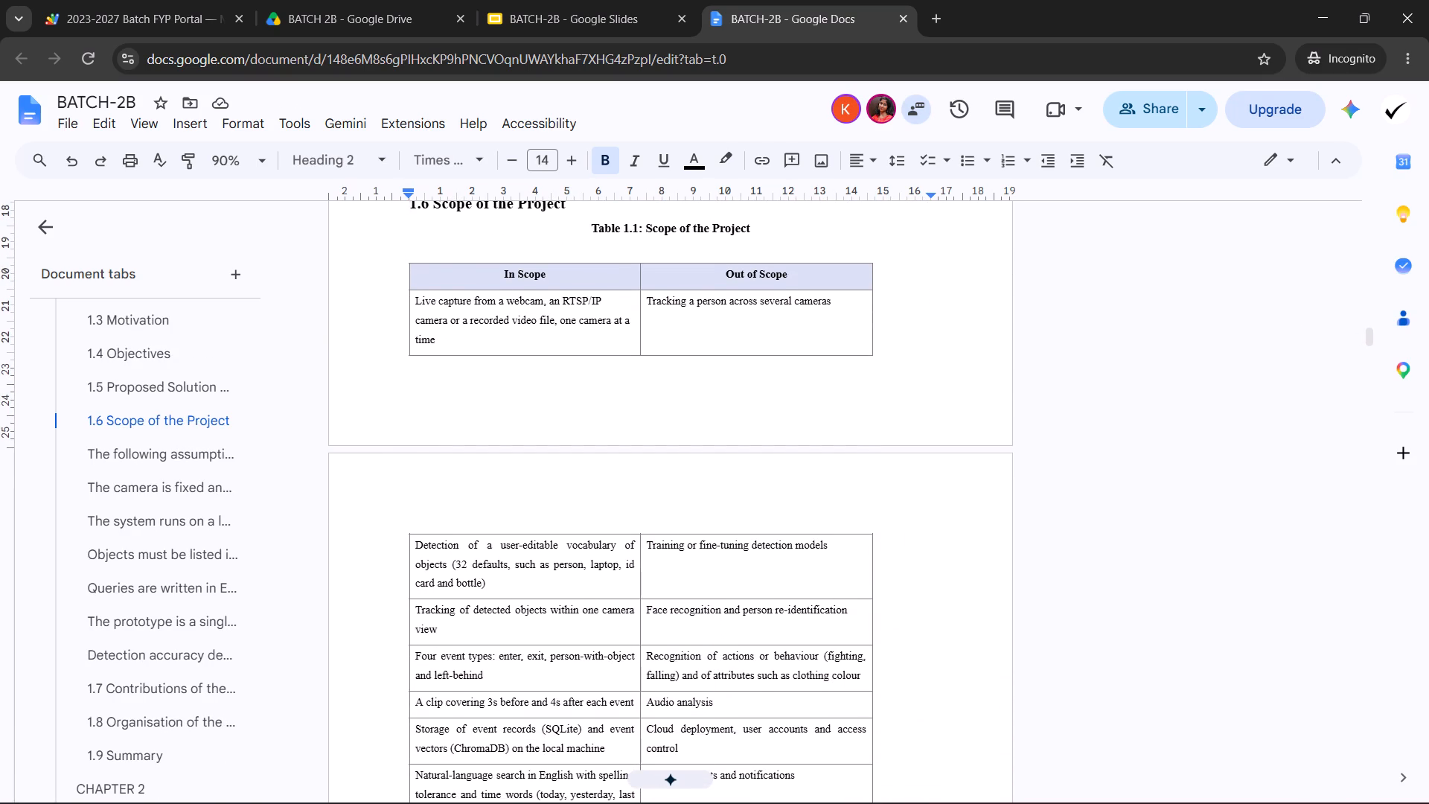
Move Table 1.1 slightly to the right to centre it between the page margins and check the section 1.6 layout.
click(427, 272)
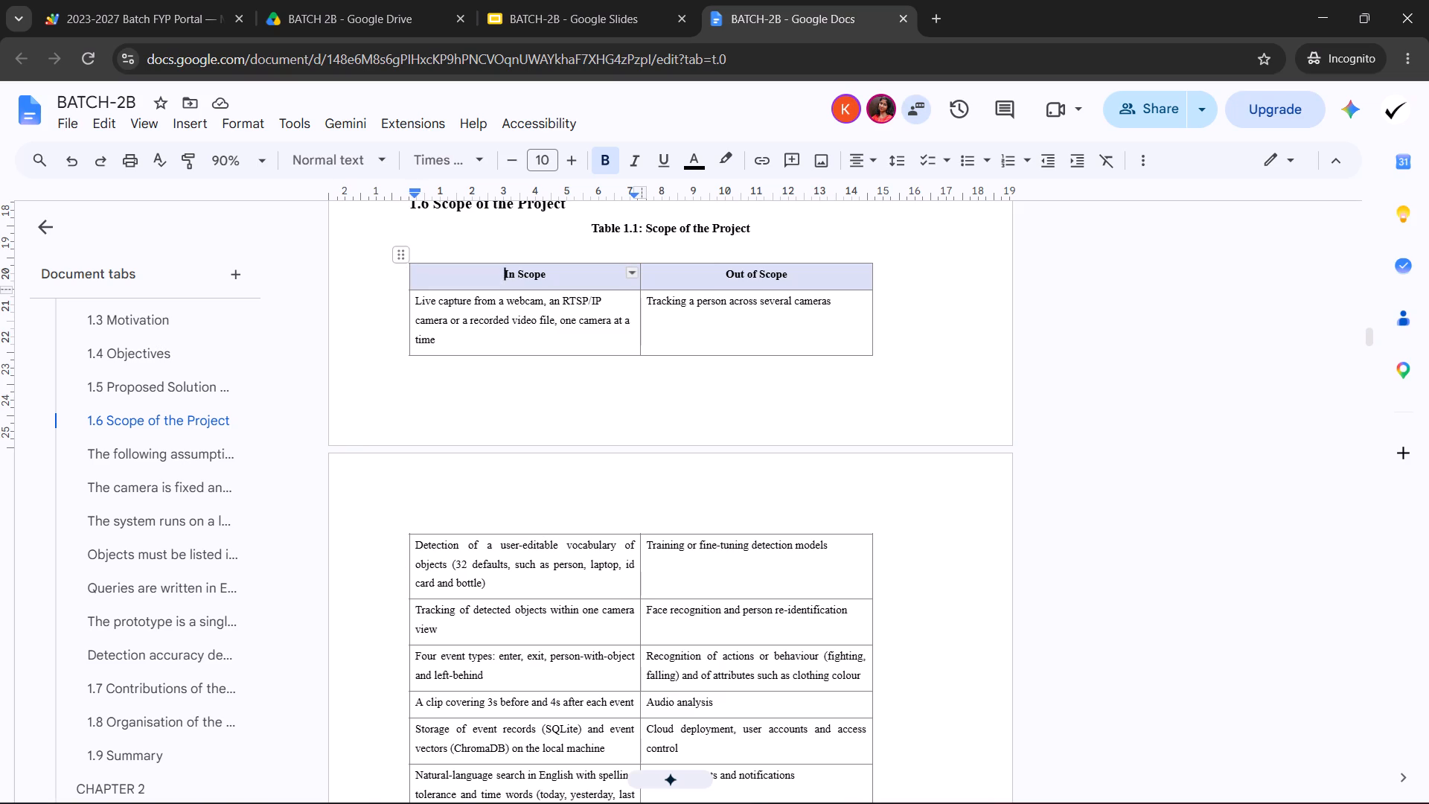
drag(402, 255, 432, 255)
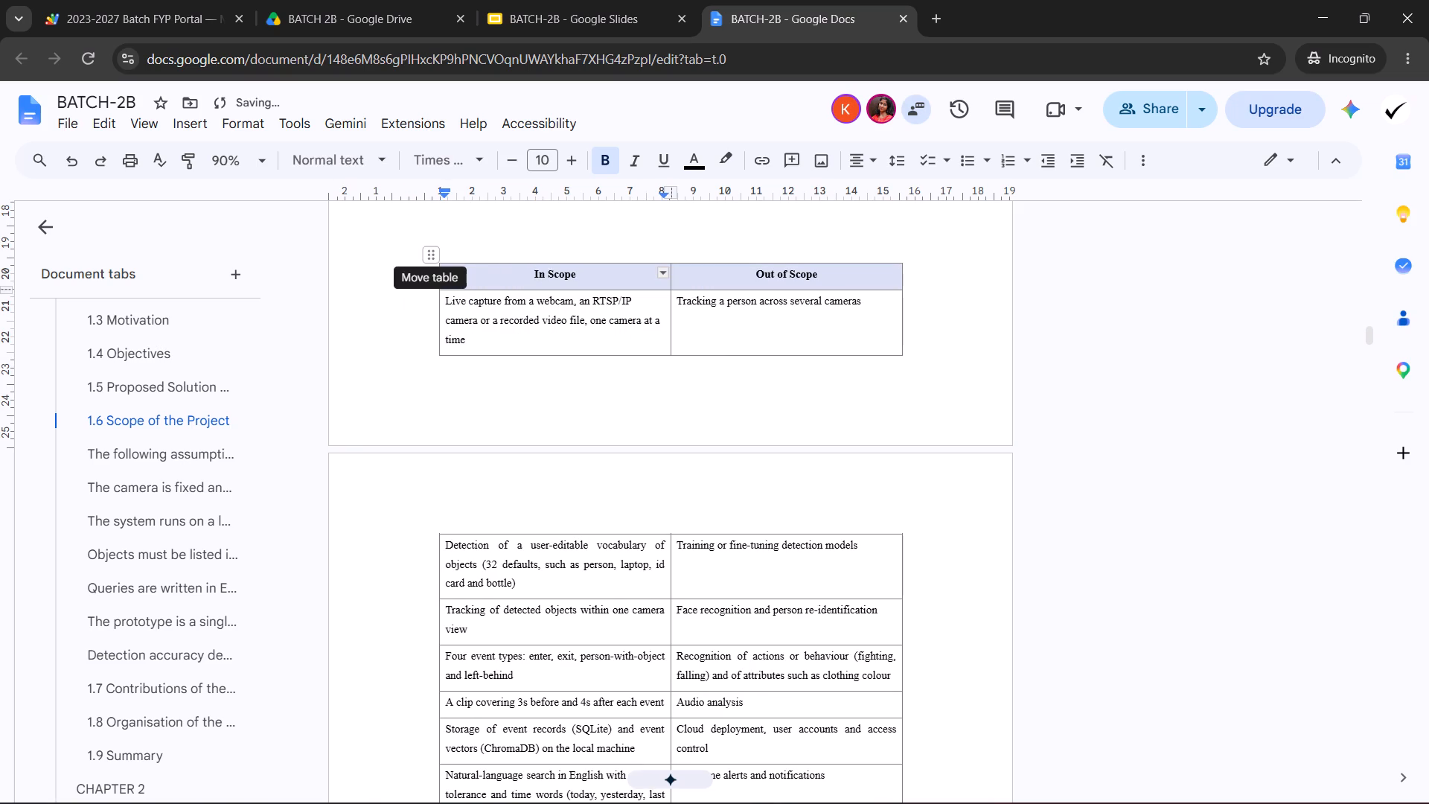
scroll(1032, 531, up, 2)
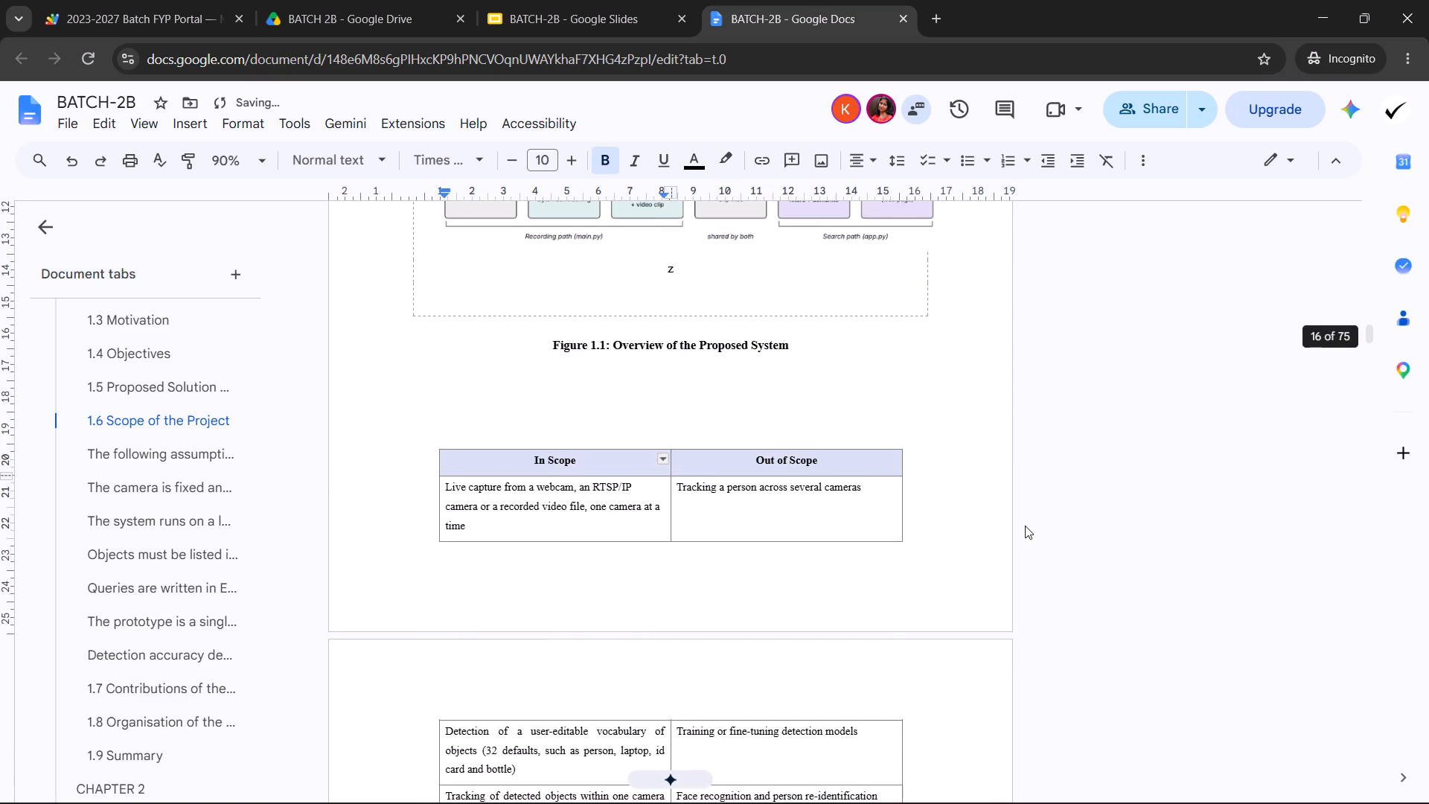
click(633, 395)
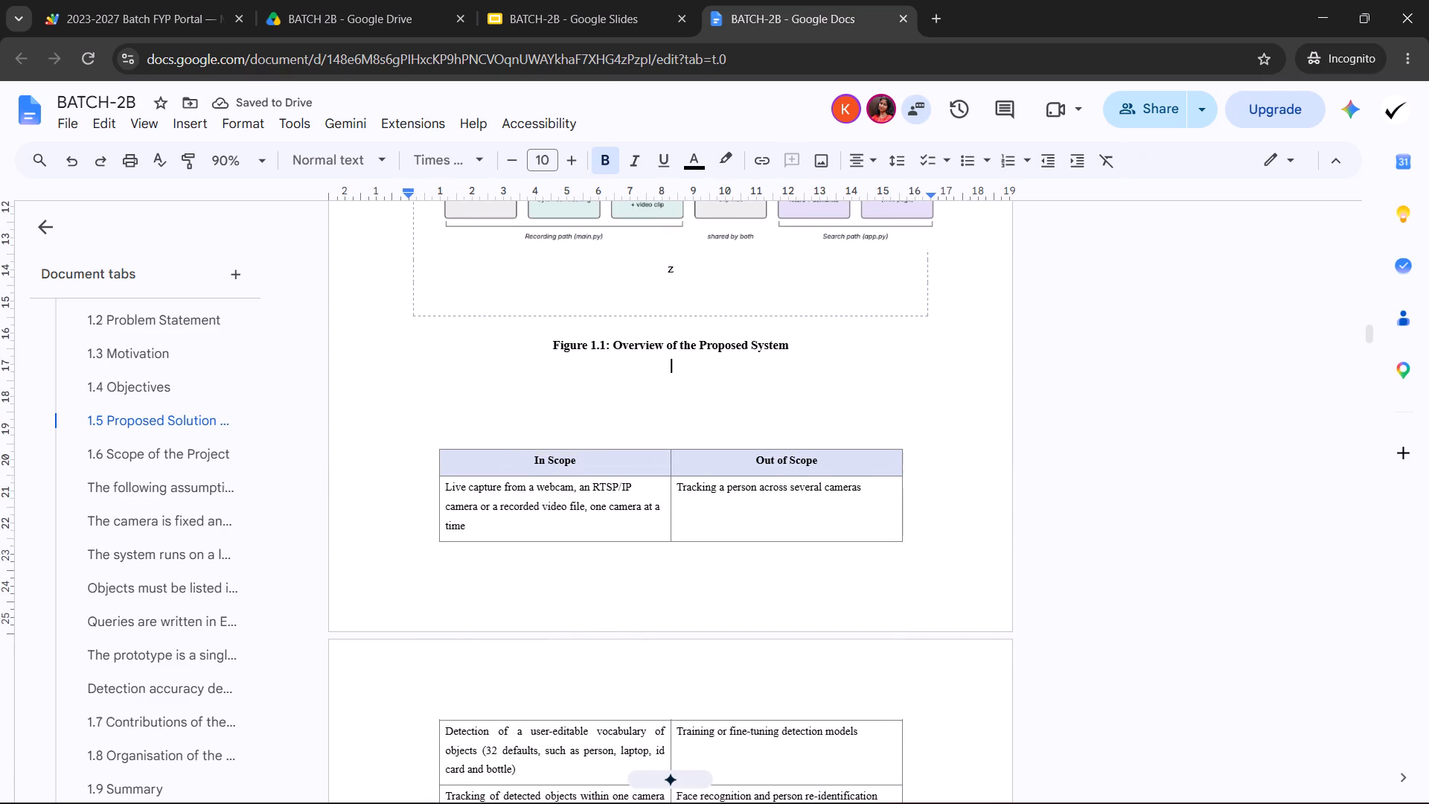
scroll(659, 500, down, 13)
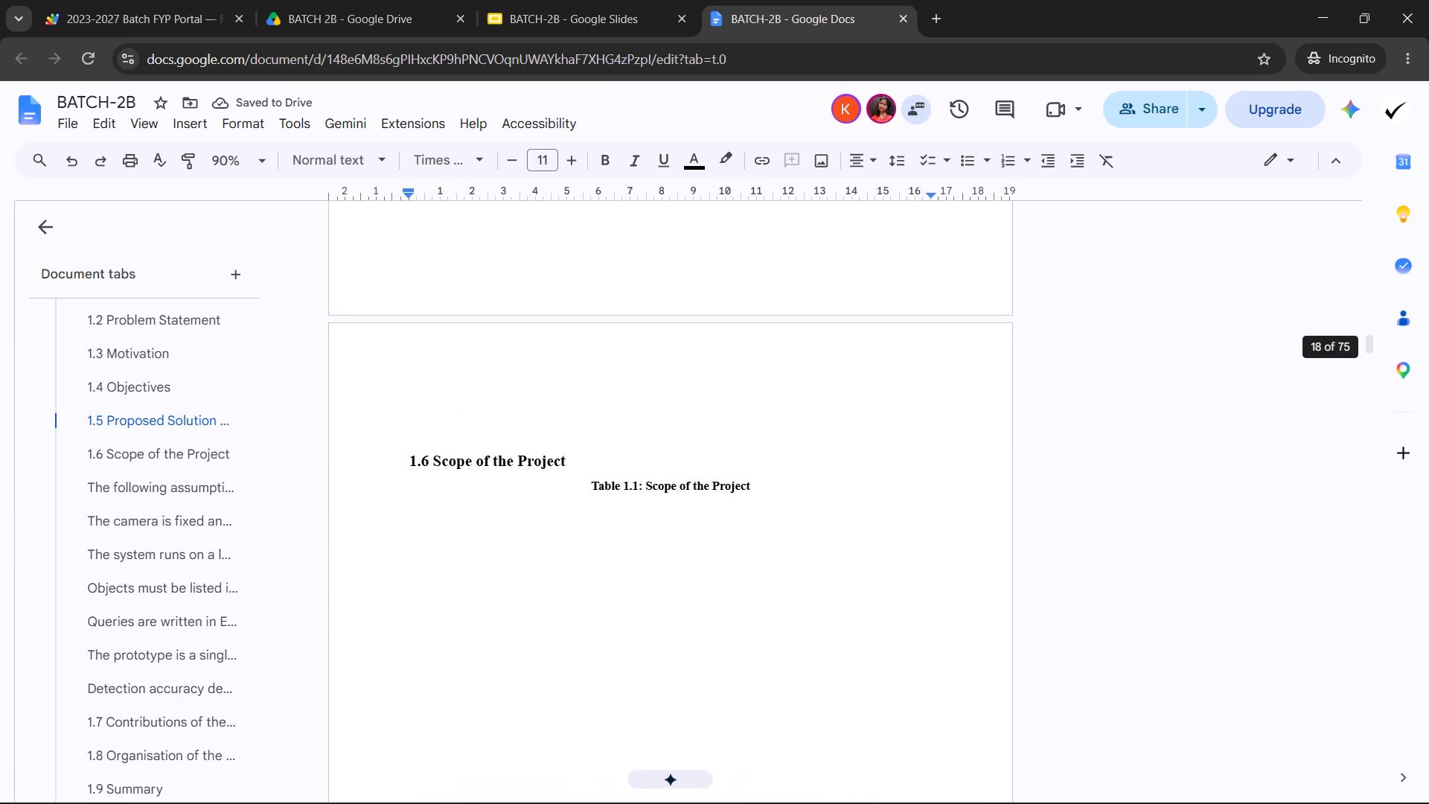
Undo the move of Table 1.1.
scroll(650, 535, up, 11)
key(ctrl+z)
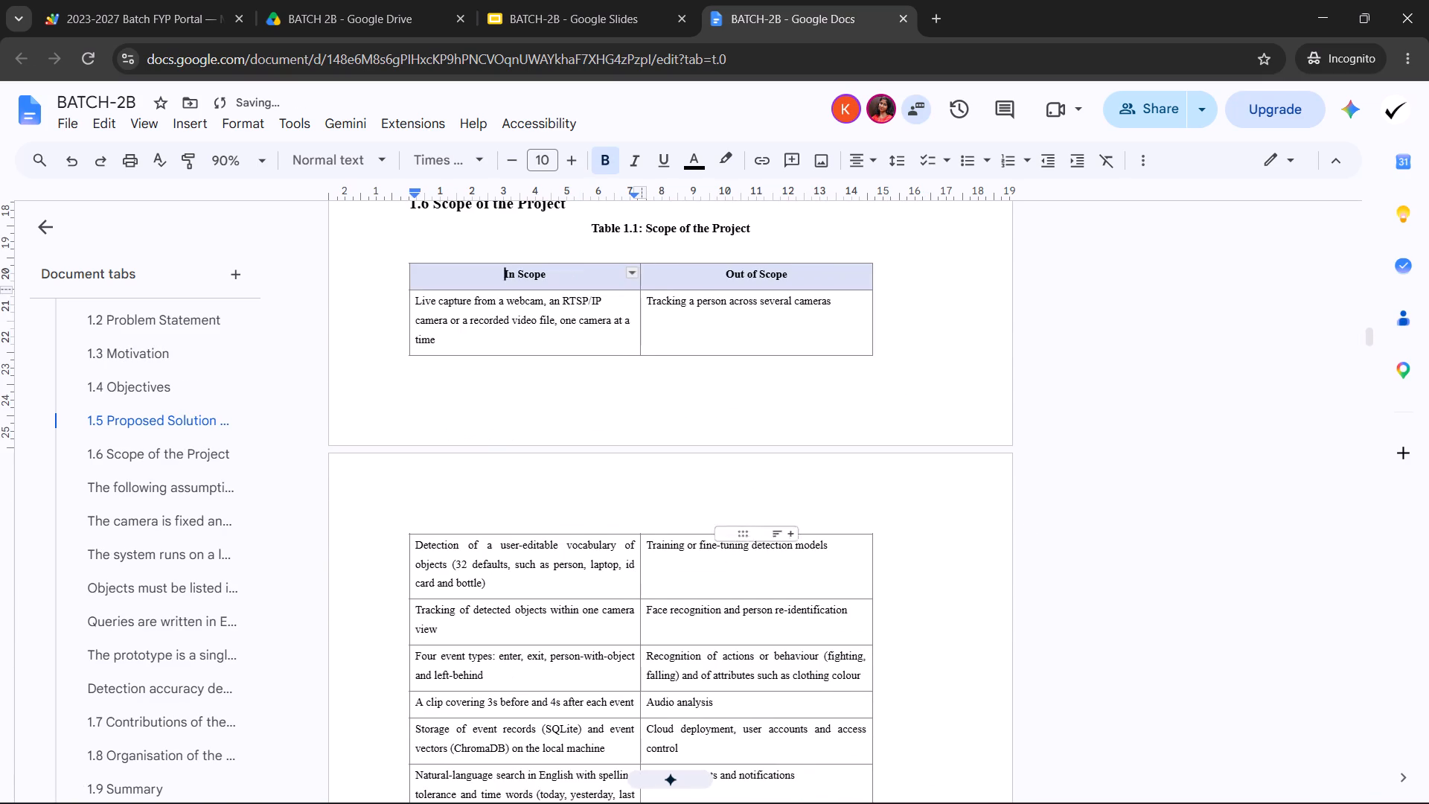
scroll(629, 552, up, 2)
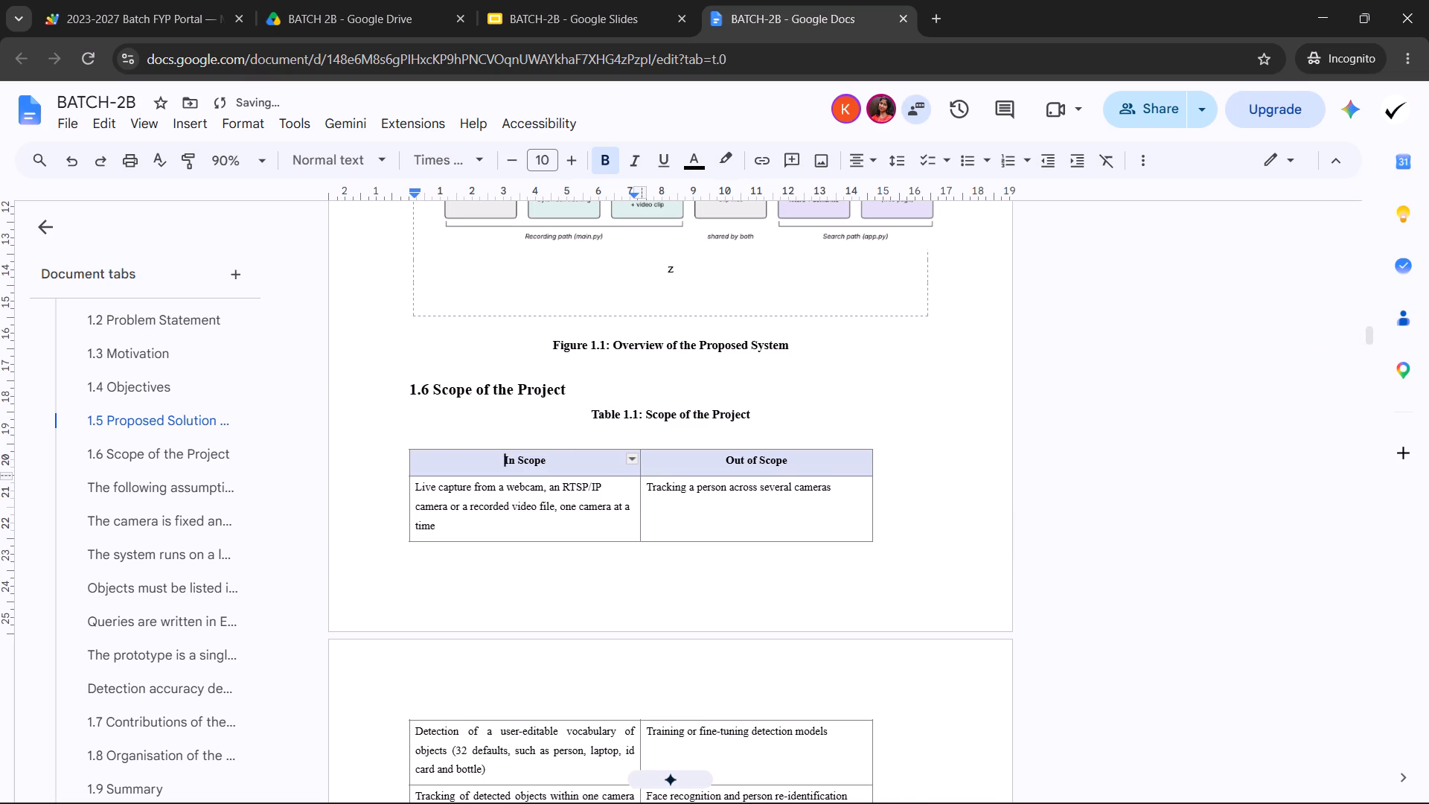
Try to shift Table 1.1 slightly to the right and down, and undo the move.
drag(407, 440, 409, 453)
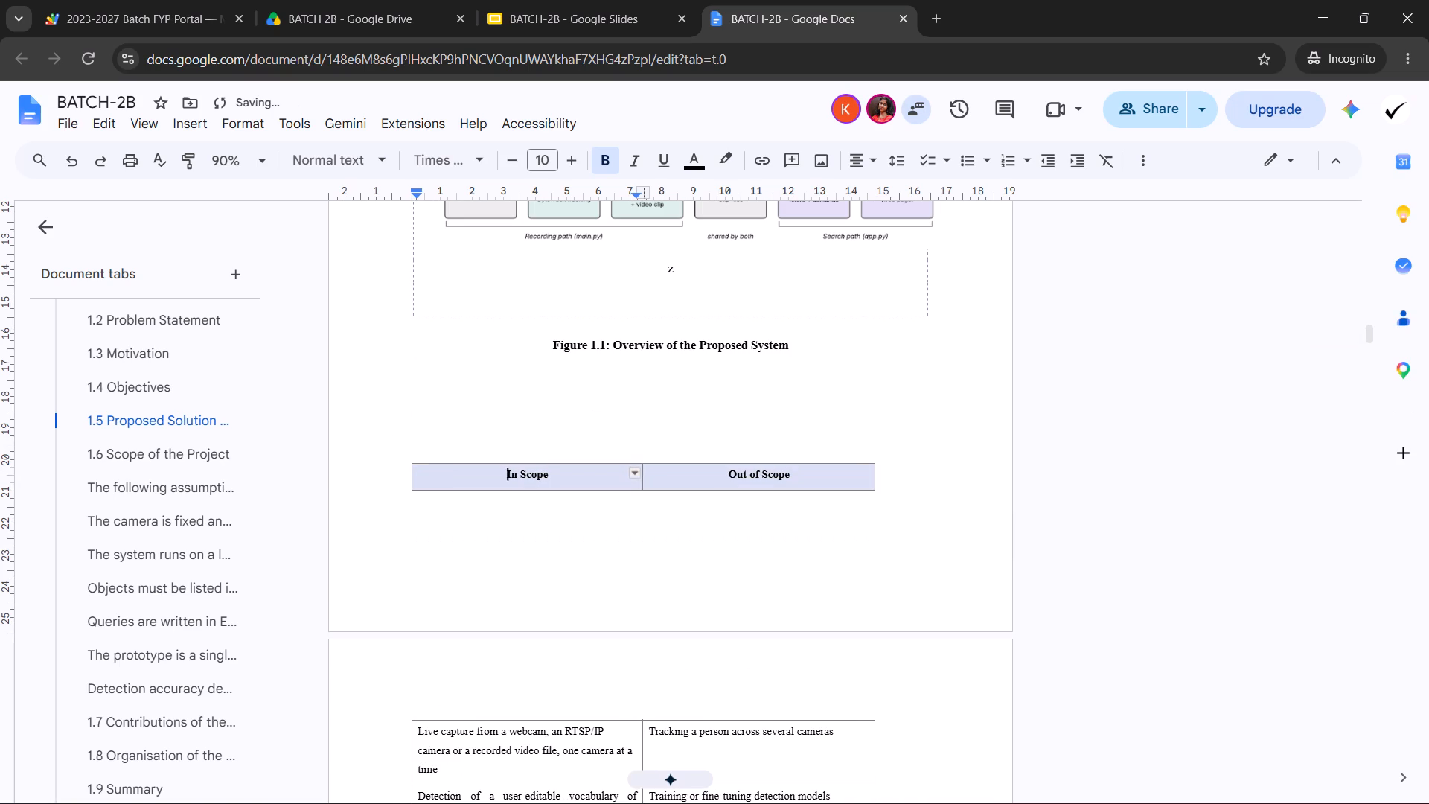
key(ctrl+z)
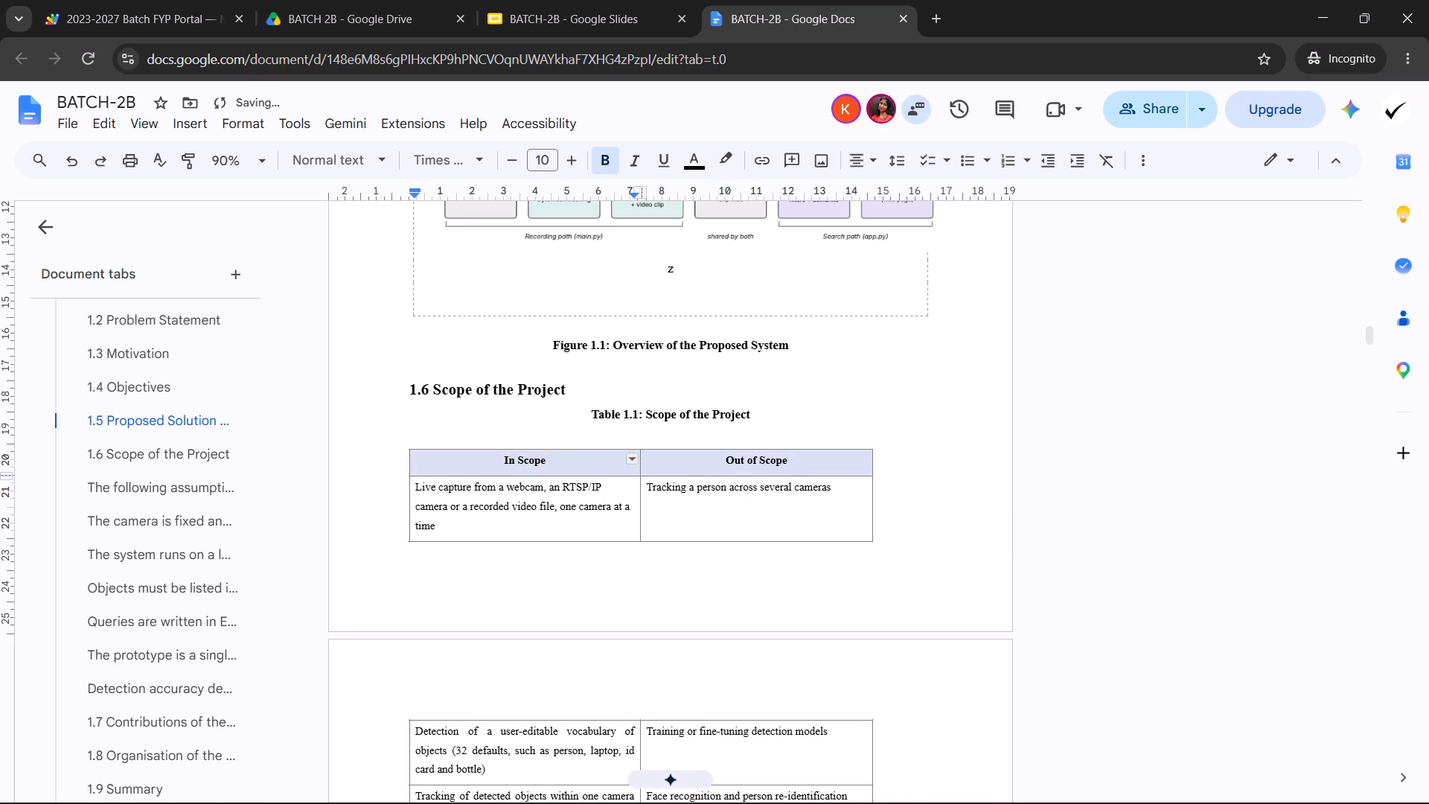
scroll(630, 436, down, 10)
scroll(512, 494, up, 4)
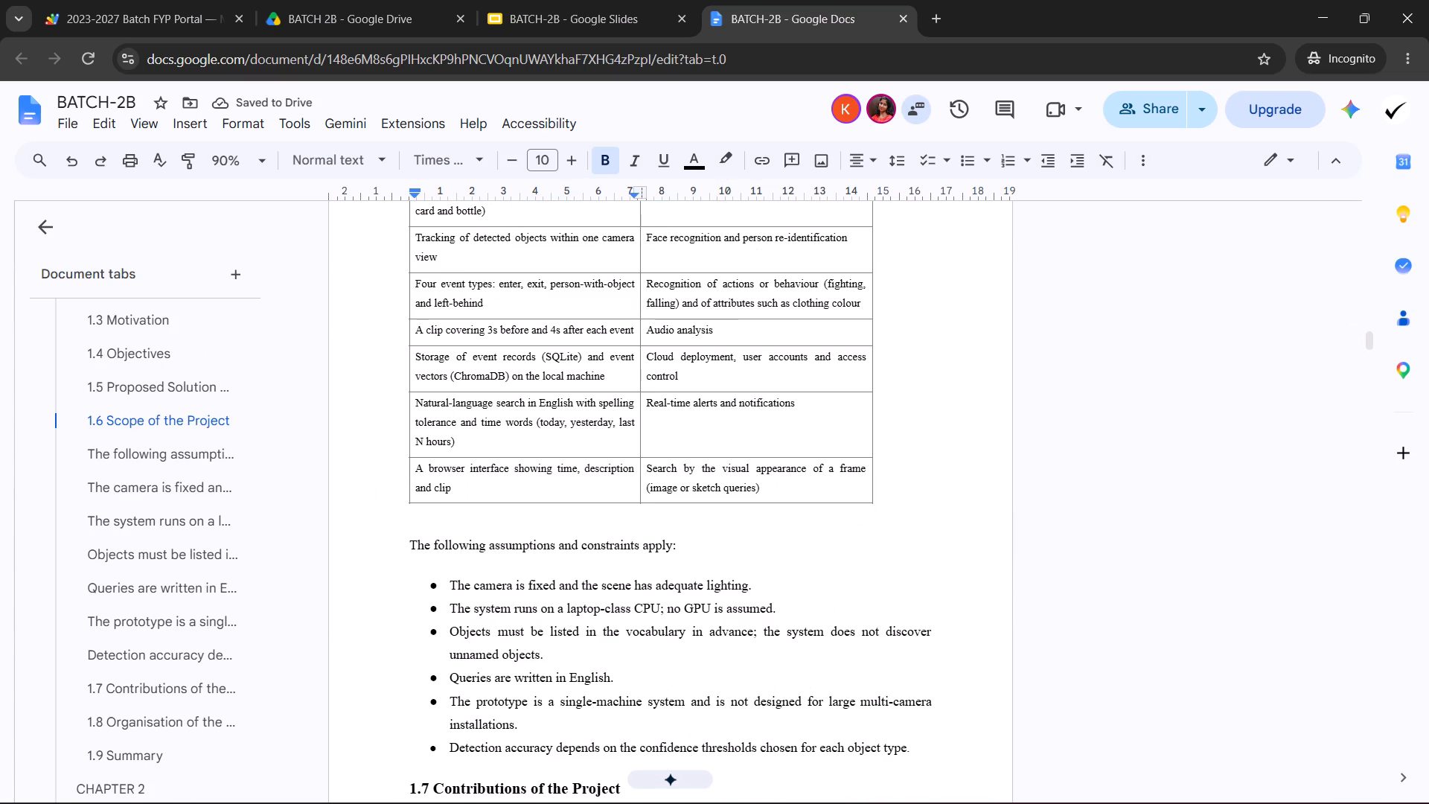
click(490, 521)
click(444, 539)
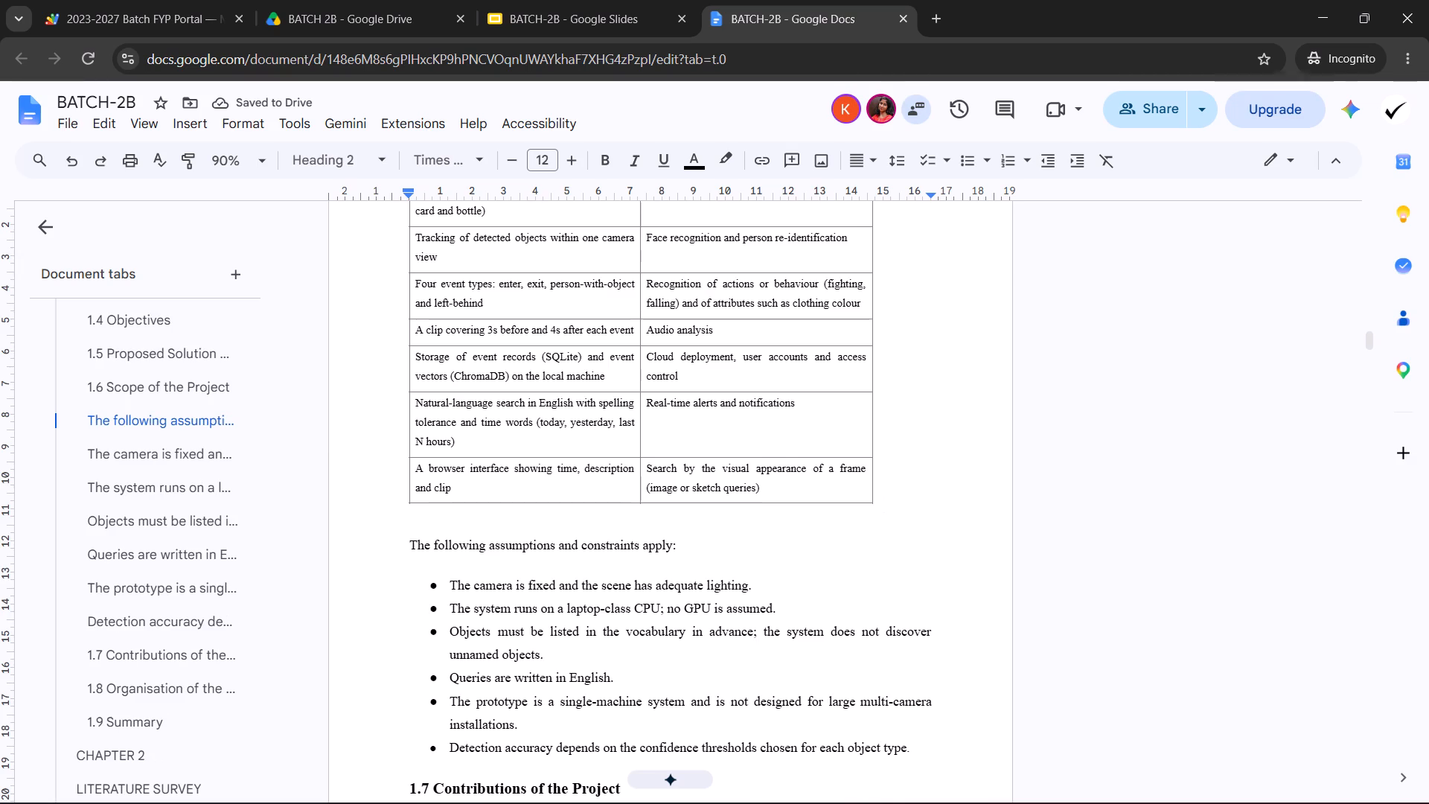
Insert blank lines after the Figure 1.1 caption so that heading "1.6 Scope of the Project" and Table 1.1 start on a new page.
scroll(466, 506, up, 6)
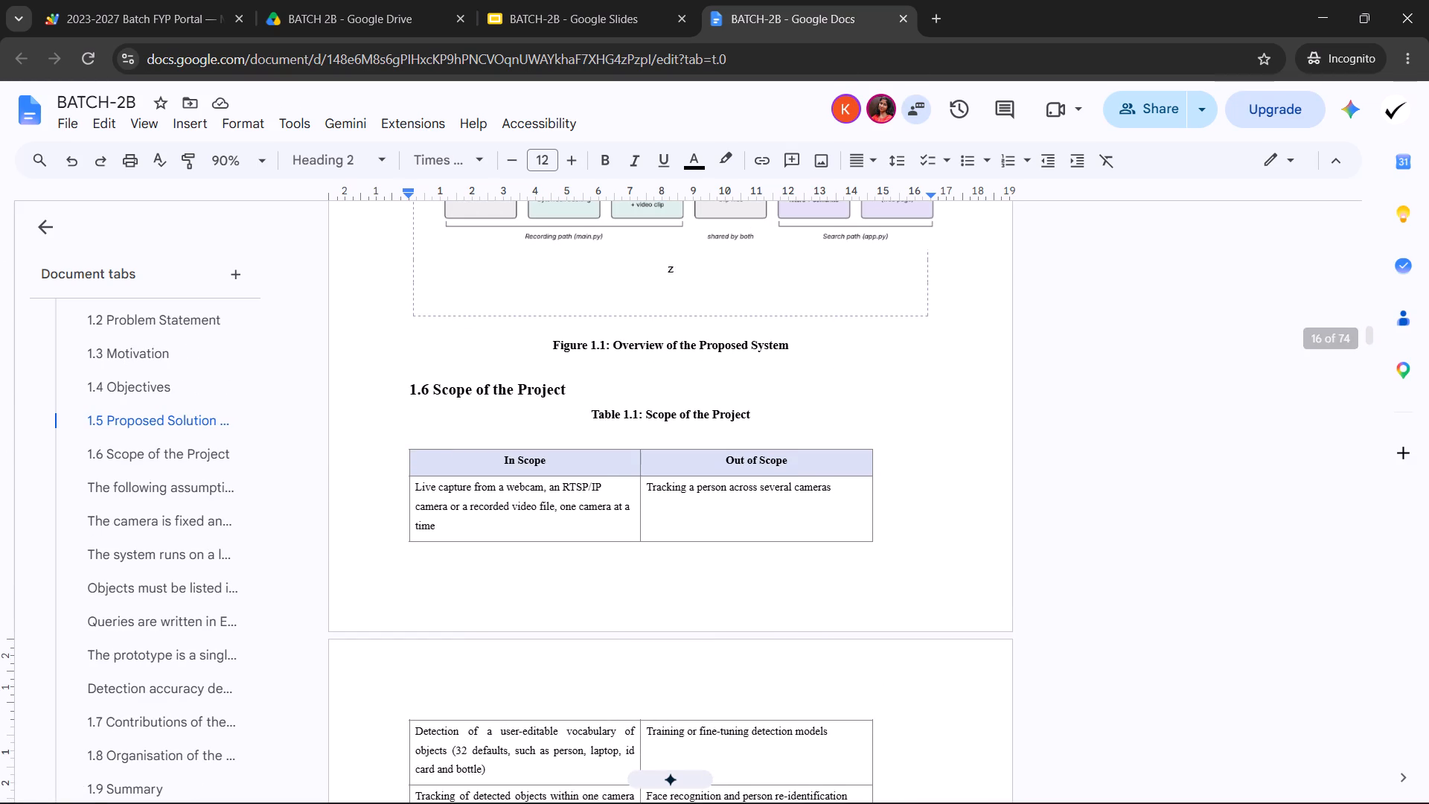
click(407, 388)
key(Return)
key(Return)
key(Return)
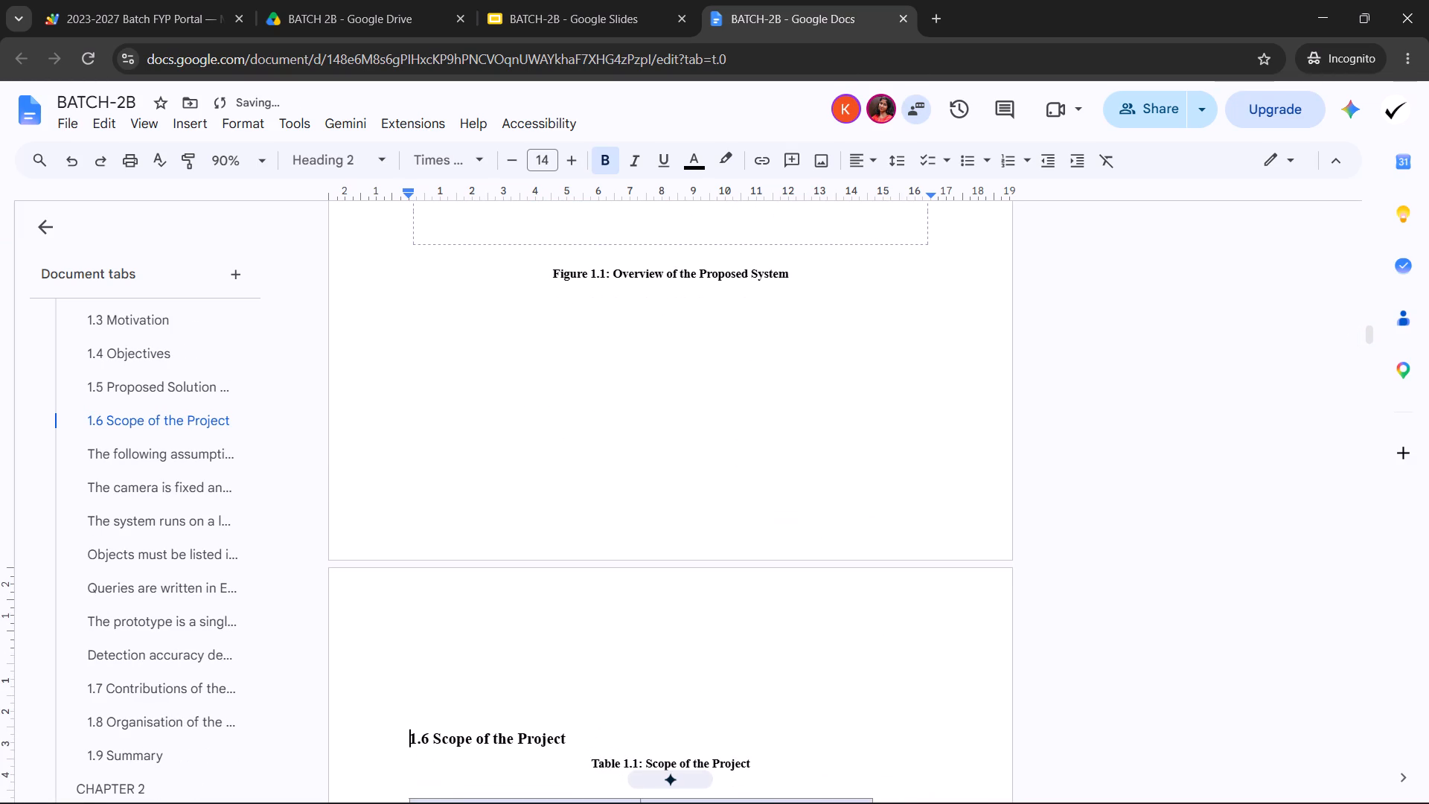
key(Up)
key(BackSpace)
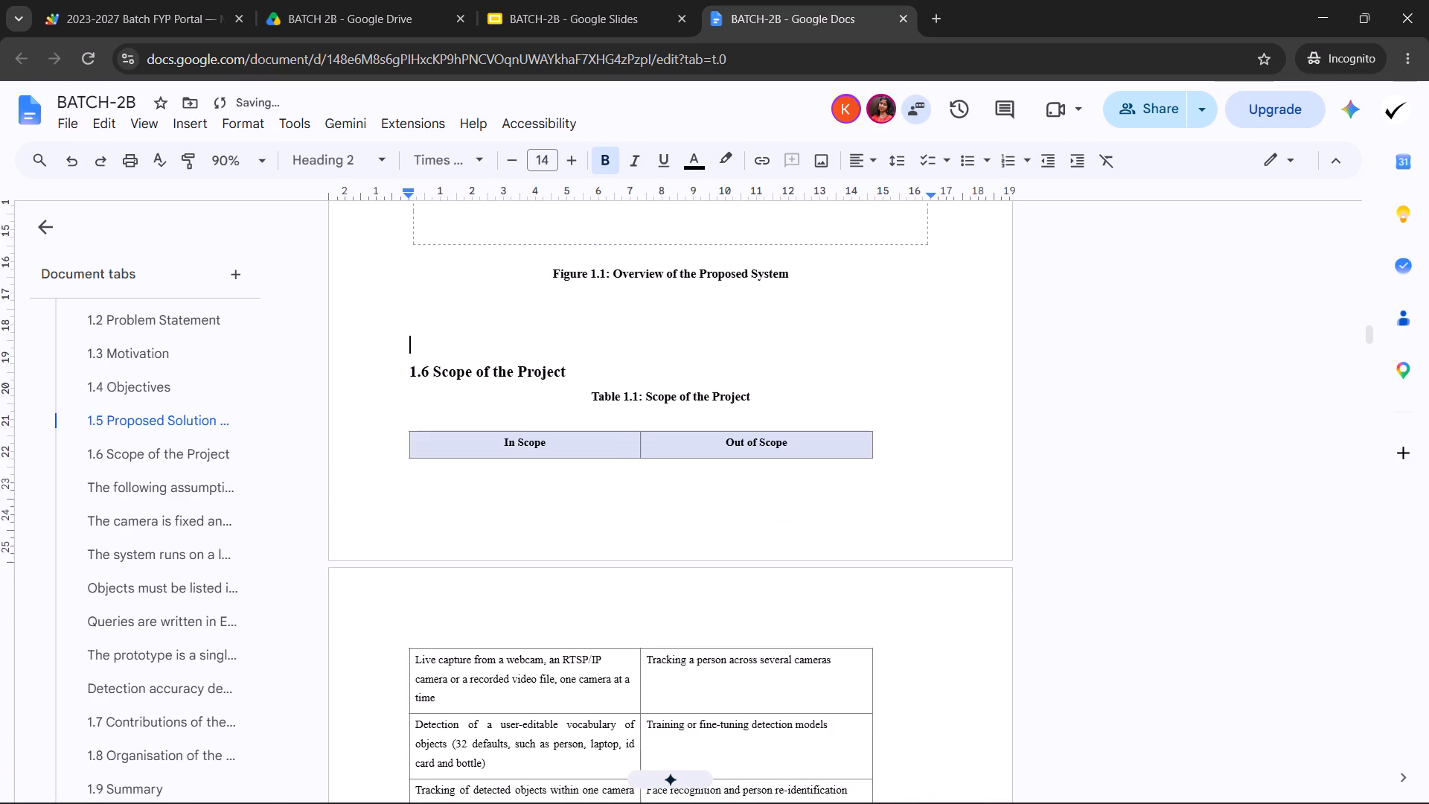
key(Return)
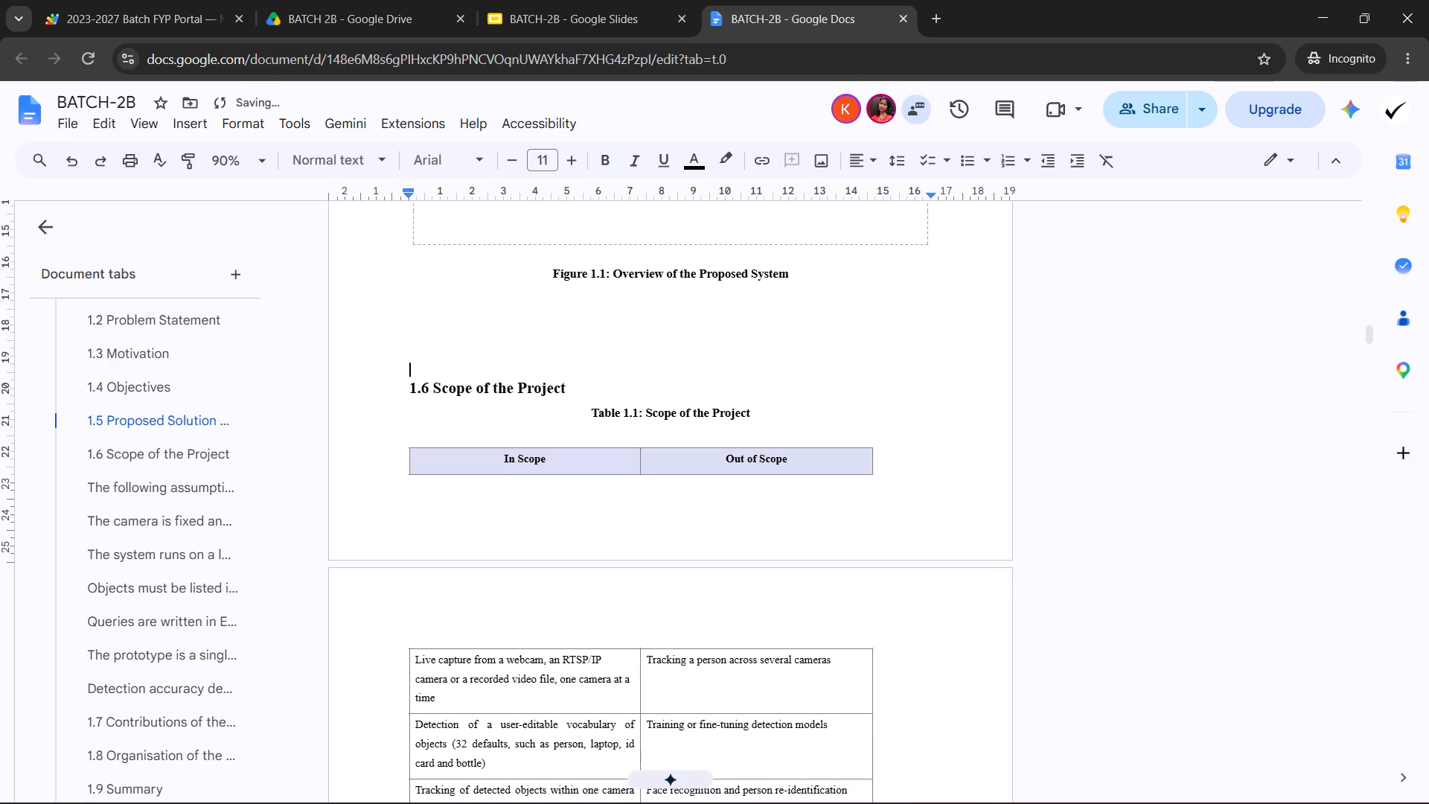
key(Return)
key(Down)
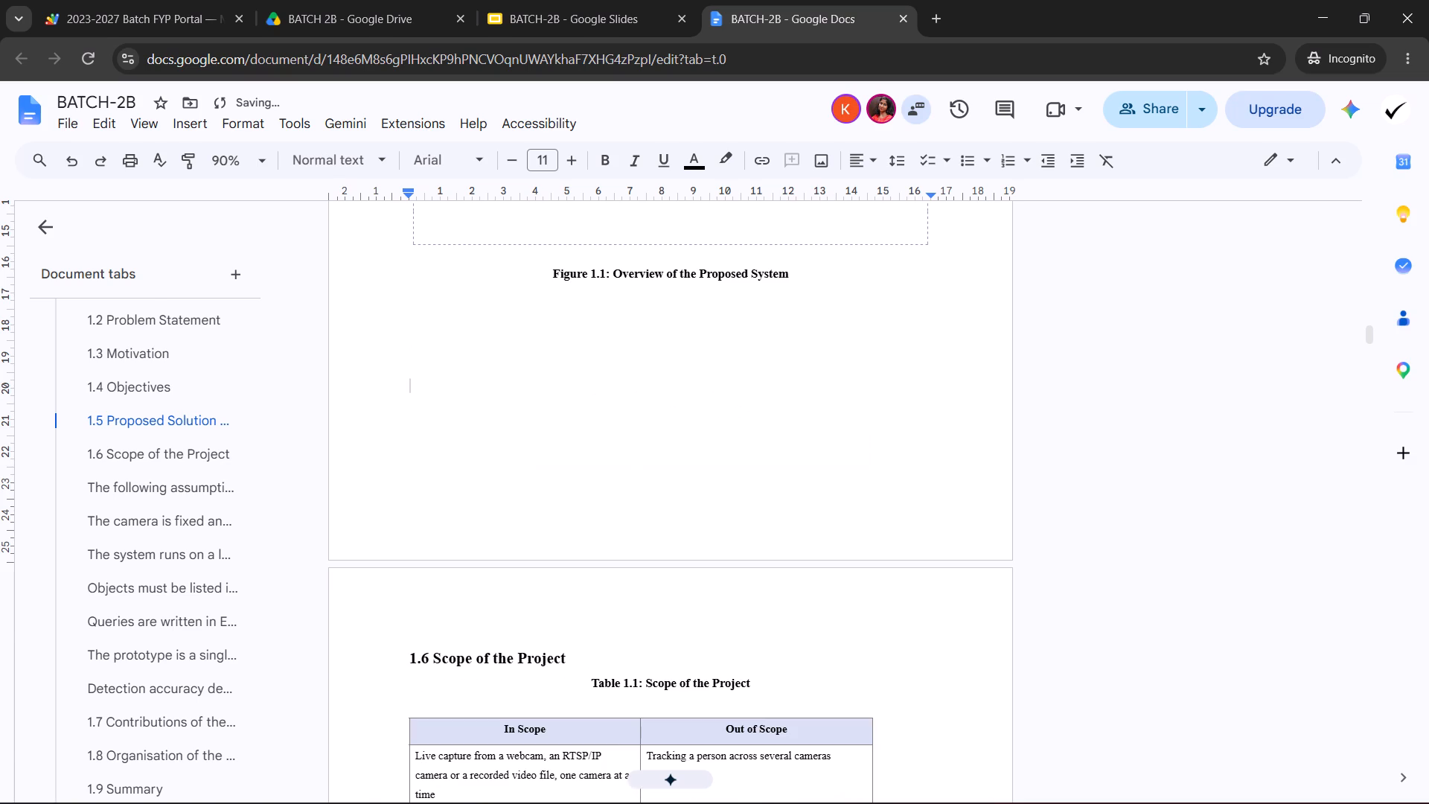
key(Down)
scroll(600, 505, down, 3)
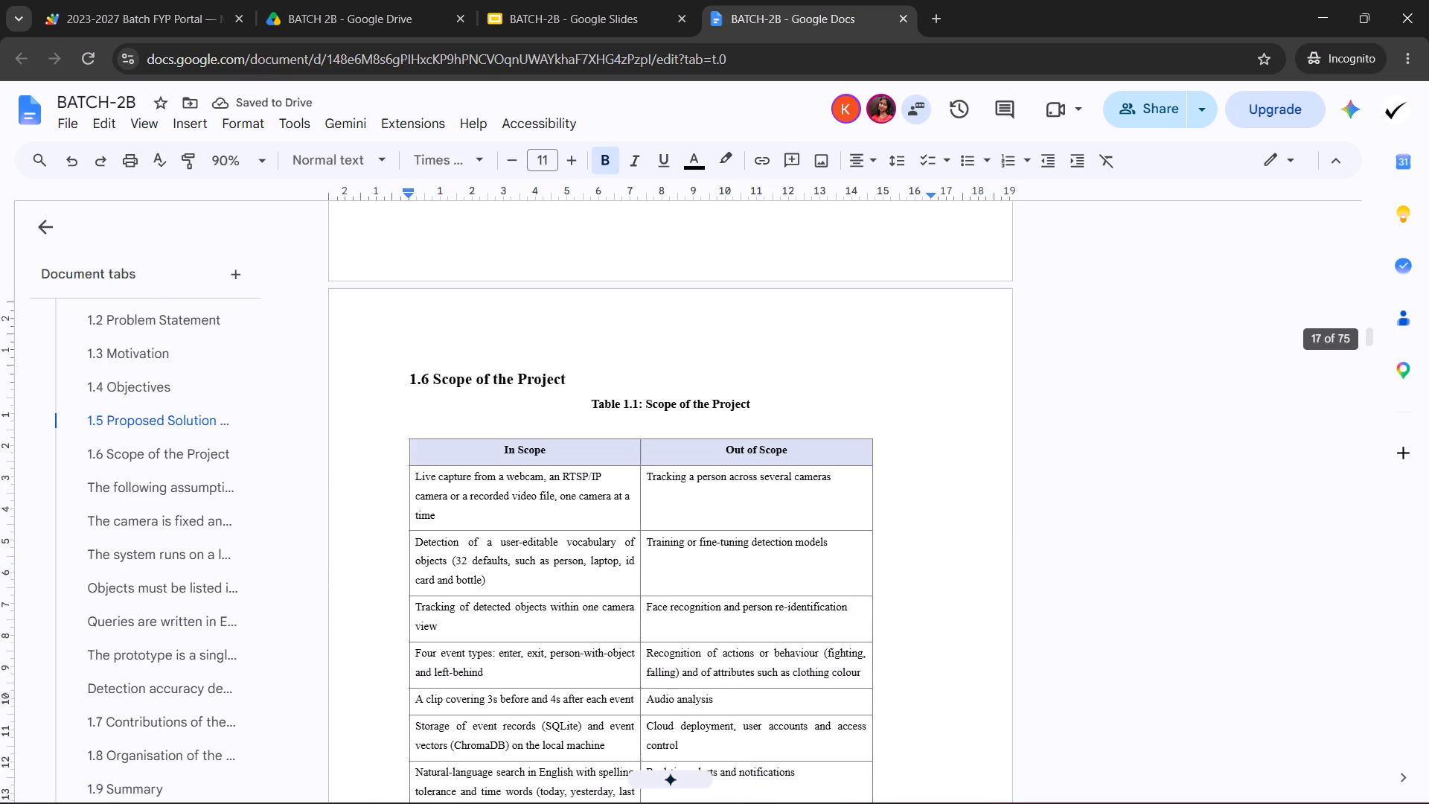
Shift Table 1.1 slightly to the right, towards the centre between the page margins.
drag(403, 433, 419, 433)
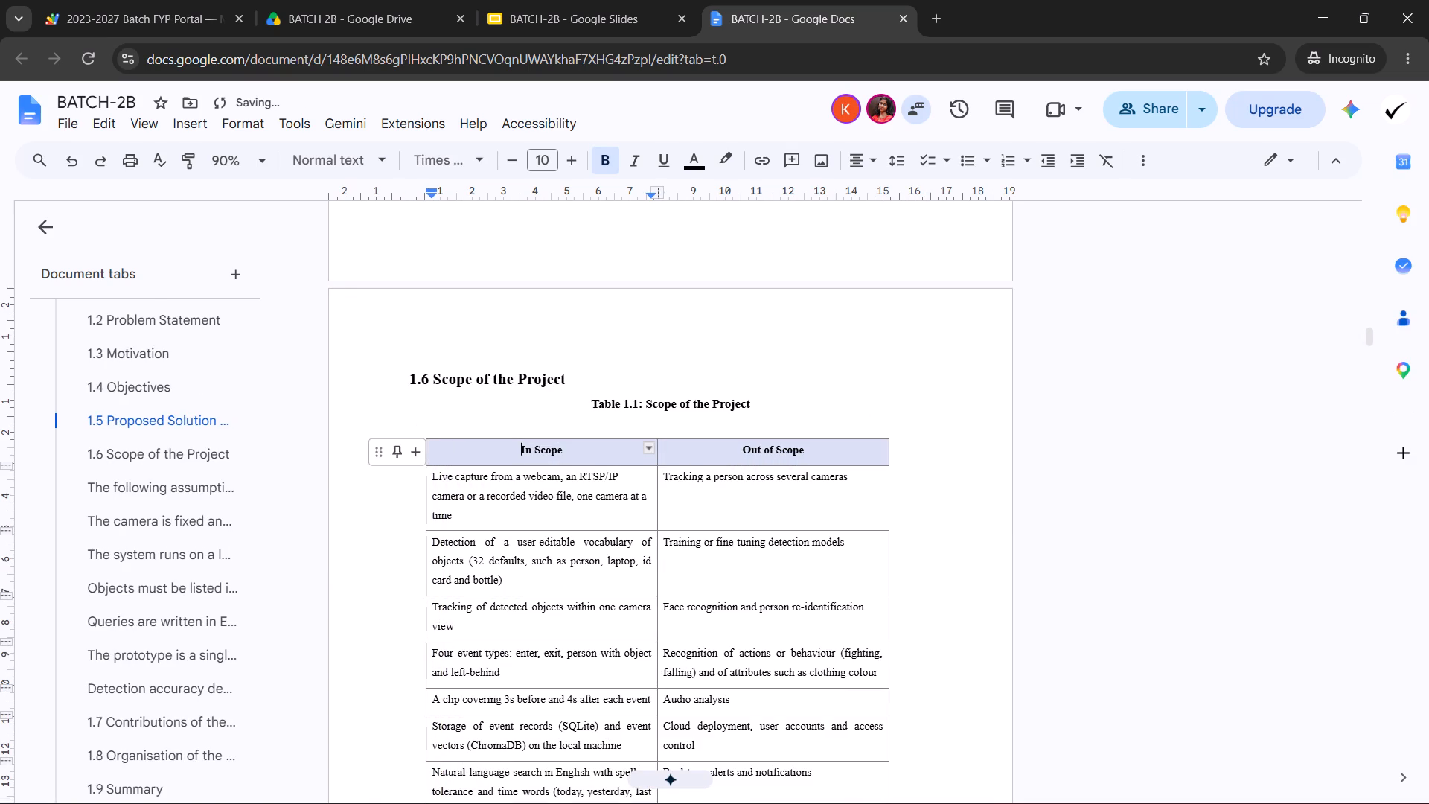
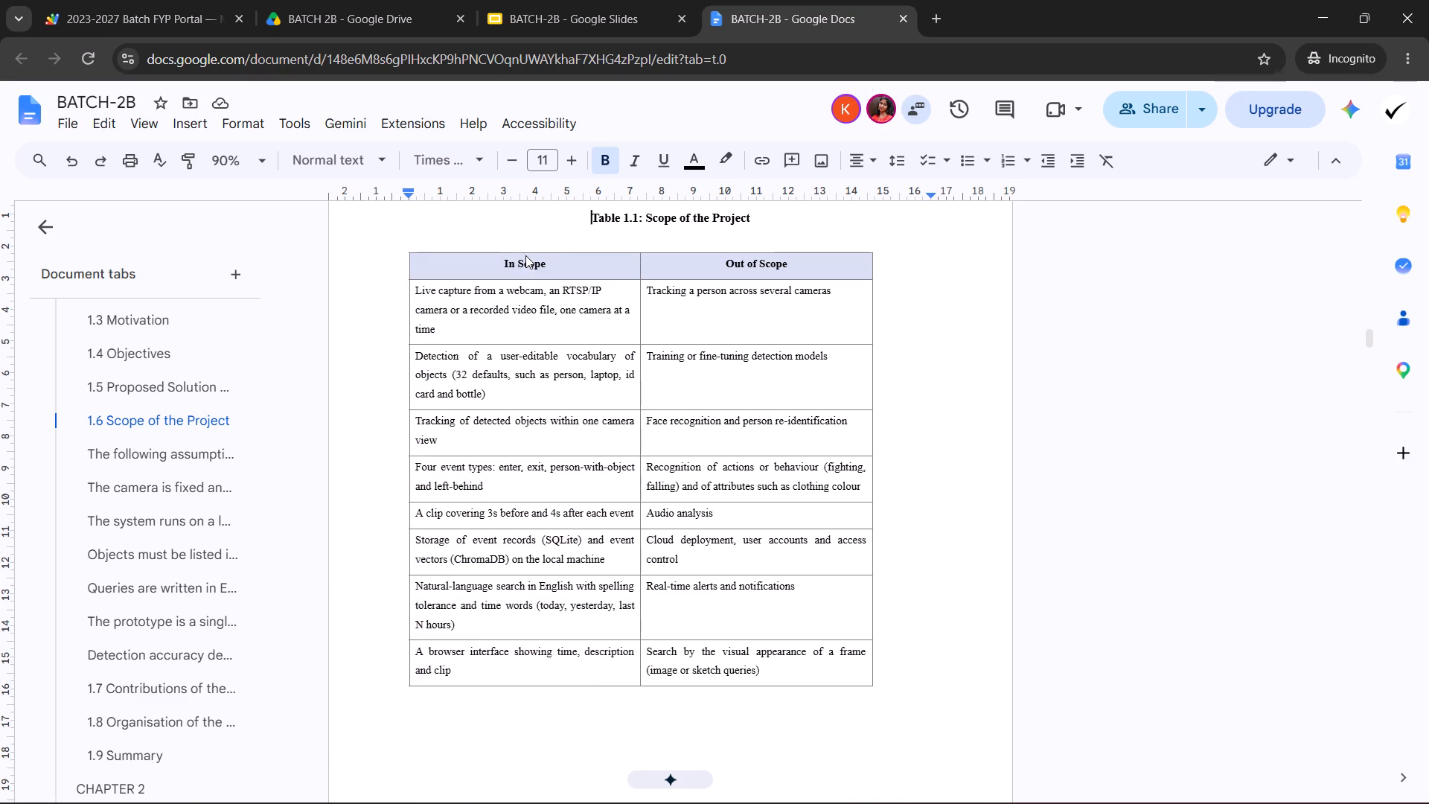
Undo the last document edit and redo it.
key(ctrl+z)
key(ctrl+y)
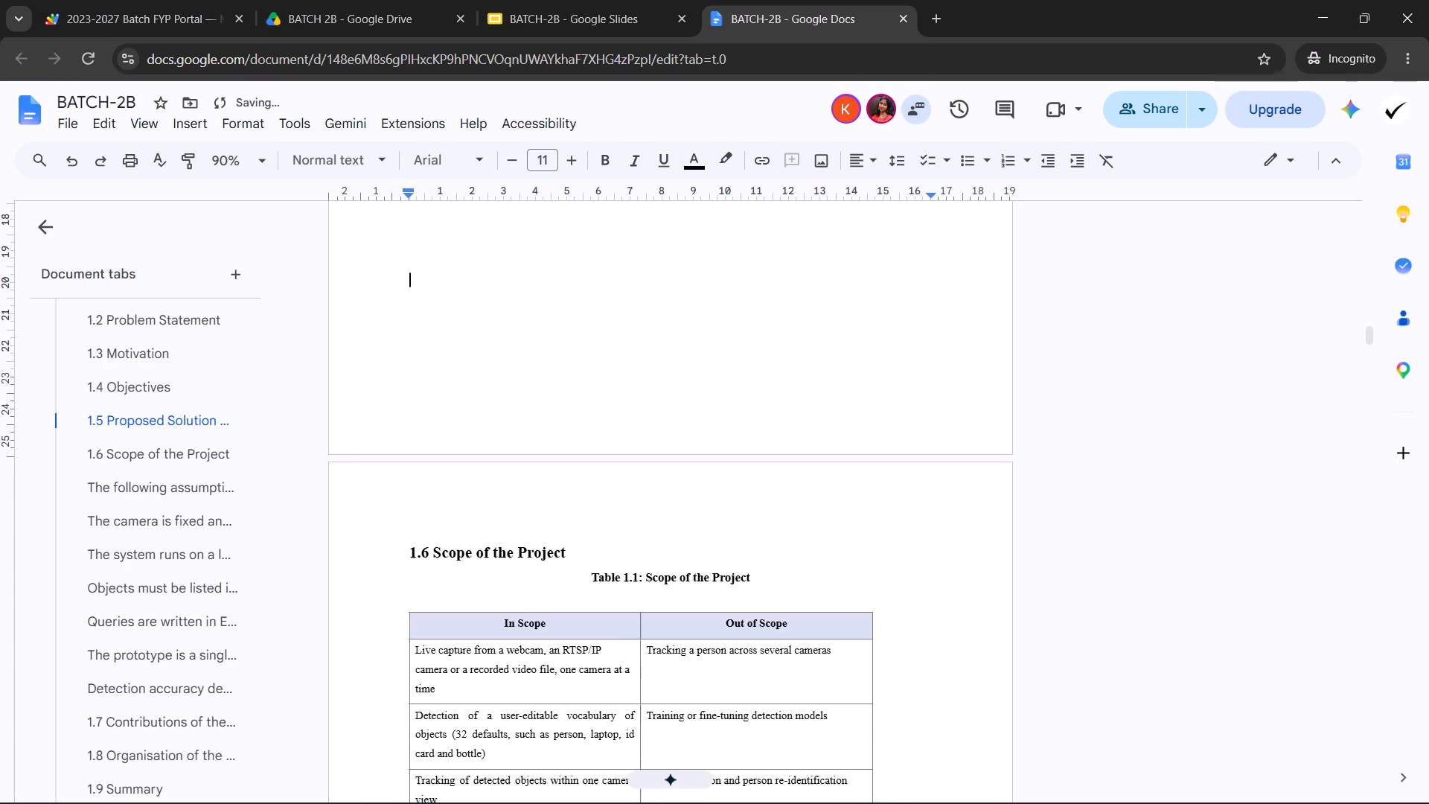
Move the whole In Scope / Out of Scope table beneath the Table 1.1 caption slightly to the right.
scroll(562, 298, down, 3)
click(455, 343)
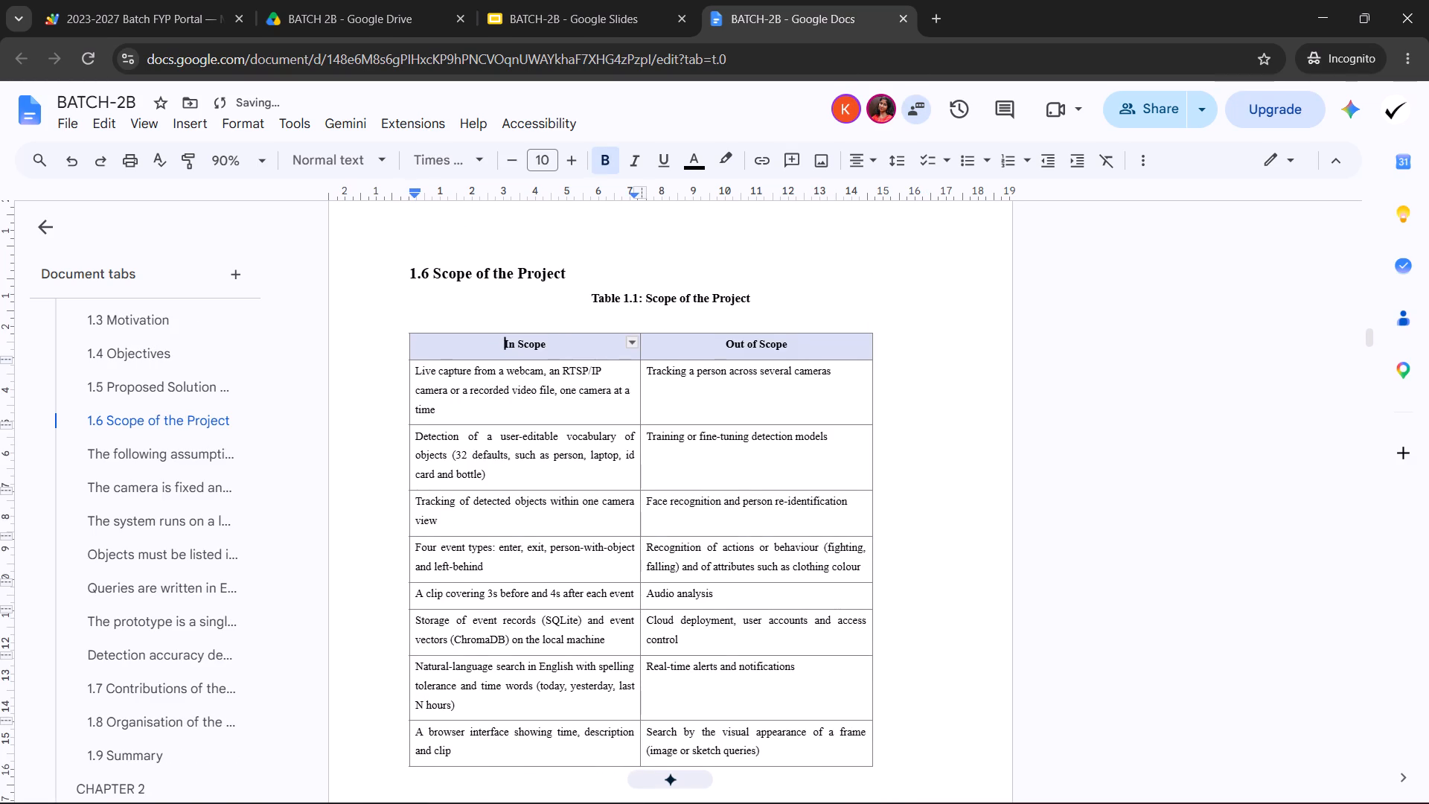
drag(407, 327, 415, 326)
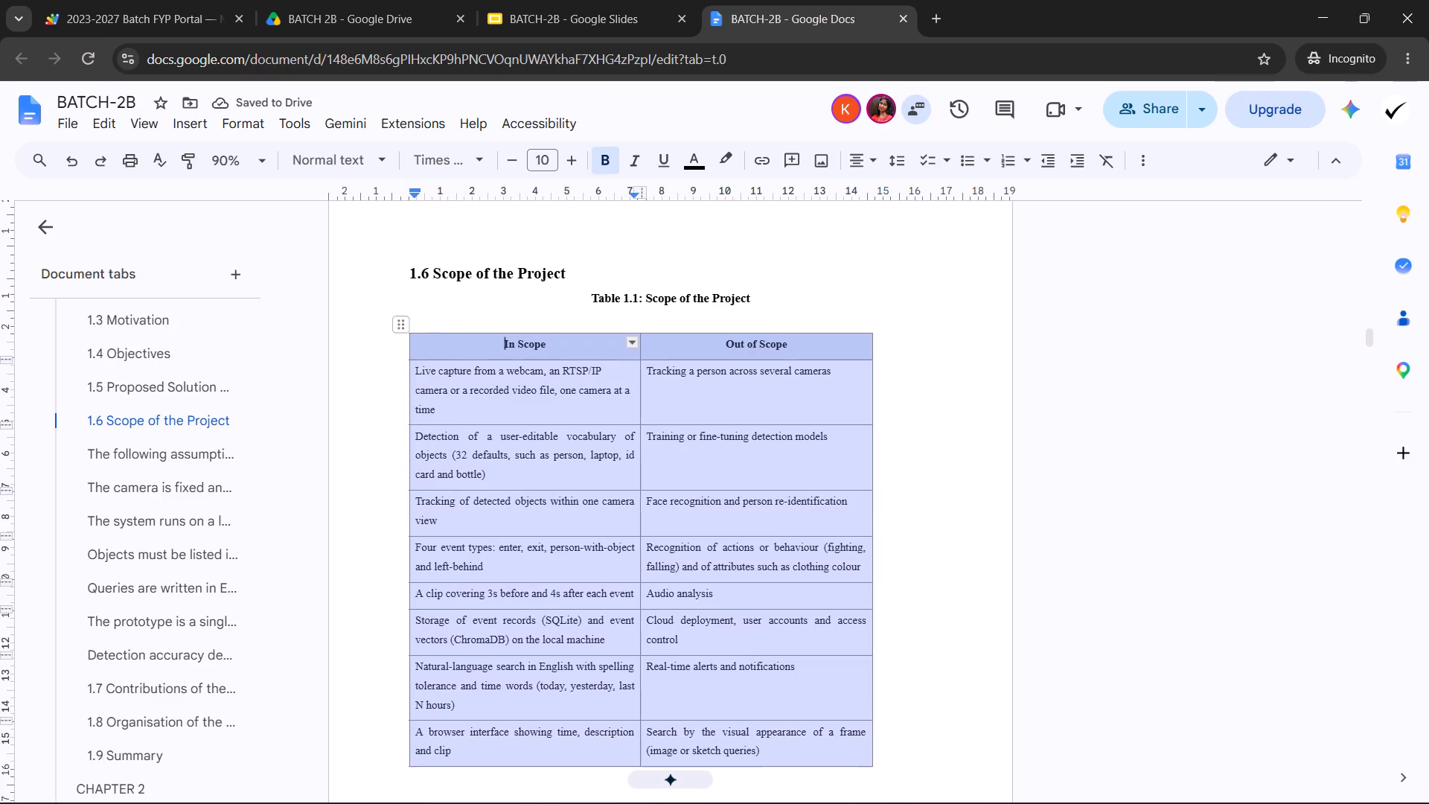
drag(415, 326, 446, 324)
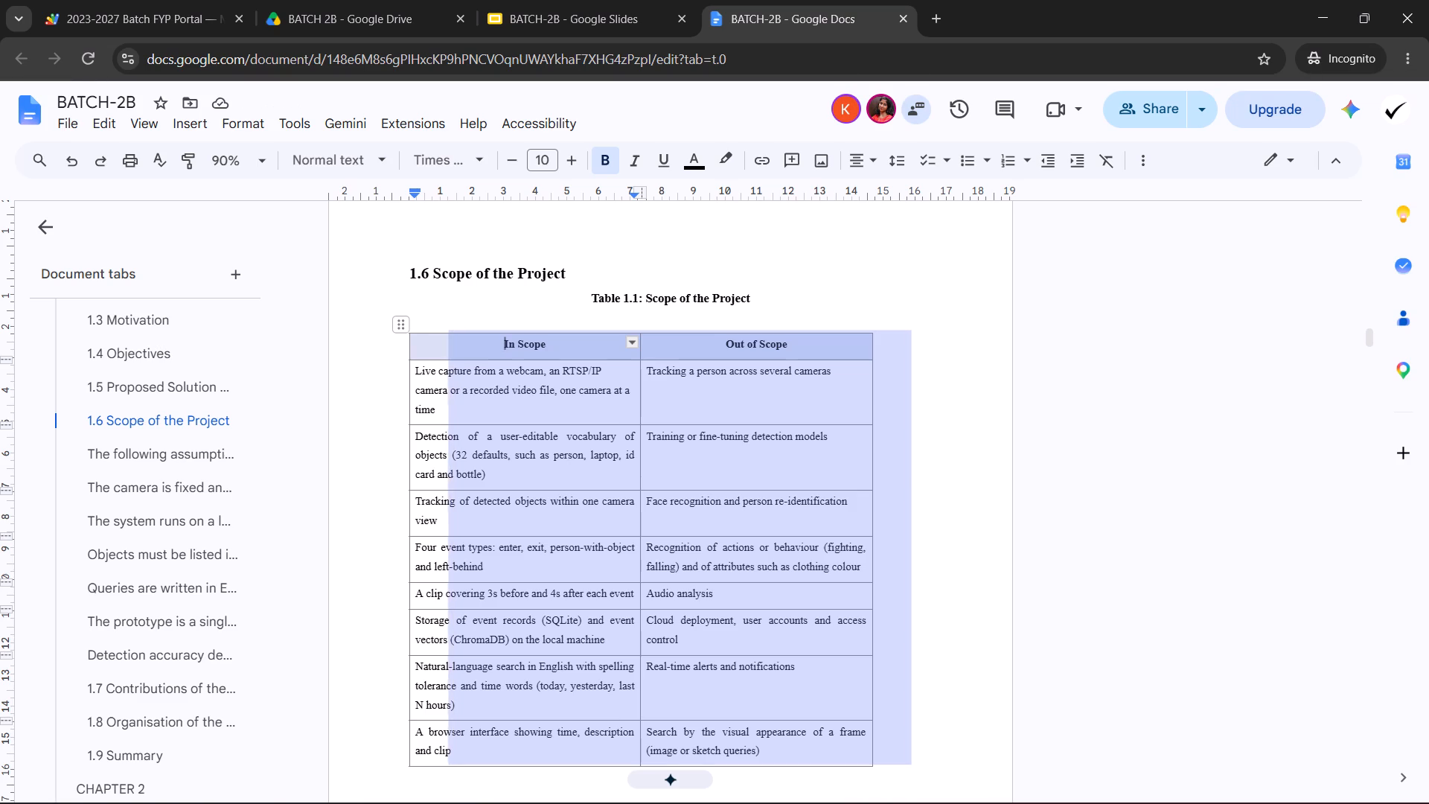
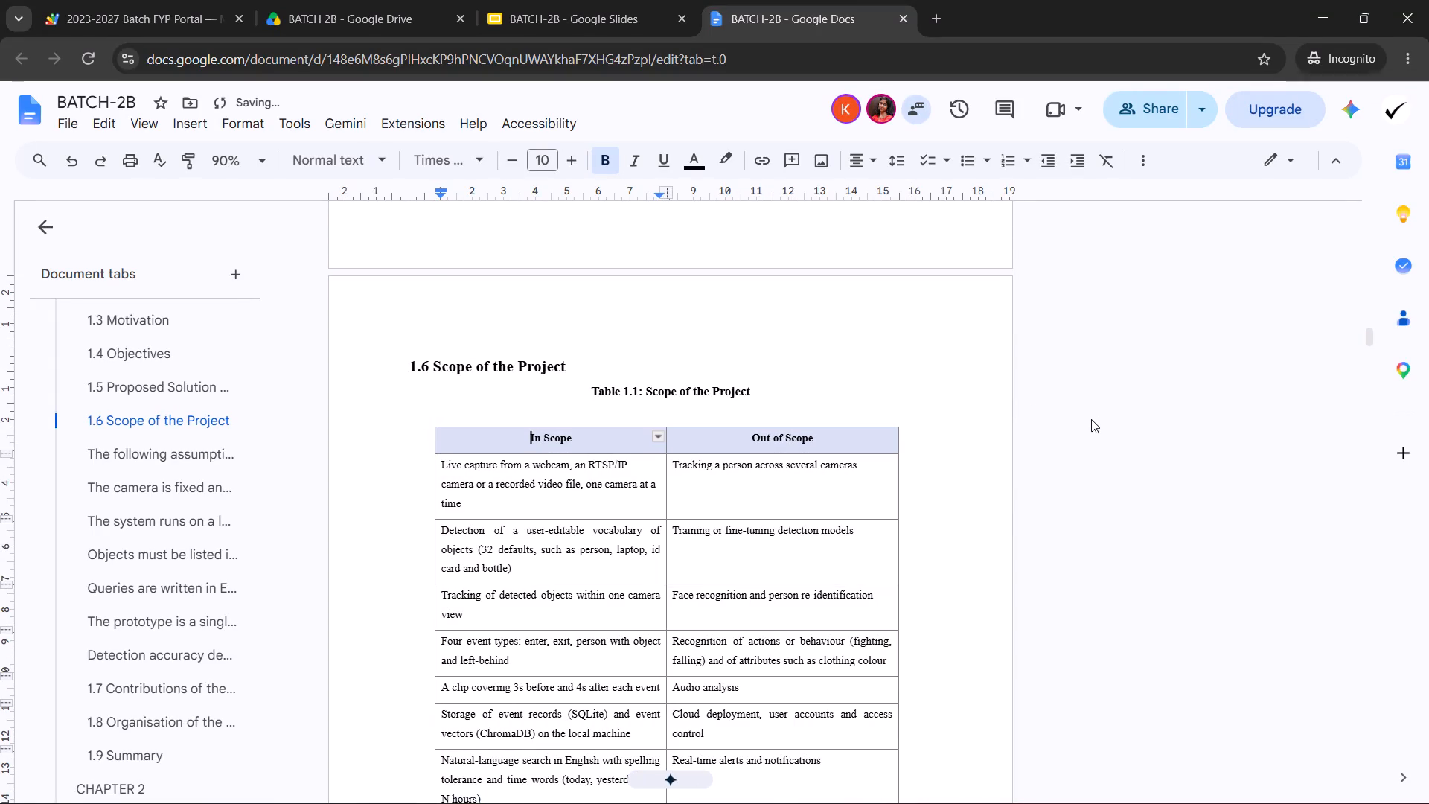
Delete the blank lines above the paragraph "The following assumptions and constraints apply:" in section 1.6.
scroll(1113, 354, down, 7)
scroll(577, 446, down, 5)
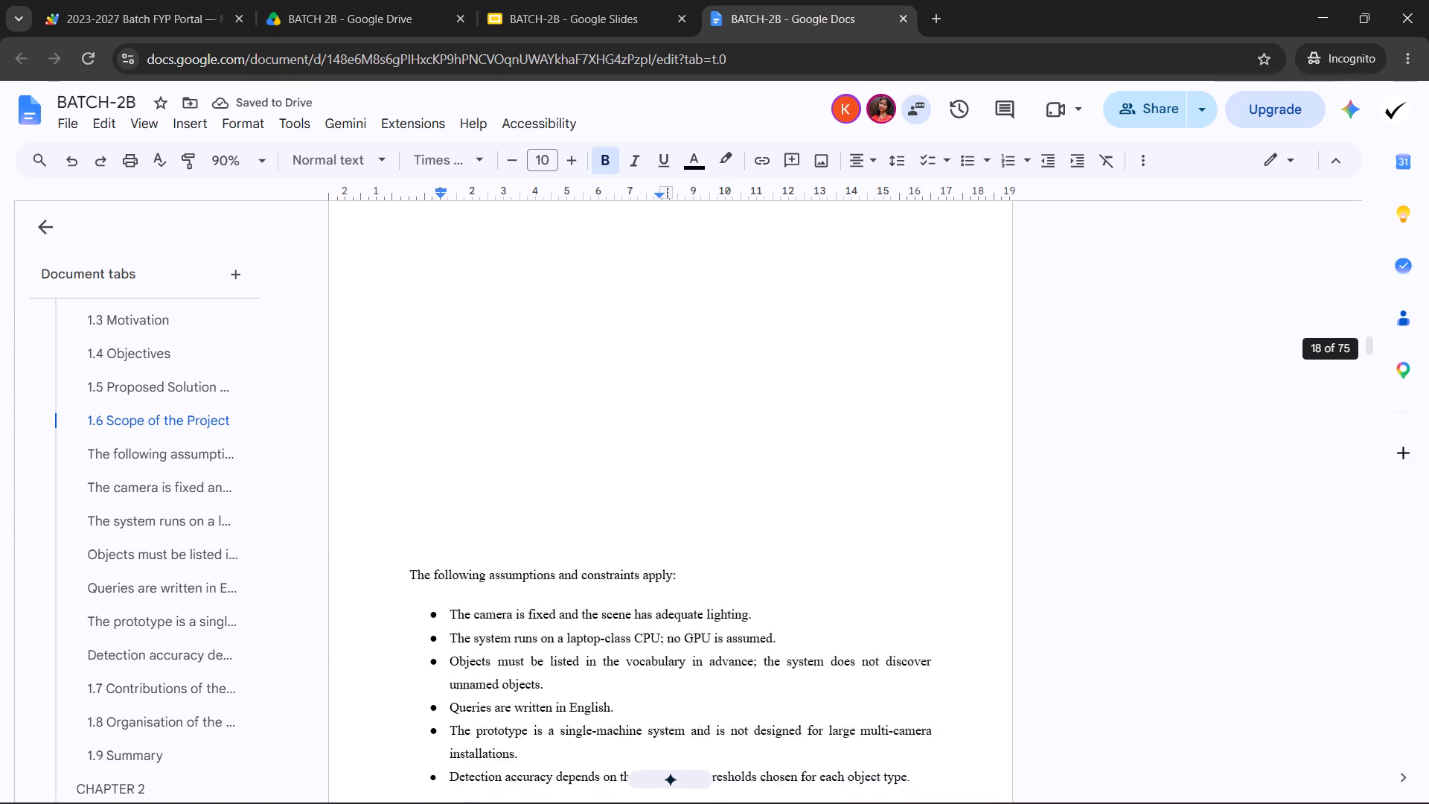
click(568, 419)
click(513, 468)
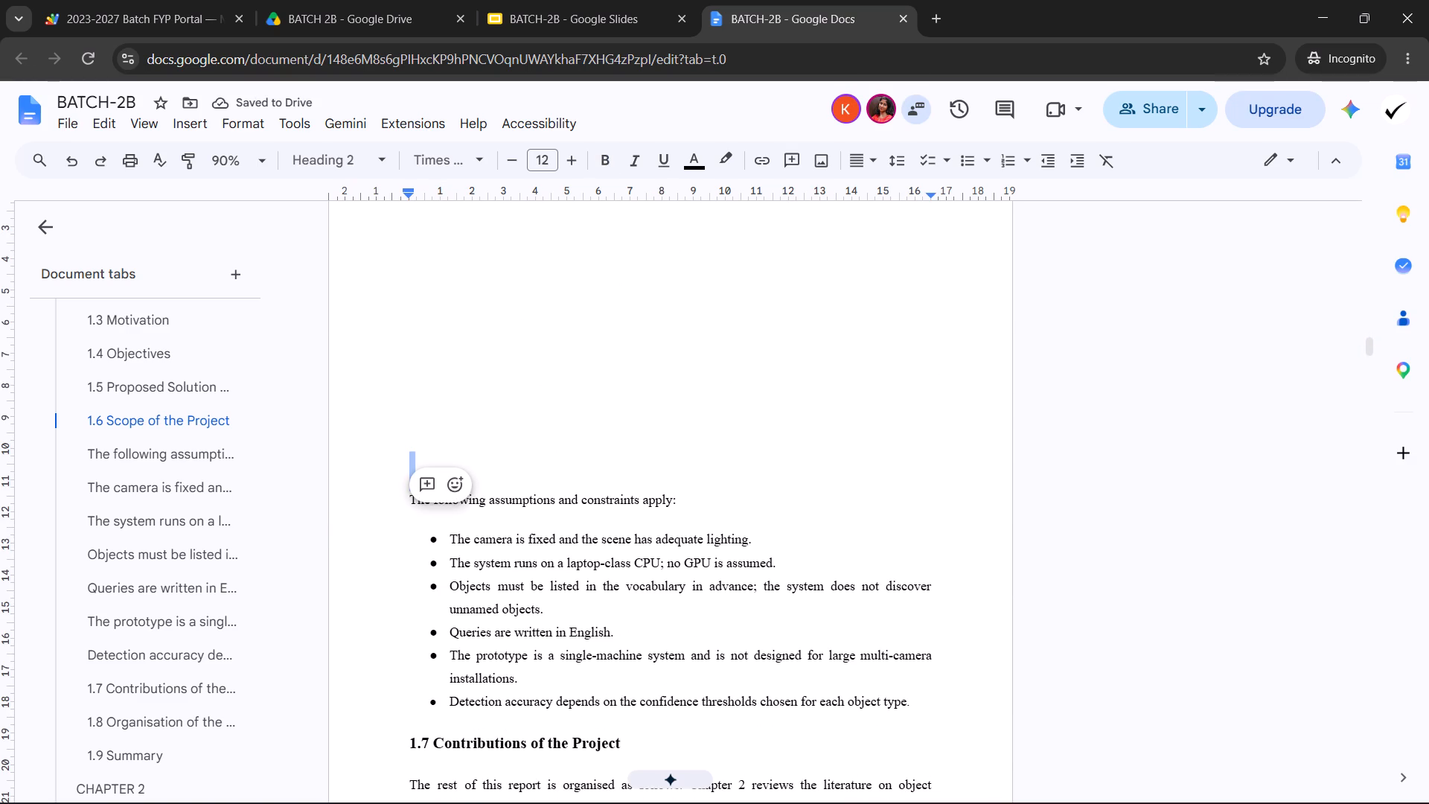
click(513, 461)
key(BackSpace)
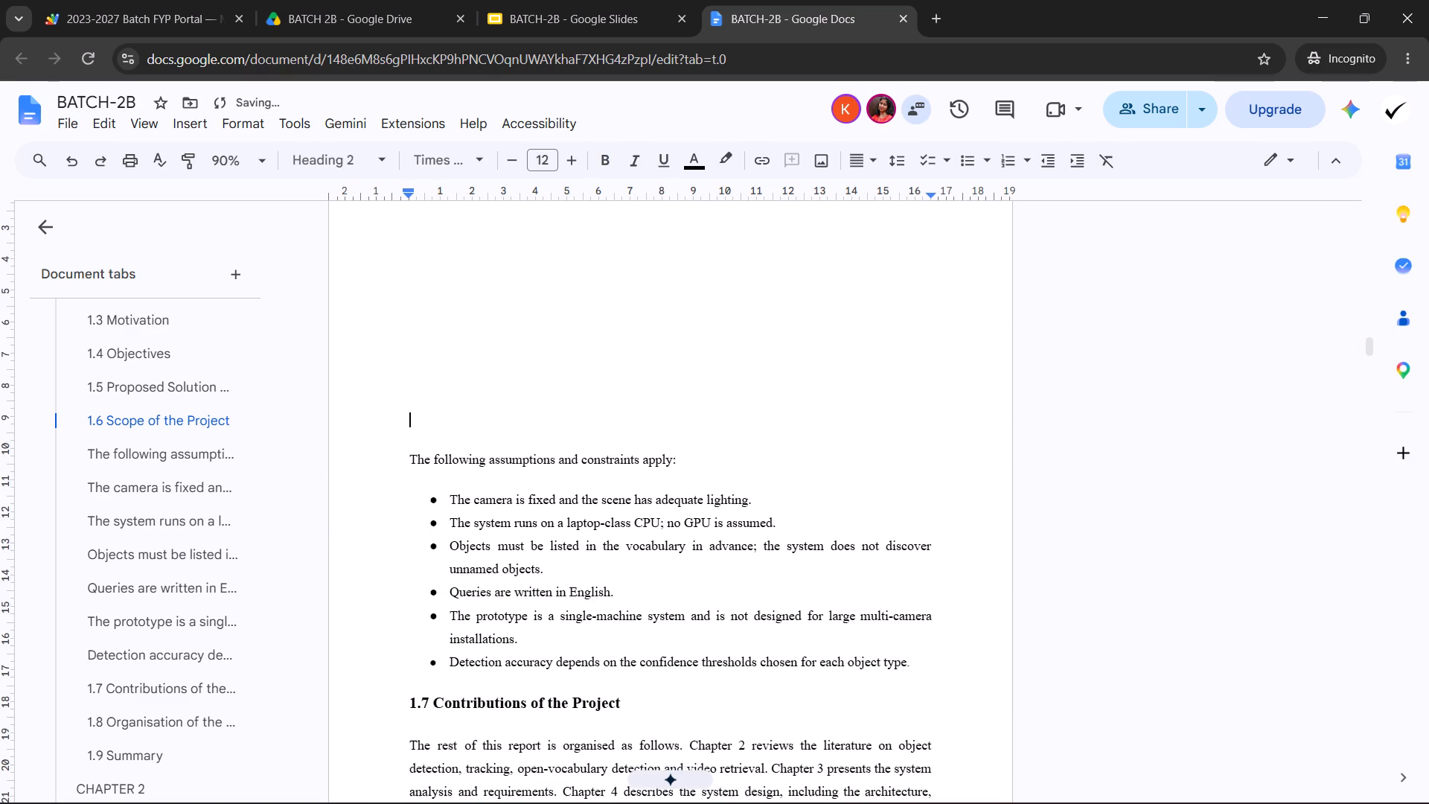
key(BackSpace)
key(BackSpace)
key(BackSpace)
scroll(532, 496, up, 5)
key(BackSpace)
key(BackSpace)
key(BackSpace)
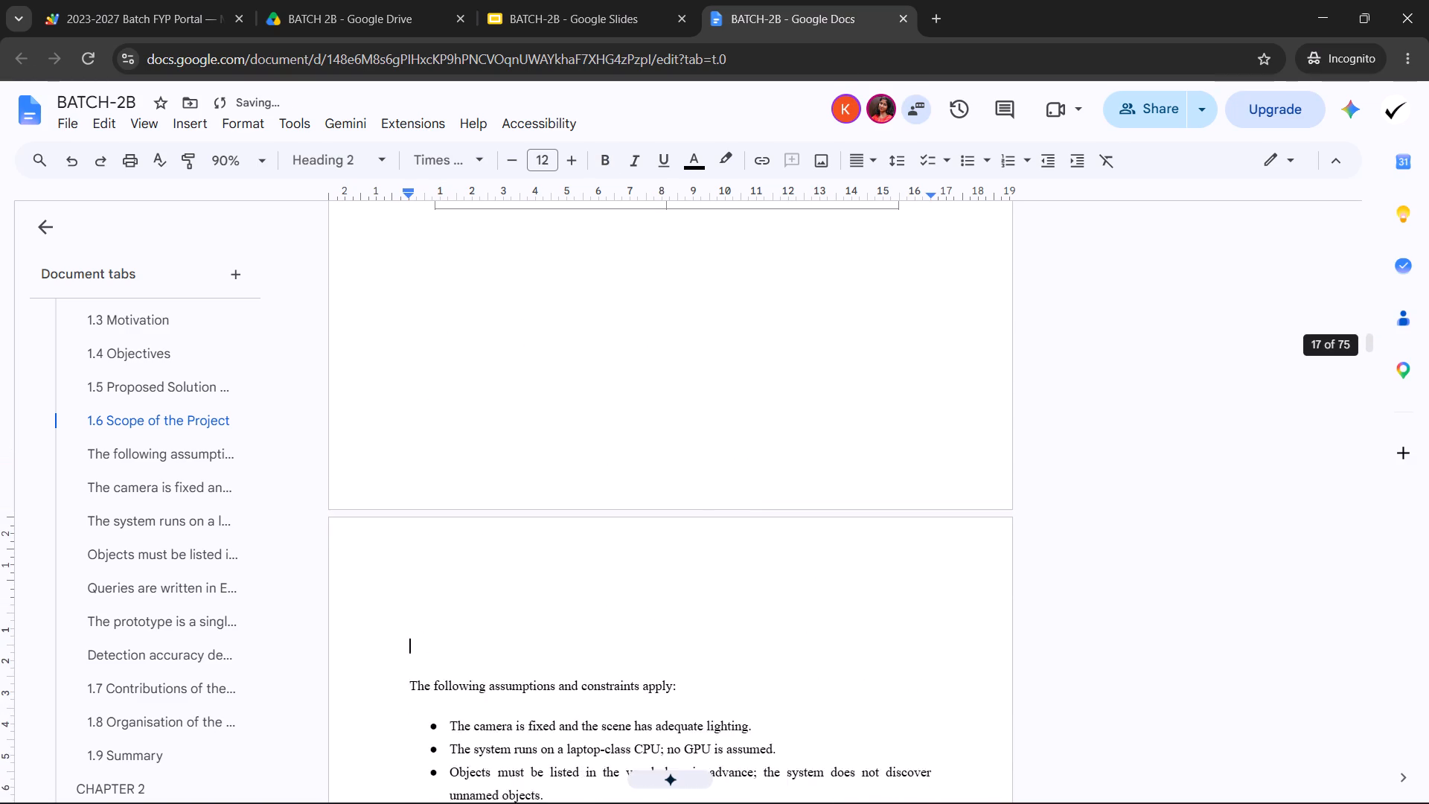
key(BackSpace)
key(BackSpace)
key(BackSpace)
key(Down)
key(BackSpace)
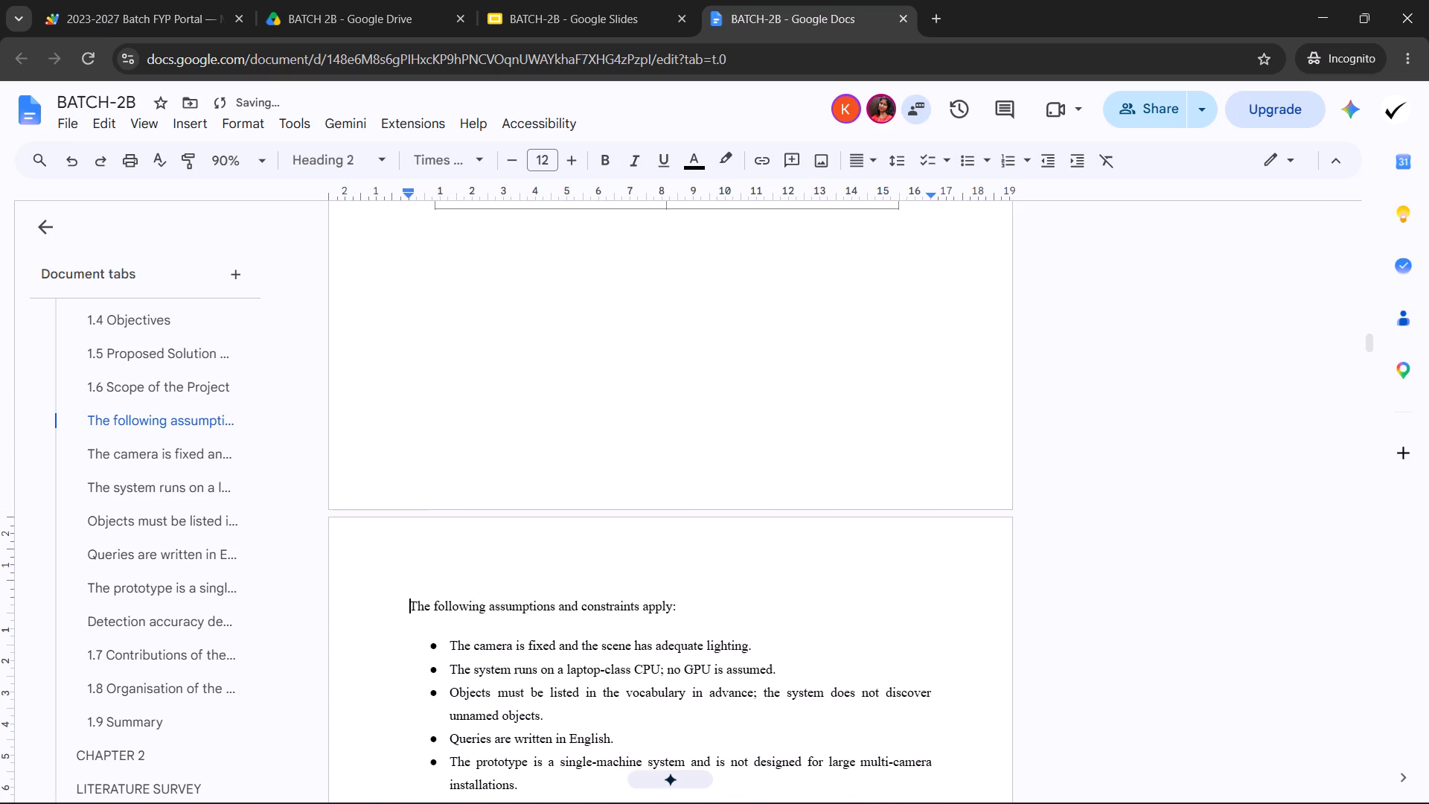
key(BackSpace)
key(BackSpace)
key(BackSpace)
key(BackSpace)
key(BackSpace)
Remove the empty line between the Table 1.1 caption and the In Scope / Out of Scope table.
scroll(804, 521, up, 4)
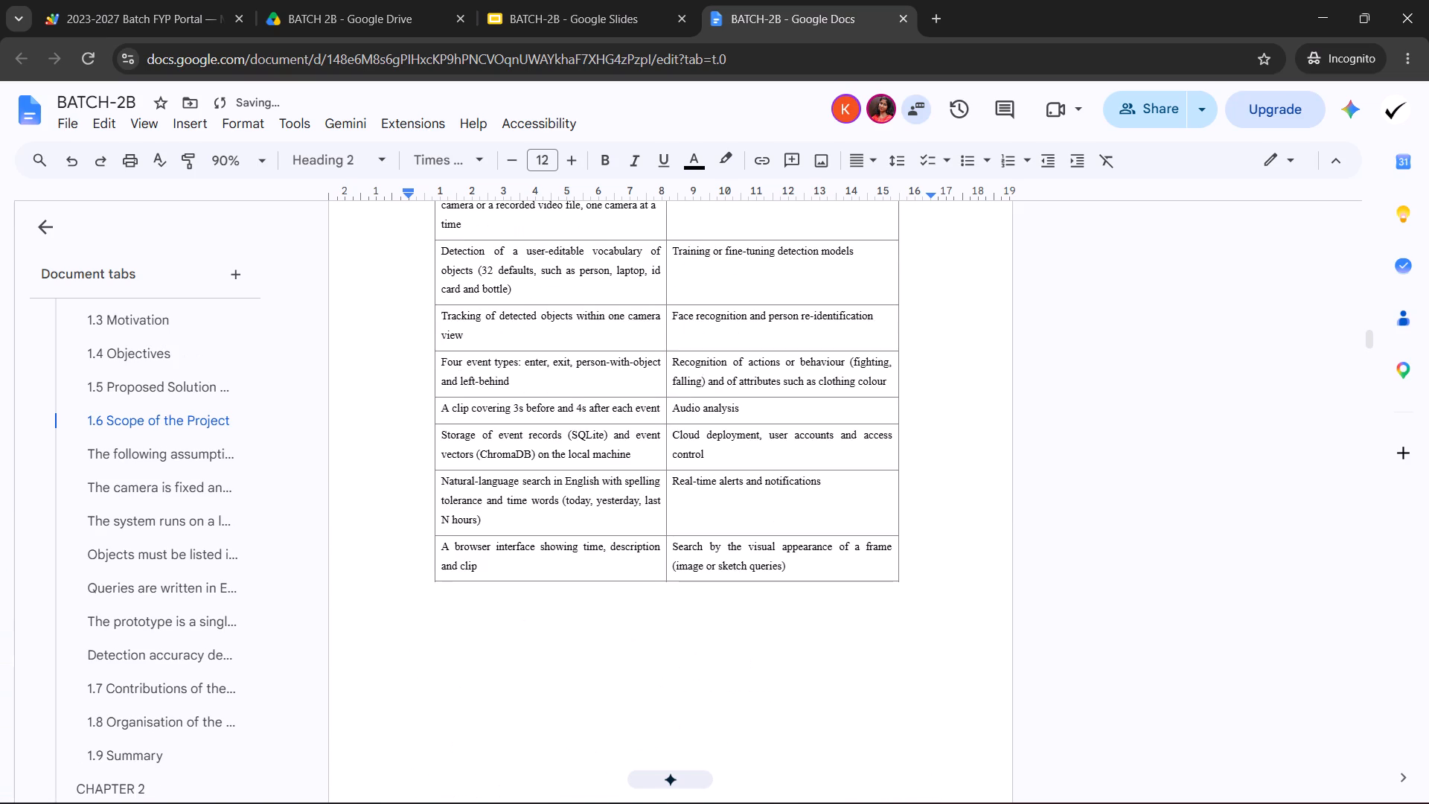
scroll(627, 565, down, 3)
click(616, 555)
drag(471, 437, 587, 494)
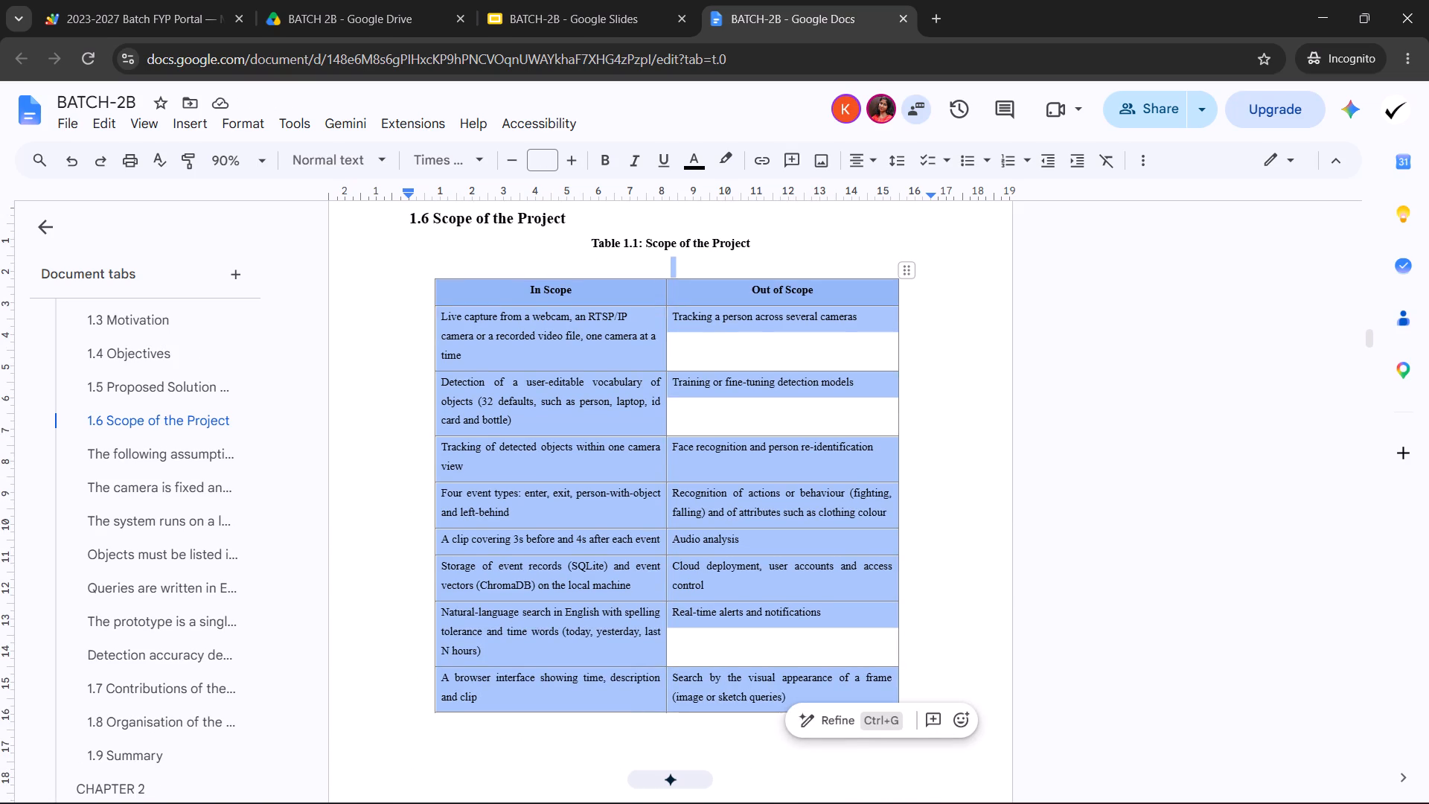
click(946, 625)
scroll(813, 647, down, 3)
click(608, 625)
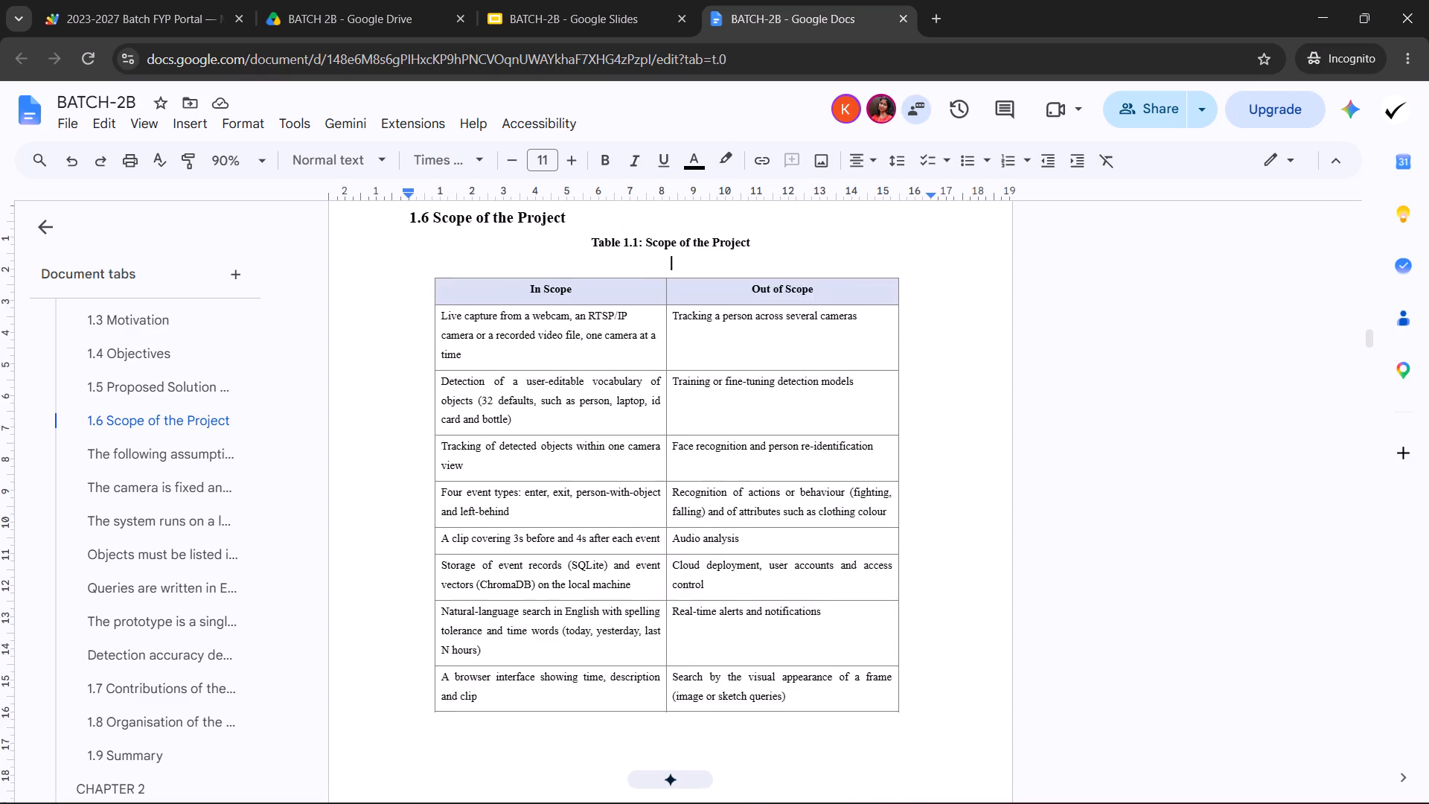
scroll(579, 607, down, 4)
scroll(566, 600, up, 3)
scroll(760, 459, up, 4)
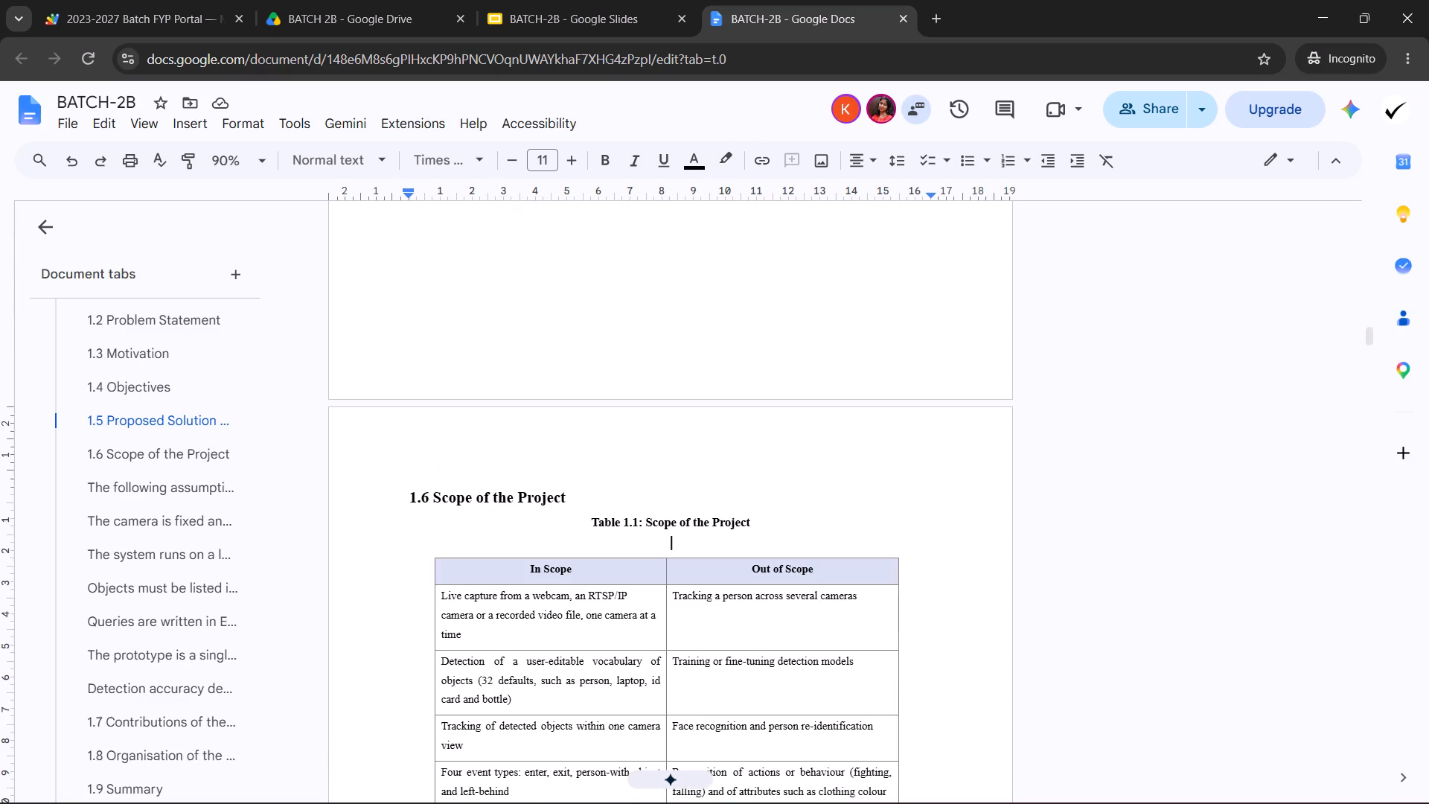
key(BackSpace)
key(BackSpace)
drag(800, 456, 796, 442)
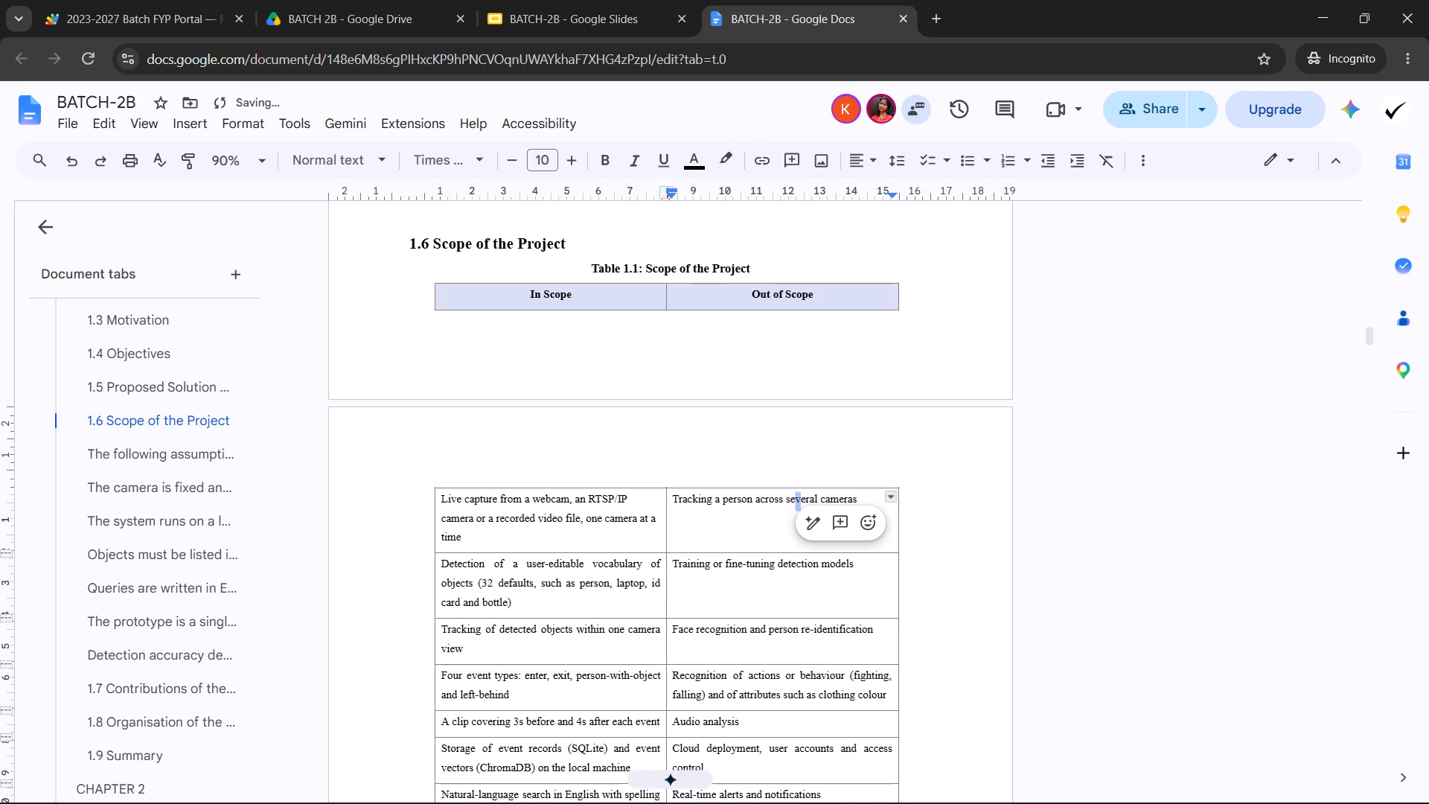
Delete the blank lines between the Figure 1.1 caption and the heading "1.6 Scope of the Project".
scroll(514, 332, up, 2)
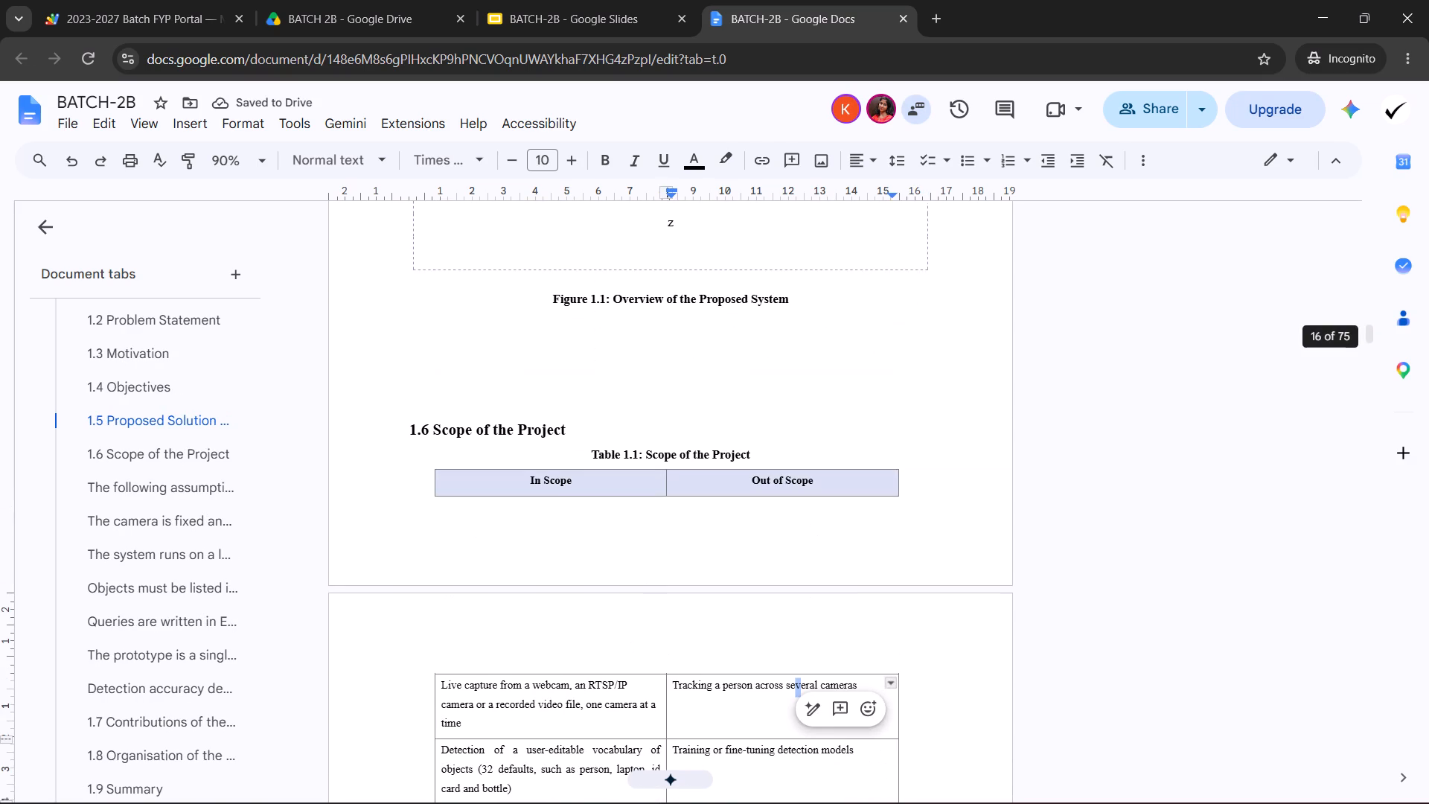
click(414, 421)
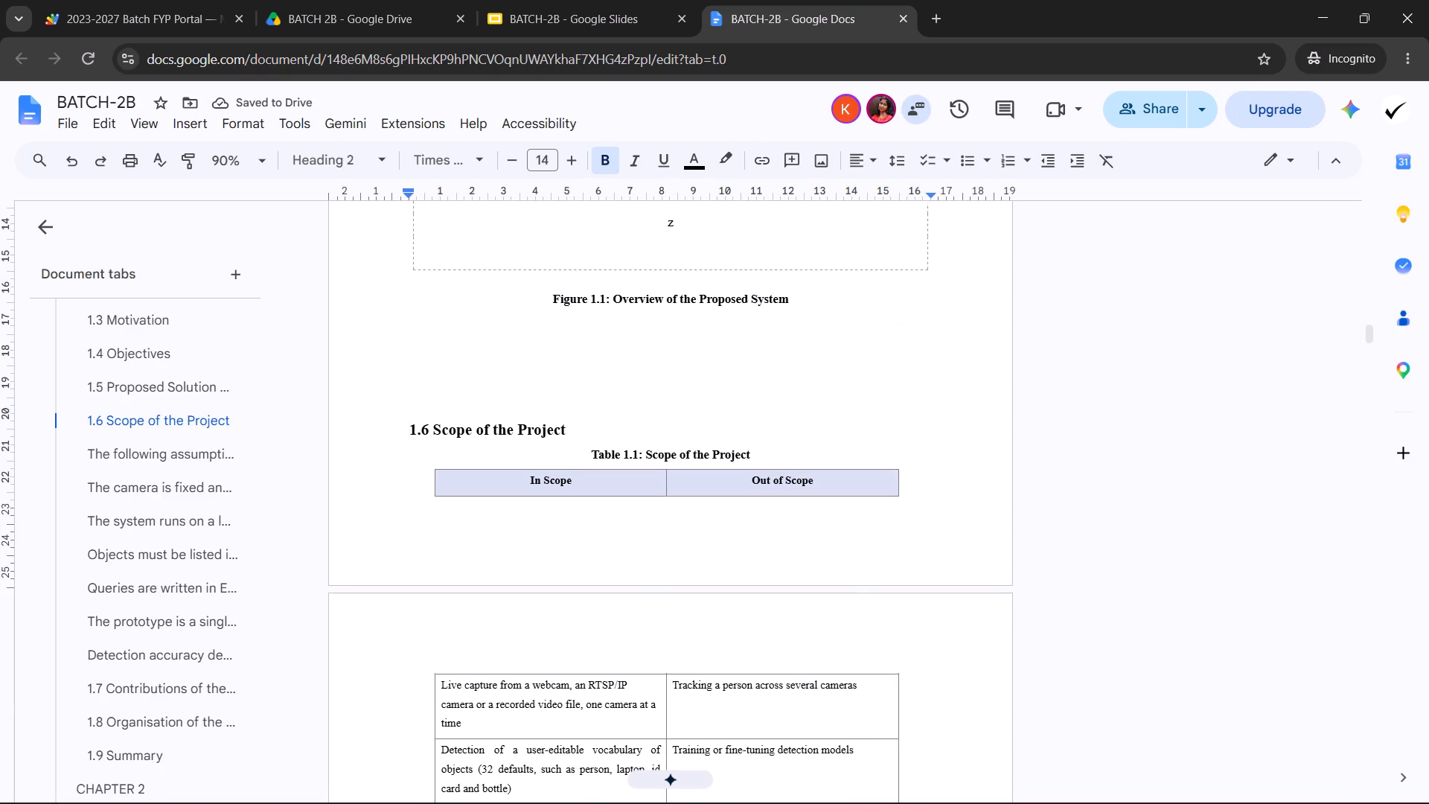
key(BackSpace)
key(BackSpace)
key(BackSpace)
key(BackSpace)
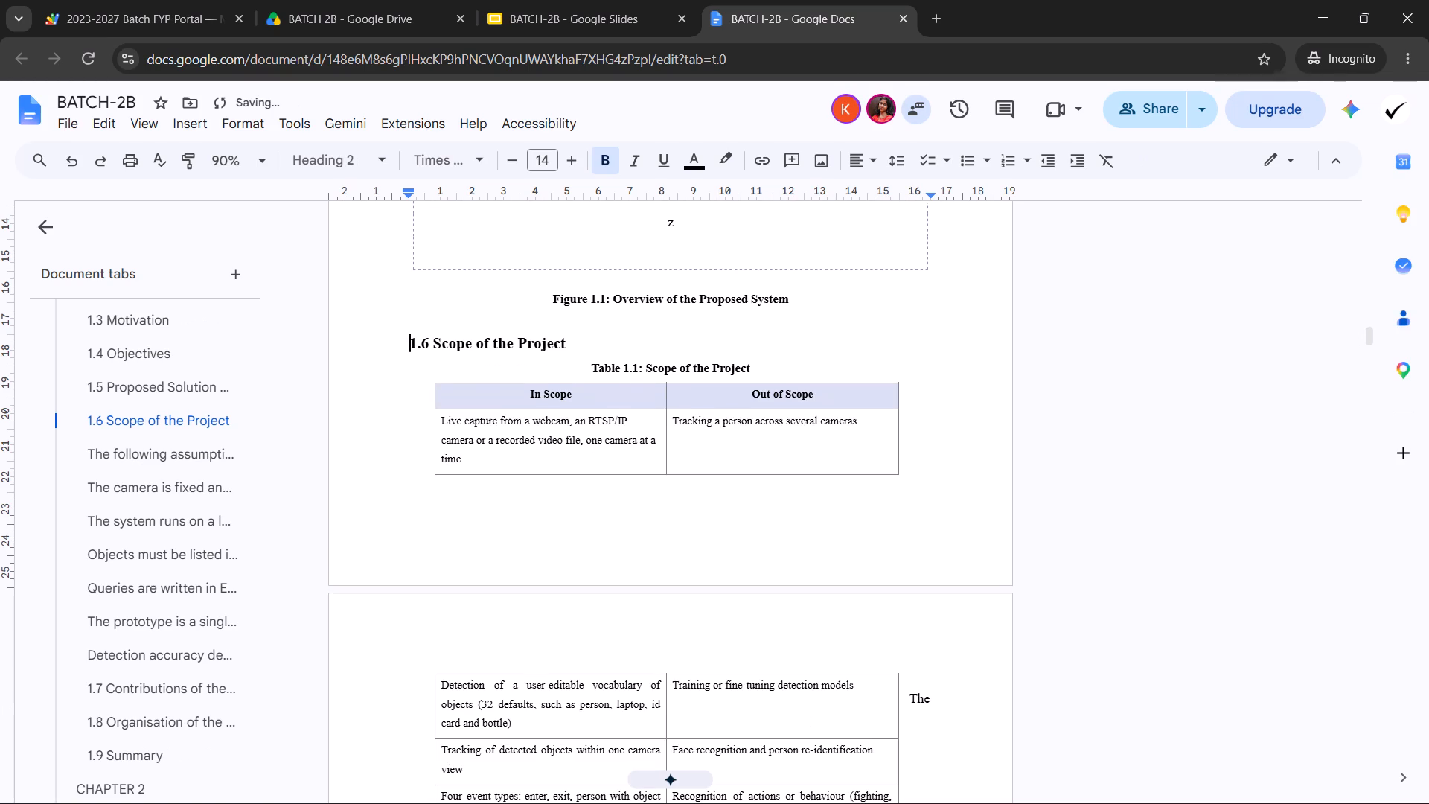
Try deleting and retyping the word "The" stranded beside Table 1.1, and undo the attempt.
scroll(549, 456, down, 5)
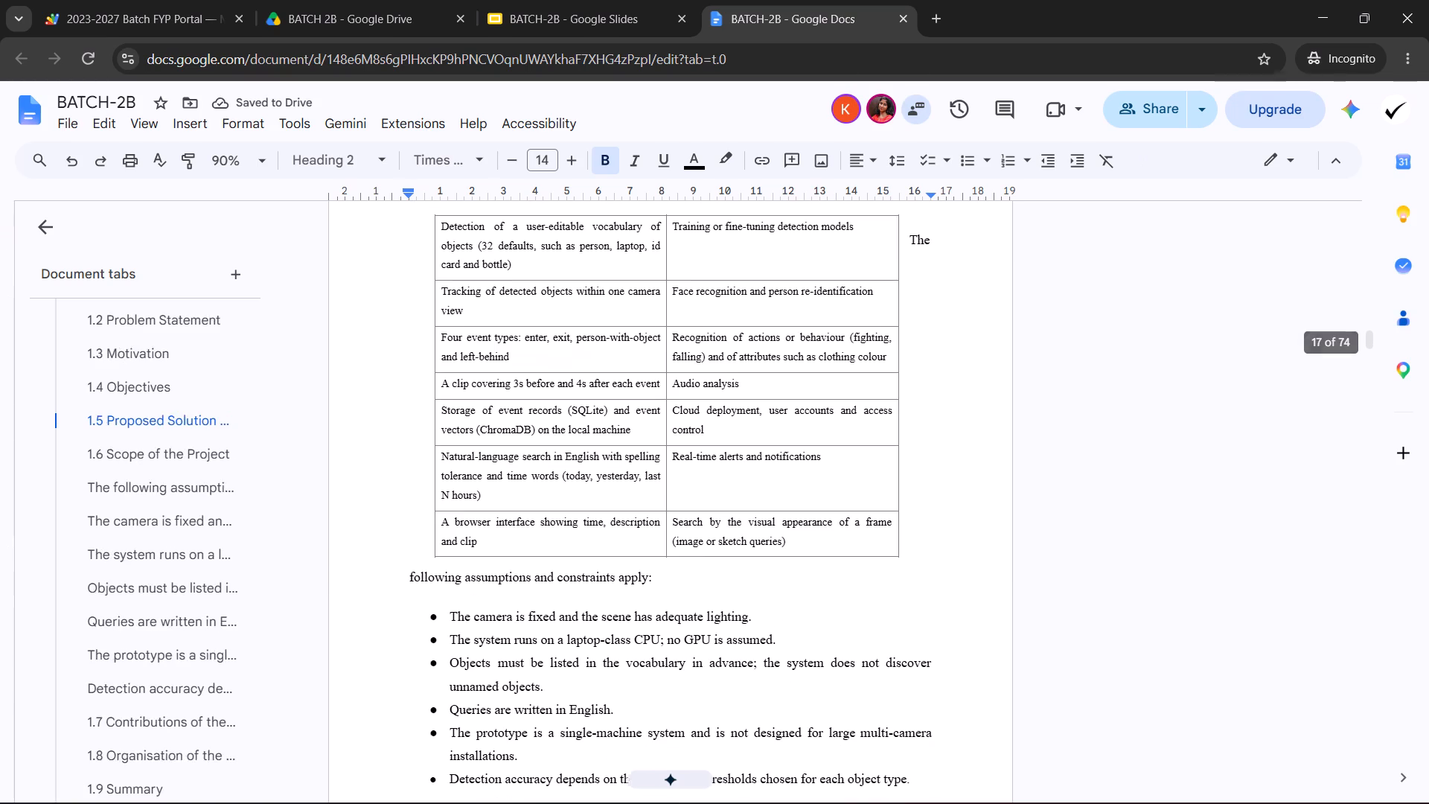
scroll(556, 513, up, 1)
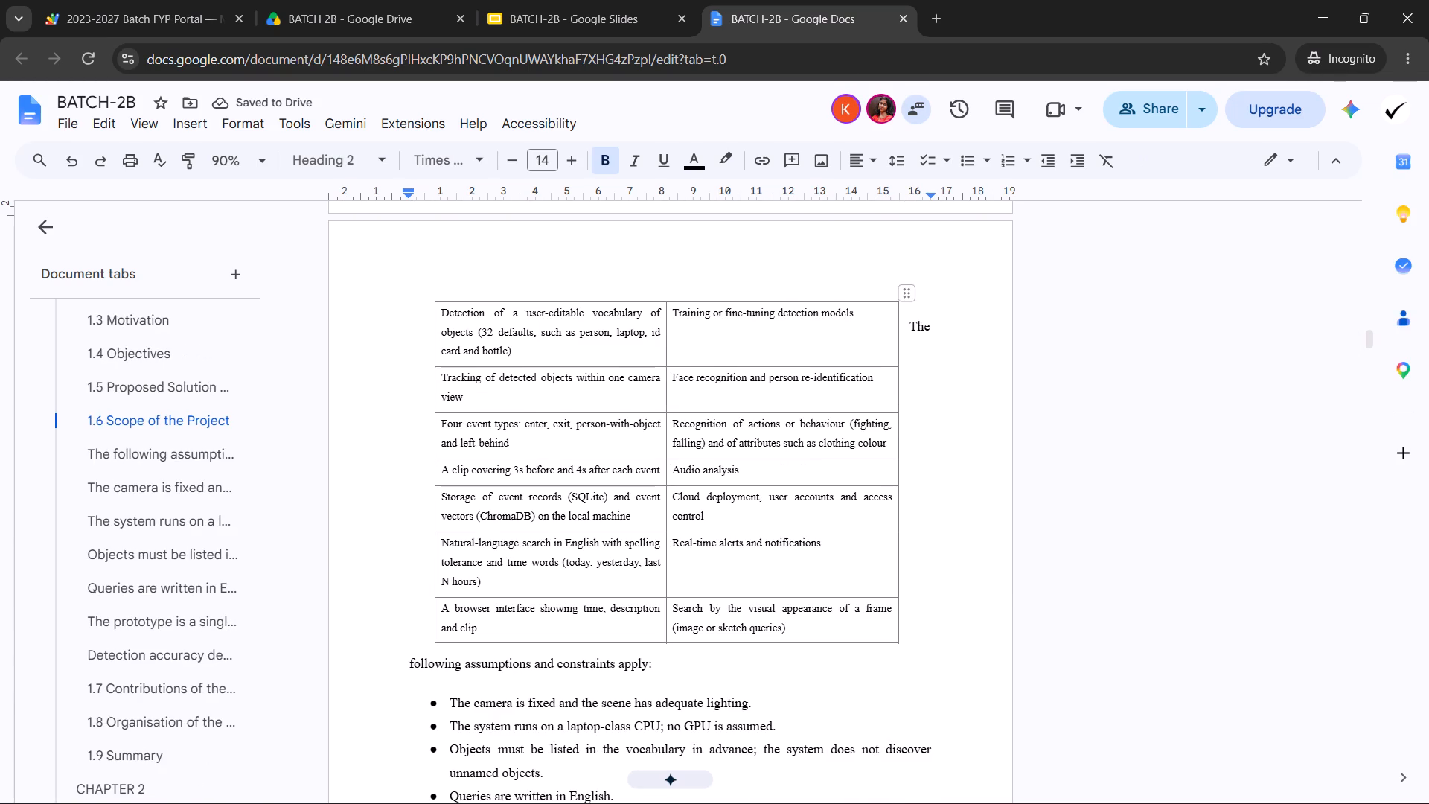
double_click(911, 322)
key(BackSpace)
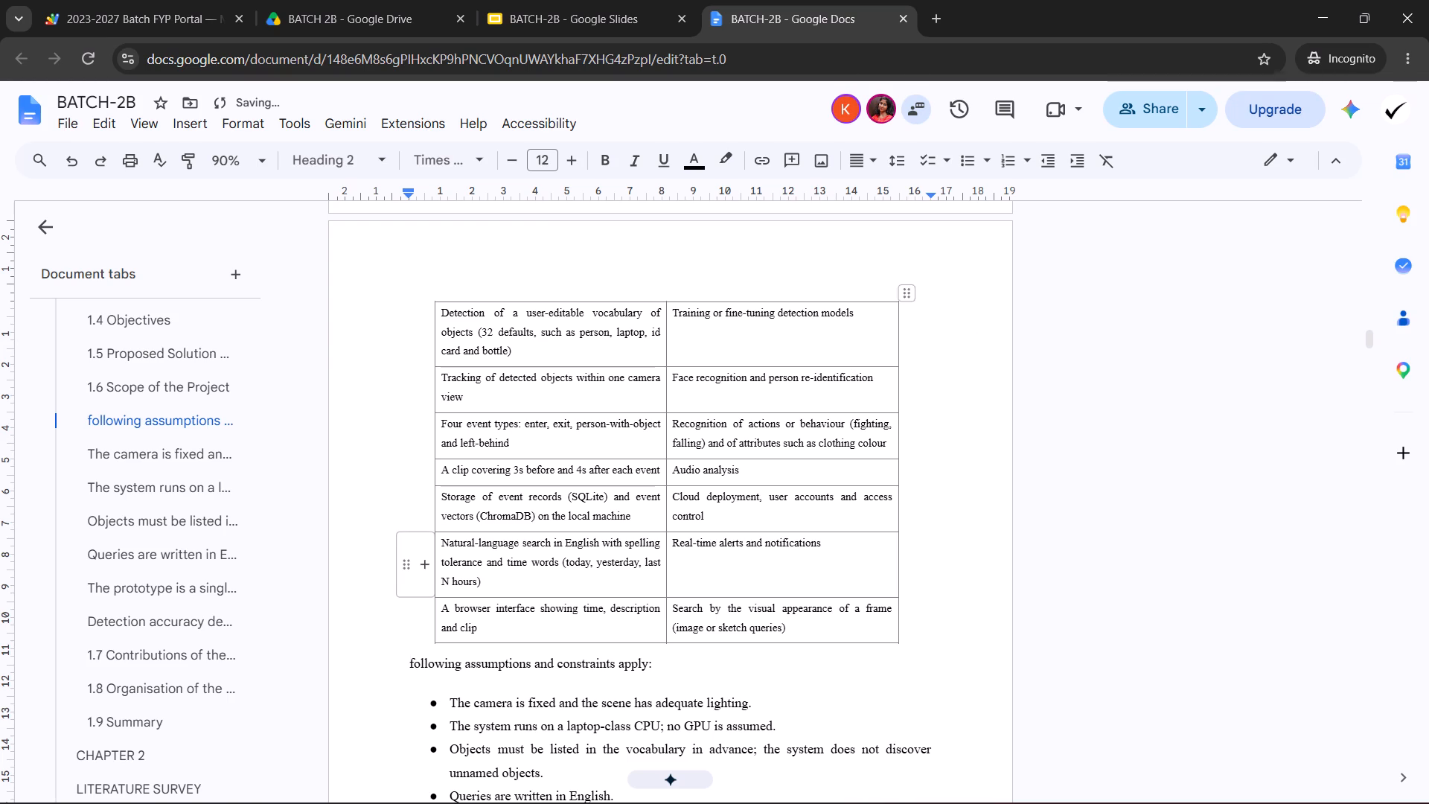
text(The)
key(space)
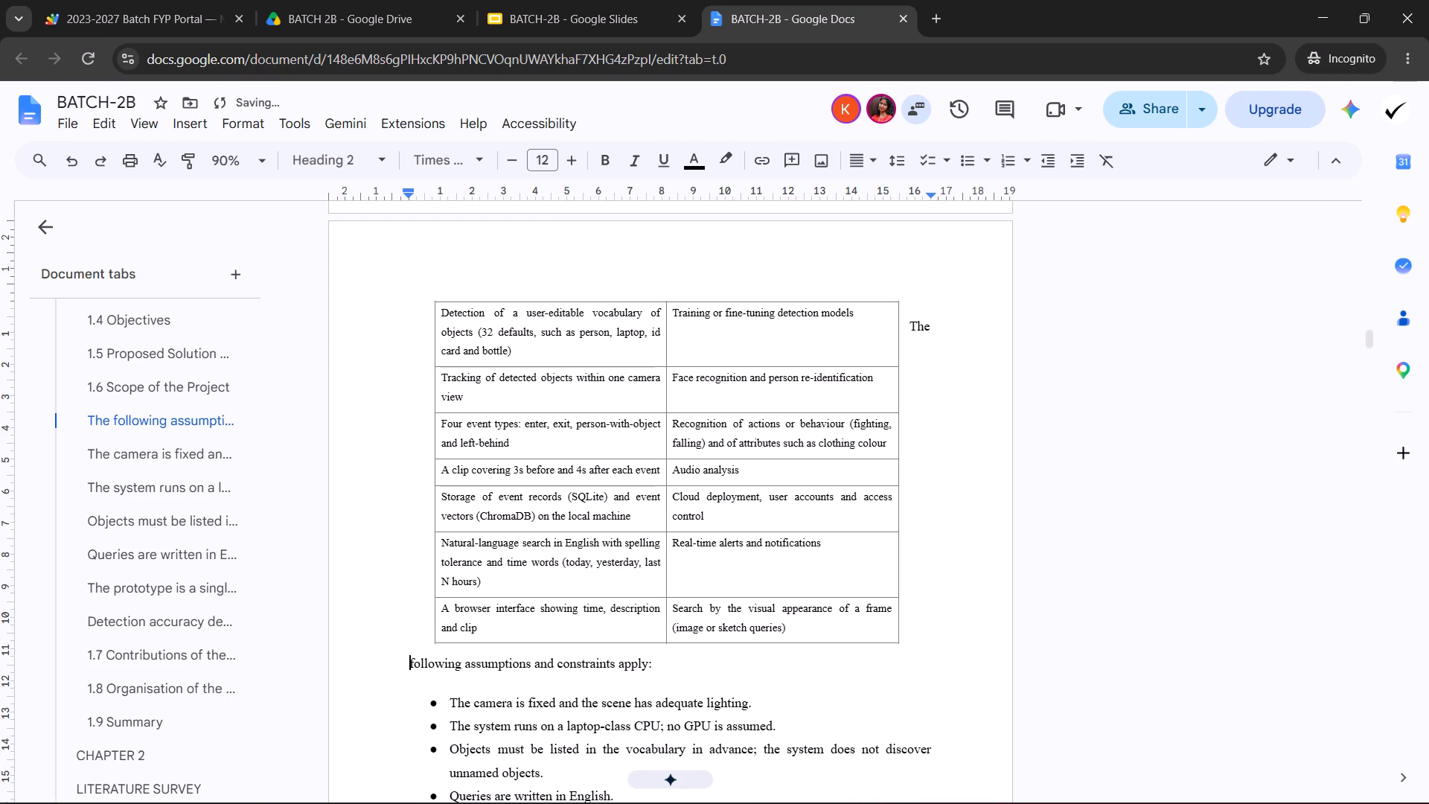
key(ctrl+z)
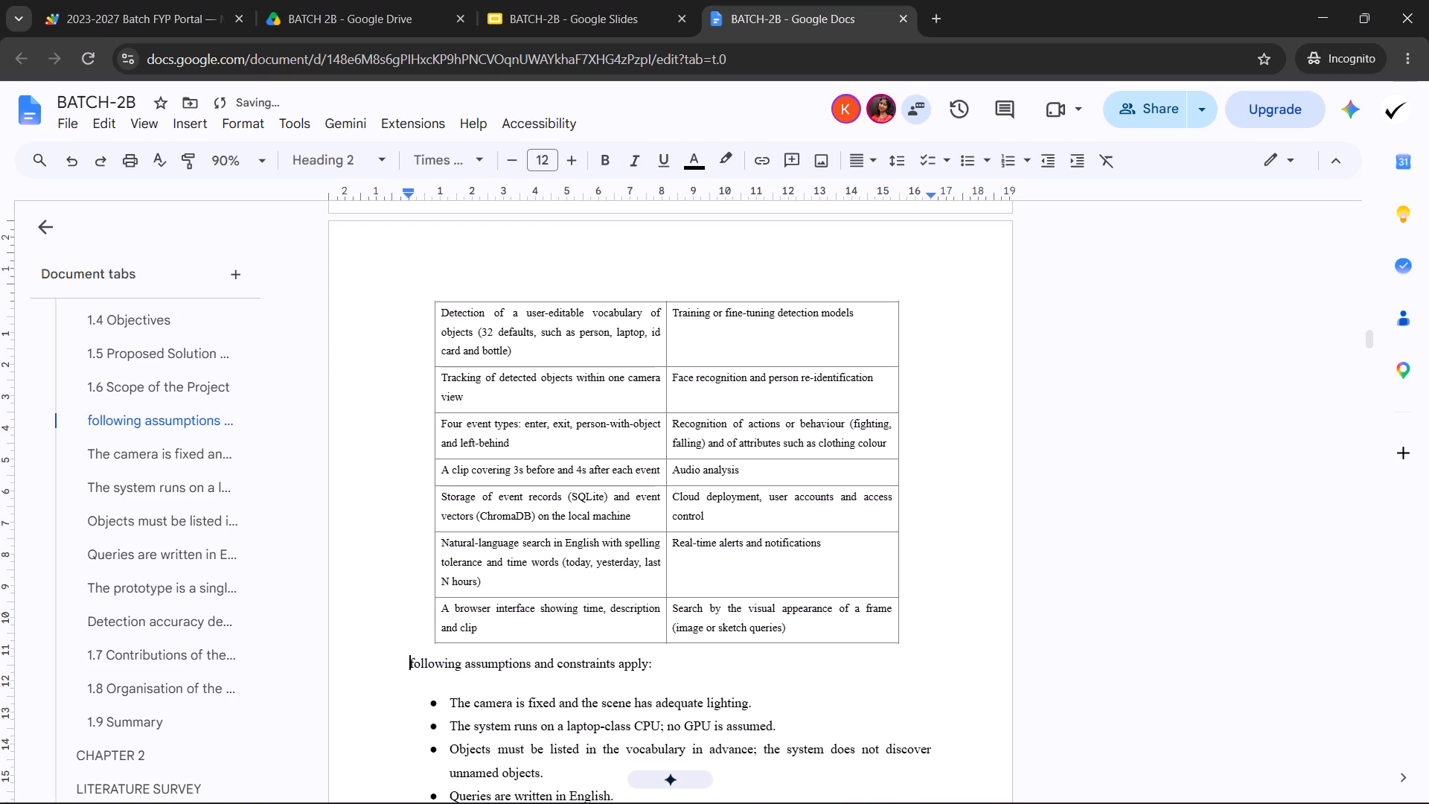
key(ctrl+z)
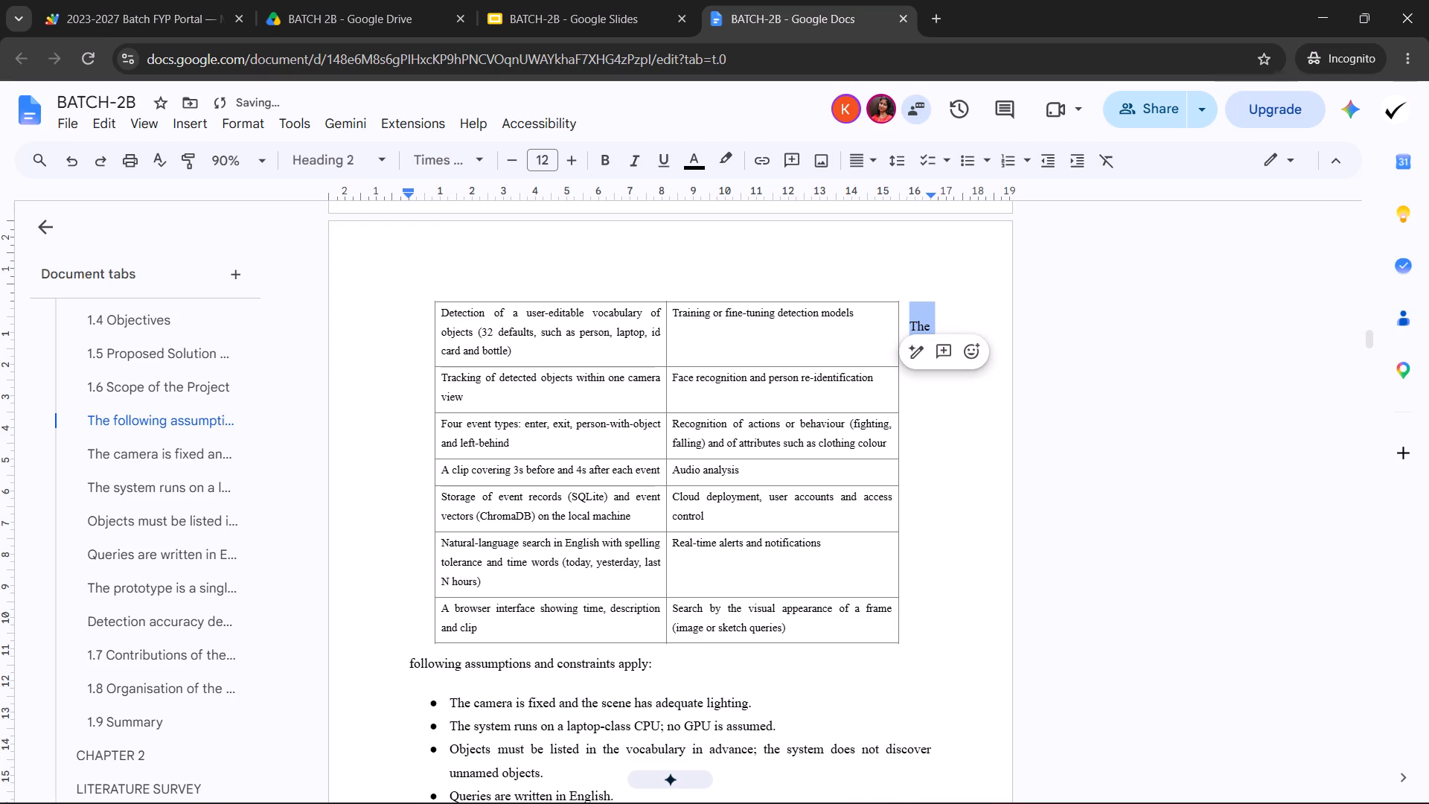
Delete the stranded word "The" and capitalise the sentence start to read "Following assumptions and constraints apply:".
key(BackSpace)
key(Right)
key(BackSpace)
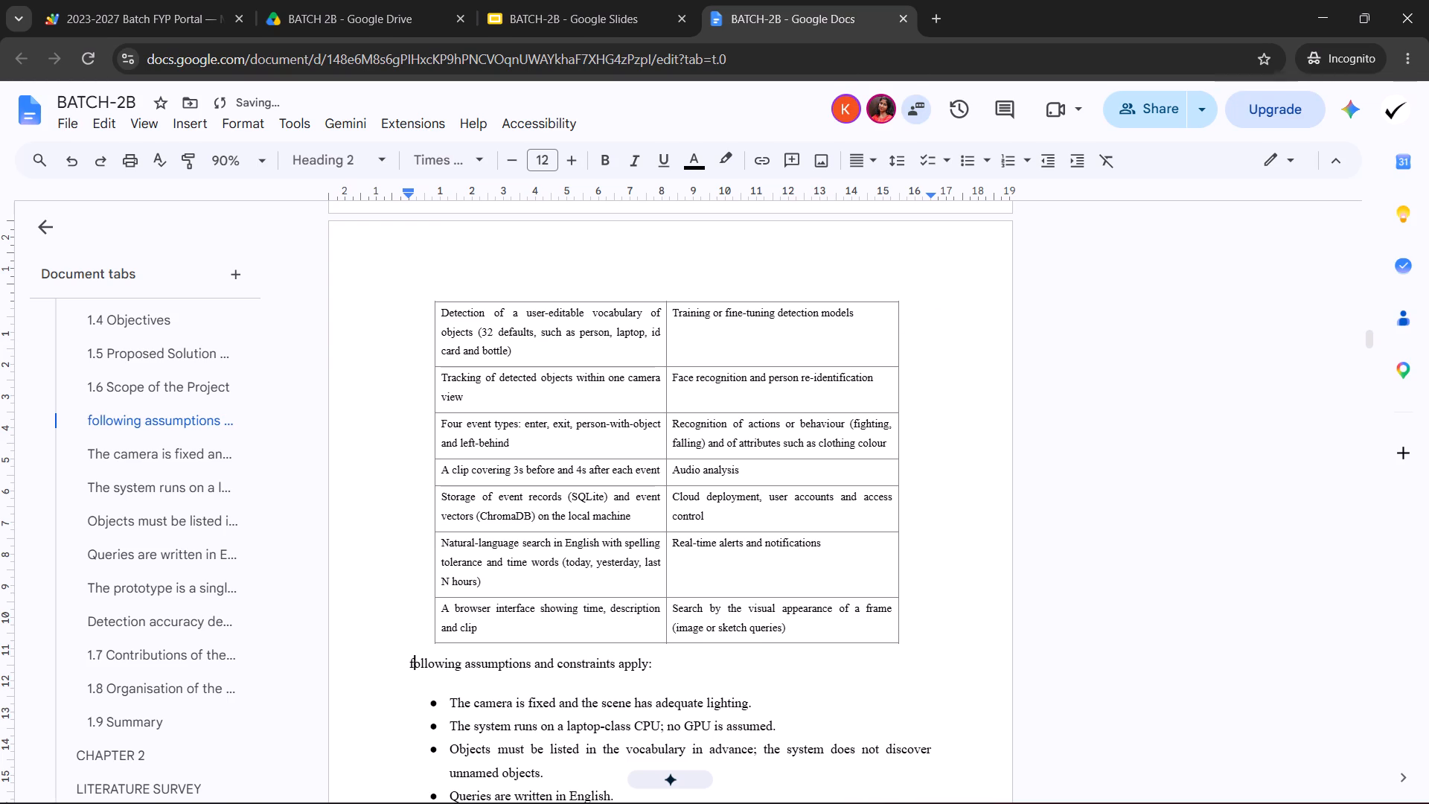
key(shift+f)
Review the page layout of sections 1.7 to 1.9 following the scope section.
scroll(540, 651, down, 2)
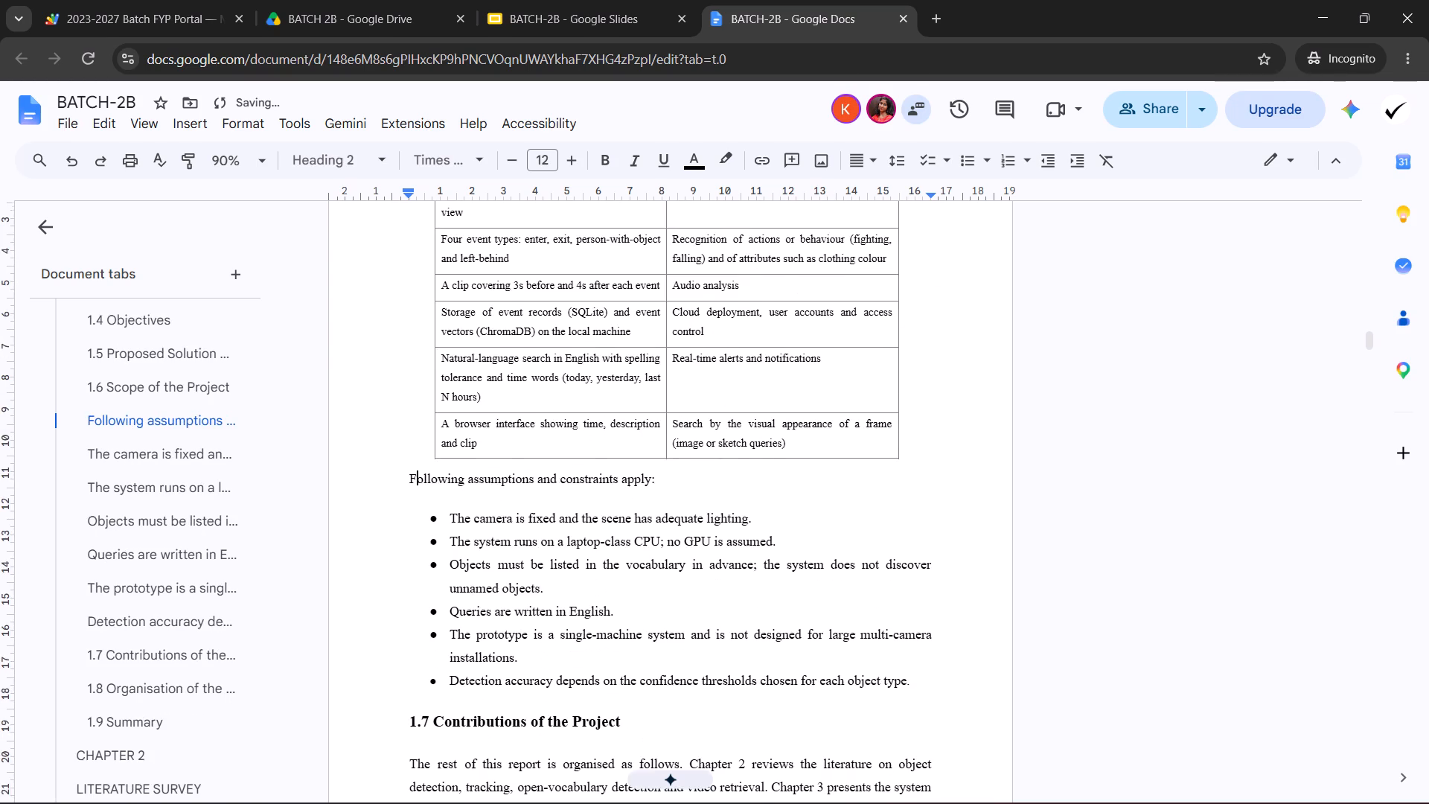
scroll(610, 668, down, 2)
scroll(642, 560, down, 6)
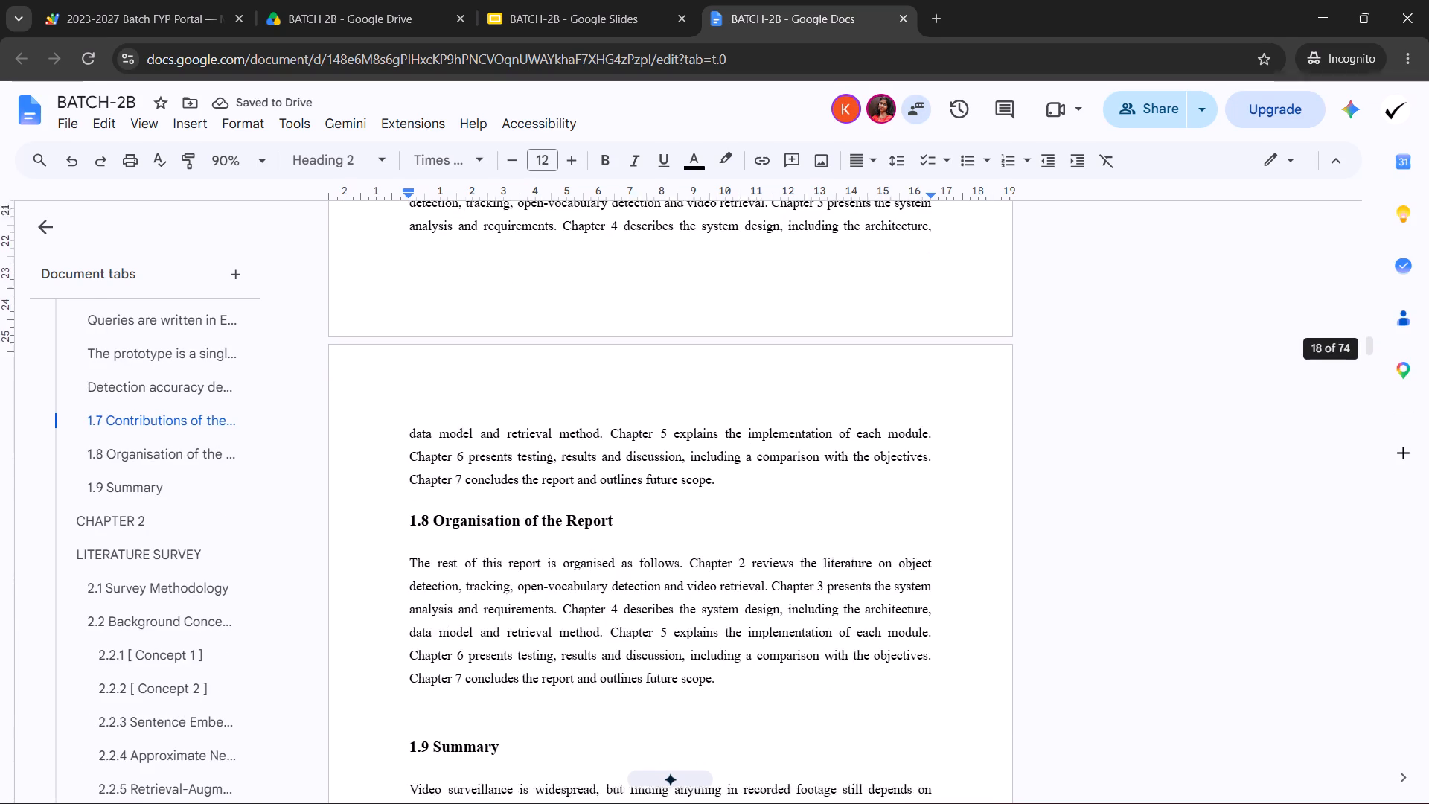
scroll(641, 558, down, 5)
scroll(640, 557, up, 10)
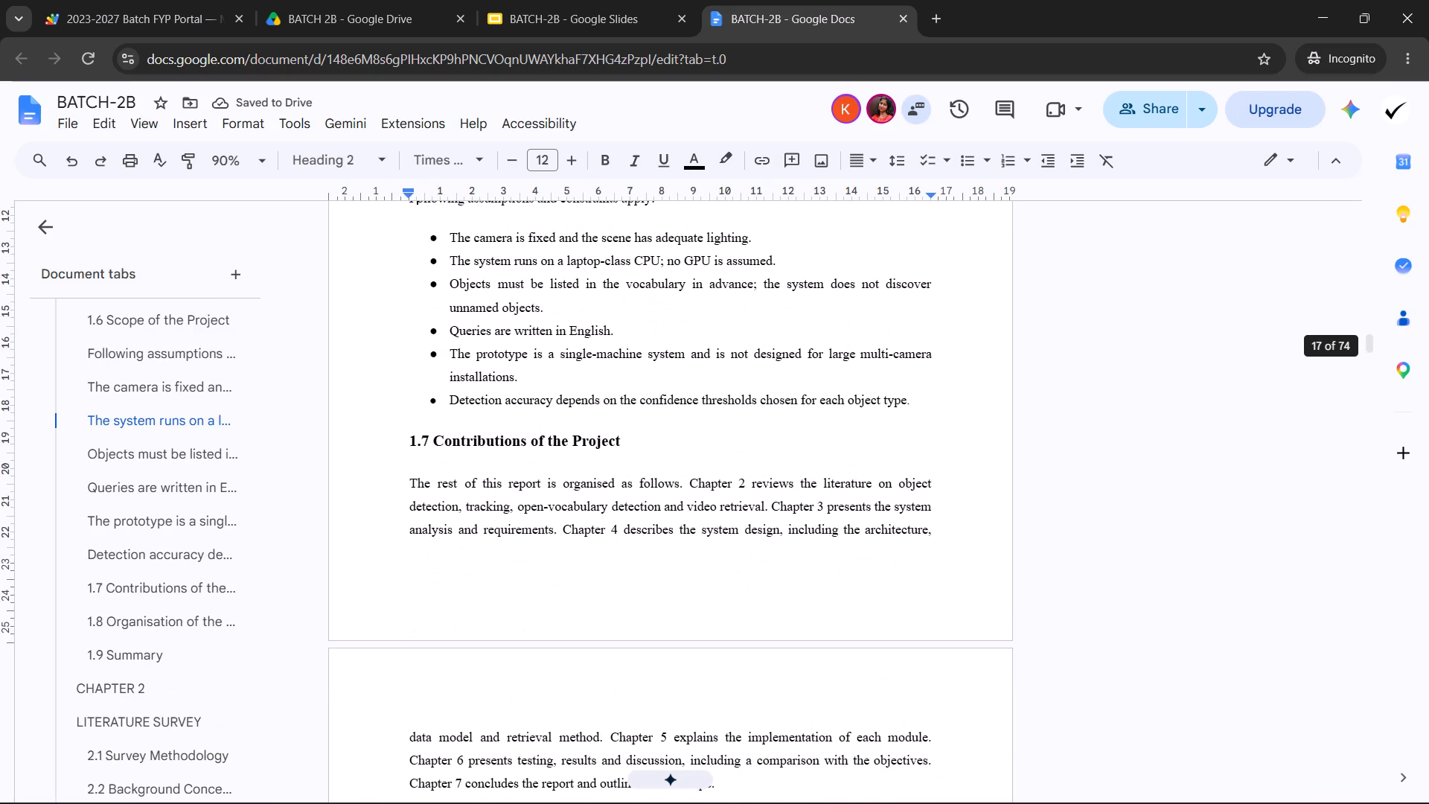
scroll(601, 572, up, 1)
Set the line spacing of the introductory paragraph under CHAPTER 2 LITERATURE SURVEY to 1.5.
scroll(601, 572, down, 14)
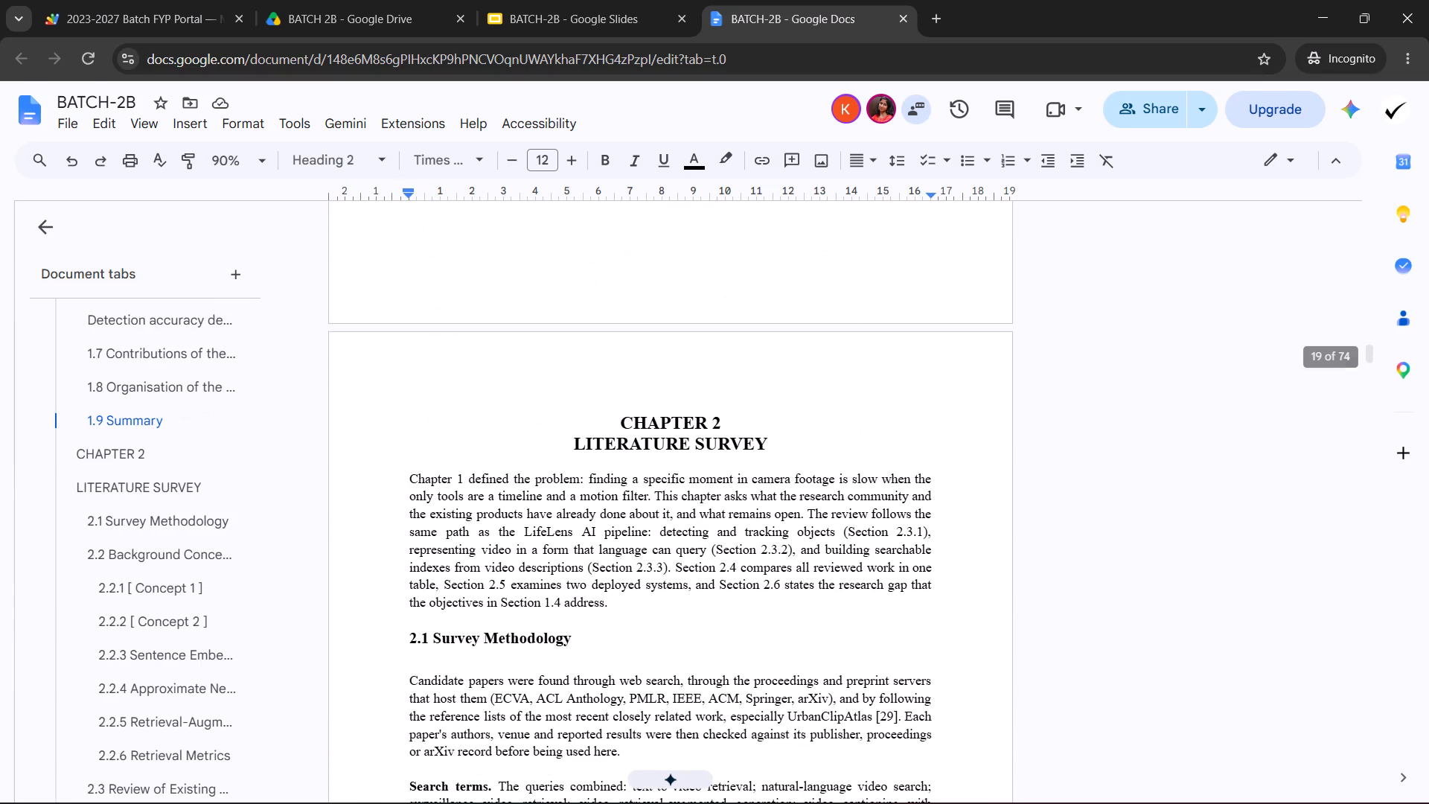
drag(403, 475, 588, 596)
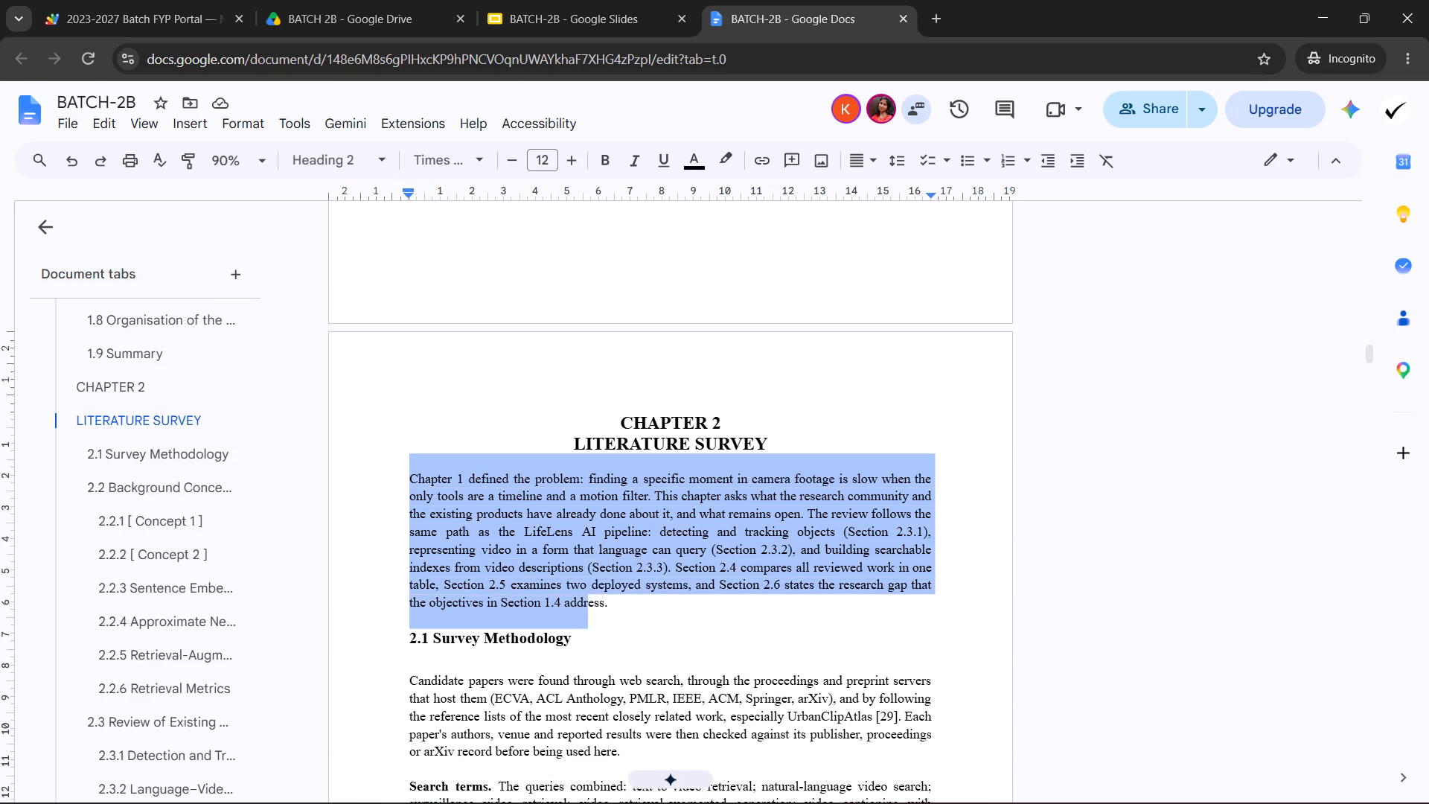
drag(588, 596, 611, 598)
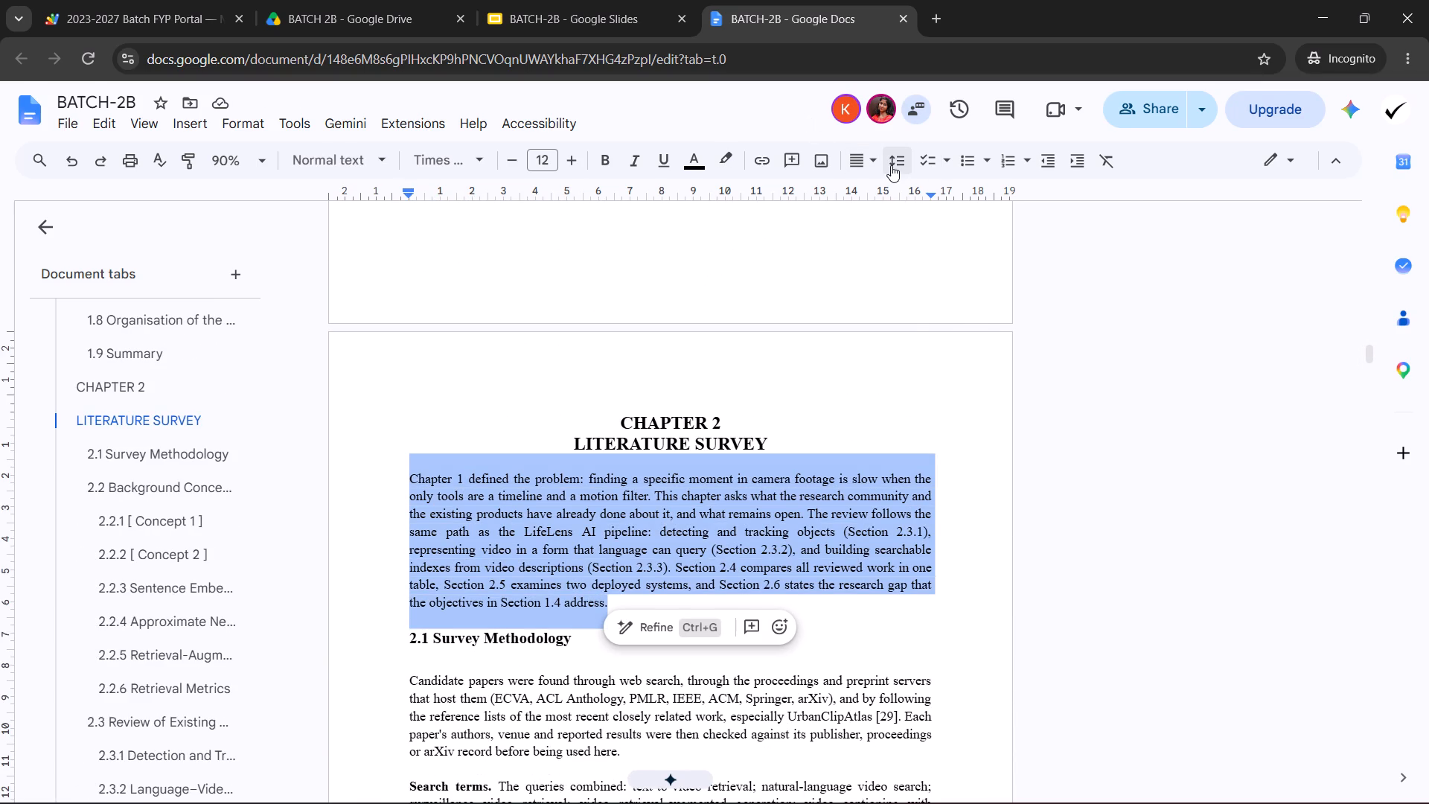
click(891, 165)
click(934, 249)
Set the line spacing of the body paragraphs under 2.1 Survey Methodology, starting at "Candidate papers were found", to 1.5.
scroll(586, 355, down, 3)
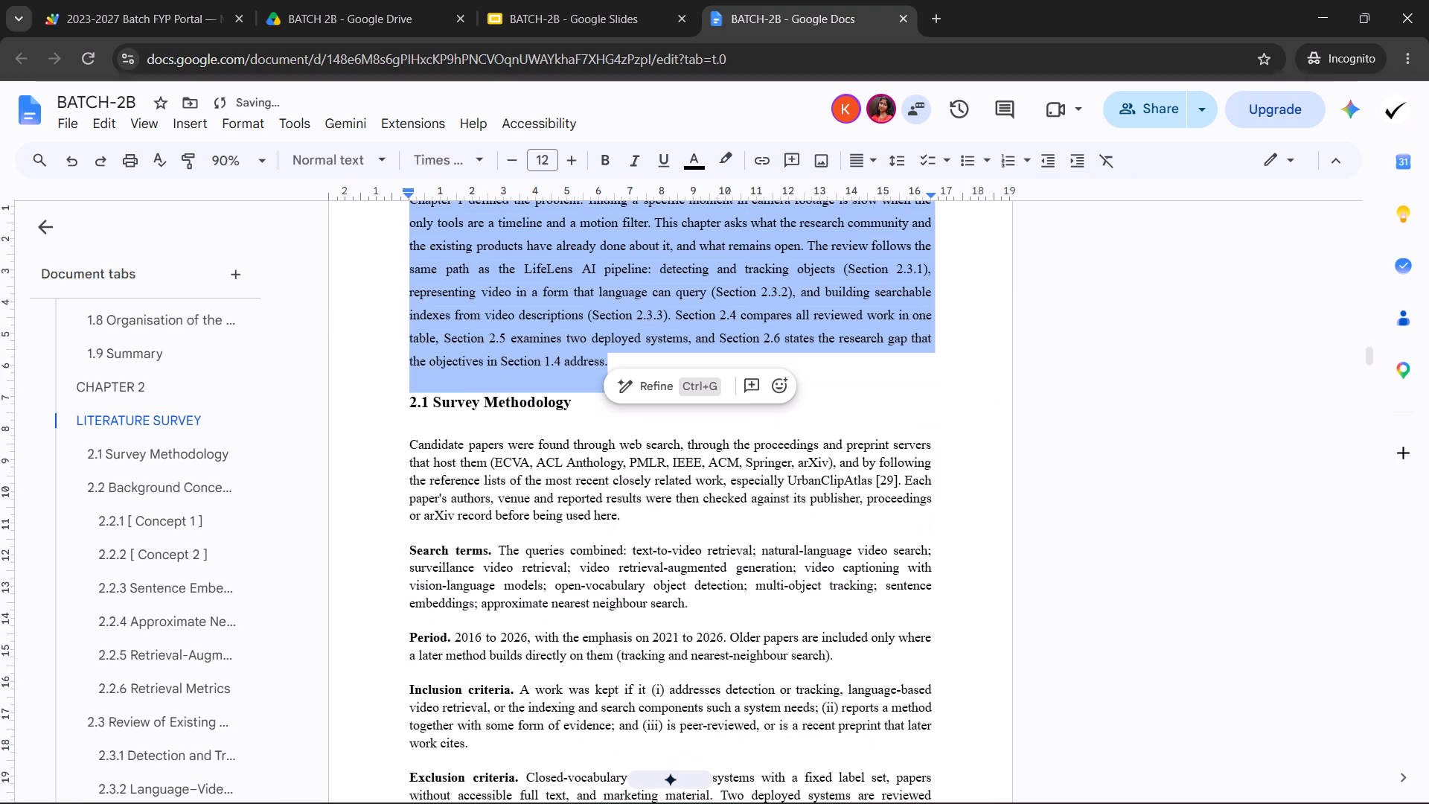
click(413, 447)
drag(409, 447, 621, 561)
scroll(621, 561, down, 3)
drag(621, 561, 642, 511)
scroll(640, 519, down, 3)
drag(553, 552, 410, 513)
scroll(502, 460, up, 7)
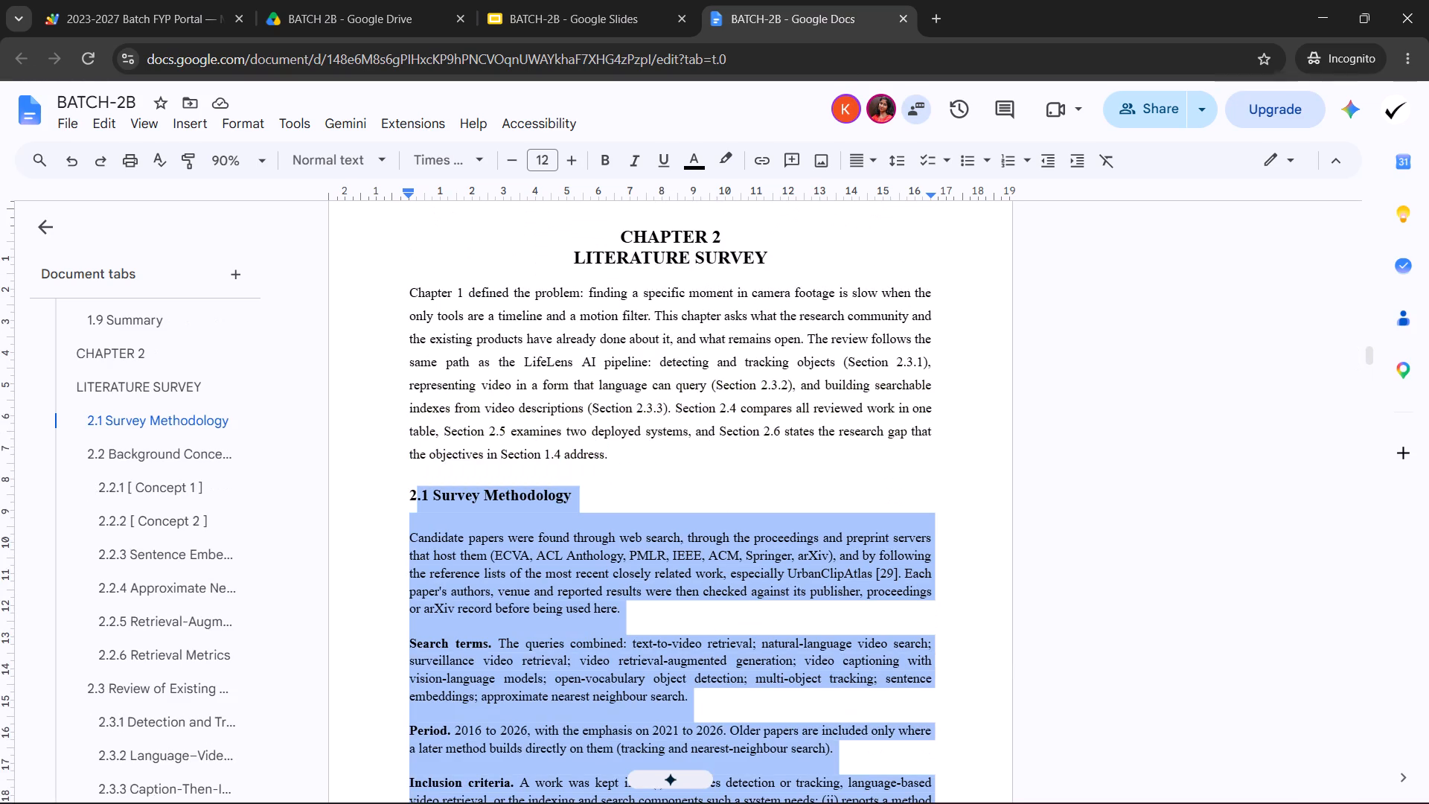
drag(410, 513, 409, 529)
click(909, 152)
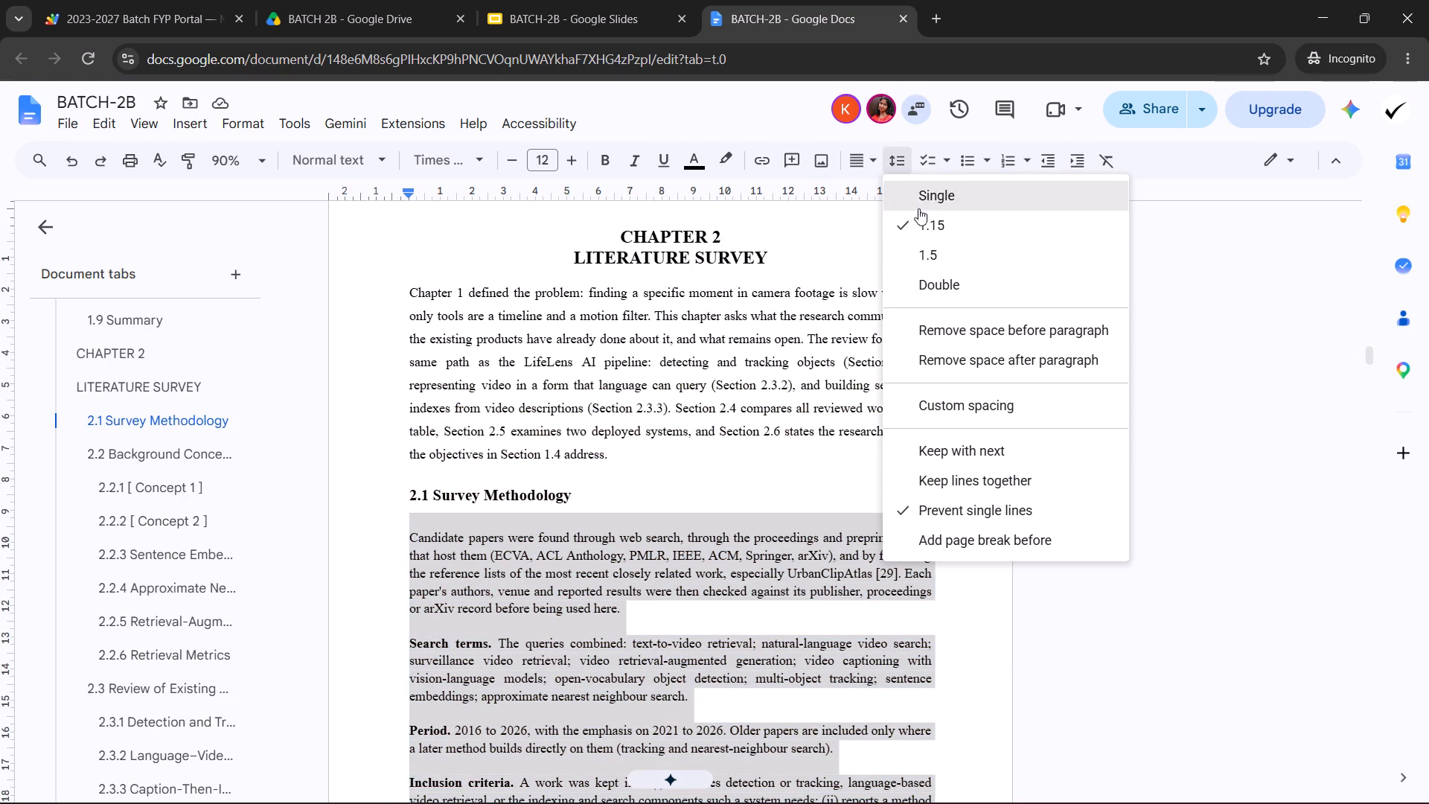
click(929, 249)
scroll(618, 351, down, 2)
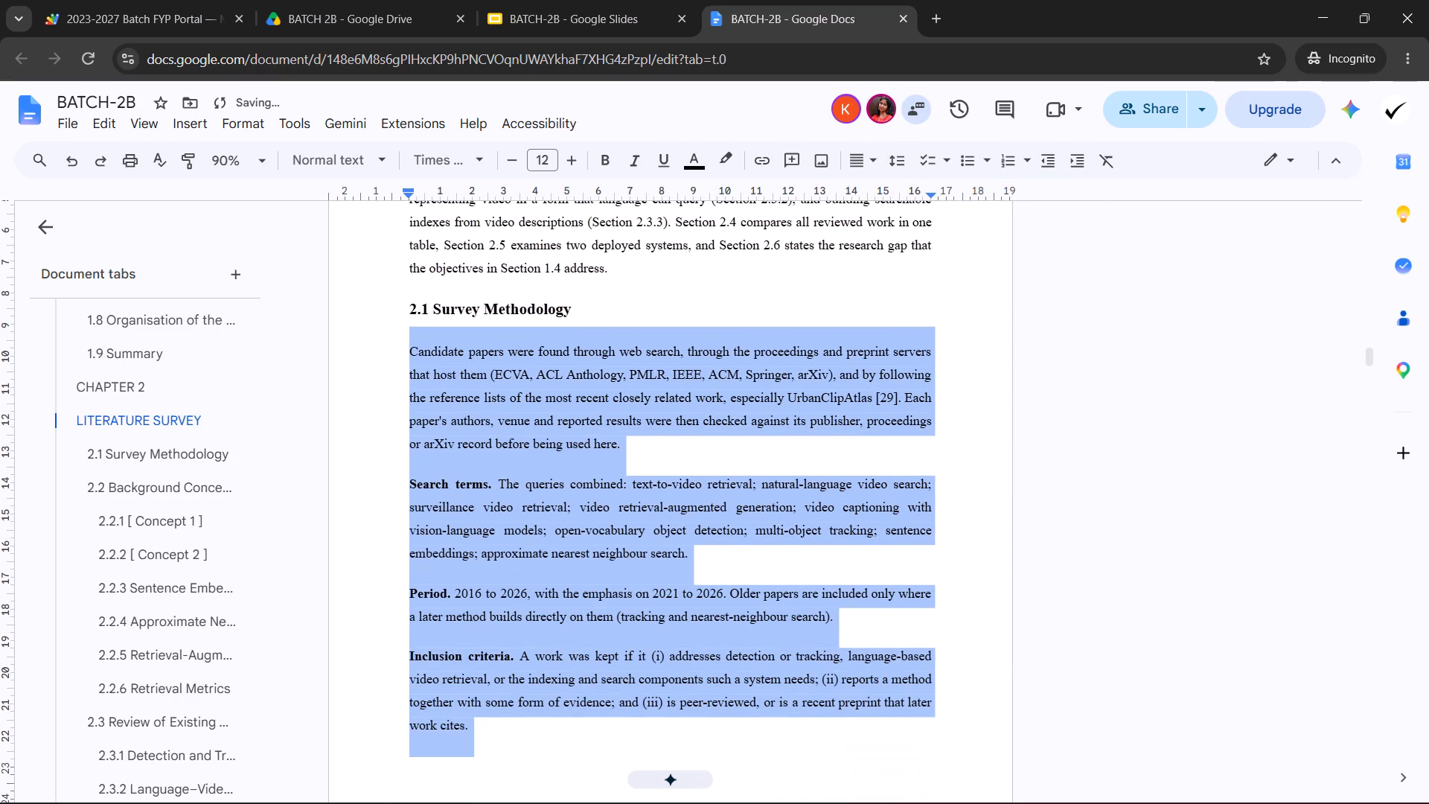
click(531, 429)
Check the line spacing of the body paragraphs under 2.2.1 [ Concept 1 ] and look over the text that follows.
scroll(528, 423, down, 4)
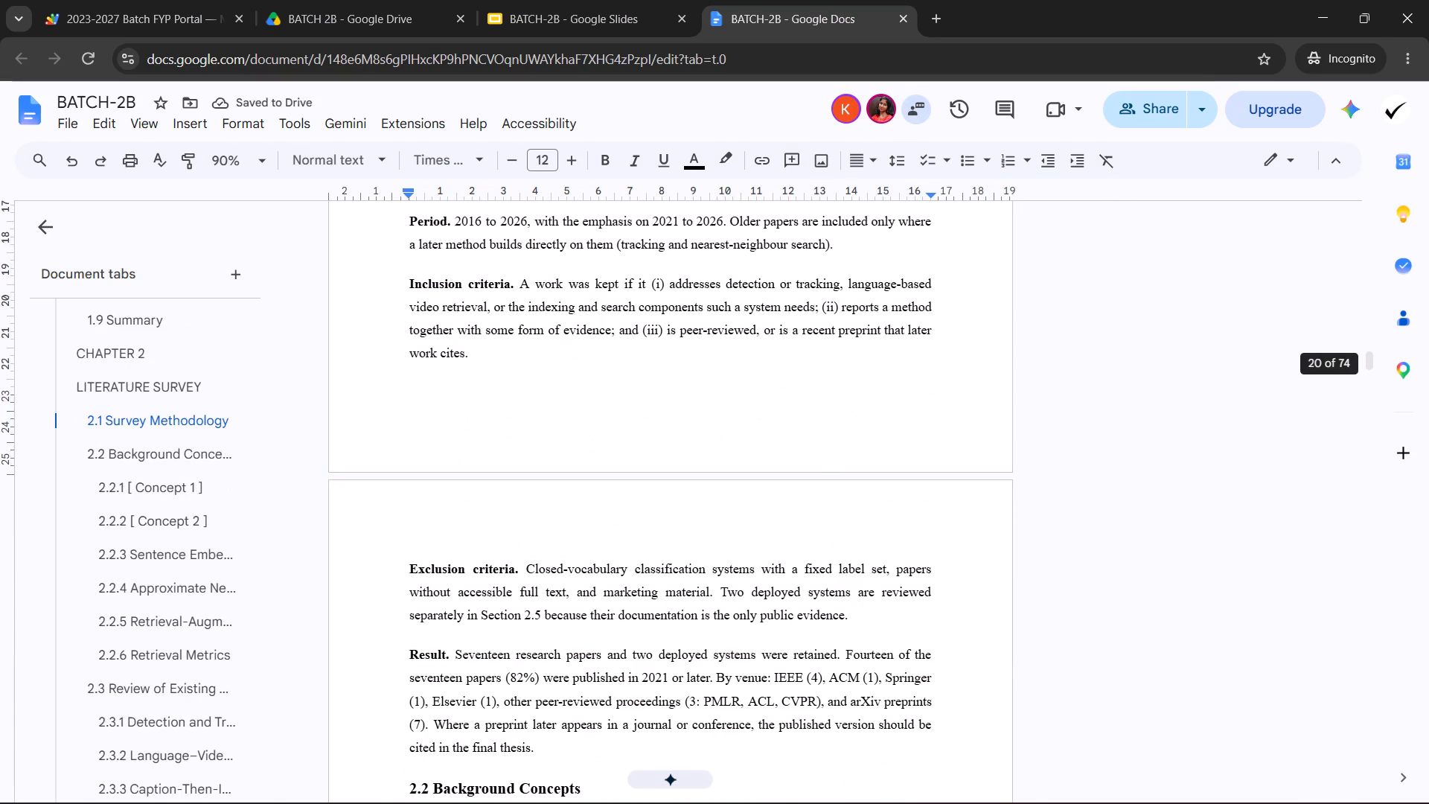
scroll(517, 410, down, 5)
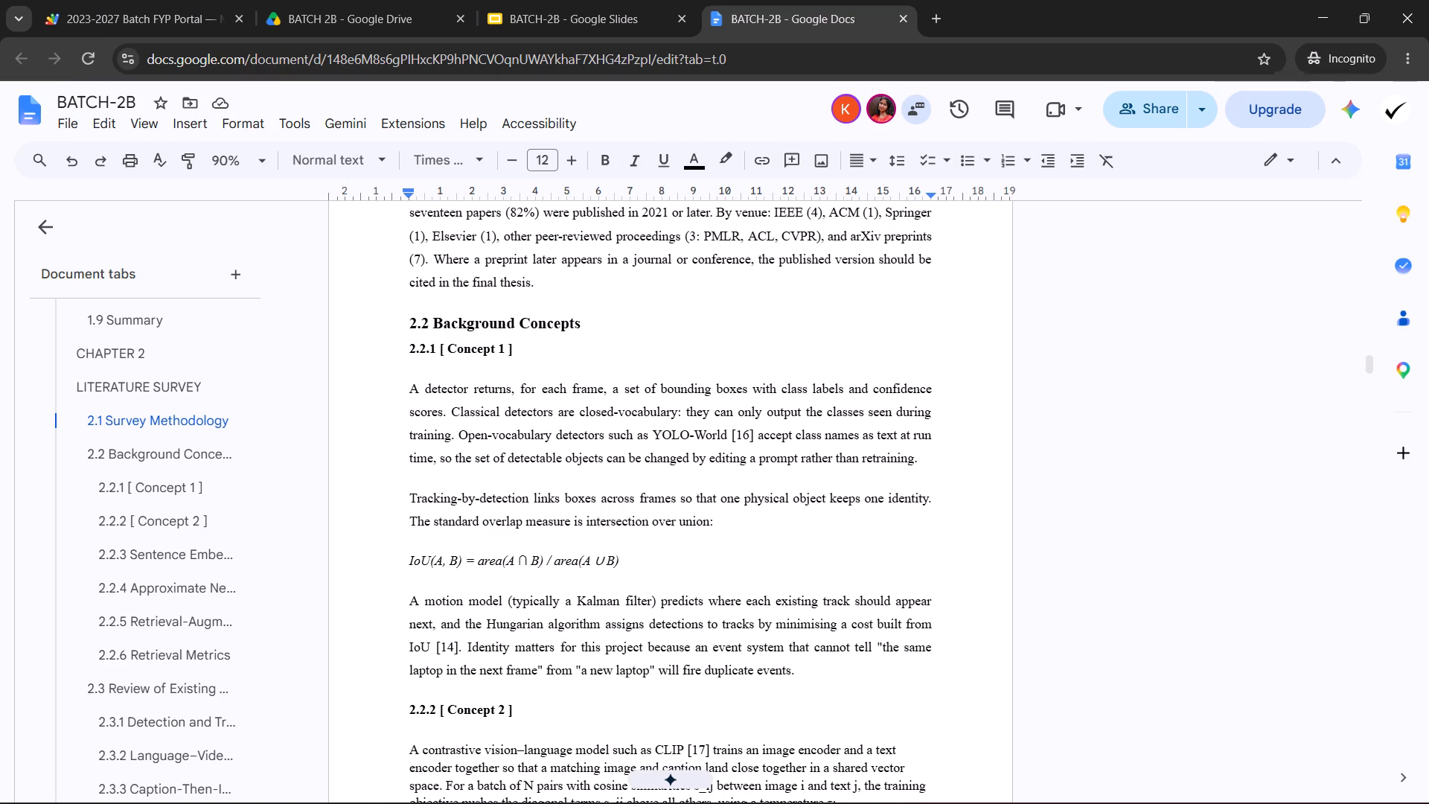
drag(408, 382, 843, 672)
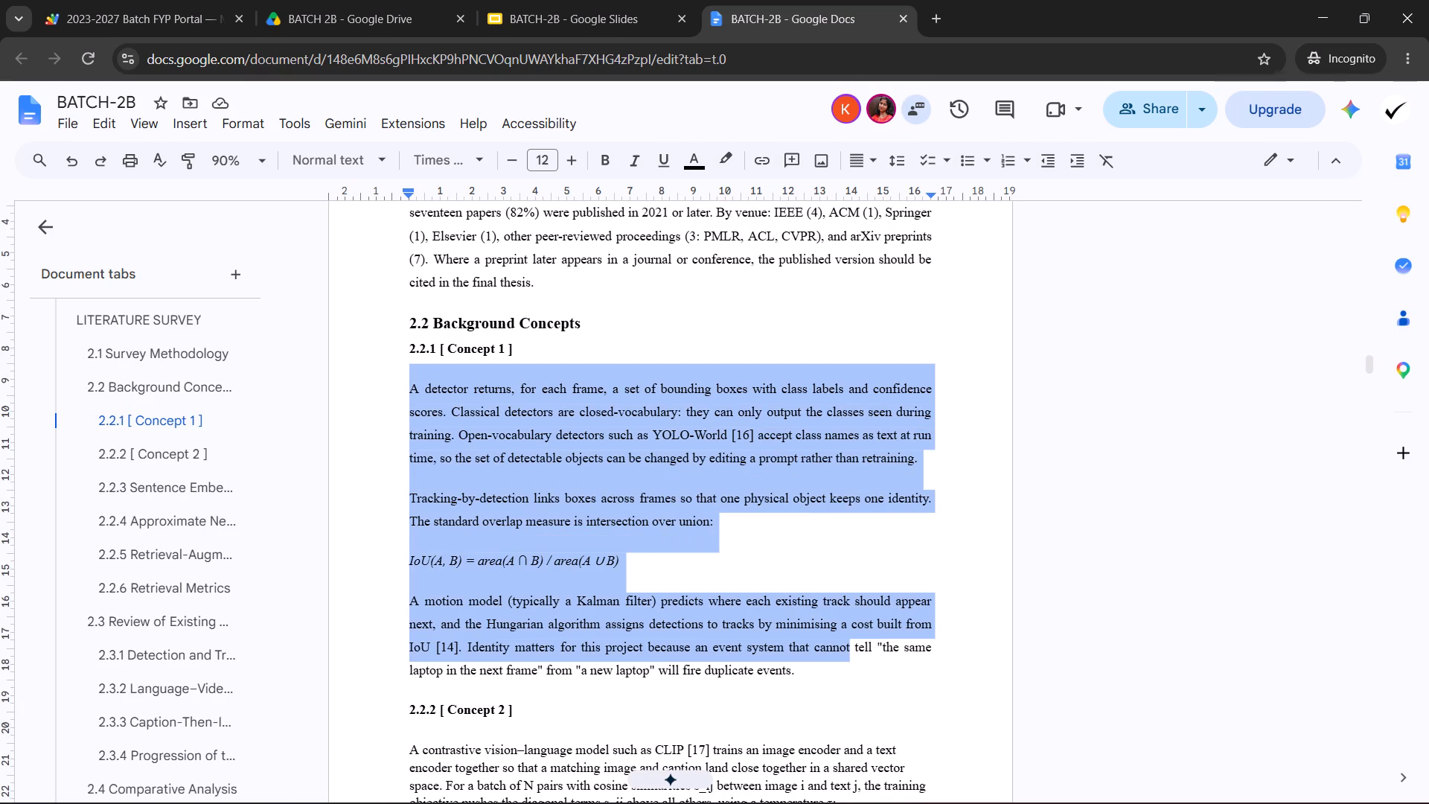
drag(843, 672, 838, 664)
click(900, 164)
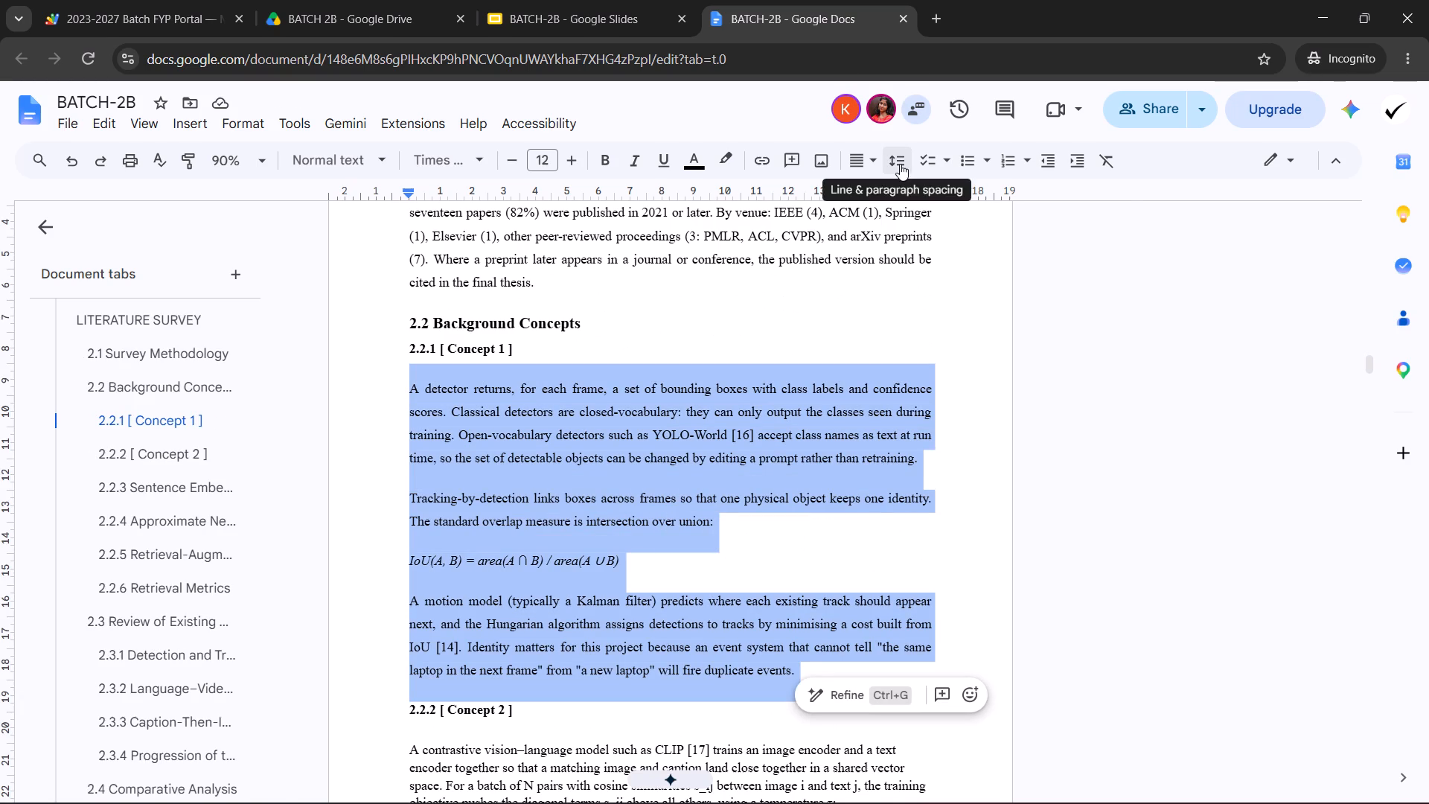
click(732, 505)
scroll(726, 465, down, 4)
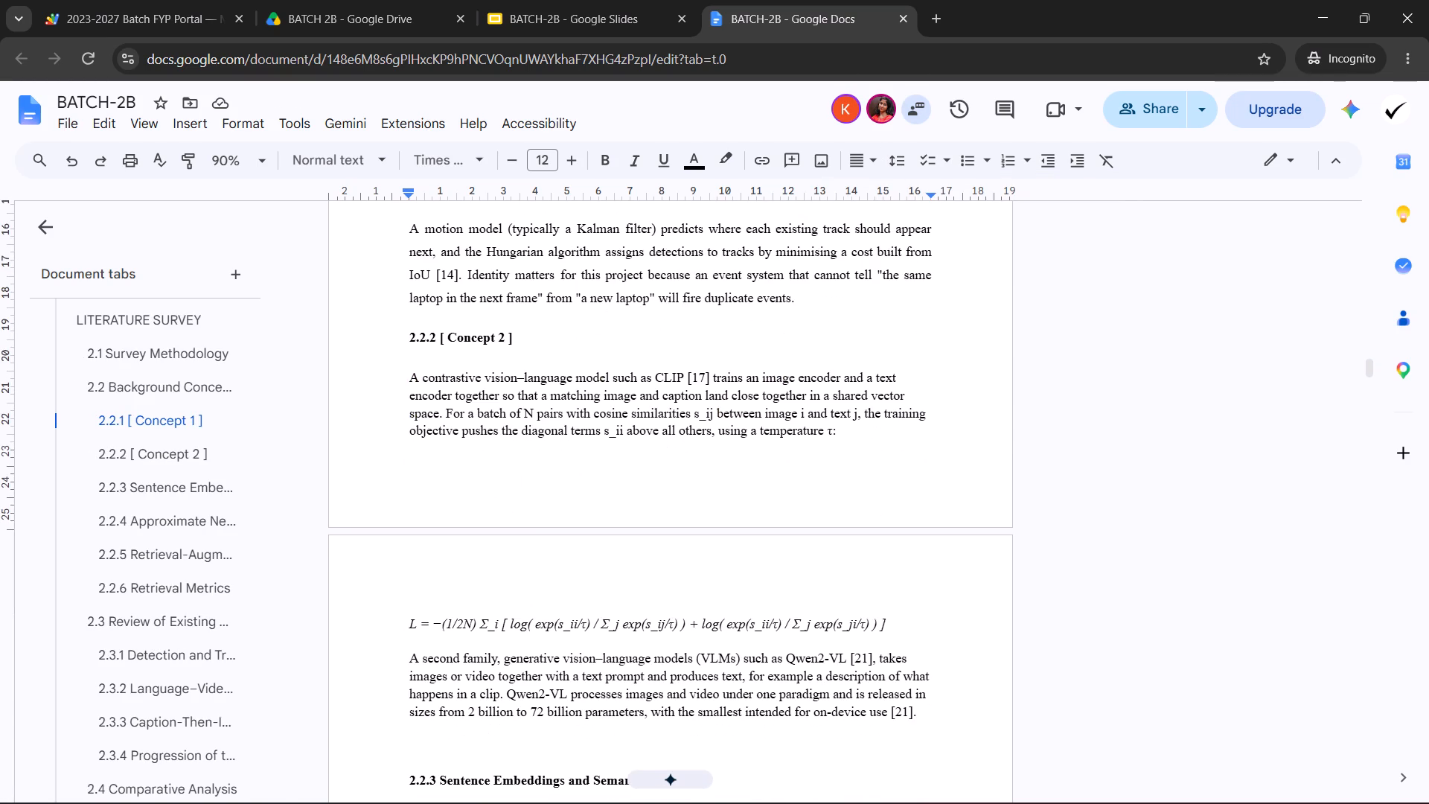
Set the line spacing of the body text and formula under 2.2.2 [ Concept 2 ] to 1.5.
drag(413, 380, 926, 708)
click(898, 159)
click(945, 250)
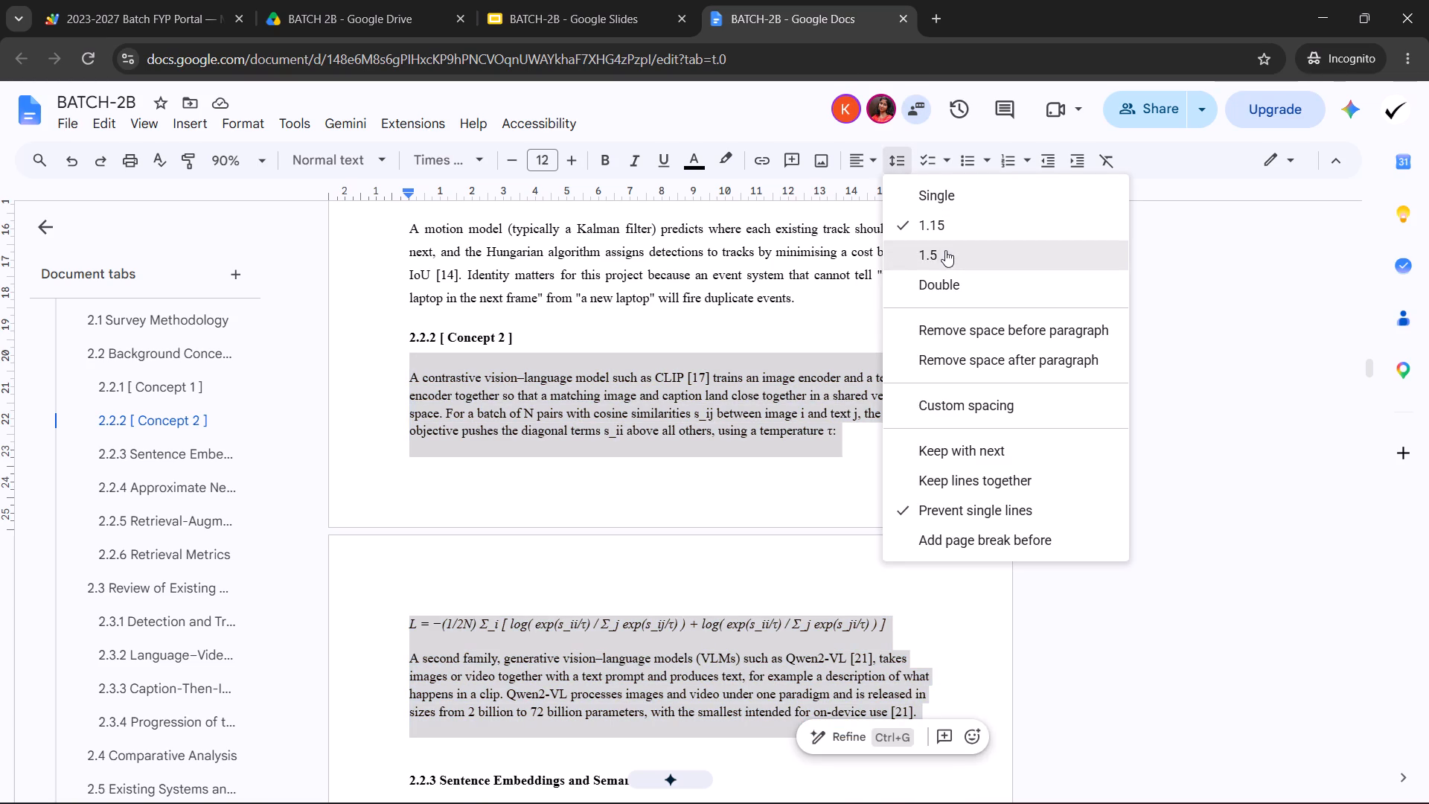
Delete the blank line above the heading 2.2.3 Sentence Embeddings and Semantic Similarity.
scroll(562, 564, down, 3)
click(502, 567)
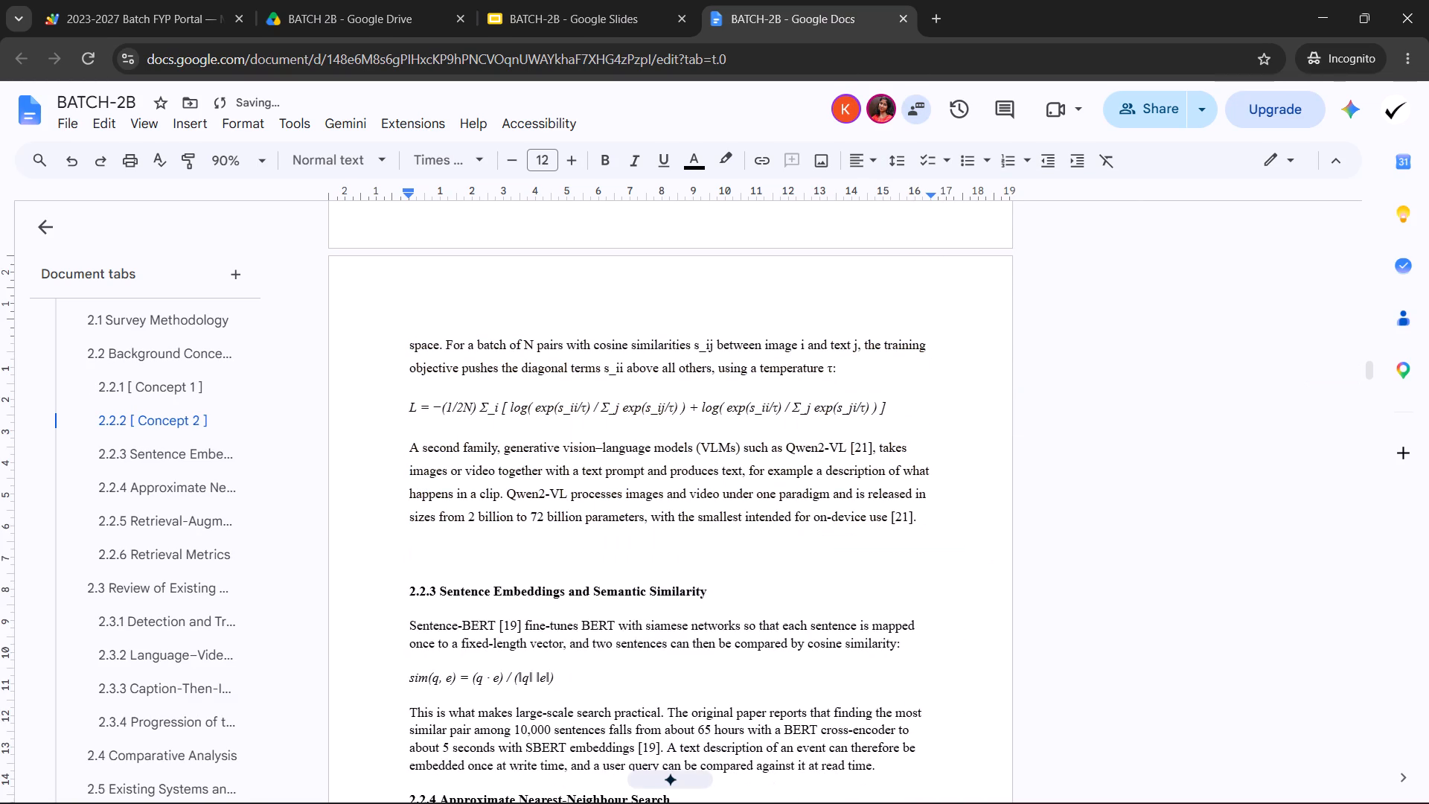
key(BackSpace)
Review the layout from section 2.2.3 through 2.4 Comparative Analysis, including the bordered rows [1] to [5] of Table 2.1.
scroll(506, 519, down, 15)
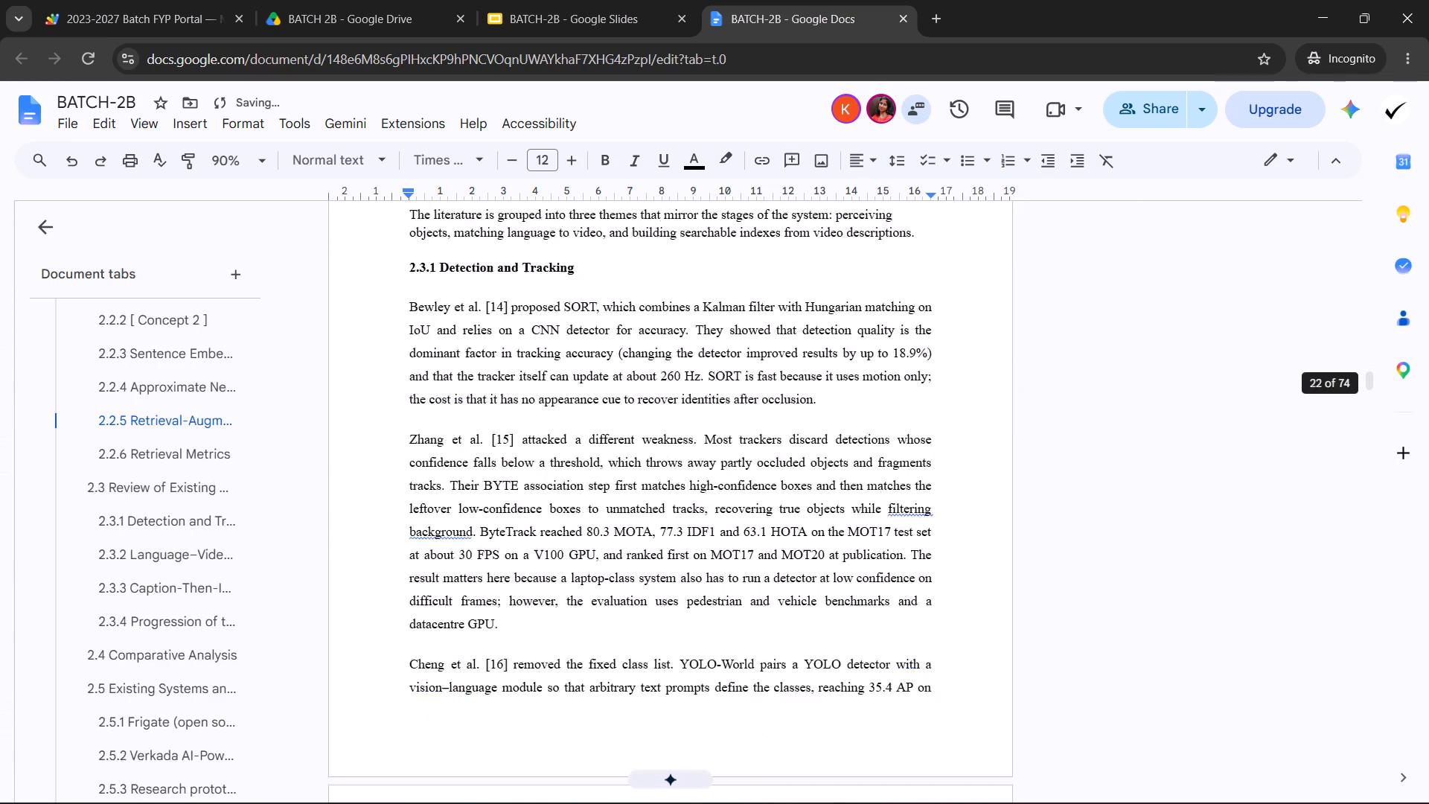
scroll(512, 545, down, 6)
scroll(509, 543, down, 20)
scroll(509, 543, down, 1)
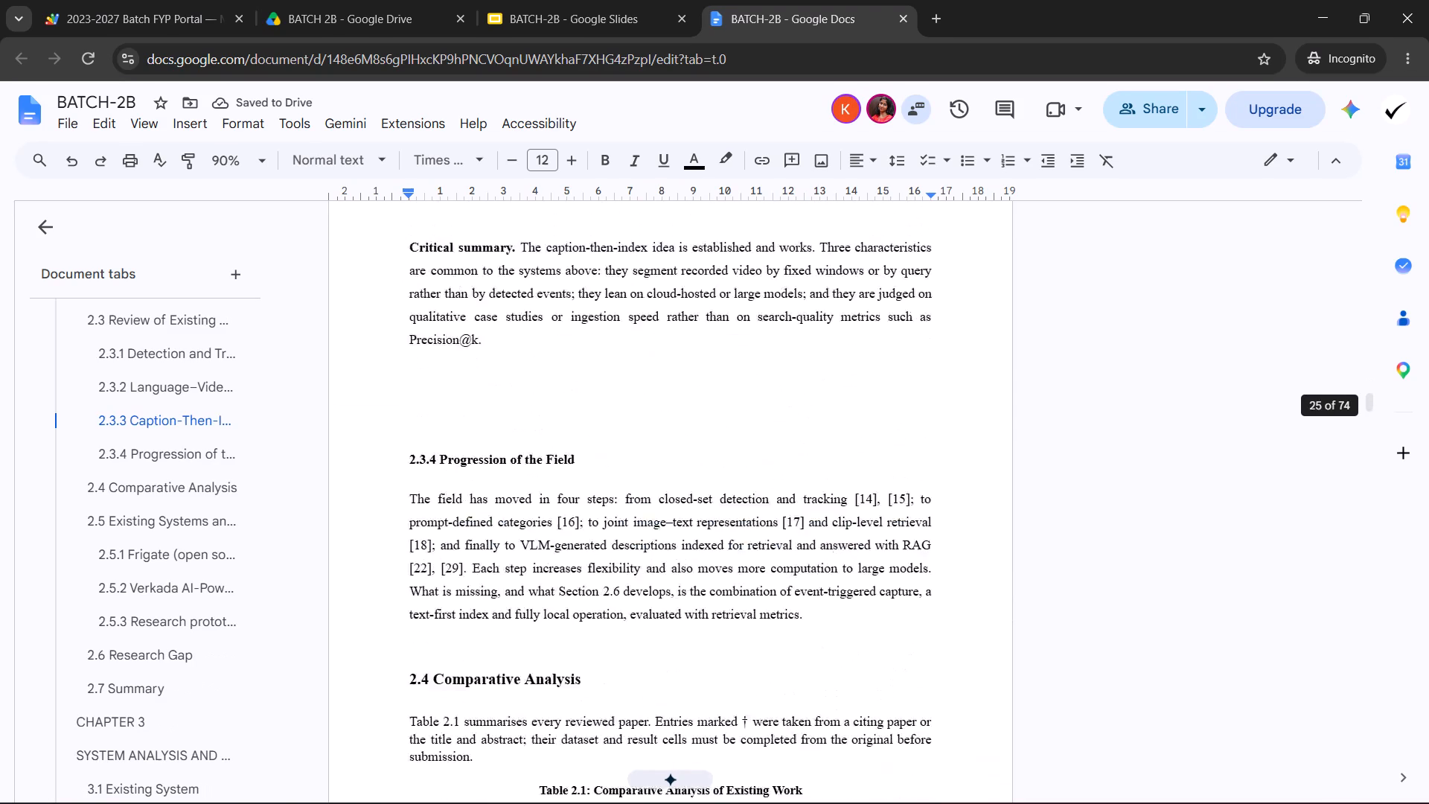
scroll(509, 544, down, 6)
scroll(509, 543, up, 4)
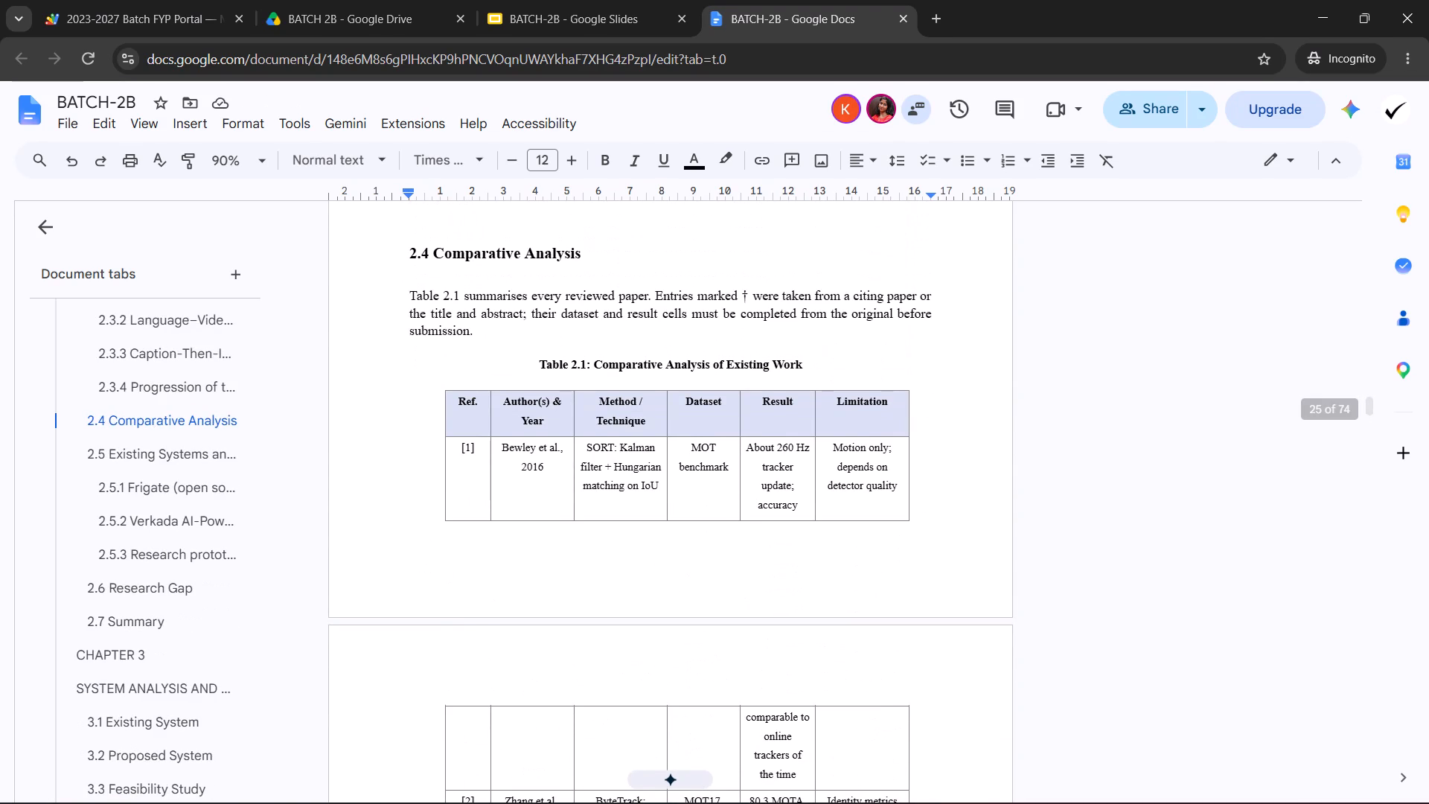
scroll(936, 498, down, 4)
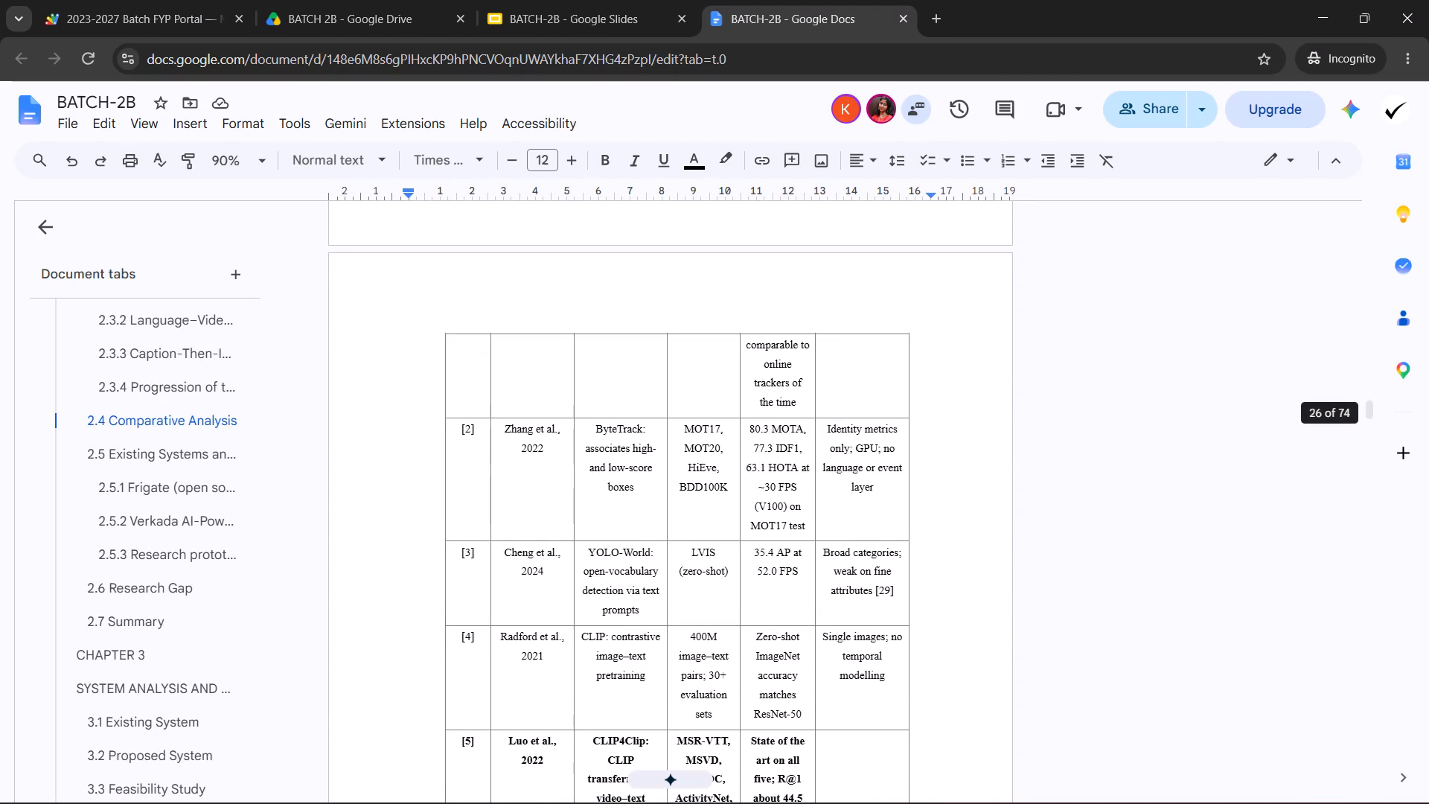
scroll(933, 494, down, 4)
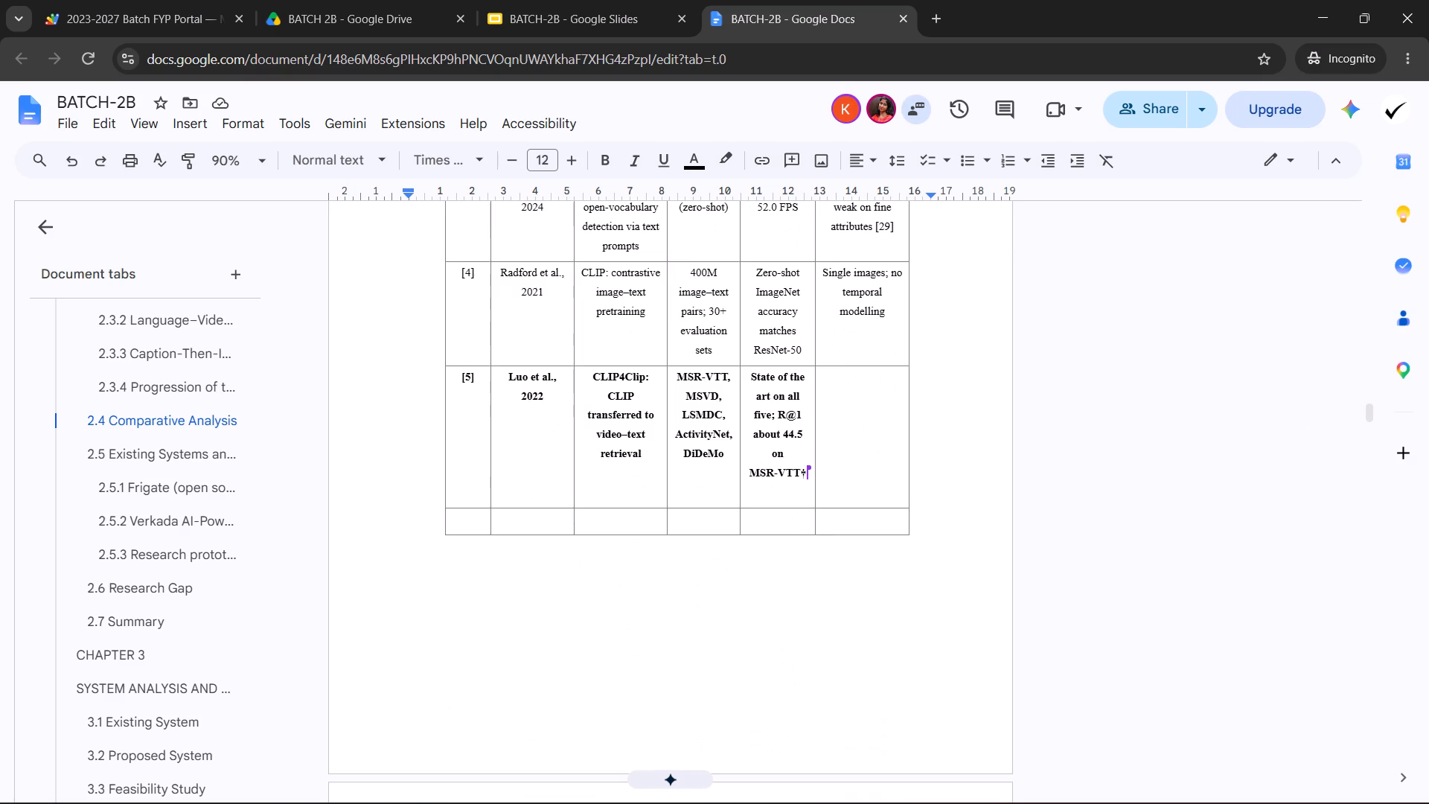
scroll(909, 491, up, 8)
scroll(912, 482, down, 6)
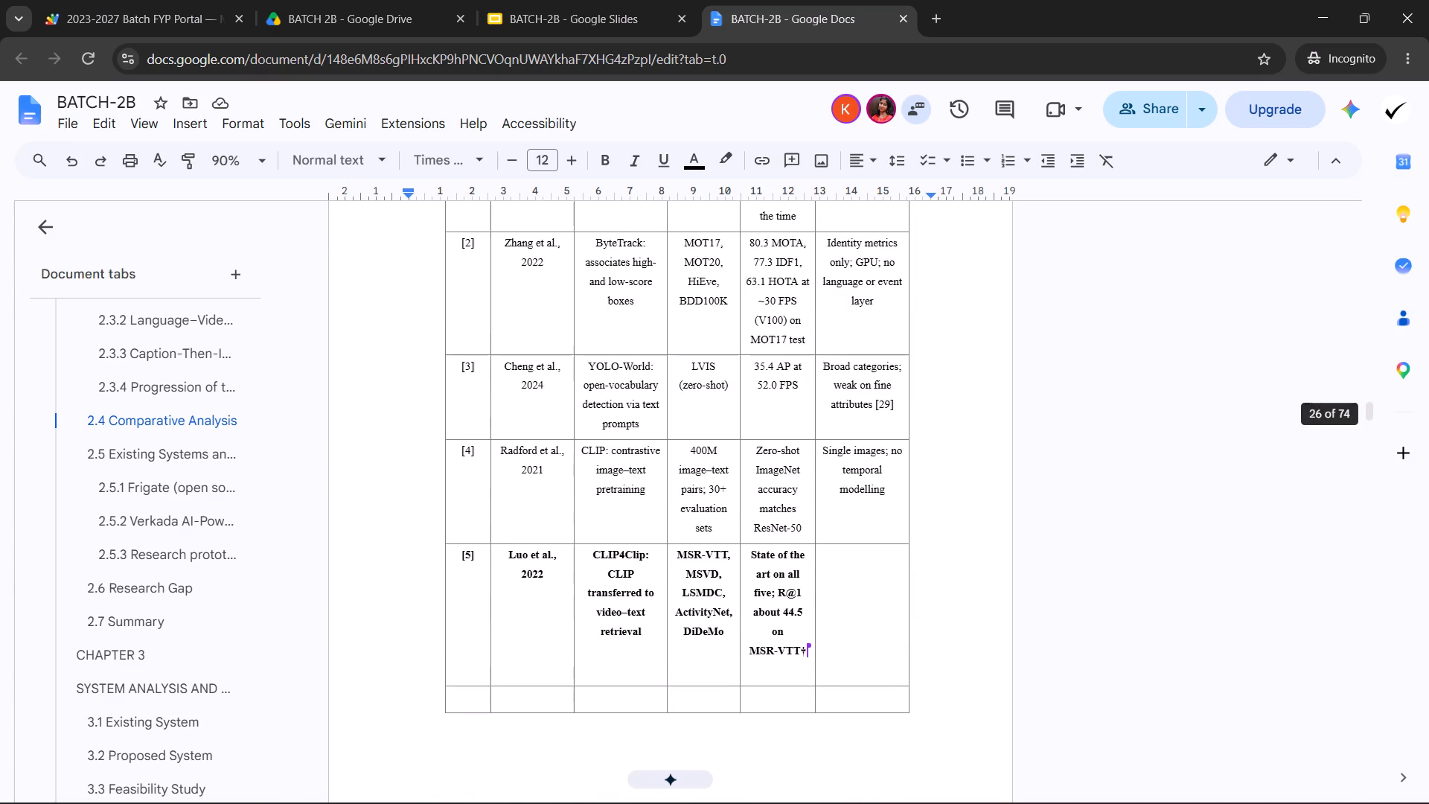
scroll(912, 482, down, 2)
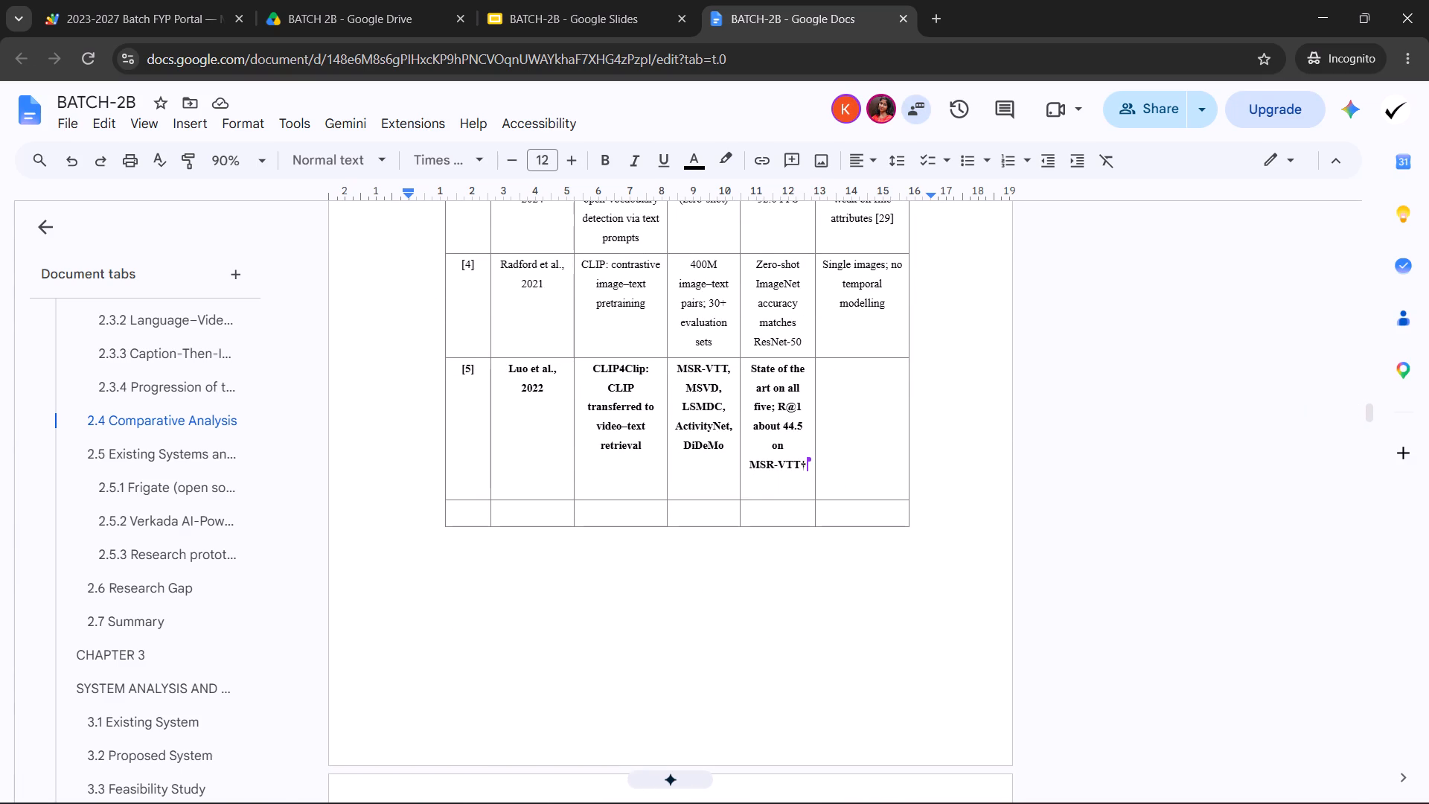
click(805, 478)
scroll(797, 504, up, 1)
scroll(596, 610, up, 2)
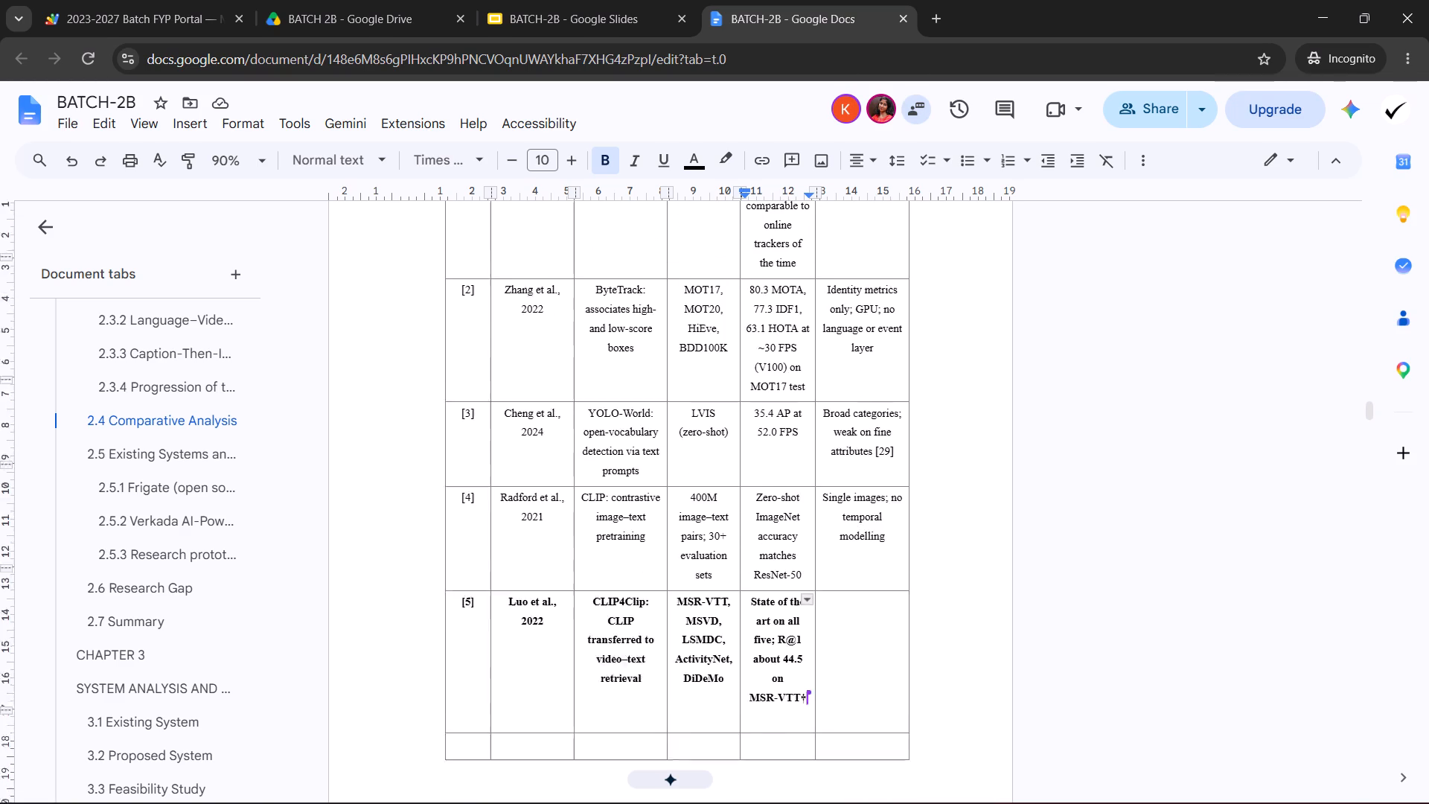
scroll(620, 607, up, 4)
scroll(620, 607, down, 3)
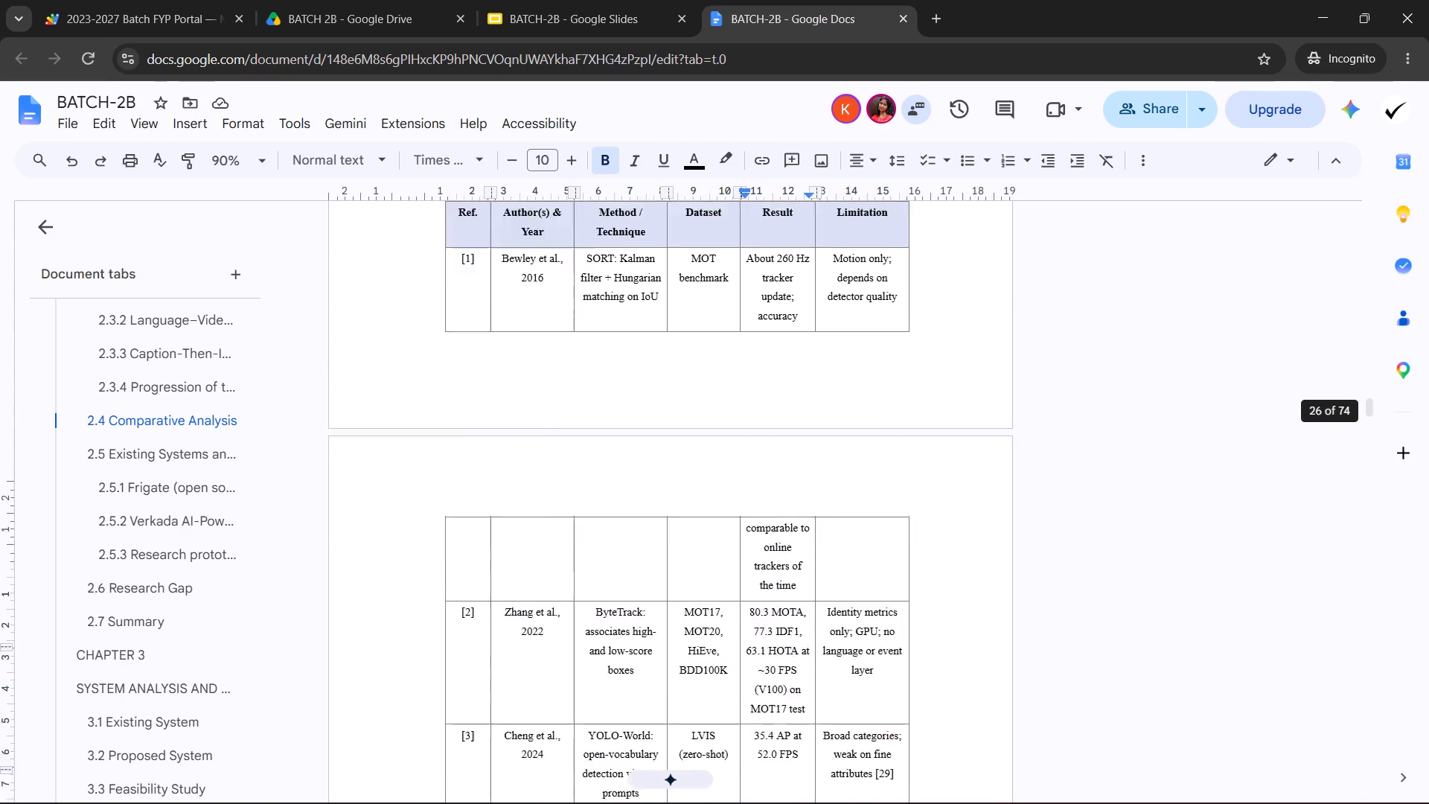
scroll(620, 604, down, 3)
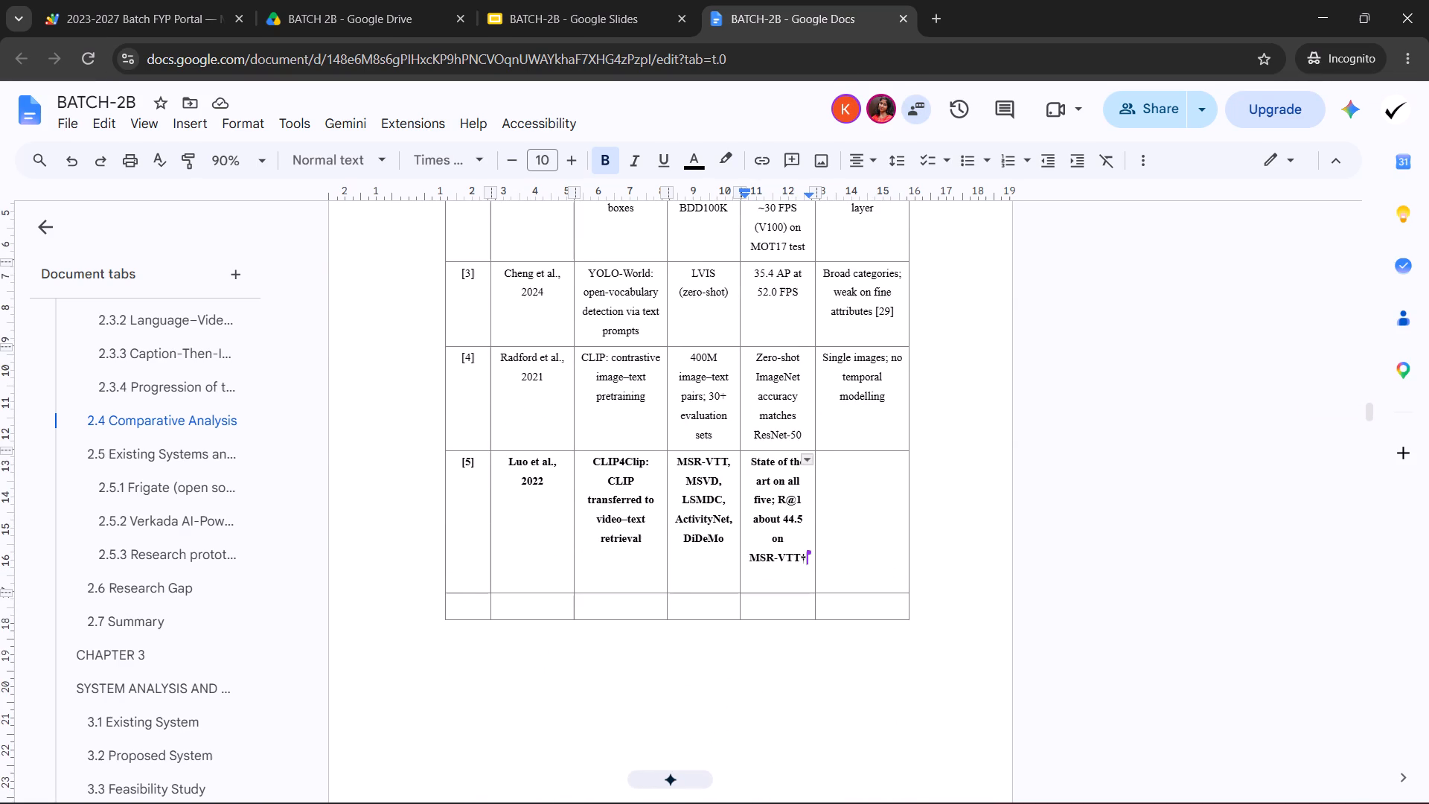
scroll(723, 587, up, 4)
scroll(718, 587, down, 8)
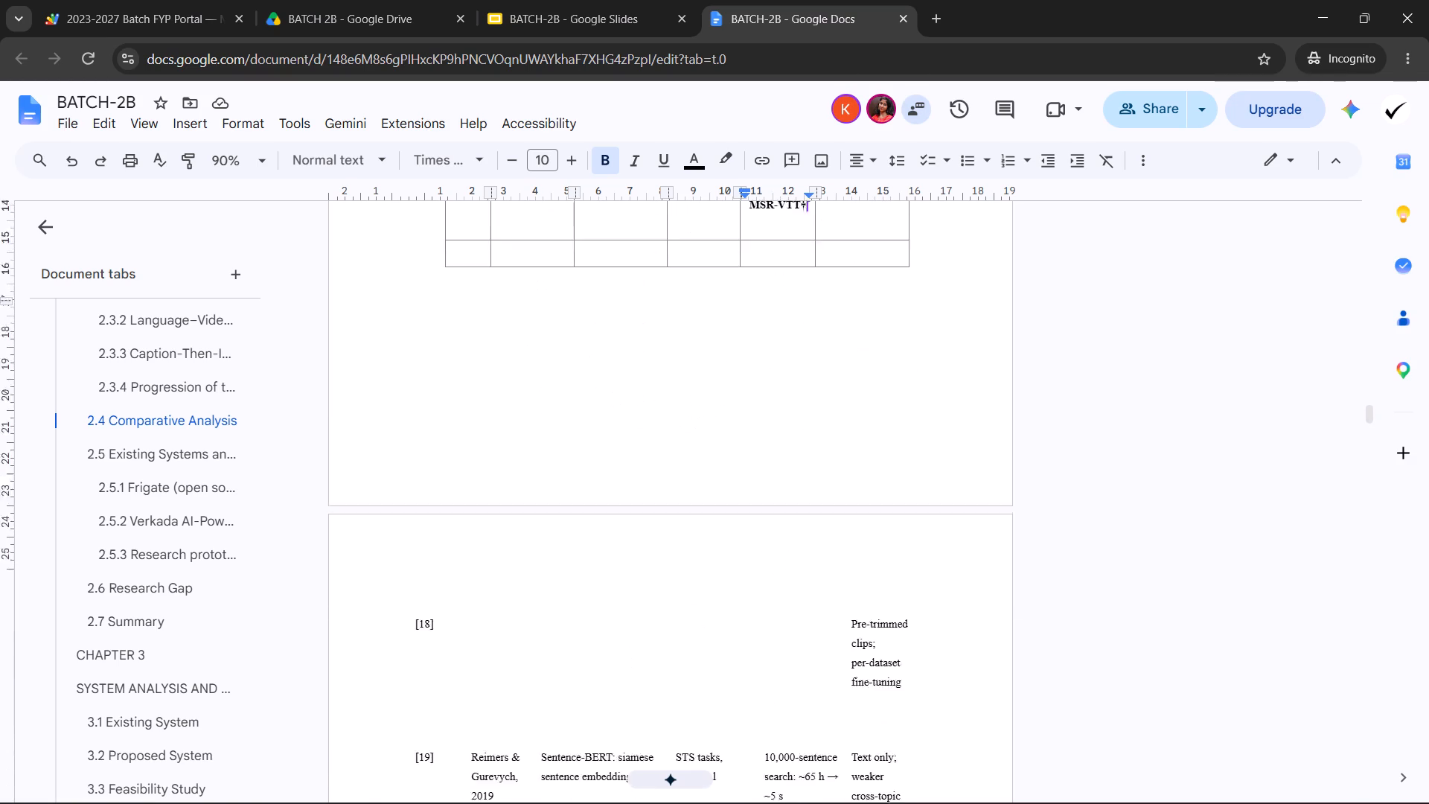
Examine the borderless comparison rows [18] to [30] before section 2.5 and compare them with the bordered part of Table 2.1.
scroll(717, 589, down, 7)
scroll(714, 588, up, 4)
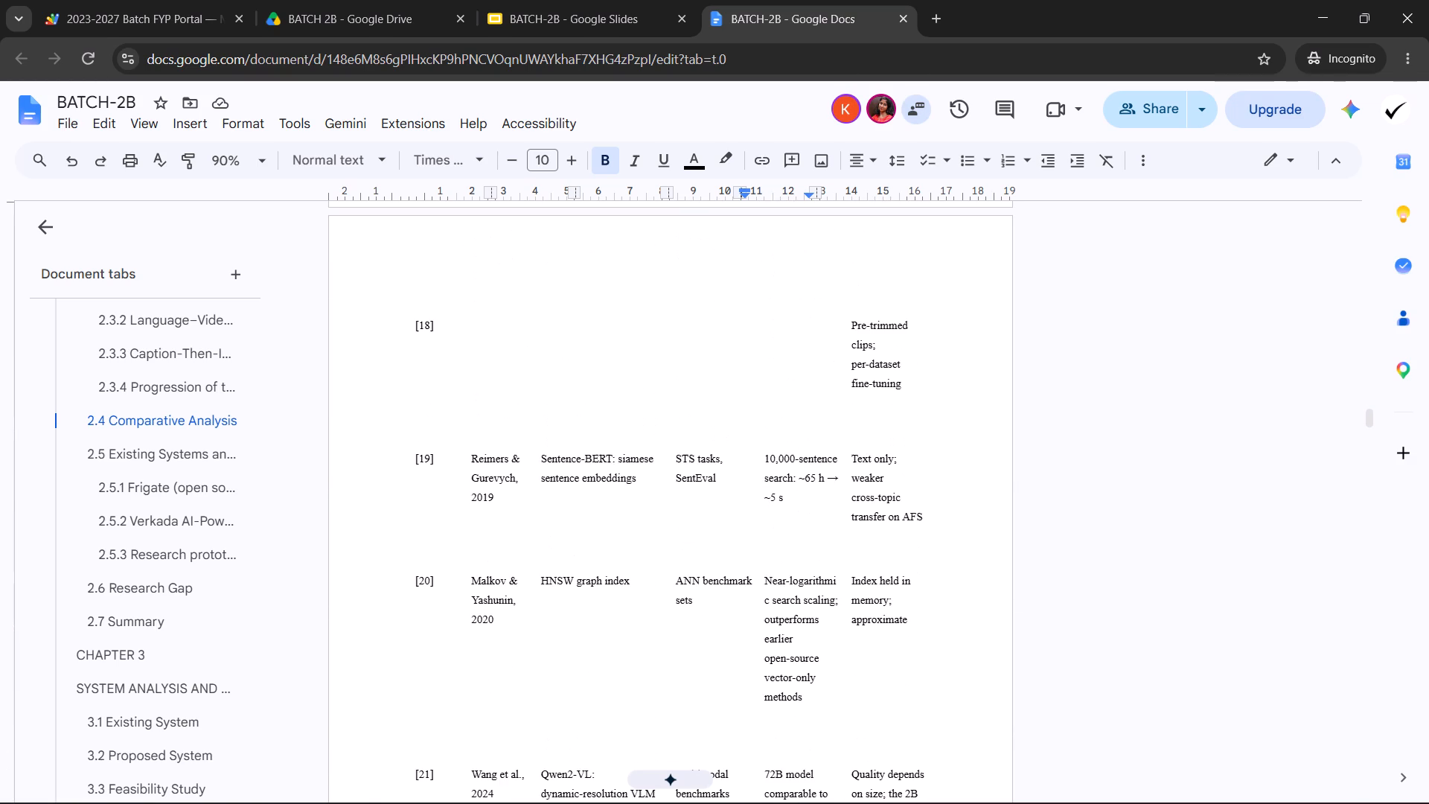
scroll(714, 588, down, 9)
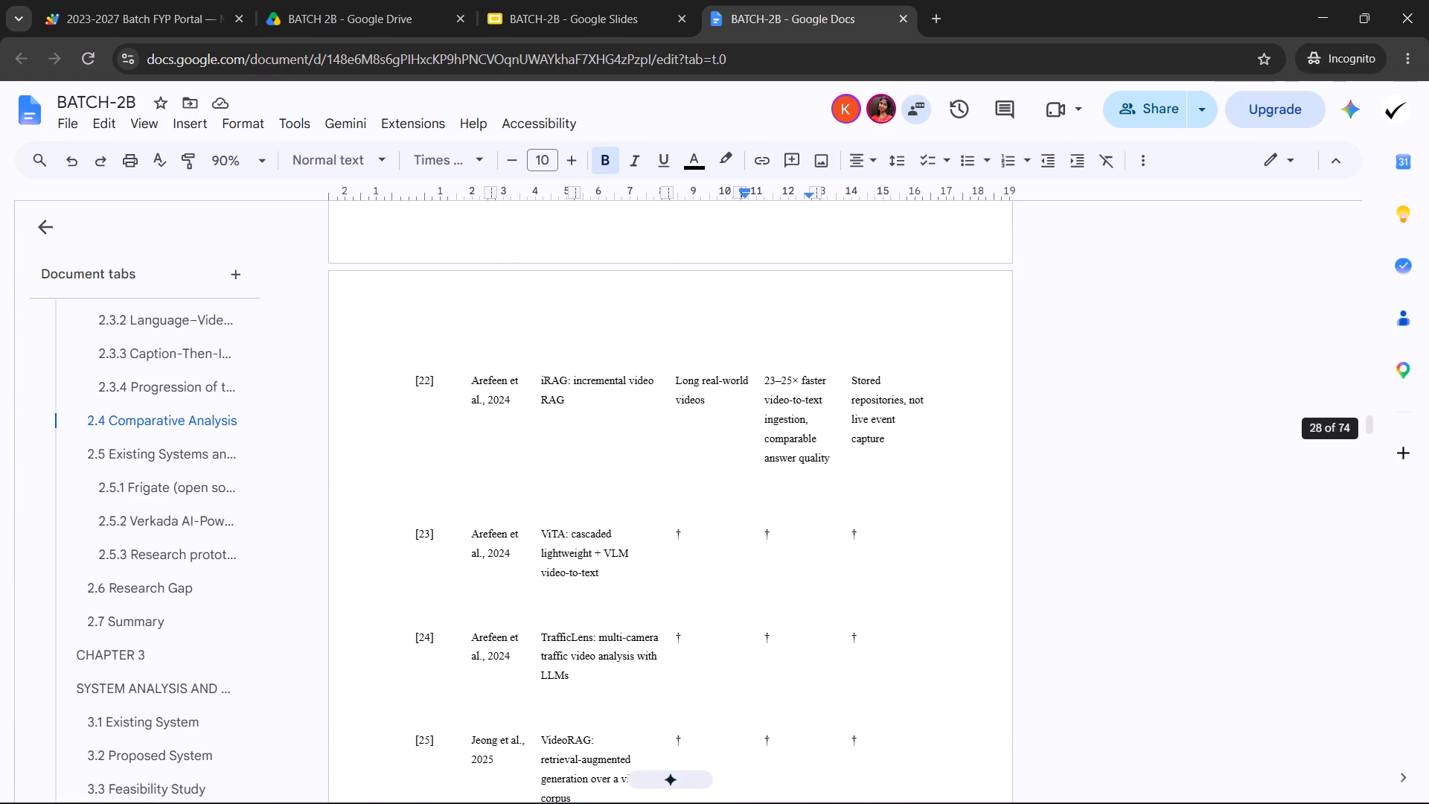
scroll(711, 584, down, 2)
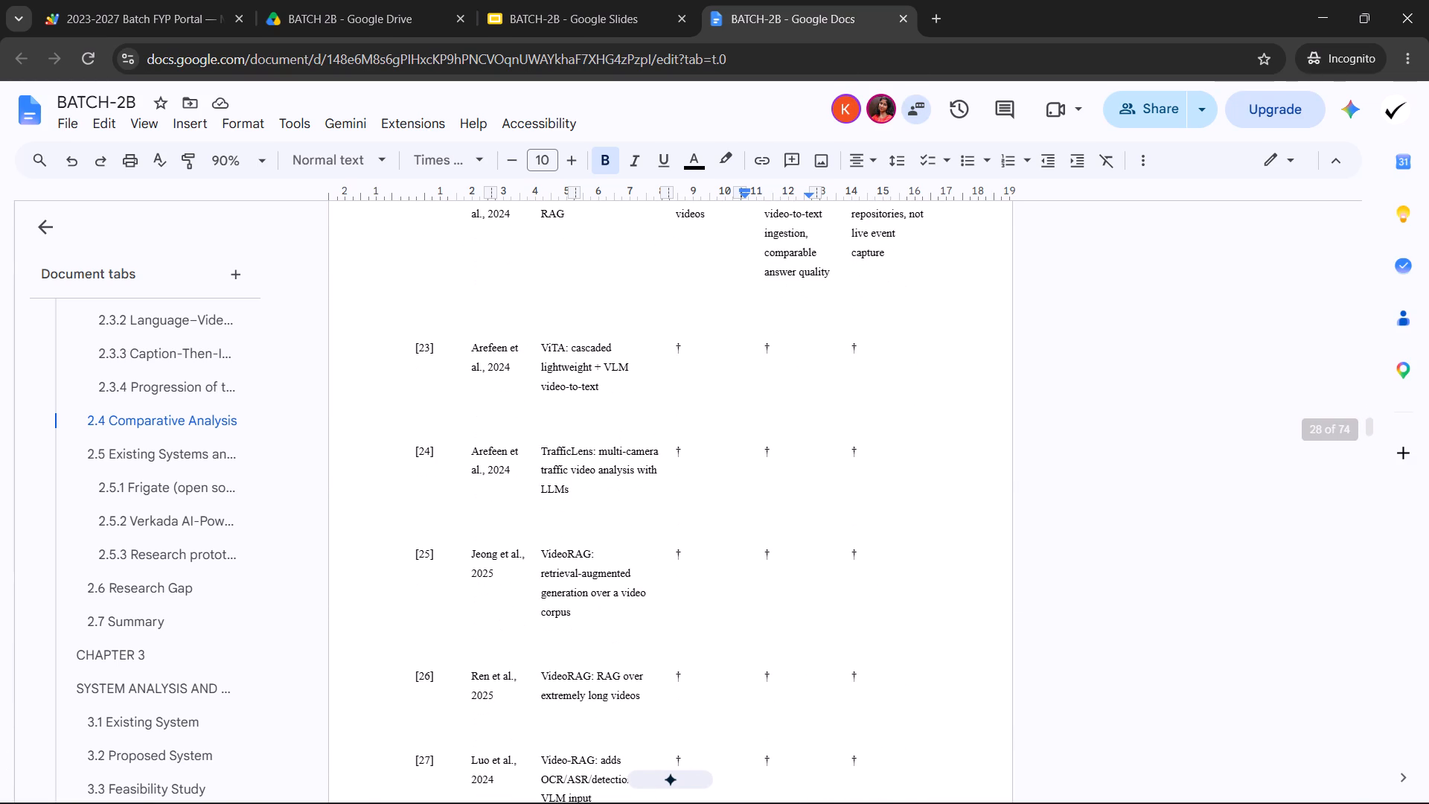
click(766, 559)
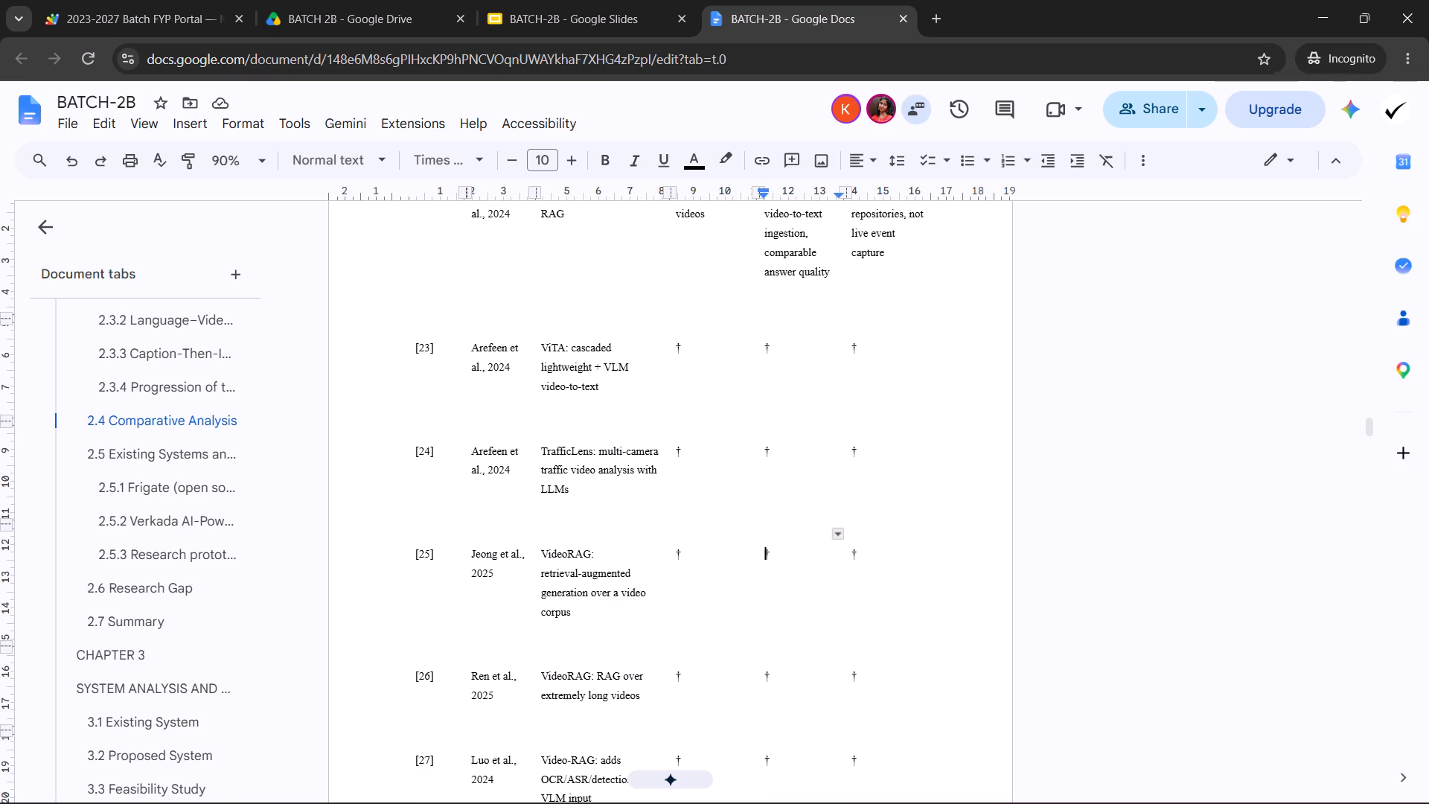
click(780, 555)
scroll(771, 553, up, 2)
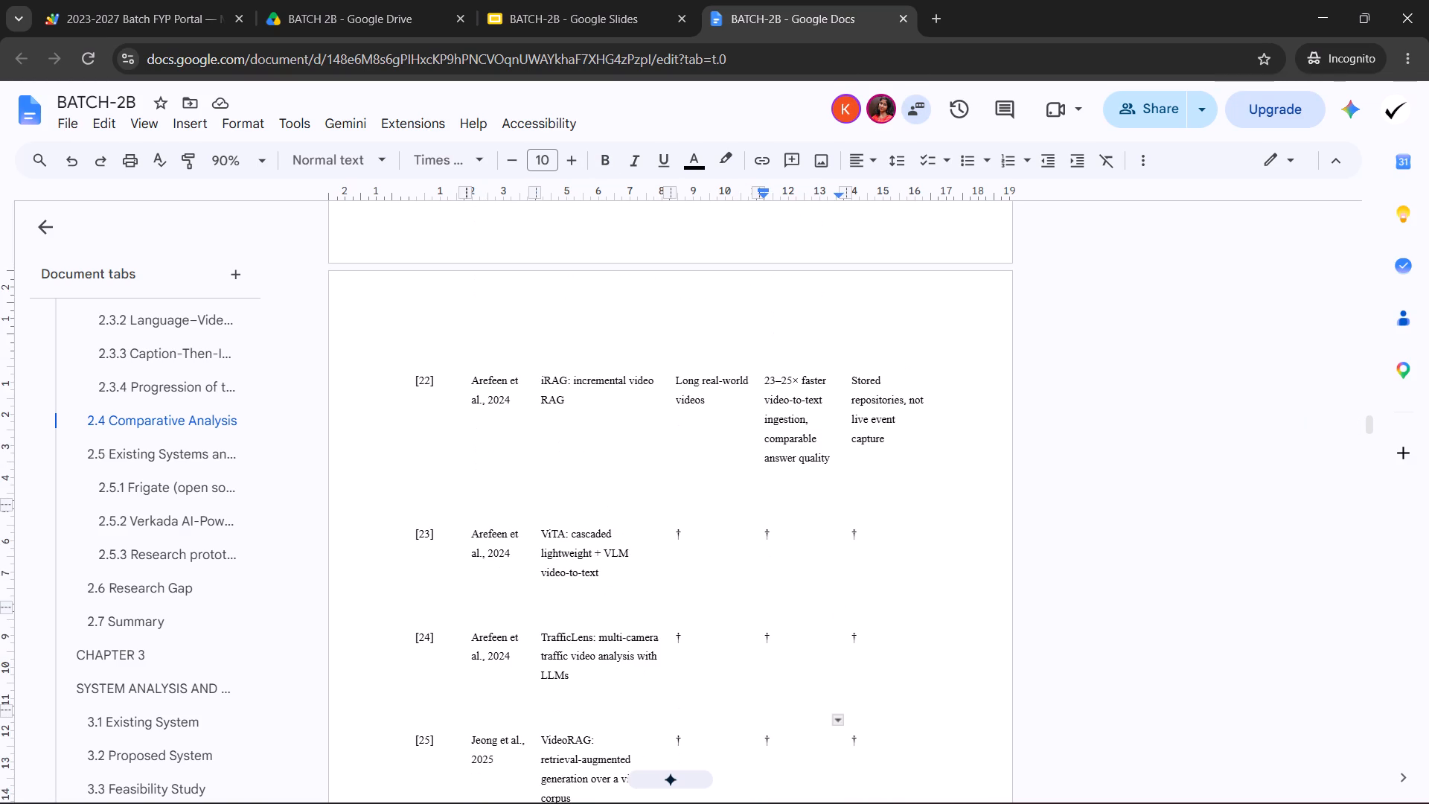
scroll(771, 535, up, 1)
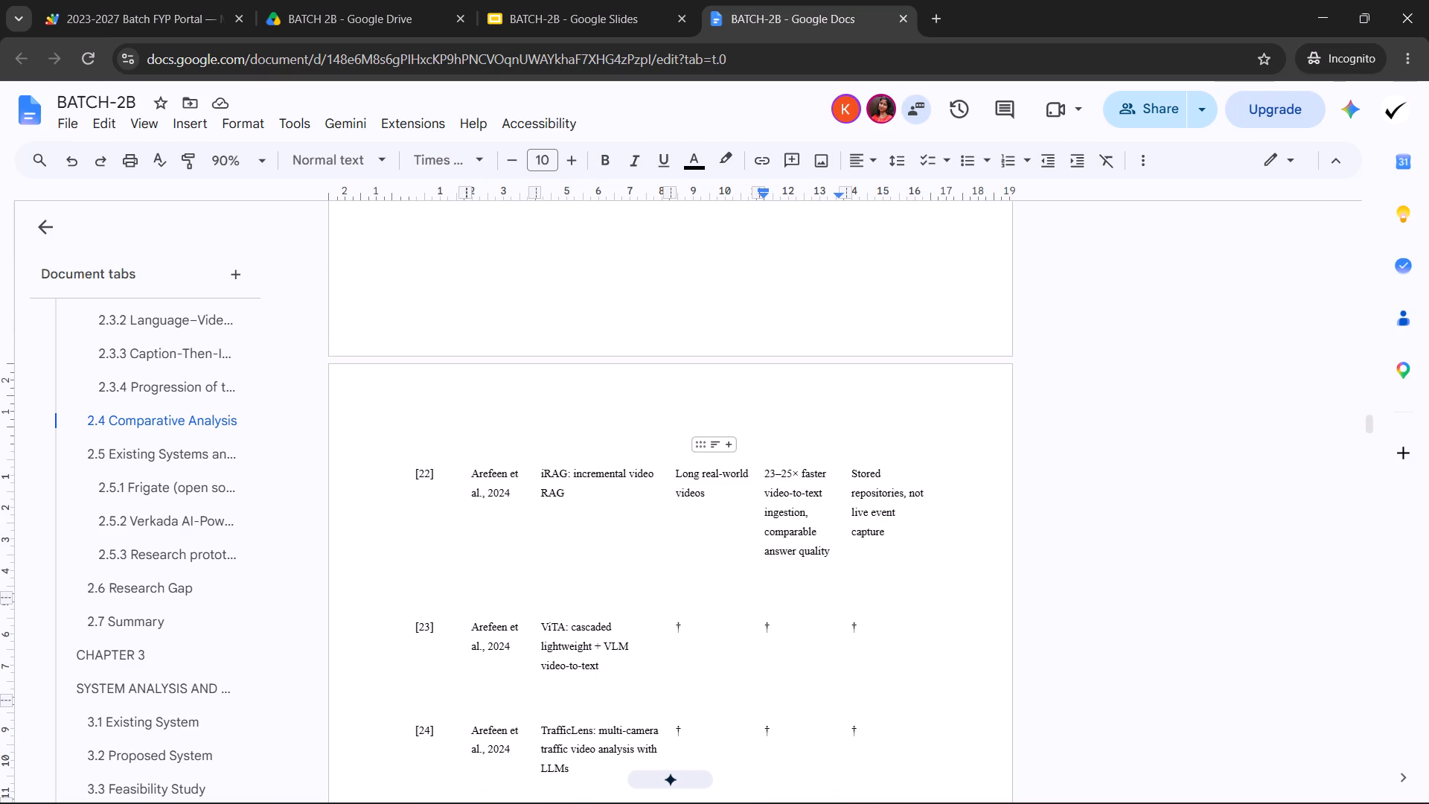
scroll(726, 549, down, 7)
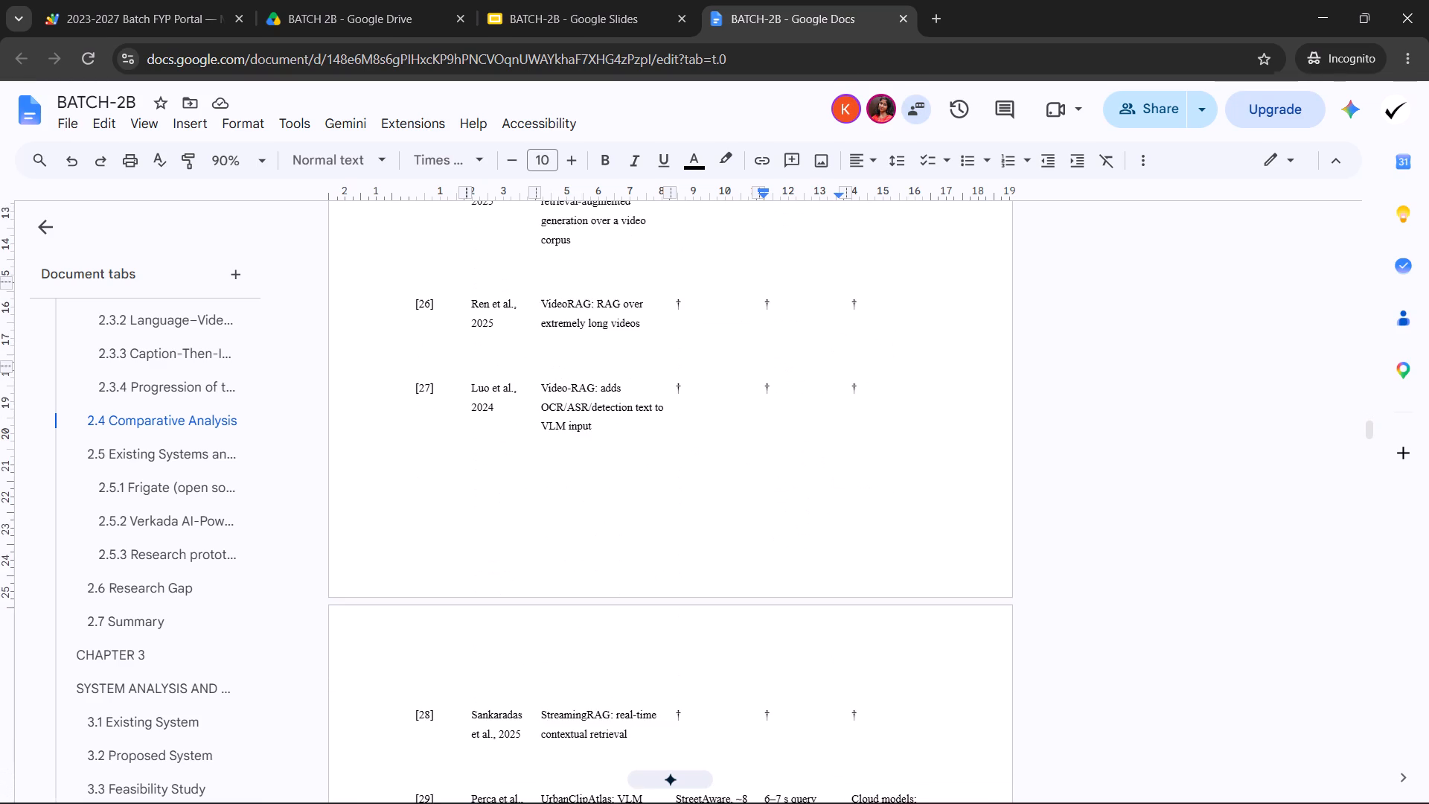
scroll(730, 558, down, 4)
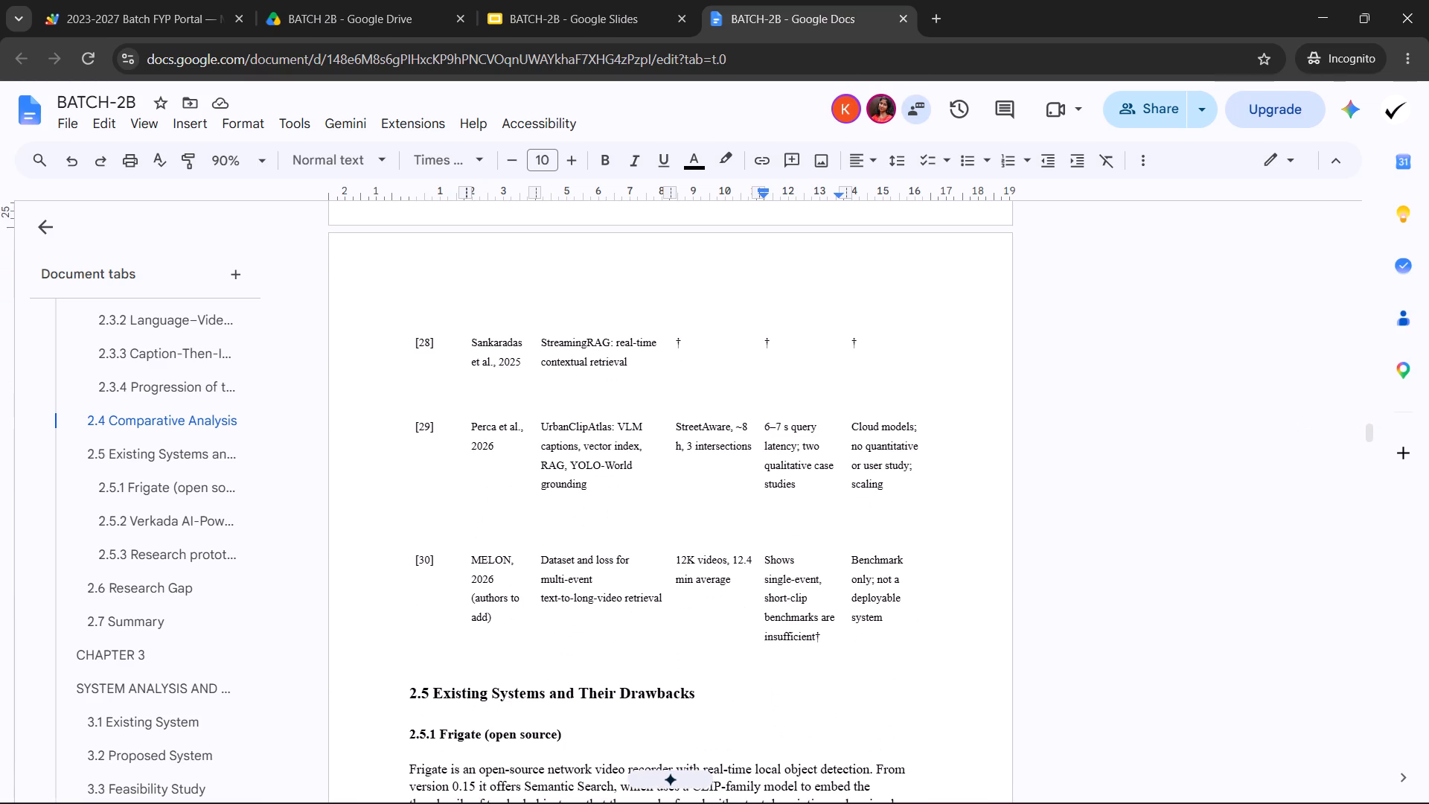
scroll(704, 653, up, 8)
scroll(627, 605, up, 6)
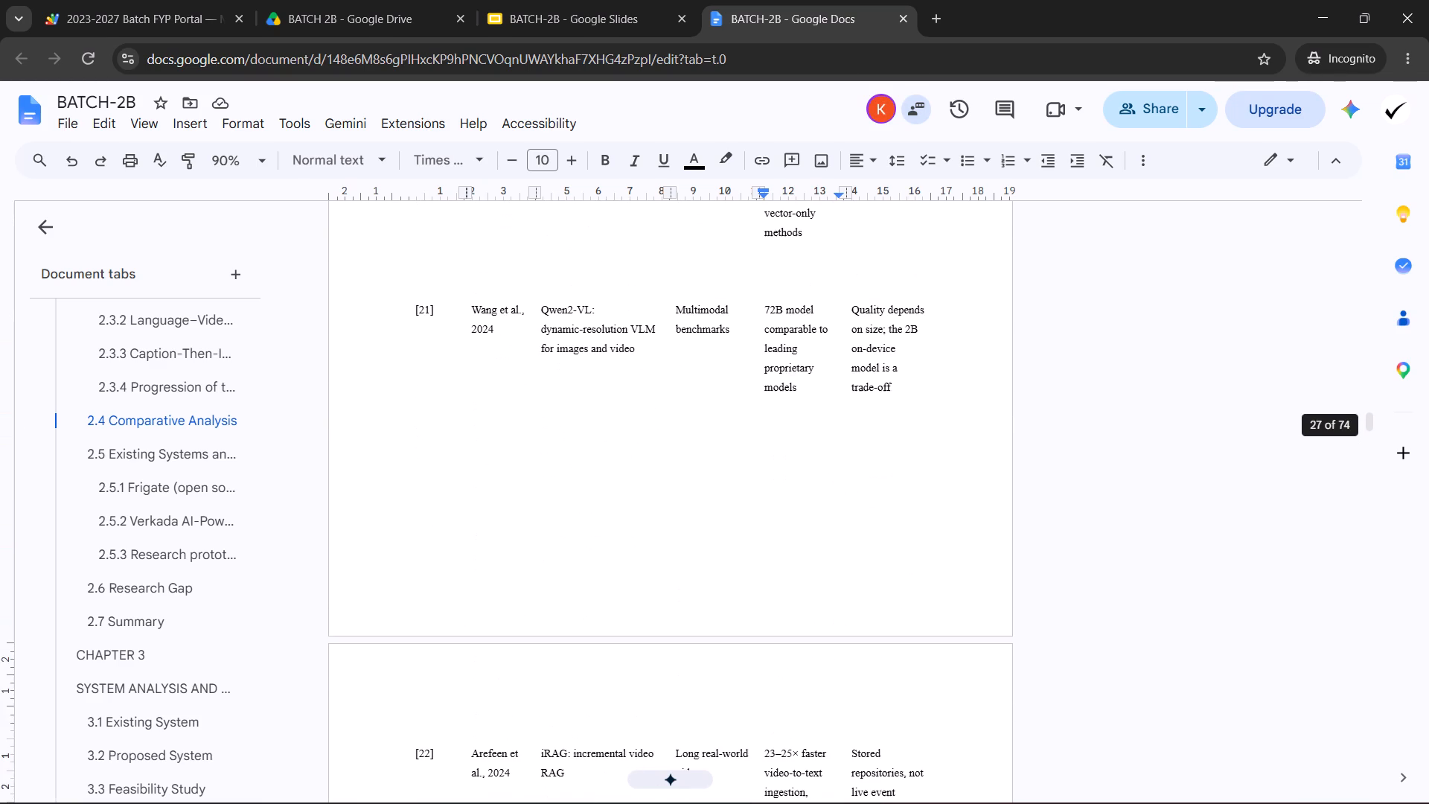
scroll(621, 597, up, 4)
scroll(684, 557, up, 3)
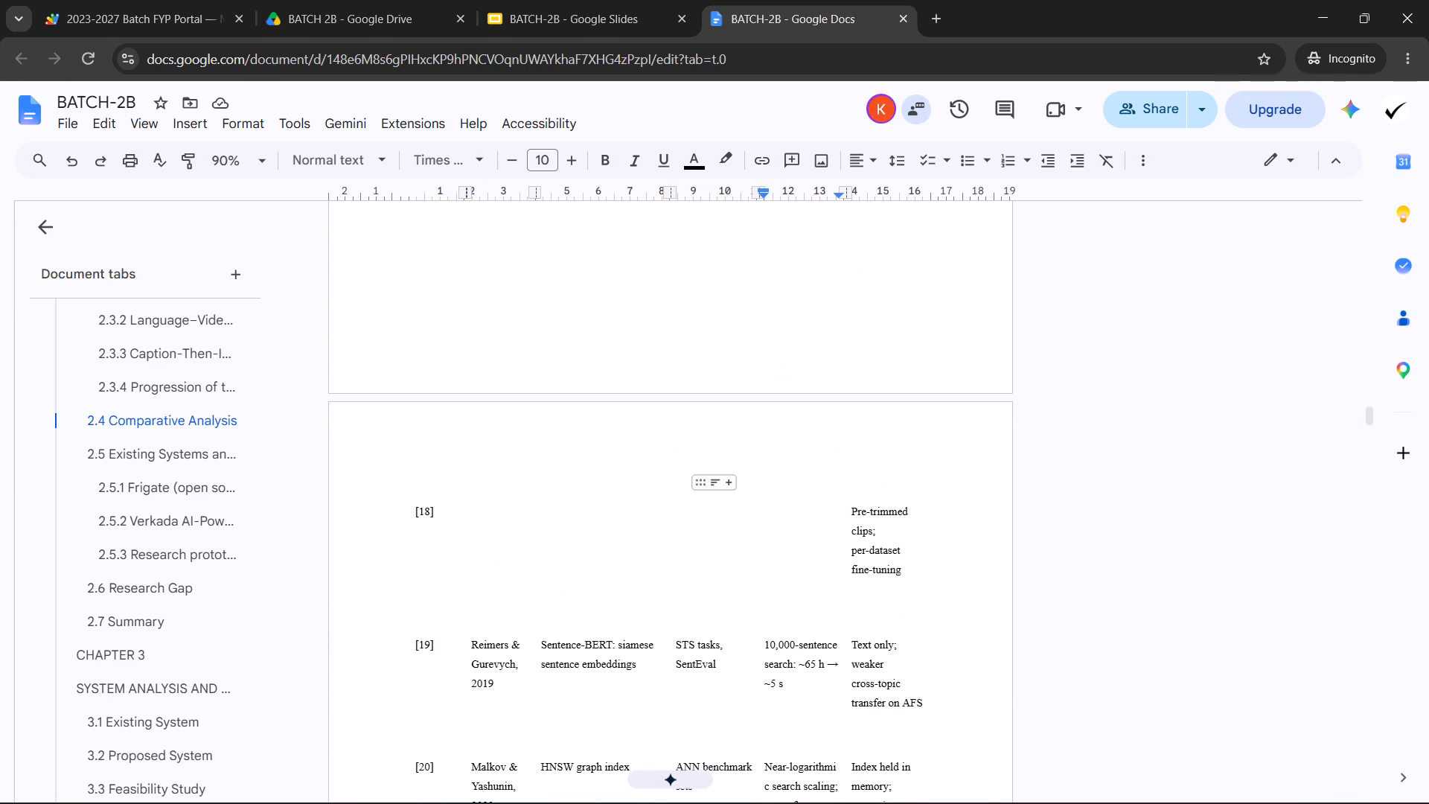
scroll(662, 548, up, 5)
scroll(668, 574, down, 4)
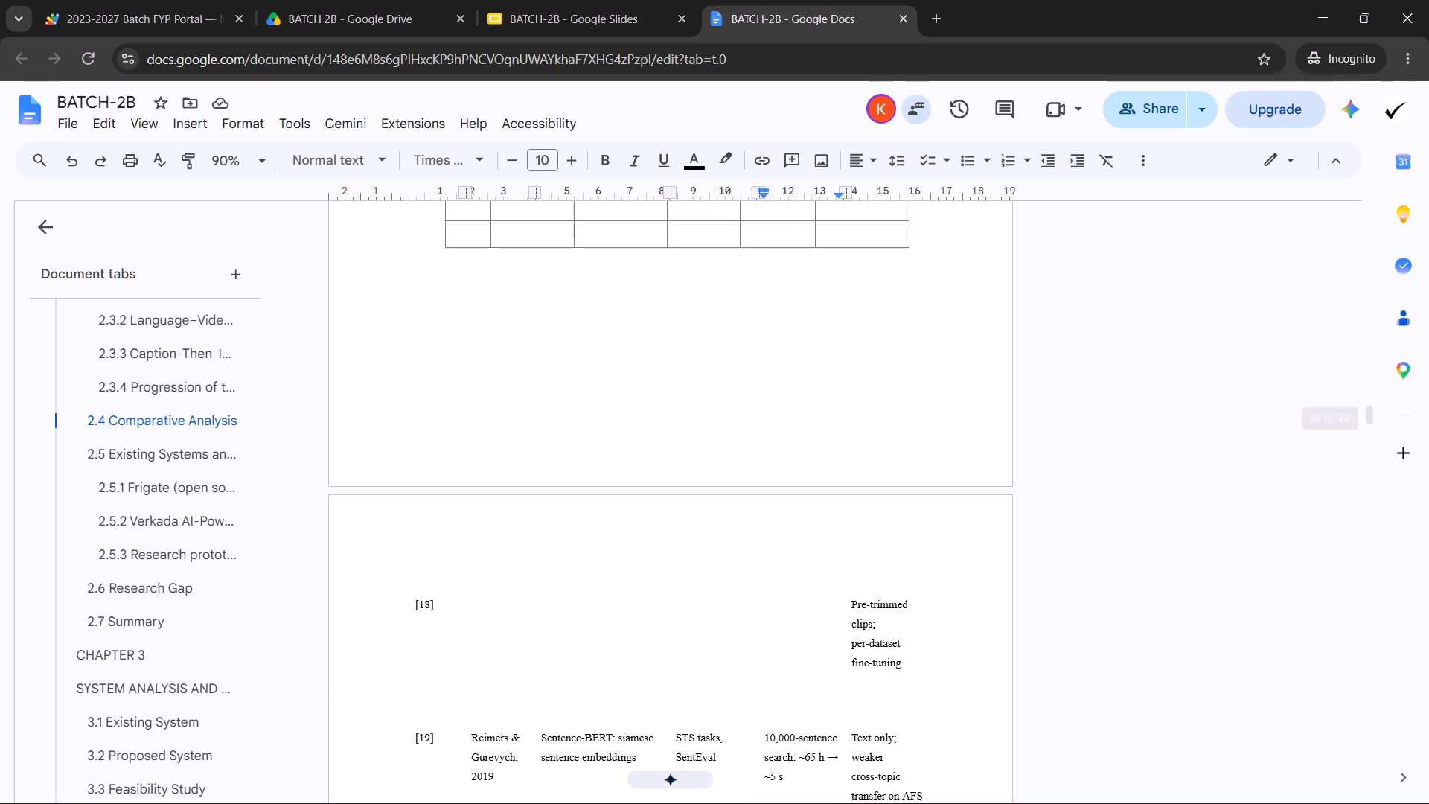
scroll(665, 574, up, 7)
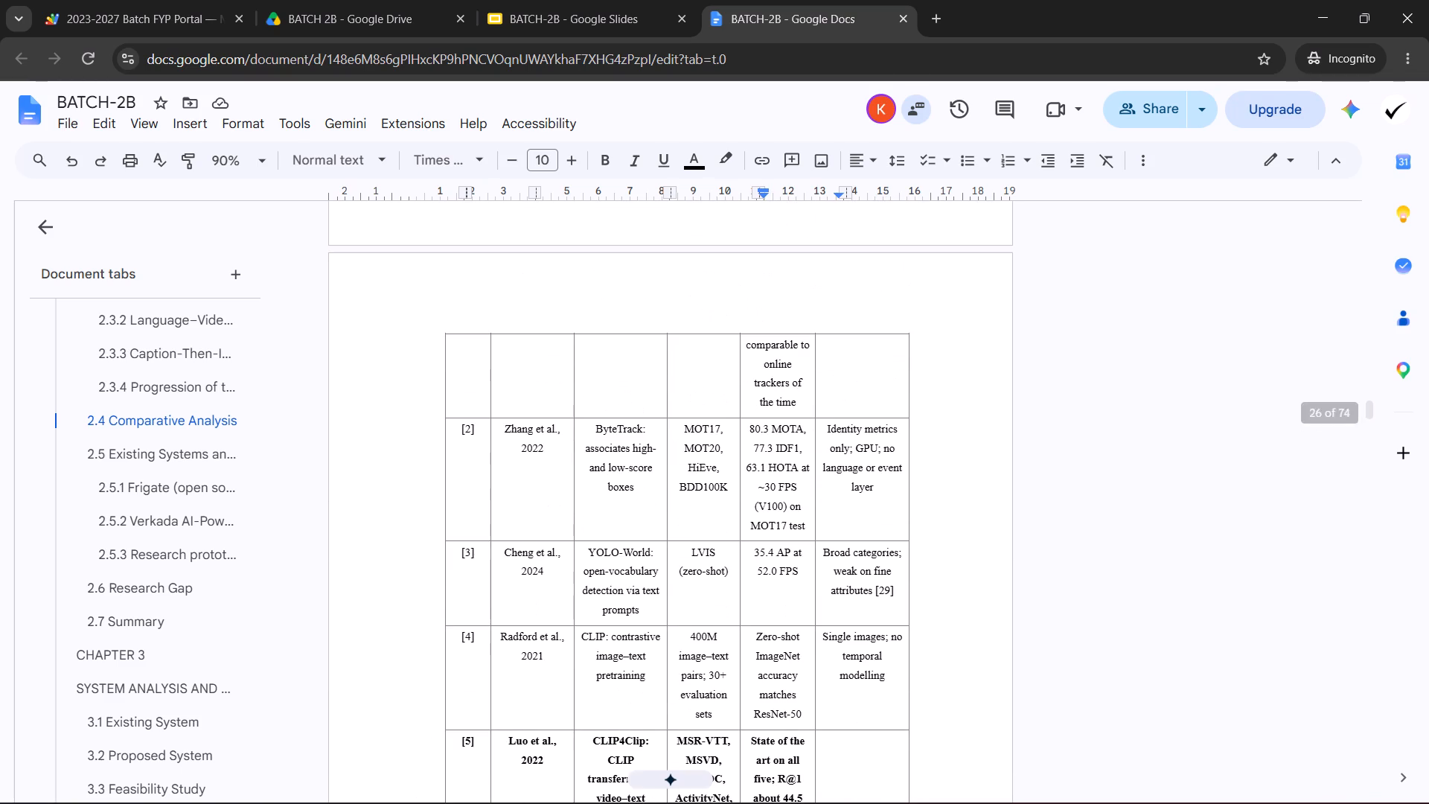
Delete the blank lines between the Critical summary paragraph and the heading 2.3.4 Progression of the Field.
scroll(642, 533, up, 5)
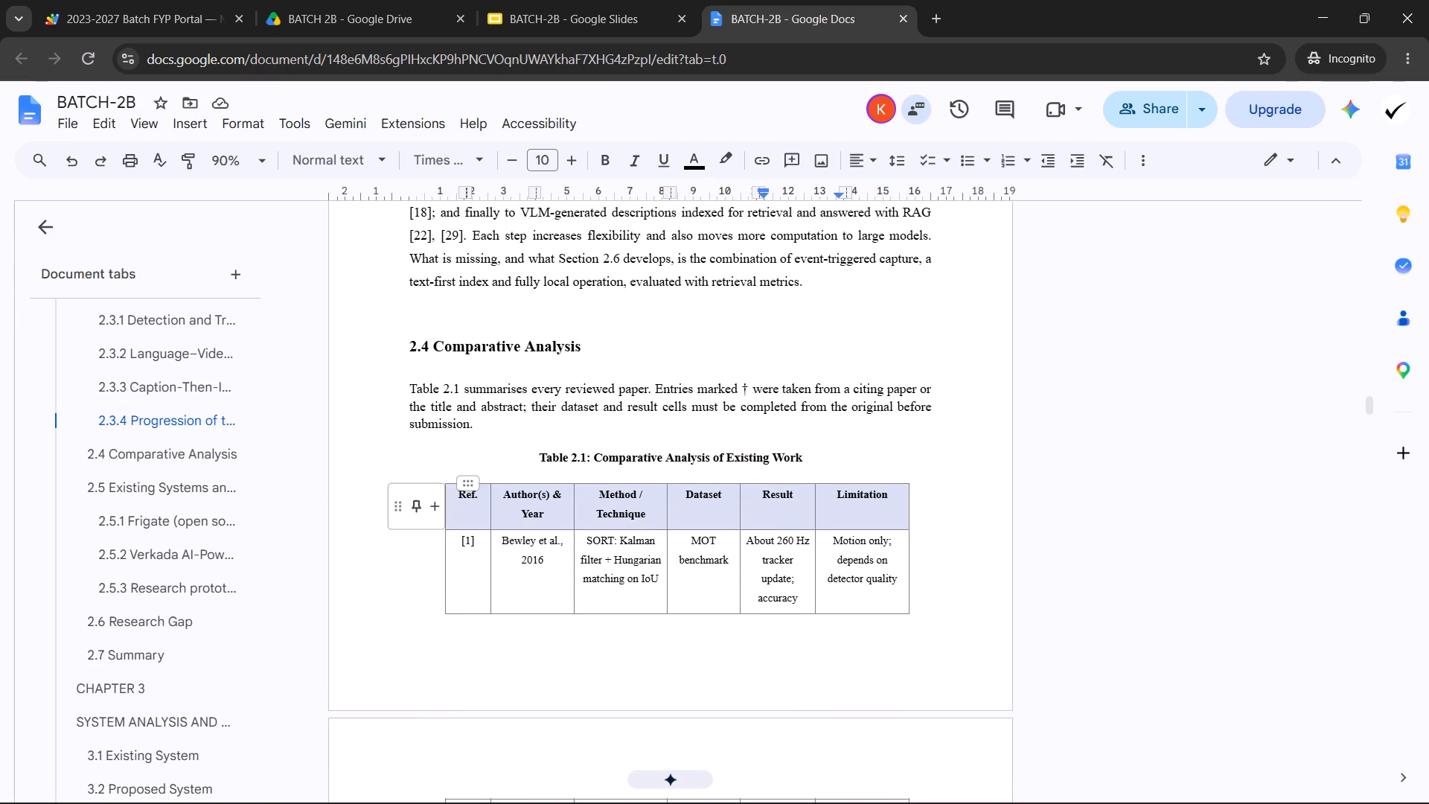
scroll(742, 542, up, 6)
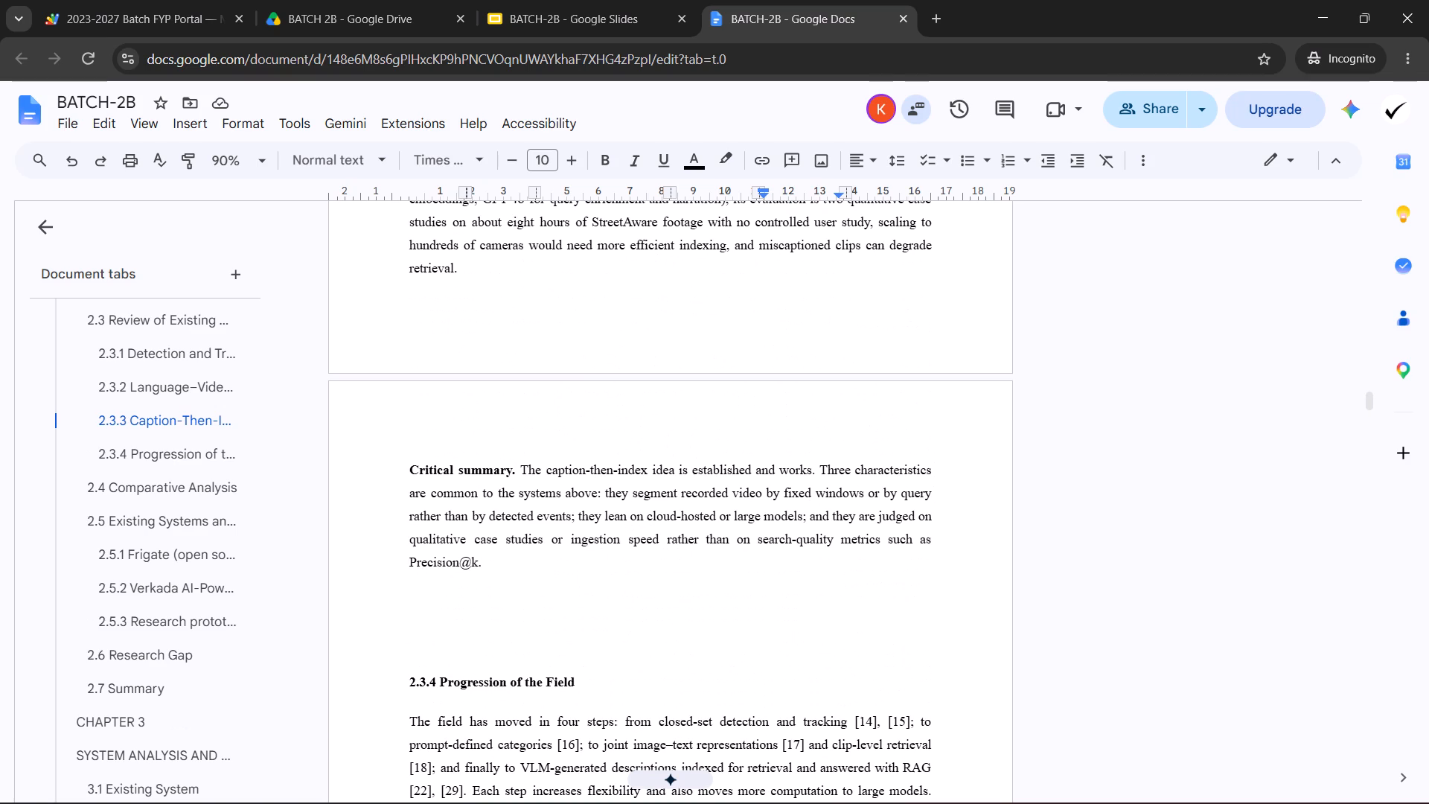
click(543, 641)
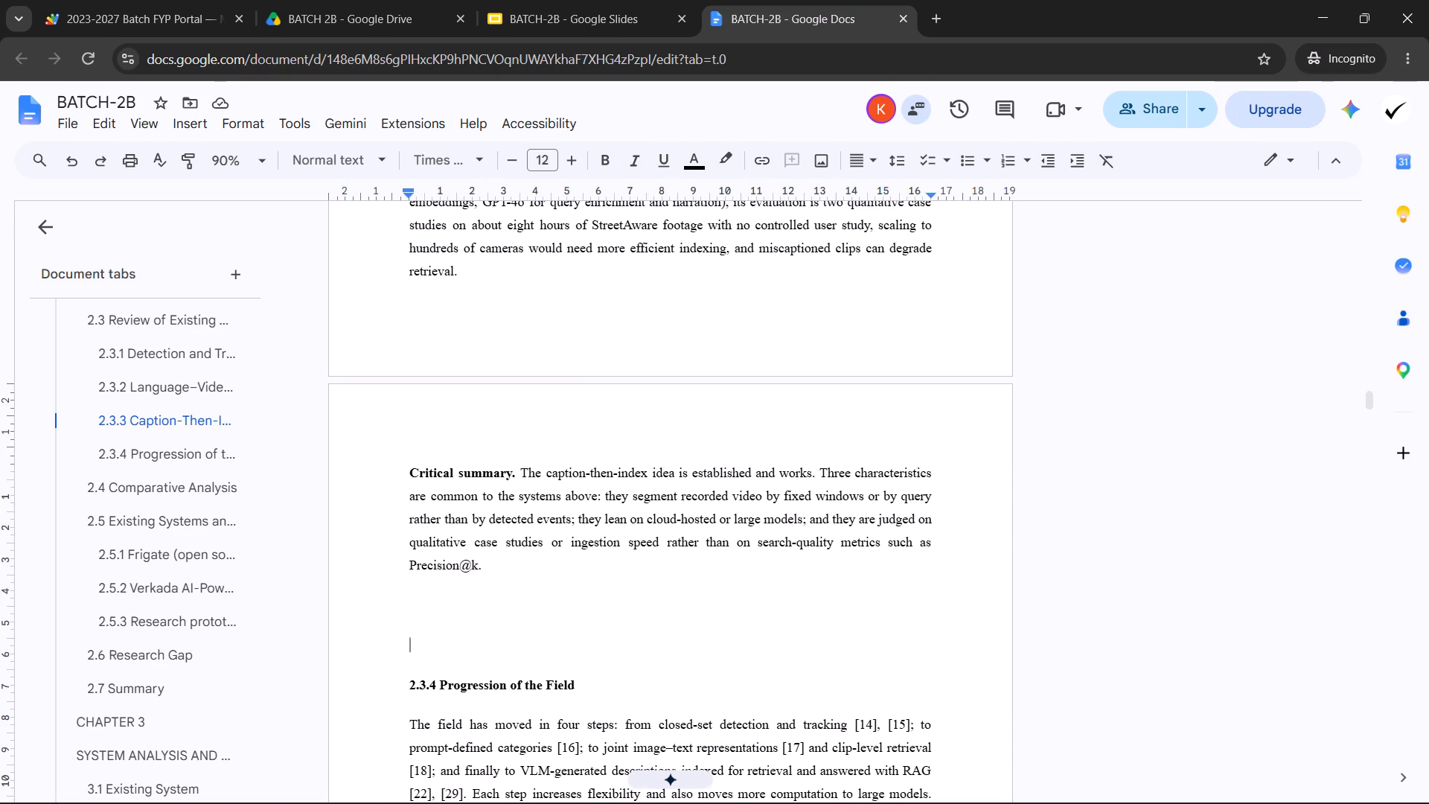
key(BackSpace)
key(BackSpace)
Go back to the end of Chapter 1 and delete the blank line above the heading 1.9 Summary.
scroll(546, 639, up, 10)
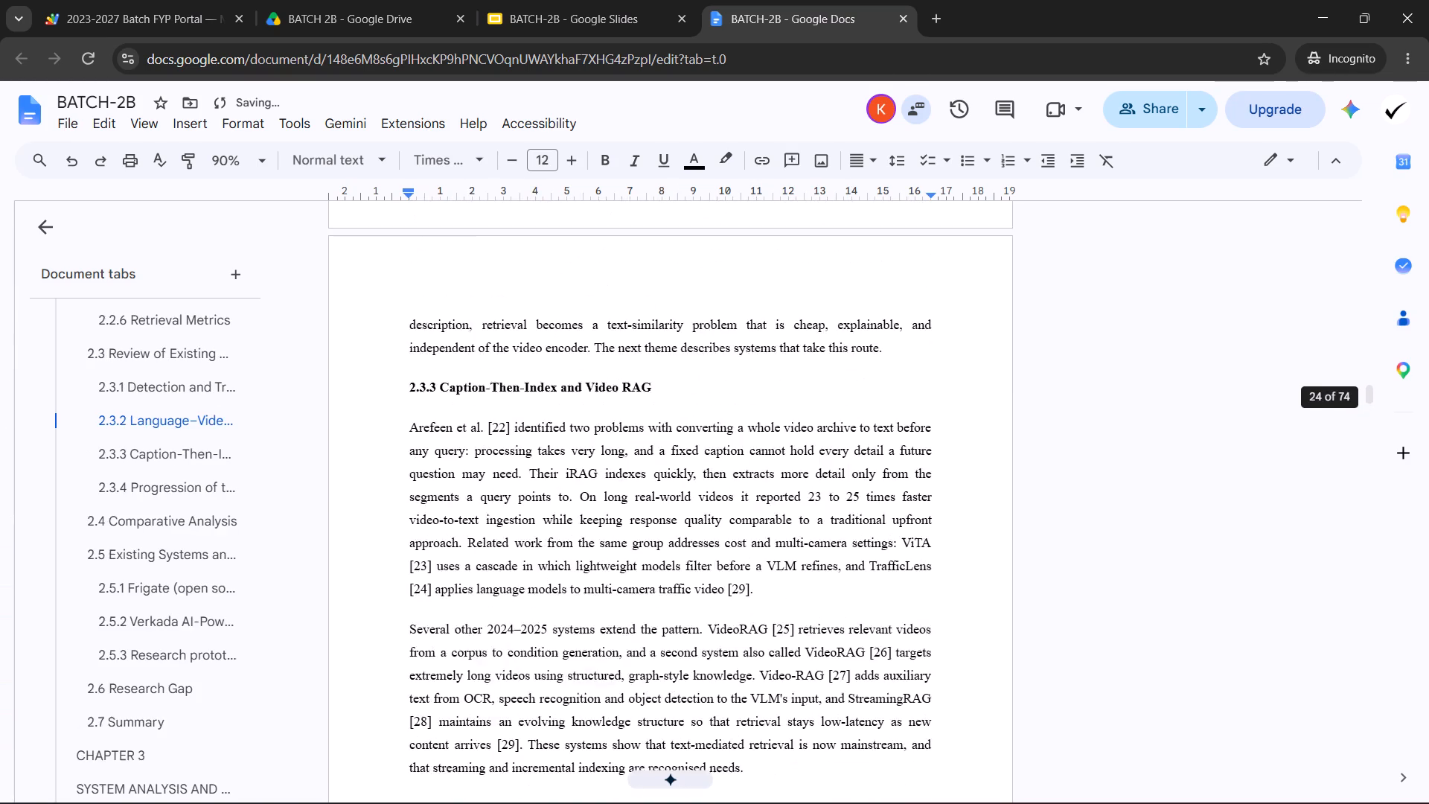
scroll(556, 615, up, 20)
scroll(556, 615, up, 10)
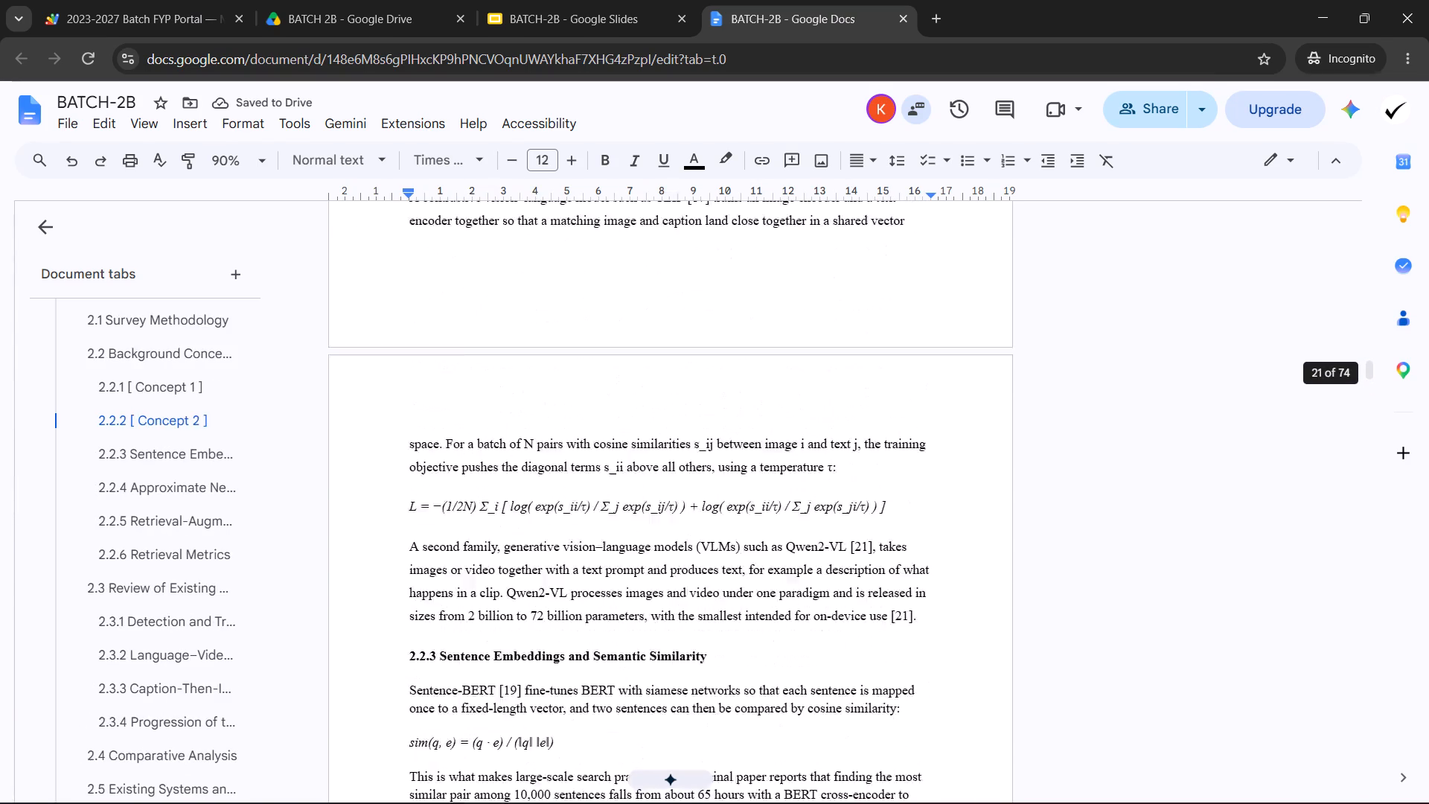
scroll(581, 599, up, 15)
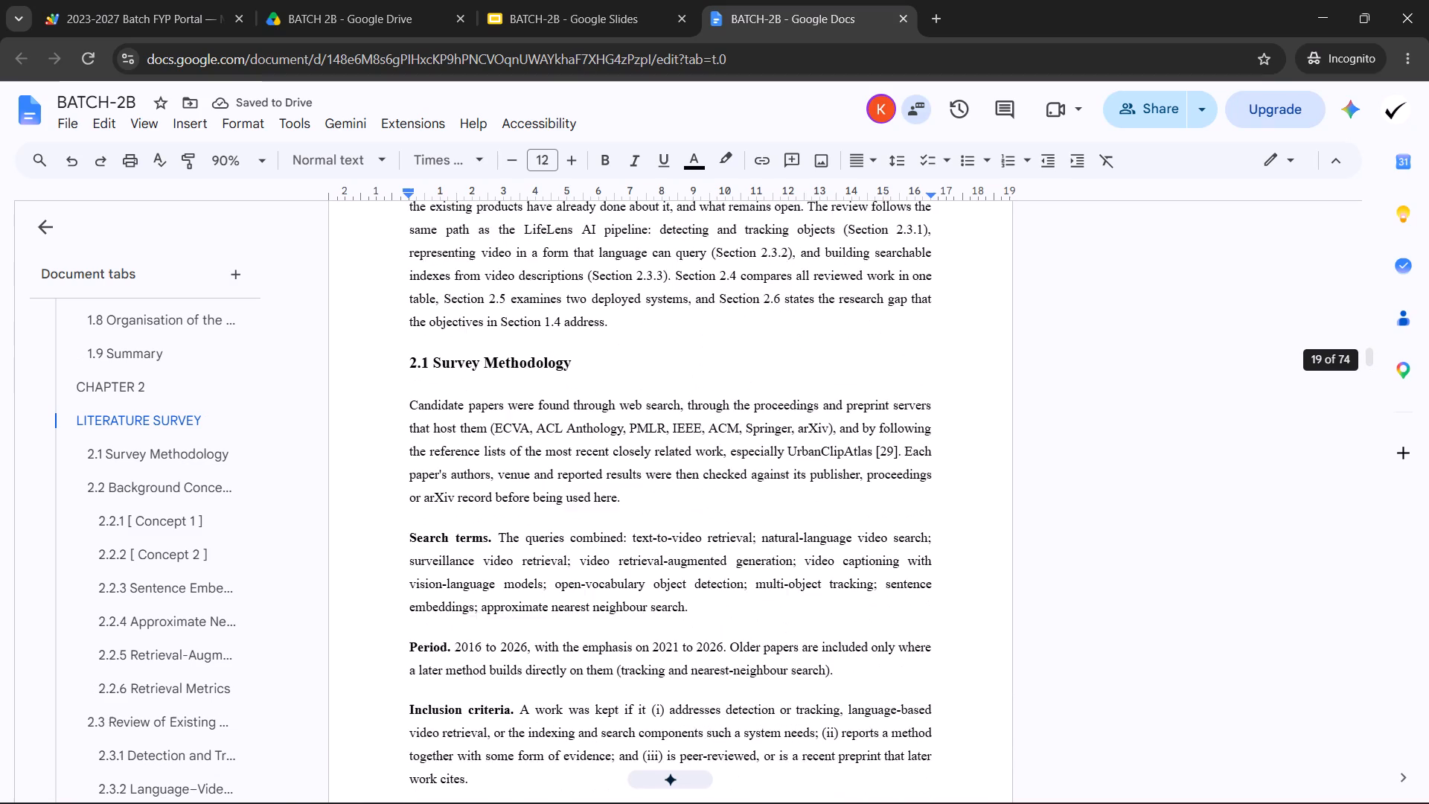
scroll(596, 580, down, 9)
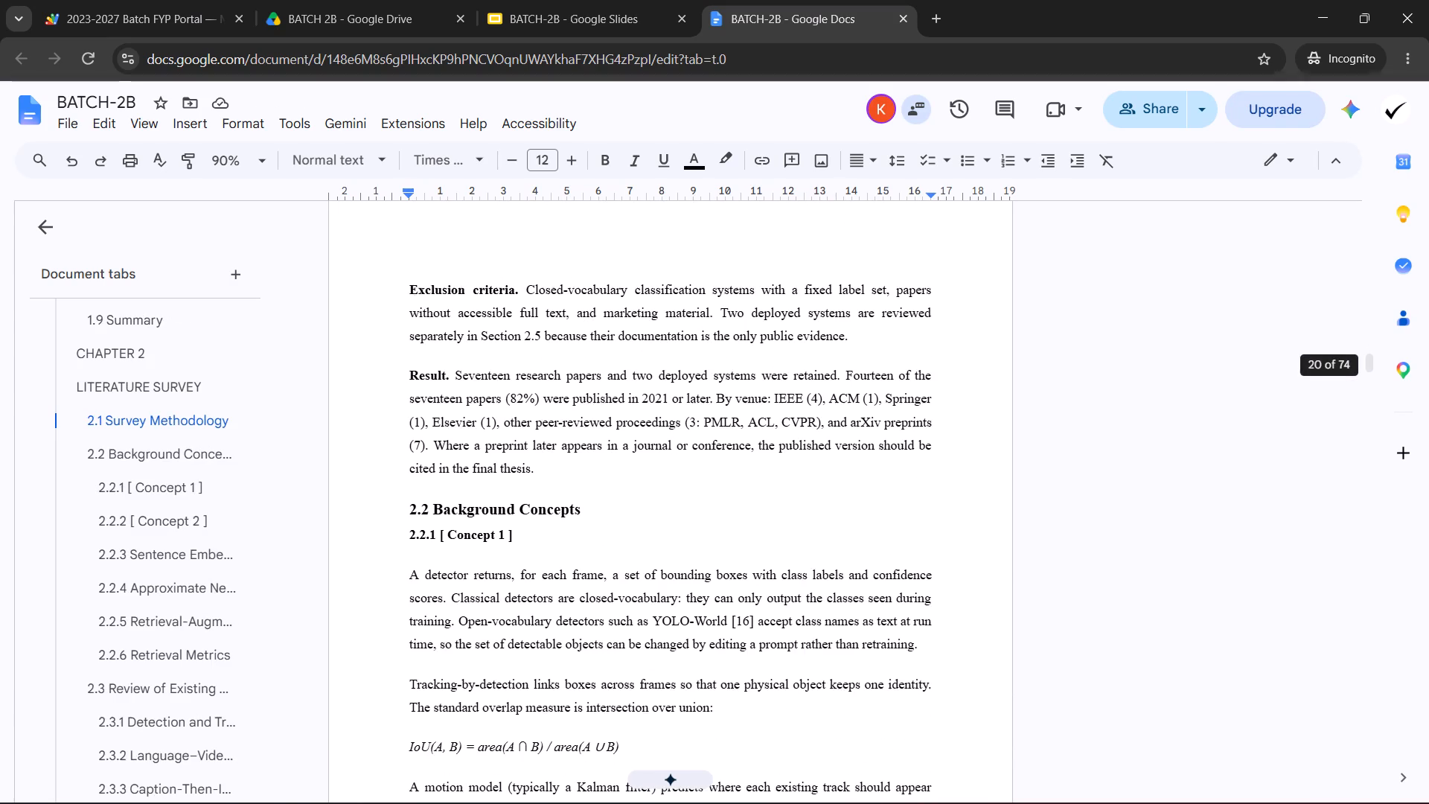
scroll(554, 539, up, 11)
scroll(491, 581, up, 10)
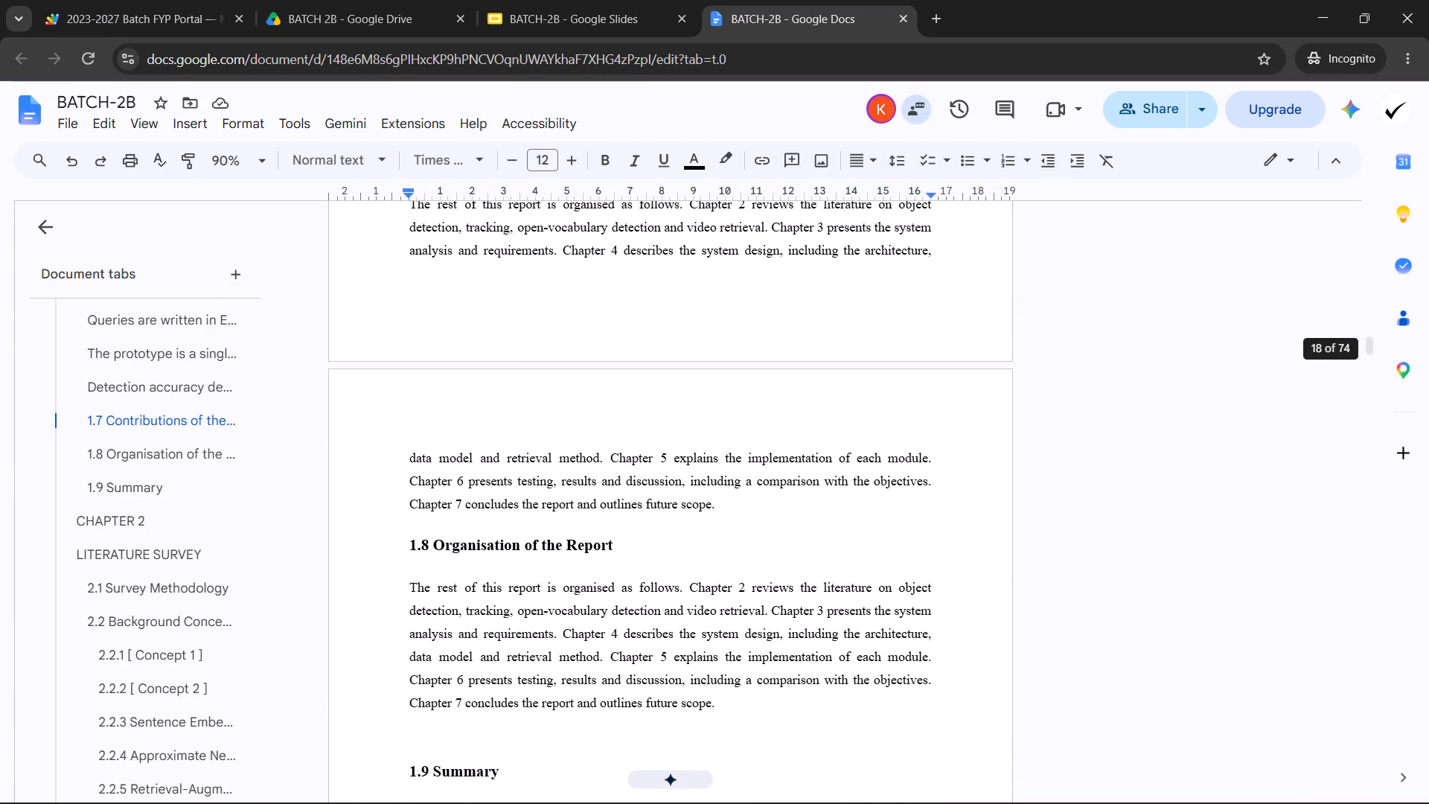
scroll(473, 694, down, 1)
click(474, 661)
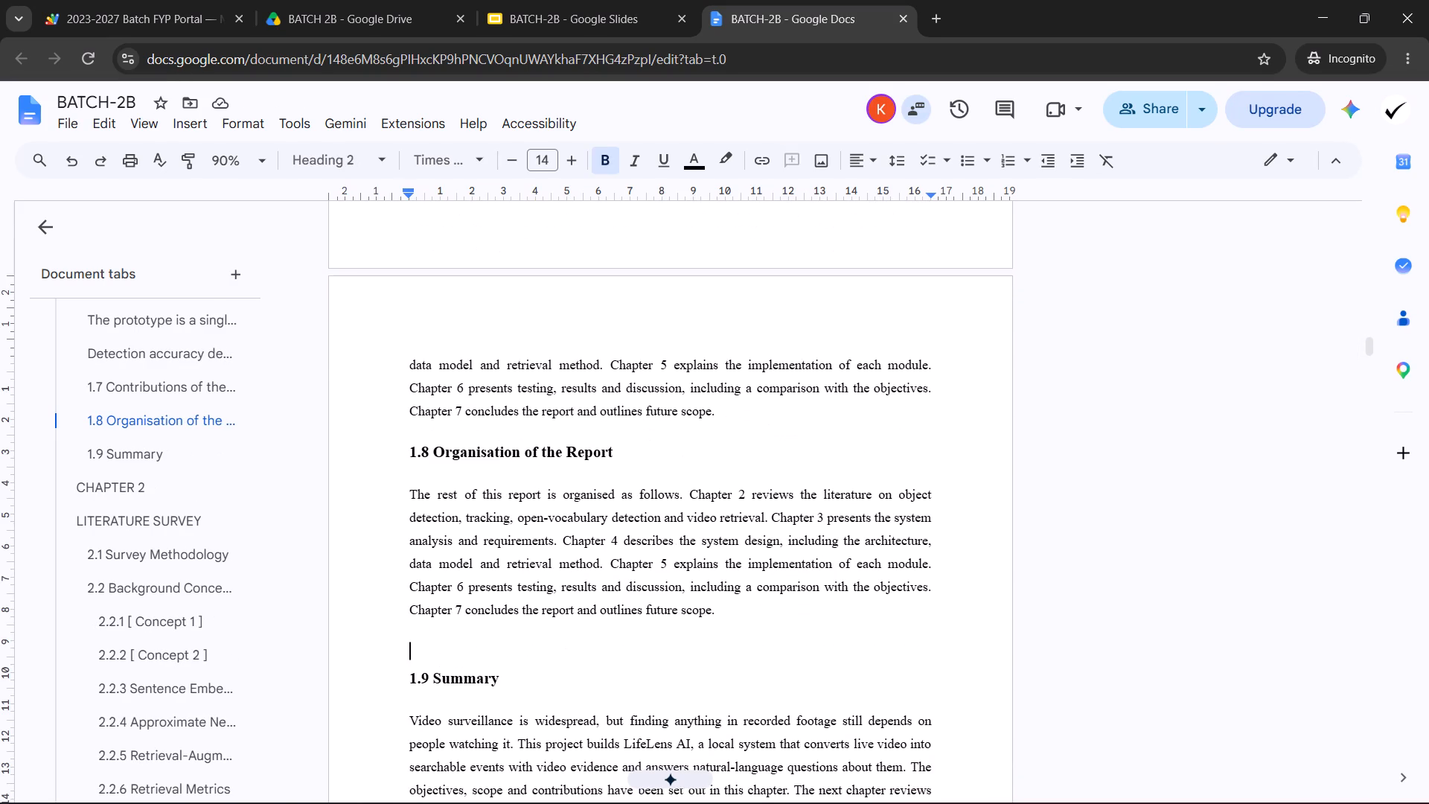
key(BackSpace)
scroll(482, 663, up, 9)
scroll(484, 663, down, 10)
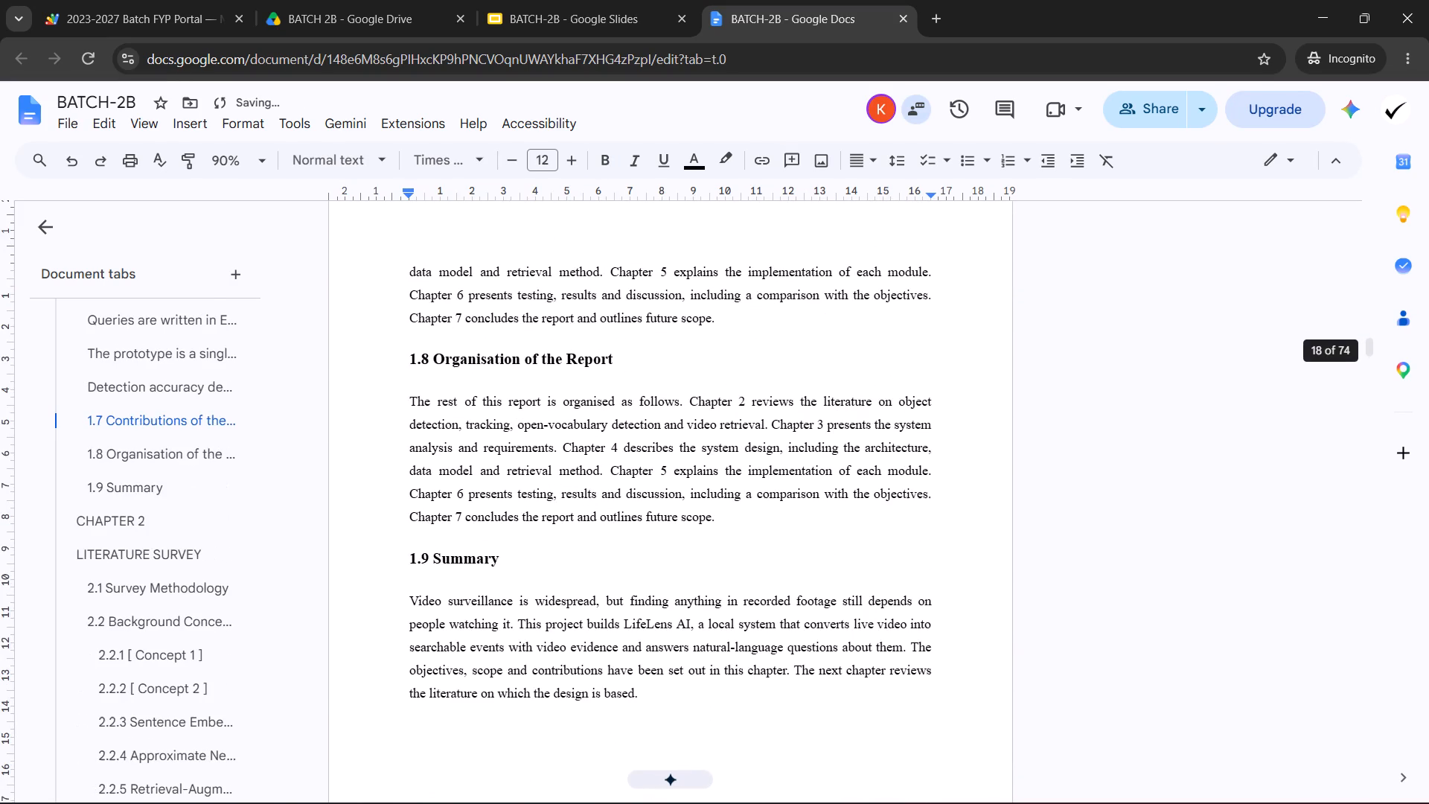
Apply 1.5 line spacing to the text and formula under heading 2.2.3 Sentence Embeddings and Semantic Similarity.
scroll(489, 657, up, 3)
scroll(489, 657, down, 12)
scroll(479, 593, down, 2)
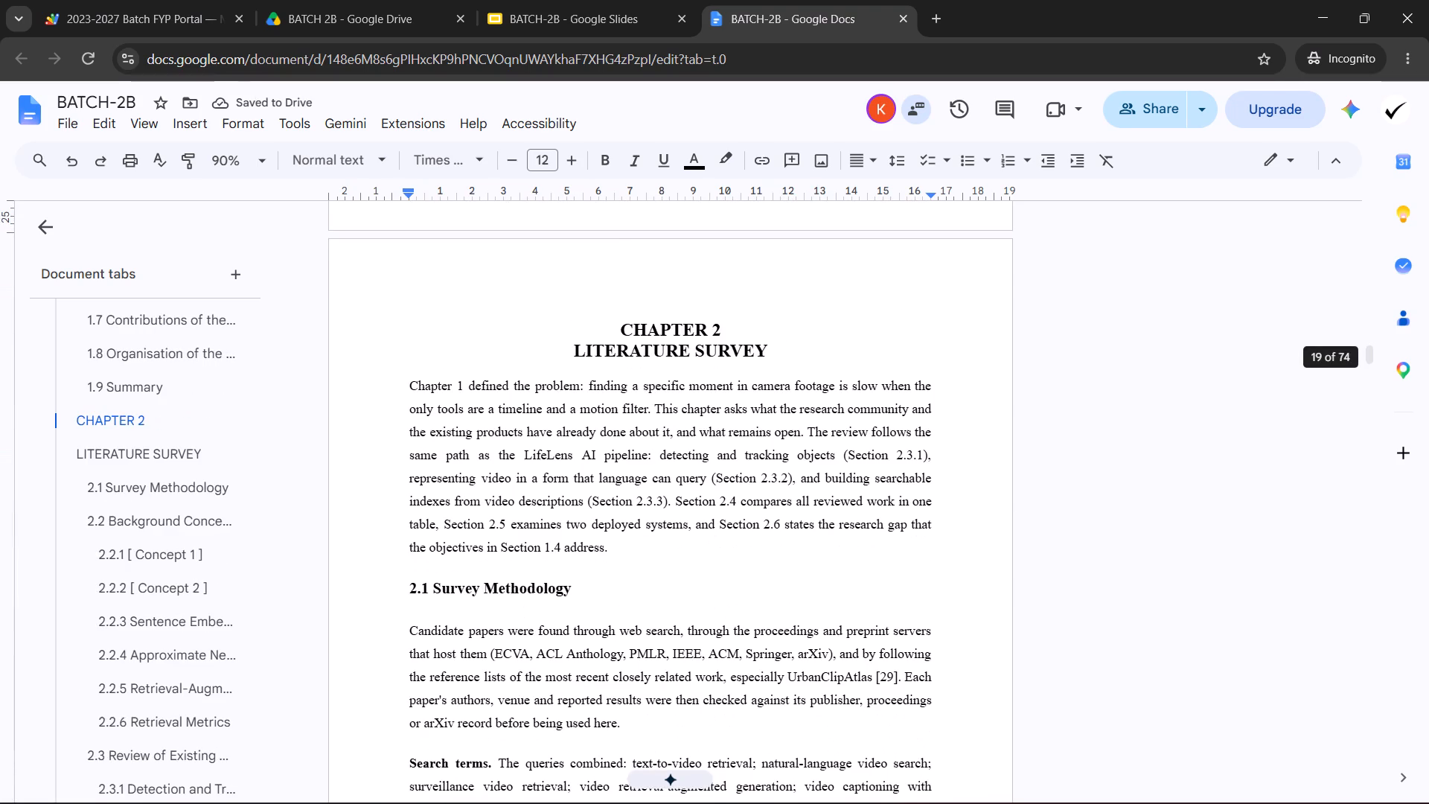
scroll(479, 593, down, 18)
scroll(464, 480, down, 4)
scroll(452, 497, up, 4)
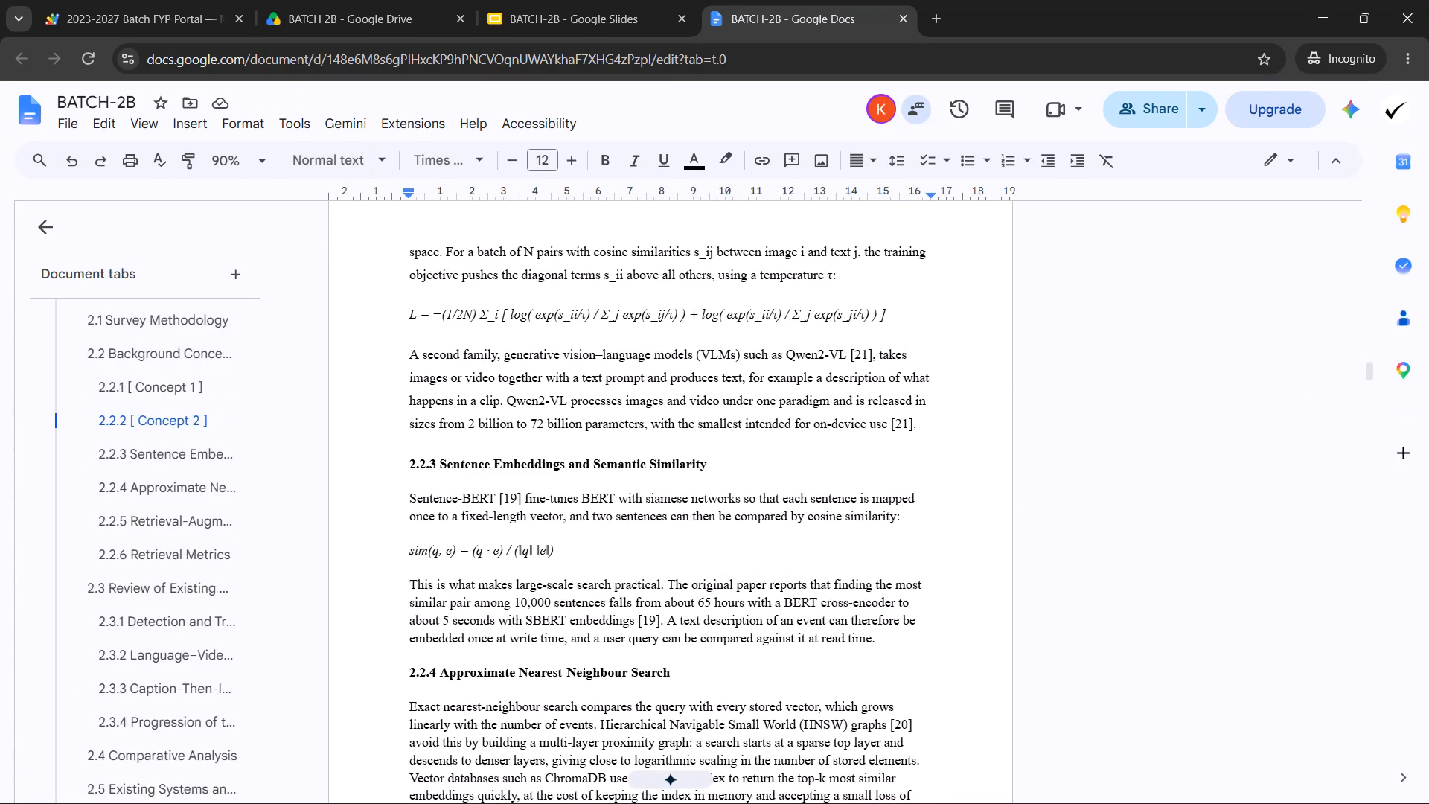
drag(408, 499, 875, 639)
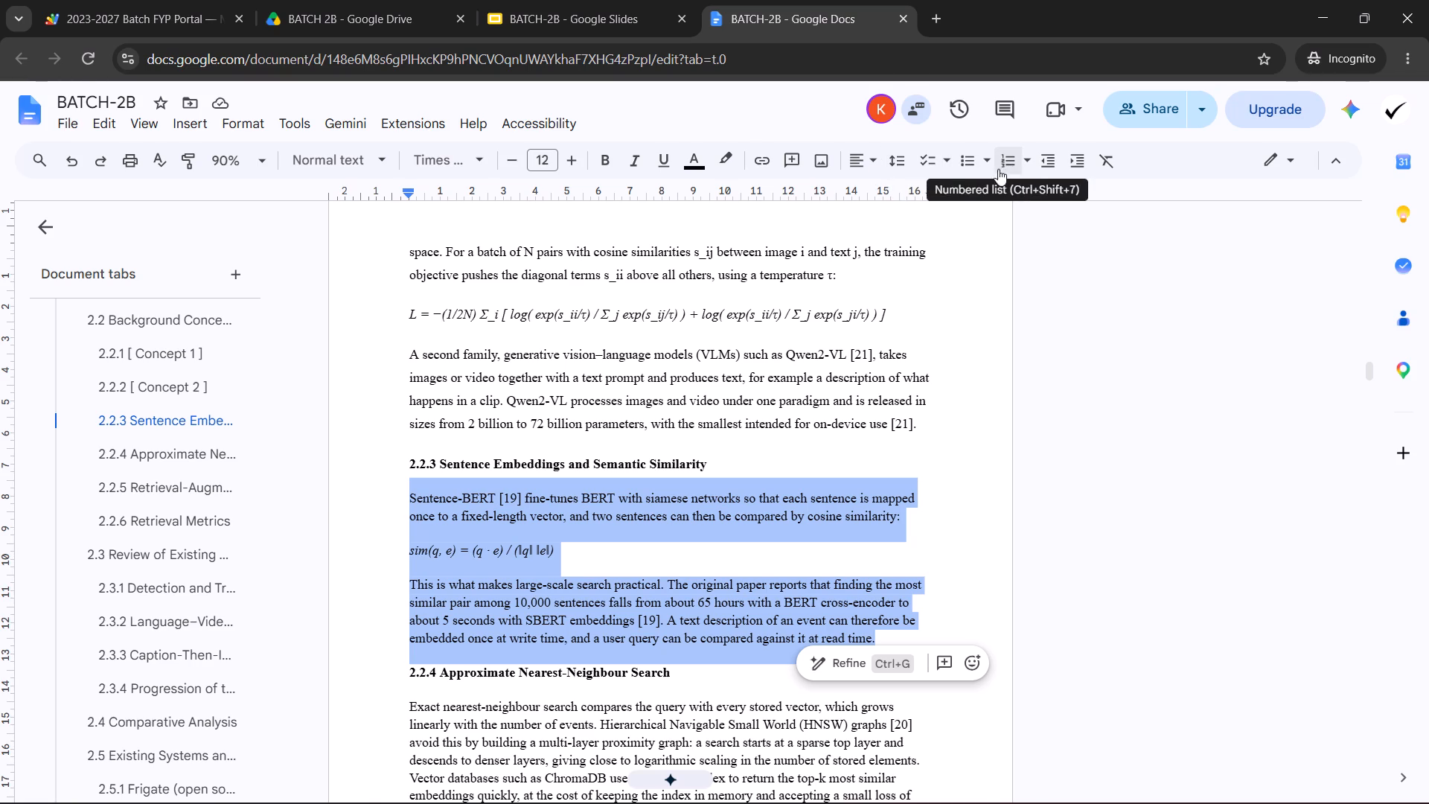
click(898, 159)
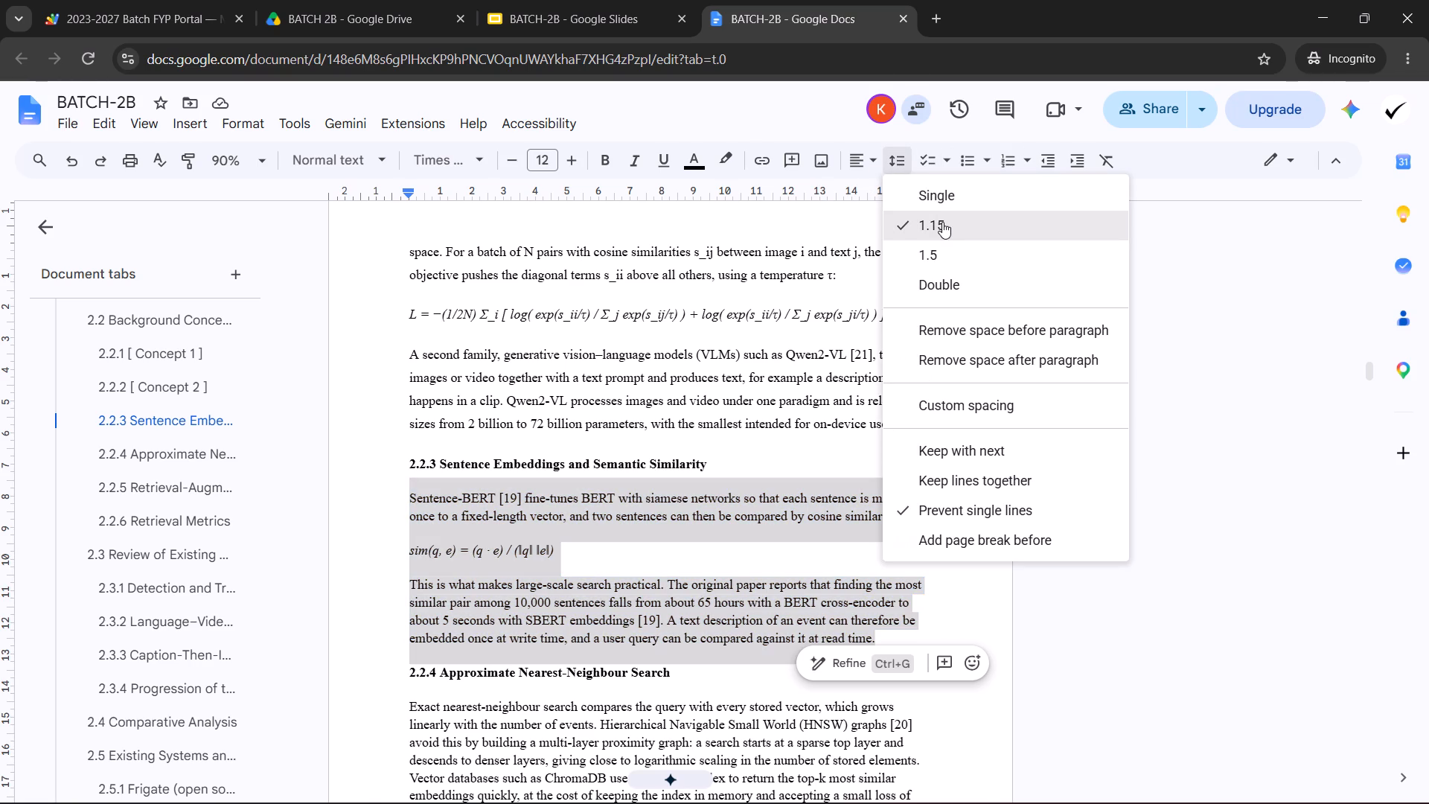
click(939, 230)
click(930, 256)
Apply 1.5 line spacing to the paragraph under heading 2.2.4 Approximate Nearest-Neighbour Search.
scroll(531, 394, down, 3)
drag(406, 468, 435, 547)
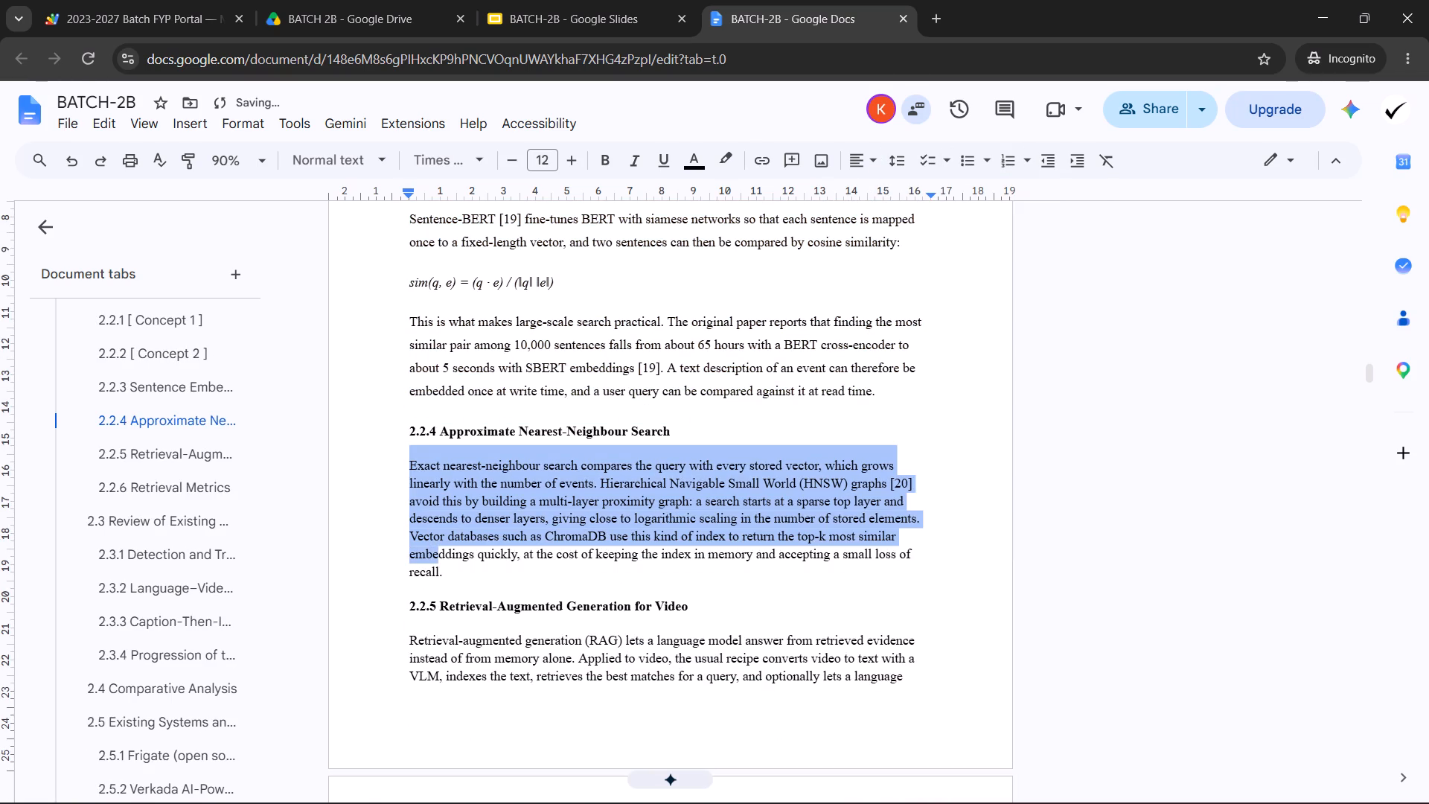
drag(435, 547, 450, 567)
click(895, 149)
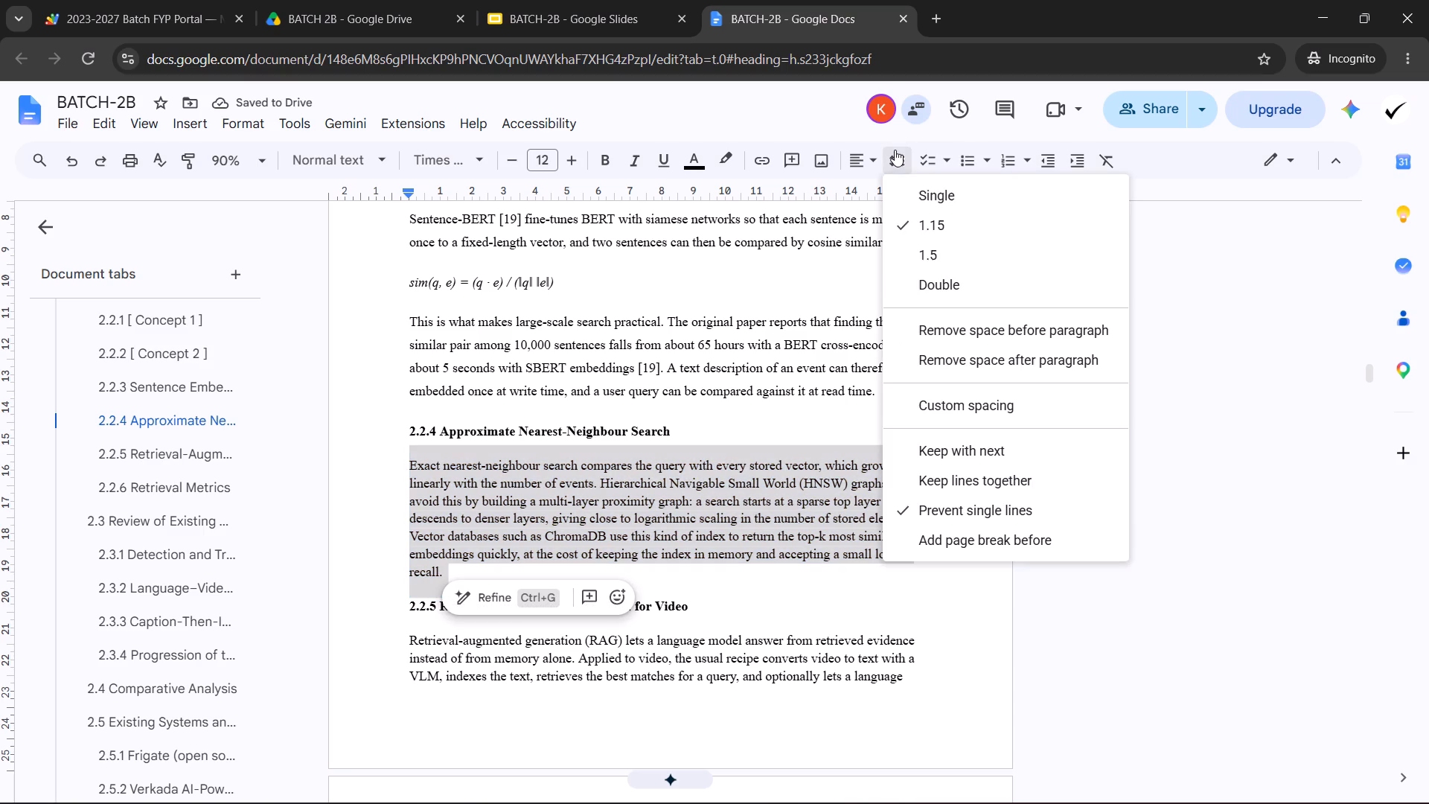
click(931, 258)
Apply 1.5 line spacing to the paragraph under heading 2.2.5 Retrieval-Augmented Generation for Video.
scroll(592, 308, down, 3)
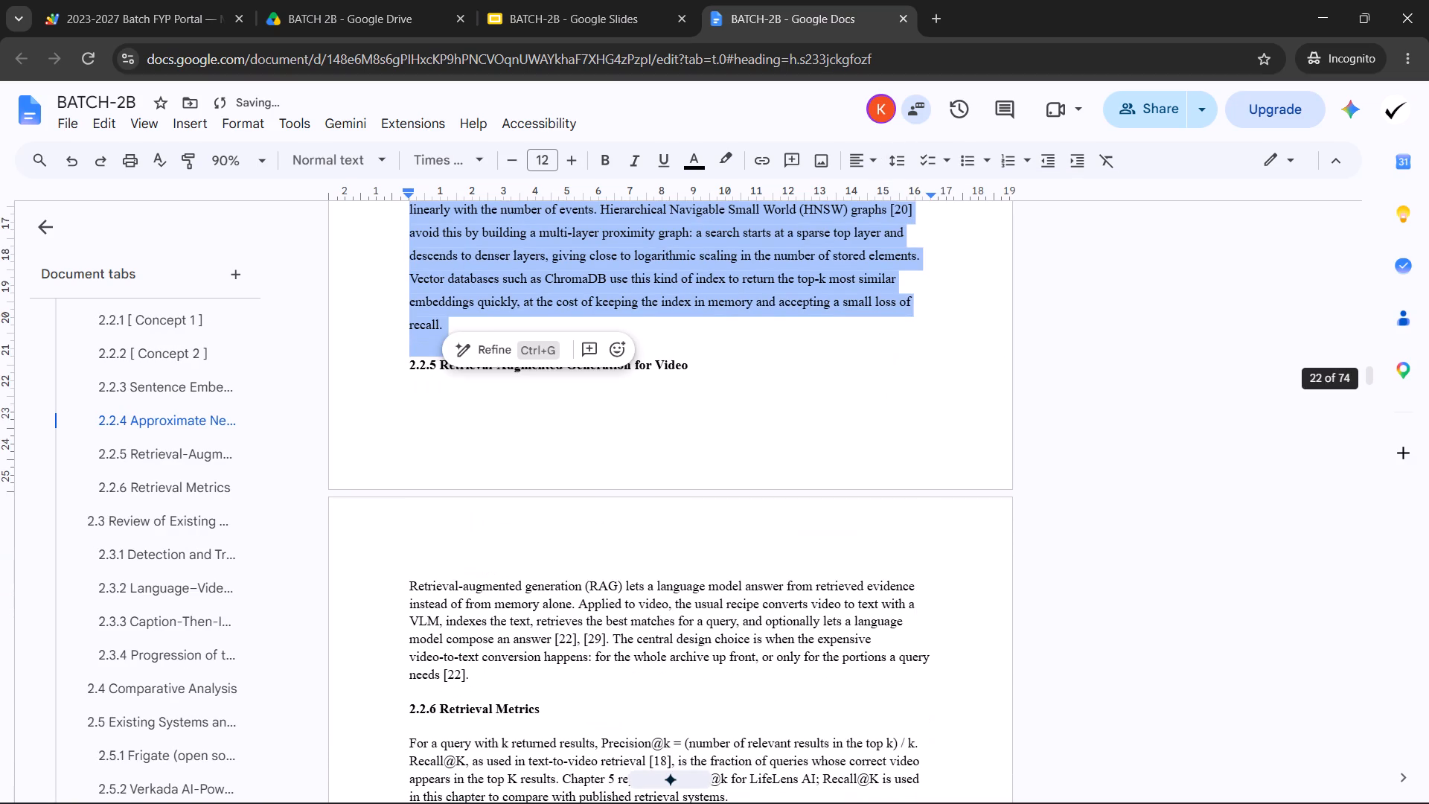
click(454, 325)
scroll(458, 319, down, 2)
drag(411, 391, 423, 433)
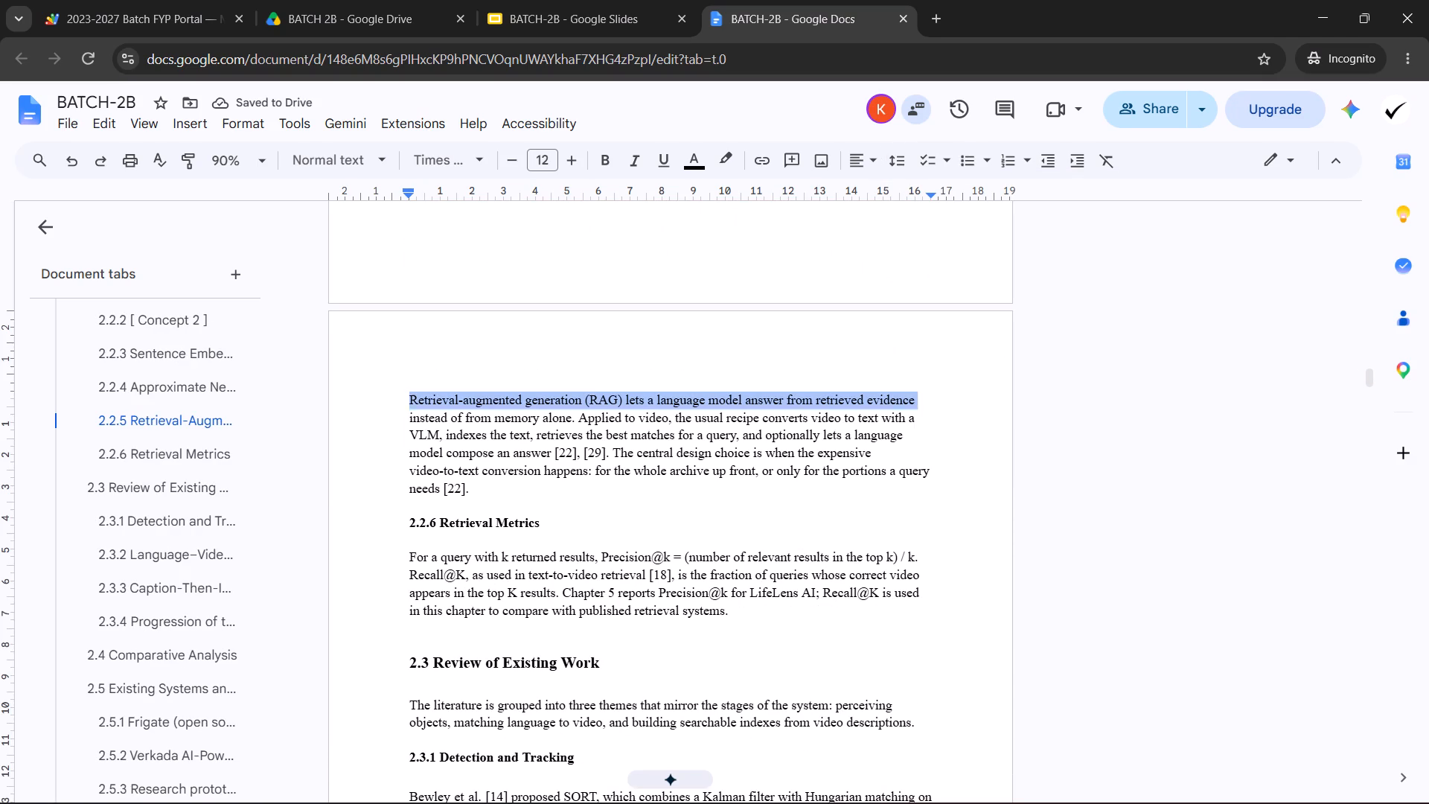
drag(423, 433, 506, 497)
click(901, 161)
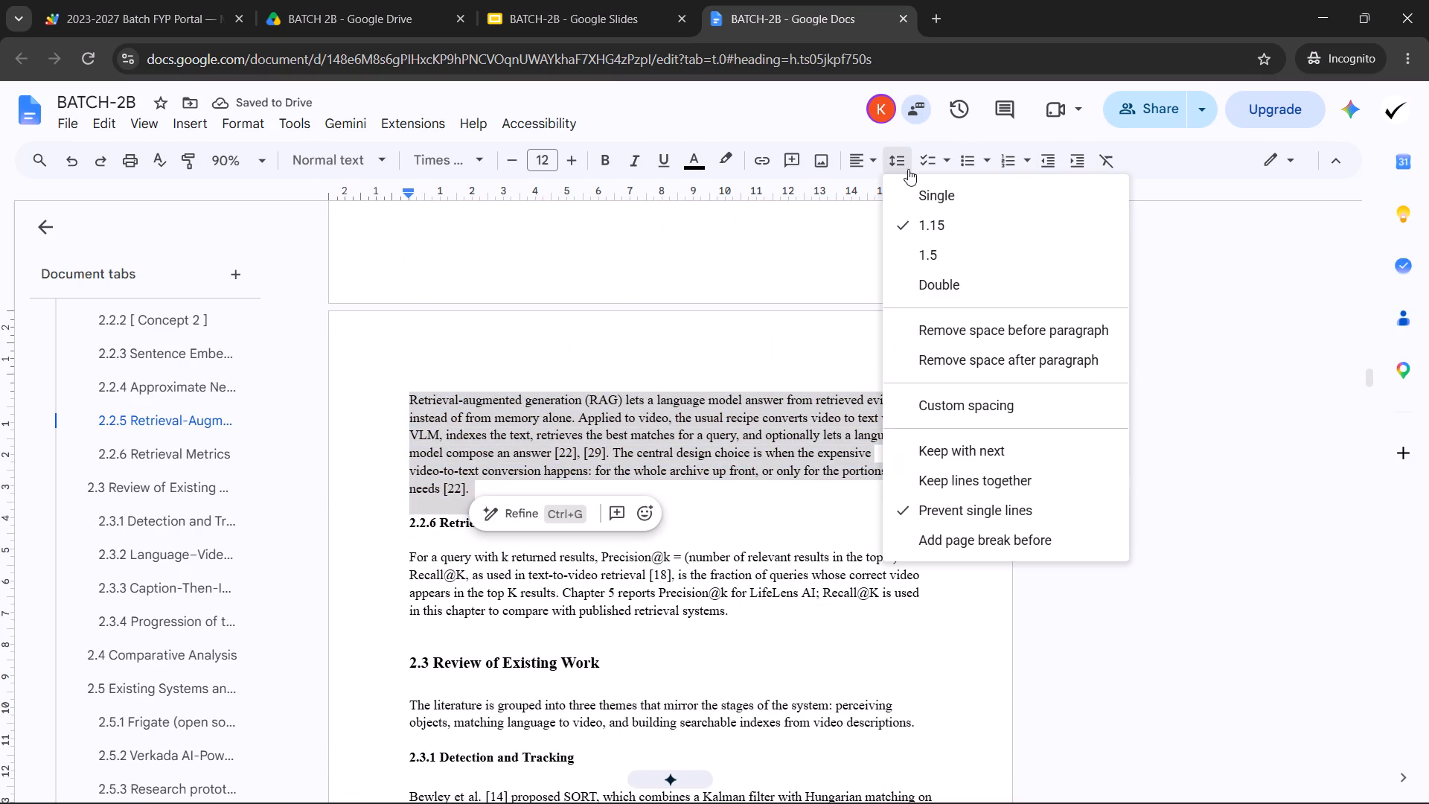
click(944, 247)
Apply 1.5 line spacing to the paragraph under heading 2.2.6 Retrieval Metrics.
scroll(633, 287, down, 2)
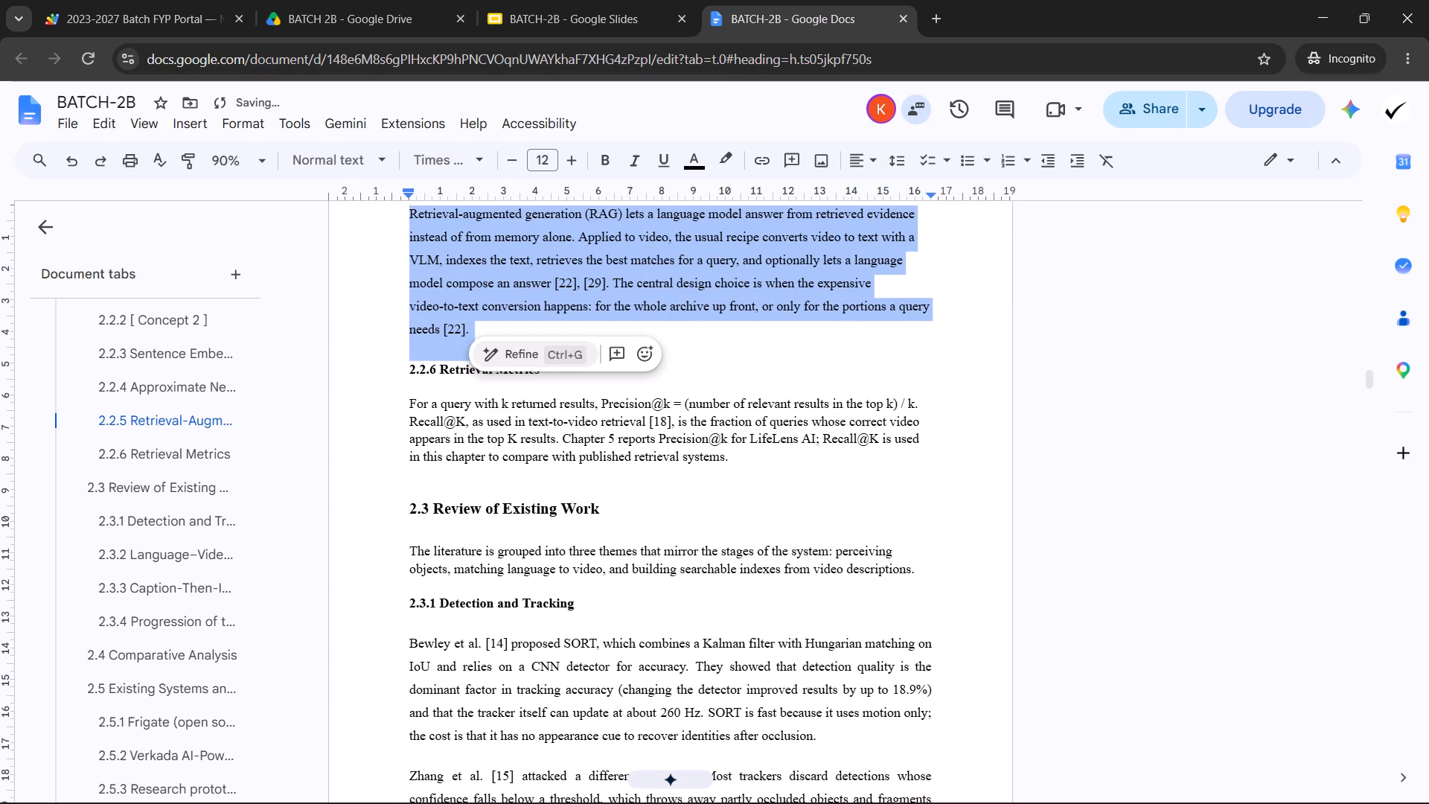
drag(409, 397, 829, 457)
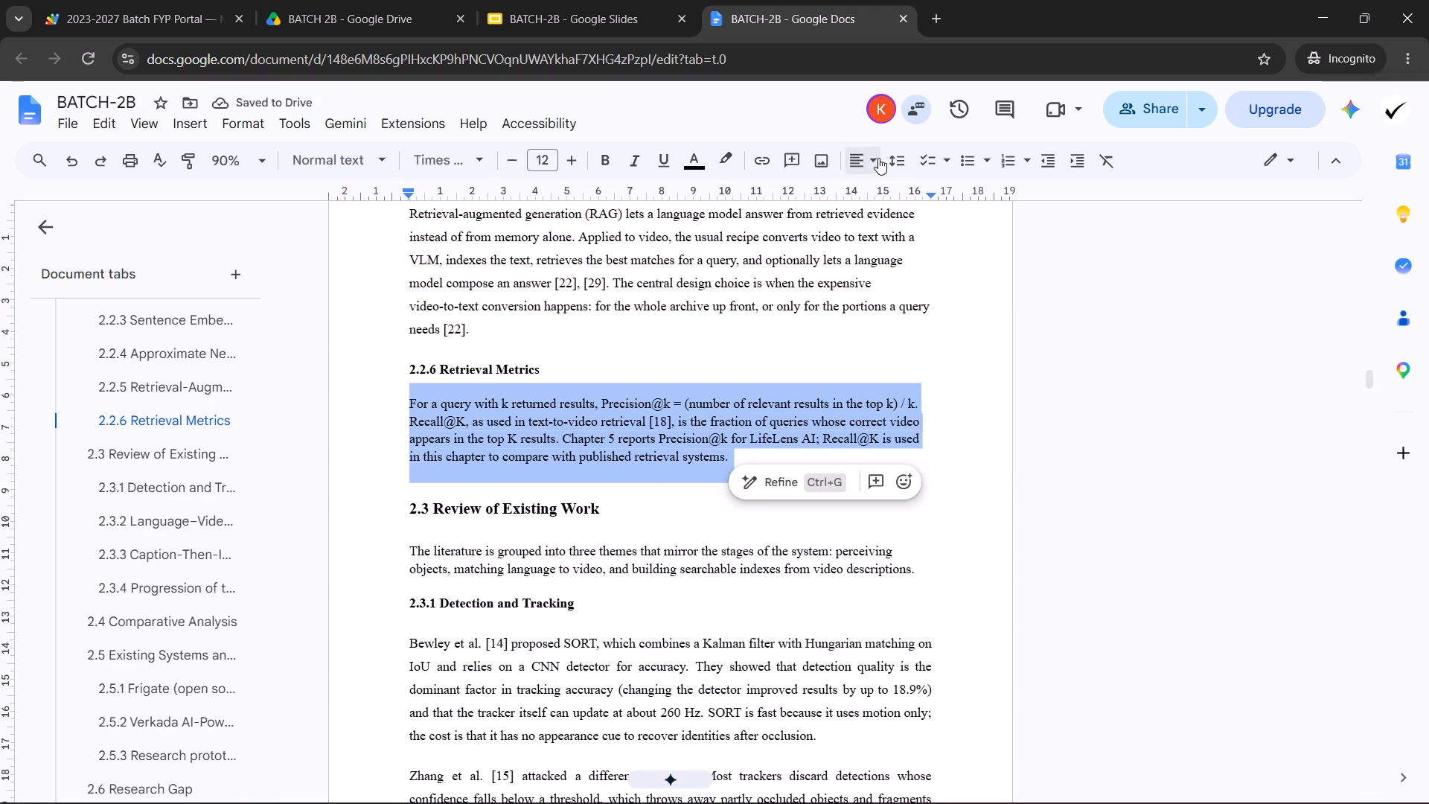
click(900, 158)
click(921, 261)
Apply 1.5 line spacing to the introductory paragraph of section 2.3 Review of Existing Work.
scroll(639, 296, down, 3)
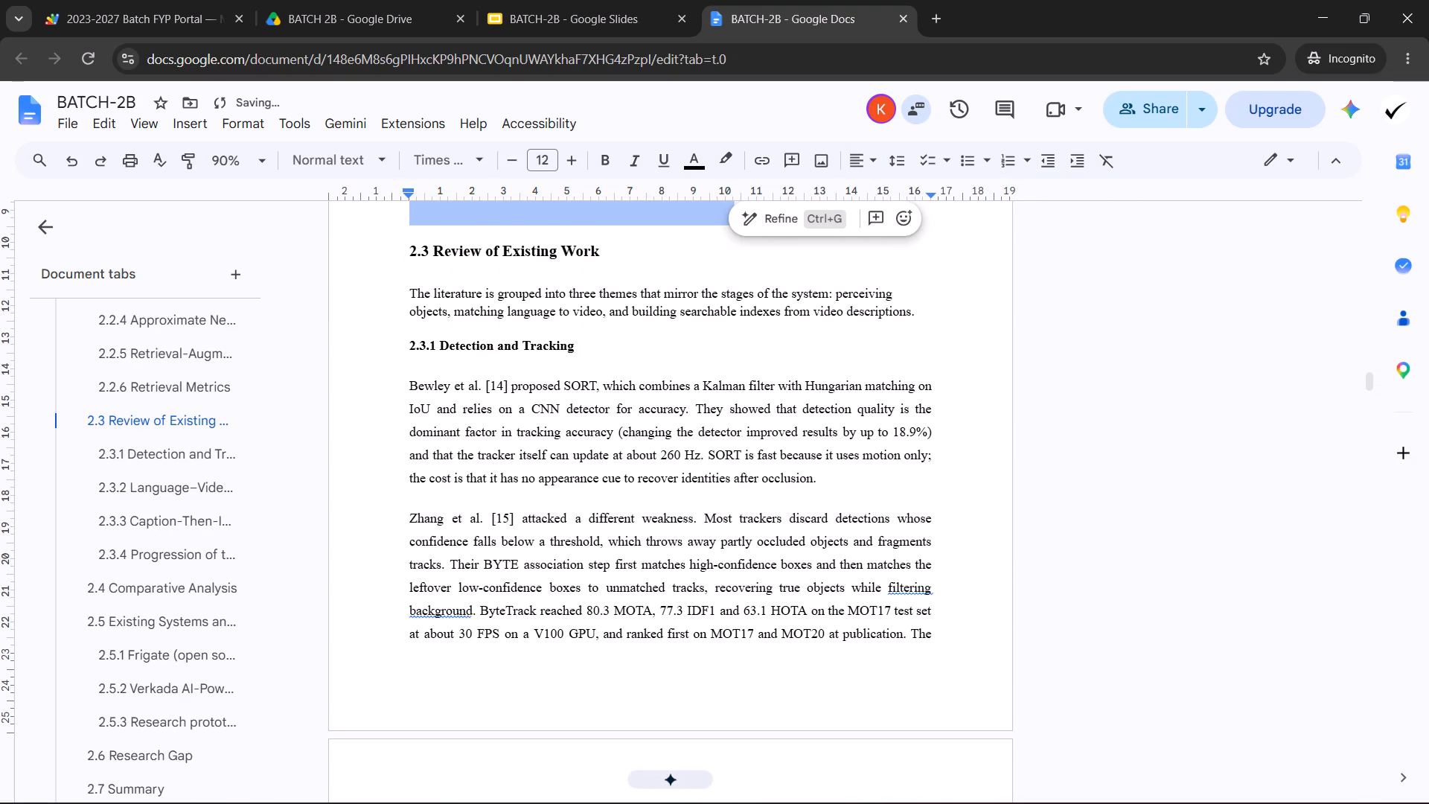
drag(410, 290, 915, 333)
click(892, 154)
click(921, 251)
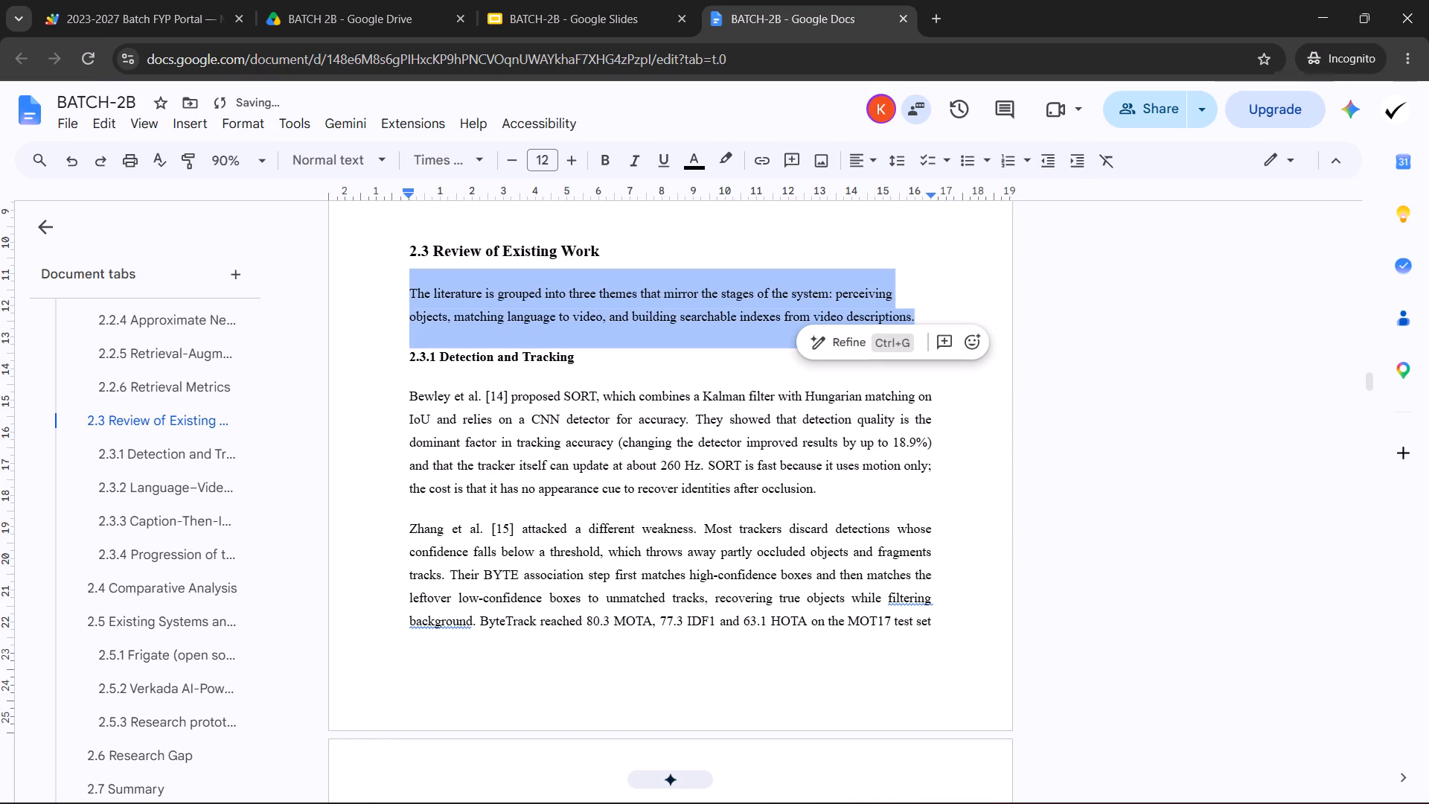
click(593, 342)
Check the line spacing of the 2.3.1 Detection and Tracking text, including its Critical summary paragraph.
scroll(522, 309, down, 1)
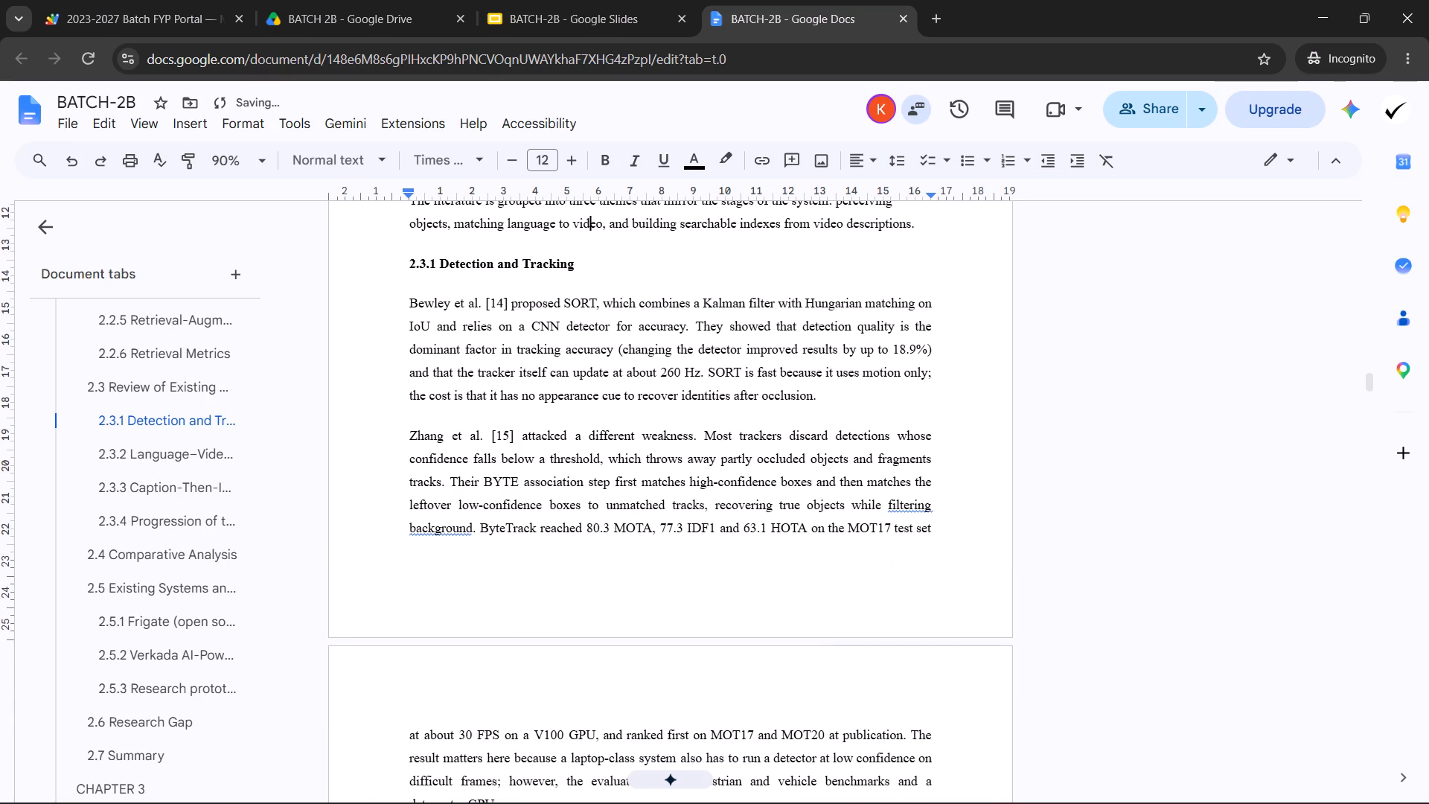
drag(405, 306, 744, 395)
scroll(696, 421, down, 5)
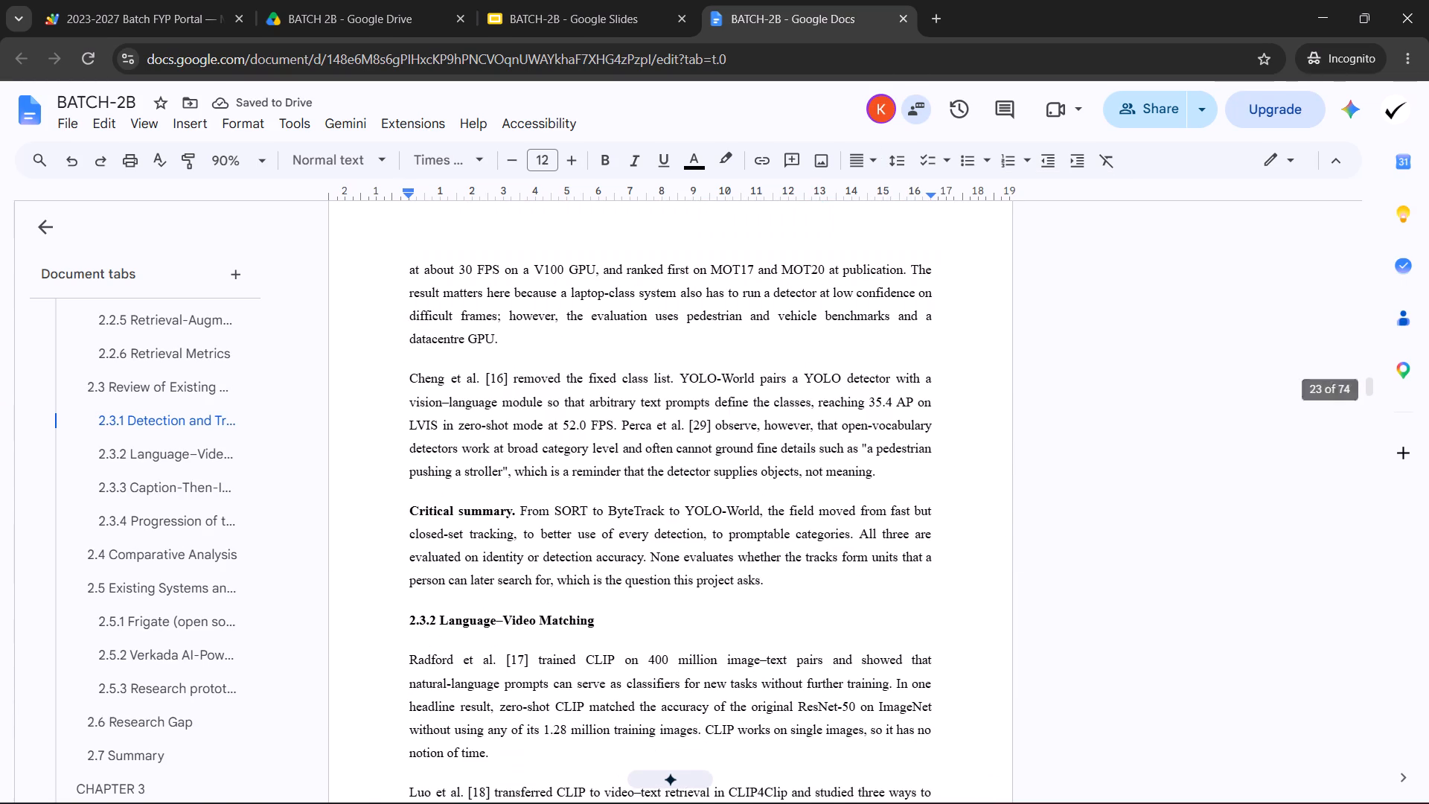
drag(770, 574, 641, 395)
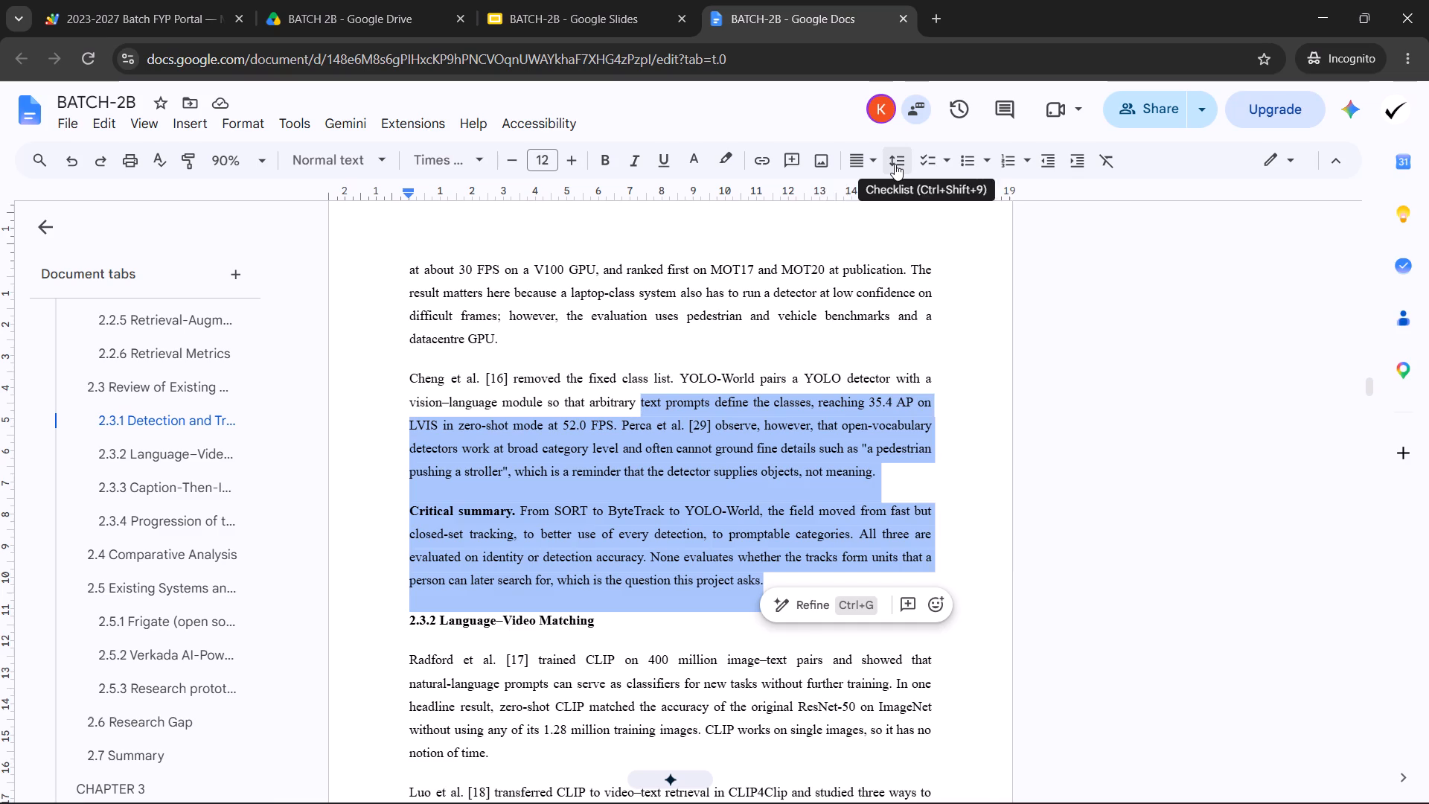
click(892, 164)
click(699, 489)
Review the text from 2.3.2 to 2.3.4 and check the line spacing of the Progression of the Field paragraph.
scroll(699, 475, down, 2)
scroll(623, 456, down, 3)
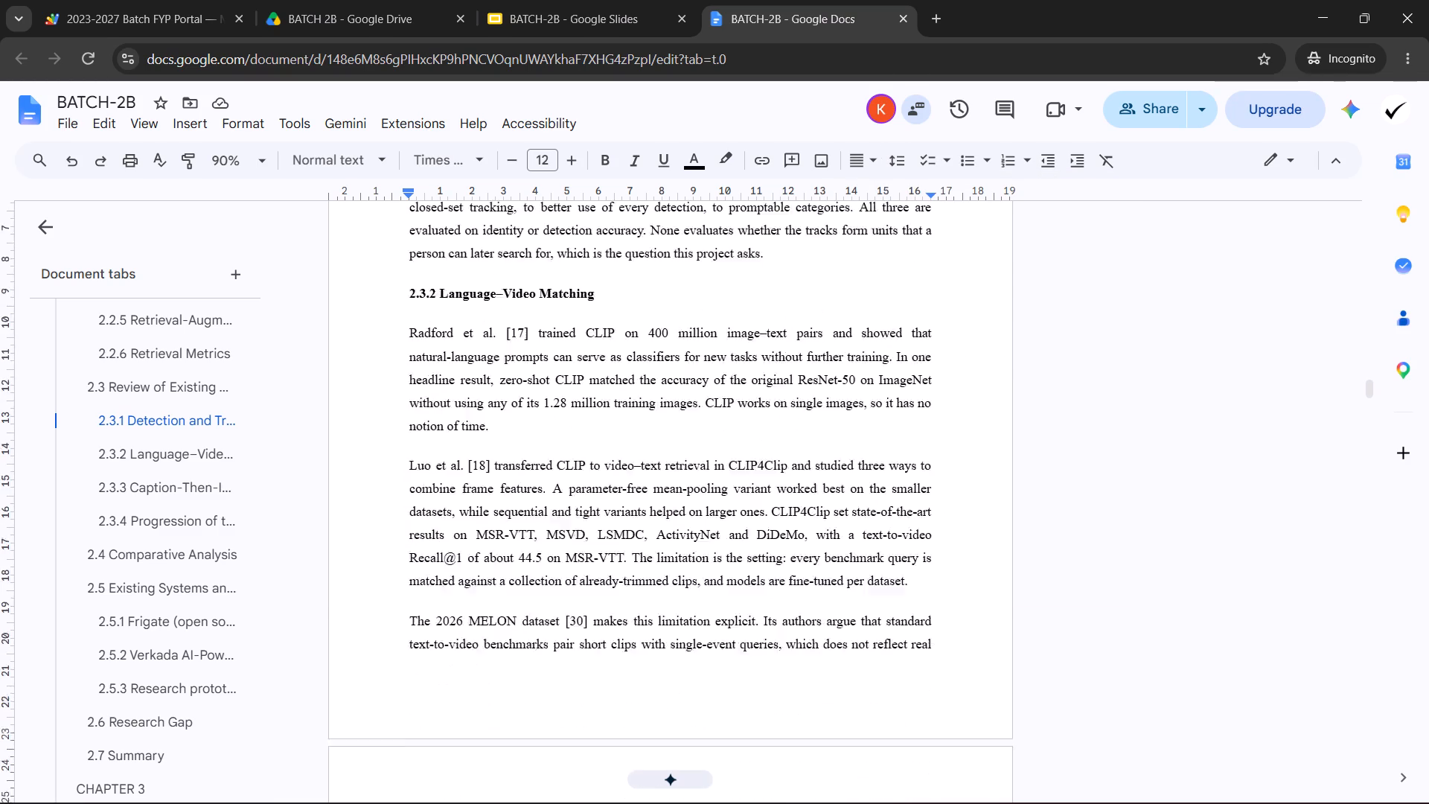
scroll(609, 444, down, 9)
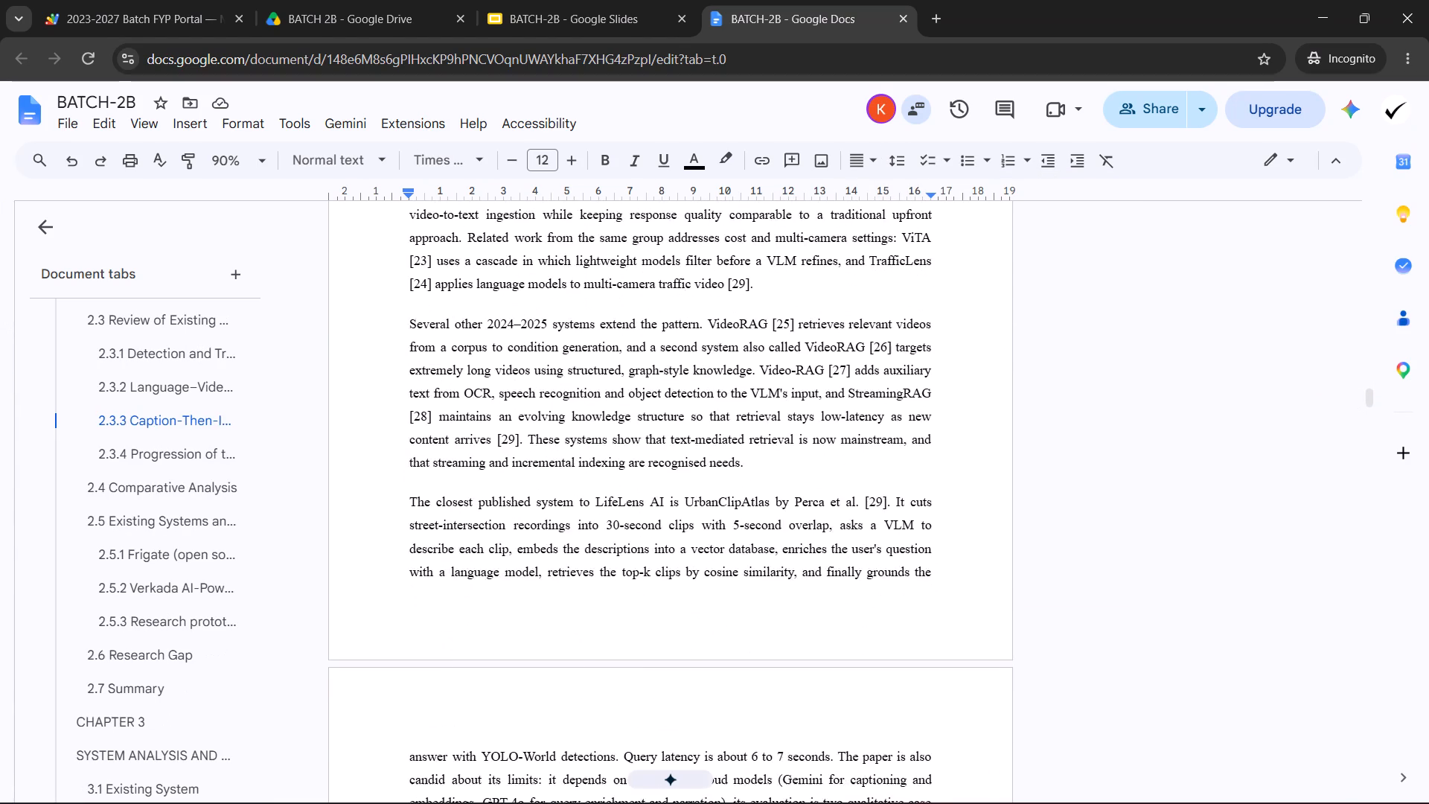
scroll(560, 430, down, 7)
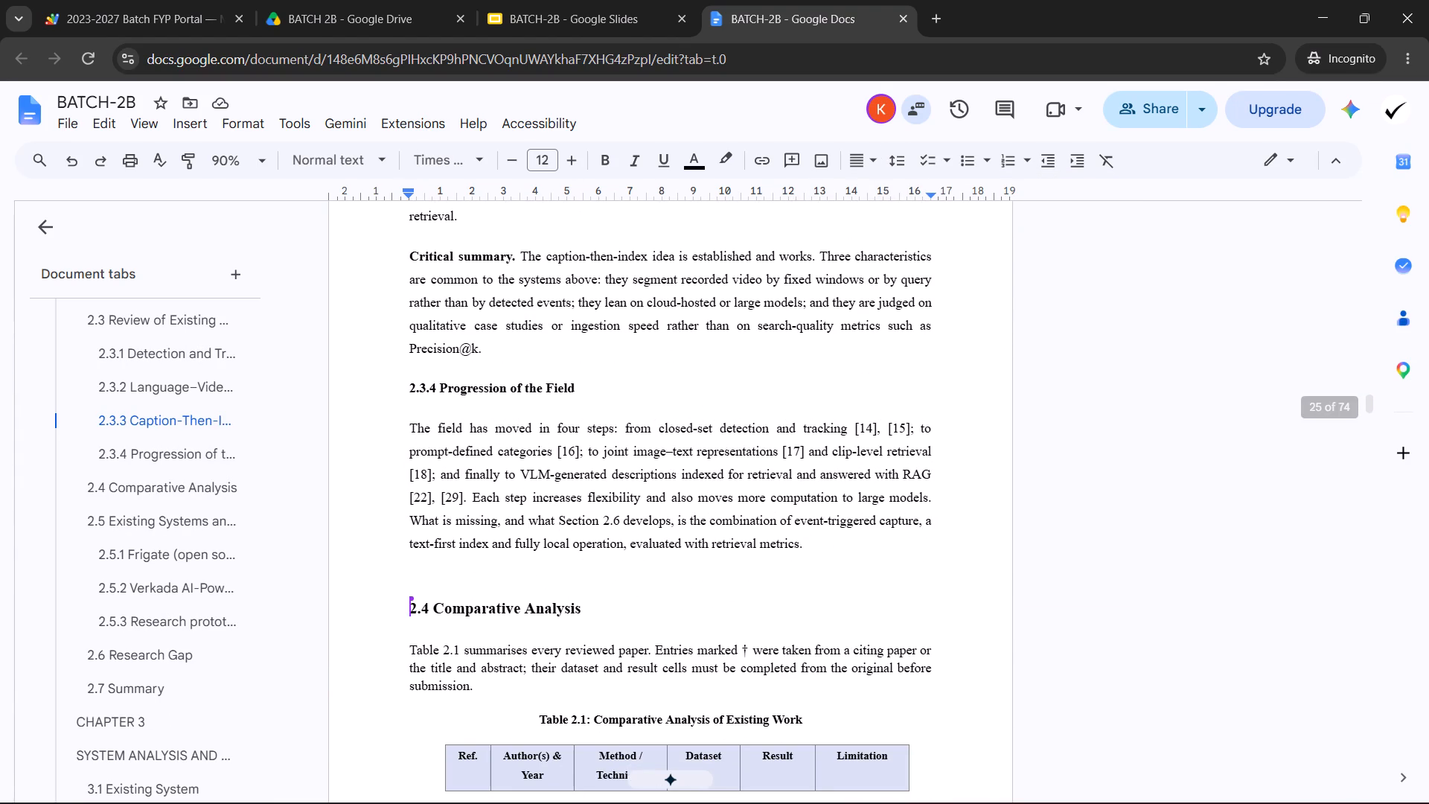
drag(393, 428, 819, 540)
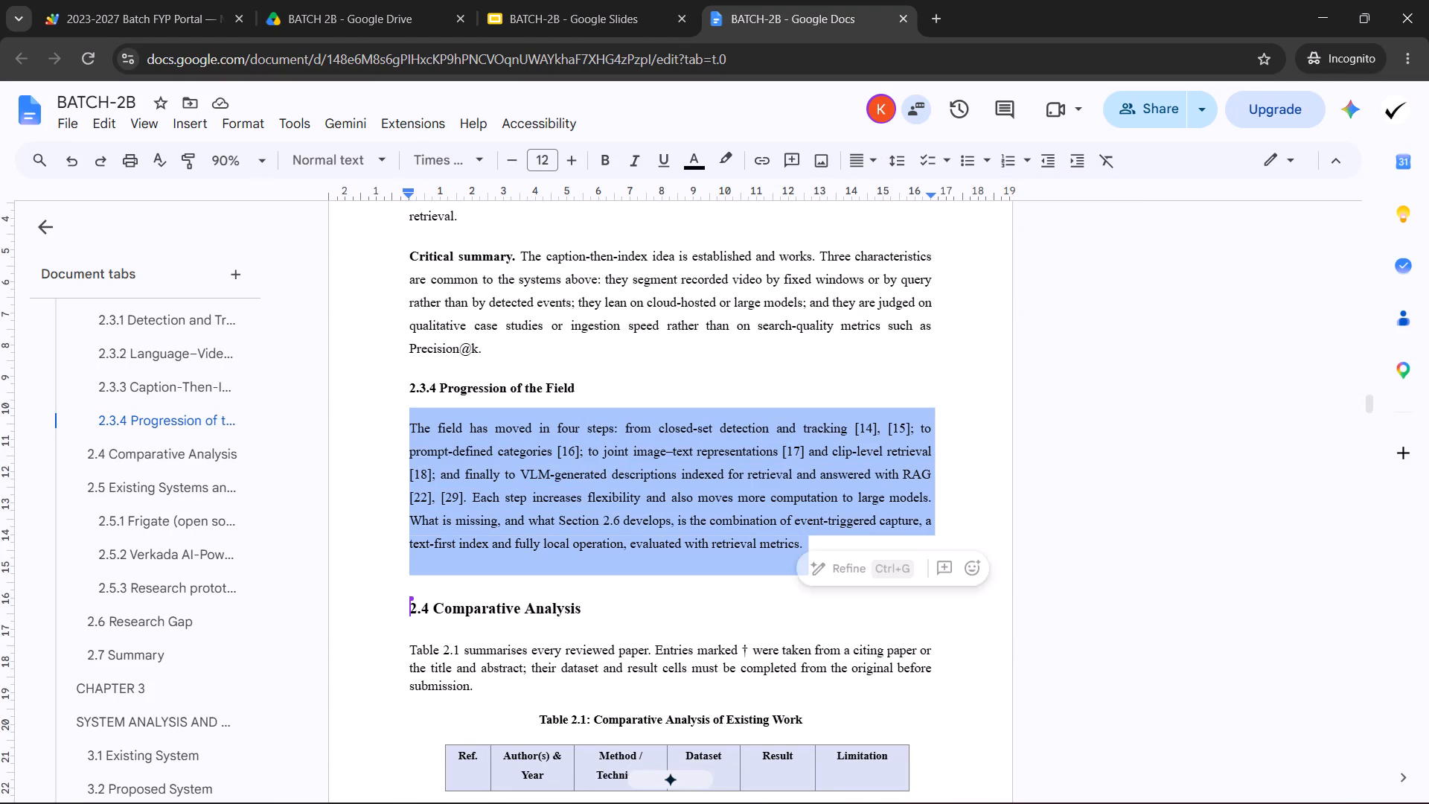
click(894, 160)
click(720, 494)
Apply 1.5 line spacing to the introductory paragraph of section 2.4 Comparative Analysis.
scroll(721, 472, down, 3)
drag(491, 409, 412, 370)
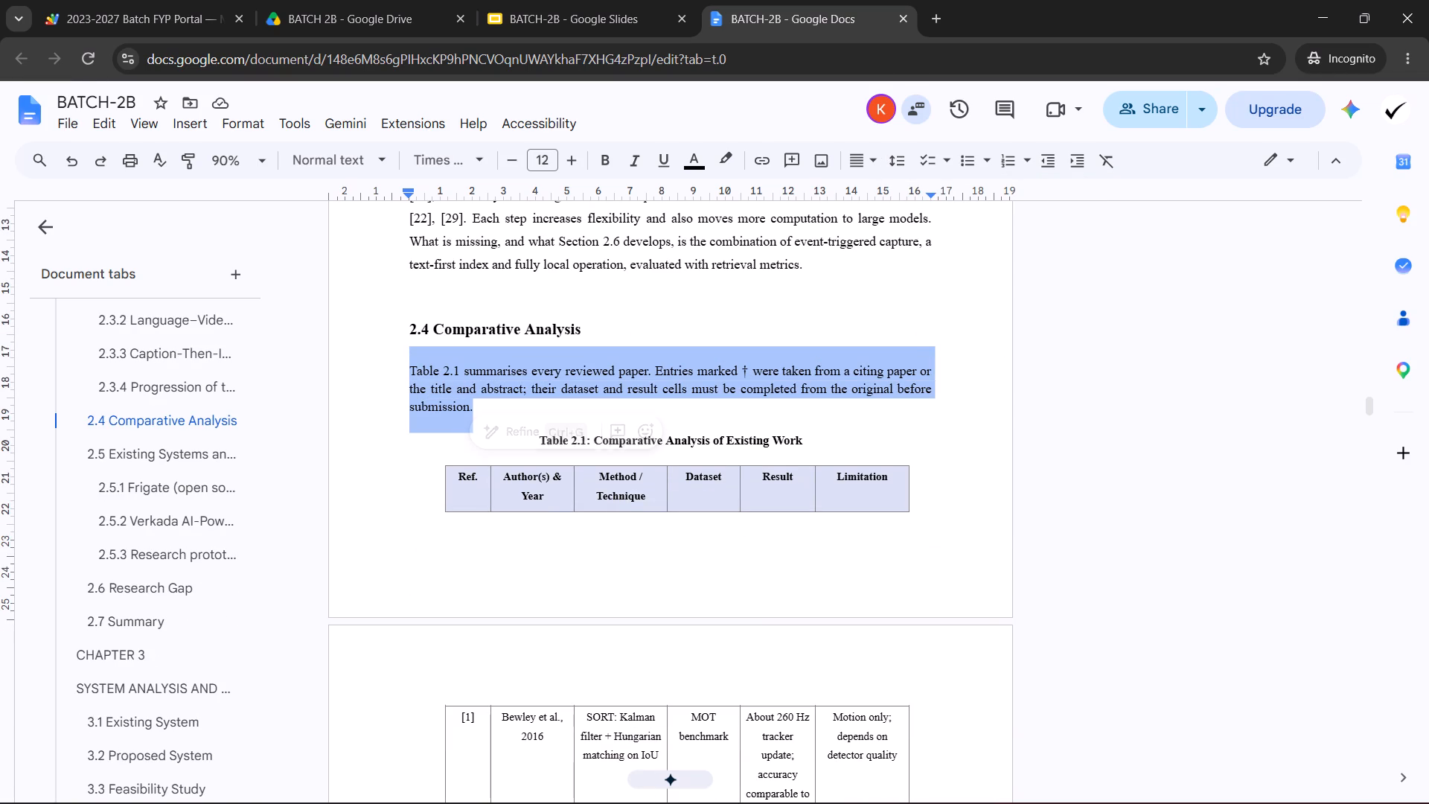
click(899, 160)
click(938, 259)
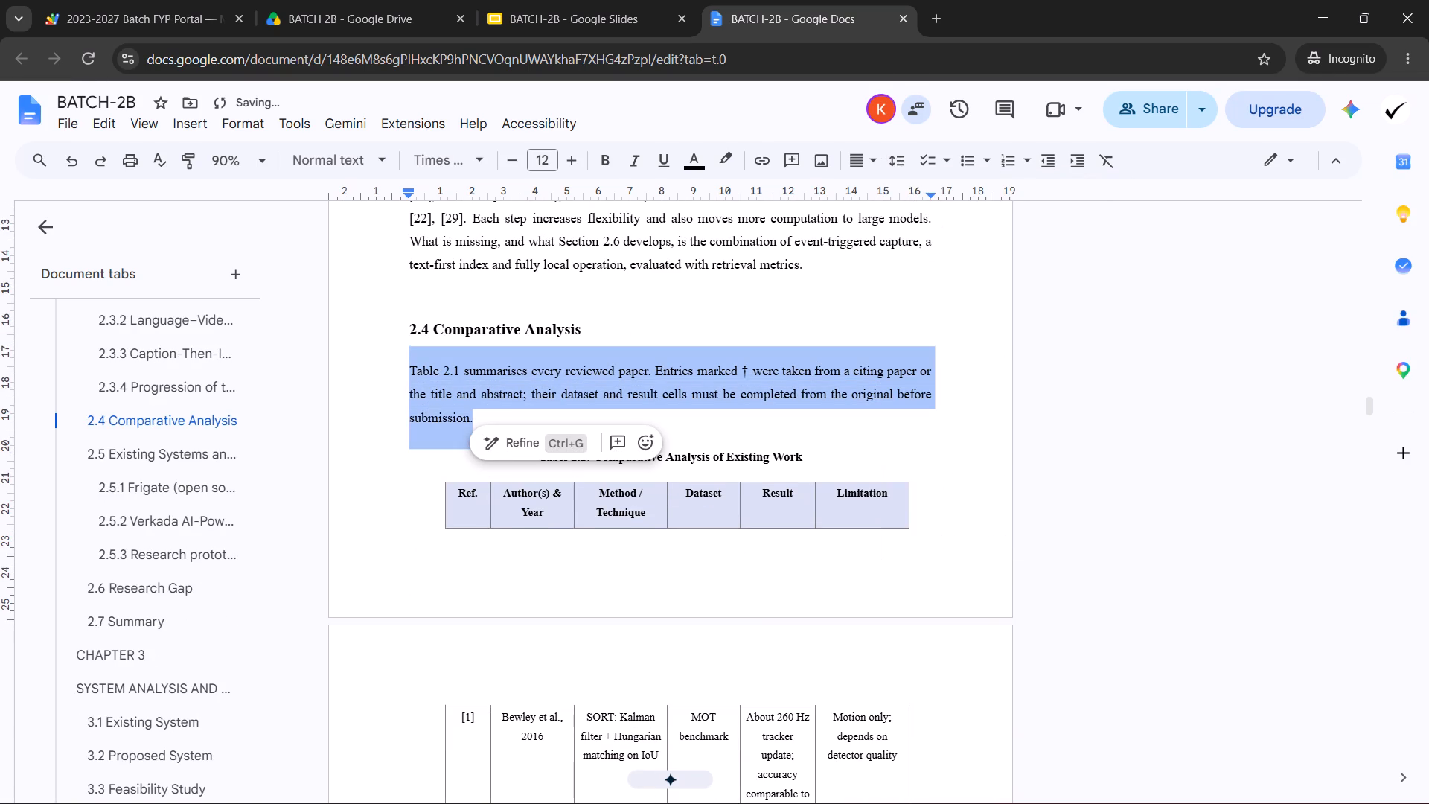
click(541, 397)
Insert two blank lines after the 2.4 introductory paragraph to push the Table 2.1 caption and header row onto the next page.
scroll(531, 396, down, 3)
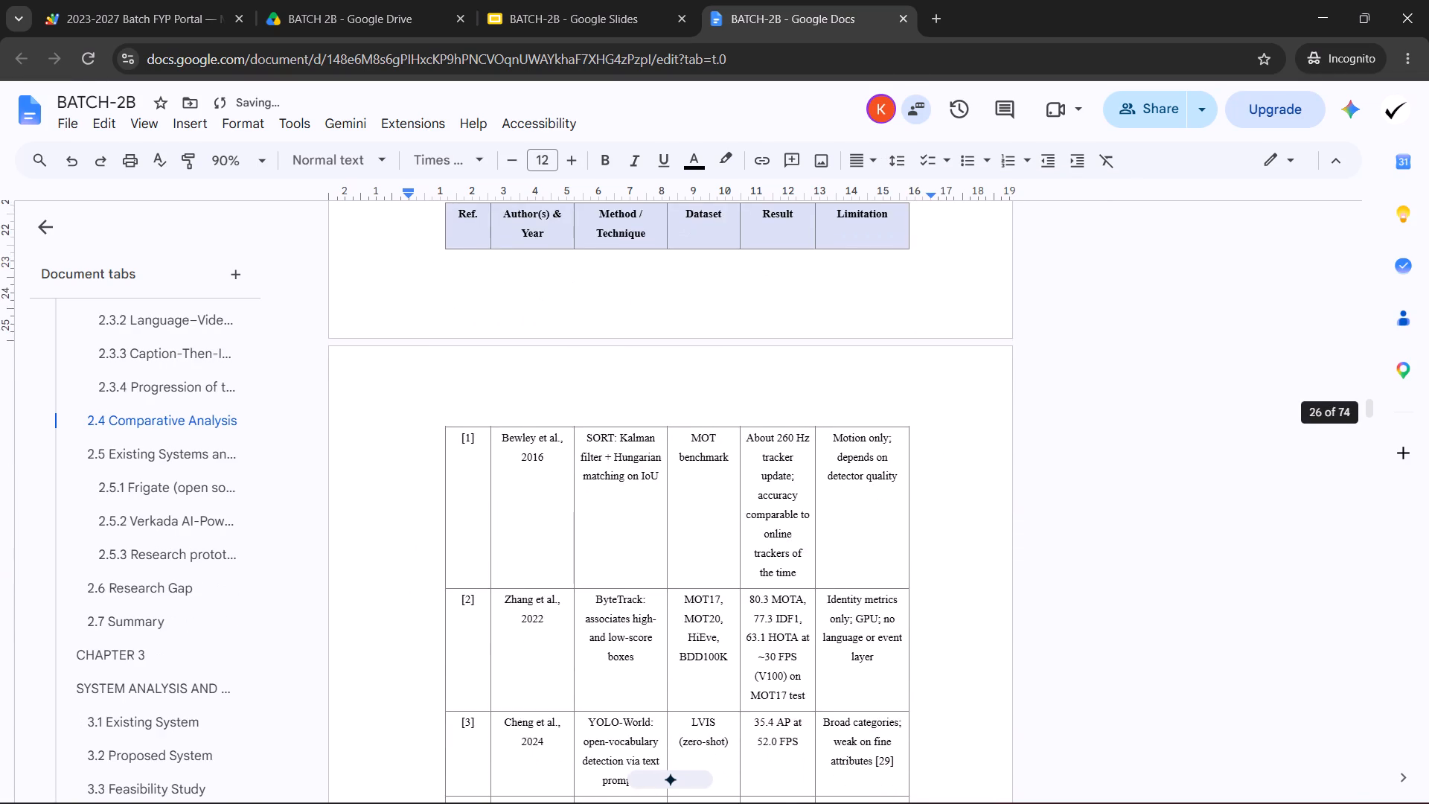
scroll(539, 401, up, 3)
click(595, 435)
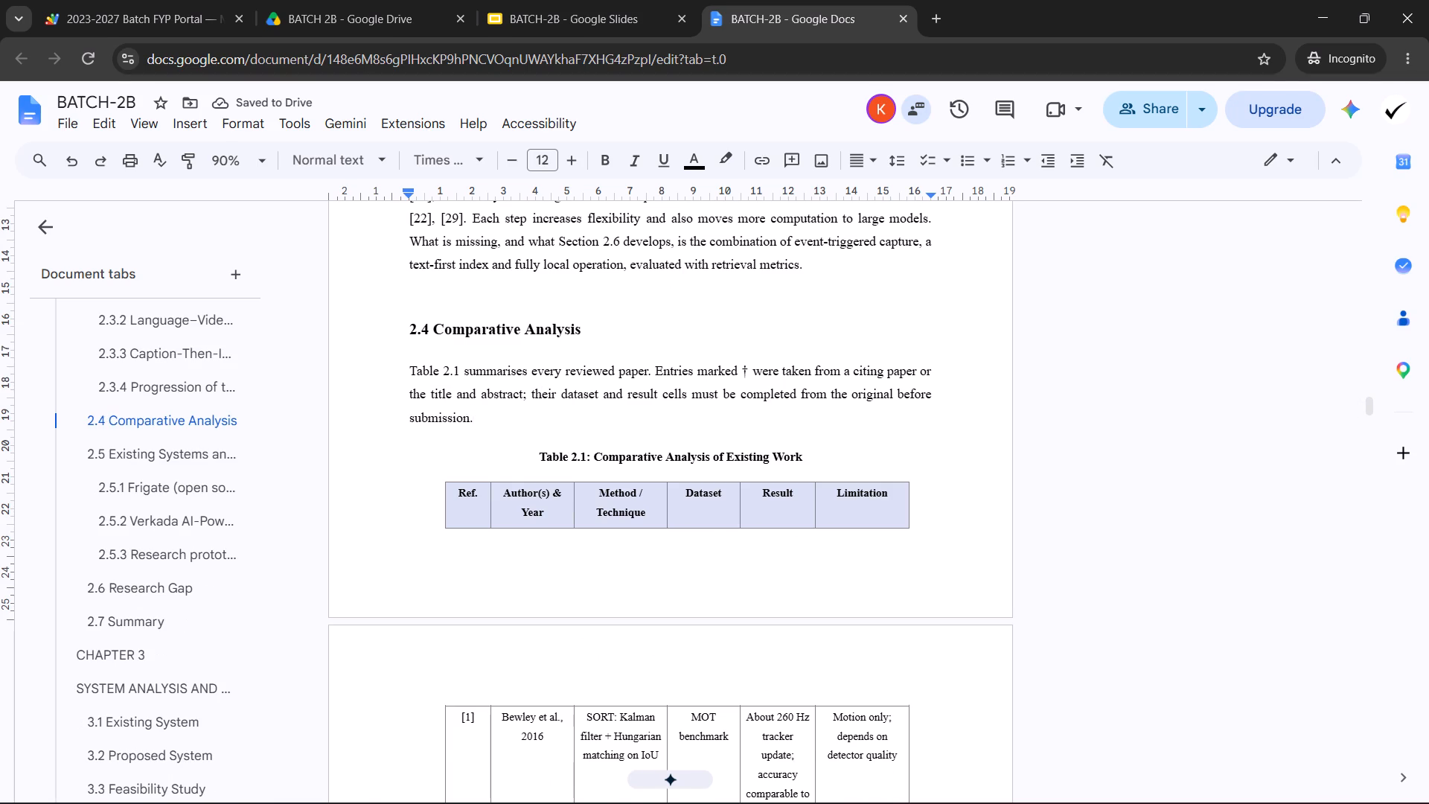
key(Return)
key(Return)
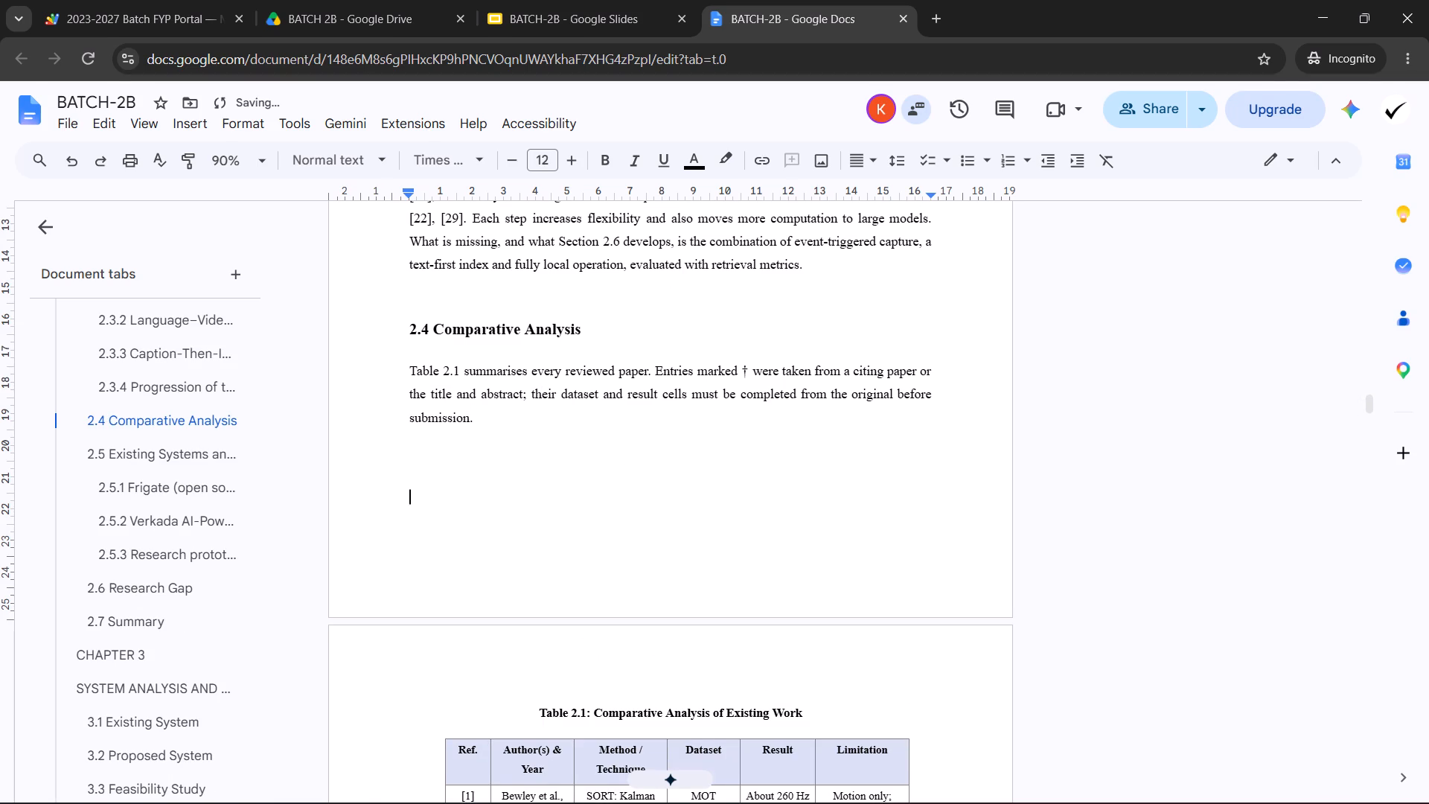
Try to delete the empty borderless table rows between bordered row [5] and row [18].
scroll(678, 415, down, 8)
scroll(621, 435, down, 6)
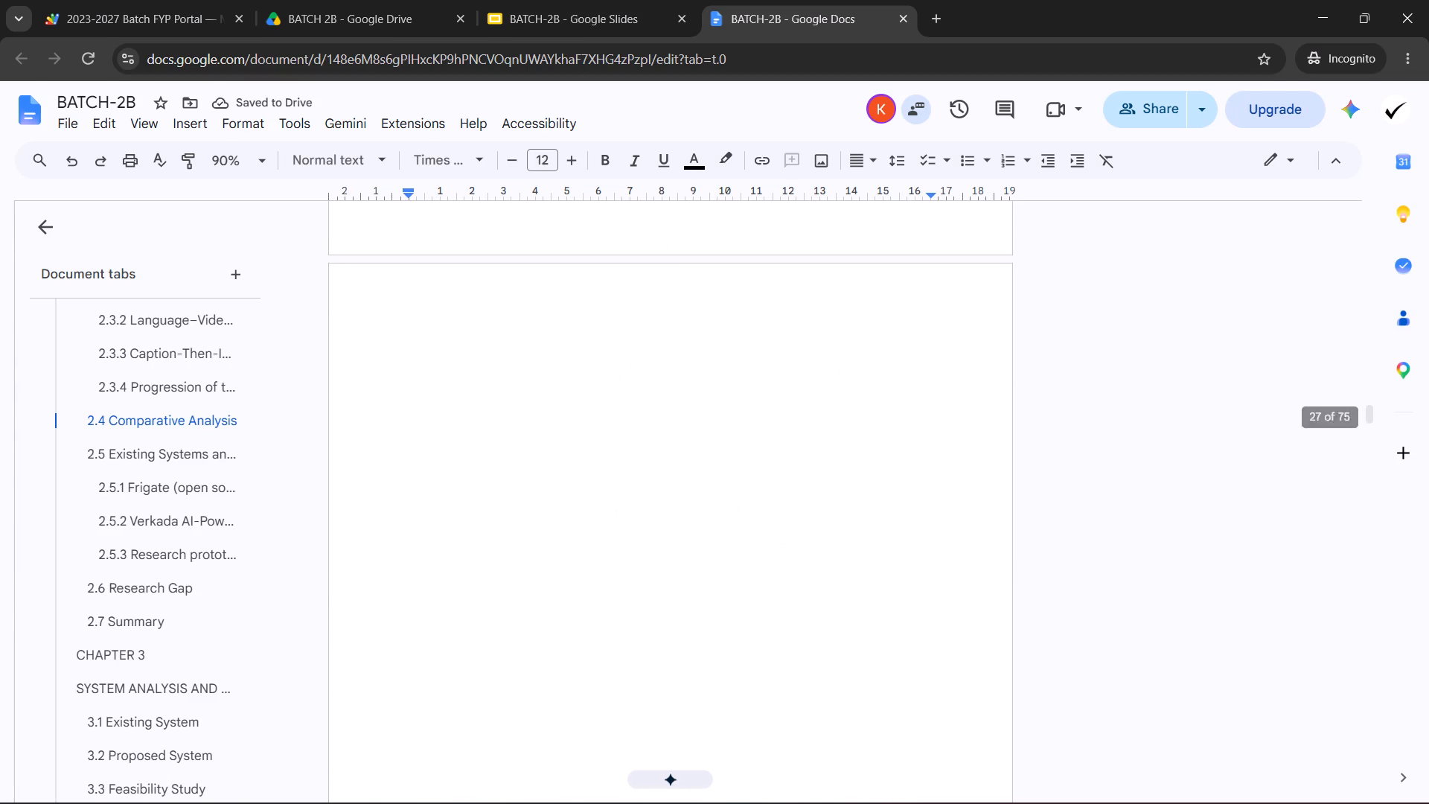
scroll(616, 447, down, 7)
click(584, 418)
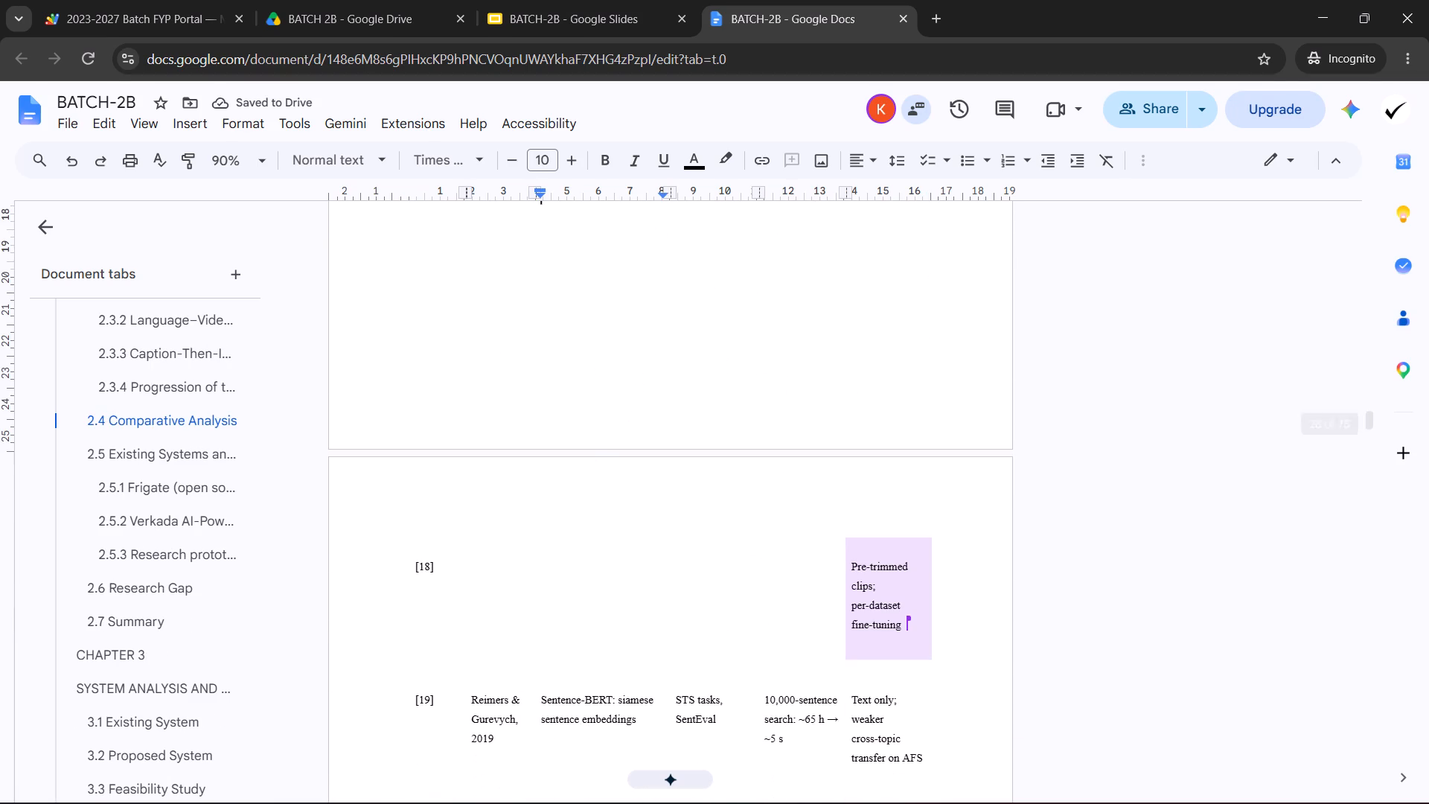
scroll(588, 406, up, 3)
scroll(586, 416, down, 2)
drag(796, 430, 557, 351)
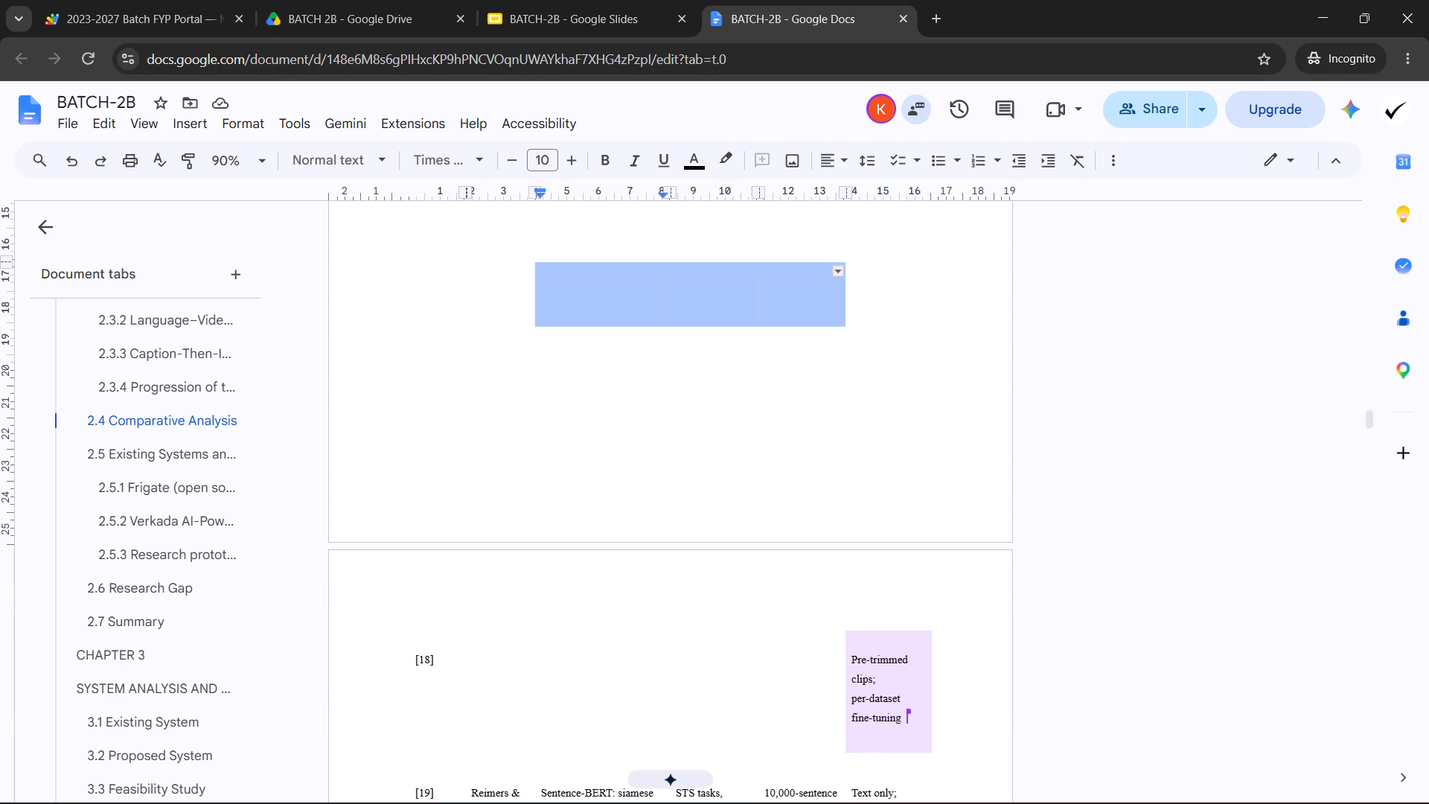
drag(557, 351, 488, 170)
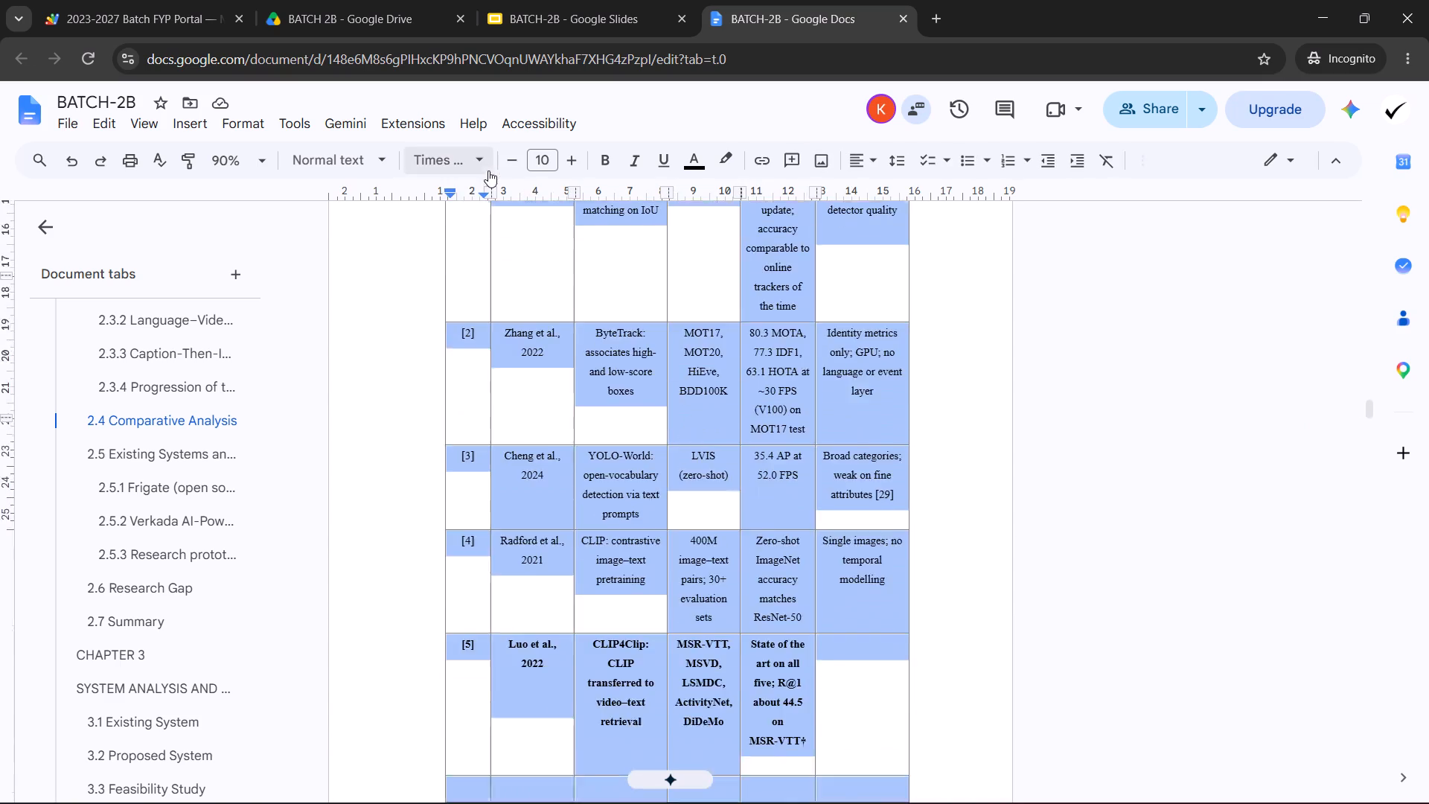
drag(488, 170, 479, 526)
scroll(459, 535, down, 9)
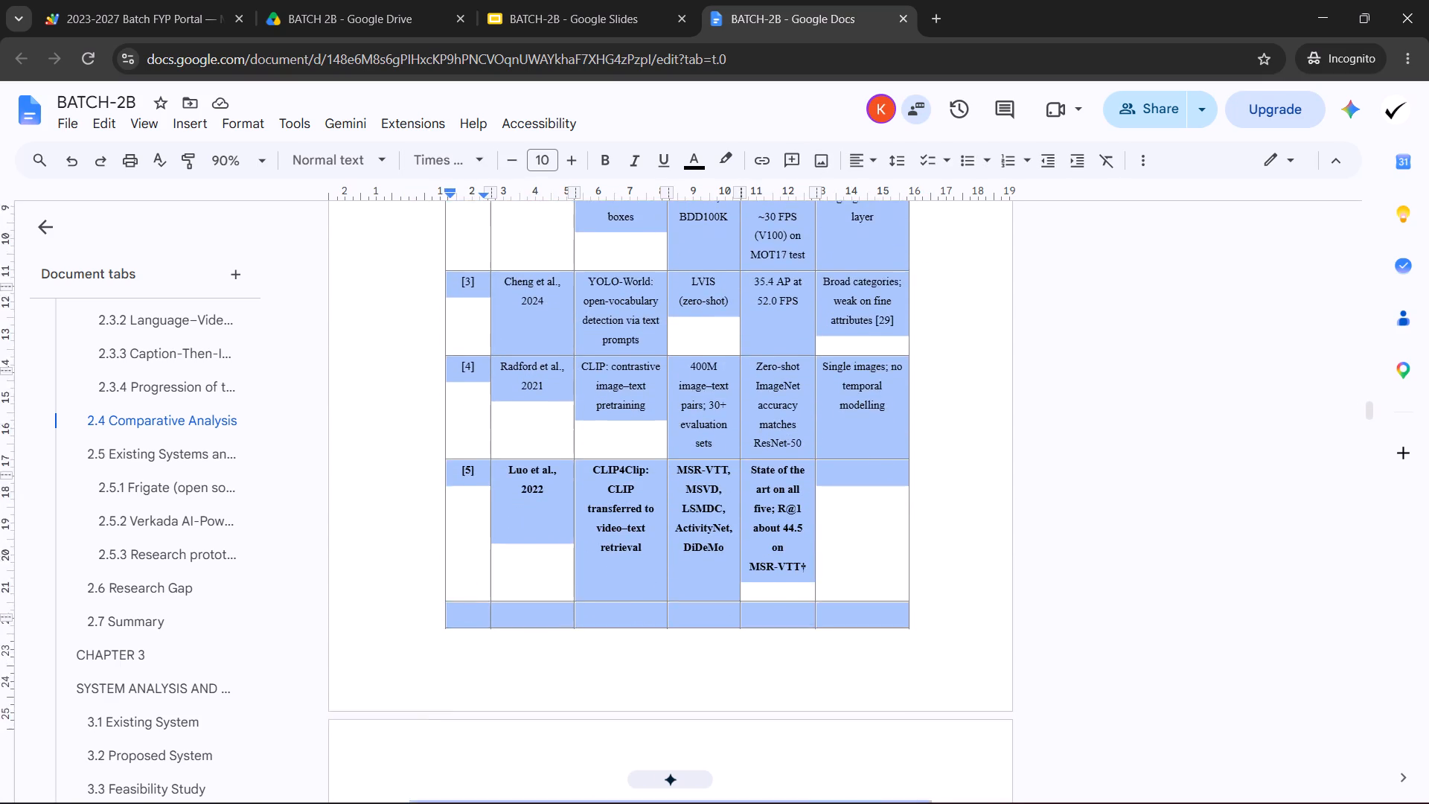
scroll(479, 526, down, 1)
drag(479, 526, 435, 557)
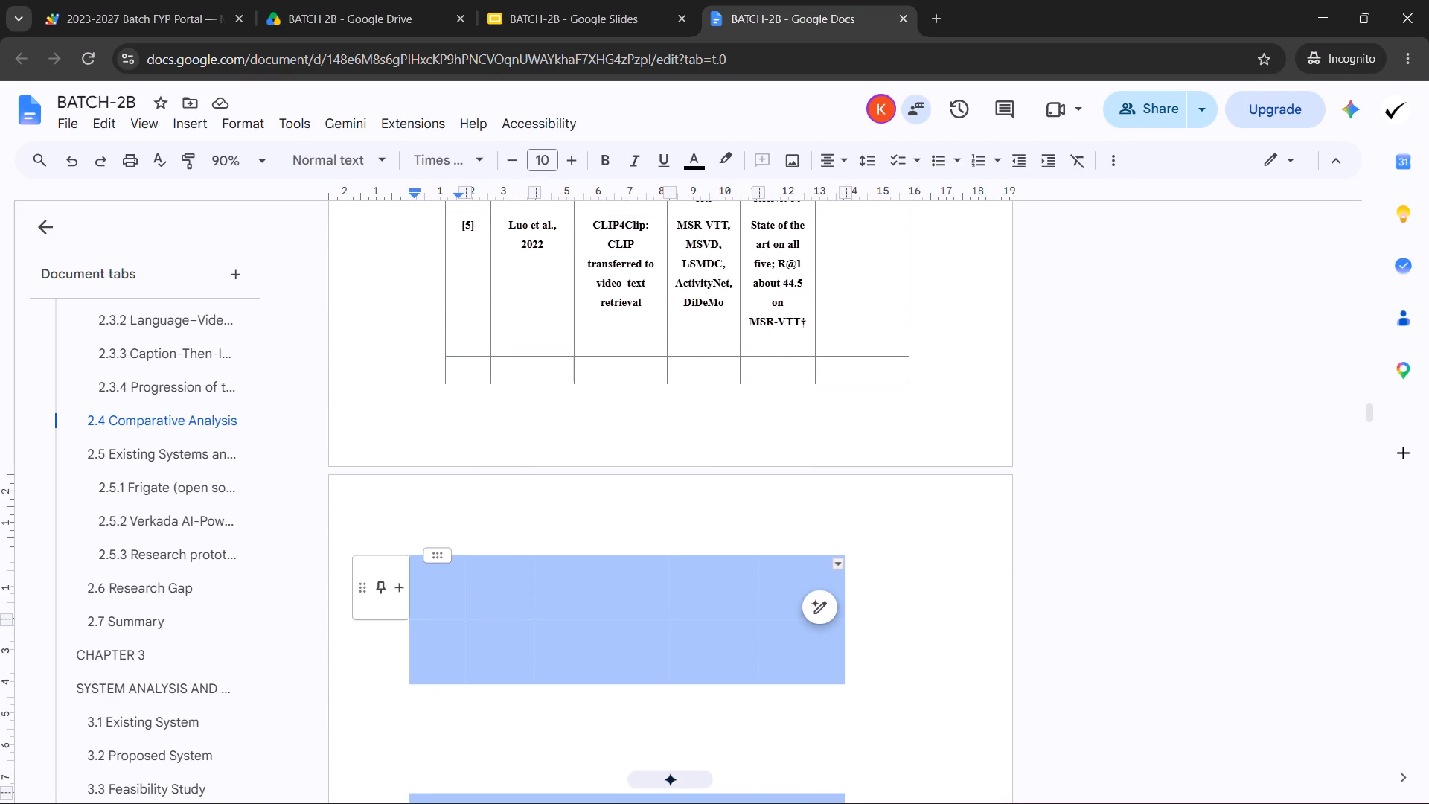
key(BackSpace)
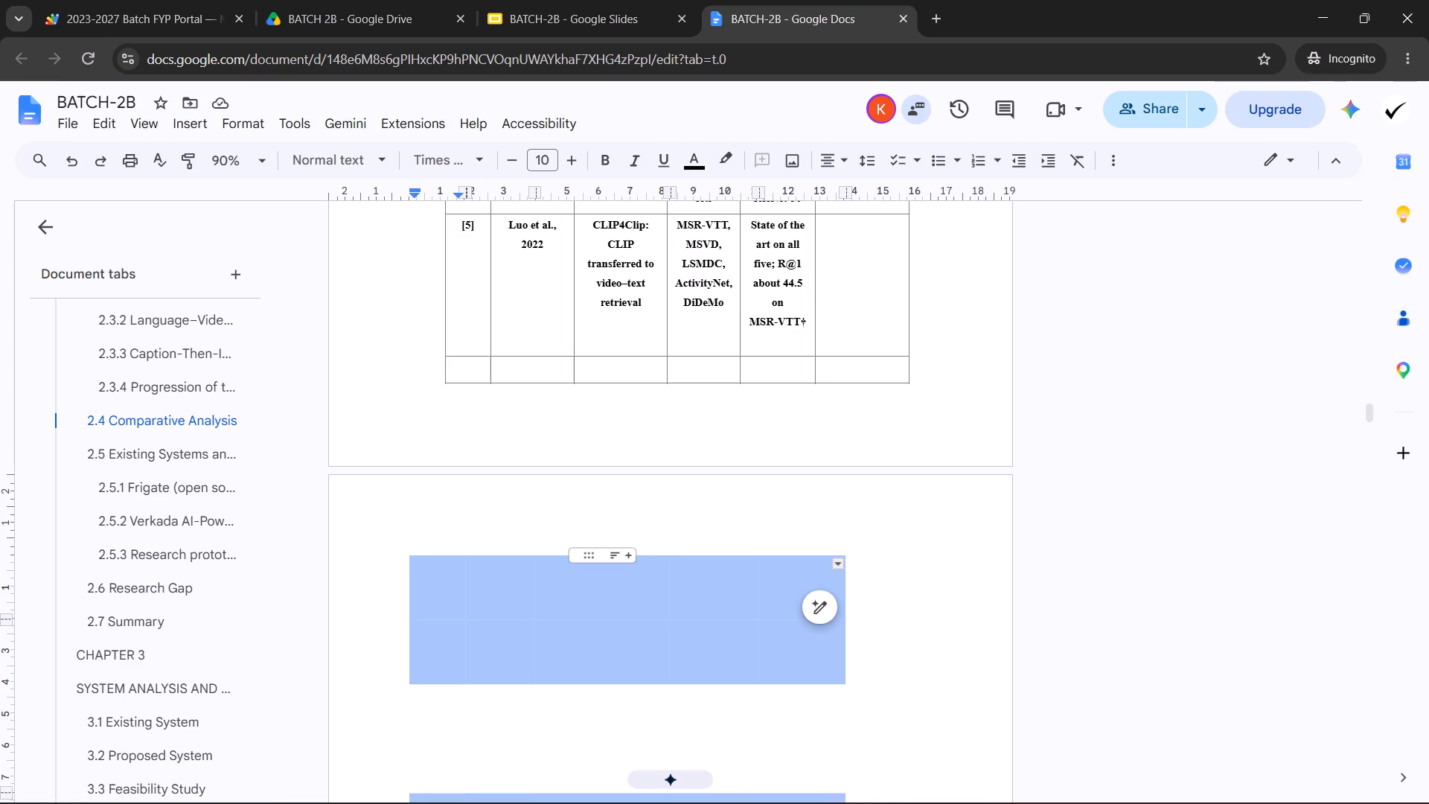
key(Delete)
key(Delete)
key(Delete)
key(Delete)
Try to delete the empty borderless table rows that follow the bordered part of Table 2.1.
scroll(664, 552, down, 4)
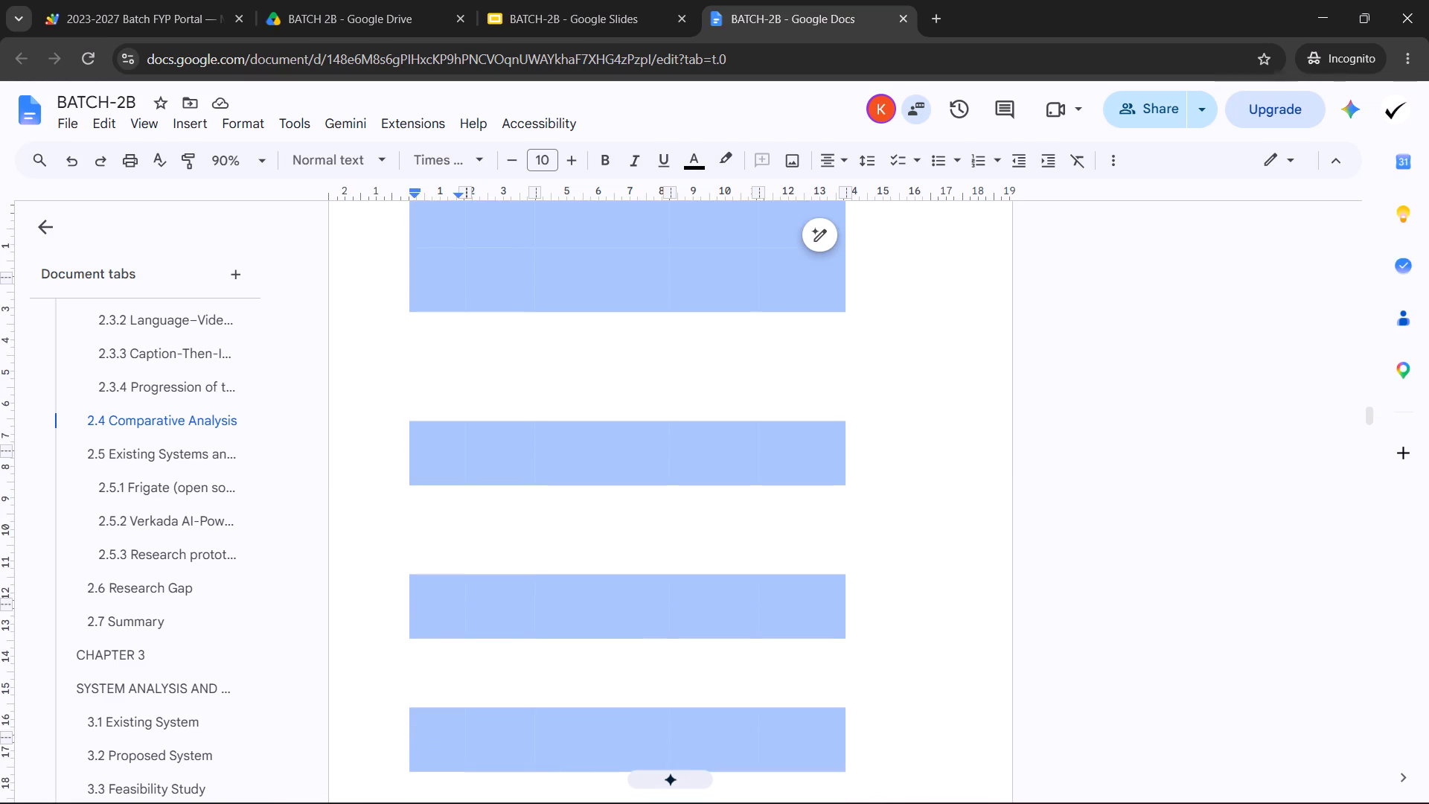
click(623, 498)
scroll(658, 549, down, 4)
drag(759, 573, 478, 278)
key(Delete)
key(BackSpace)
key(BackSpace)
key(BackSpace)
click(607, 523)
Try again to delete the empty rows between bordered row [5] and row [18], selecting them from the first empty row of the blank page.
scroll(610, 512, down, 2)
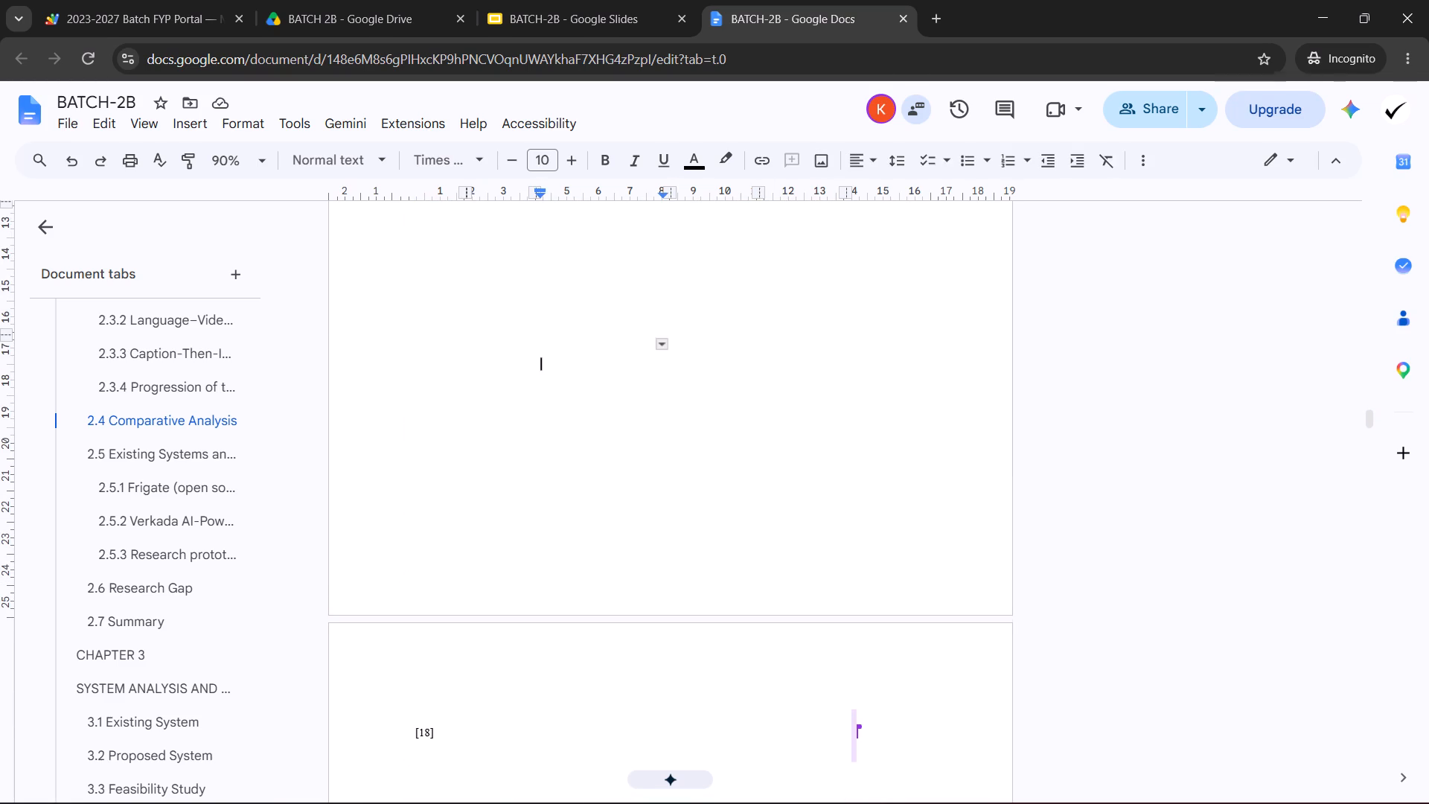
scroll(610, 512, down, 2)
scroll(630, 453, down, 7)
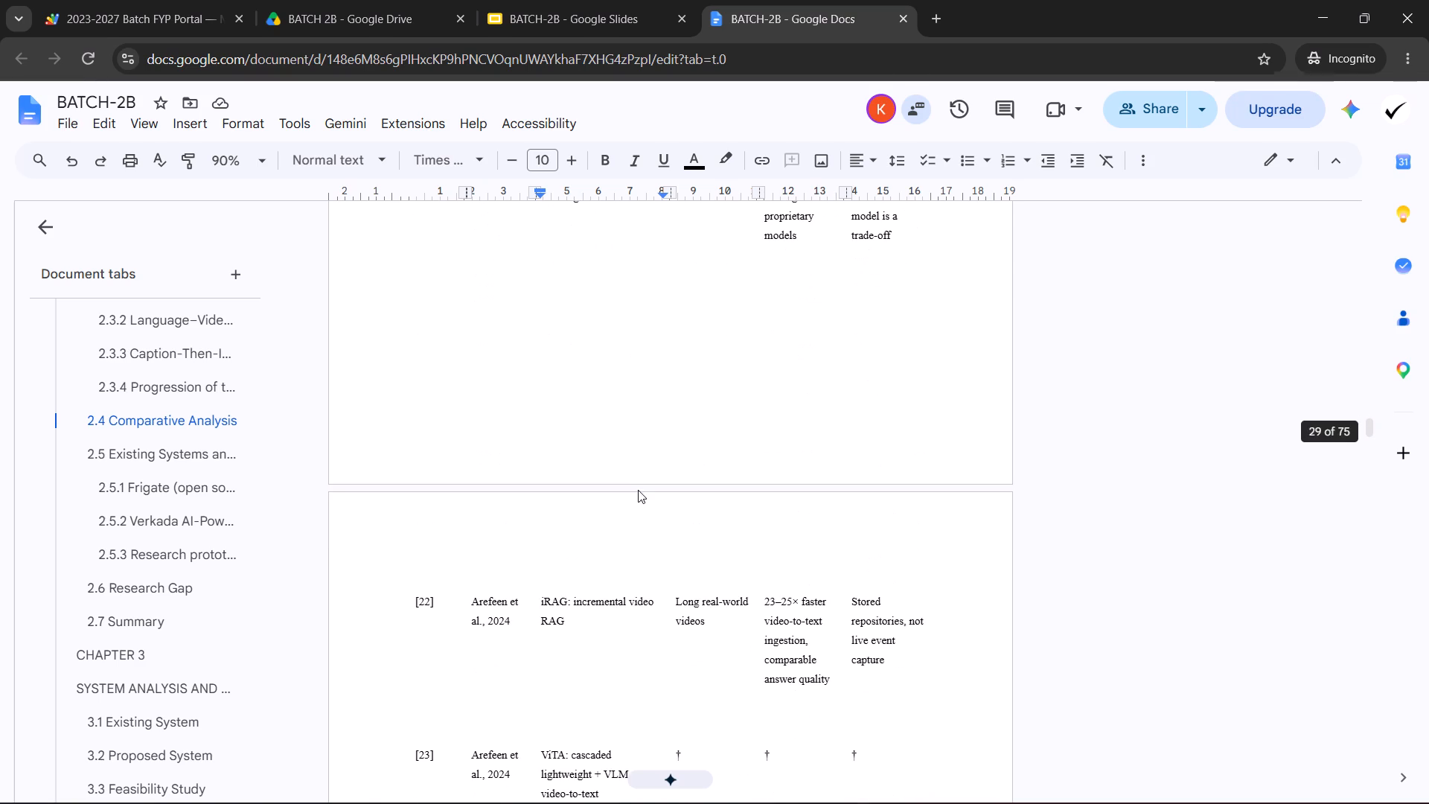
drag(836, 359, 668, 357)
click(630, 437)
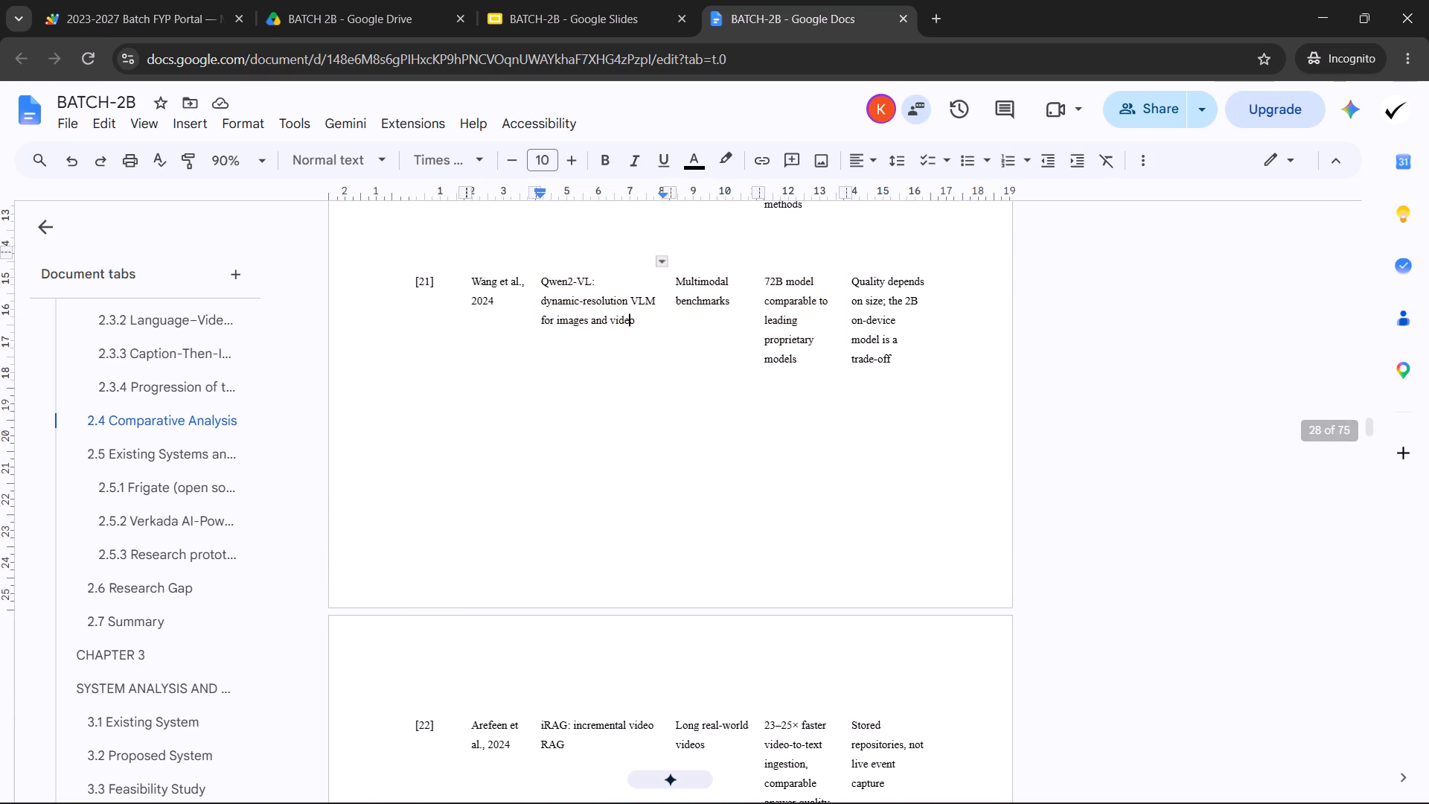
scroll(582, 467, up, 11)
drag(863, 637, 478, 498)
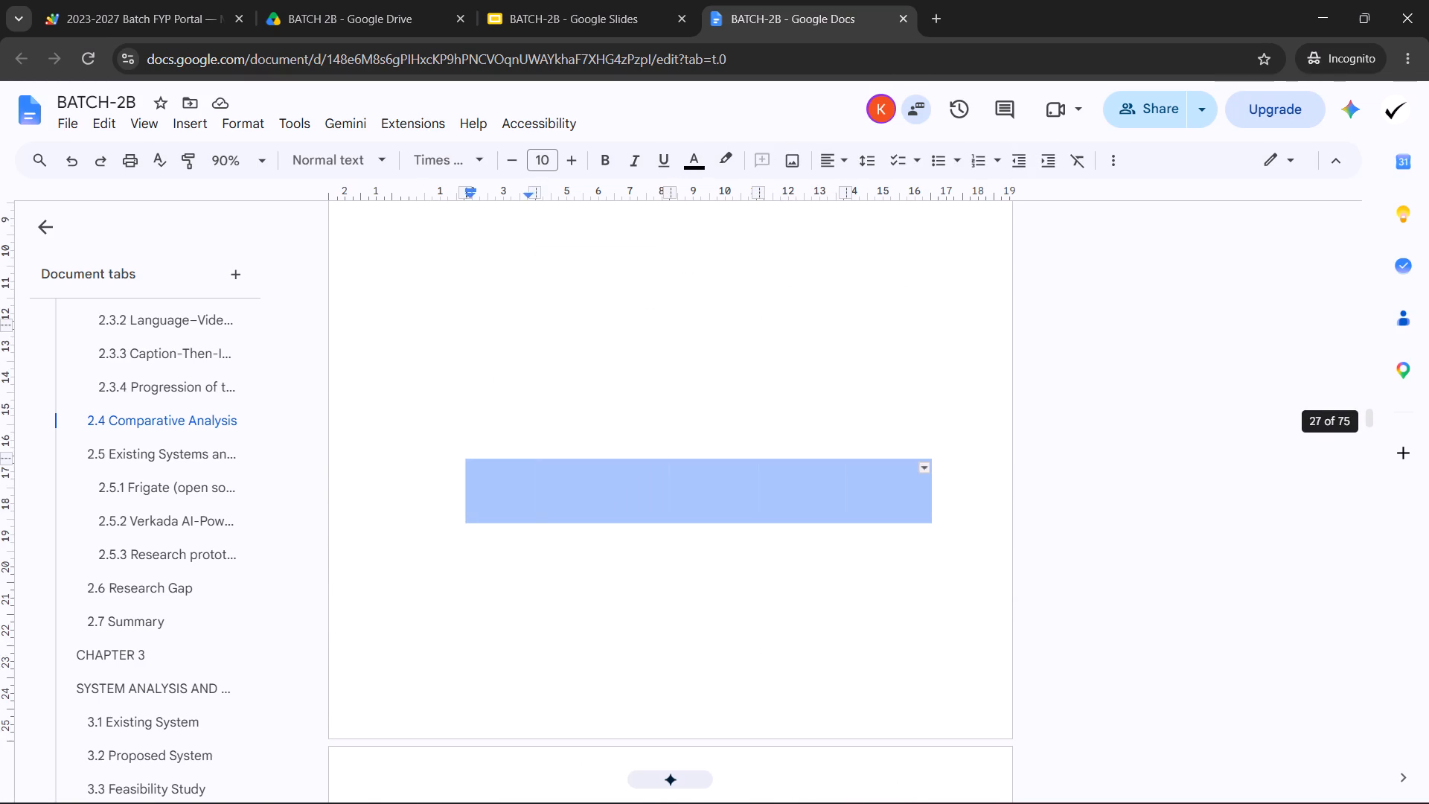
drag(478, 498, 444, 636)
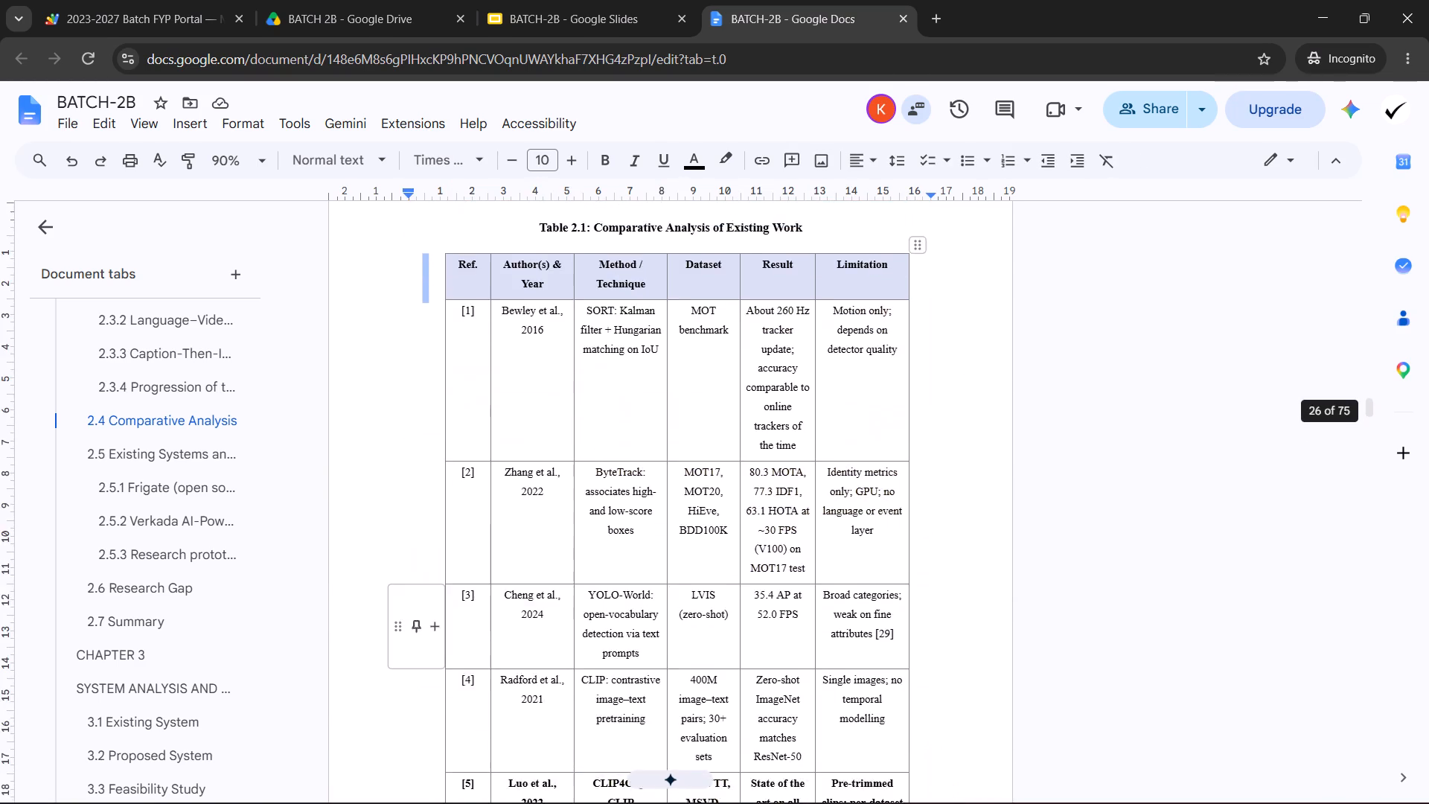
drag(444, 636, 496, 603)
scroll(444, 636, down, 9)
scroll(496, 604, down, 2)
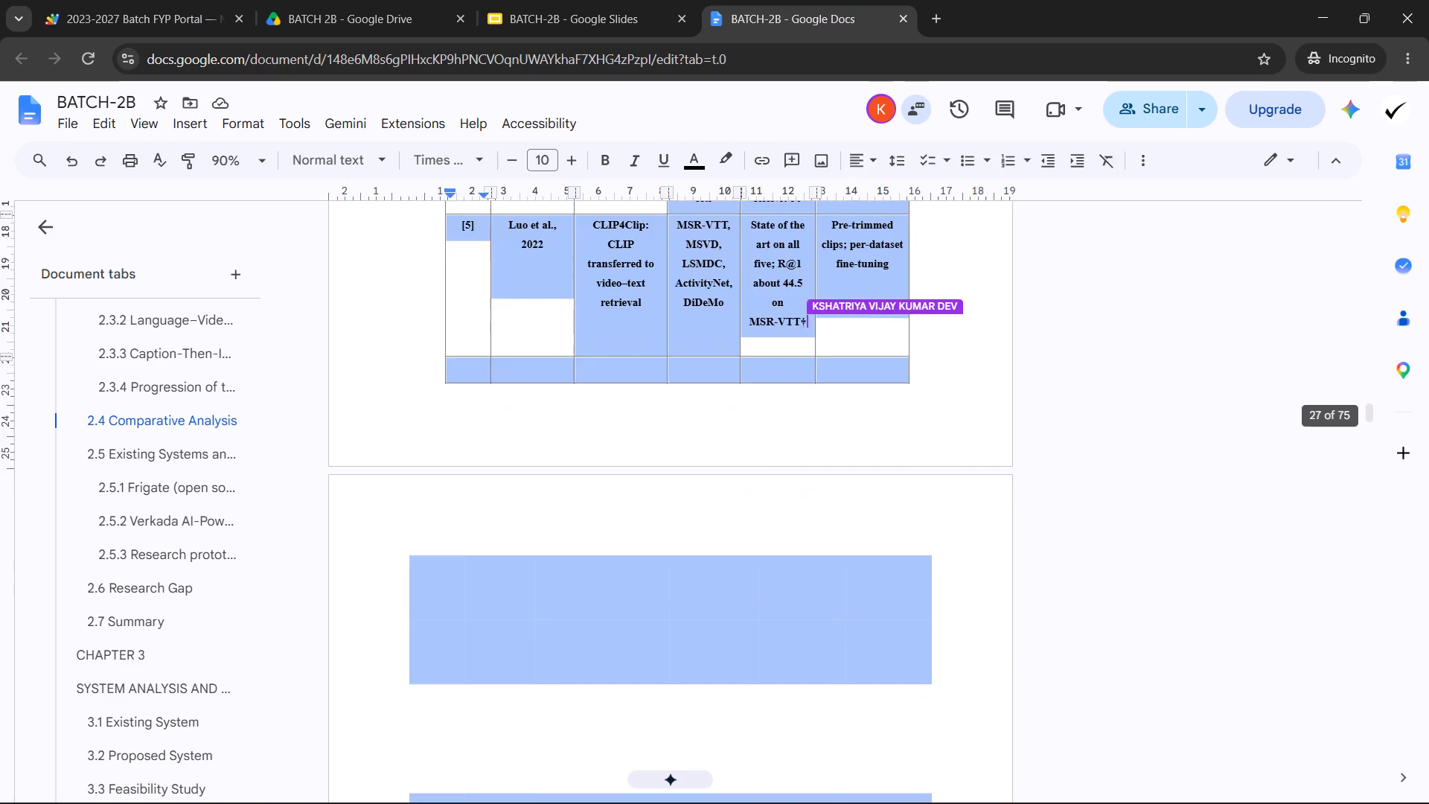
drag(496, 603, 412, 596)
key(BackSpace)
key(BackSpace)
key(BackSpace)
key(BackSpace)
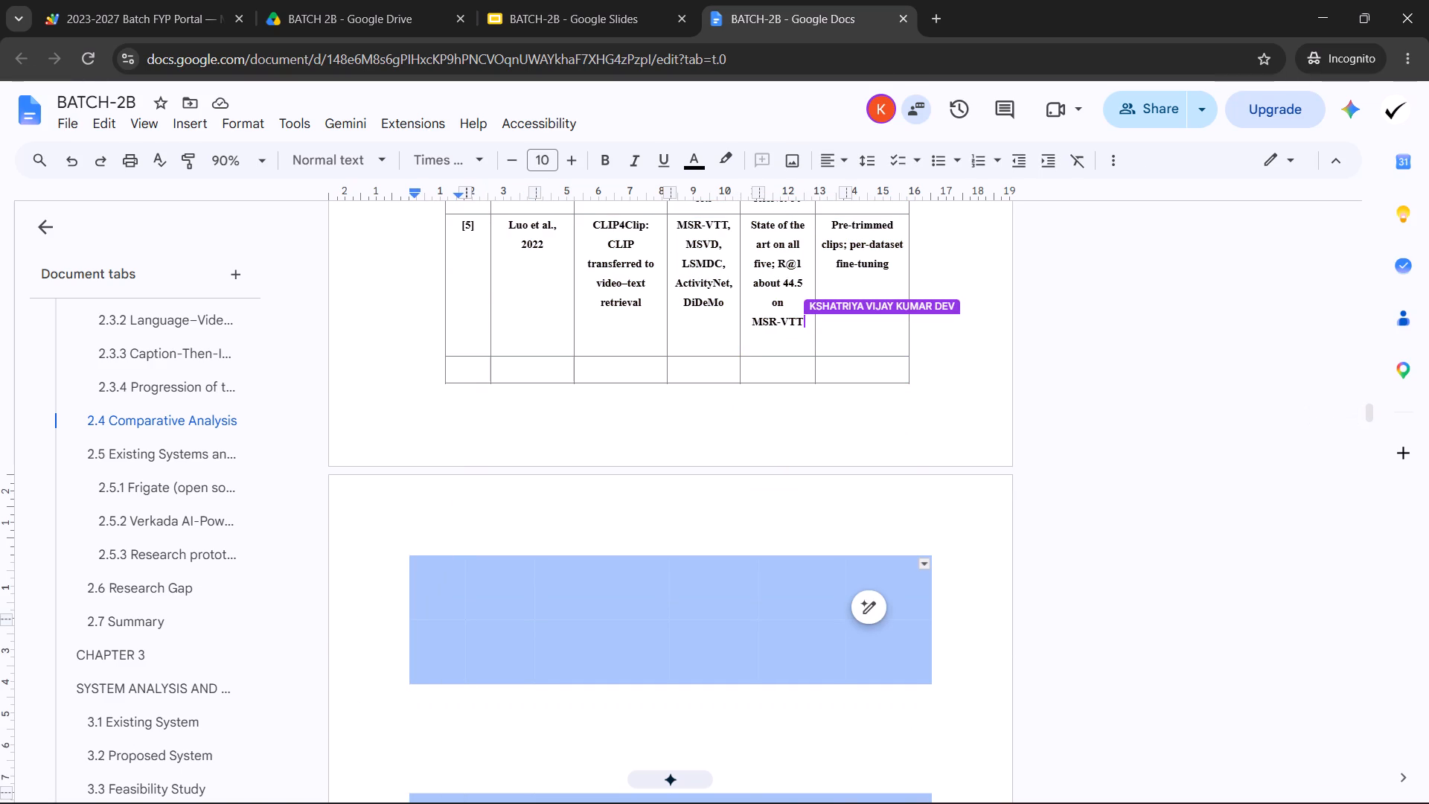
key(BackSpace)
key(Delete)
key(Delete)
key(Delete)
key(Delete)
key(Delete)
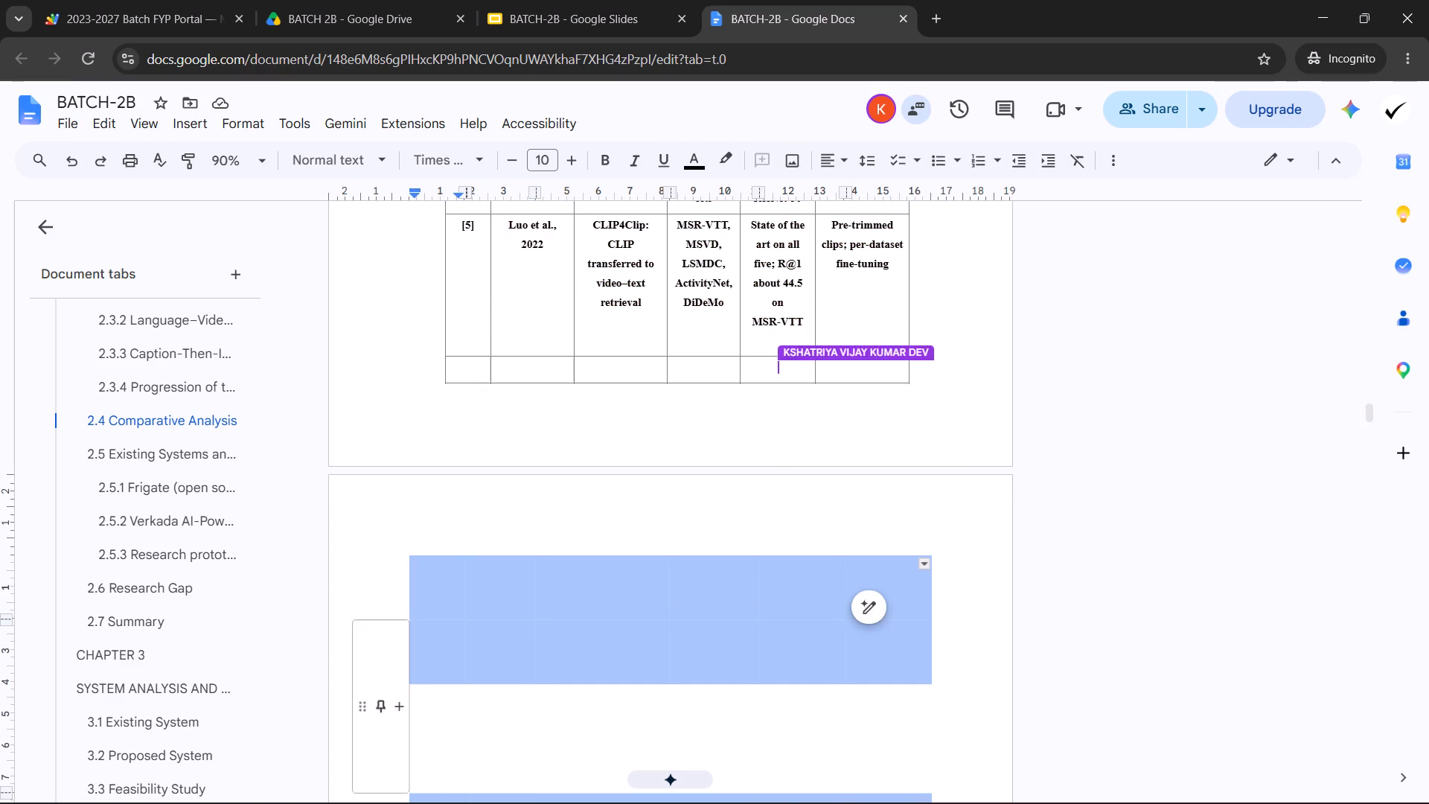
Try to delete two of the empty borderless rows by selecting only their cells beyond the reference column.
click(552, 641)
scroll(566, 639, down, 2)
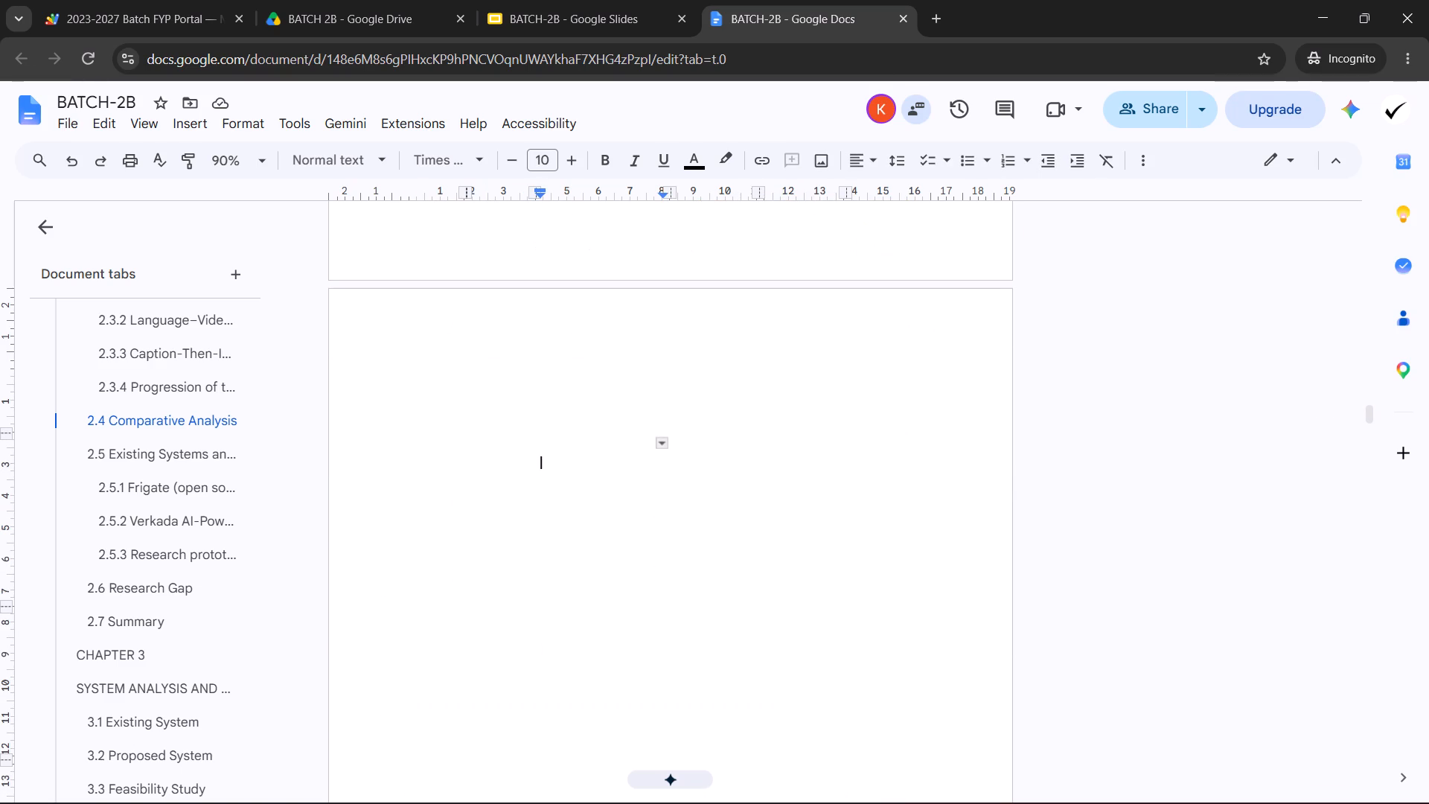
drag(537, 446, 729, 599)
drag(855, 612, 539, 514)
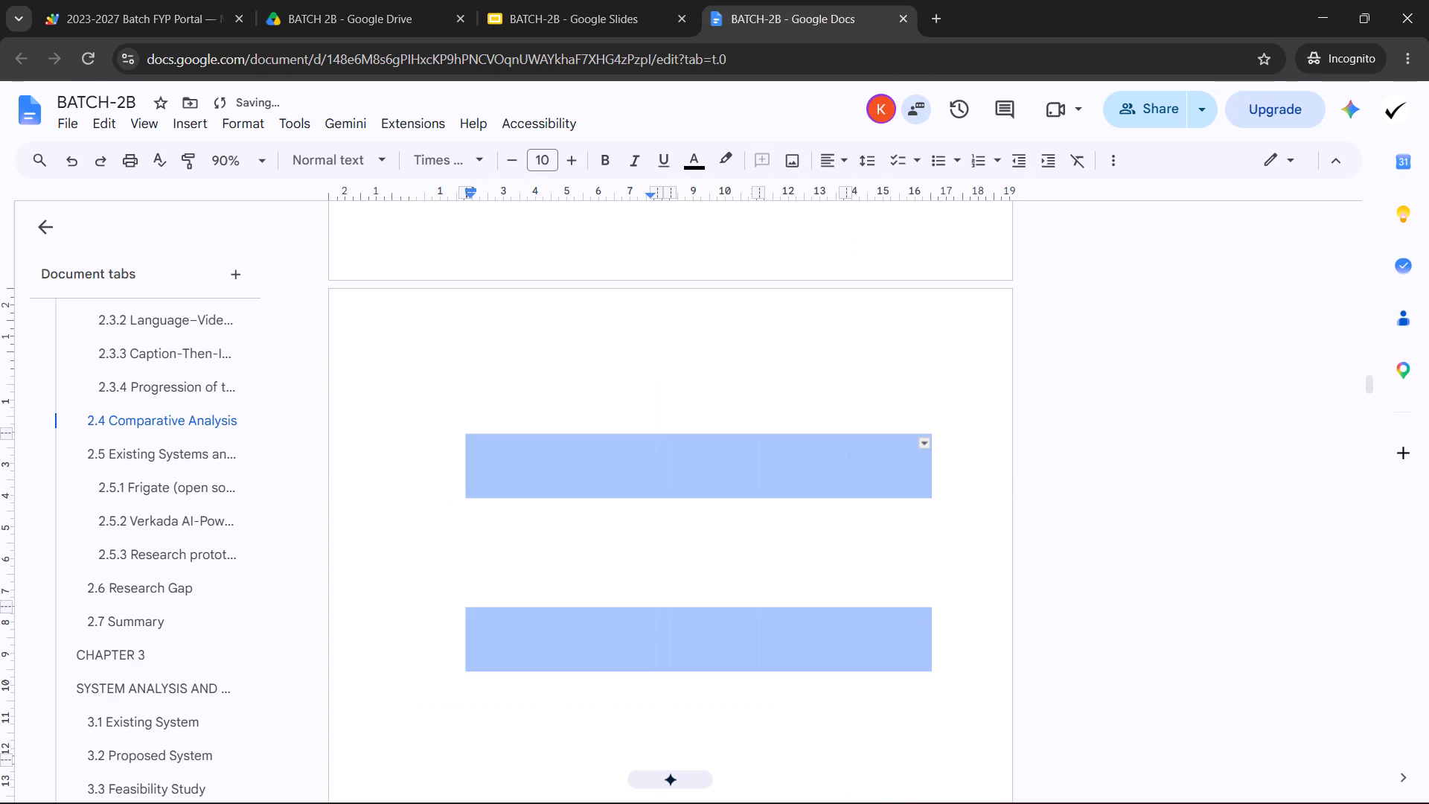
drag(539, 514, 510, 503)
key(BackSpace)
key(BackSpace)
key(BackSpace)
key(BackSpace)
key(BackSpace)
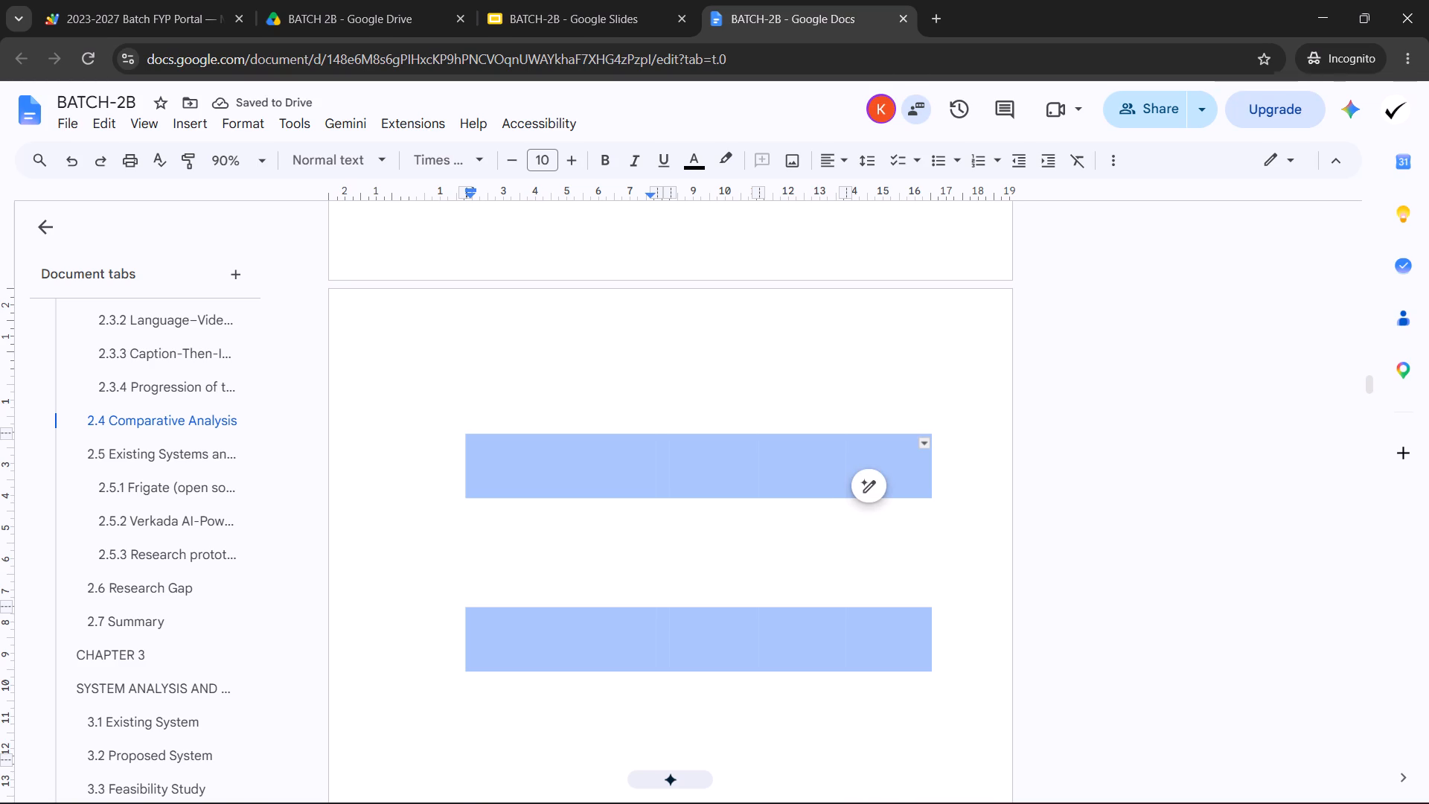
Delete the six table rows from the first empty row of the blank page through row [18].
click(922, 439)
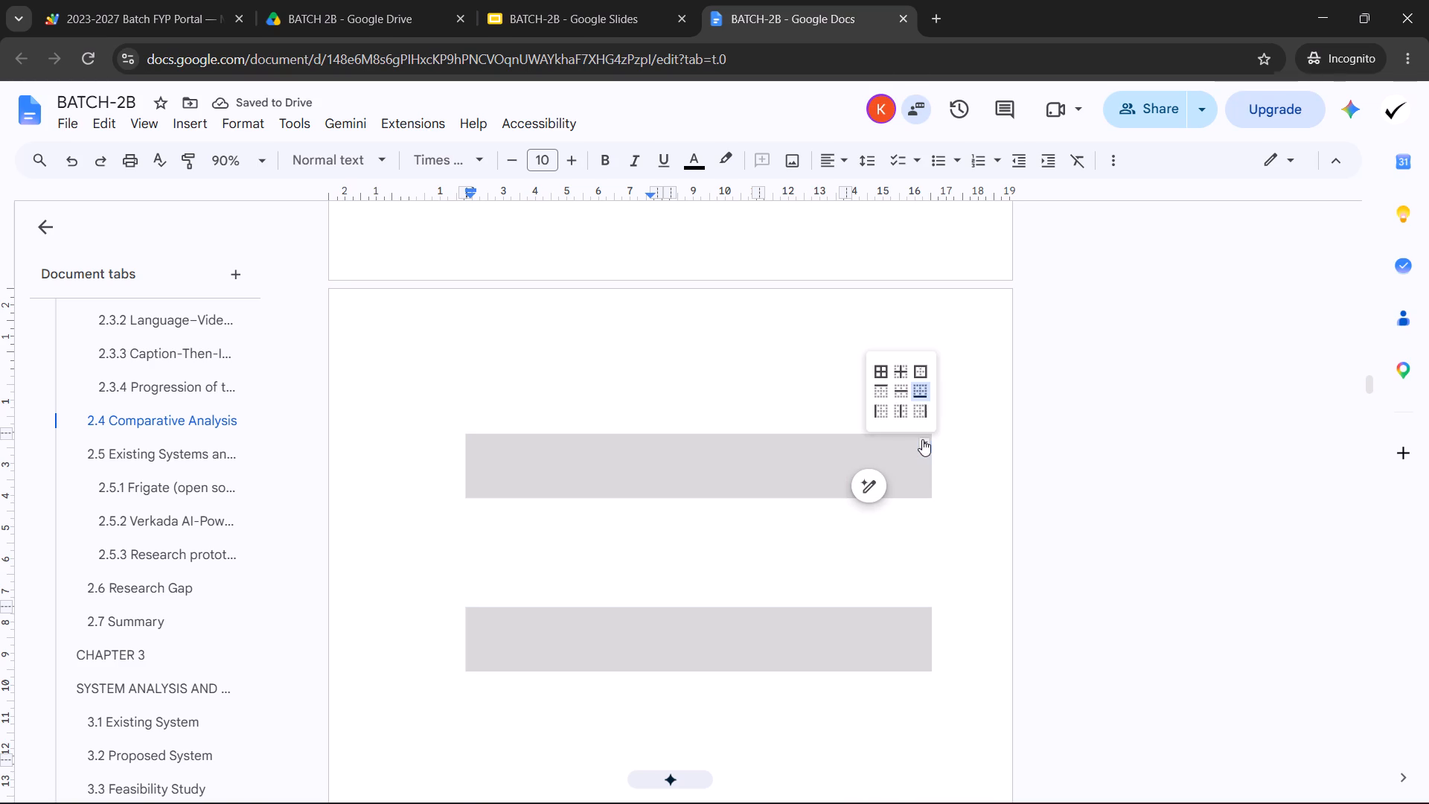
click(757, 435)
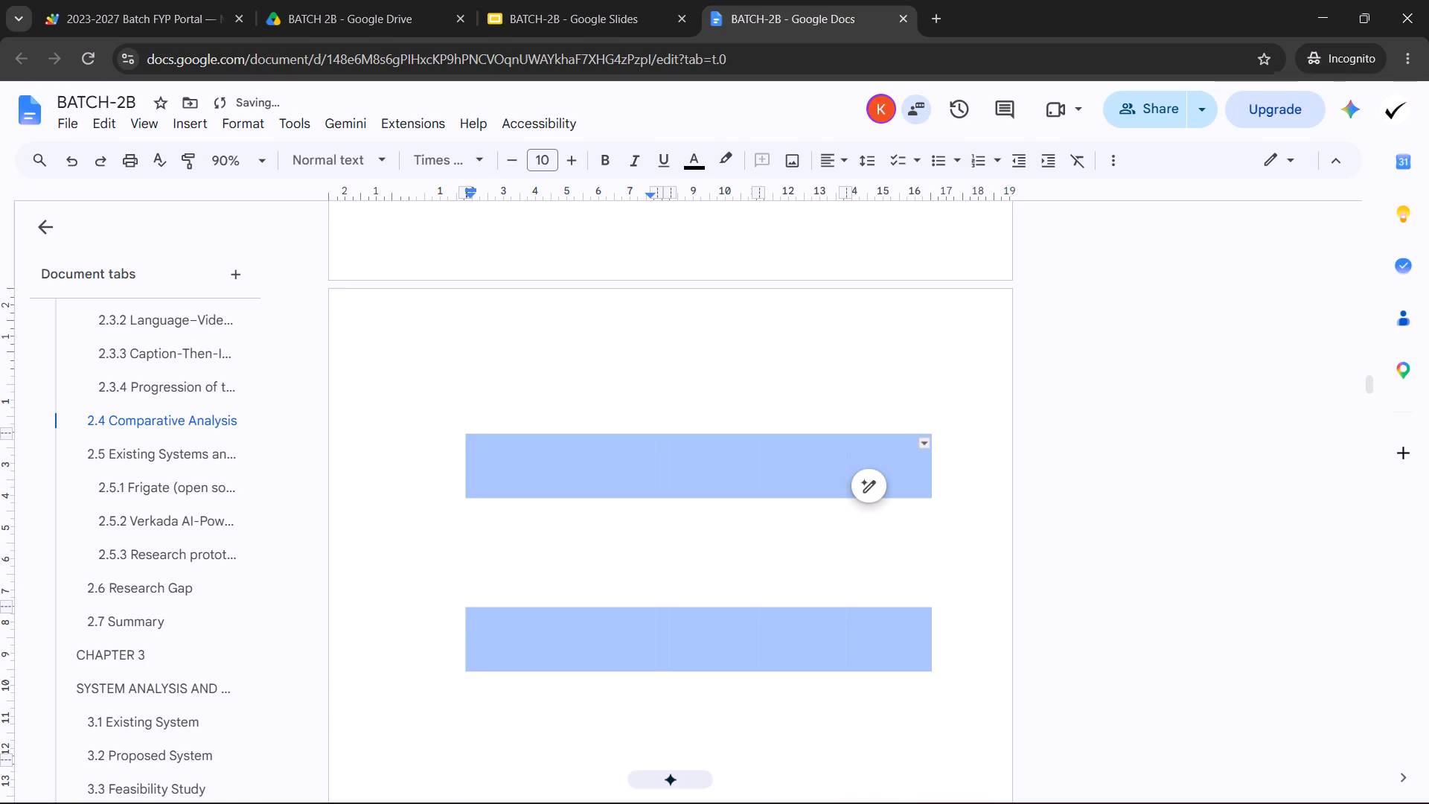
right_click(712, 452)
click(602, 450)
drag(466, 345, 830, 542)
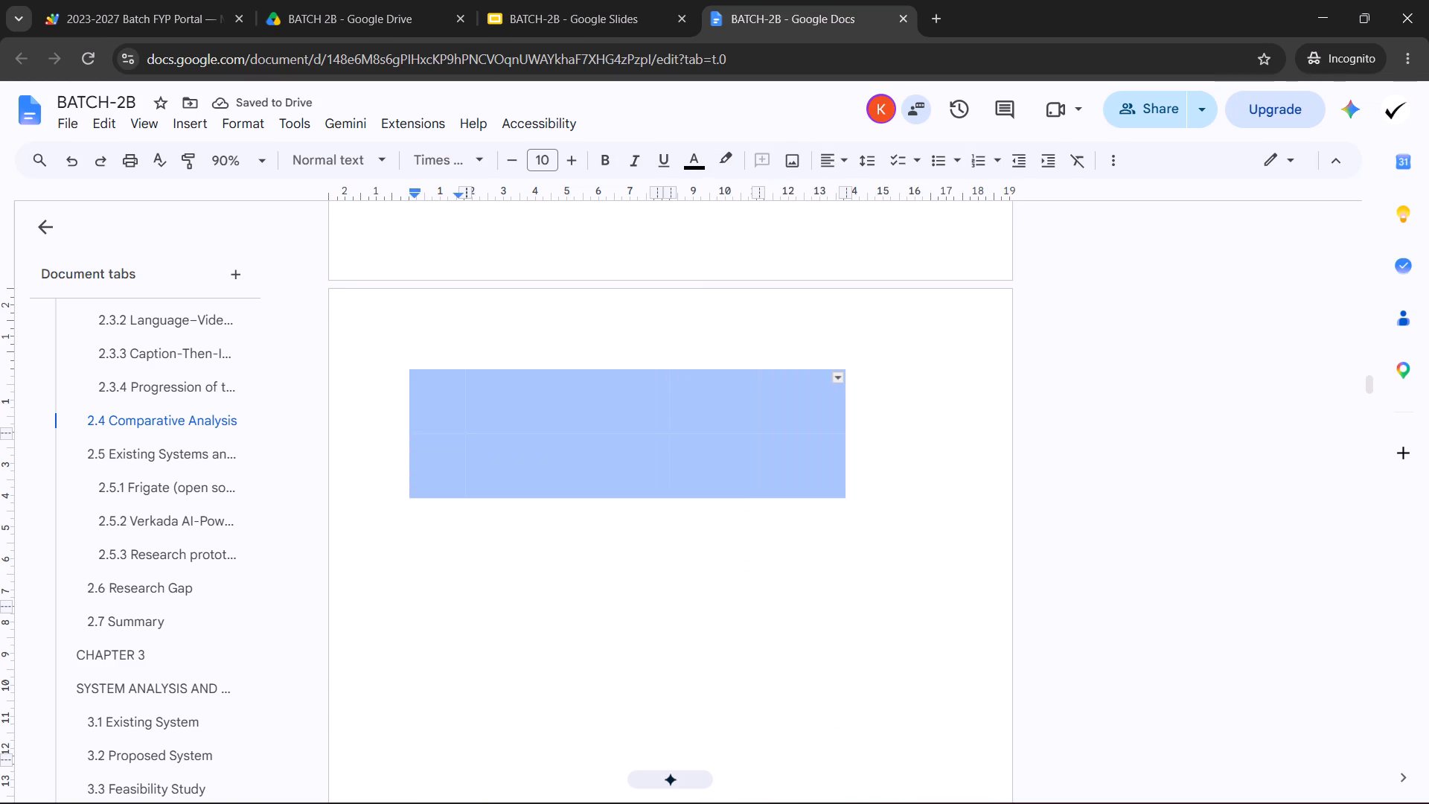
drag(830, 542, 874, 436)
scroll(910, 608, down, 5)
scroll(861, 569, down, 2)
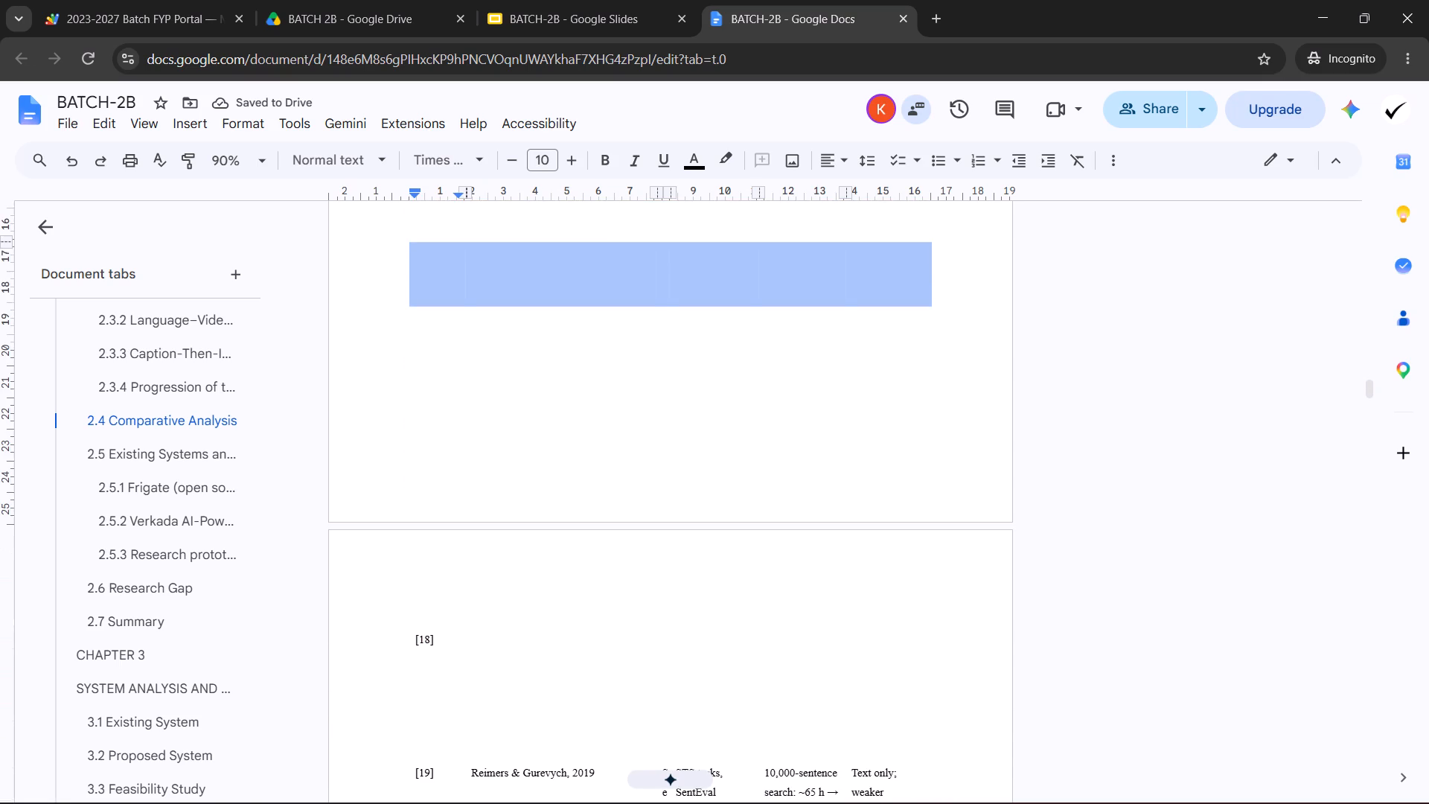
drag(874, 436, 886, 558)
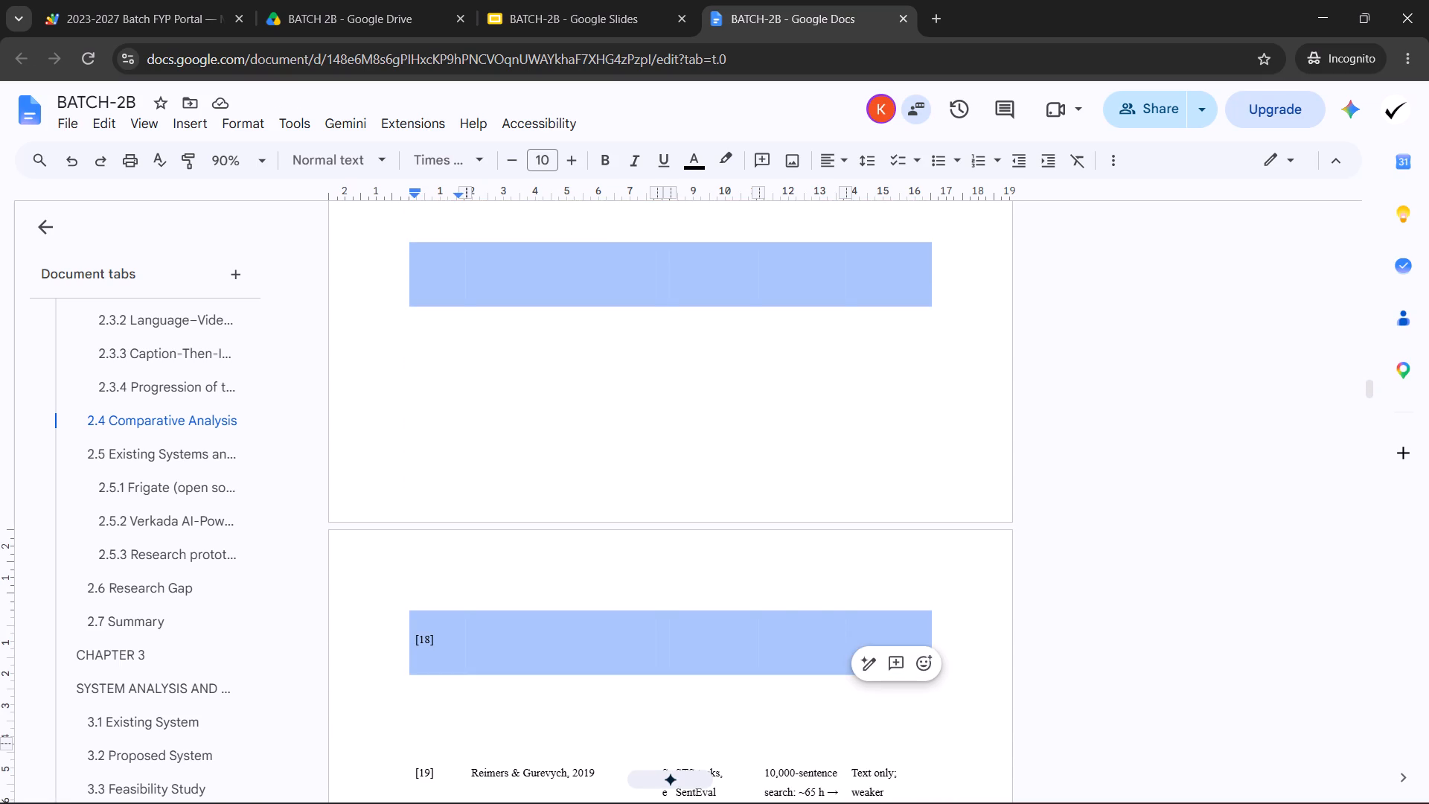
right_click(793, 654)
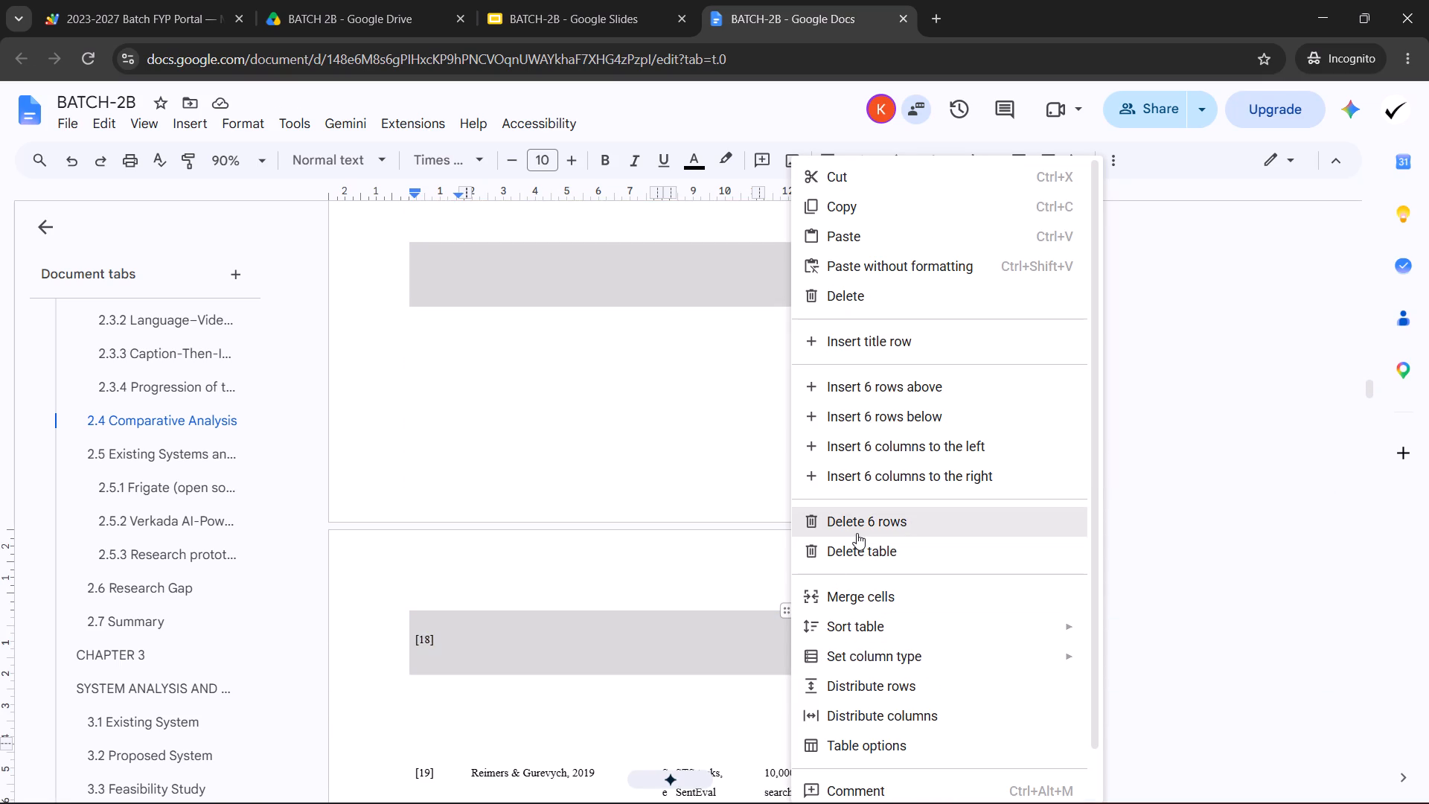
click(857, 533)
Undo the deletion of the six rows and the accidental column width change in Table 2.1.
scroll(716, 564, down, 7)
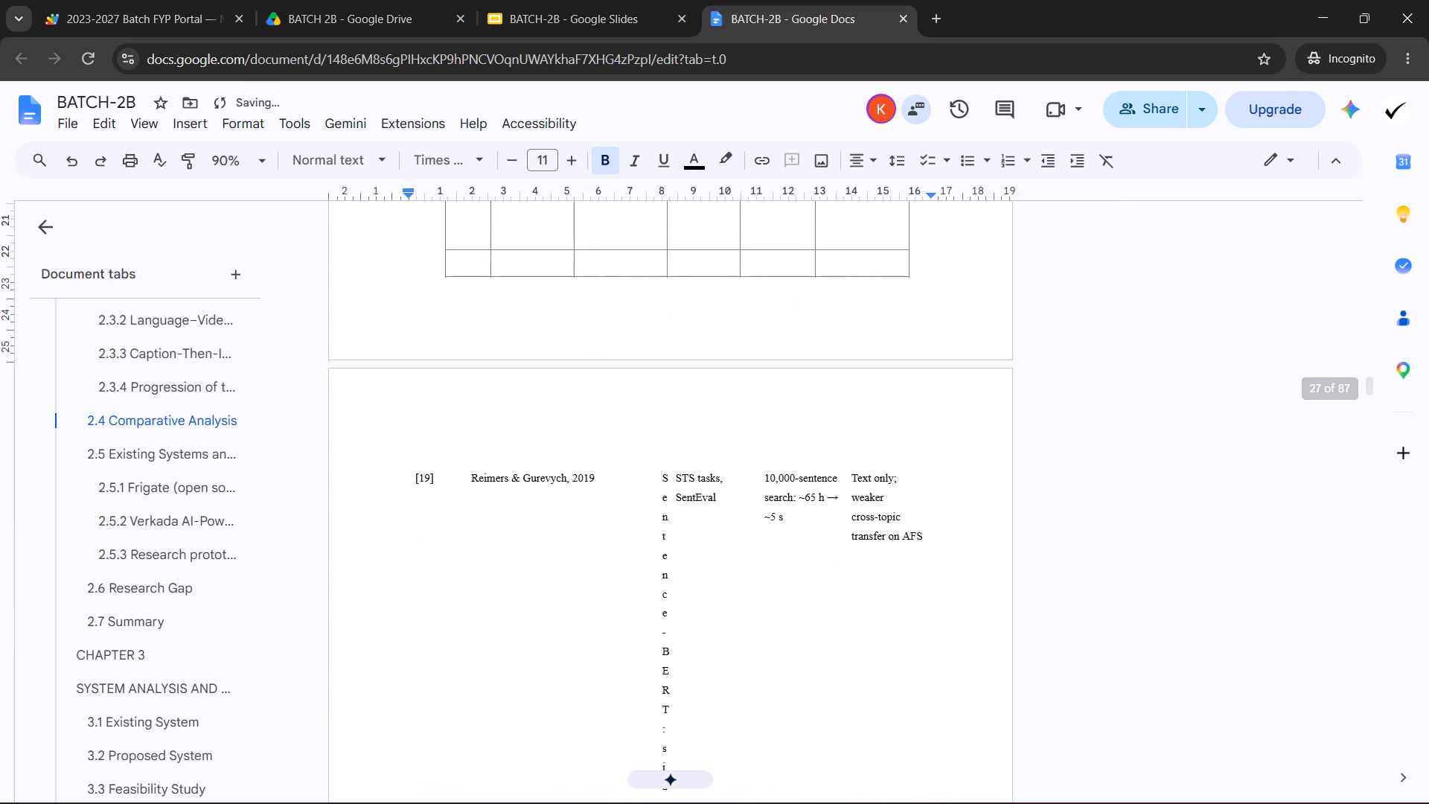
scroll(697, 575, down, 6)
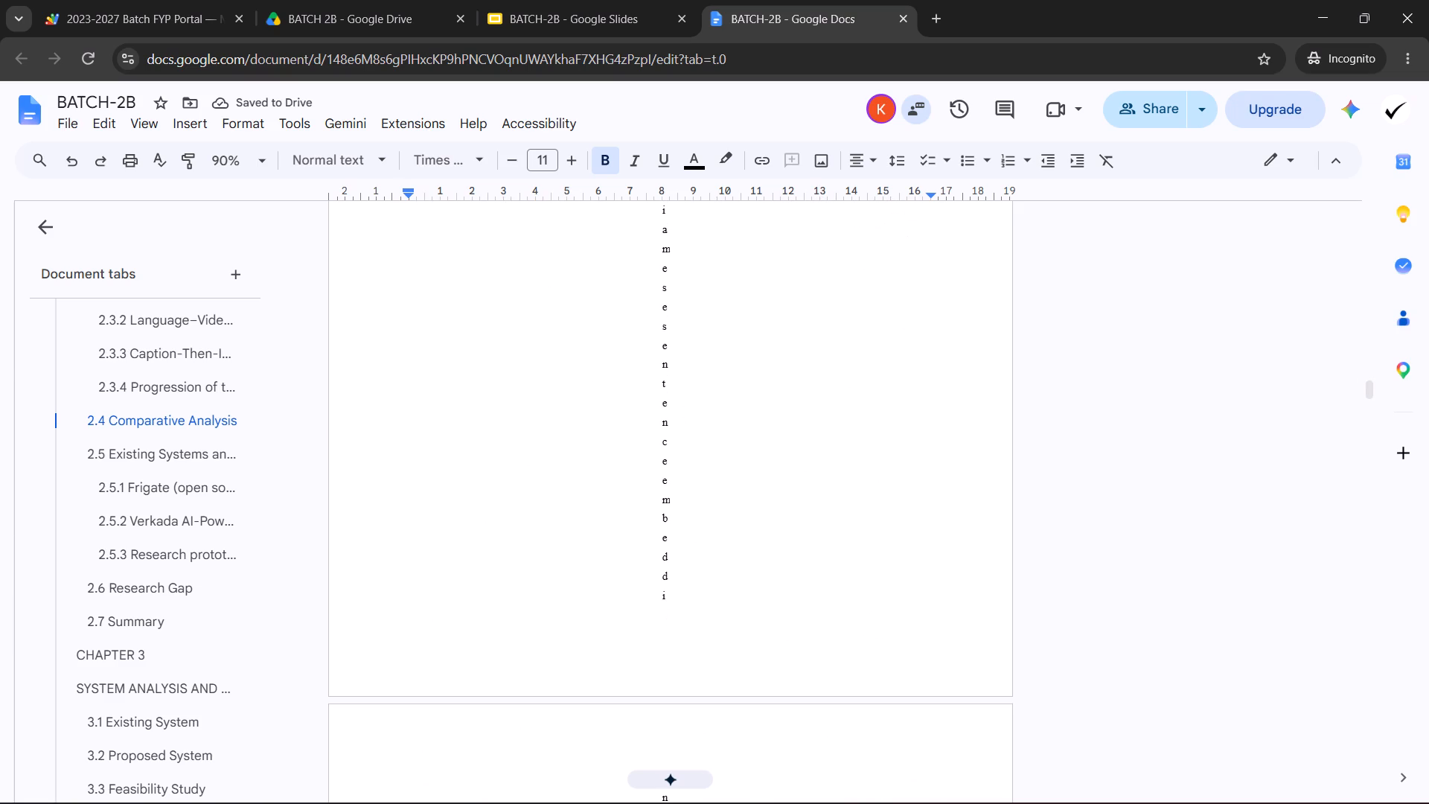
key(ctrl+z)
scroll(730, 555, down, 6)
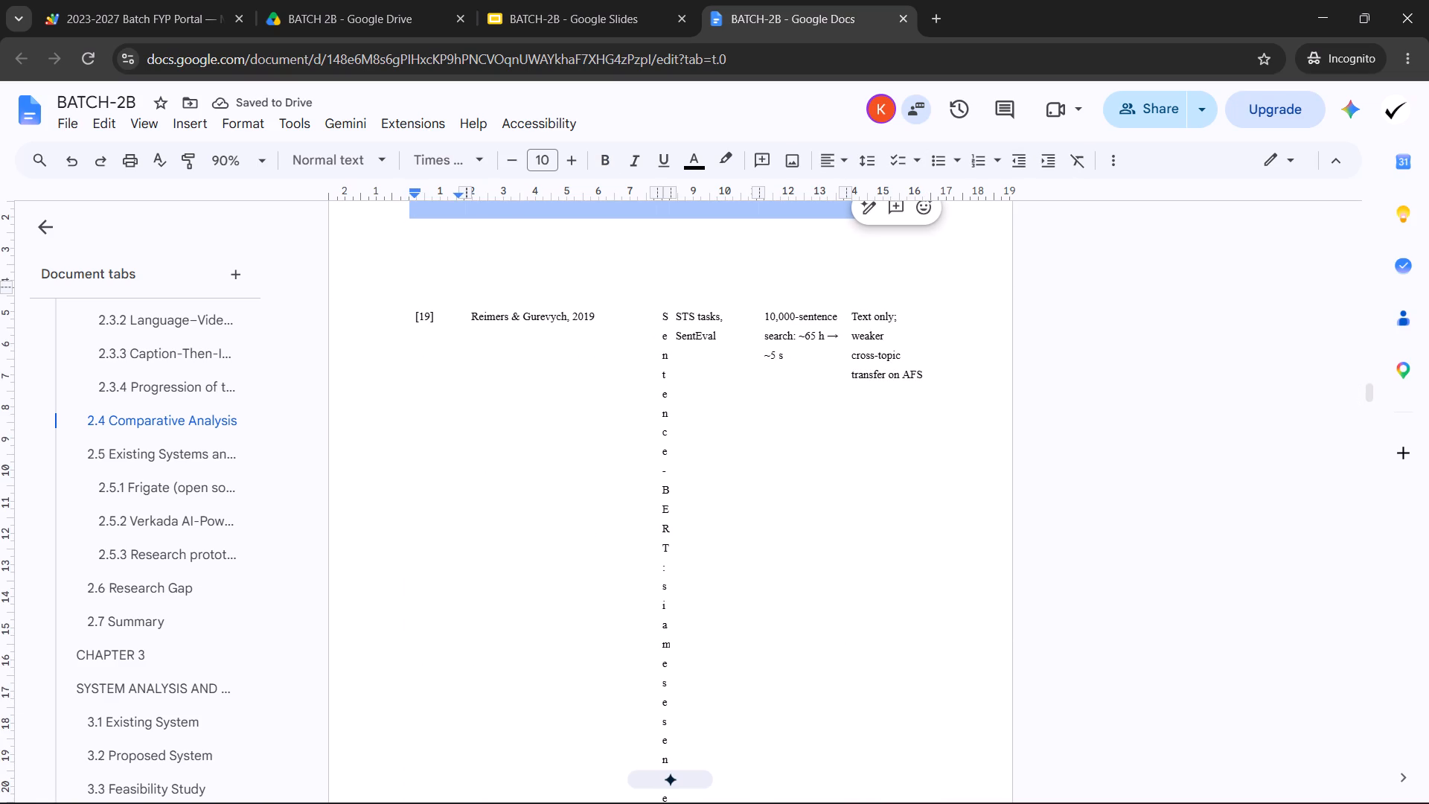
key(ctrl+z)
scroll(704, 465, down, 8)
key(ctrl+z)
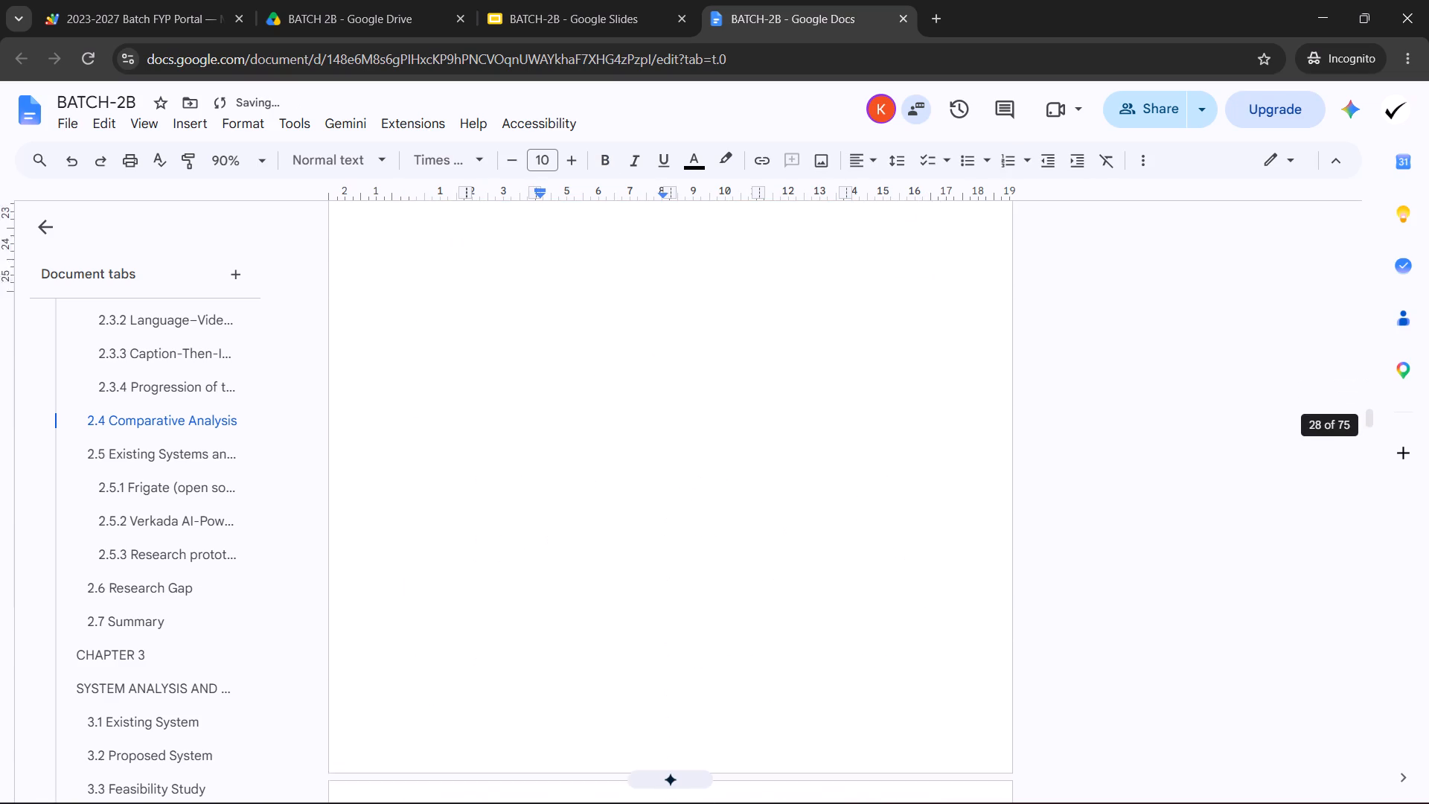
Examine the borderless part of Table 2.1 through row [30] and the start of section 2.5 after it.
scroll(704, 464, down, 11)
scroll(639, 500, up, 9)
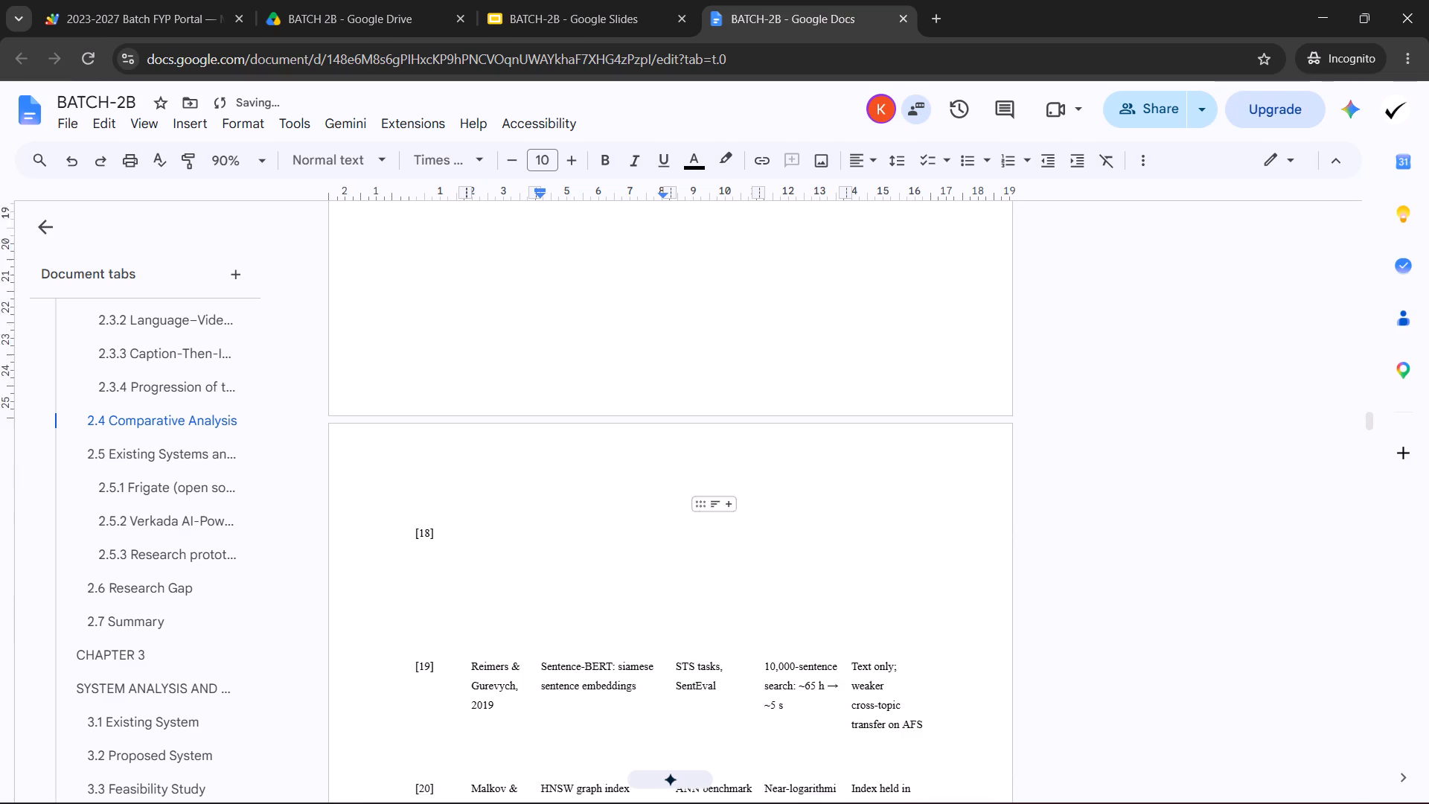
scroll(682, 494, up, 5)
click(782, 529)
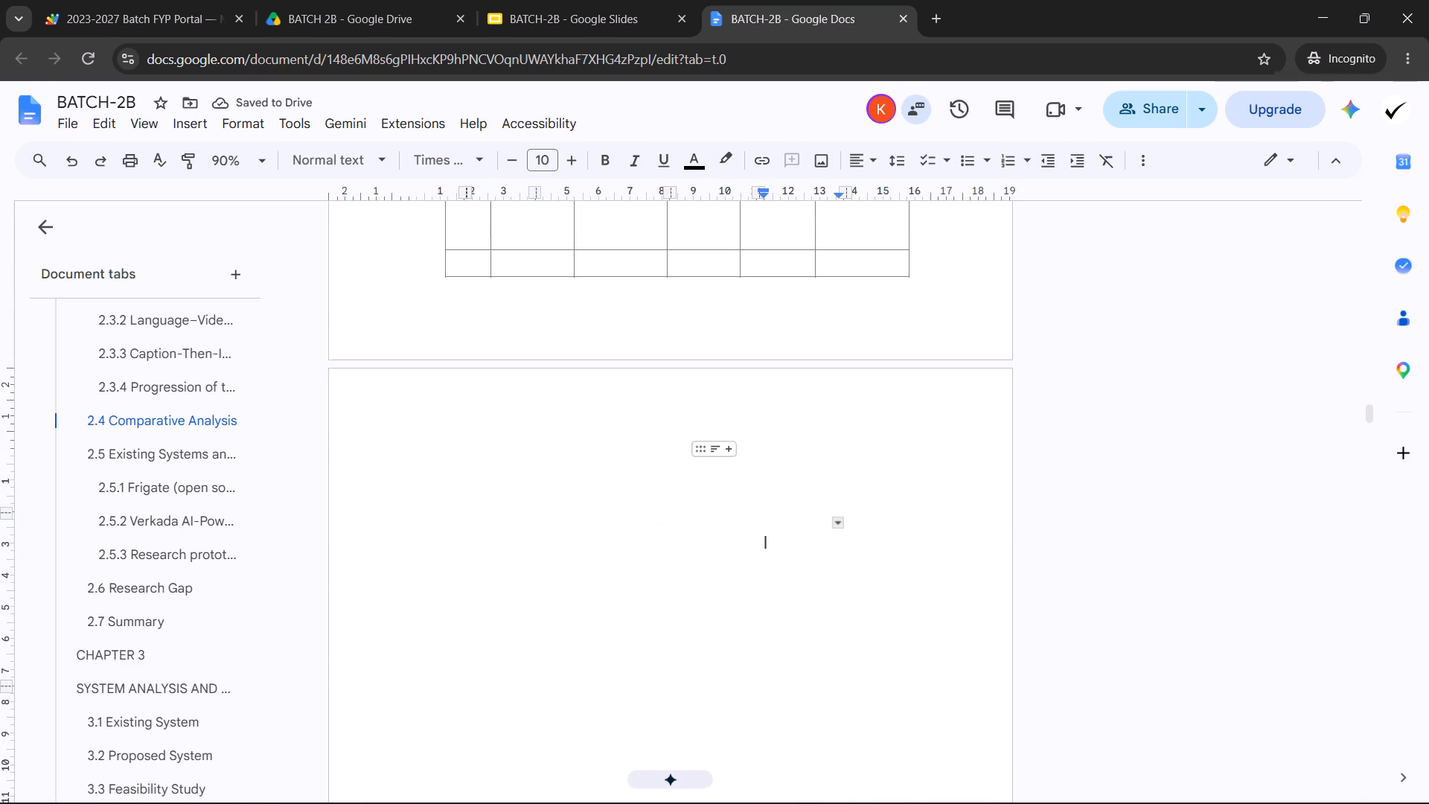
scroll(685, 489, down, 19)
scroll(702, 473, down, 13)
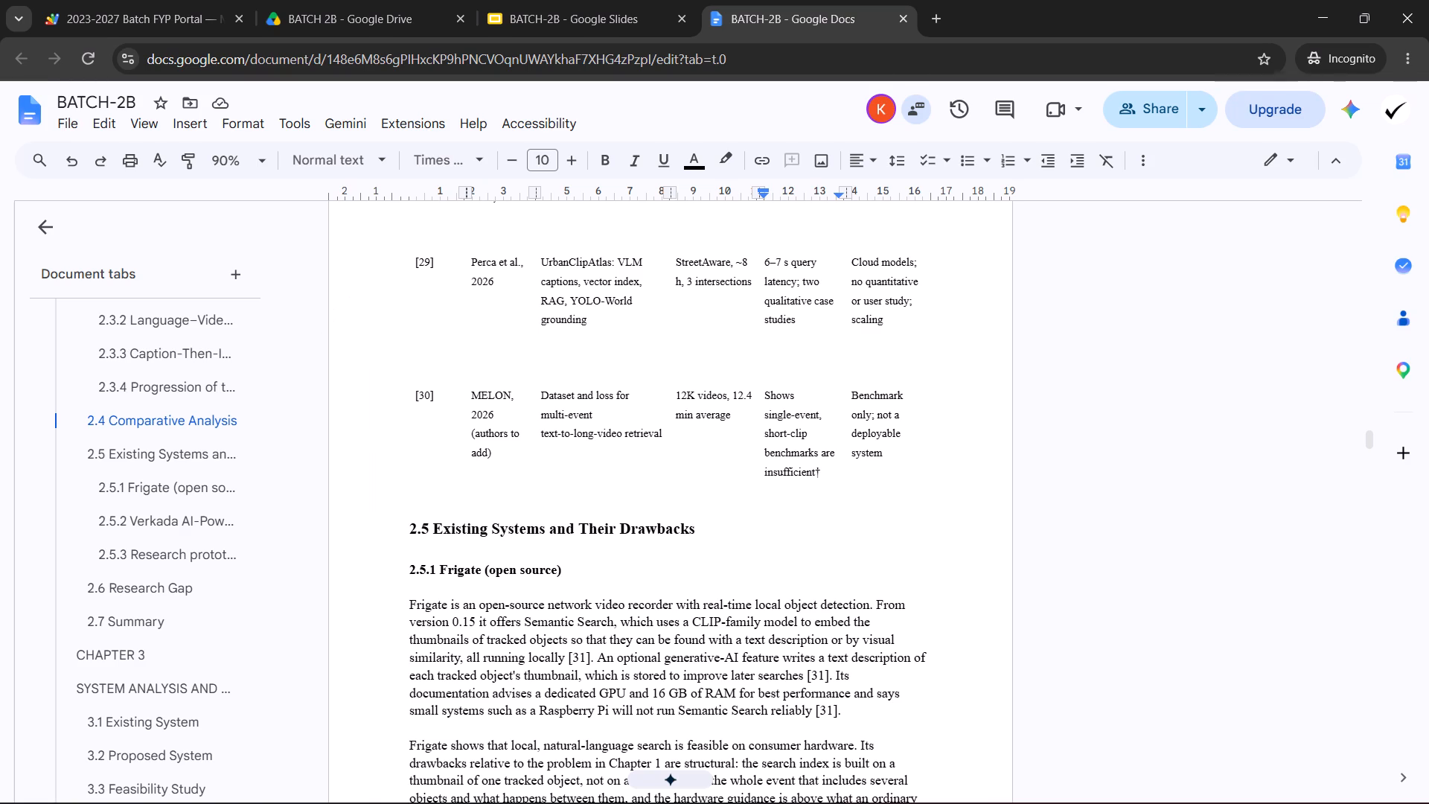
scroll(542, 412, down, 6)
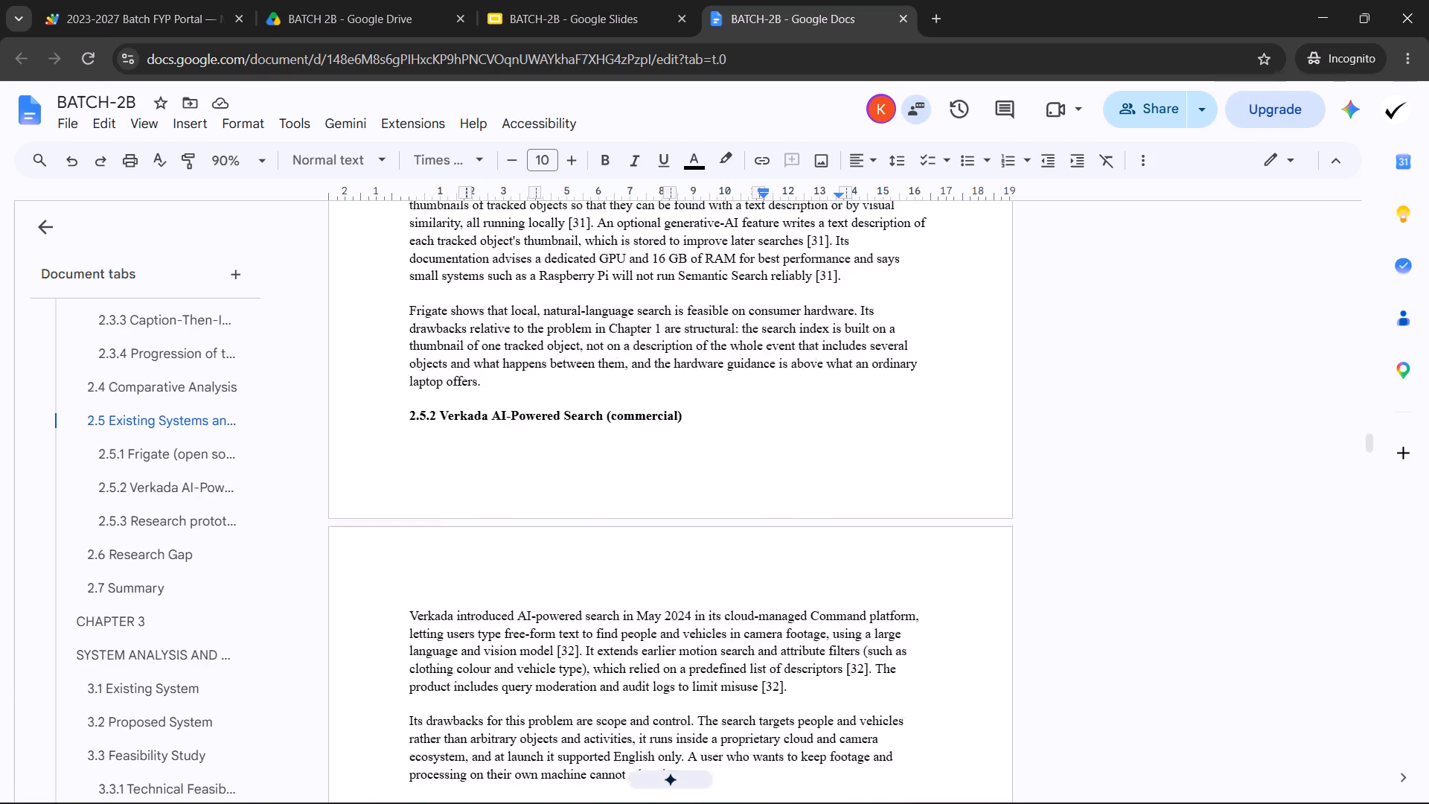
scroll(520, 407, up, 6)
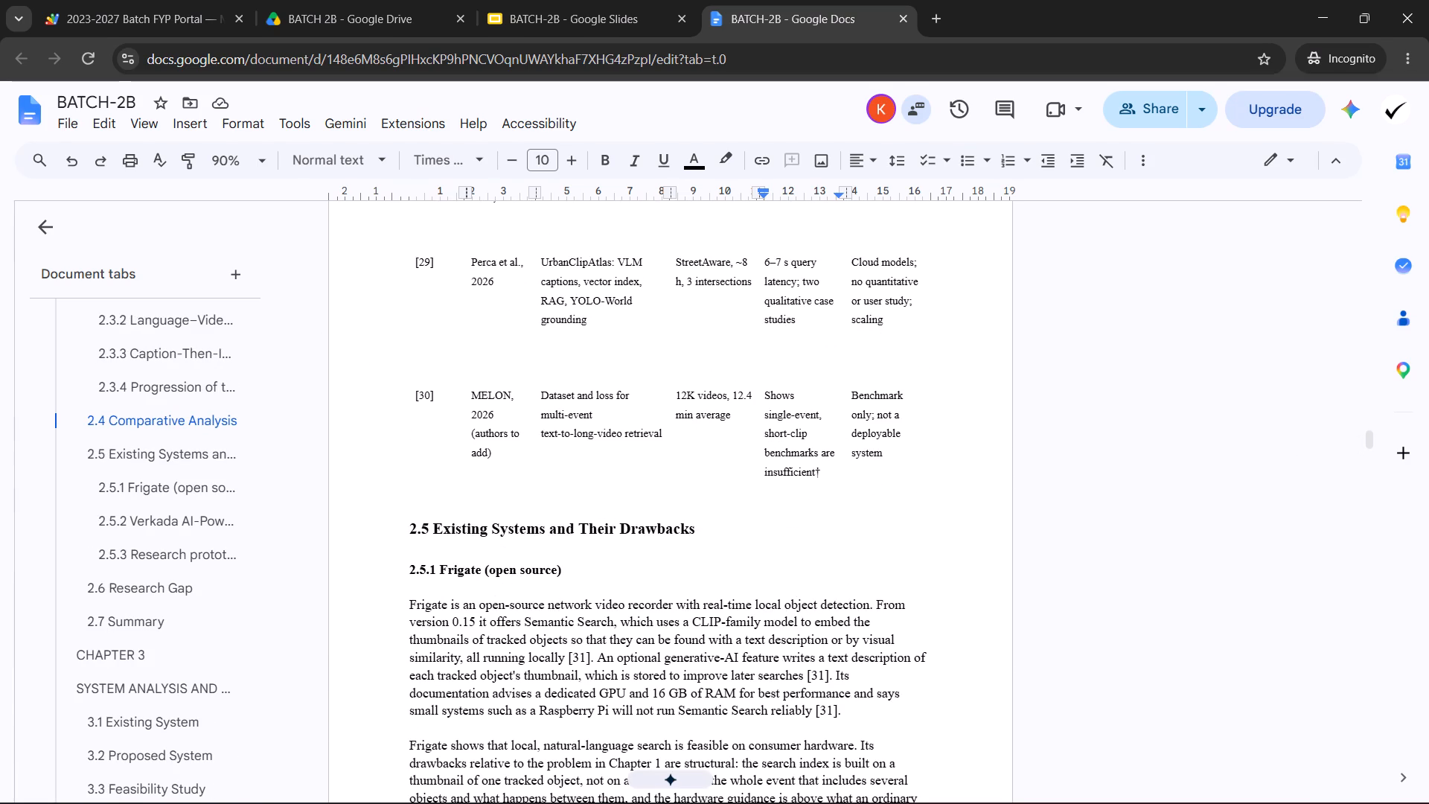
scroll(275, 456, down, 3)
scroll(150, 436, up, 4)
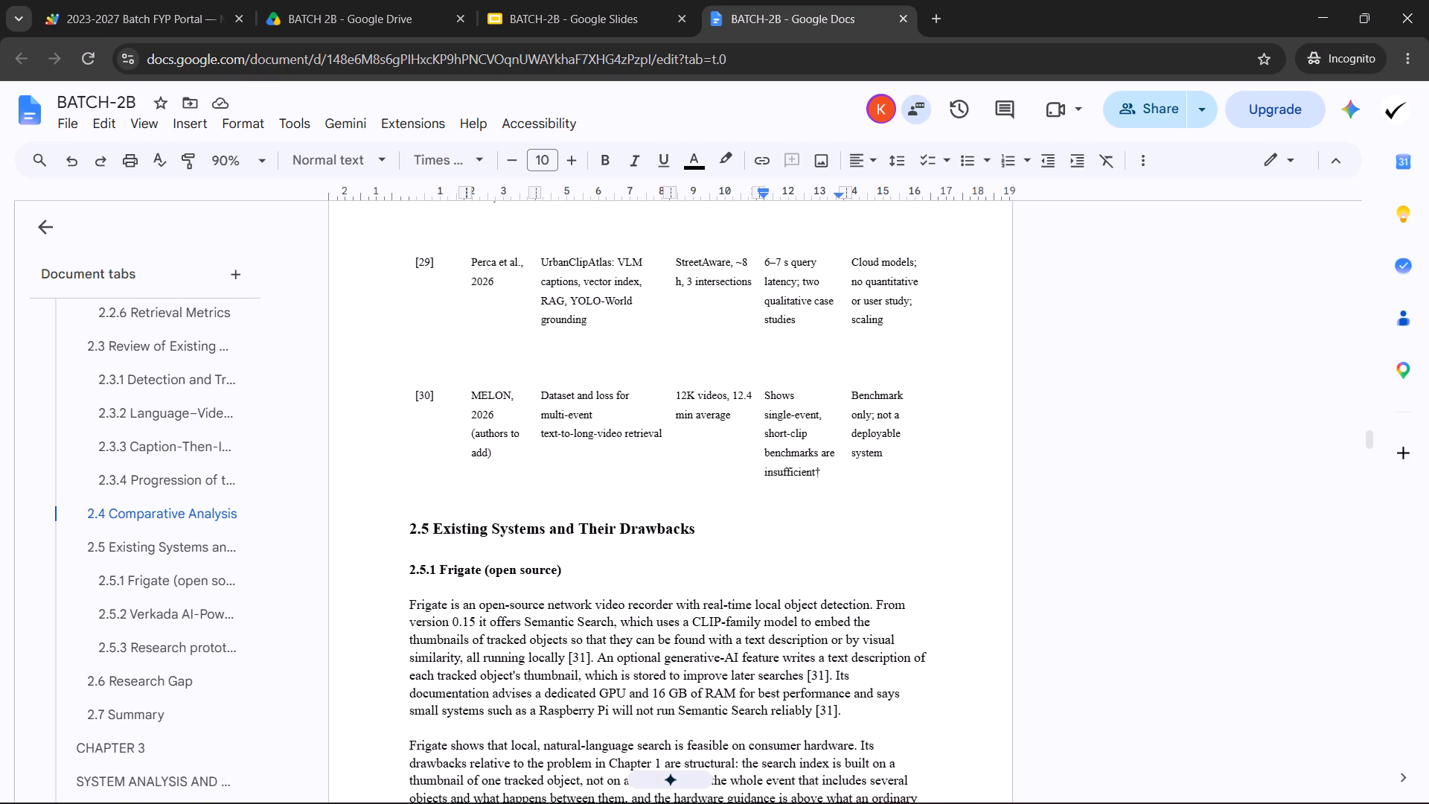
scroll(464, 401, down, 2)
scroll(652, 459, up, 6)
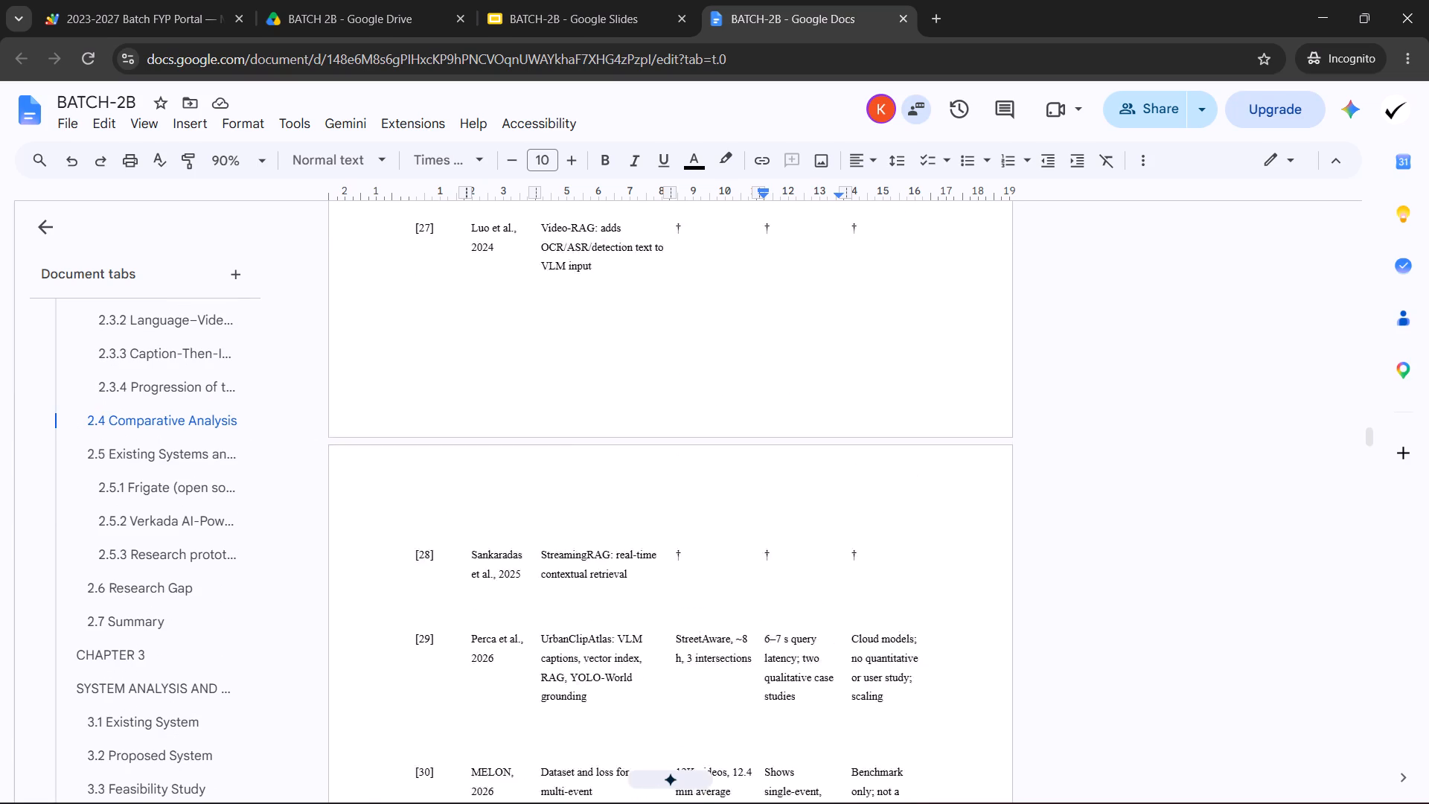
scroll(658, 461, up, 9)
scroll(740, 446, up, 4)
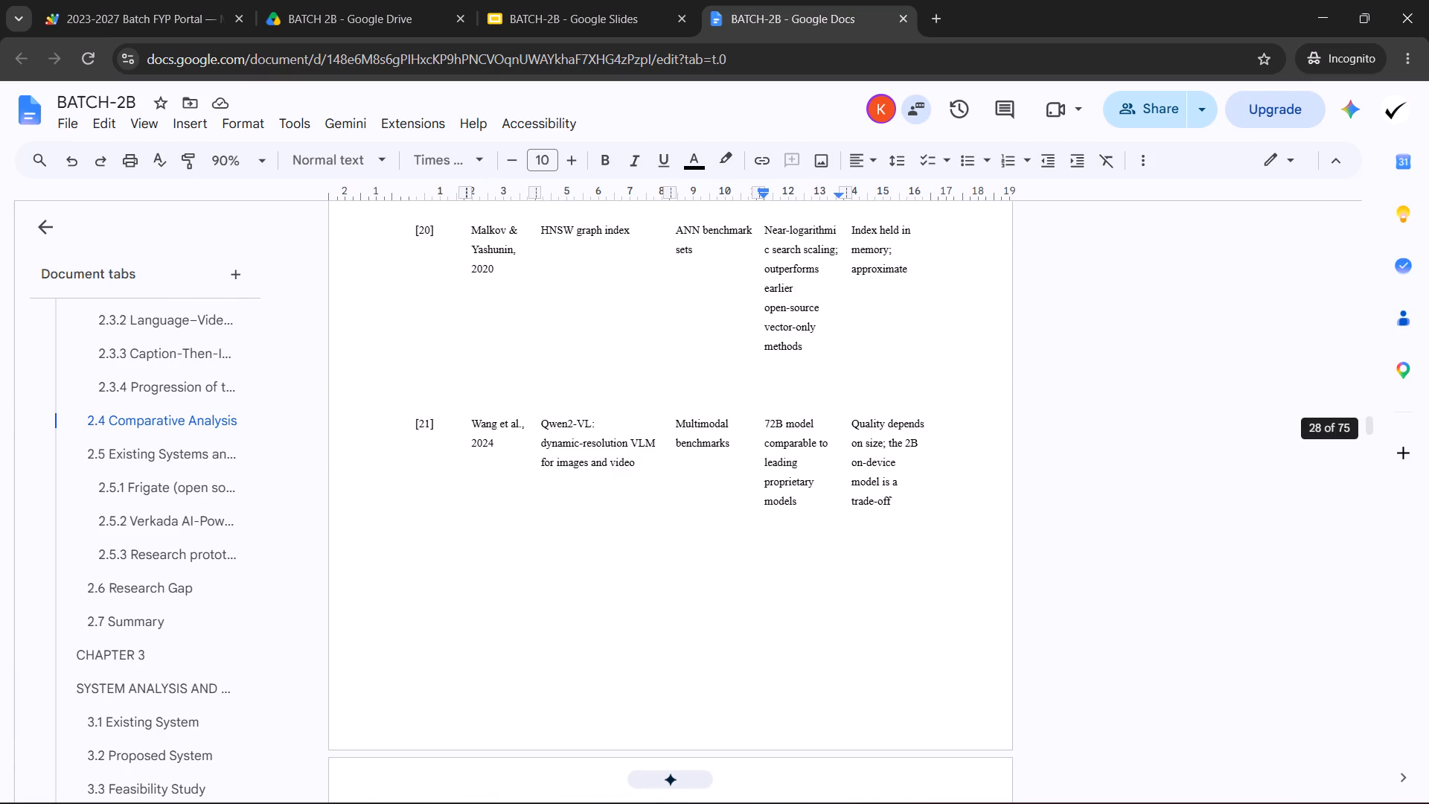
scroll(714, 448, up, 11)
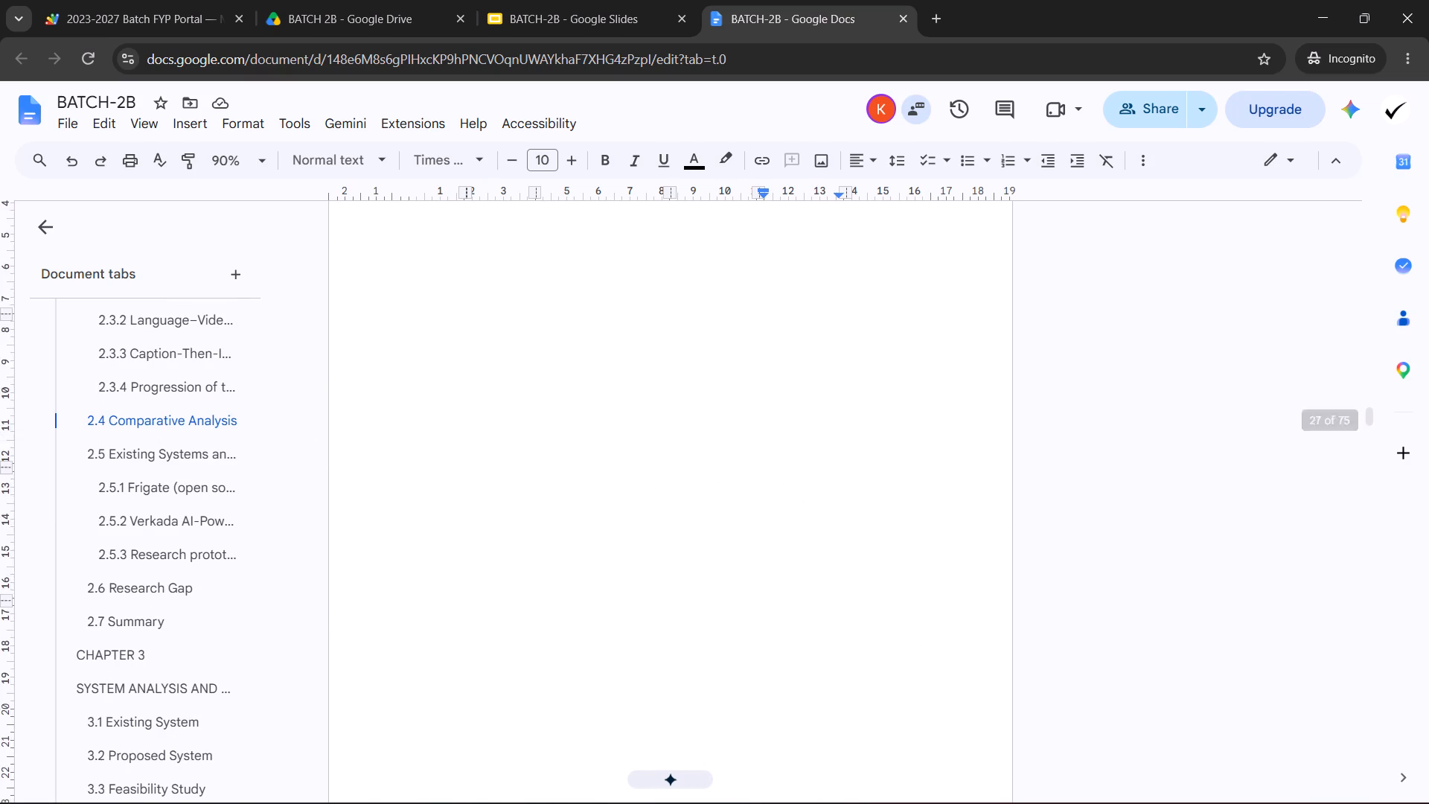
scroll(682, 420, up, 5)
Apply 1.5 line spacing to the two body paragraphs of section 2.5.1 Frigate (open source).
scroll(682, 420, down, 4)
scroll(610, 411, down, 17)
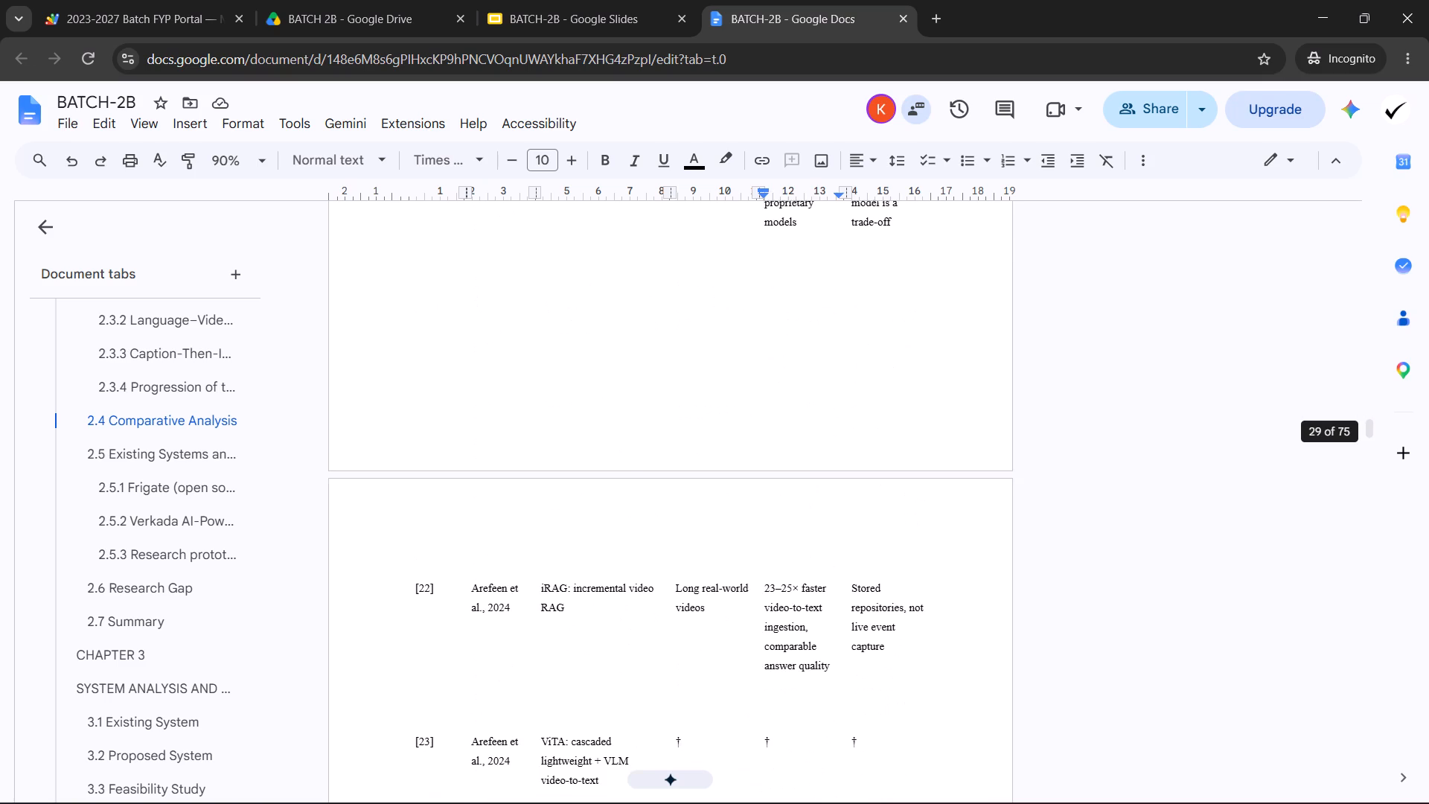
scroll(534, 455, down, 13)
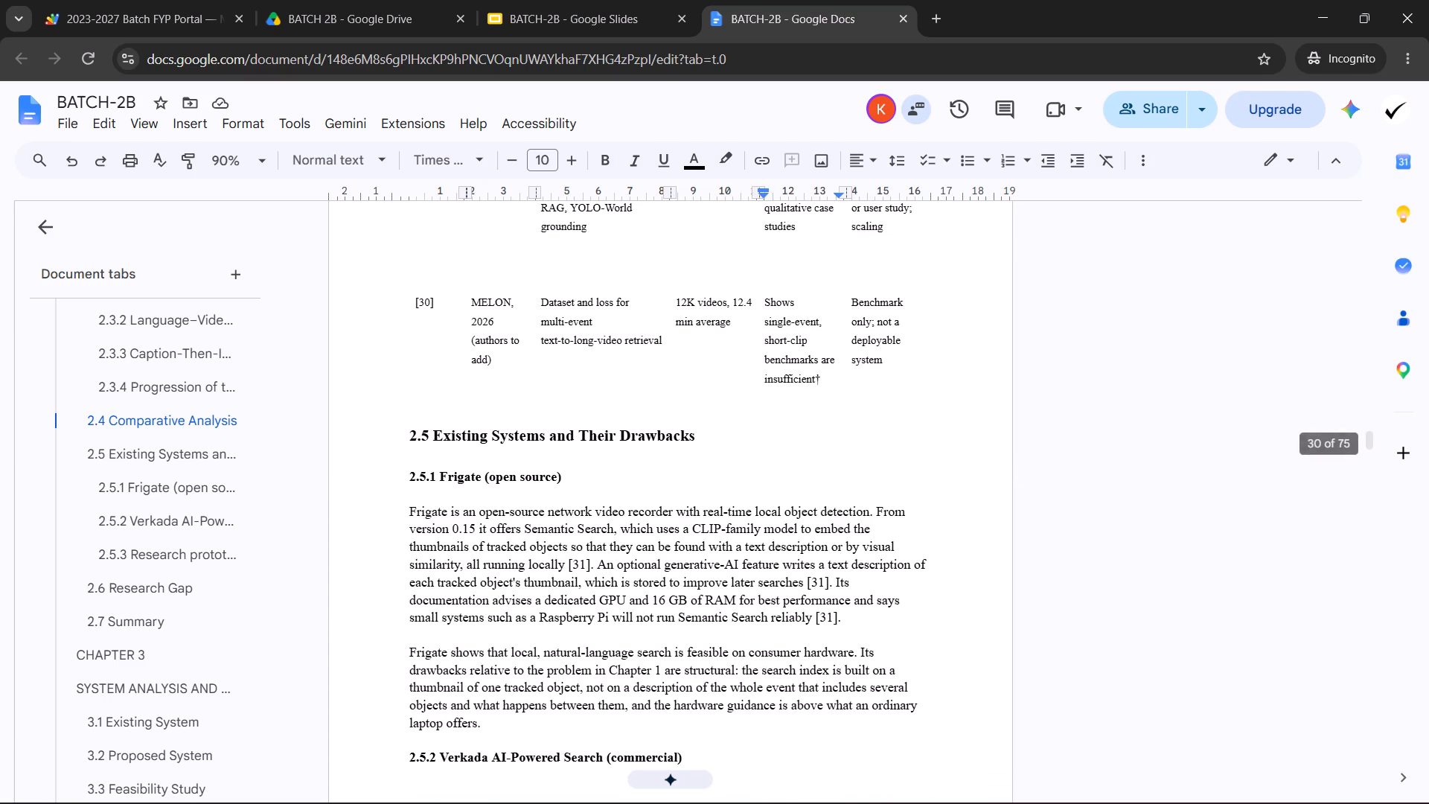
drag(405, 511, 491, 724)
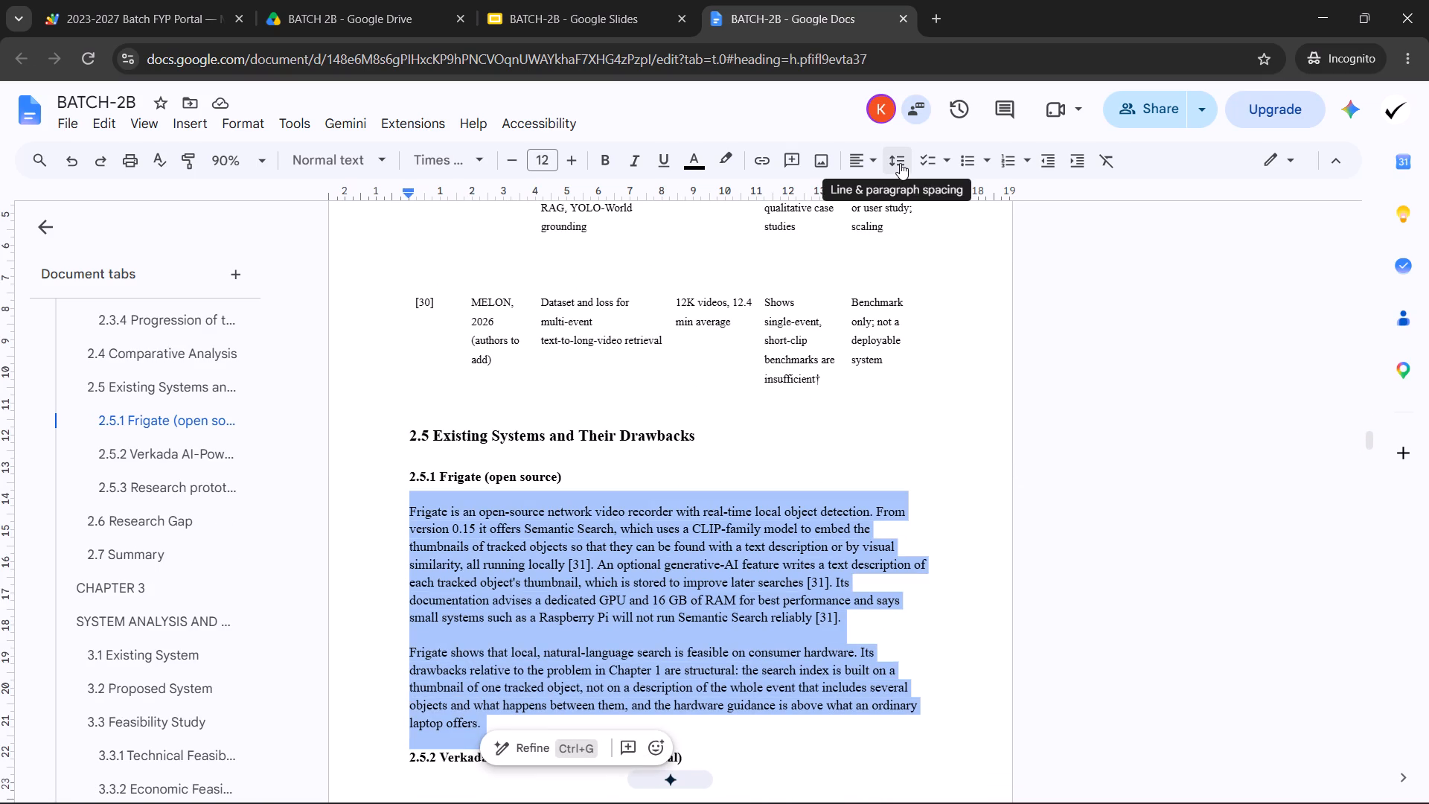
click(900, 163)
click(944, 264)
scroll(717, 364, down, 2)
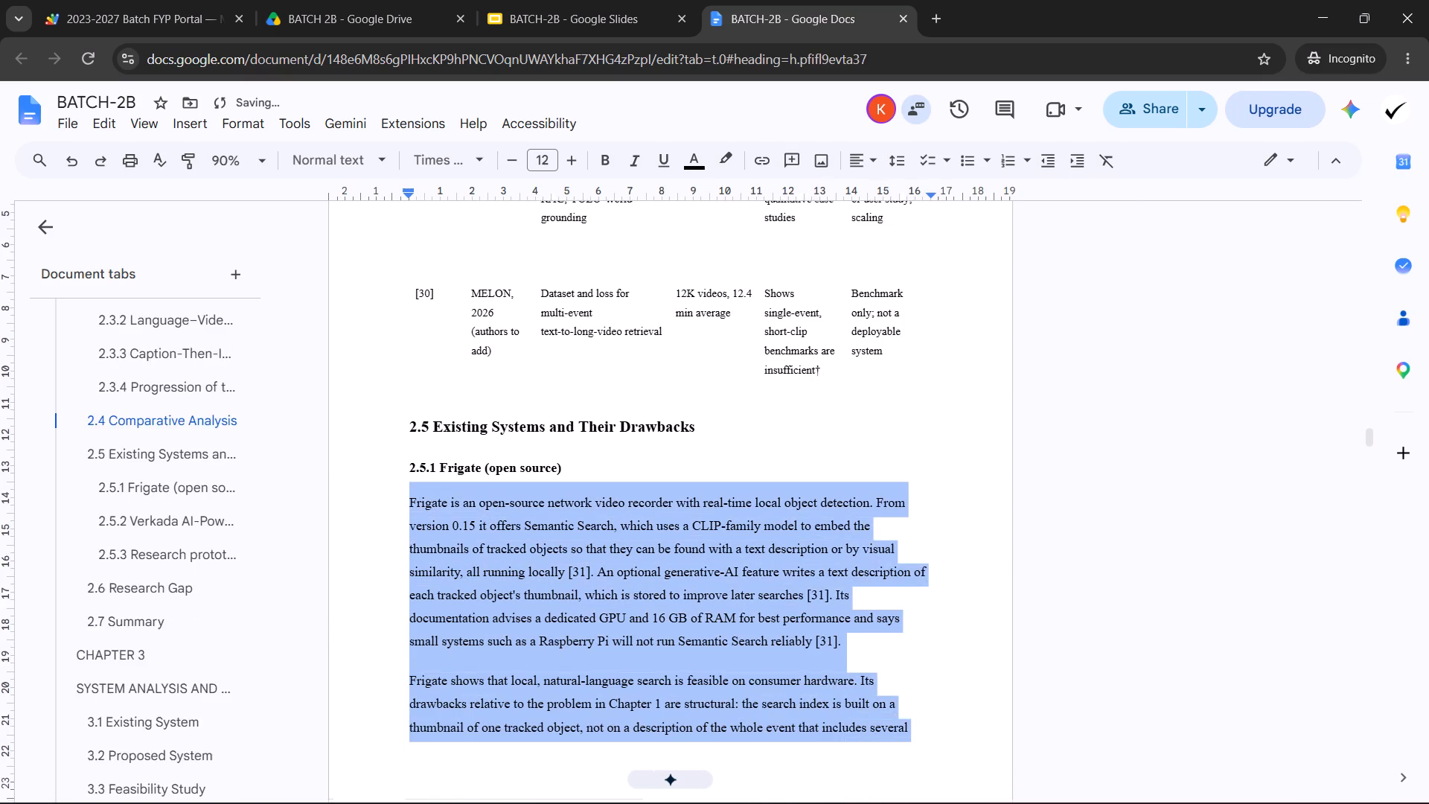
Apply 1.5 line spacing and justified alignment to the two body paragraphs of section 2.5.2 Verkada AI-Powered Search (commercial).
scroll(716, 364, down, 1)
scroll(567, 352, up, 2)
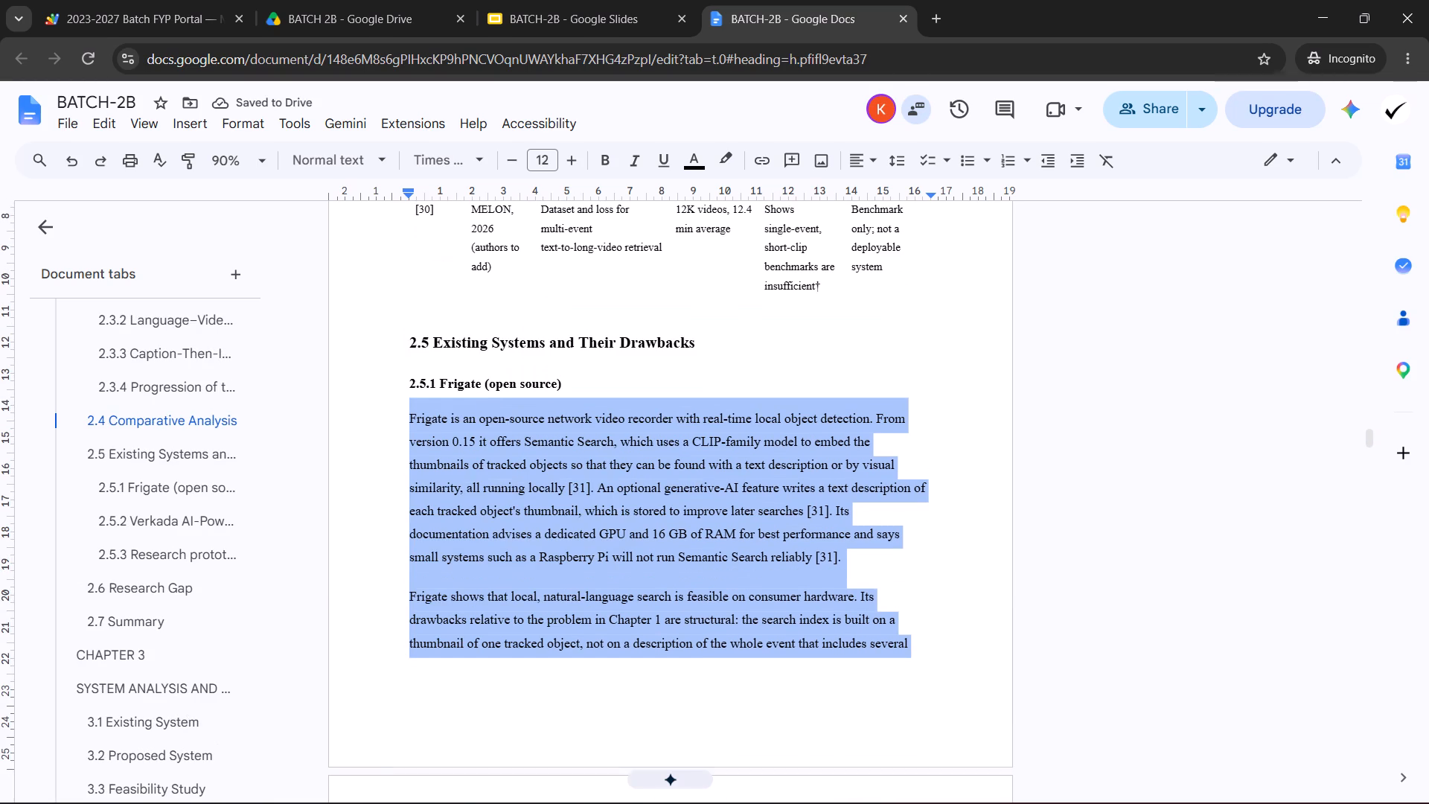
click(523, 321)
scroll(536, 379, down, 6)
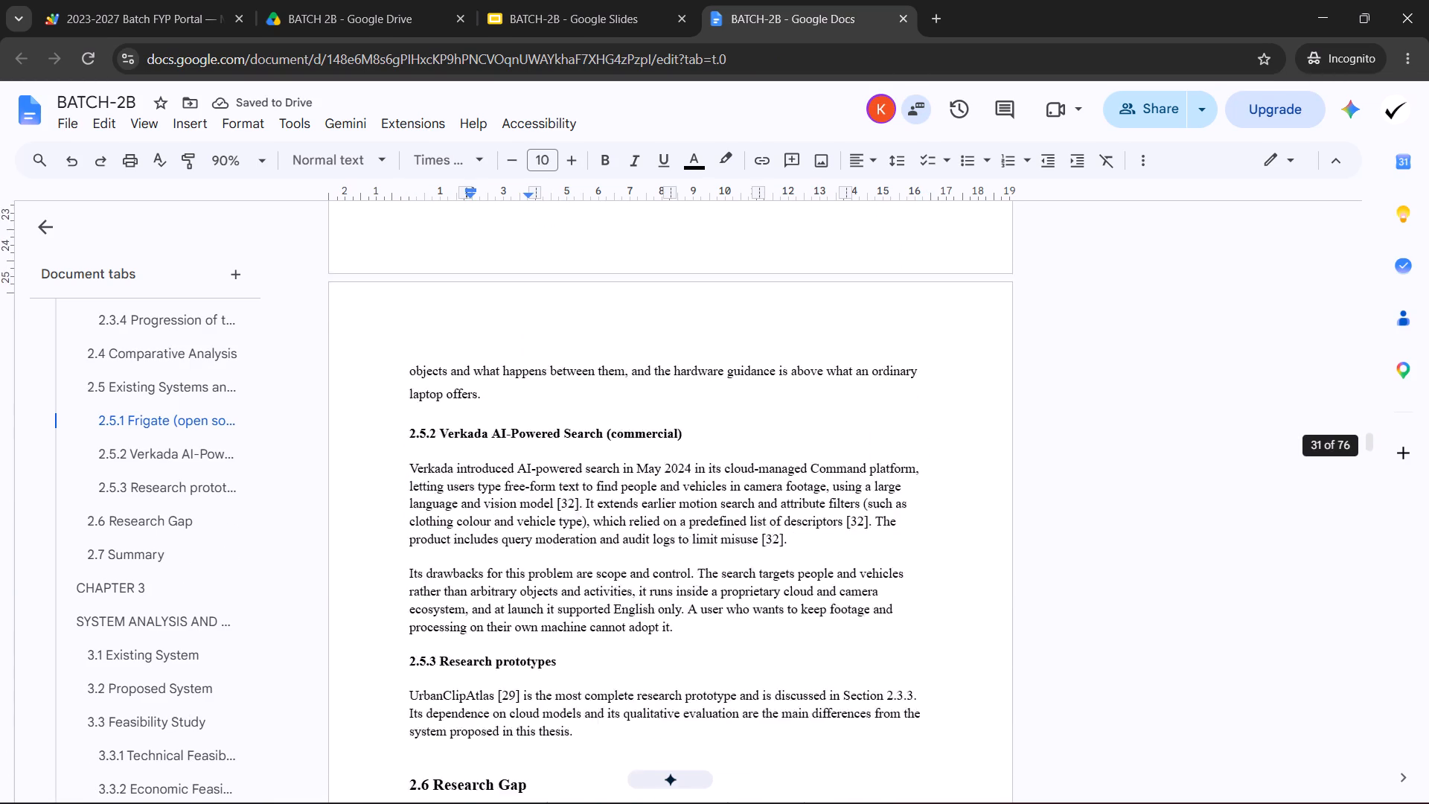
scroll(448, 328, up, 4)
drag(450, 330, 495, 383)
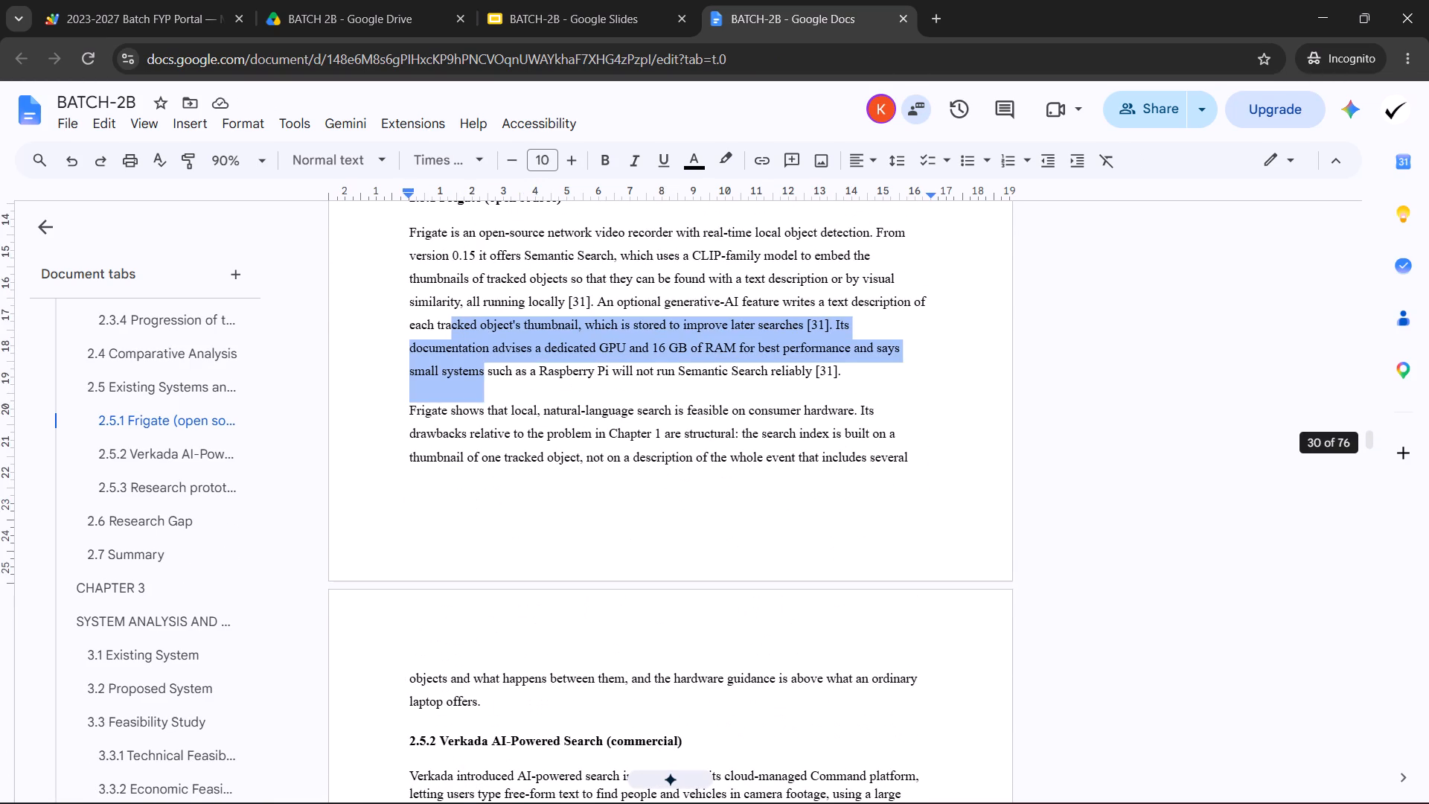
drag(495, 383, 496, 383)
click(469, 366)
scroll(466, 358, down, 4)
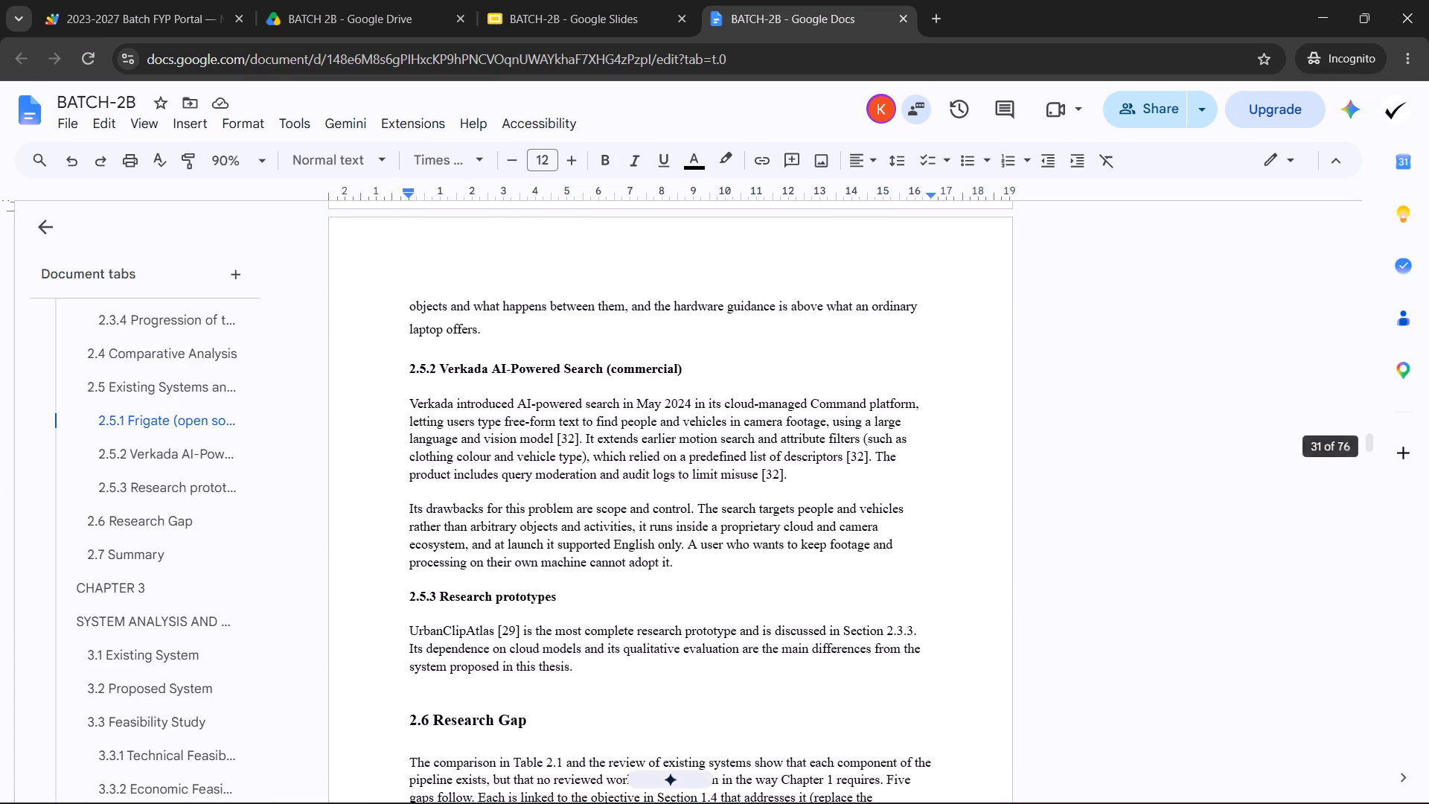
drag(409, 409, 692, 564)
click(901, 167)
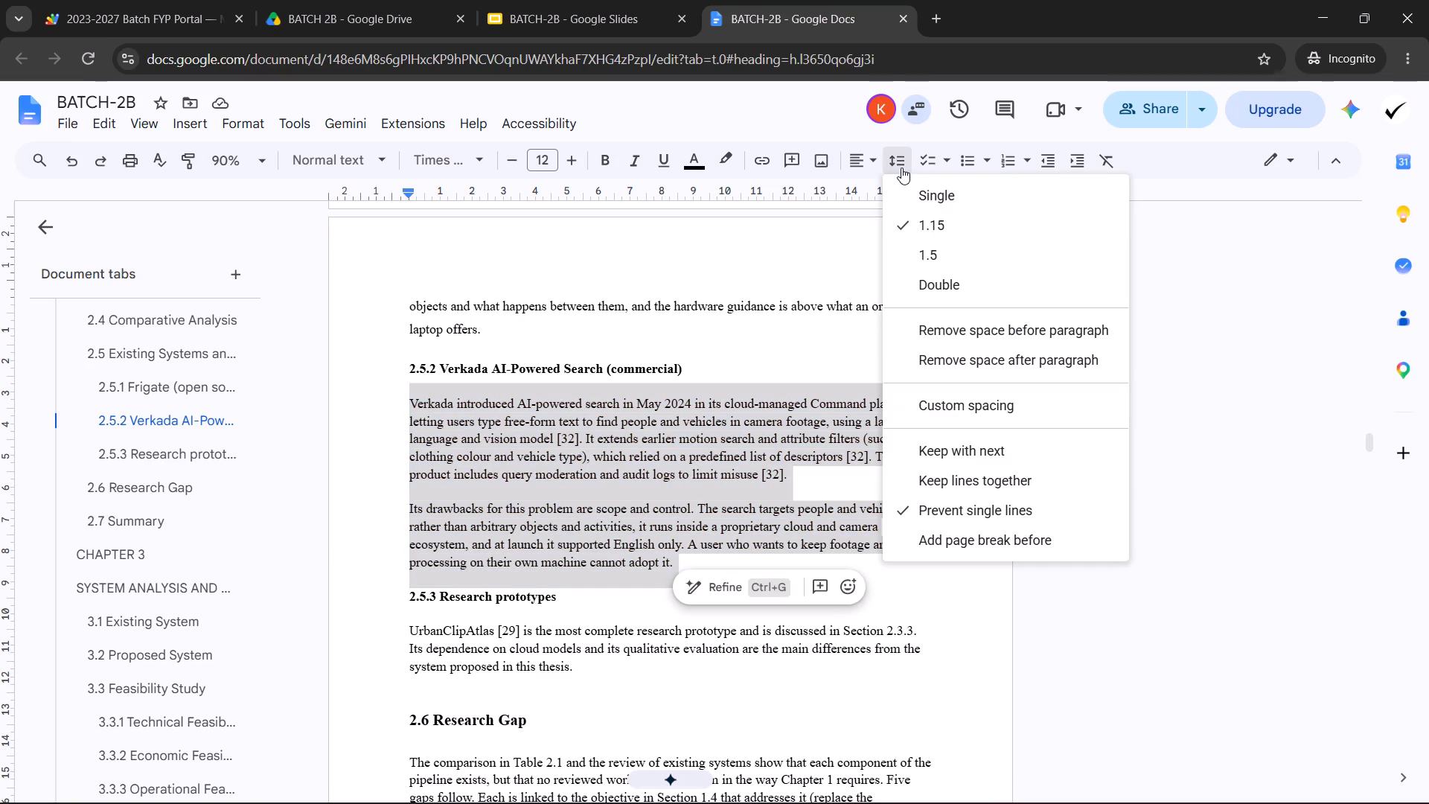
click(933, 253)
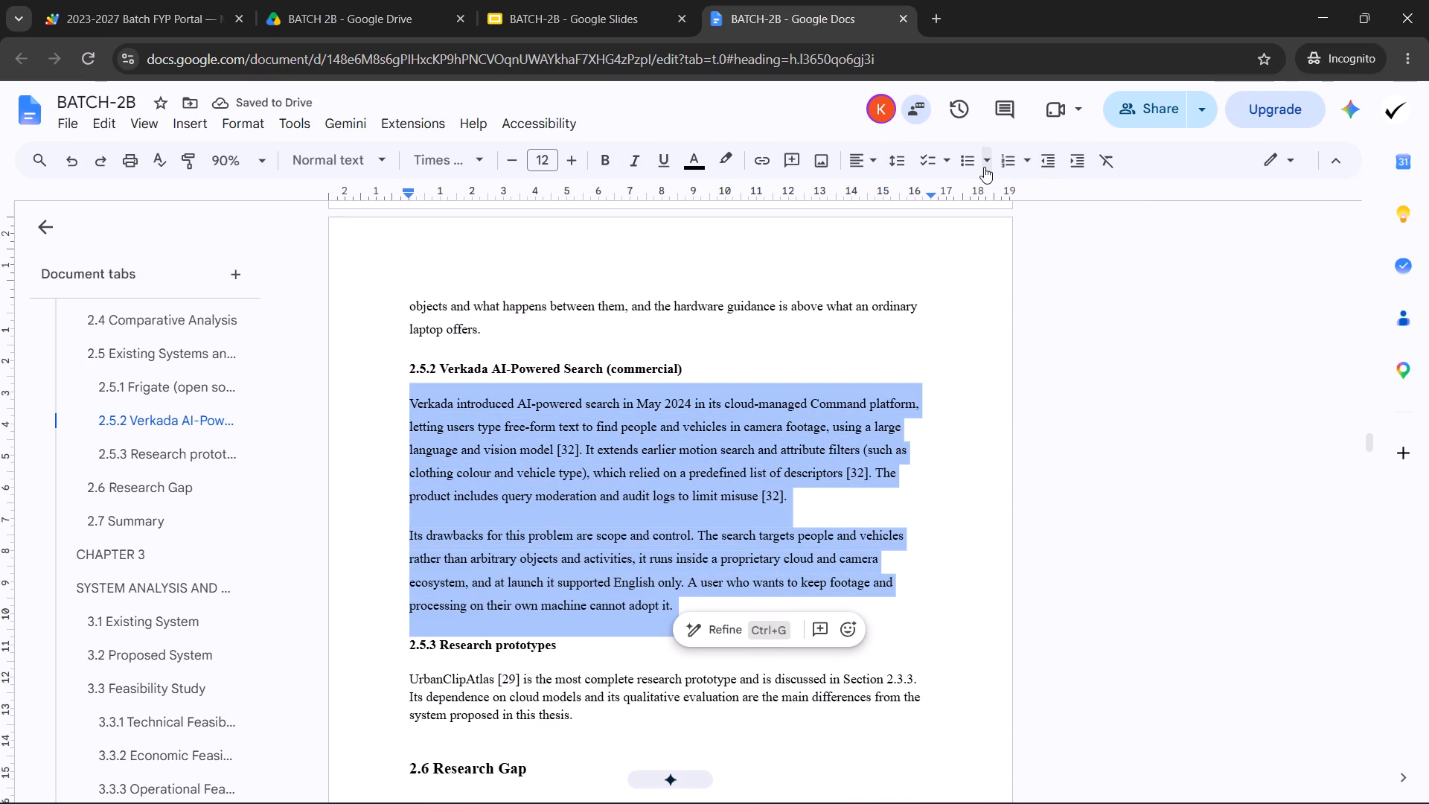
click(877, 159)
click(941, 188)
Justify the two body paragraphs of section 2.5.1 Frigate (open source).
scroll(732, 372, up, 3)
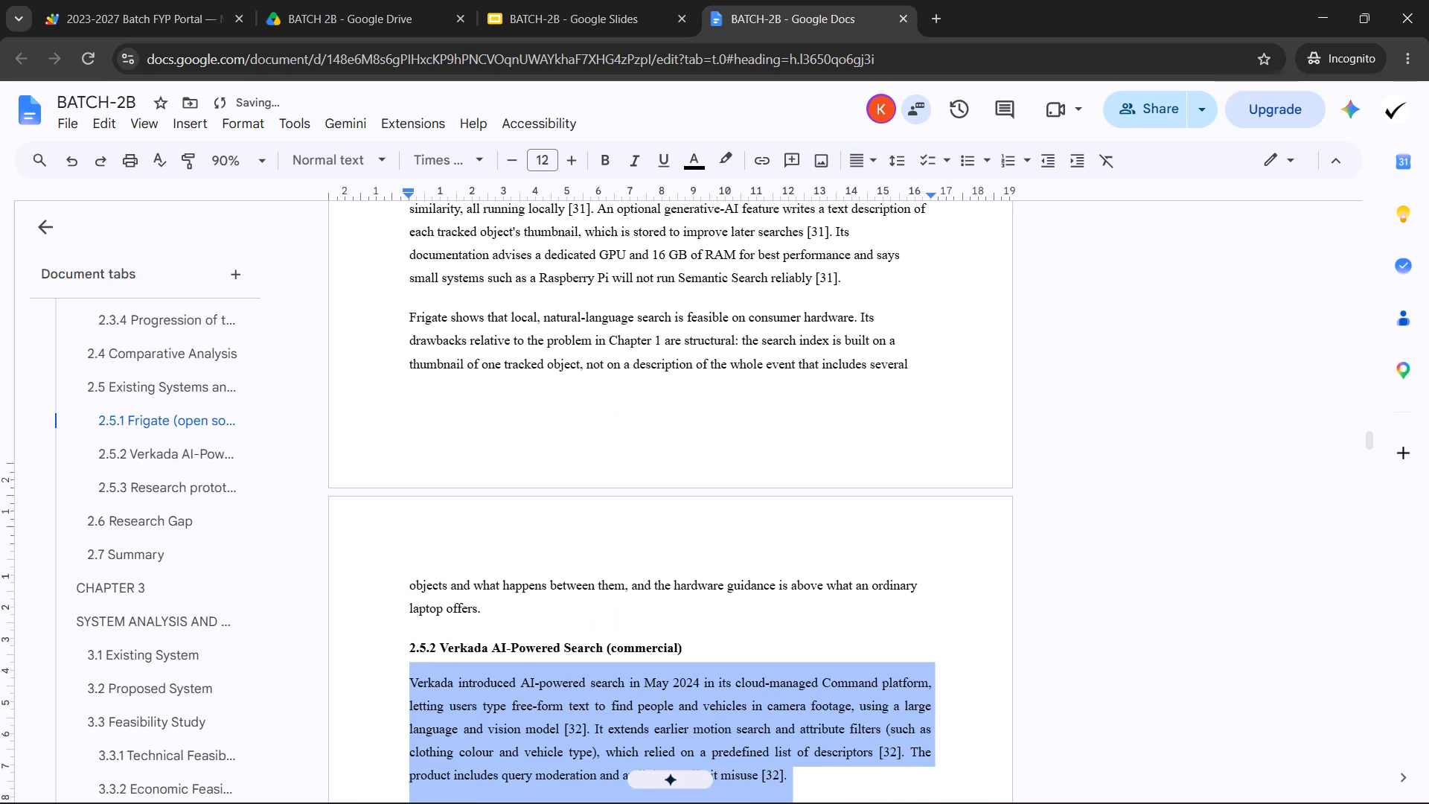
scroll(710, 393, up, 6)
scroll(658, 391, down, 3)
scroll(416, 402, down, 1)
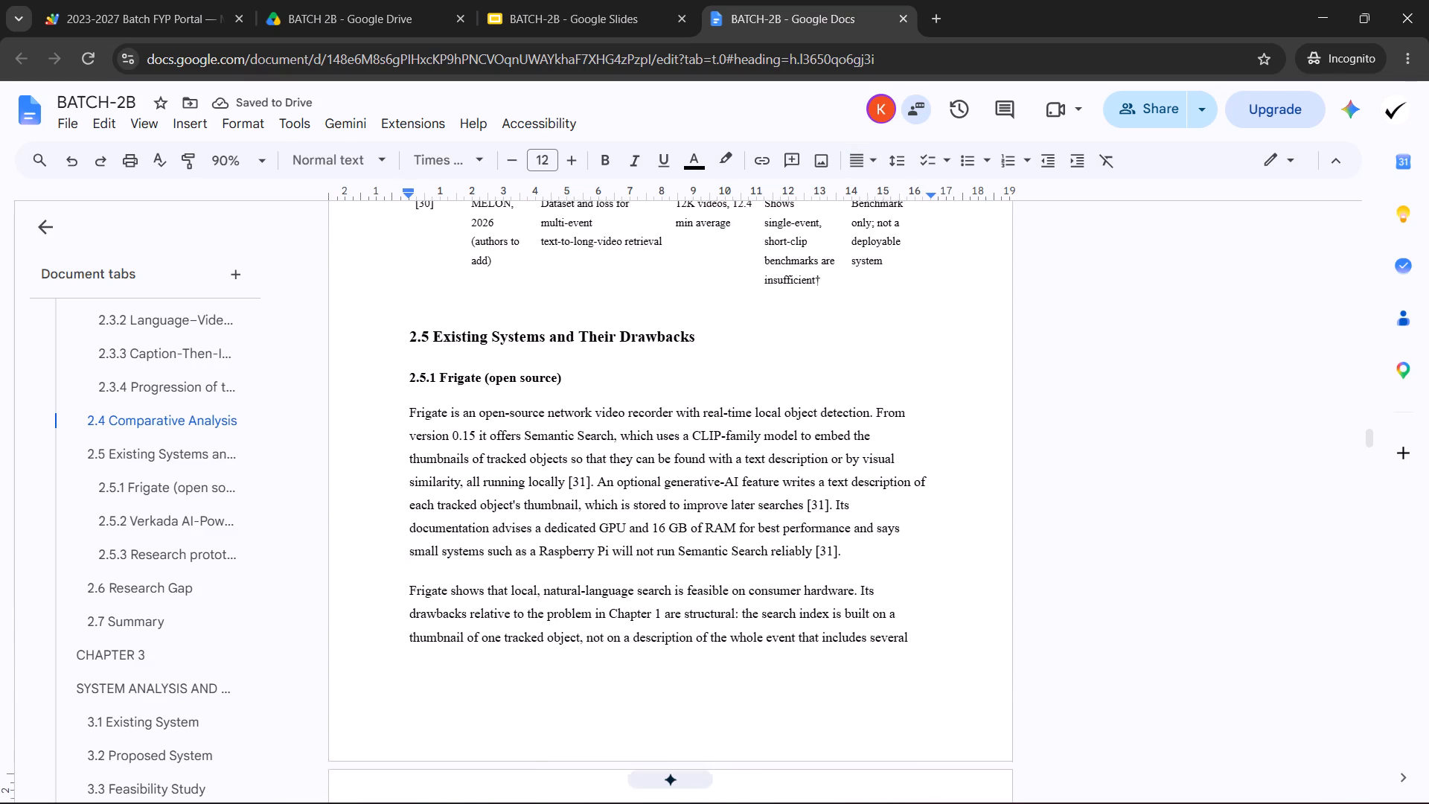
drag(408, 328, 905, 540)
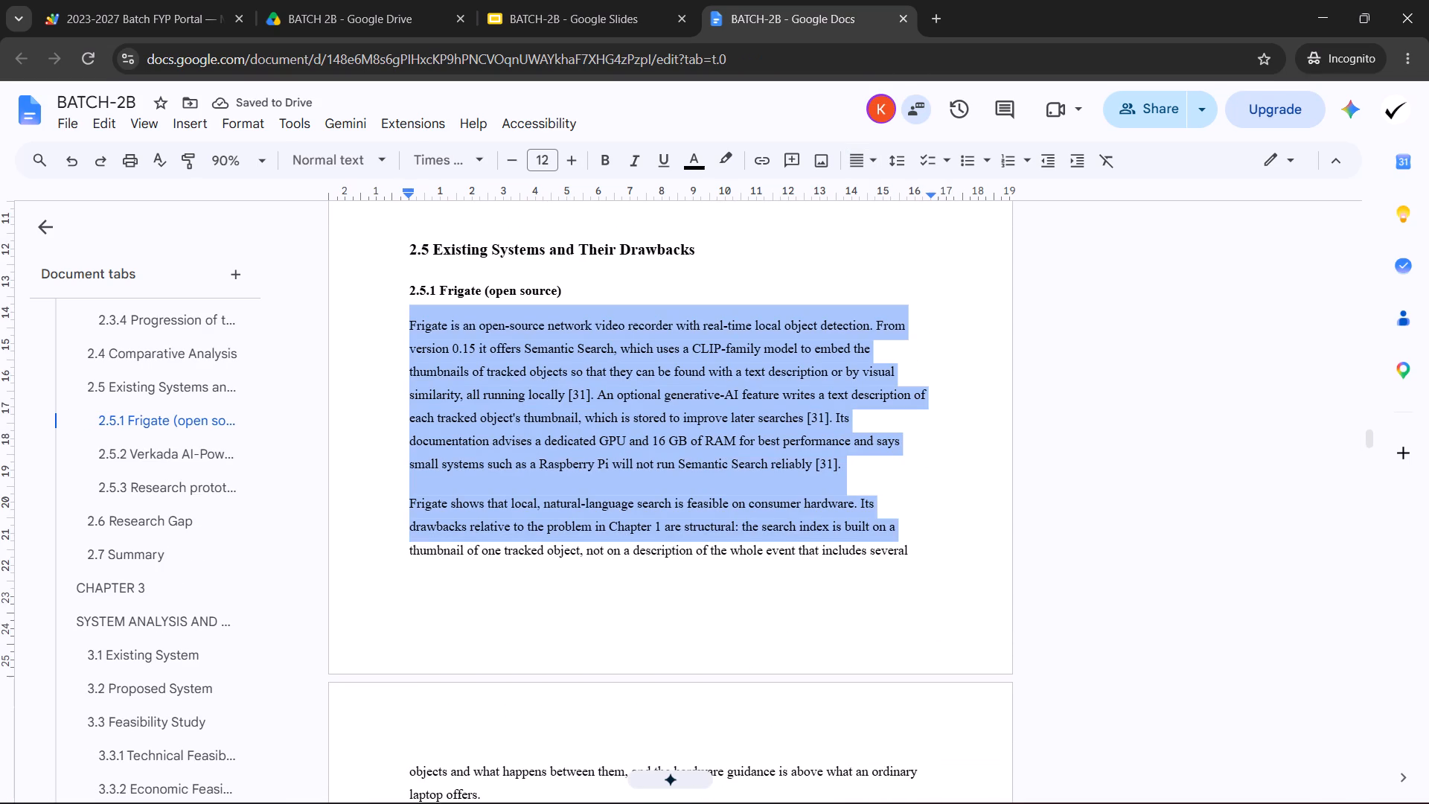
drag(905, 540, 914, 558)
click(866, 164)
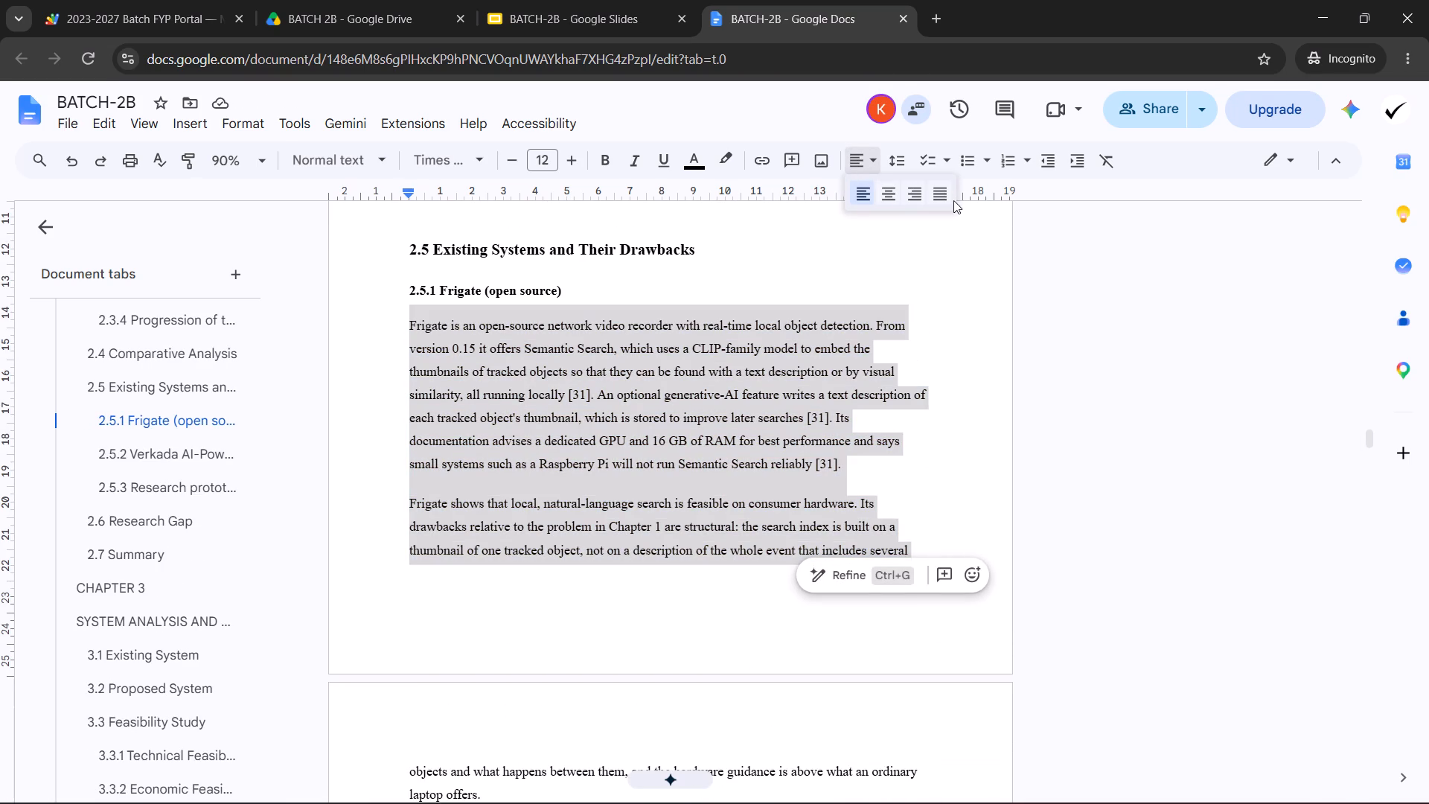
click(942, 200)
click(743, 357)
Examine the borderless part of Table 2.1 around row [18] and the text of sections 2.5.2 to 2.6.
scroll(706, 374, up, 5)
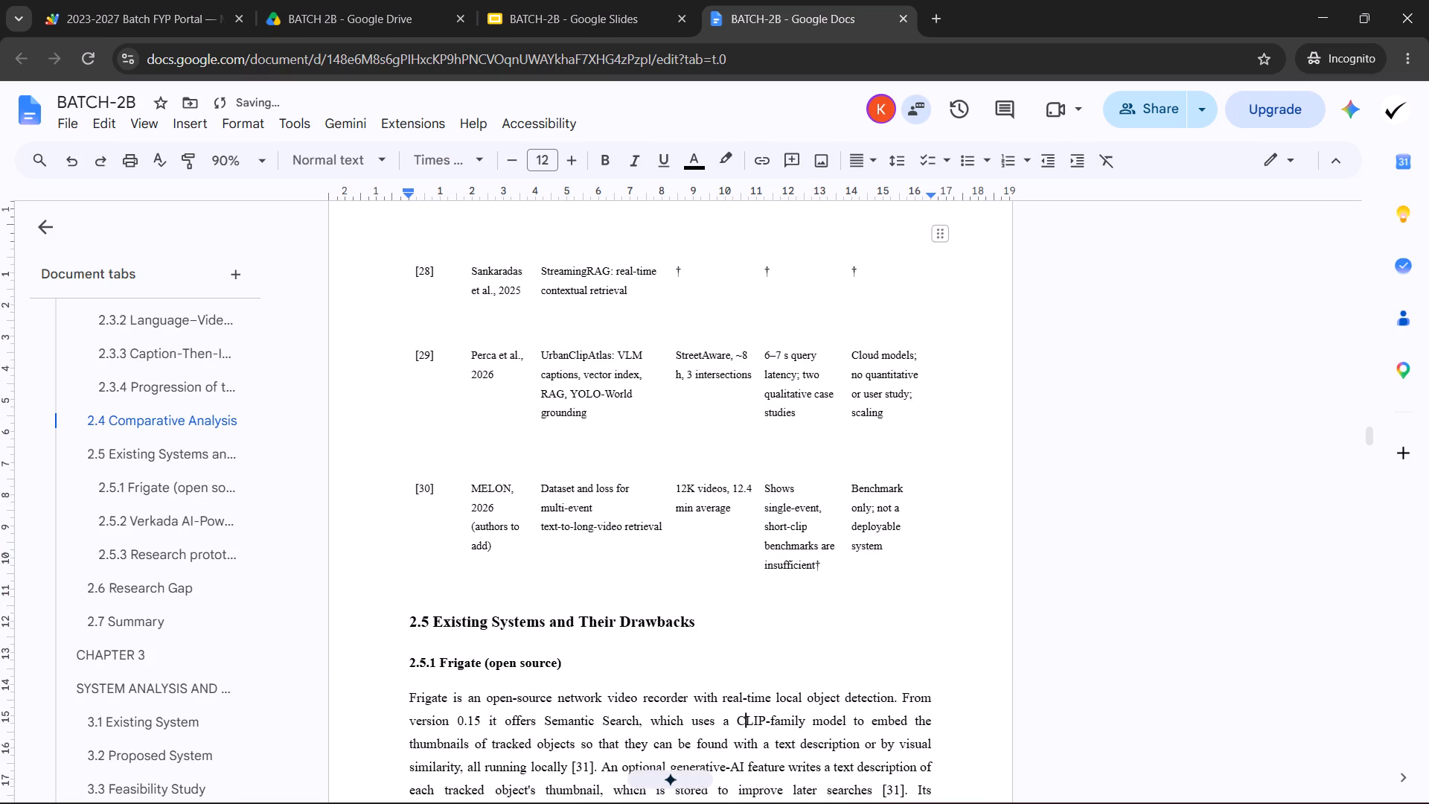
scroll(702, 377, up, 20)
scroll(702, 377, up, 6)
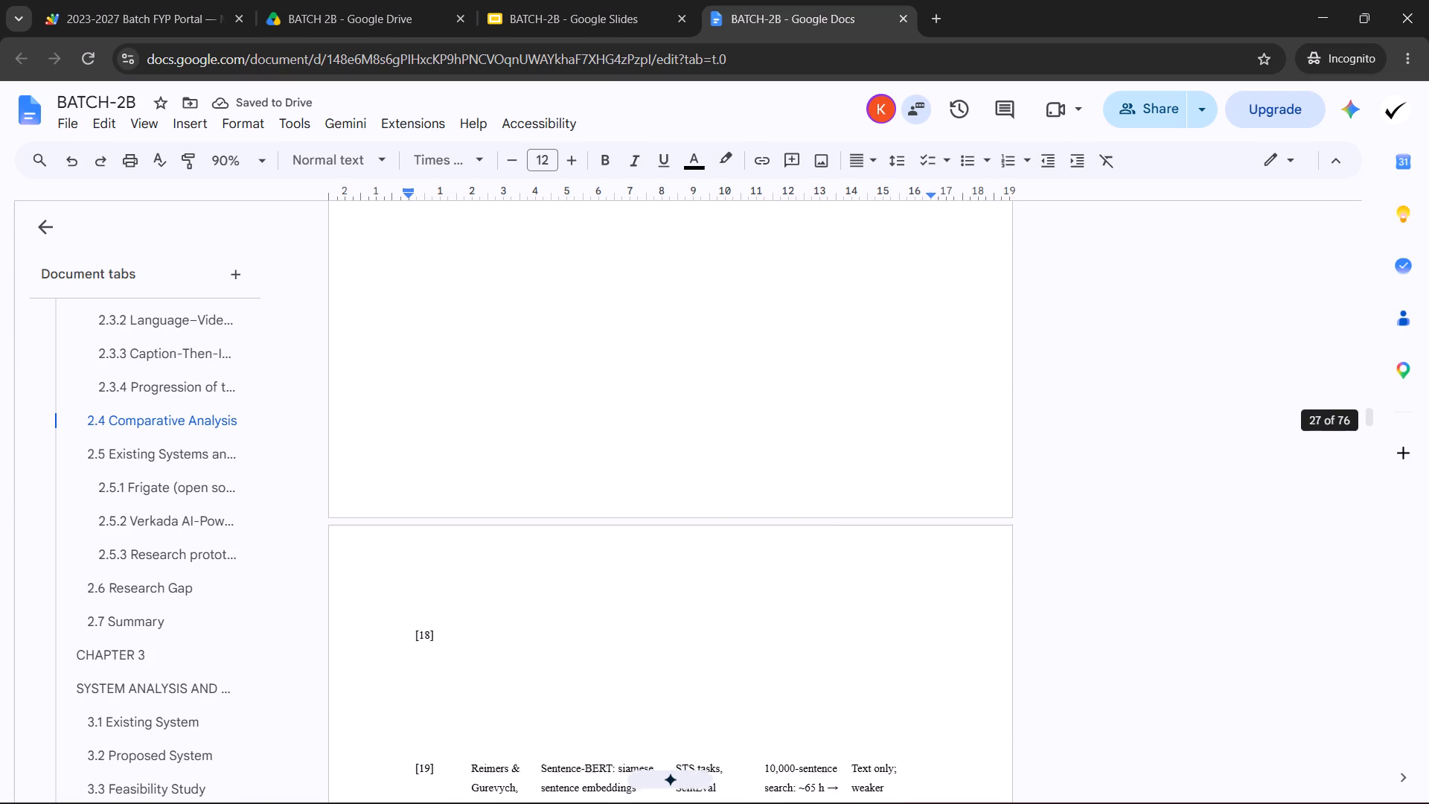
scroll(676, 416, up, 20)
scroll(668, 435, down, 20)
scroll(668, 435, down, 4)
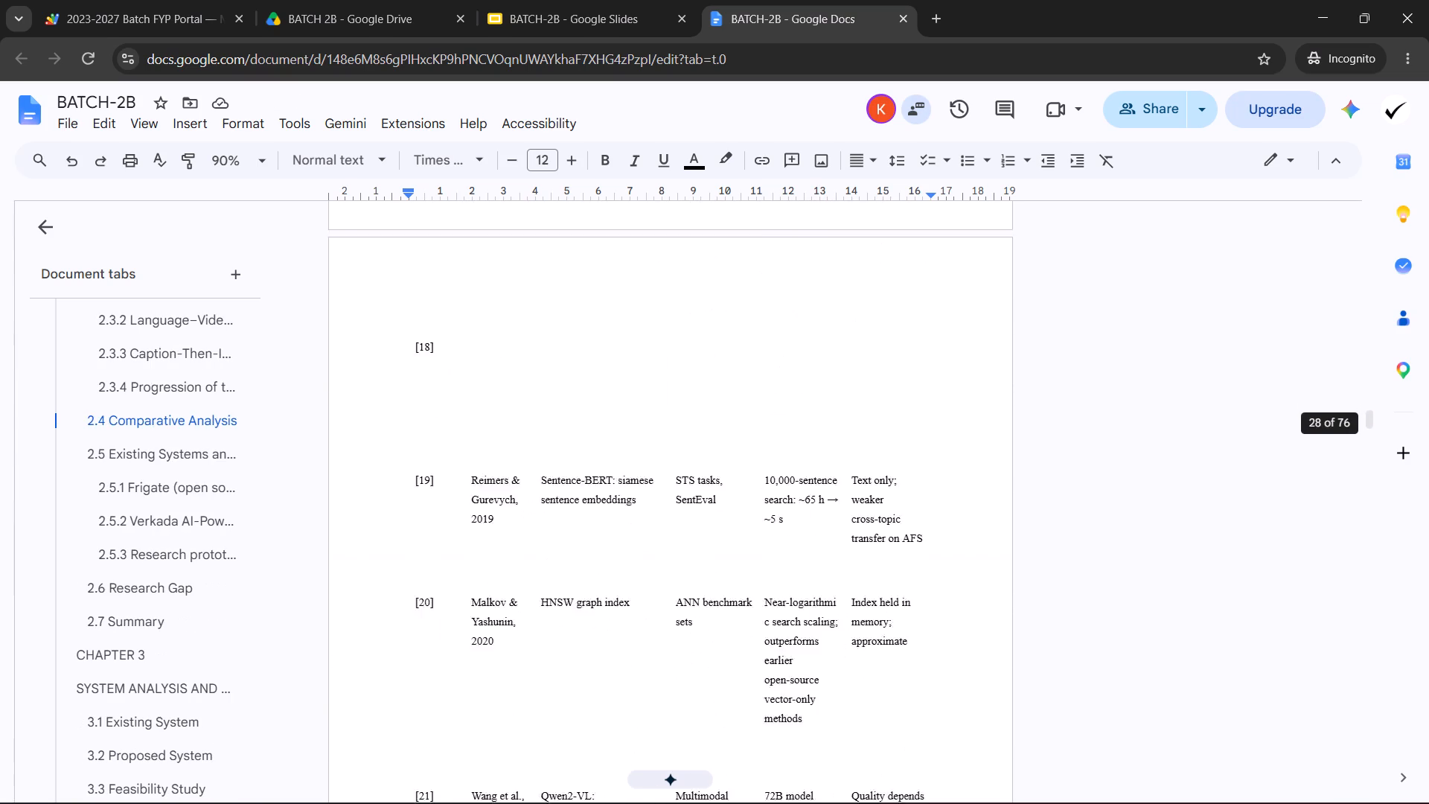
scroll(666, 424, down, 20)
scroll(666, 424, down, 14)
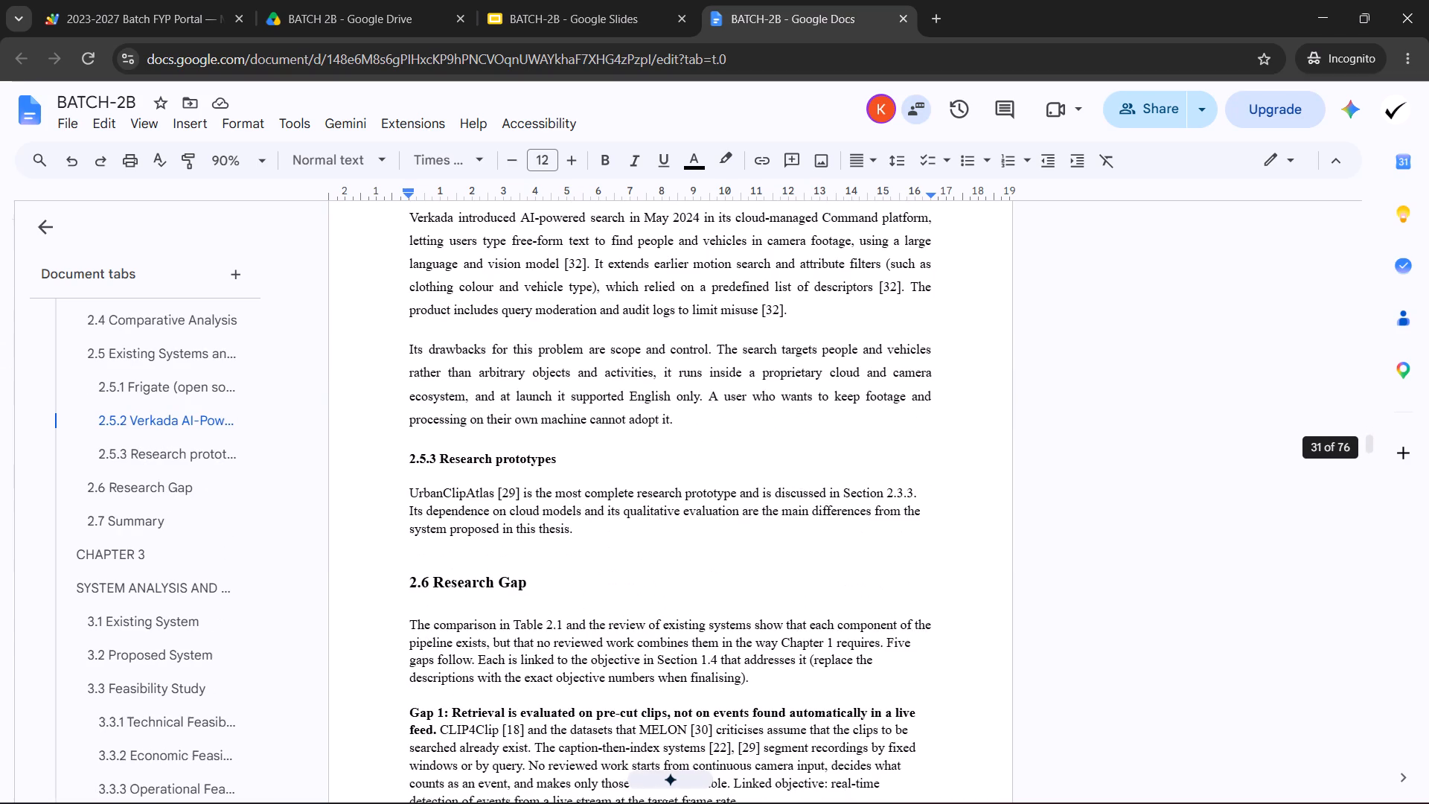
scroll(653, 414, down, 2)
scroll(603, 373, up, 2)
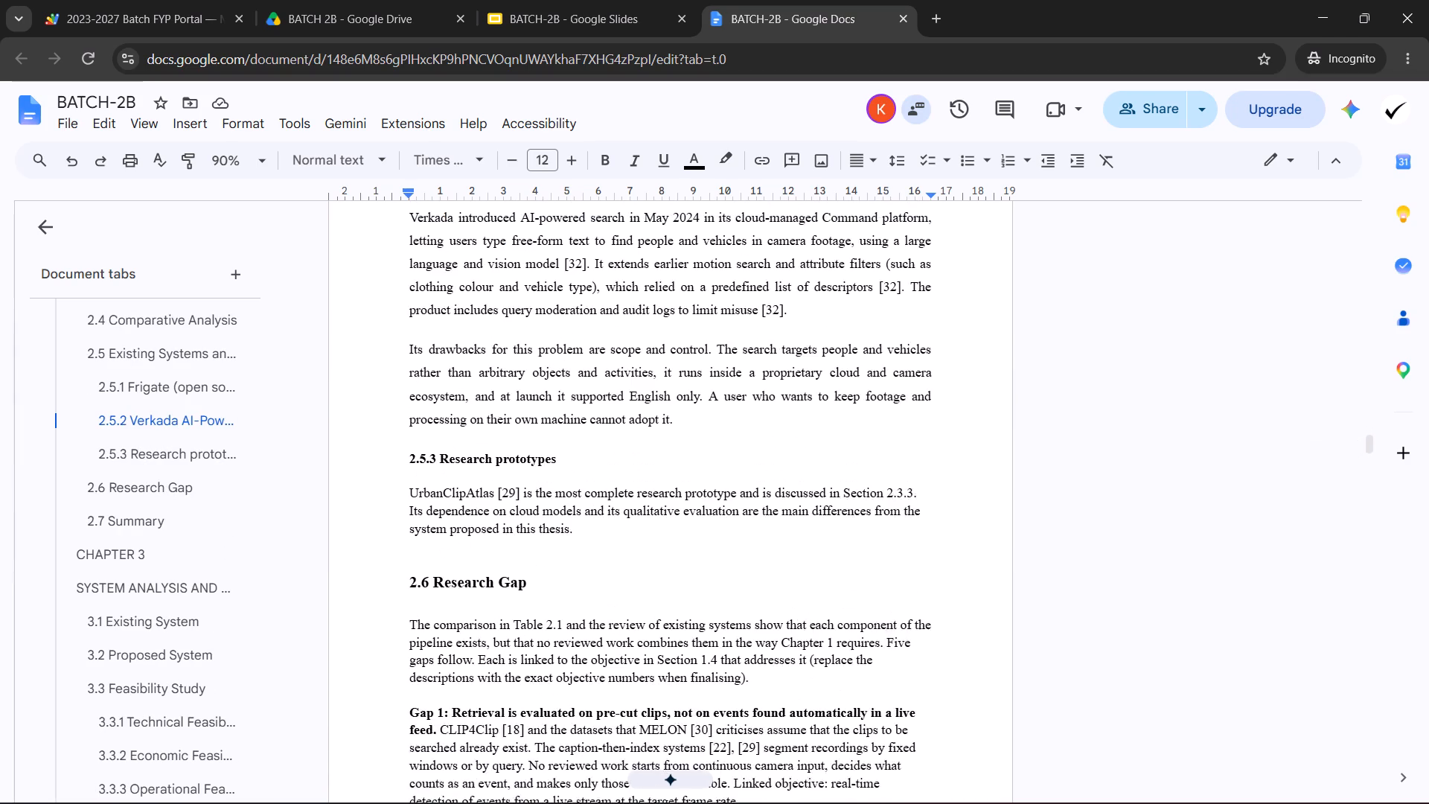
Apply justified alignment and 1.5 line spacing to the paragraph of section 2.5.3 Research prototypes.
scroll(584, 409, down, 2)
drag(598, 342, 411, 304)
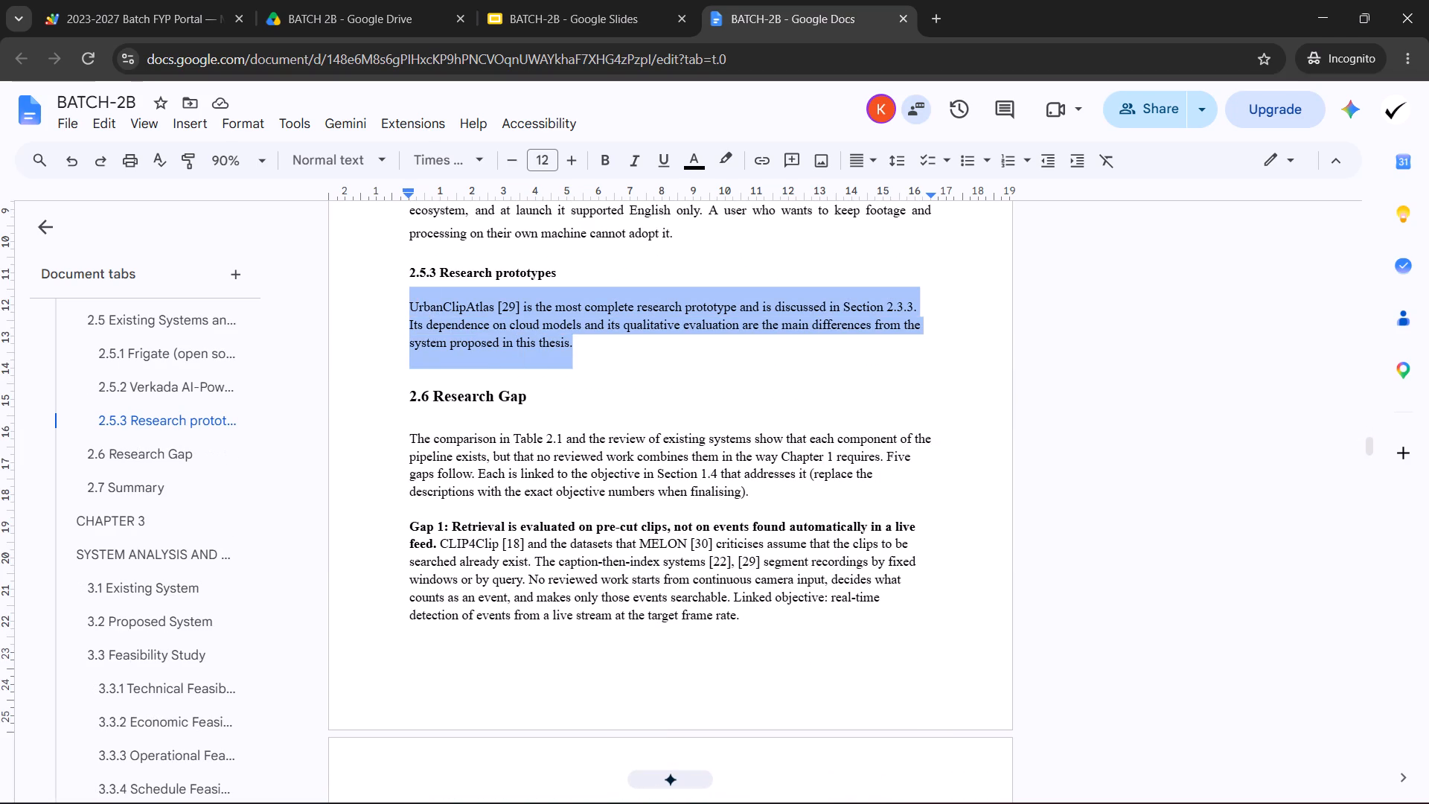
drag(411, 304, 405, 304)
click(866, 161)
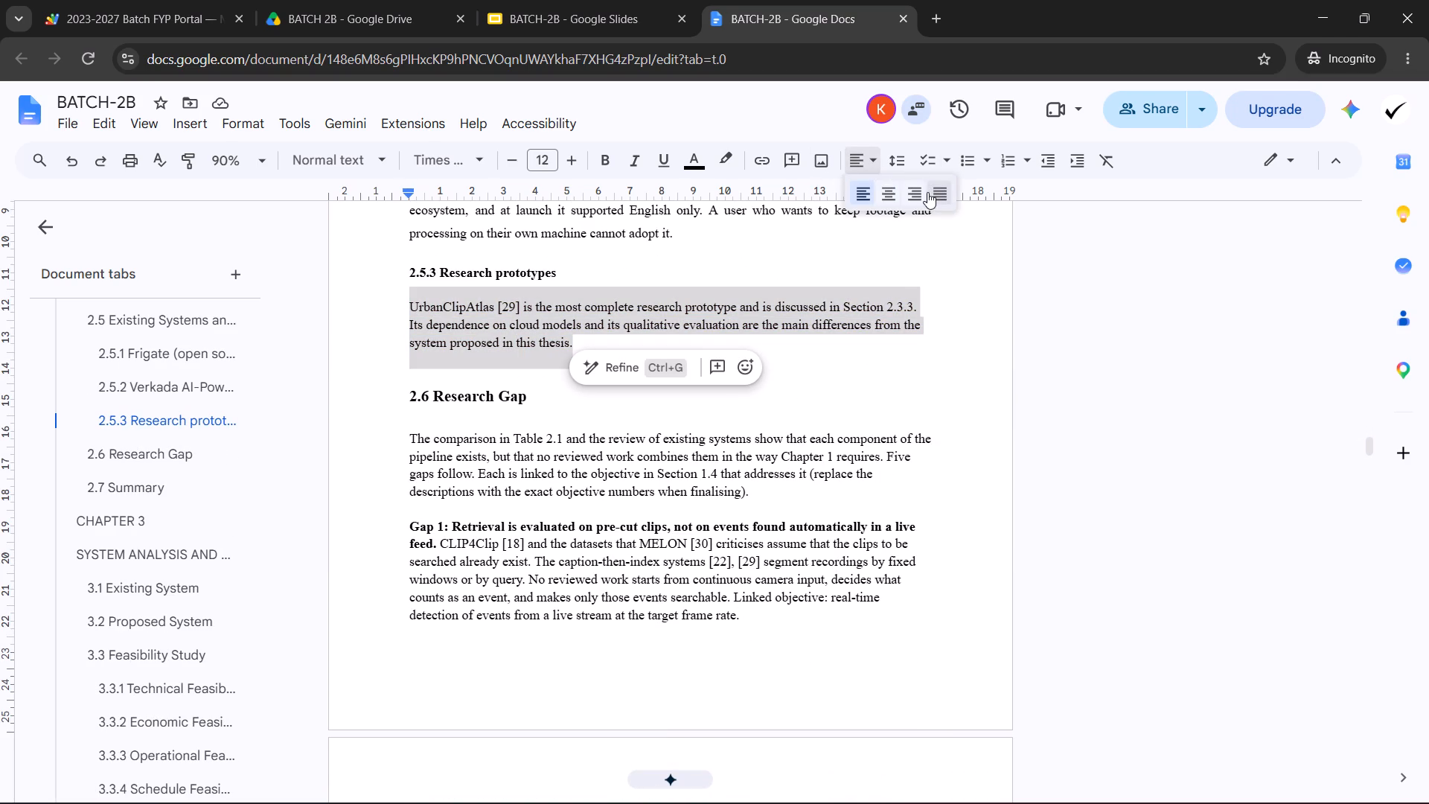
click(927, 192)
click(905, 164)
click(928, 247)
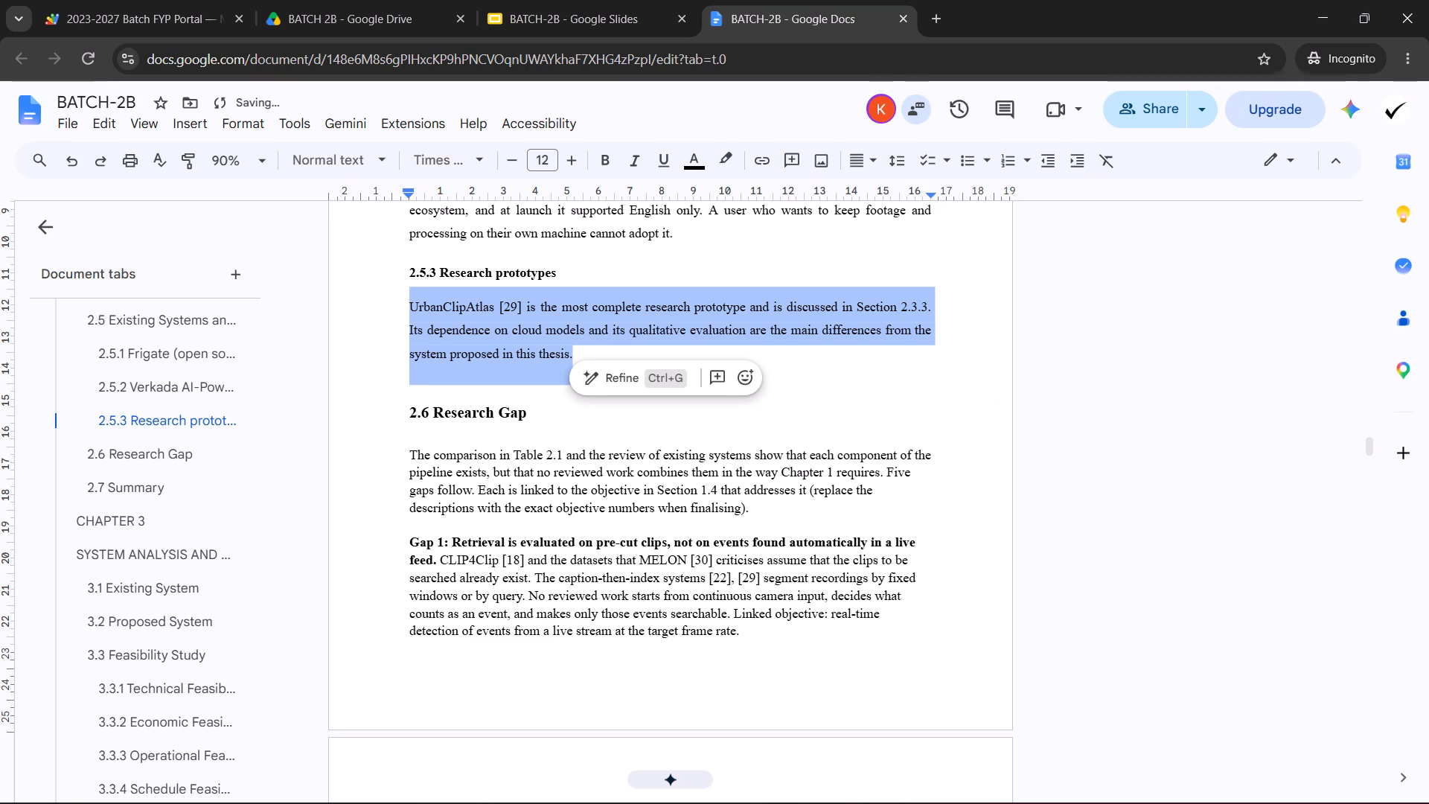
Justify all of section 2.6 Research Gap's body text, from the introduction through the closing paragraph after Gap 5, with 1.5 line spacing.
drag(408, 456, 709, 613)
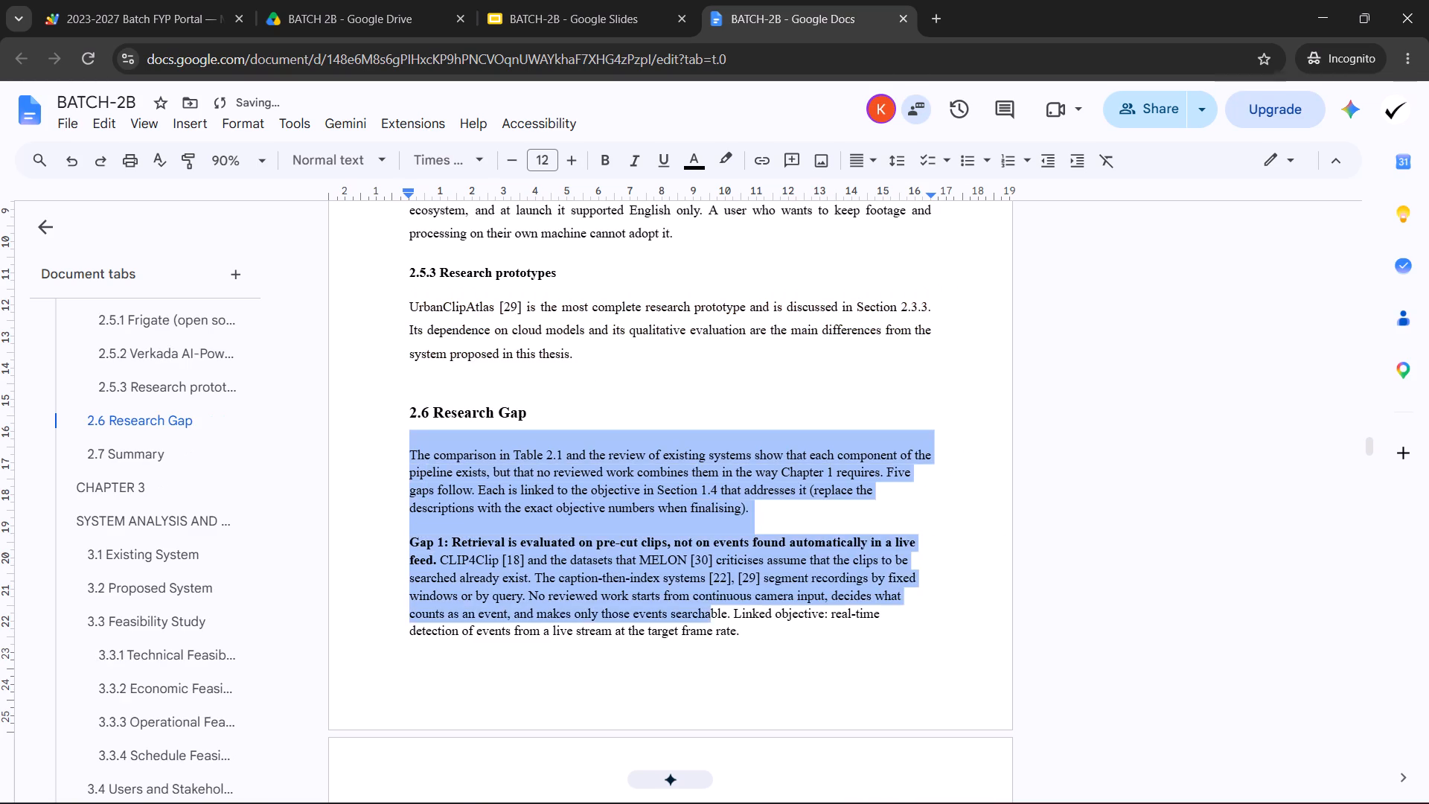
drag(709, 613, 711, 578)
scroll(709, 613, down, 8)
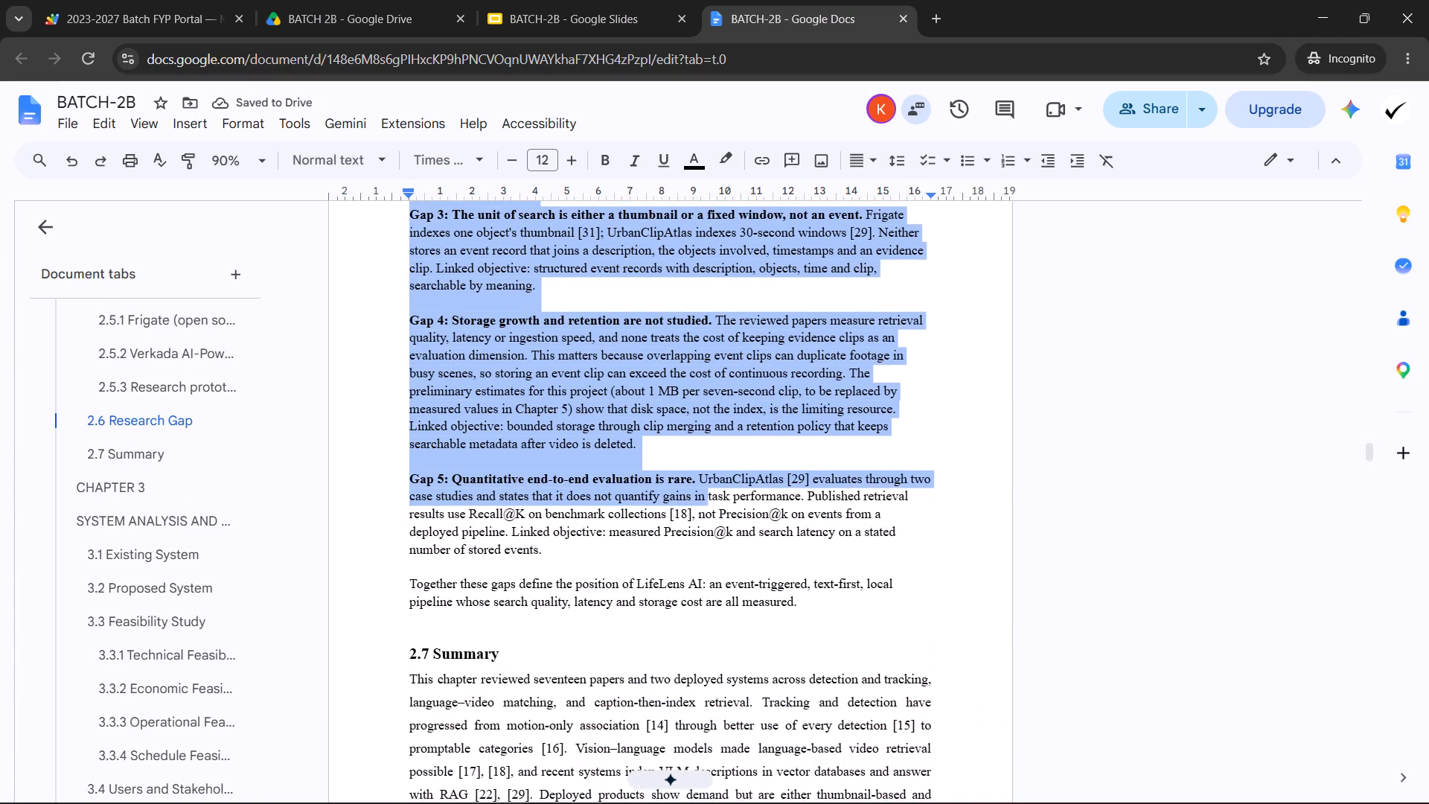
drag(711, 578, 804, 588)
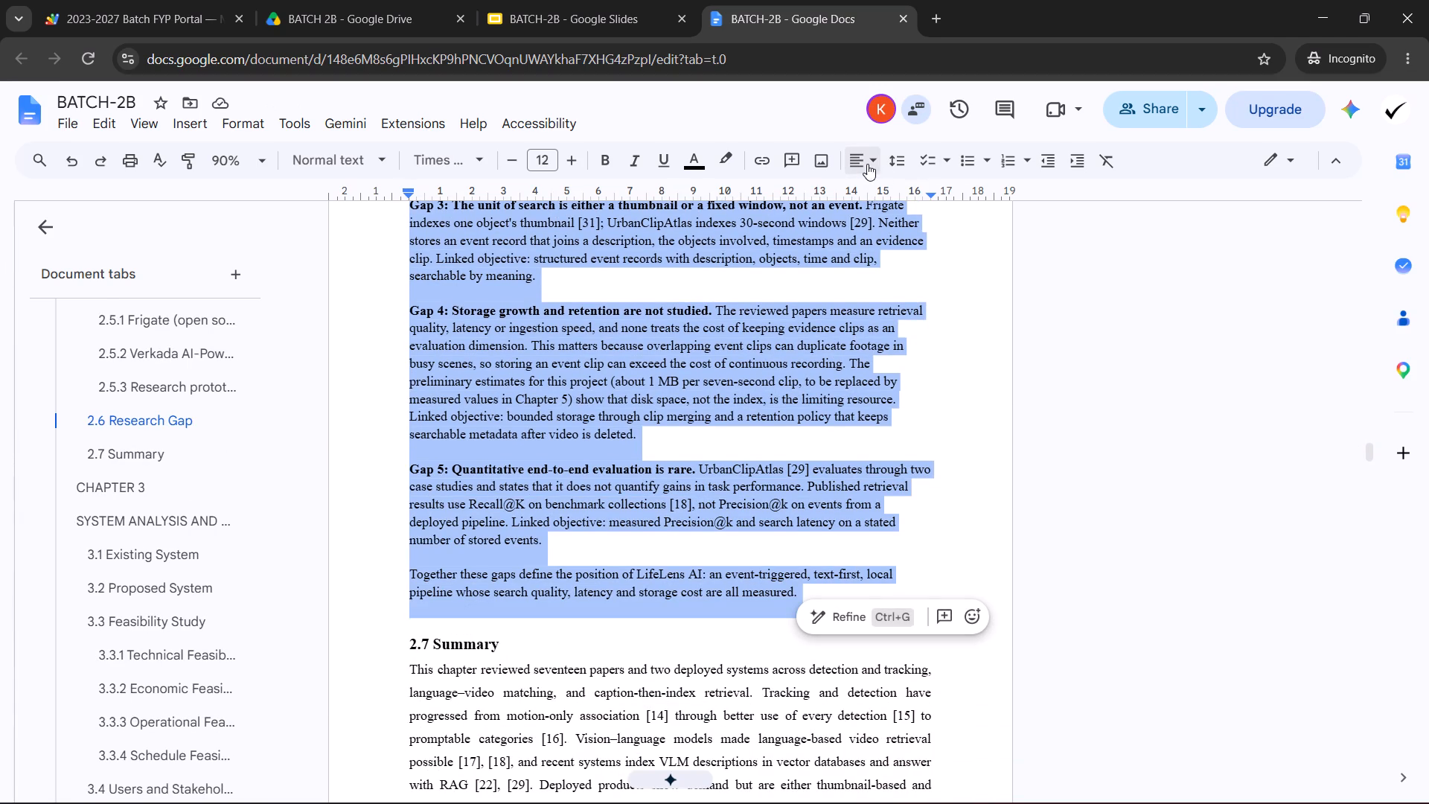
click(867, 164)
click(947, 192)
click(904, 165)
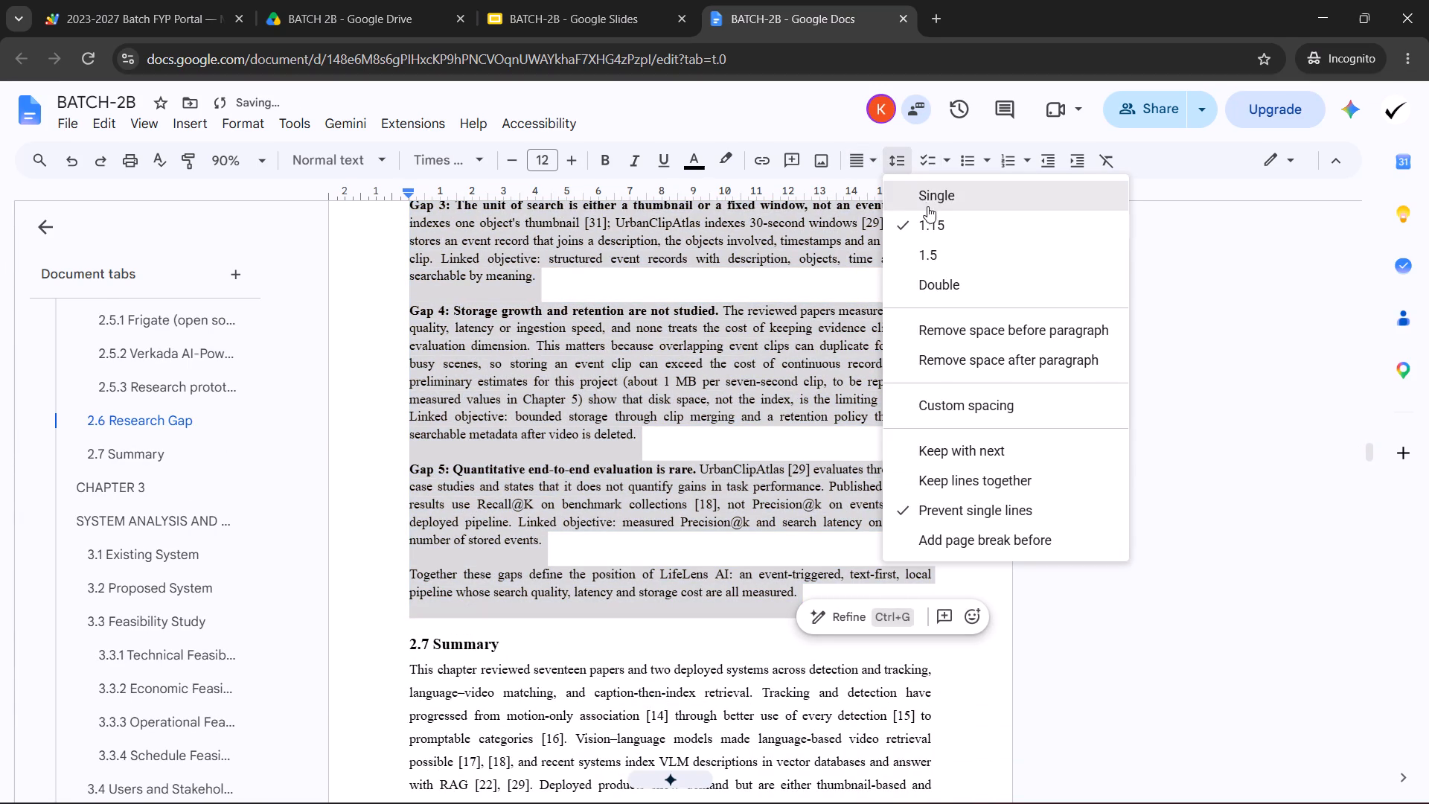
click(935, 258)
click(688, 403)
Delete the empty line above the 2.7 Summary heading.
scroll(668, 395, down, 2)
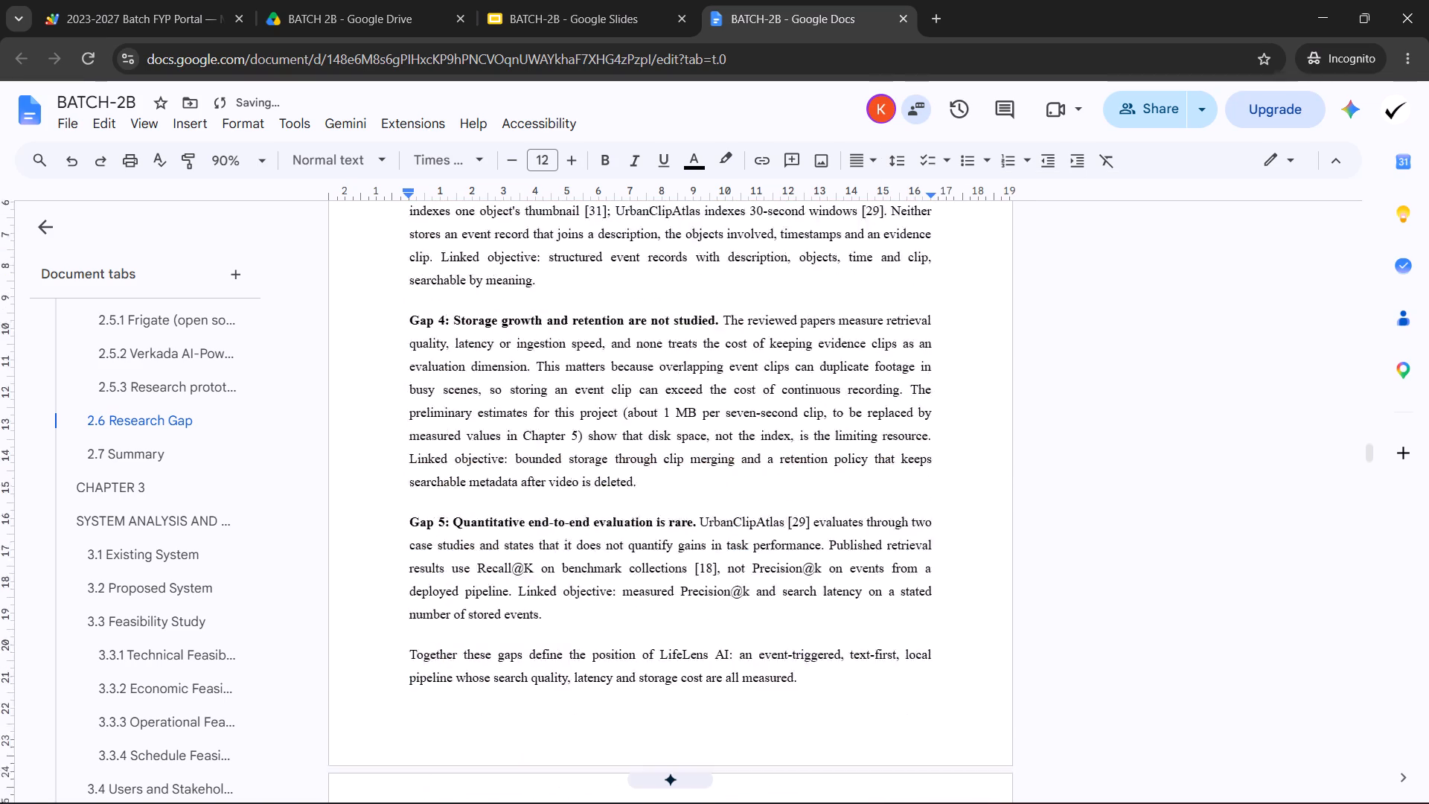
scroll(659, 404, down, 2)
scroll(662, 471, down, 1)
click(487, 505)
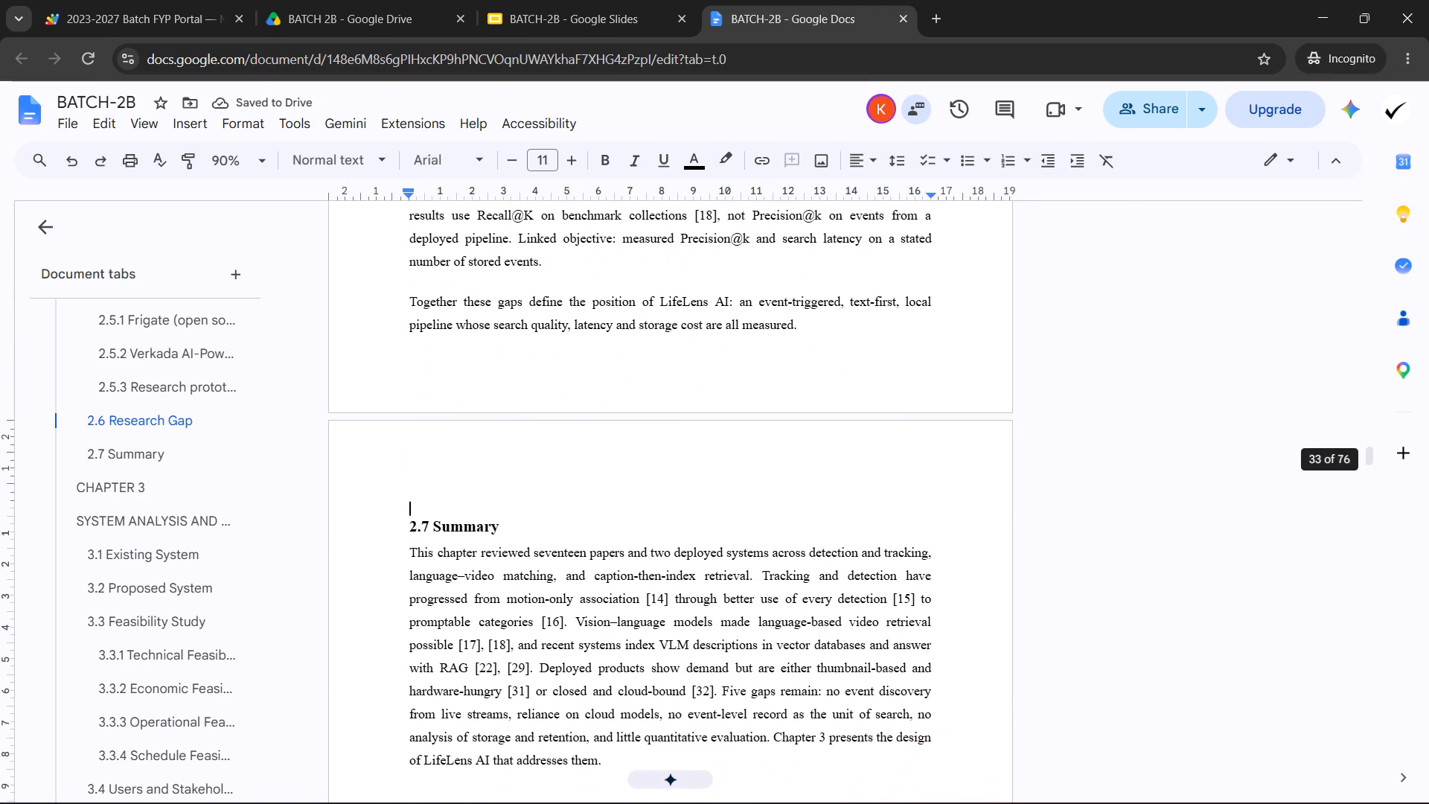
key(BackSpace)
Delete the empty line above the 2.6 Research Gap heading.
scroll(594, 497, up, 3)
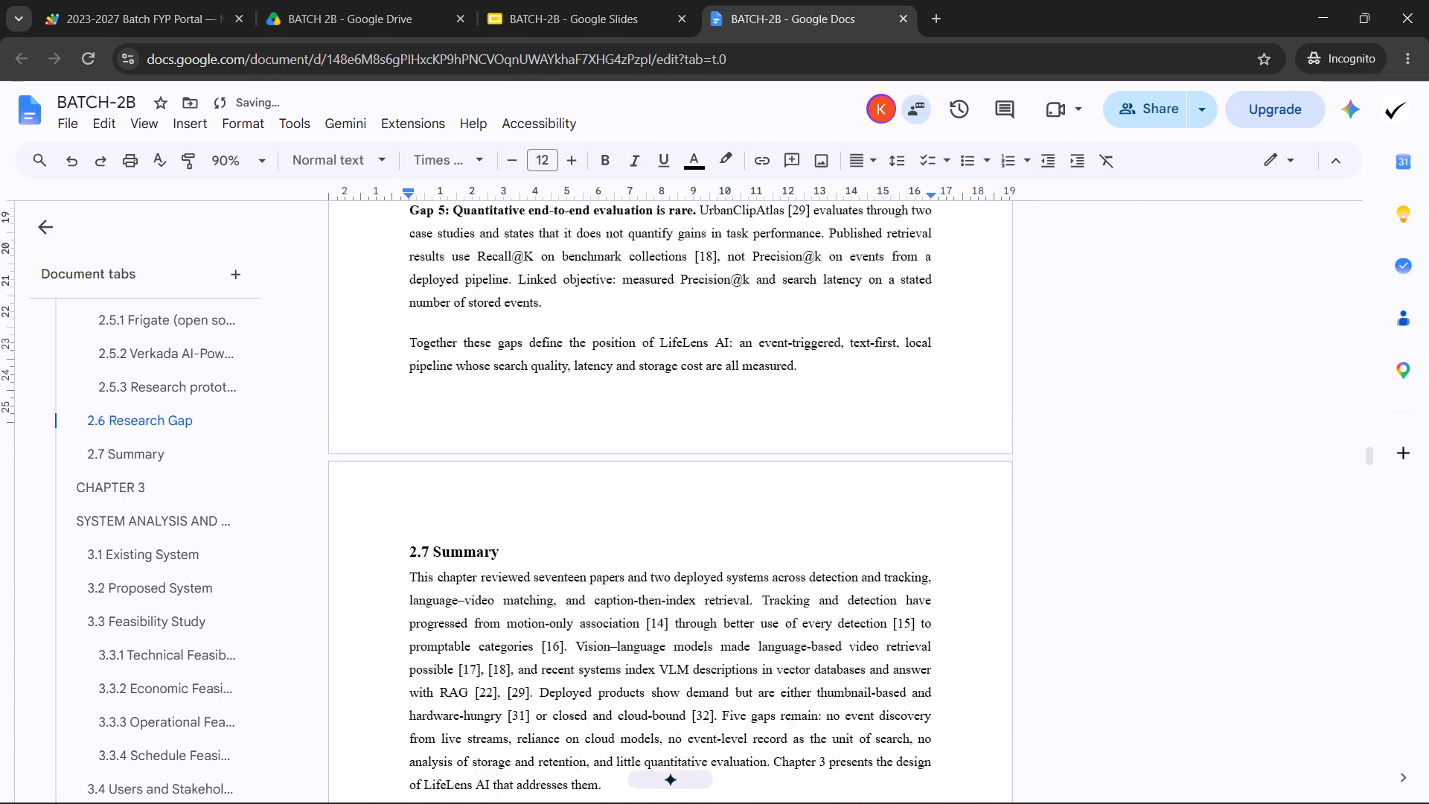
scroll(594, 497, up, 10)
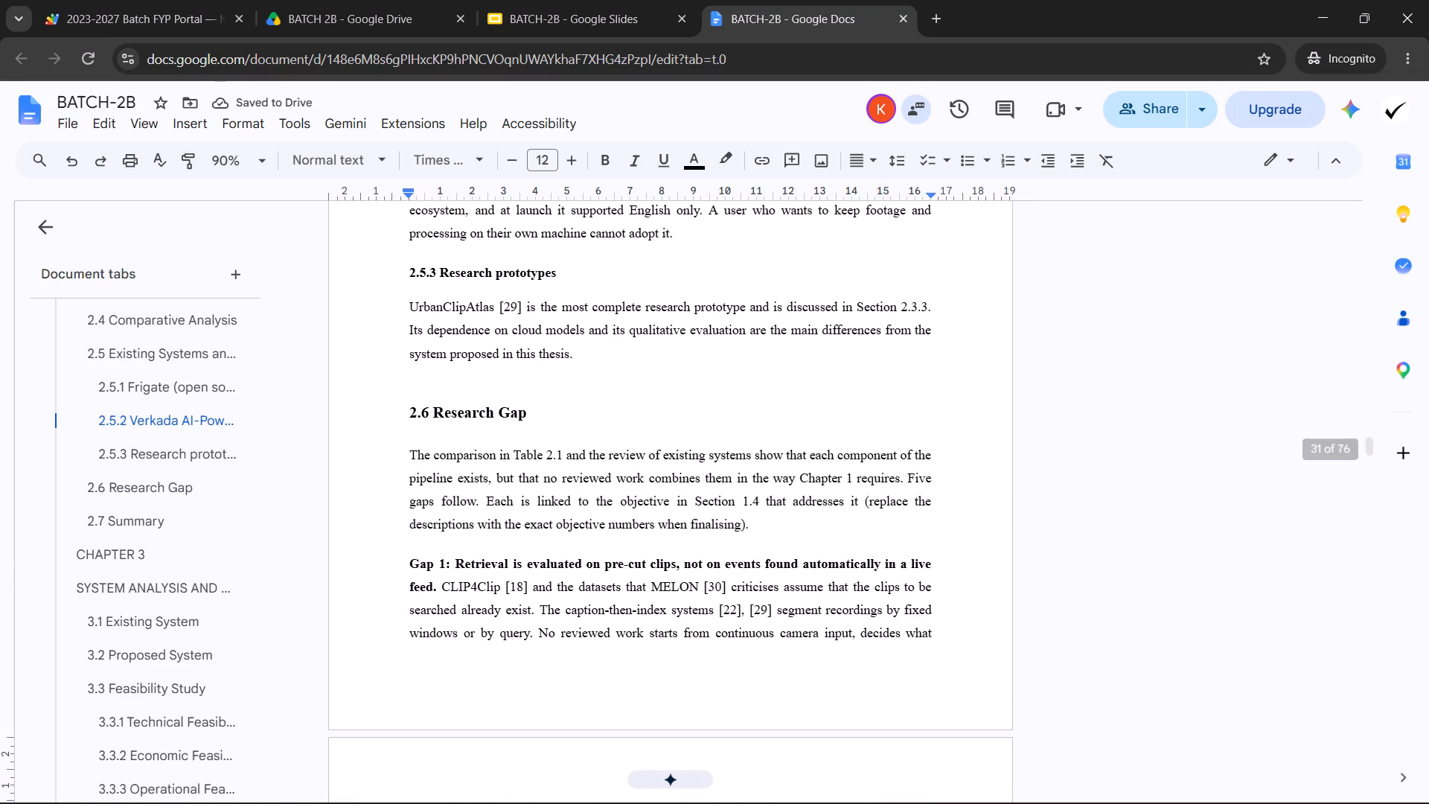
click(475, 379)
click(478, 398)
key(BackSpace)
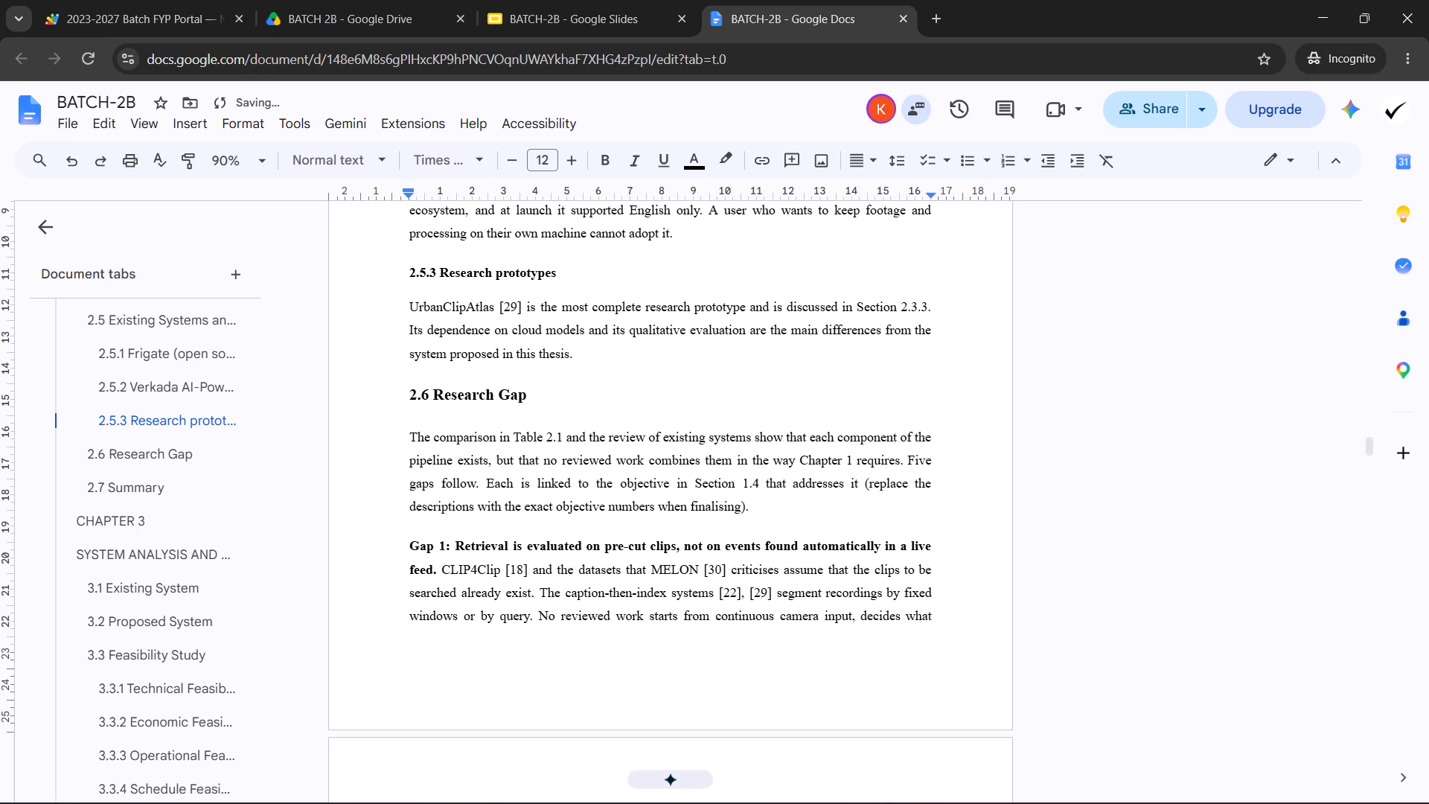
Delete the extra blank line below "DiDeMo" in the dataset cell of row [5] in Table 2.1.
scroll(541, 472, down, 5)
scroll(576, 485, up, 12)
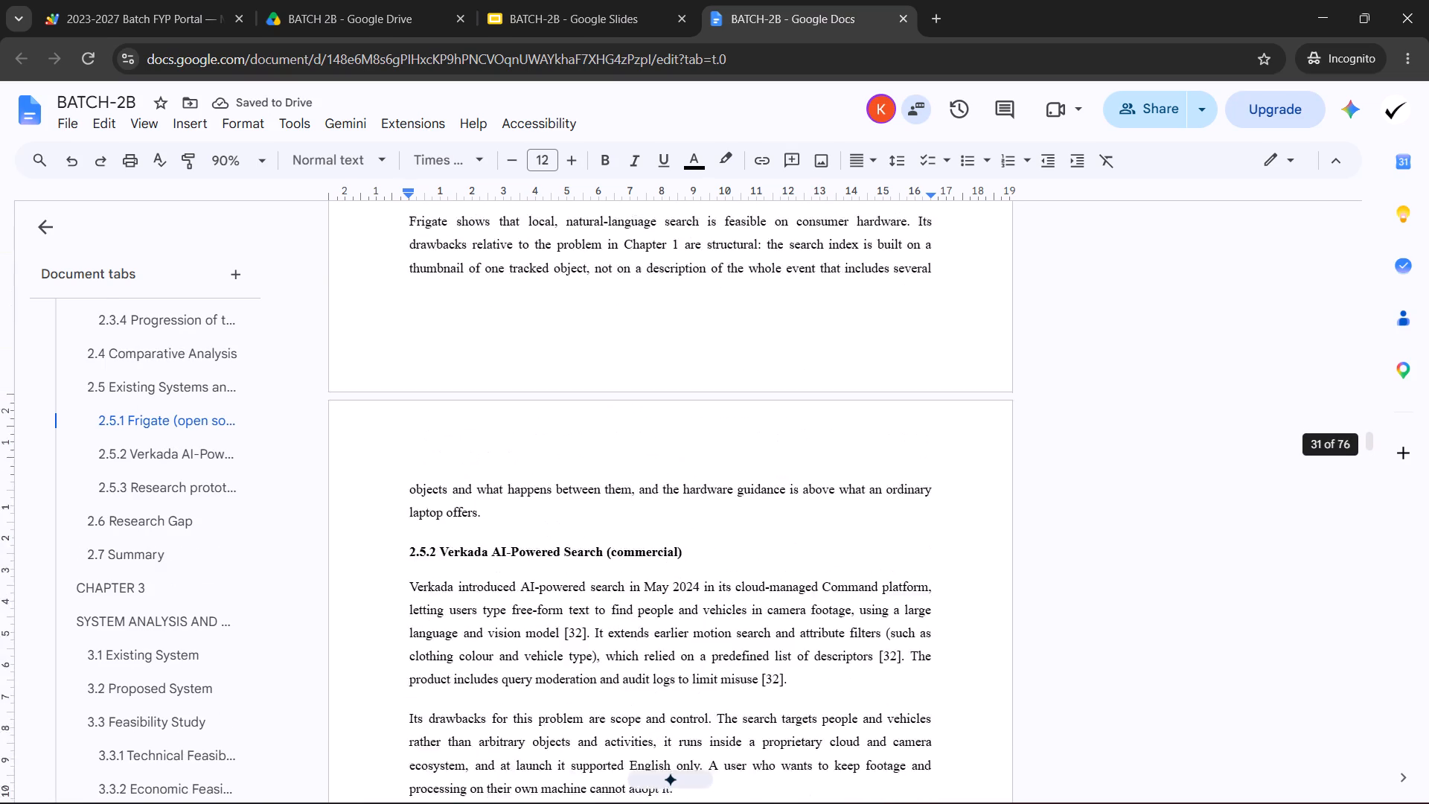
scroll(569, 485, up, 16)
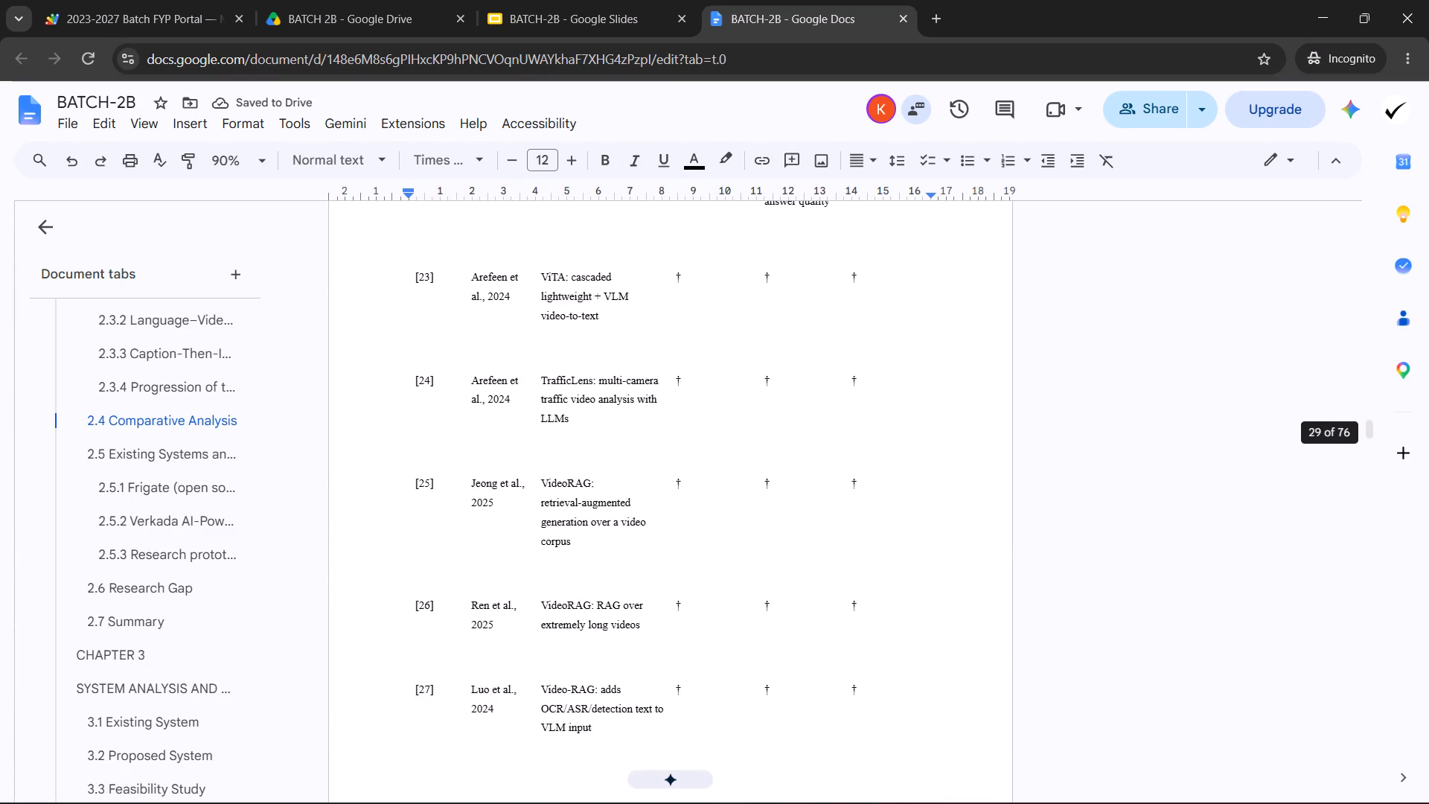
scroll(527, 500, up, 20)
scroll(527, 500, up, 6)
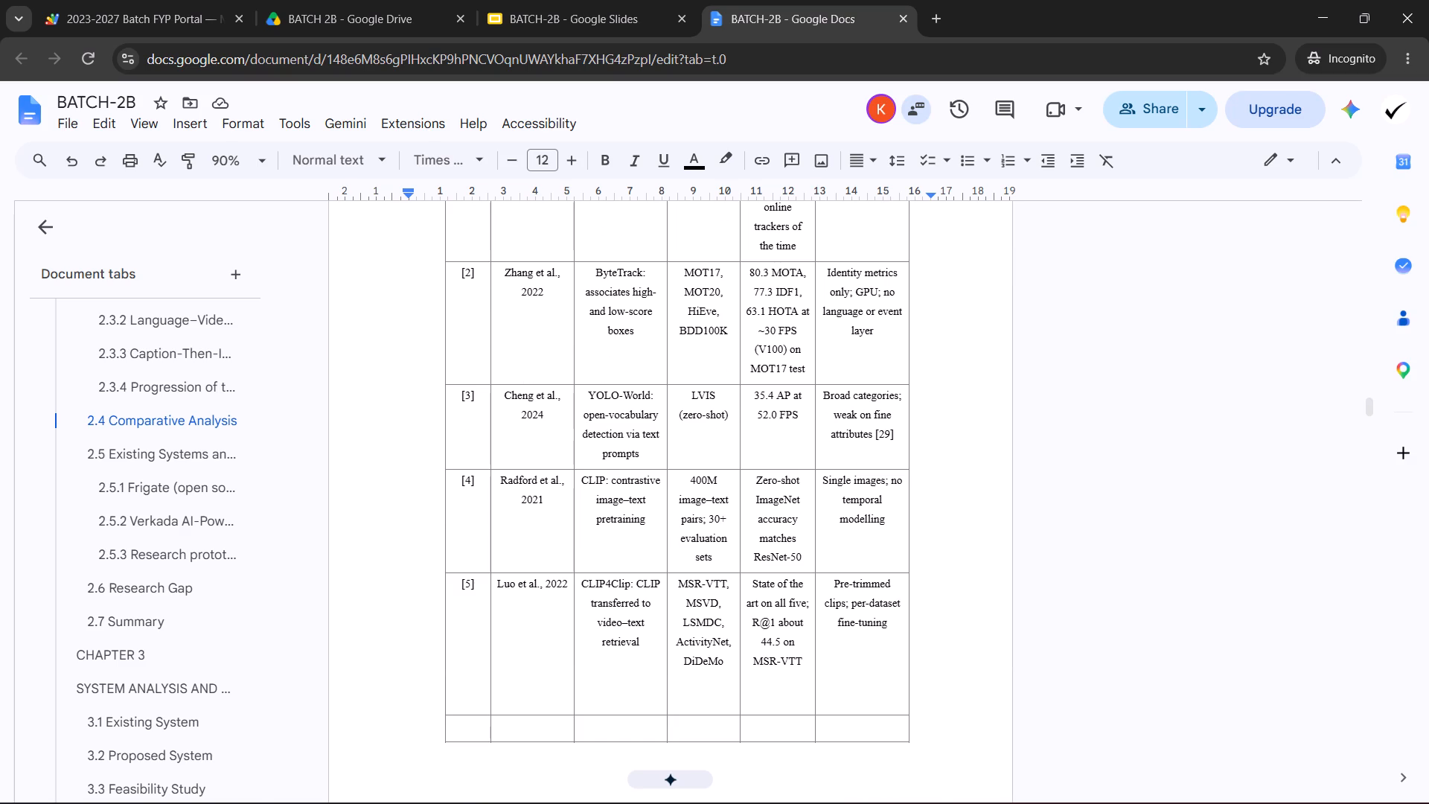
click(691, 692)
click(697, 701)
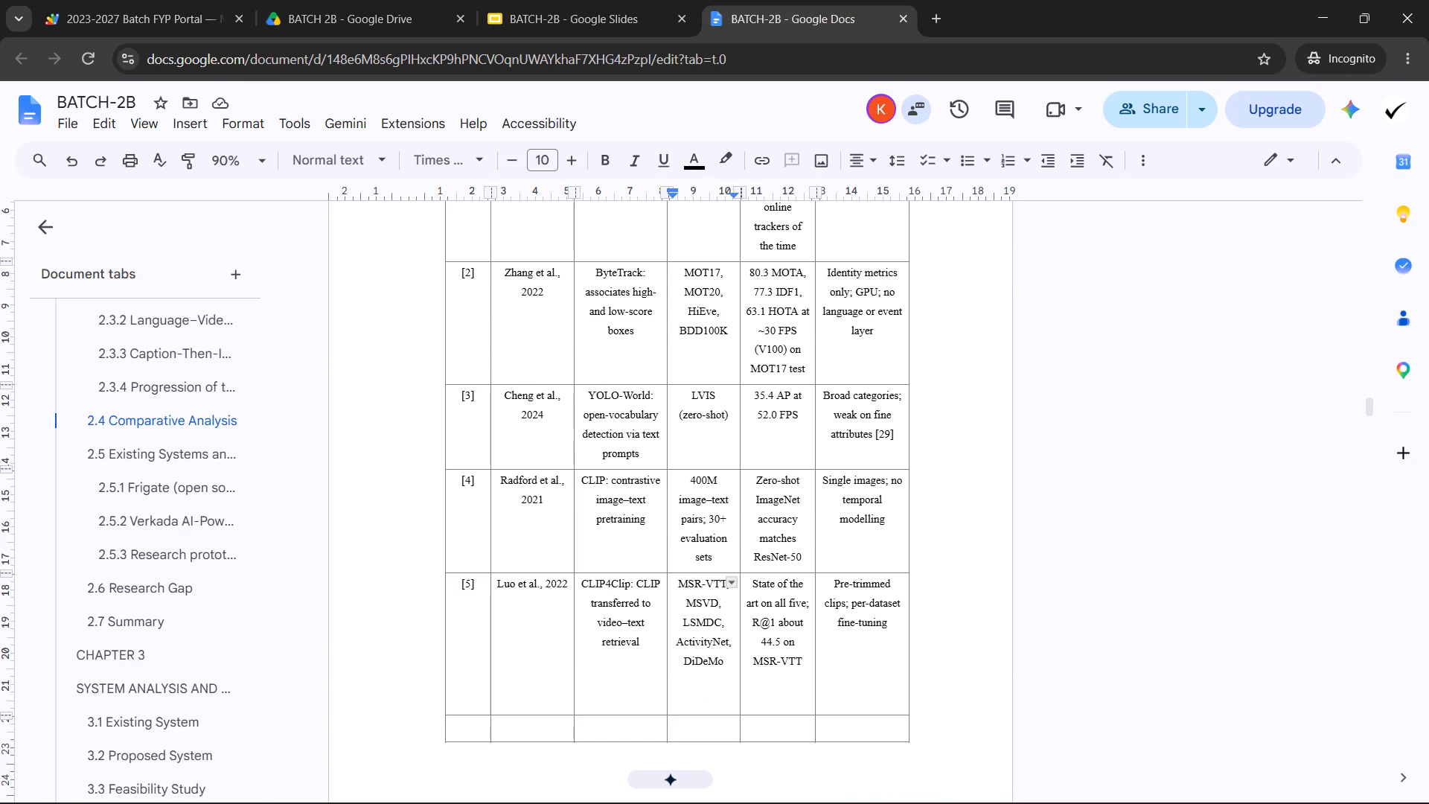
key(BackSpace)
key(BackSpace)
key(BackSpace)
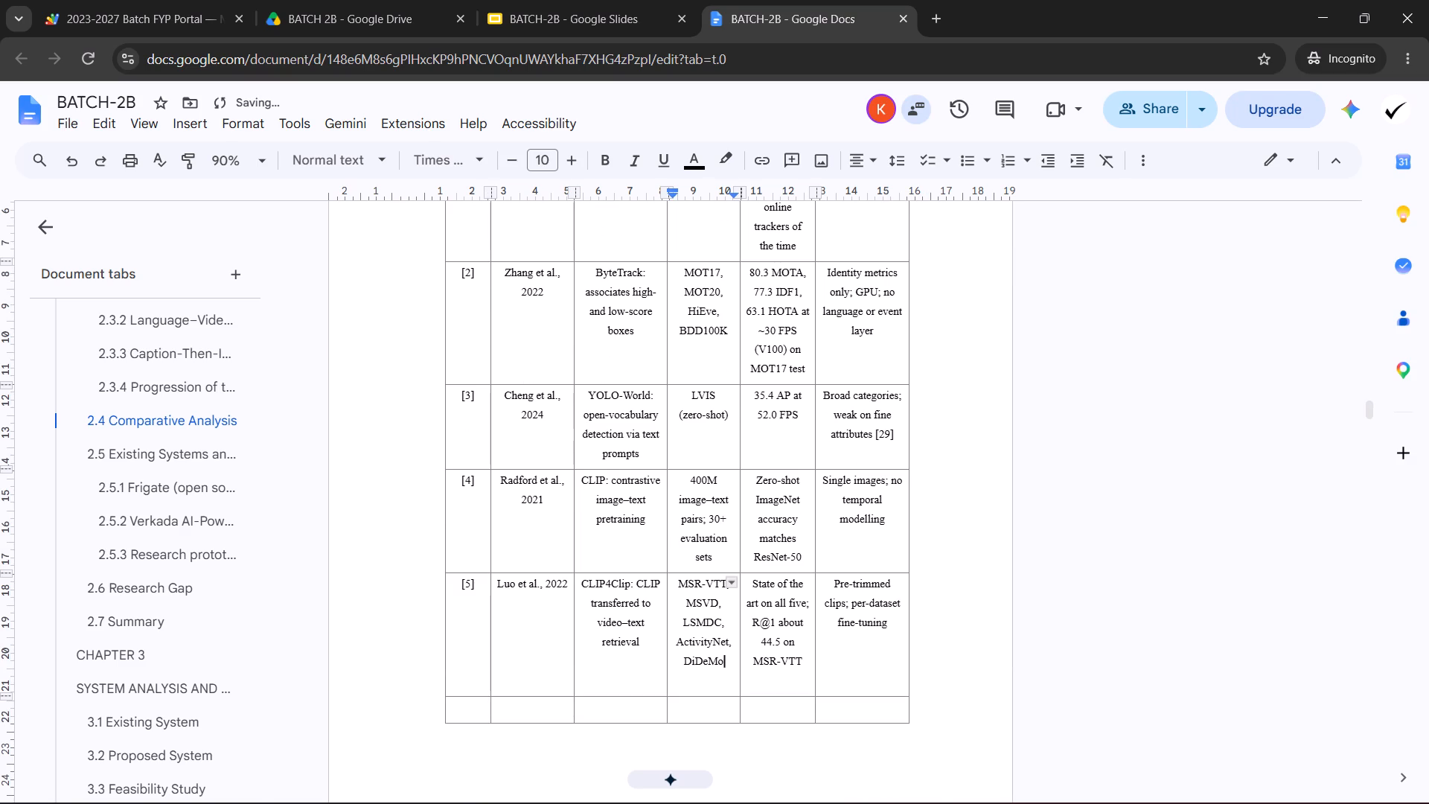
key(Down)
key(BackSpace)
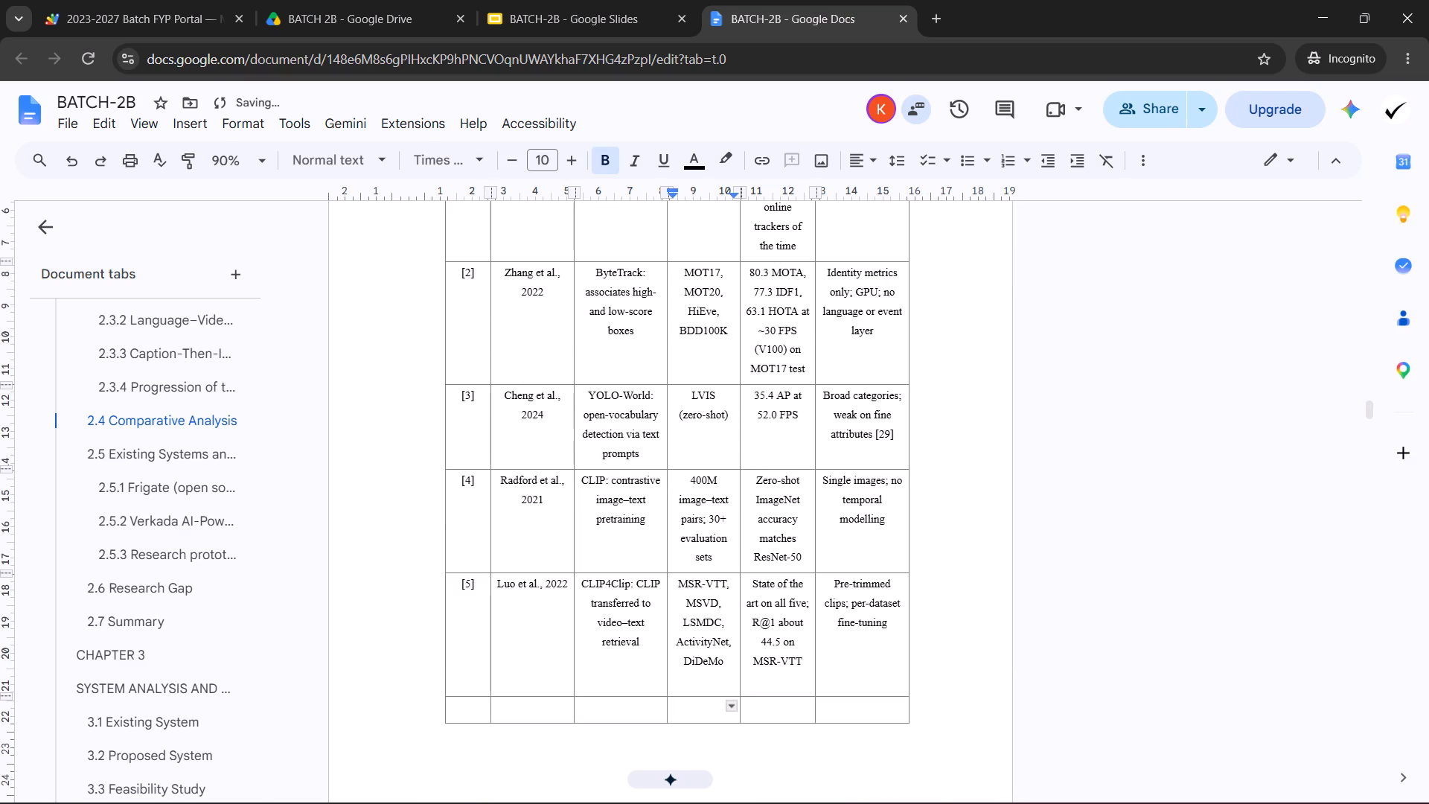
Delete the blank lines below the text in row [5]'s Method / Technique and Author(s) & Year cells of Table 2.1.
click(697, 683)
click(858, 677)
click(858, 690)
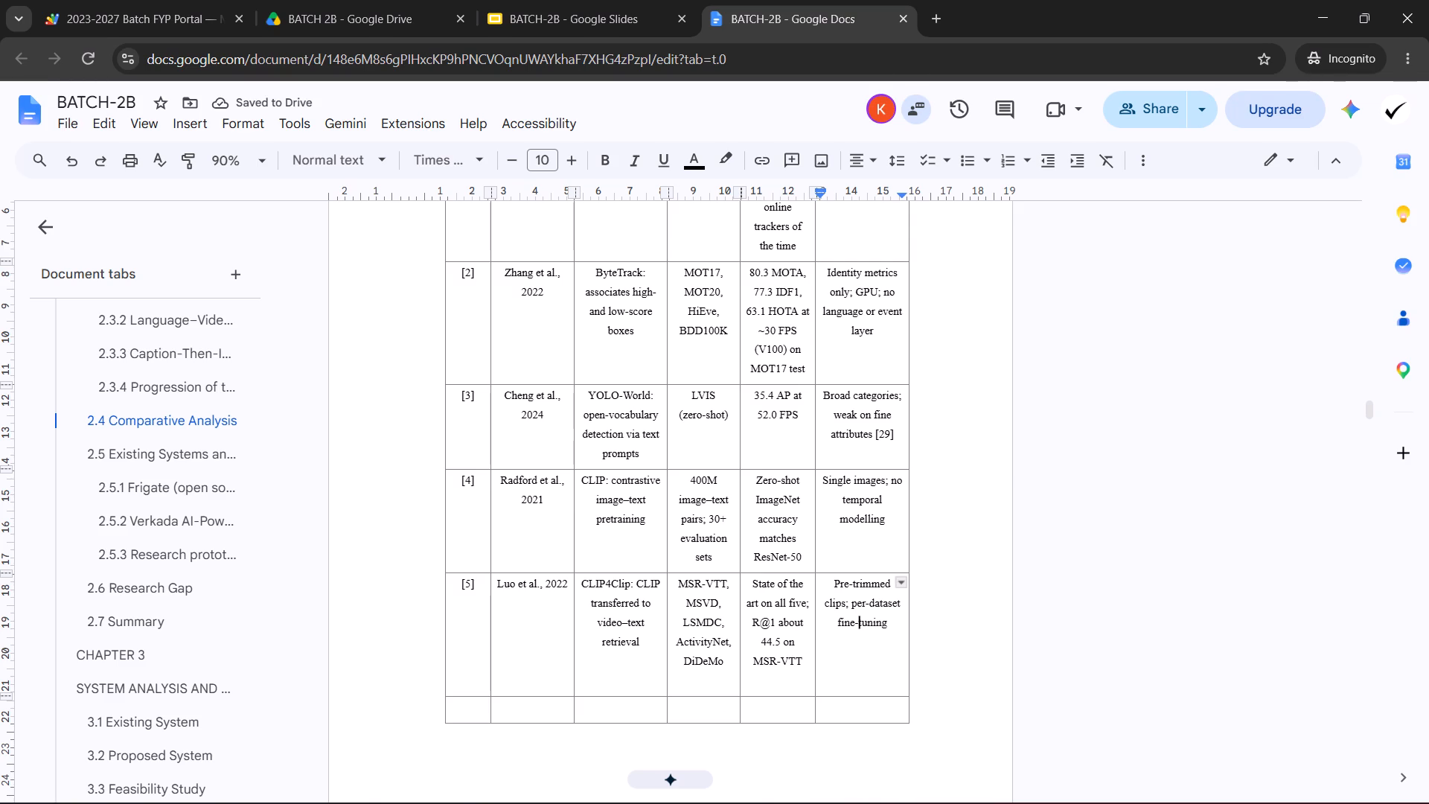
click(780, 683)
click(703, 683)
click(650, 677)
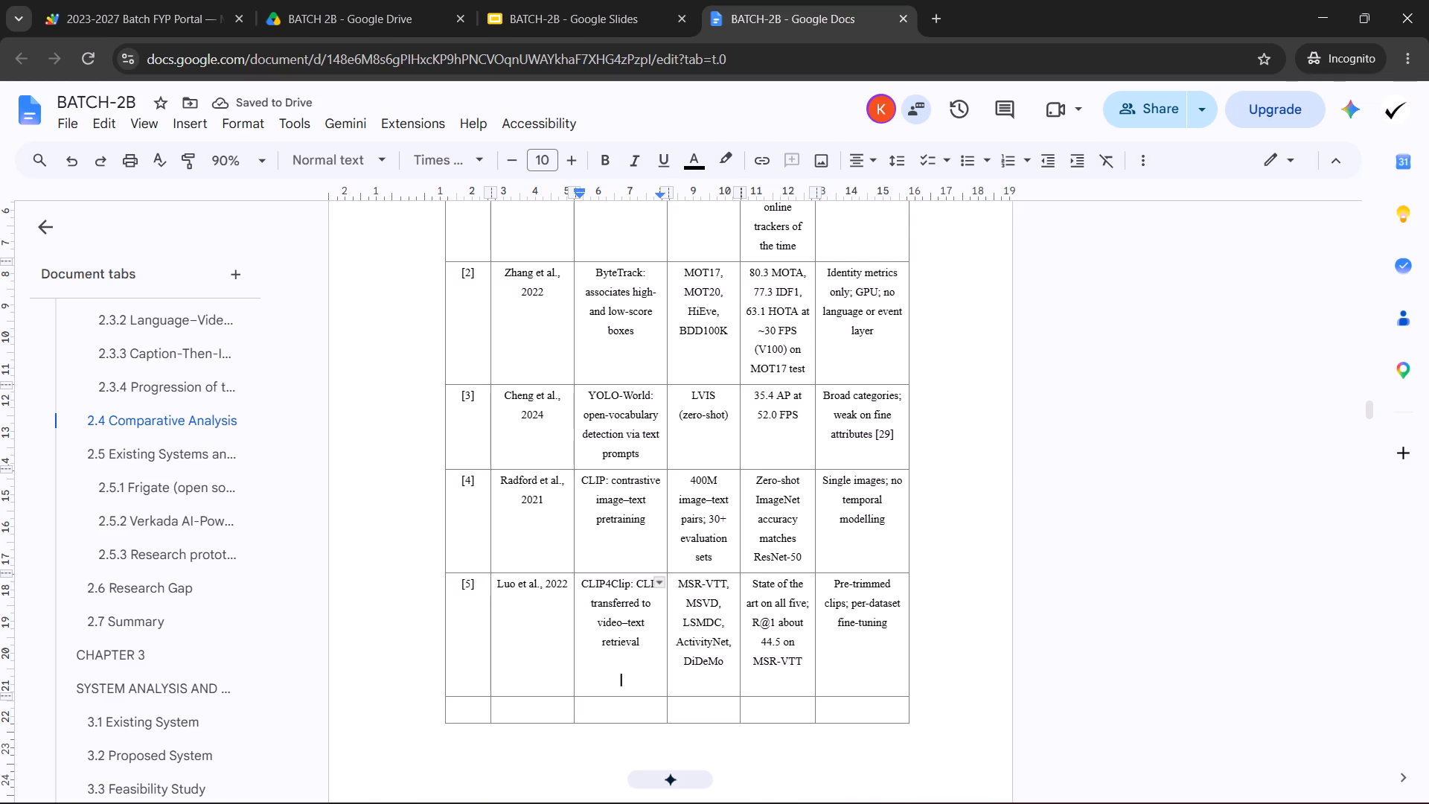
key(BackSpace)
key(BackSpace)
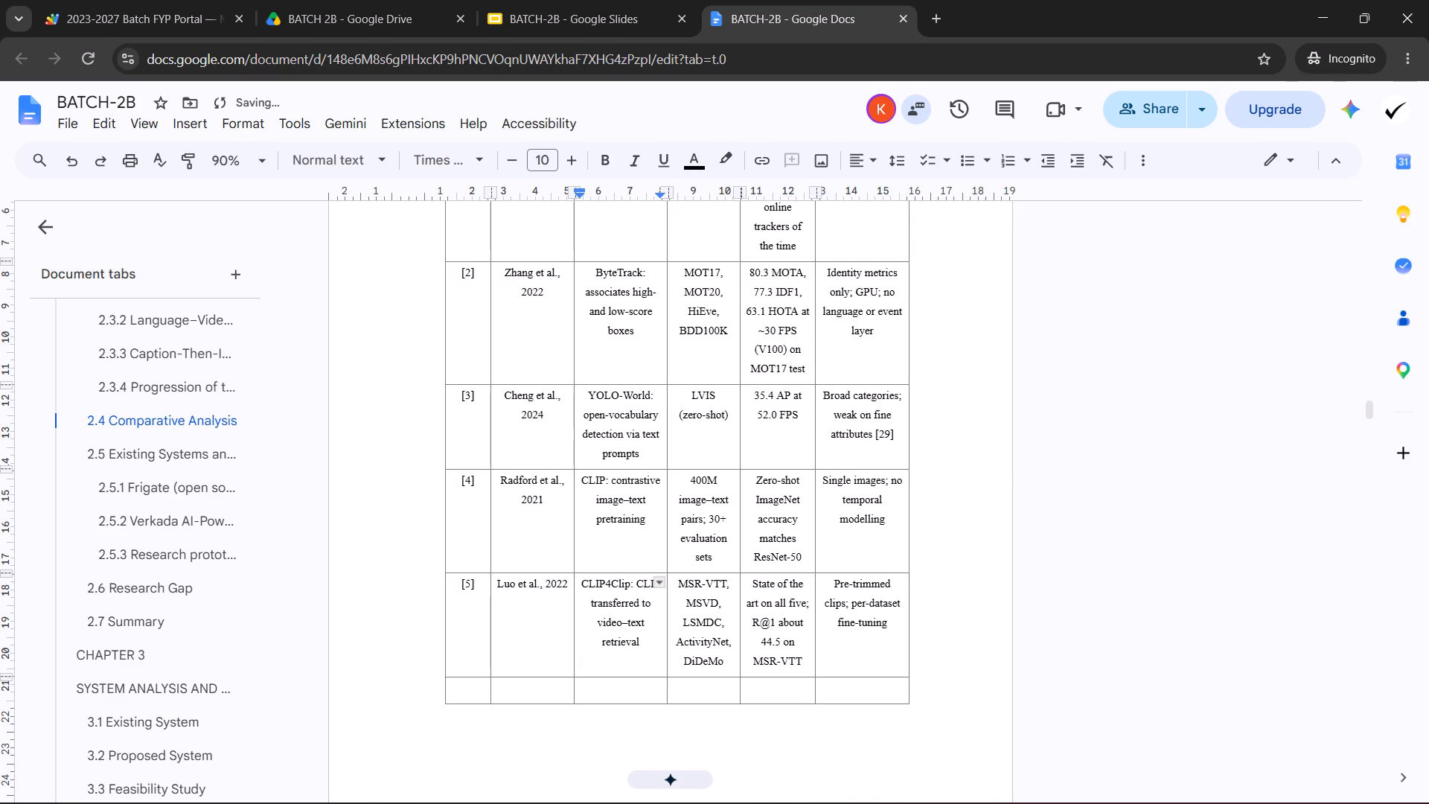
click(528, 650)
key(BackSpace)
key(BackSpace)
key(BackSpace)
Delete the blank lines below "modelling" in the Limitation cell of row [4].
click(534, 554)
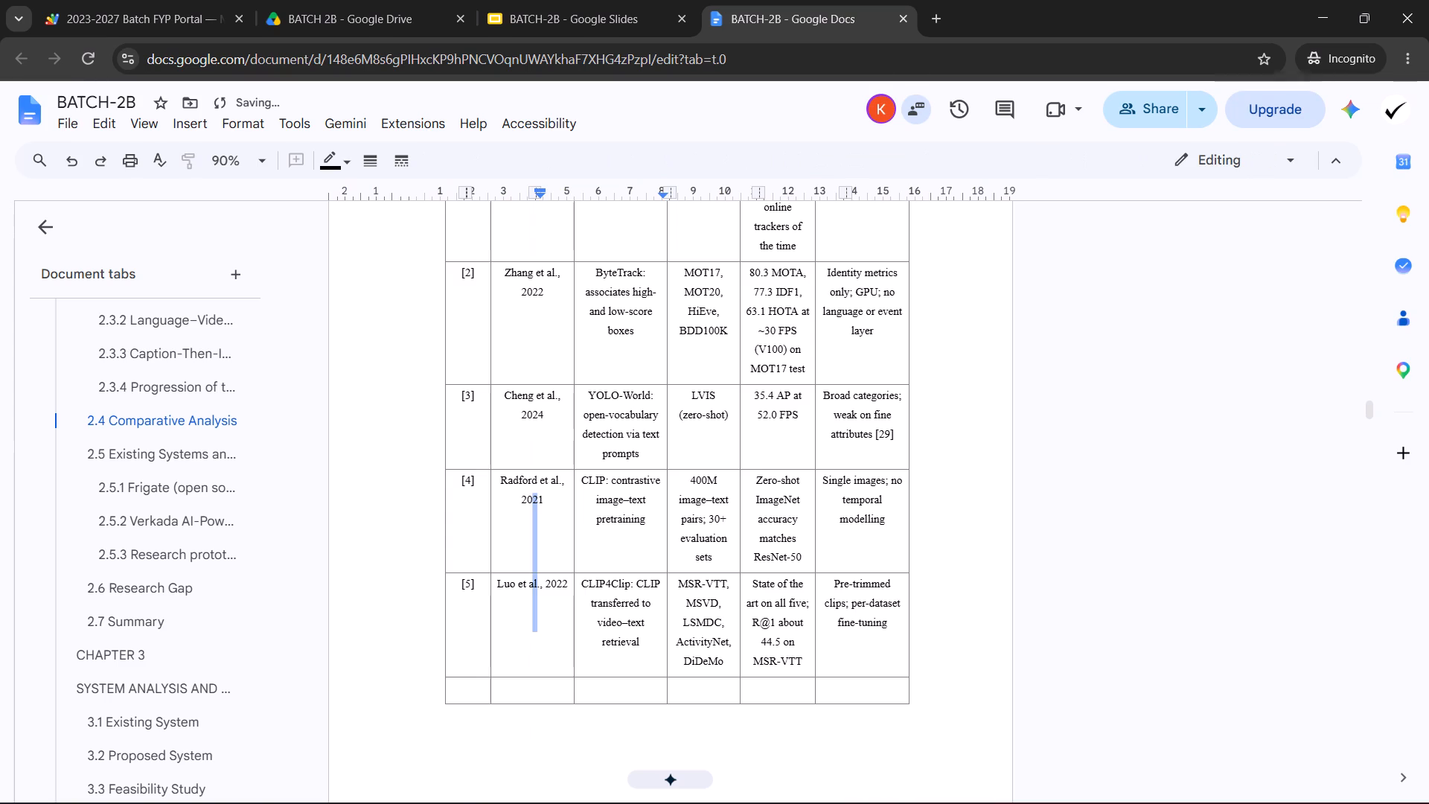
click(495, 548)
click(512, 548)
click(633, 555)
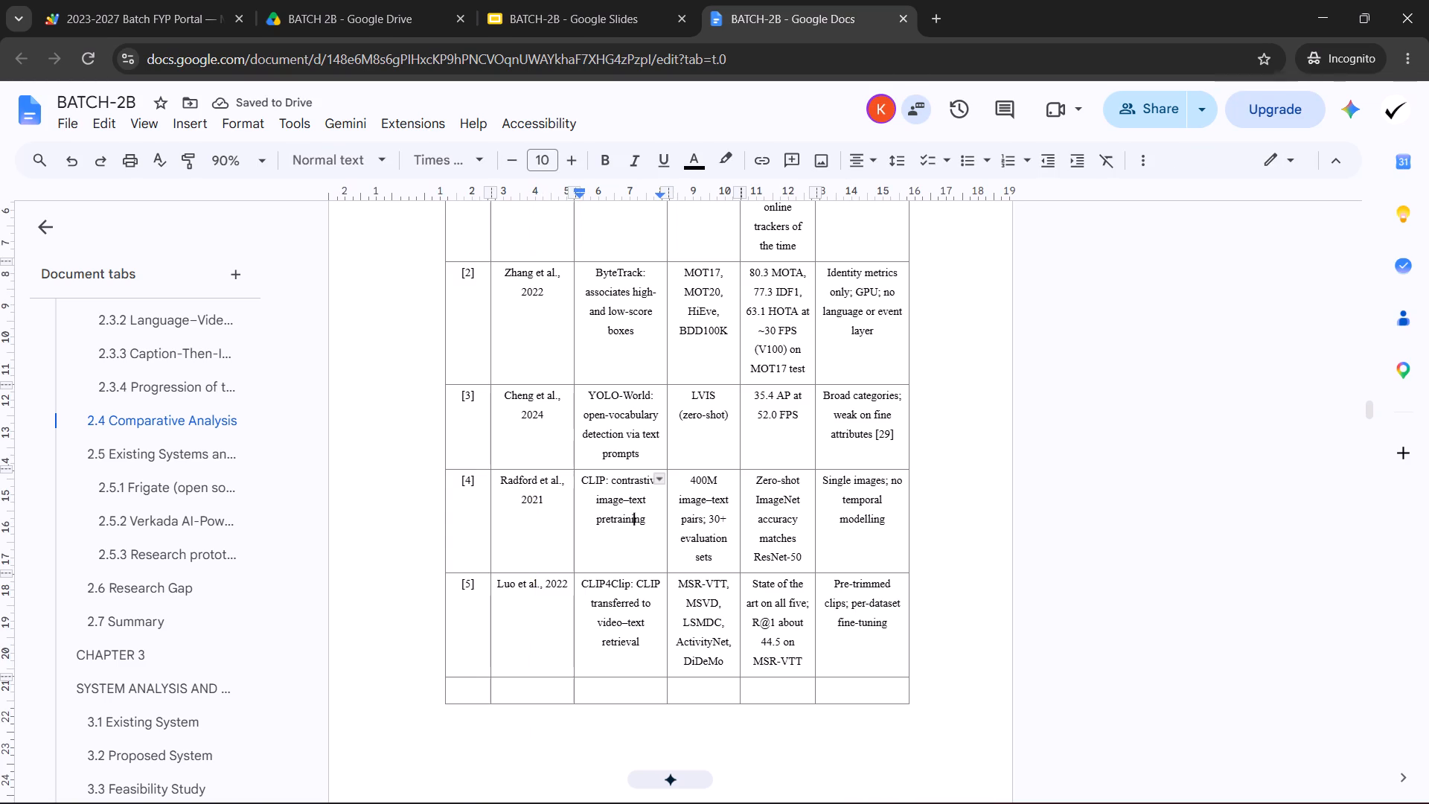
click(851, 543)
key(BackSpace)
key(BackSpace)
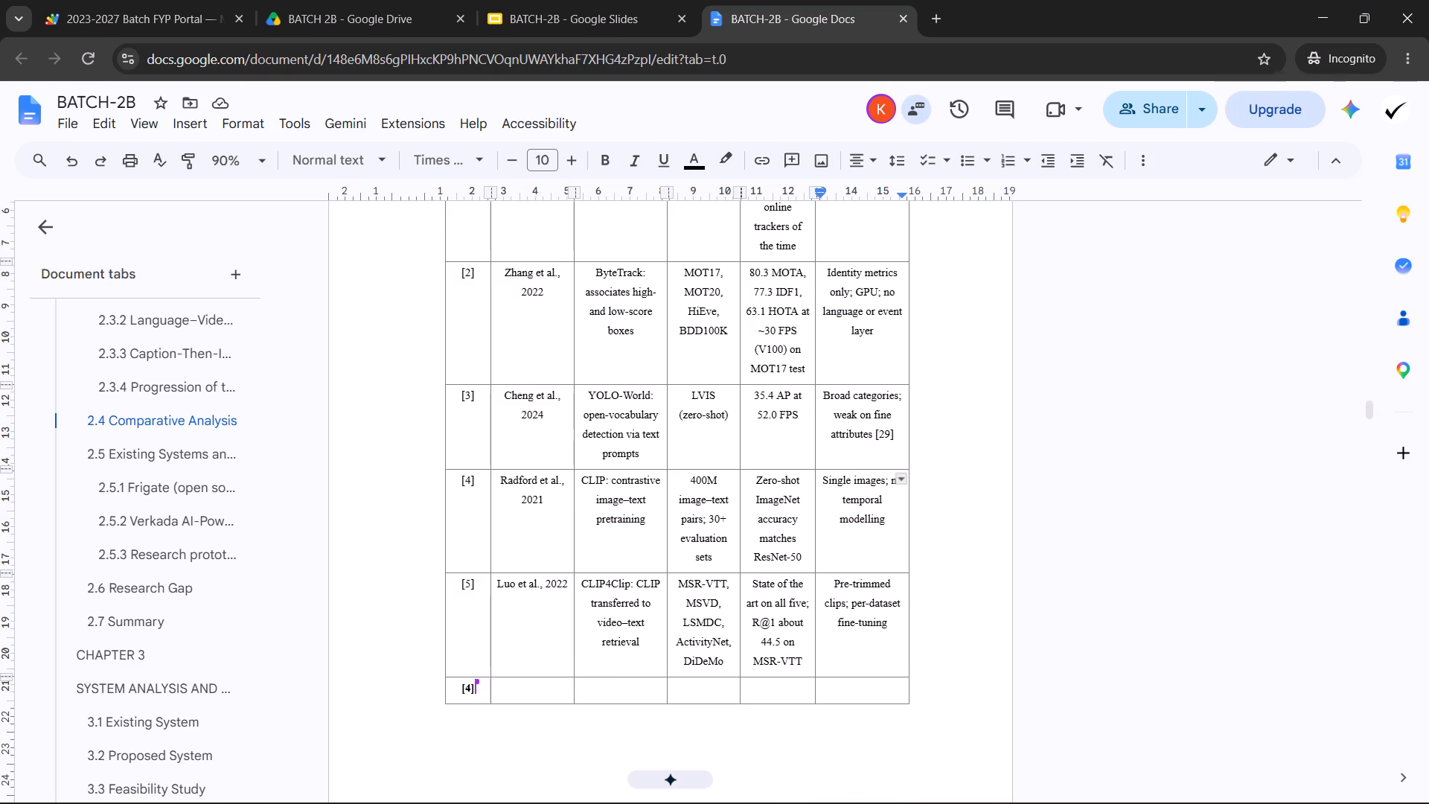
Delete the blank lines below the text in the Limitation cells of rows [2] and [1].
click(861, 363)
scroll(864, 418, up, 4)
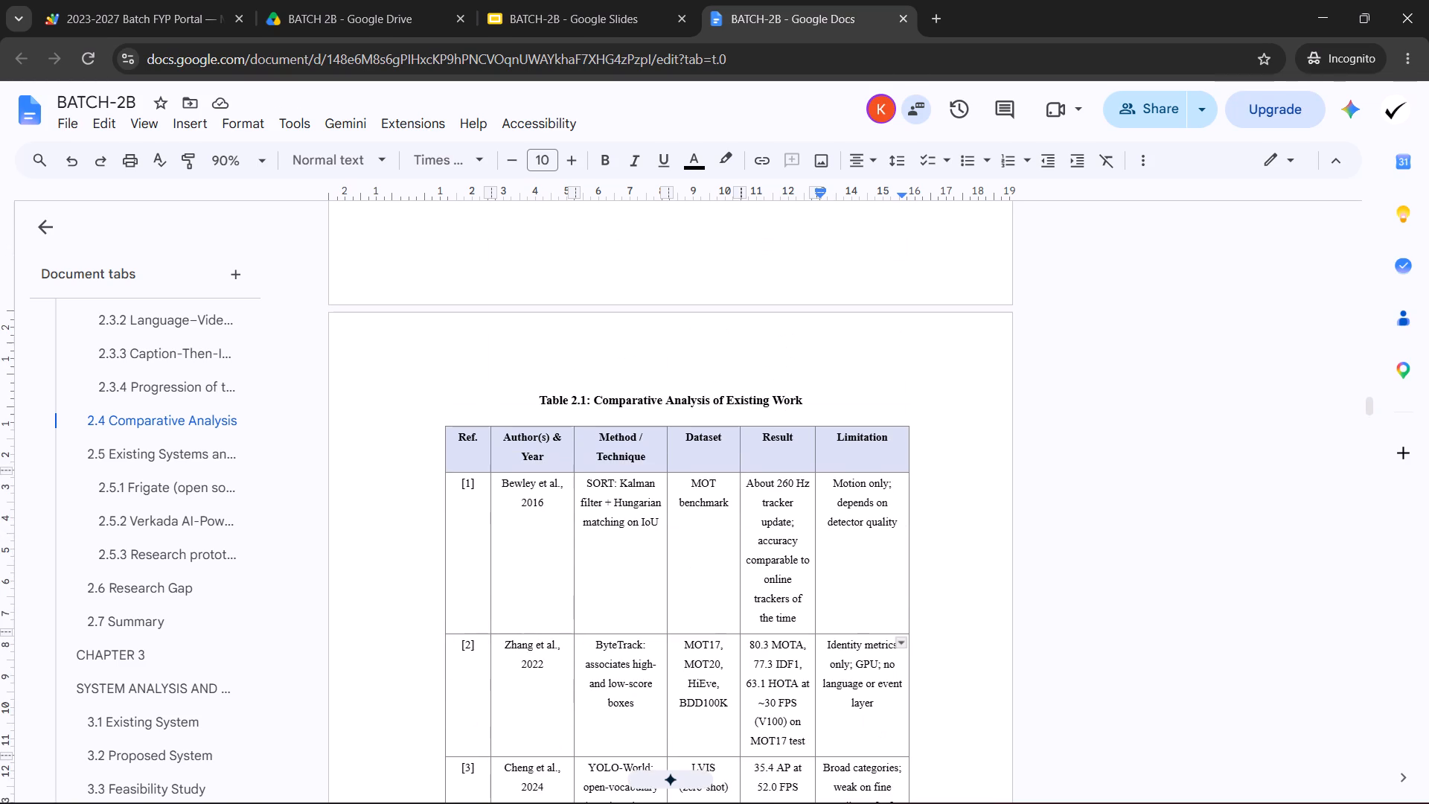
key(BackSpace)
key(BackSpace)
click(845, 590)
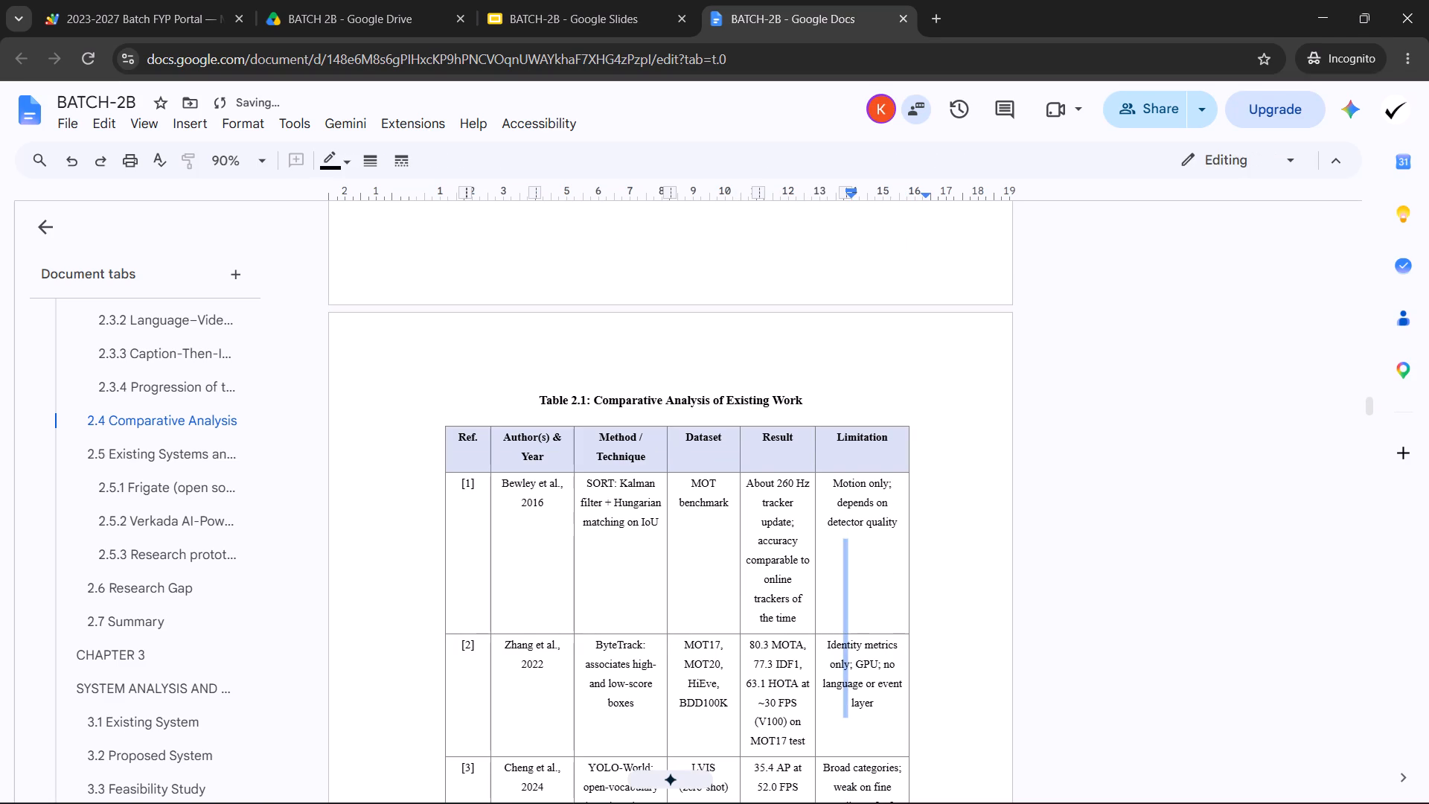
click(883, 579)
key(BackSpace)
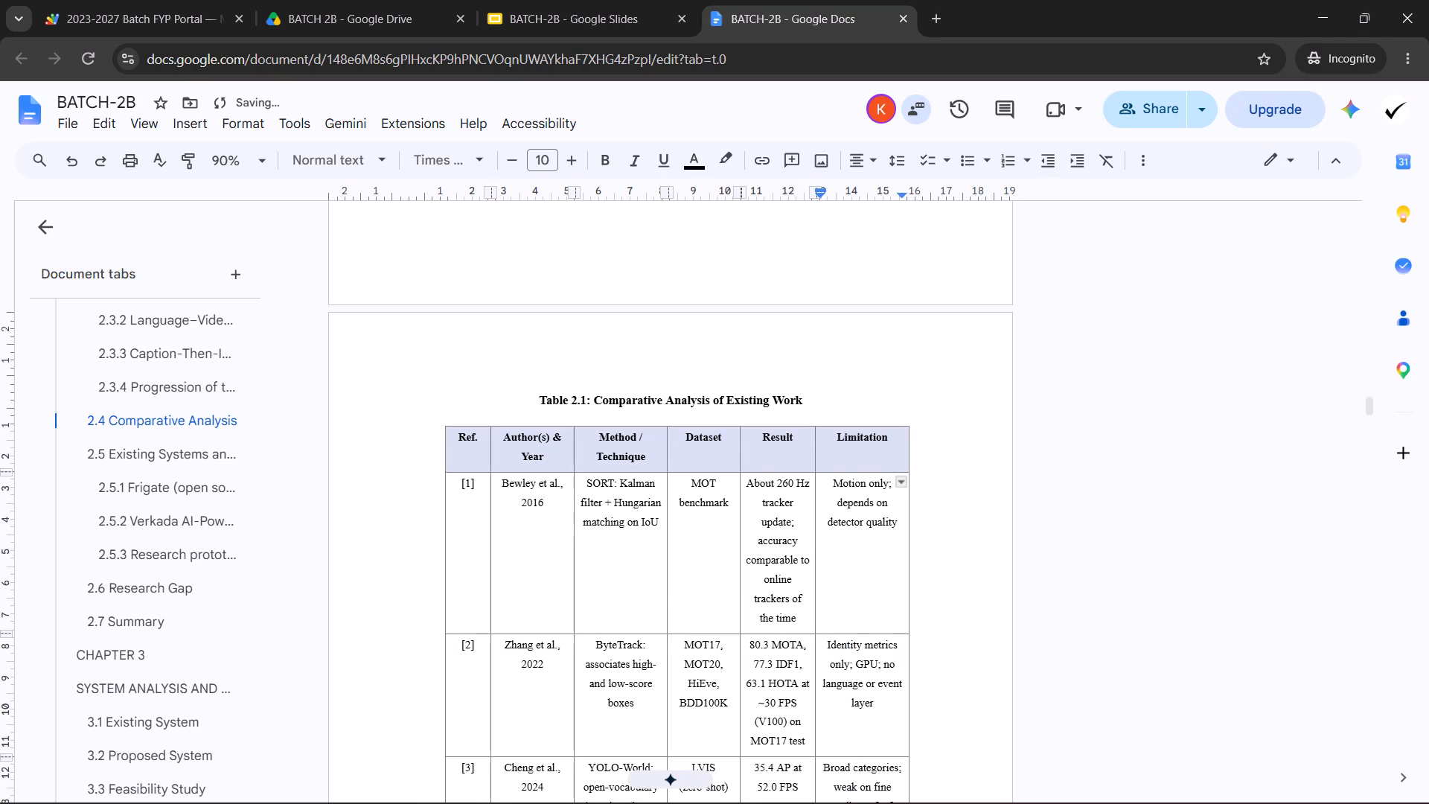
Delete the blank lines below "2024" in the Author(s) & Year cell of row [3].
click(706, 569)
click(628, 564)
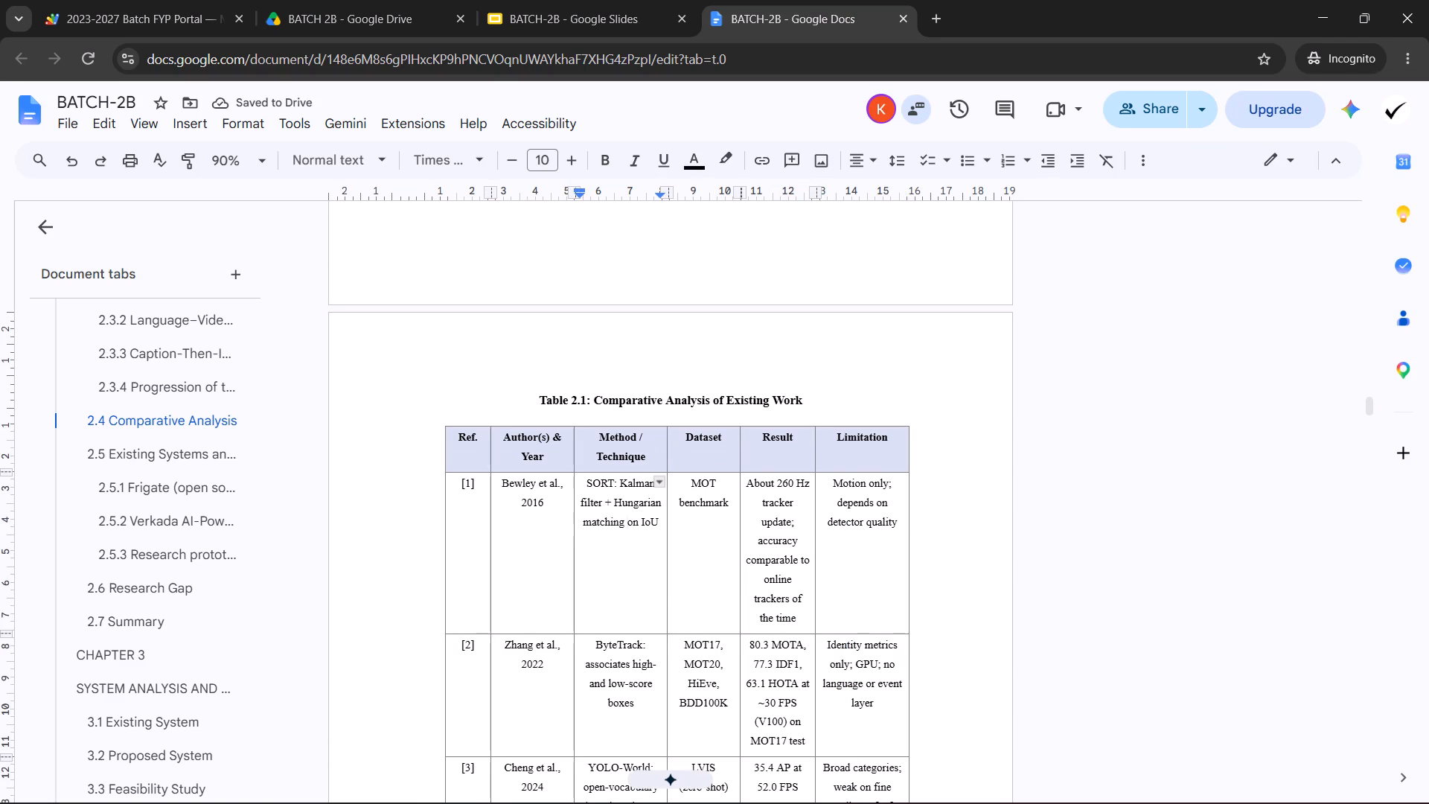
click(525, 573)
scroll(521, 562, down, 2)
click(521, 538)
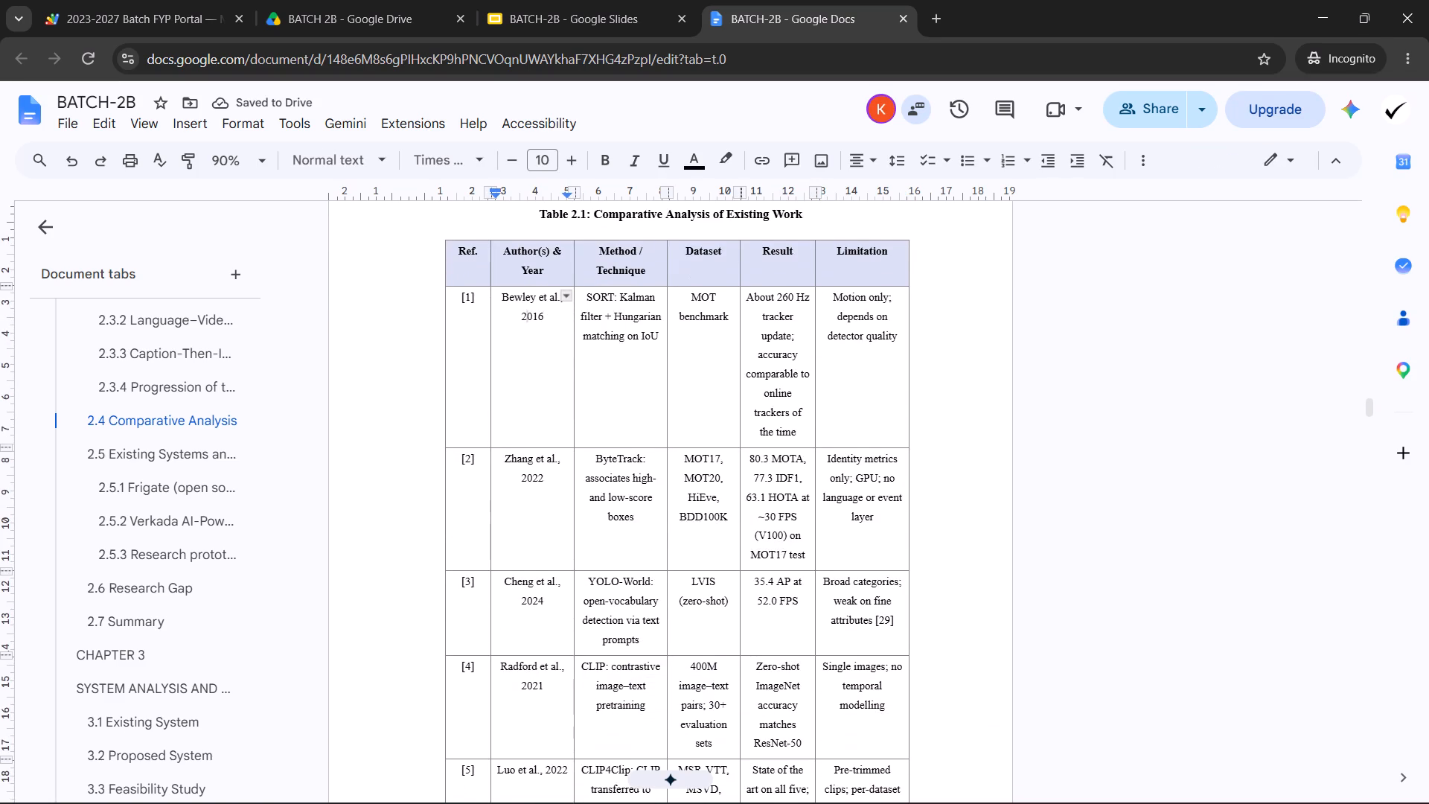
scroll(520, 534, down, 1)
click(520, 535)
key(BackSpace)
key(BackSpace)
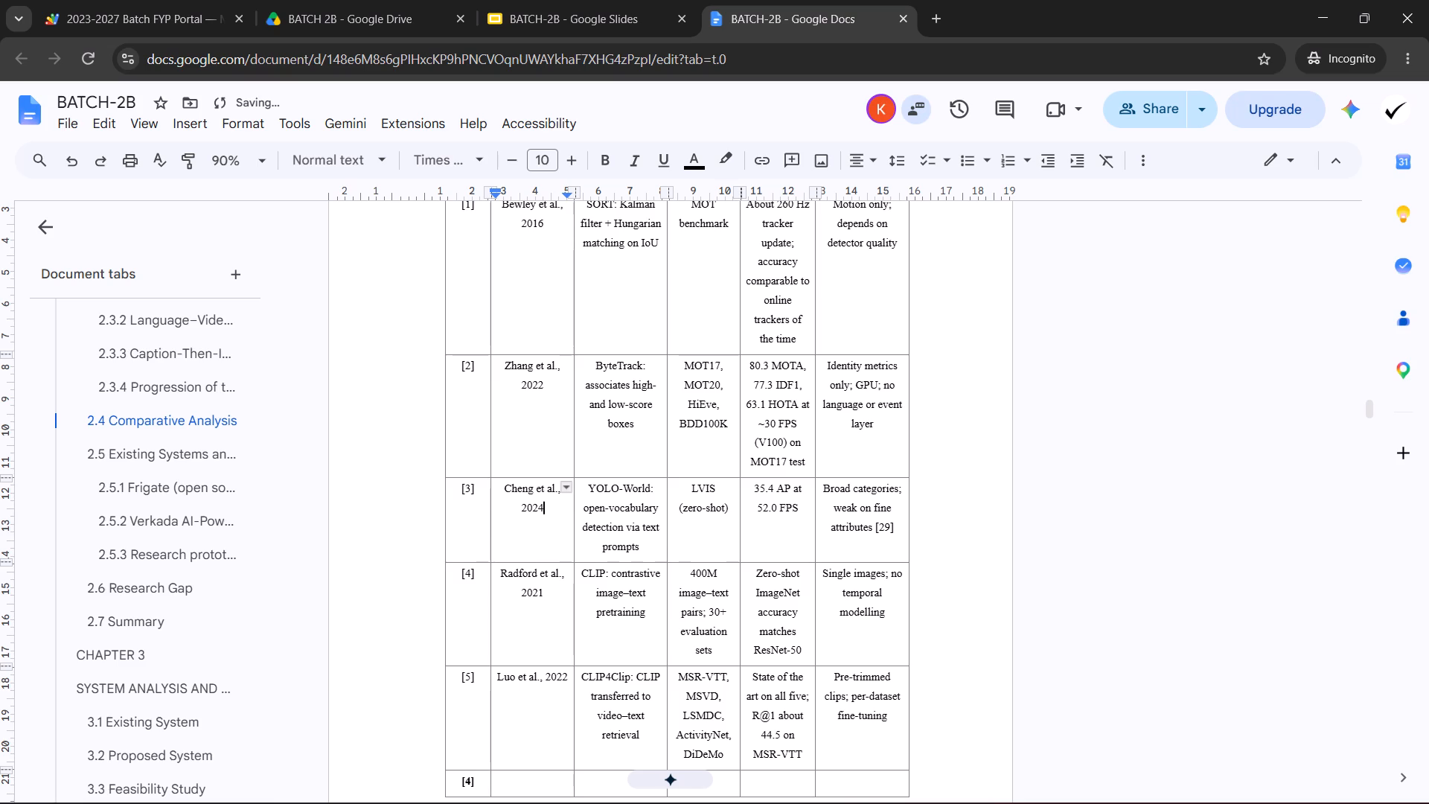
Delete the blank line below "BDD100K" in the Dataset cell of row [2].
click(625, 461)
click(702, 444)
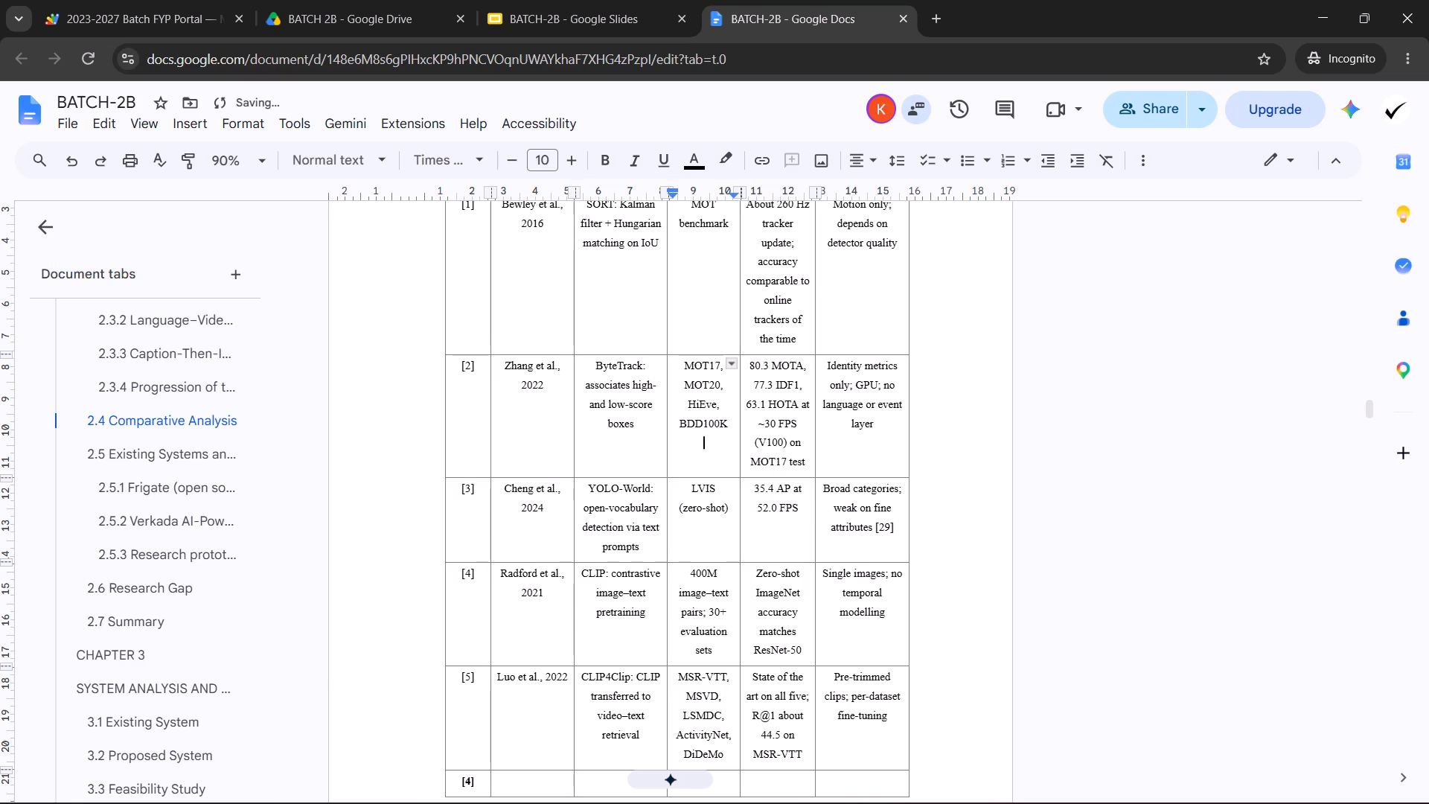
key(BackSpace)
key(BackSpace)
Delete the leftover blank line below "retrieval" in the Method / Technique cell of row [5].
scroll(837, 420, down, 1)
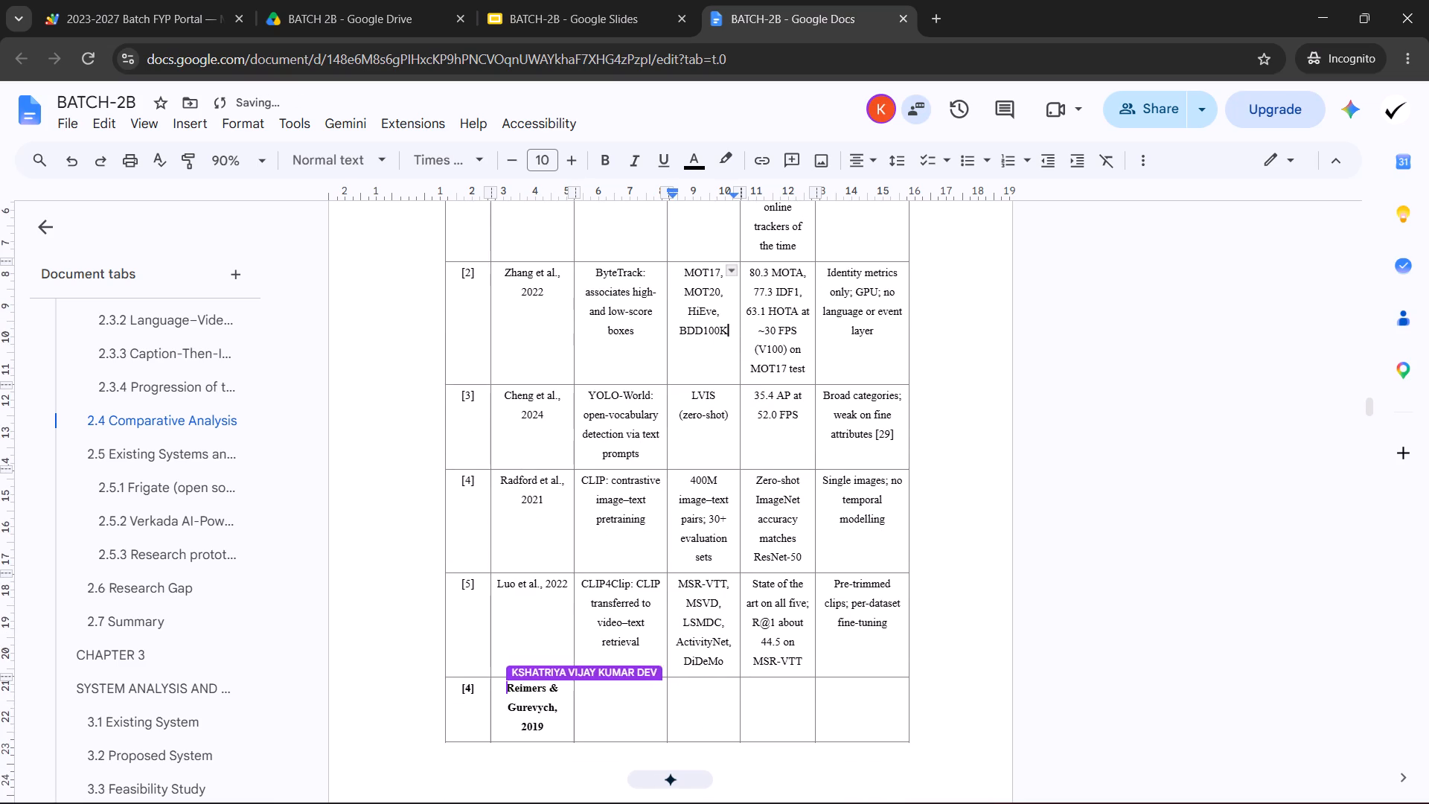
click(550, 551)
click(532, 549)
click(626, 555)
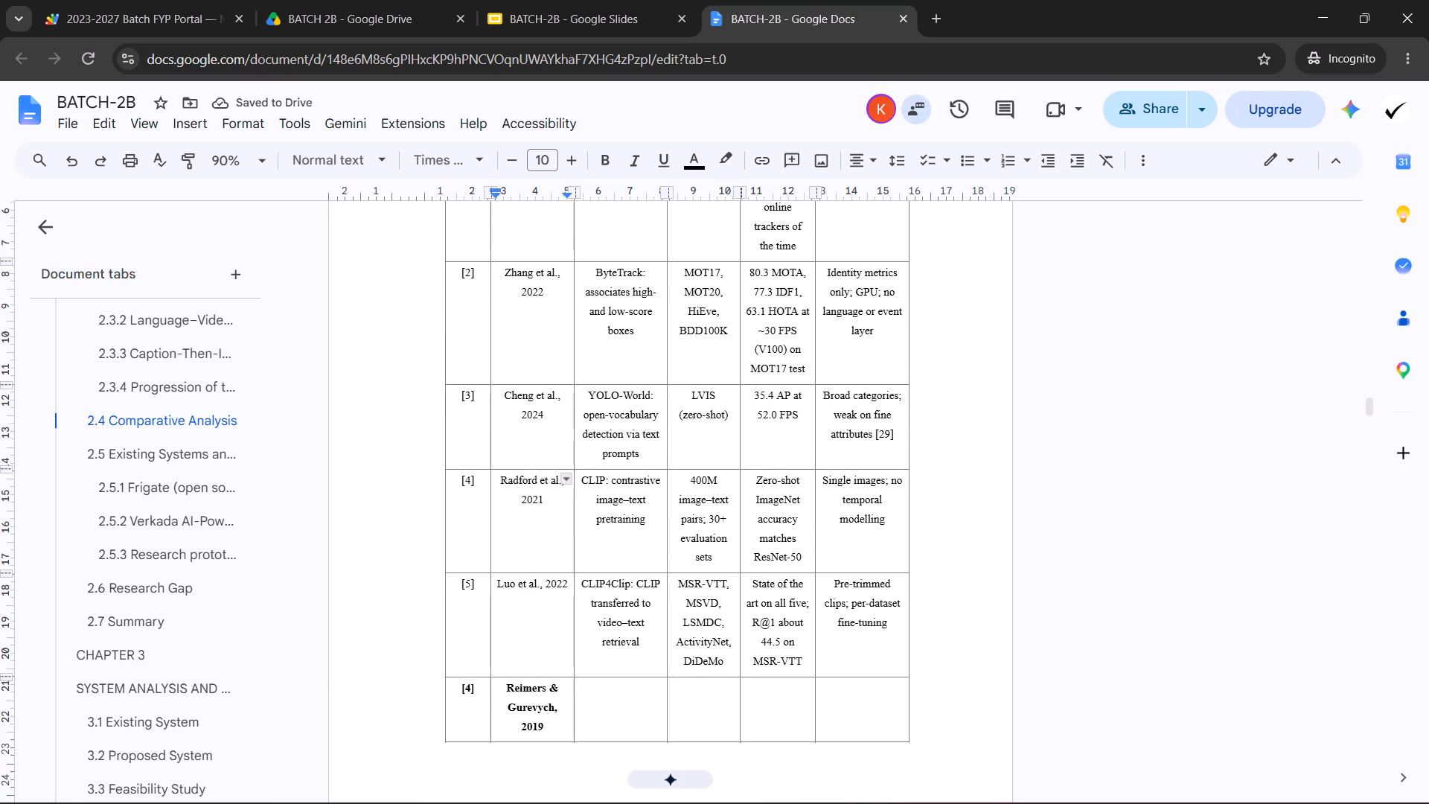
click(540, 619)
click(613, 662)
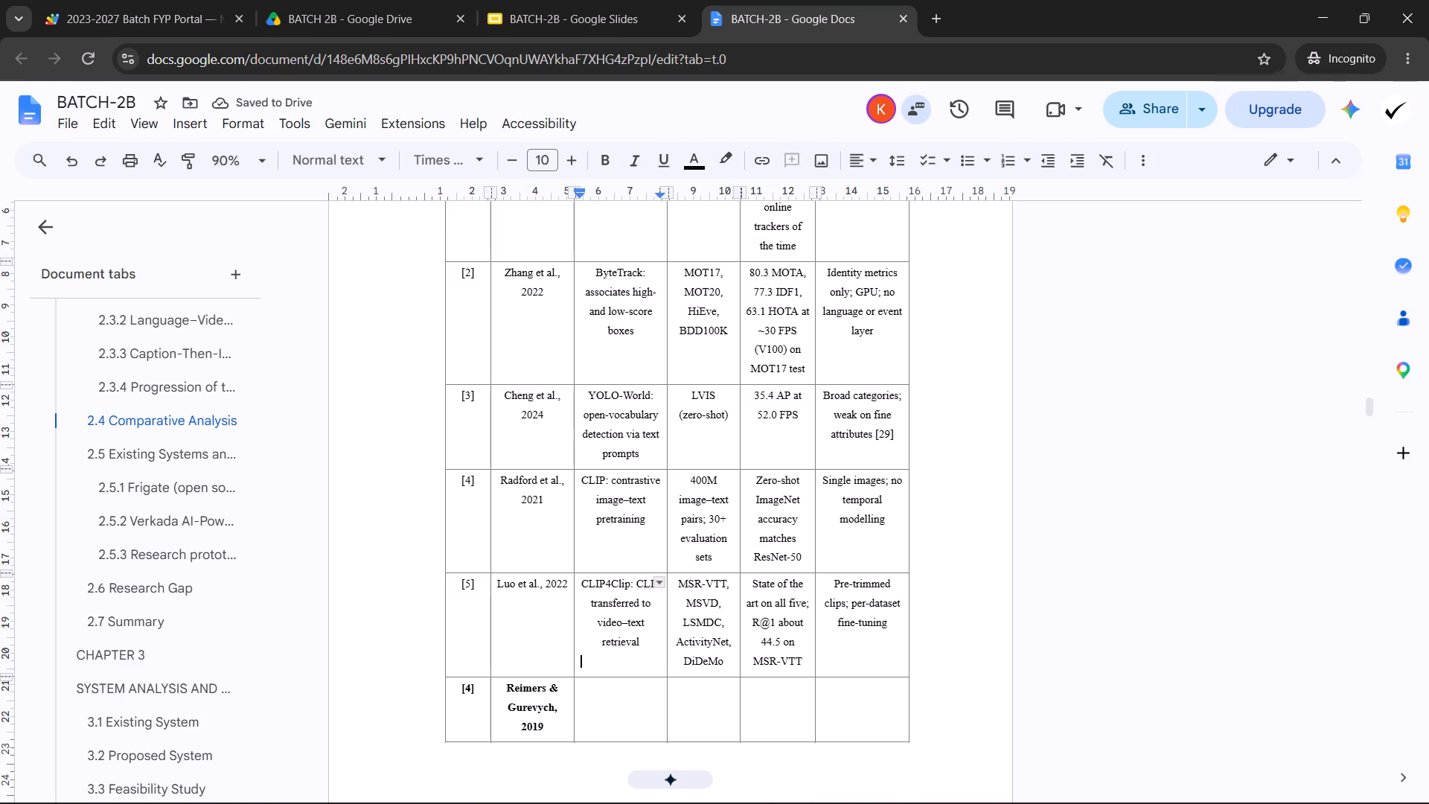
key(BackSpace)
Delete the leftover blank lines below the text in the Limitation cells of rows [4] and [2].
click(886, 650)
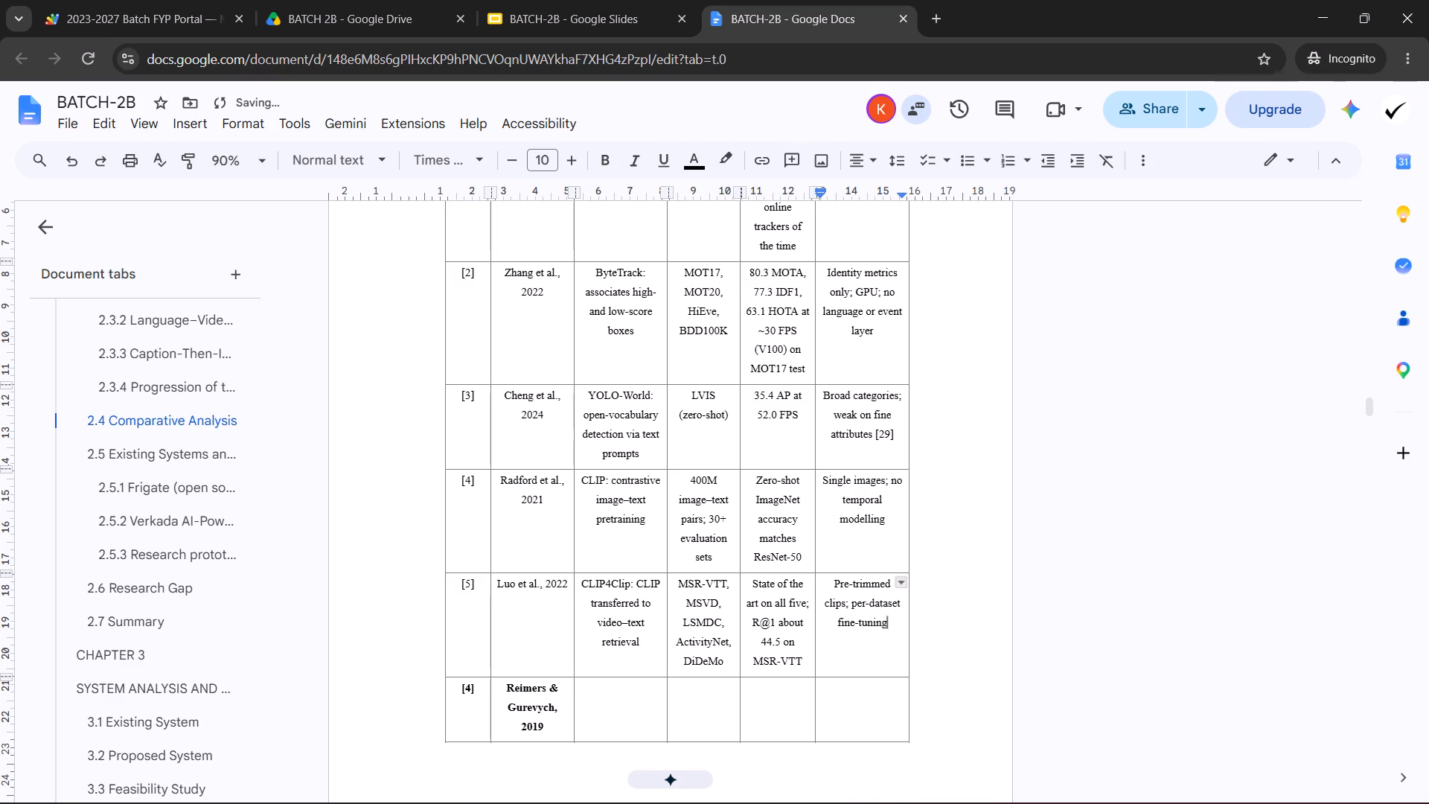
click(863, 537)
key(BackSpace)
key(BackSpace)
click(871, 455)
click(867, 546)
click(860, 372)
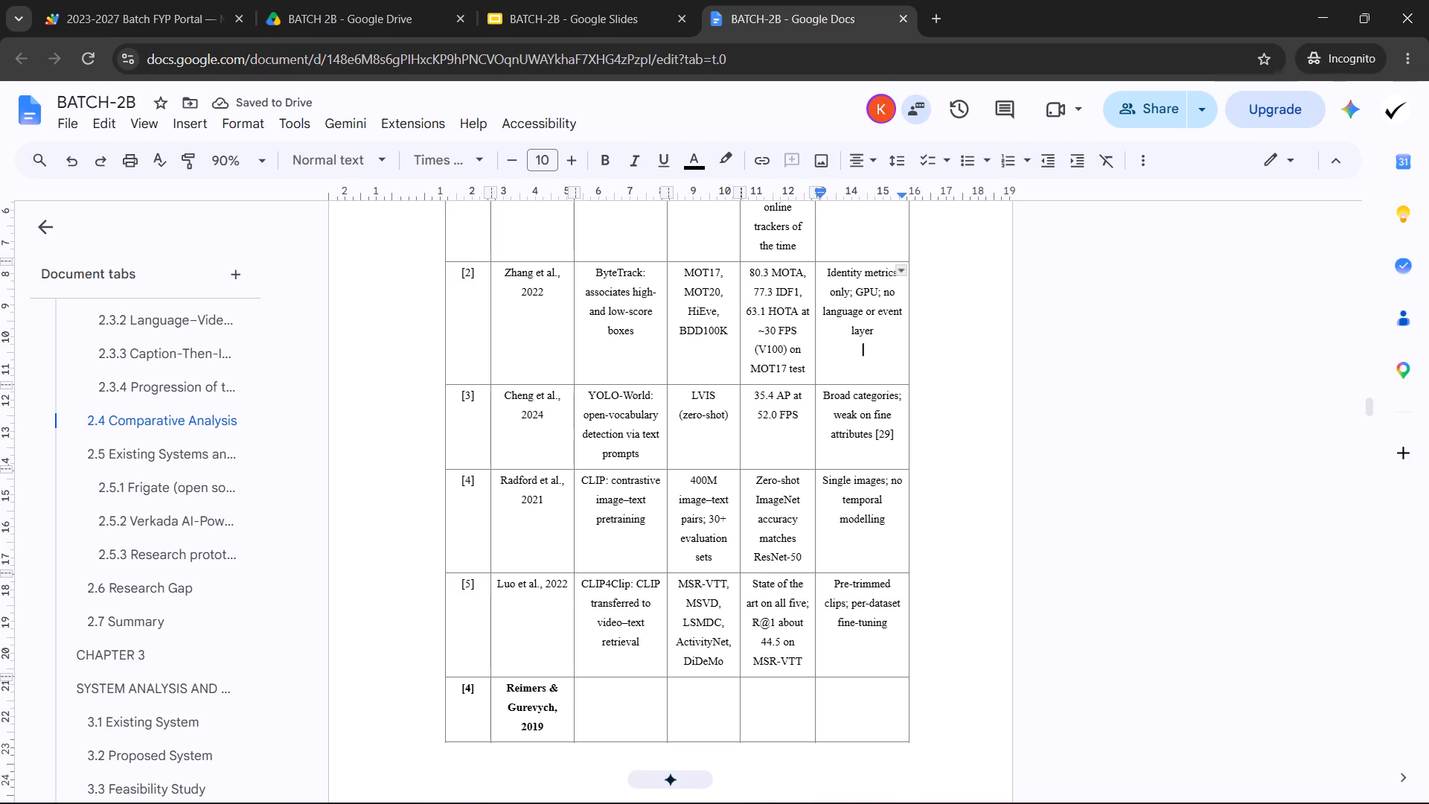
key(BackSpace)
key(BackSpace)
Look through the rest of Table 2.1 and section 2.5 down to 2.6 Research Gap for remaining layout problems.
scroll(842, 387, up, 2)
click(845, 392)
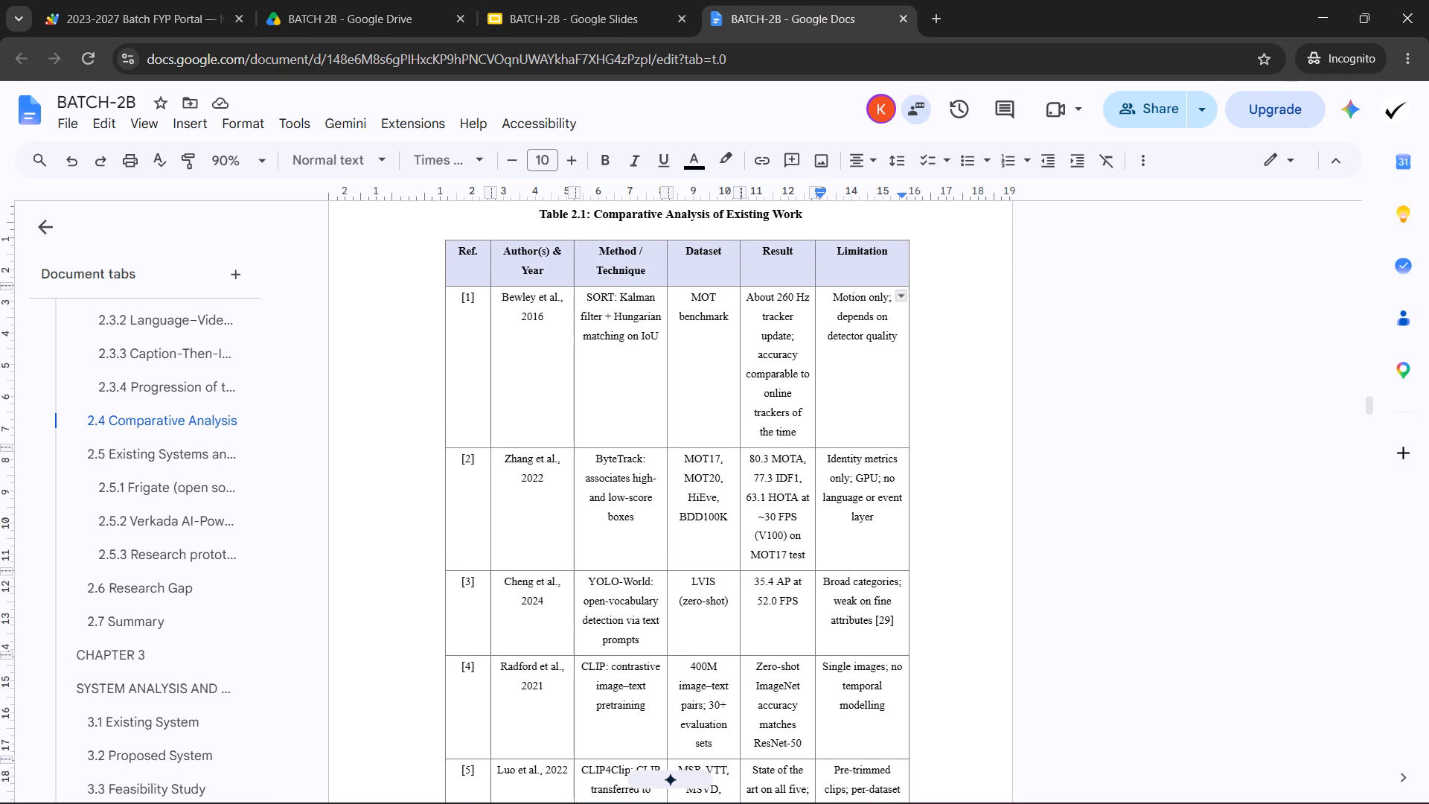
scroll(847, 386, down, 15)
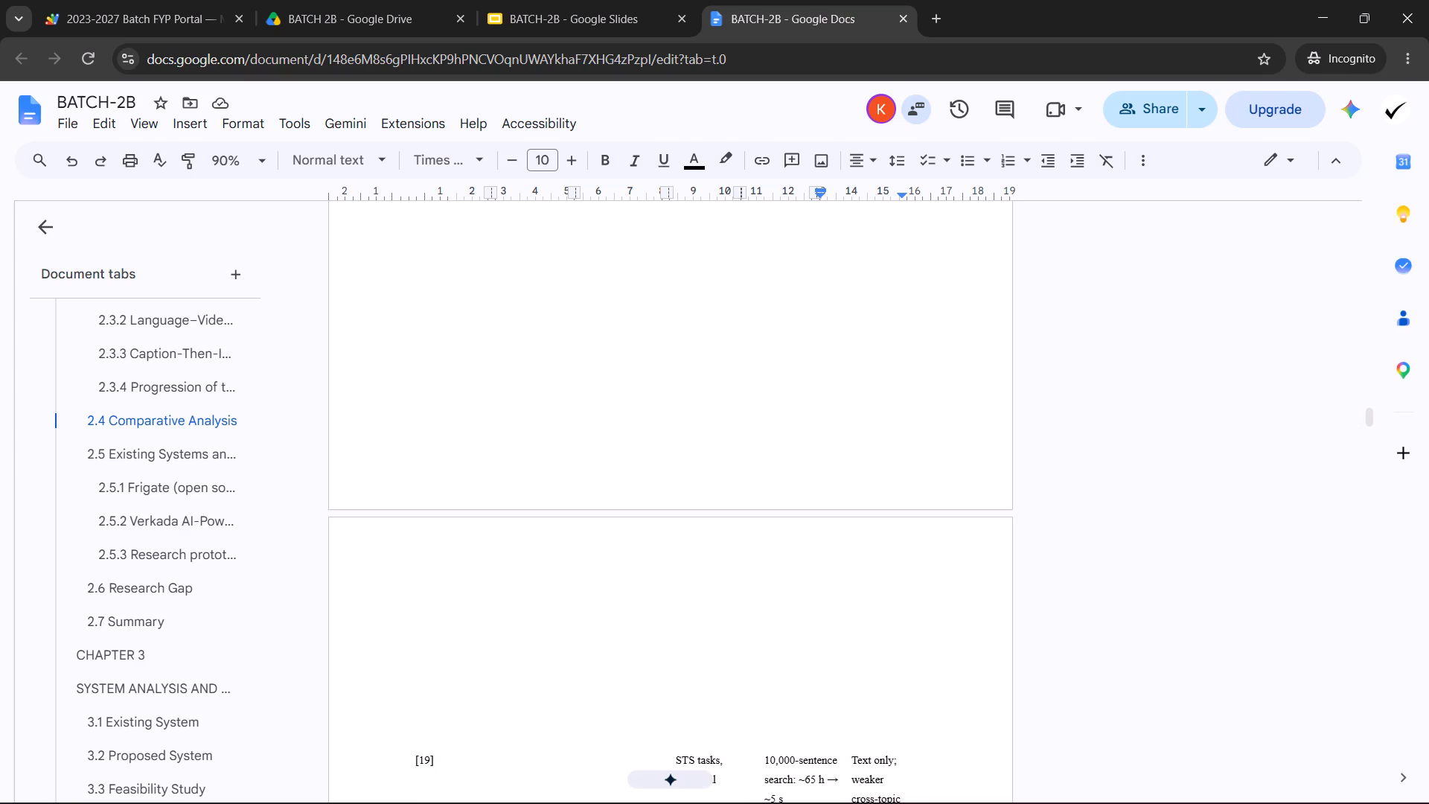
scroll(816, 392, down, 4)
scroll(806, 397, down, 20)
scroll(787, 395, down, 3)
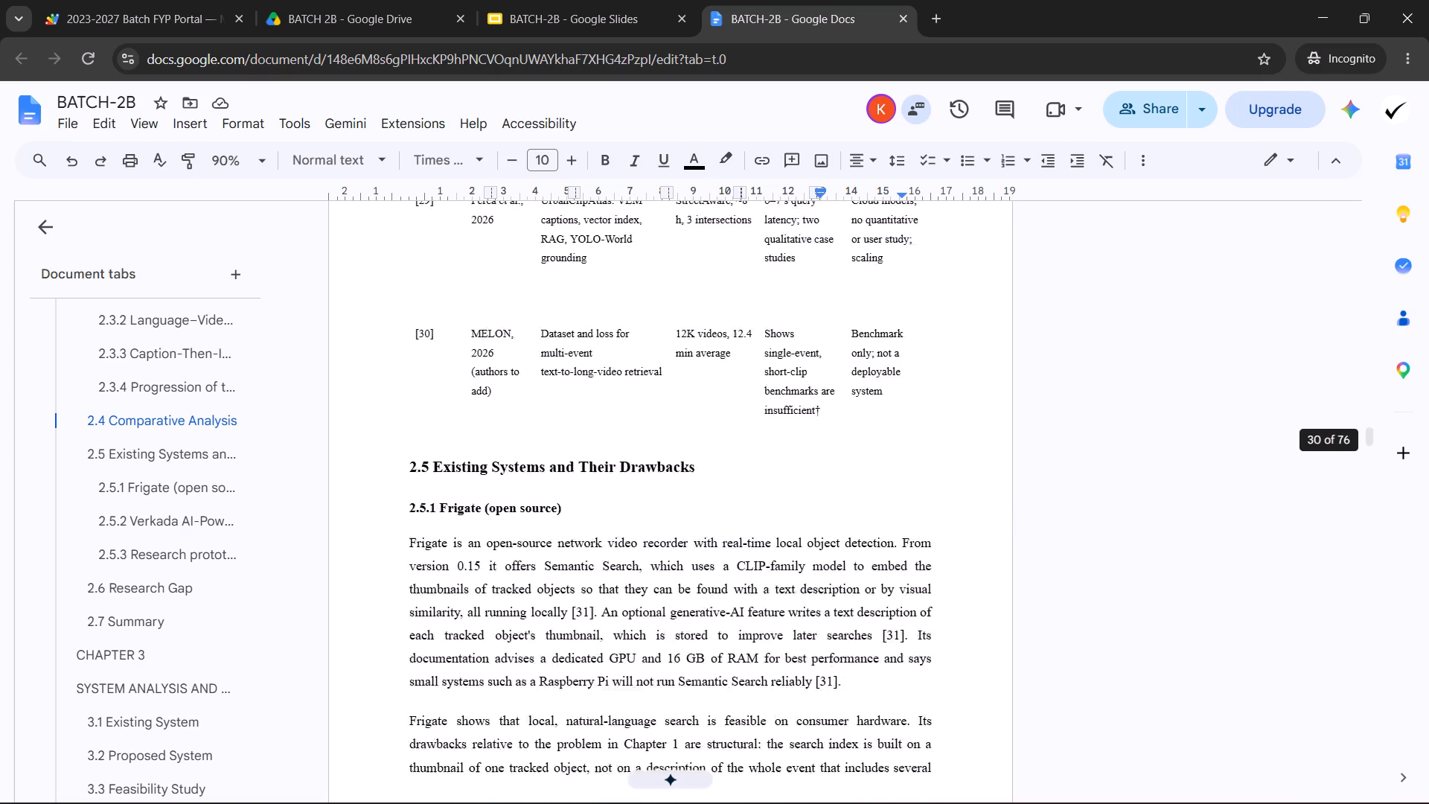
scroll(651, 410, down, 3)
scroll(490, 474, down, 4)
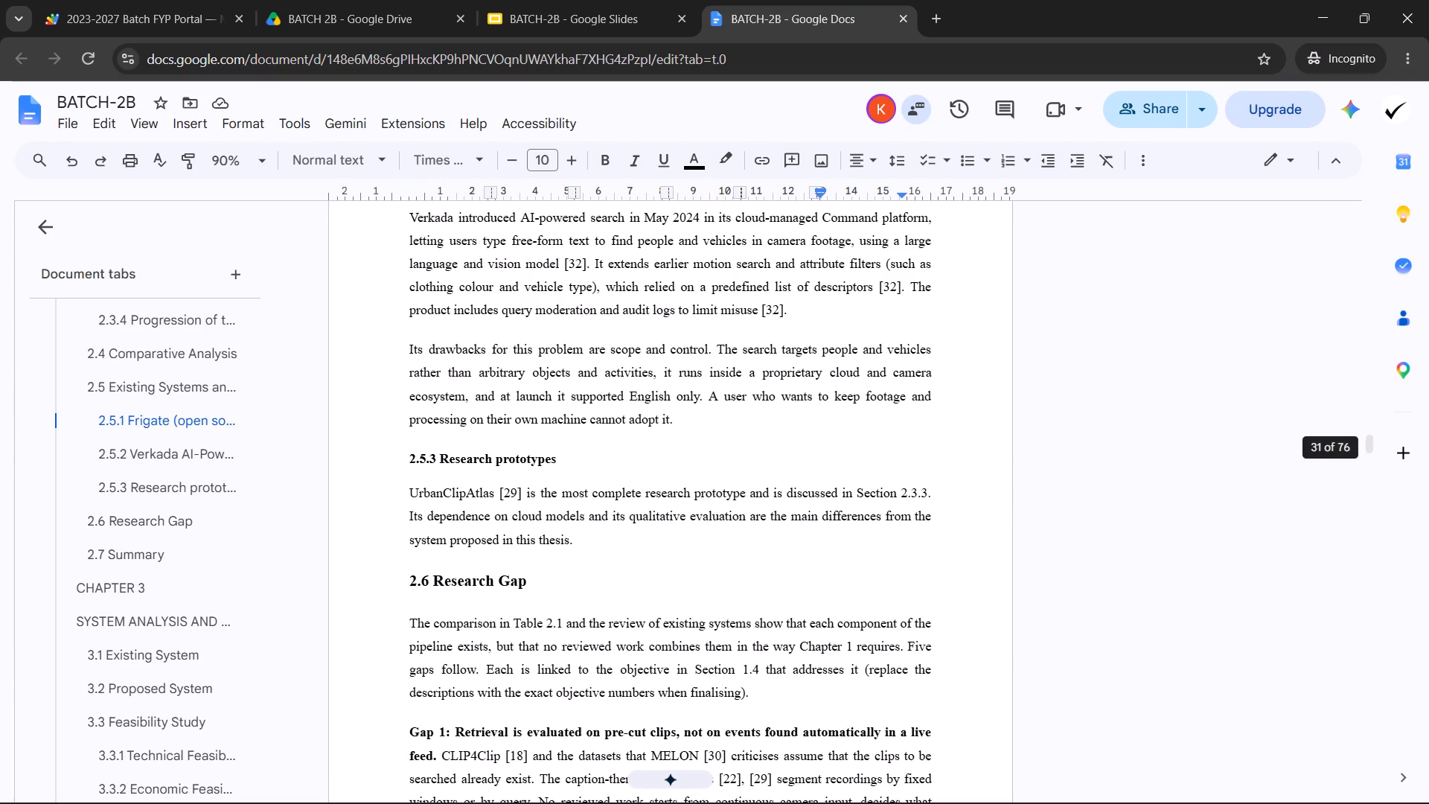
scroll(525, 387, down, 2)
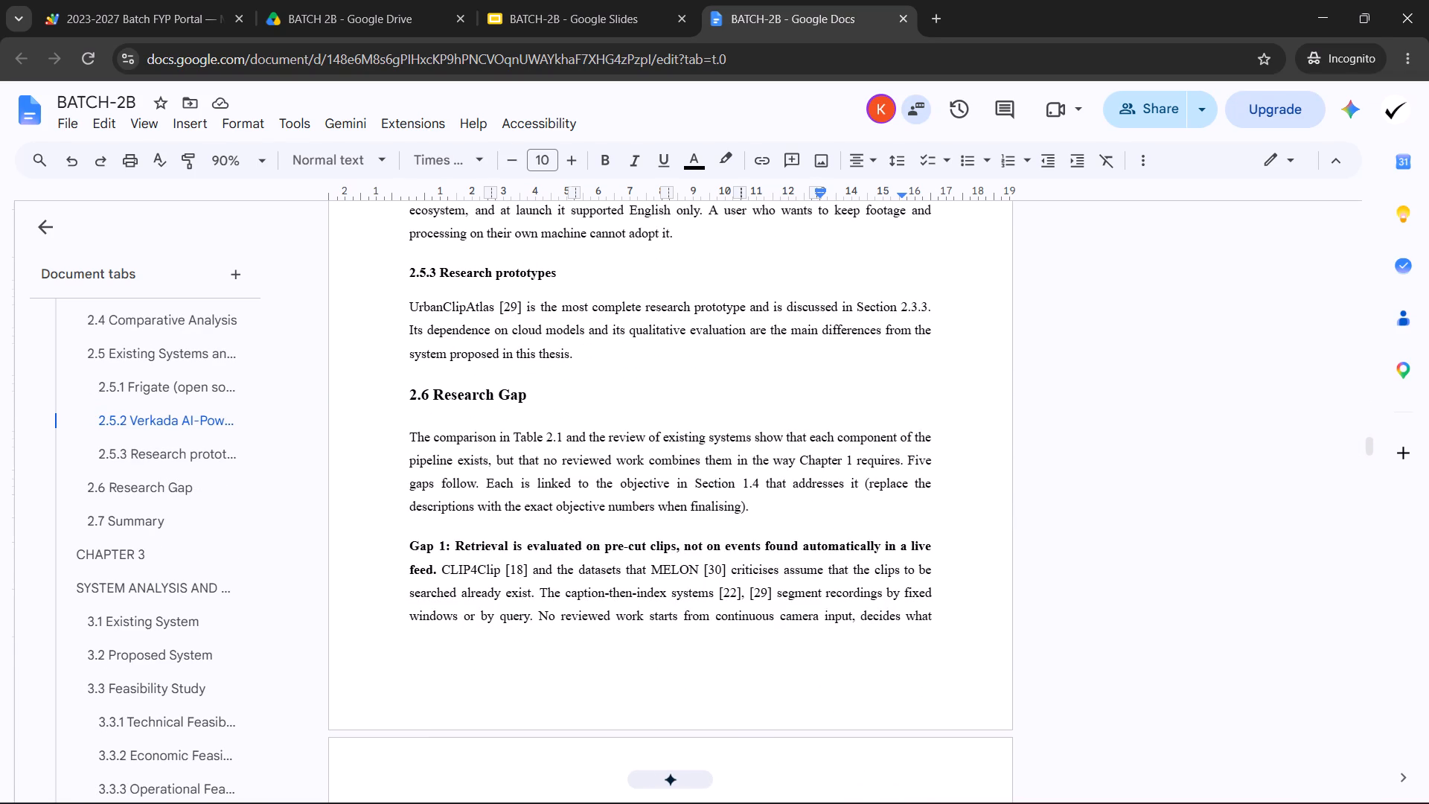
Check the line spacing of the introductory paragraph under 2.6 Research Gap.
click(495, 418)
click(477, 364)
scroll(435, 442, down, 2)
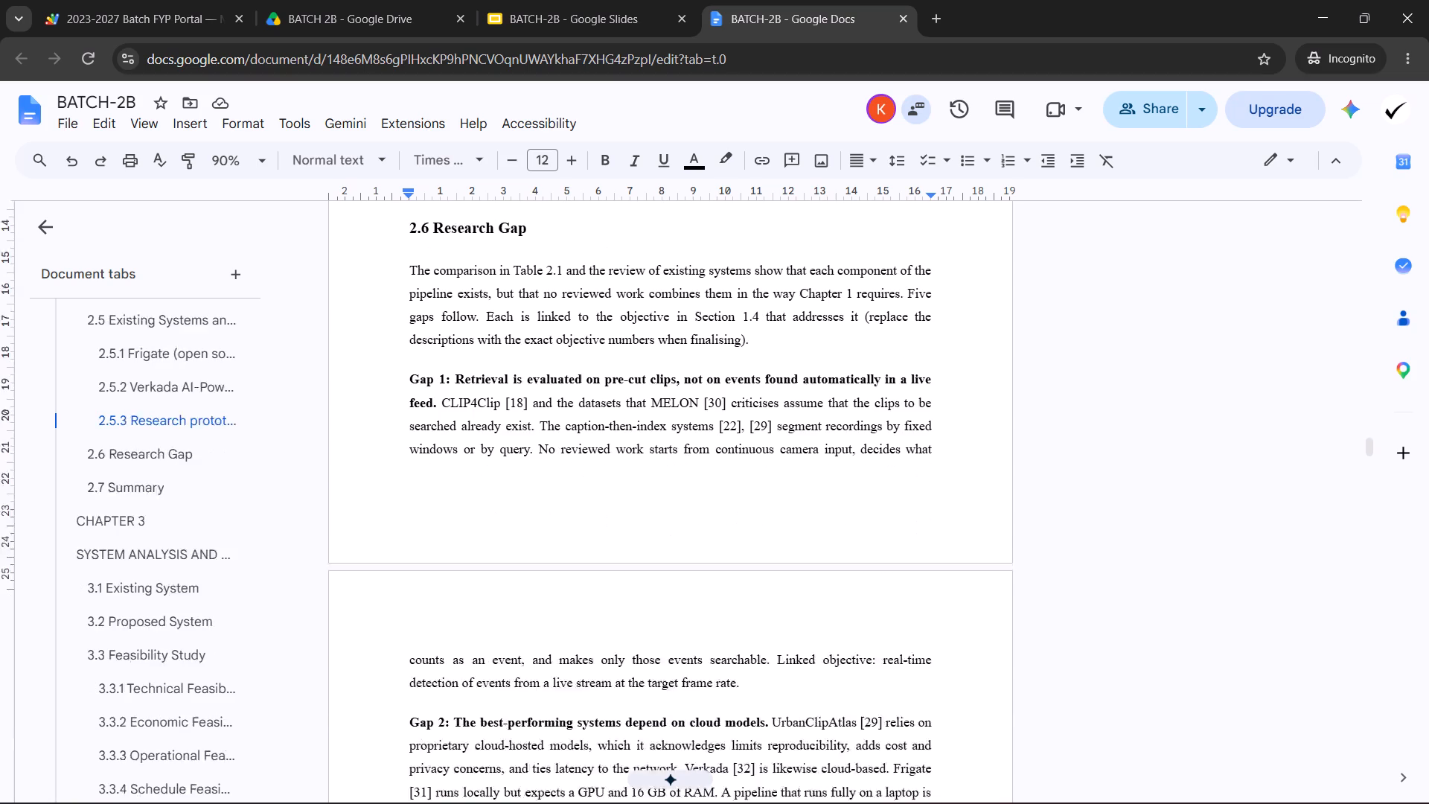
click(443, 350)
drag(412, 250, 493, 302)
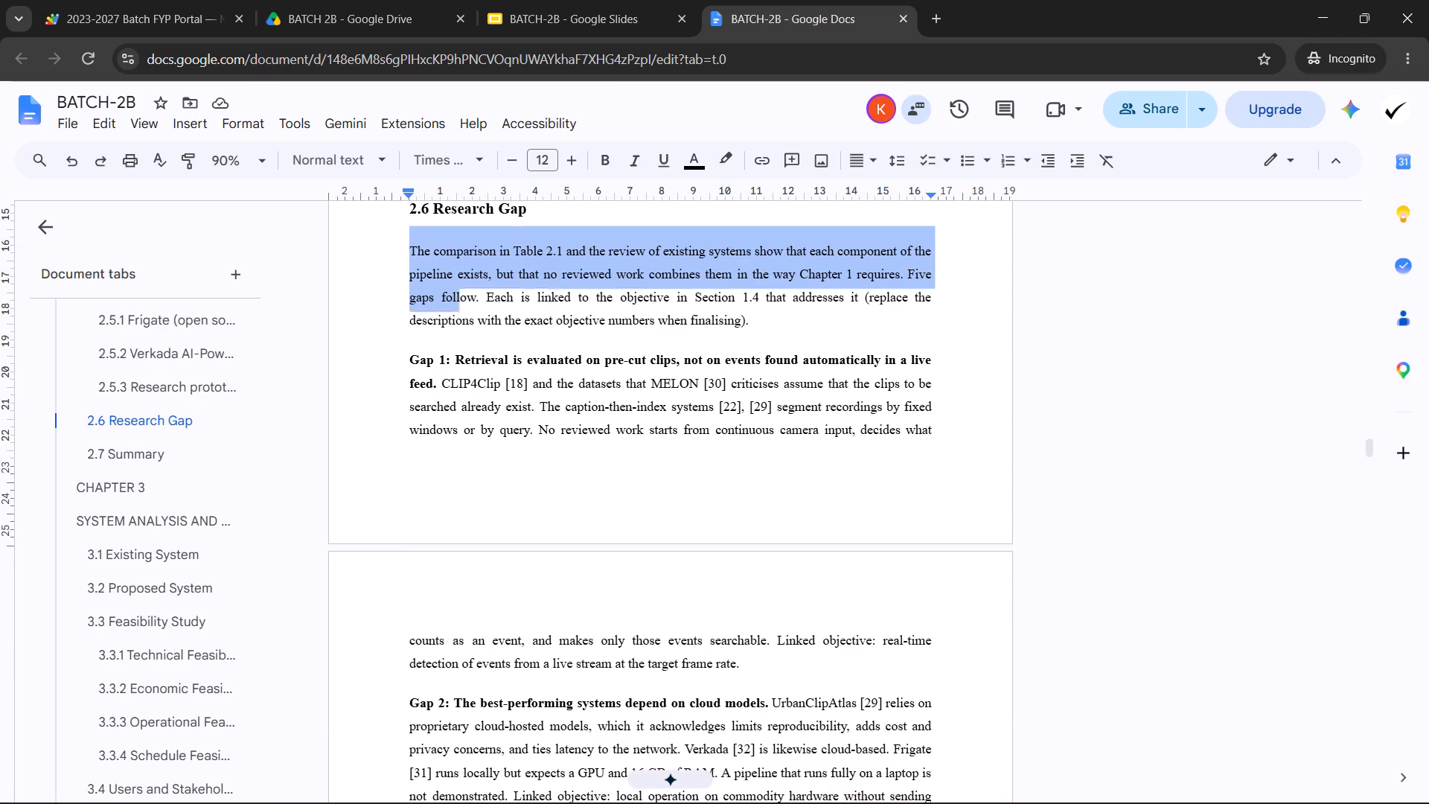
drag(493, 302, 633, 329)
click(895, 157)
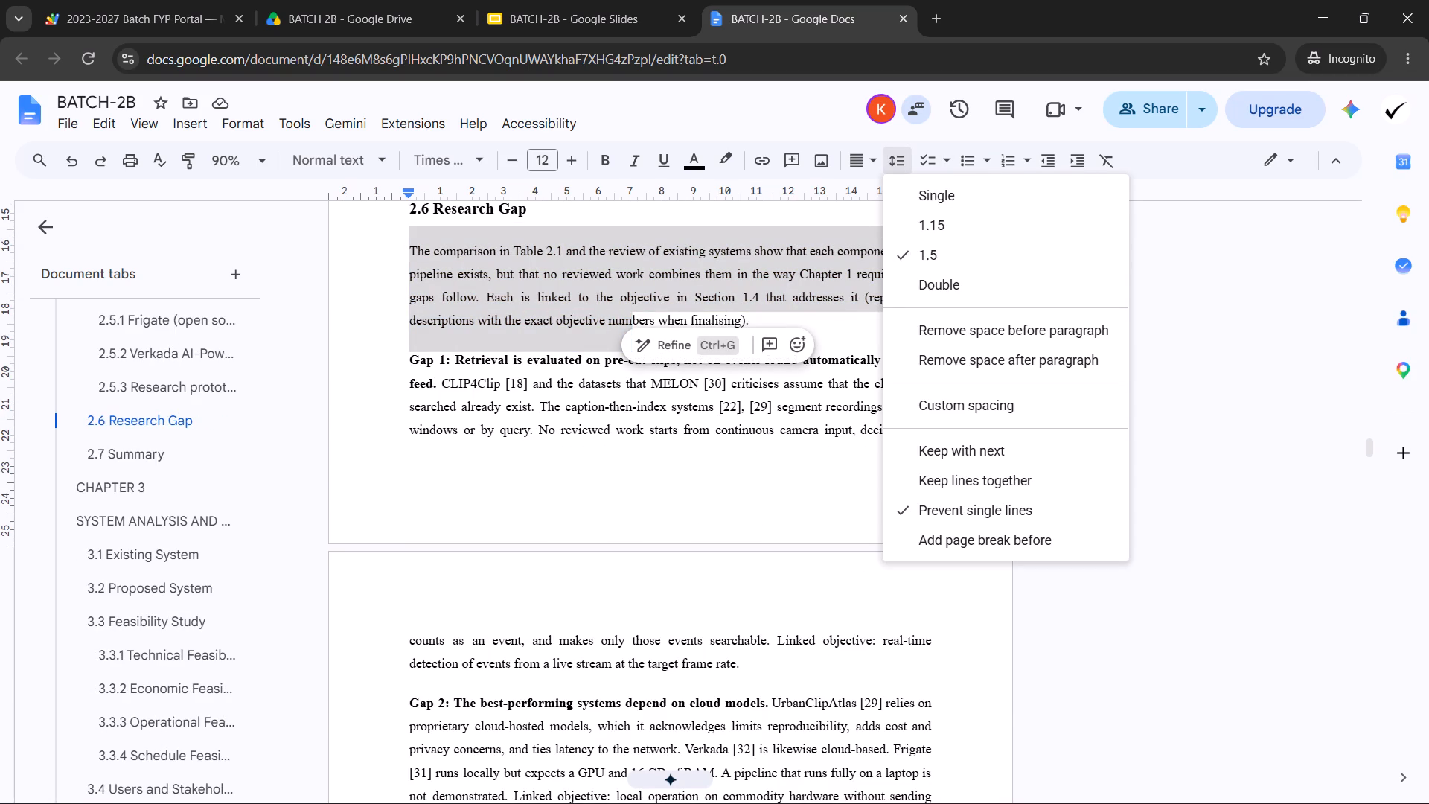
click(834, 293)
Set the whole body paragraph of section 2.7 Summary to 1.5 line spacing.
scroll(839, 293, down, 6)
scroll(677, 363, down, 3)
scroll(560, 385, down, 2)
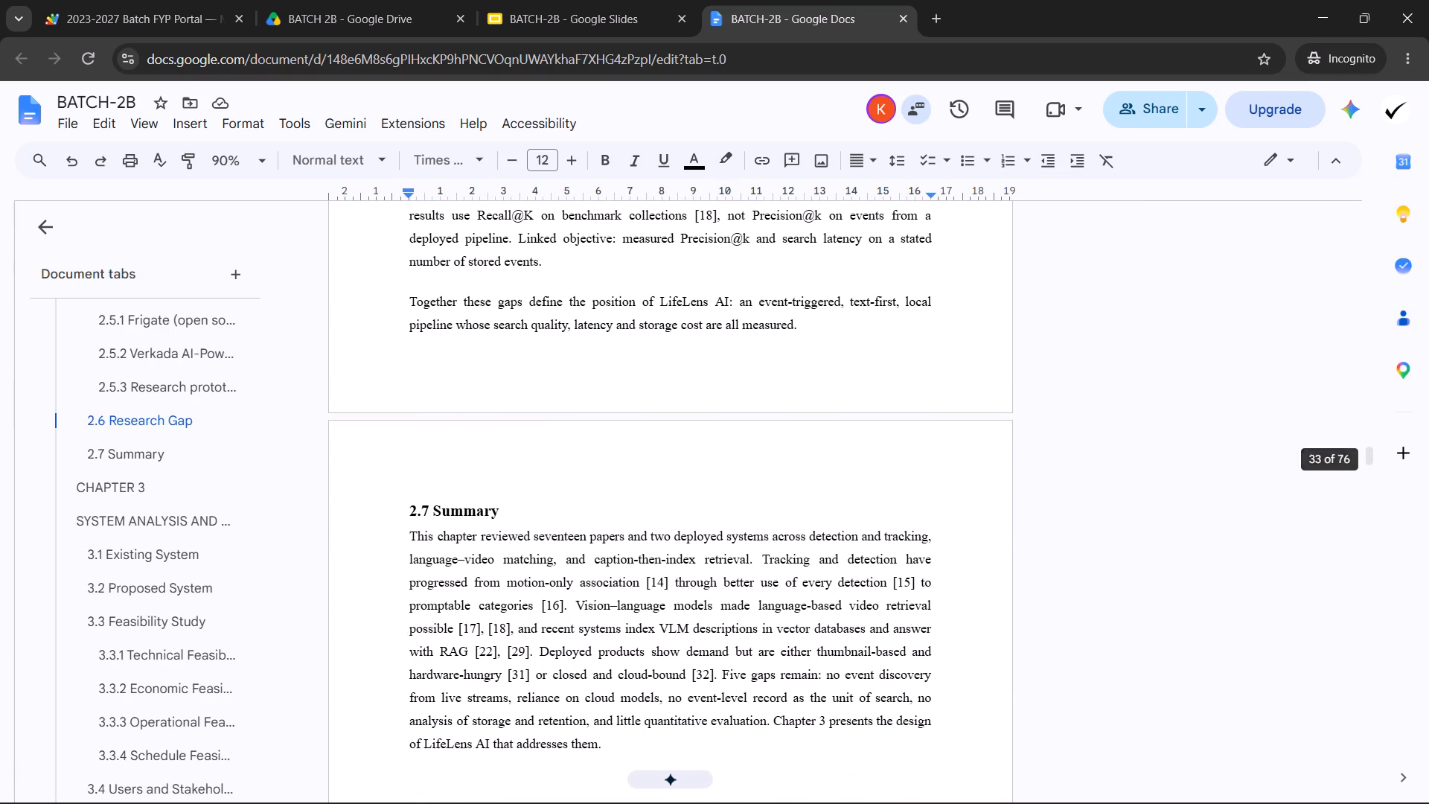
scroll(441, 479, down, 1)
drag(411, 448, 614, 604)
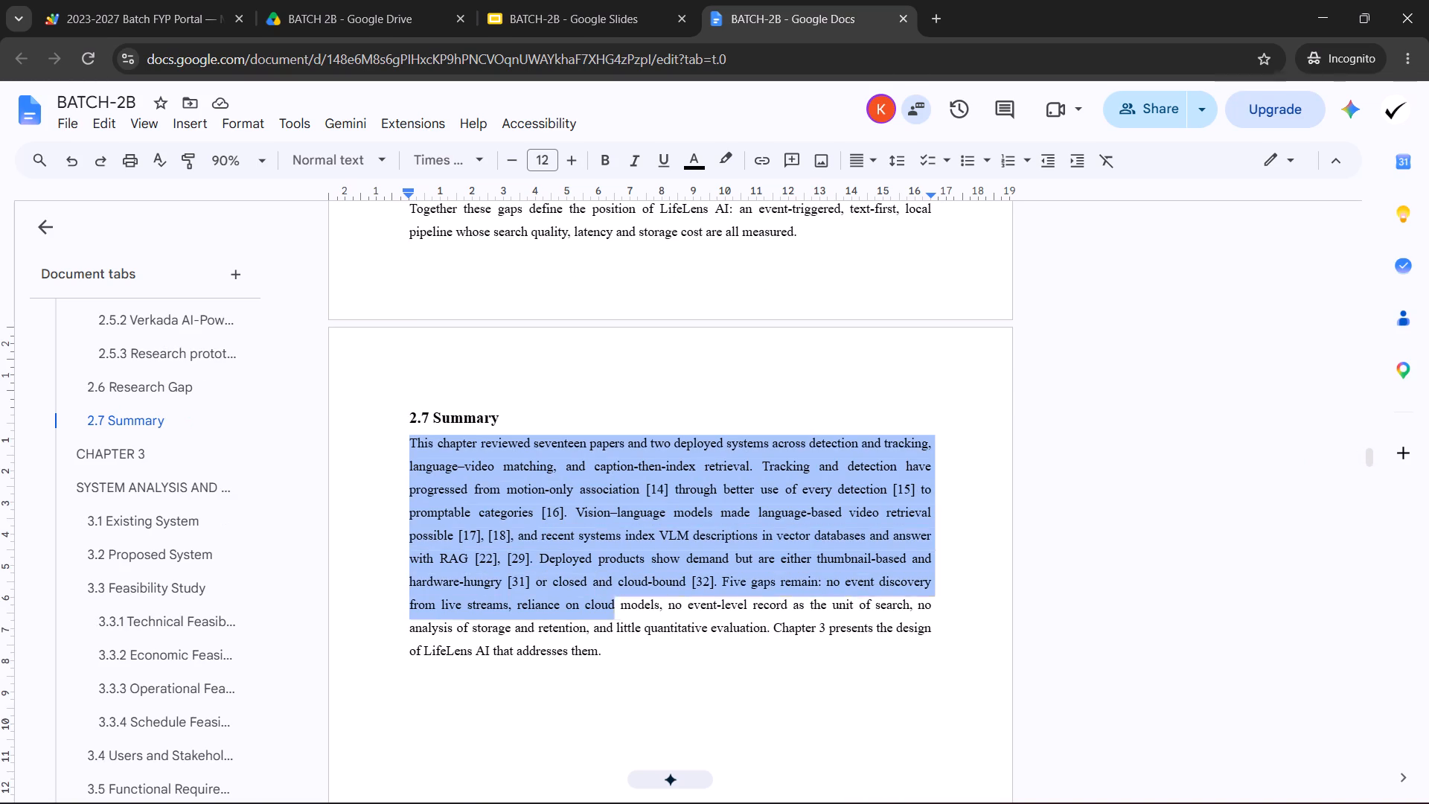
drag(614, 604, 630, 666)
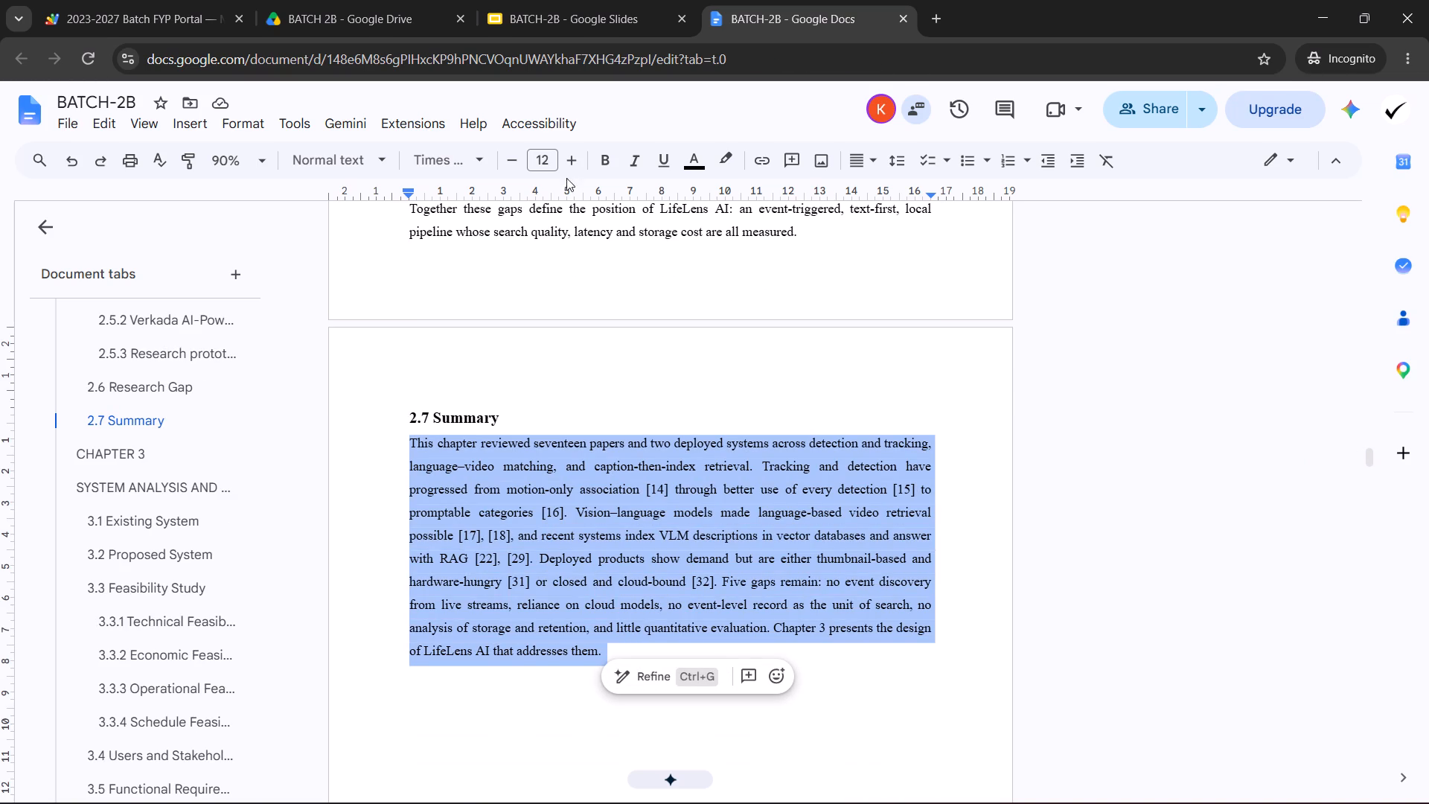
click(904, 168)
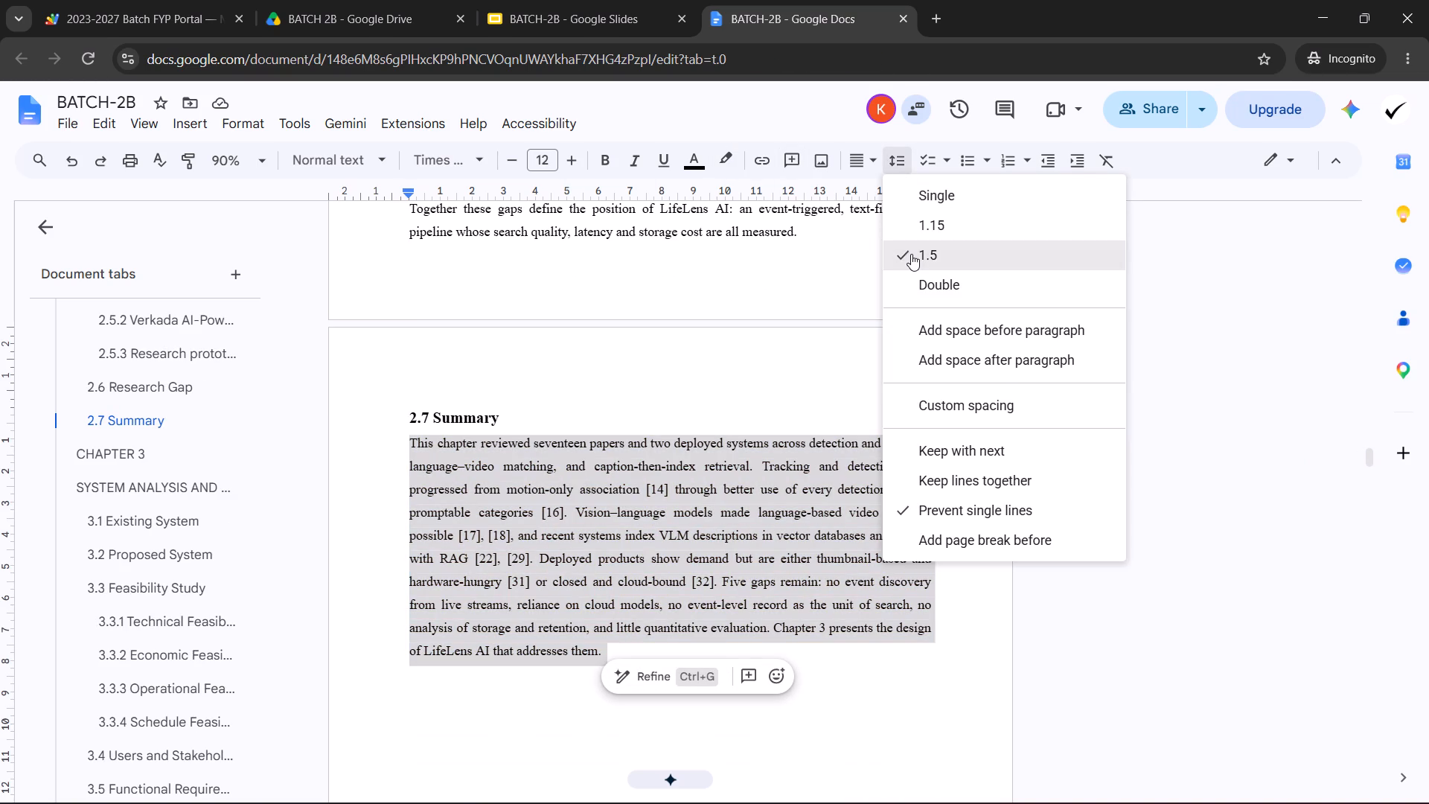
click(911, 254)
click(790, 439)
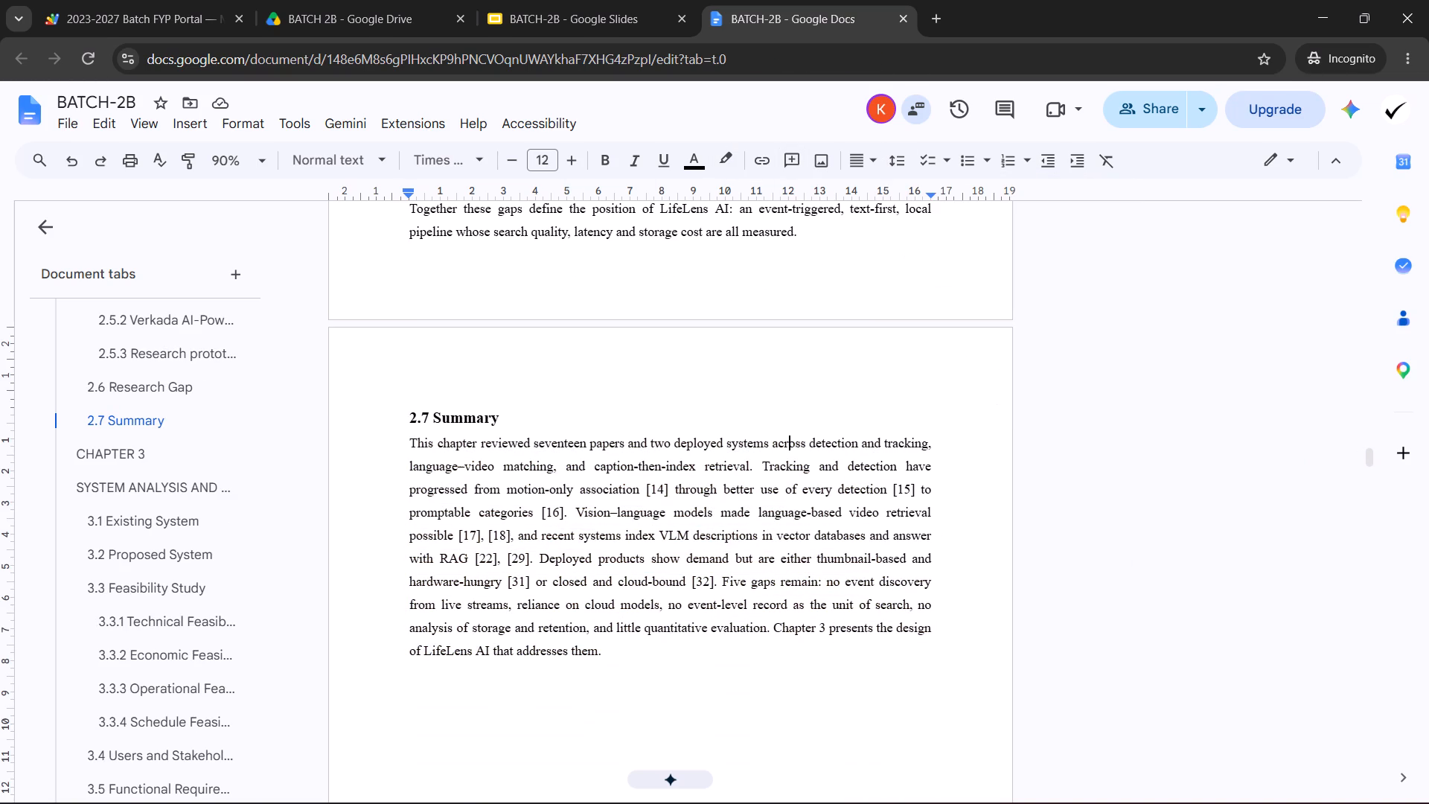
Check the layout from section 2.7 Summary to the start of Chapter 3, including the chapter's introductory paragraph.
scroll(767, 475, up, 4)
scroll(767, 476, down, 14)
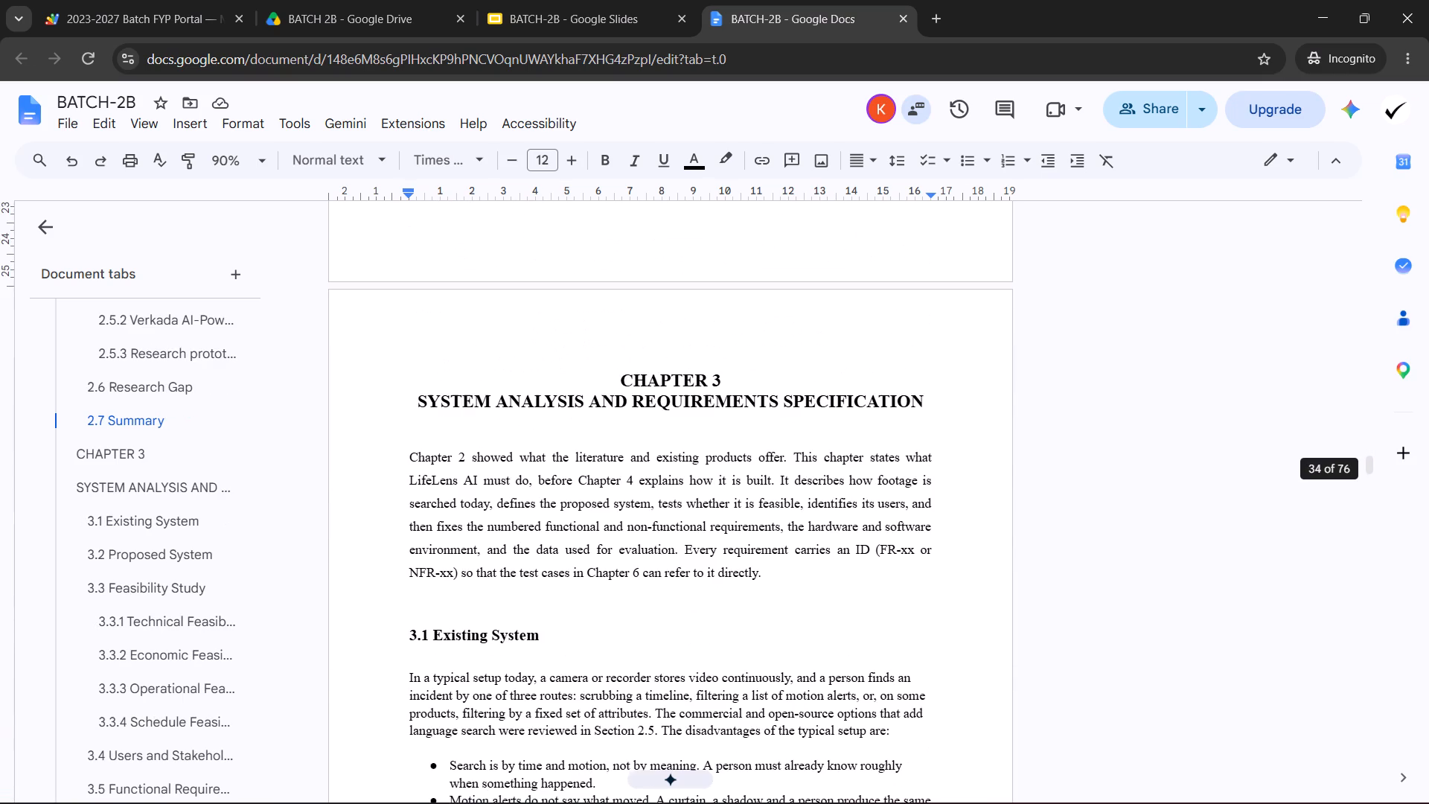
scroll(717, 458, down, 2)
scroll(721, 457, up, 1)
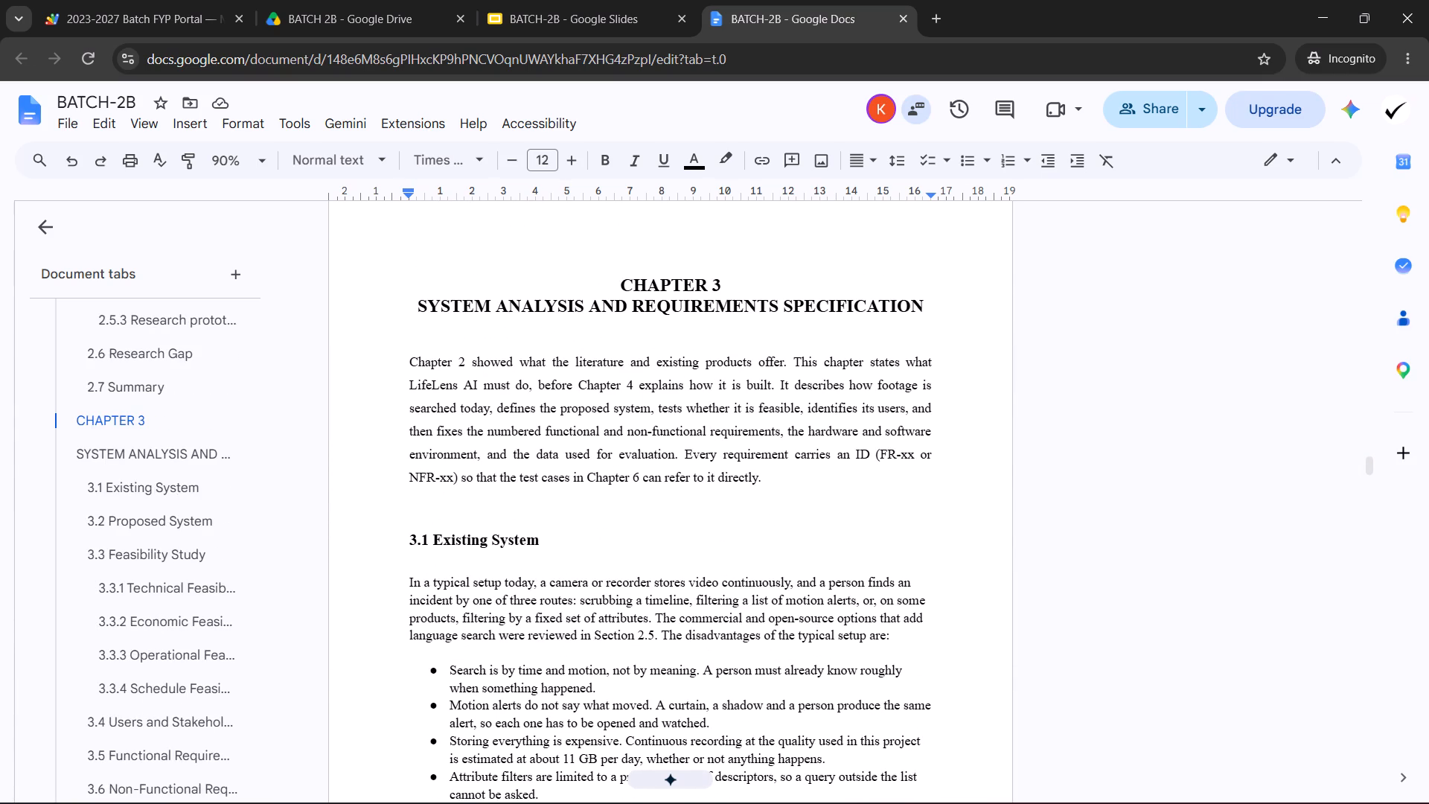
drag(772, 480, 404, 387)
click(490, 413)
Set the body paragraph and bullet list of section 3.1 Existing System to 1.5 line spacing.
scroll(497, 406, down, 2)
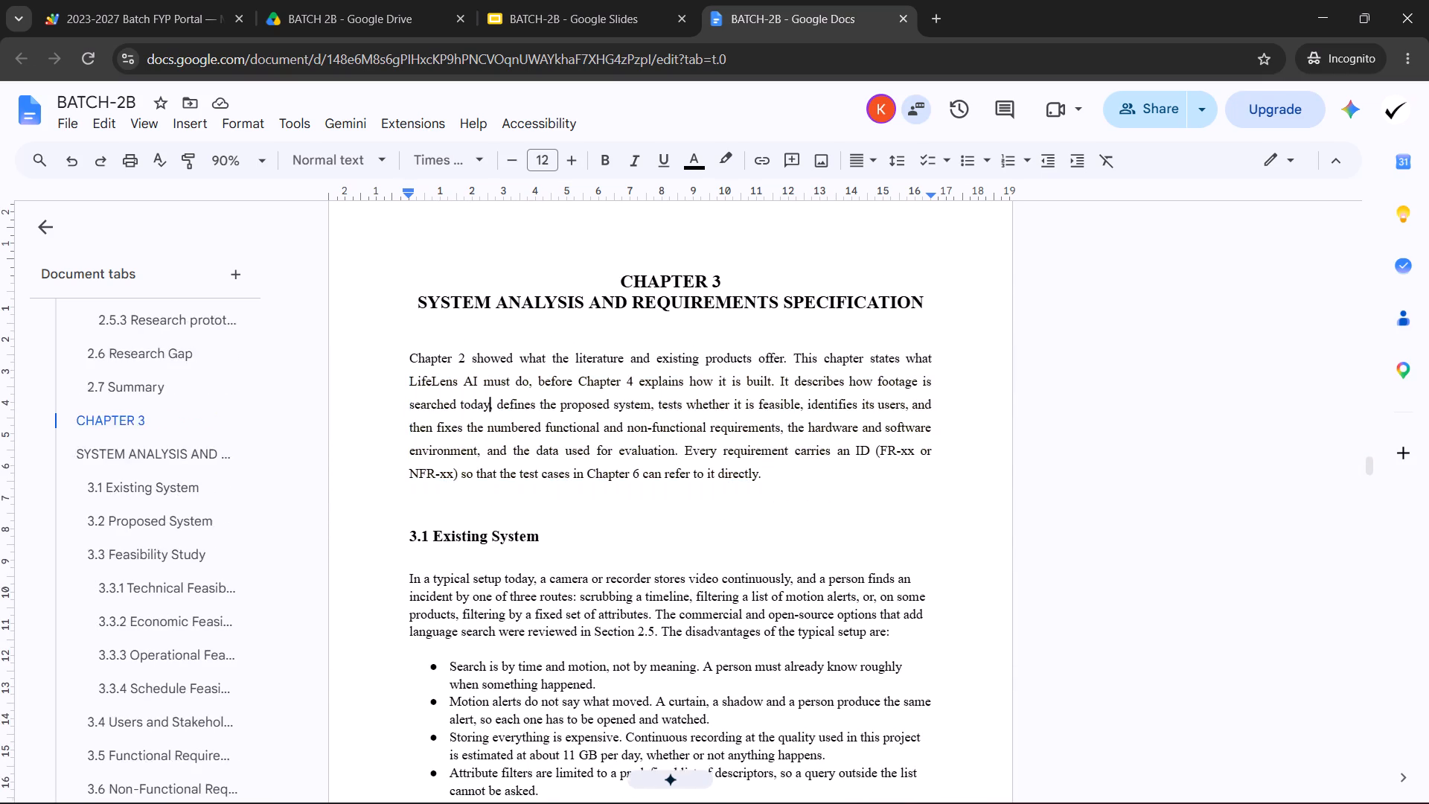
drag(403, 398, 636, 645)
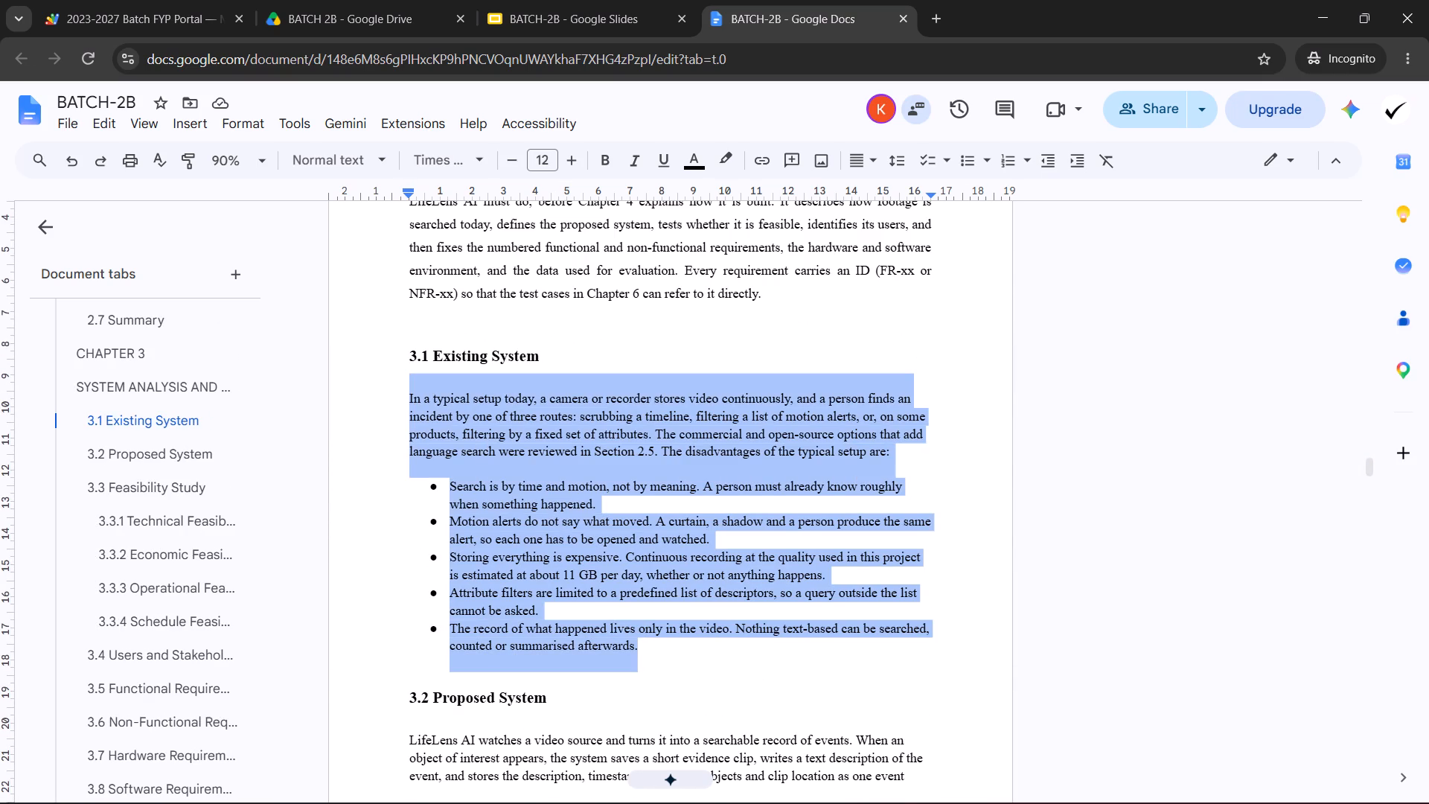
drag(636, 645, 638, 645)
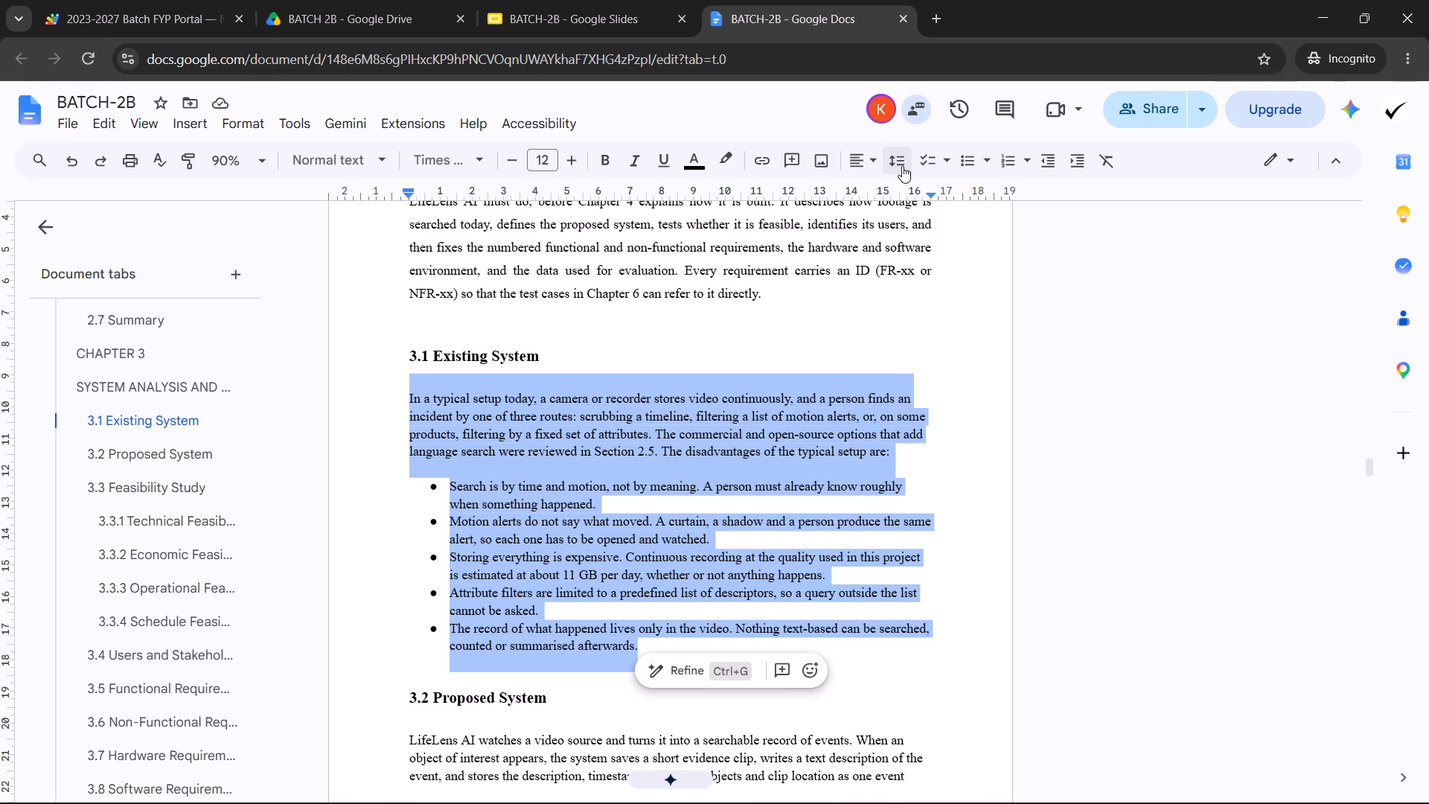
click(904, 164)
click(912, 248)
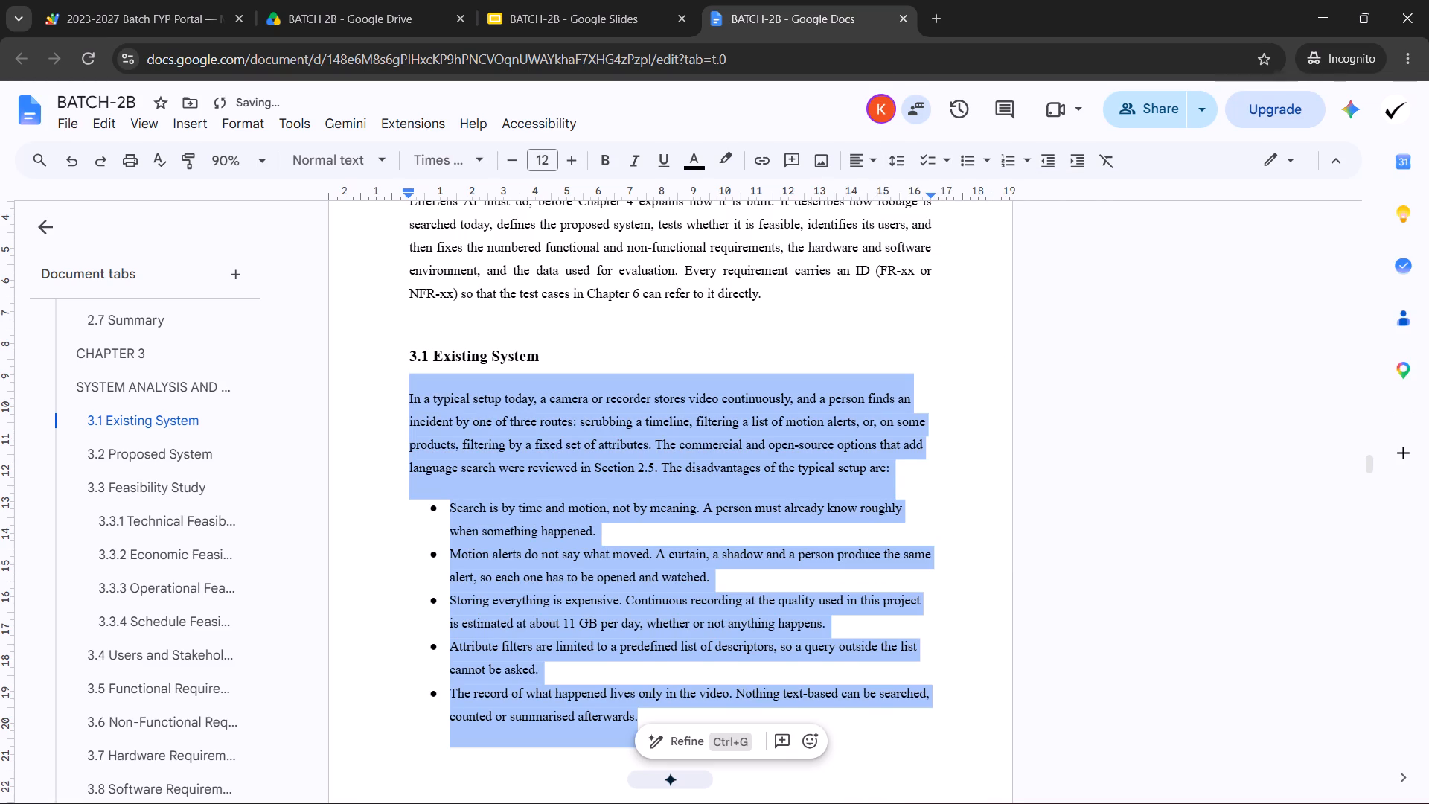
click(573, 429)
Delete the blank line after the last bullet of section 3.1 Existing System.
scroll(574, 424, down, 4)
click(499, 450)
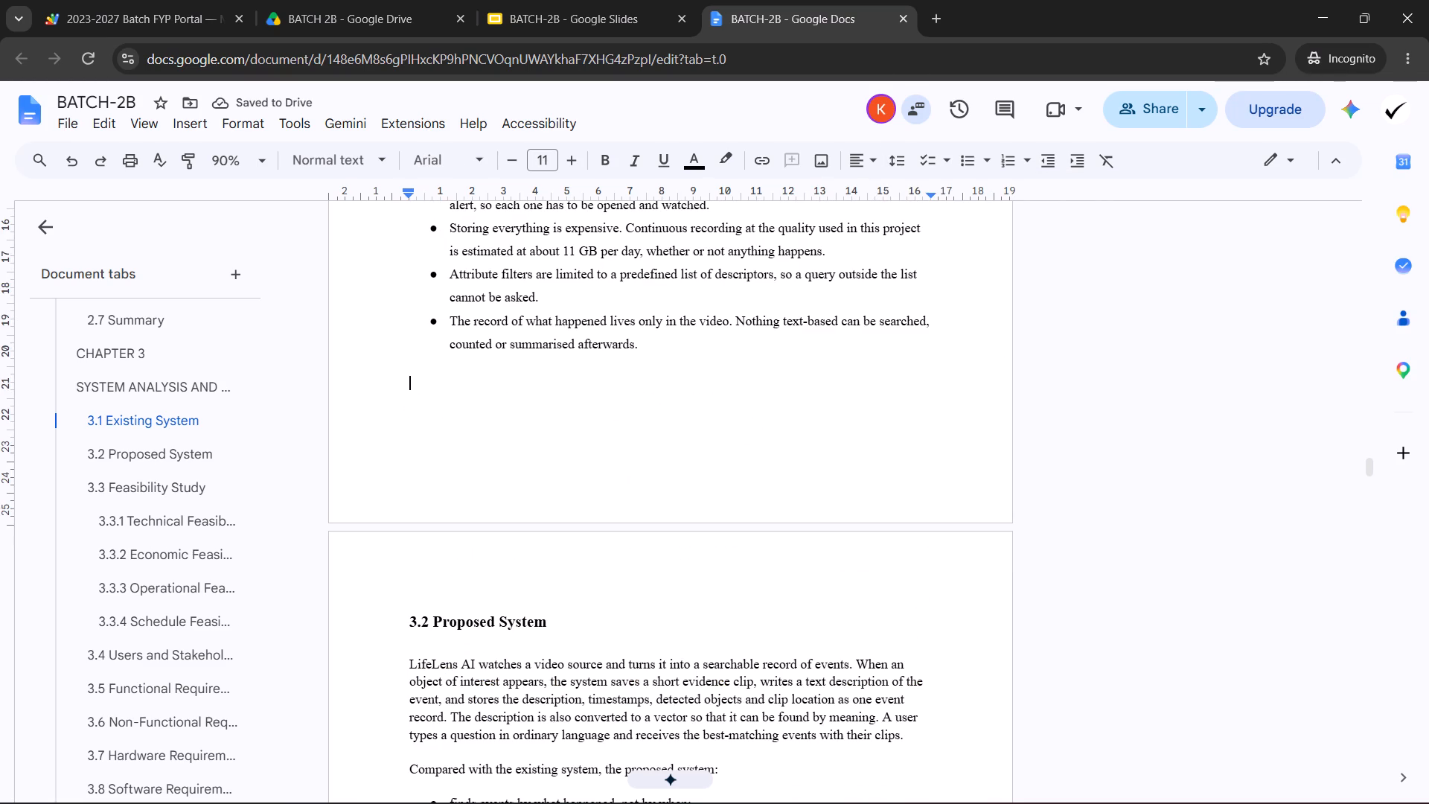
key(BackSpace)
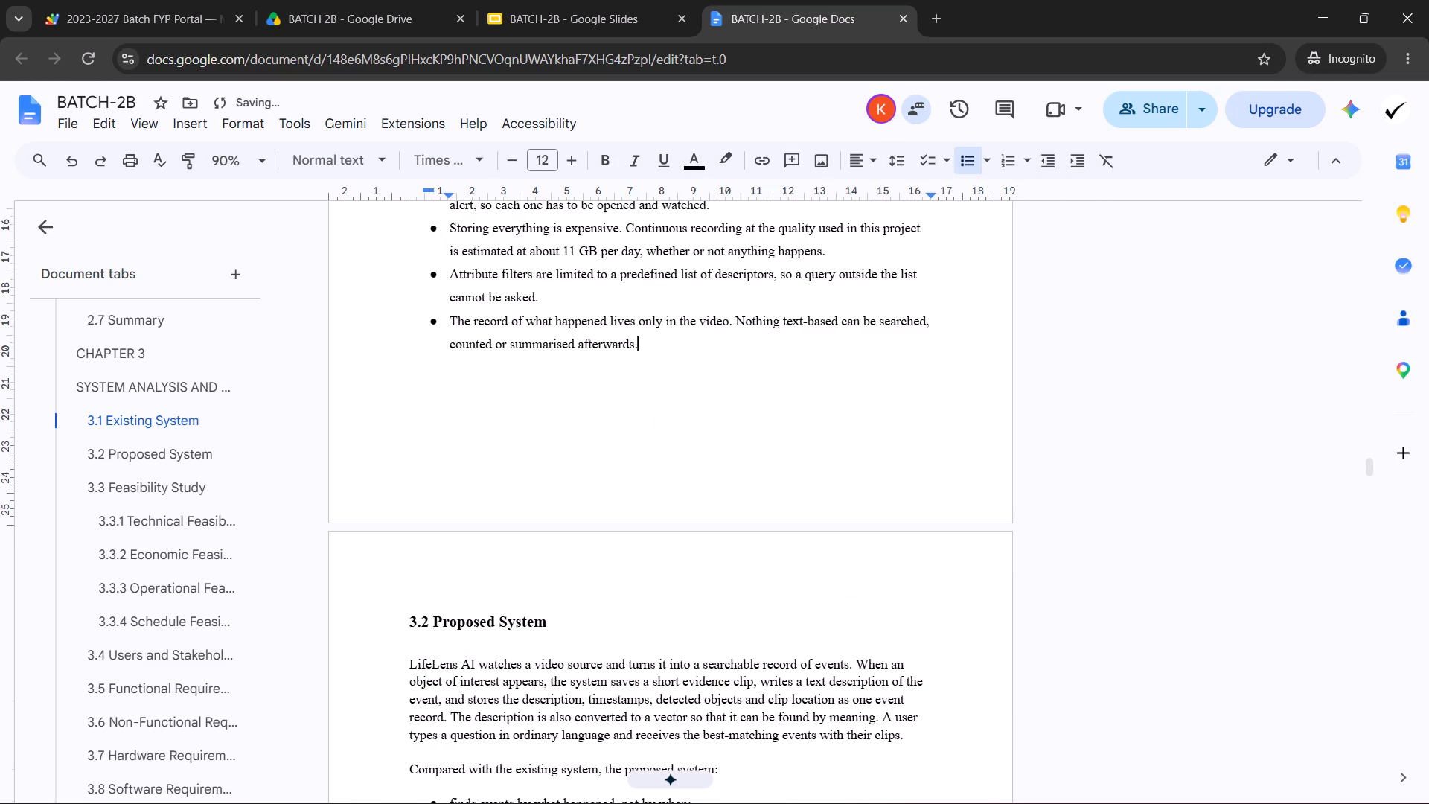
key(Down)
Justify all body text and bullets of section 3.2 Proposed System and set their line spacing to 1.5.
scroll(536, 455, down, 4)
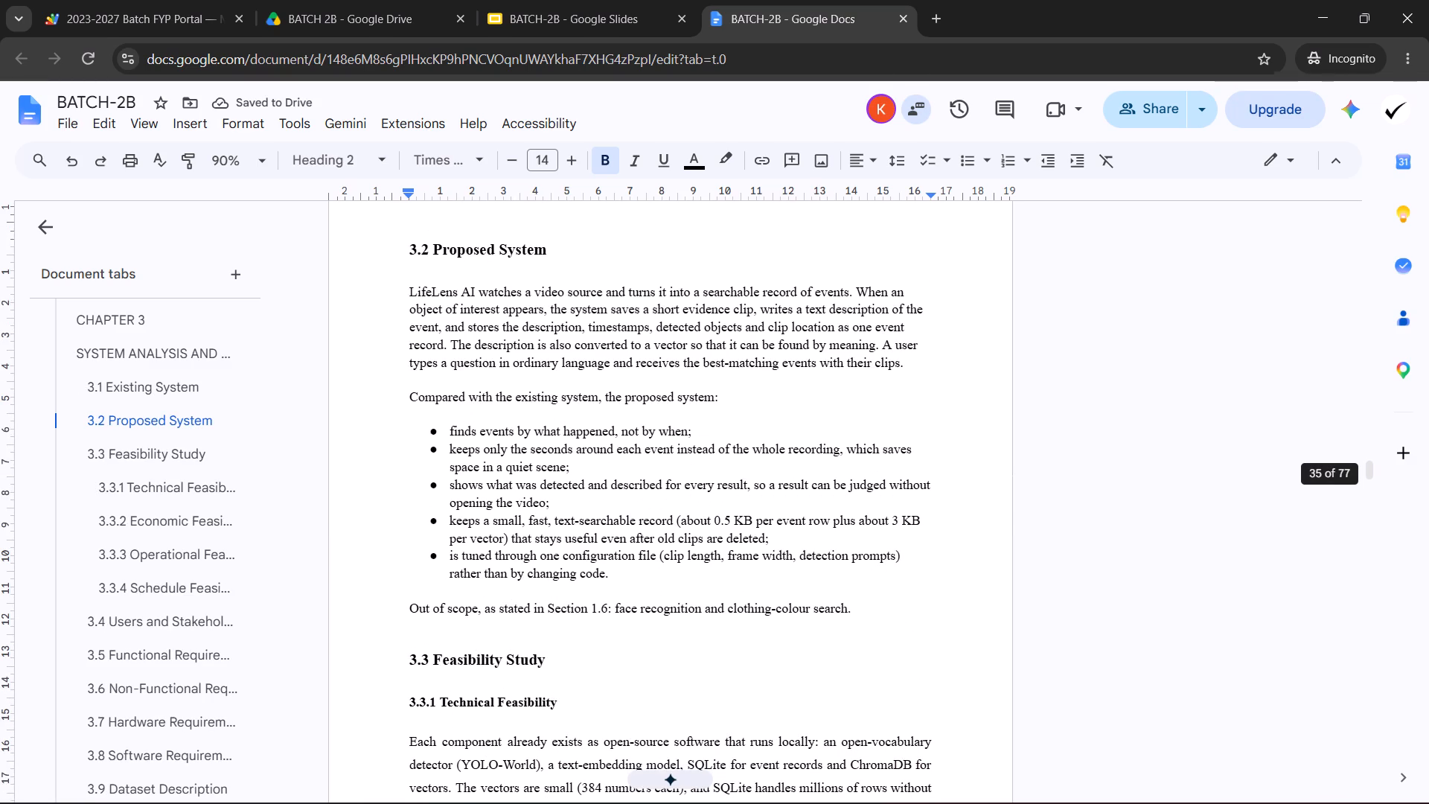
drag(406, 294, 848, 616)
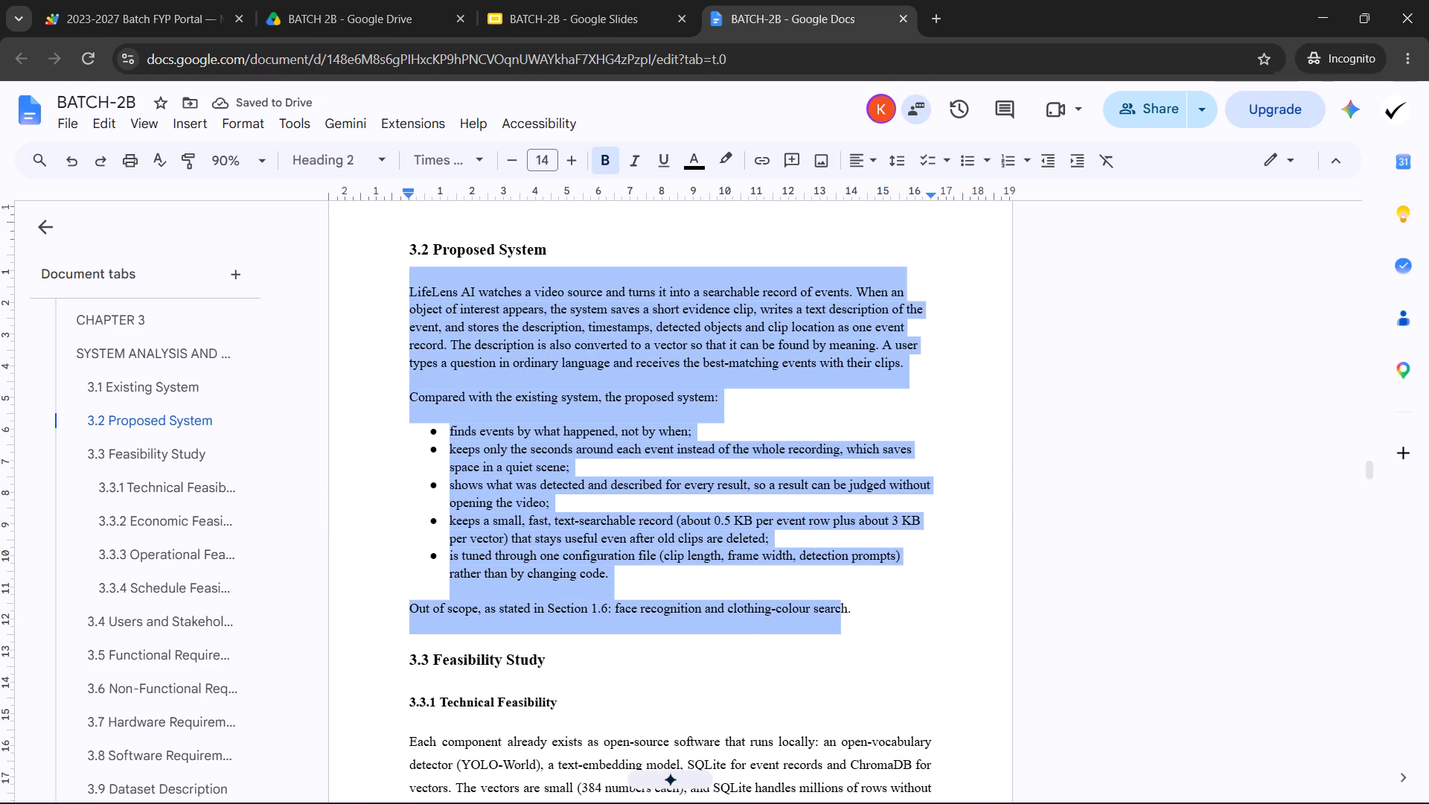
drag(848, 616, 863, 616)
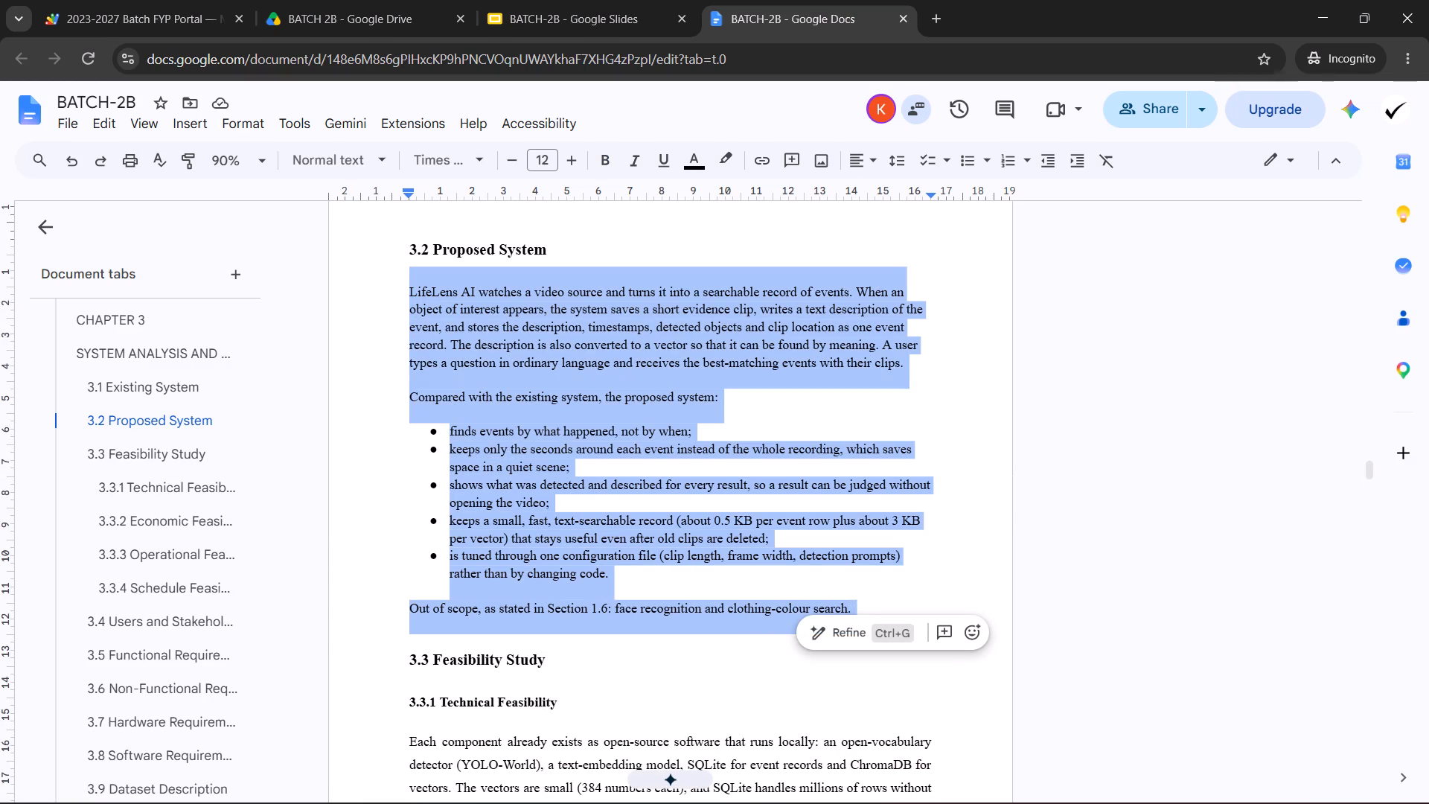
click(873, 164)
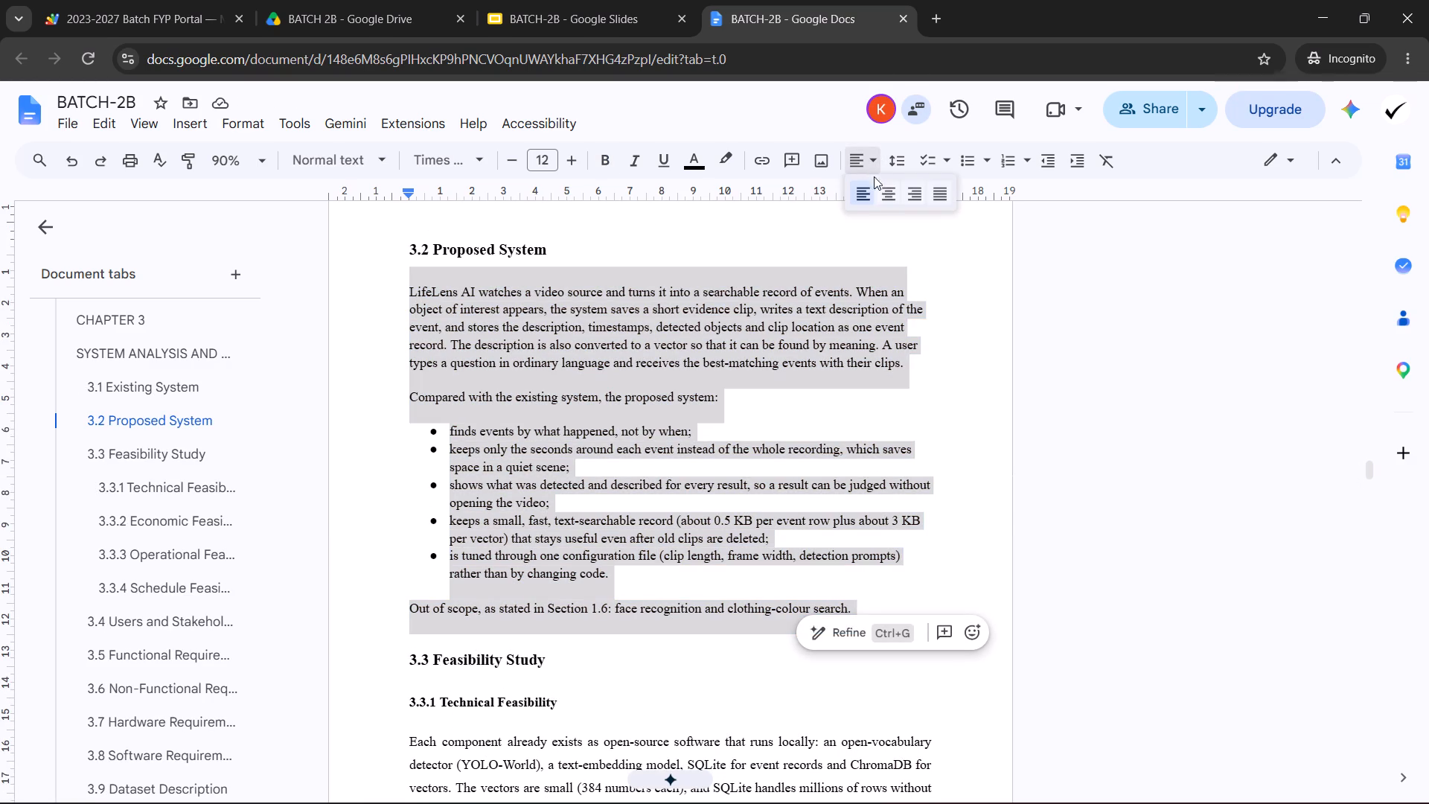
click(942, 194)
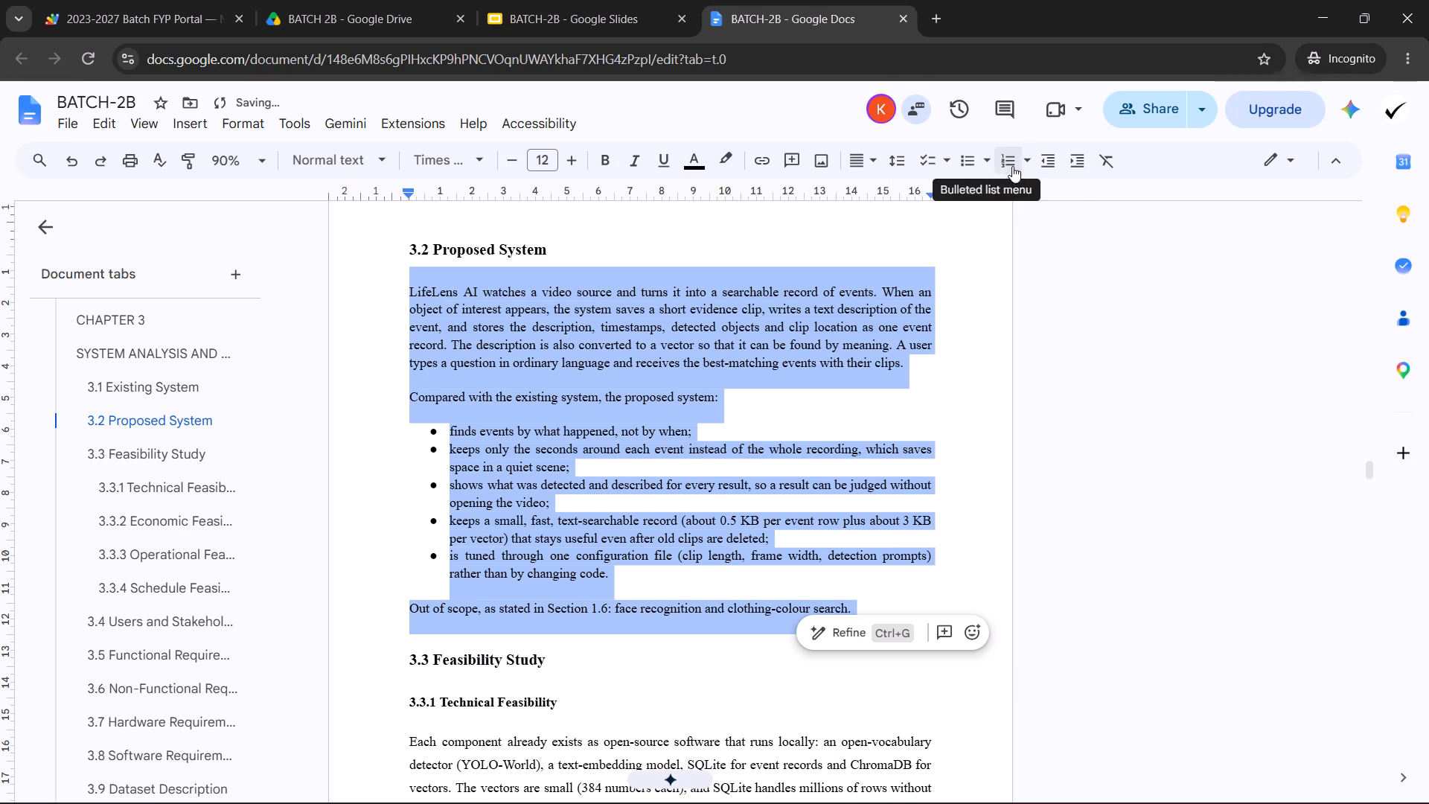
click(901, 165)
click(933, 246)
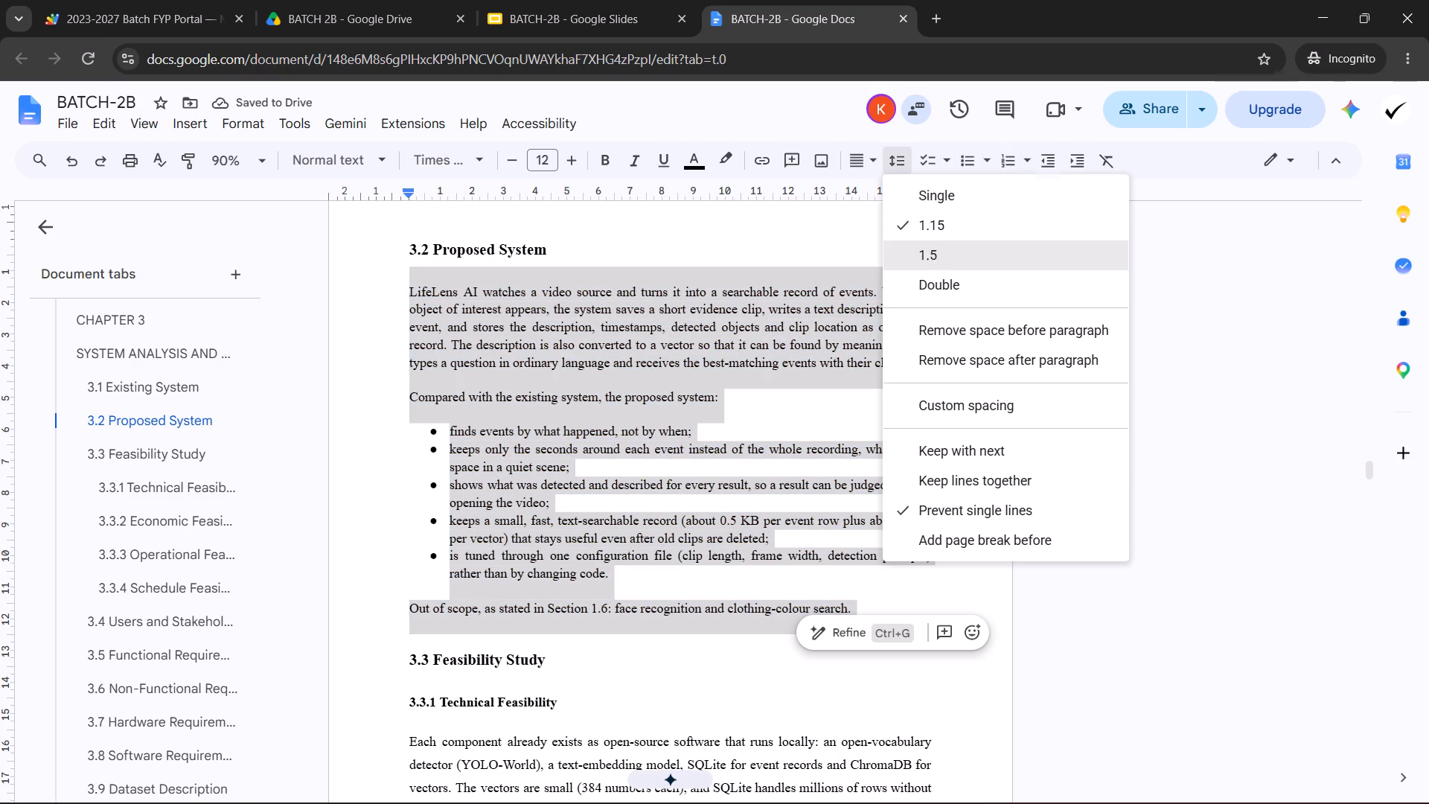
Justify the body paragraph and bullet list of section 3.1 Existing System.
scroll(672, 462, up, 4)
scroll(668, 464, down, 2)
scroll(517, 535, up, 3)
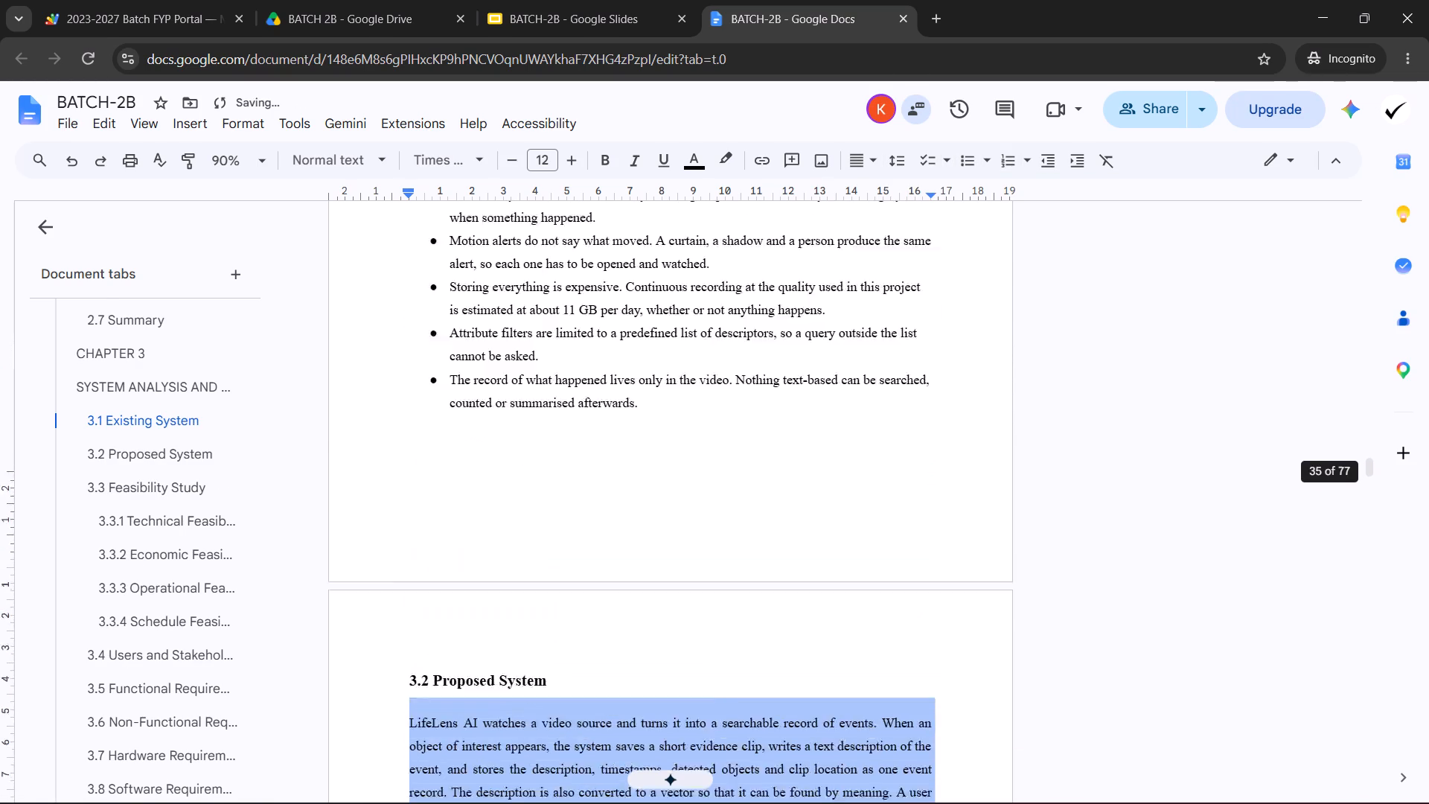
scroll(567, 491, up, 3)
drag(406, 406, 694, 591)
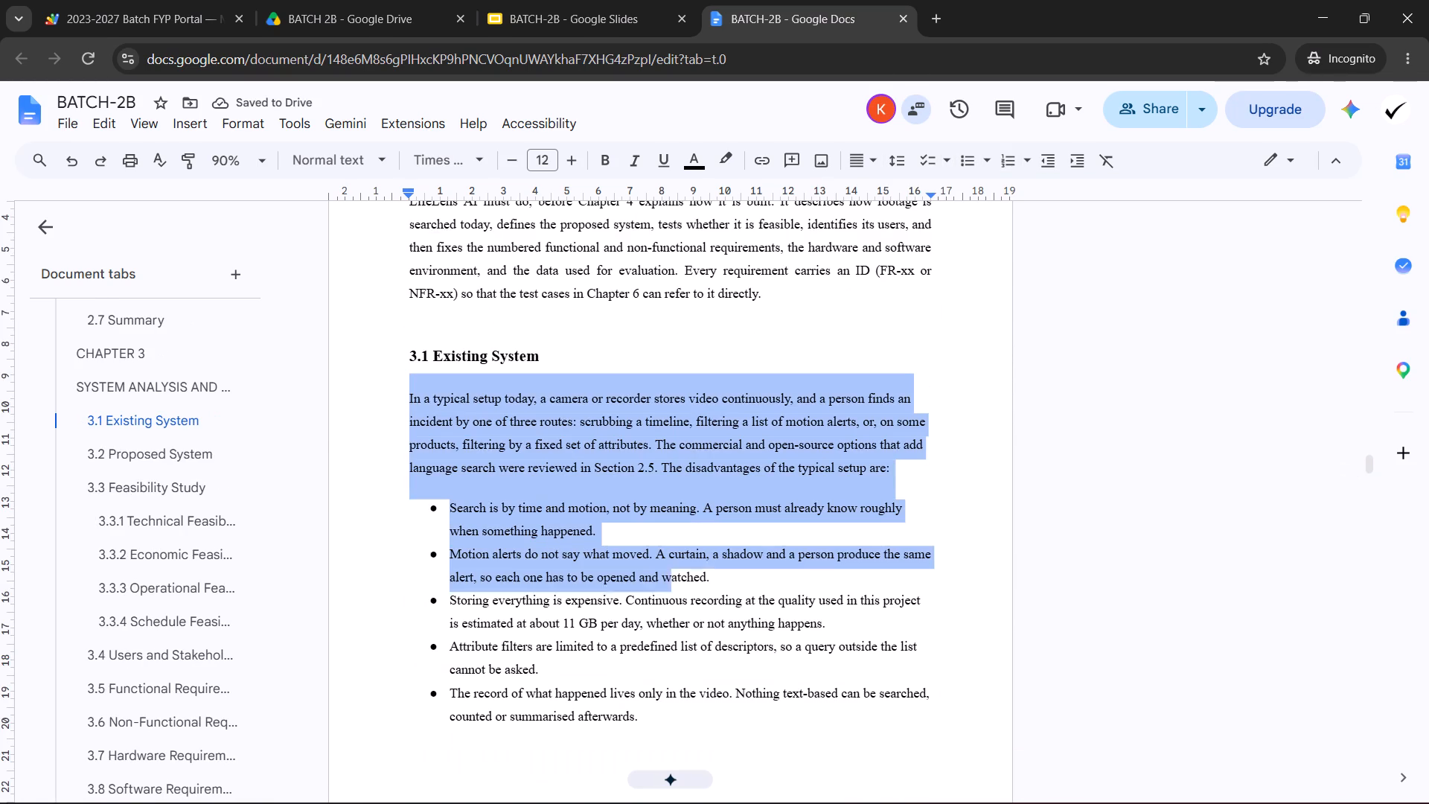
drag(694, 591, 728, 709)
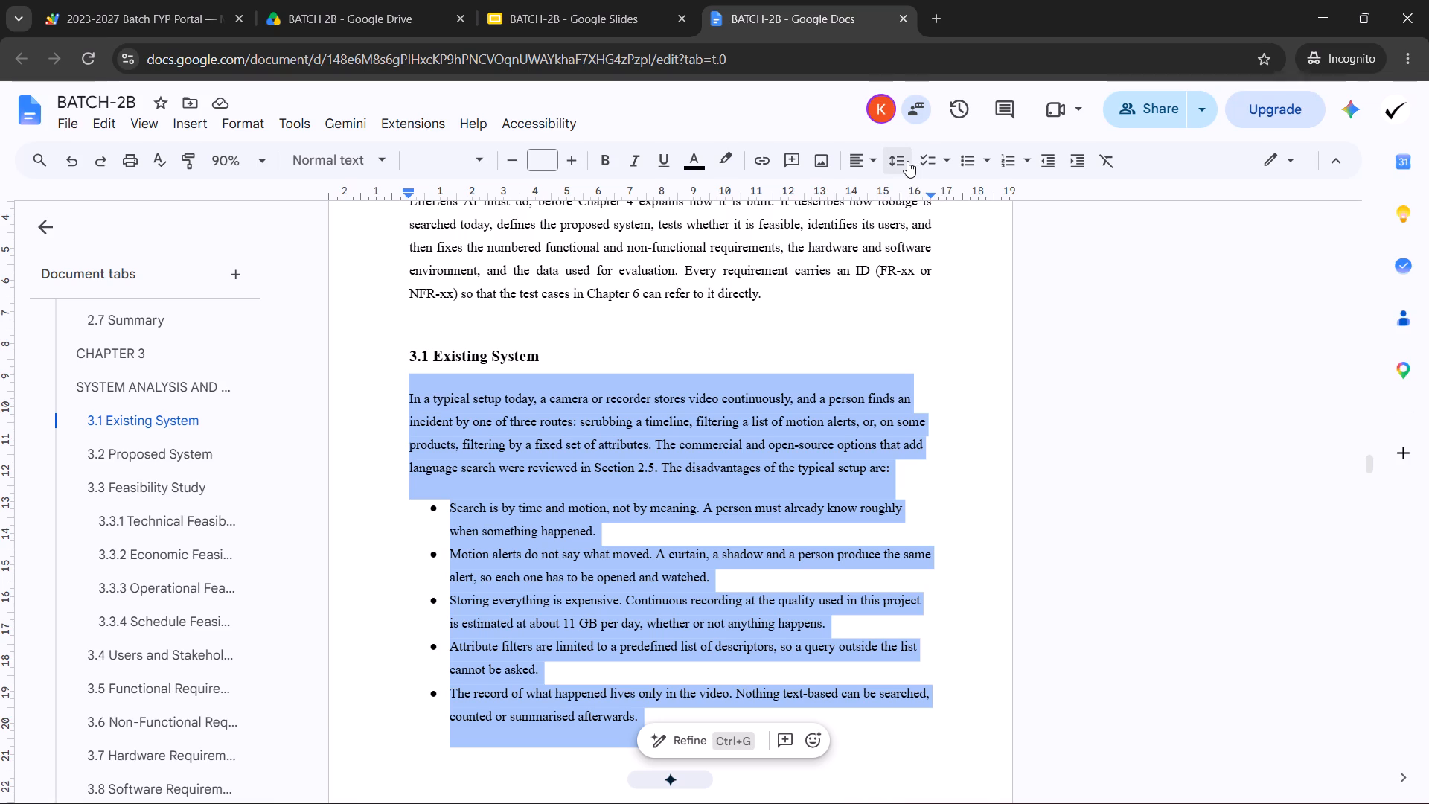
click(872, 161)
click(936, 194)
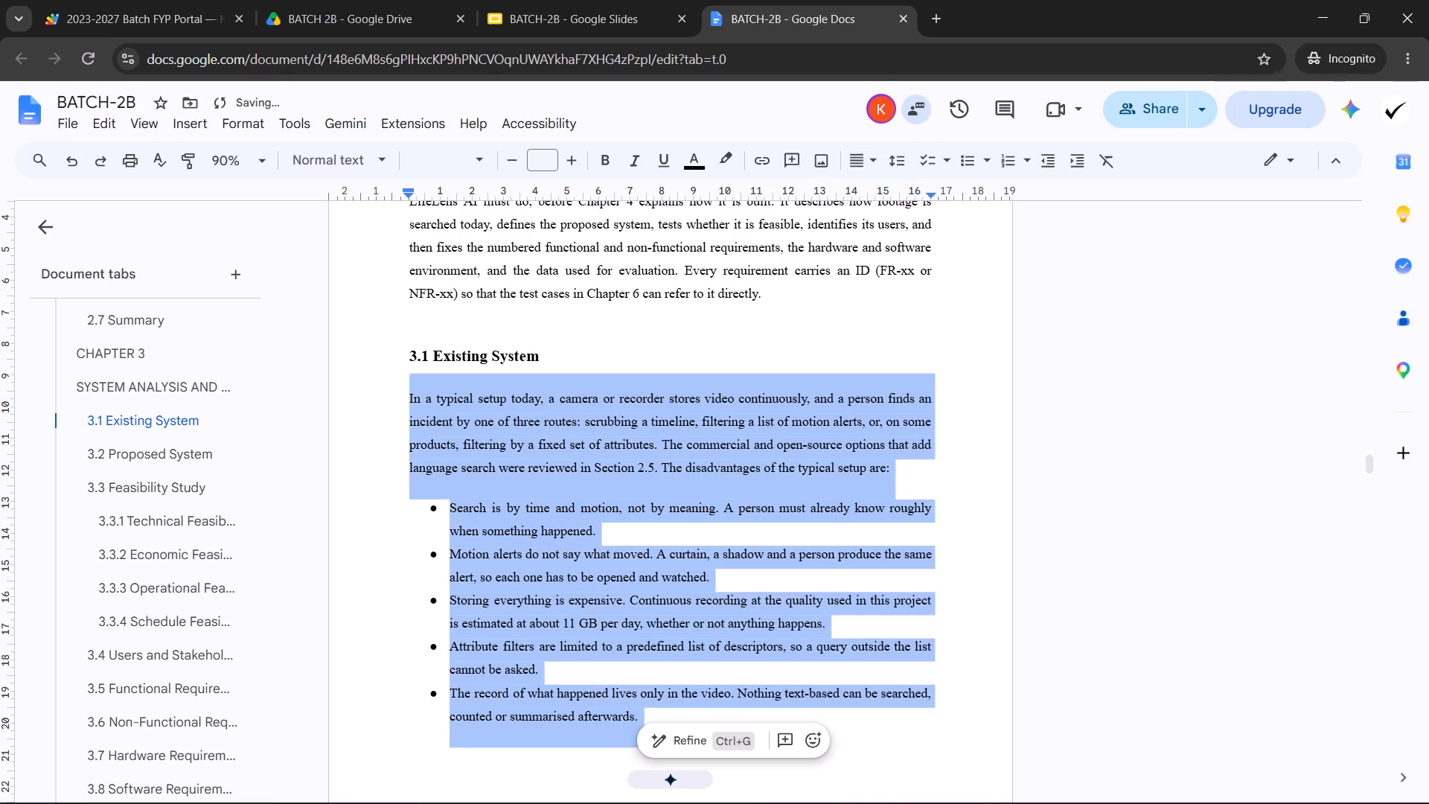
click(662, 485)
Delete the blank line above the 3.3.2 Economic Feasibility heading.
scroll(645, 491, up, 4)
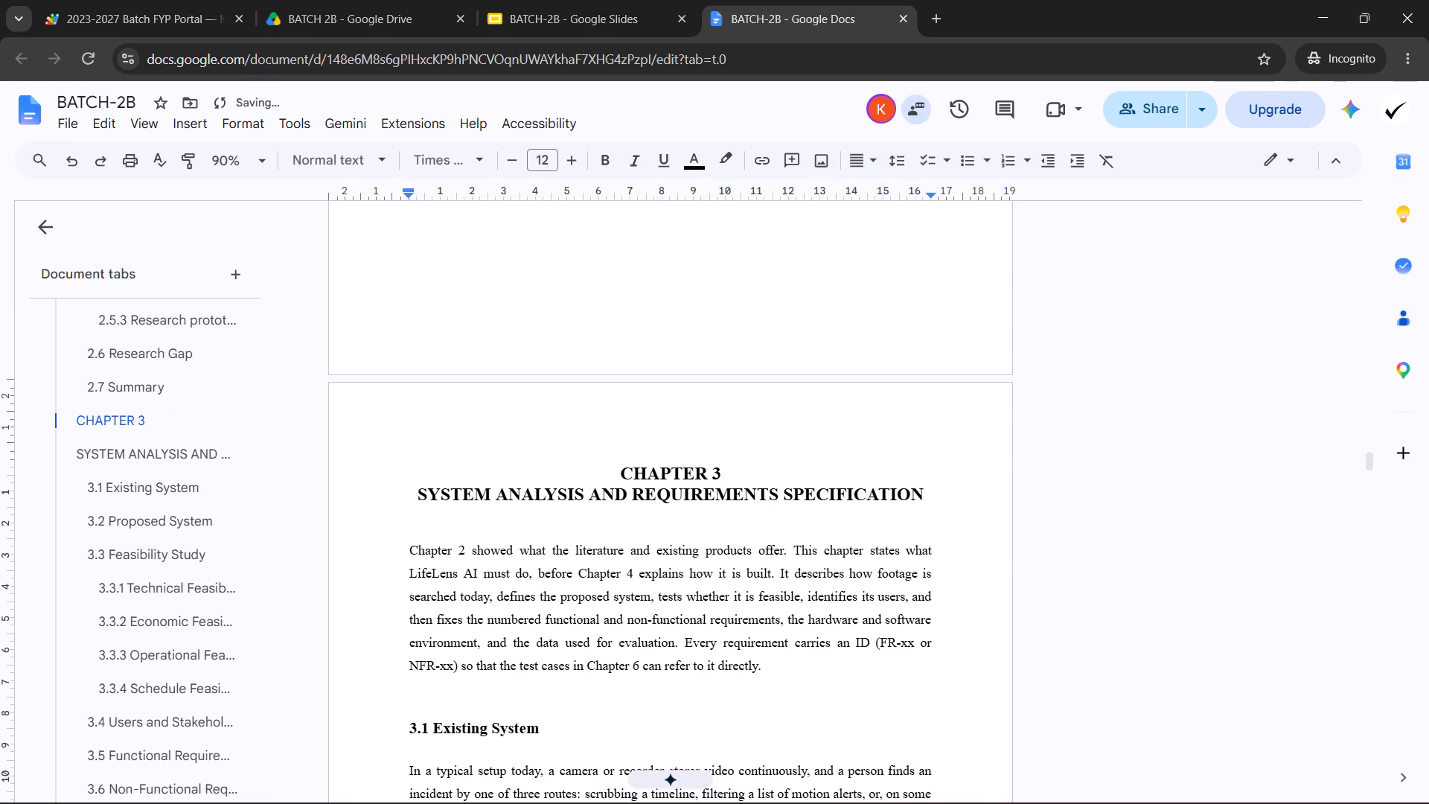
scroll(636, 480, up, 9)
scroll(636, 480, down, 17)
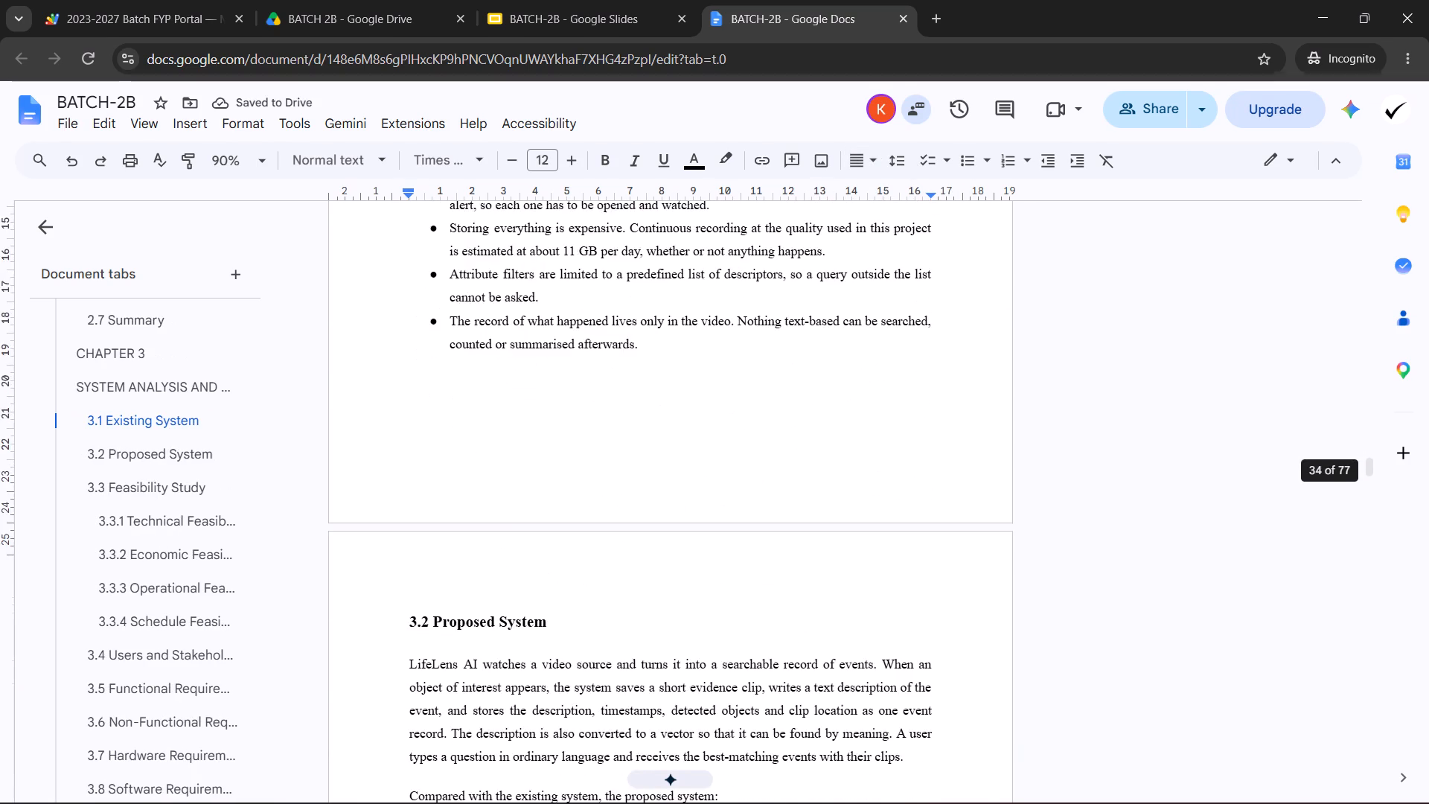
scroll(639, 479, down, 13)
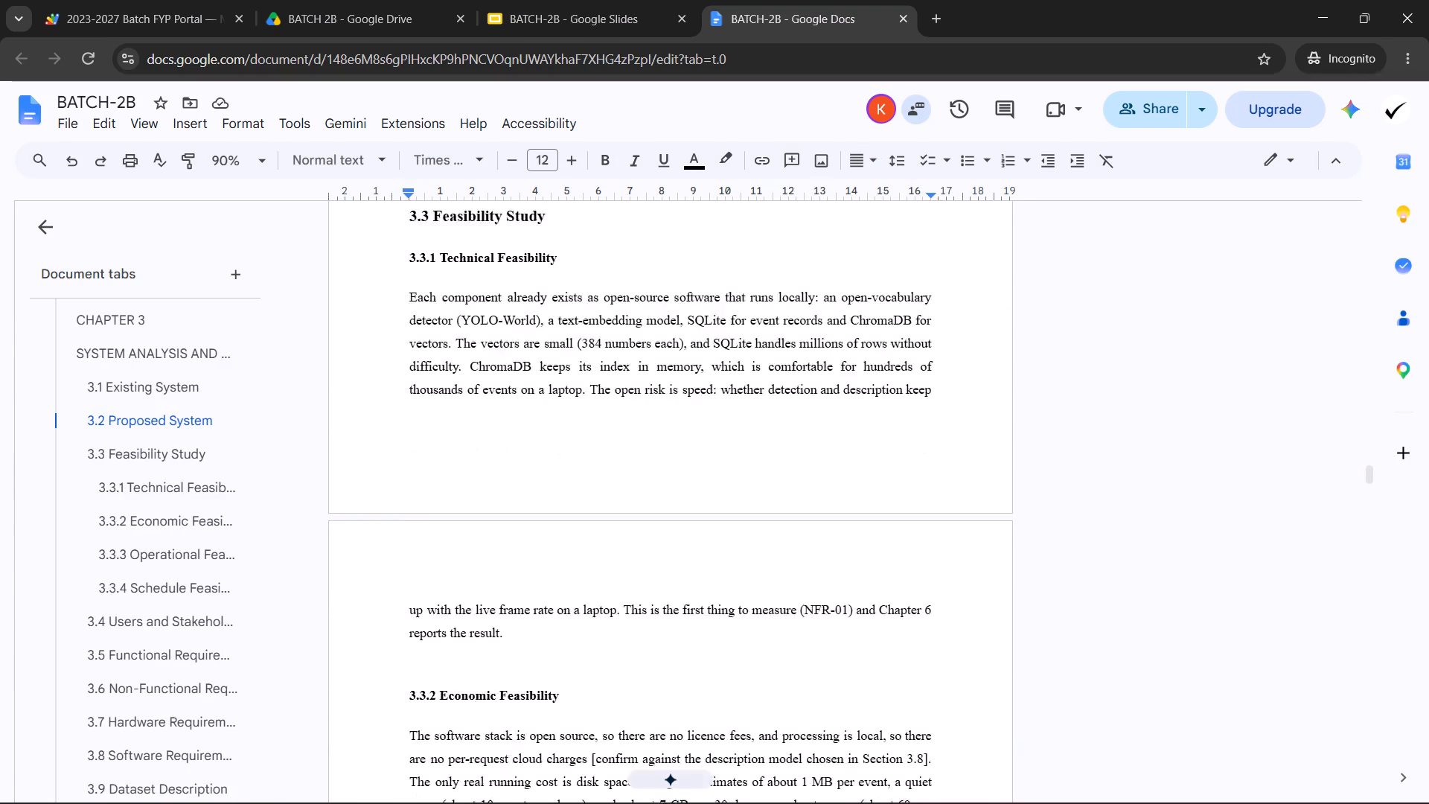
scroll(639, 476, up, 3)
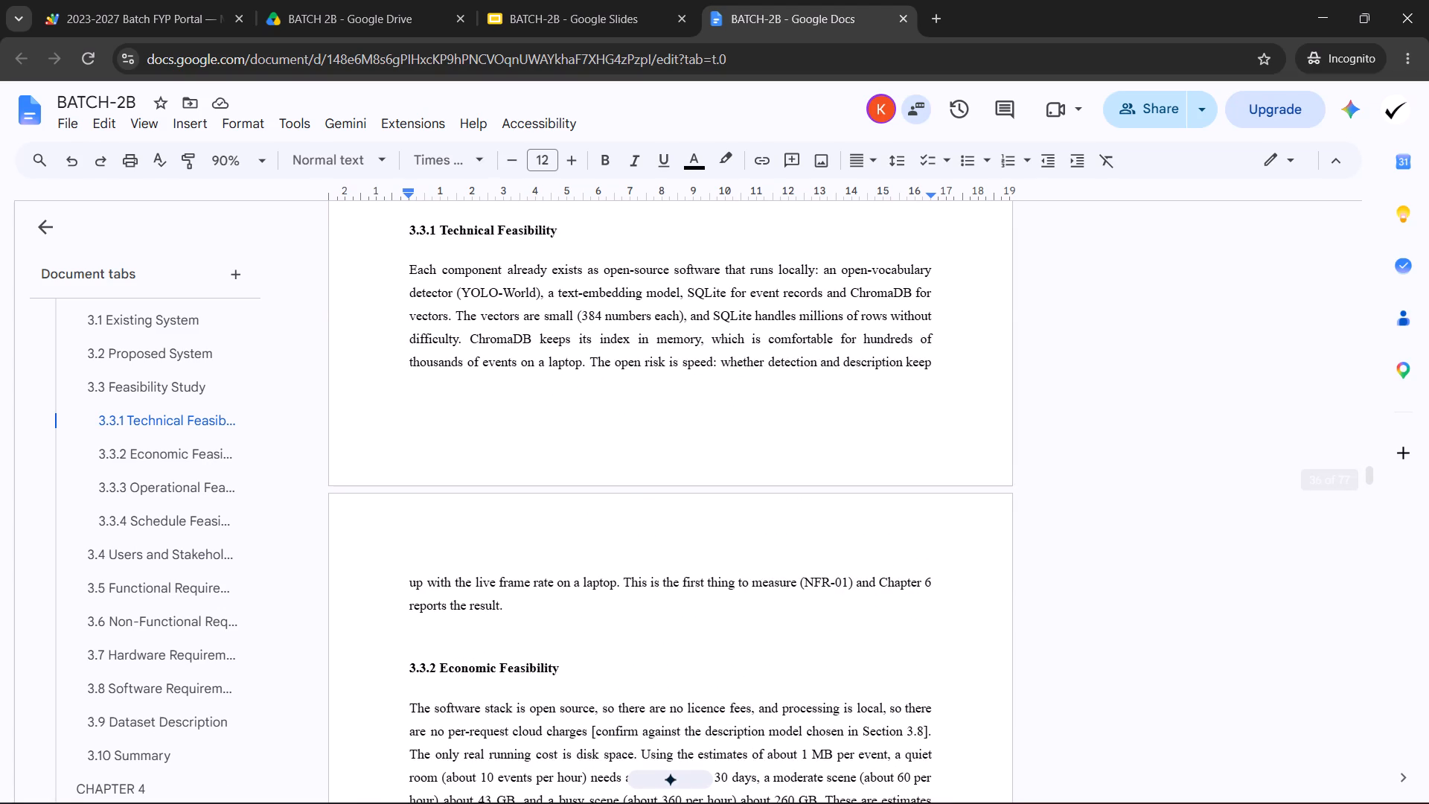
click(425, 648)
key(BackSpace)
Delete the blank lines above the 3.3.3 Operational Feasibility and 3.3.4 Schedule Feasibility headings.
scroll(416, 619, down, 2)
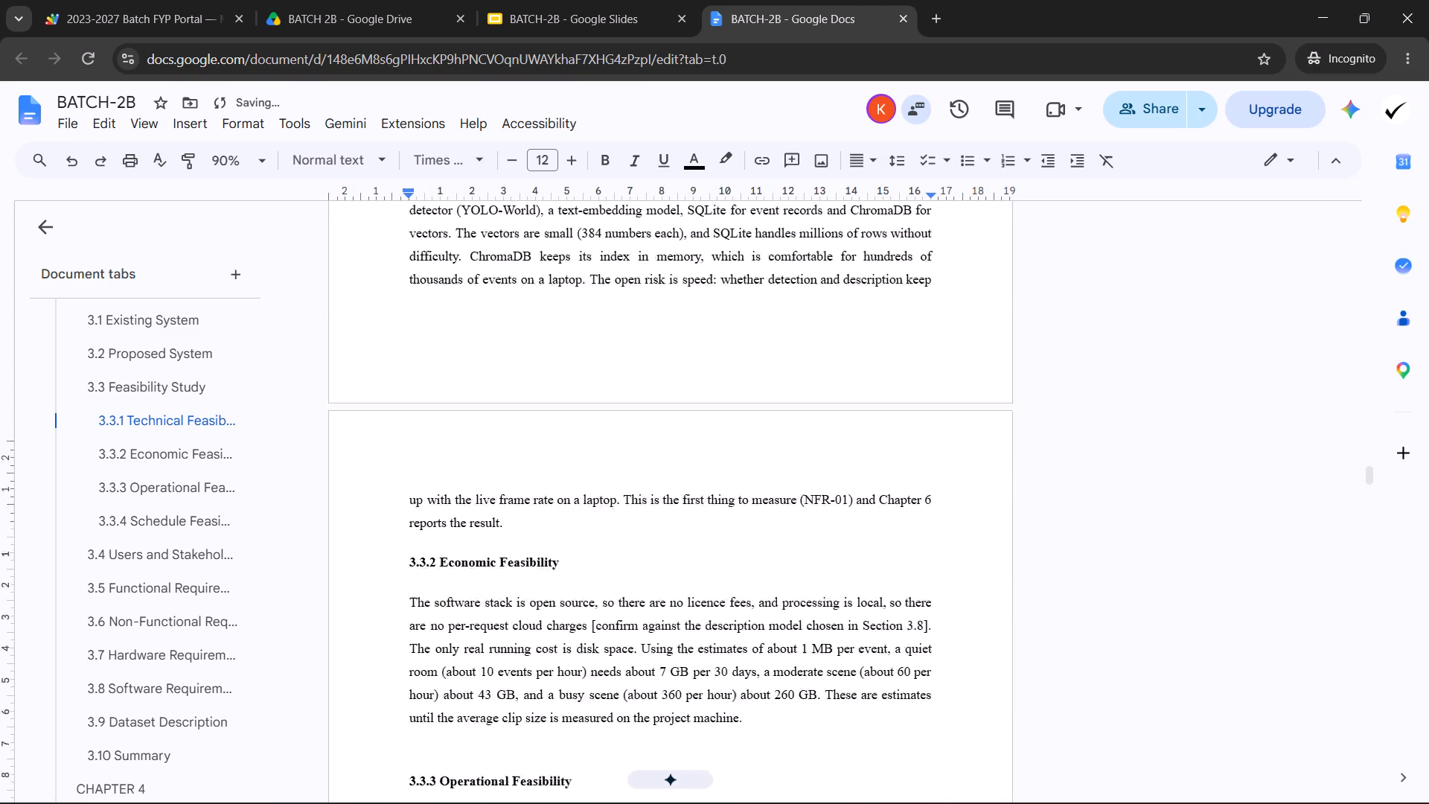
scroll(415, 619, down, 2)
click(436, 472)
key(BackSpace)
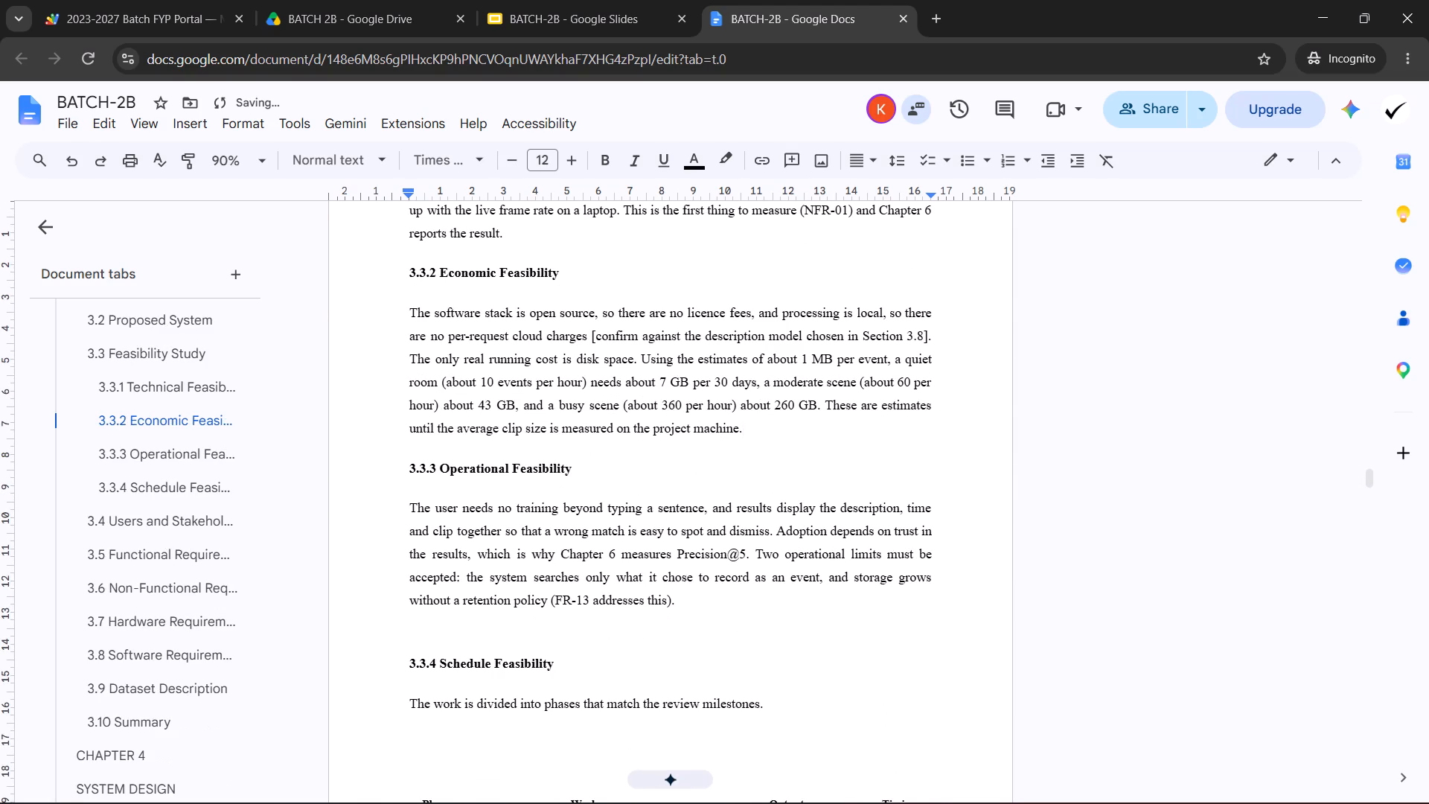
click(436, 643)
key(BackSpace)
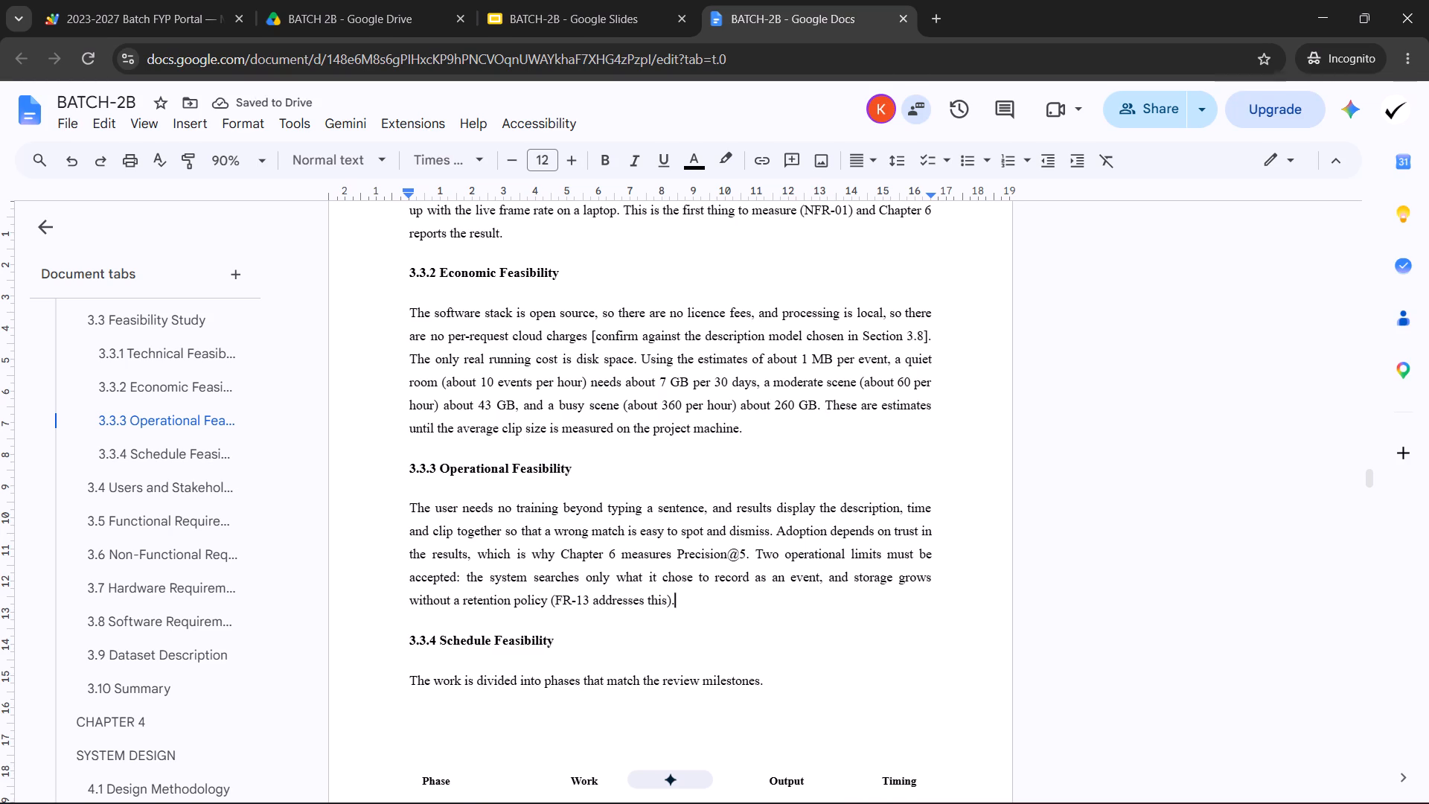
Check the 3.3.2 Economic Feasibility paragraph and the phase table under 3.3.4 Schedule Feasibility for remaining layout problems.
scroll(703, 572, up, 1)
drag(414, 409, 578, 514)
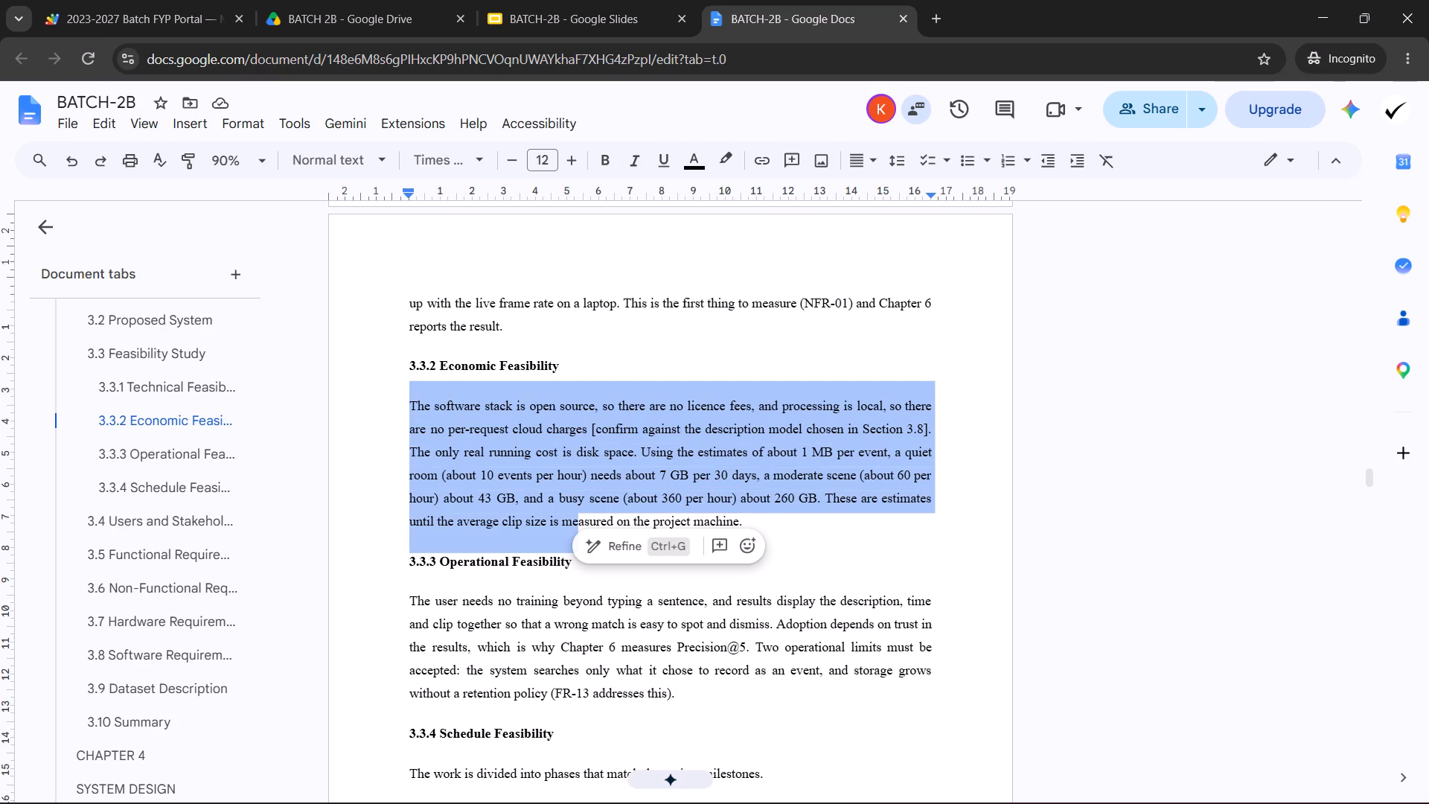
click(760, 466)
scroll(773, 431, down, 4)
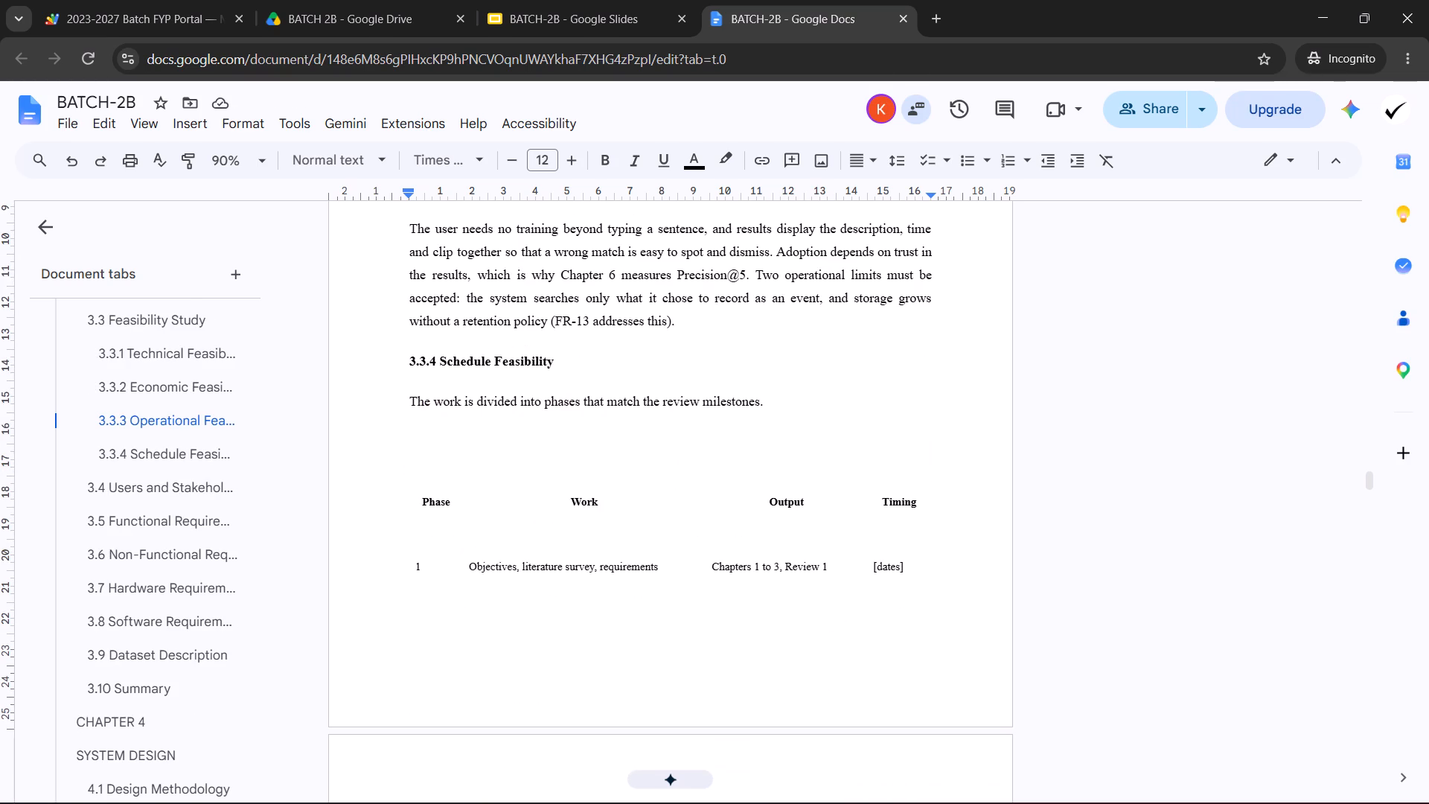
scroll(478, 399, down, 2)
scroll(484, 380, up, 1)
click(816, 332)
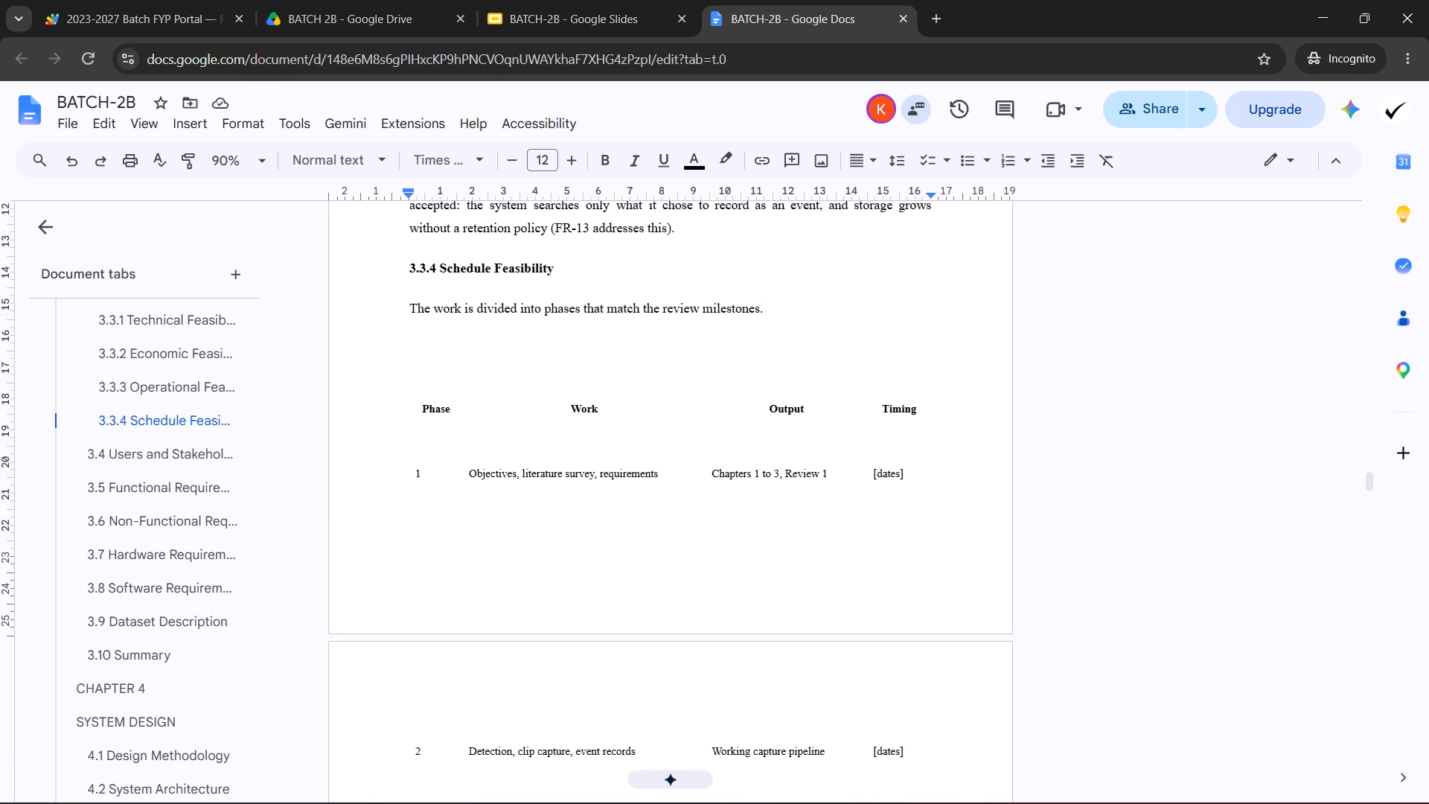
scroll(822, 357, down, 6)
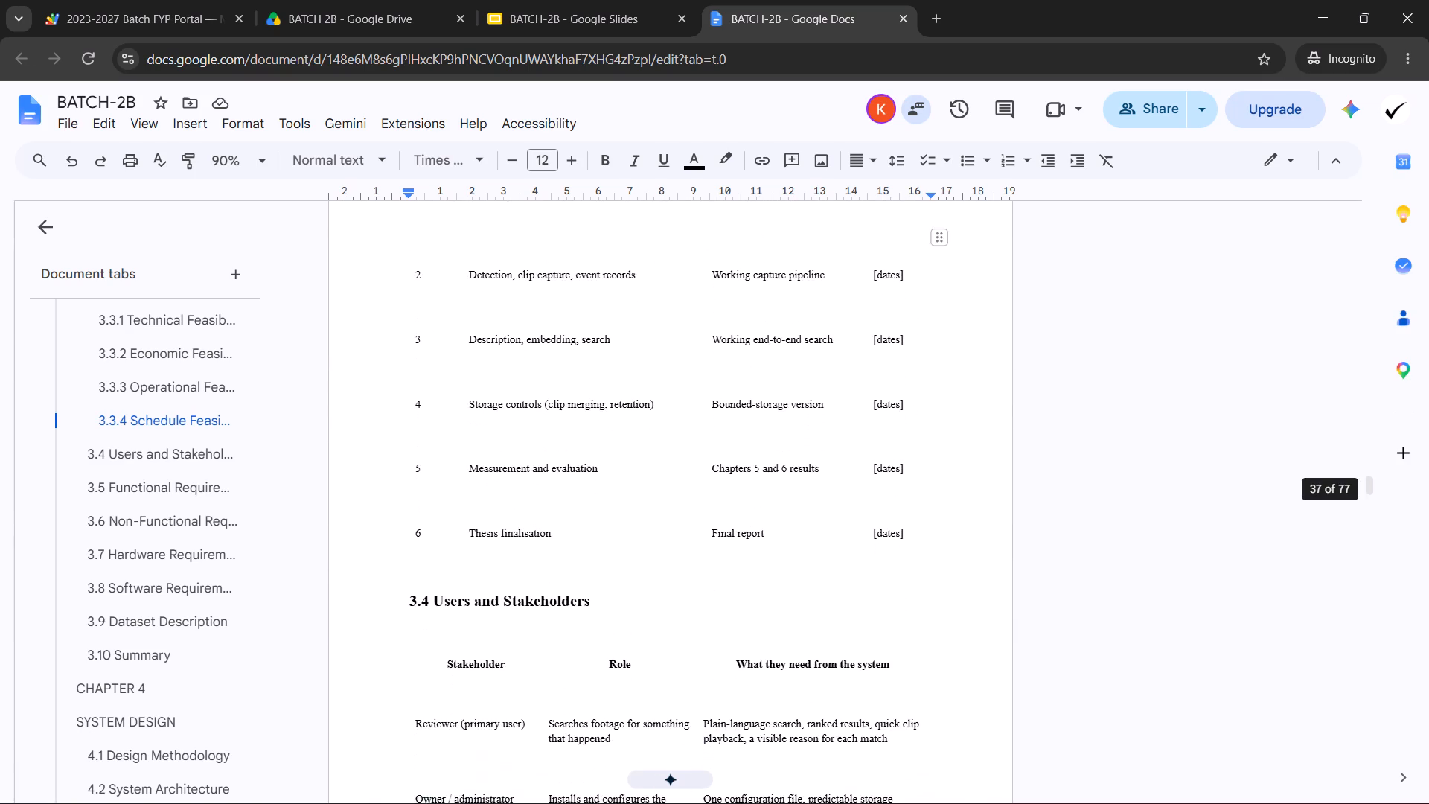
scroll(822, 357, up, 4)
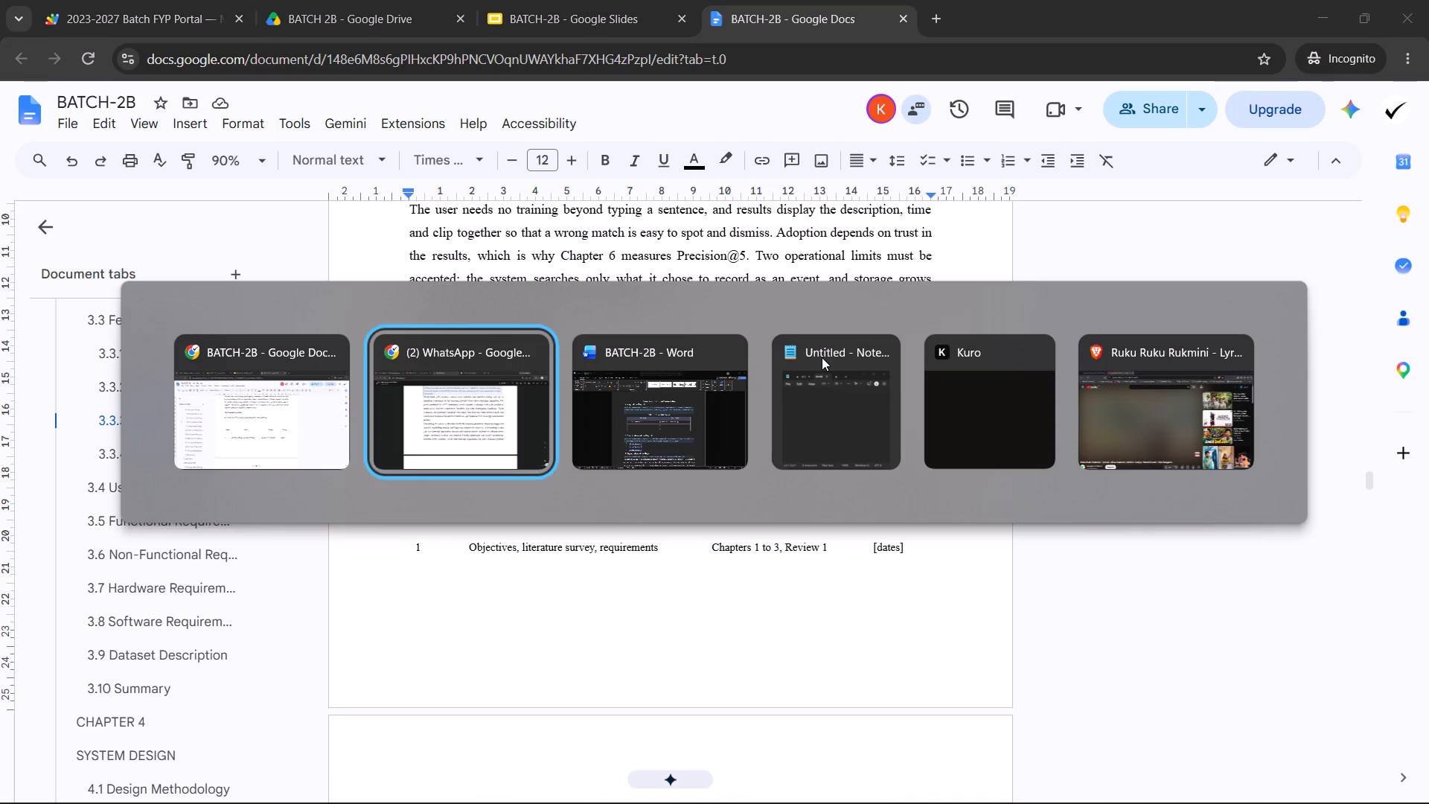
Compare the Schedule Feasibility phase table in the report with the Chapter 3 sections and table formatting in the Word template.
scroll(822, 357, down, 4)
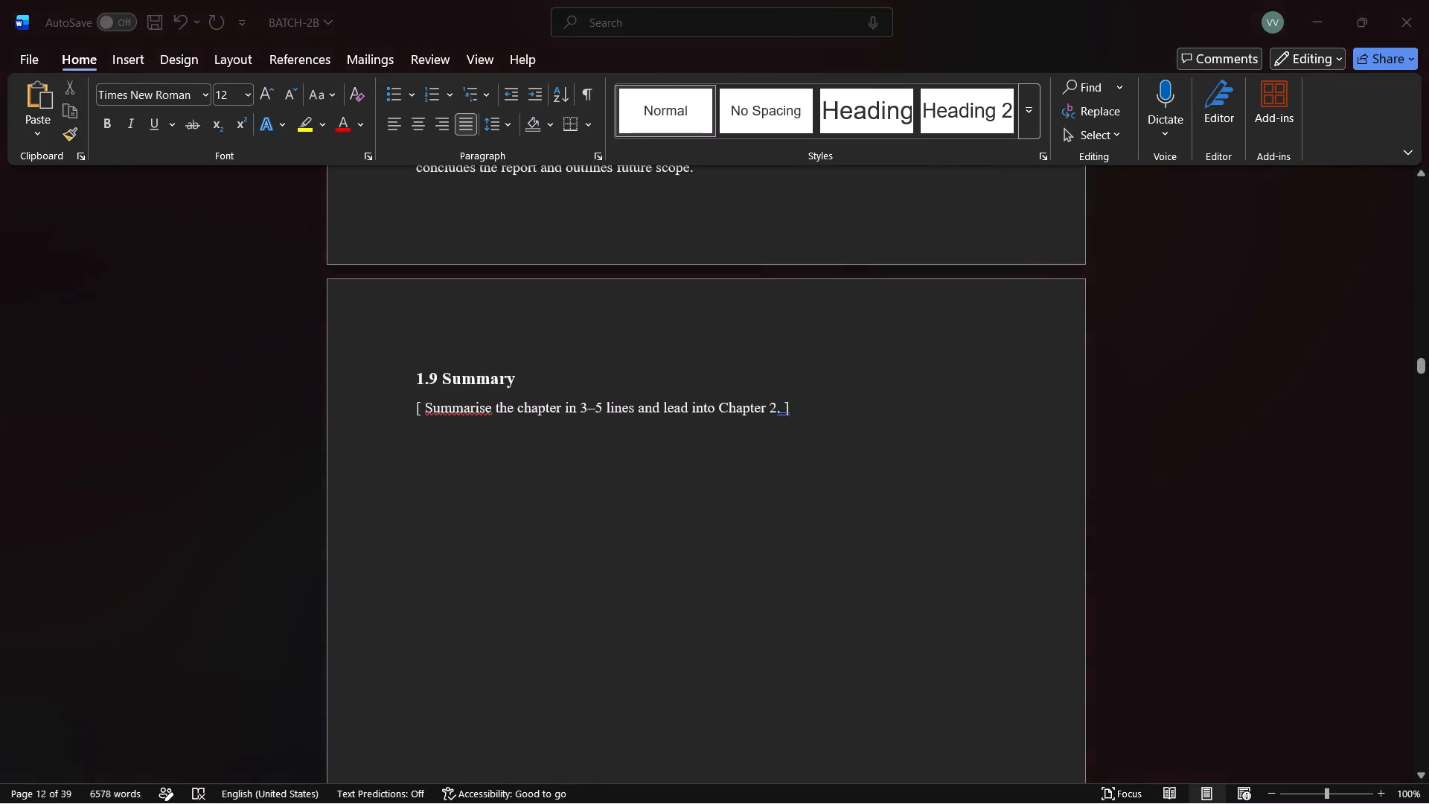
scroll(822, 357, up, 1)
scroll(822, 357, down, 1)
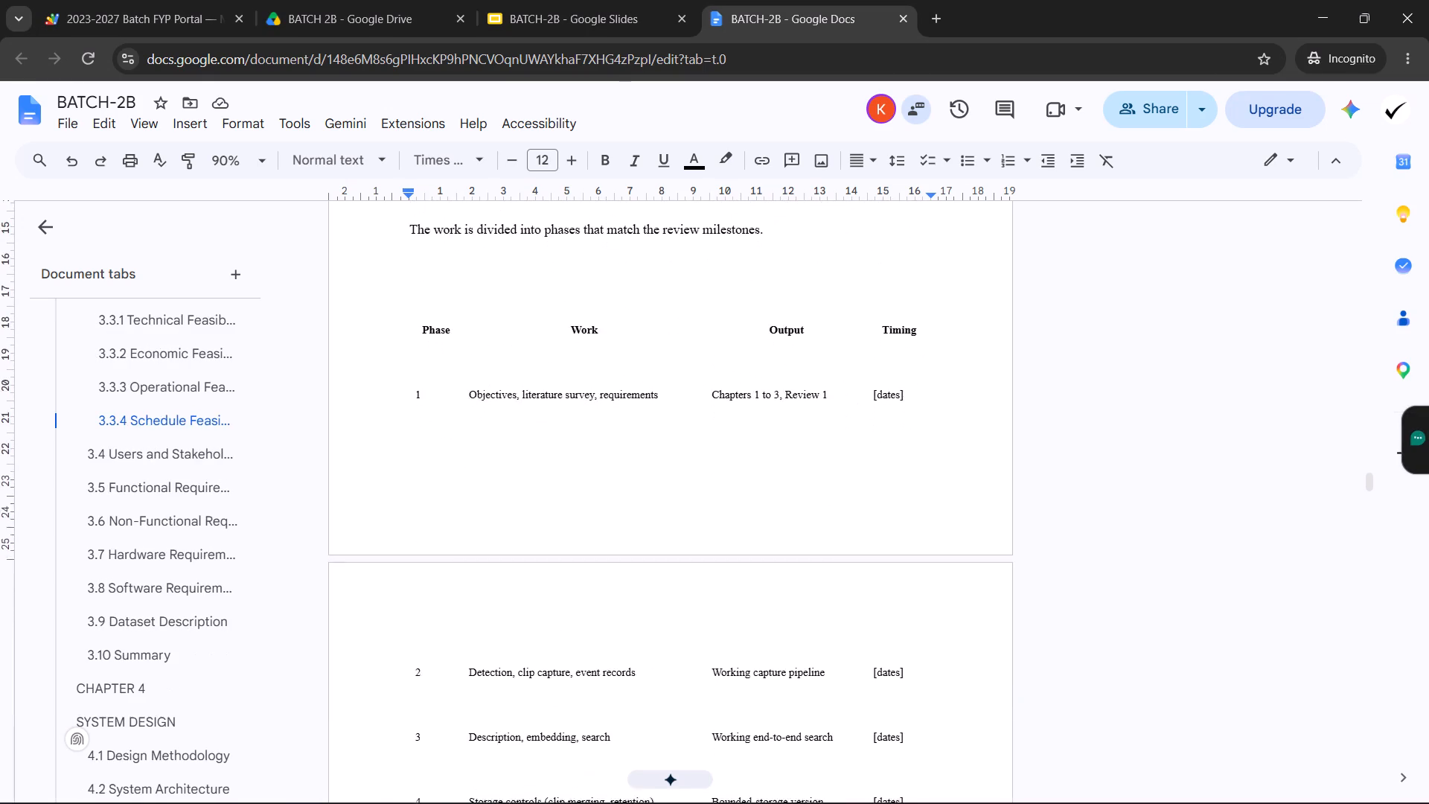
scroll(822, 357, down, 12)
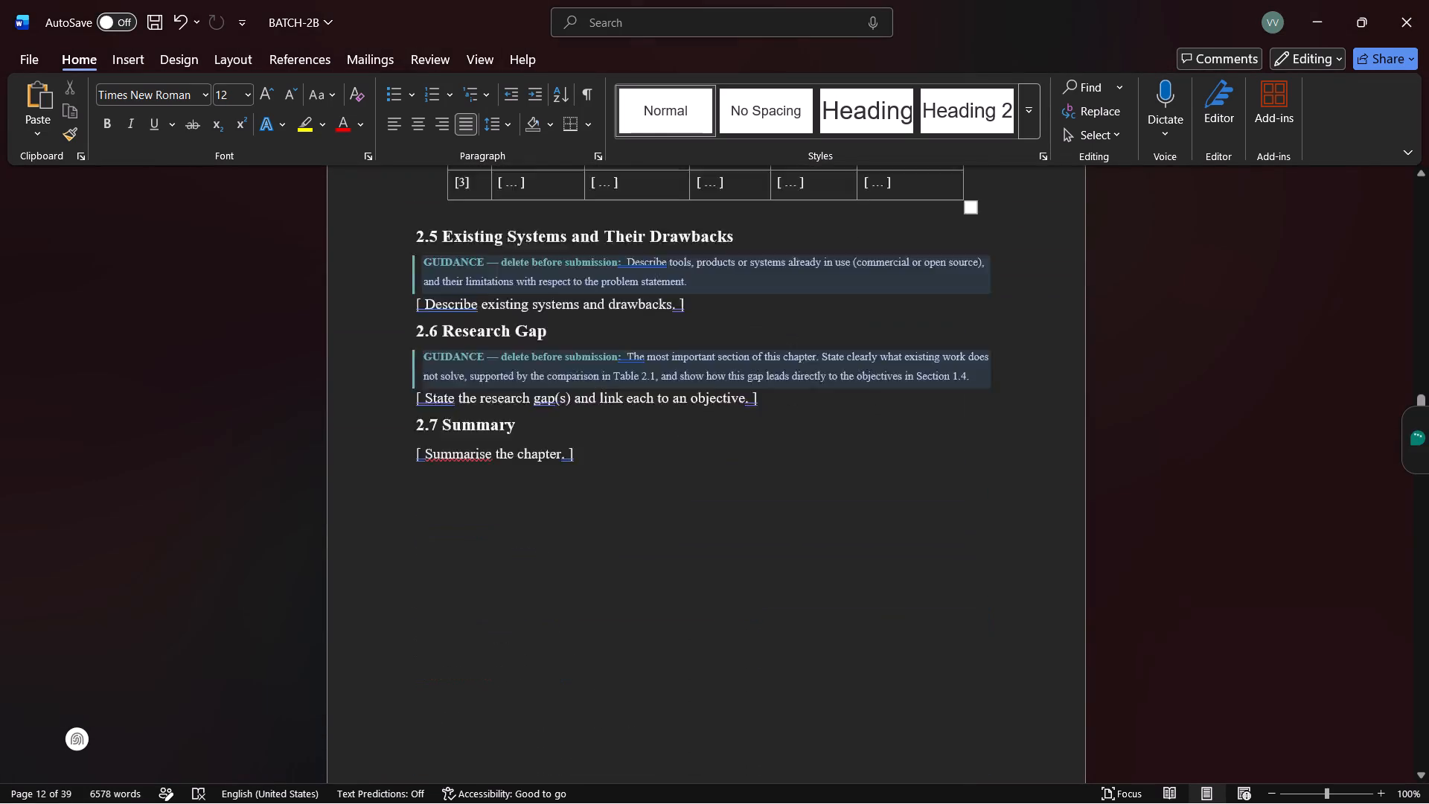
scroll(822, 357, down, 6)
scroll(822, 357, up, 1)
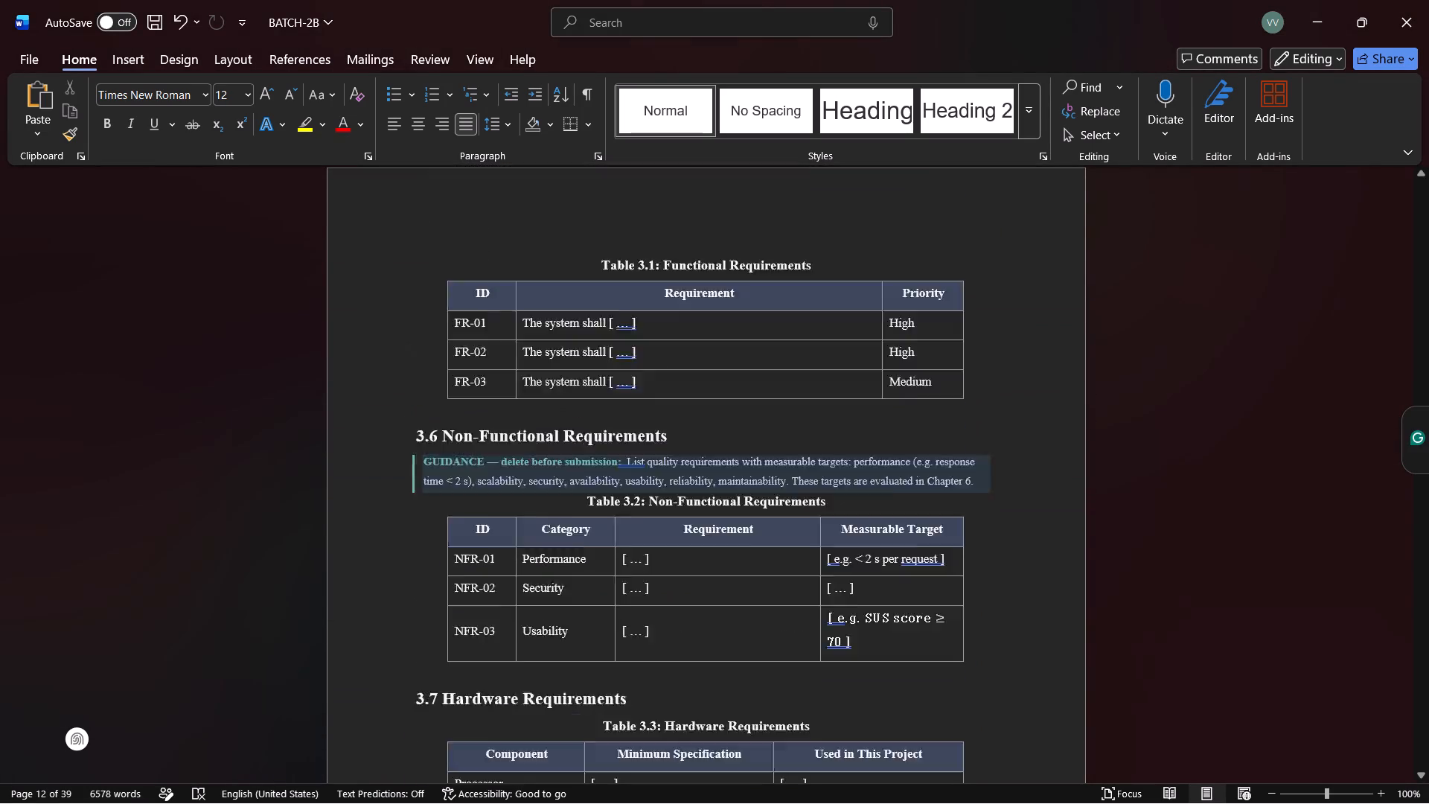
scroll(822, 357, up, 2)
scroll(822, 357, down, 2)
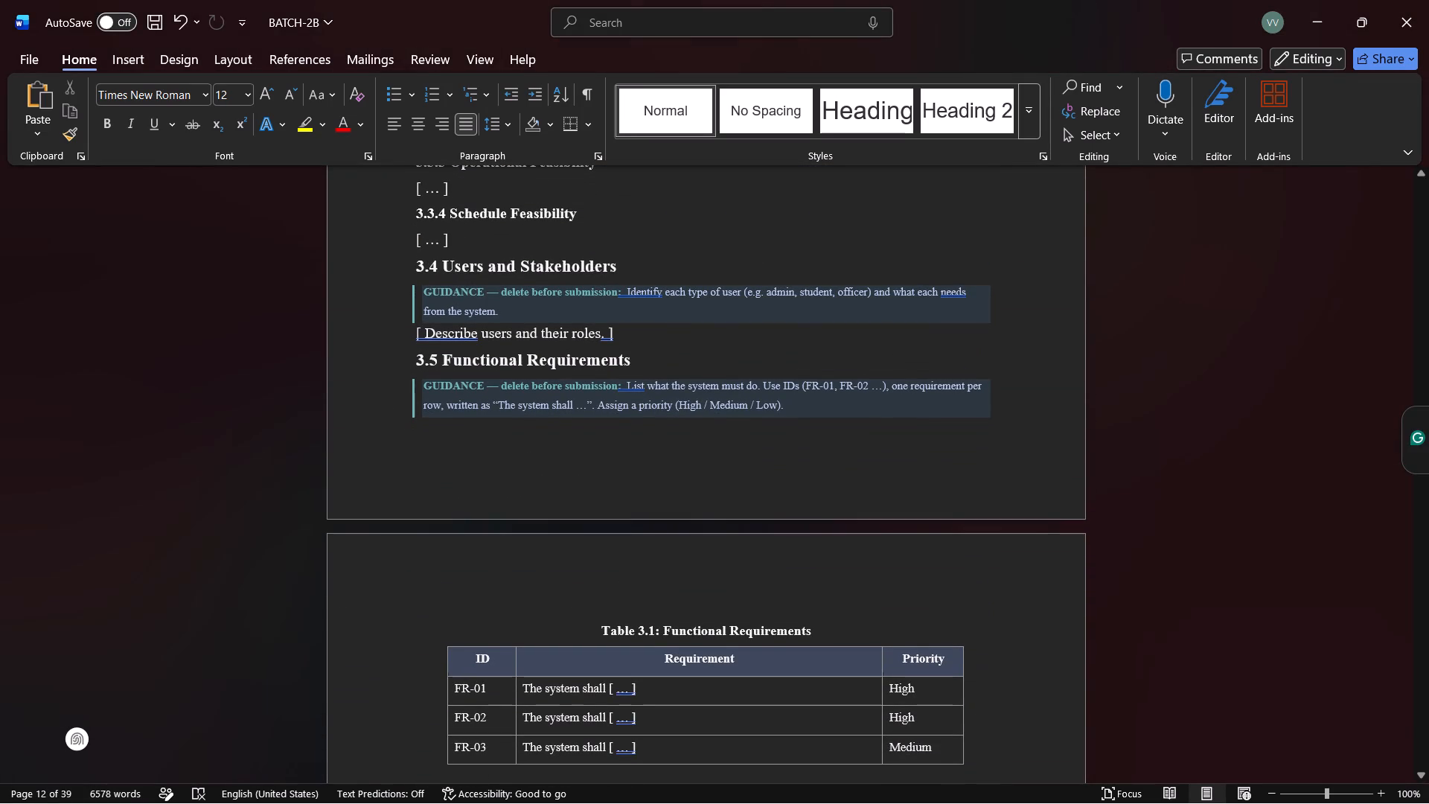
scroll(863, 391, right, 1)
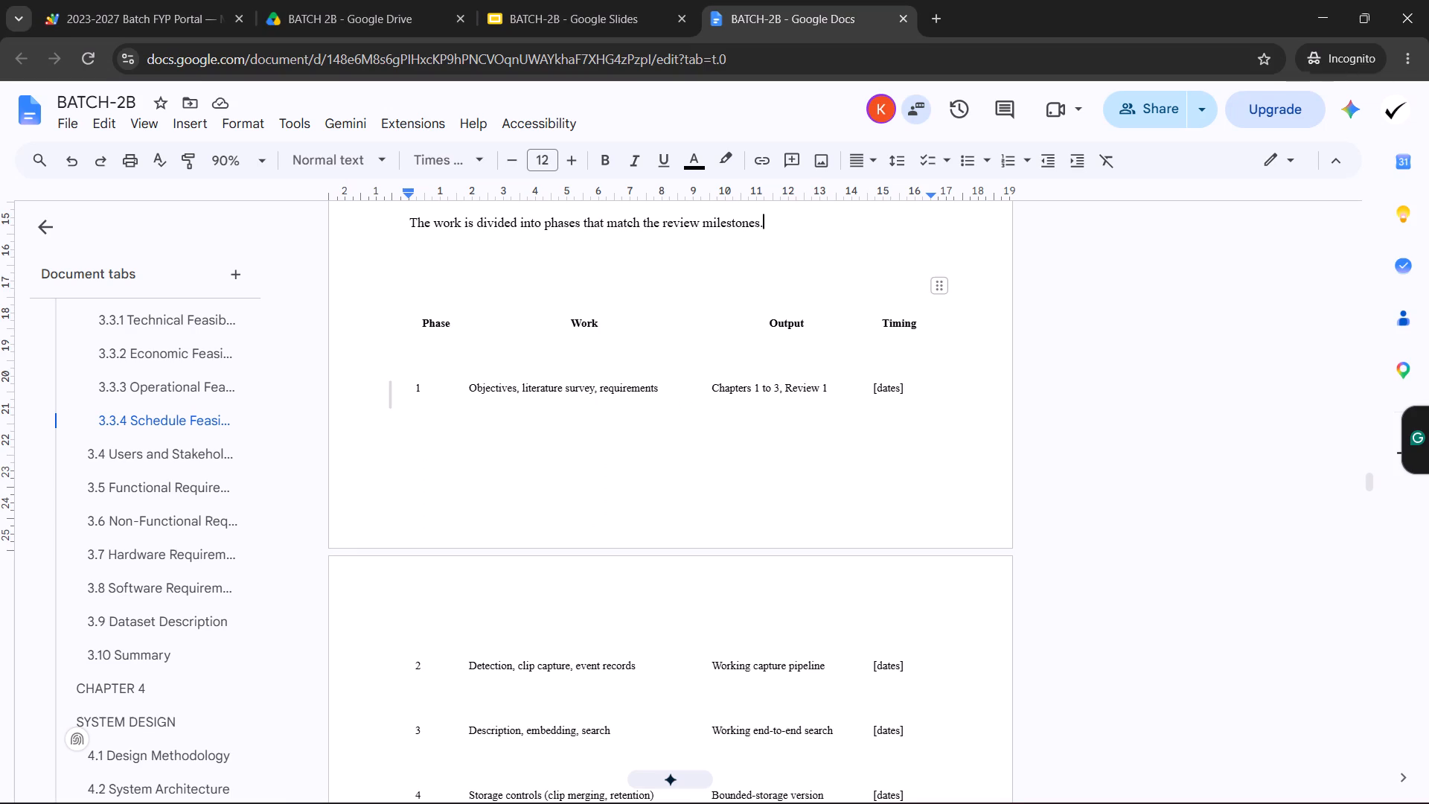
scroll(872, 433, up, 3)
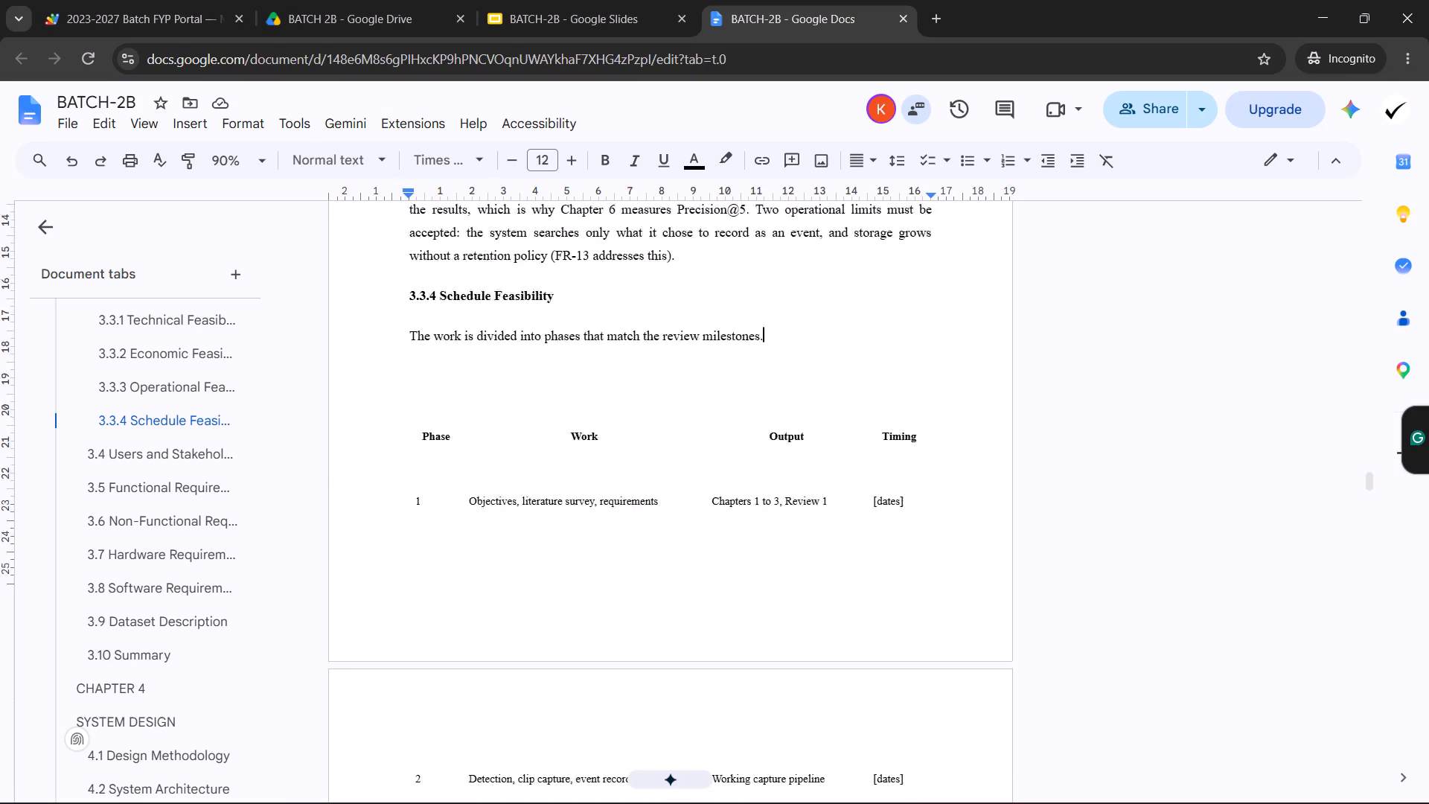
scroll(869, 434, down, 2)
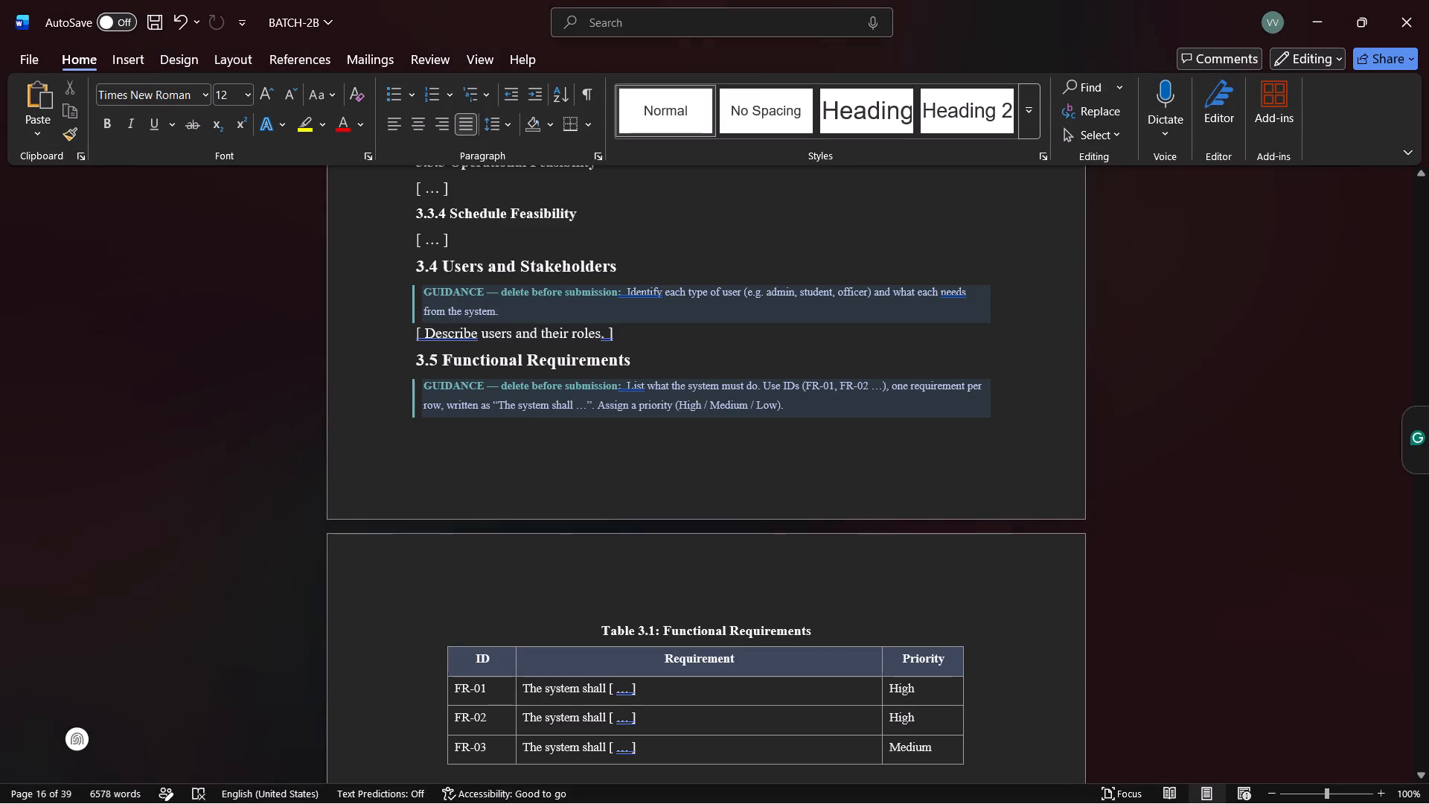
scroll(659, 428, up, 3)
scroll(649, 371, down, 1)
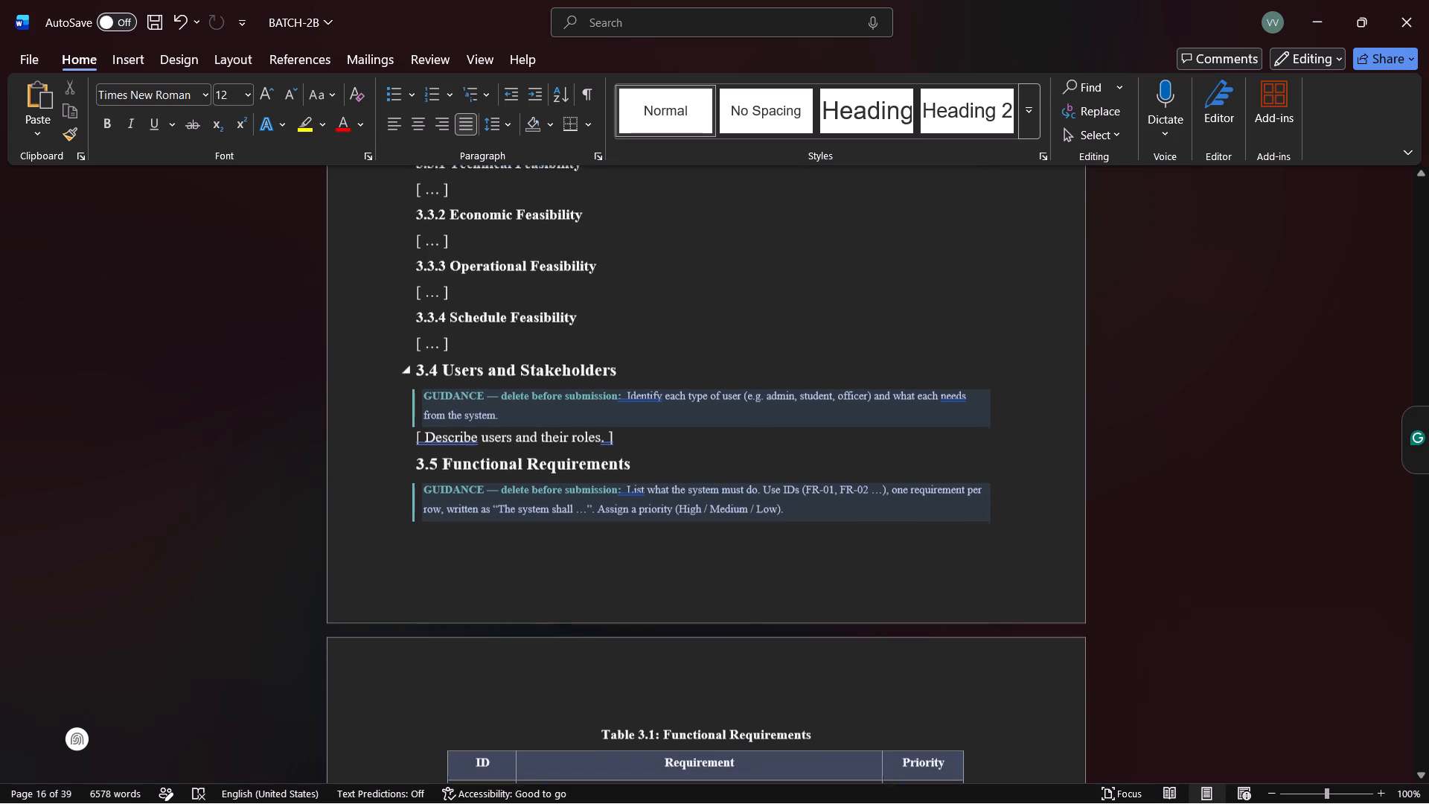
scroll(654, 373, down, 6)
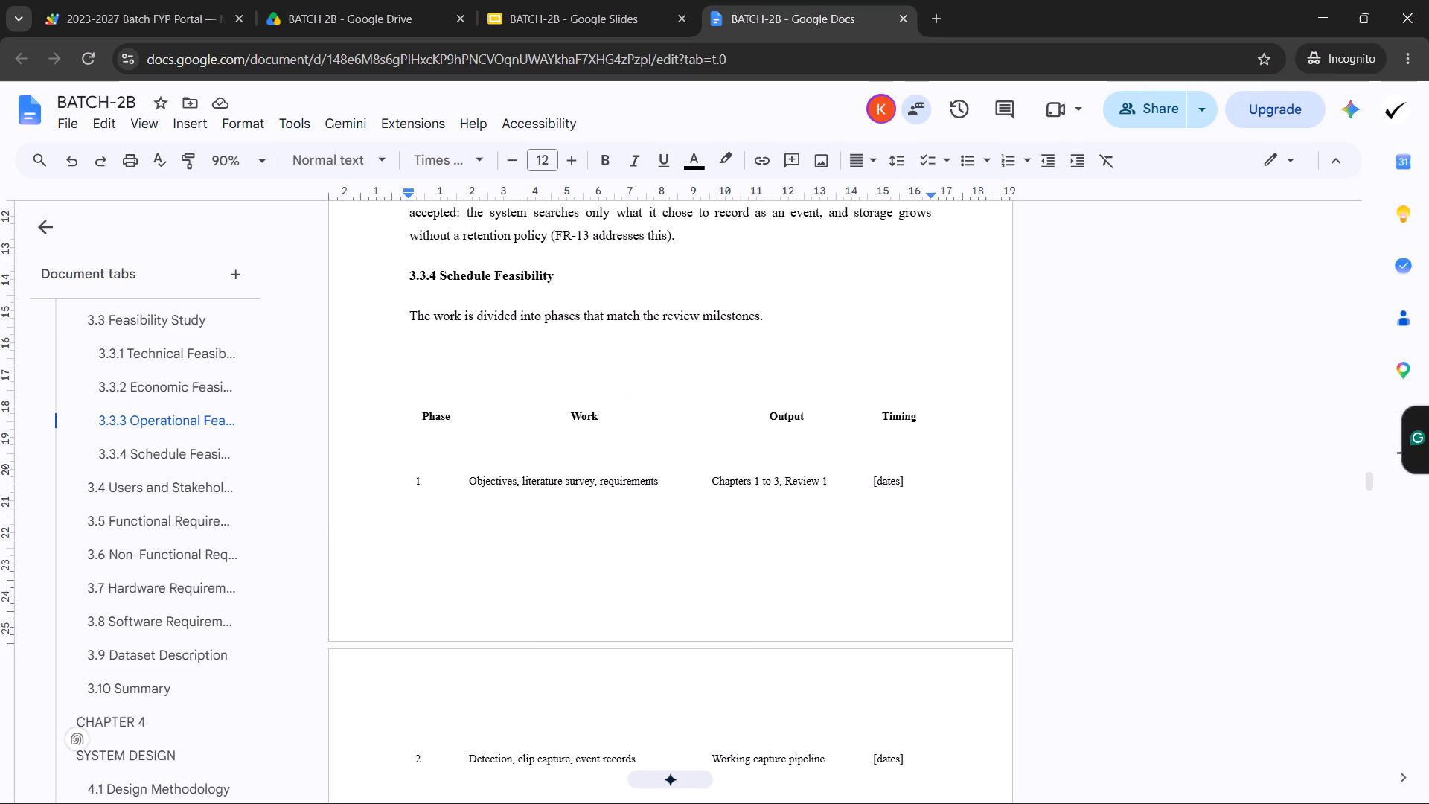
Copy the Functional Requirements table from the Word template into the Google Docs report, on a new line below the 3.5 Functional Requirements heading.
scroll(485, 439, down, 9)
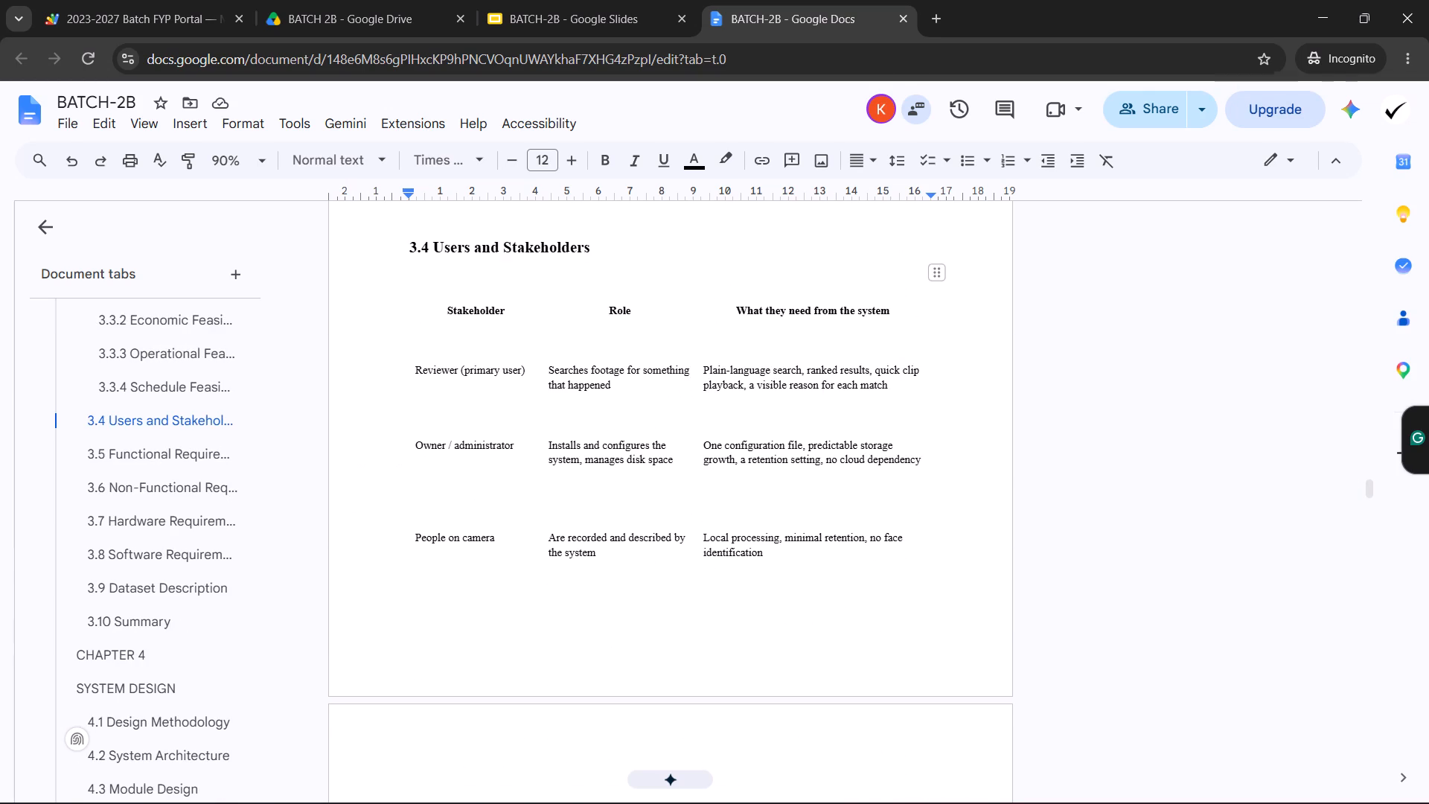
scroll(586, 482, down, 6)
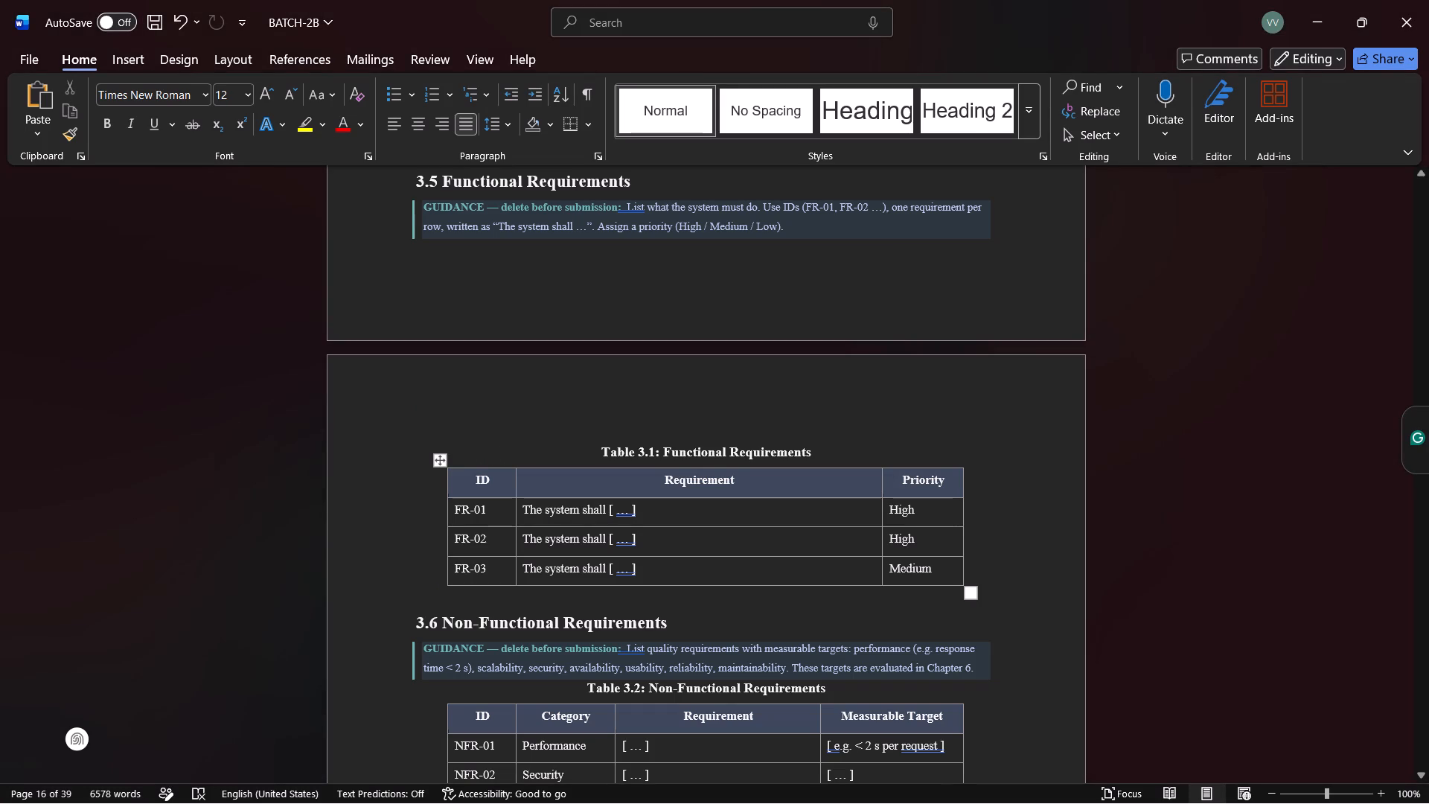
drag(468, 480, 953, 561)
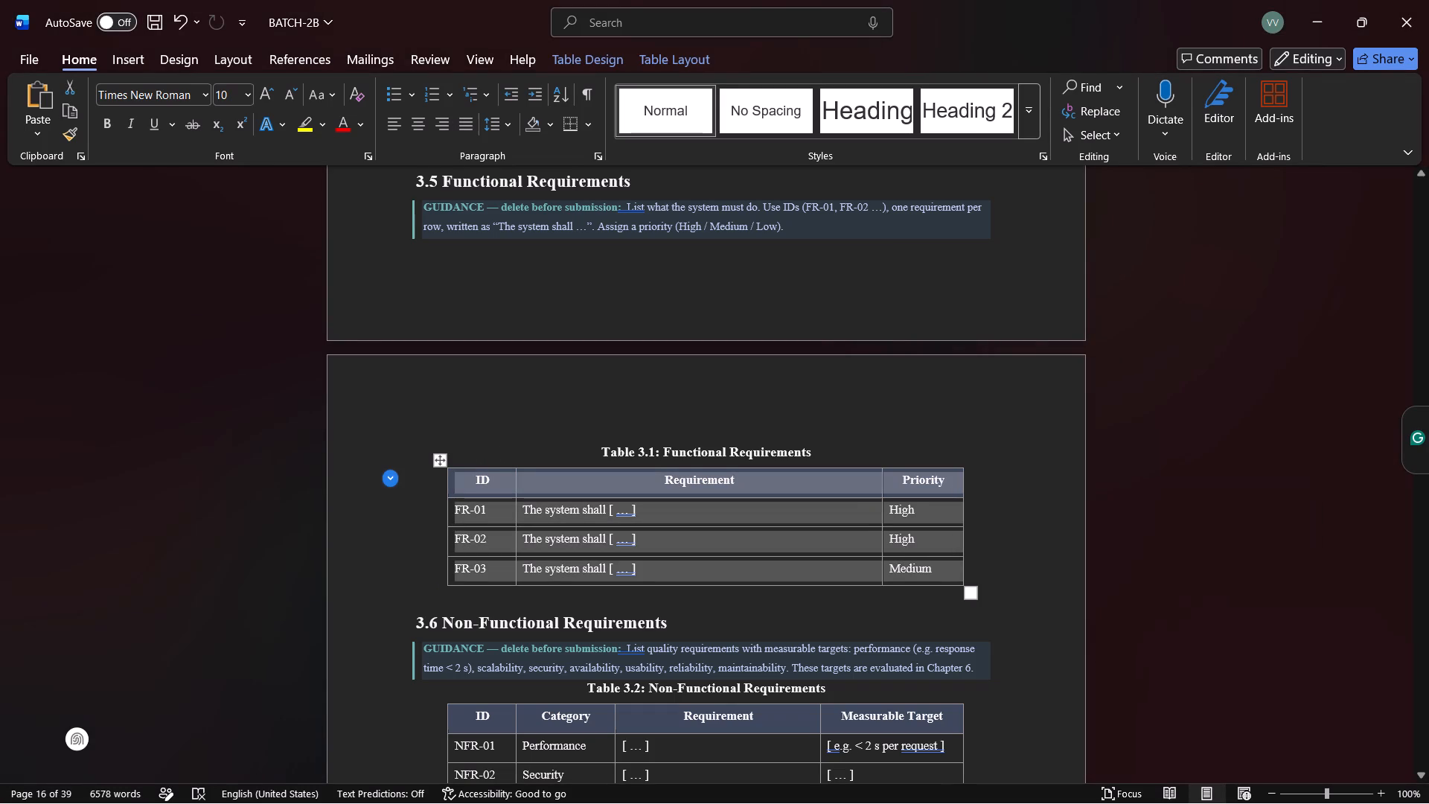
key(ctrl+c)
click(833, 516)
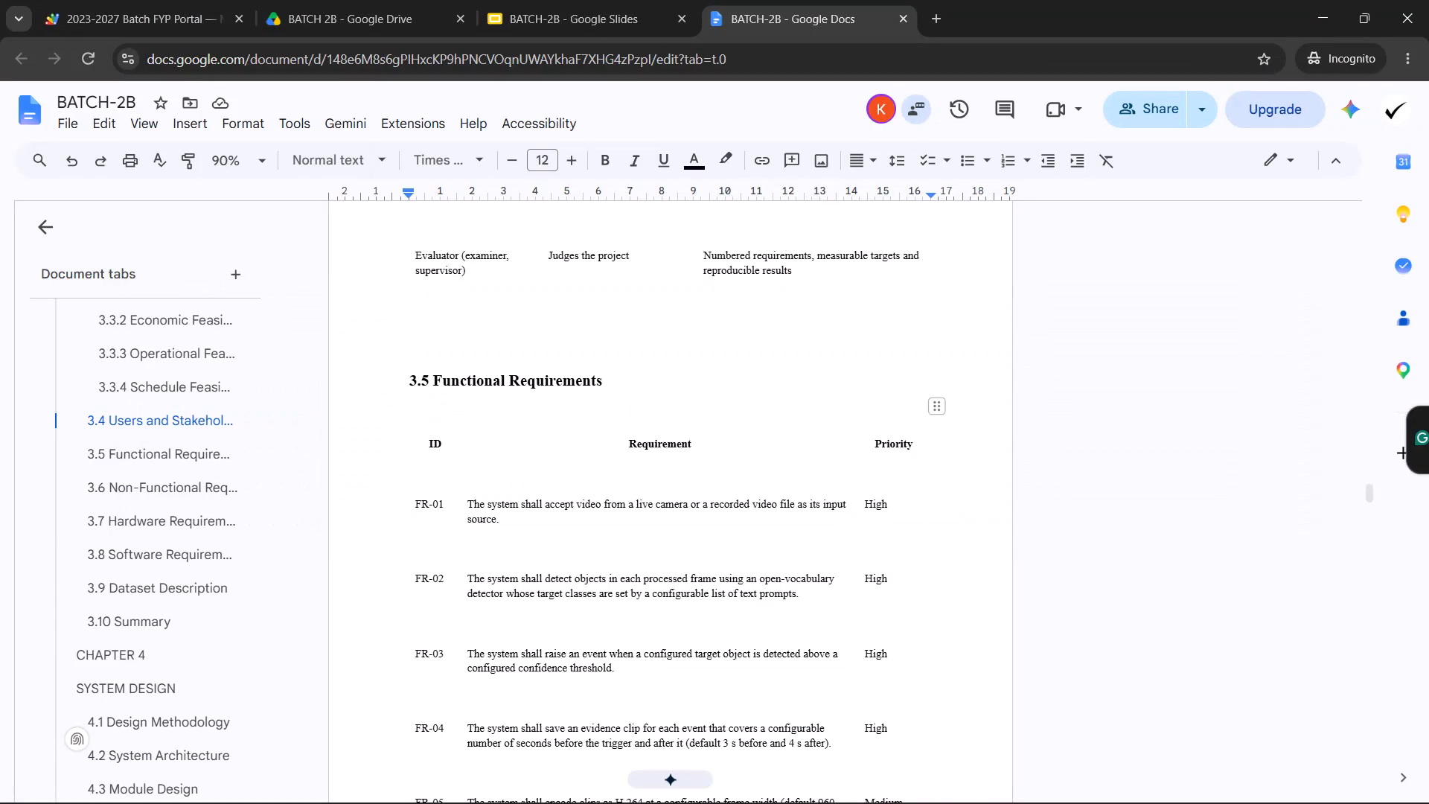
click(610, 382)
key(Return)
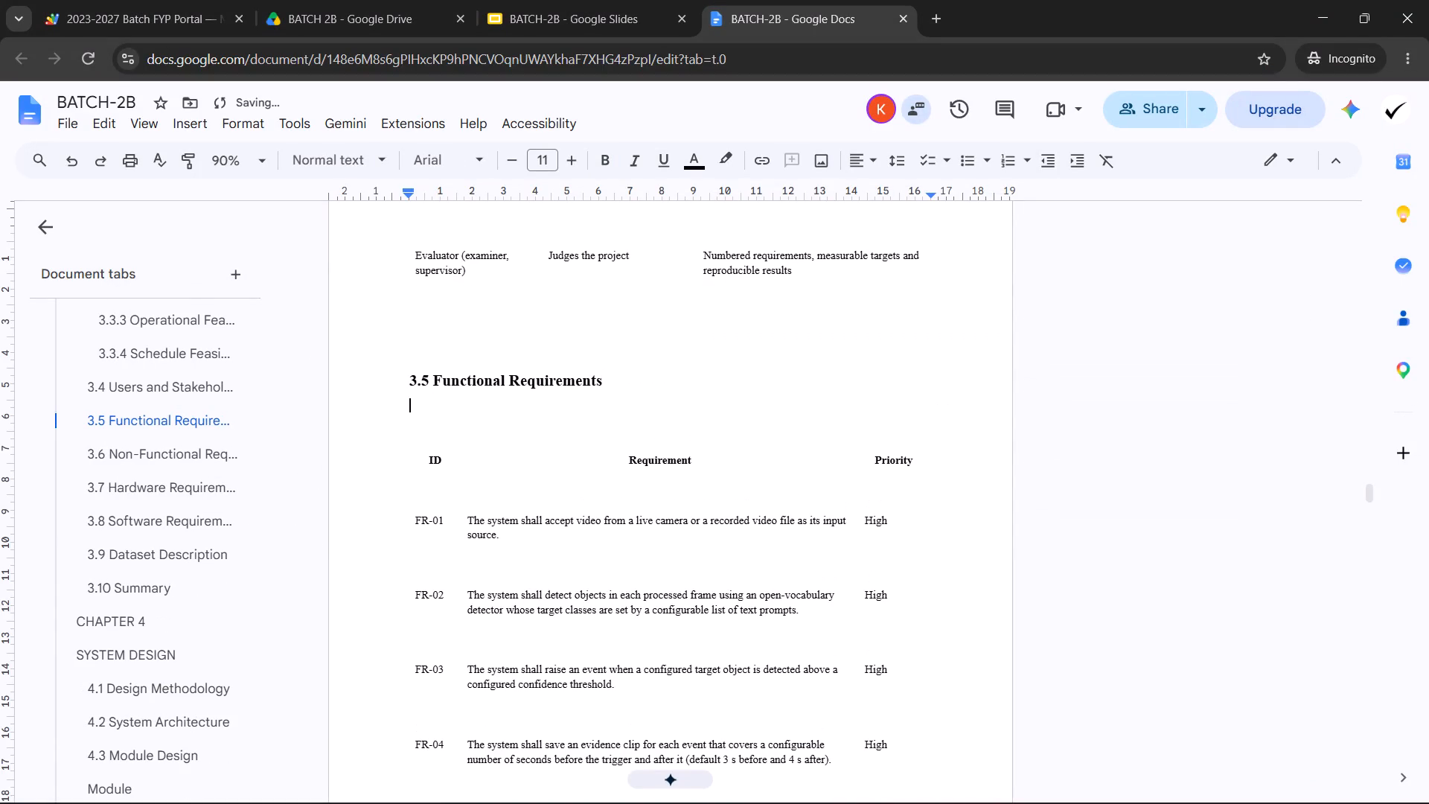
key(ctrl+v)
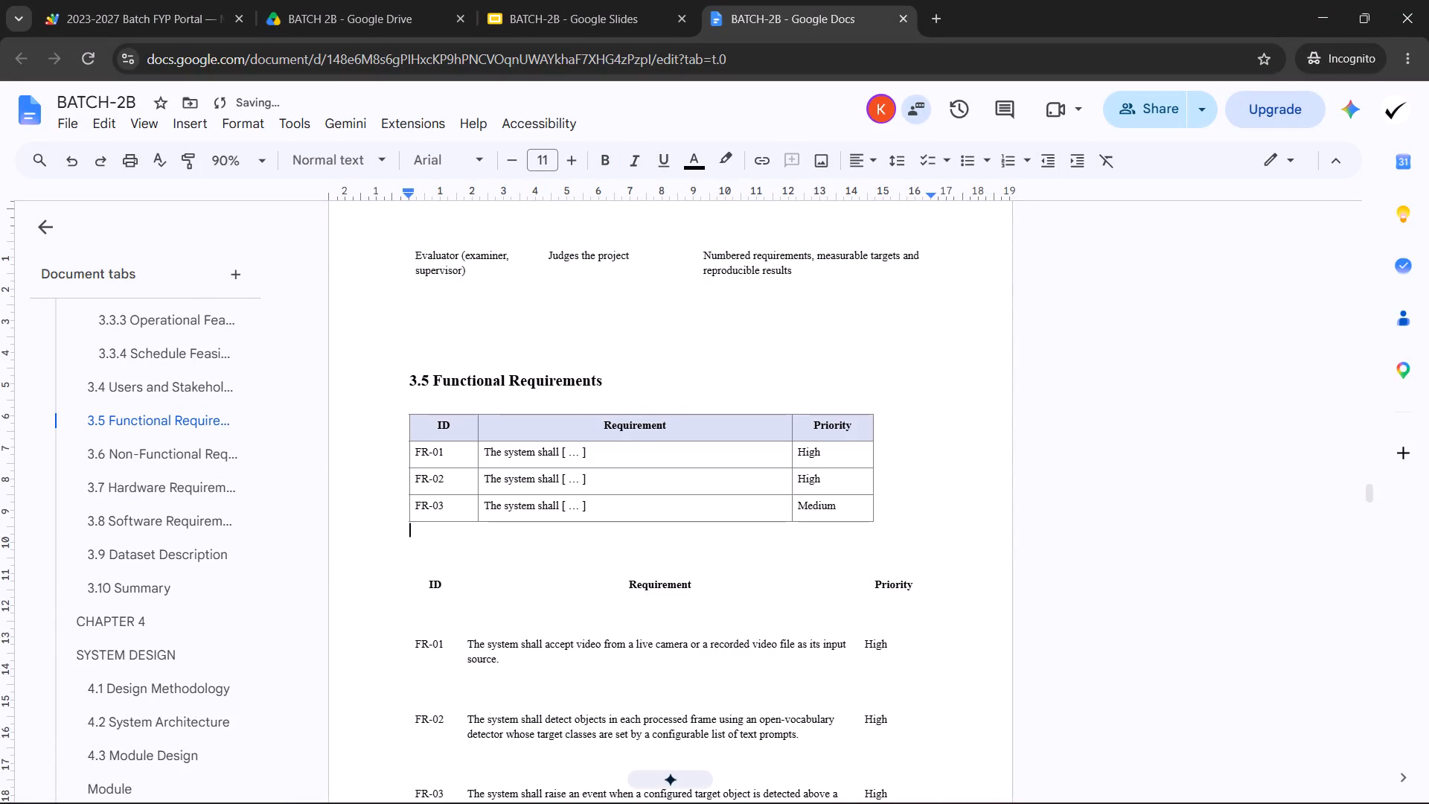
Copy the caption "Table 3.1: Functional Requirements" from the Word template onto a new line between the report's 3.5 heading and the pasted table.
click(651, 386)
key(Return)
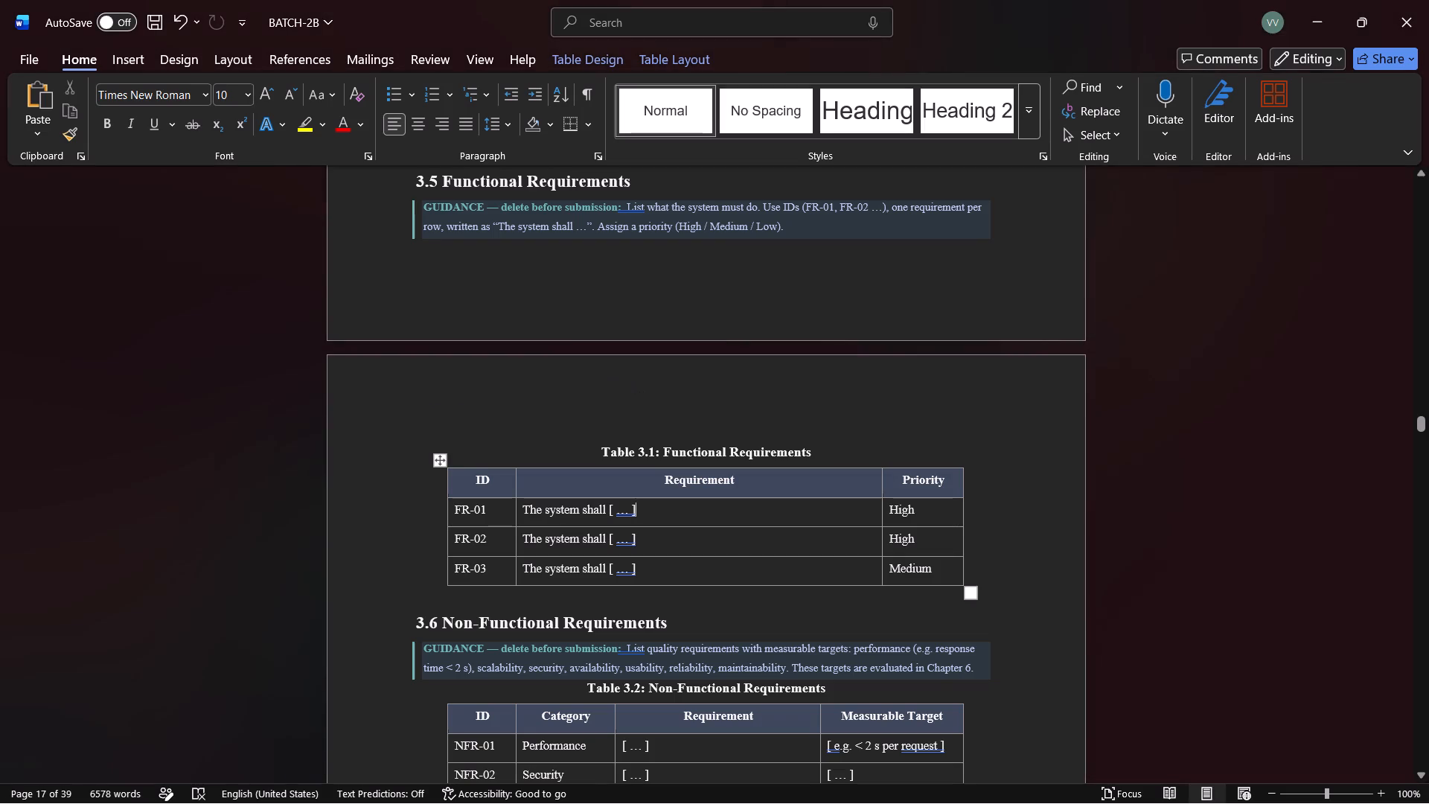
triple_click(627, 457)
key(ctrl+c)
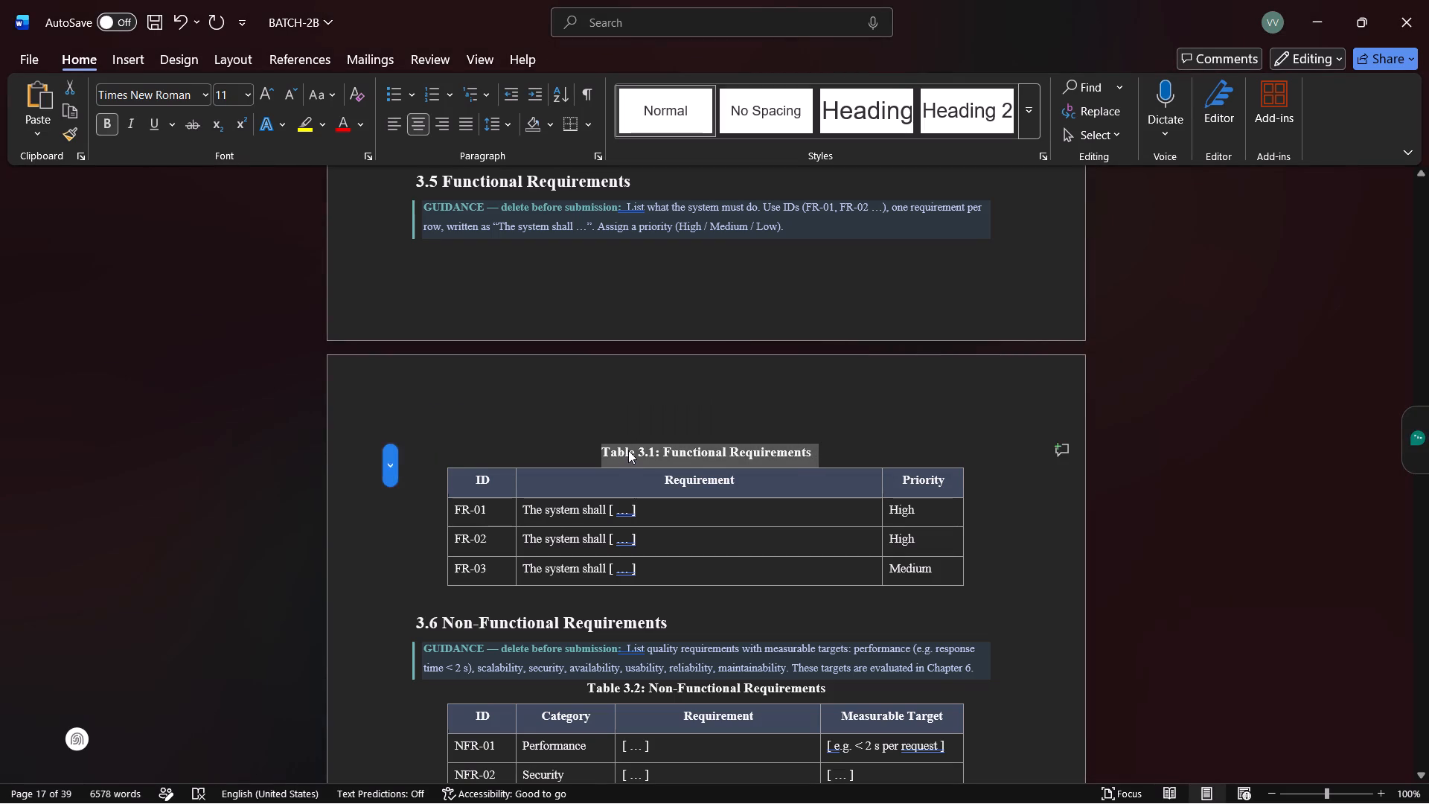
click(628, 450)
scroll(635, 450, up, 4)
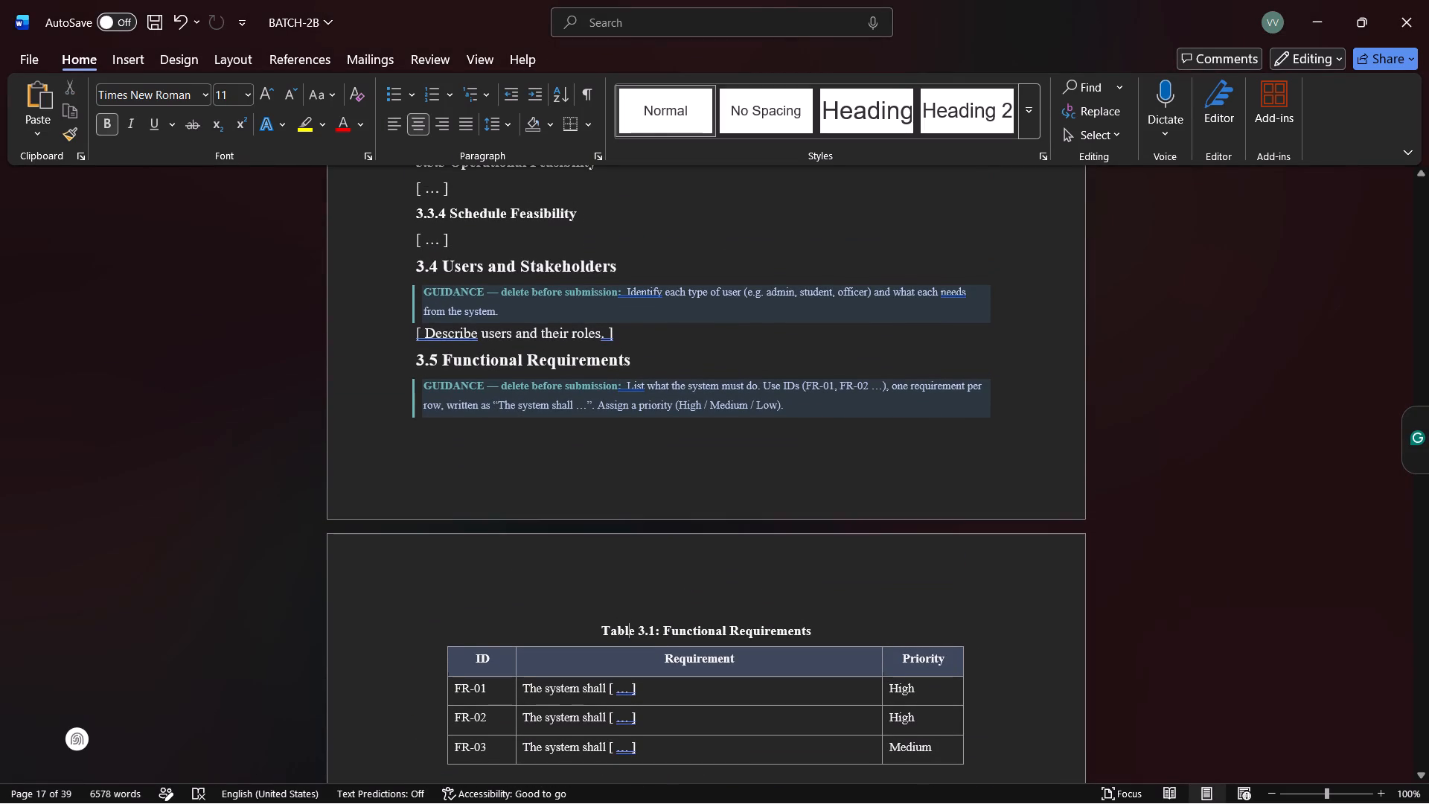
scroll(628, 476, up, 2)
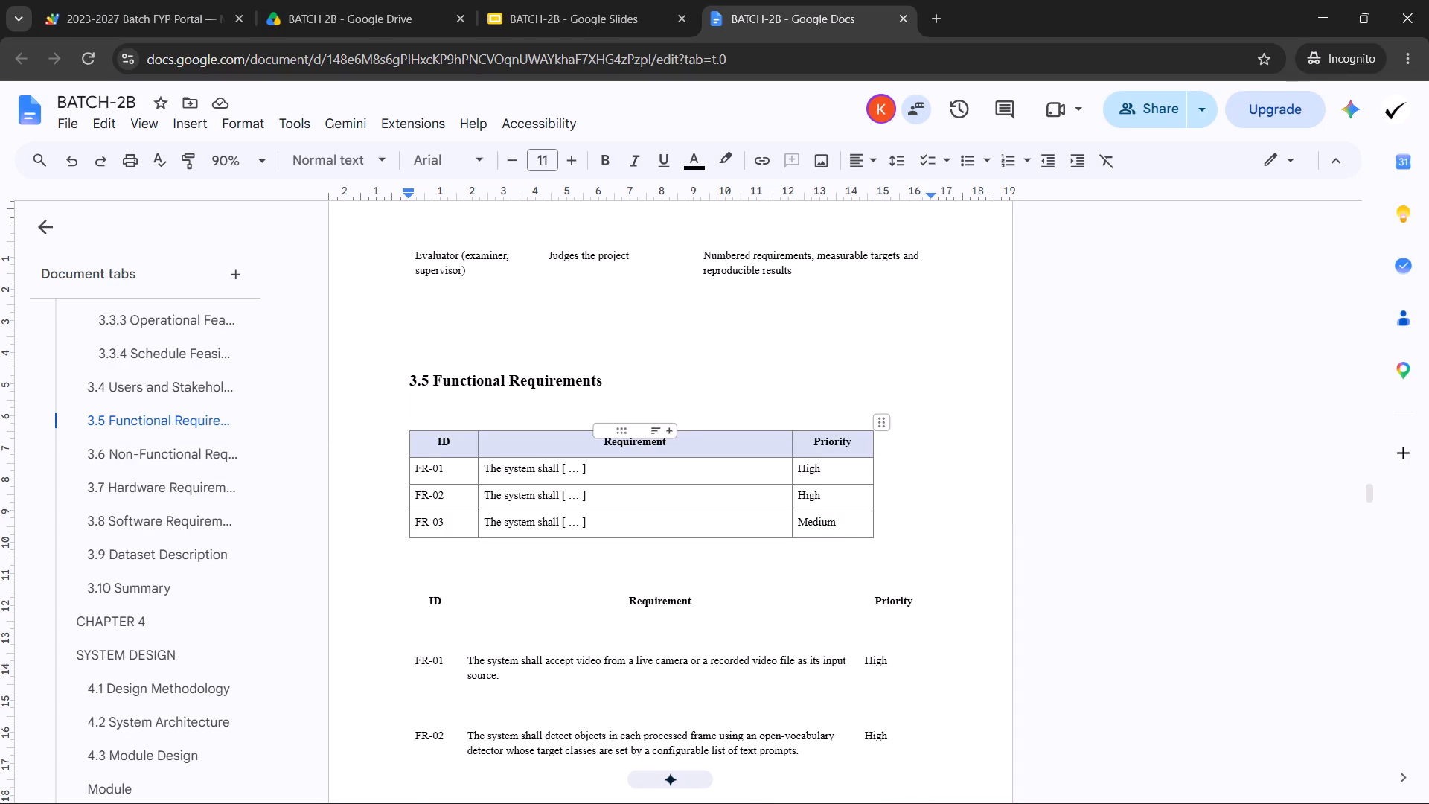
key(ctrl+v)
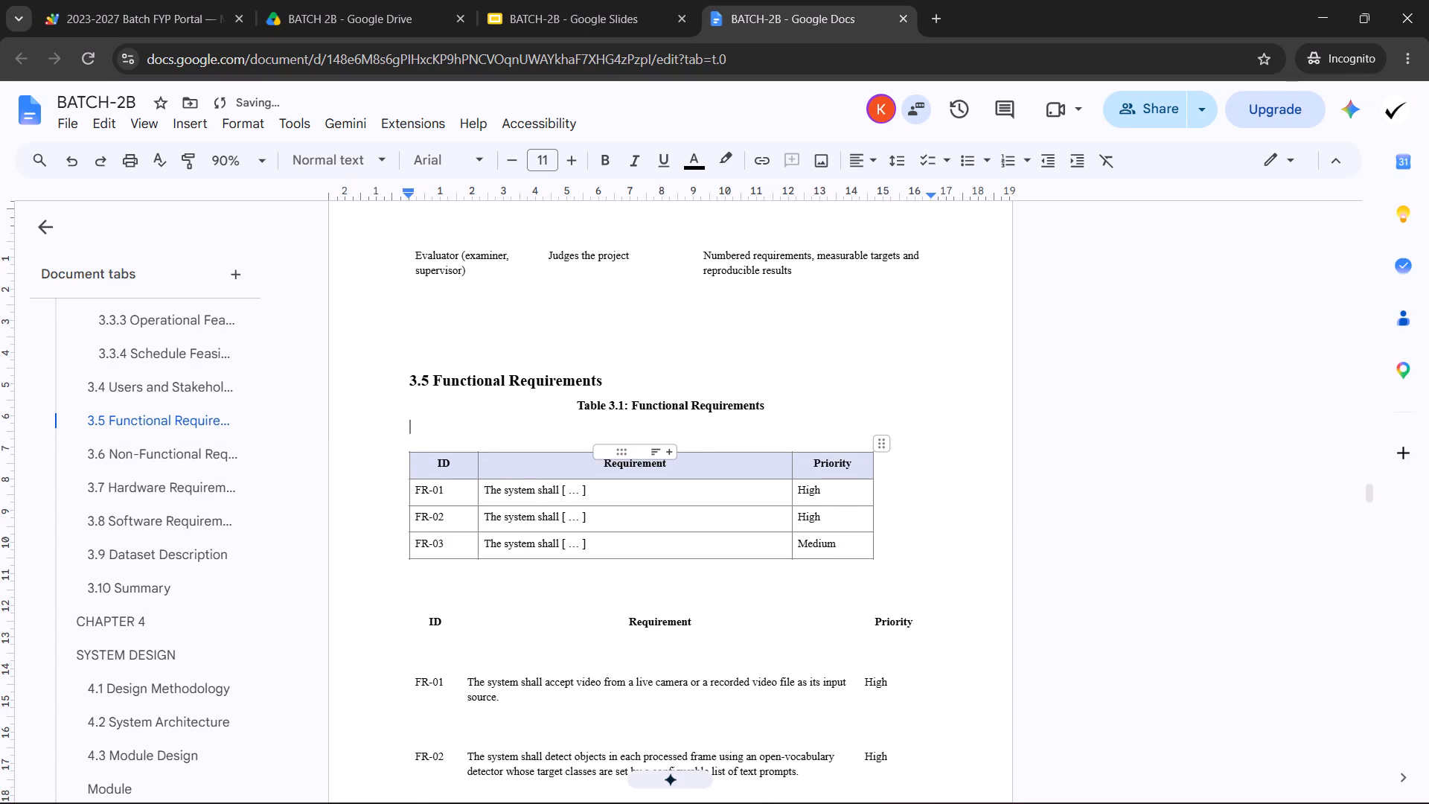
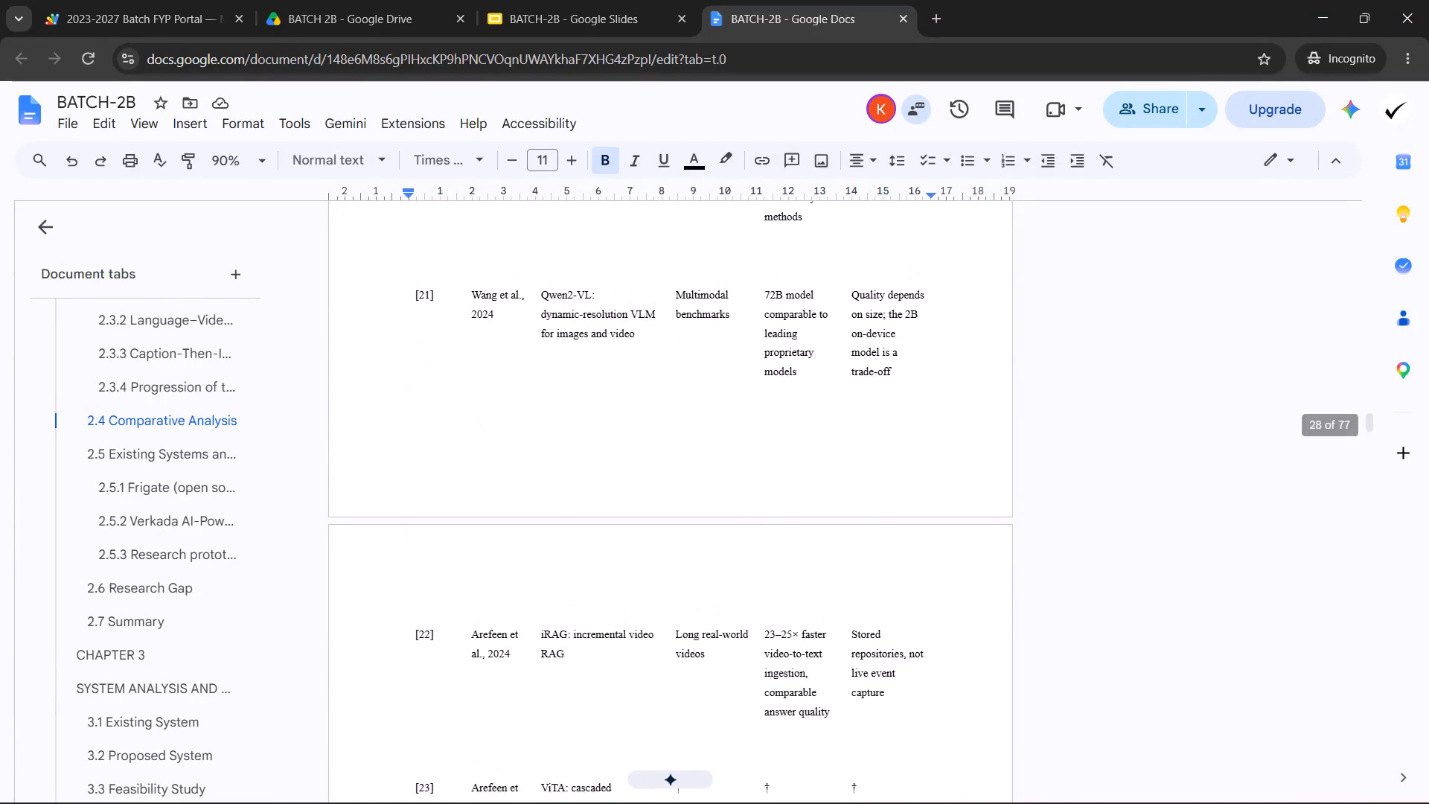
Delete the three empty rows above row [19] in the borderless comparison table under 2.4 Comparative Analysis.
scroll(567, 331, up, 4)
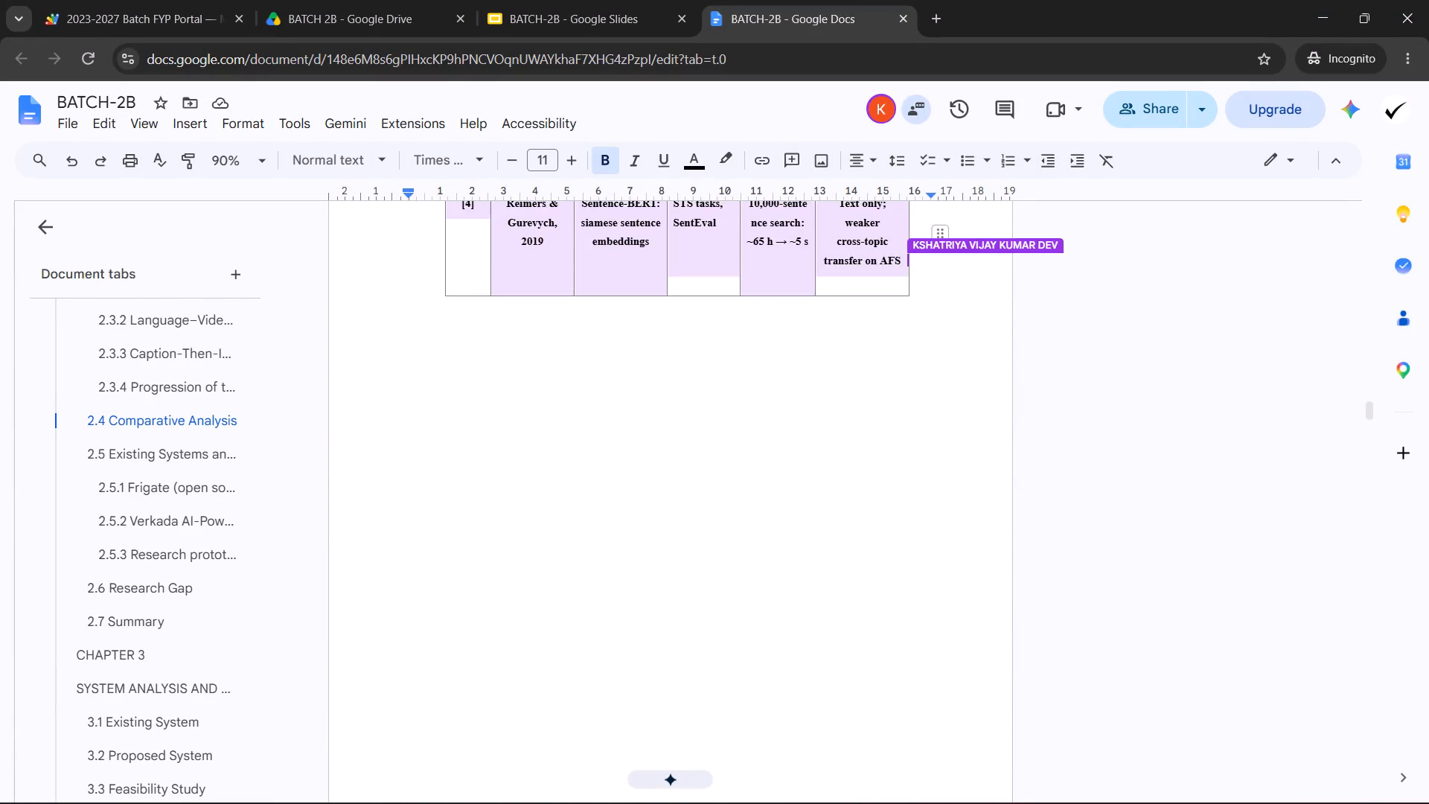
scroll(567, 331, up, 1)
click(596, 355)
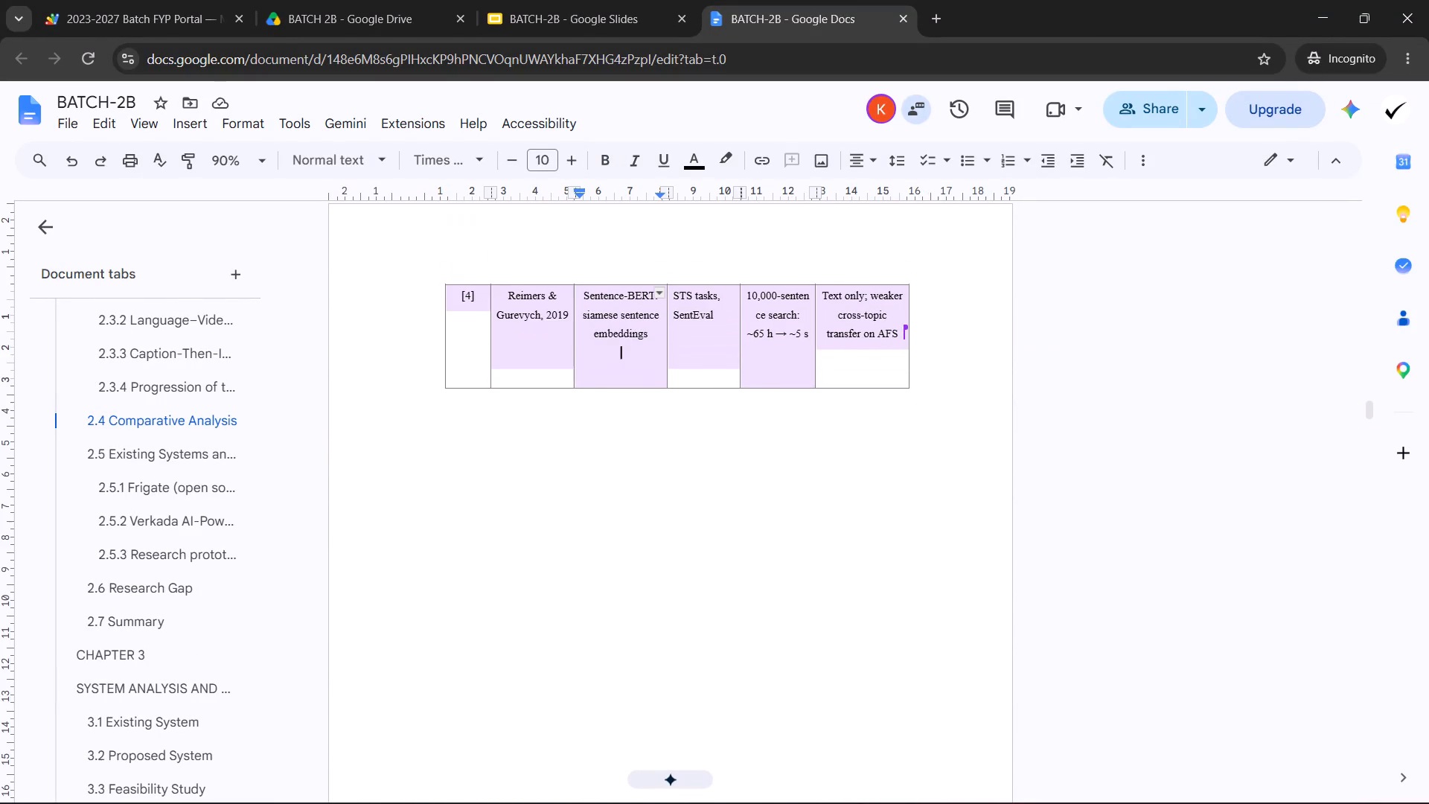
click(847, 373)
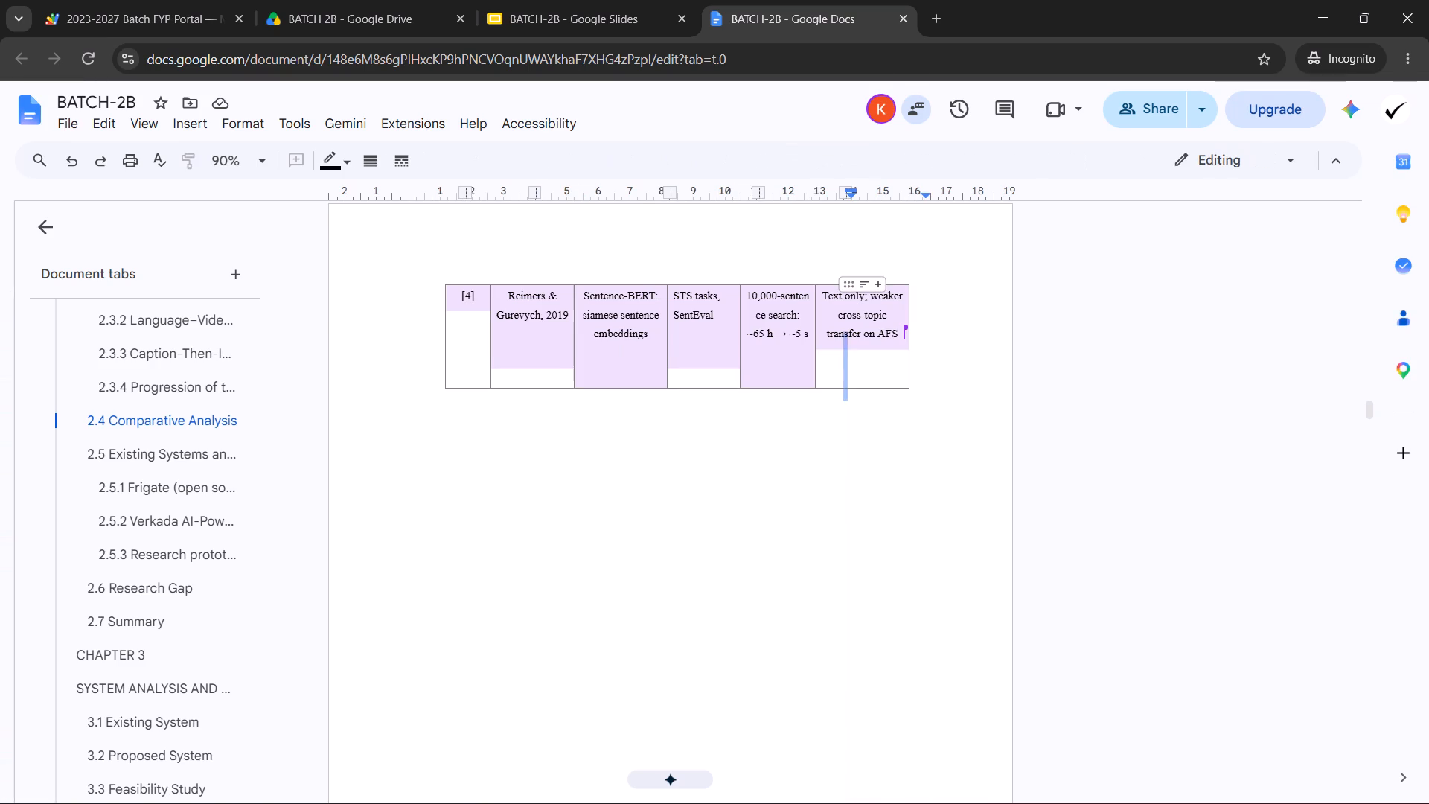
scroll(883, 385, up, 3)
scroll(831, 479, up, 3)
scroll(830, 478, down, 4)
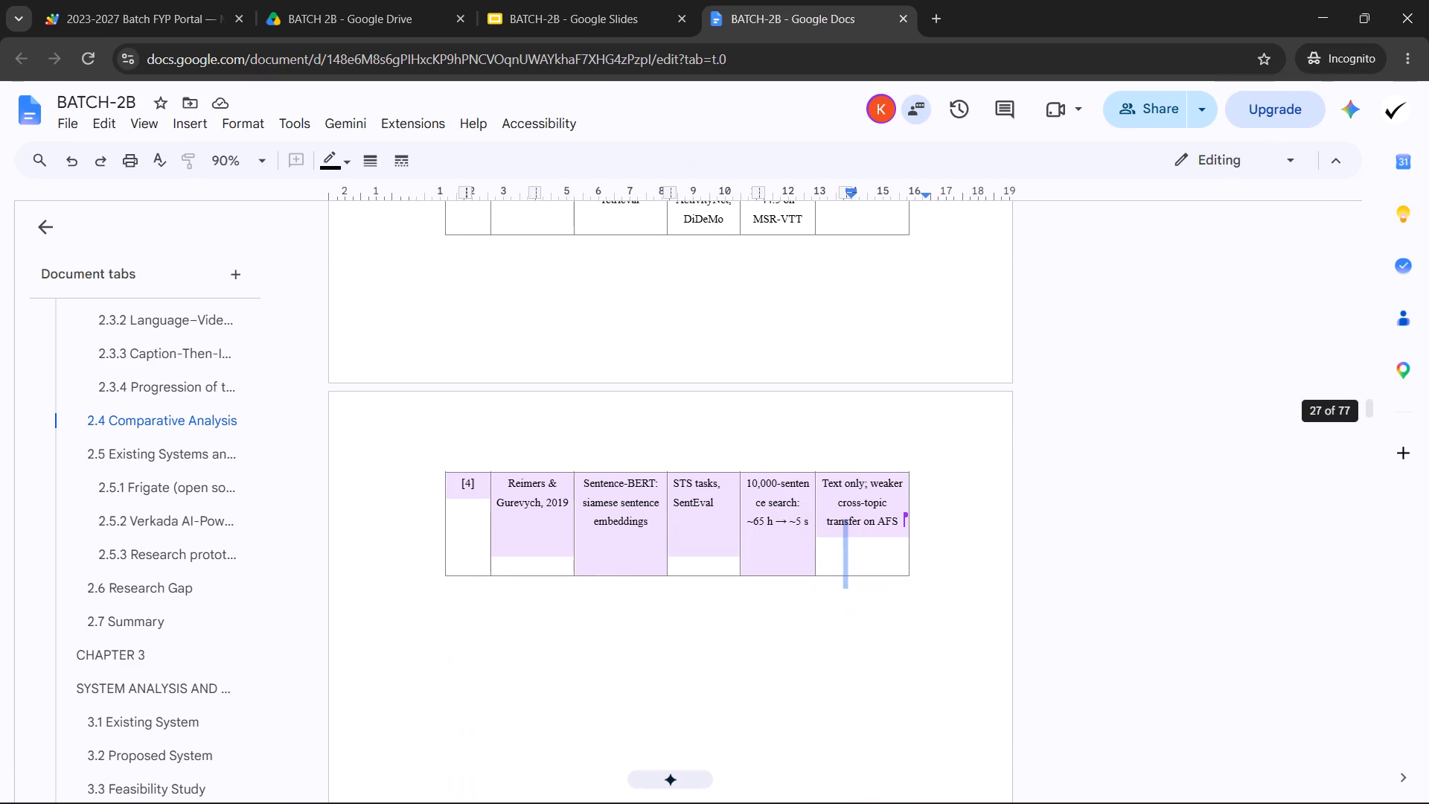
click(866, 544)
scroll(799, 519, down, 8)
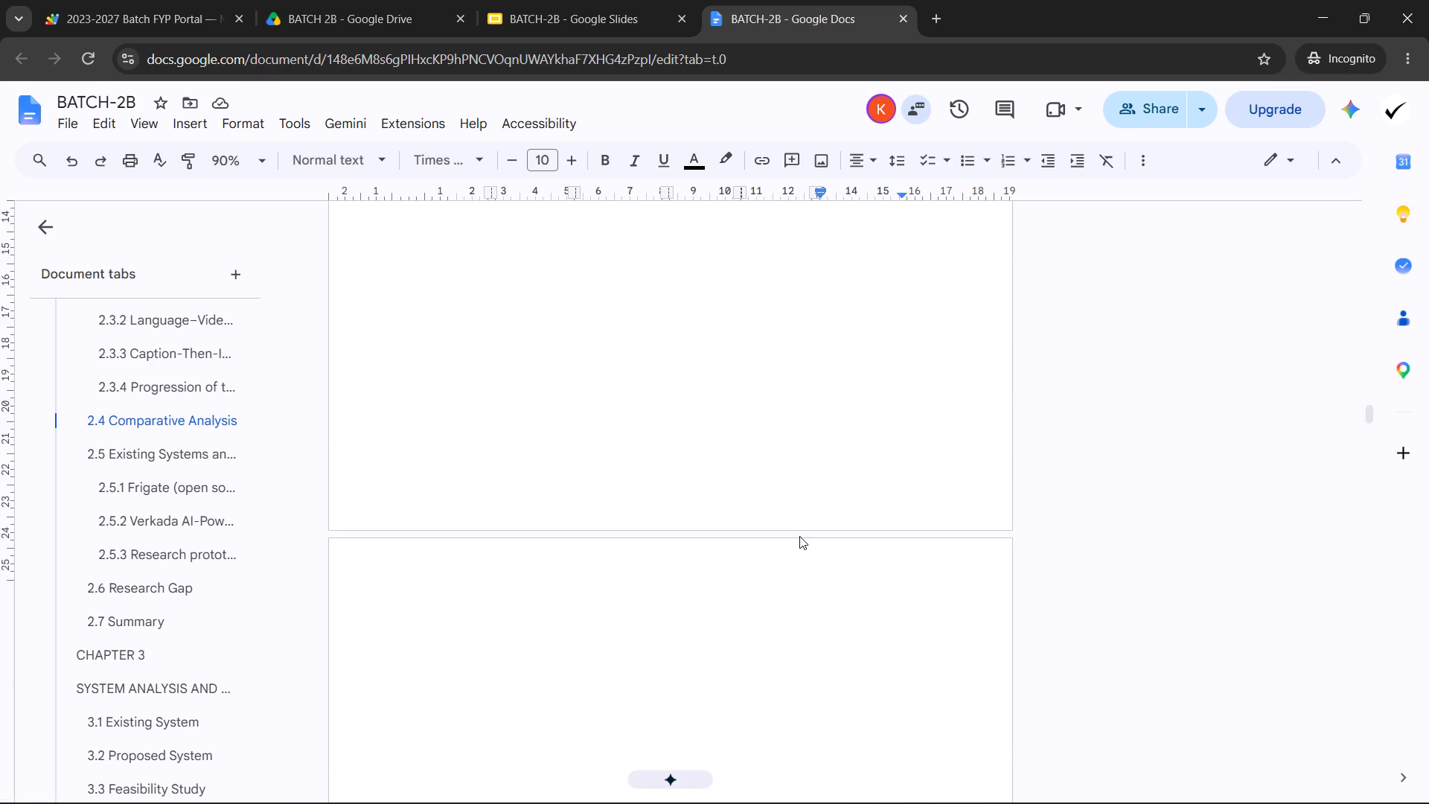
scroll(799, 536, up, 3)
drag(888, 730, 489, 388)
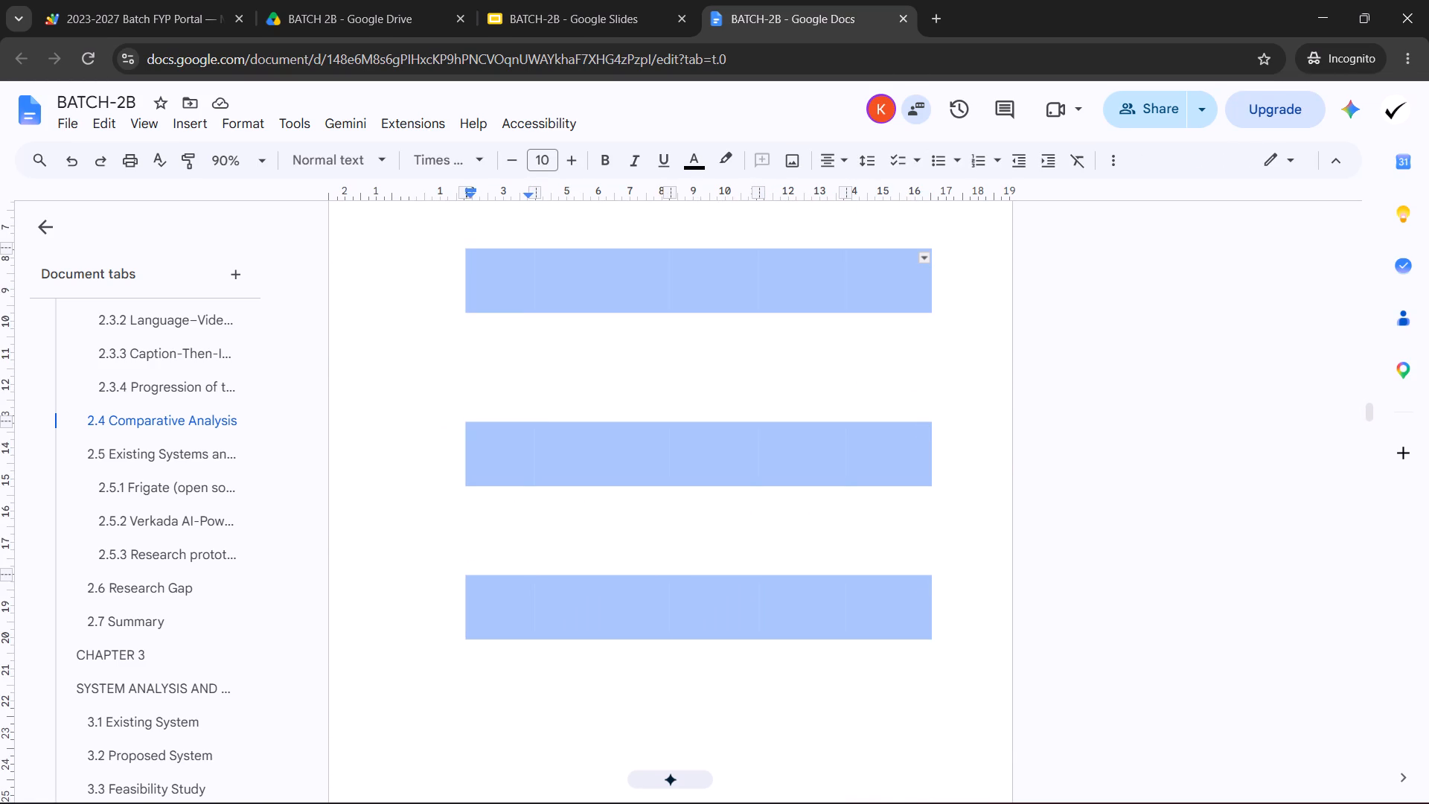
drag(489, 388, 437, 349)
right_click(493, 366)
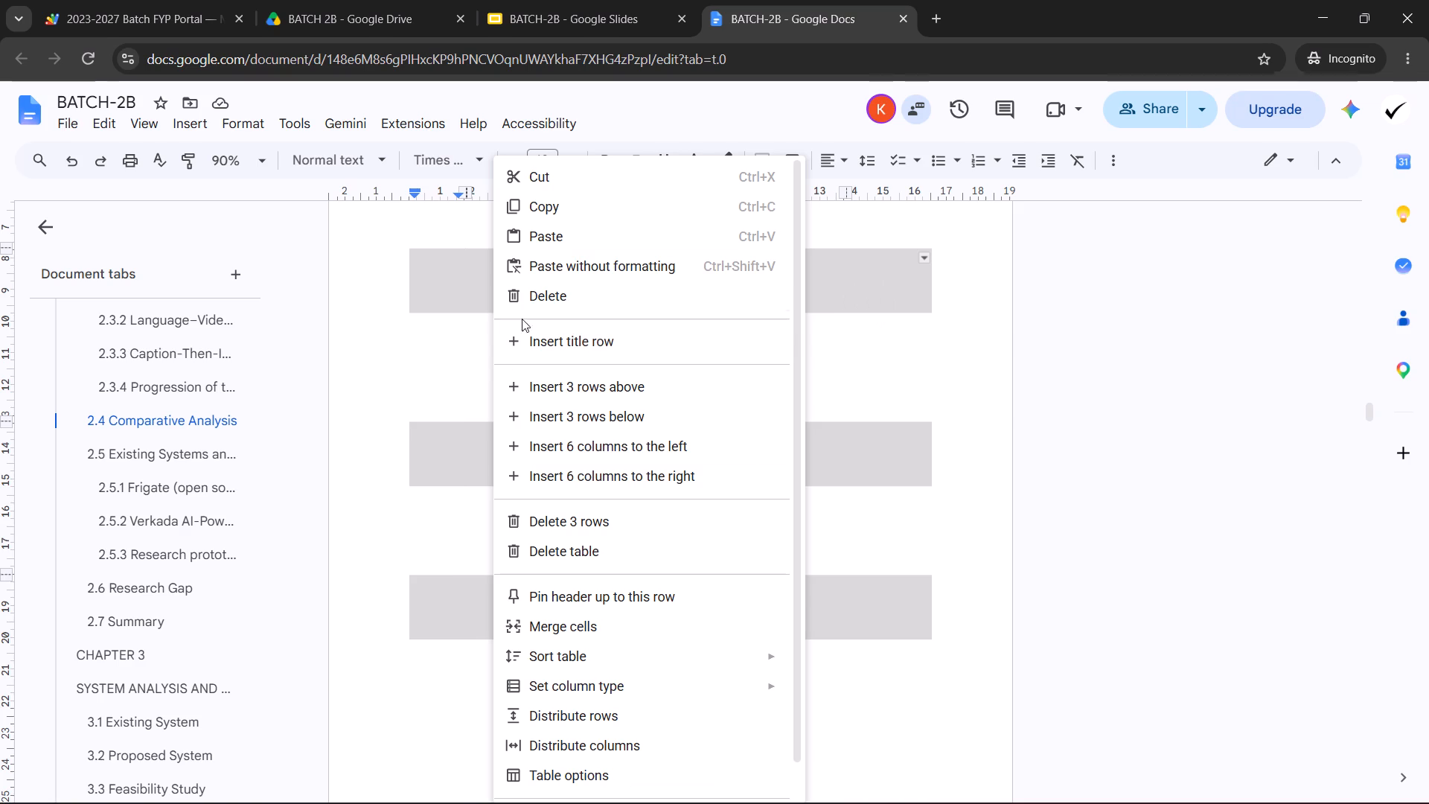
click(563, 518)
Remove the extra blank lines below the text in the result and dataset cells of the bordered table's Sentence-BERT row.
scroll(697, 614, up, 2)
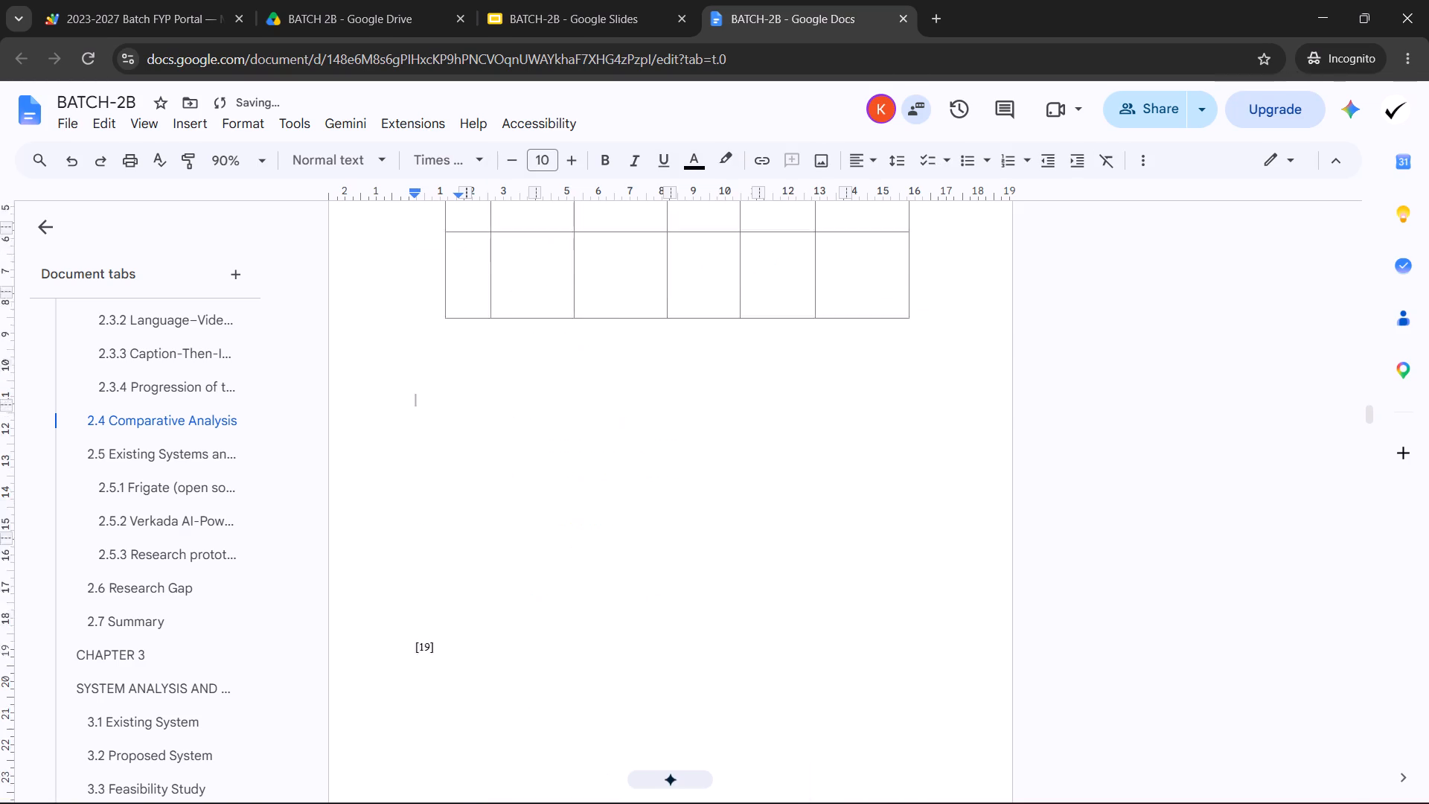
scroll(697, 614, up, 6)
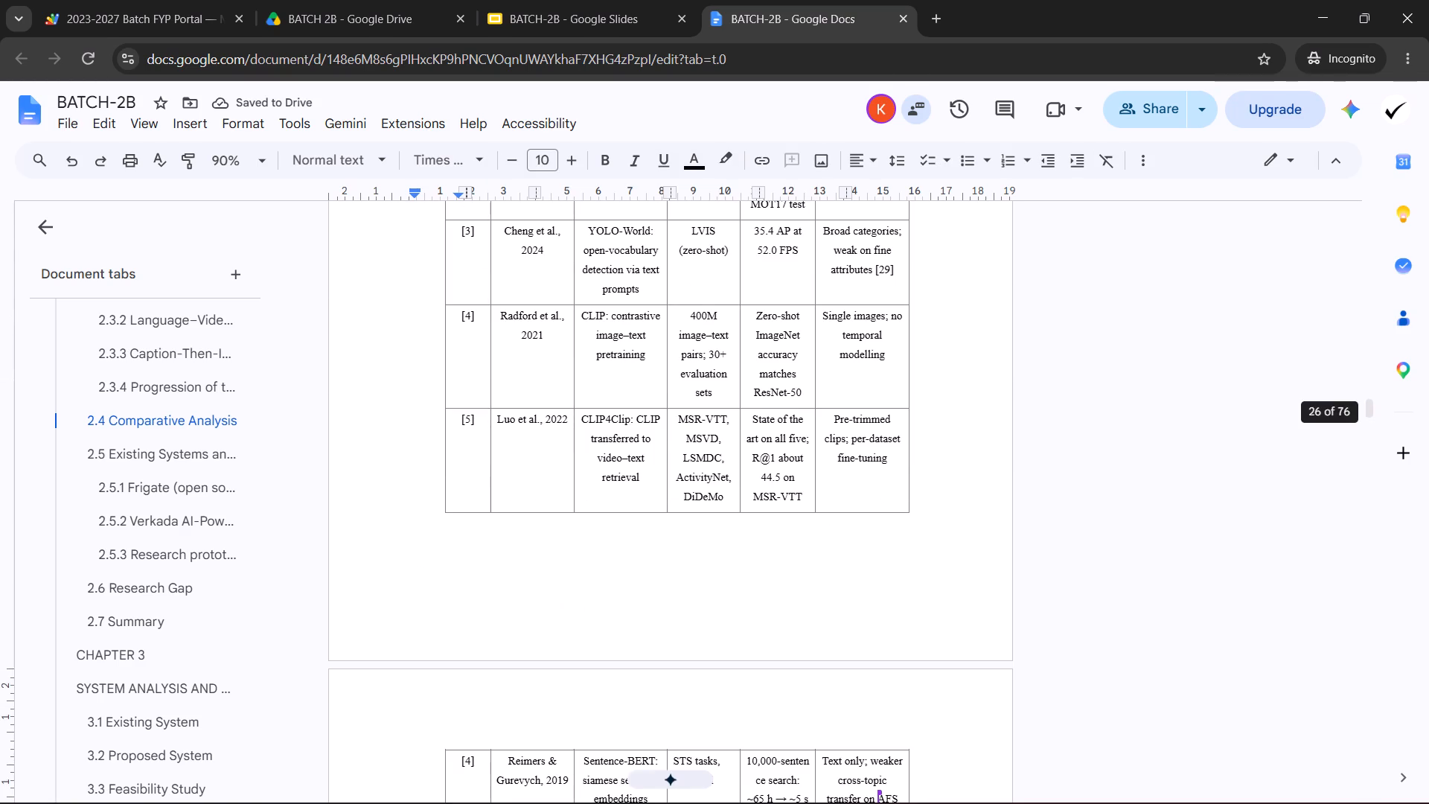
click(854, 494)
scroll(837, 517, down, 4)
click(860, 450)
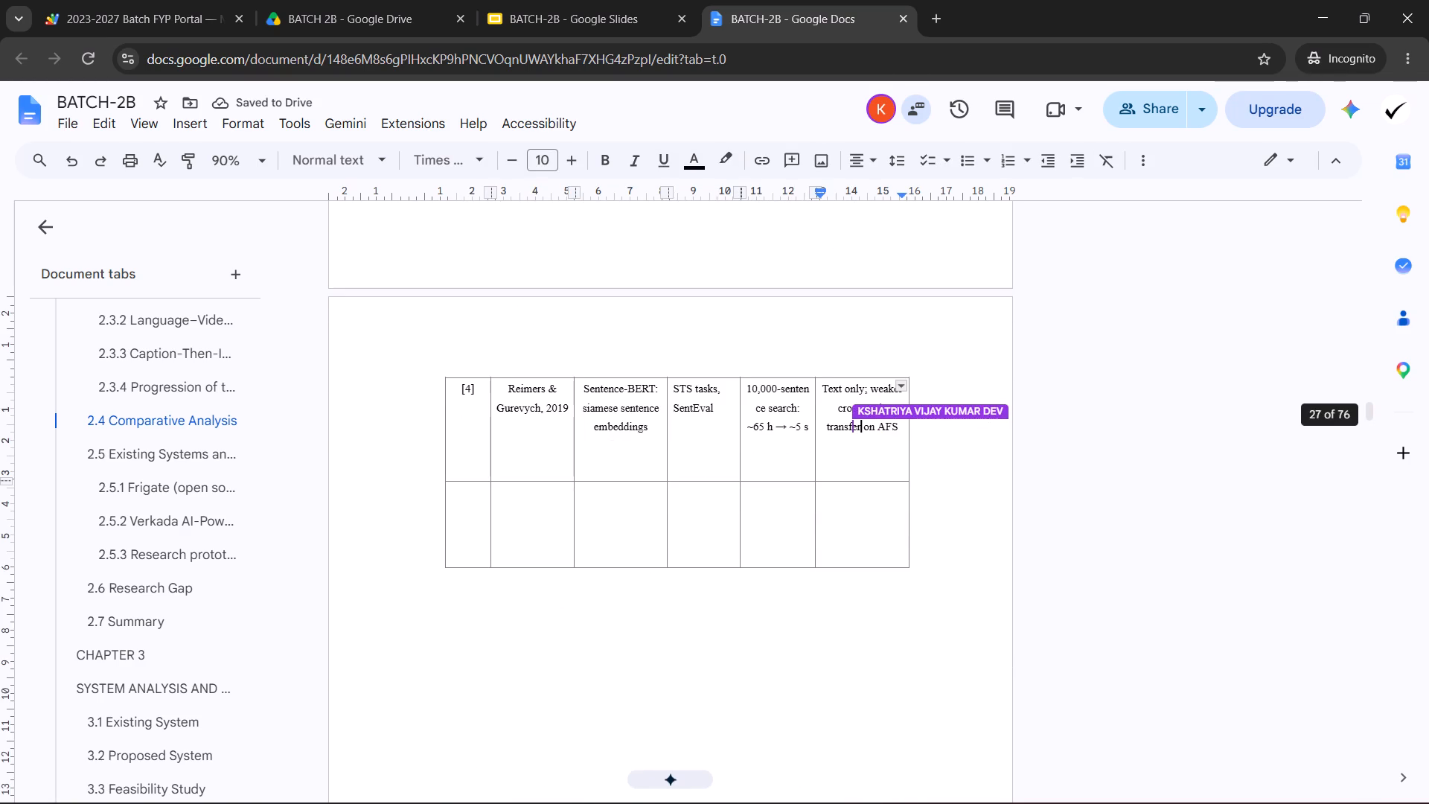
click(869, 472)
click(789, 459)
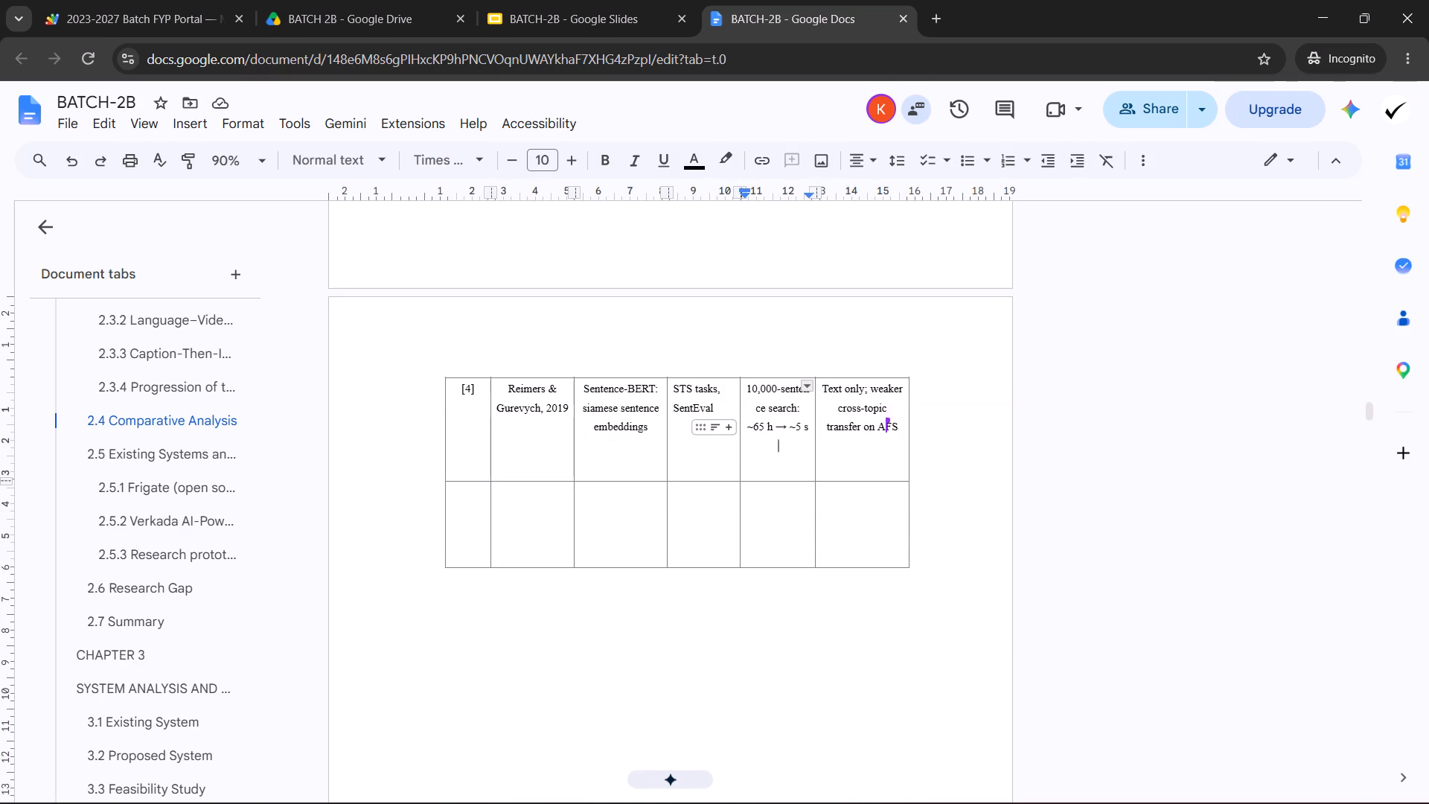
key(BackSpace)
key(BackSpace)
click(770, 462)
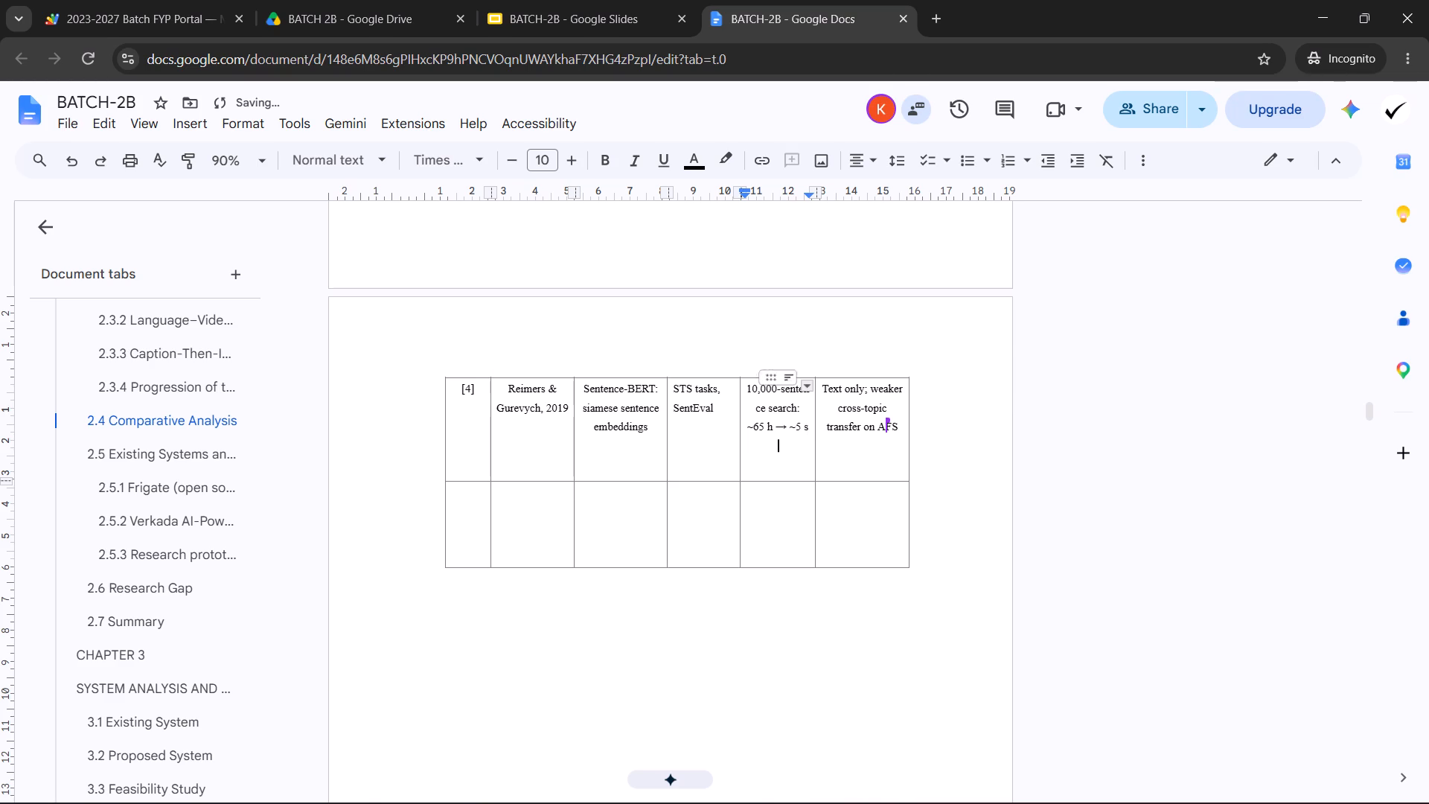
key(Down)
click(699, 460)
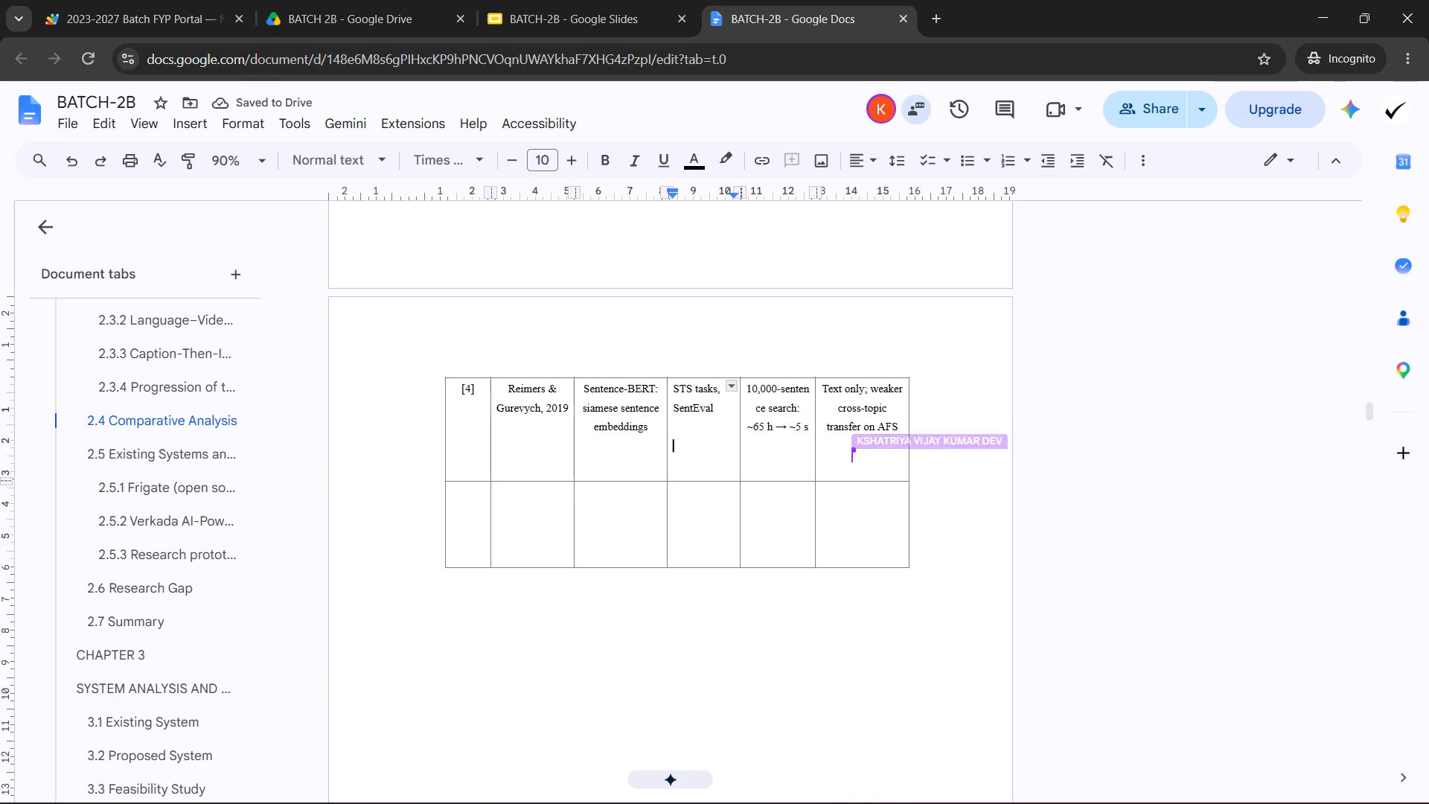
key(BackSpace)
key(BackSpace)
Remove the extra blank lines below the text in the method and author cells of the Sentence-BERT row.
click(645, 466)
key(BackSpace)
key(BackSpace)
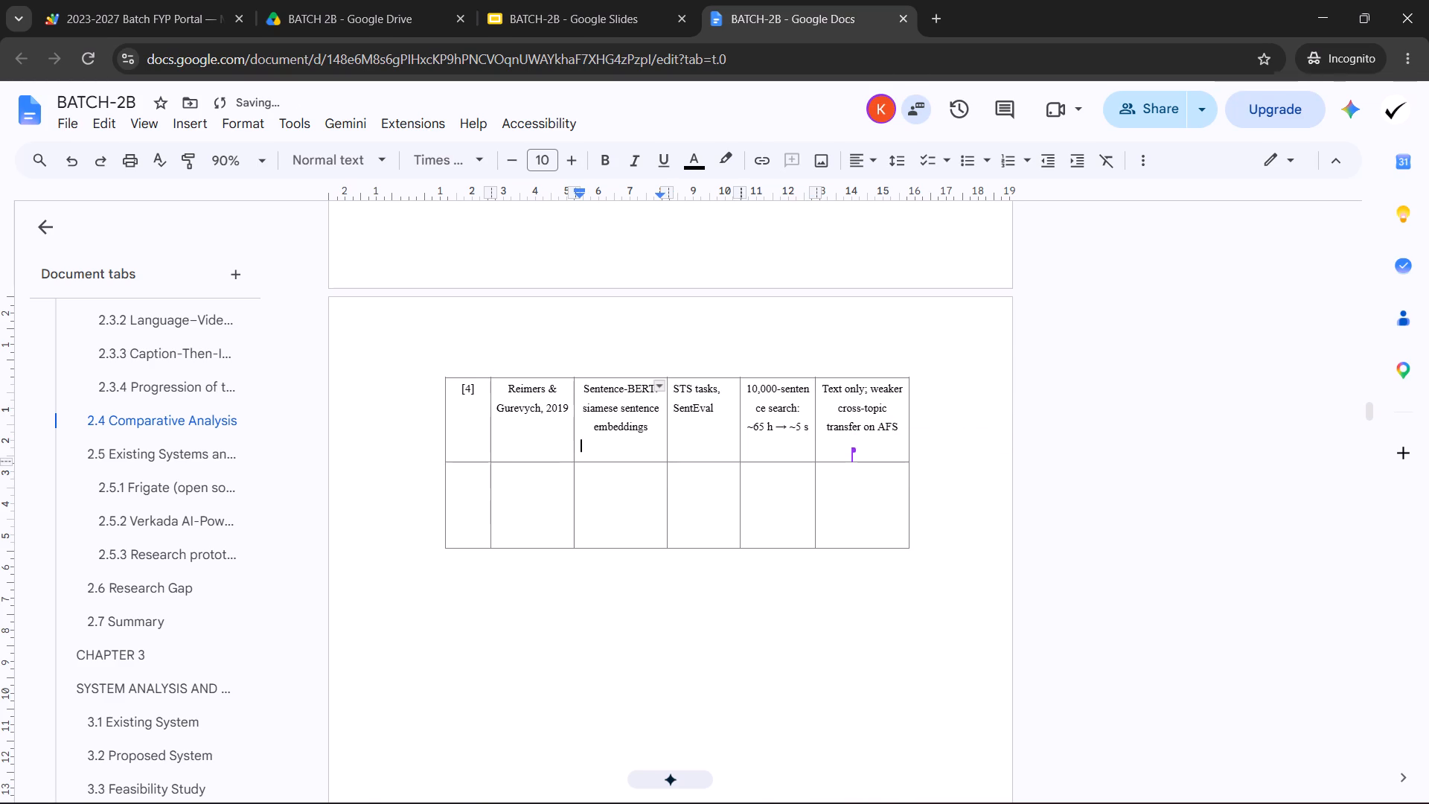
key(BackSpace)
click(537, 442)
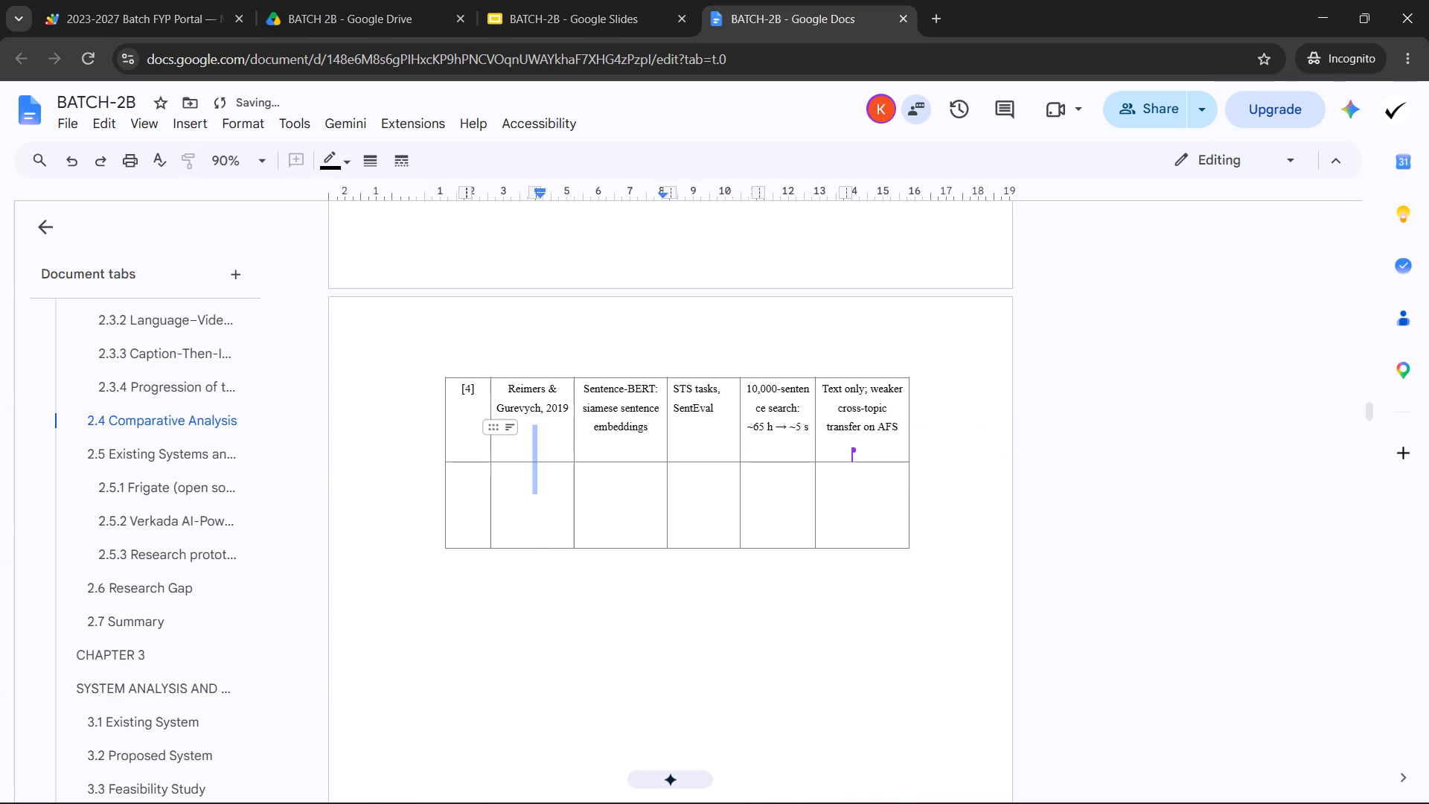
click(510, 448)
key(BackSpace)
key(BackSpace)
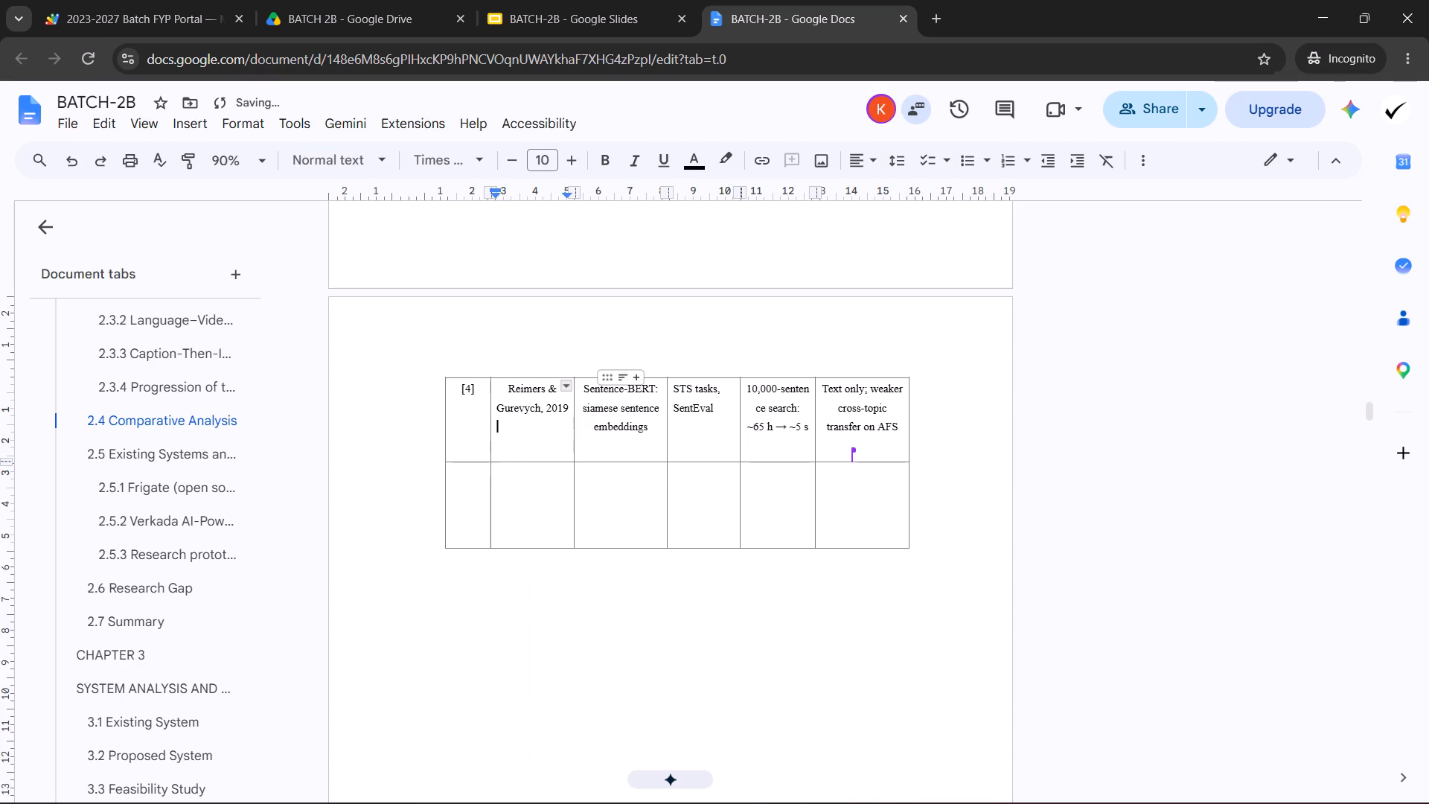
Remove the remaining blank line below "~65 h → ~5 s" in the Sentence-BERT row's result cell.
click(634, 445)
click(680, 444)
click(716, 445)
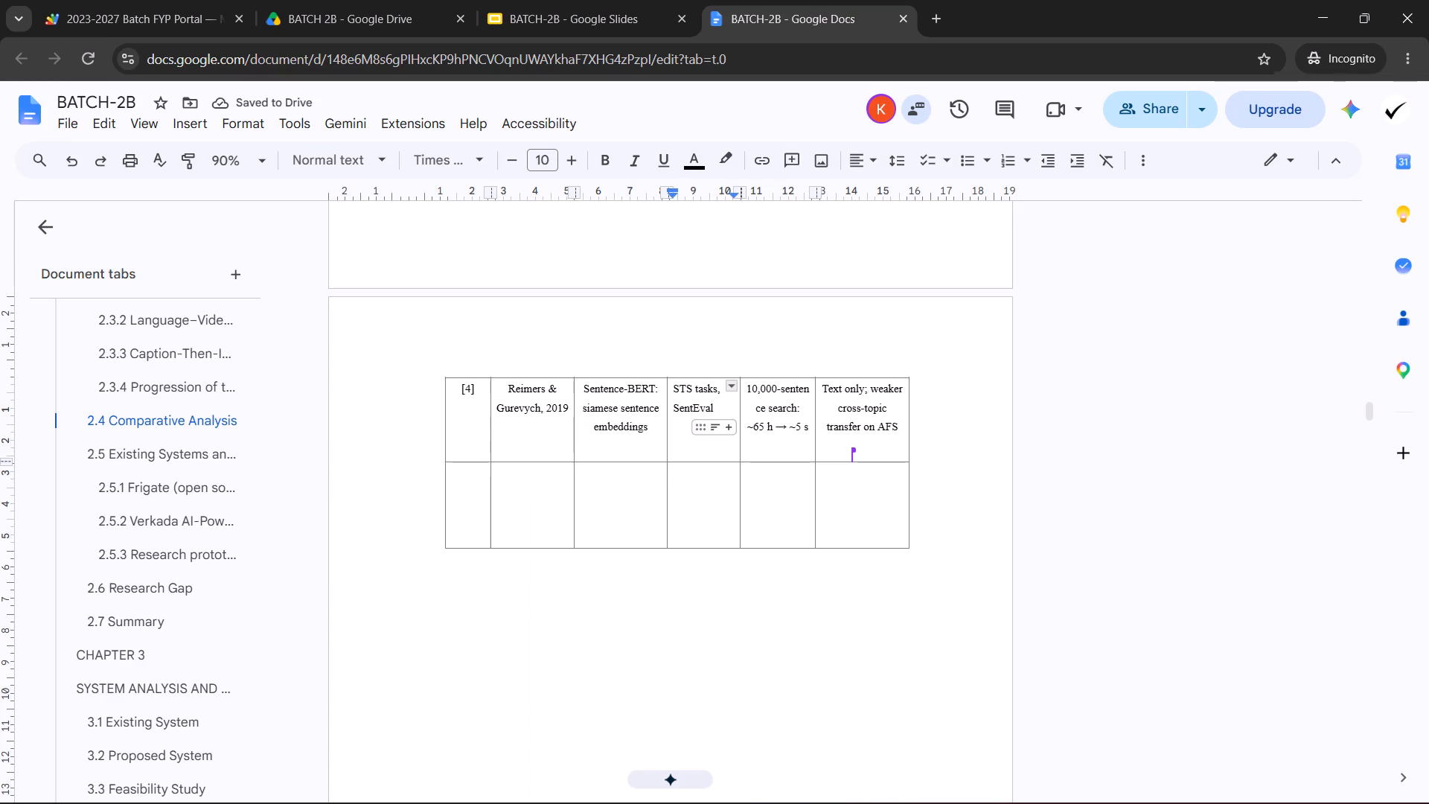
click(769, 447)
key(BackSpace)
key(BackSpace)
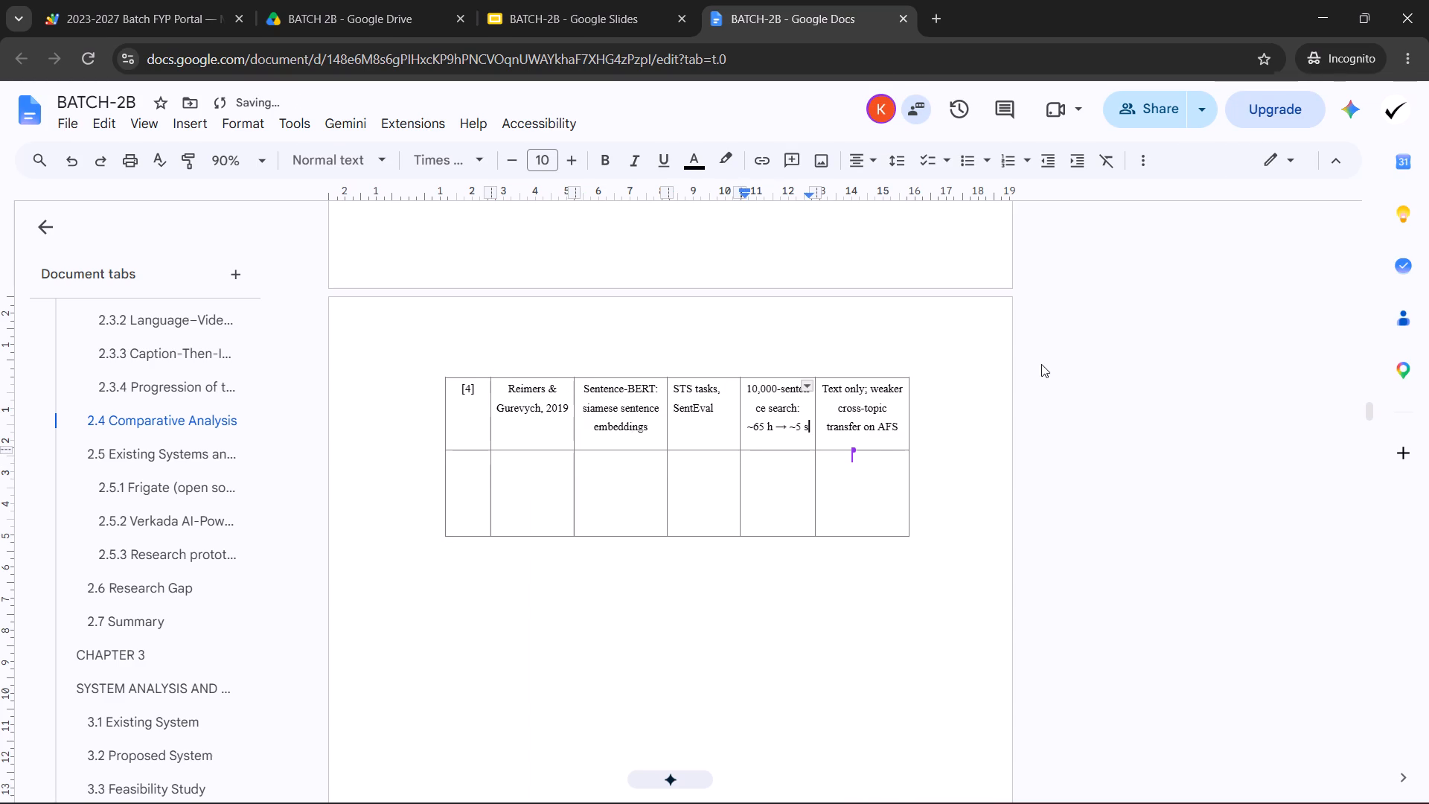
Delete the leftover row [19] from the borderless comparison table in section 2.4.
scroll(1041, 367, down, 7)
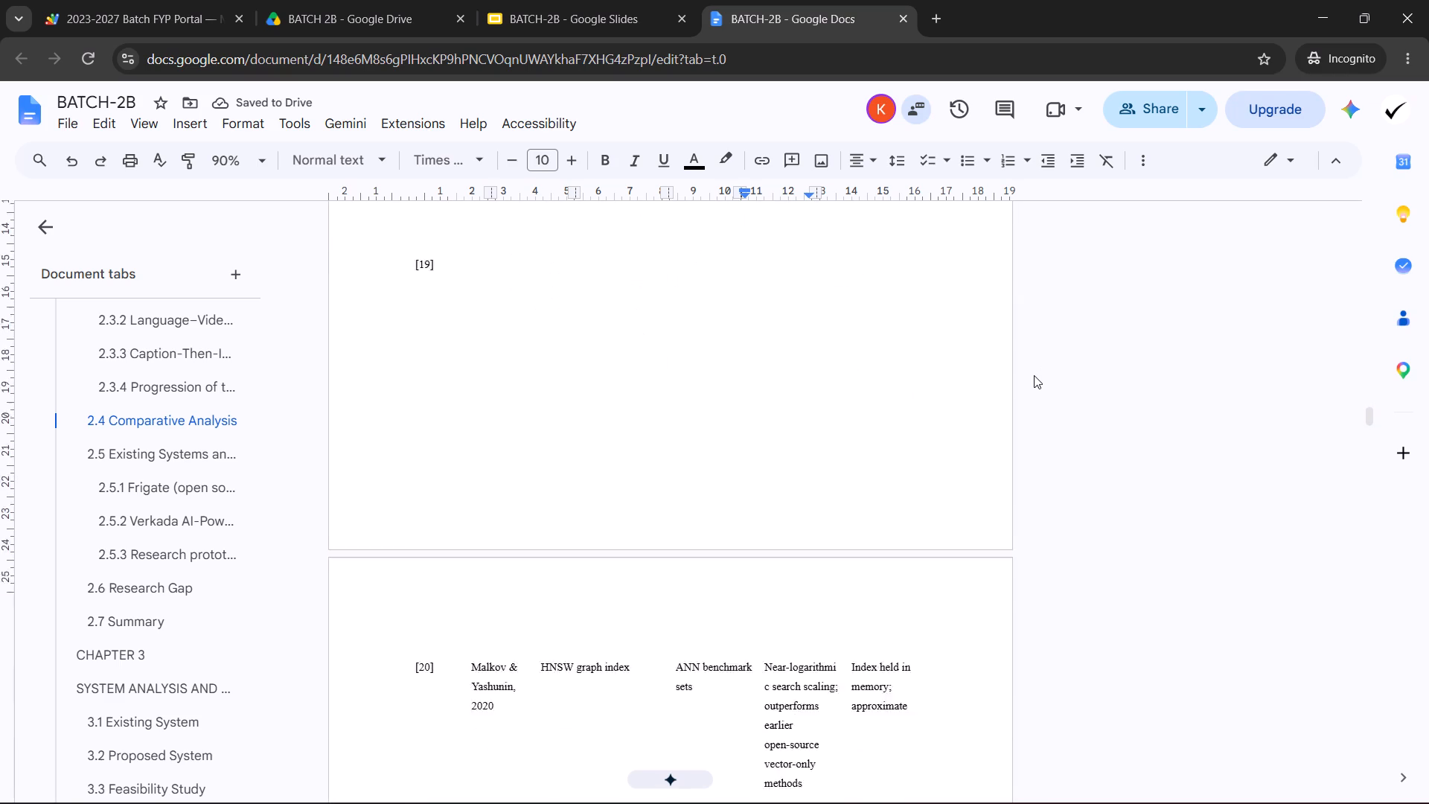
drag(909, 456, 907, 452)
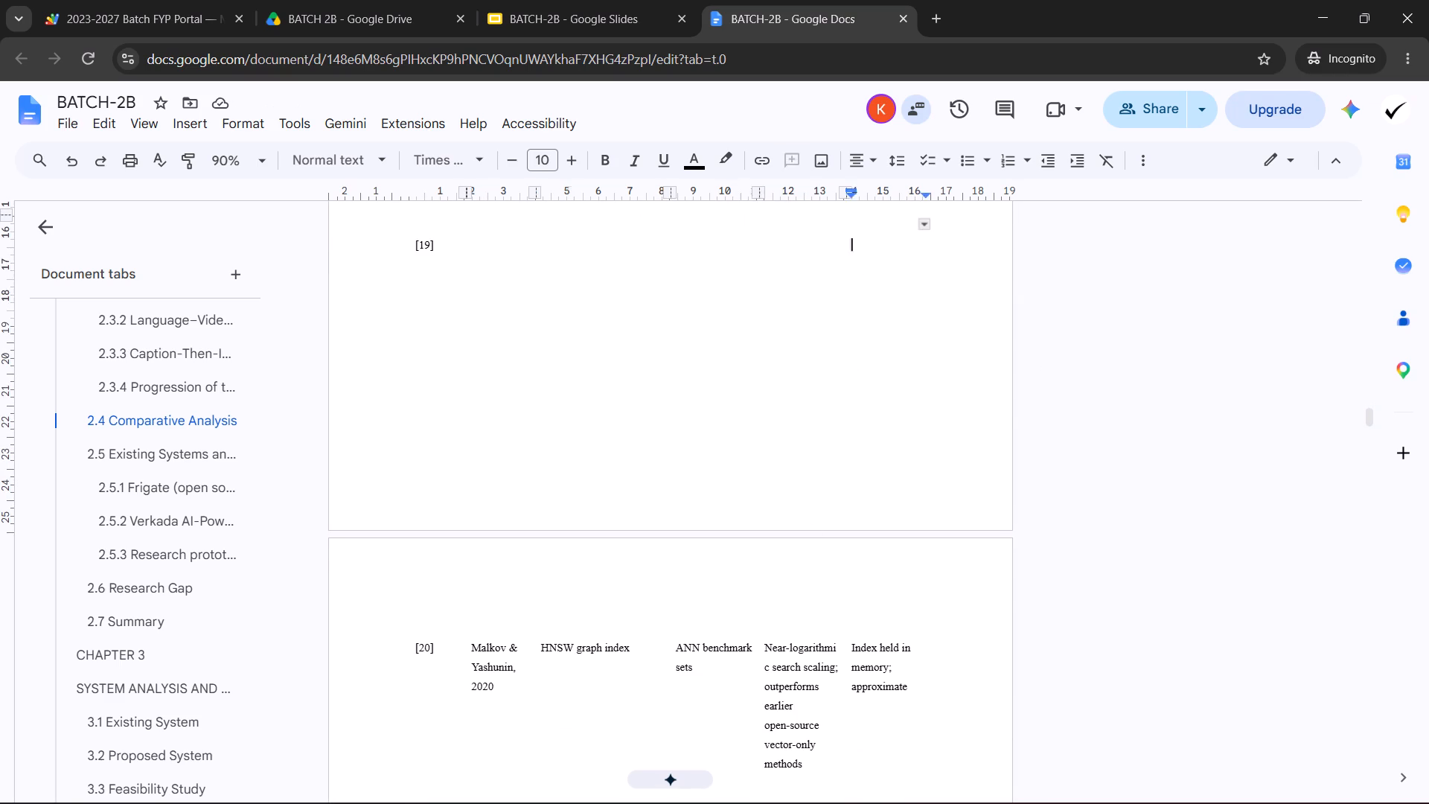
drag(907, 452, 356, 277)
right_click(499, 249)
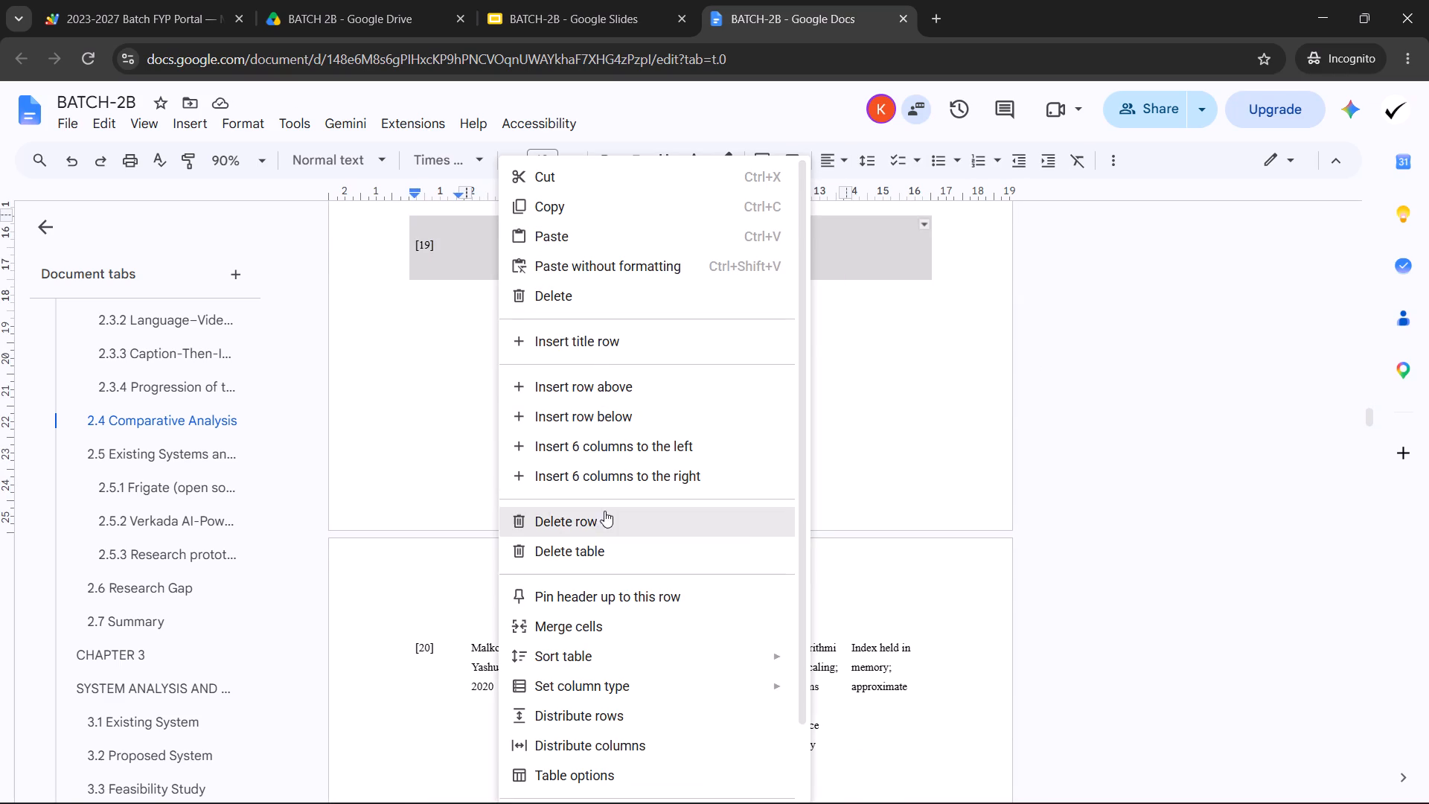
click(604, 520)
Go back to the phase table under 3.3.4 Schedule Feasibility in Chapter 3.
scroll(666, 489, up, 3)
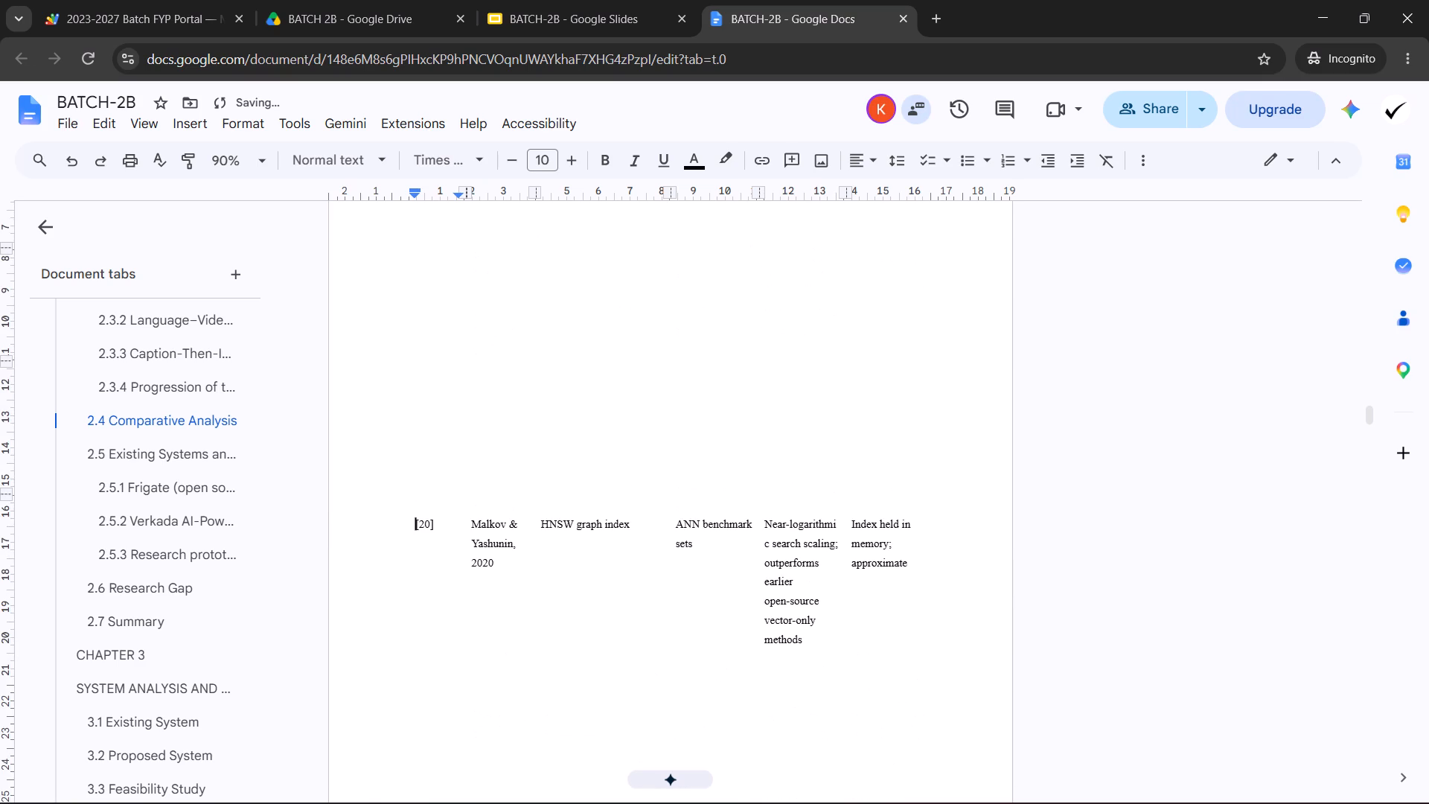
scroll(796, 468, down, 20)
scroll(796, 468, down, 1)
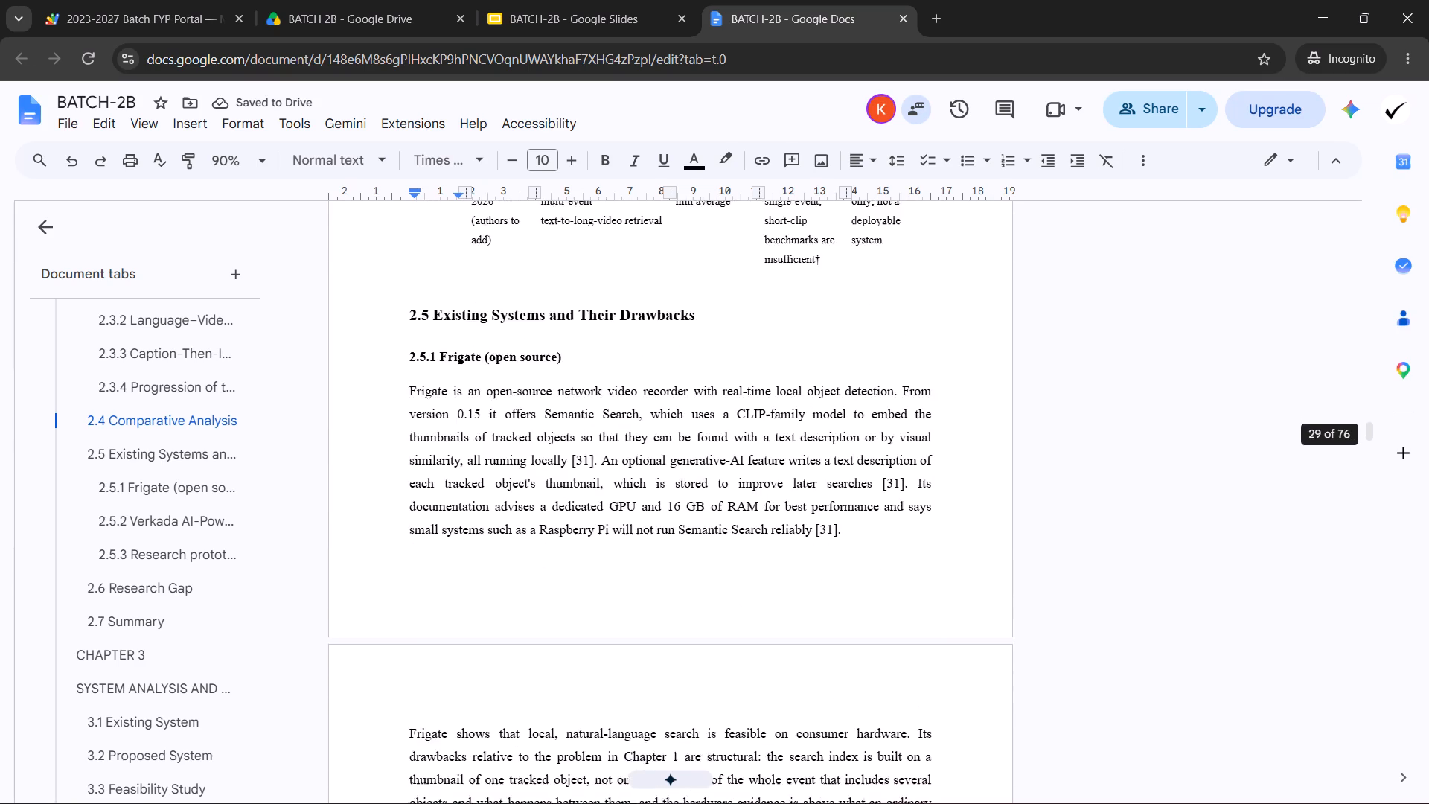
scroll(781, 468, down, 20)
scroll(781, 468, down, 12)
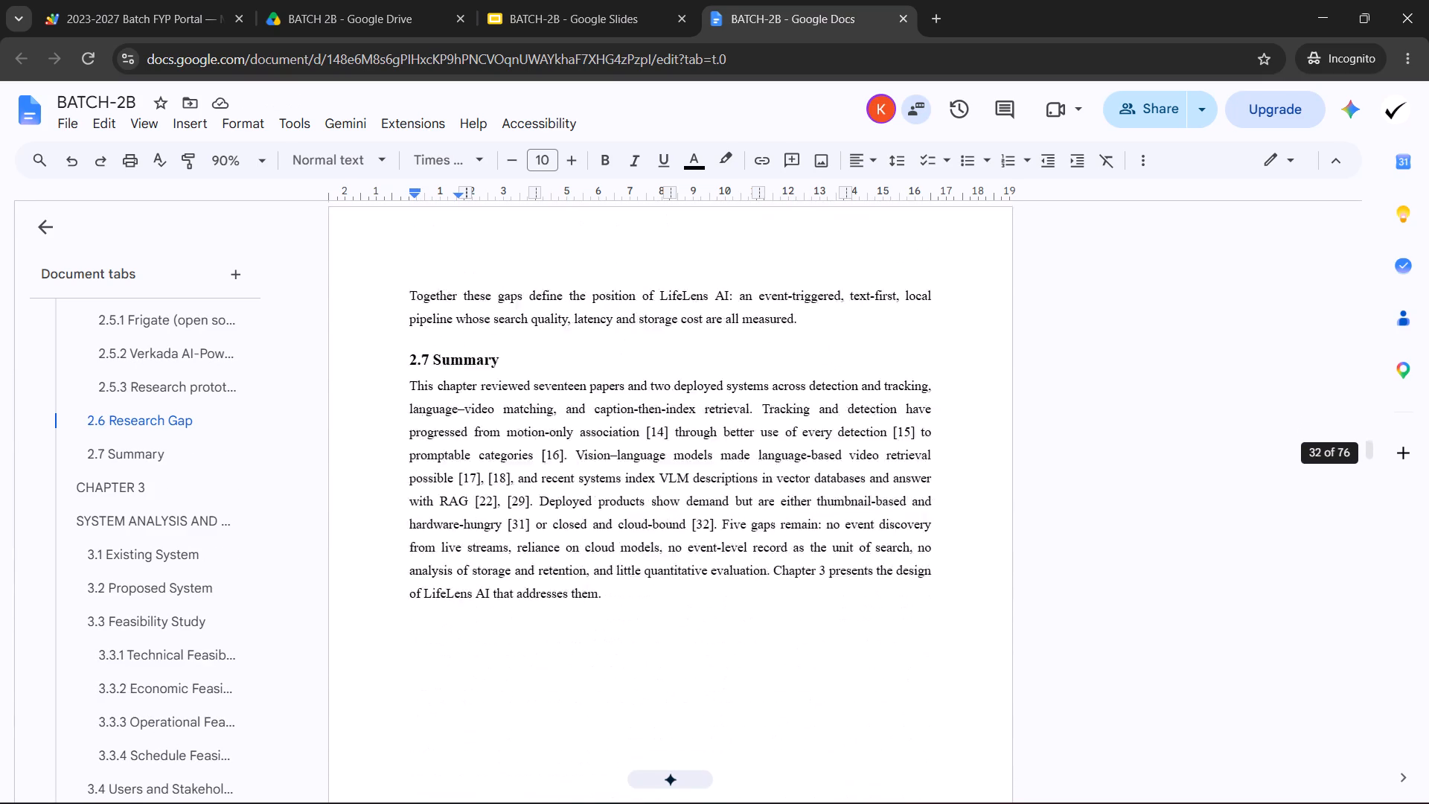
scroll(766, 470, down, 20)
scroll(766, 470, down, 12)
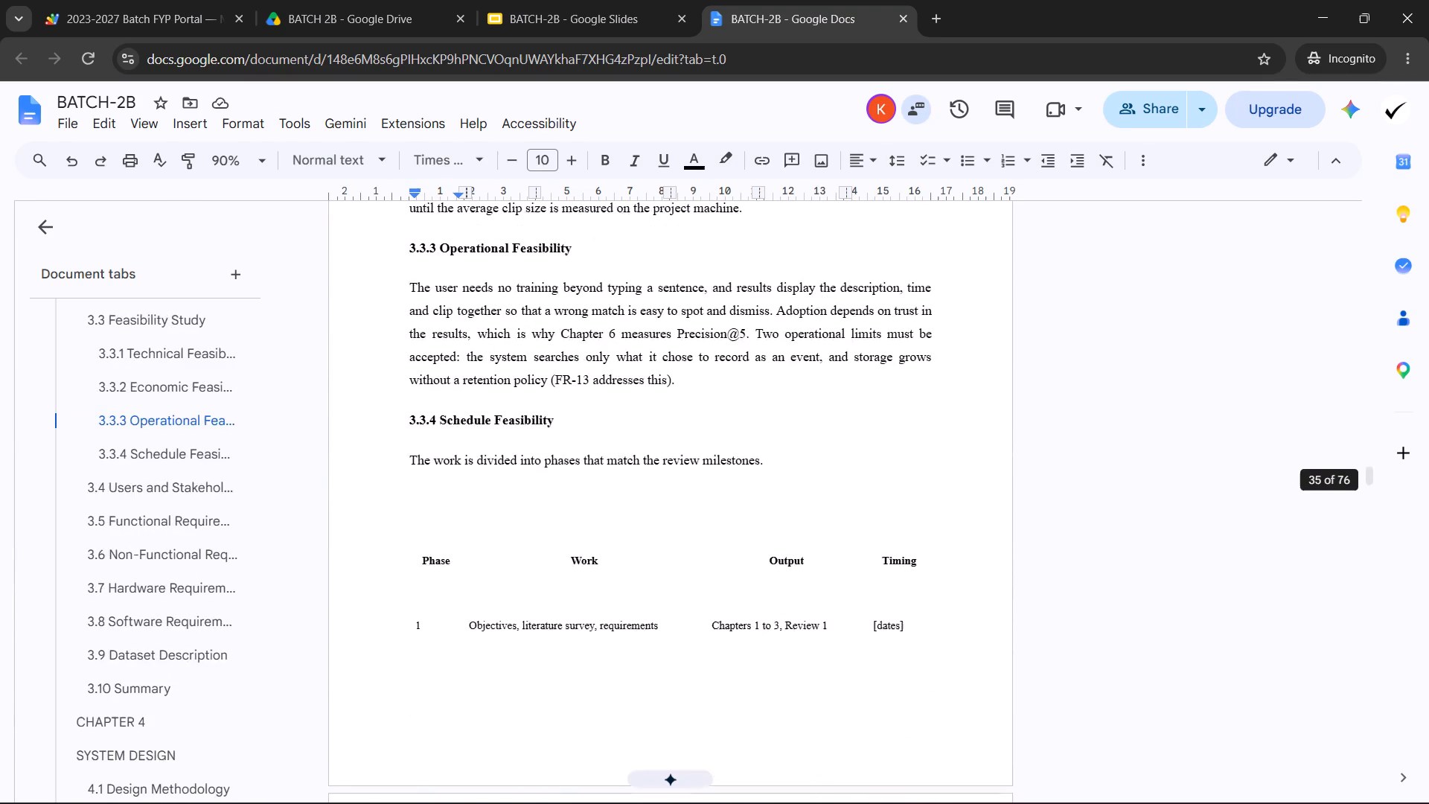
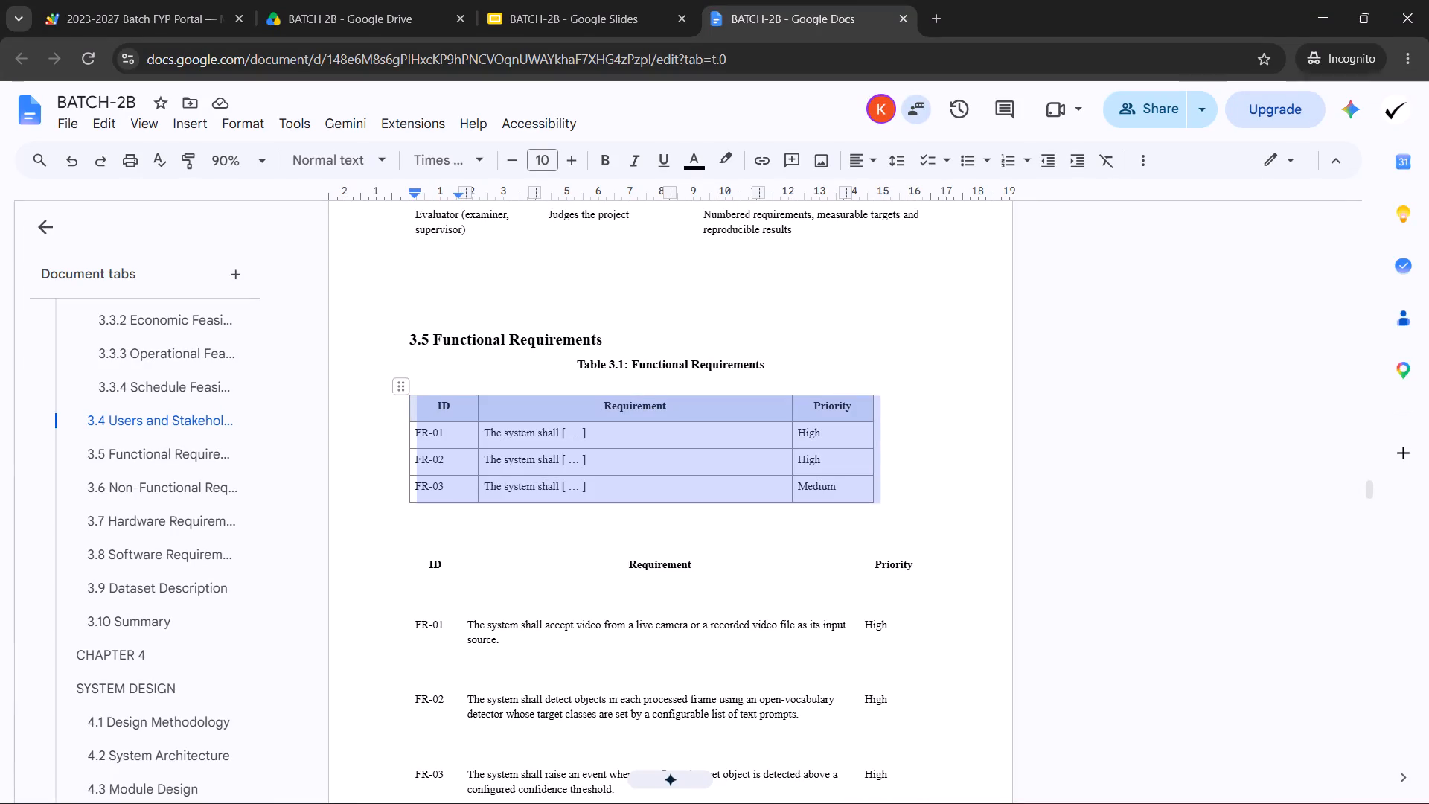
Move the bordered Table 3.1 in section 3.5 sideways so it sits centred under its caption.
drag(412, 389, 426, 386)
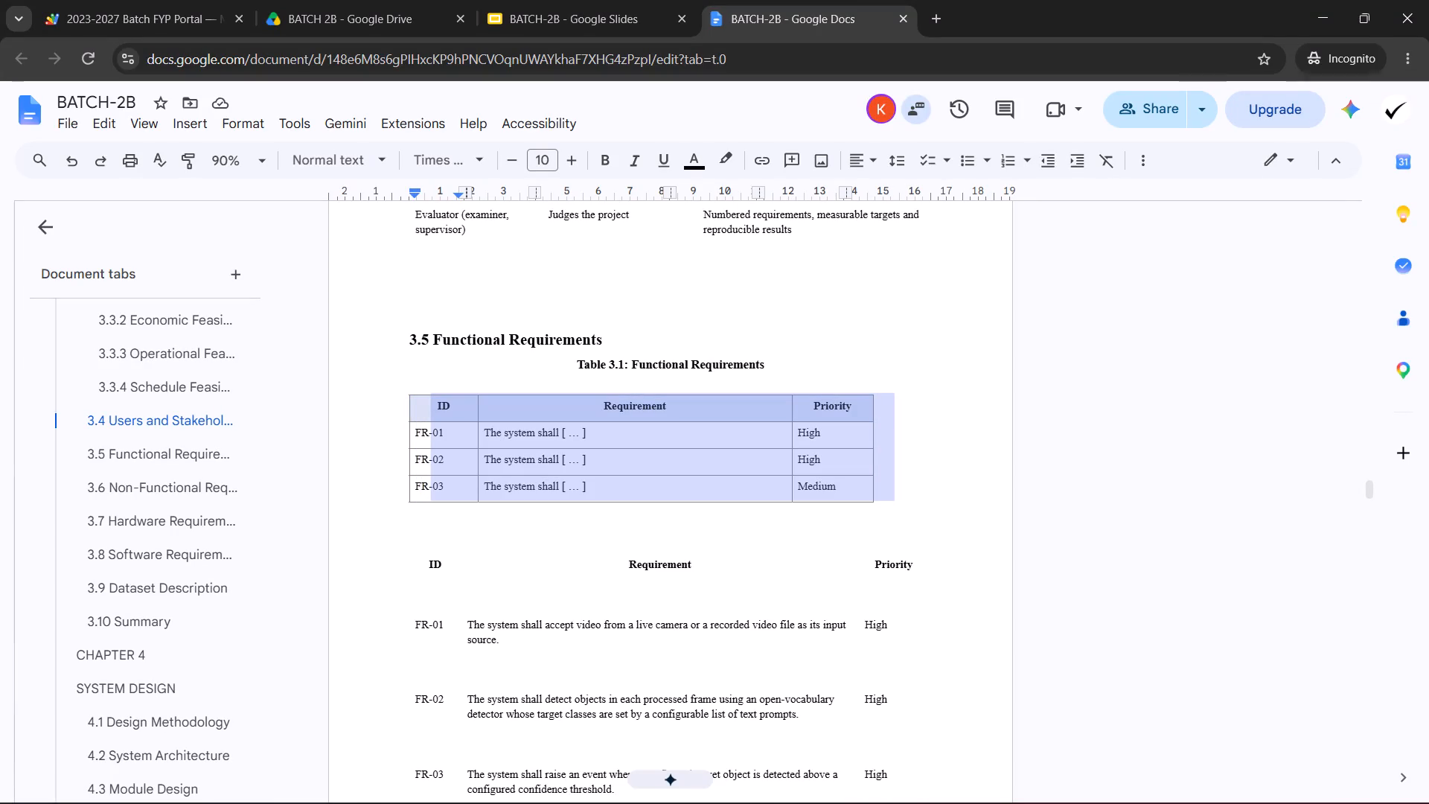
drag(426, 386, 429, 386)
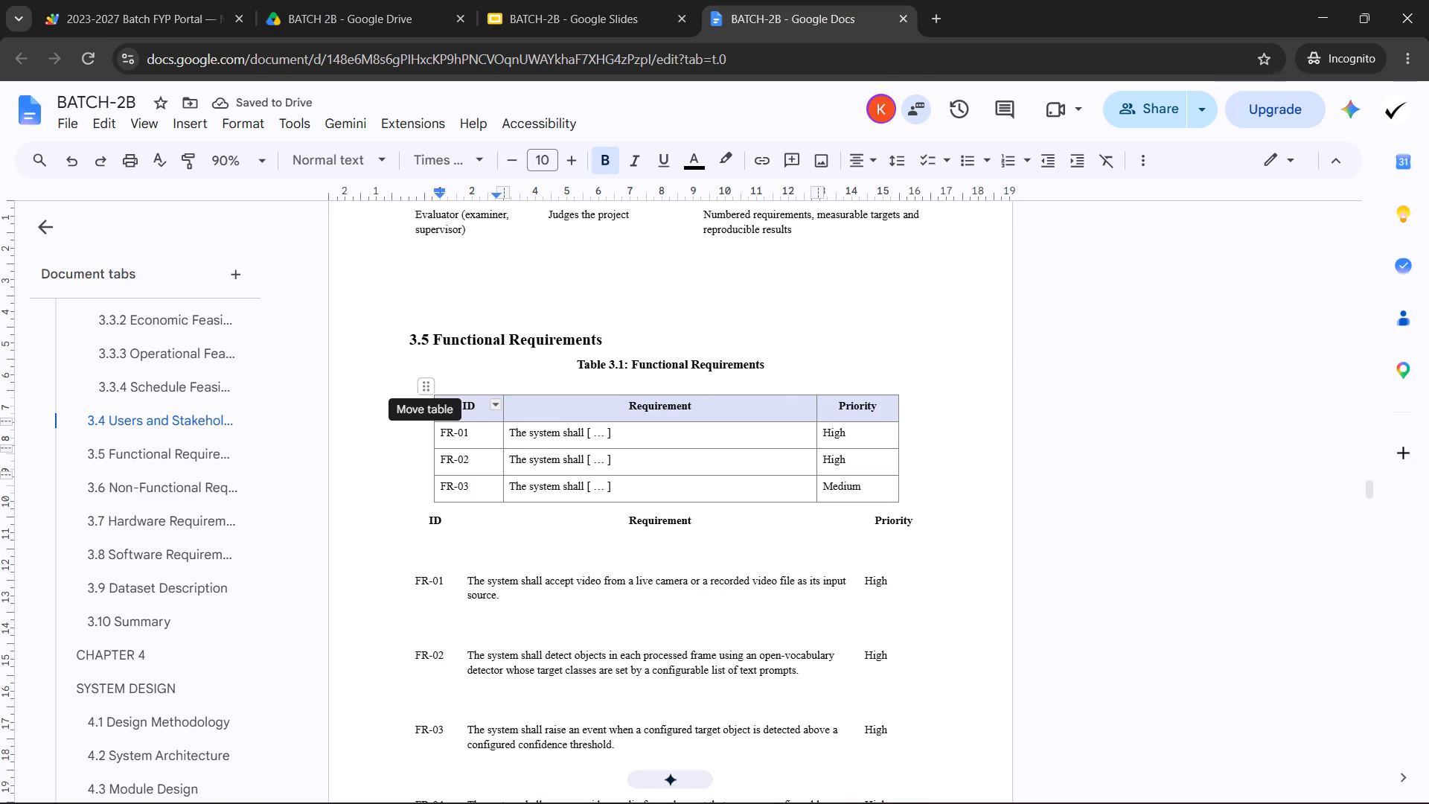
click(431, 387)
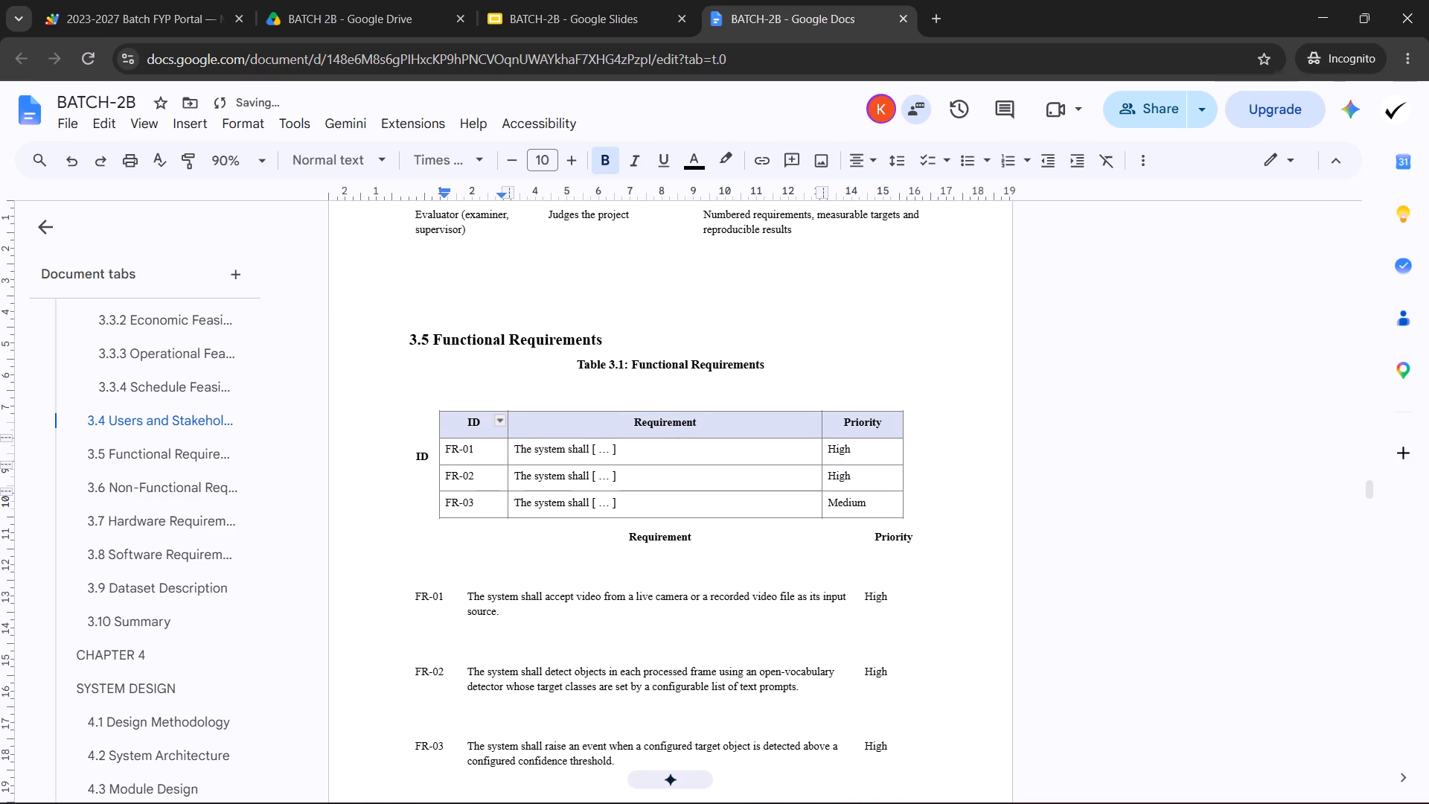
key(ctrl+z)
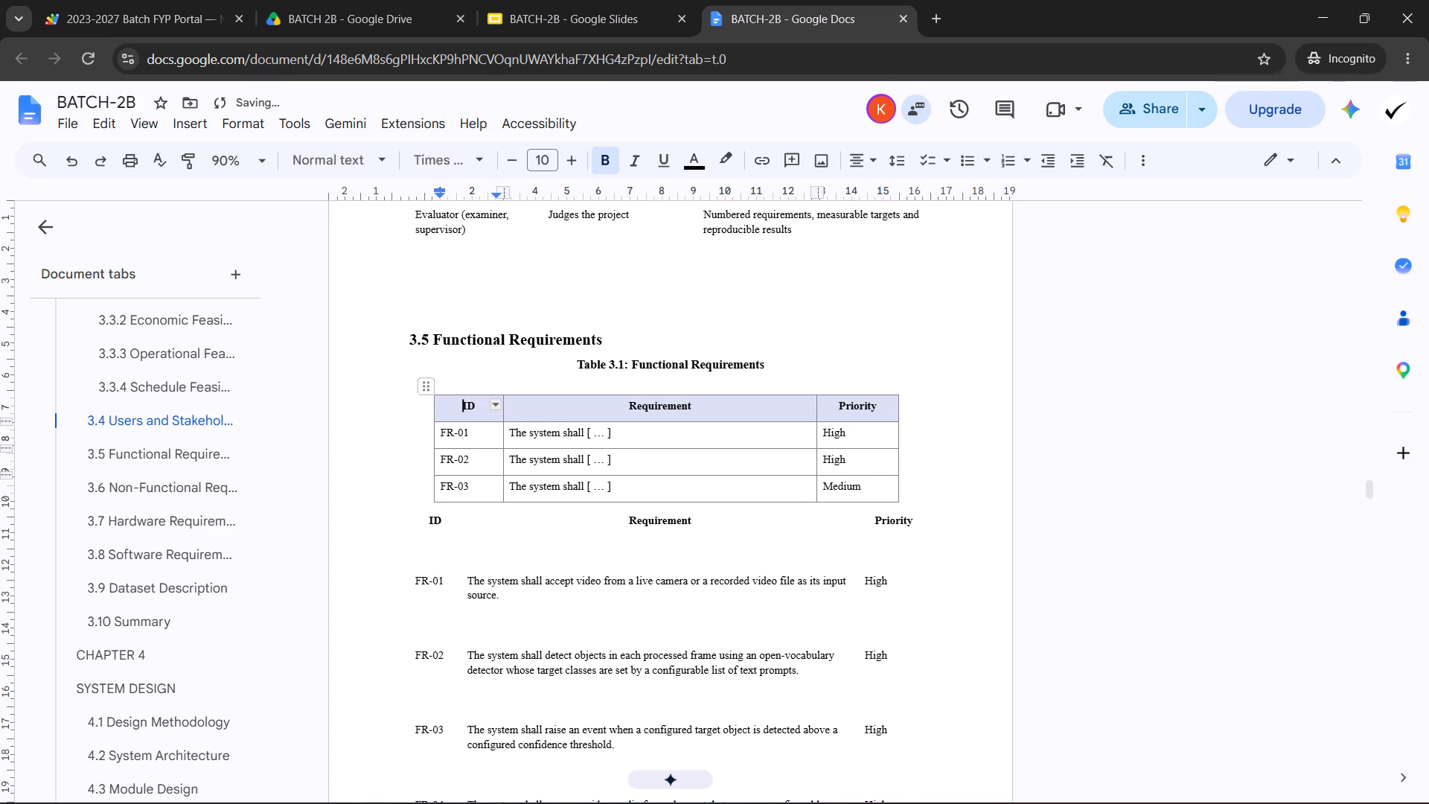
click(429, 392)
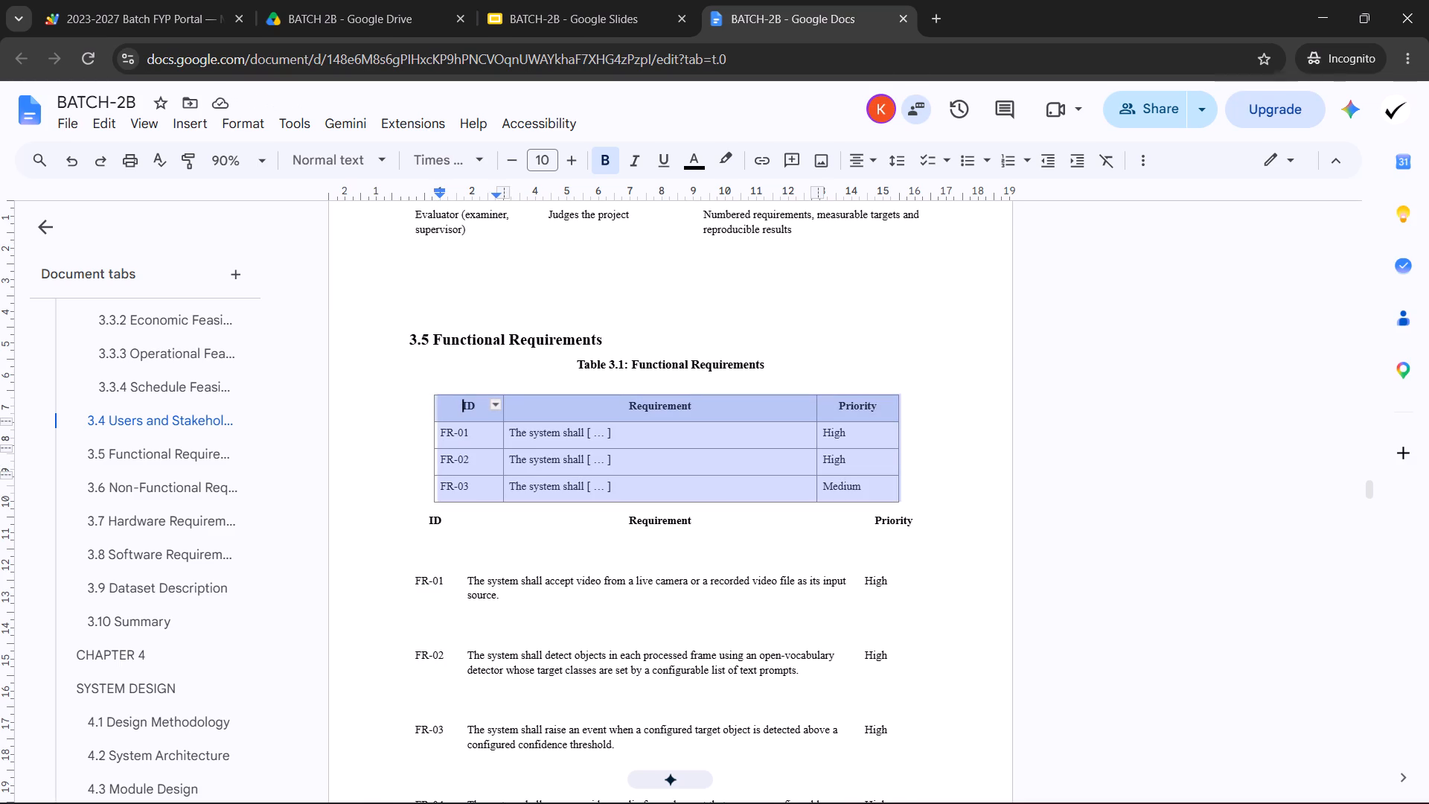
click(1055, 455)
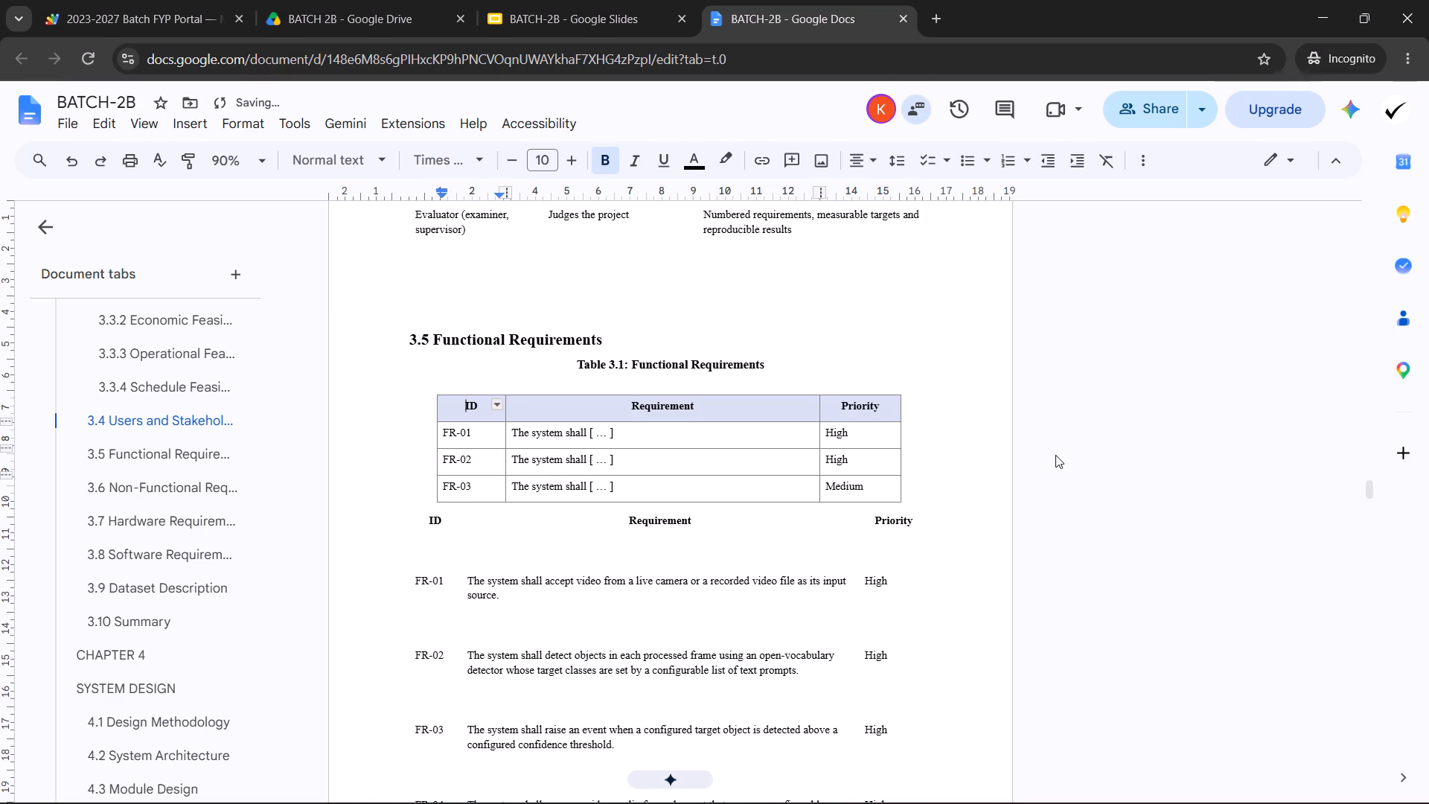
click(430, 393)
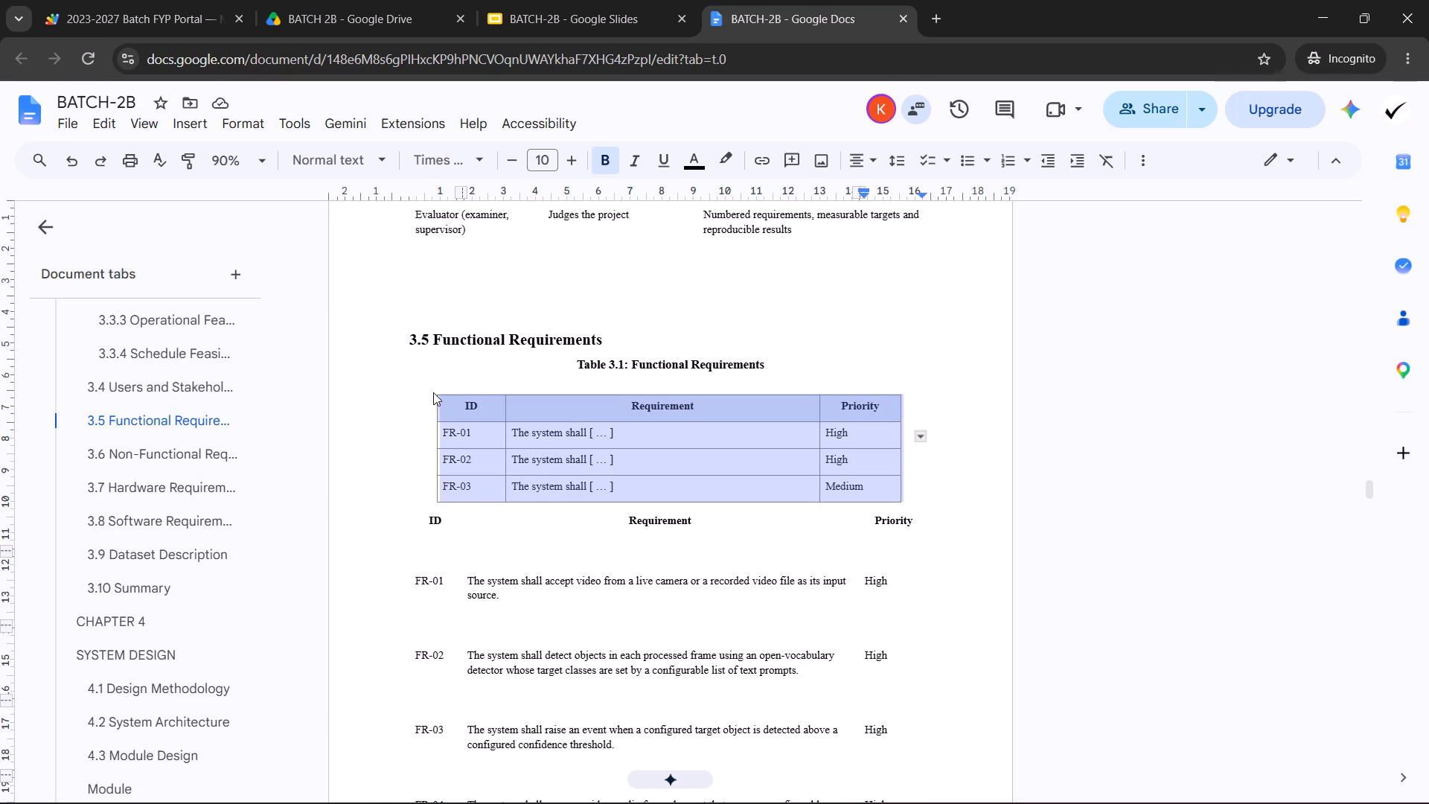
key(ctrl+z)
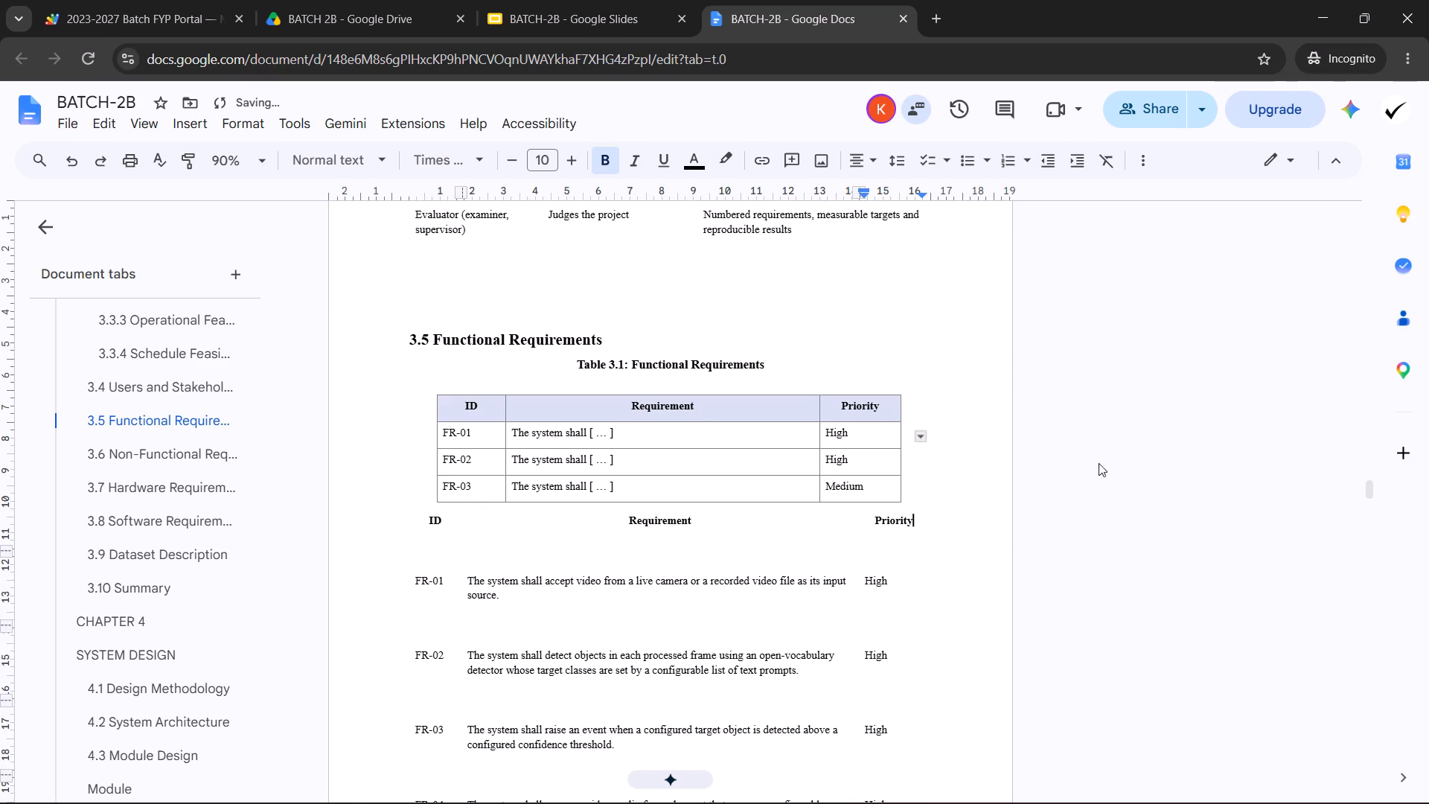
Delete the ID, Requirement and Priority header row from the borderless table below Table 3.1.
drag(920, 518, 722, 525)
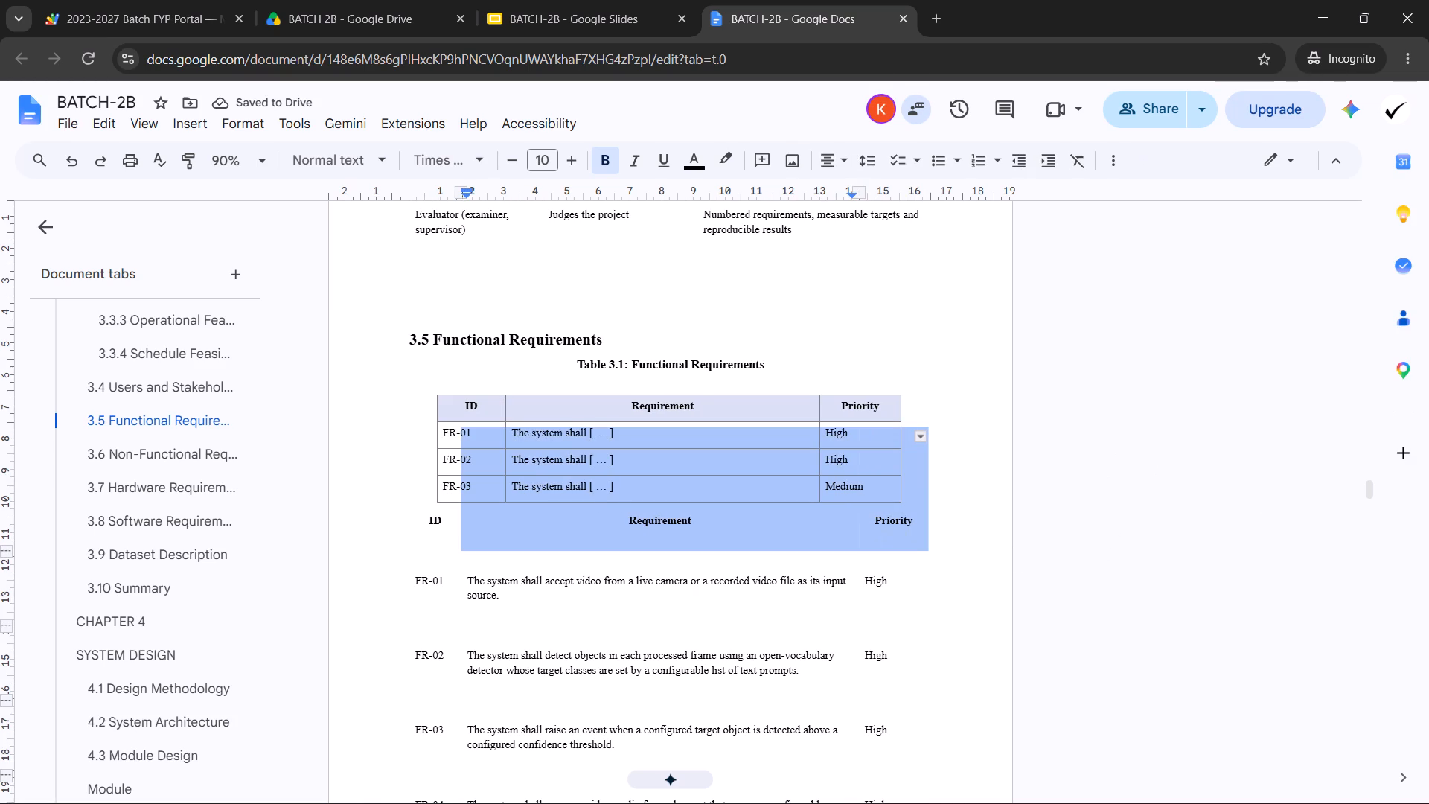
drag(722, 525, 400, 531)
right_click(424, 526)
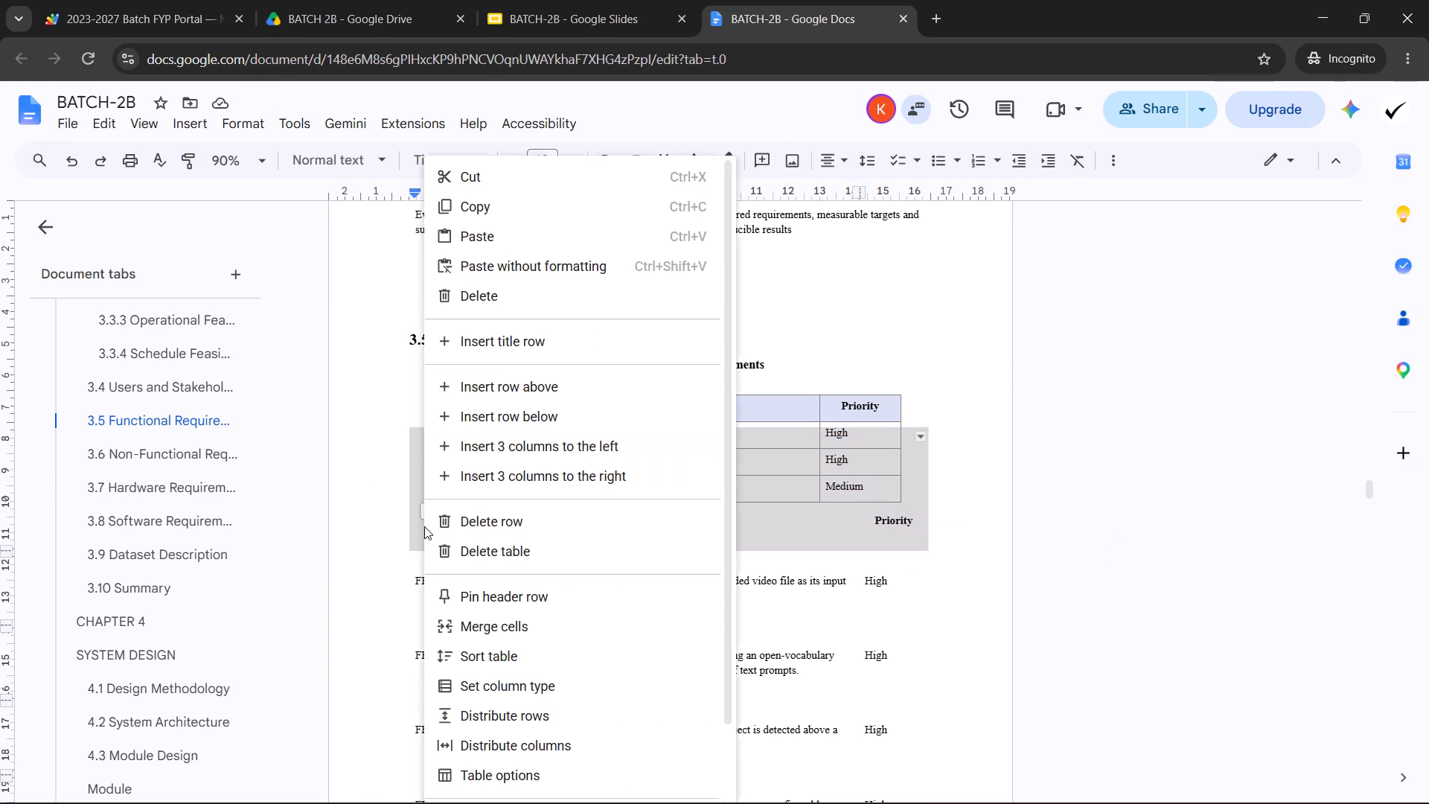
click(488, 516)
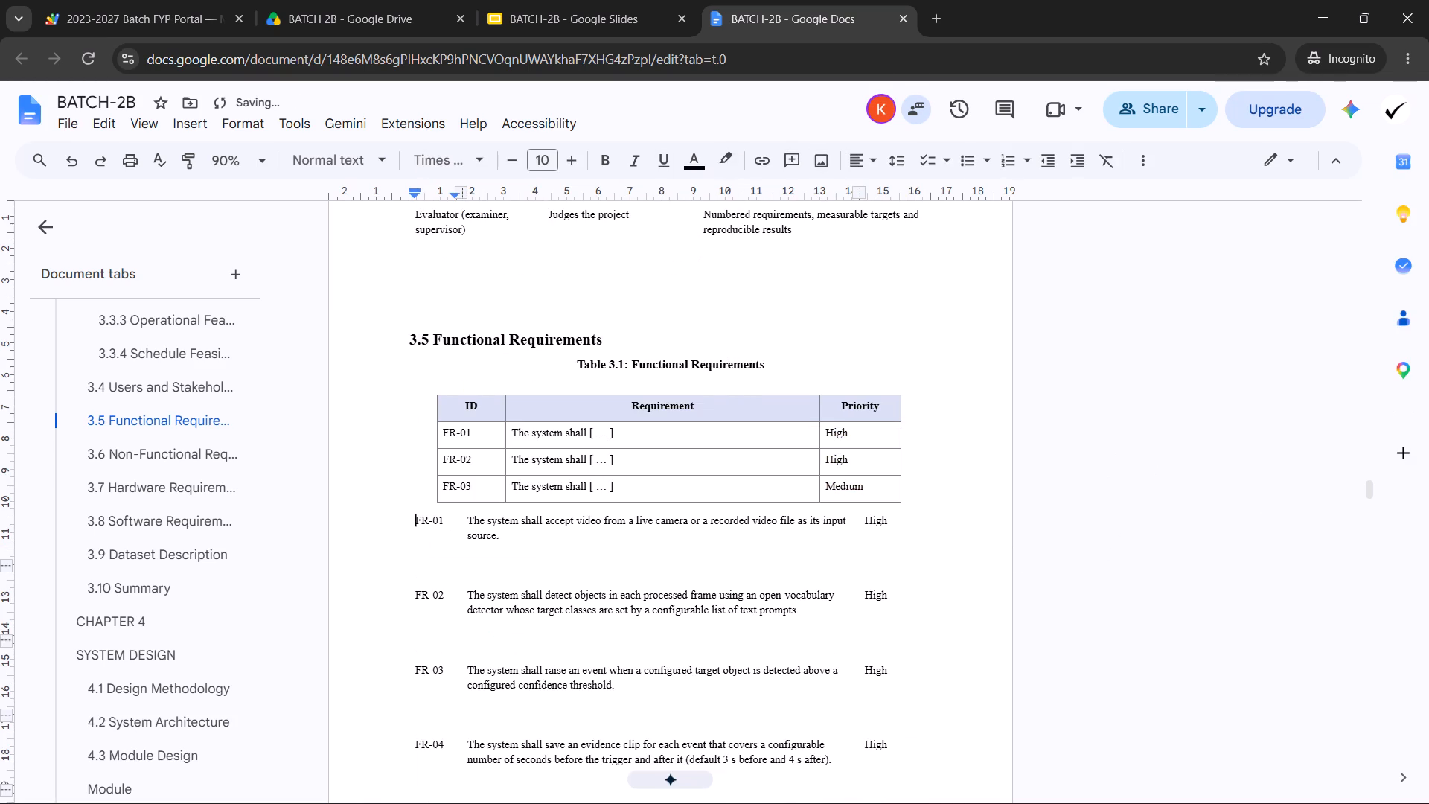
Cut the FR-01 label from the first row of the borderless requirements table.
drag(443, 526, 429, 525)
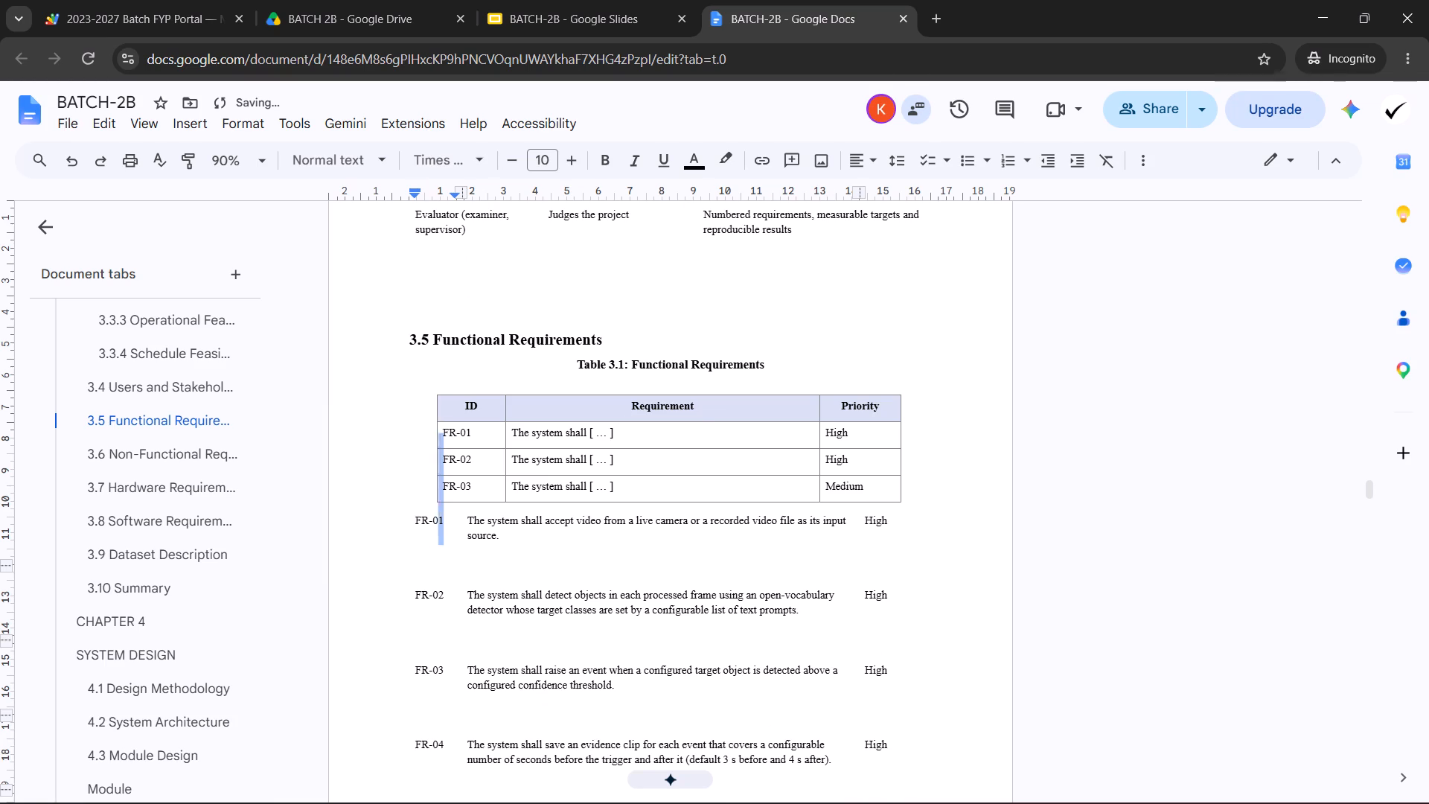
drag(429, 525, 412, 526)
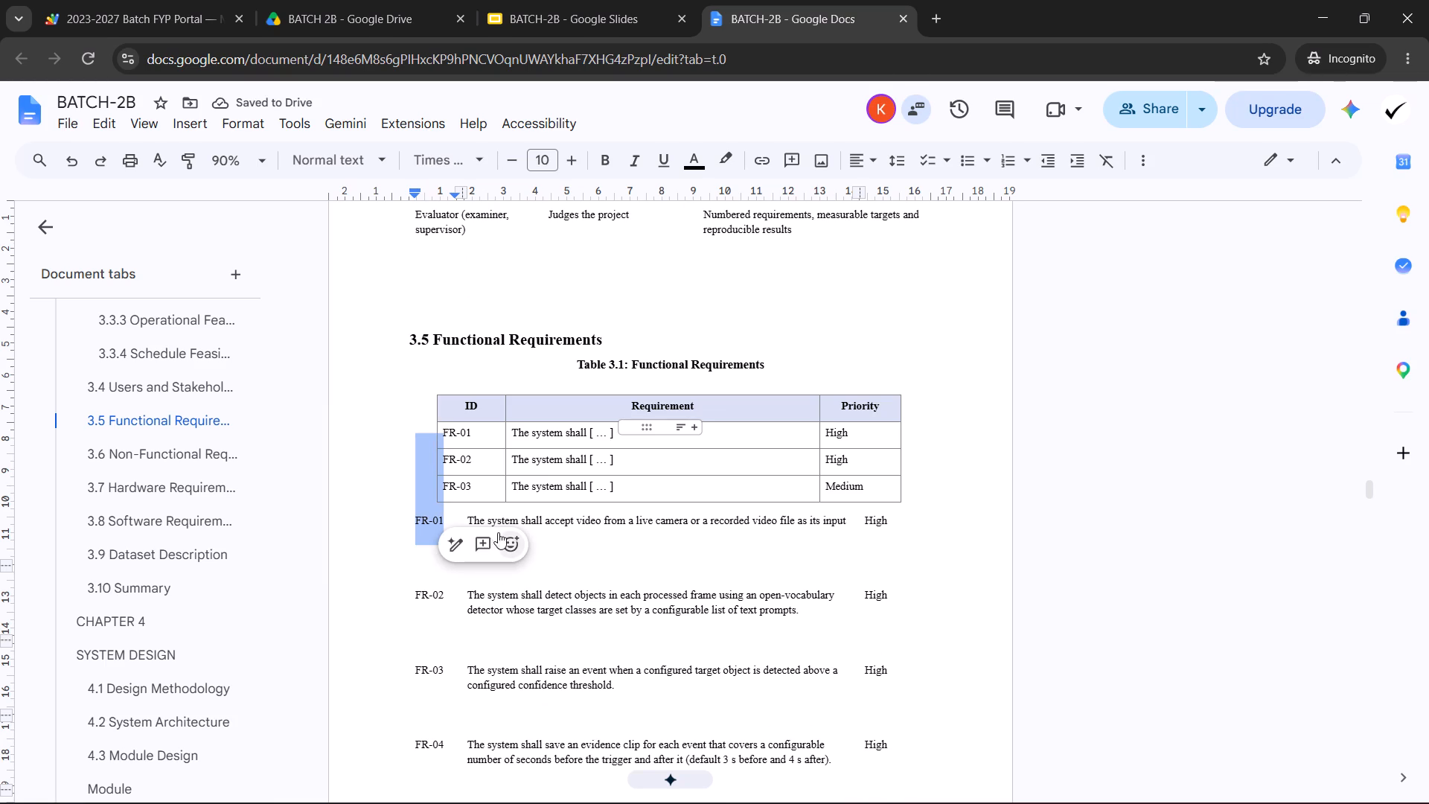
click(430, 531)
double_click(429, 533)
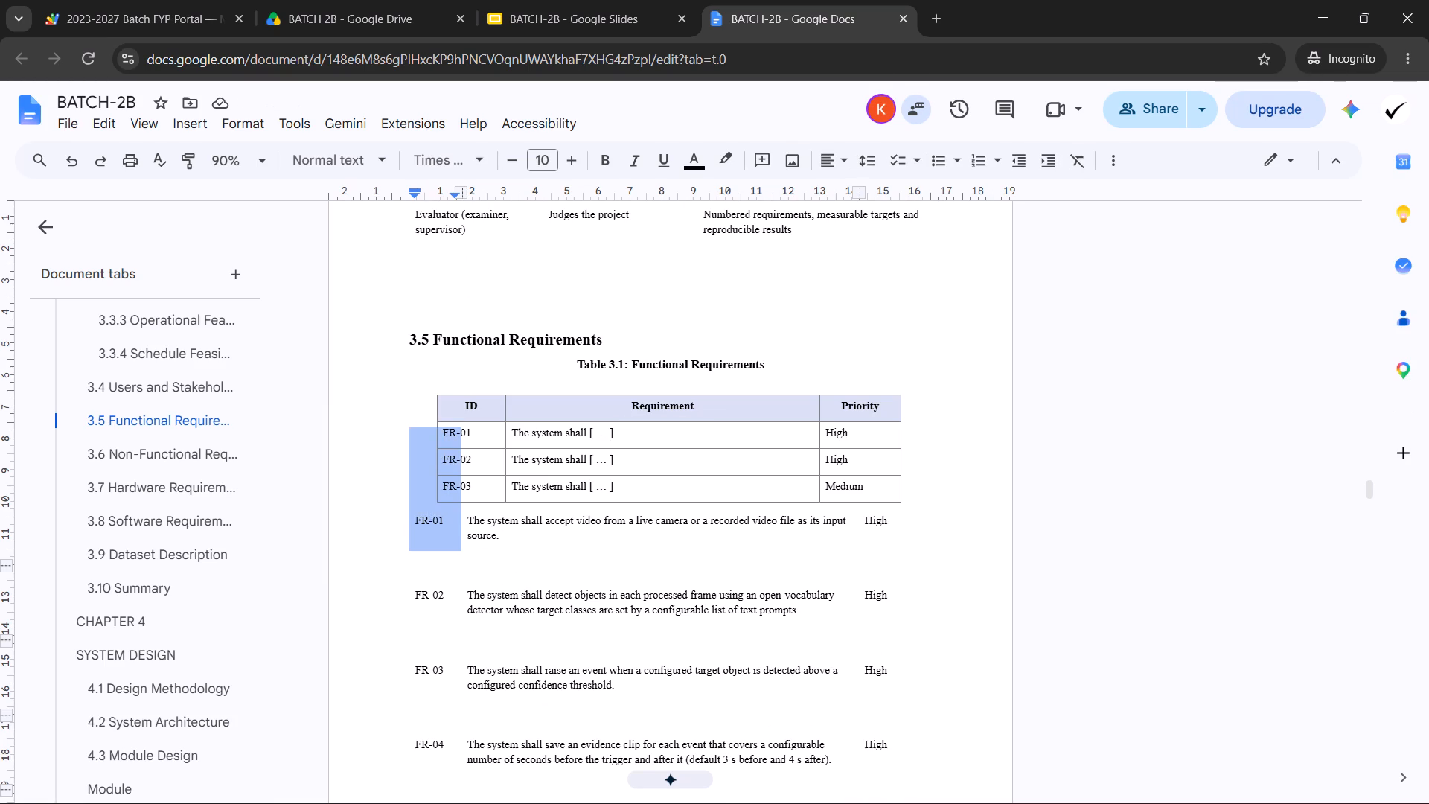
key(ctrl+x)
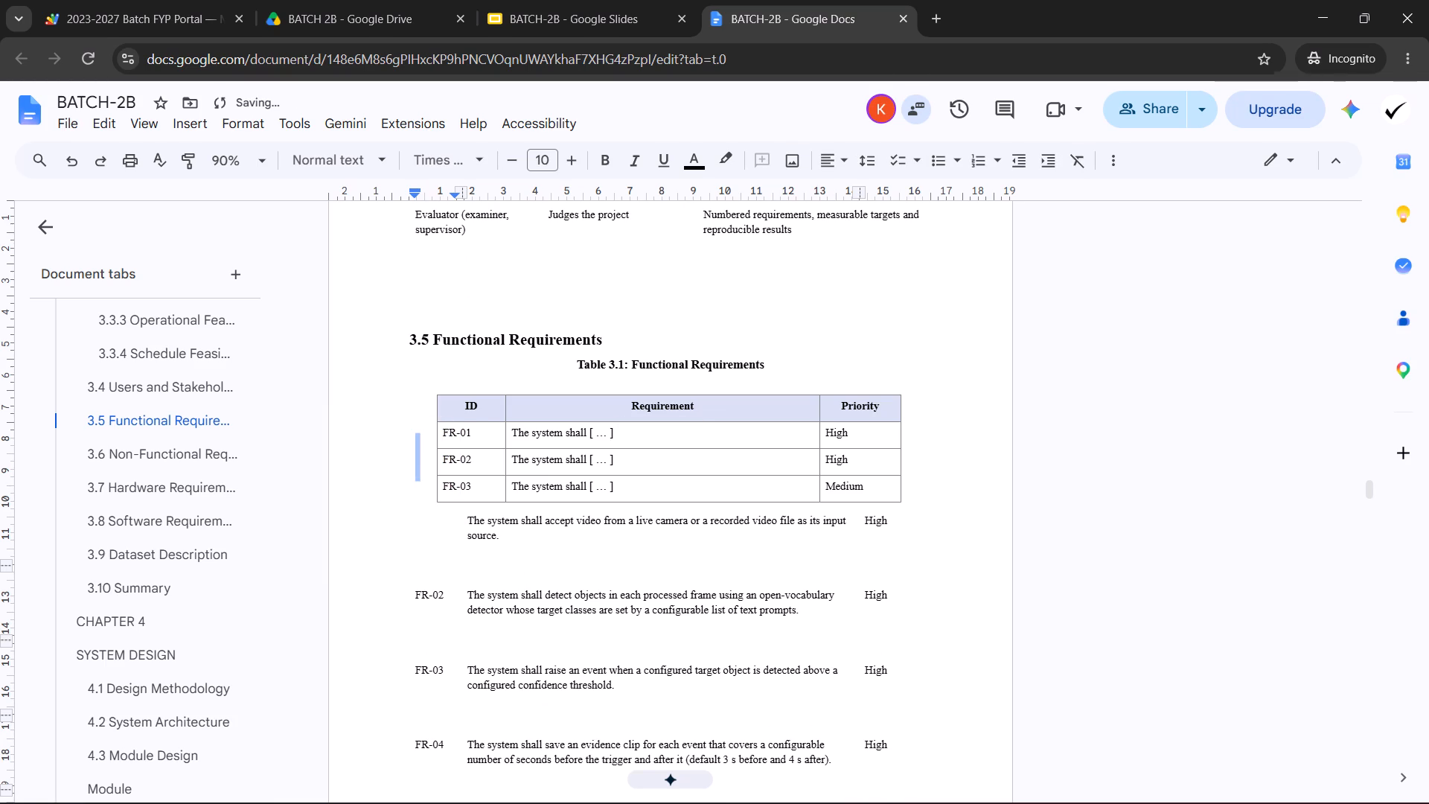
Cut the FR-01 requirement sentence from the borderless table and use Notepad to turn it into plain text without trailing blank lines.
triple_click(568, 542)
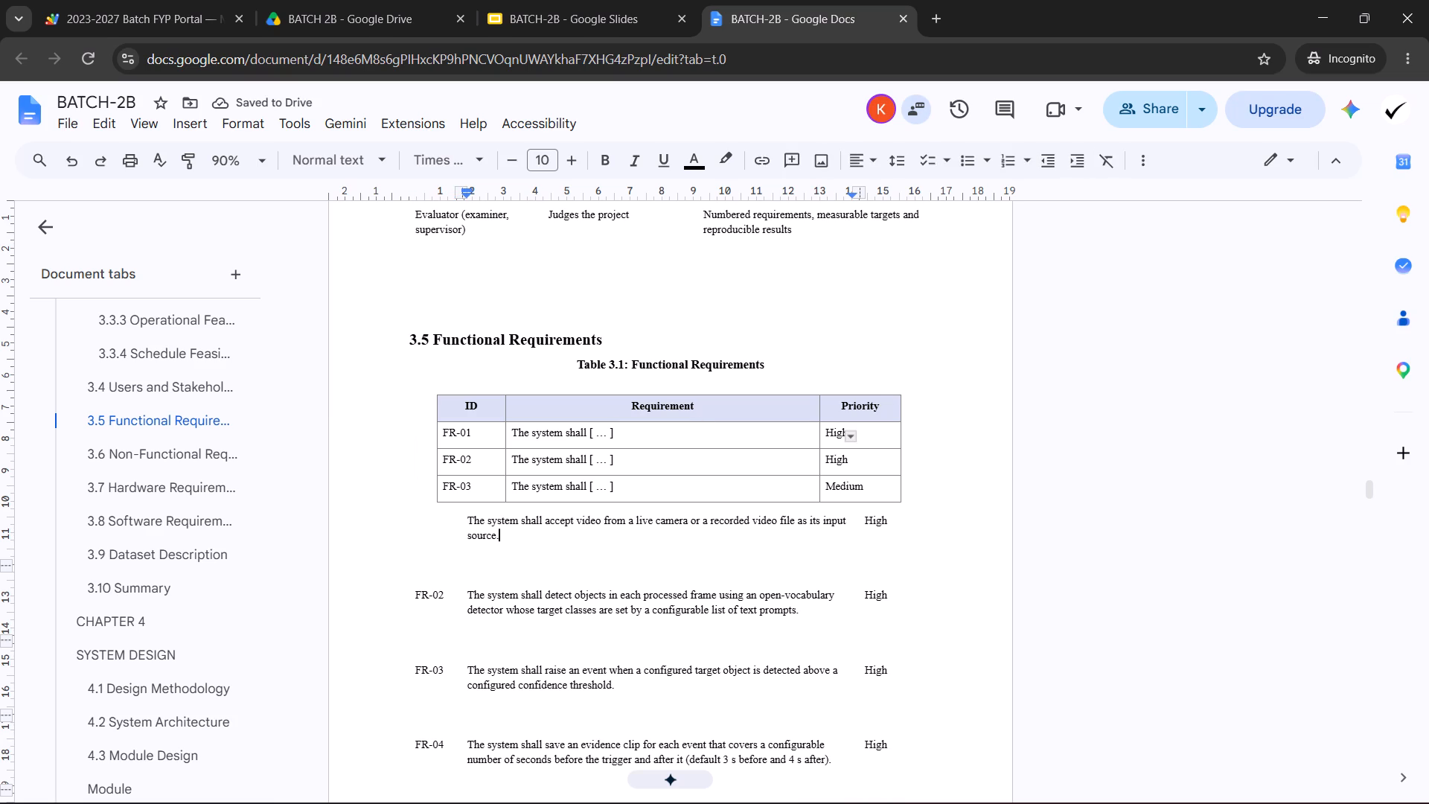
key(ctrl+x)
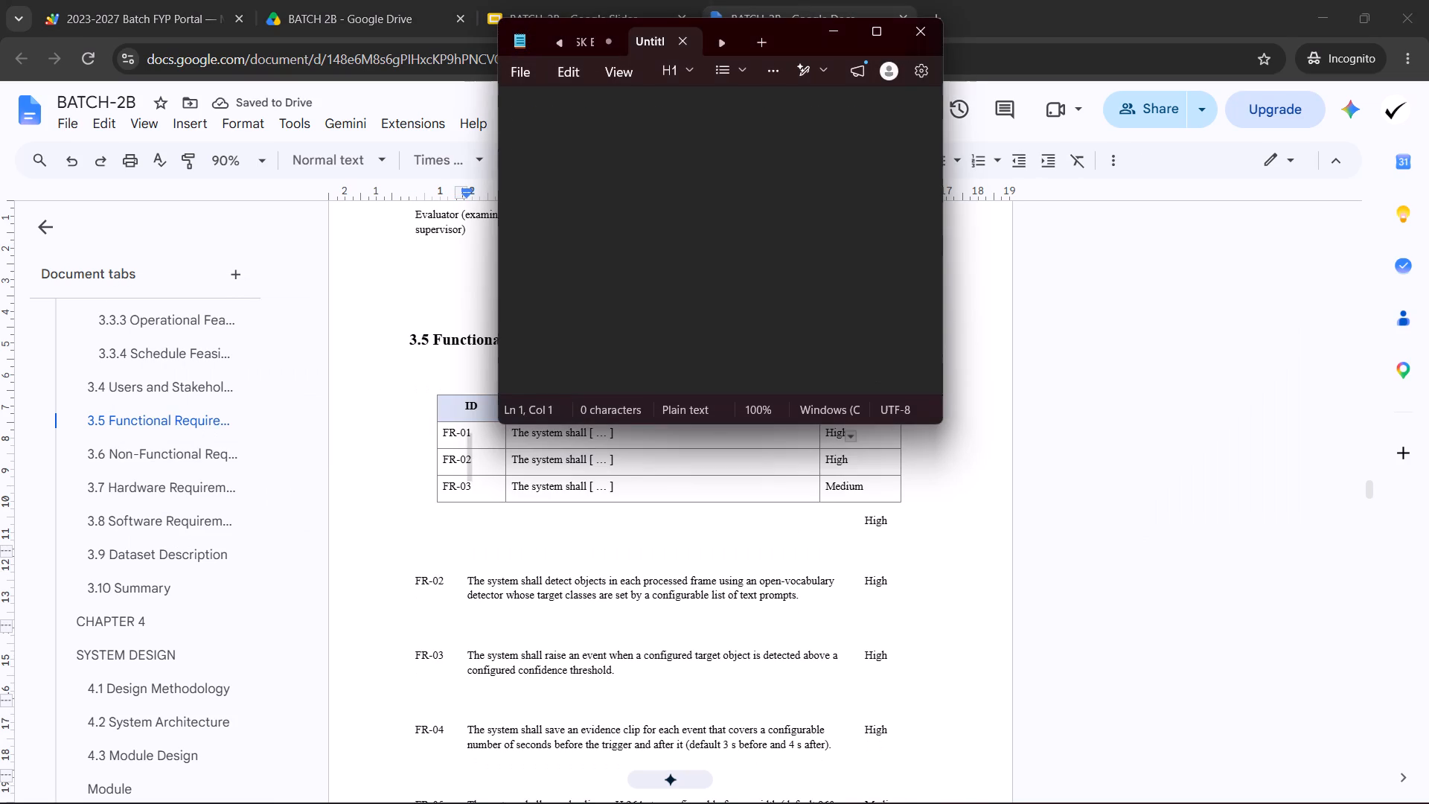
key(ctrl+v)
key(BackSpace)
key(BackSpace)
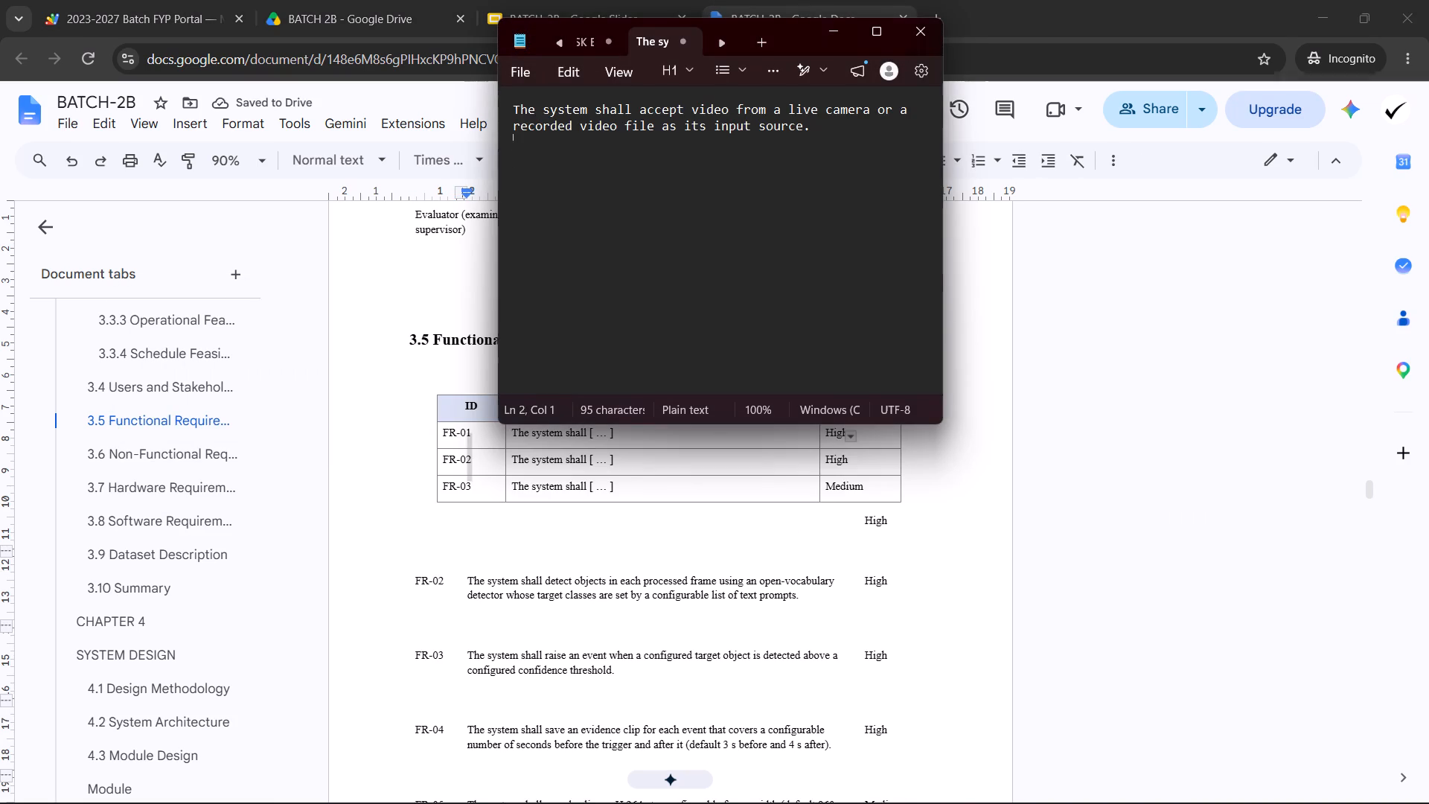
key(ctrl+a)
key(ctrl+x)
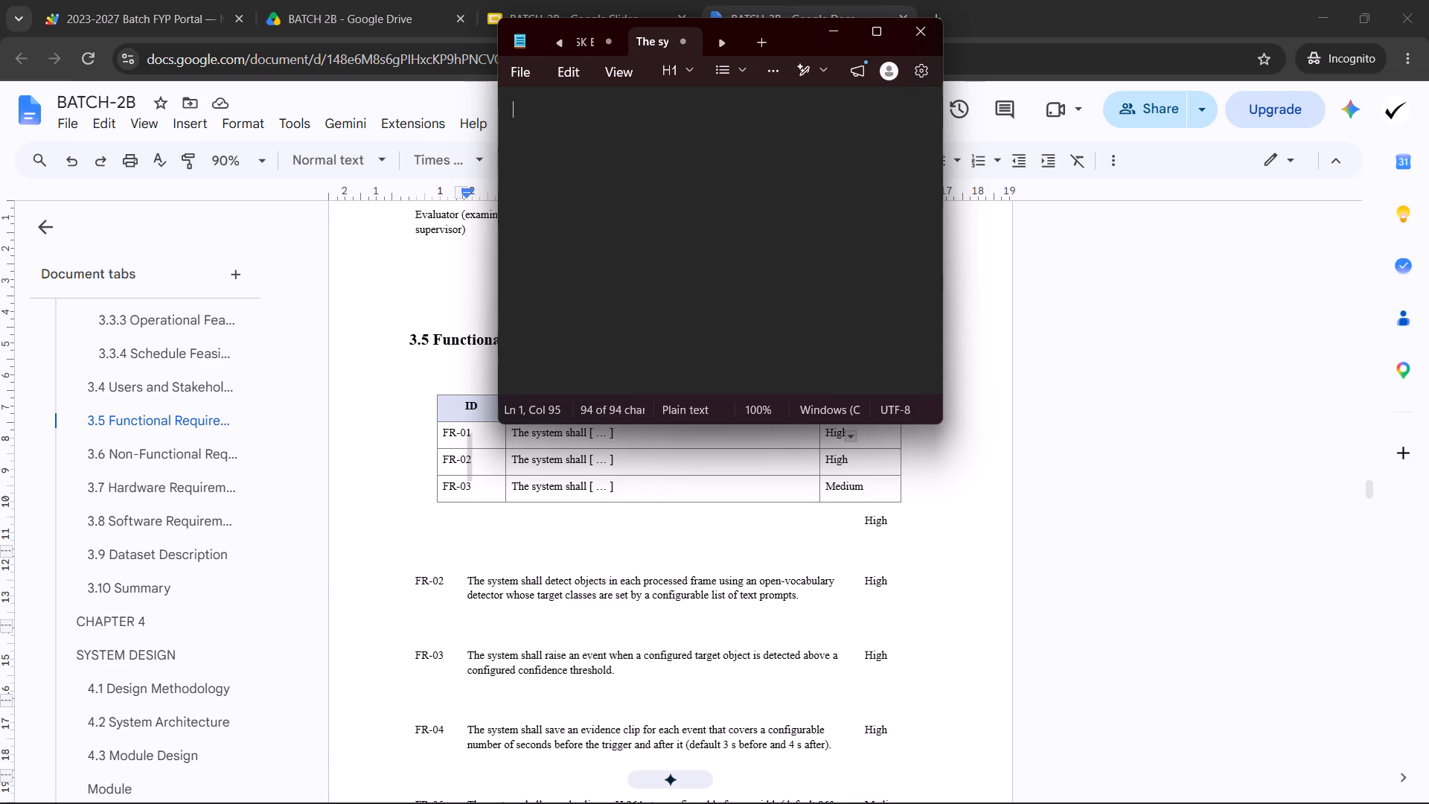
Replace the placeholder in FR-01's Requirement cell of Table 3.1 with "The system shall accept video from a live camera or a recorded video file as its input source.".
click(640, 456)
click(628, 441)
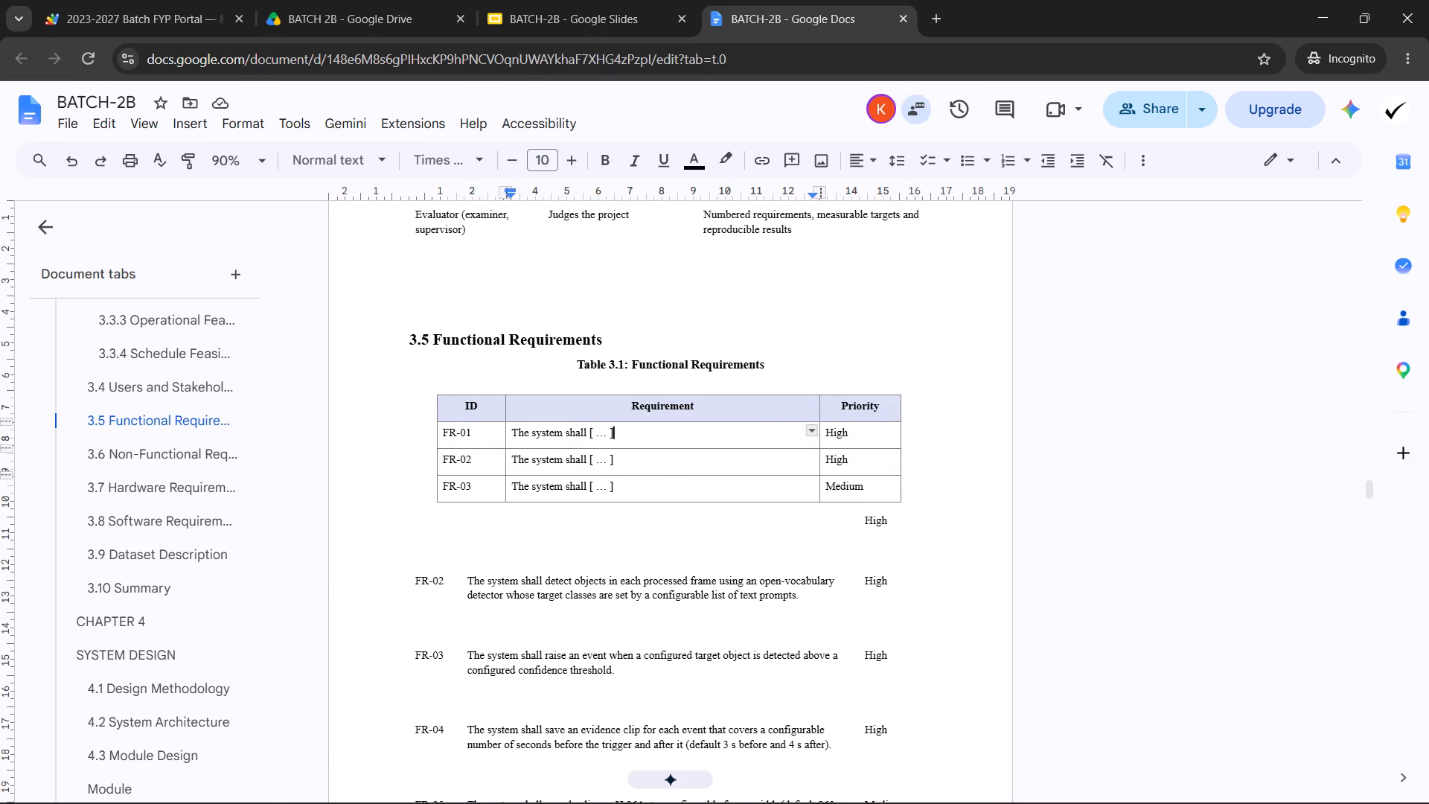
drag(636, 438, 505, 428)
click(526, 430)
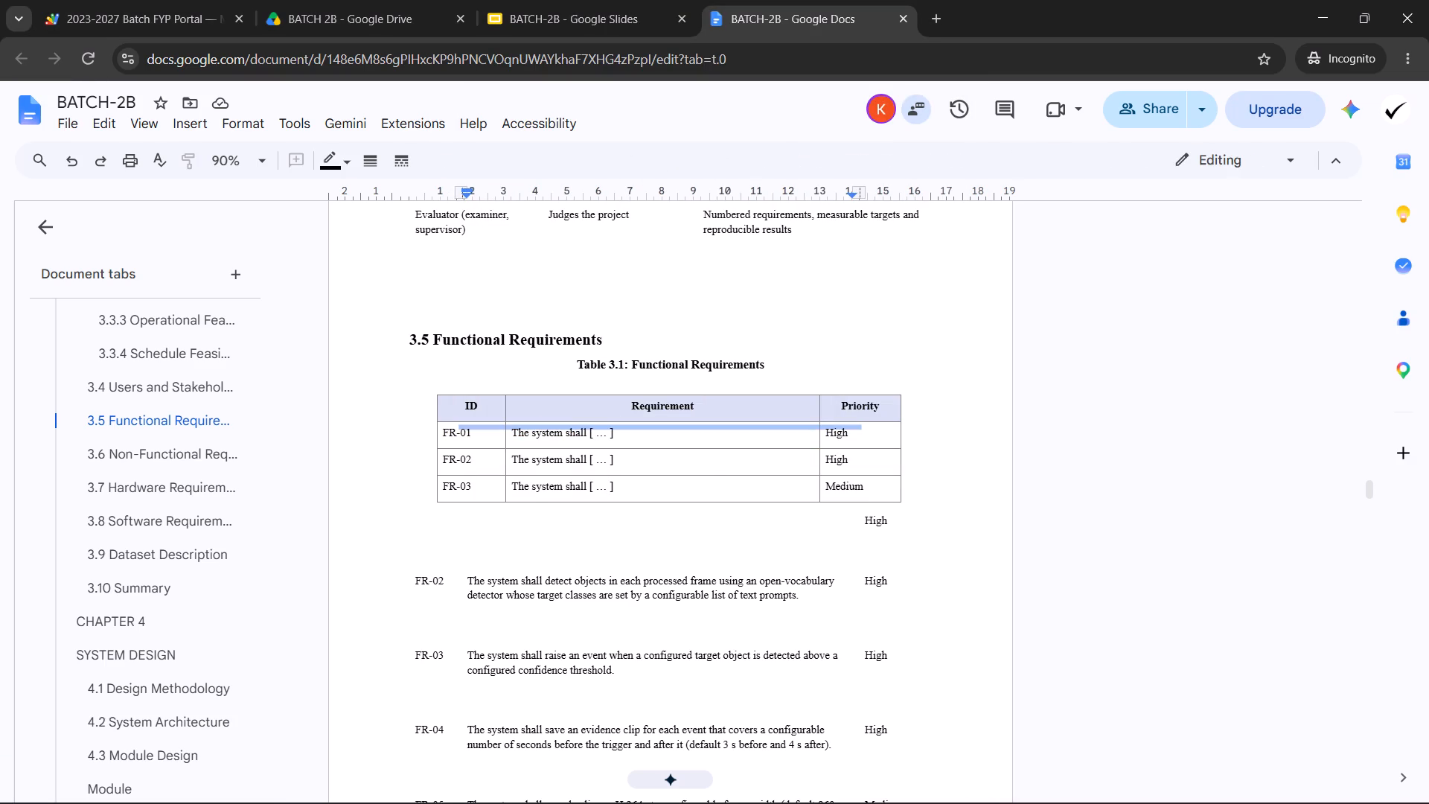
triple_click(528, 433)
key(ctrl+v)
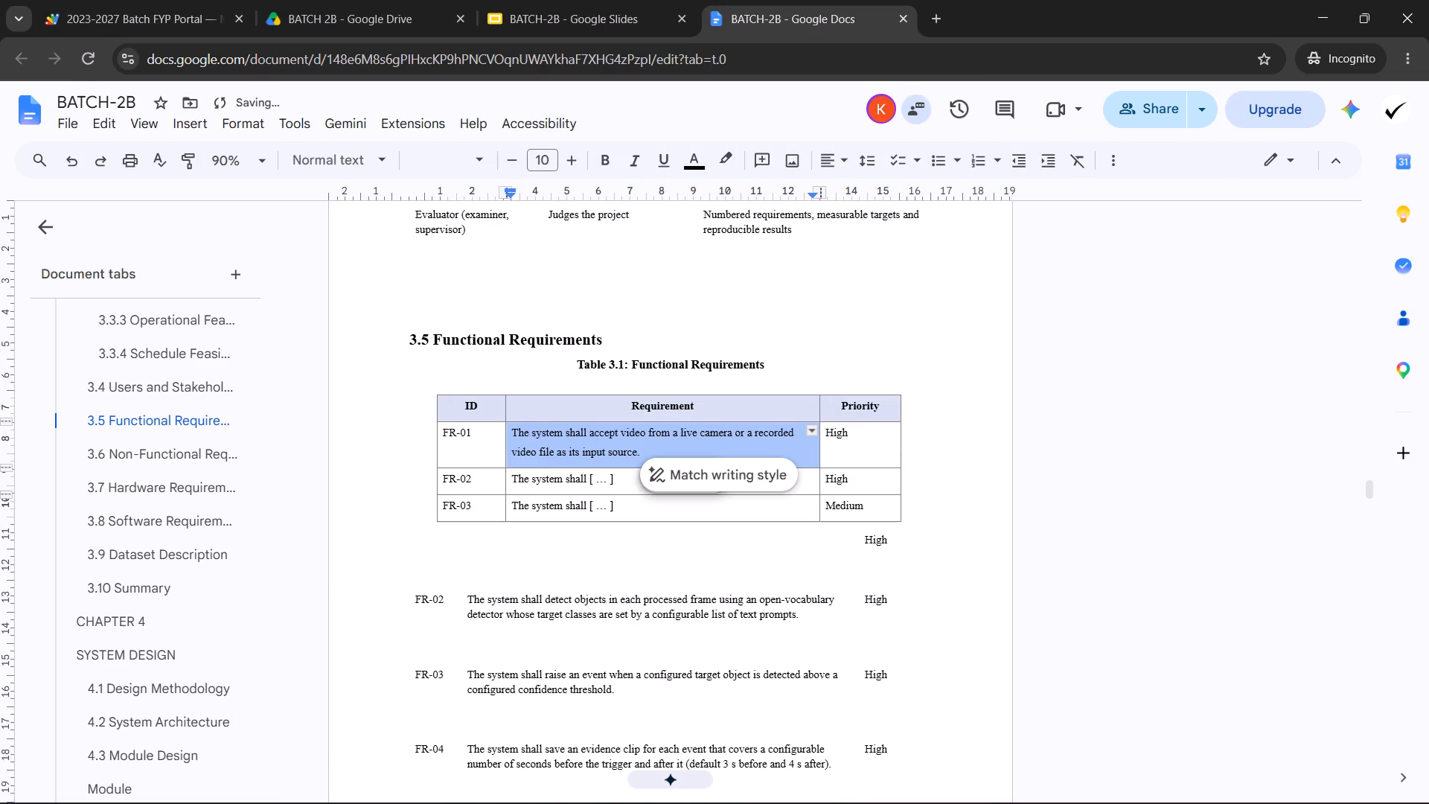
click(616, 465)
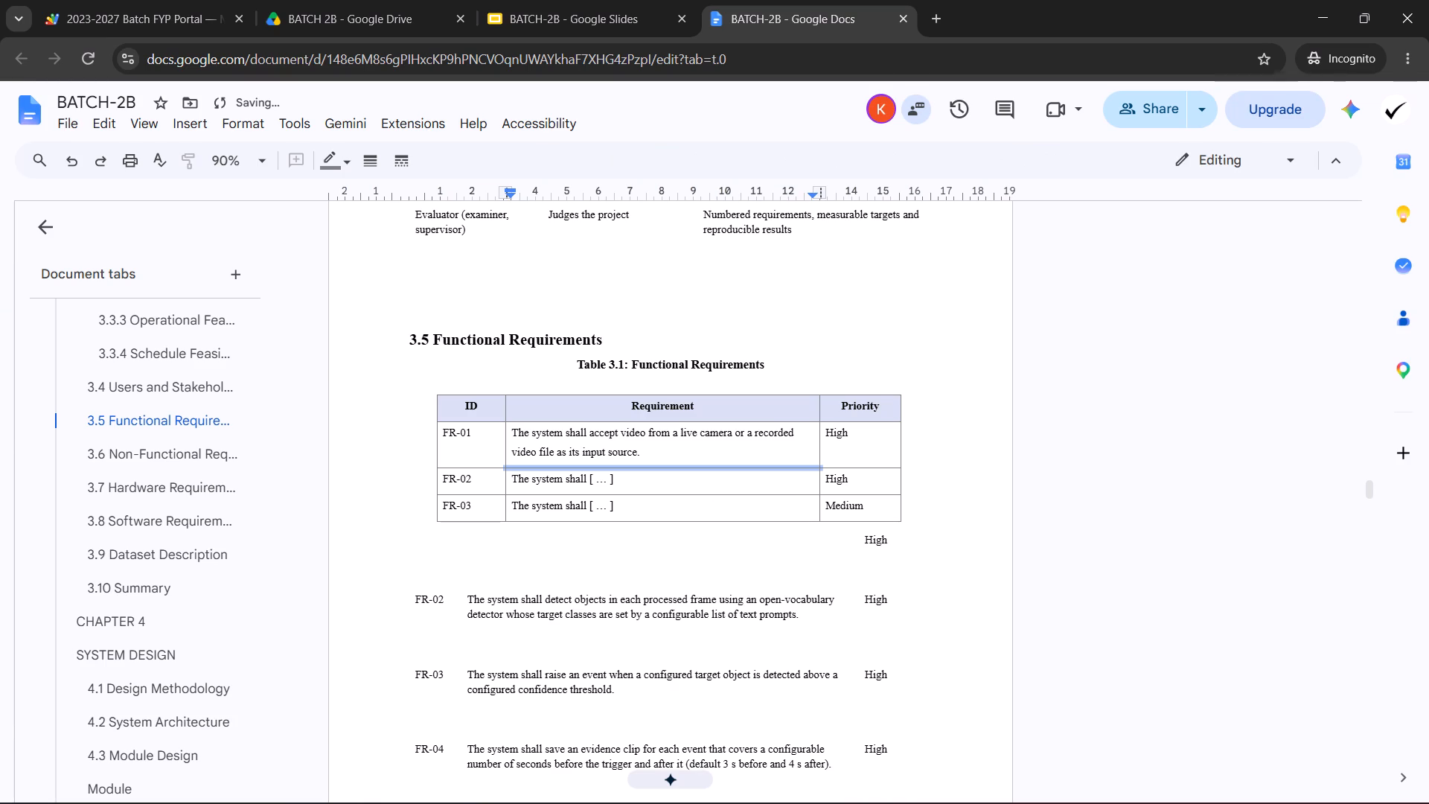
drag(572, 444, 653, 459)
click(795, 479)
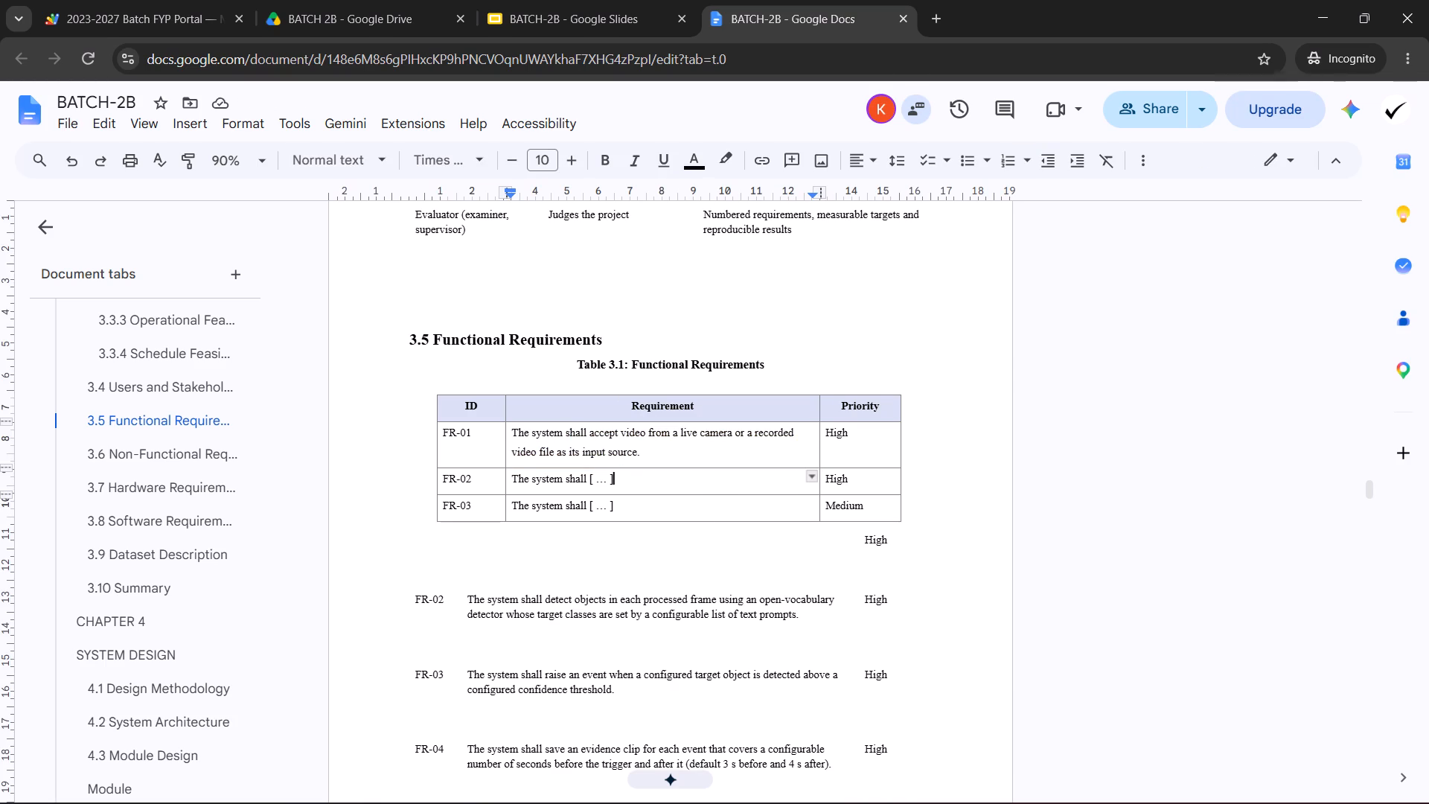
Check the line spacing of the first In Scope cell in Table 1.1 under section 1.6.
scroll(773, 468, up, 20)
scroll(773, 468, up, 12)
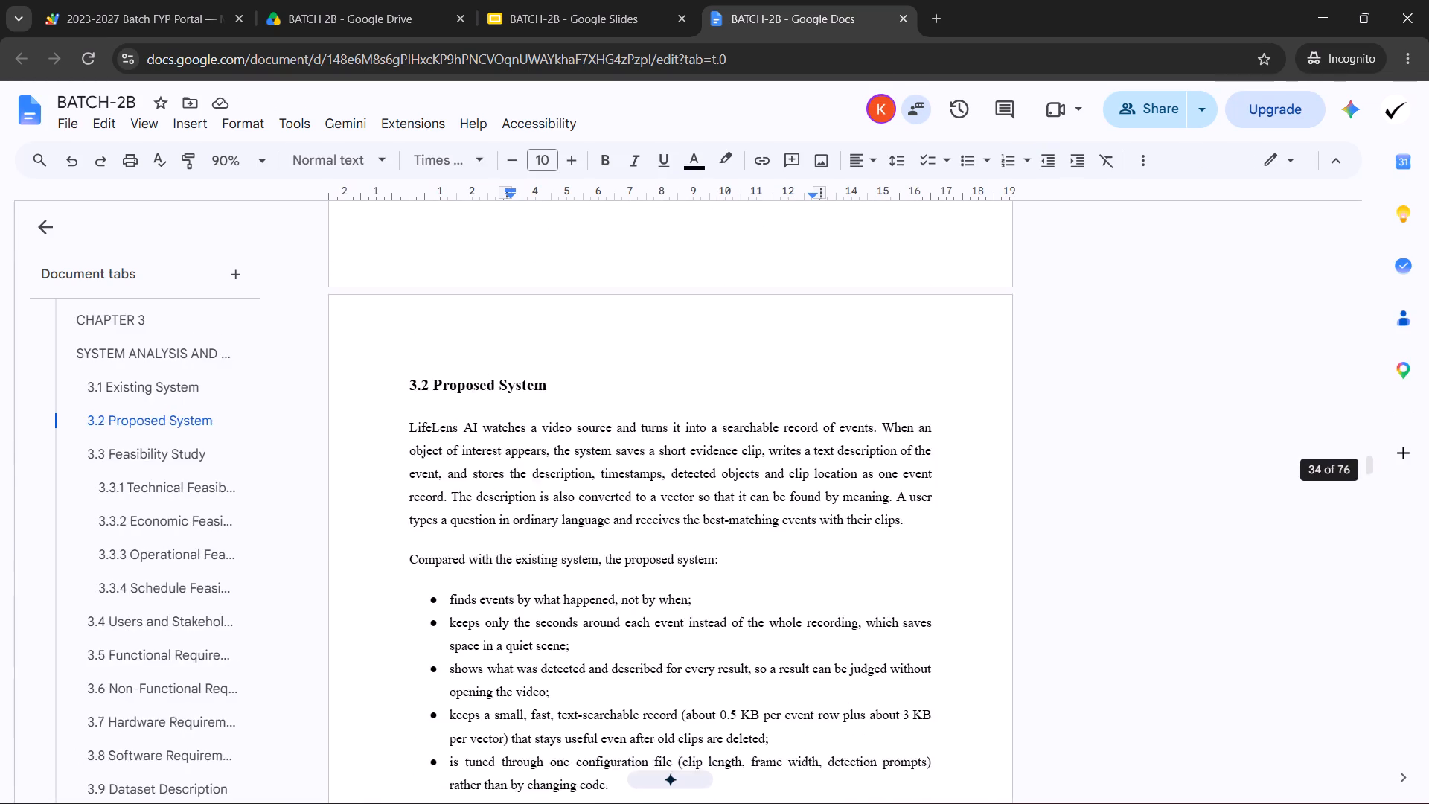
scroll(744, 604, up, 20)
scroll(744, 604, up, 20)
scroll(744, 604, up, 5)
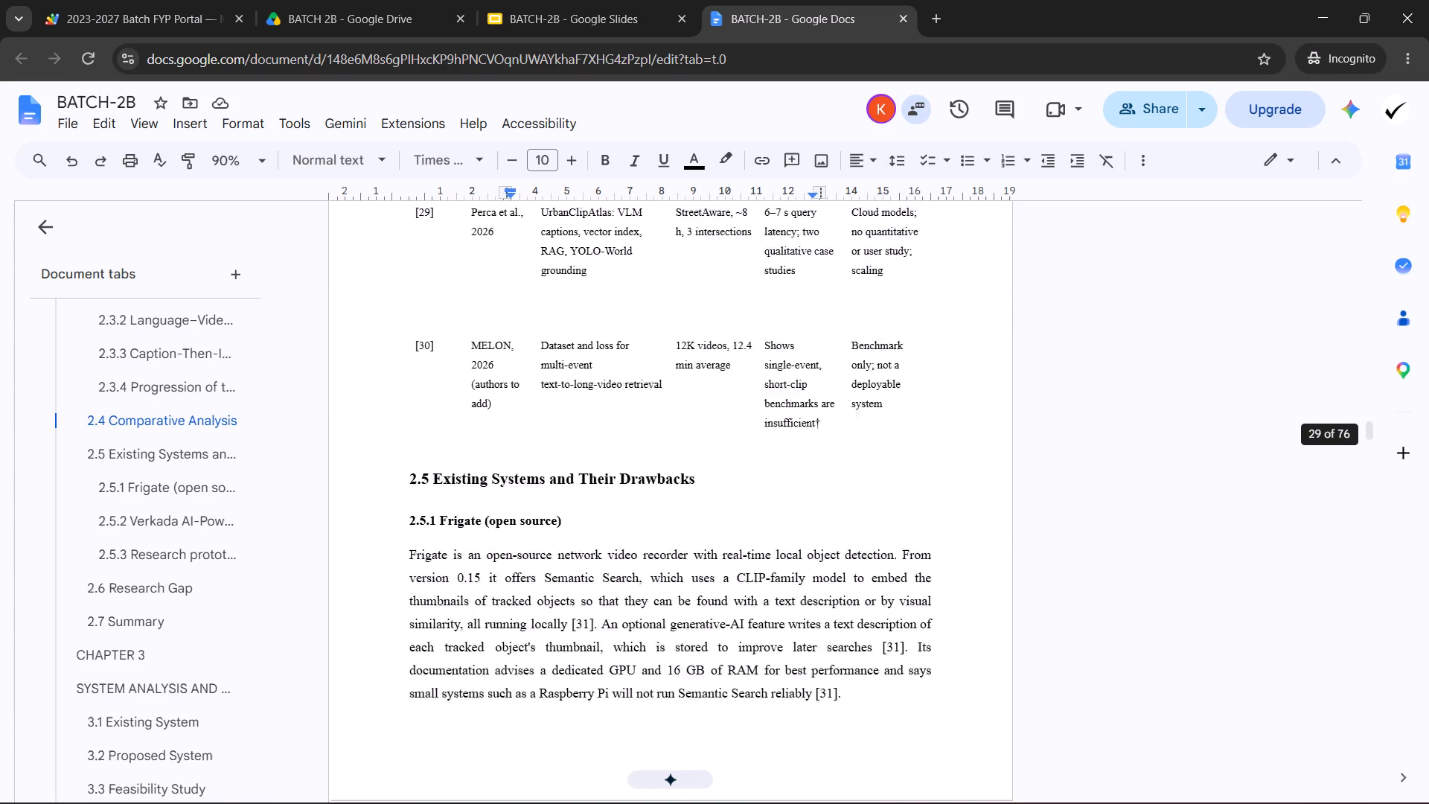
scroll(714, 586, up, 4)
scroll(712, 585, up, 20)
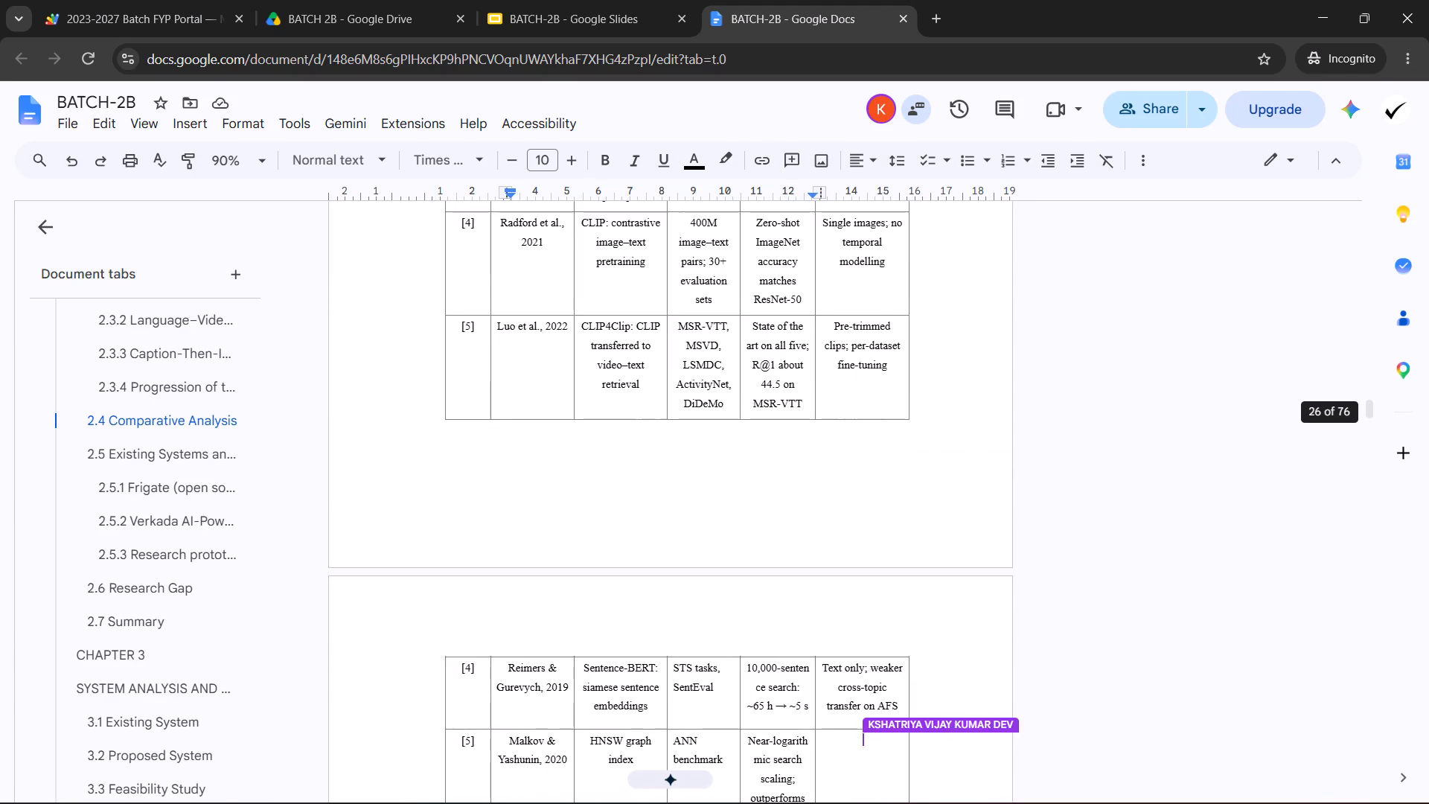
scroll(744, 540, up, 7)
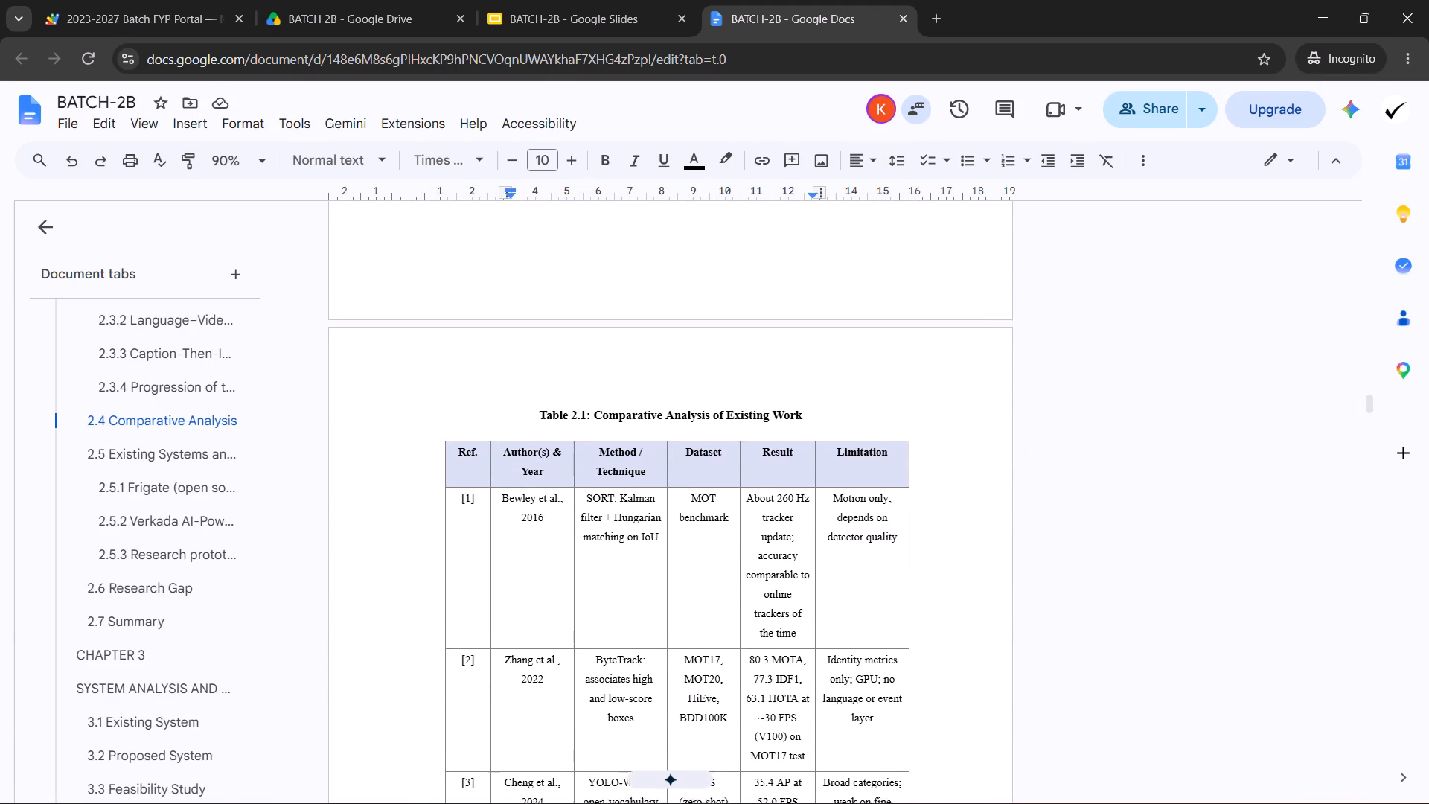
scroll(631, 506, up, 20)
scroll(631, 506, up, 15)
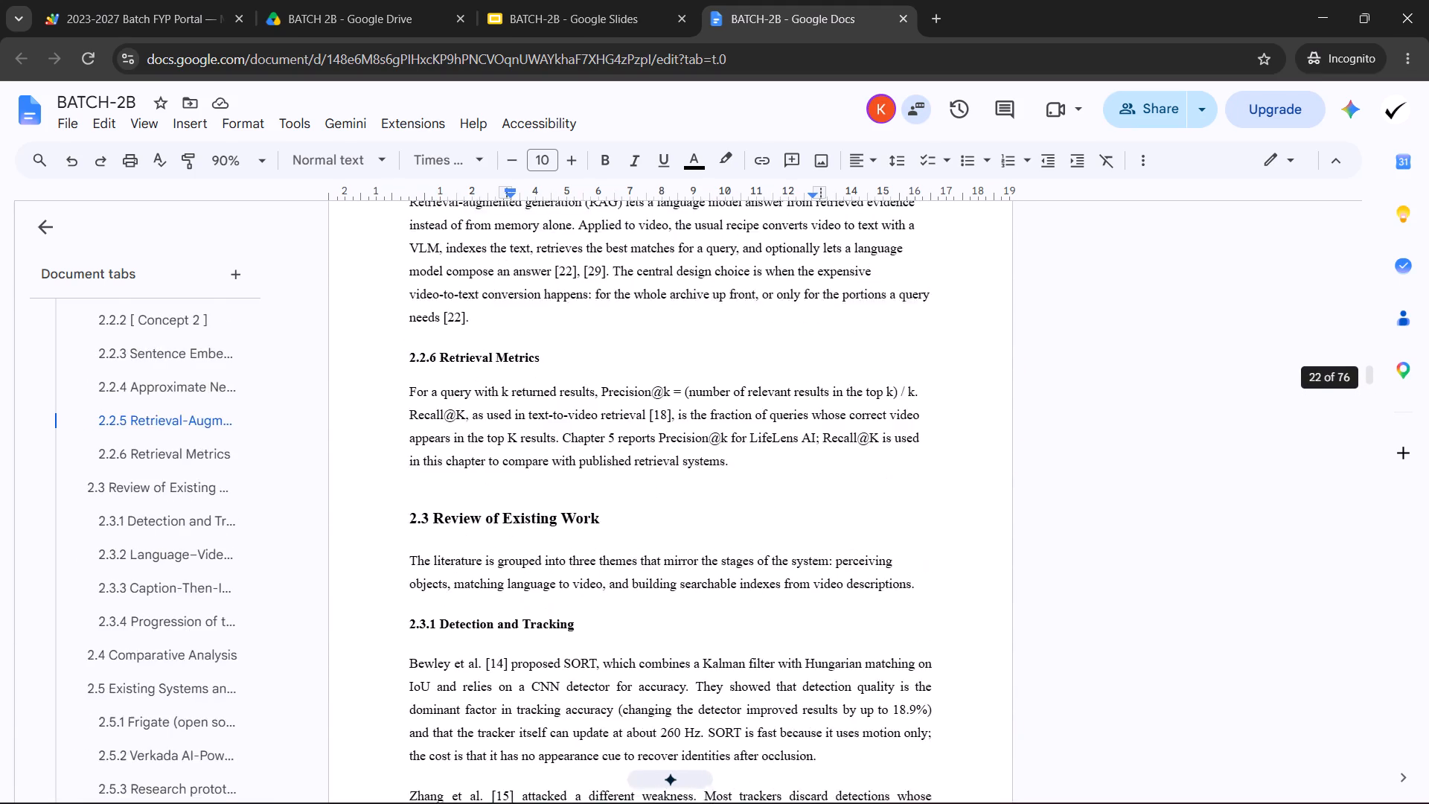
scroll(662, 564, up, 20)
scroll(662, 564, up, 20)
scroll(662, 564, up, 2)
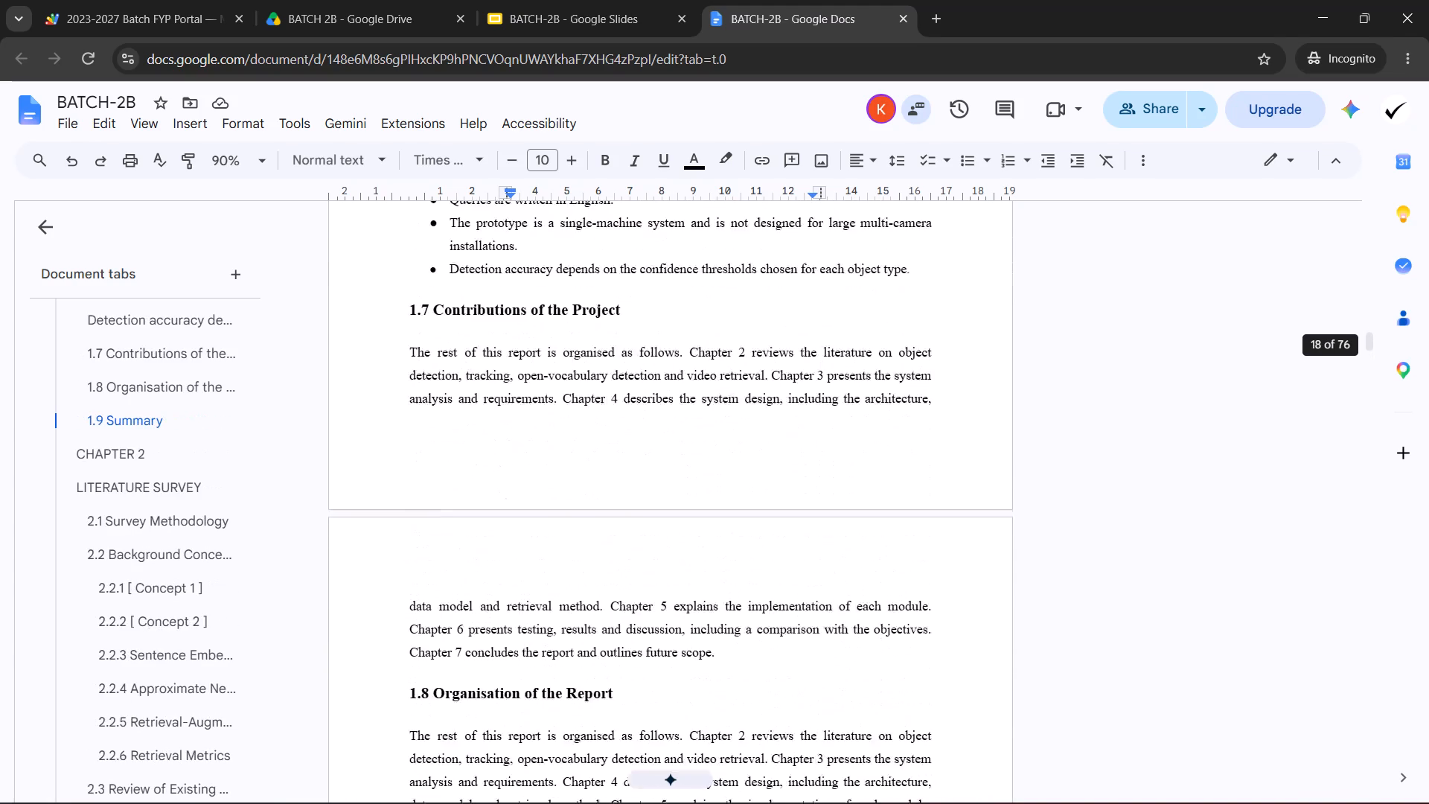
scroll(628, 521, up, 18)
scroll(622, 537, down, 4)
drag(507, 602, 557, 634)
click(897, 160)
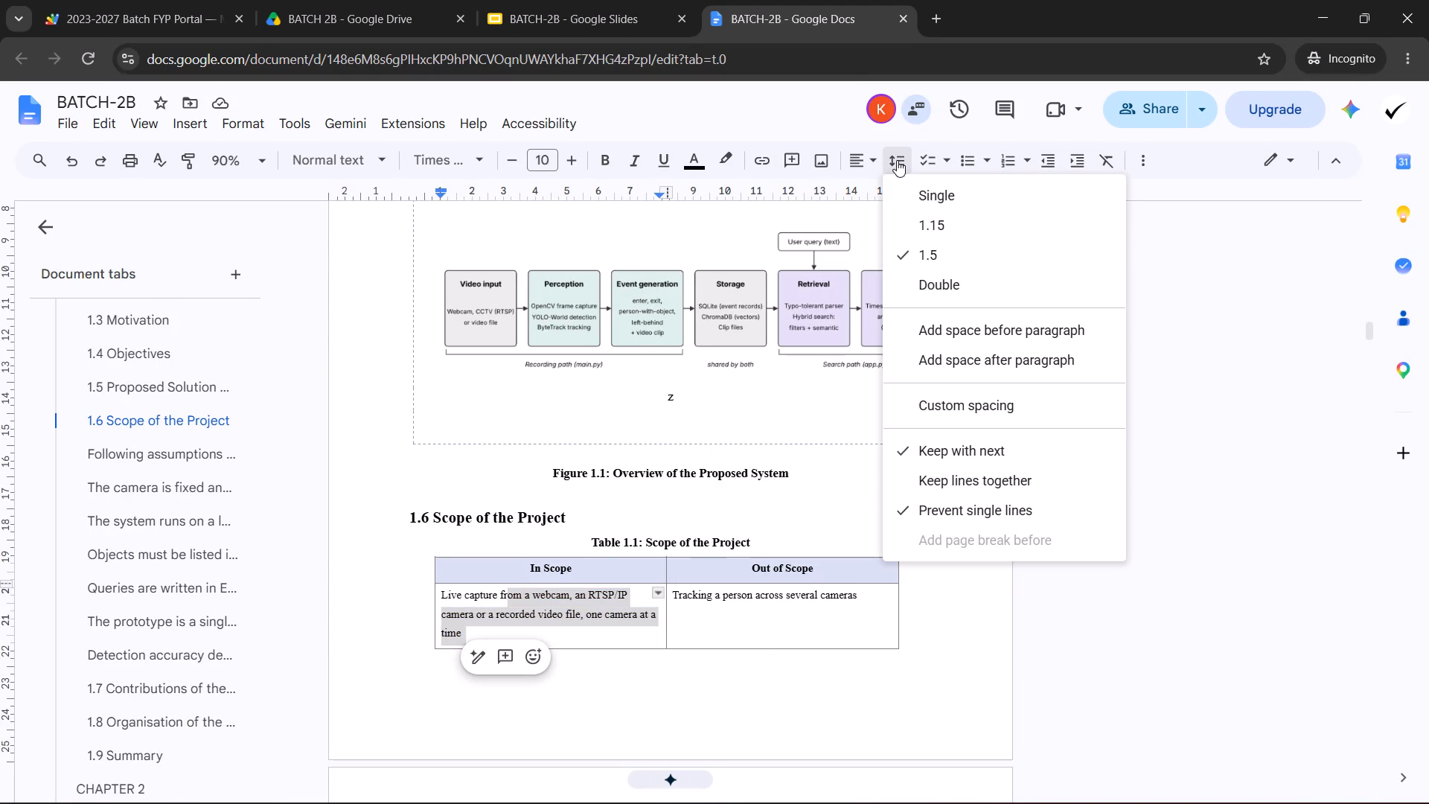
click(1194, 364)
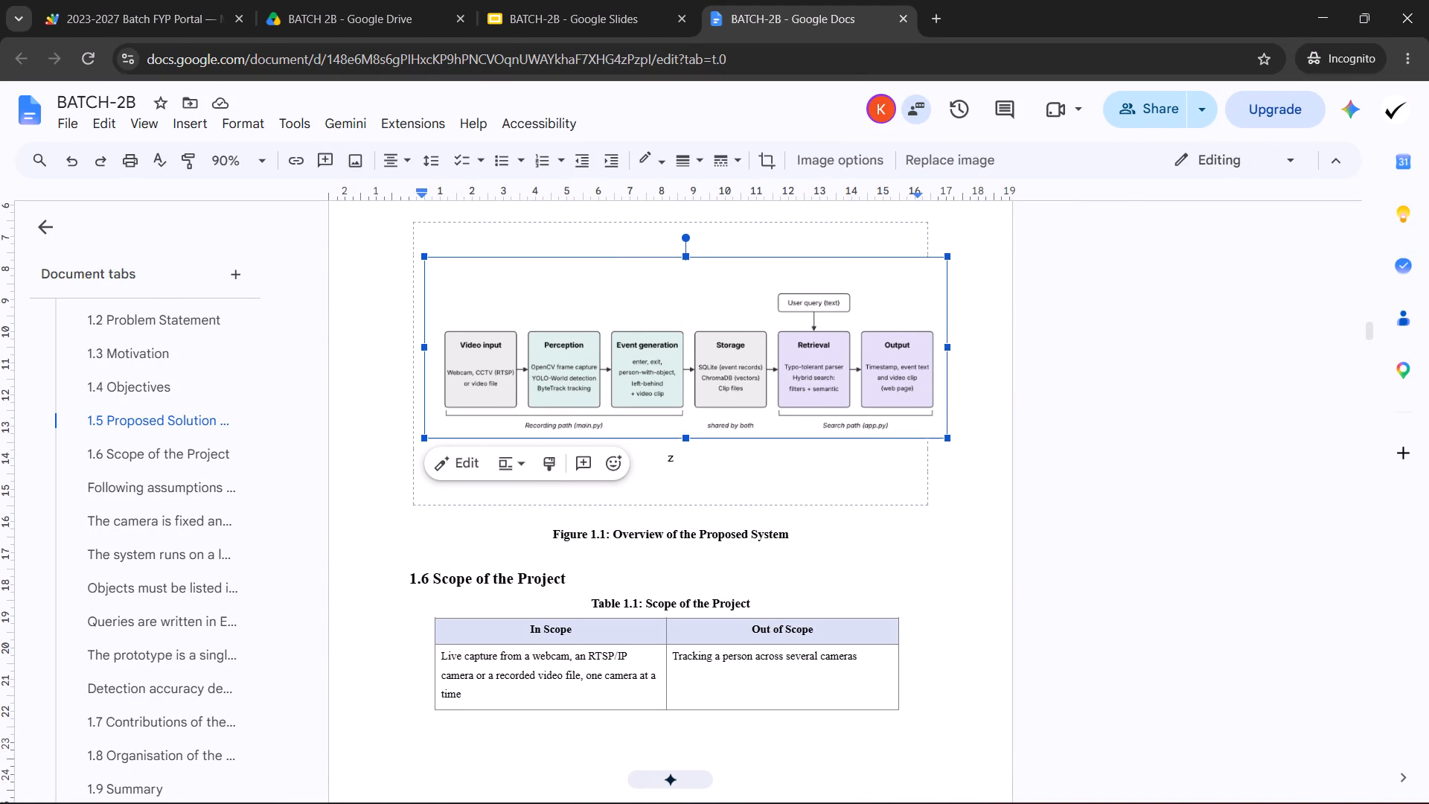
click(1005, 444)
Go back from section 1.6 to the tables in Chapter 3.
scroll(1054, 508, down, 3)
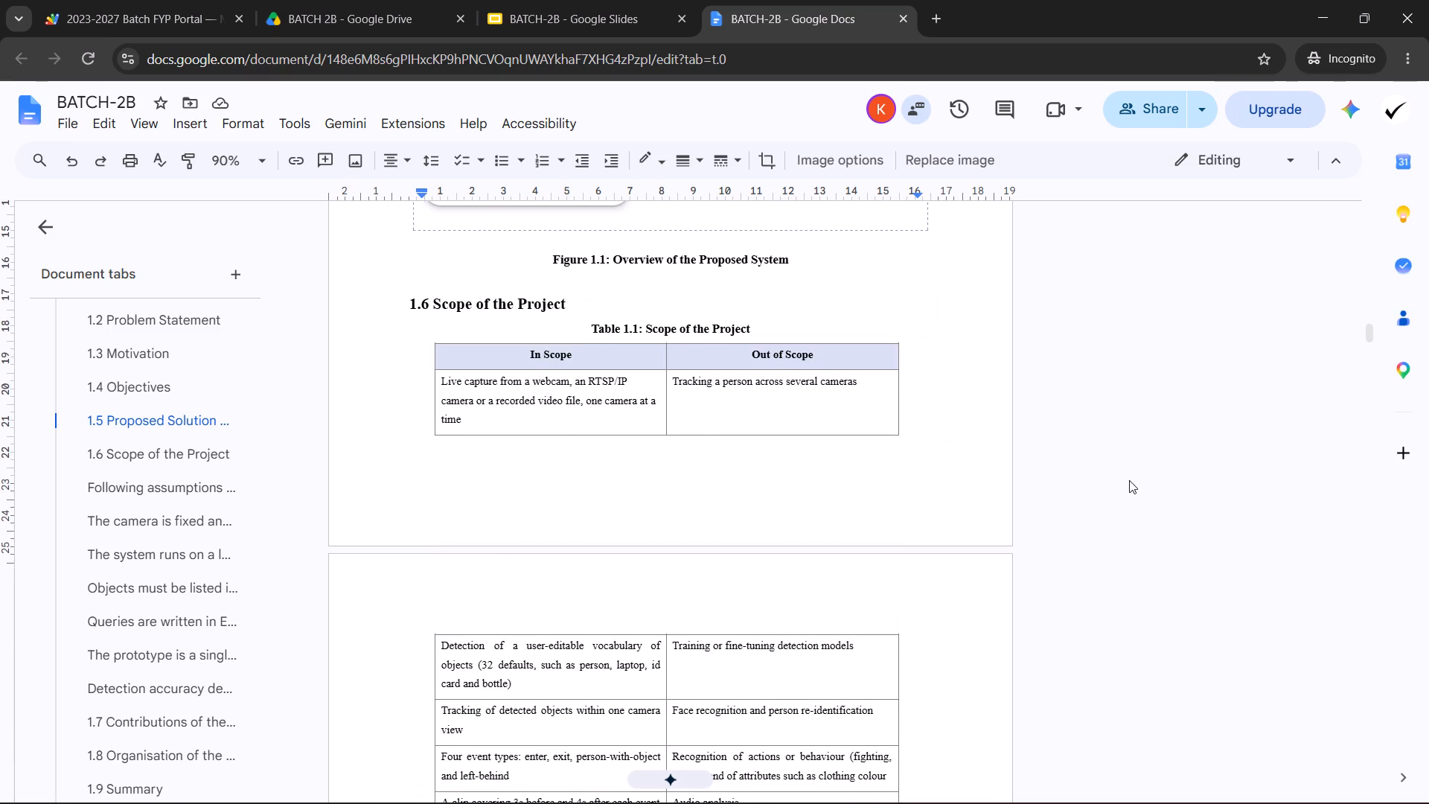
drag(1372, 330, 1366, 433)
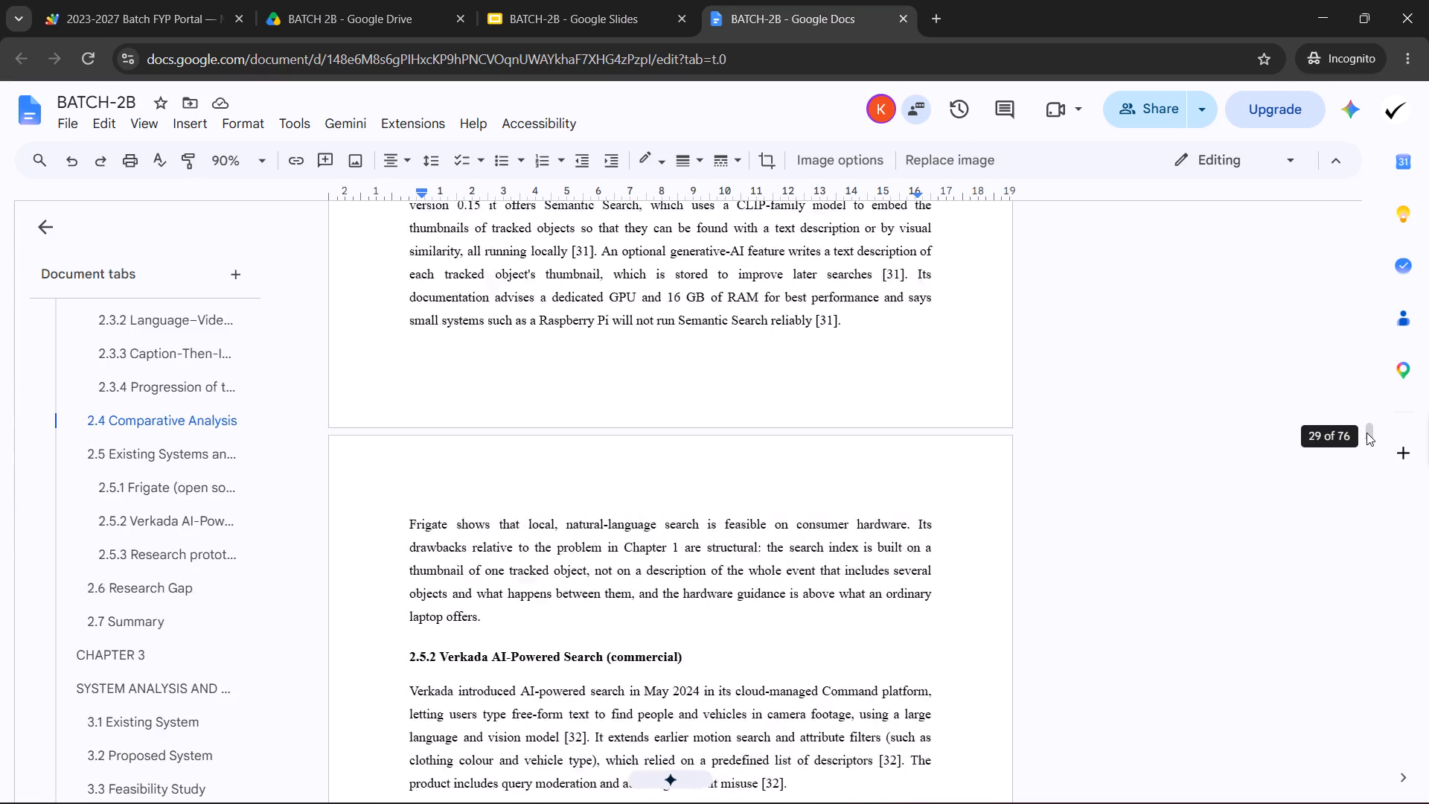
drag(1366, 433, 1378, 472)
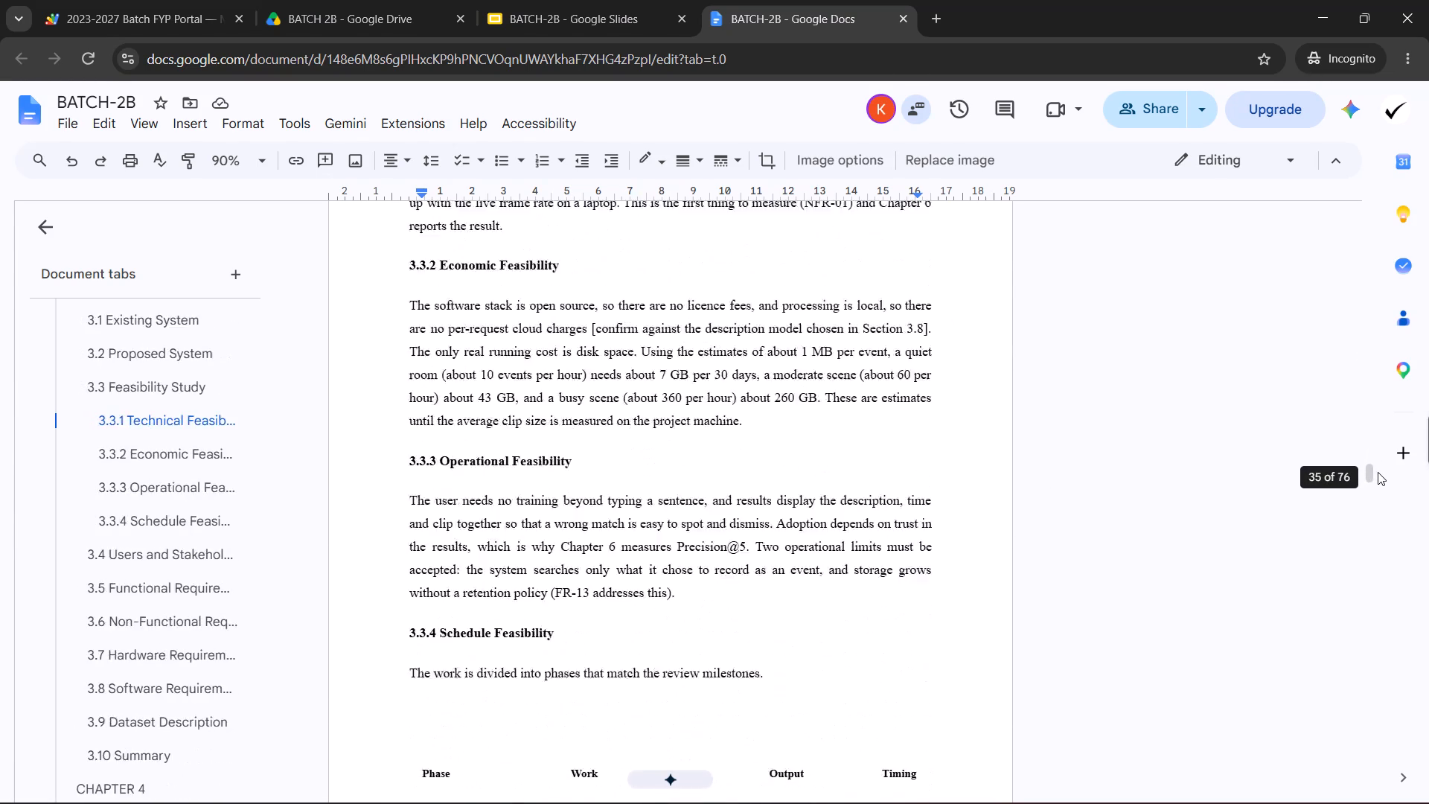
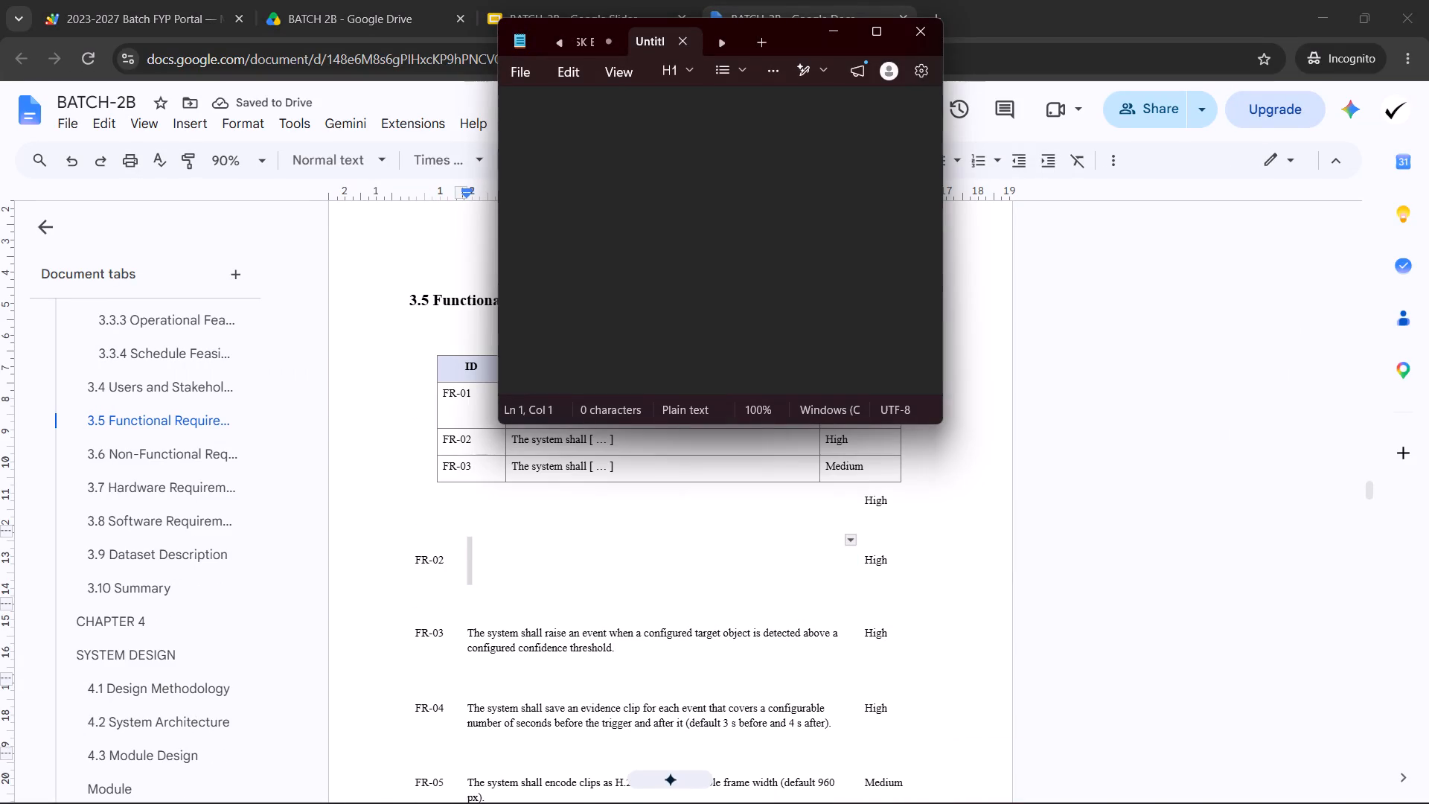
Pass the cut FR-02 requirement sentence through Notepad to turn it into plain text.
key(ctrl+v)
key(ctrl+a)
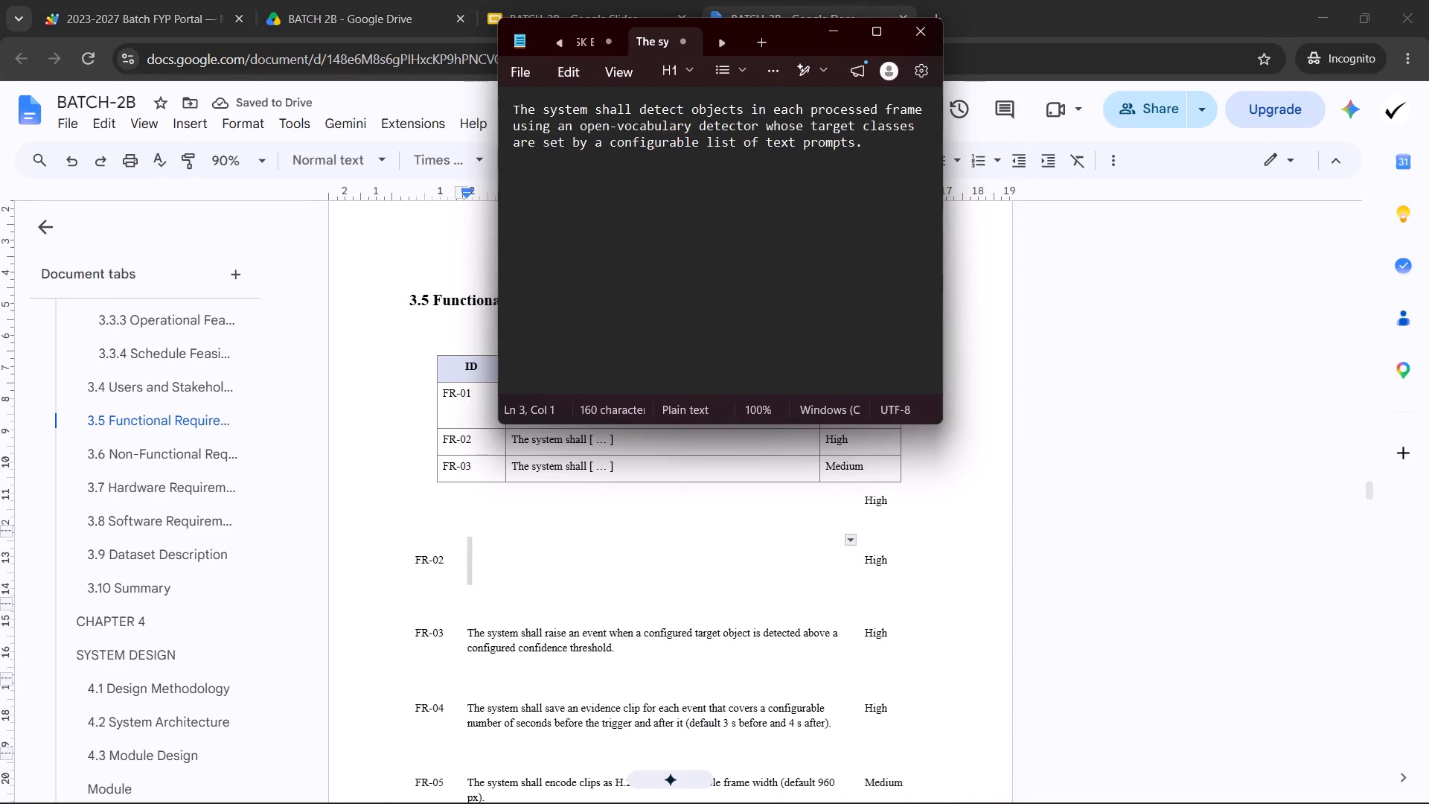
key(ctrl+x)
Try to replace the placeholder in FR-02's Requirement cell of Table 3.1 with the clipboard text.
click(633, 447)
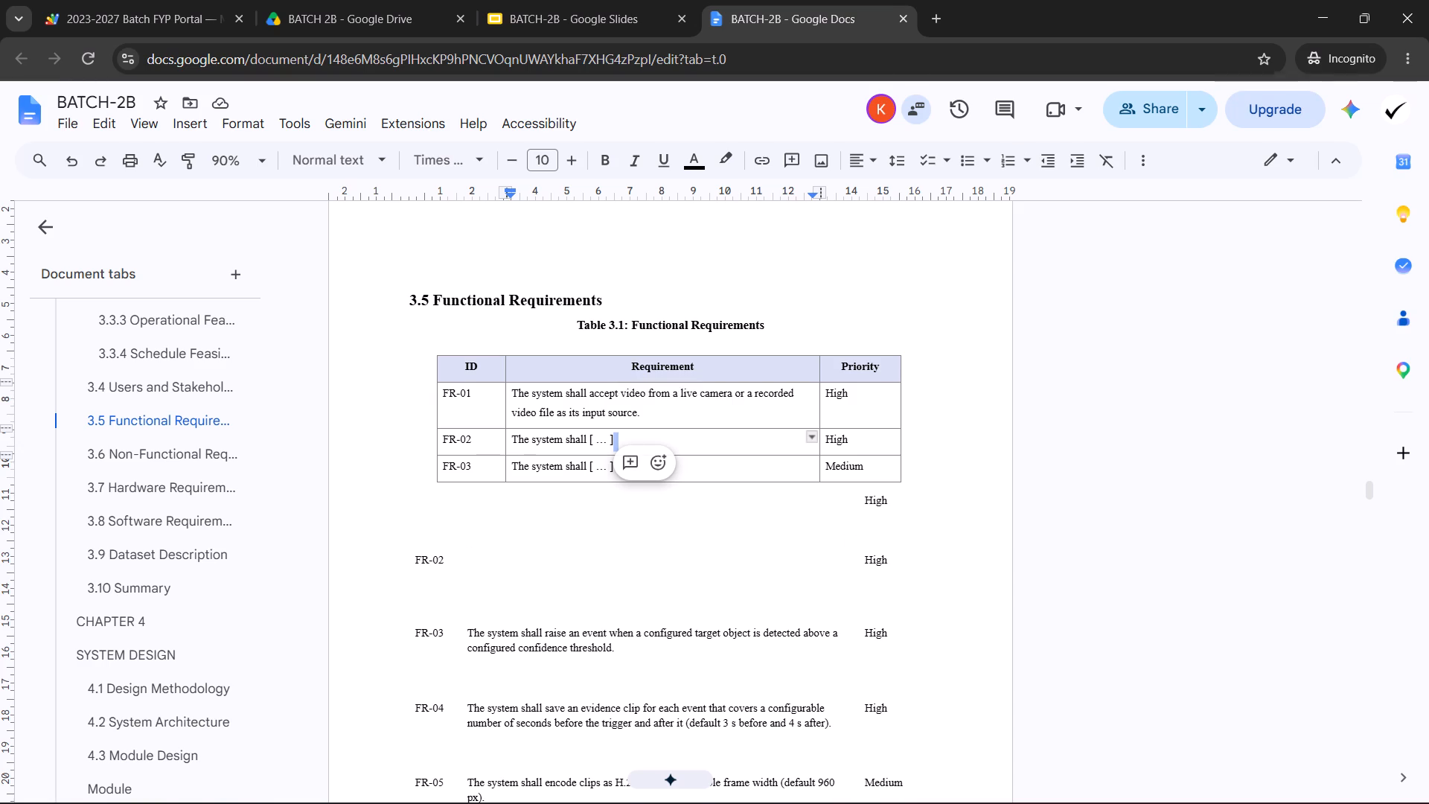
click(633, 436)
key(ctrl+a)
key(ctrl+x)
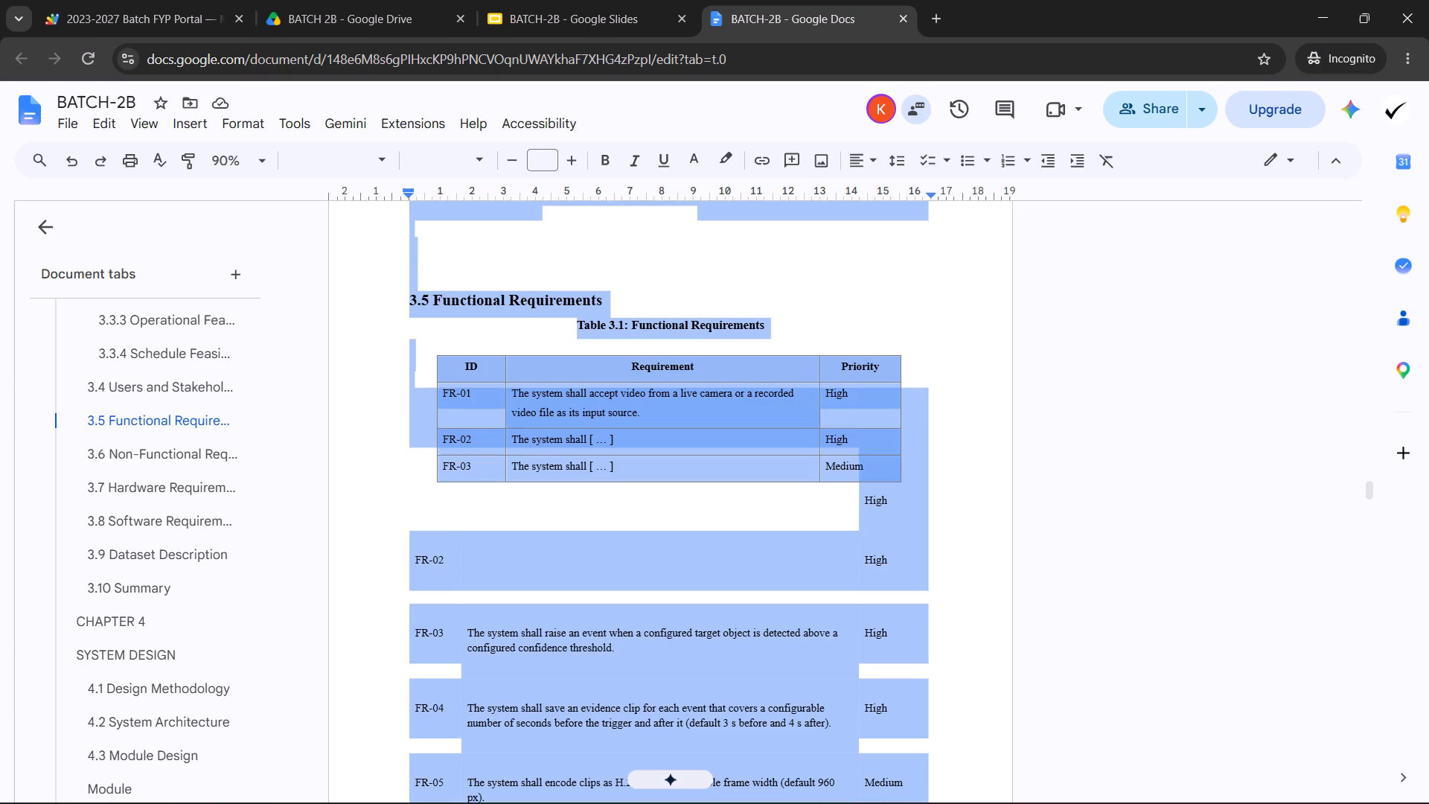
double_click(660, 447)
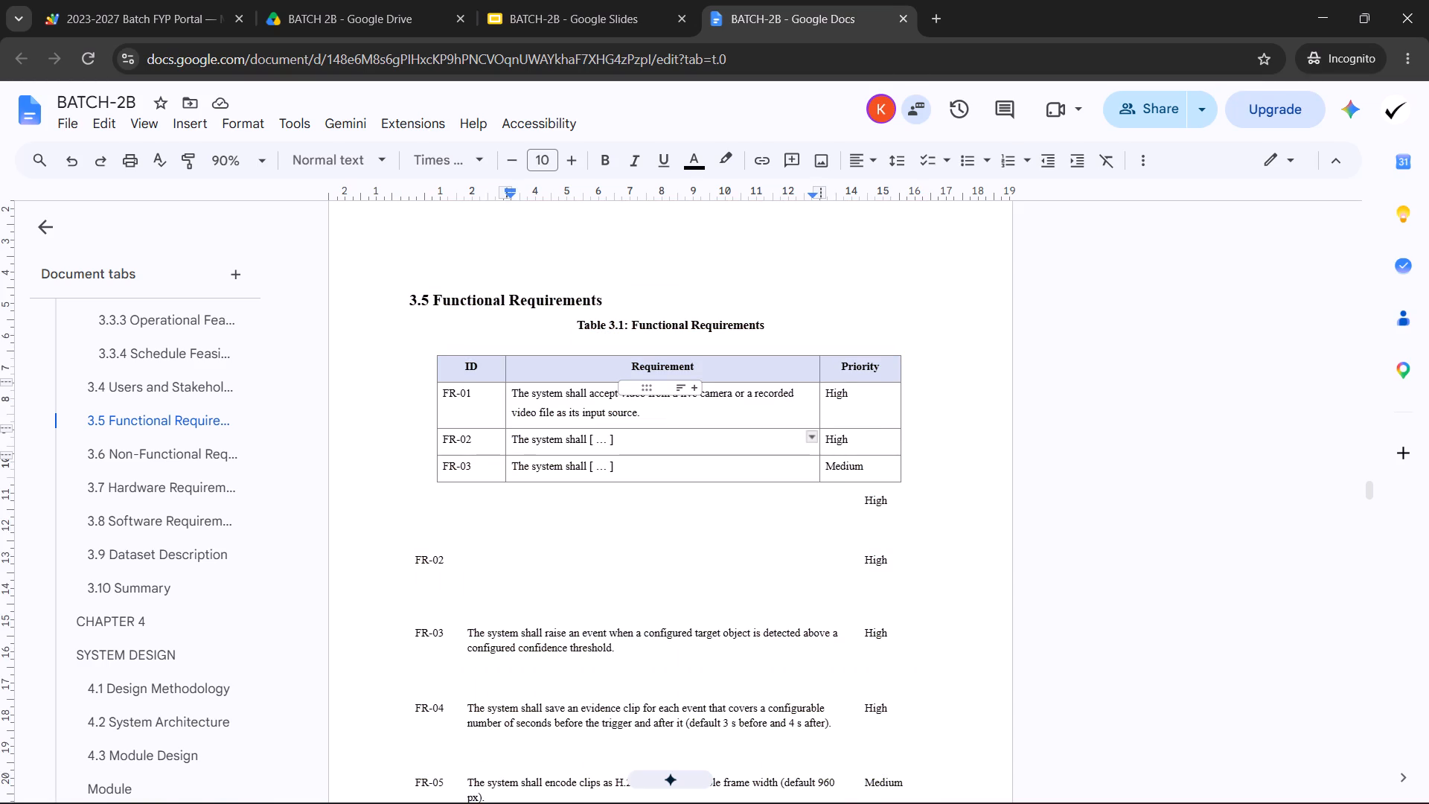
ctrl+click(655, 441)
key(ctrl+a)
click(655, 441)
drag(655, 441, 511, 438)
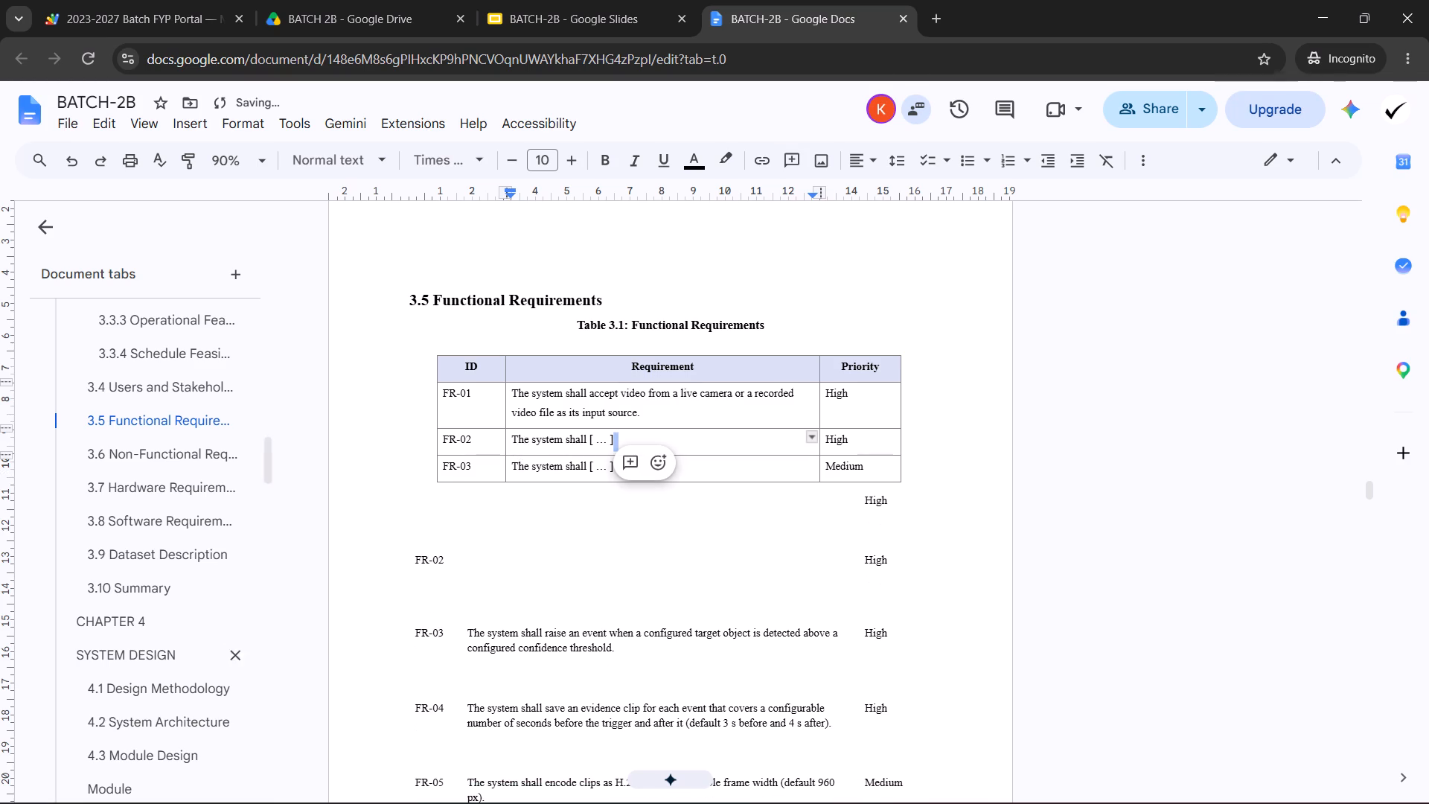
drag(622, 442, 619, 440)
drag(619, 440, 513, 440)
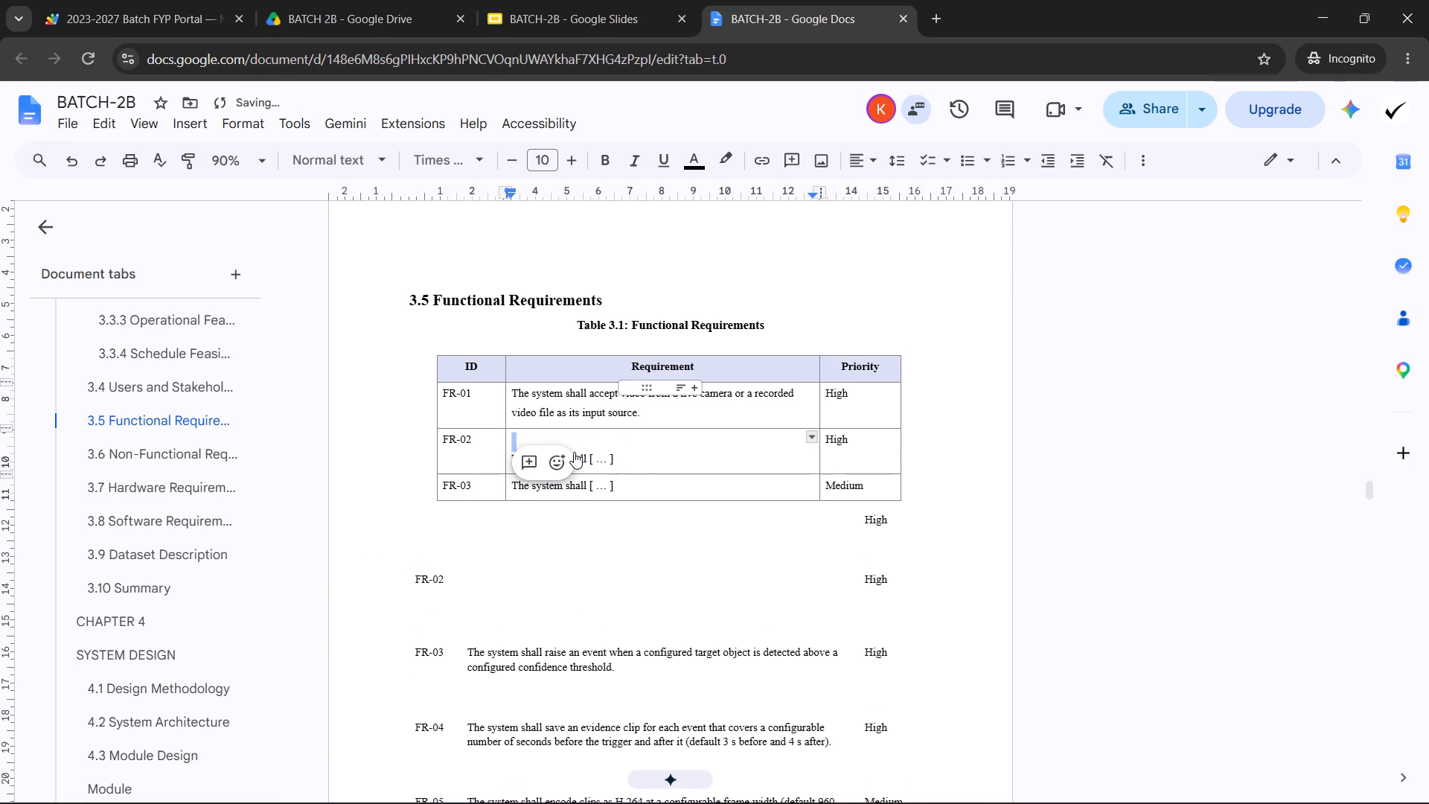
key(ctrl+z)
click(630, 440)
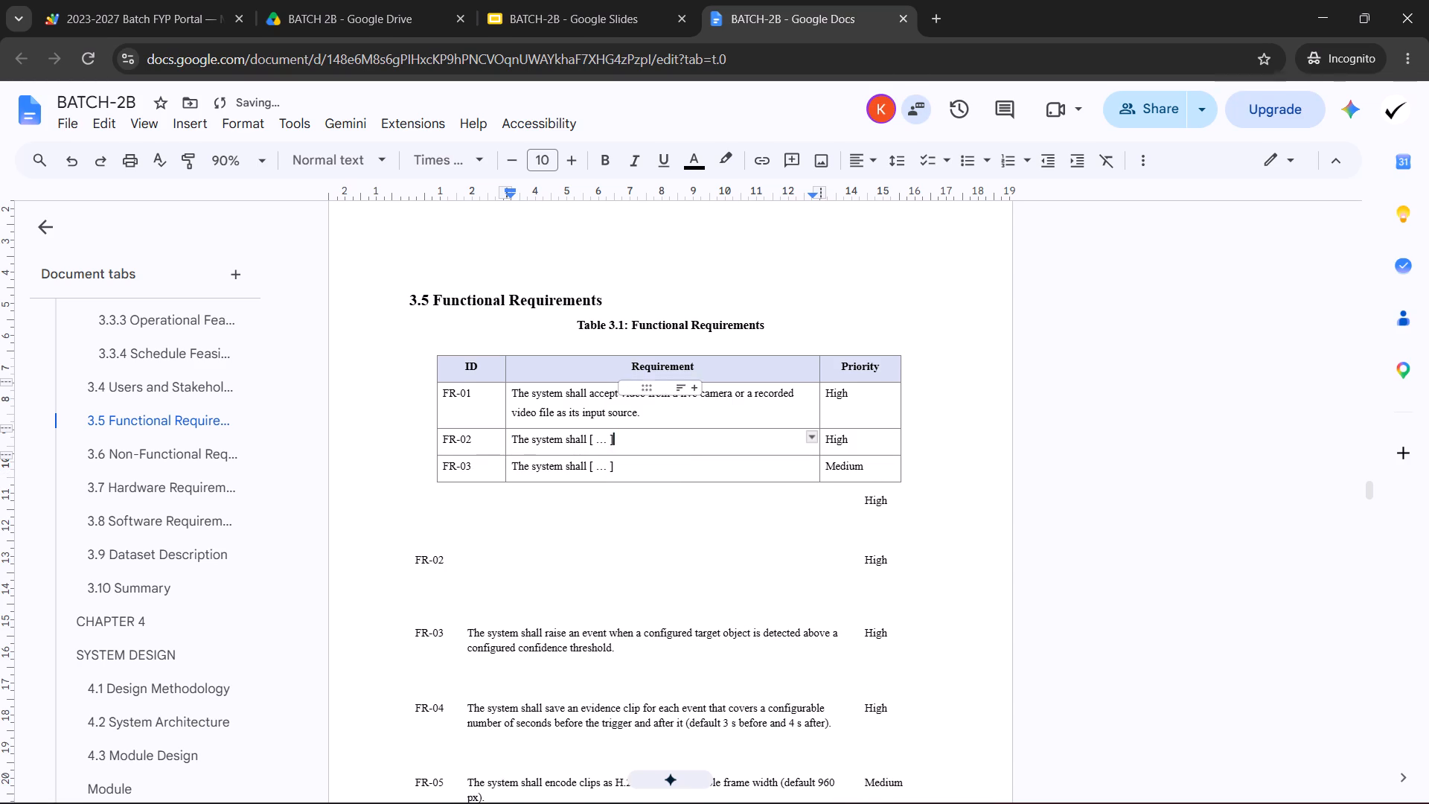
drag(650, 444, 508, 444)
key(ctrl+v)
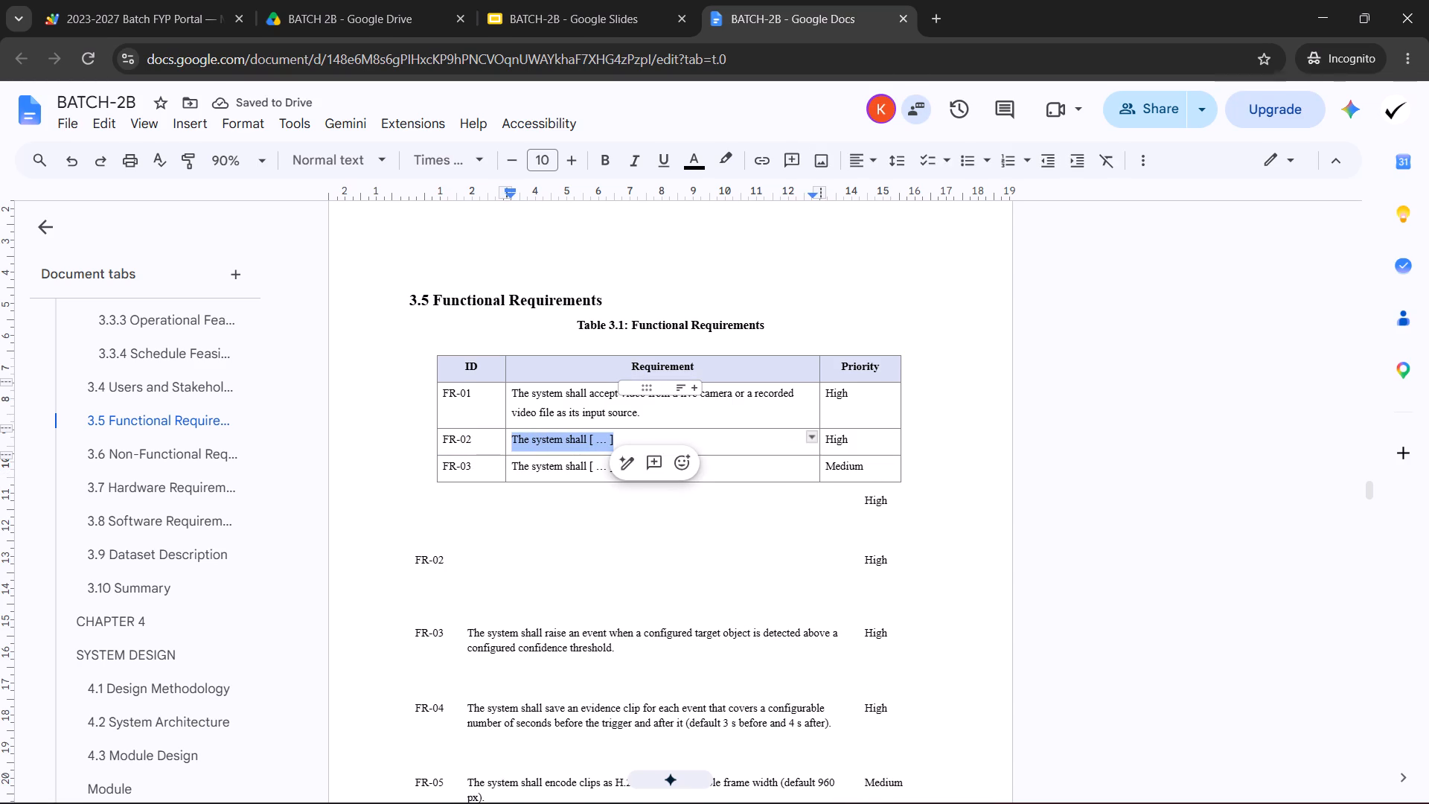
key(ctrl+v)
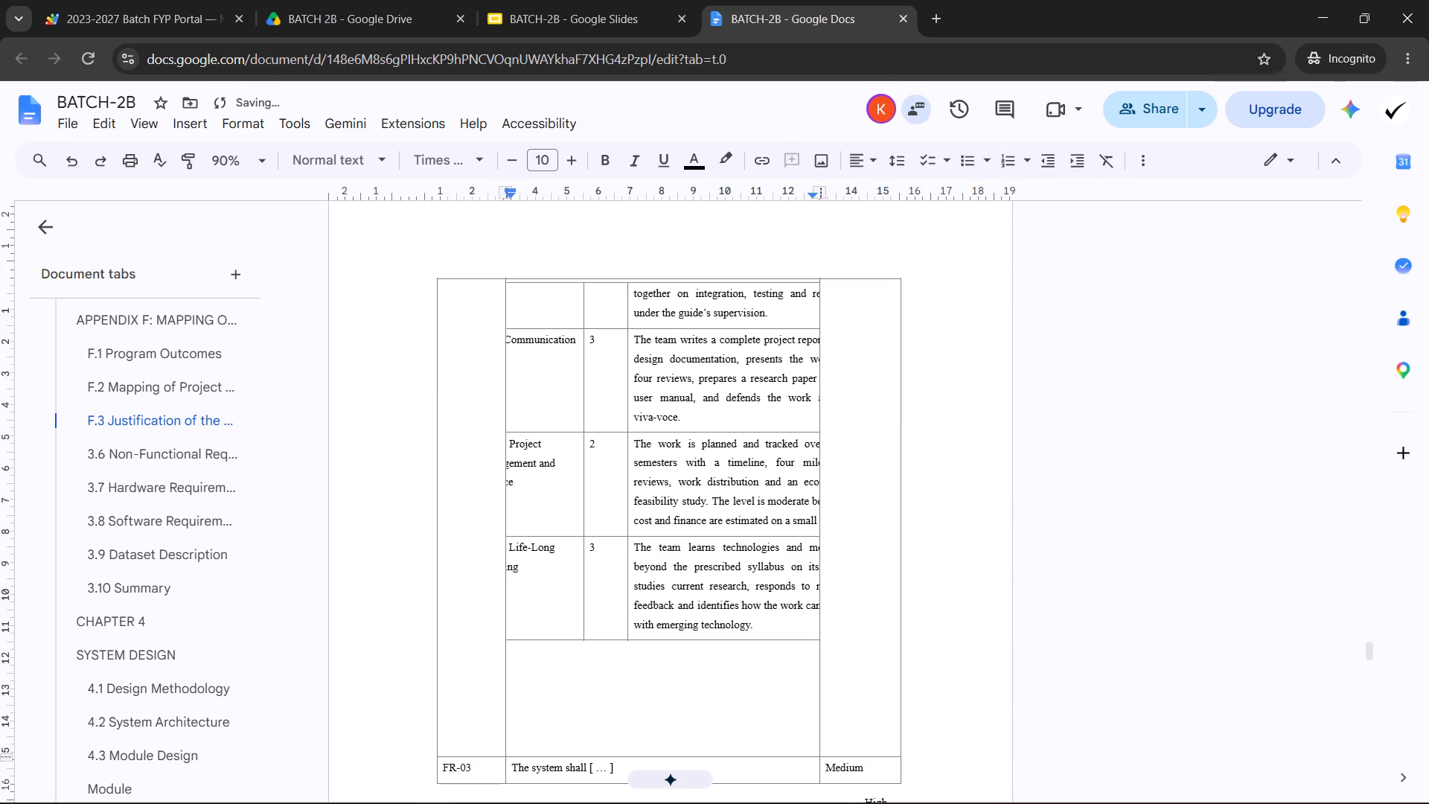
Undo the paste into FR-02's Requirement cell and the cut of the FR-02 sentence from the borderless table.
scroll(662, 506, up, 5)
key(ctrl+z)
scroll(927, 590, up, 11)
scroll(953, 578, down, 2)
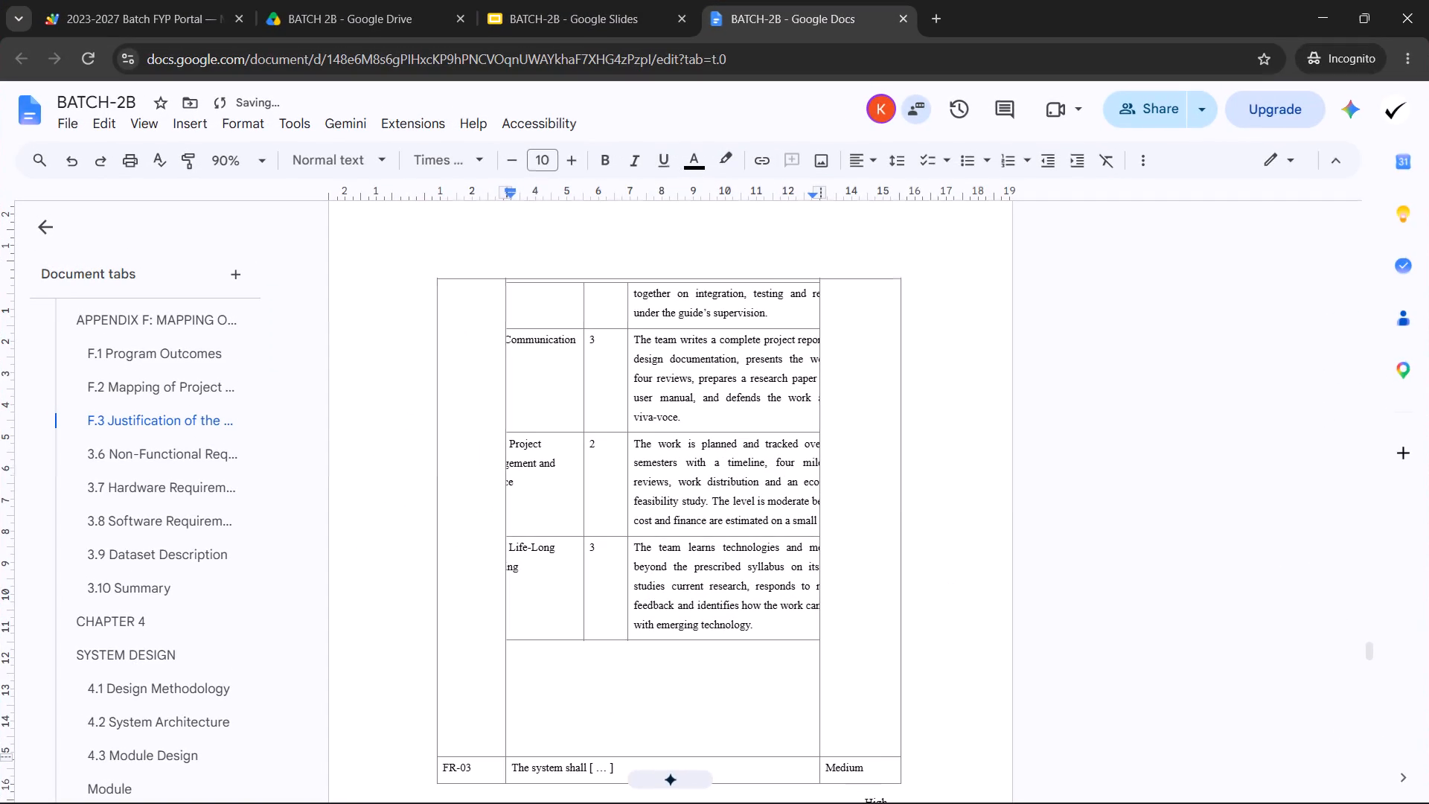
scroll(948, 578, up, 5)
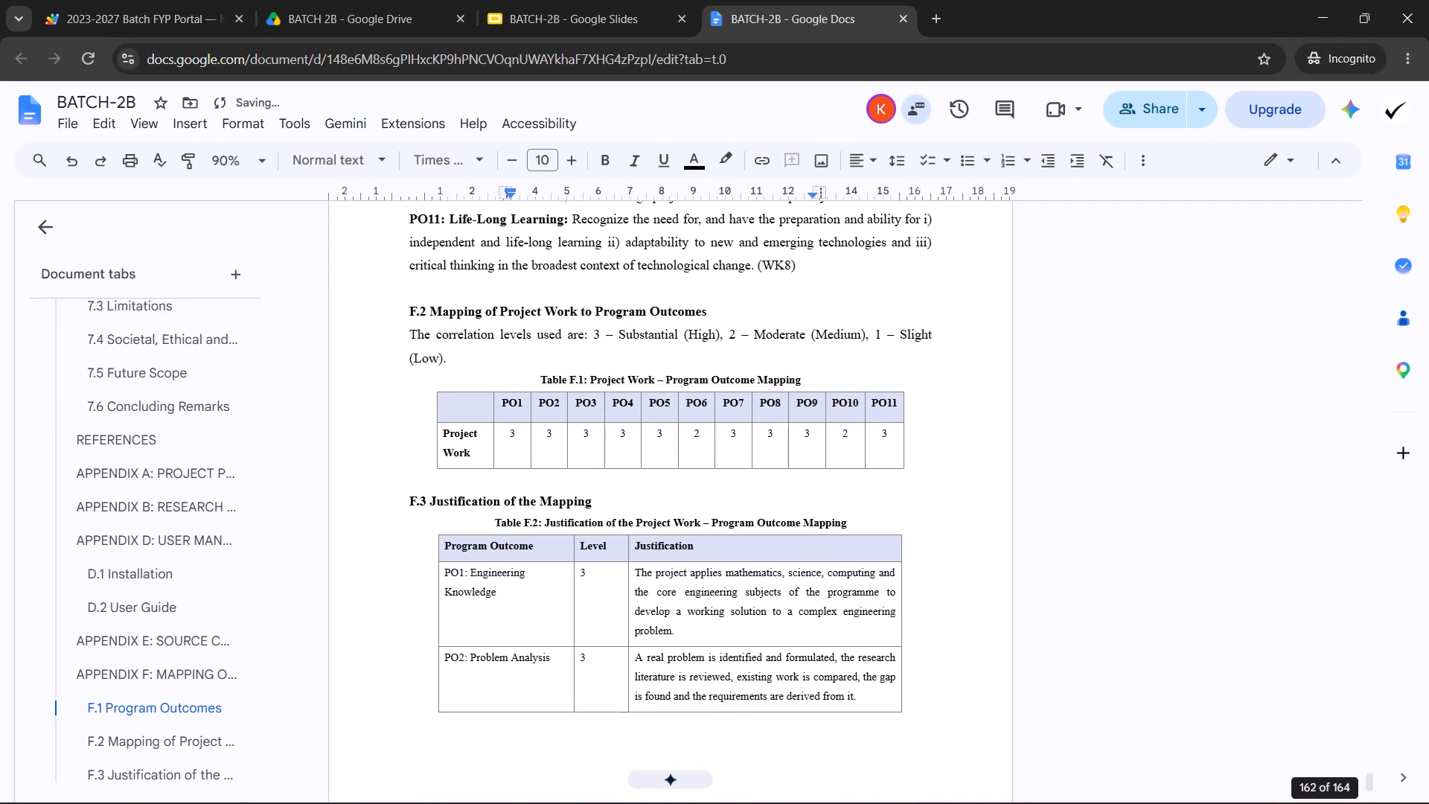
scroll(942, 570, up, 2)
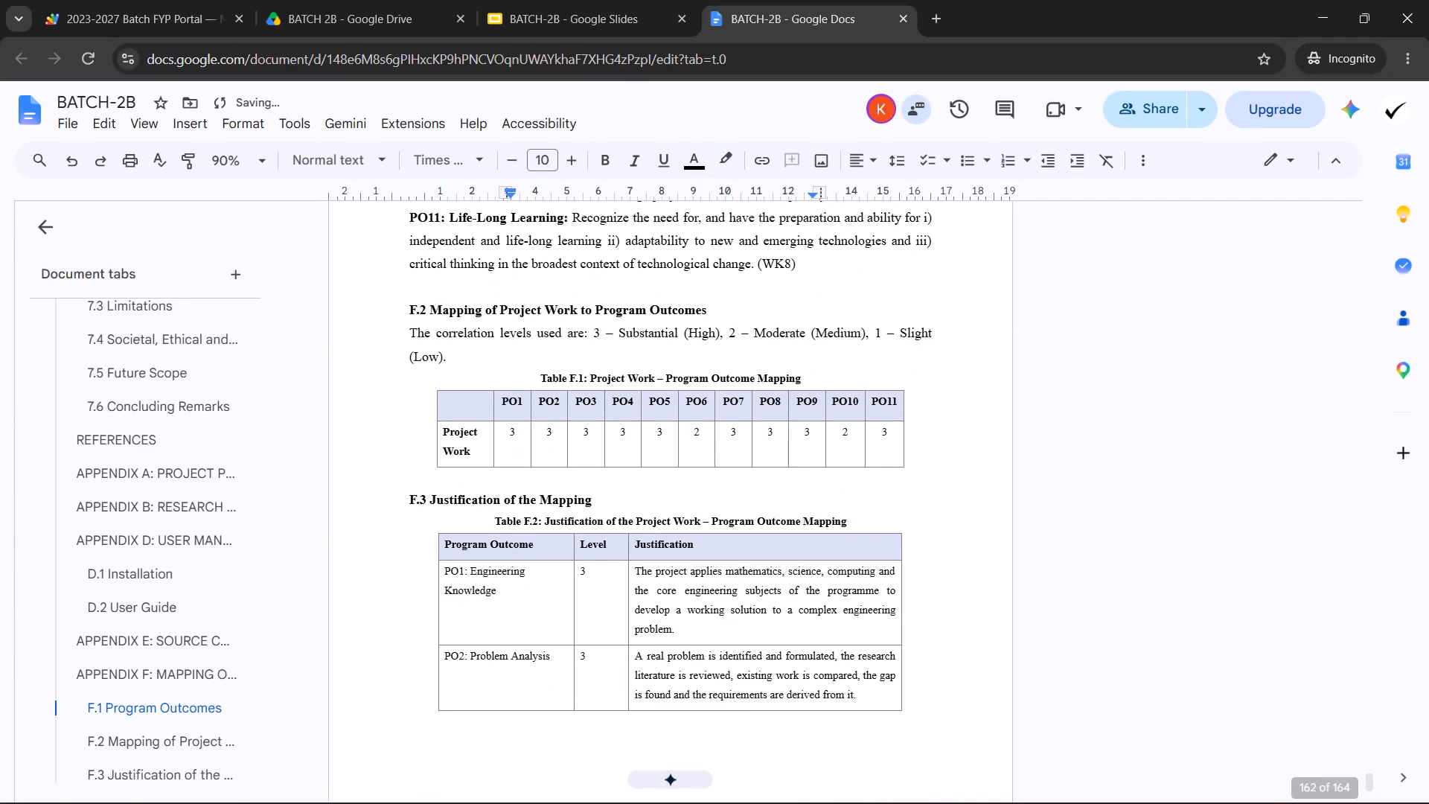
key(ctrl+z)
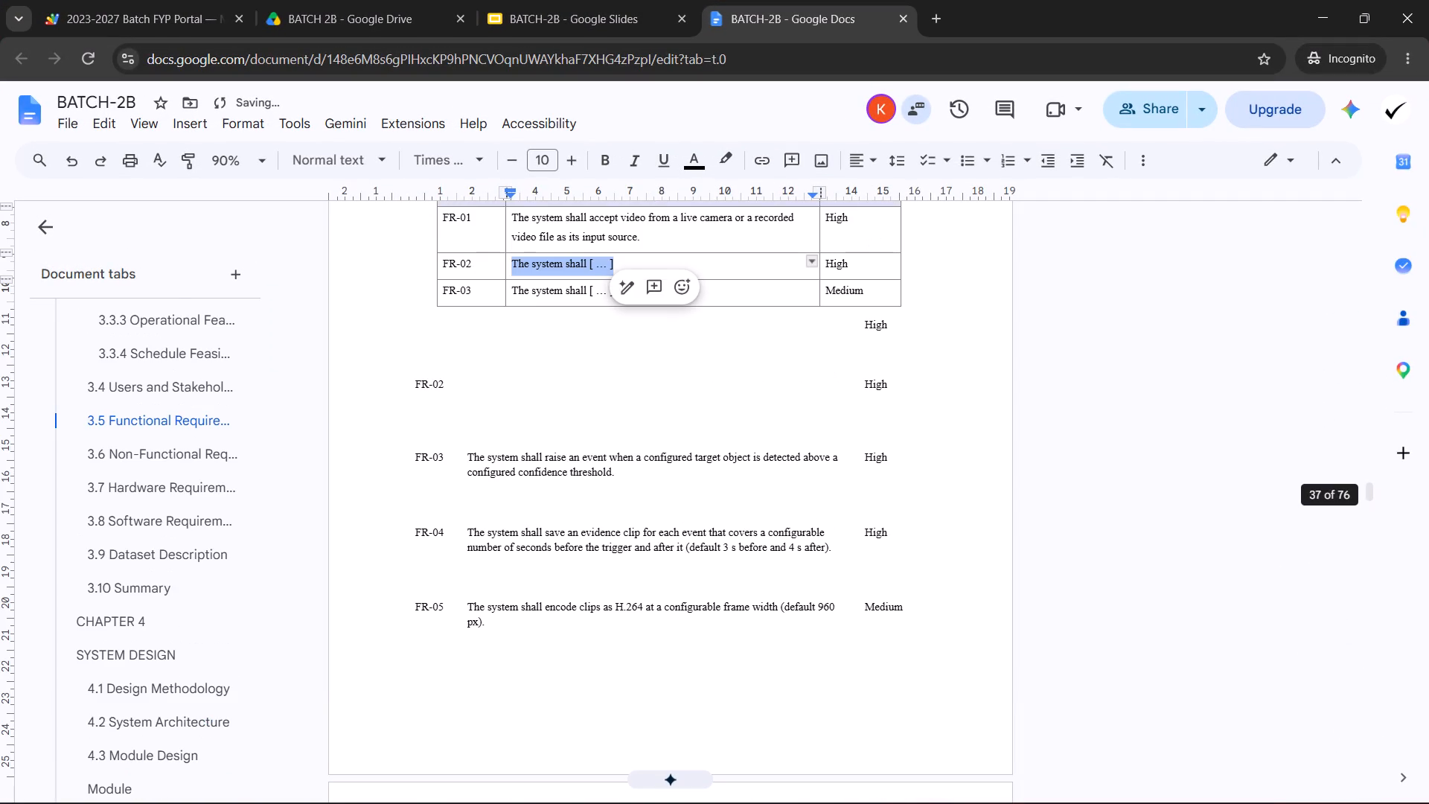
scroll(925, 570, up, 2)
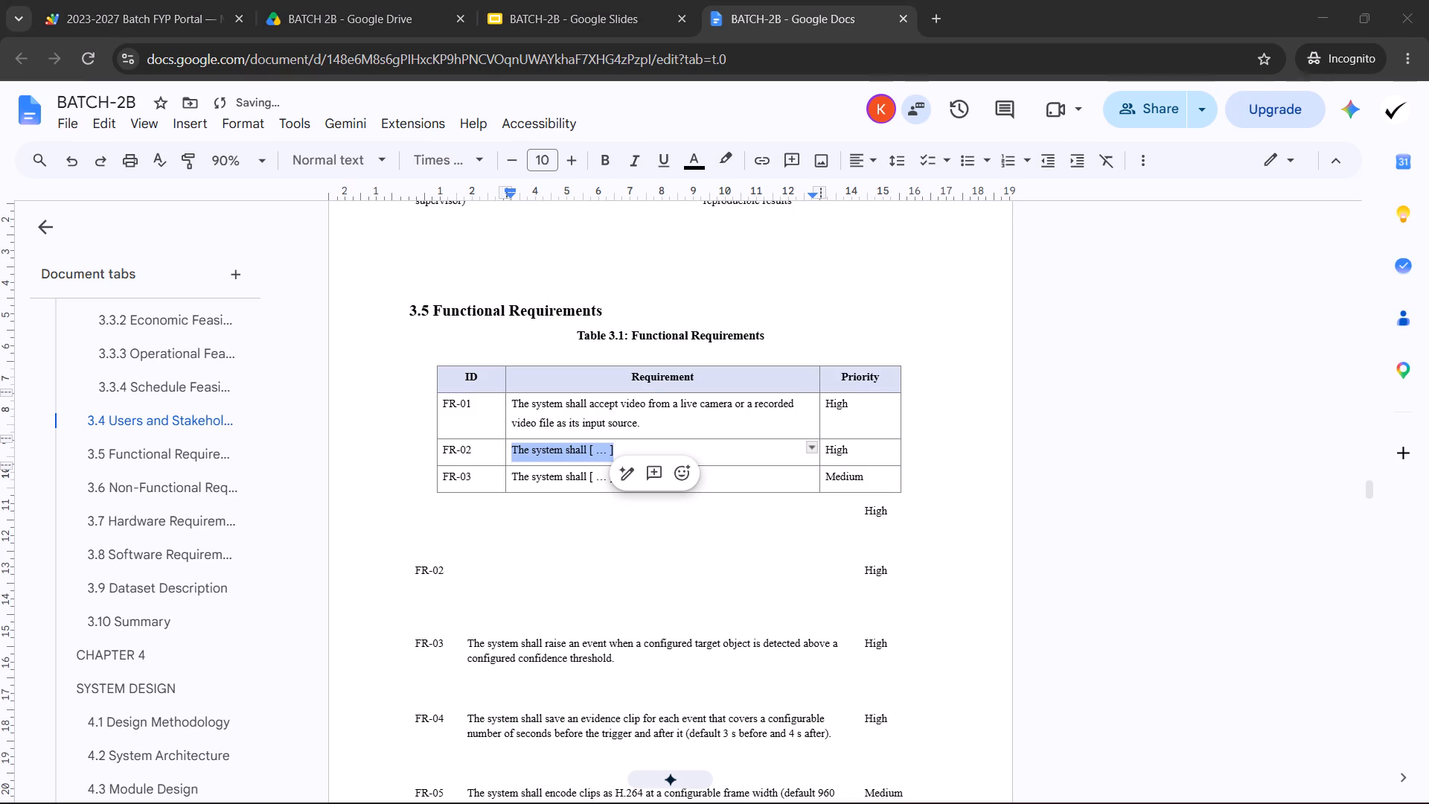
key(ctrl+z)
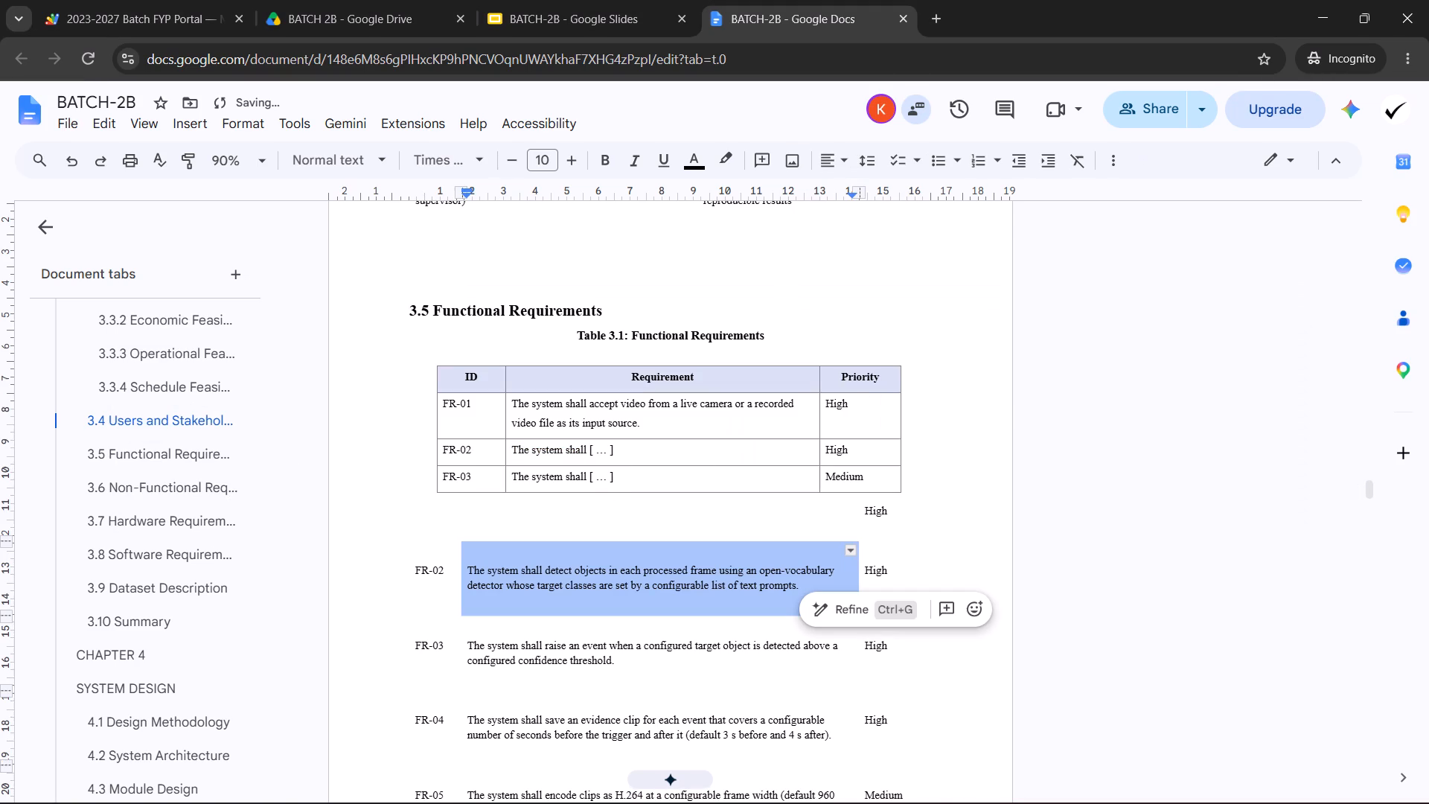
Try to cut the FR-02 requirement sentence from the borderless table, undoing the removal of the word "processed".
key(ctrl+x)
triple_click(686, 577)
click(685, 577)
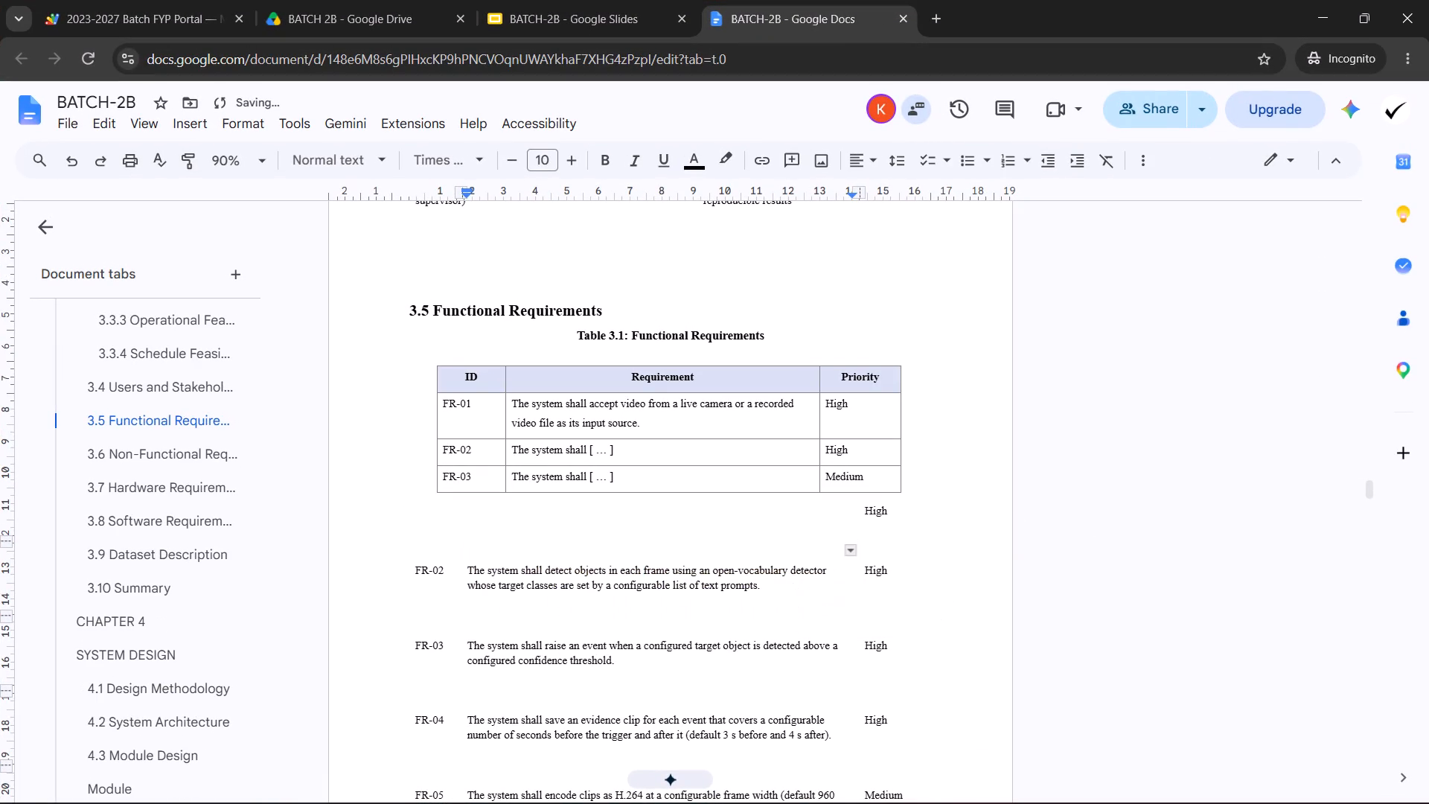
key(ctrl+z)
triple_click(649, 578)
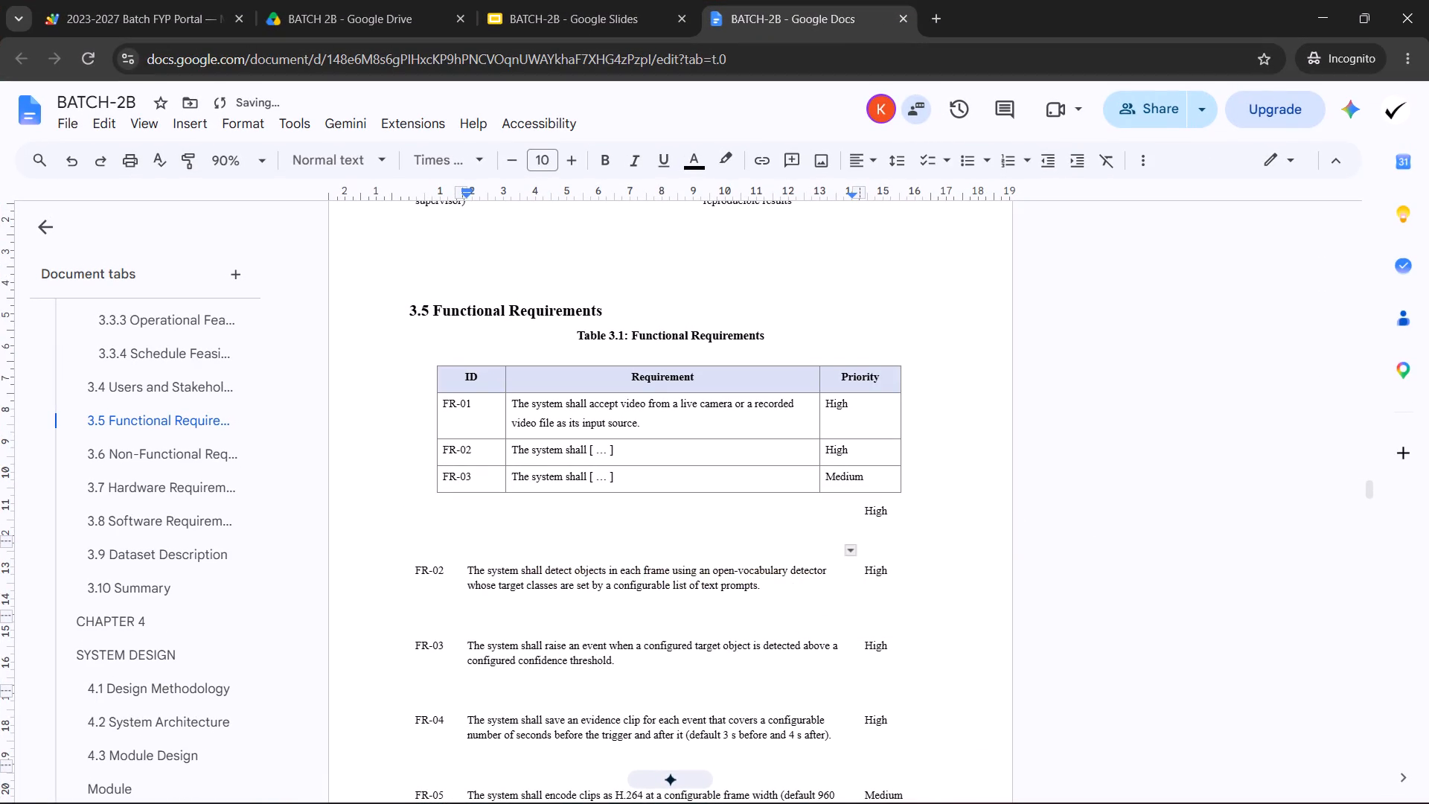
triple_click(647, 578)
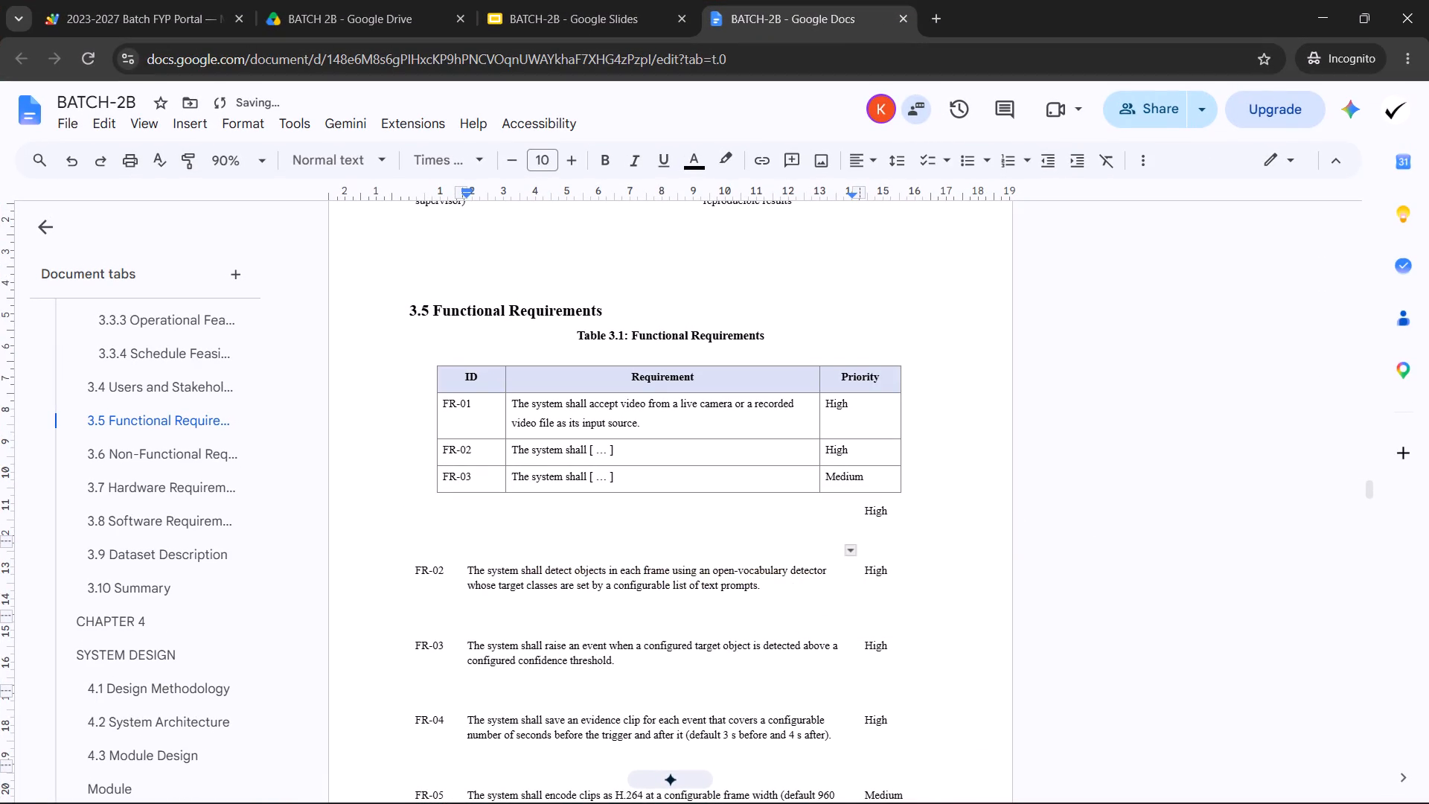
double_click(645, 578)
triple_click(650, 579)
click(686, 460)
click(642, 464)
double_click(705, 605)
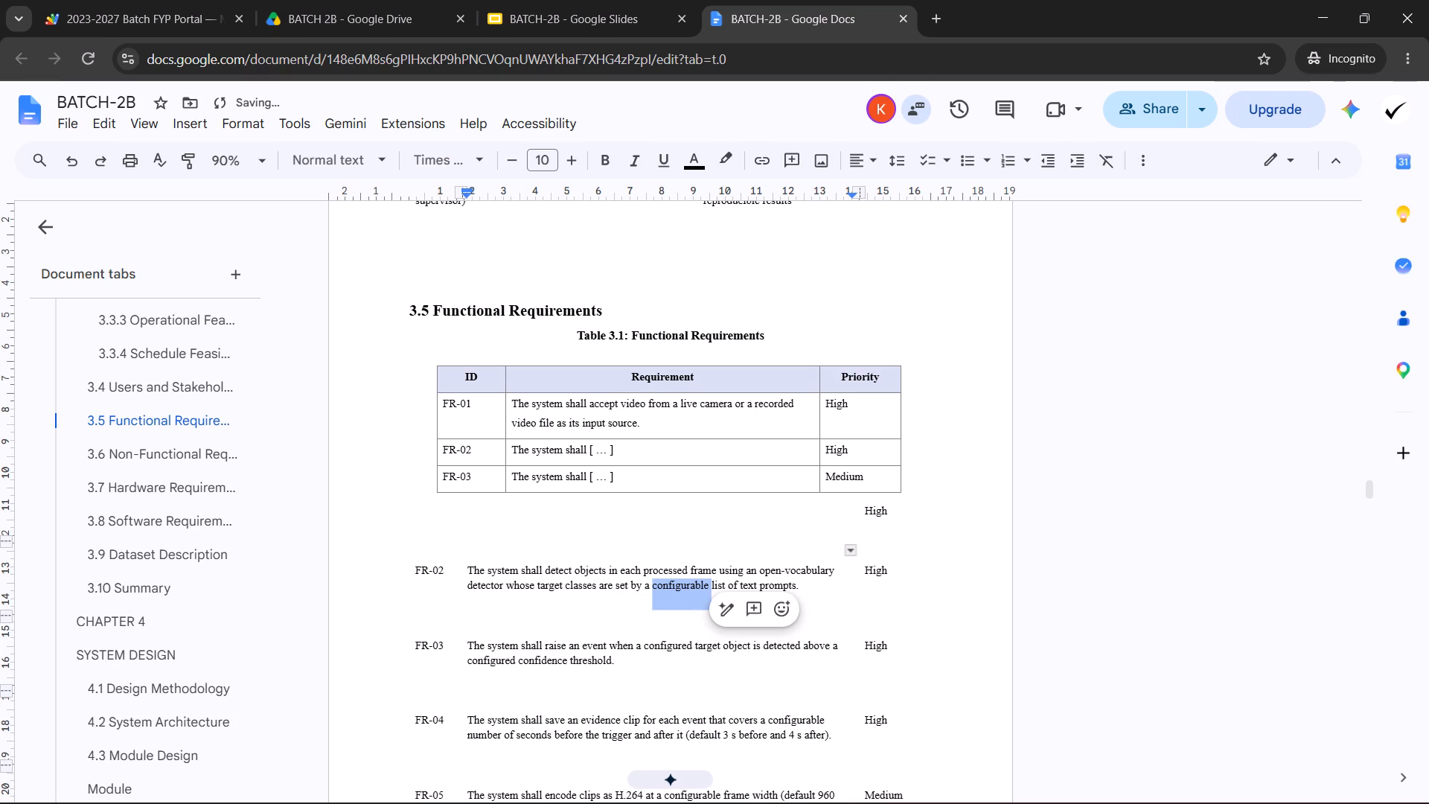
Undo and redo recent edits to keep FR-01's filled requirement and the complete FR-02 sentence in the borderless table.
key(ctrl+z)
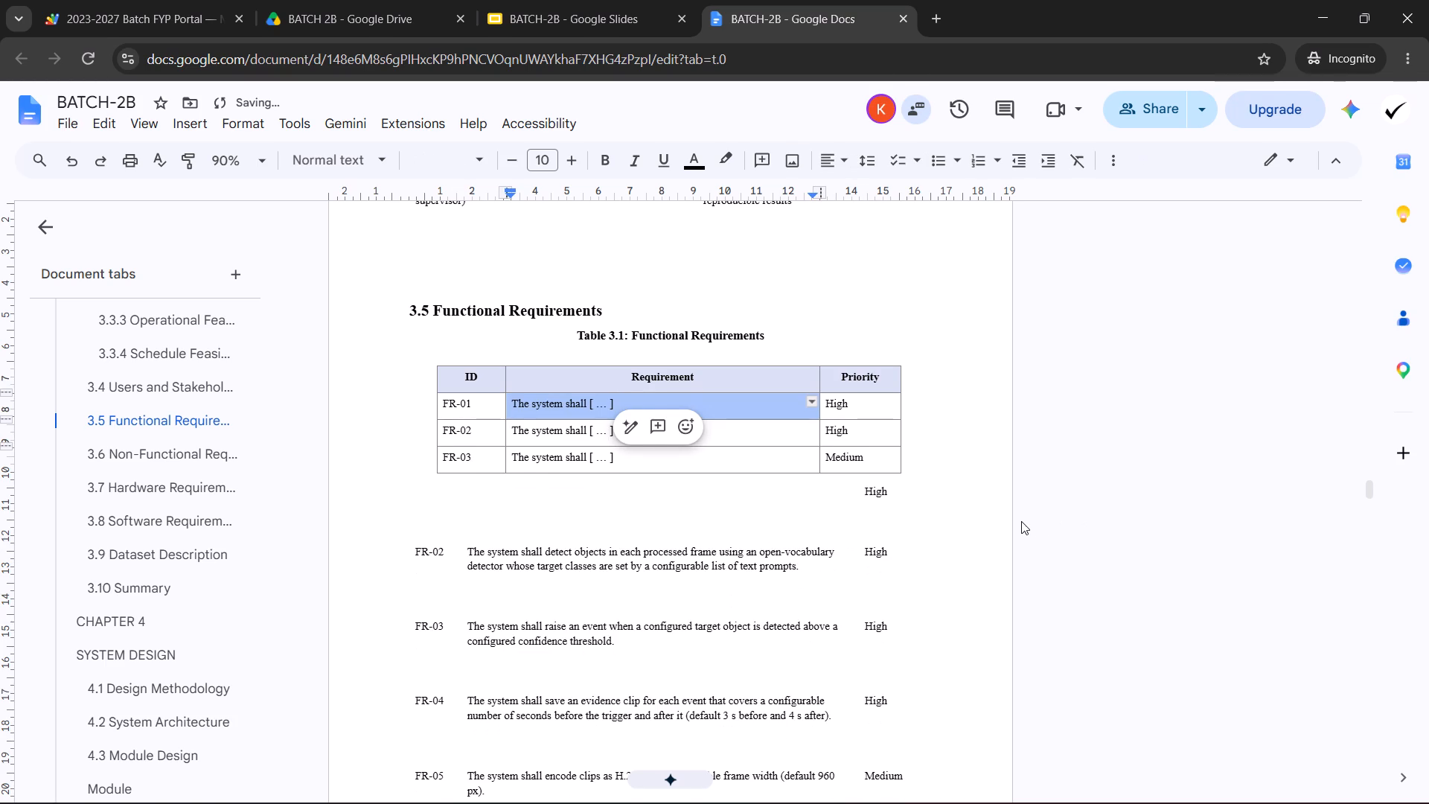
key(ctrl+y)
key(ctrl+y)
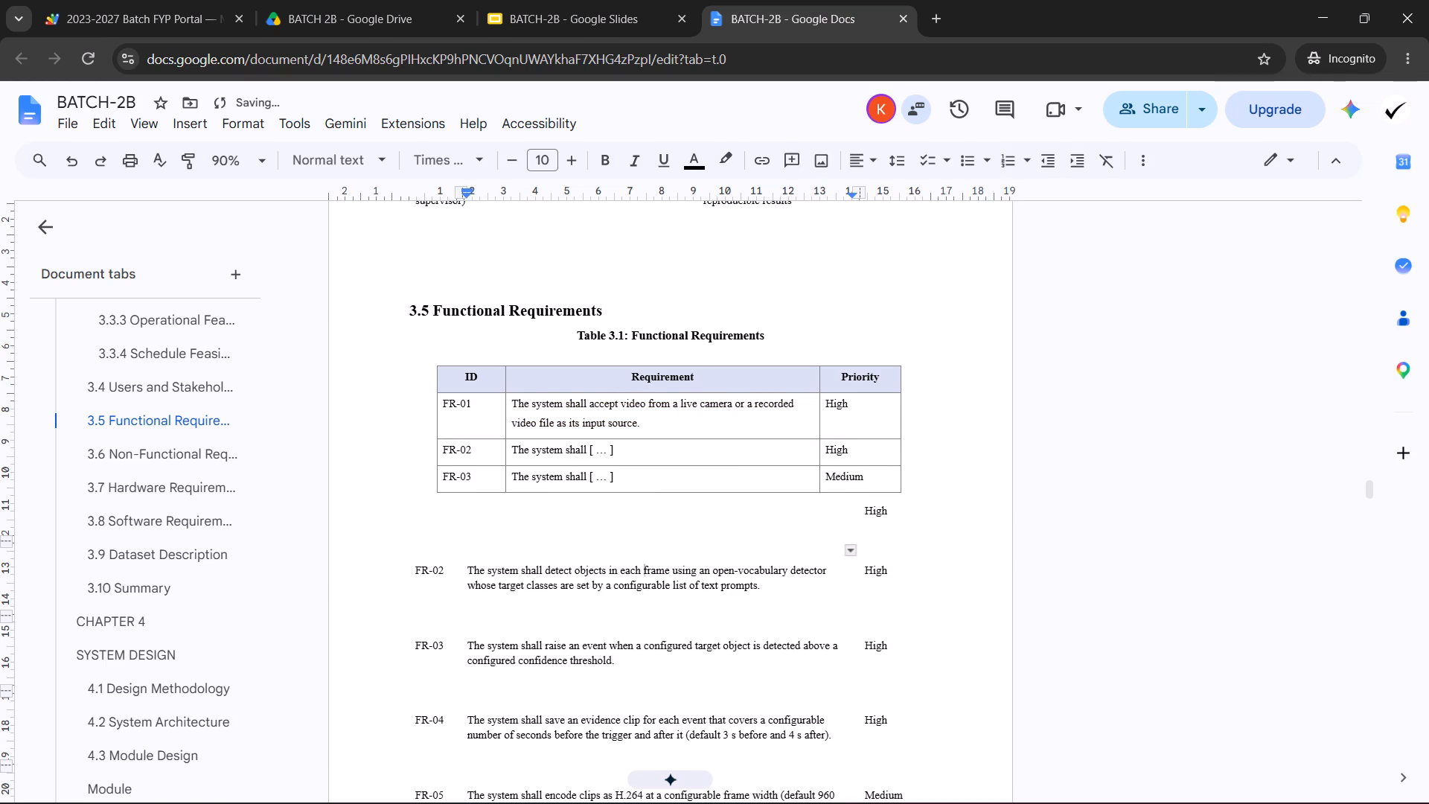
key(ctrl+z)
Cut the FR-02 requirement sentence from the borderless table and turn it into plain text through Notepad.
triple_click(612, 573)
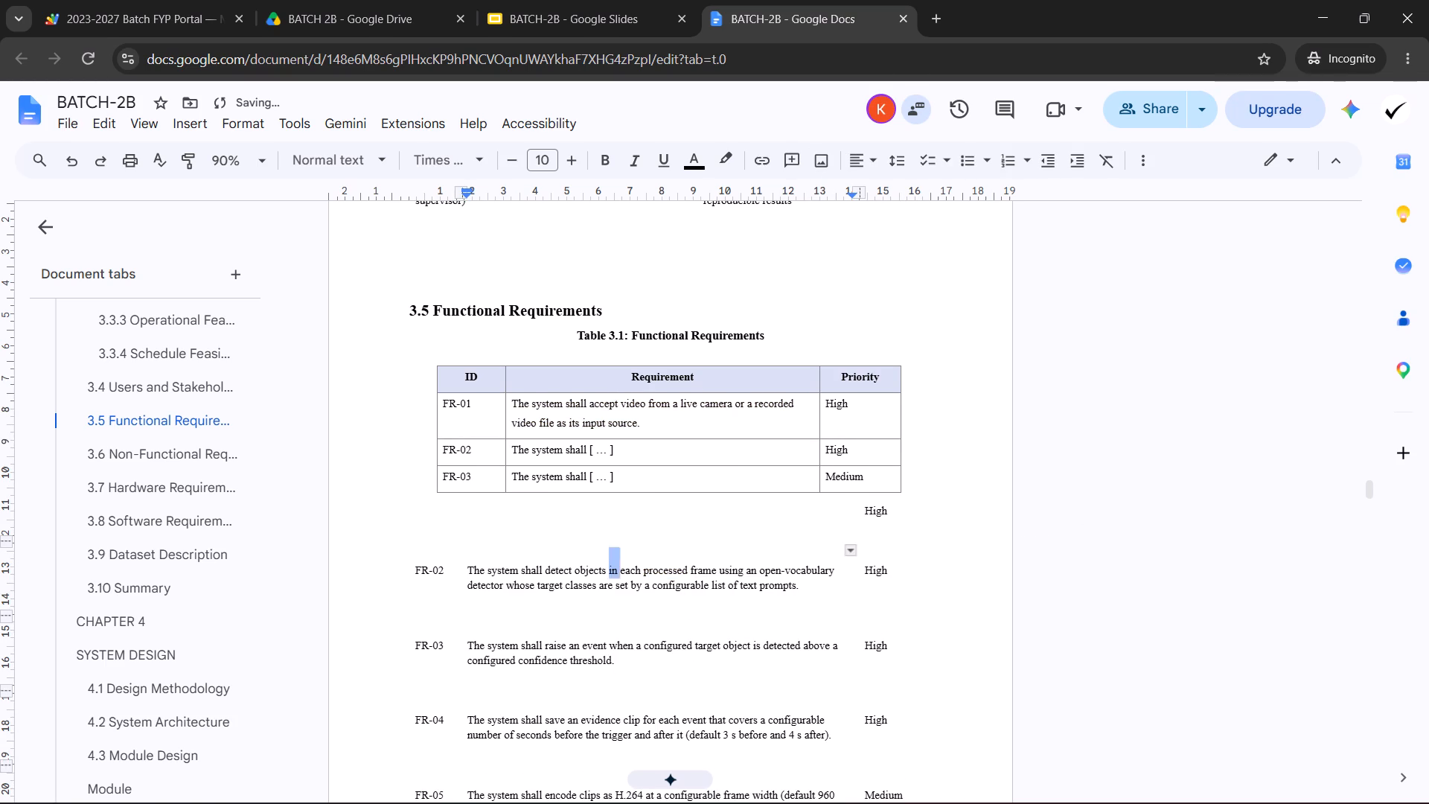
key(ctrl+x)
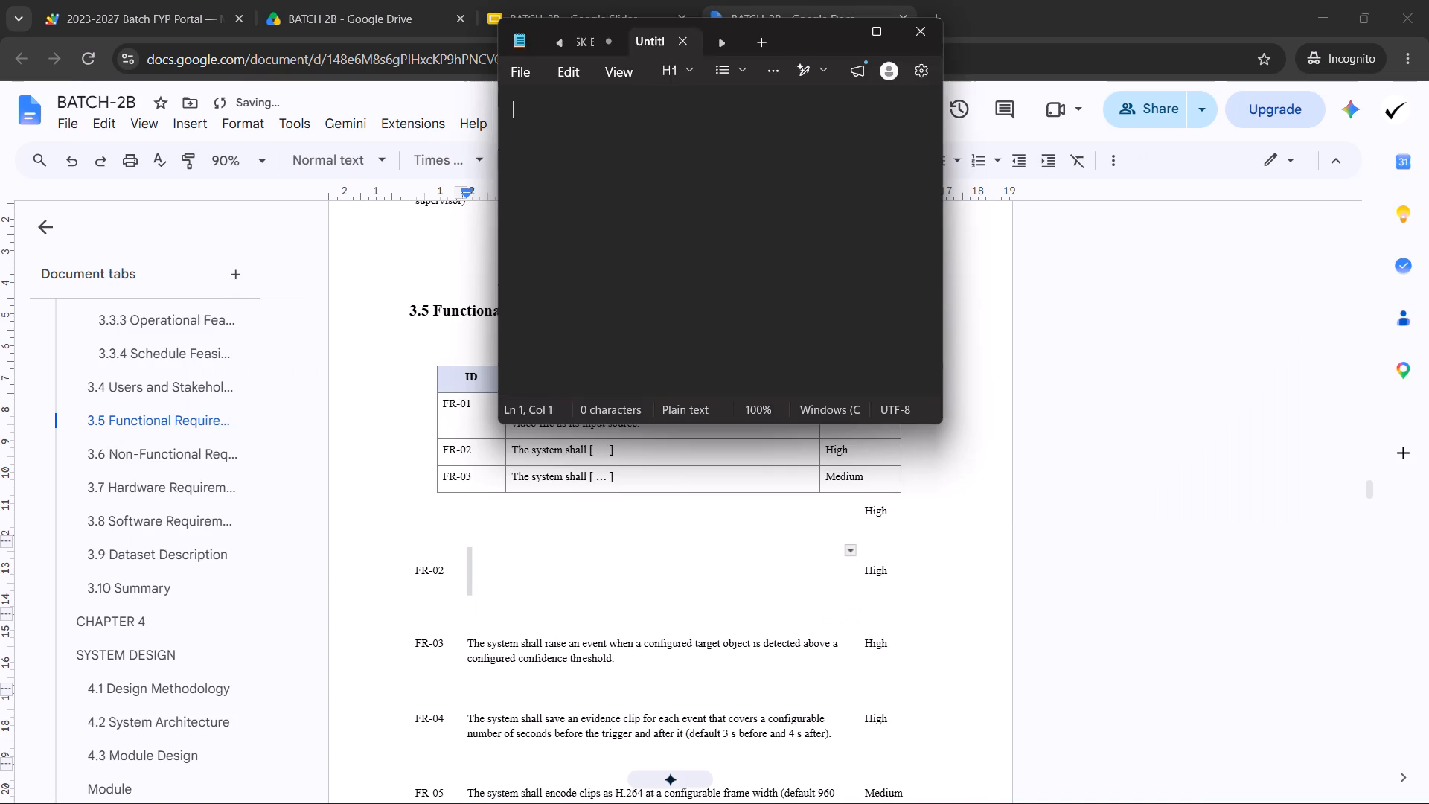
key(ctrl+v)
key(ctrl+a)
key(ctrl+x)
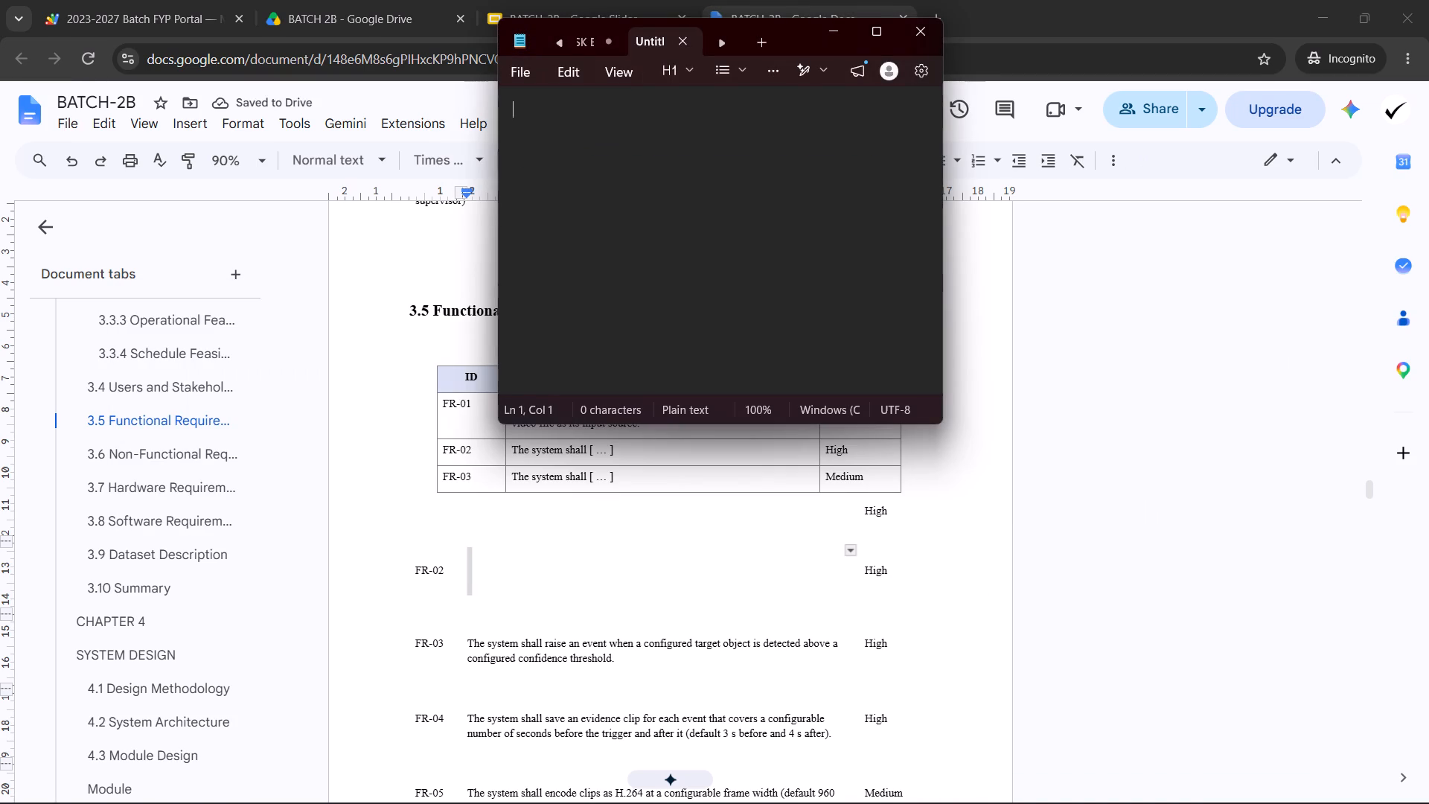
Replace the placeholder in FR-02's Requirement cell of Table 3.1 with the cut open-vocabulary detection sentence, without trailing blank lines.
click(633, 453)
drag(633, 453, 522, 450)
key(ctrl+v)
key(BackSpace)
key(BackSpace)
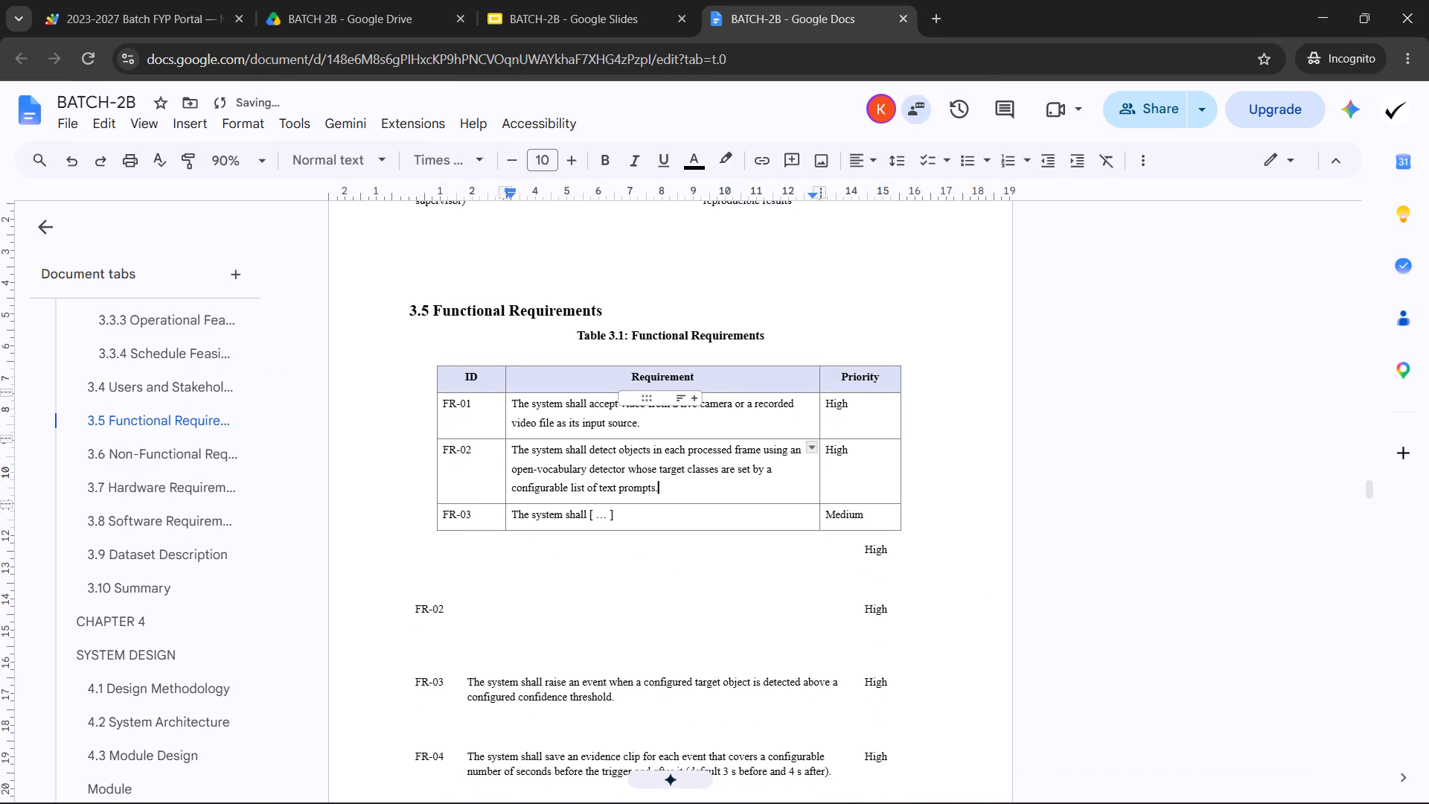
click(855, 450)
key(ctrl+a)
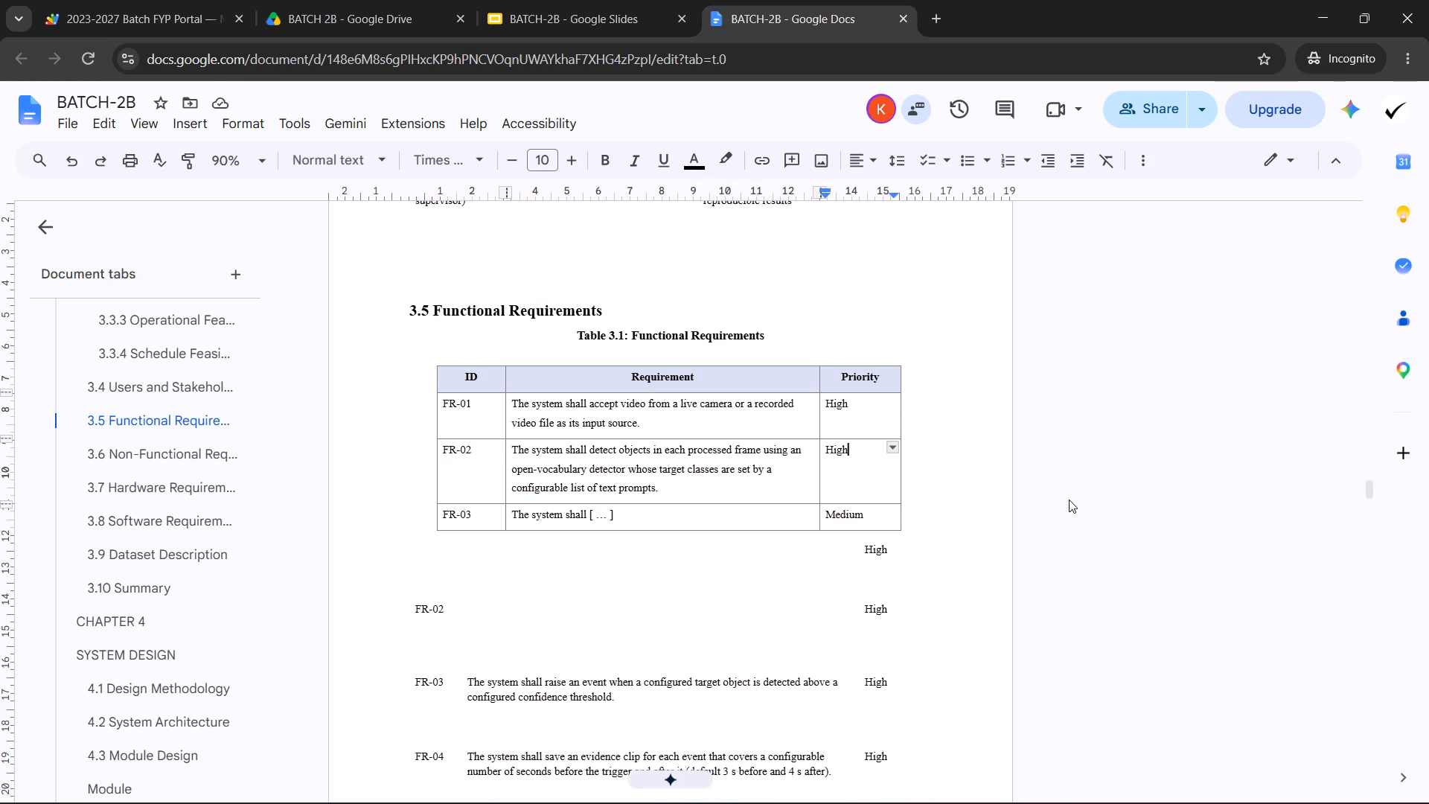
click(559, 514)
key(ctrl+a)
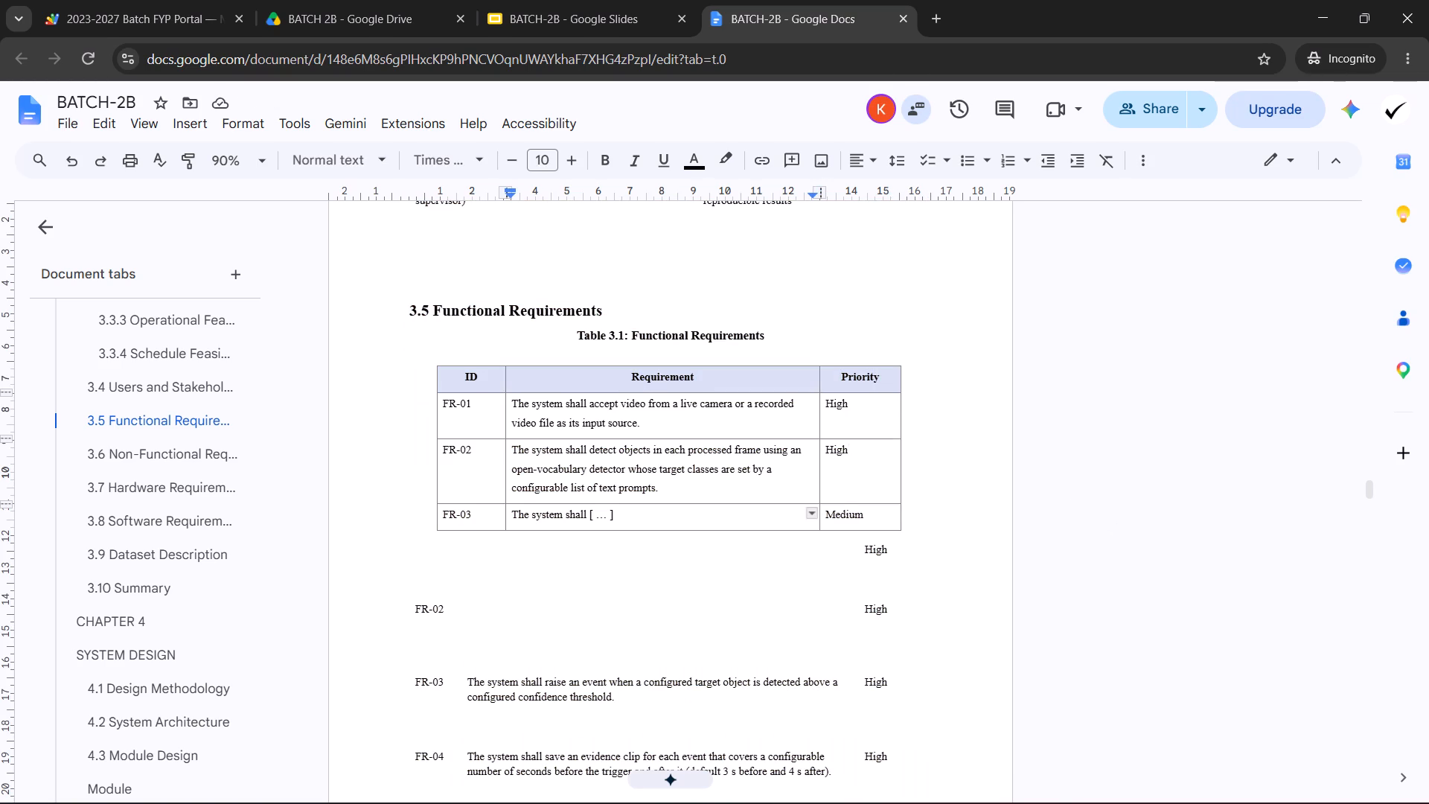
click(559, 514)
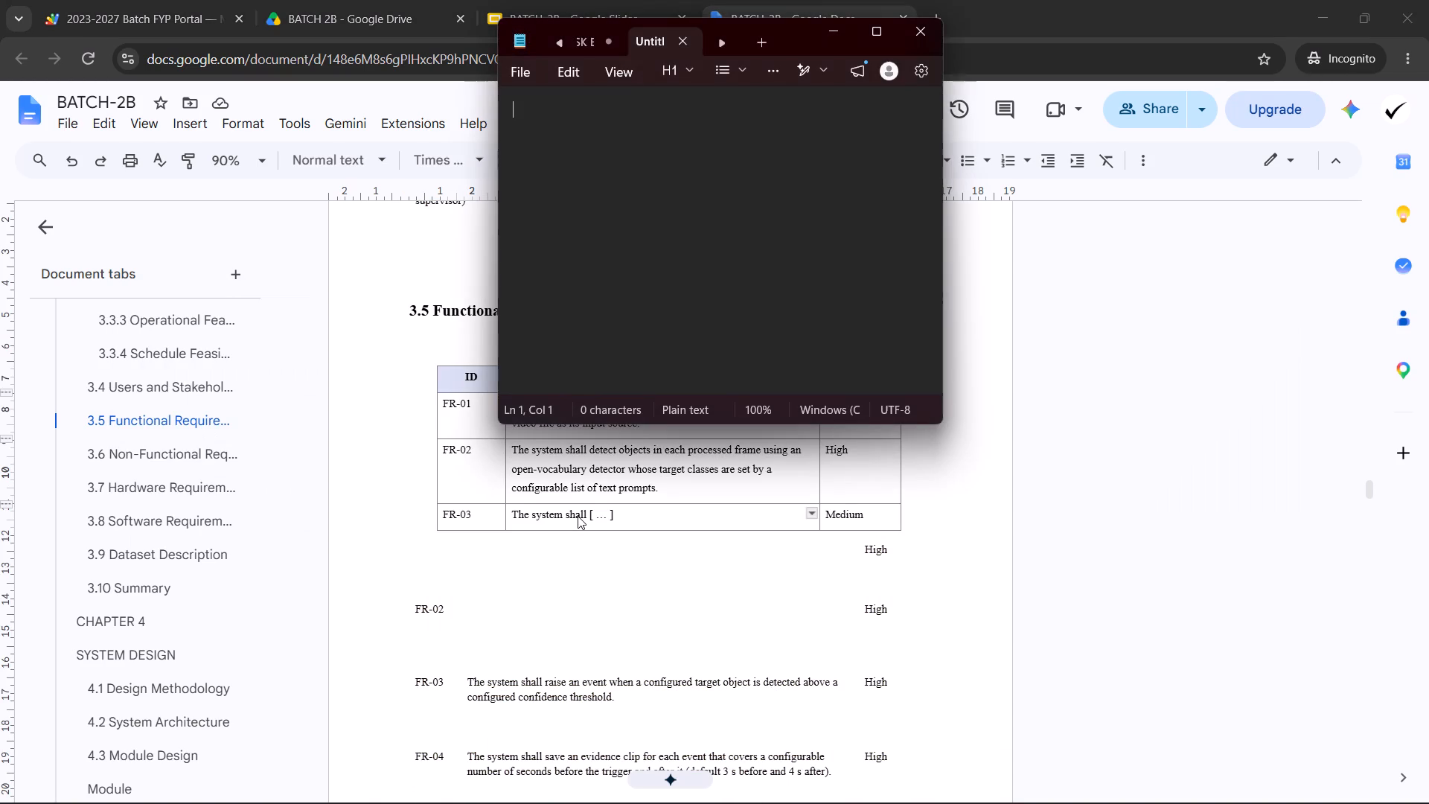
Cut the FR-03 requirement sentence from the borderless table and turn it into plain text through Notepad.
double_click(526, 694)
triple_click(523, 692)
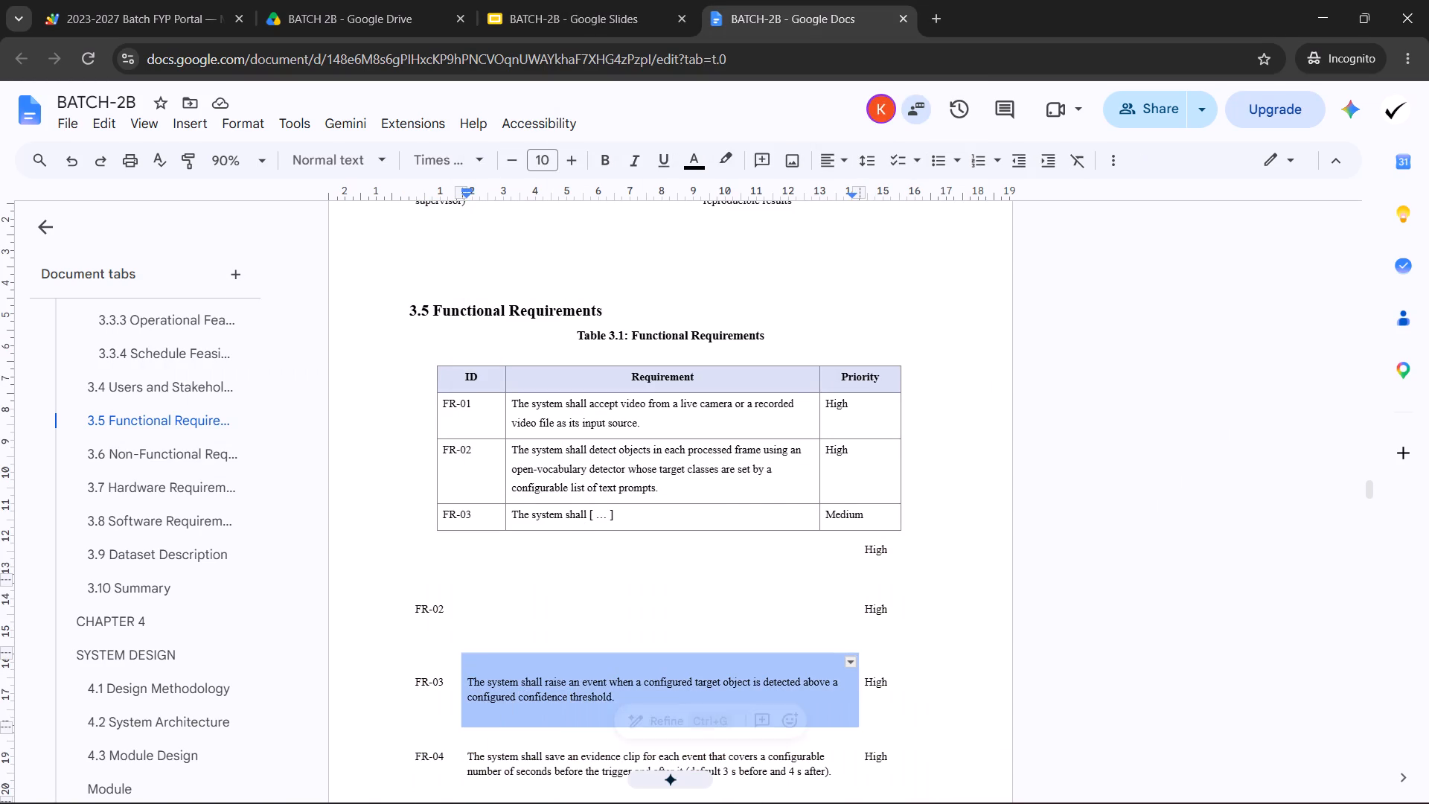
key(ctrl+x)
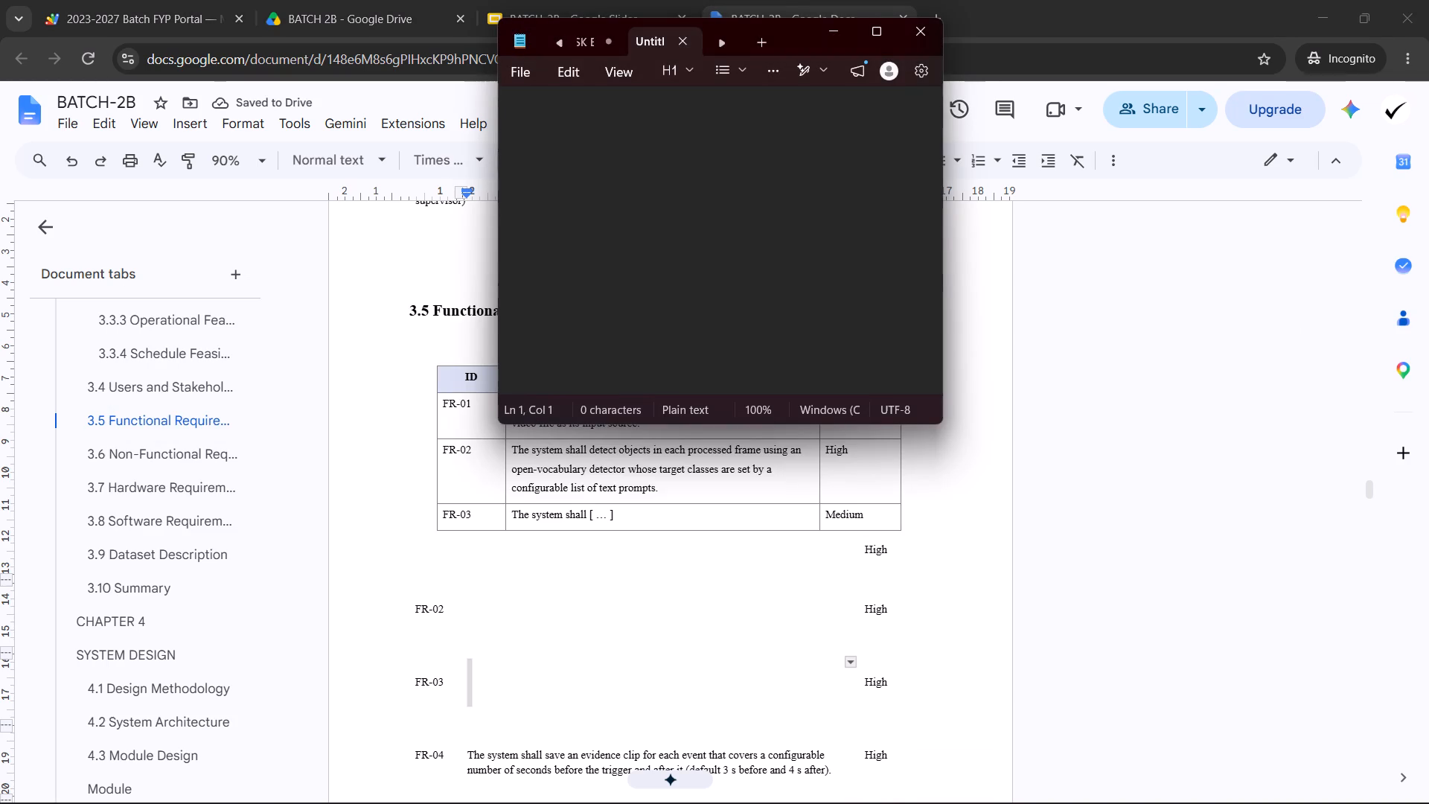
key(ctrl+v)
key(ctrl+a)
key(ctrl+x)
Replace the placeholder in FR-03's Requirement cell of Table 3.1 with the cut event-raising sentence, without a trailing blank line.
click(702, 513)
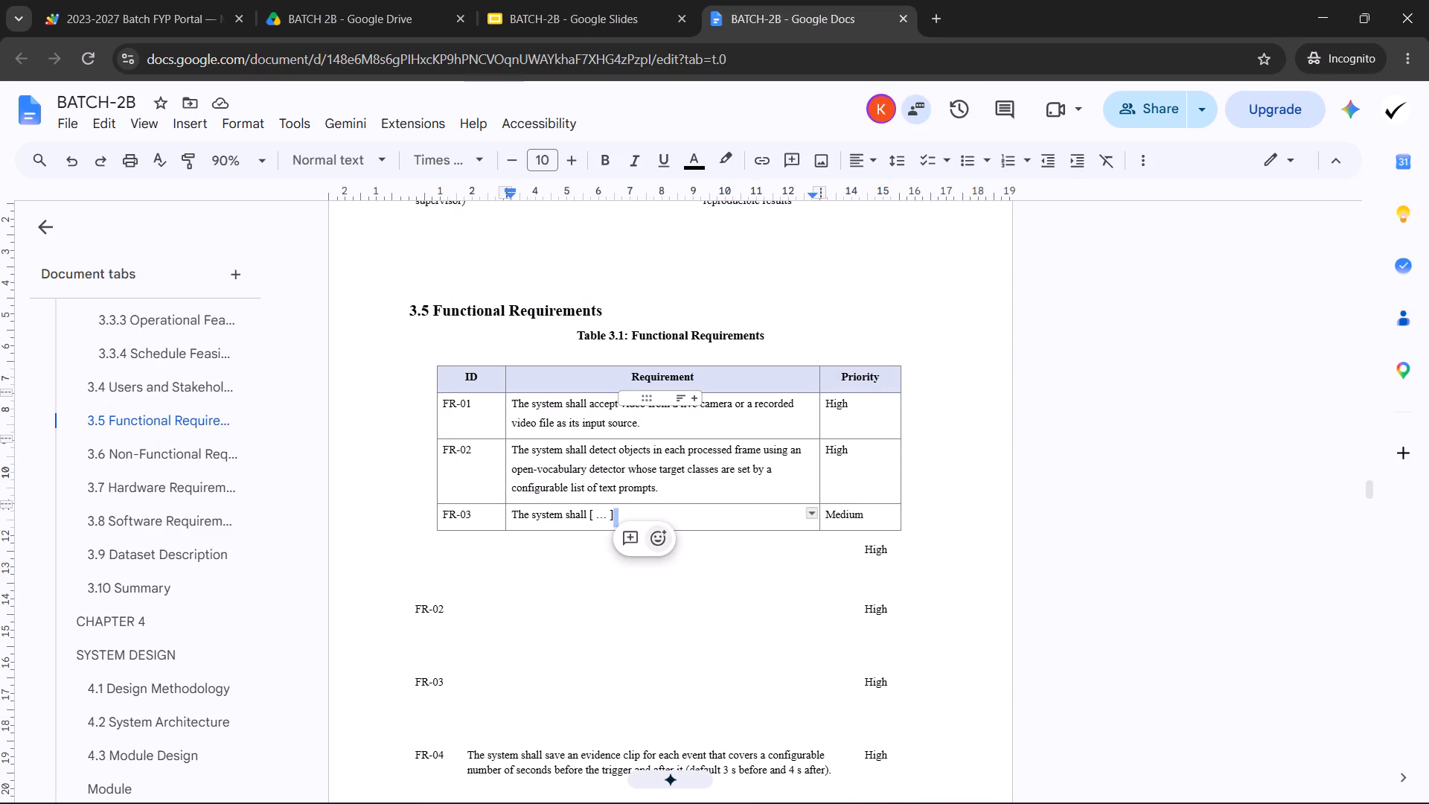
drag(637, 511, 543, 509)
key(ctrl+z)
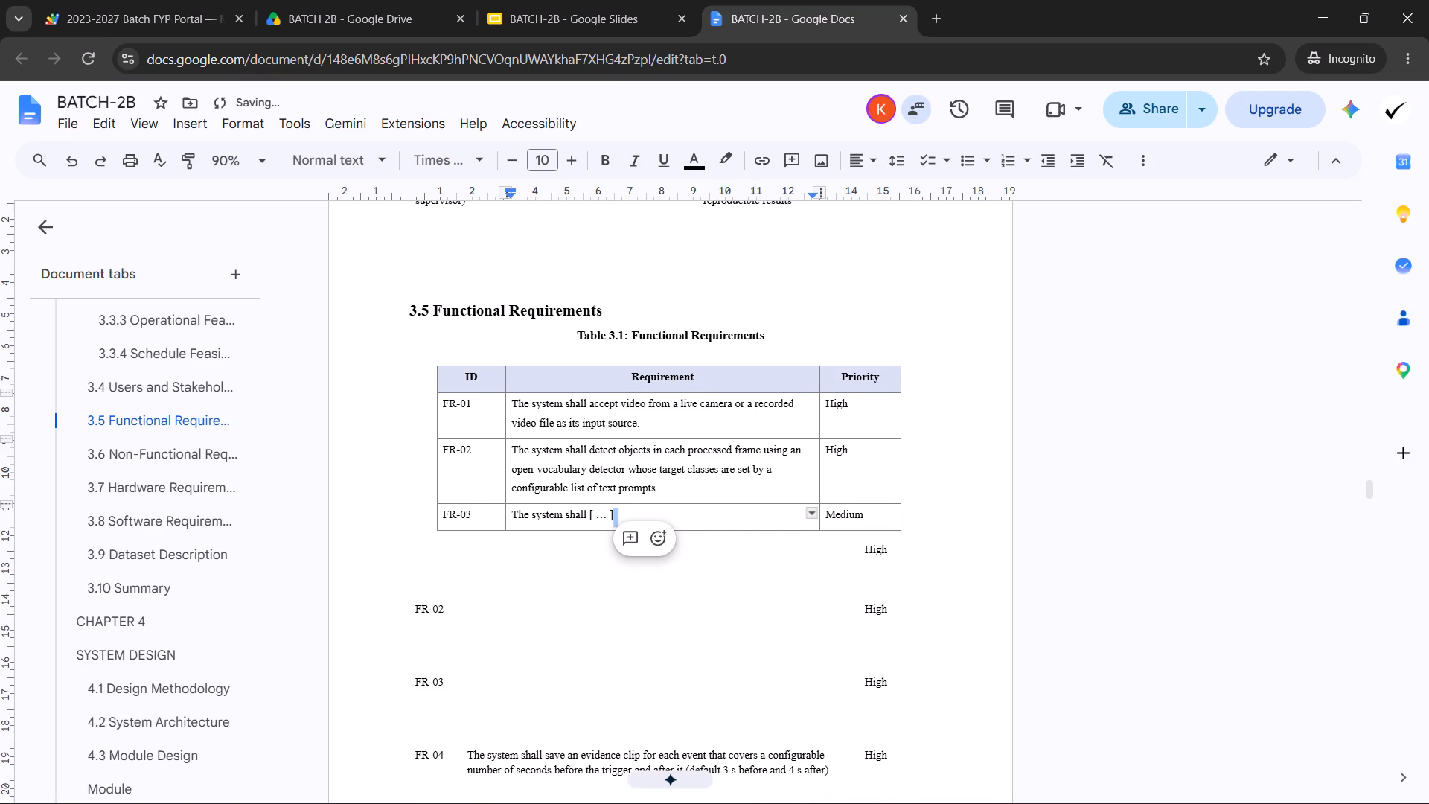
click(537, 514)
drag(510, 514, 626, 518)
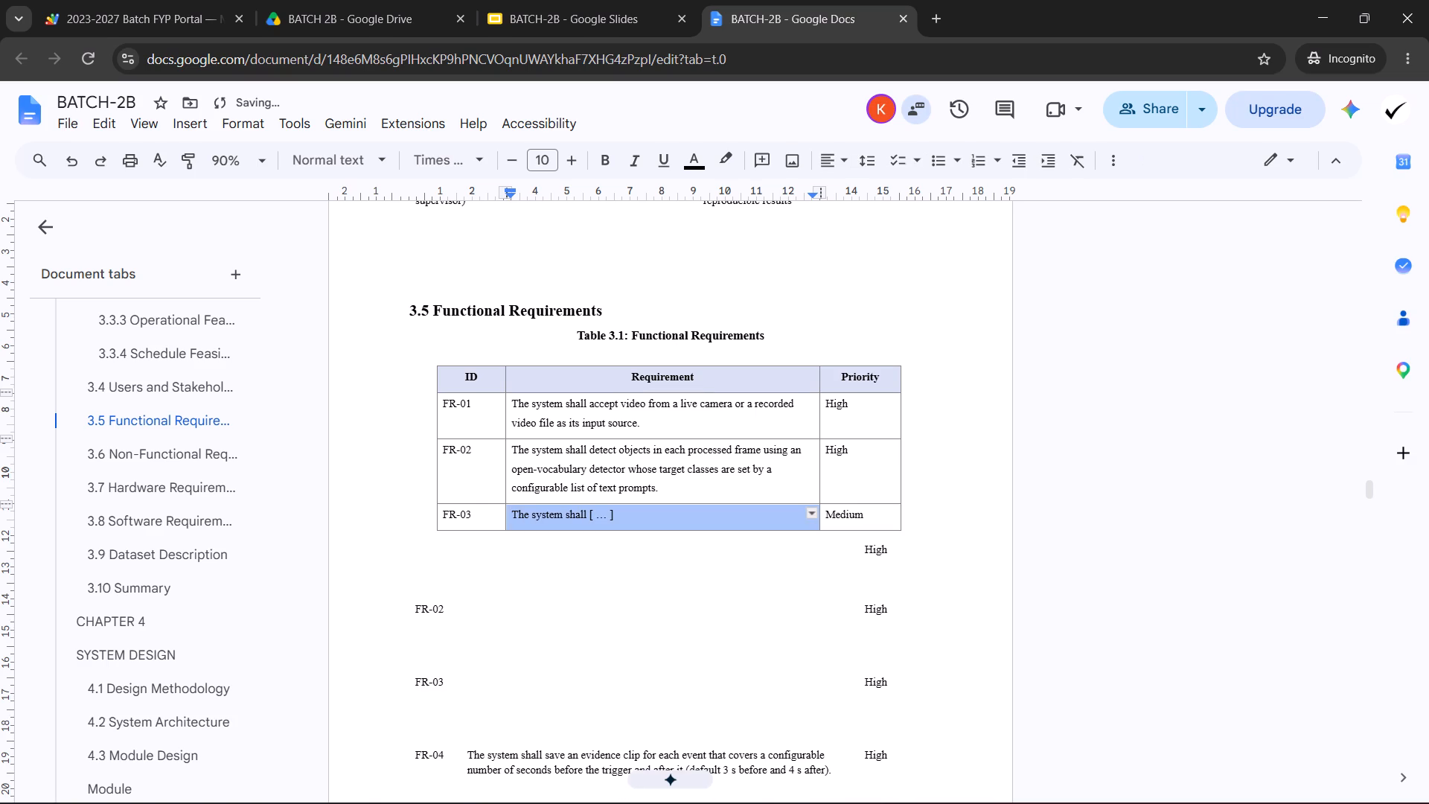
drag(626, 518, 633, 518)
key(ctrl+v)
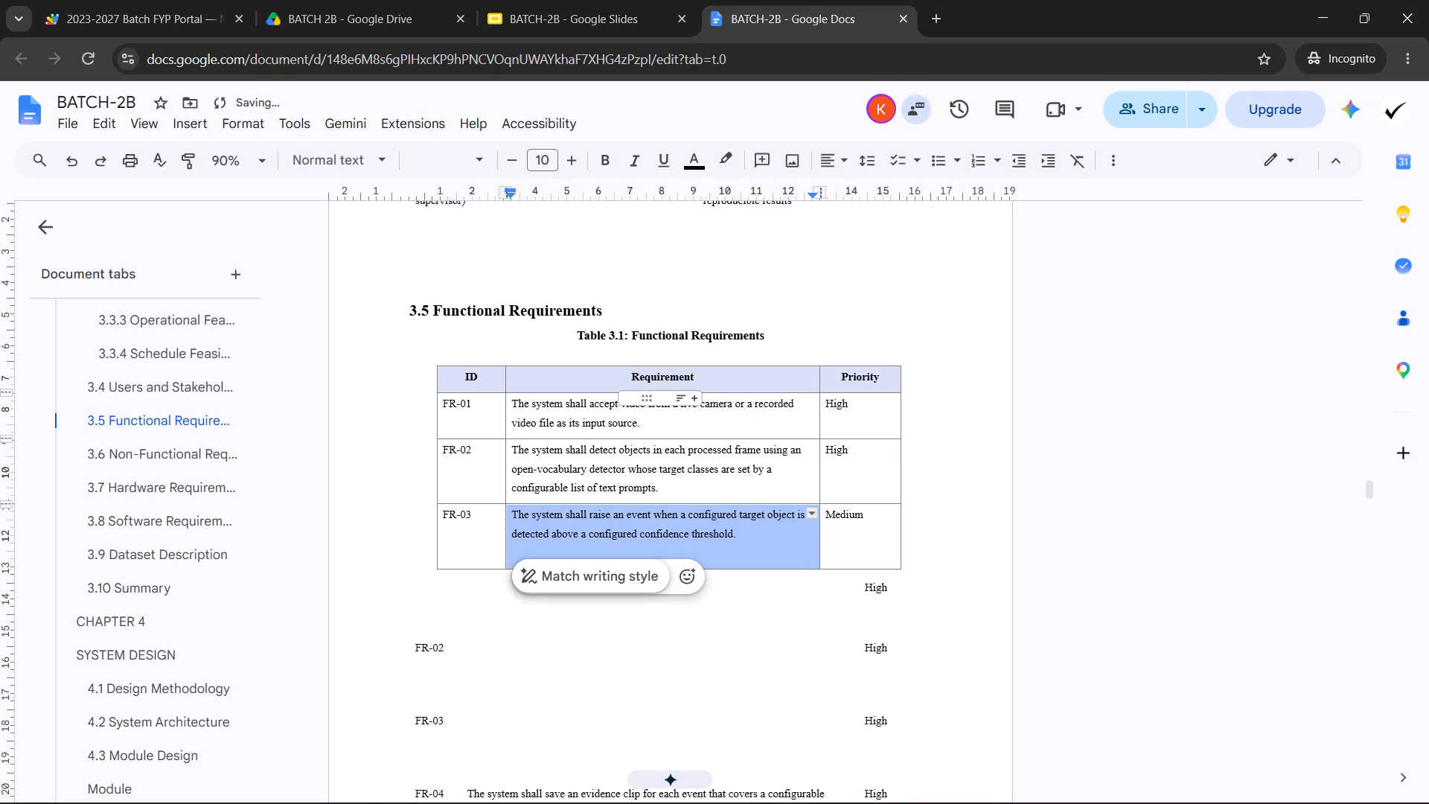
click(724, 551)
key(BackSpace)
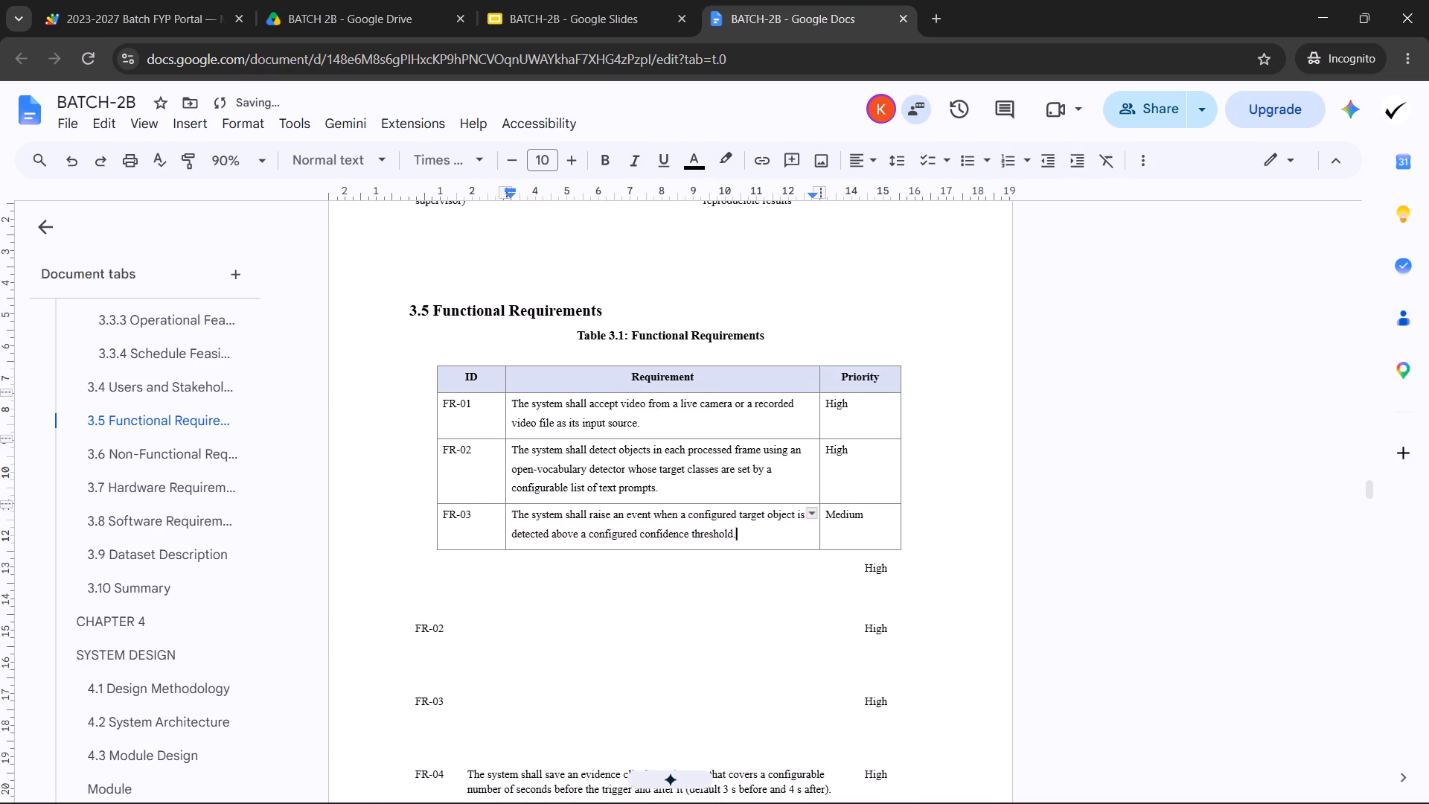
Set FR-03's Priority in Table 3.1 to High.
double_click(842, 512)
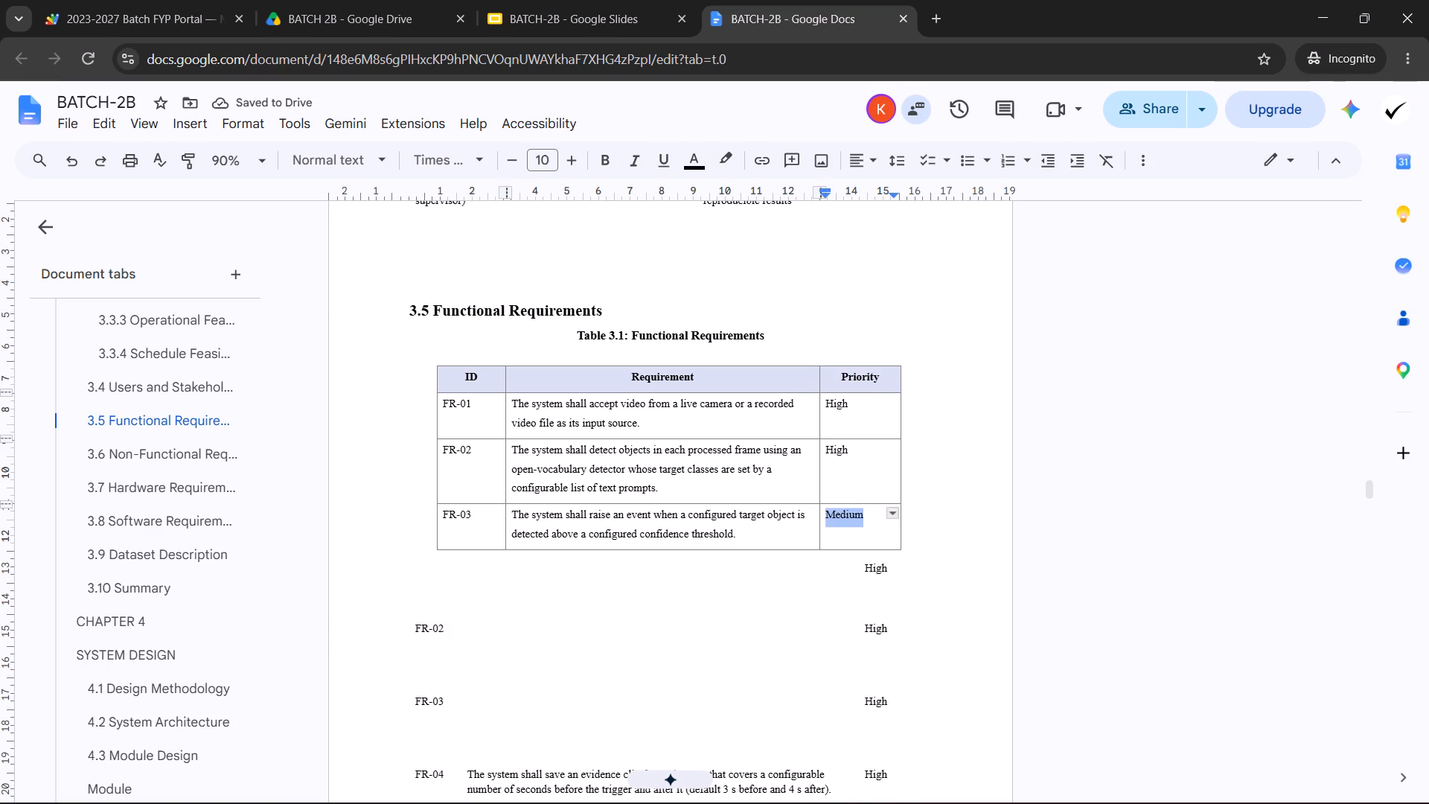
text(High)
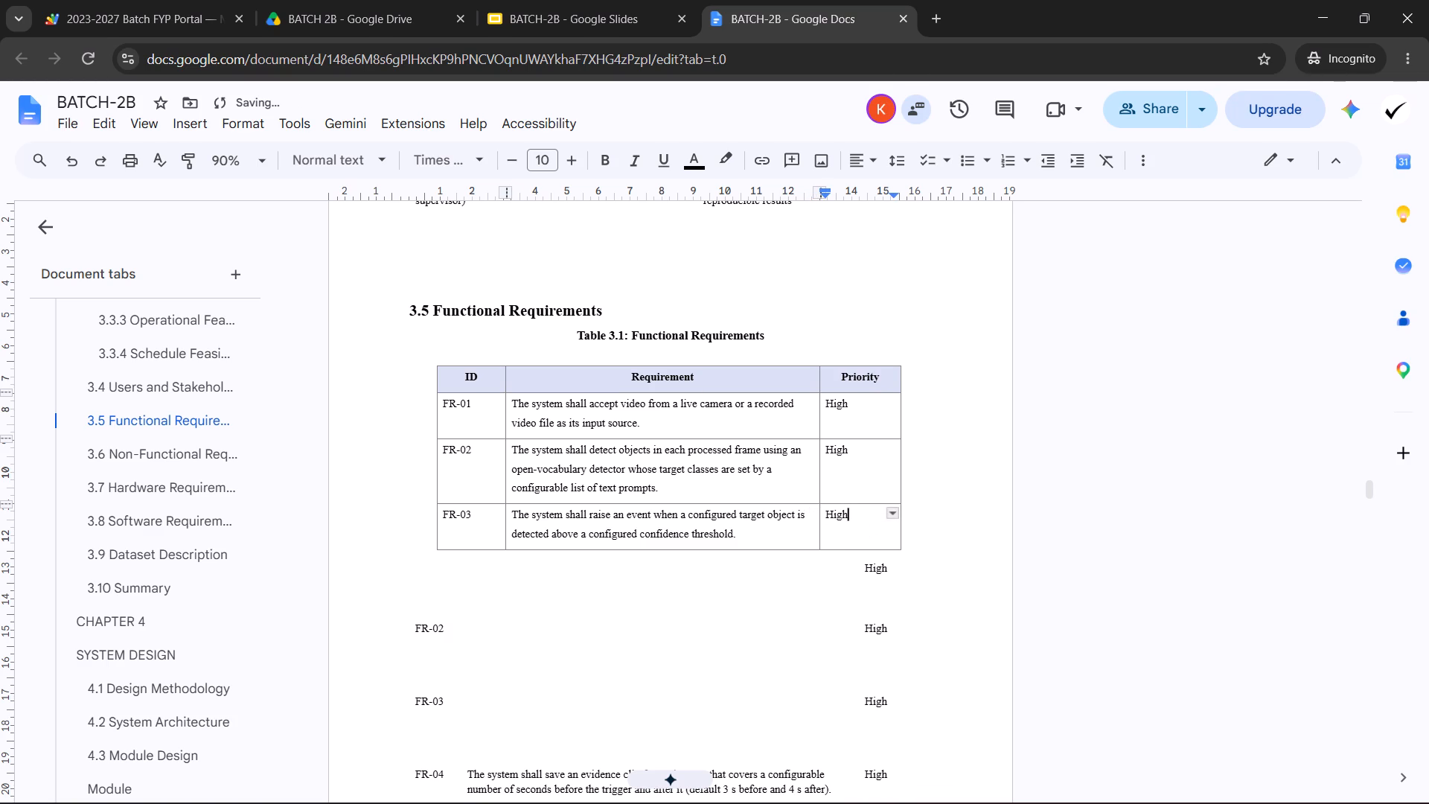
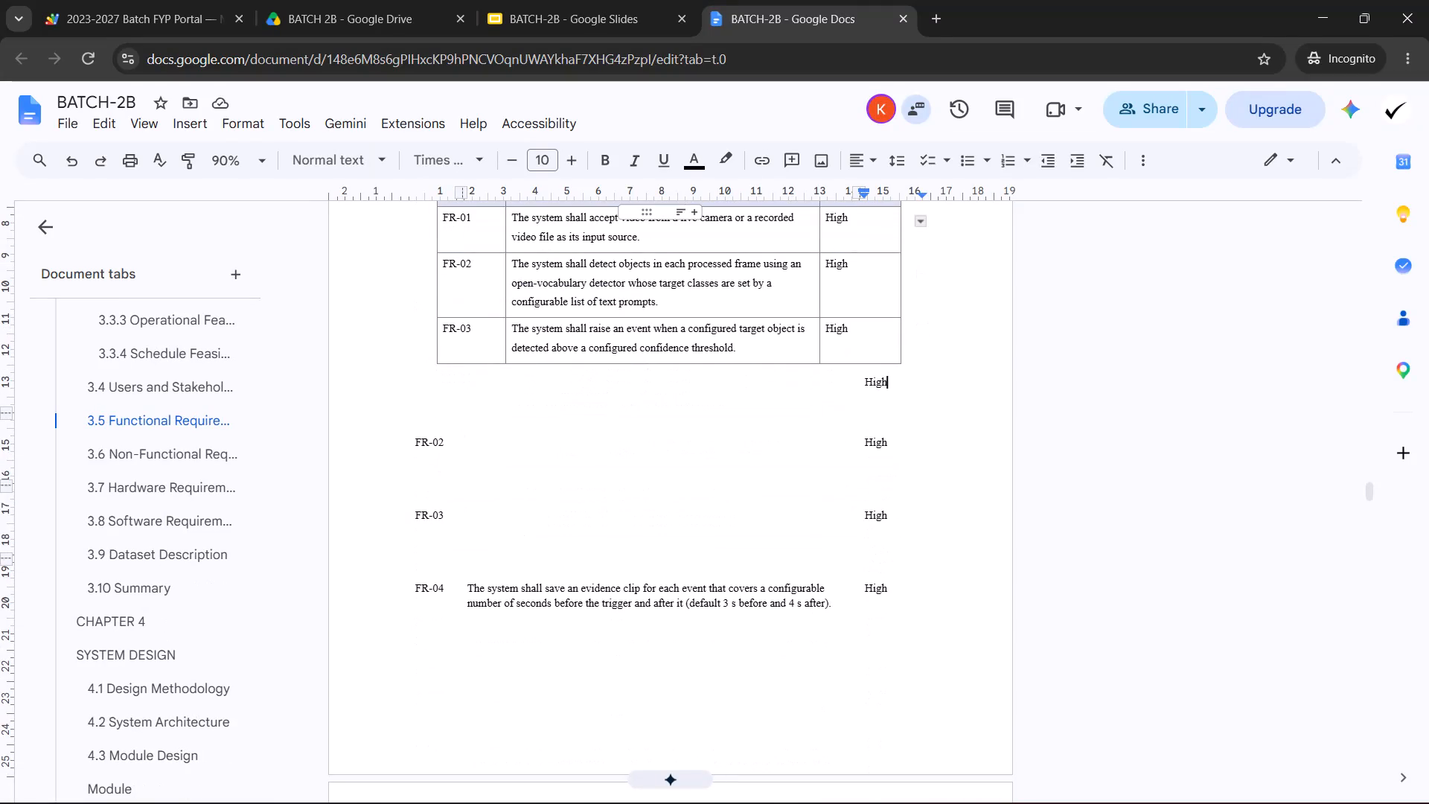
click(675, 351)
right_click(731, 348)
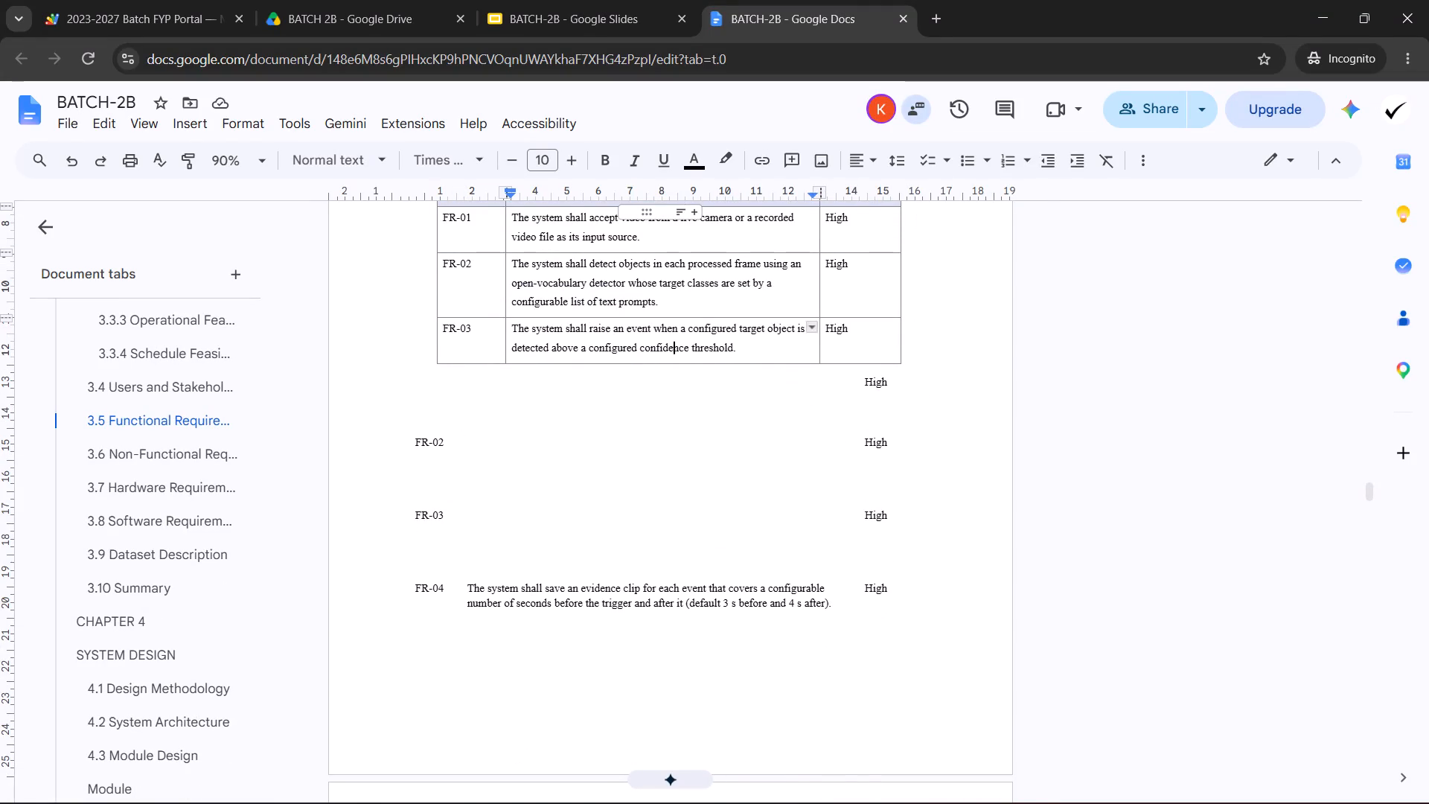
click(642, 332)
Delete the emptied leftover borderless rows for FR-01 to FR-03 that sit directly below Table 3.1.
scroll(638, 330, down, 1)
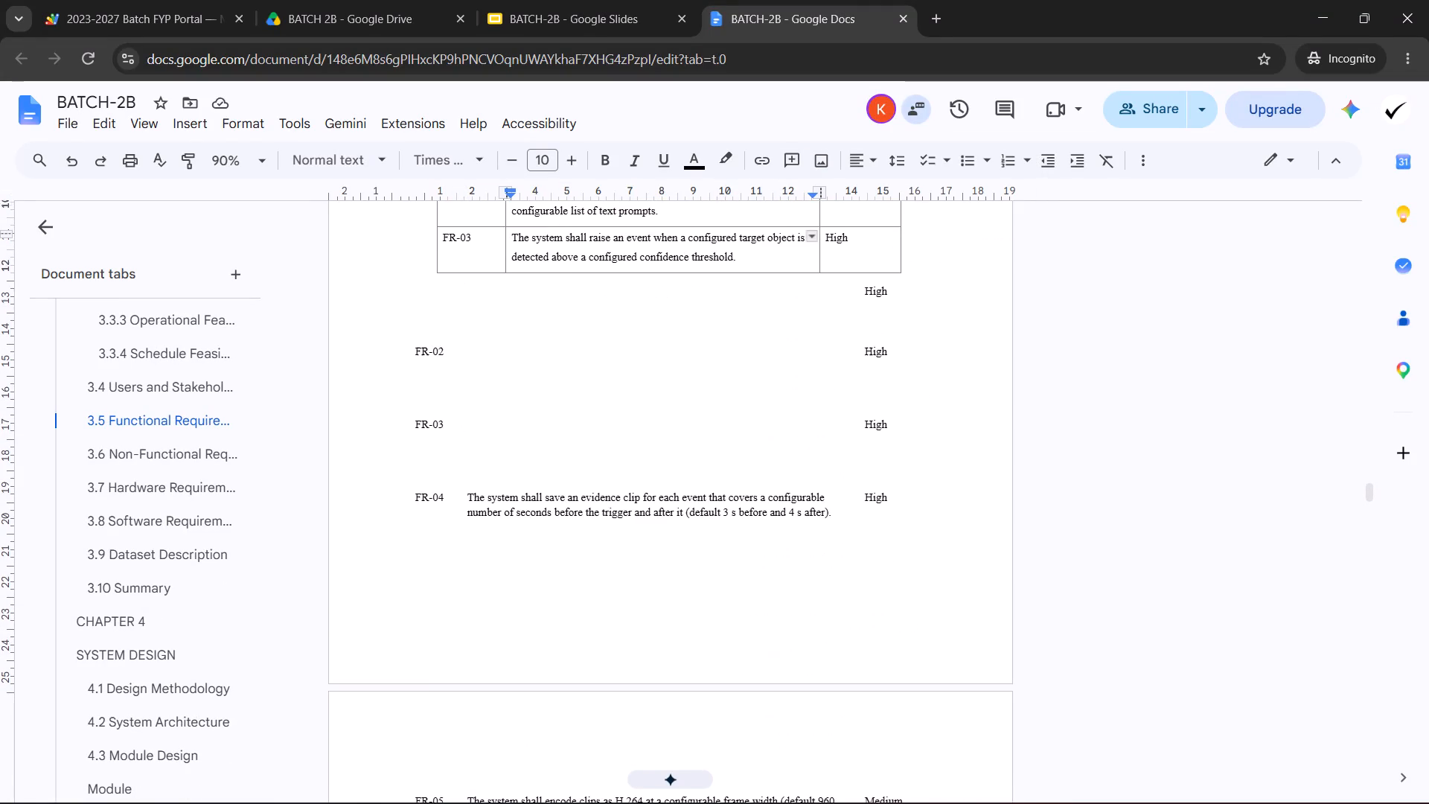
drag(437, 309, 441, 311)
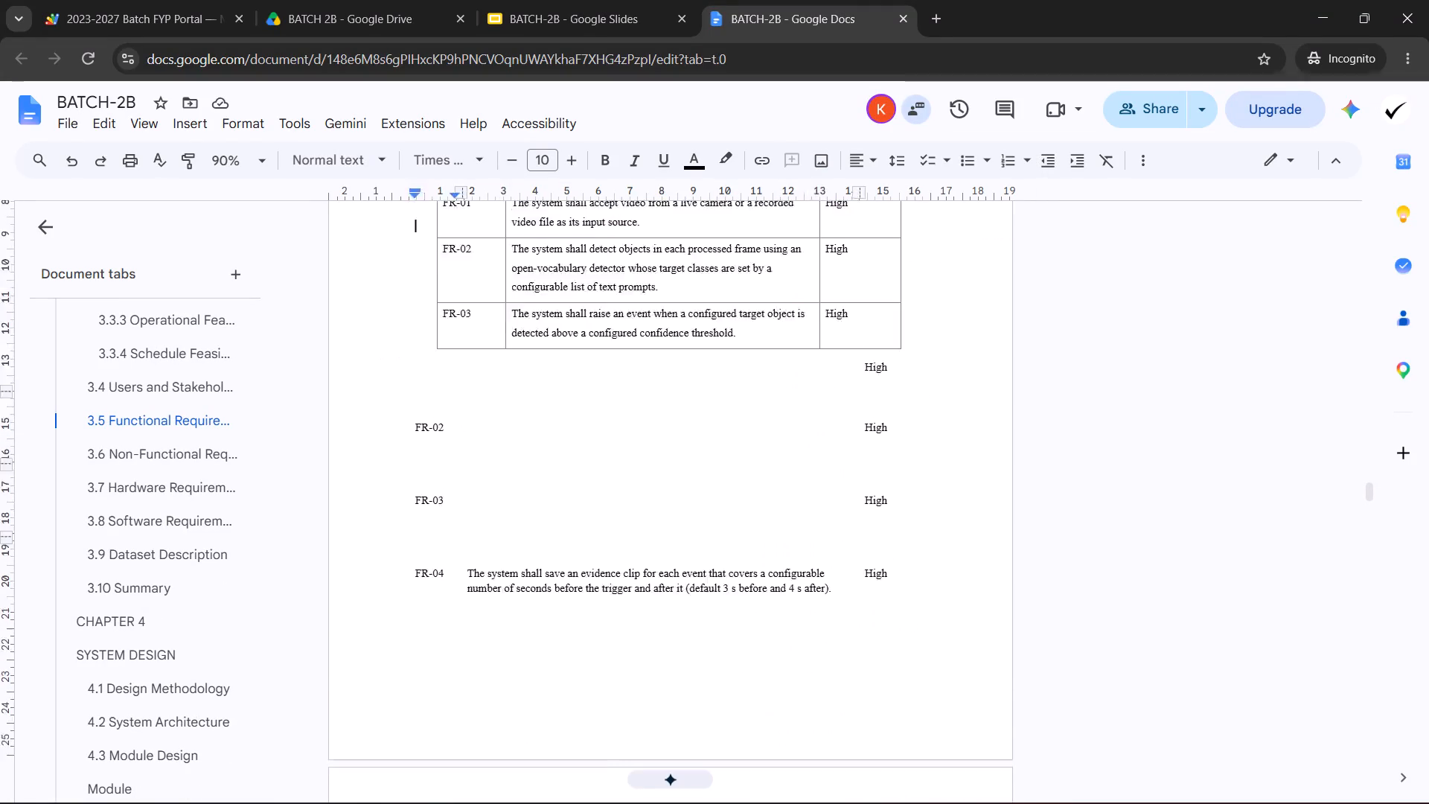
drag(441, 311, 466, 326)
click(517, 470)
drag(924, 619, 440, 477)
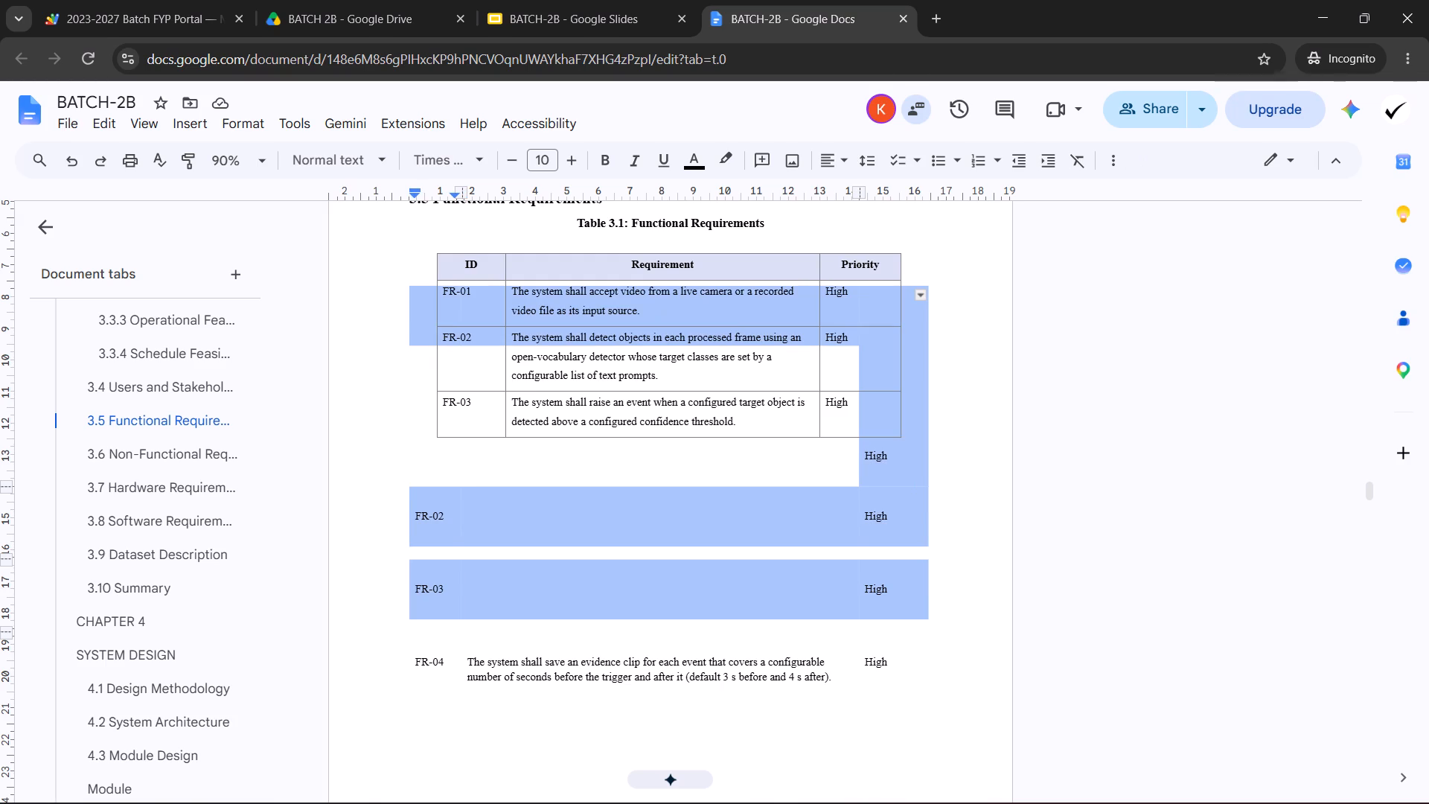
drag(440, 477, 432, 464)
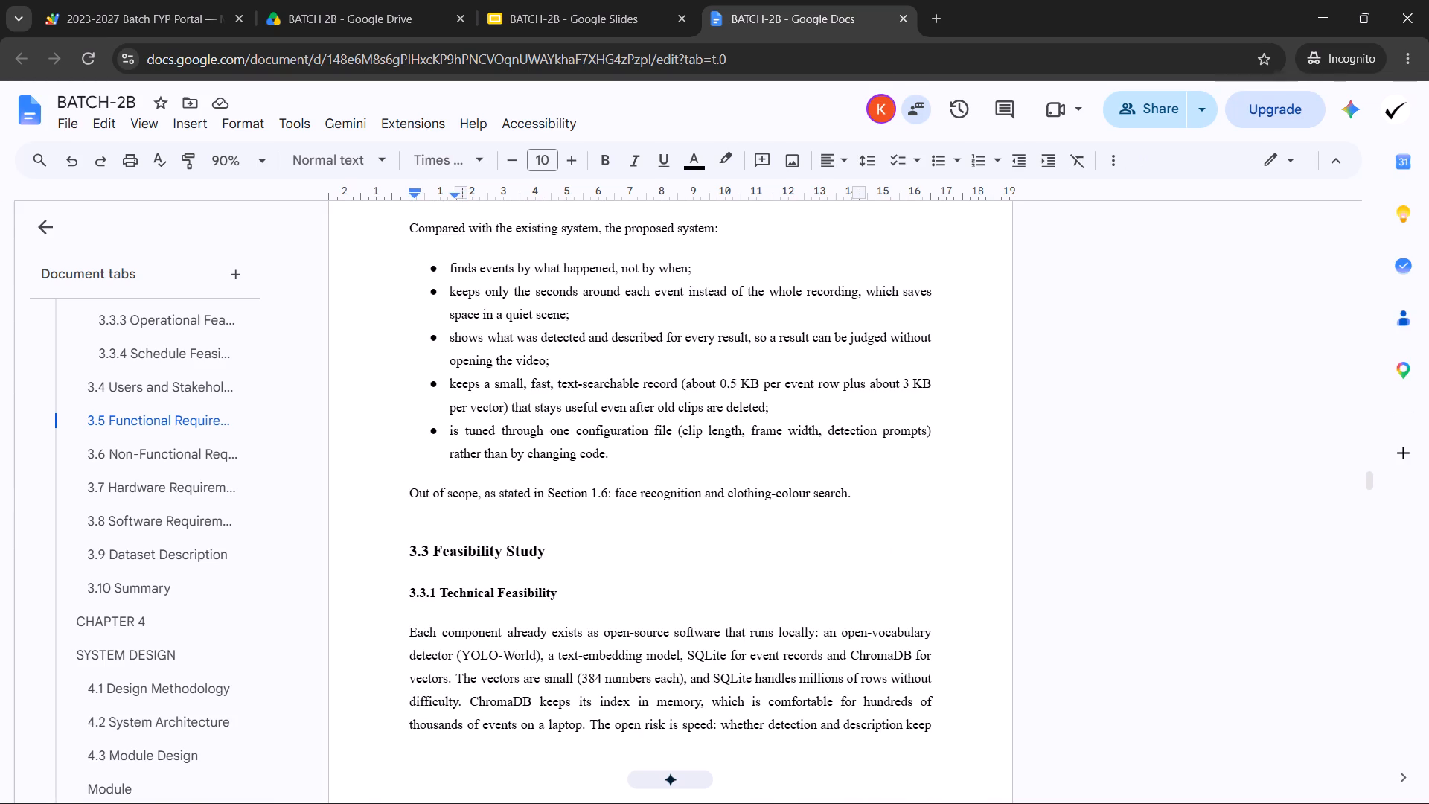
scroll(635, 513, up, 3)
scroll(637, 515, down, 3)
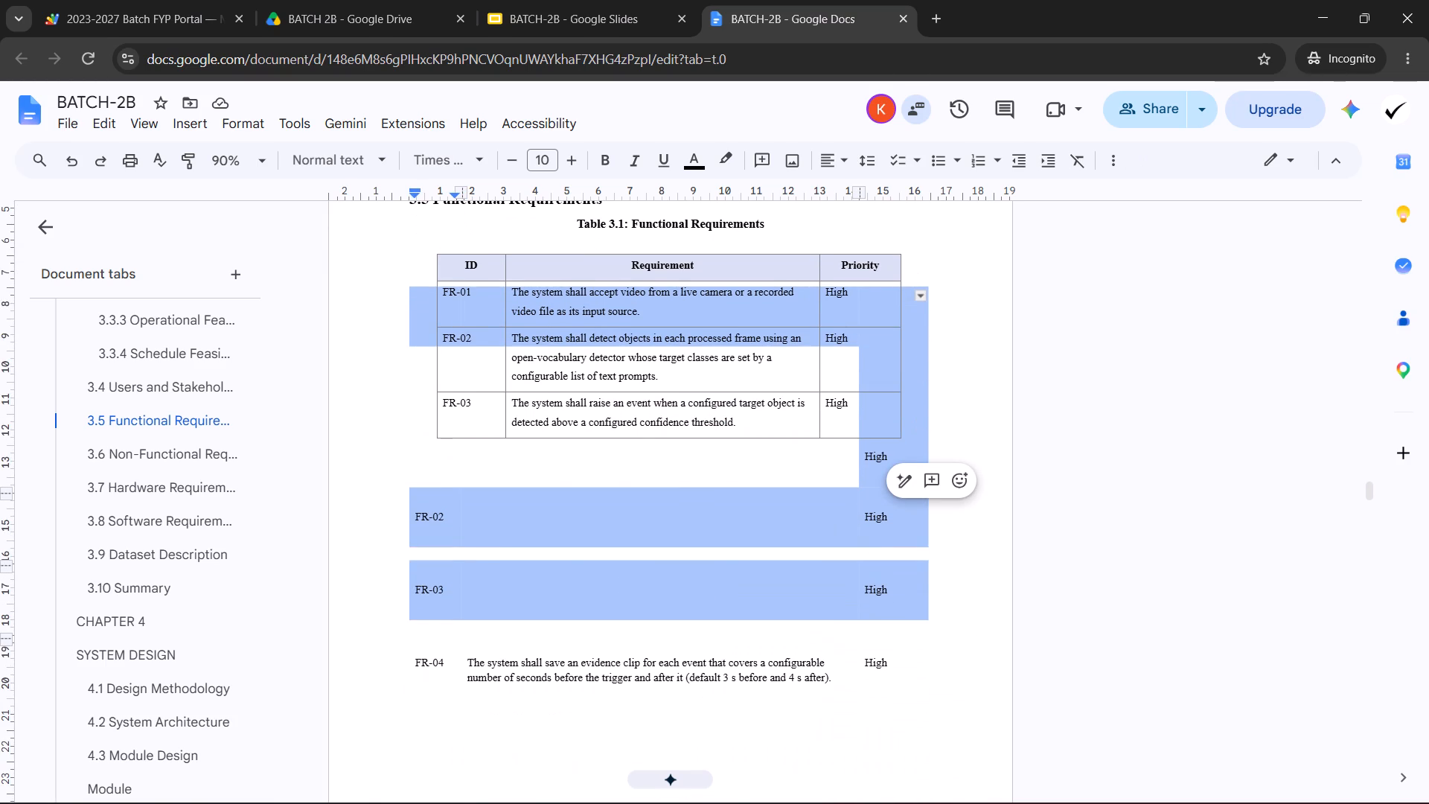
key(ctrl+z)
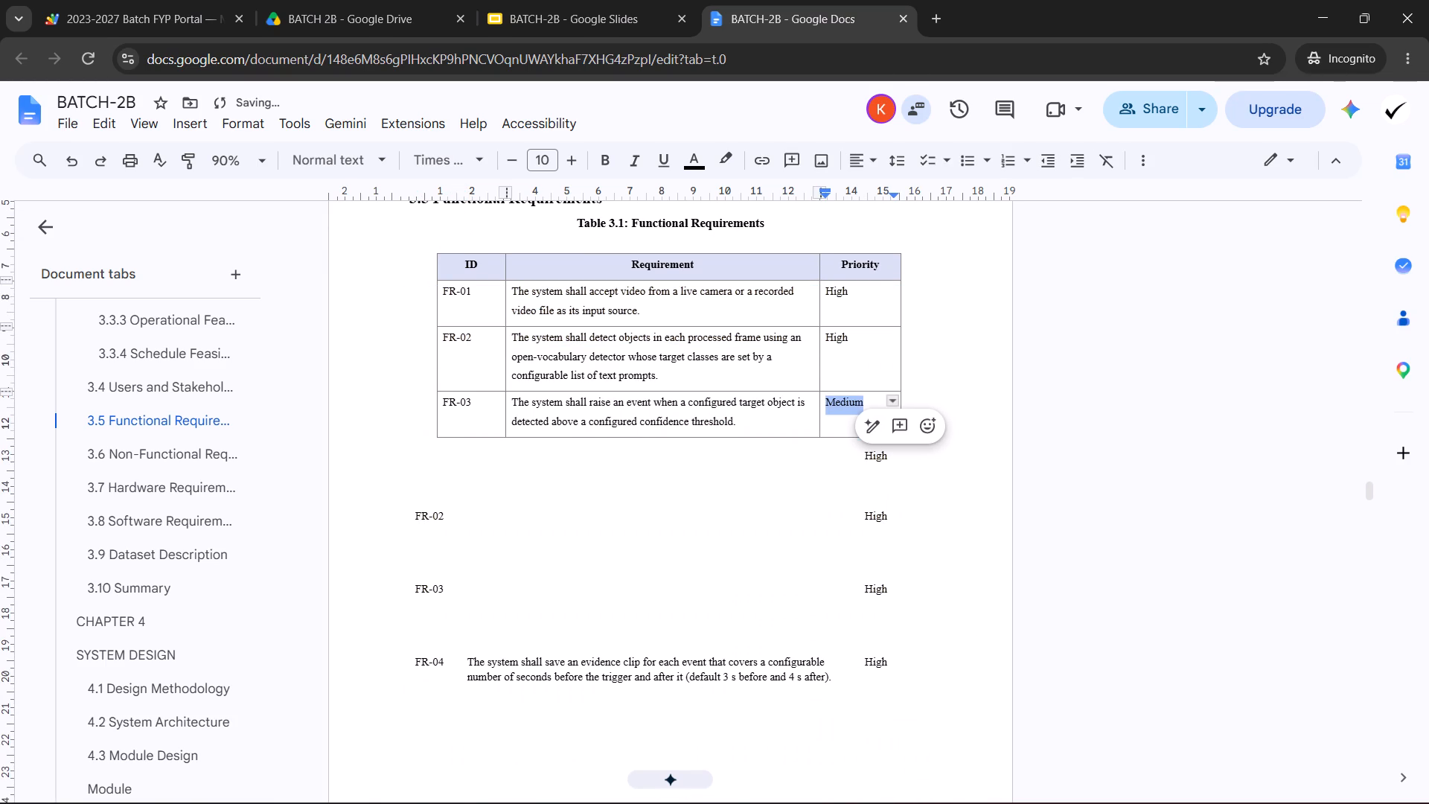
key(ctrl+y)
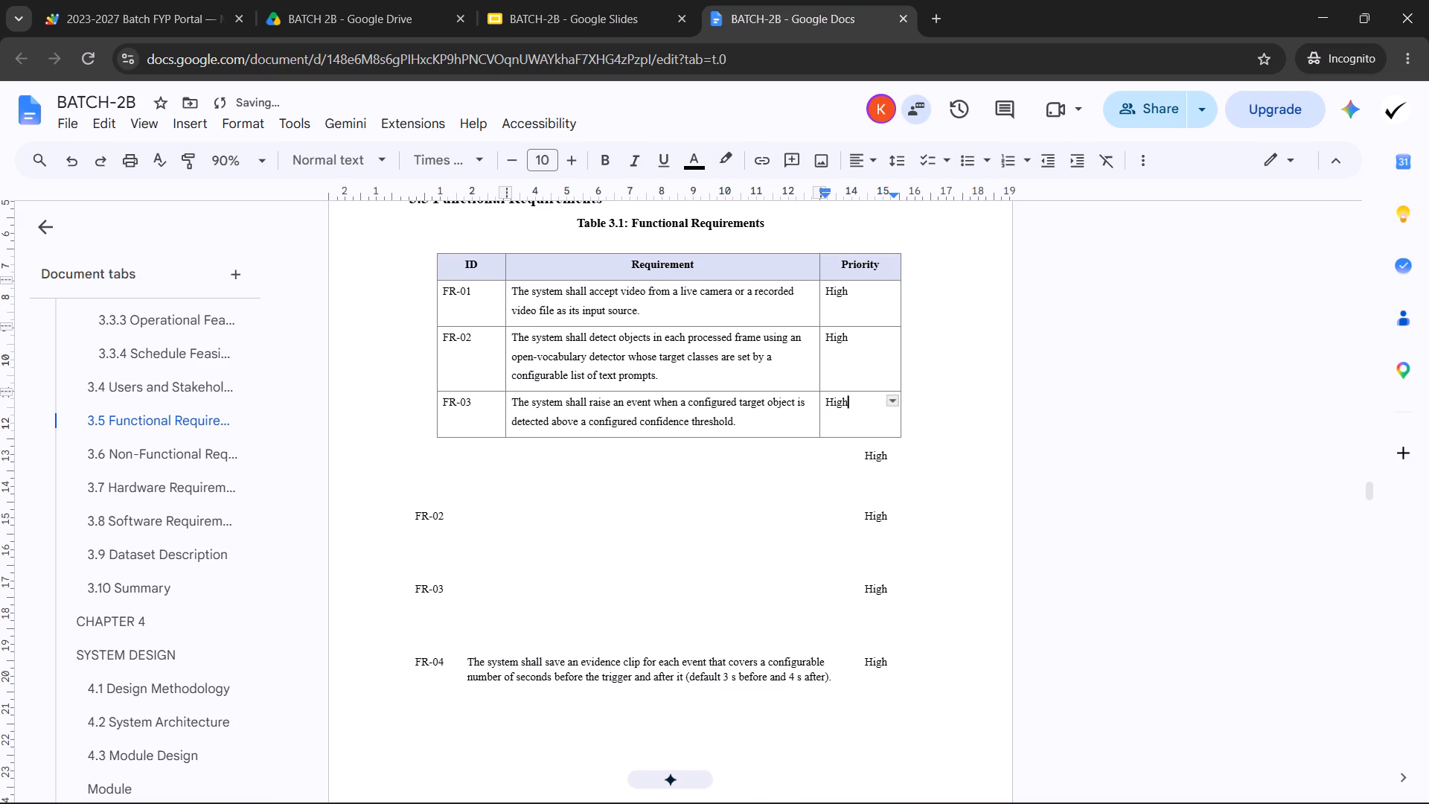
drag(904, 599, 543, 451)
right_click(543, 451)
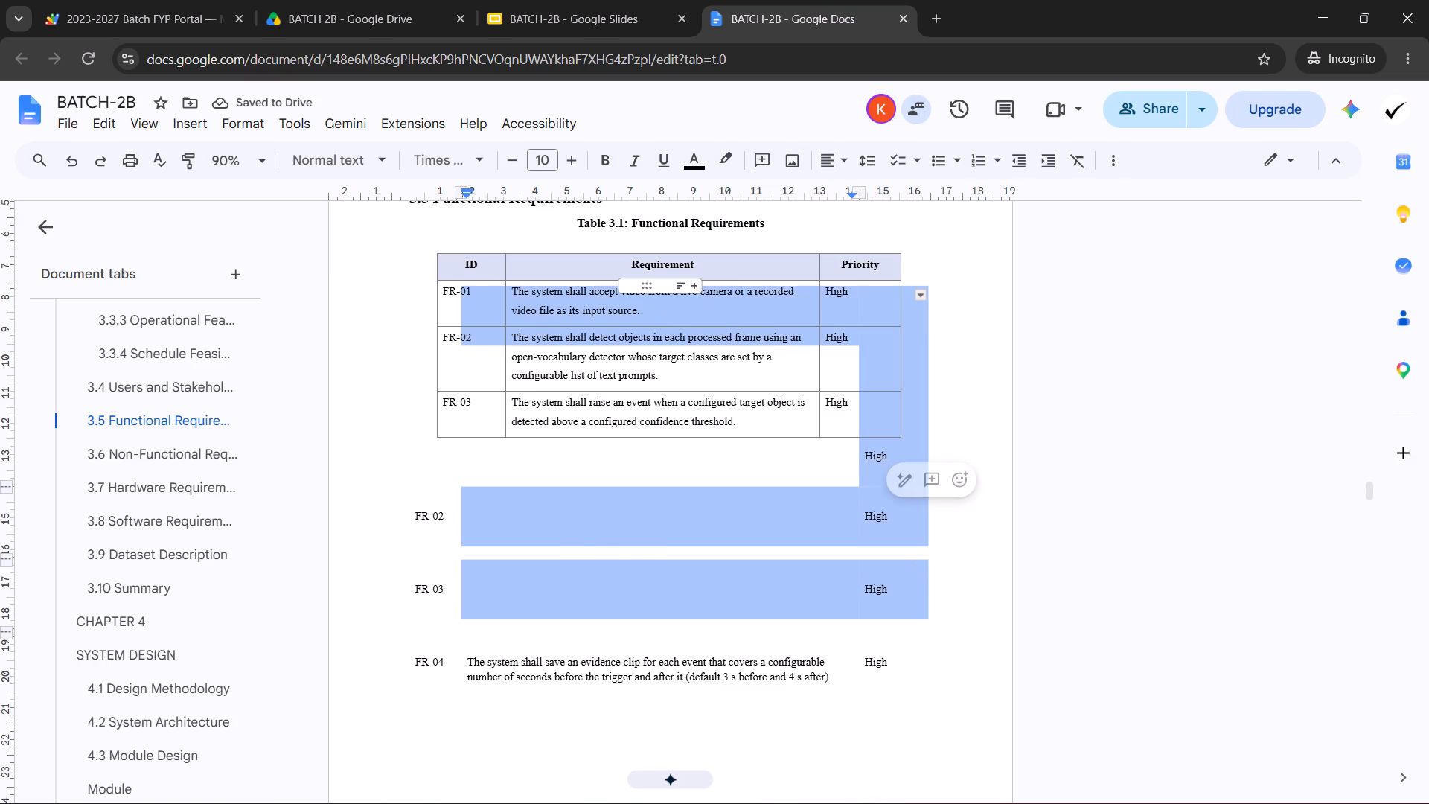
click(624, 524)
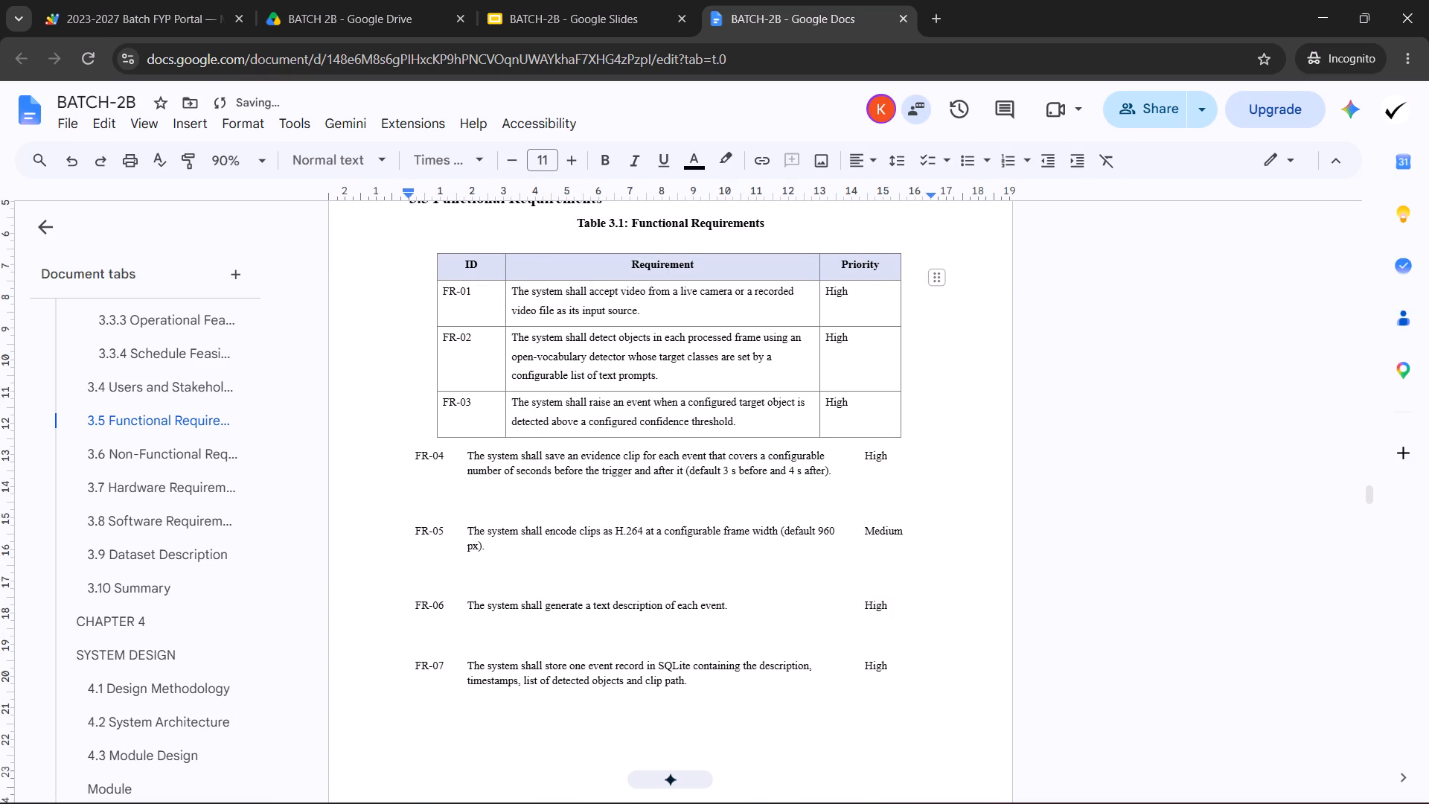
Insert two empty rows below the FR-03 row of Table 3.1.
click(771, 420)
right_click(768, 421)
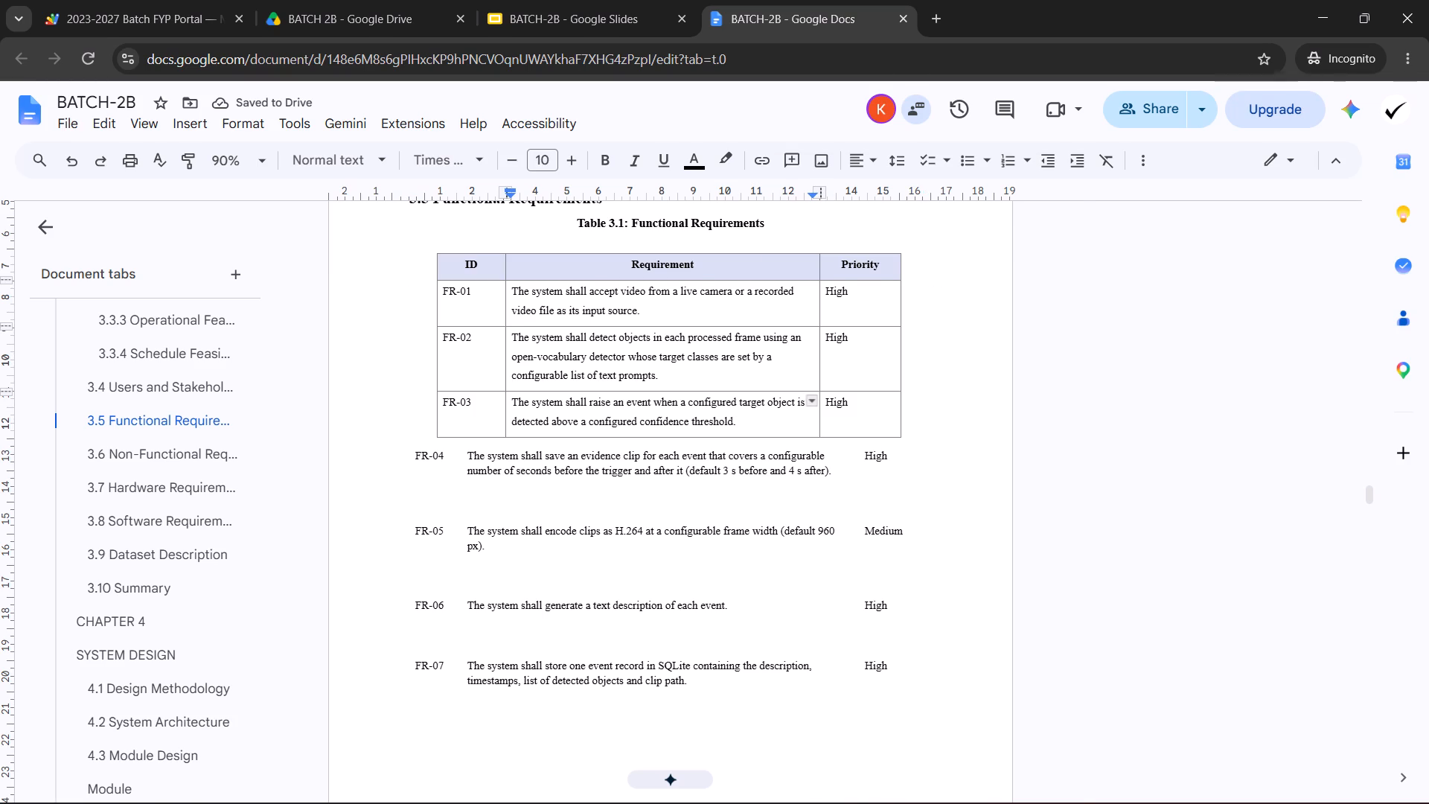
click(799, 415)
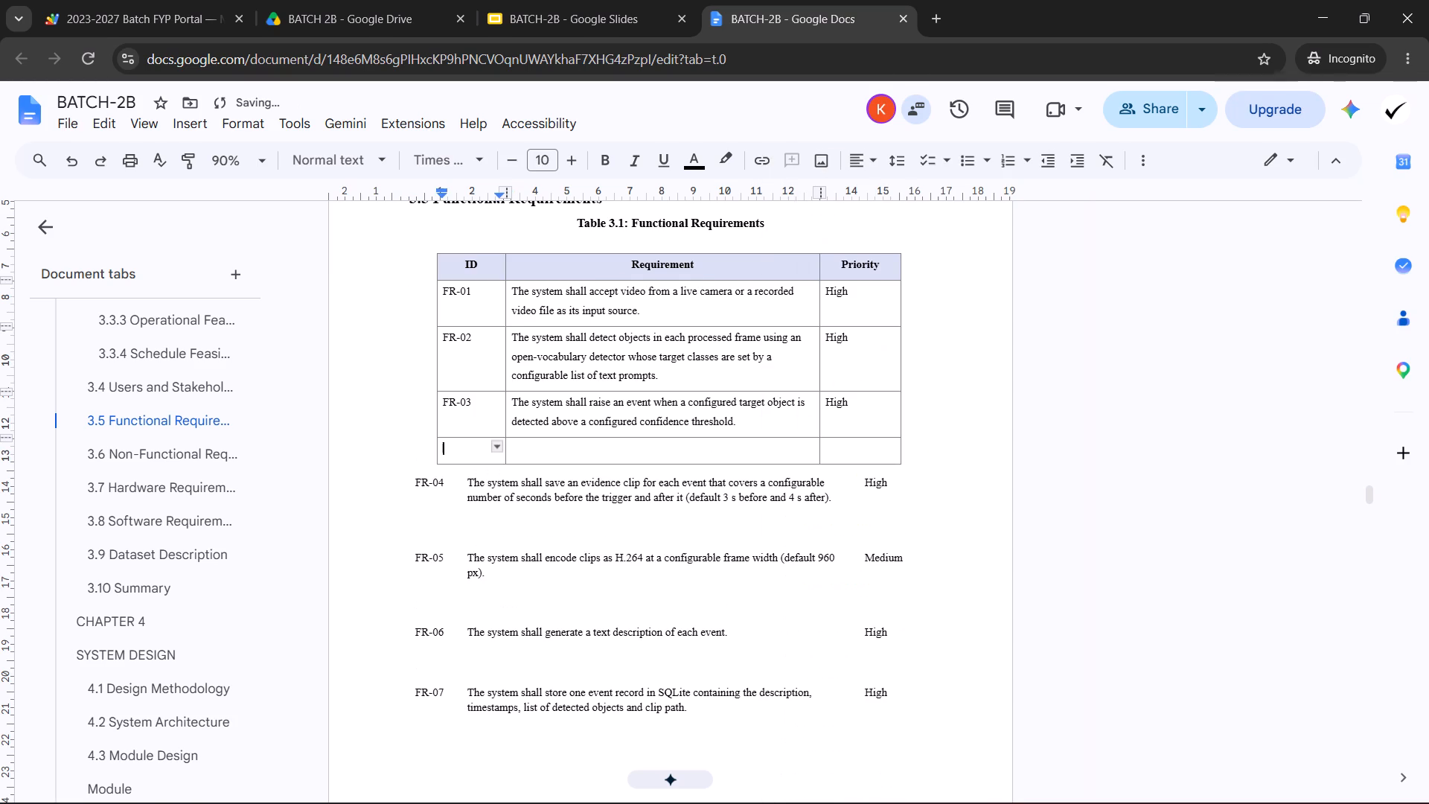
click(796, 453)
right_click(796, 453)
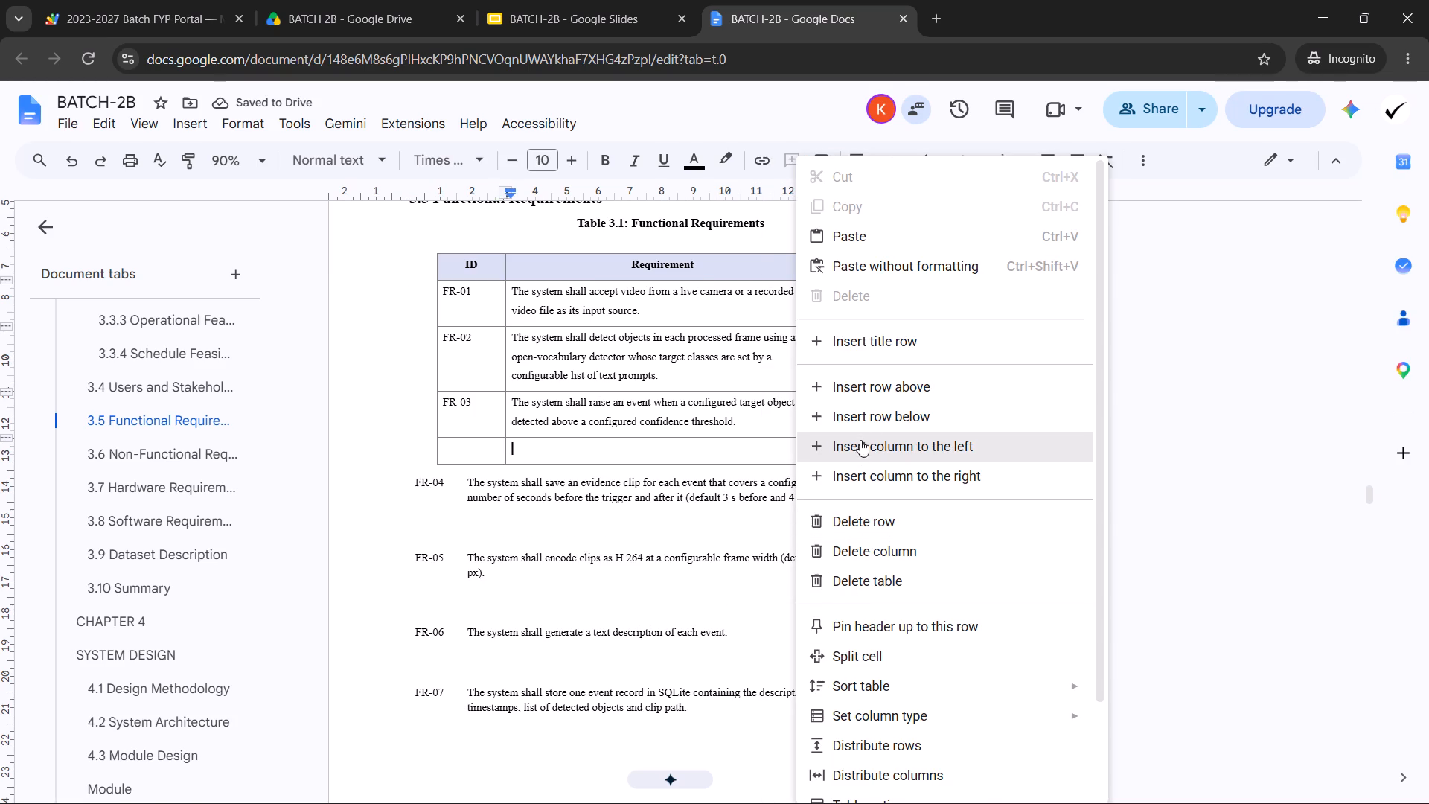
click(869, 414)
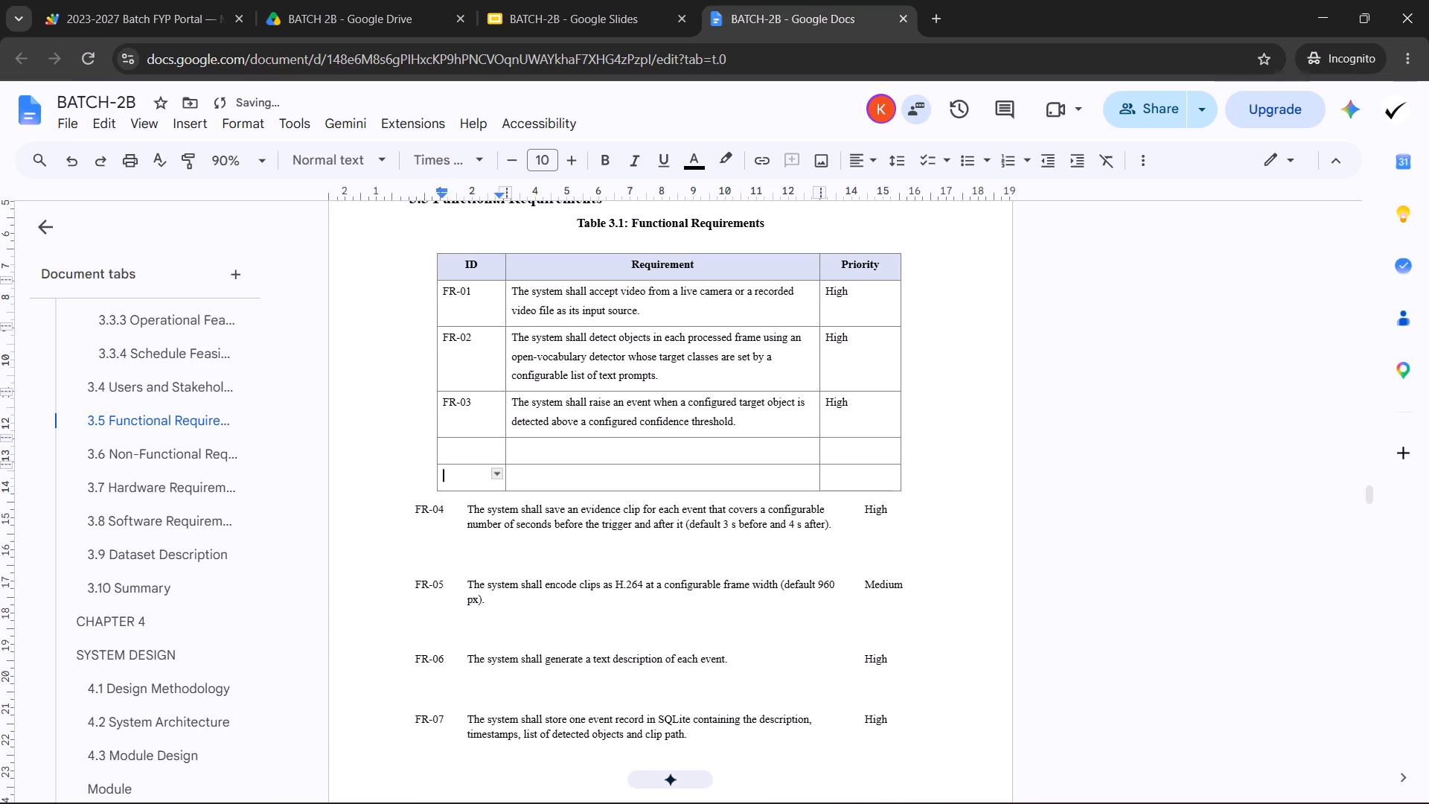
Check how many requirements remain through FR-14 and insert two more empty rows at the bottom of Table 3.1.
scroll(759, 469, down, 8)
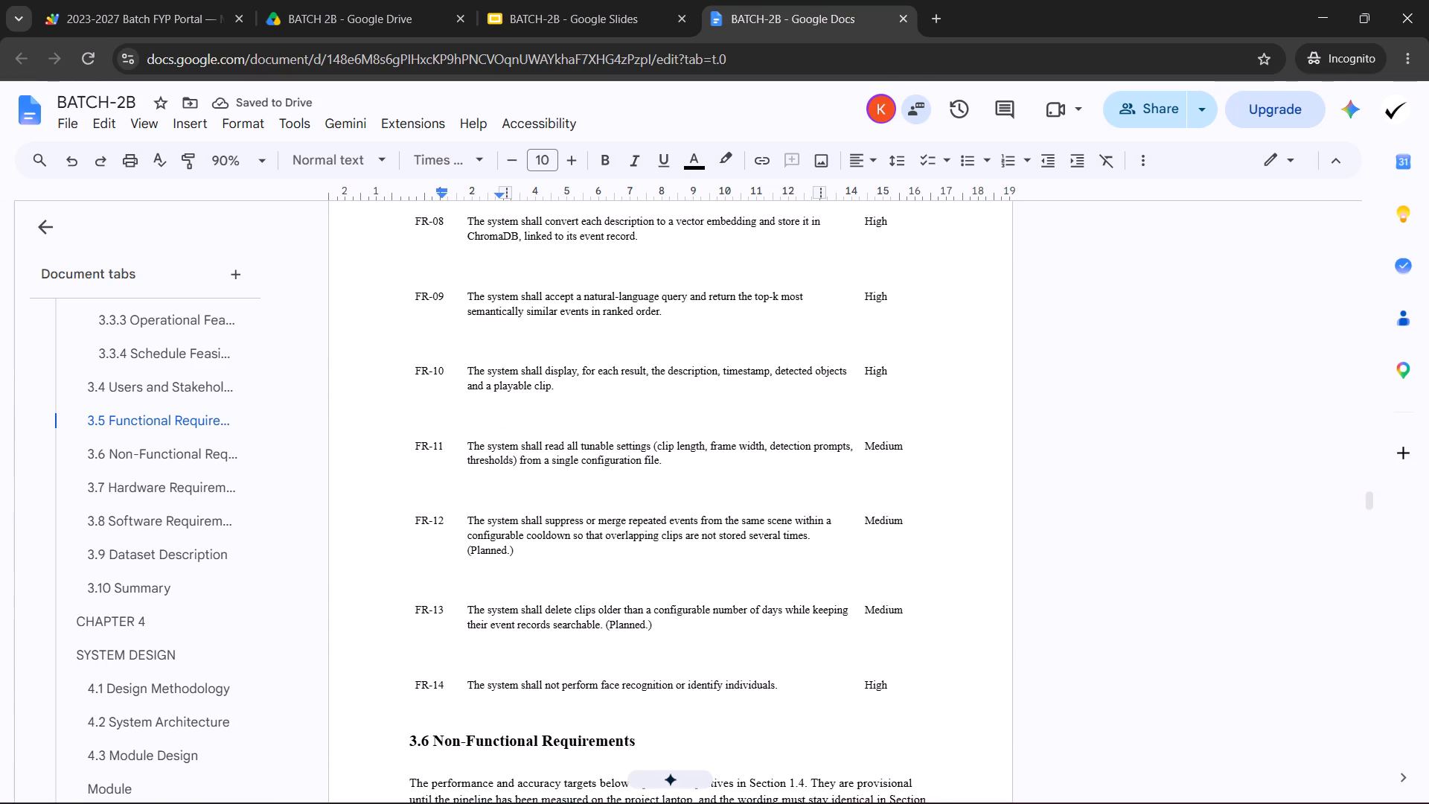
scroll(691, 497, up, 4)
scroll(618, 533, up, 5)
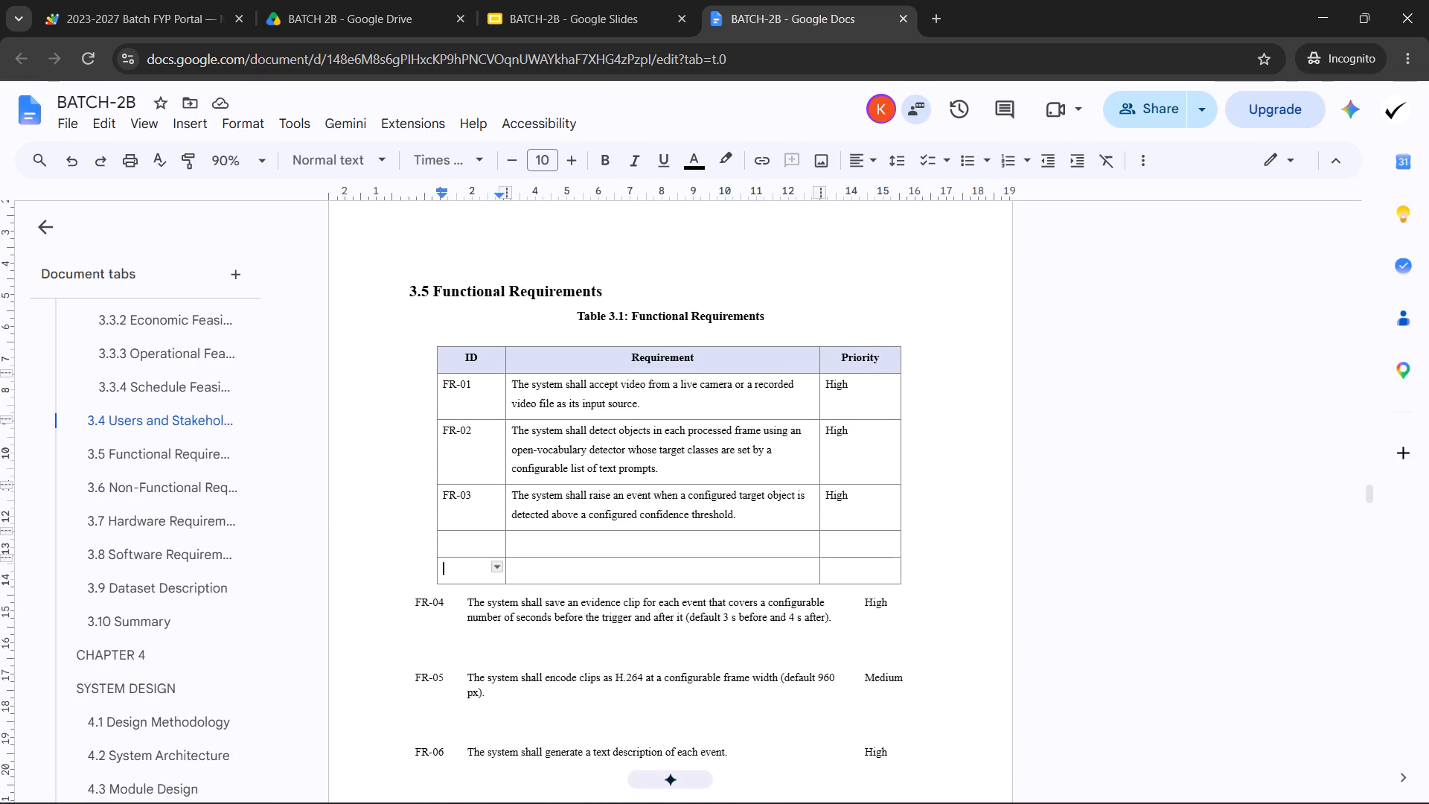
click(626, 567)
right_click(626, 568)
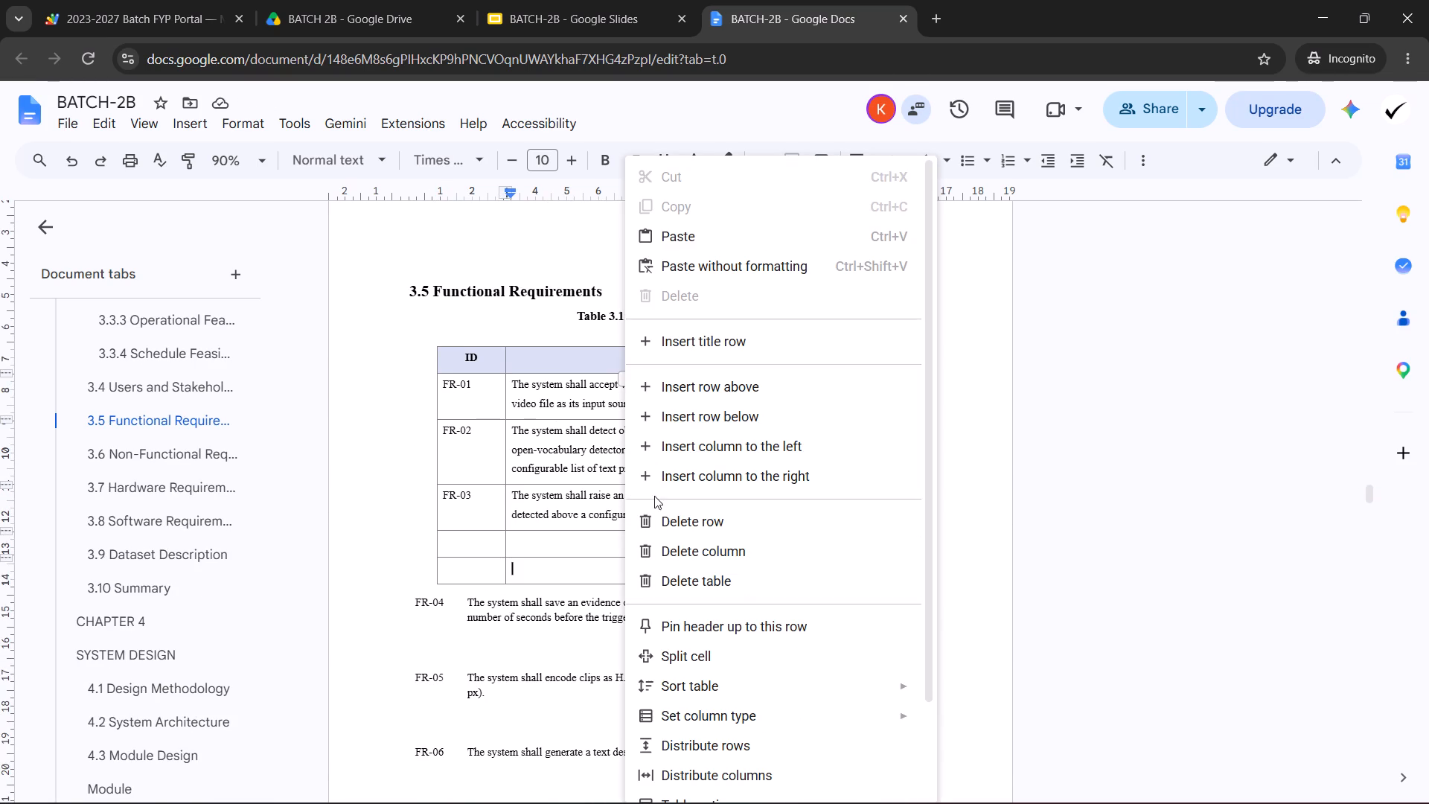
click(677, 418)
right_click(639, 593)
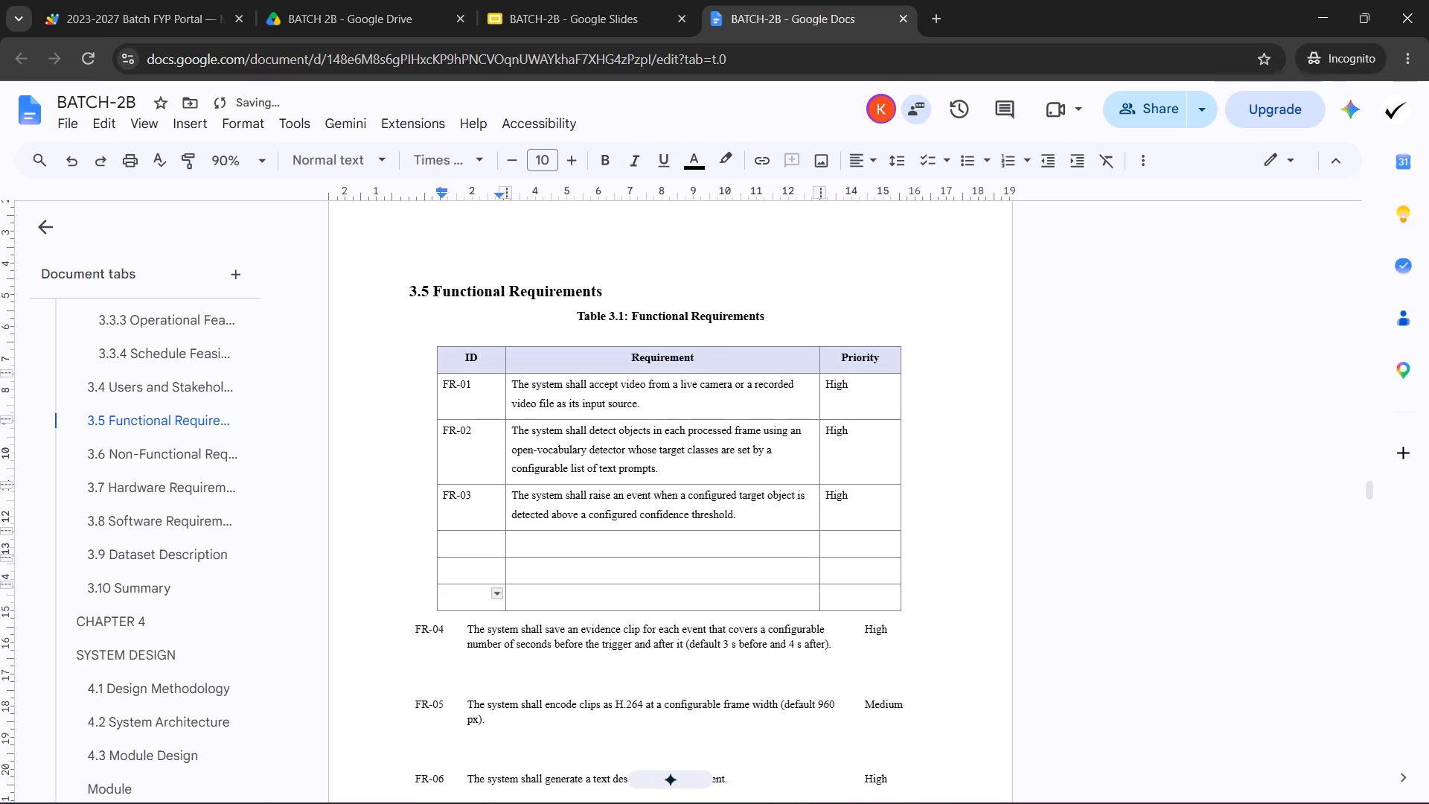
click(692, 424)
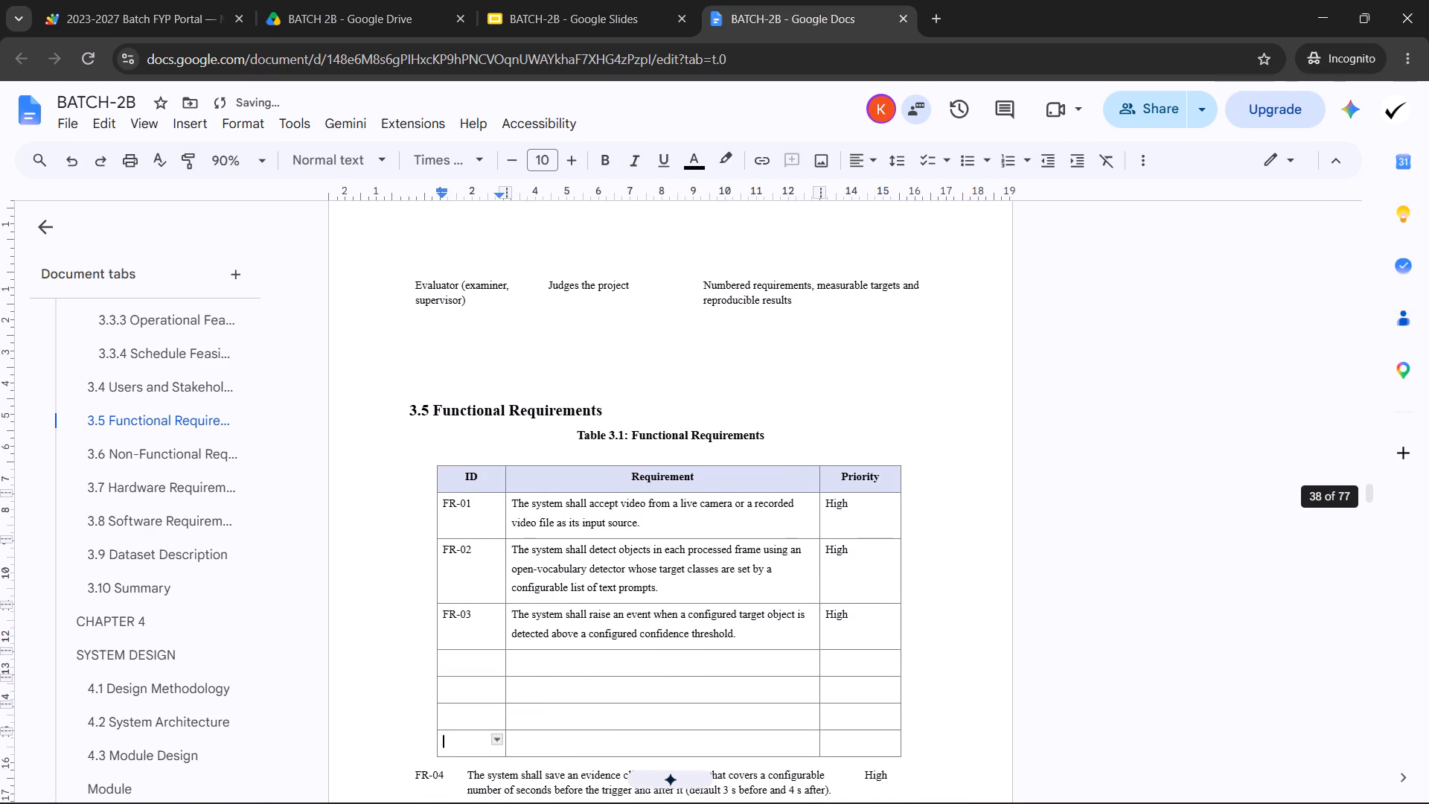
Insert one more empty row at the bottom of Table 3.1.
scroll(619, 614, up, 2)
scroll(619, 614, down, 1)
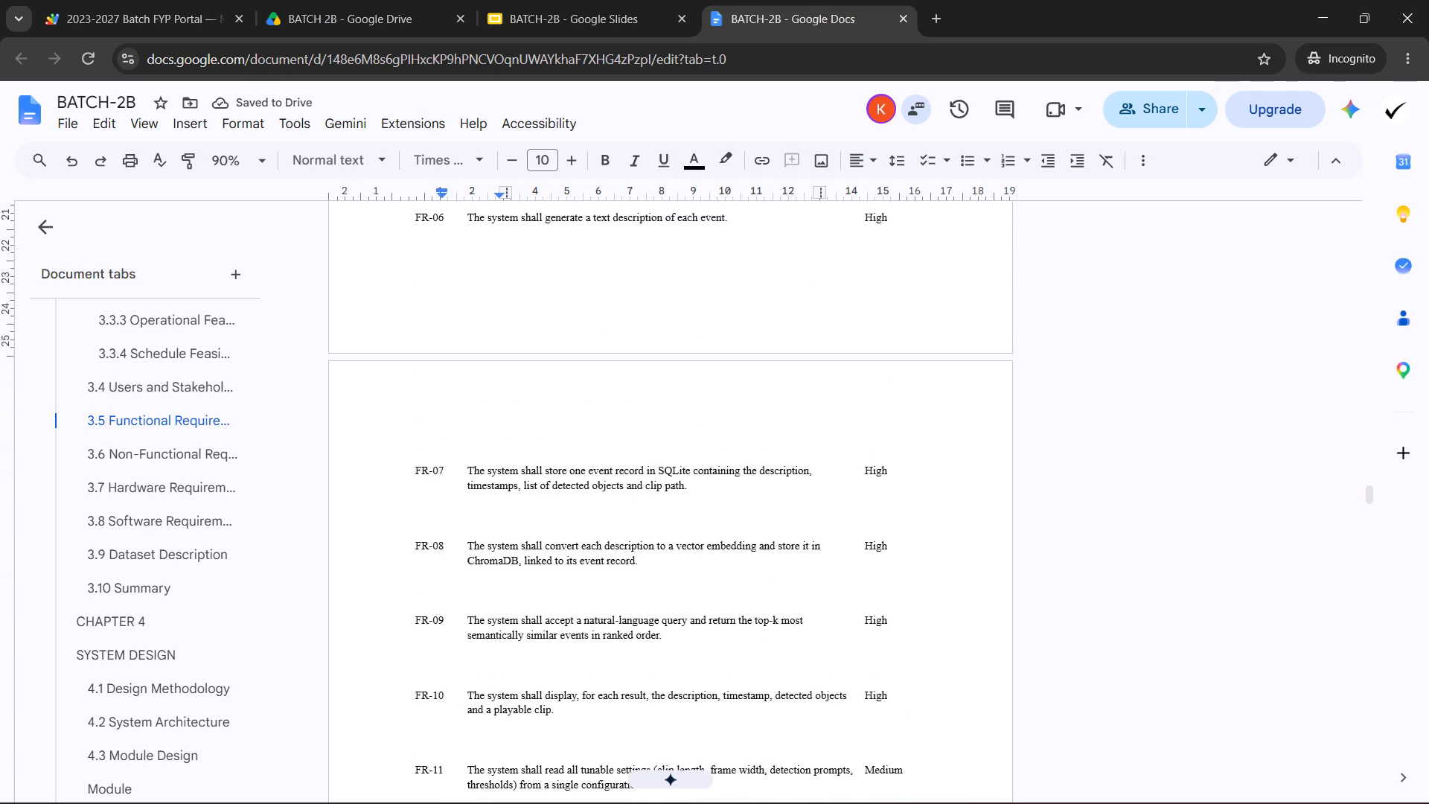
scroll(620, 614, up, 8)
scroll(625, 613, down, 1)
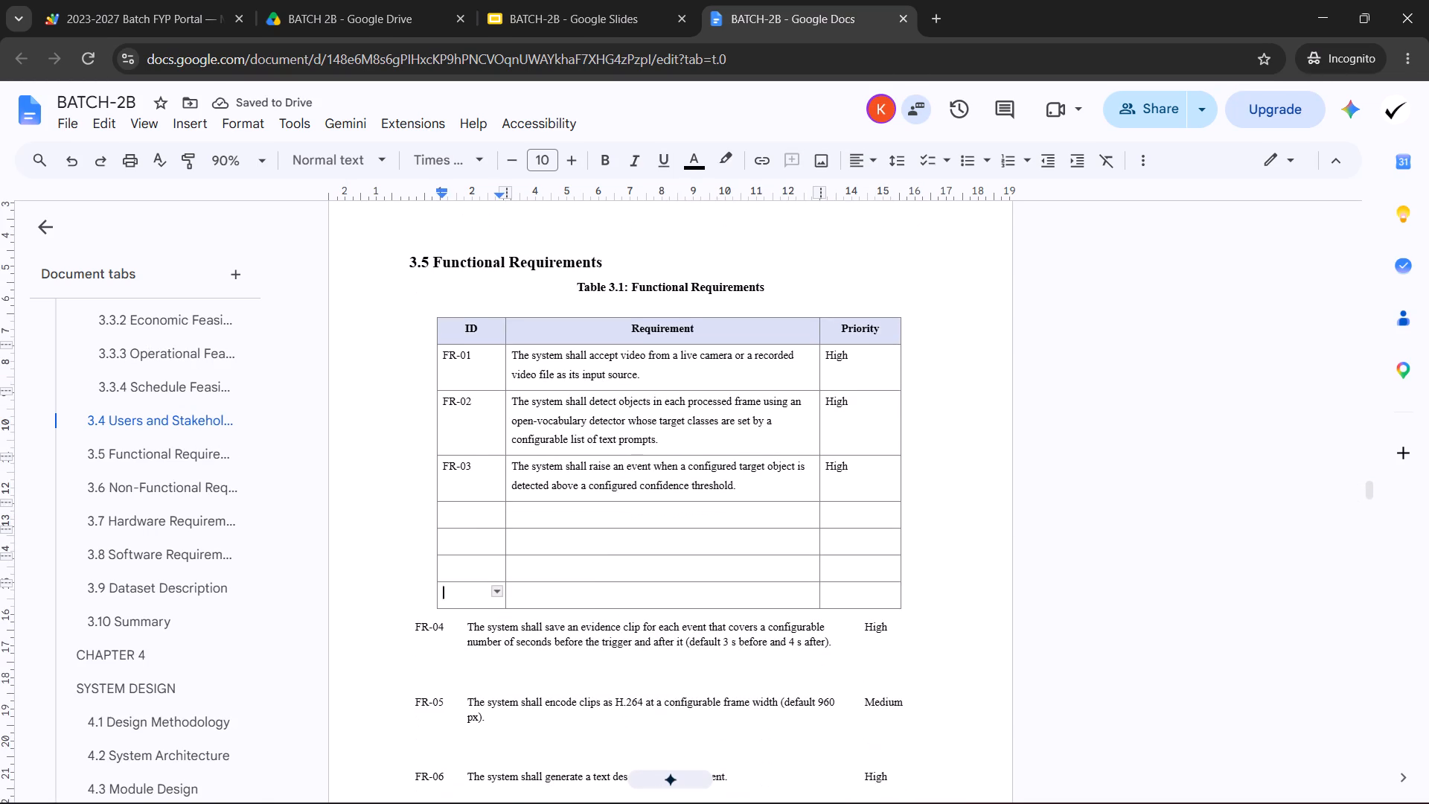
click(632, 601)
right_click(632, 601)
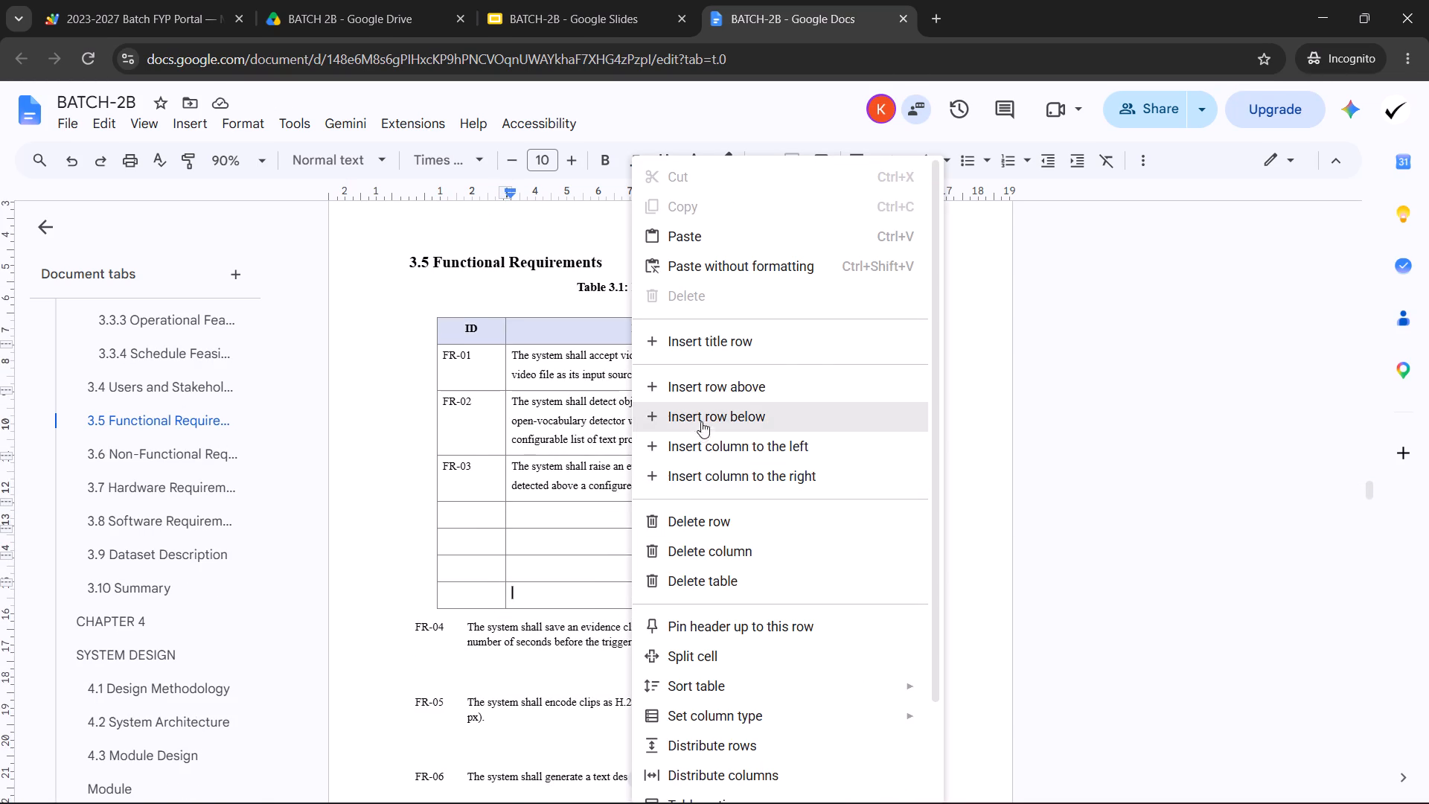
click(702, 417)
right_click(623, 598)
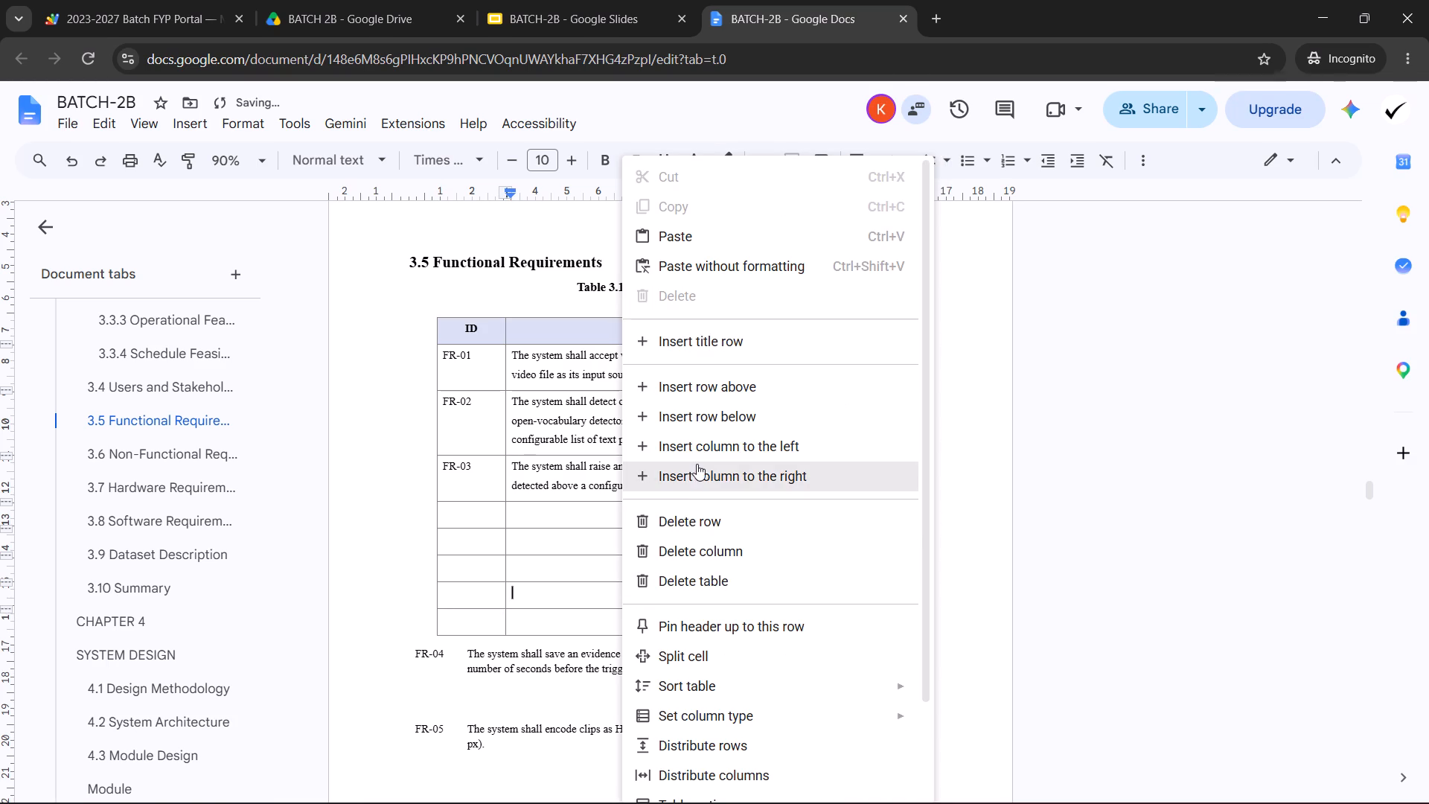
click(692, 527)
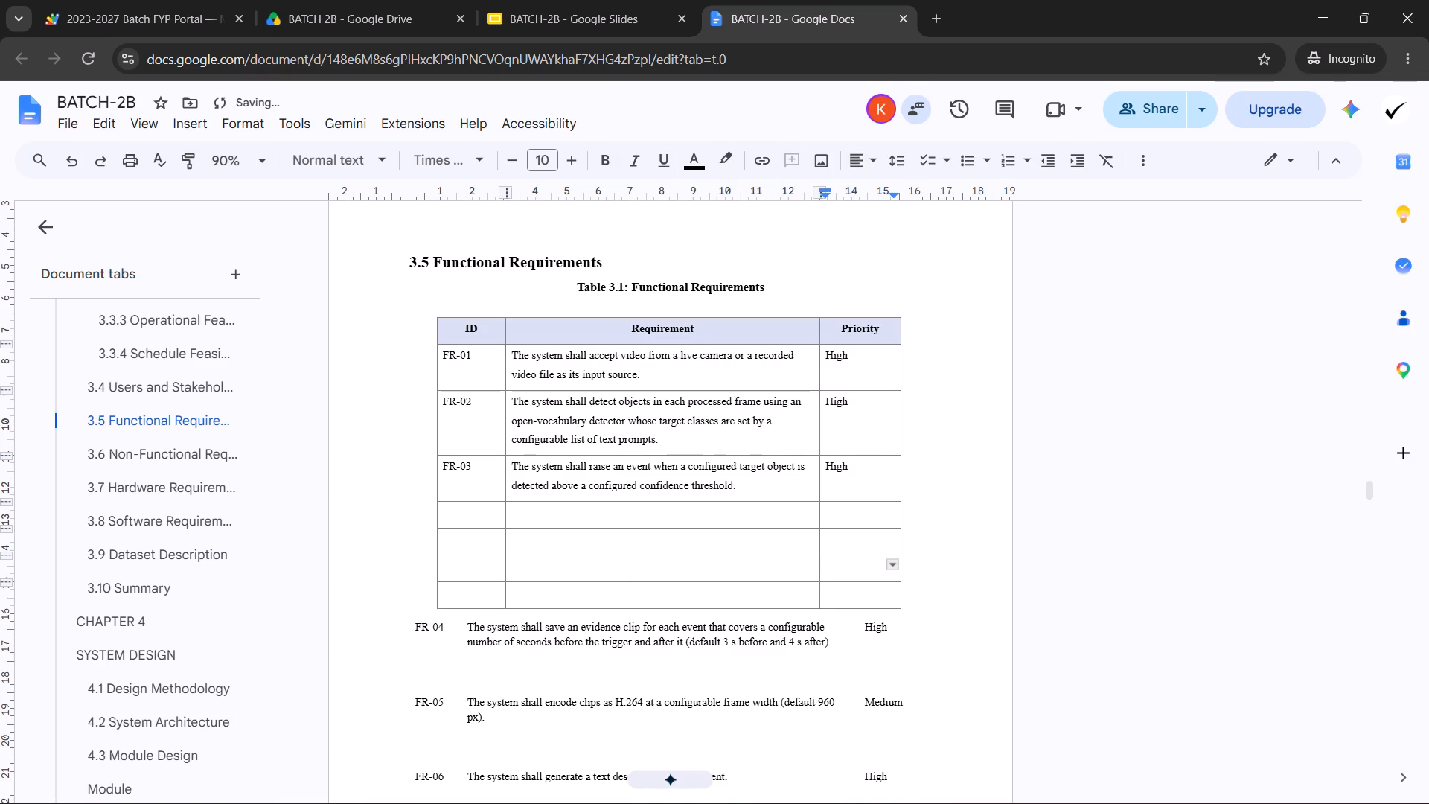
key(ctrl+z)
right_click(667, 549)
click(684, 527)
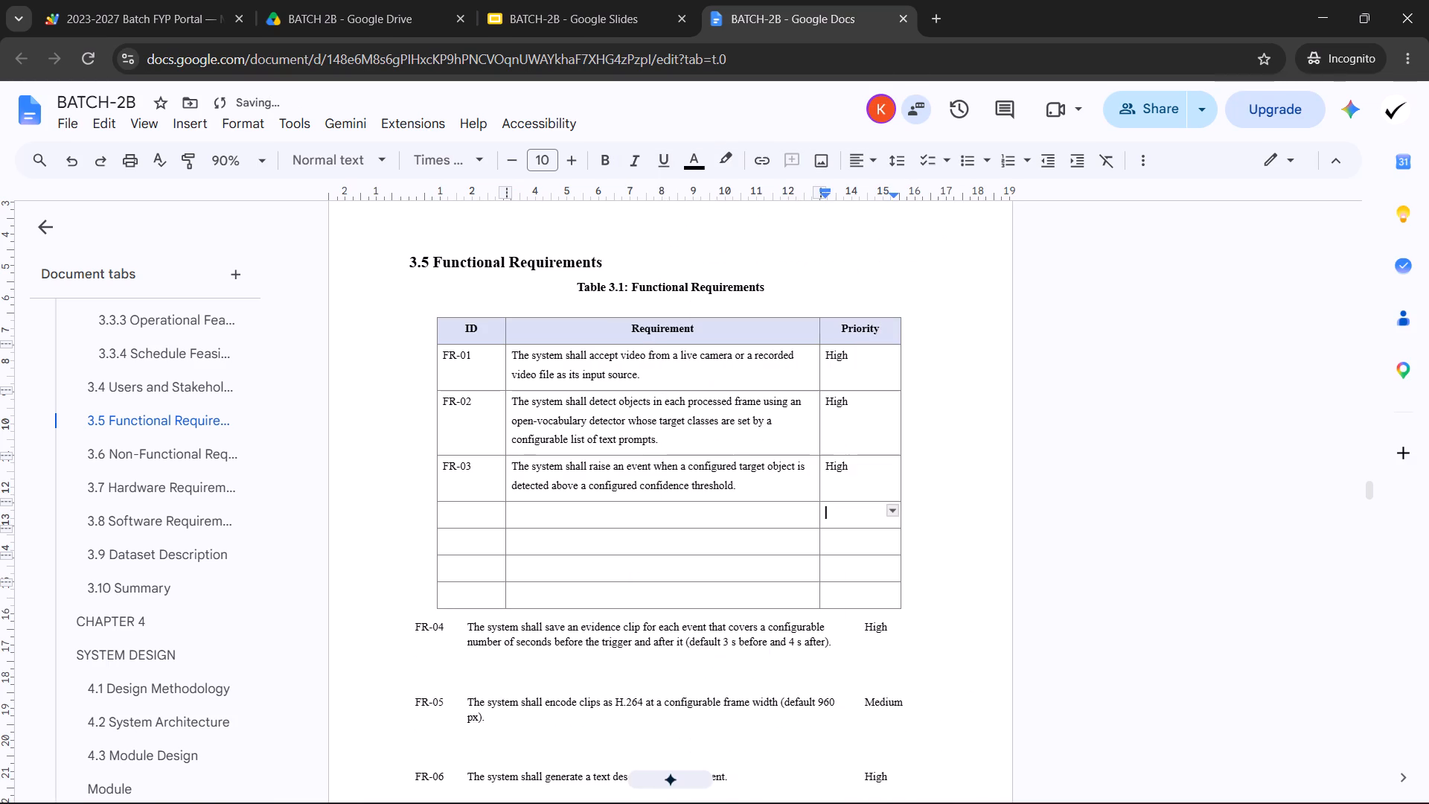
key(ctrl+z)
Insert two more empty rows in Table 3.1, one below the first blank row and one at the bottom.
click(684, 527)
click(683, 519)
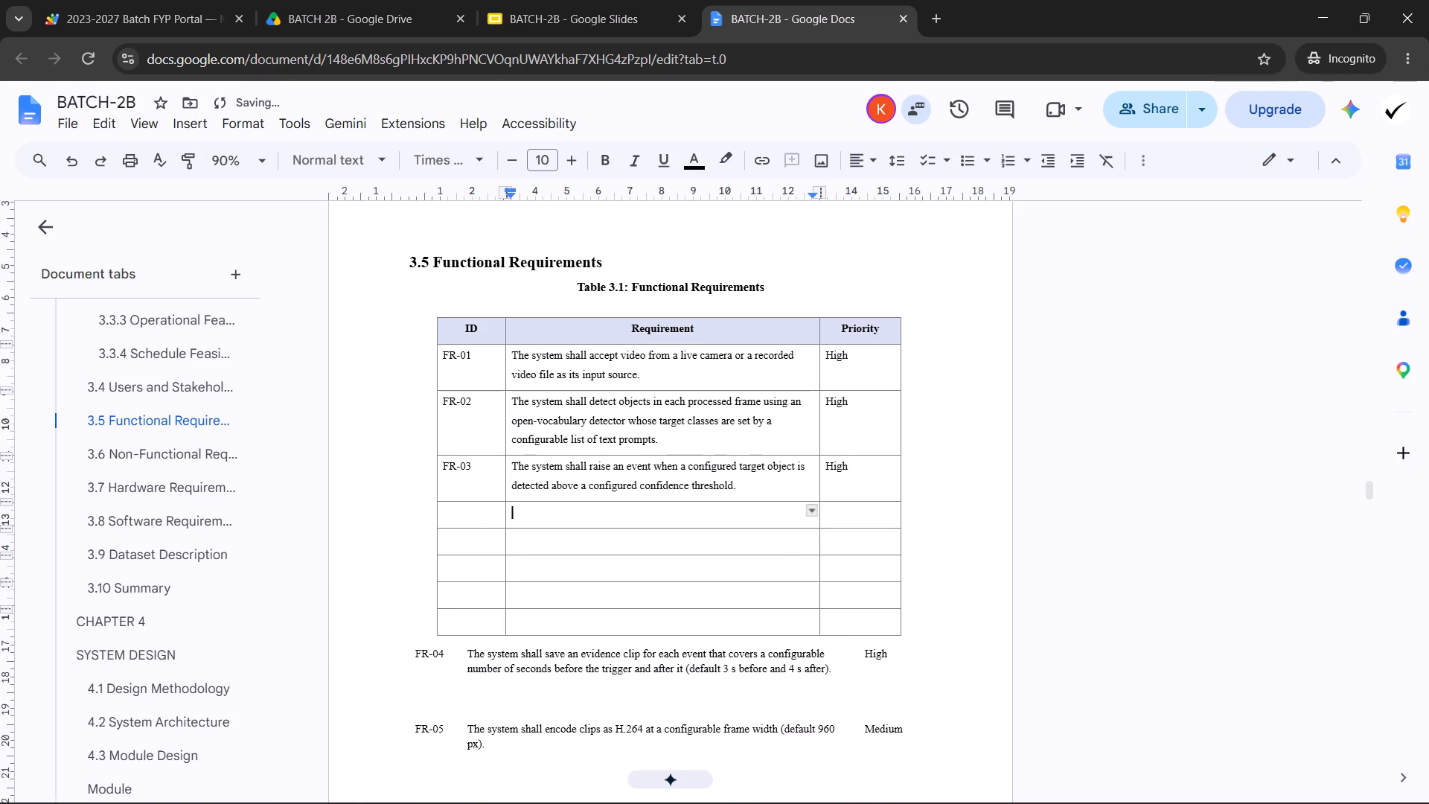
right_click(680, 519)
click(723, 428)
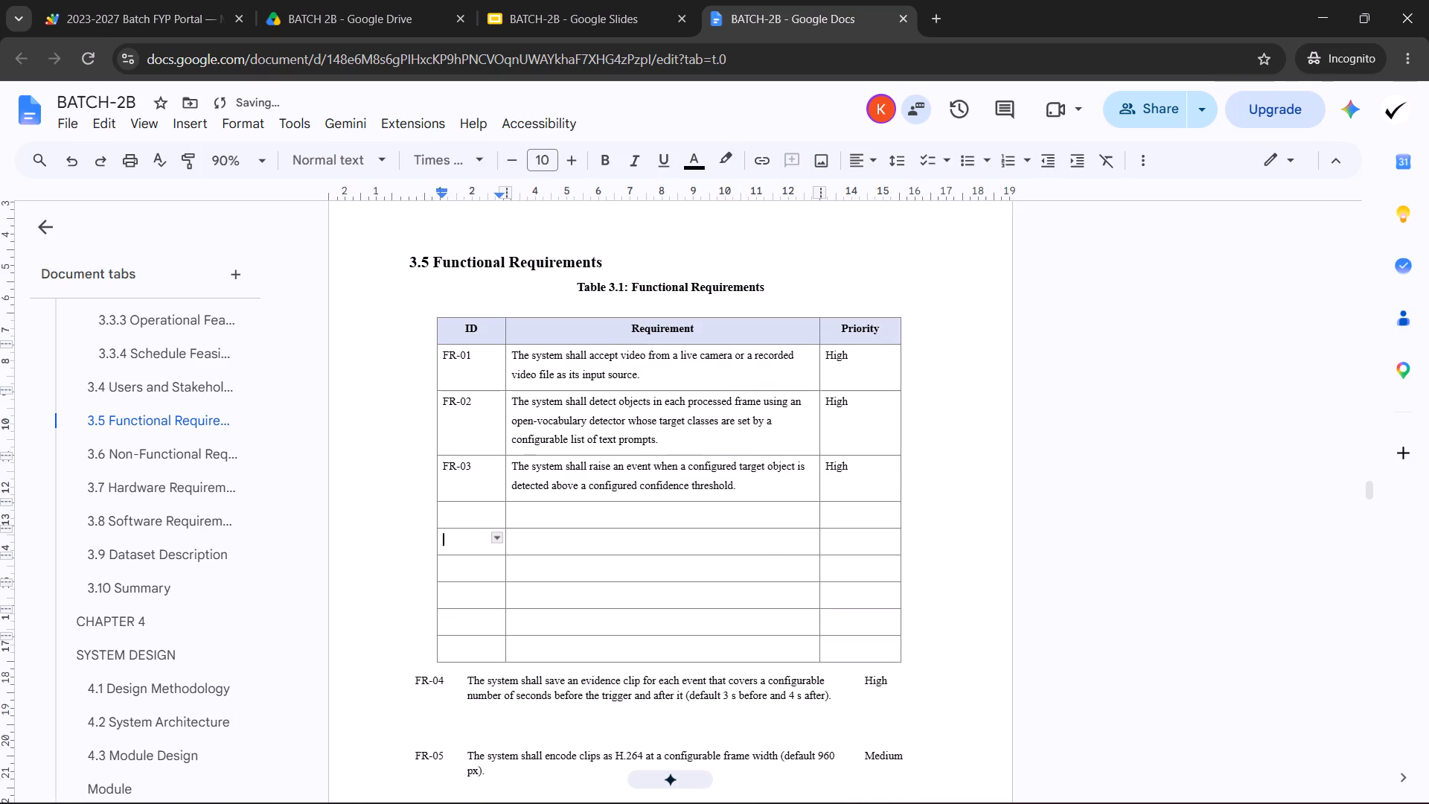
click(693, 651)
right_click(693, 651)
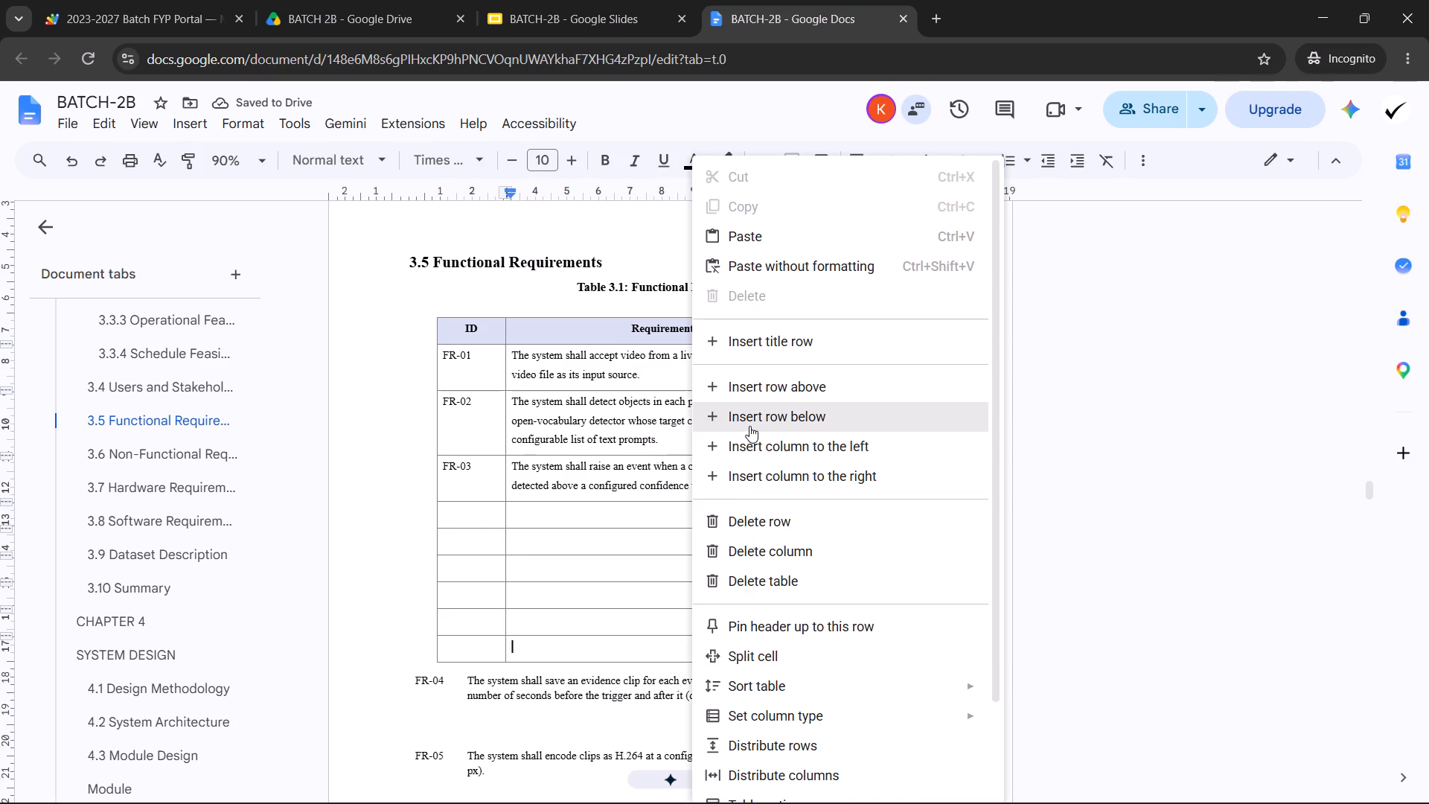
click(749, 426)
Insert four more empty rows among Table 3.1's blank rows, giving eleven blank rows for FR-04 to FR-14.
click(672, 573)
right_click(672, 573)
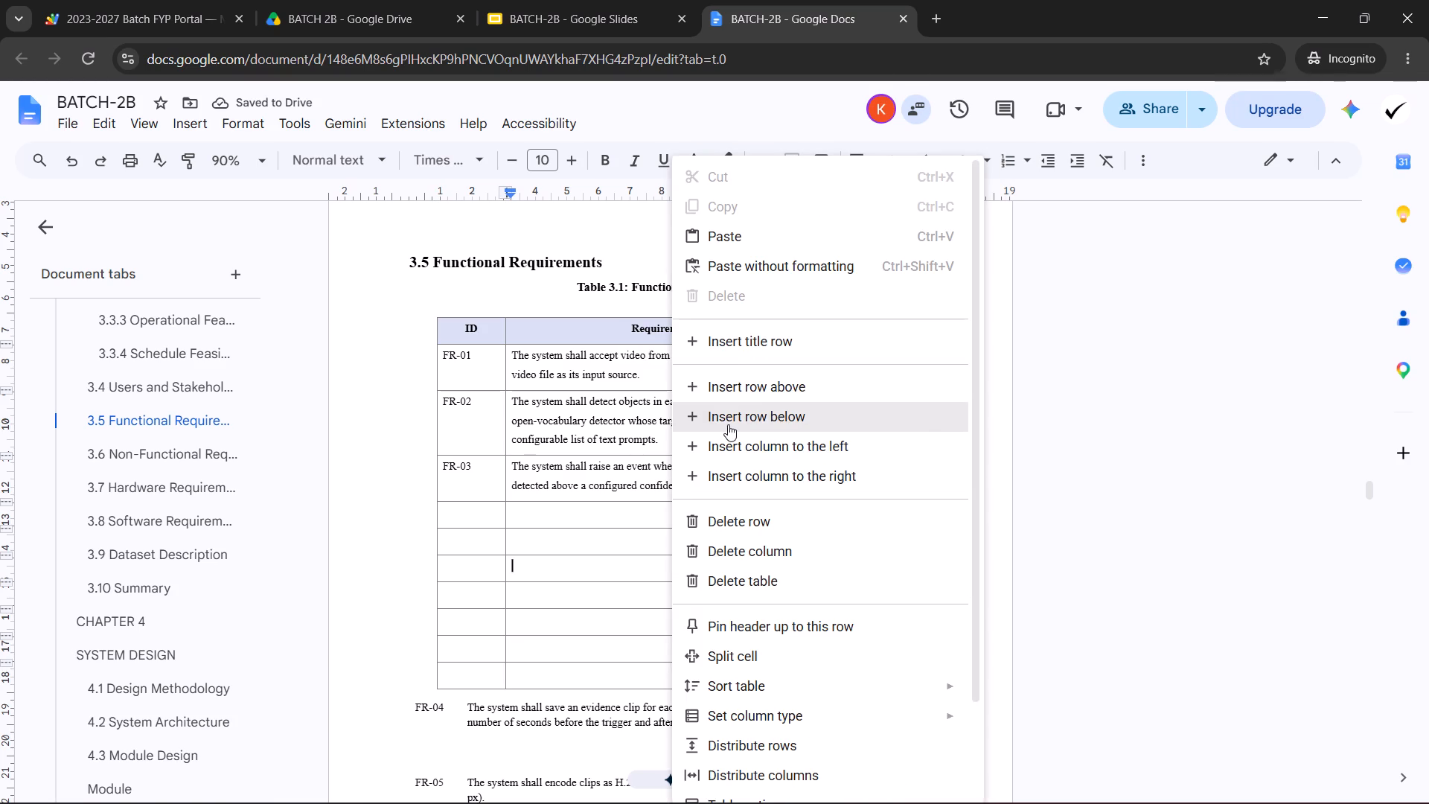
click(728, 424)
right_click(665, 555)
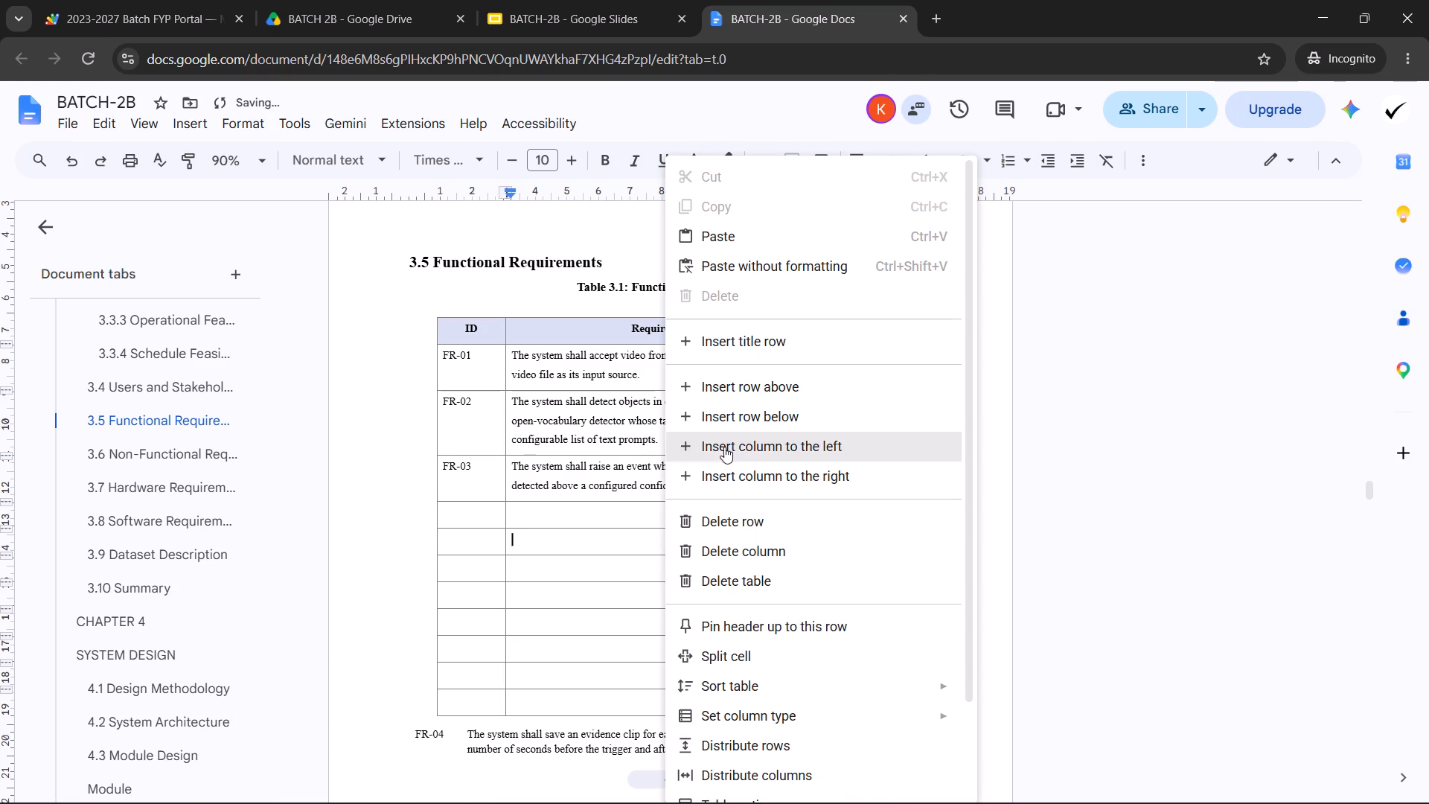
click(732, 415)
right_click(610, 578)
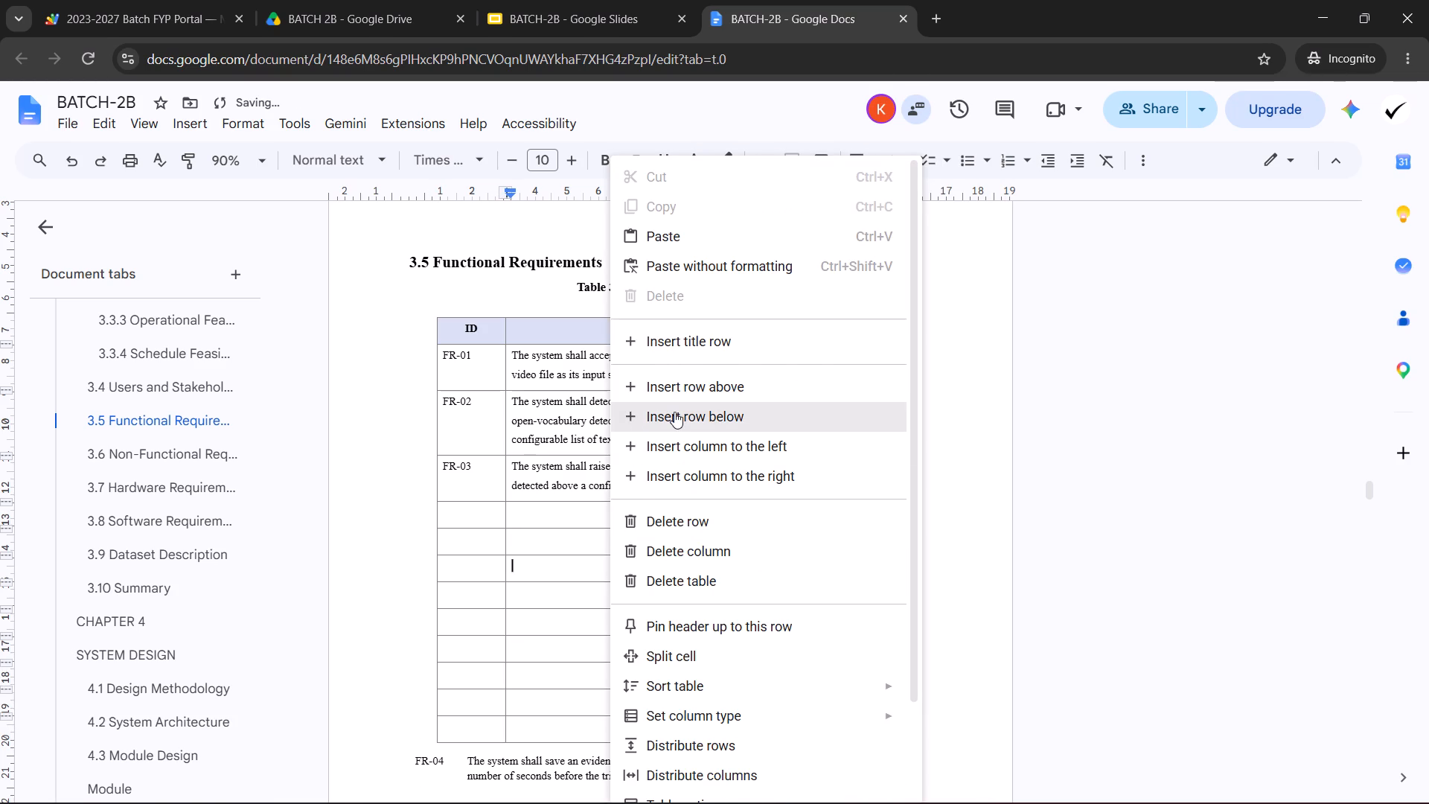
click(674, 412)
click(621, 531)
click(619, 542)
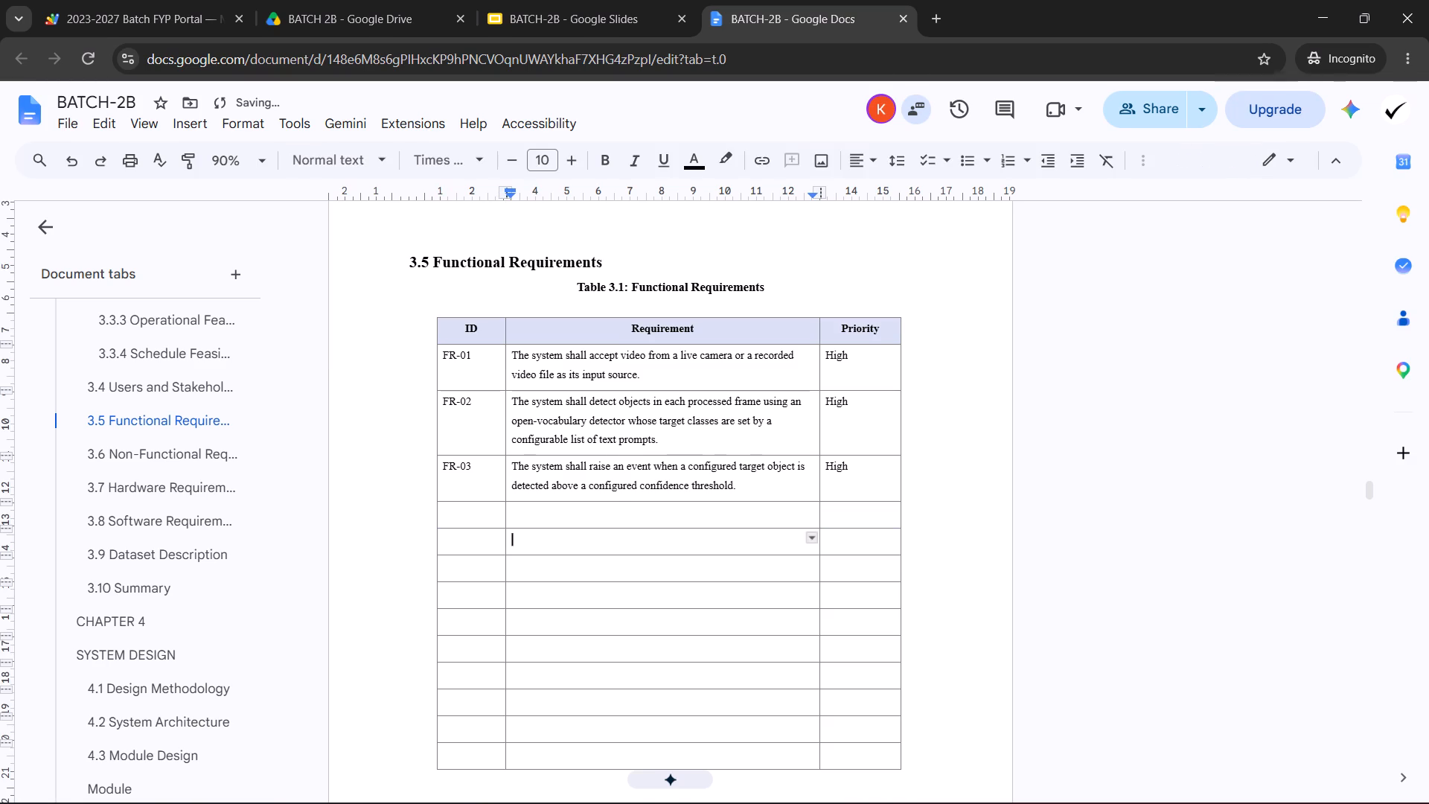
right_click(619, 542)
click(694, 419)
Cut the FR-04 evidence-clip requirement sentence from the borderless table.
scroll(649, 468, down, 3)
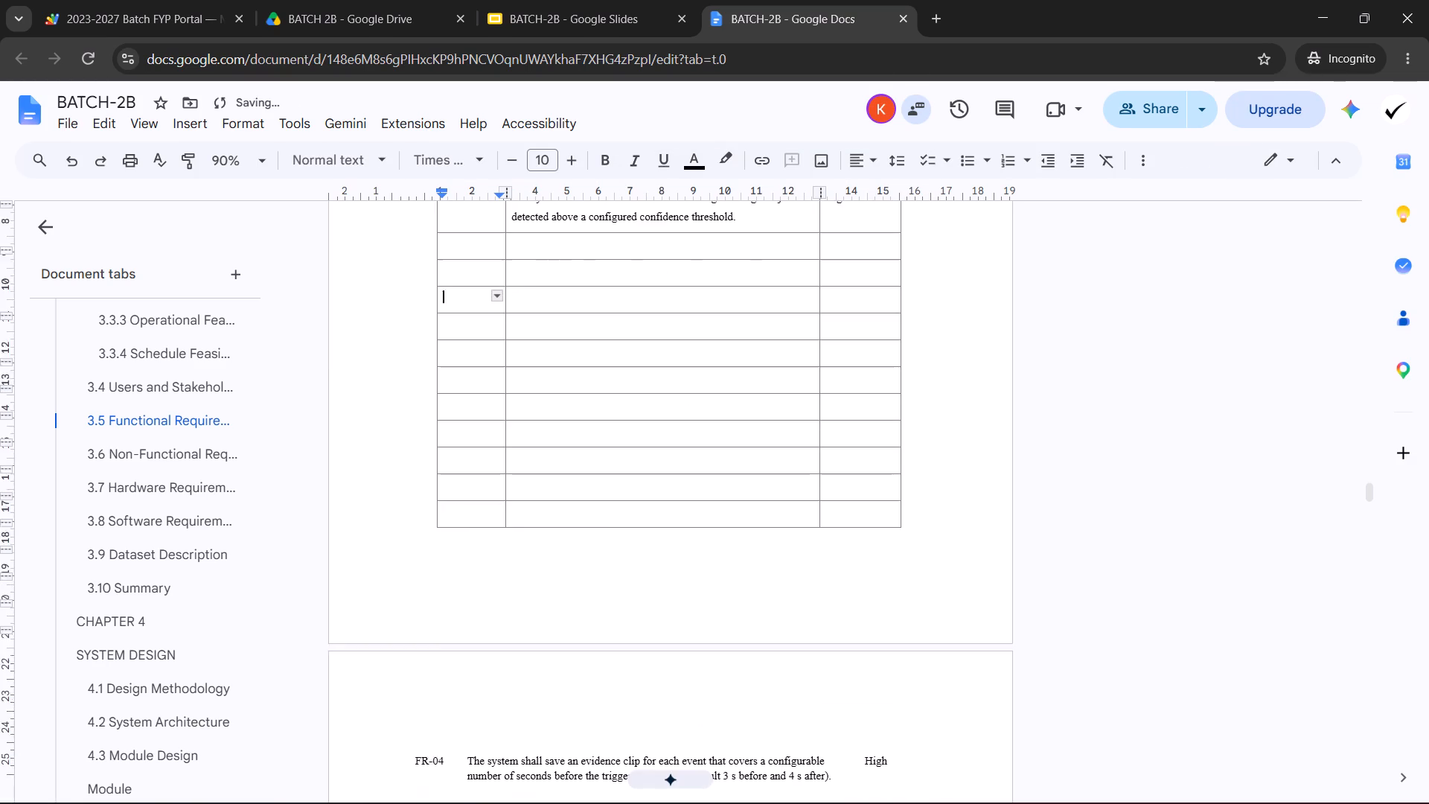
scroll(608, 482, down, 3)
triple_click(598, 497)
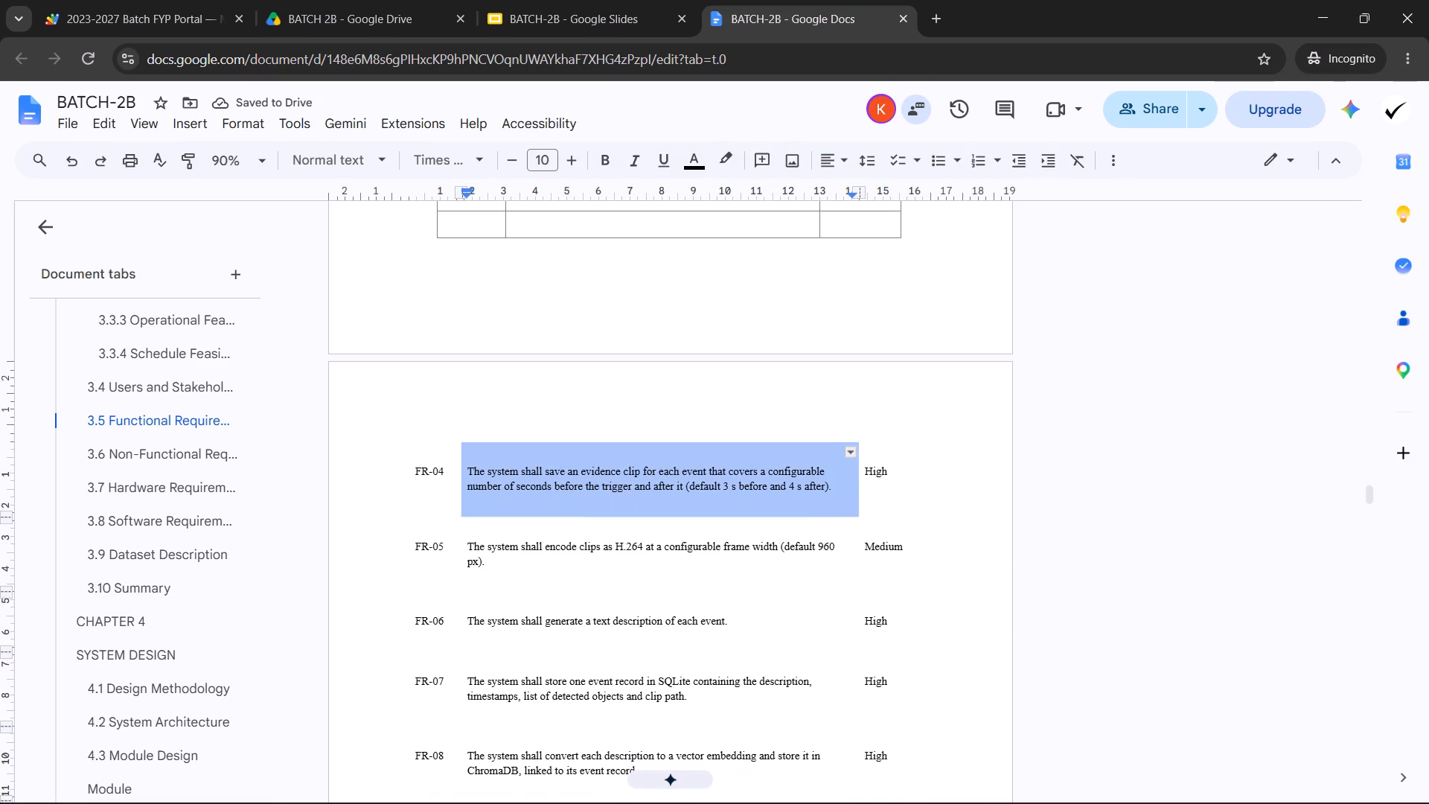
key(ctrl+x)
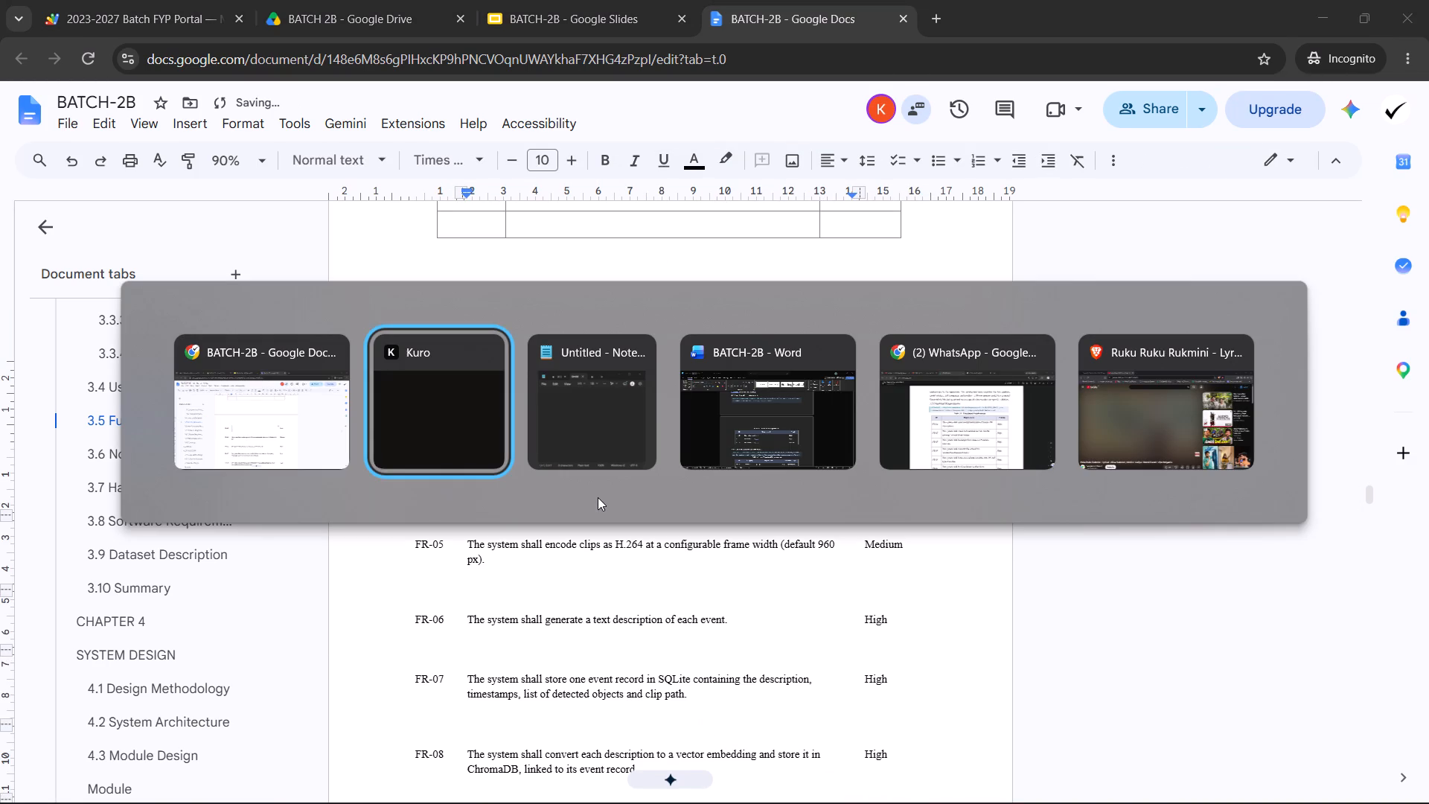
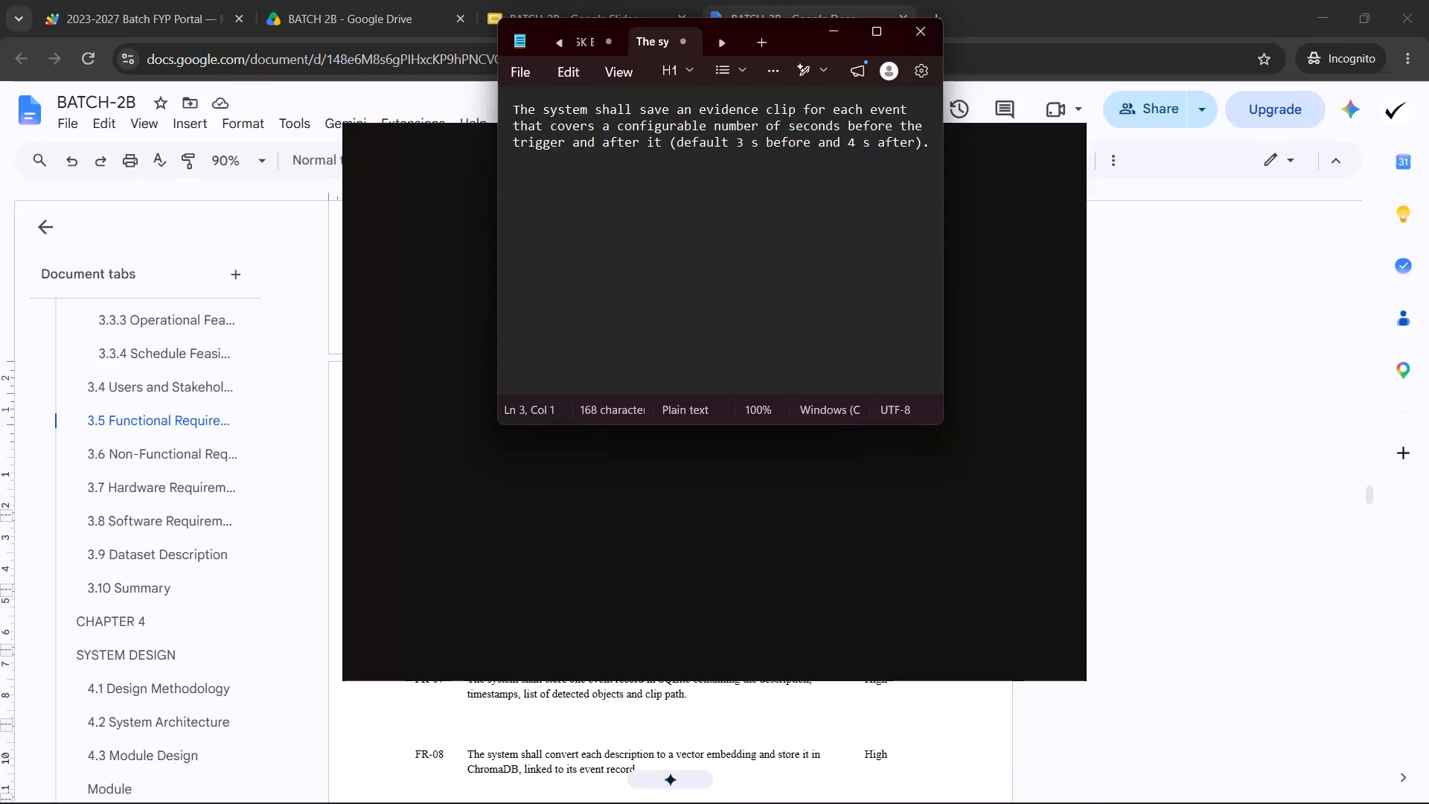
Cut all of the evidence-clip requirement text out of the Notepad scratch note as plain text.
key(ctrl+x)
key(ctrl+a)
key(ctrl+x)
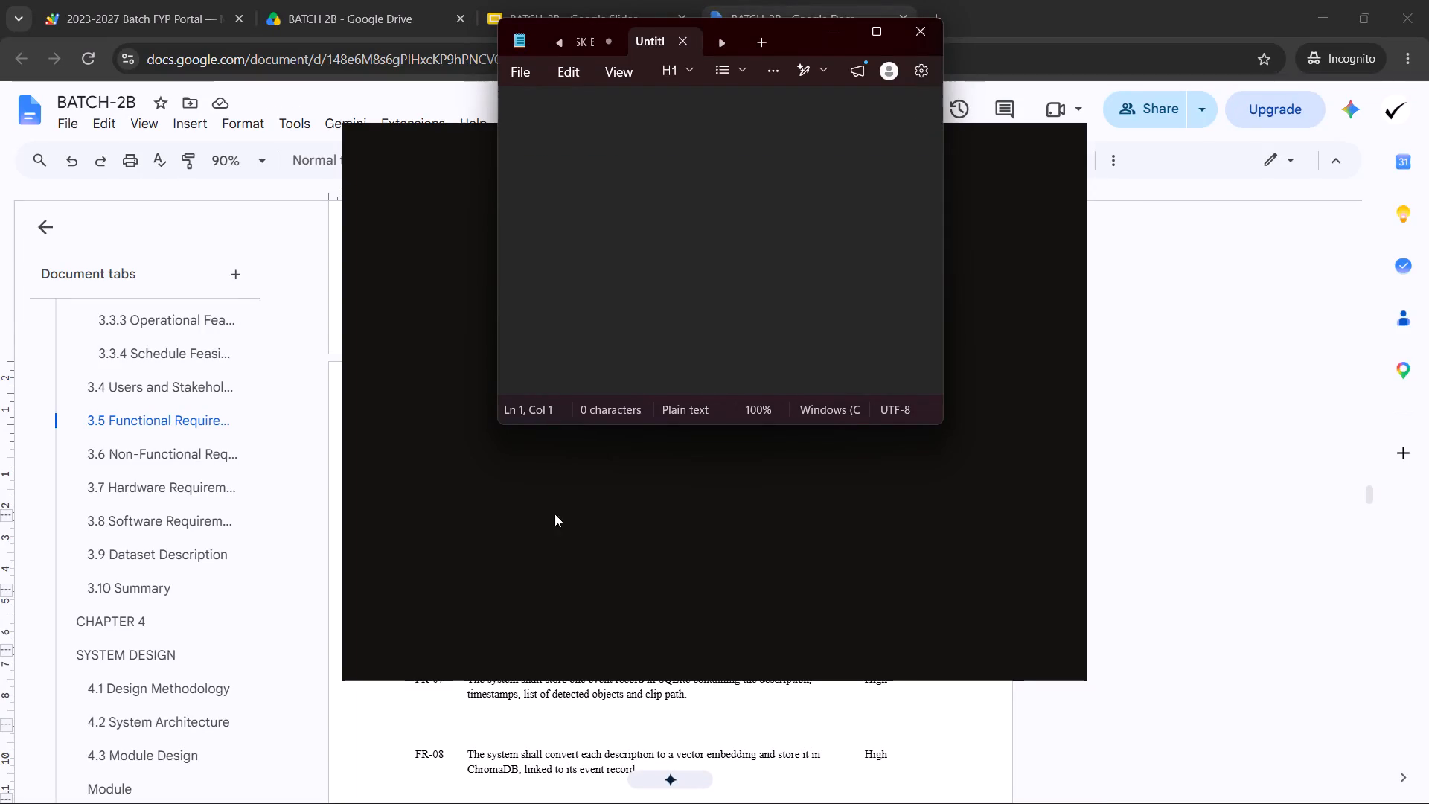
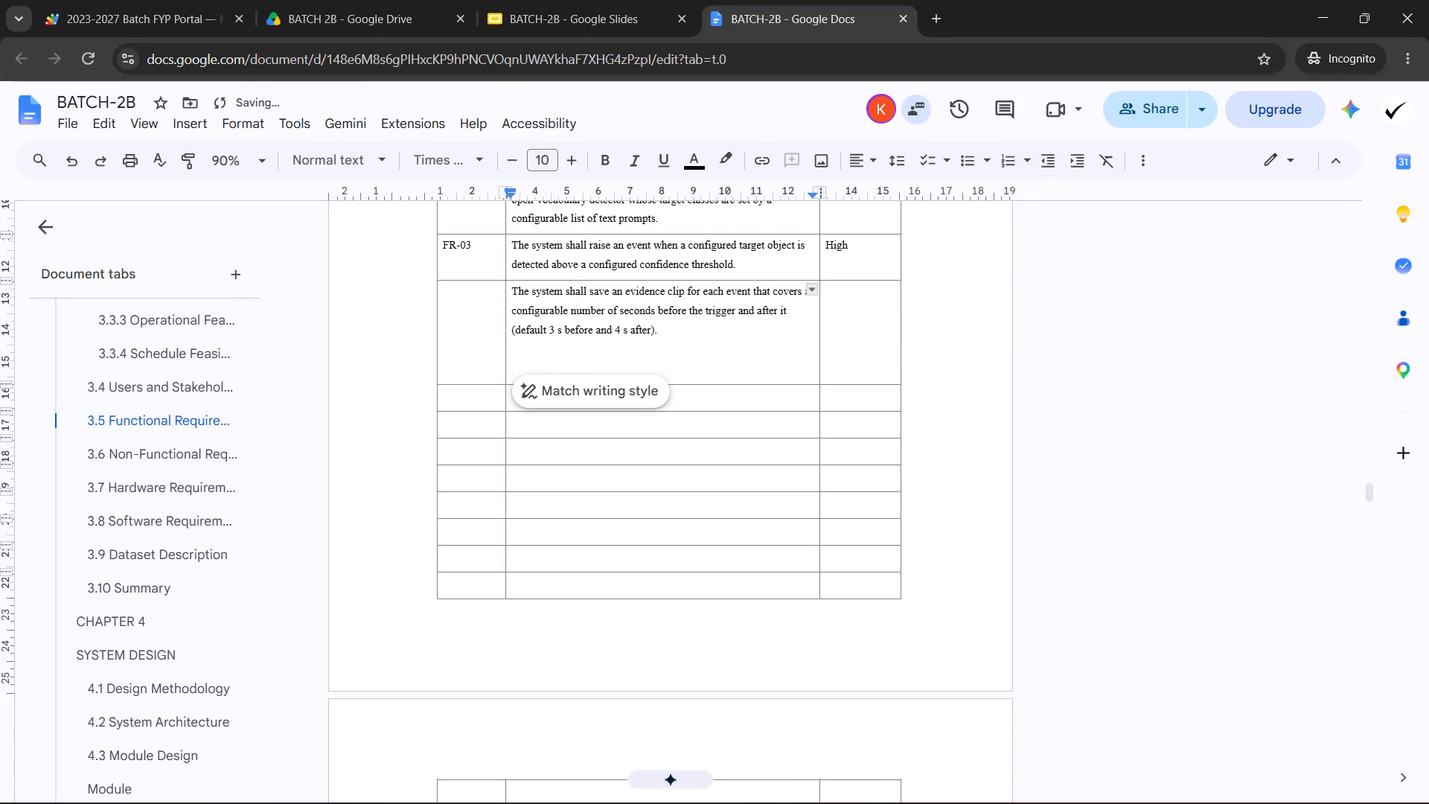
Remove the blank lines after the evidence-clip requirement text in its Table 3.1 cell.
key(BackSpace)
key(BackSpace)
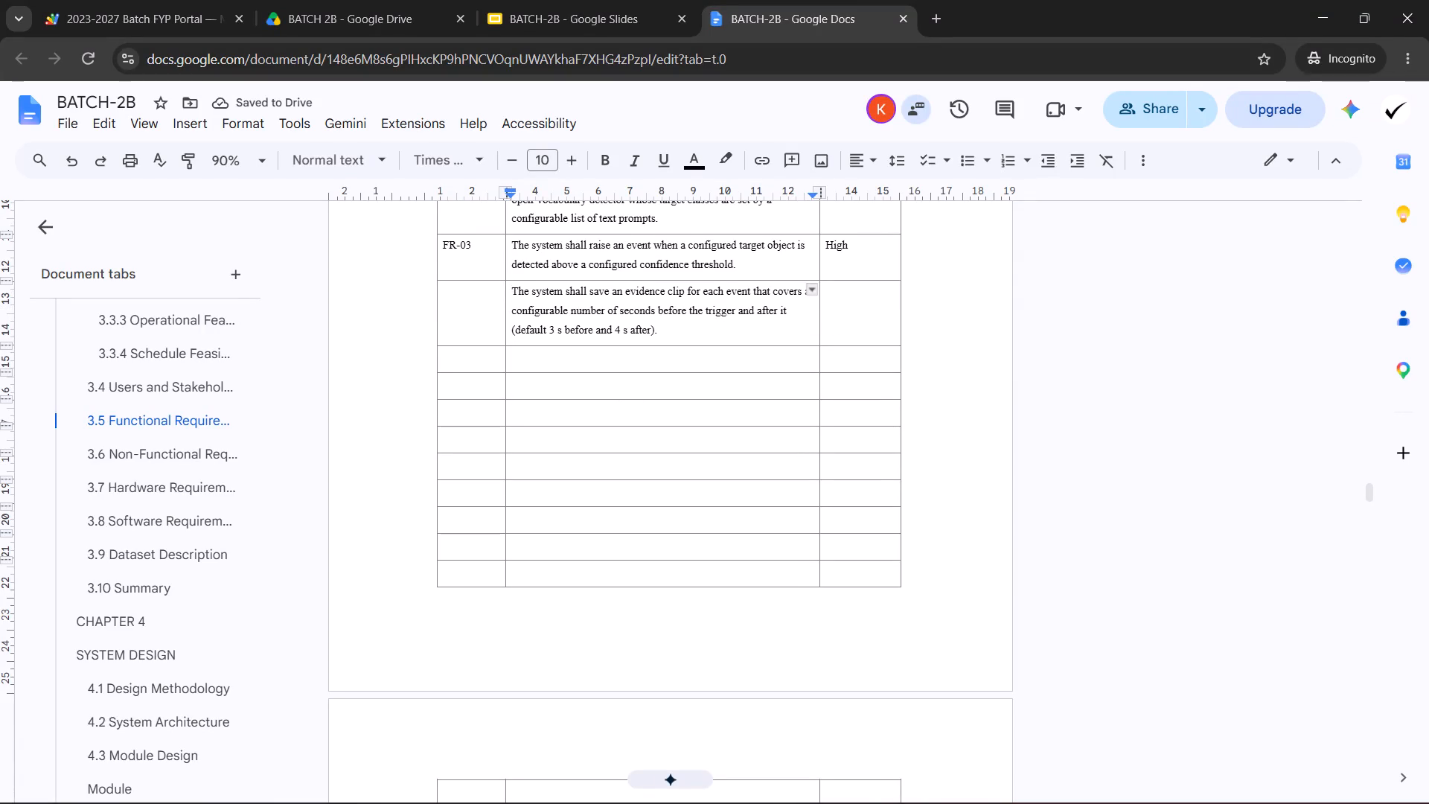
Copy the FR-03 label into the ID cells of the evidence-clip row and the three rows below it.
scroll(511, 314, up, 1)
click(485, 396)
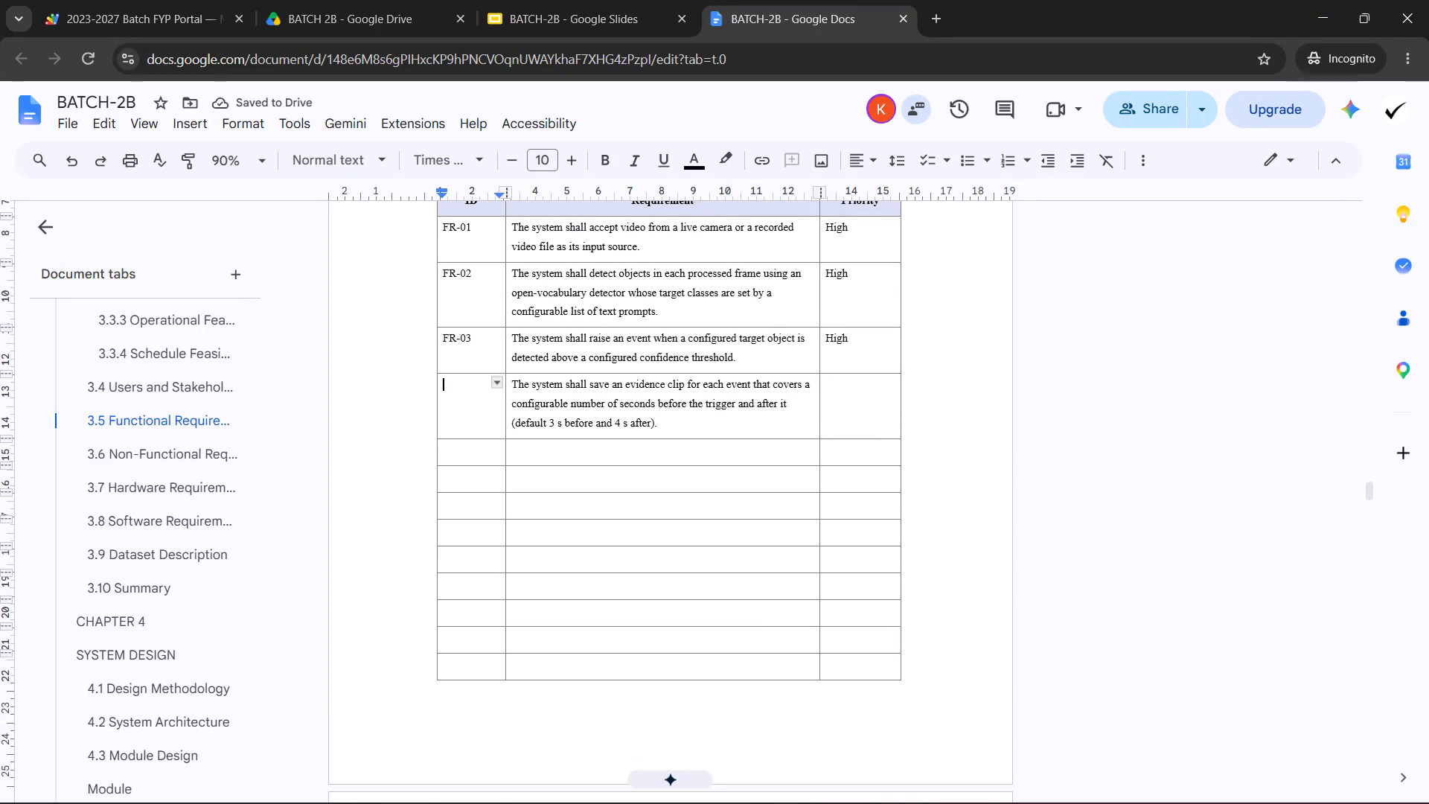
drag(479, 338, 444, 339)
key(ctrl+c)
click(473, 409)
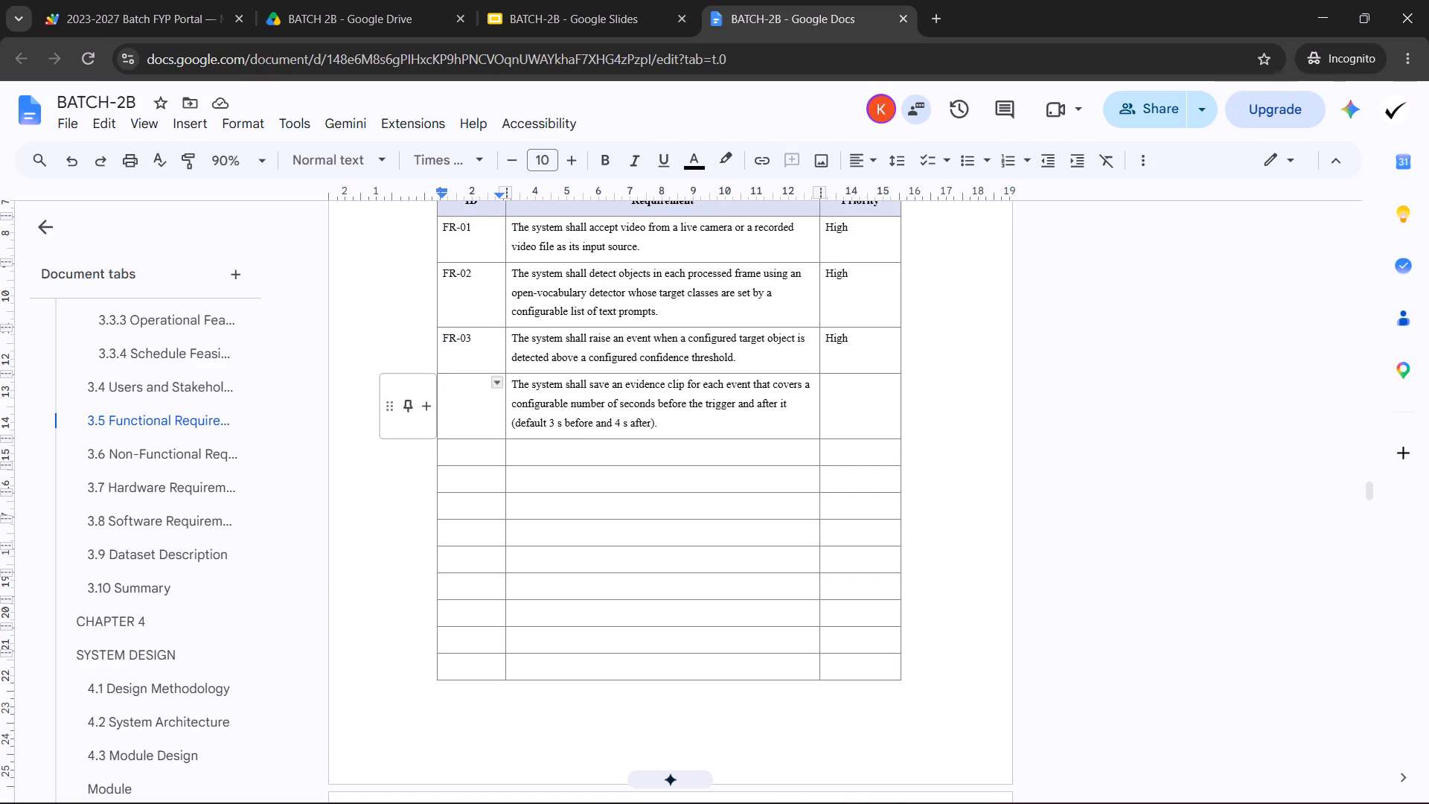
key(ctrl+v)
click(475, 447)
key(ctrl+v)
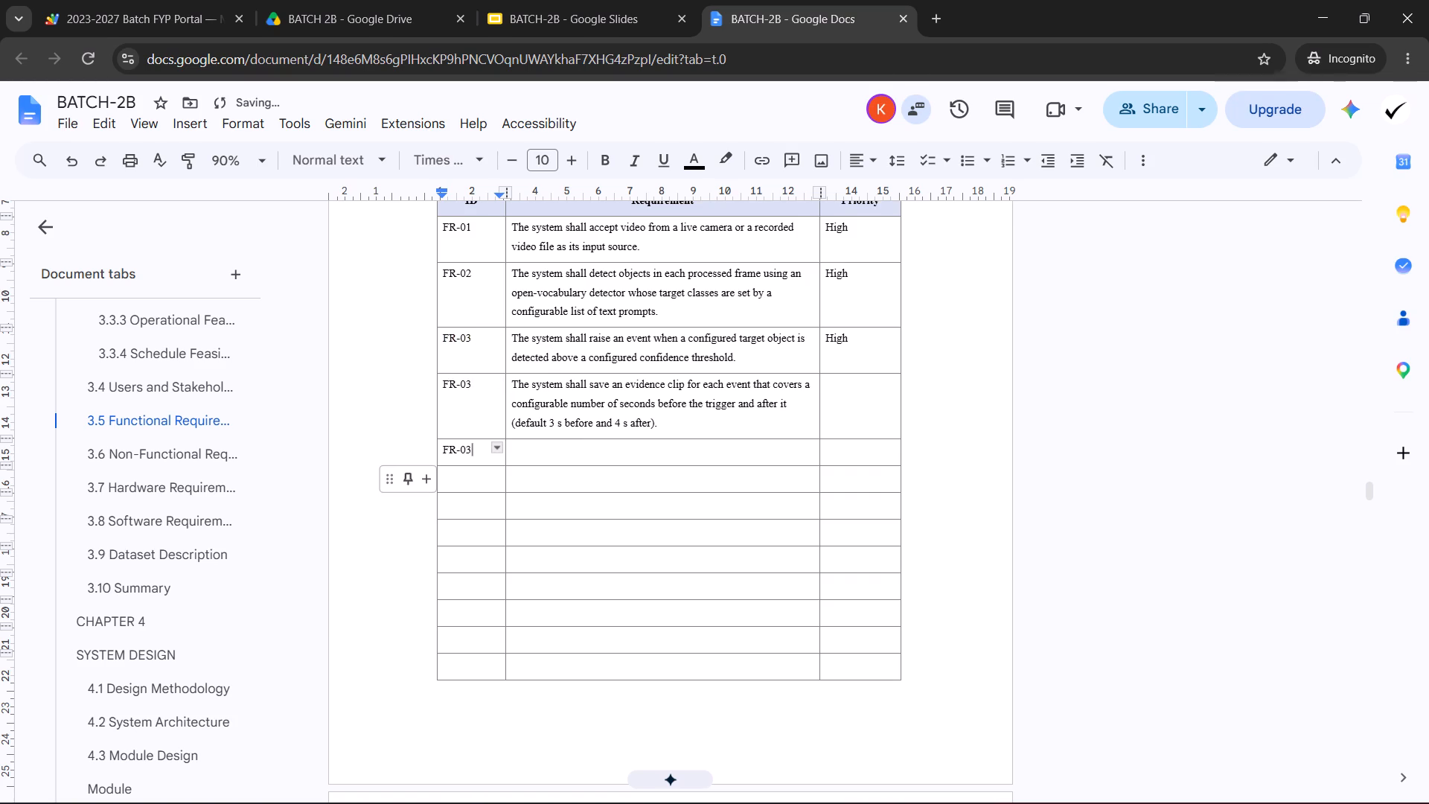
click(464, 473)
key(ctrl+v)
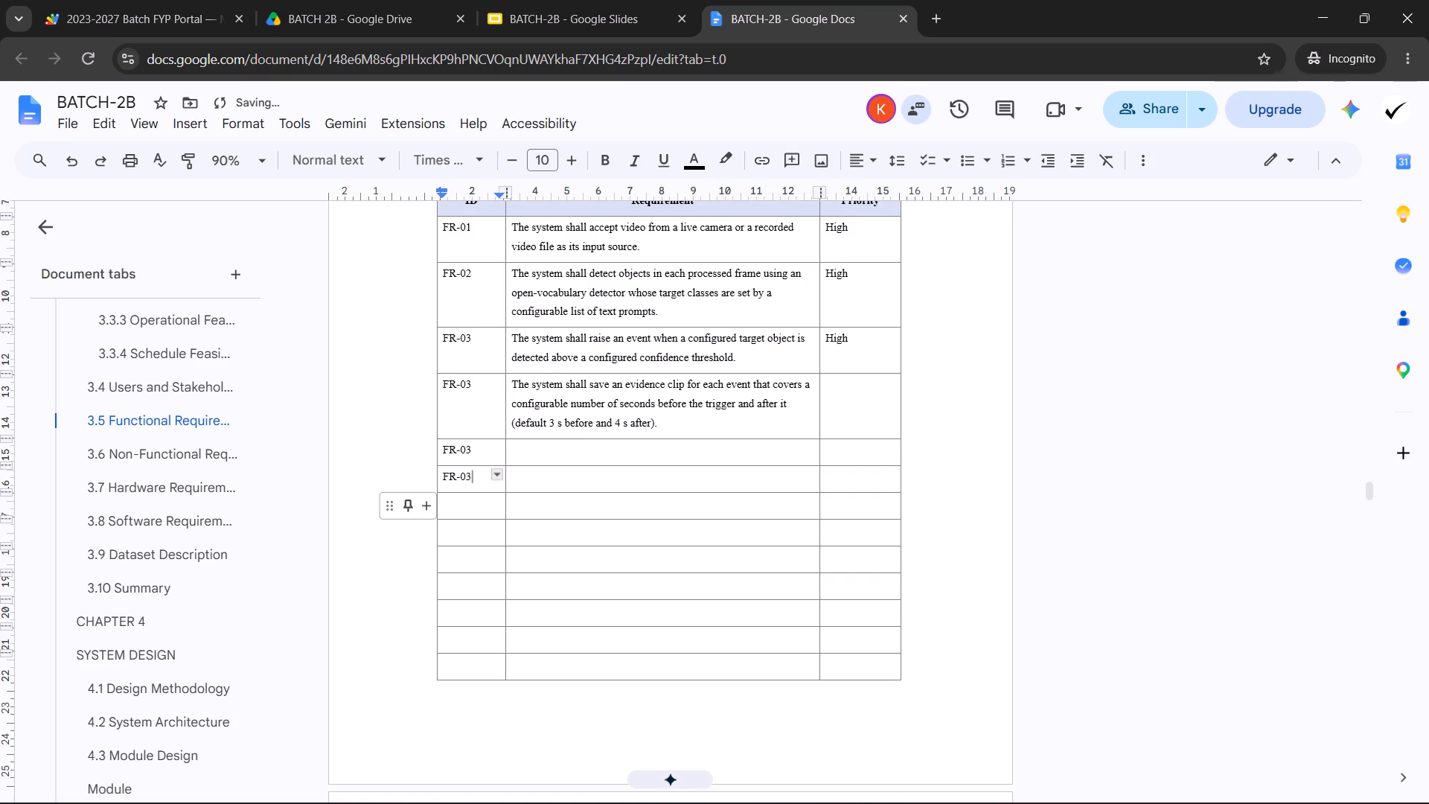
click(460, 502)
key(ctrl+v)
Paste the FR-03 label into the ID cells of the remaining six table rows on this page.
click(452, 534)
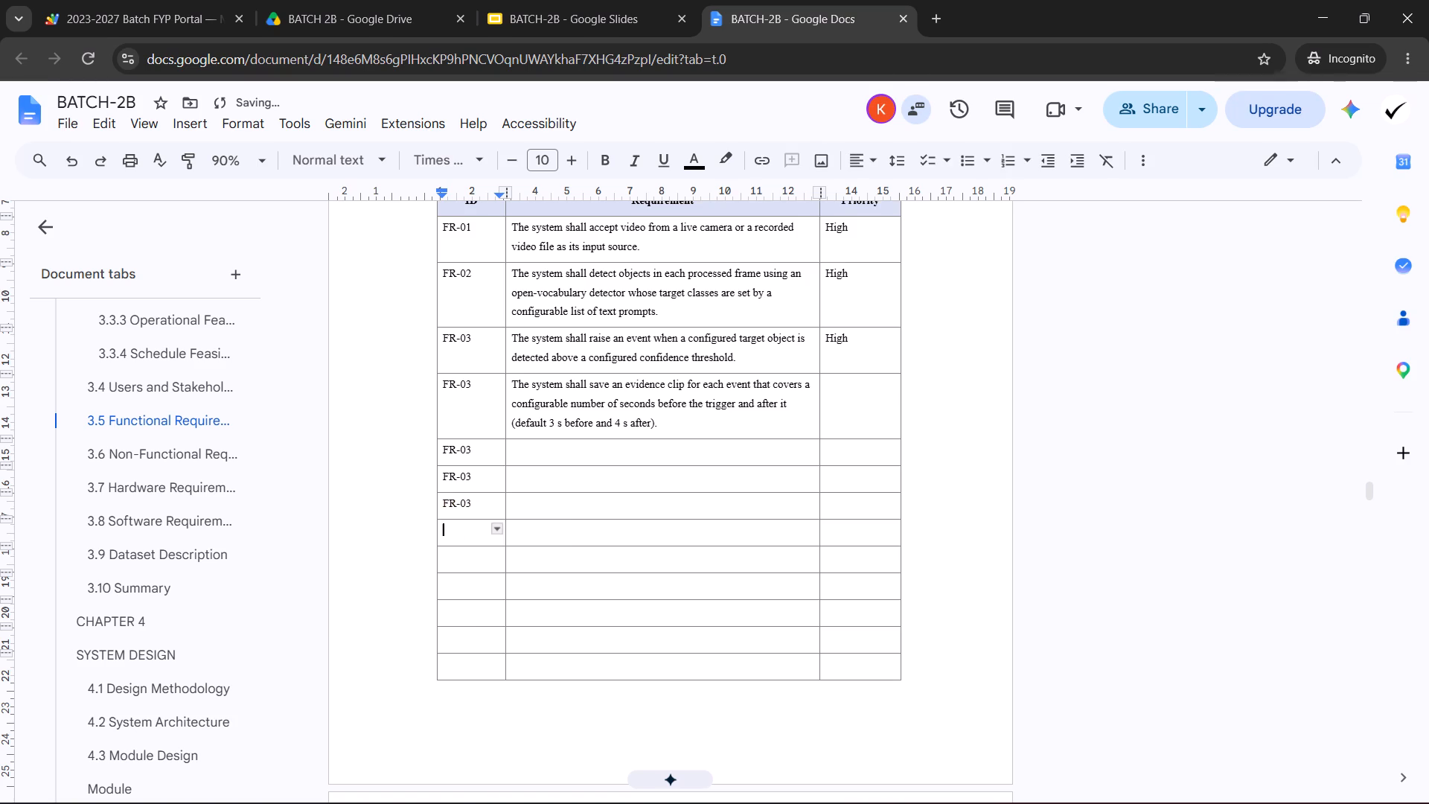
key(ctrl+v)
click(451, 561)
key(ctrl+v)
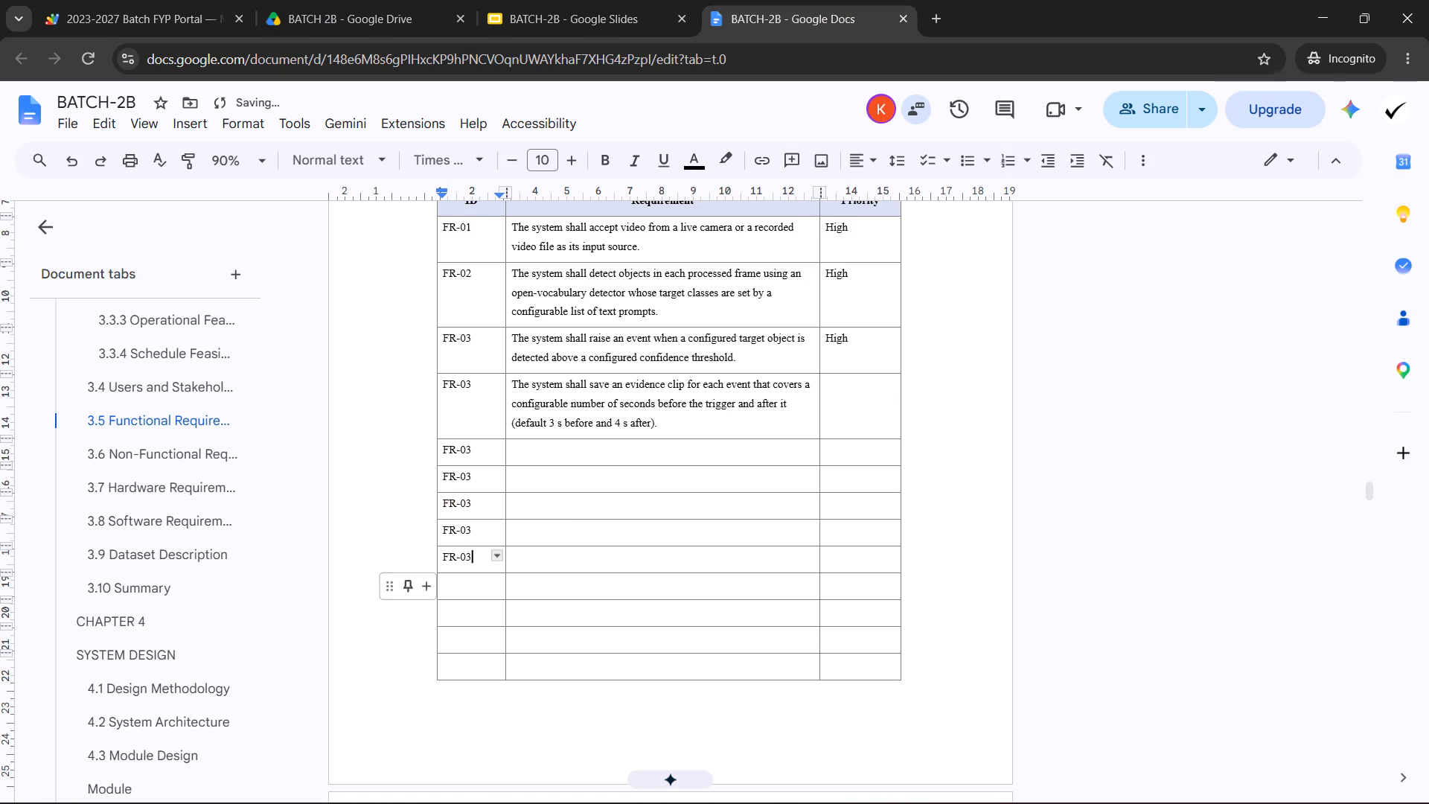
click(455, 588)
key(ctrl+v)
click(458, 610)
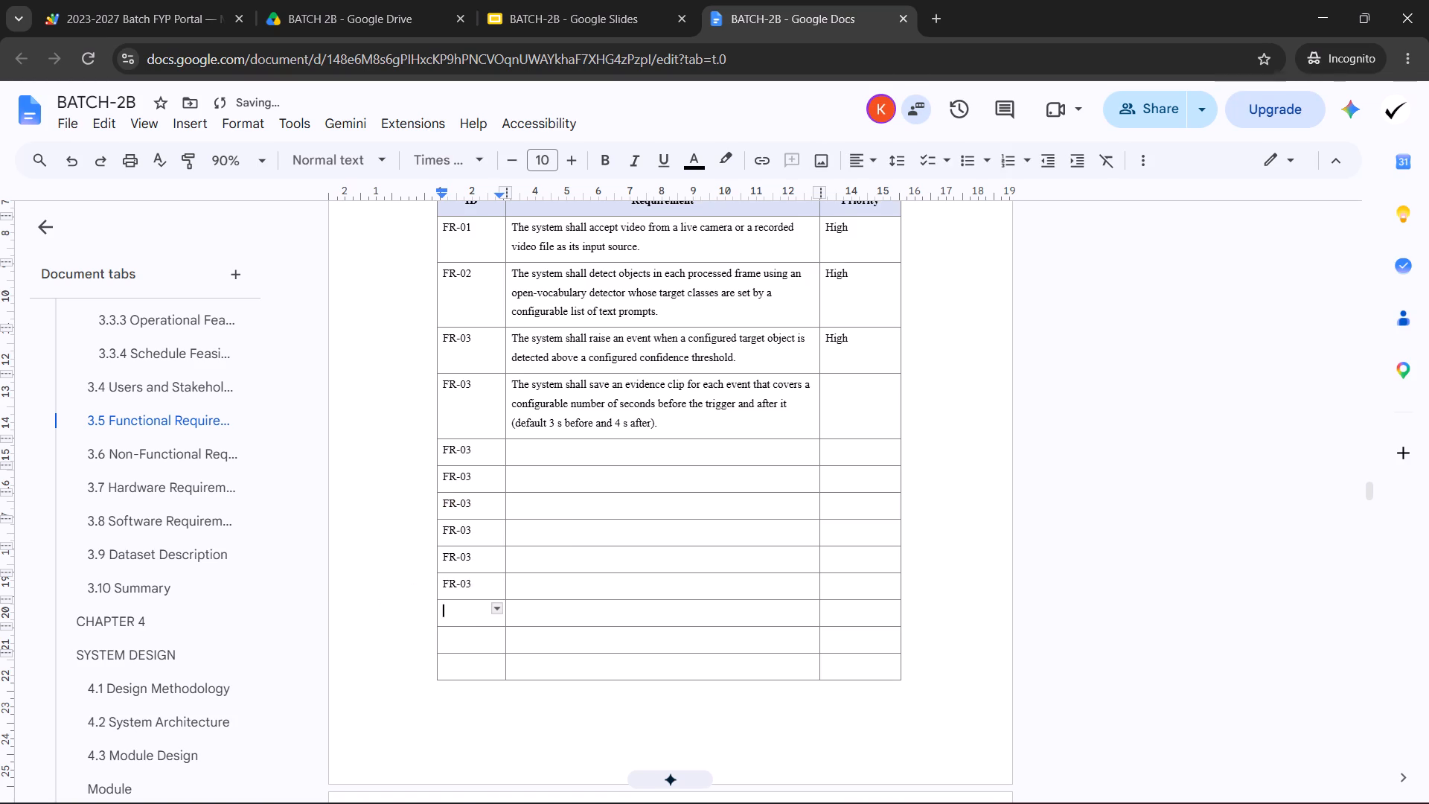
key(ctrl+v)
click(455, 636)
key(ctrl+v)
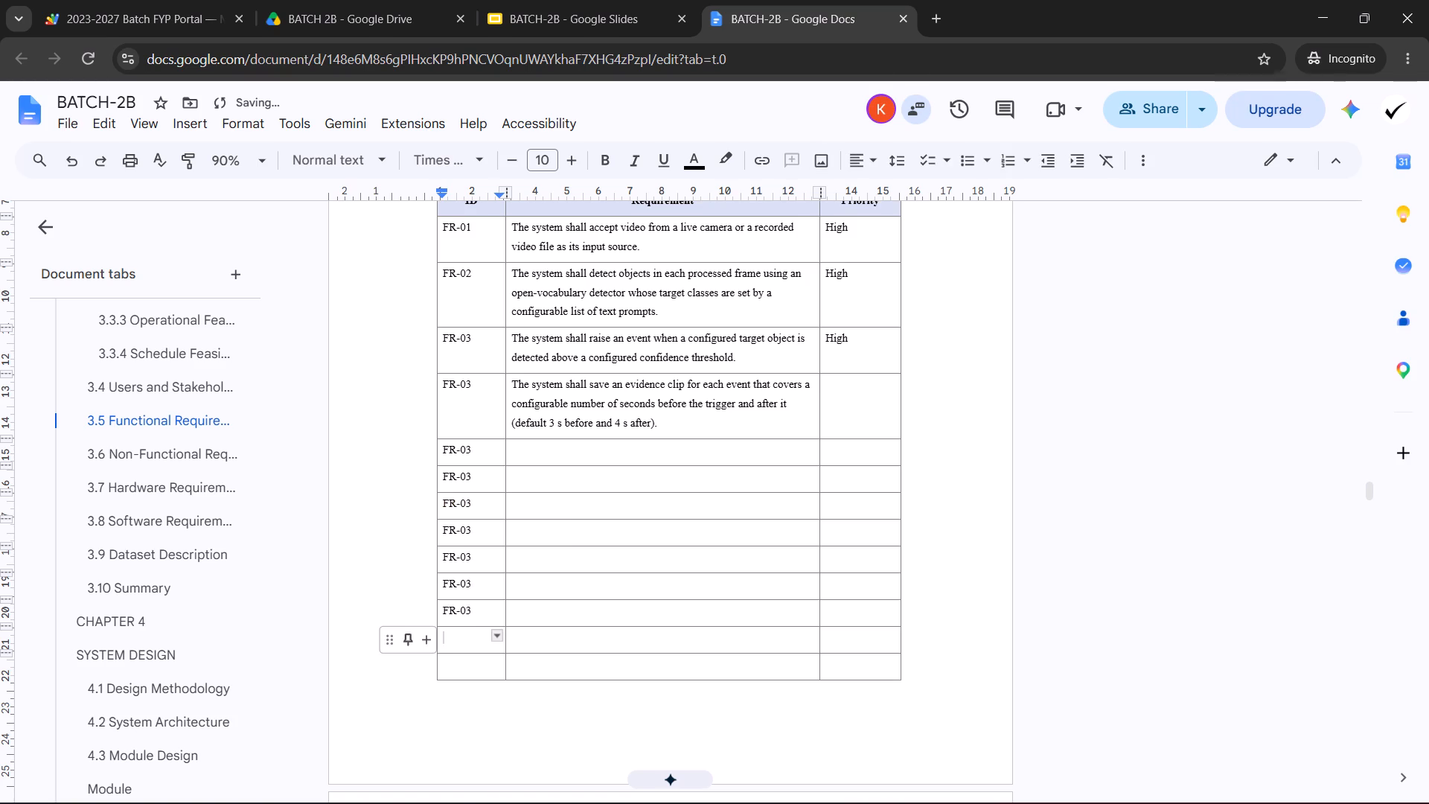
click(458, 658)
key(ctrl+v)
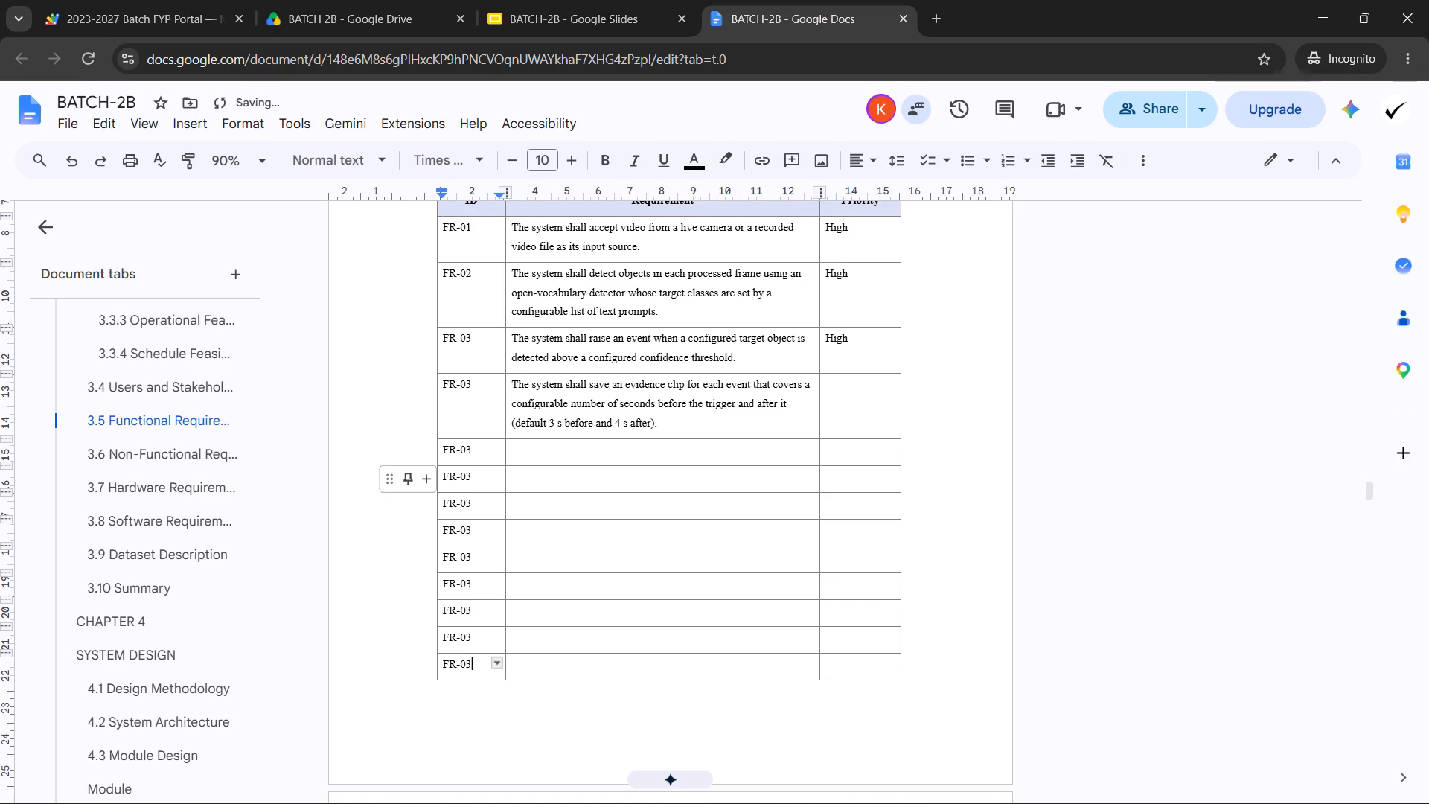
Renumber the IDs of the three rows below the evidence-clip row as FR-04, FR-05 and FR-06.
click(485, 453)
key(BackSpace)
key(4)
key(Down)
key(BackSpace)
key(5)
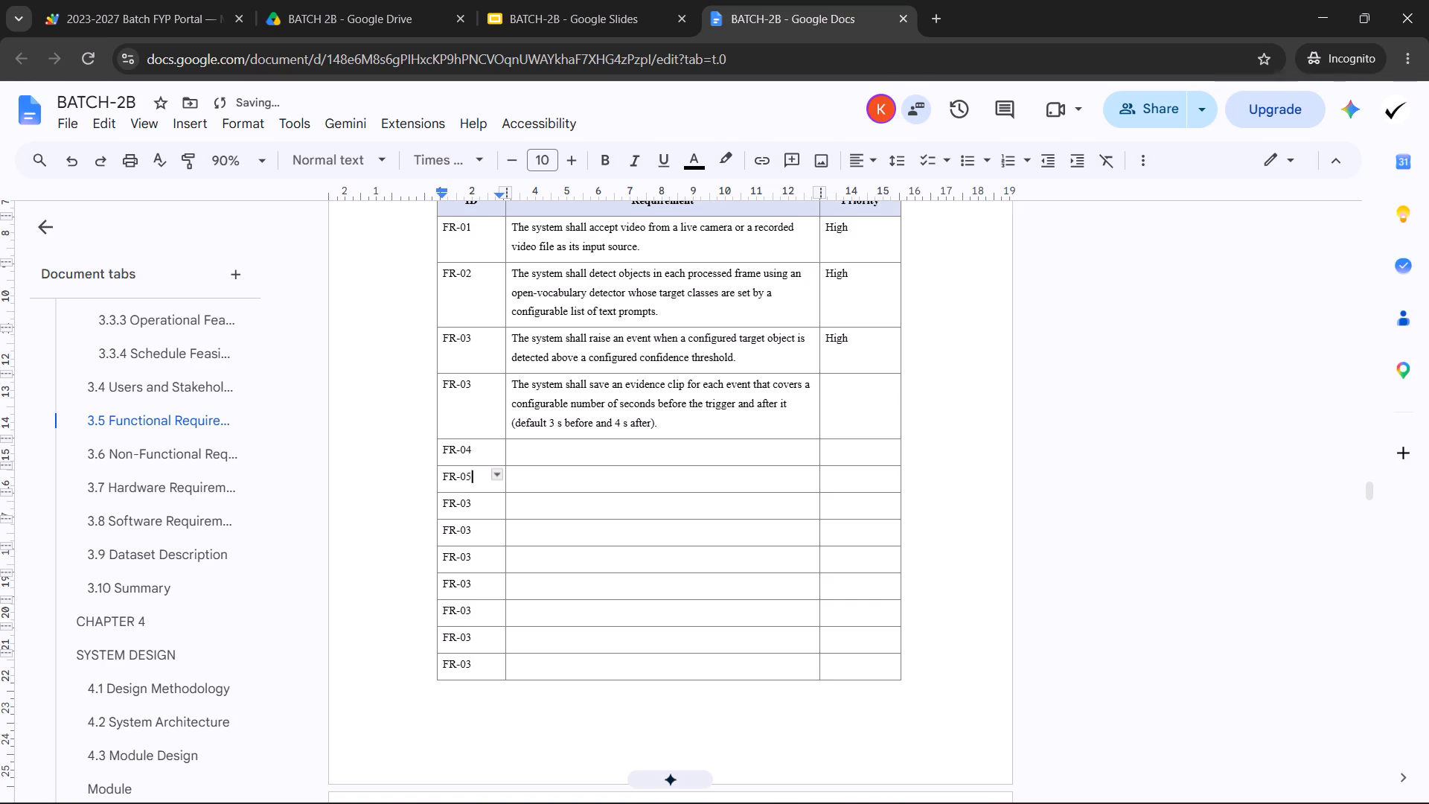
key(Down)
key(BackSpace)
key(6)
Renumber the IDs of the three rows after FR-06 as FR-07, FR-08 and FR-09.
key(Down)
key(BackSpace)
key(7)
key(Down)
key(BackSpace)
key(8)
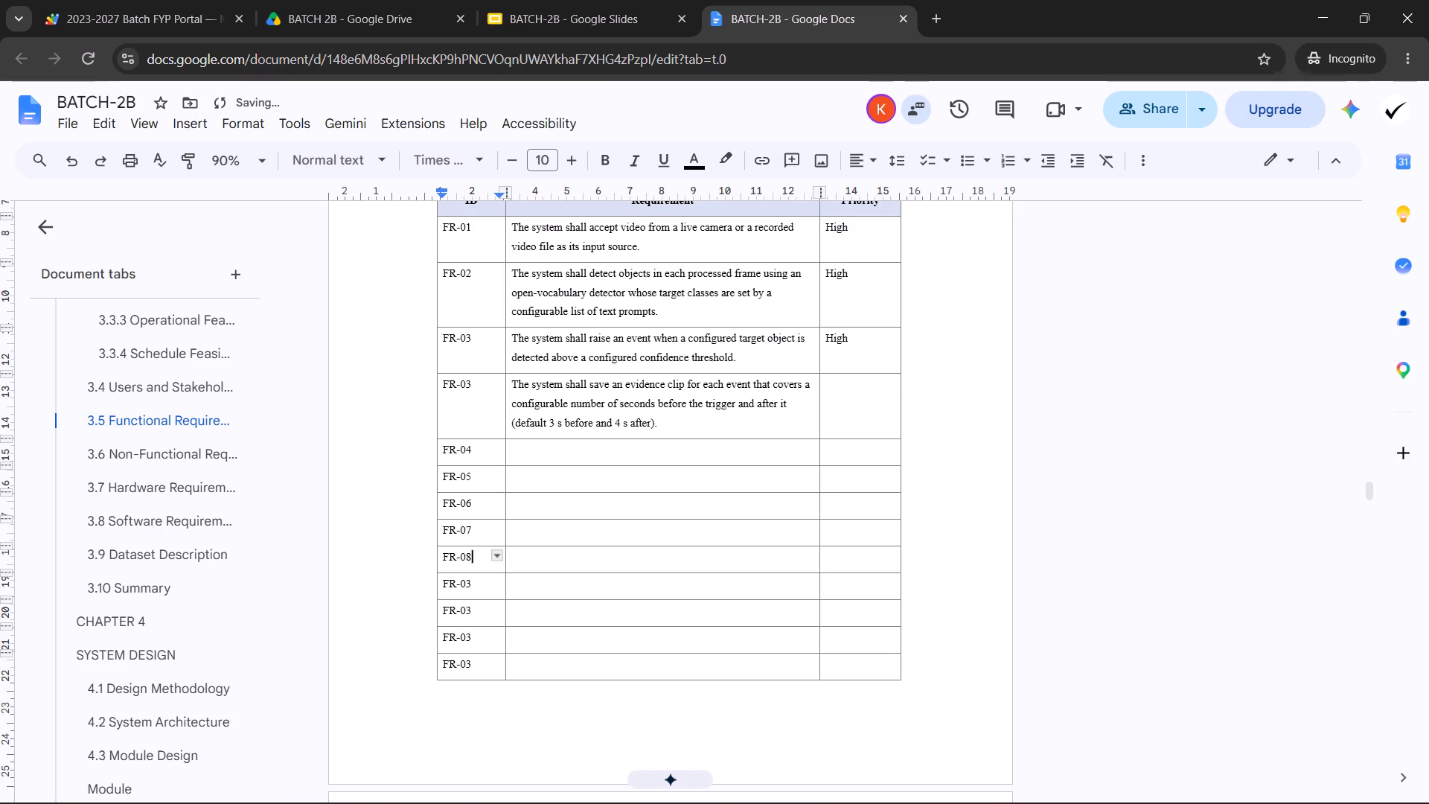
key(Down)
key(BackSpace)
key(9)
Renumber the IDs of the three rows after FR-09 as FR-10, FR-11 and FR-12.
key(Up)
key(Down)
key(Down)
key(BackSpace)
key(BackSpace)
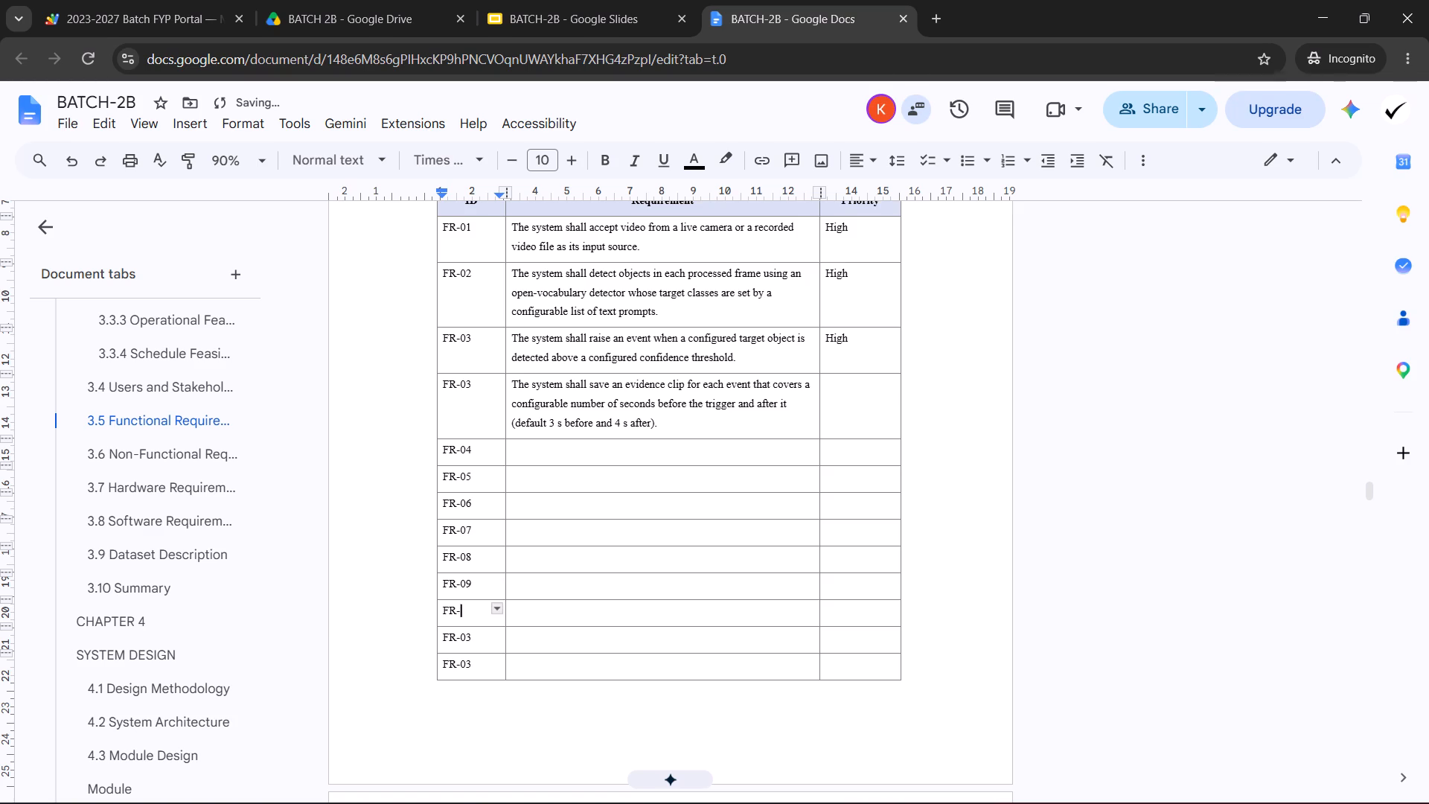
text(10)
key(Down)
key(BackSpace)
key(BackSpace)
text(11)
key(Down)
key(BackSpace)
key(BackSpace)
text(12)
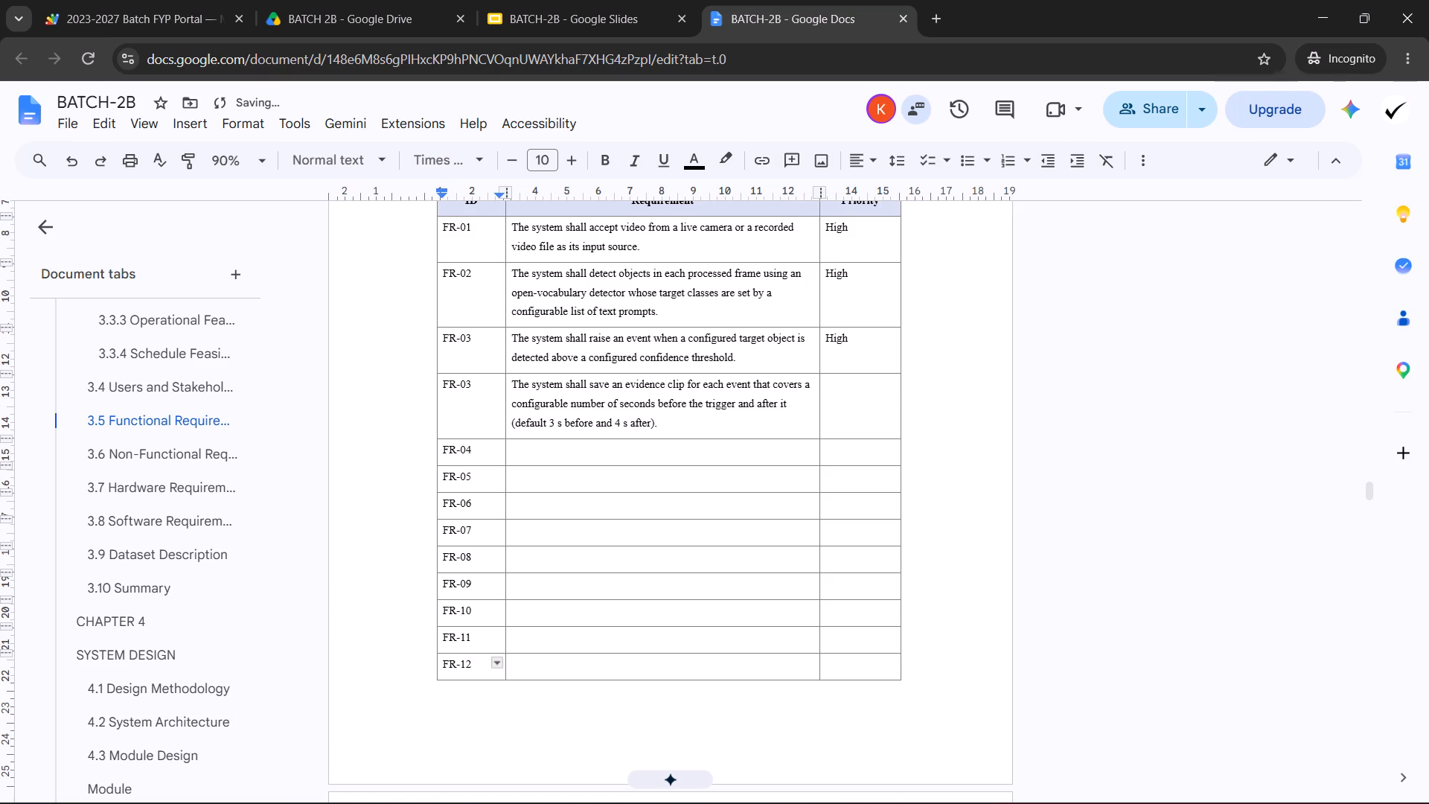
Enter FR-13 as the ID of the table's last row on the following page.
scroll(482, 383, down, 1)
scroll(567, 421, down, 3)
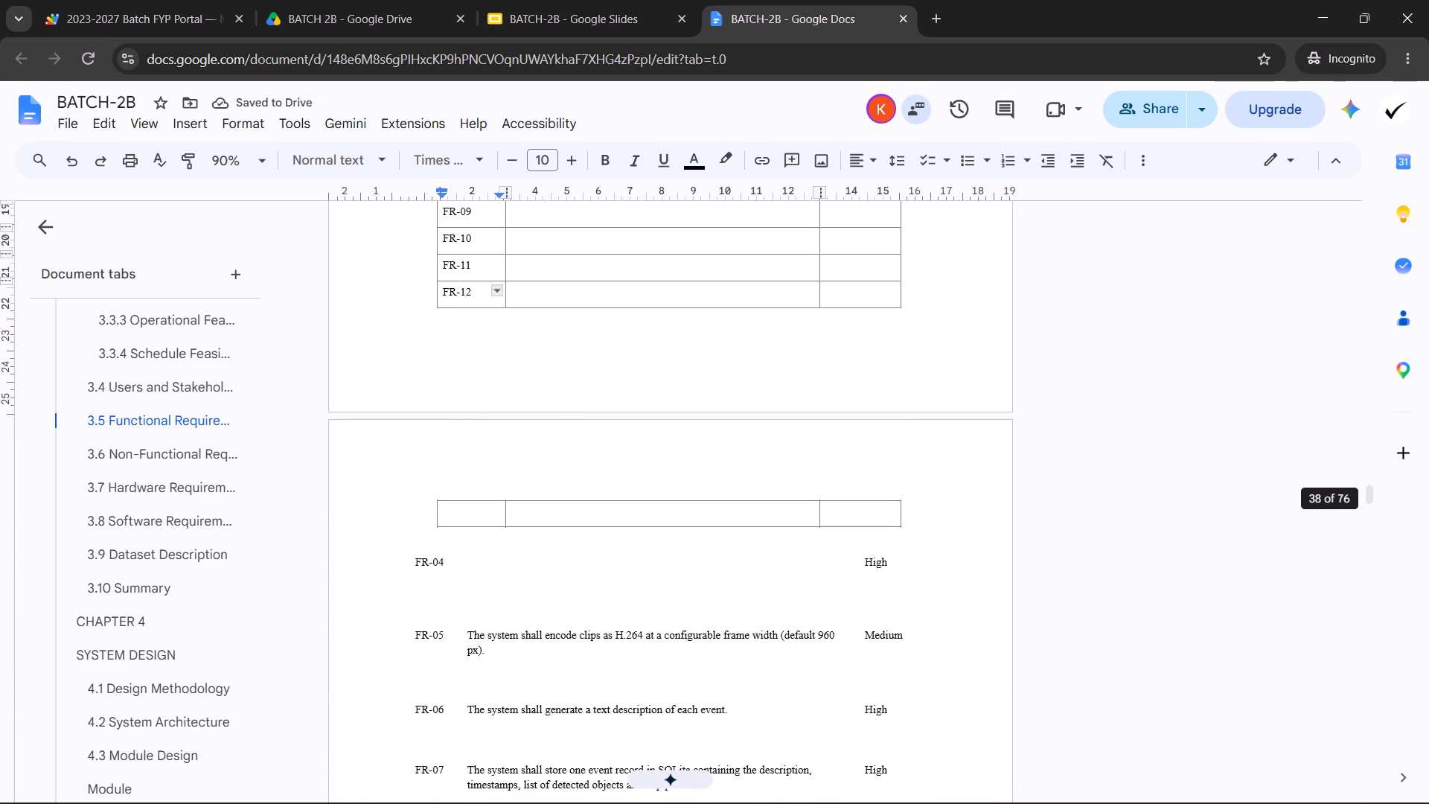
scroll(519, 451, up, 1)
click(470, 605)
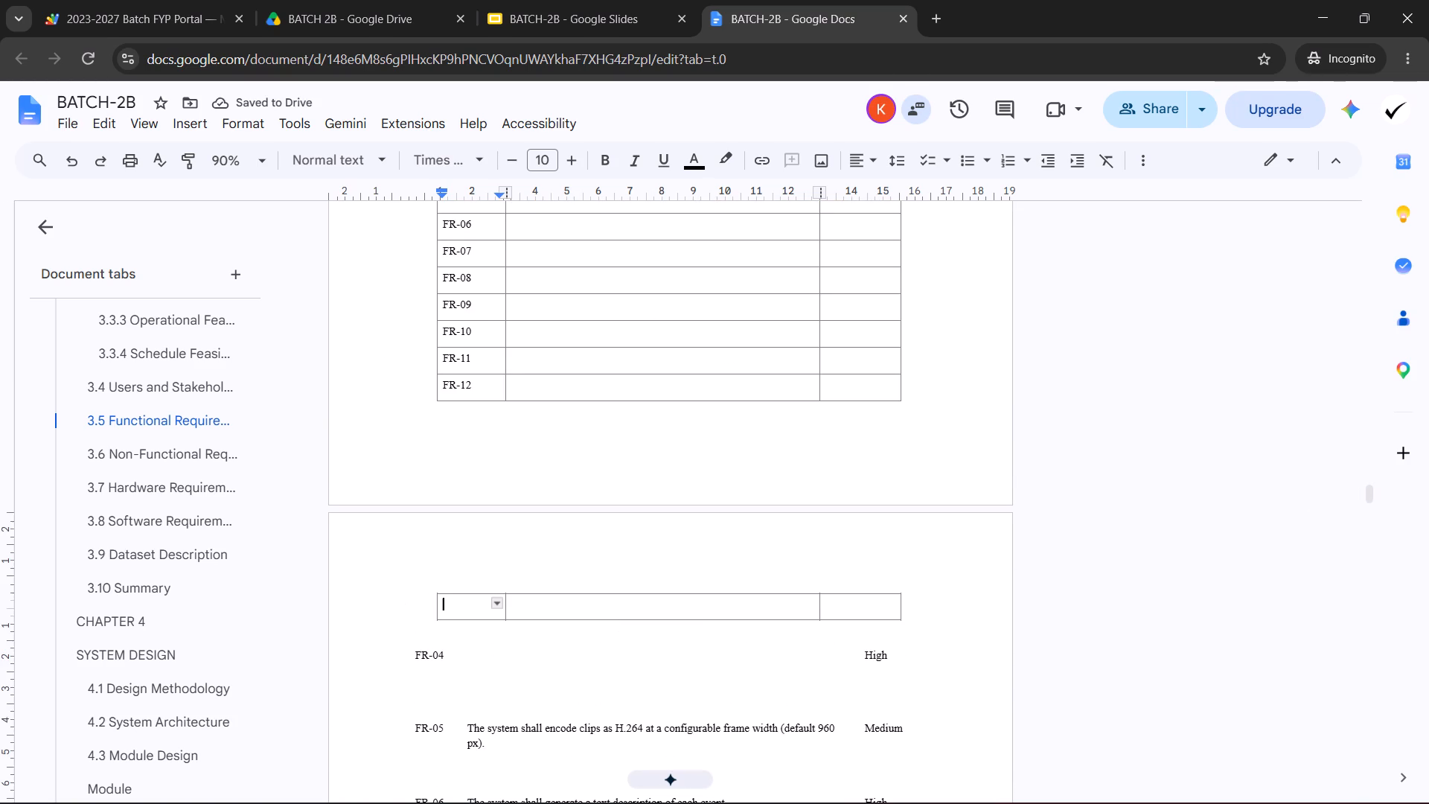
key(ctrl+v)
key(BackSpace)
key(BackSpace)
text(13)
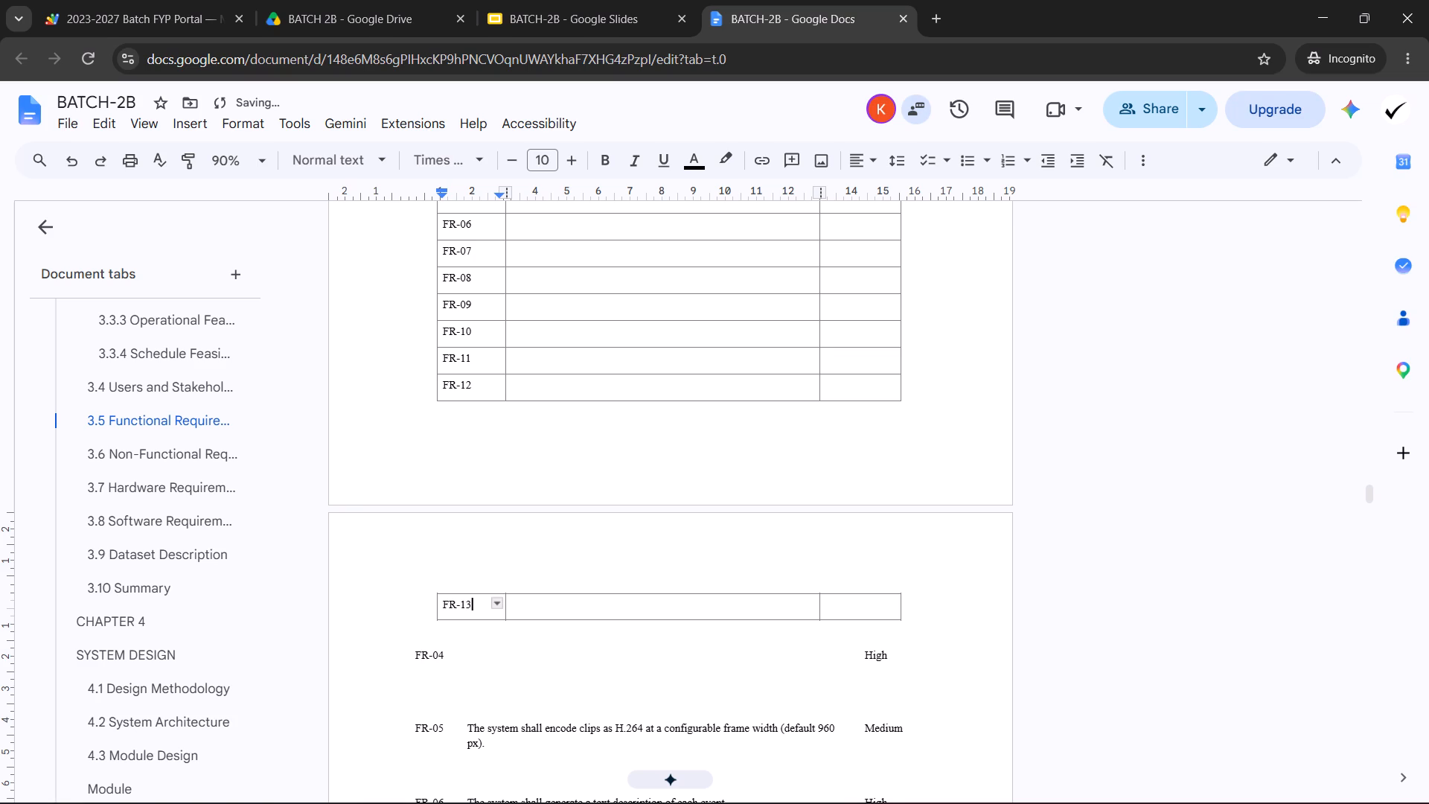
Move the evidence-clip requirement text from the duplicate FR-03 row into the FR-04 row's requirement cell.
scroll(563, 641, up, 3)
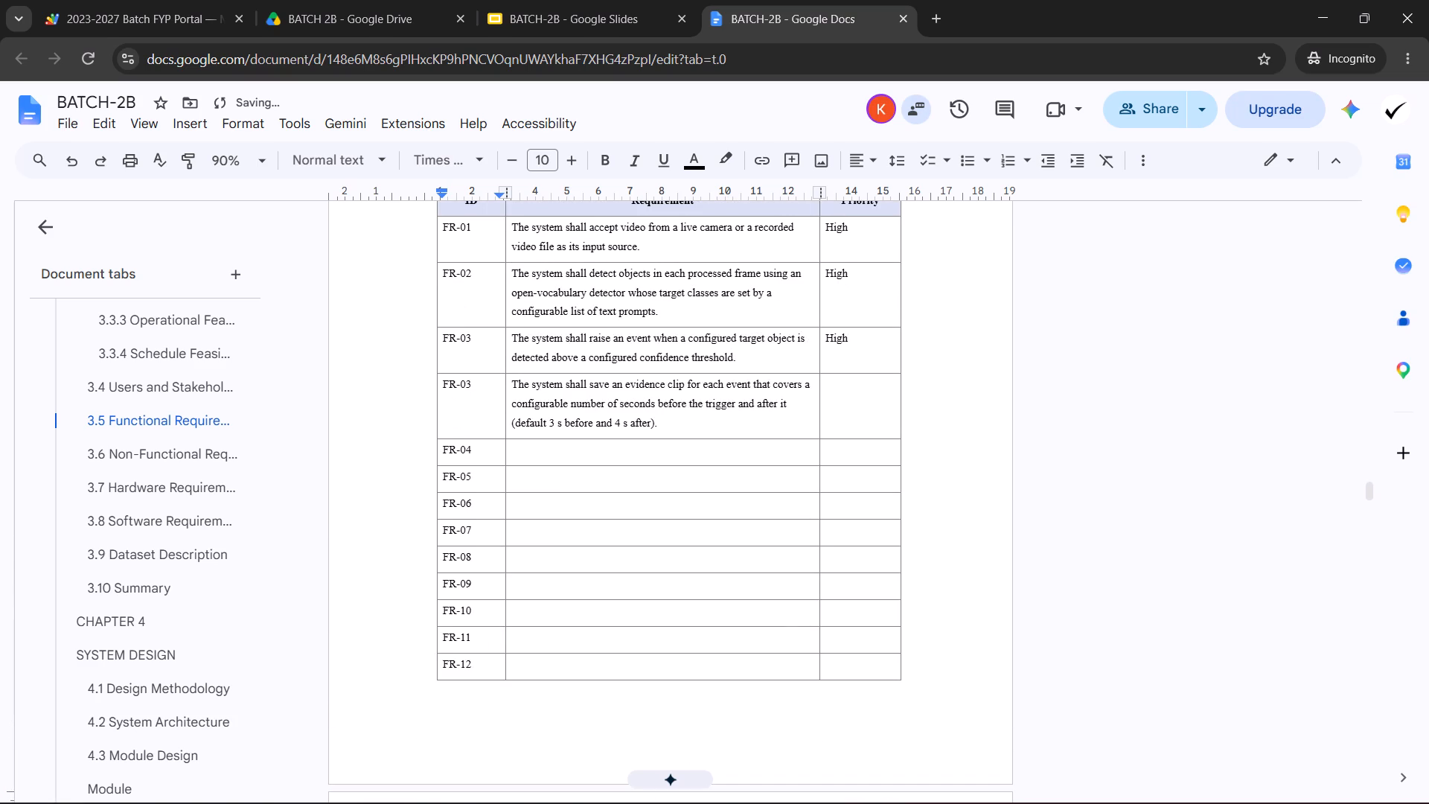
click(479, 395)
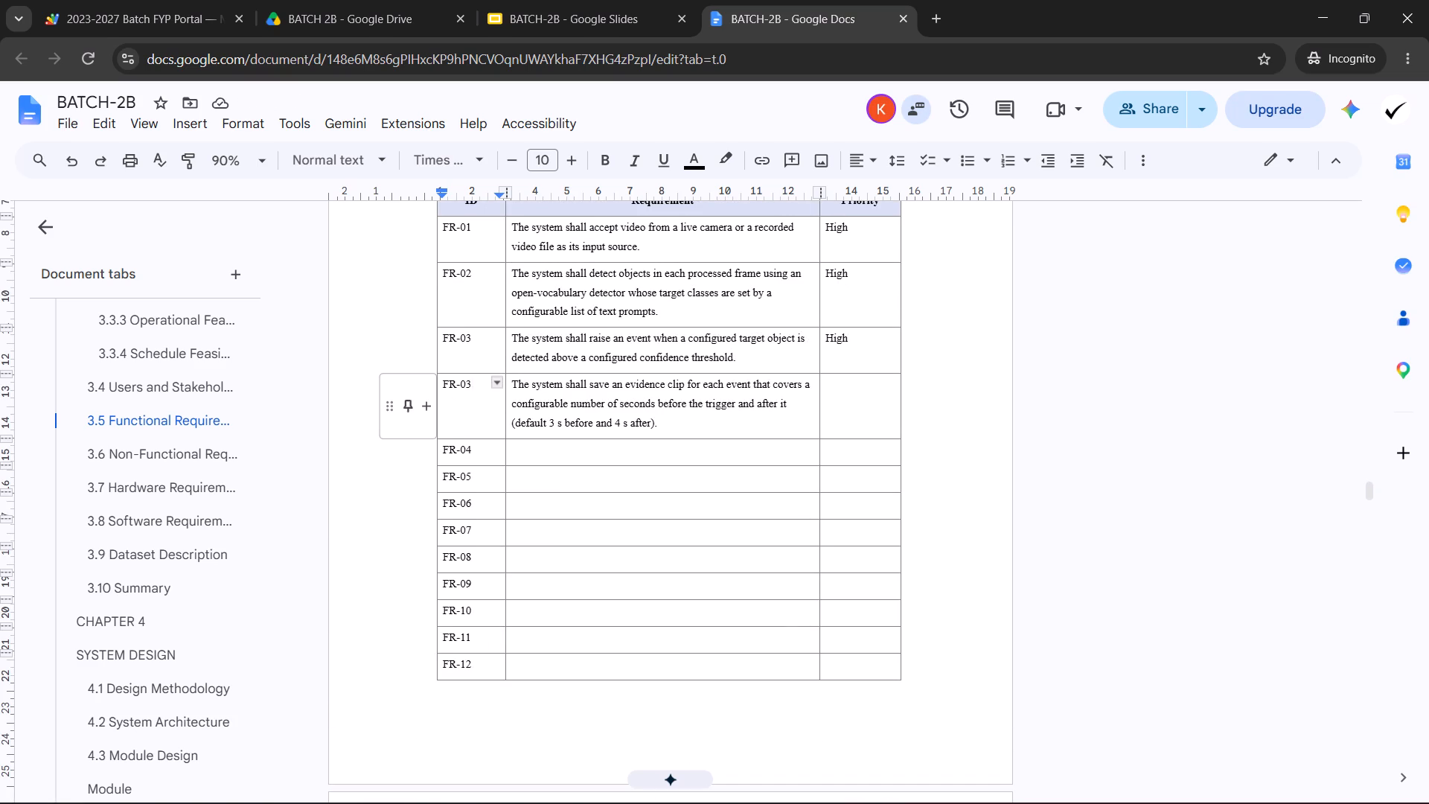
triple_click(563, 397)
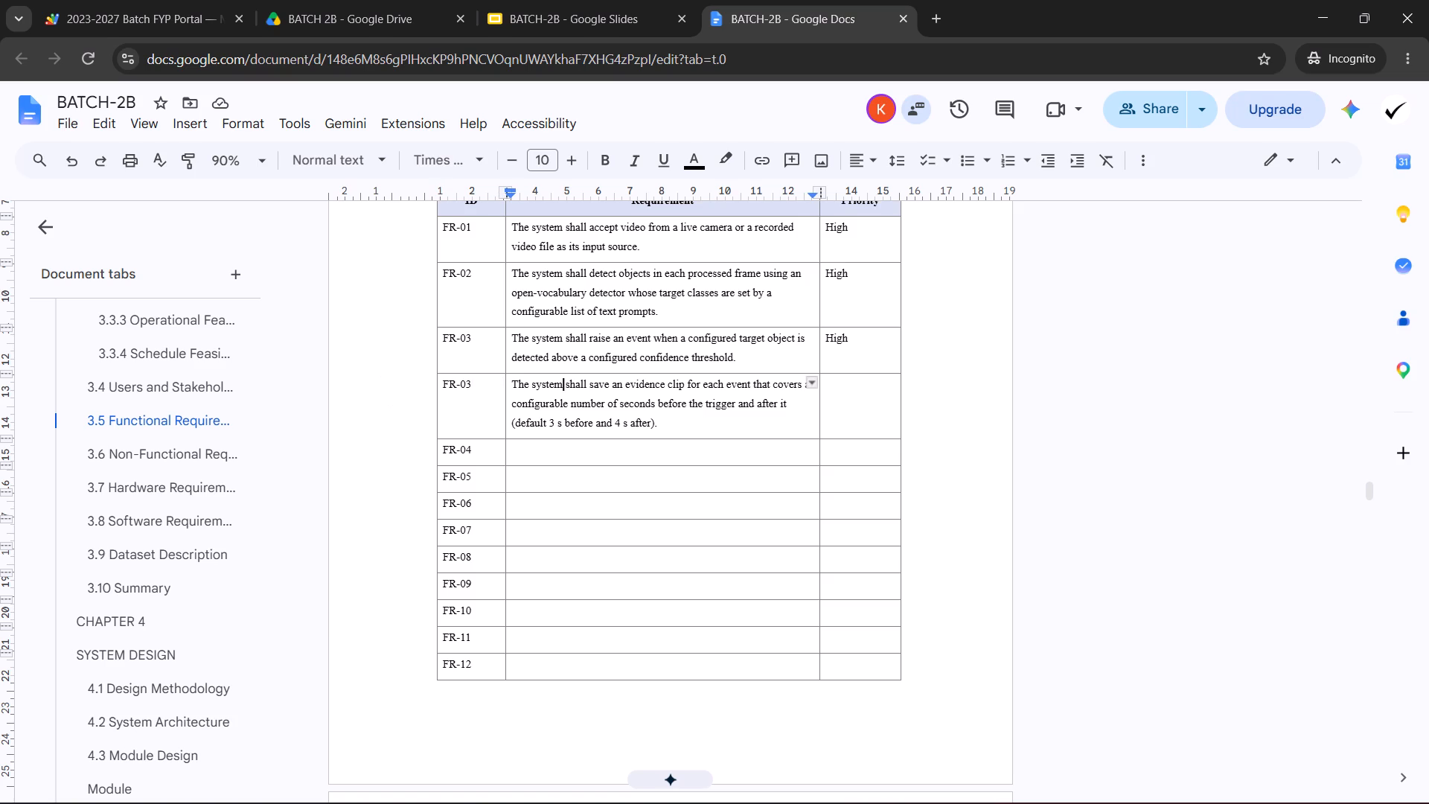
triple_click(527, 411)
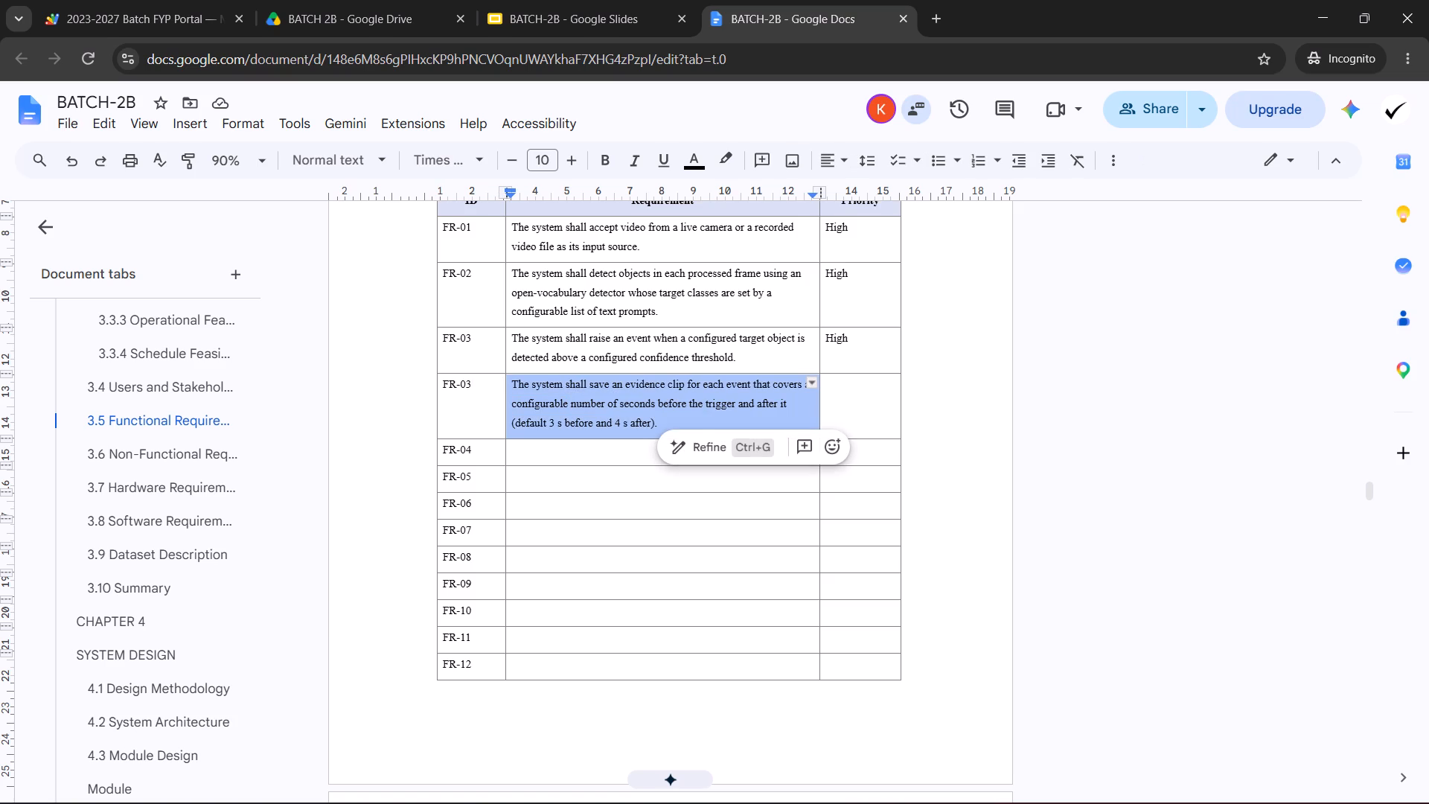
key(ctrl+x)
click(544, 419)
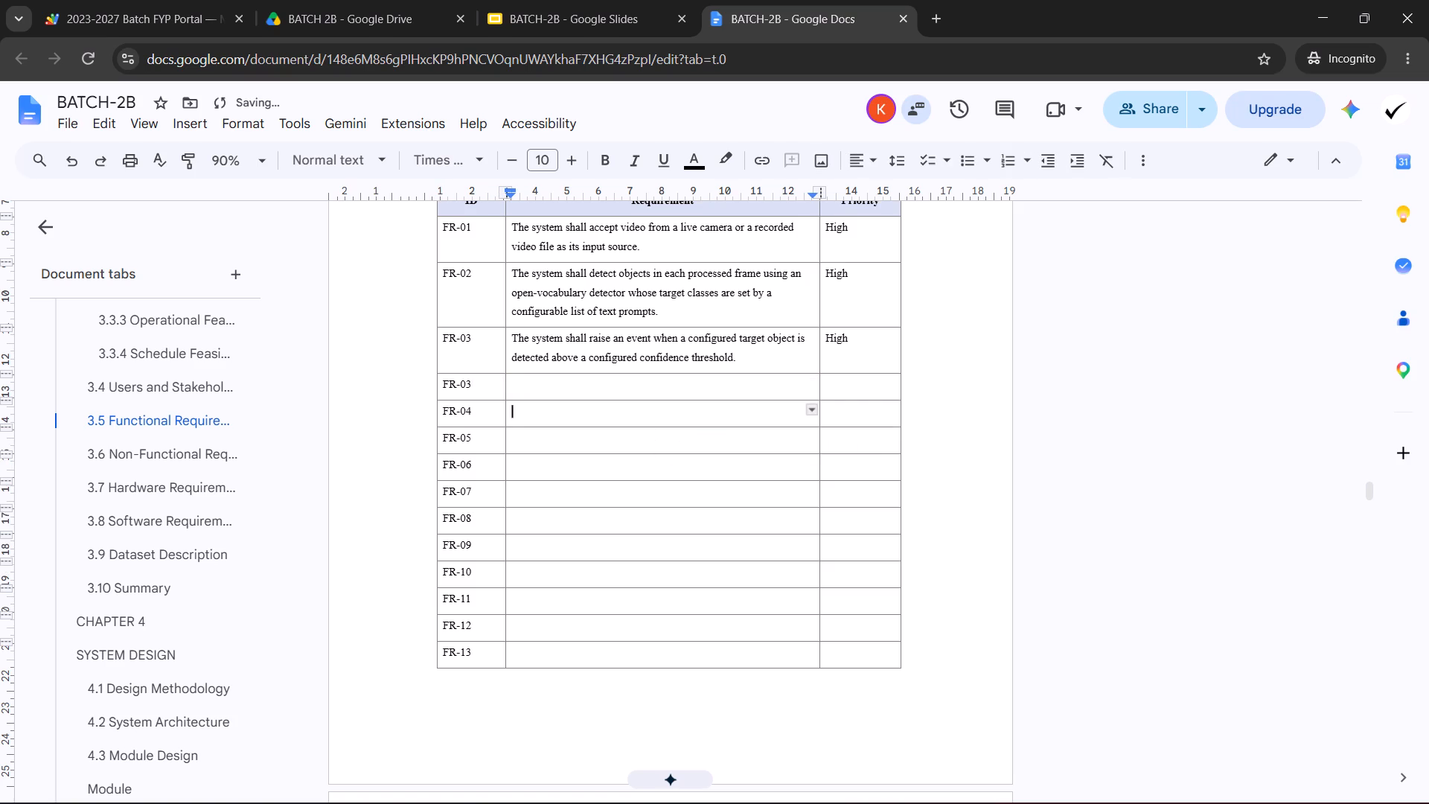
key(ctrl+v)
Delete the duplicate FR-03 row with the empty requirement cell from Table 3.1.
scroll(581, 430, down, 3)
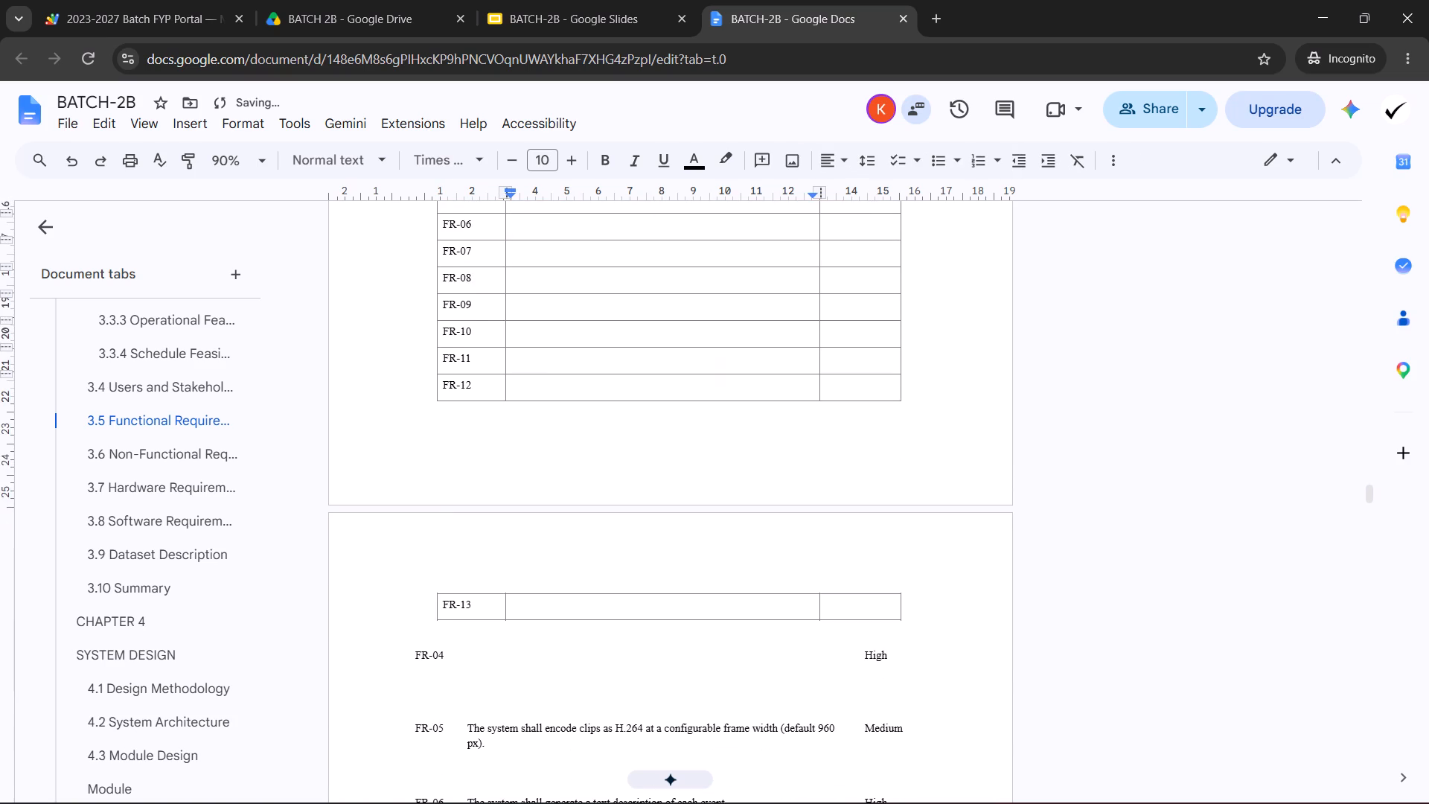
scroll(566, 496, up, 3)
click(611, 394)
right_click(609, 389)
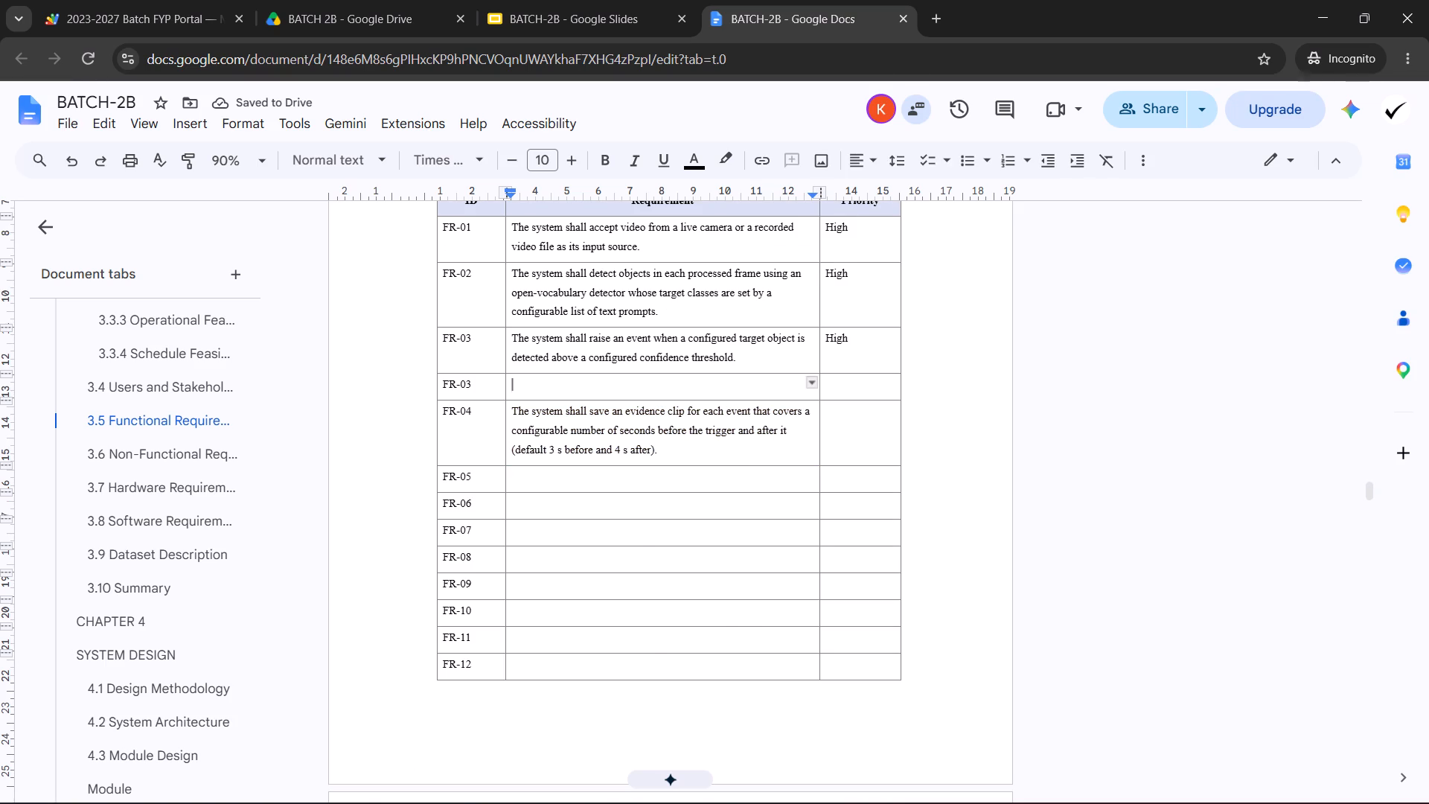
click(653, 513)
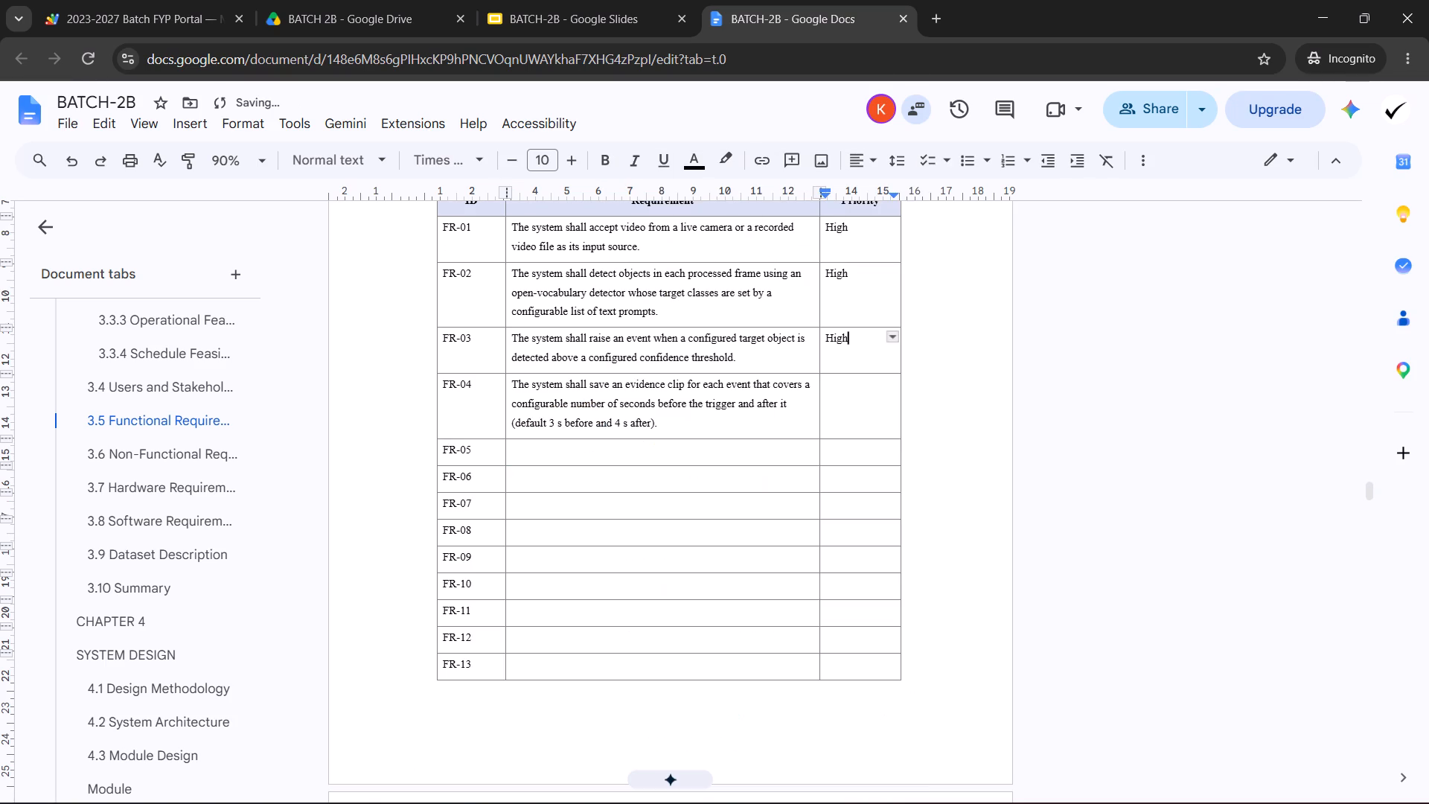
Insert a new row below FR-13 at the end of Table 3.1.
scroll(636, 466, down, 3)
scroll(559, 482, up, 1)
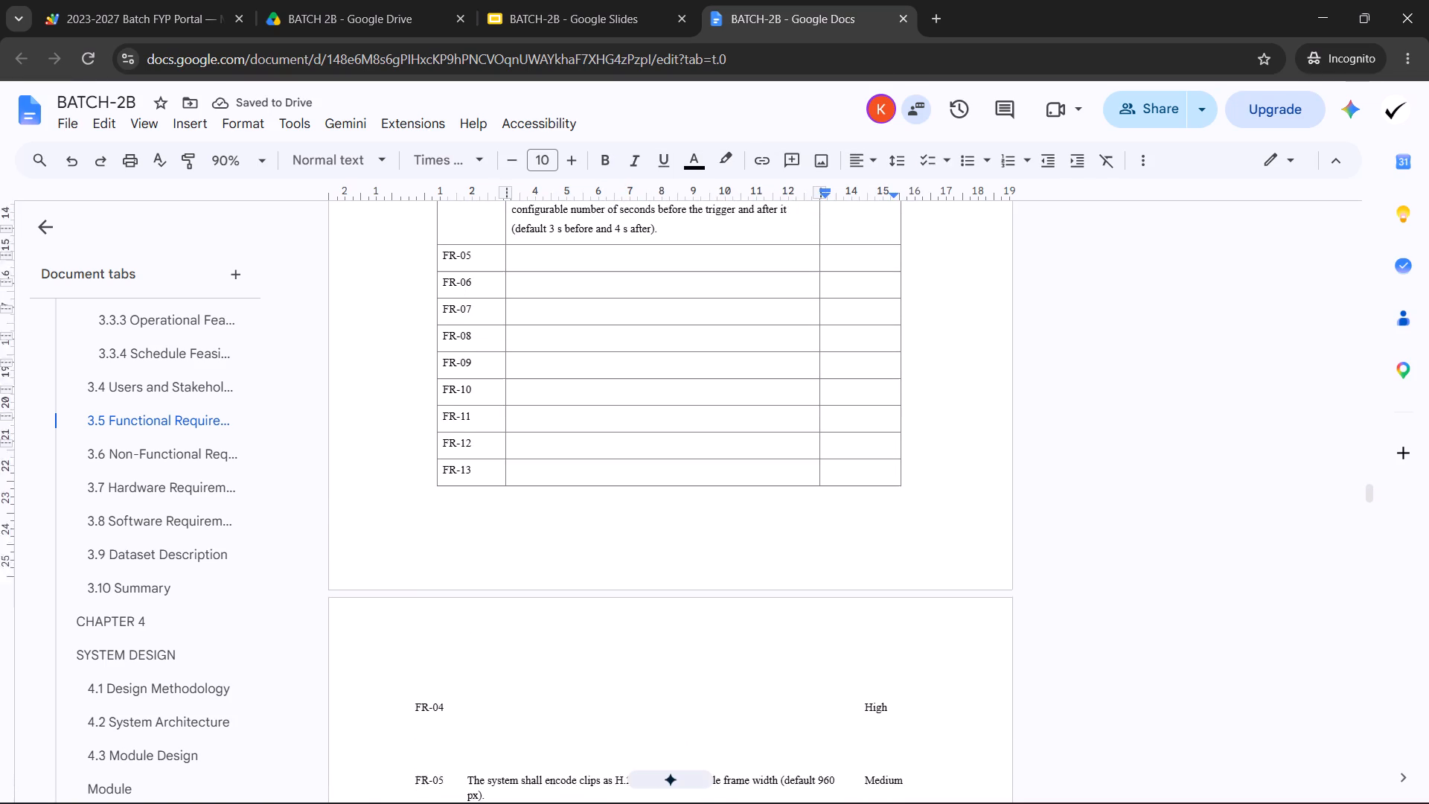
scroll(564, 575, up, 2)
click(641, 669)
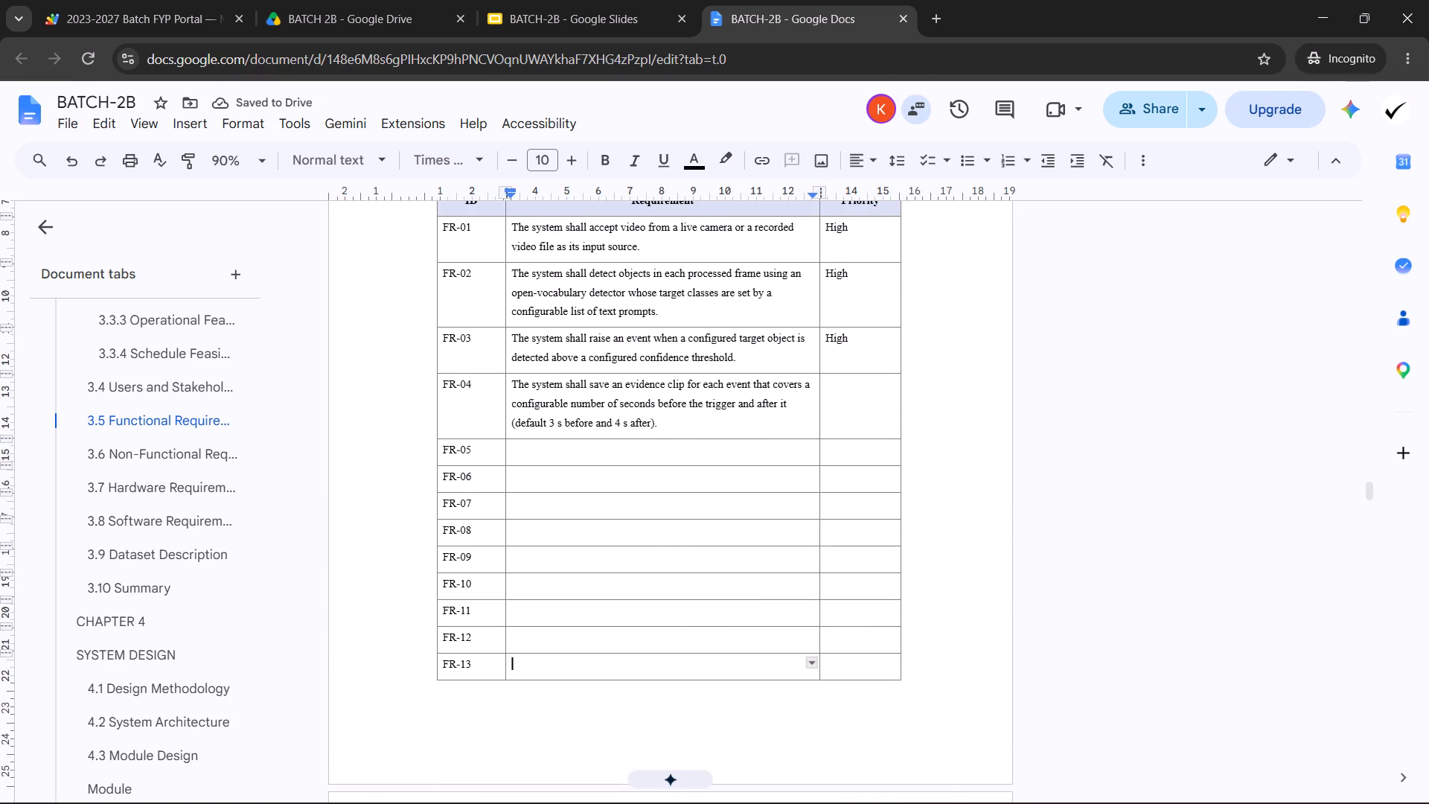
right_click(641, 669)
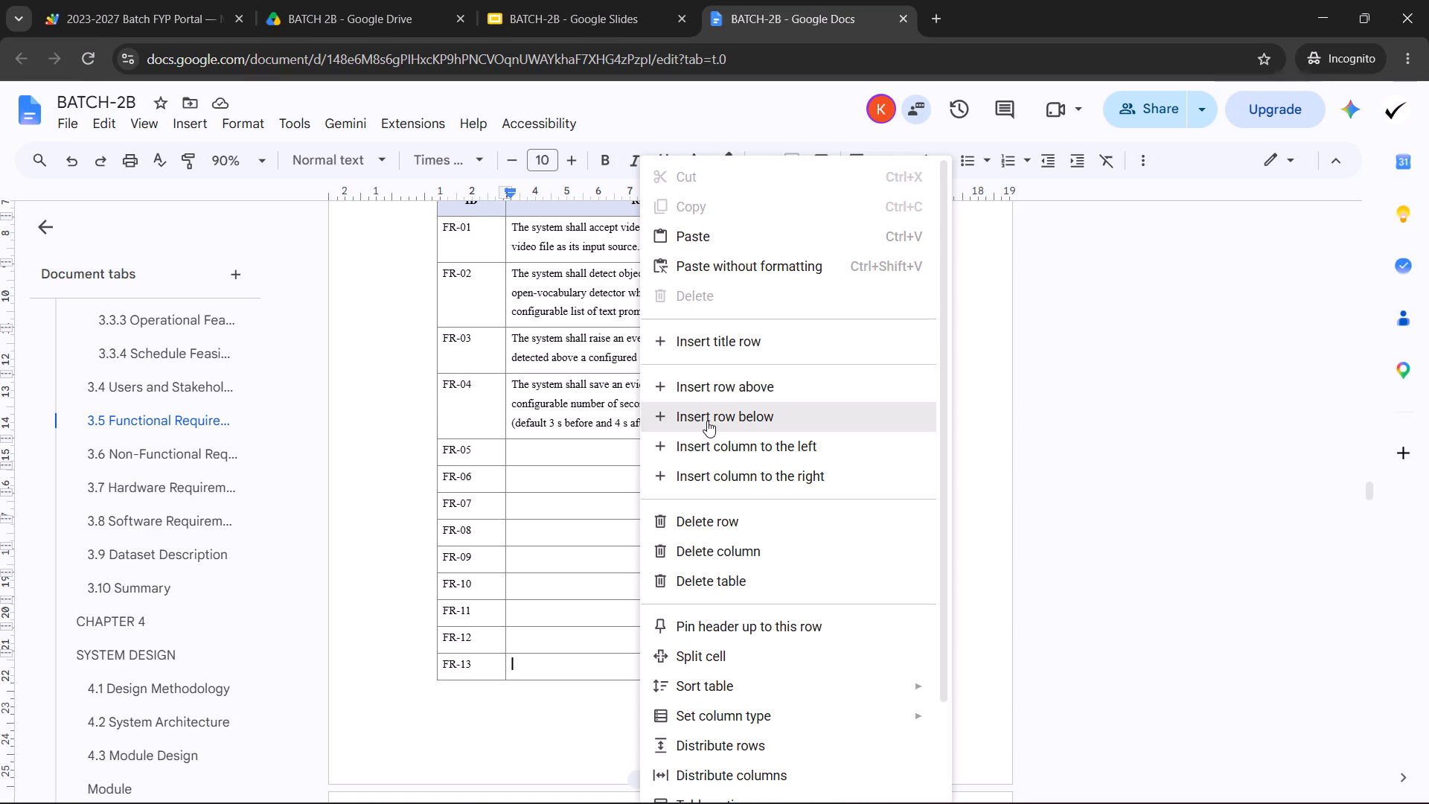
click(717, 410)
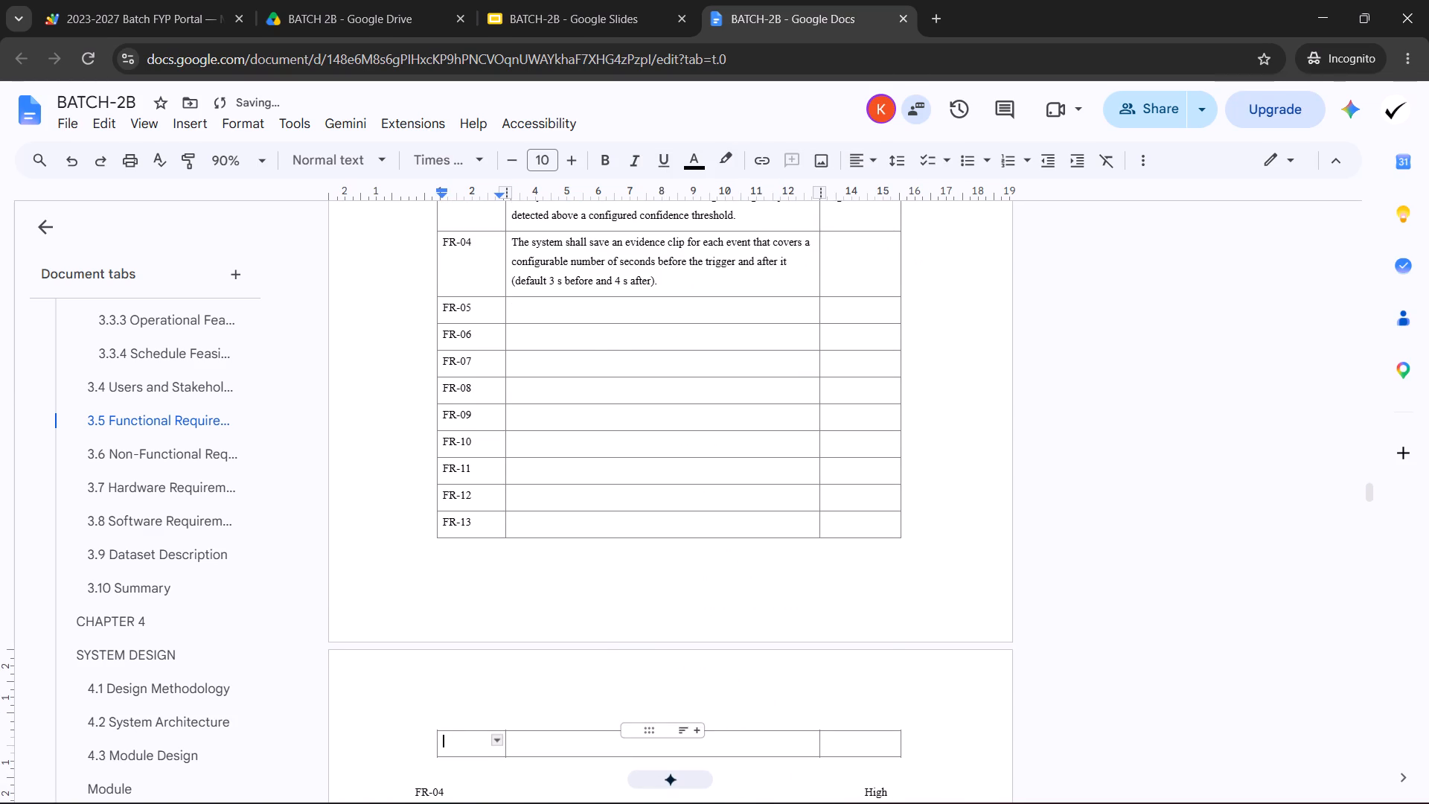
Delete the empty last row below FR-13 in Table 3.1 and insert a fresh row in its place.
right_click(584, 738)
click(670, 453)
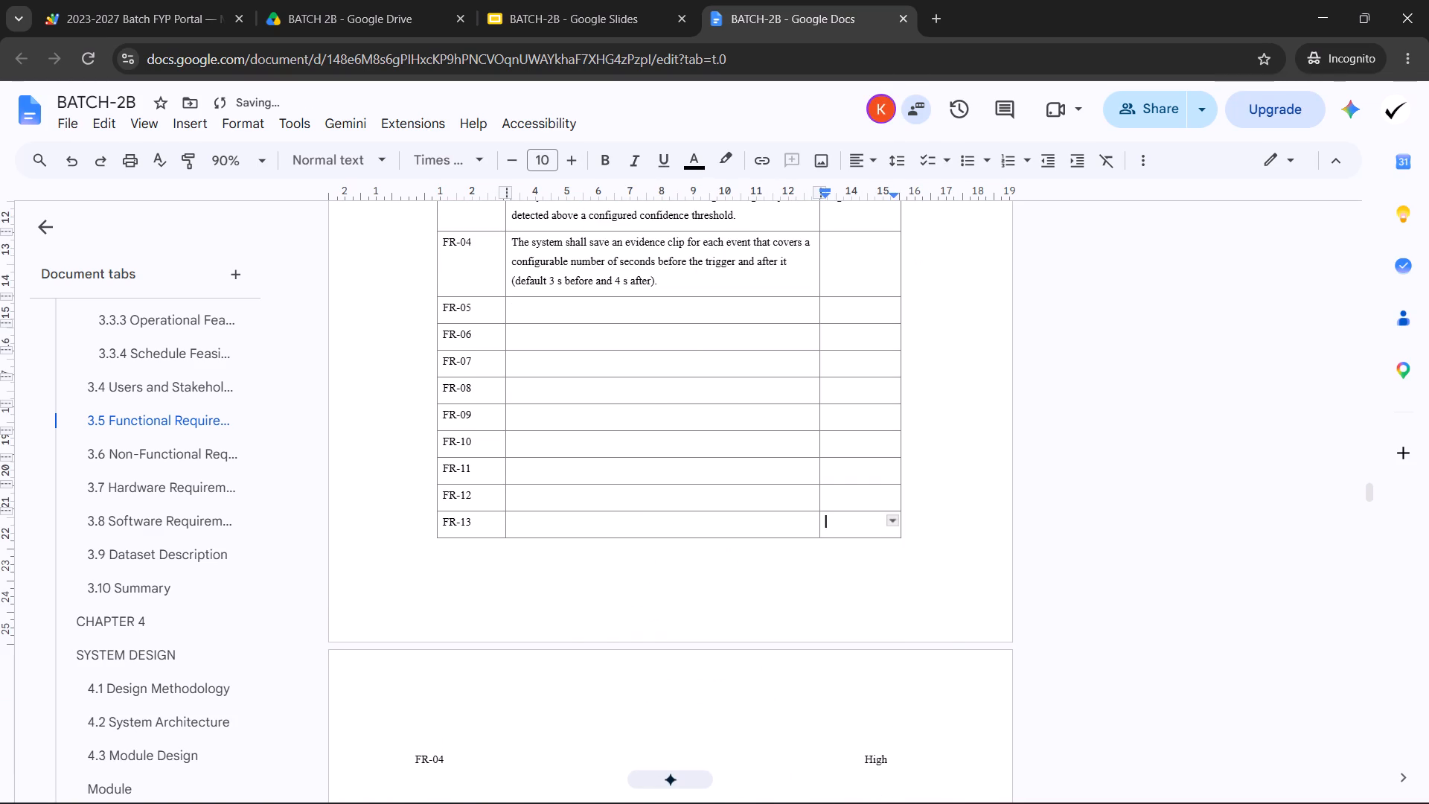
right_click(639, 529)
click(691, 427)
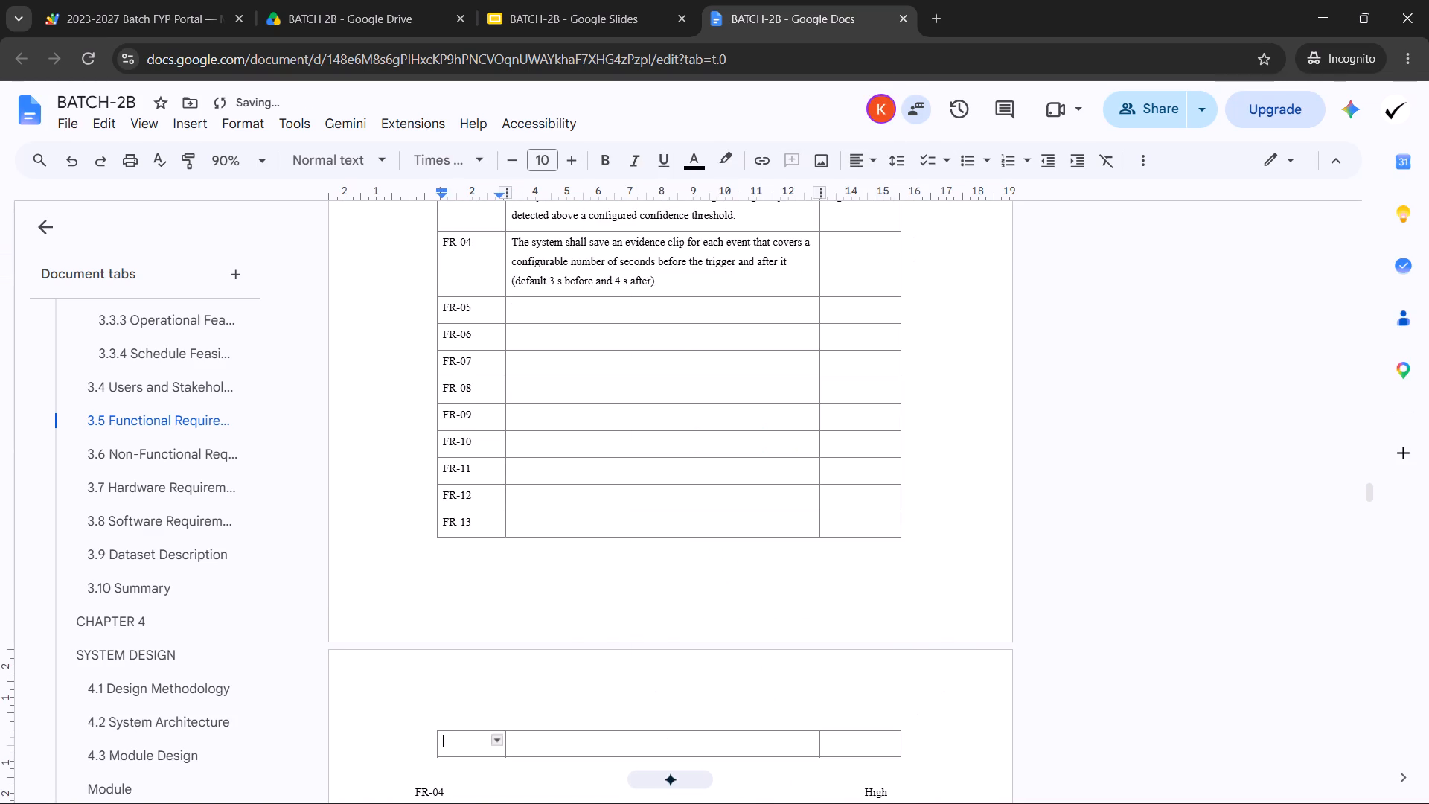
Enter FR-14 as the ID of the empty last row of Table 3.1.
key(ctrl+v)
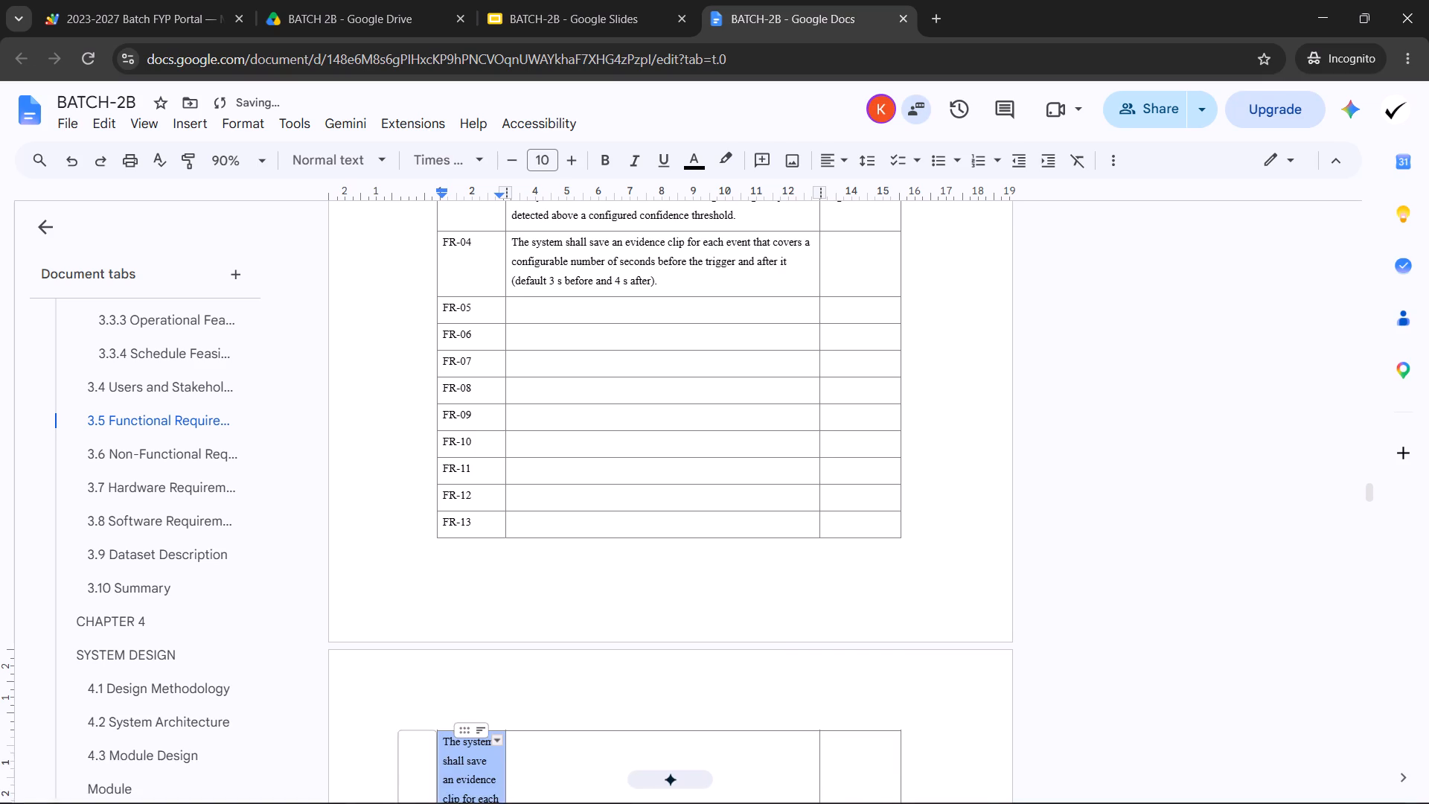
key(ctrl+z)
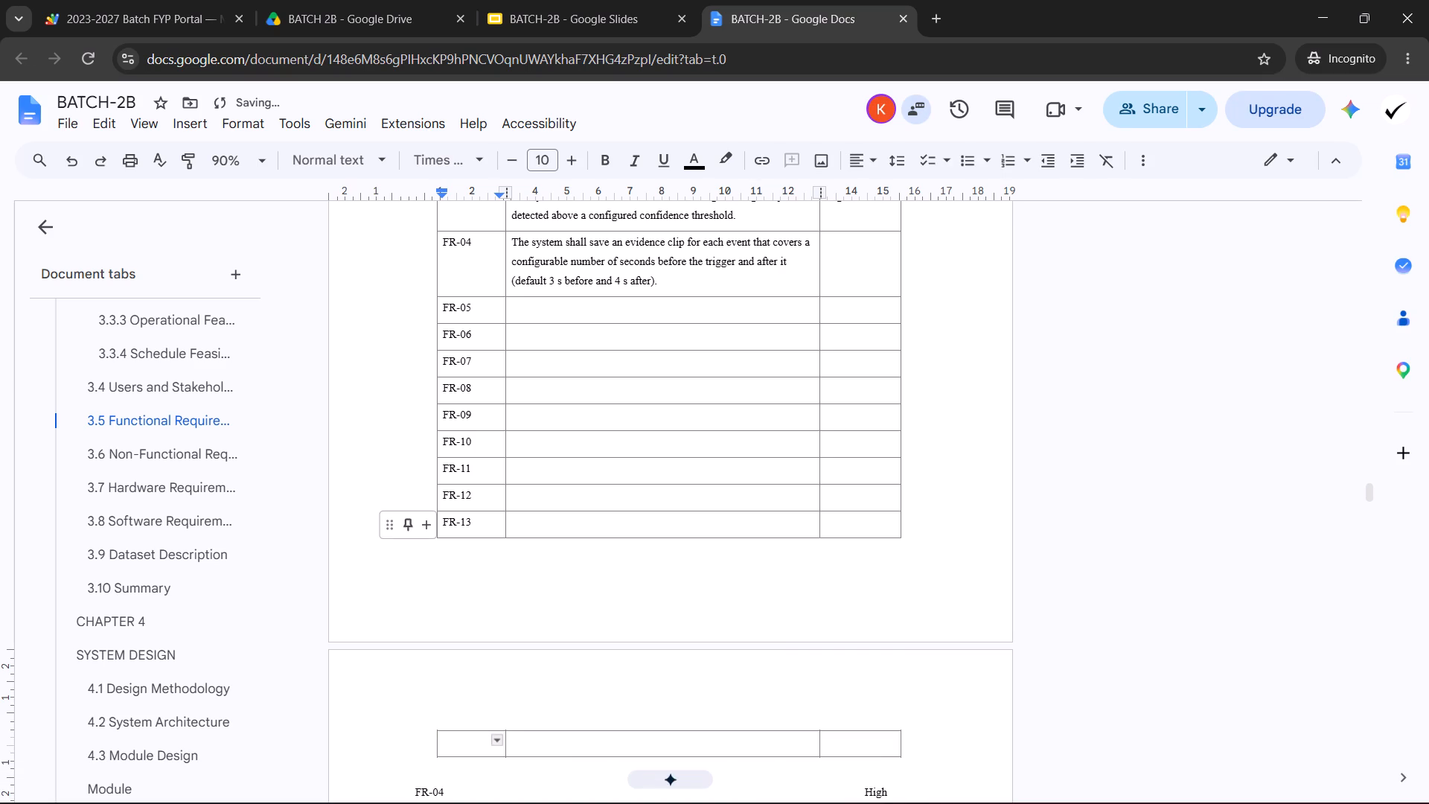
triple_click(472, 526)
key(ctrl+c)
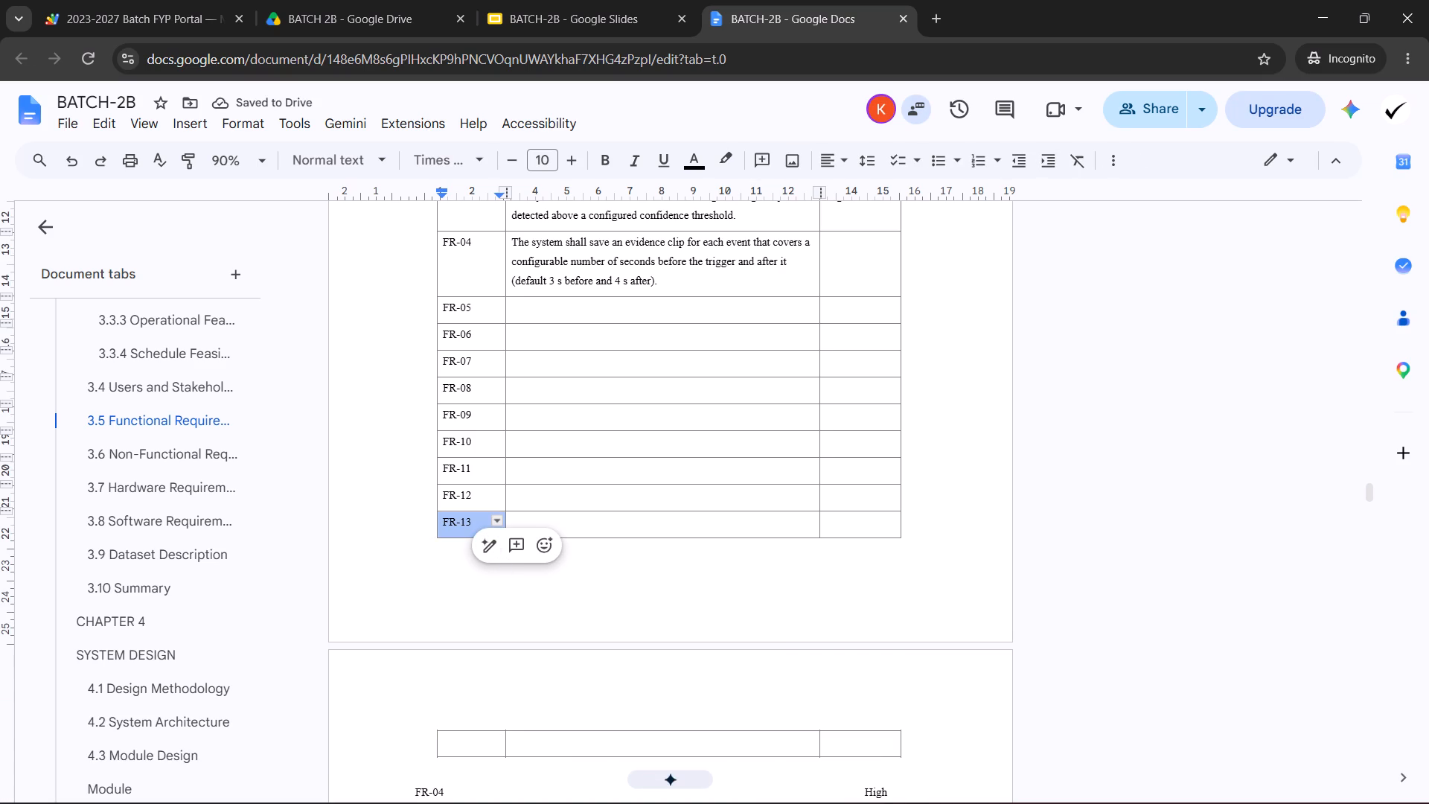
click(458, 749)
key(ctrl+v)
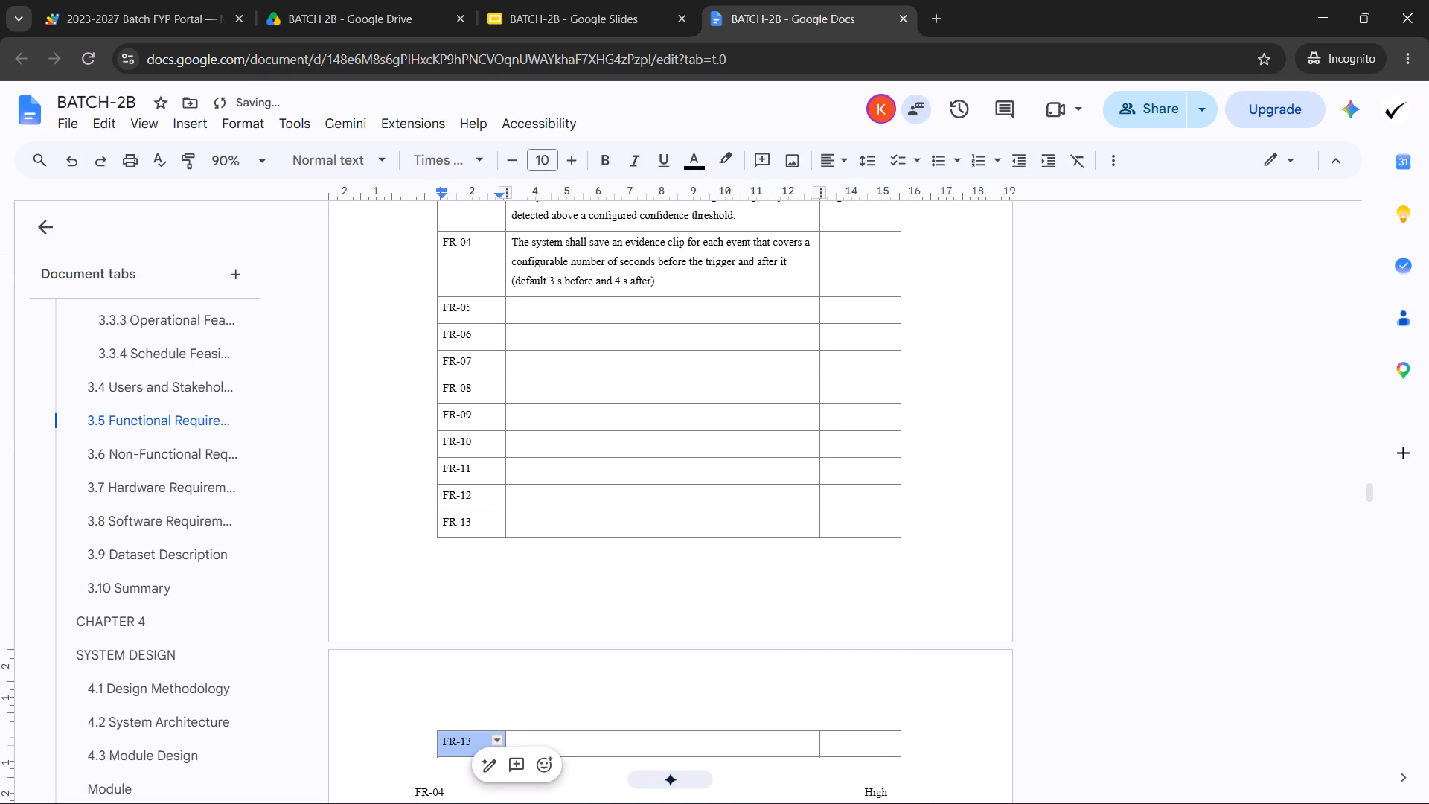
key(Right)
key(Left)
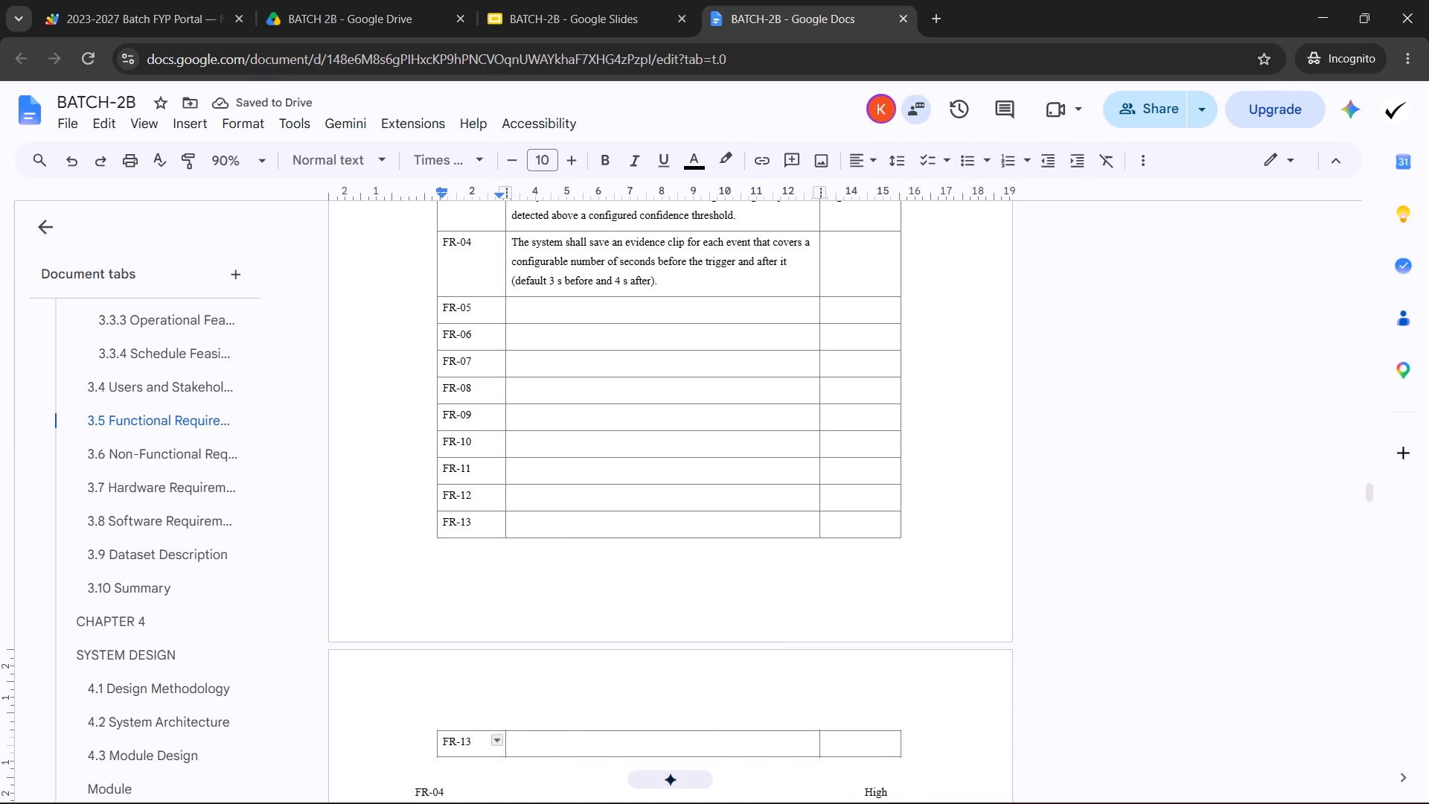
key(BackSpace)
key(4)
Cut the priority High from the old unbordered FR-04 row below Table 3.1.
scroll(586, 629, down, 1)
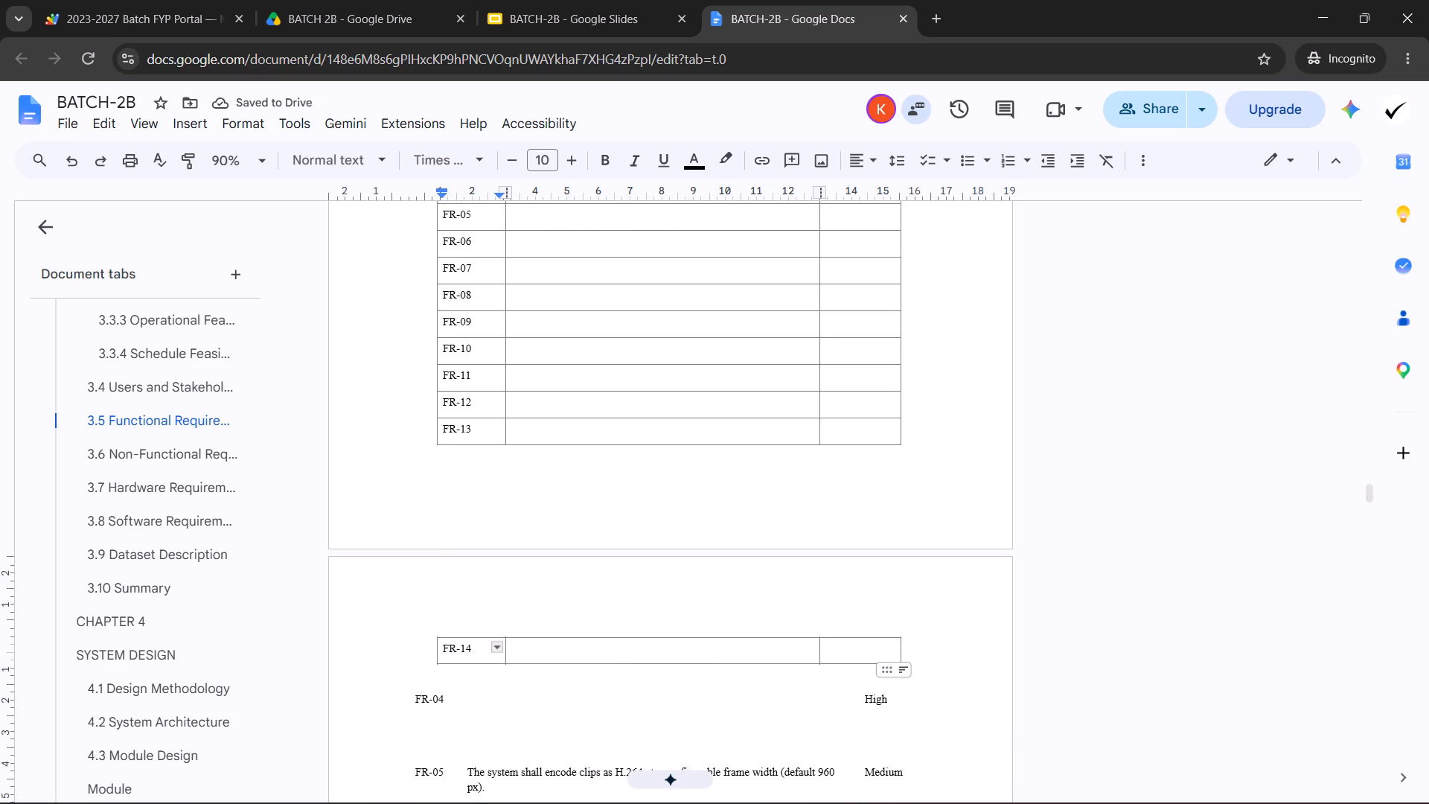
double_click(875, 710)
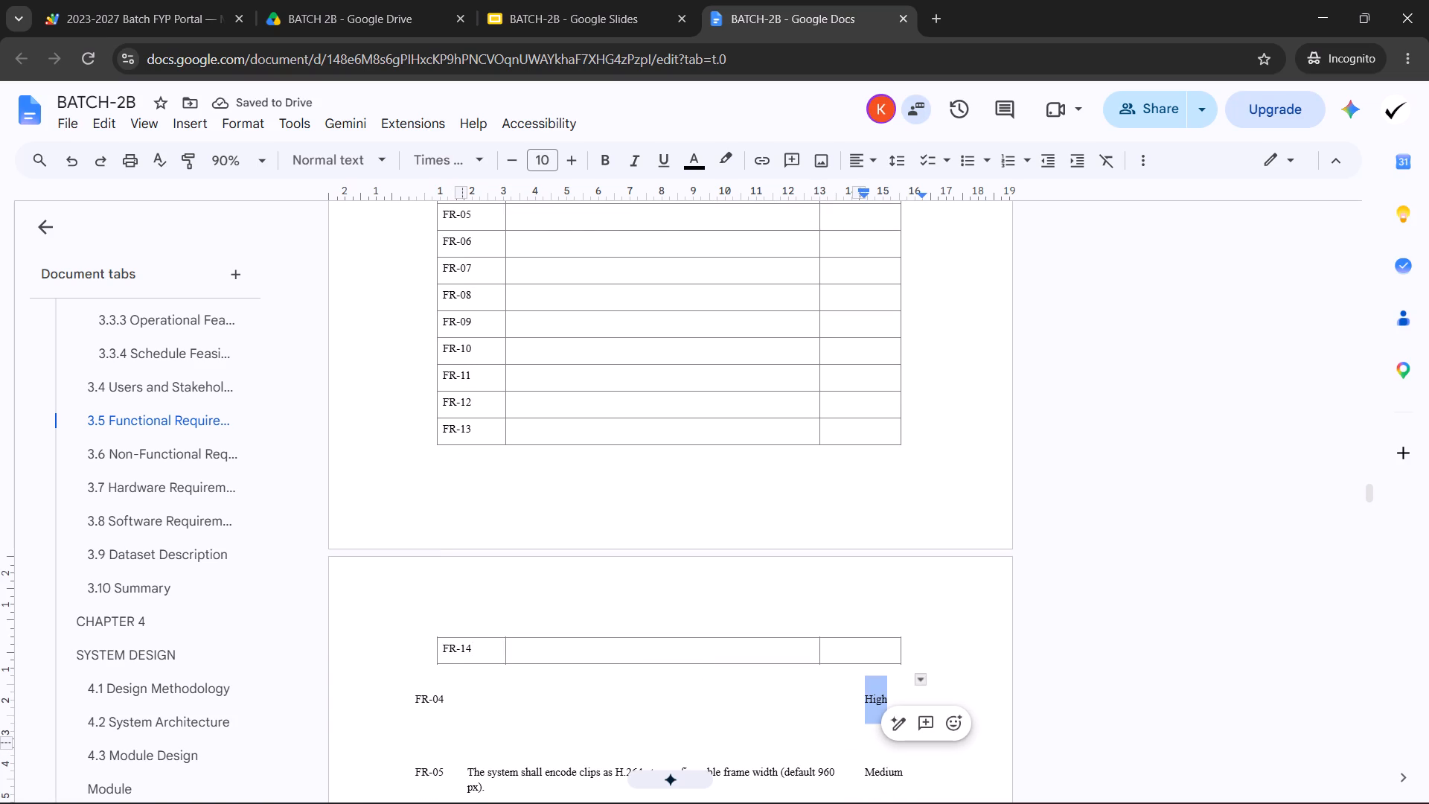
key(ctrl+x)
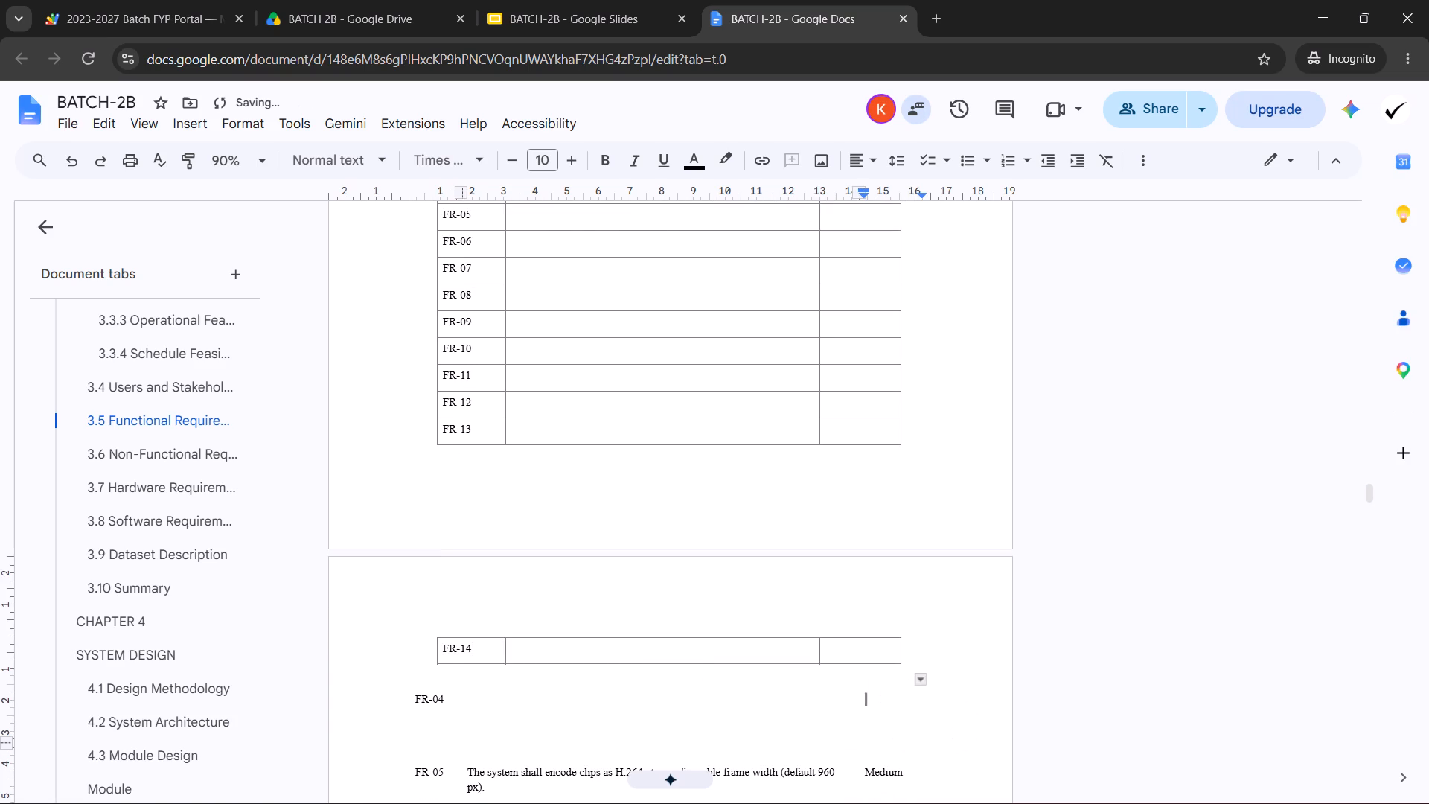
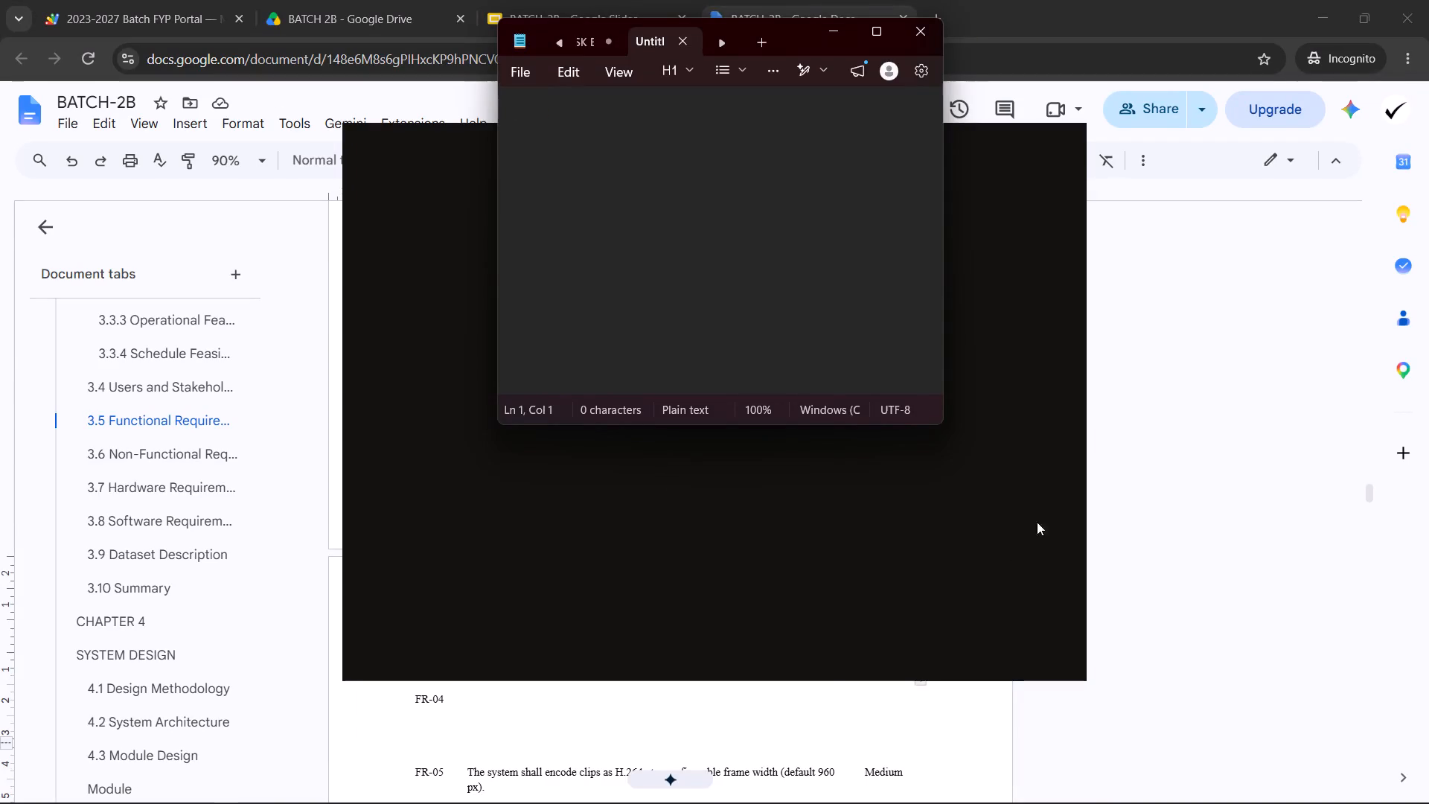
Paste the priority High into the Priority cell of FR-04 in Table 3.1 of the report.
click(1169, 499)
scroll(815, 377, up, 1)
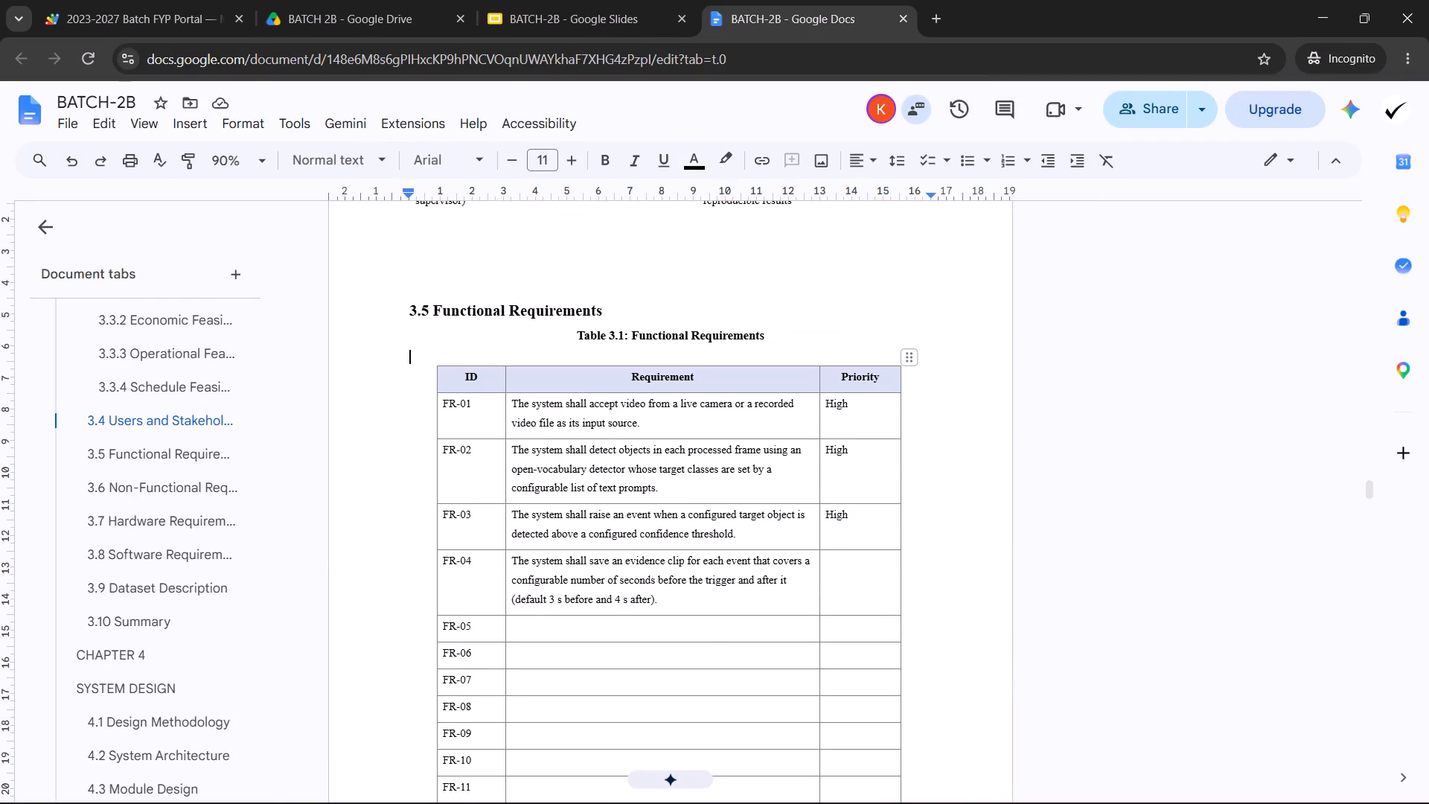
click(843, 575)
key(ctrl+v)
Move the priority Medium from the old unbordered FR-05 row into FR-05's Priority cell in Table 3.1, passing it through Notepad as plain text.
scroll(856, 471, down, 3)
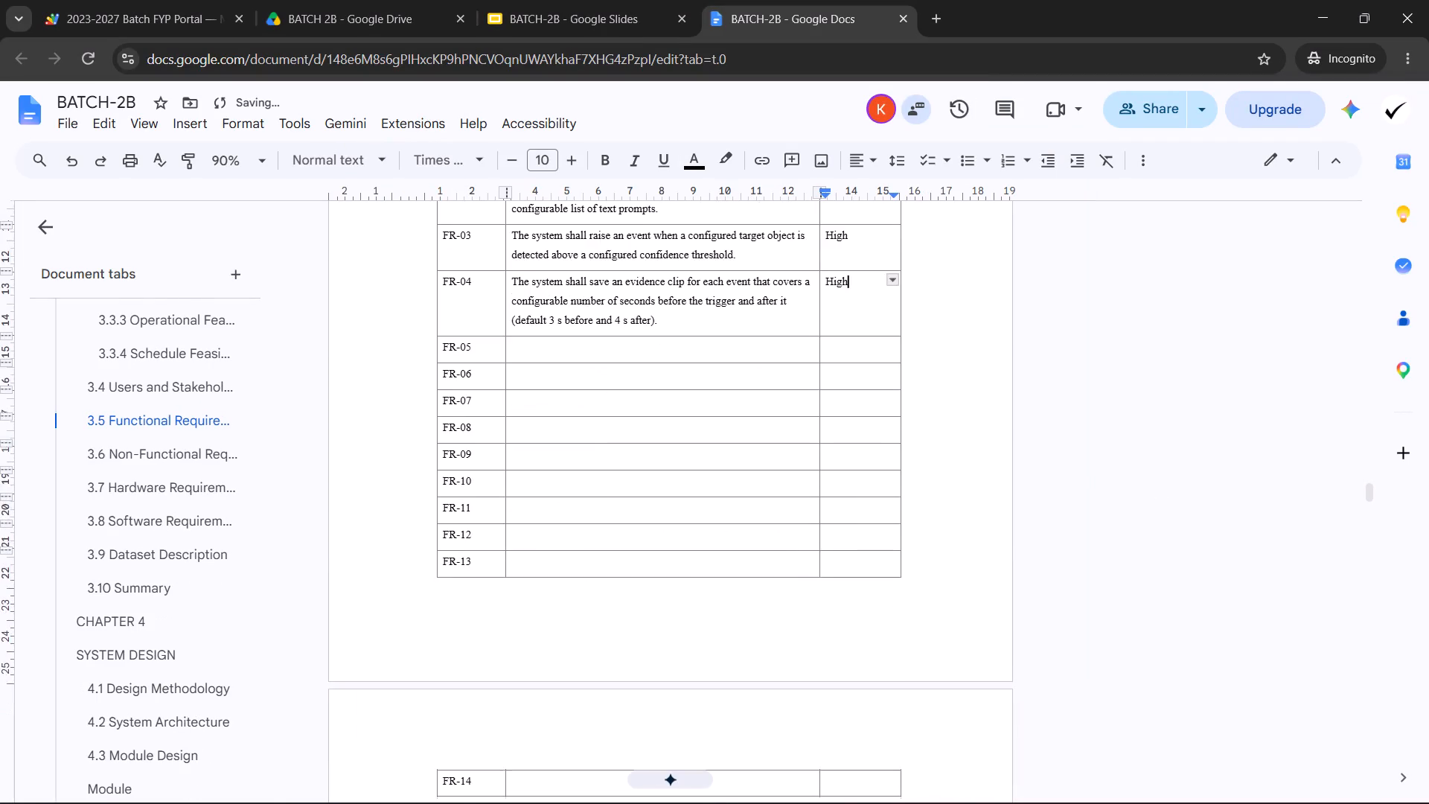
scroll(856, 470, down, 5)
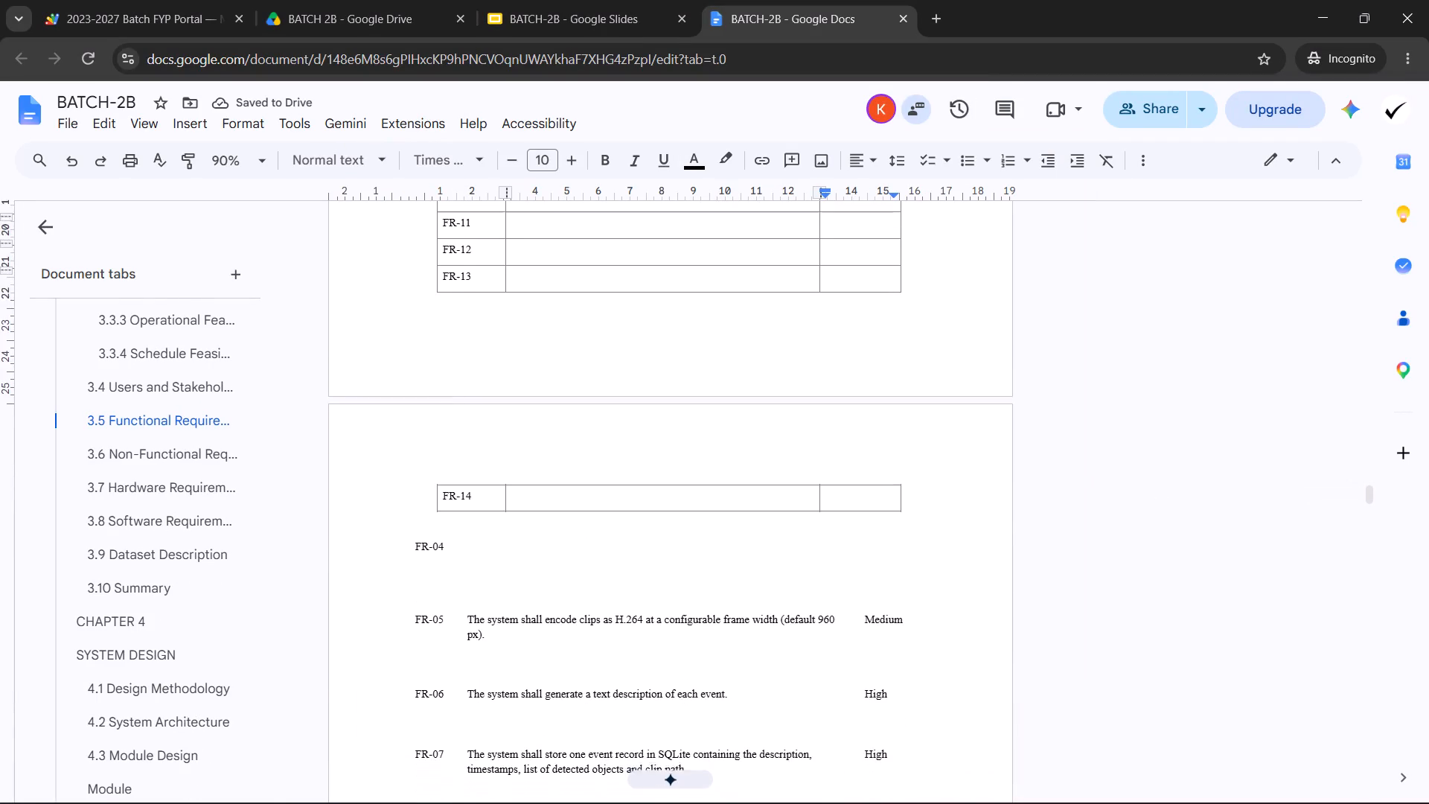
scroll(883, 510, down, 4)
scroll(861, 546, up, 4)
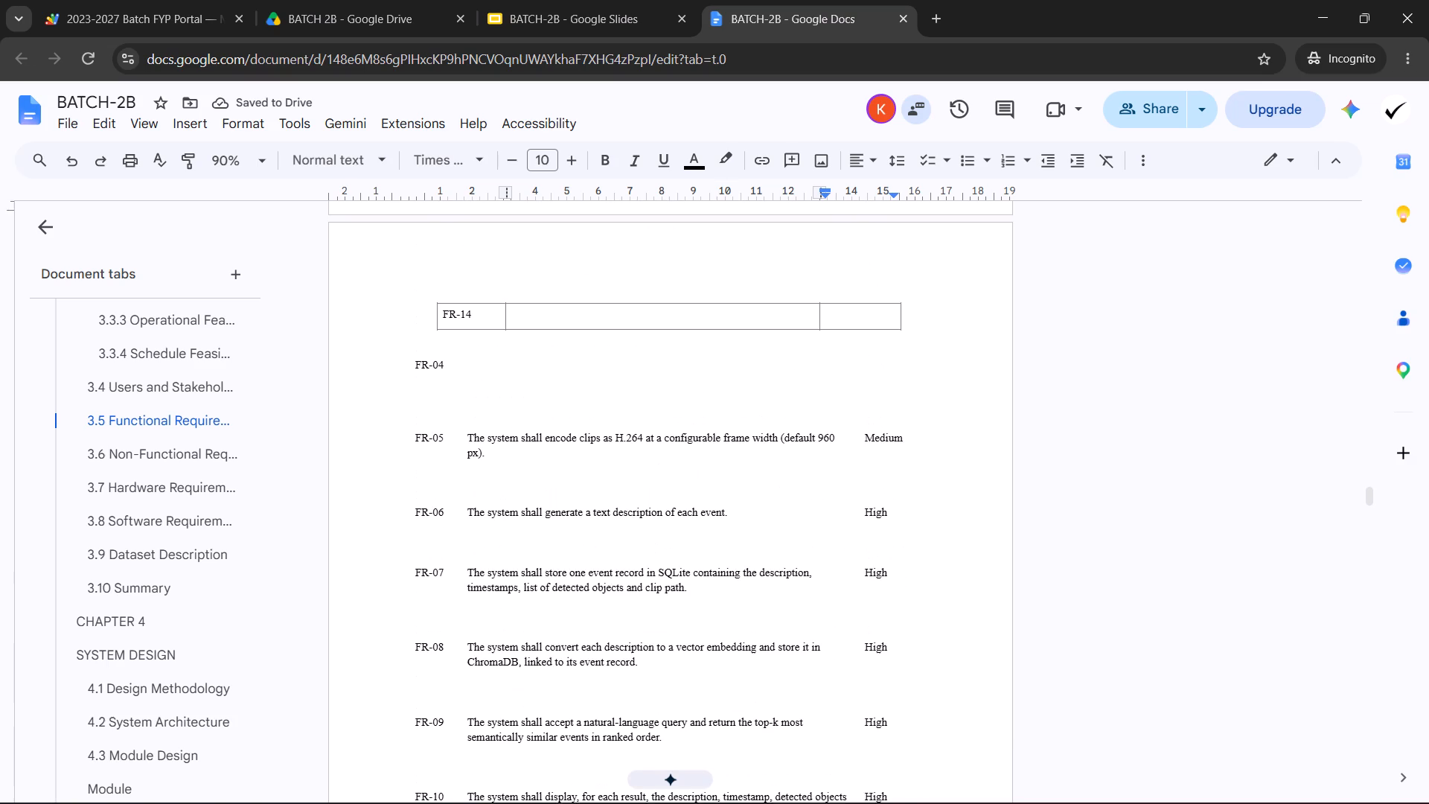
double_click(880, 443)
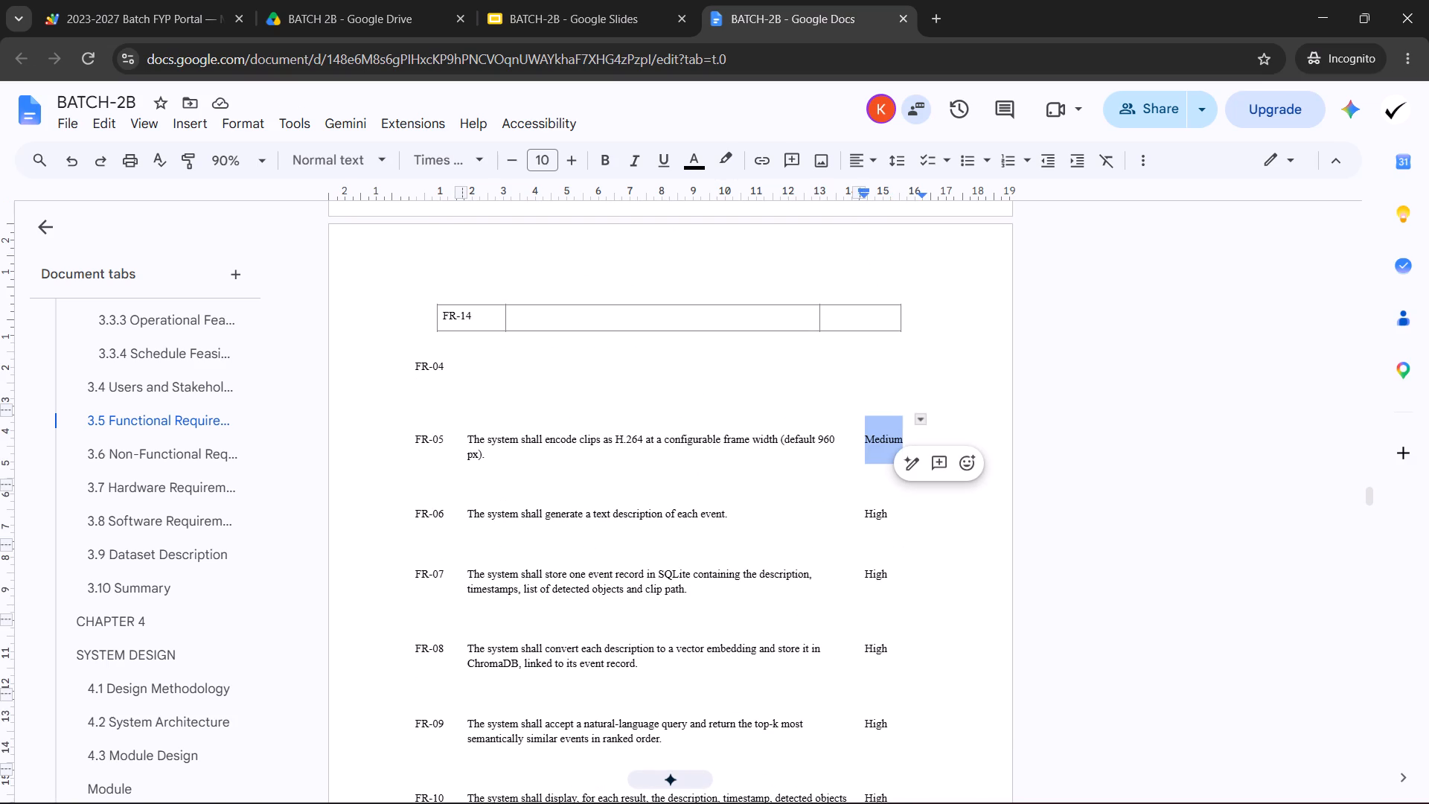
key(ctrl+x)
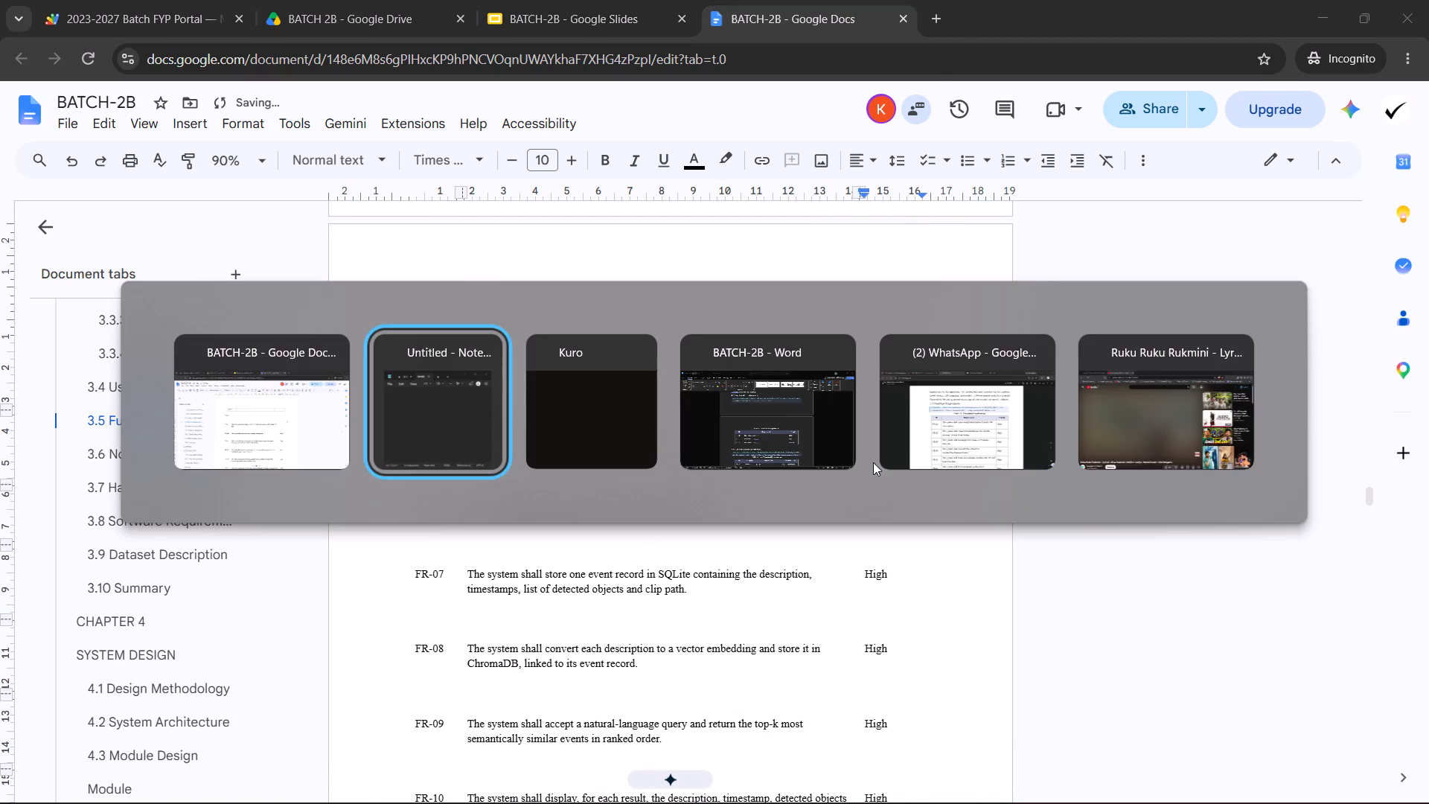
key(ctrl+v)
key(ctrl+a)
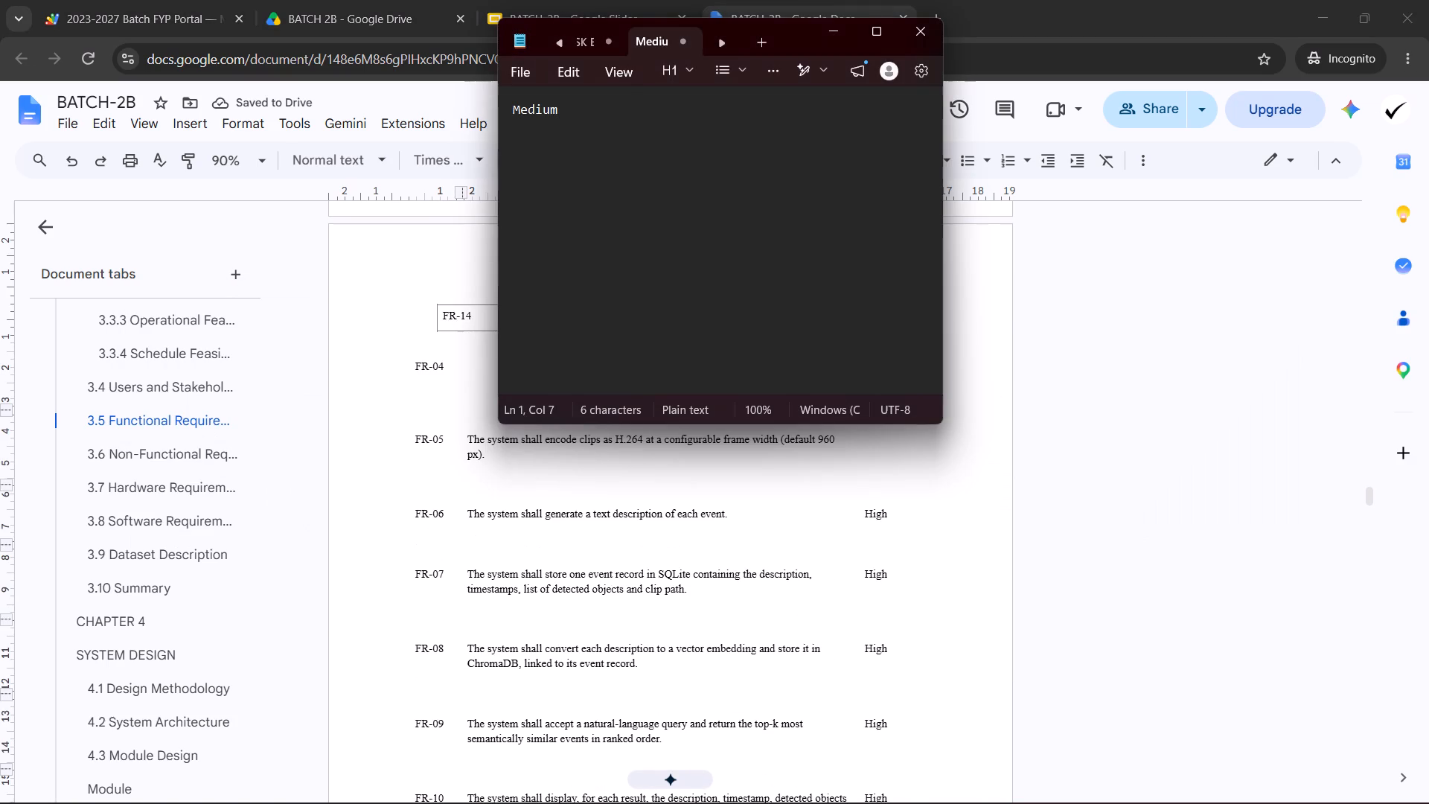
key(ctrl+x)
scroll(1169, 498, up, 2)
click(1079, 509)
scroll(1014, 508, up, 4)
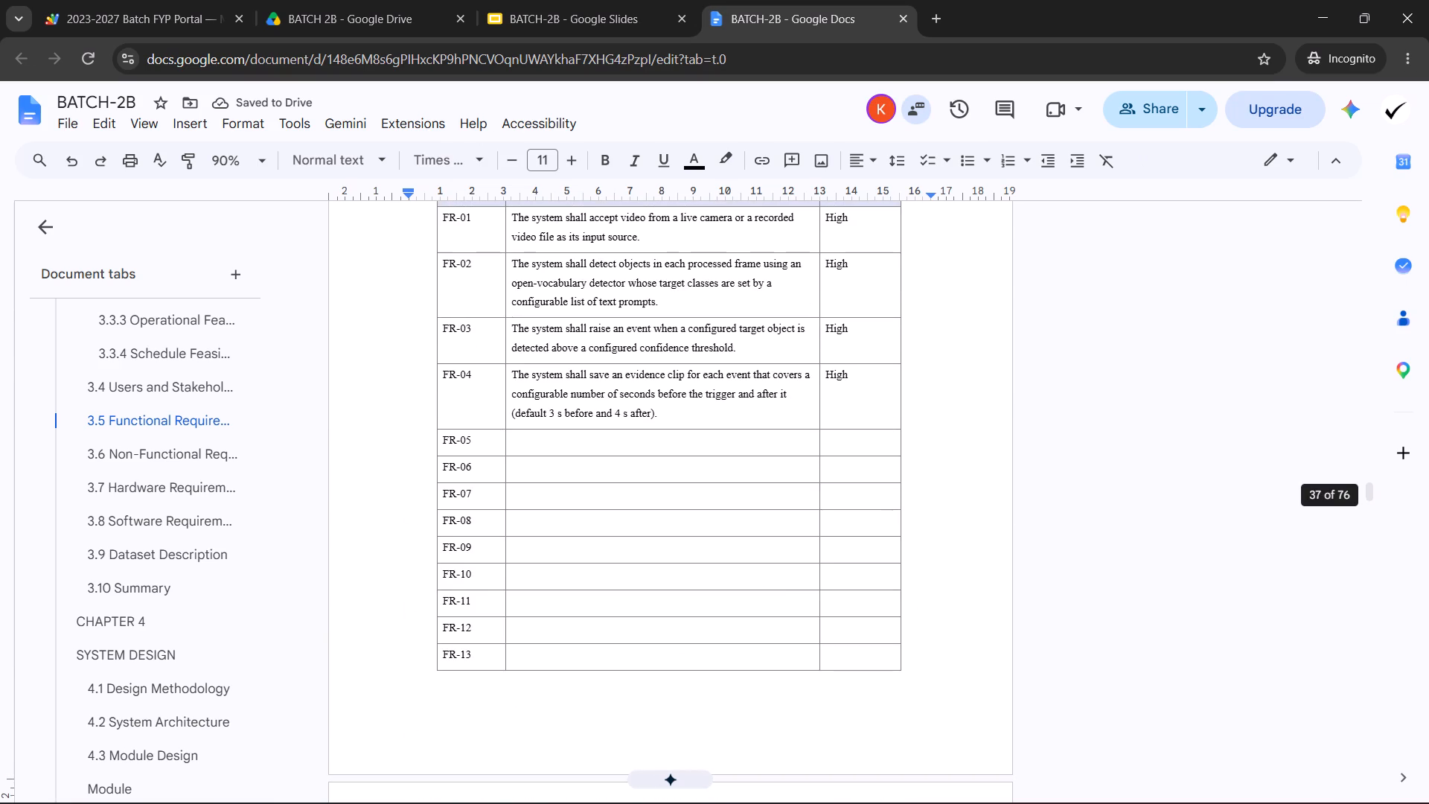
scroll(861, 447, down, 4)
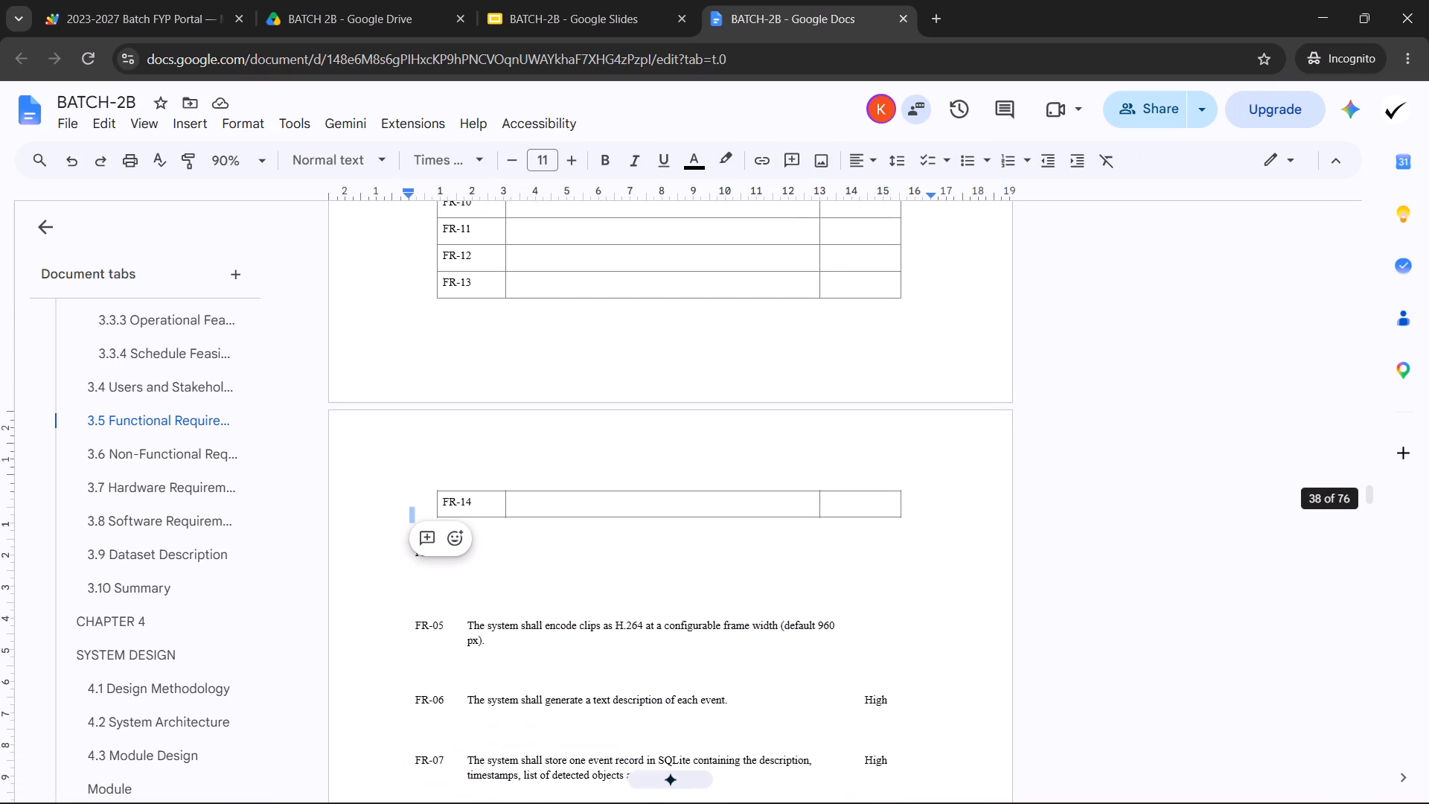
scroll(845, 465, up, 3)
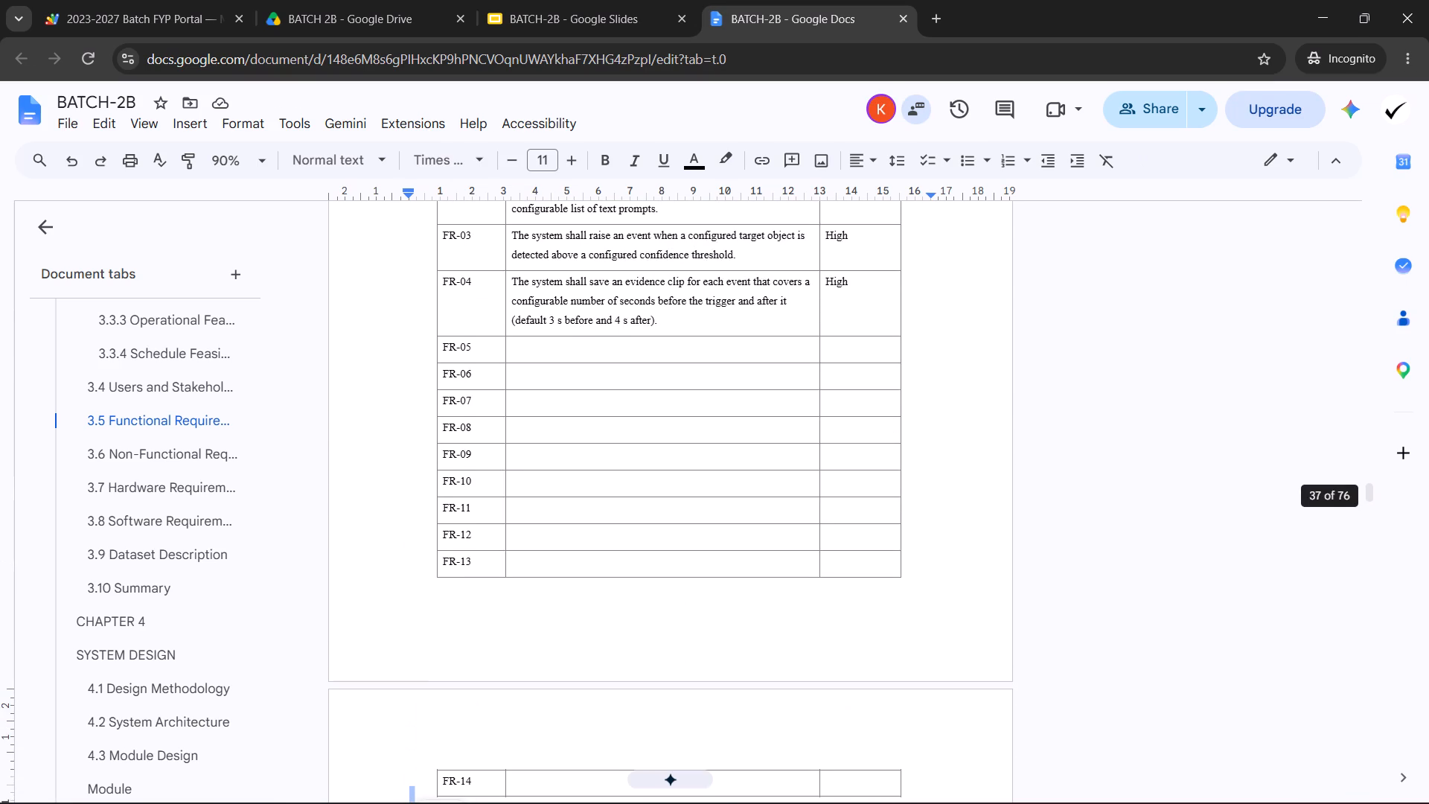
click(842, 348)
key(ctrl+v)
Fill in the priority Medium for FR-11, FR-12 and FR-13 in Table 3.1, following the old requirements list.
scroll(910, 477, down, 9)
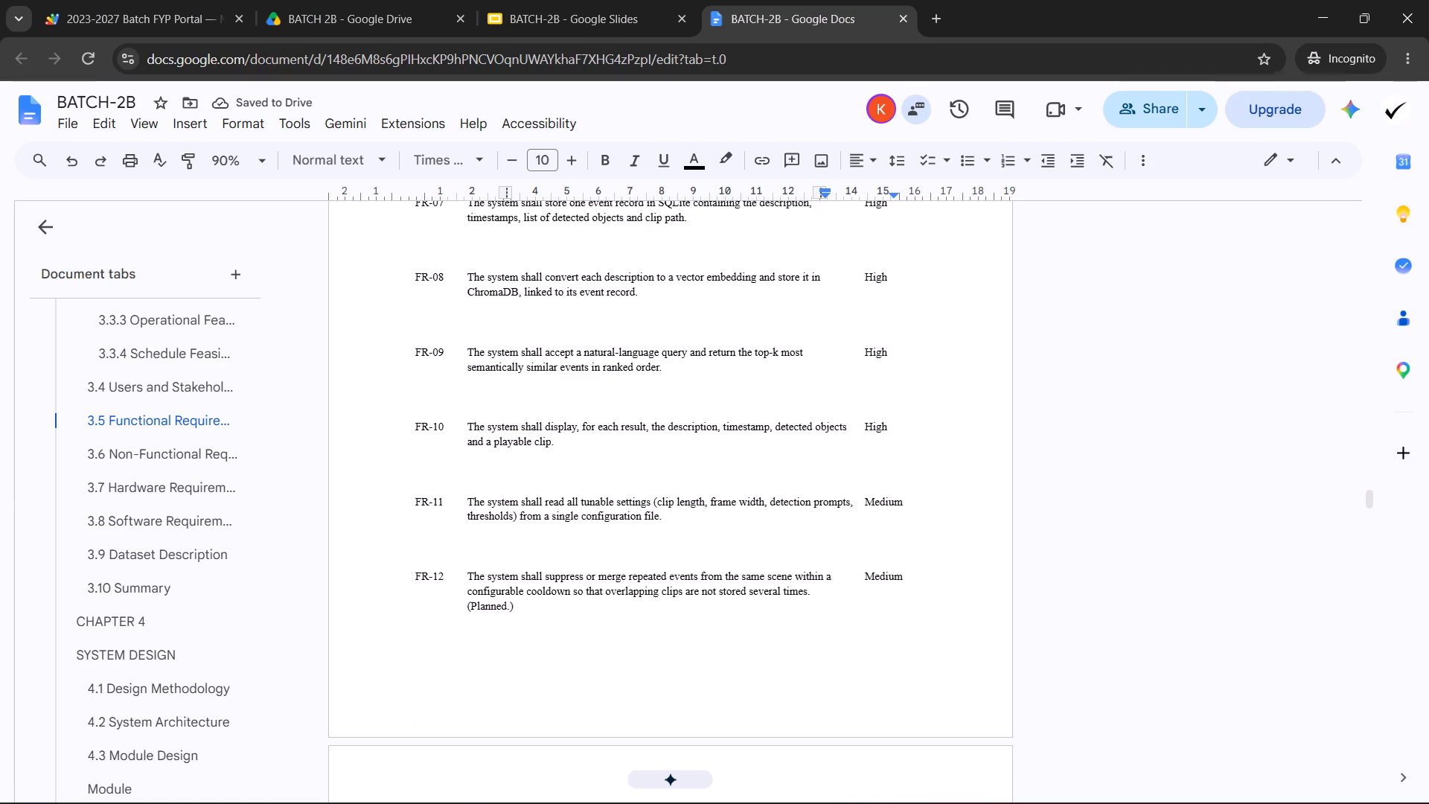
scroll(895, 600, down, 4)
scroll(849, 597, up, 2)
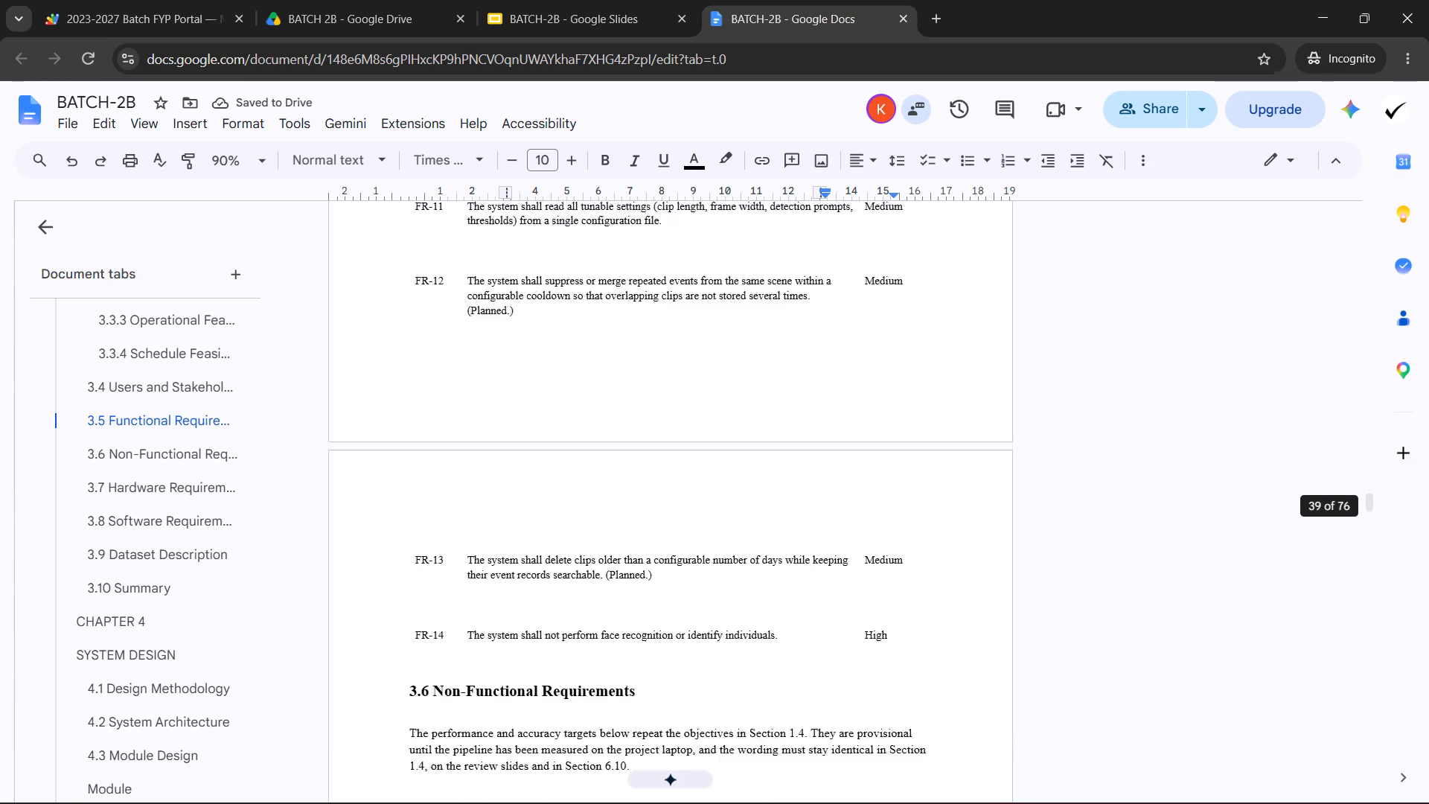
scroll(849, 597, up, 10)
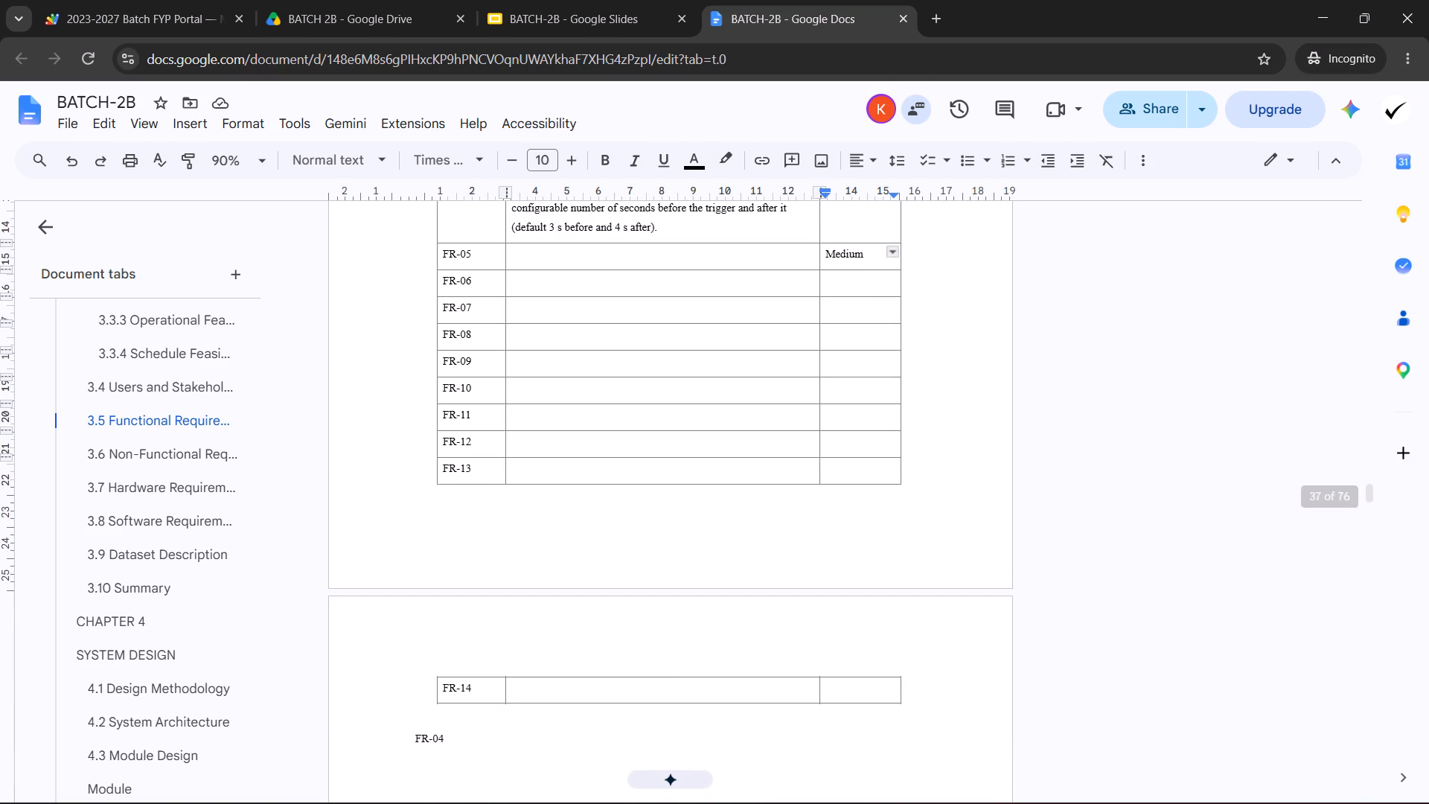
click(848, 418)
key(ctrl+v)
click(848, 443)
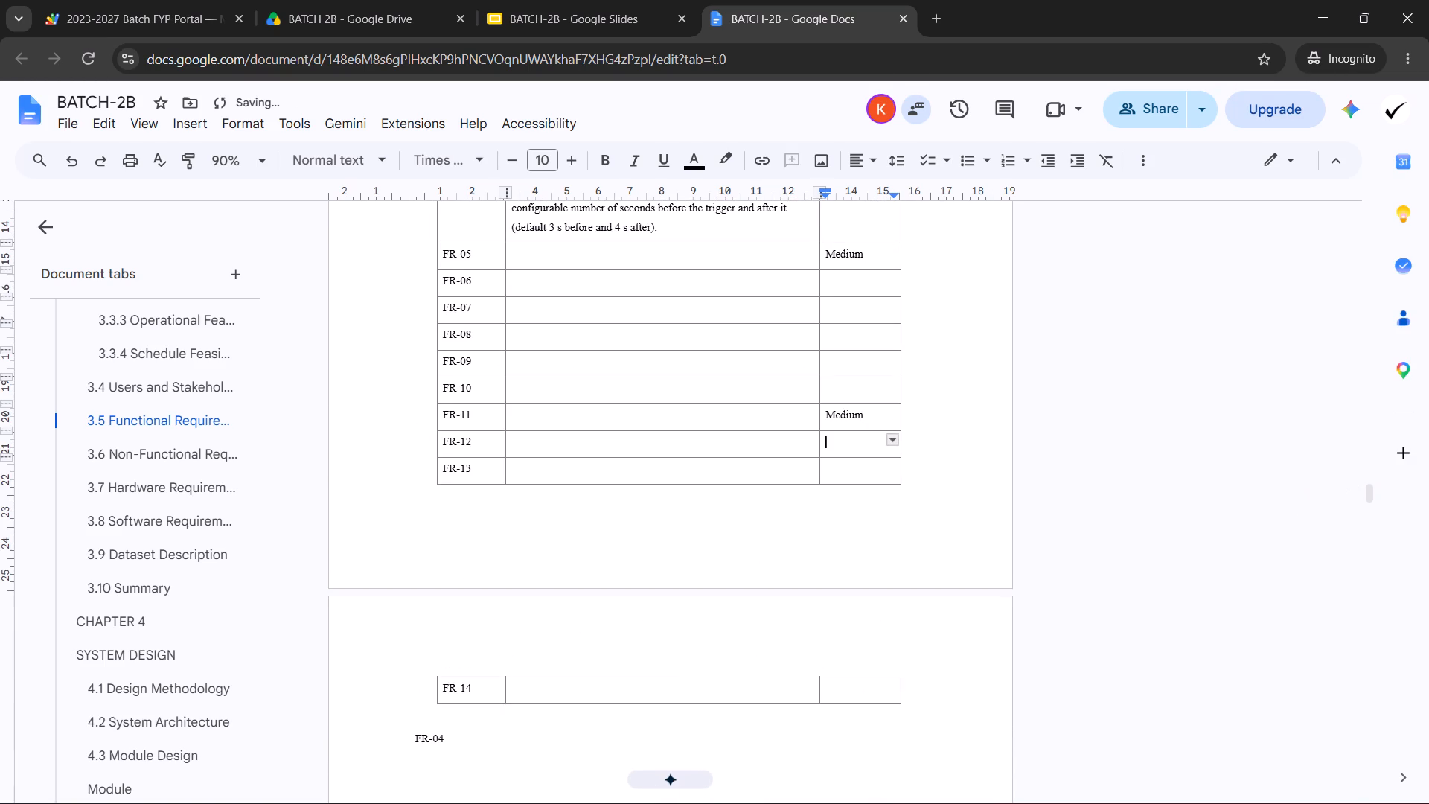
key(ctrl+v)
click(848, 464)
key(ctrl+v)
Copy FR-04's priority High into the Priority cells of FR-06 to FR-10 and FR-14 in Table 3.1, following the old list.
scroll(988, 441, down, 12)
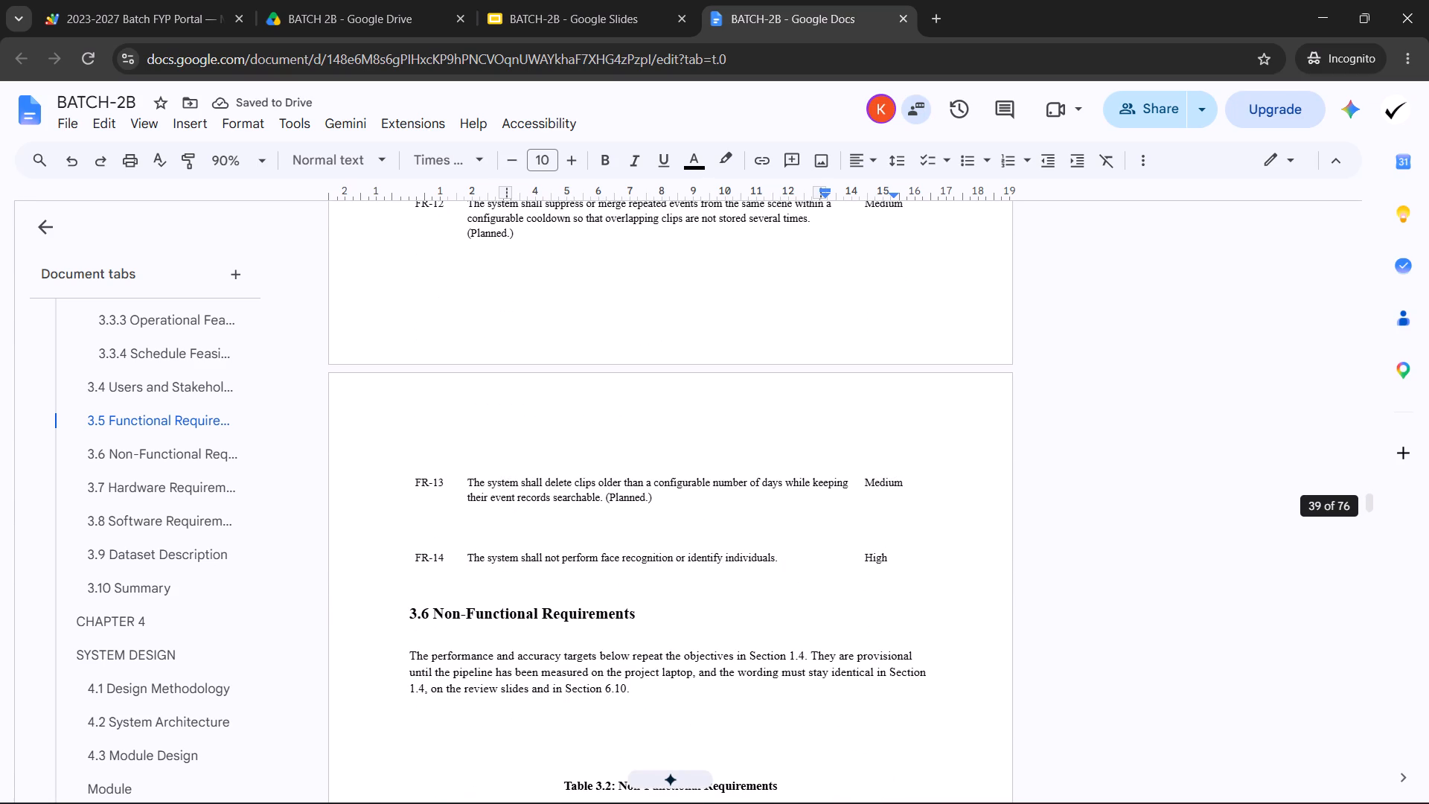
scroll(989, 515, up, 6)
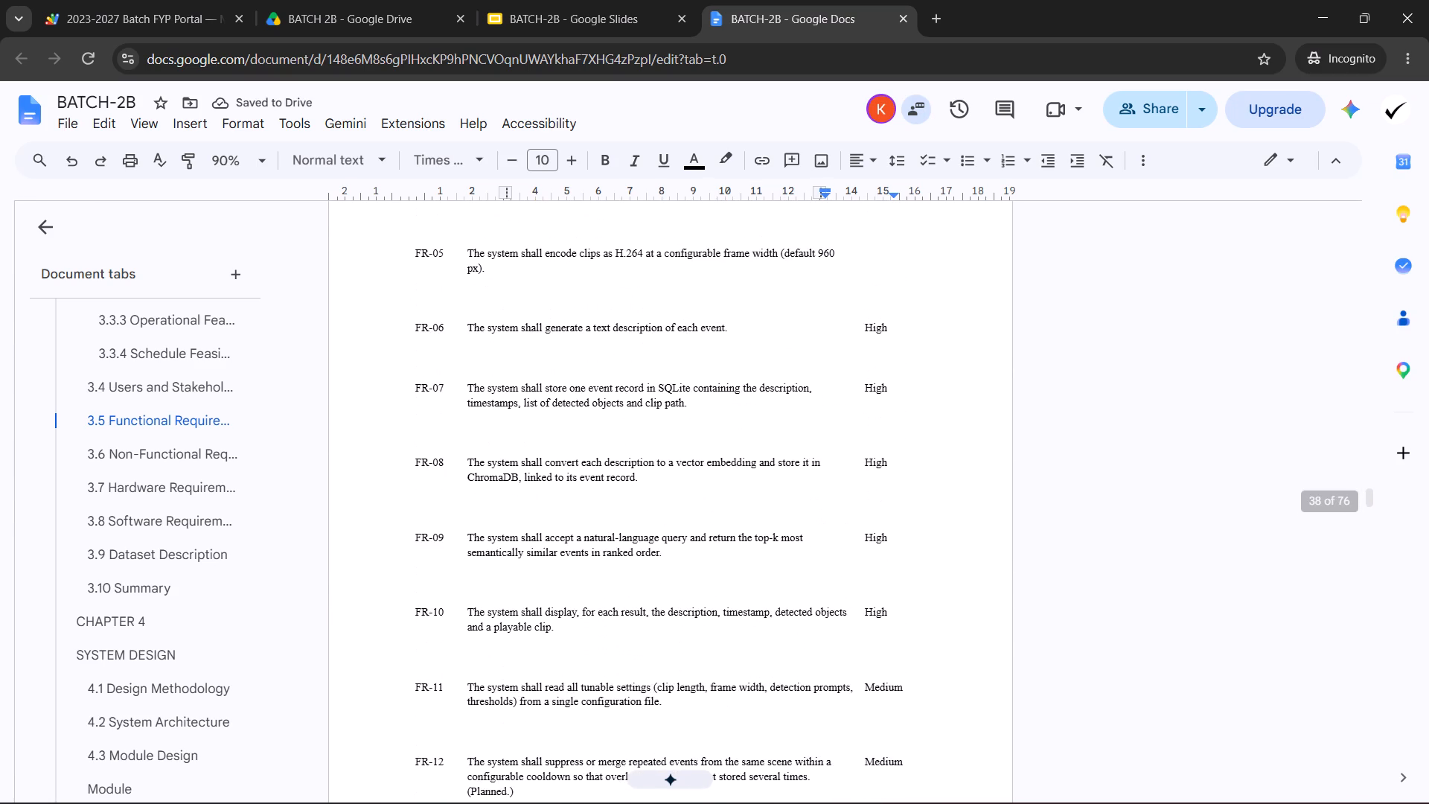
scroll(991, 524, up, 1)
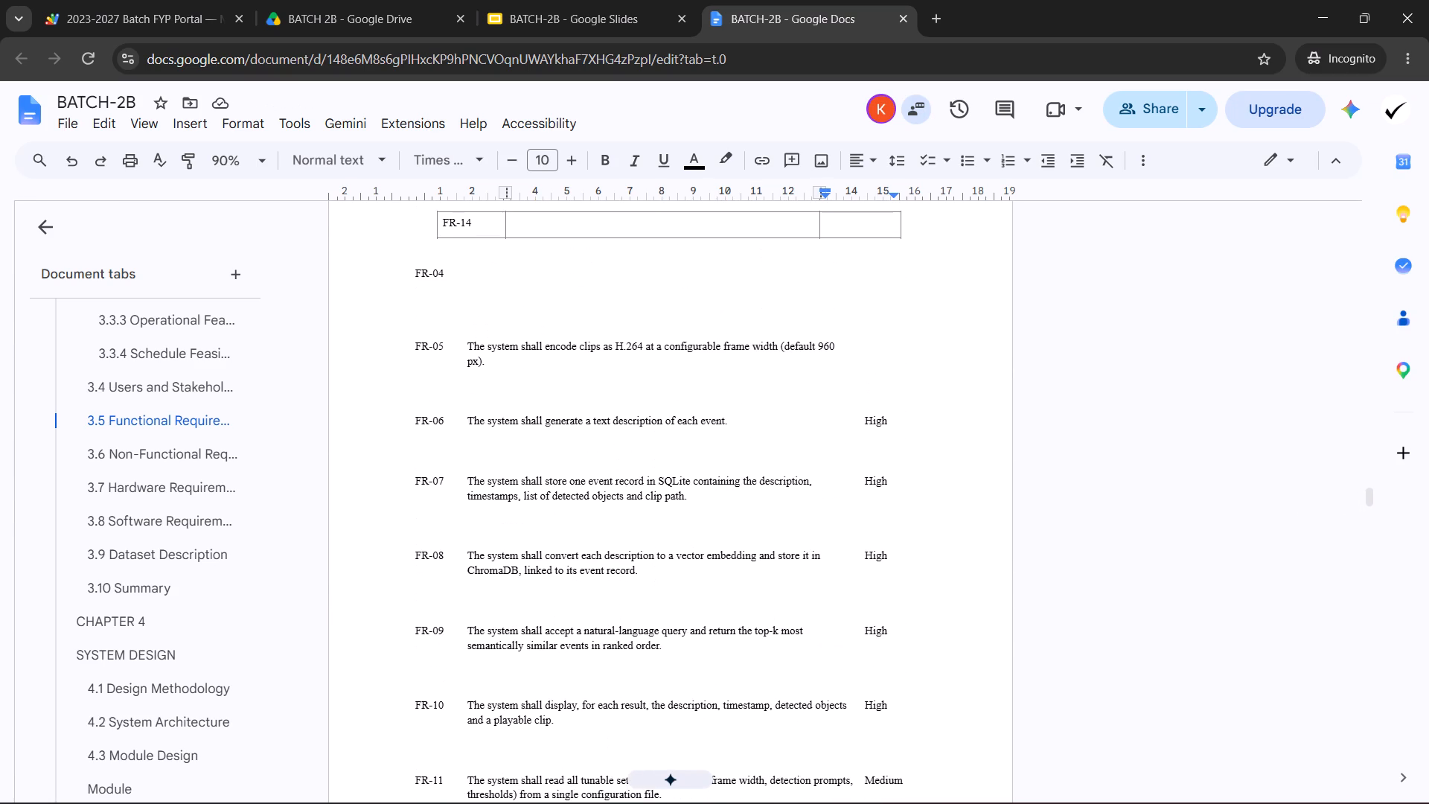
scroll(991, 519, up, 7)
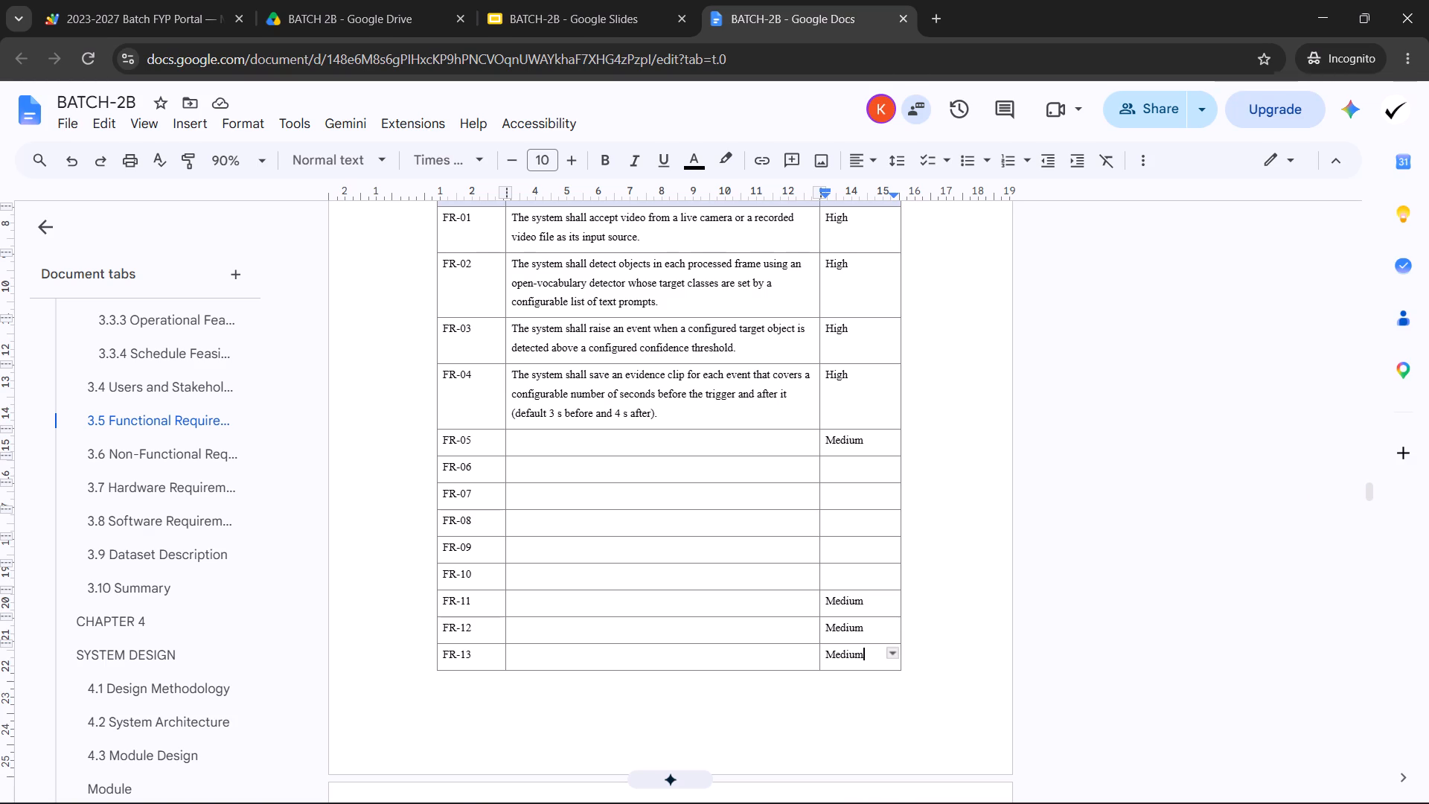
double_click(843, 383)
key(ctrl+c)
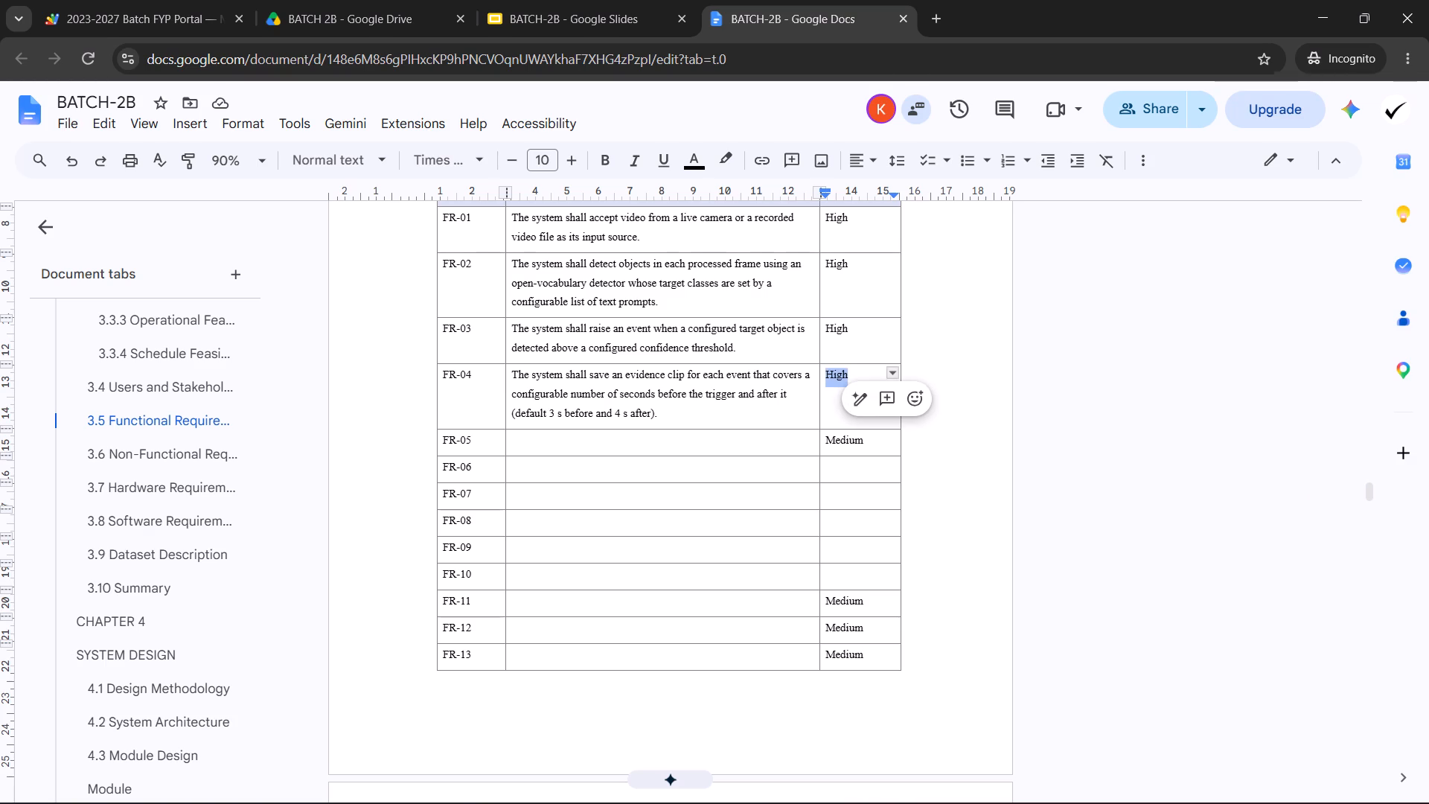
click(854, 474)
key(ctrl+v)
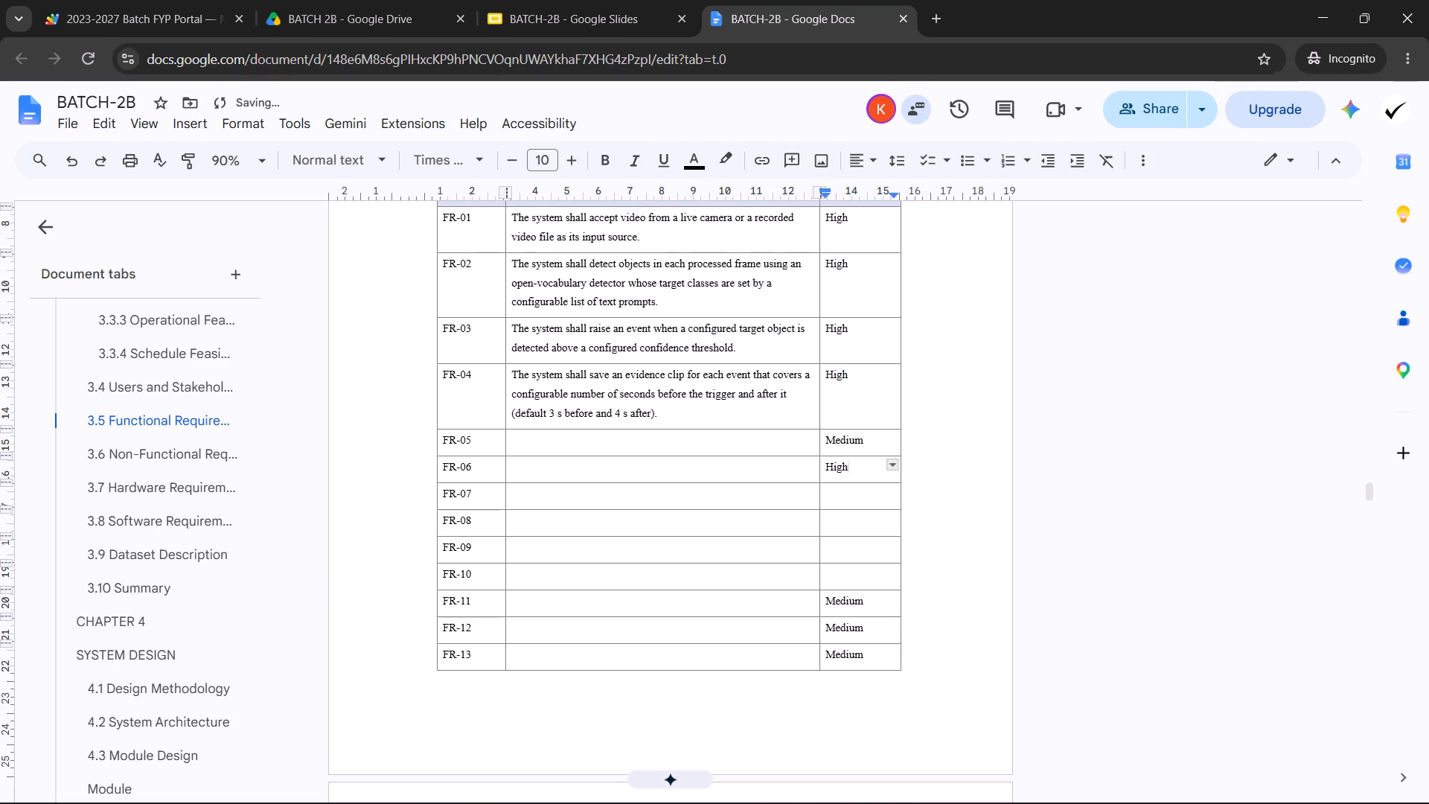
click(842, 500)
key(ctrl+v)
click(843, 522)
key(ctrl+v)
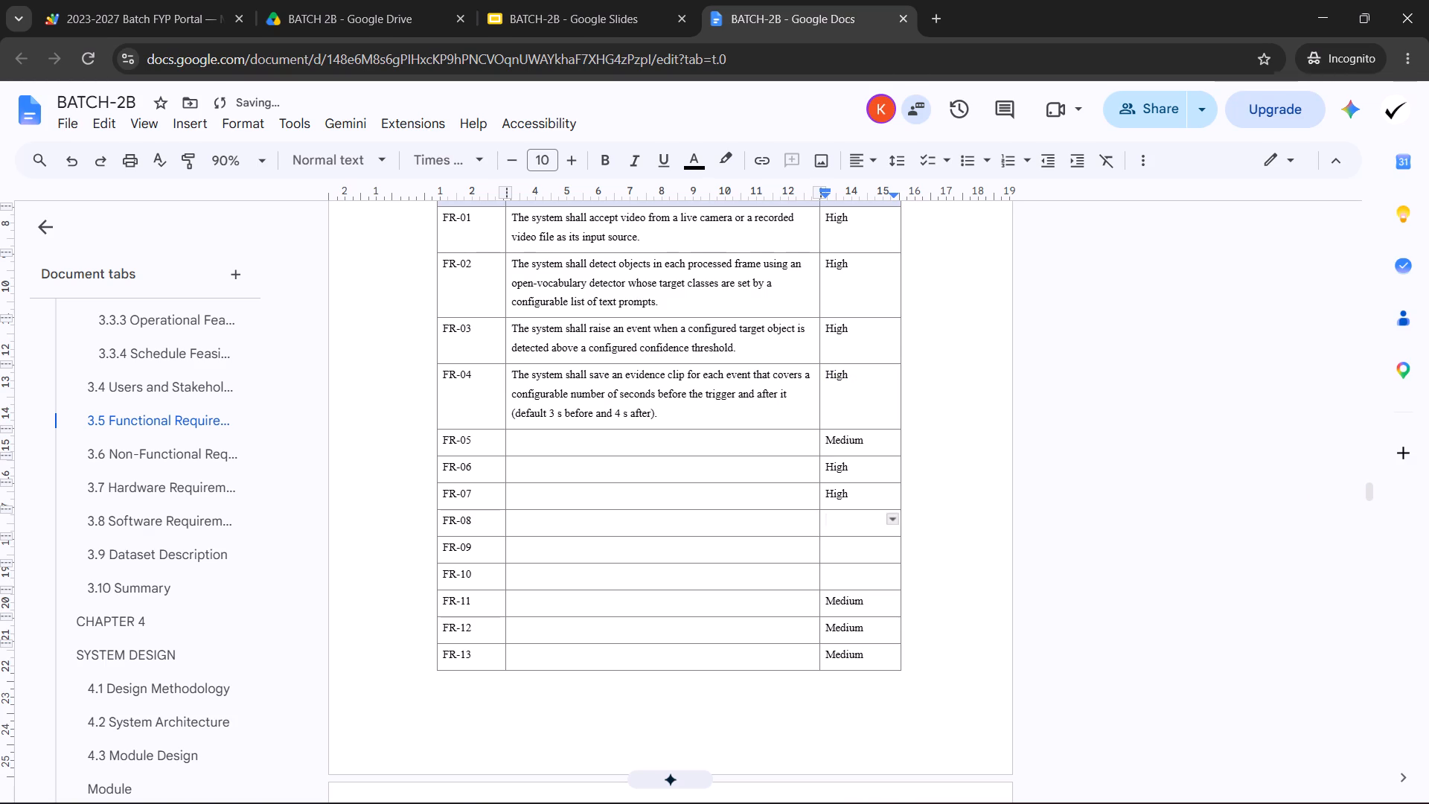
click(840, 550)
key(ctrl+v)
click(844, 569)
key(ctrl+v)
scroll(847, 561, down, 4)
click(847, 505)
key(ctrl+v)
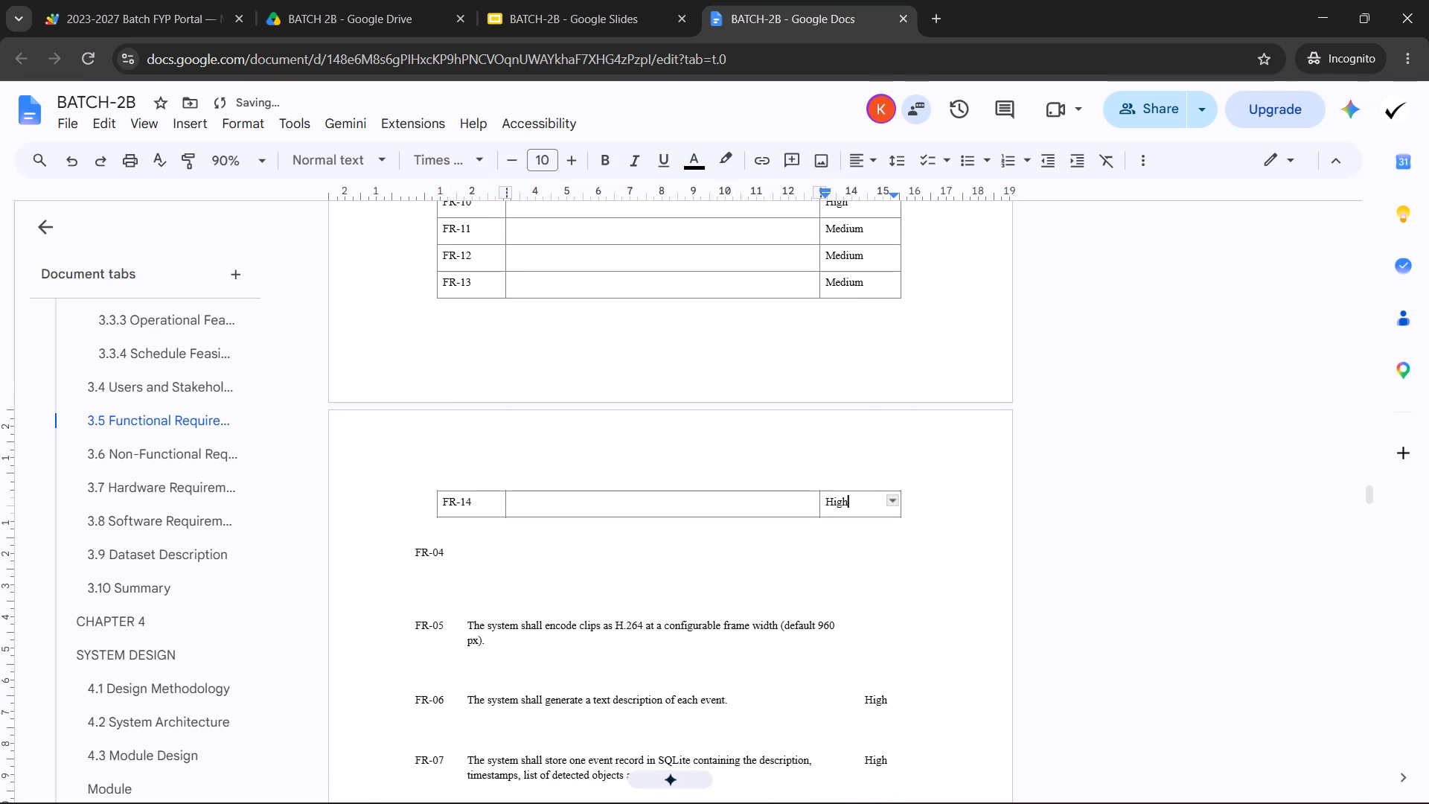
Clear the leftover FR-04 label below Table 3.1 and delete its emptied unbordered row.
scroll(787, 520, down, 1)
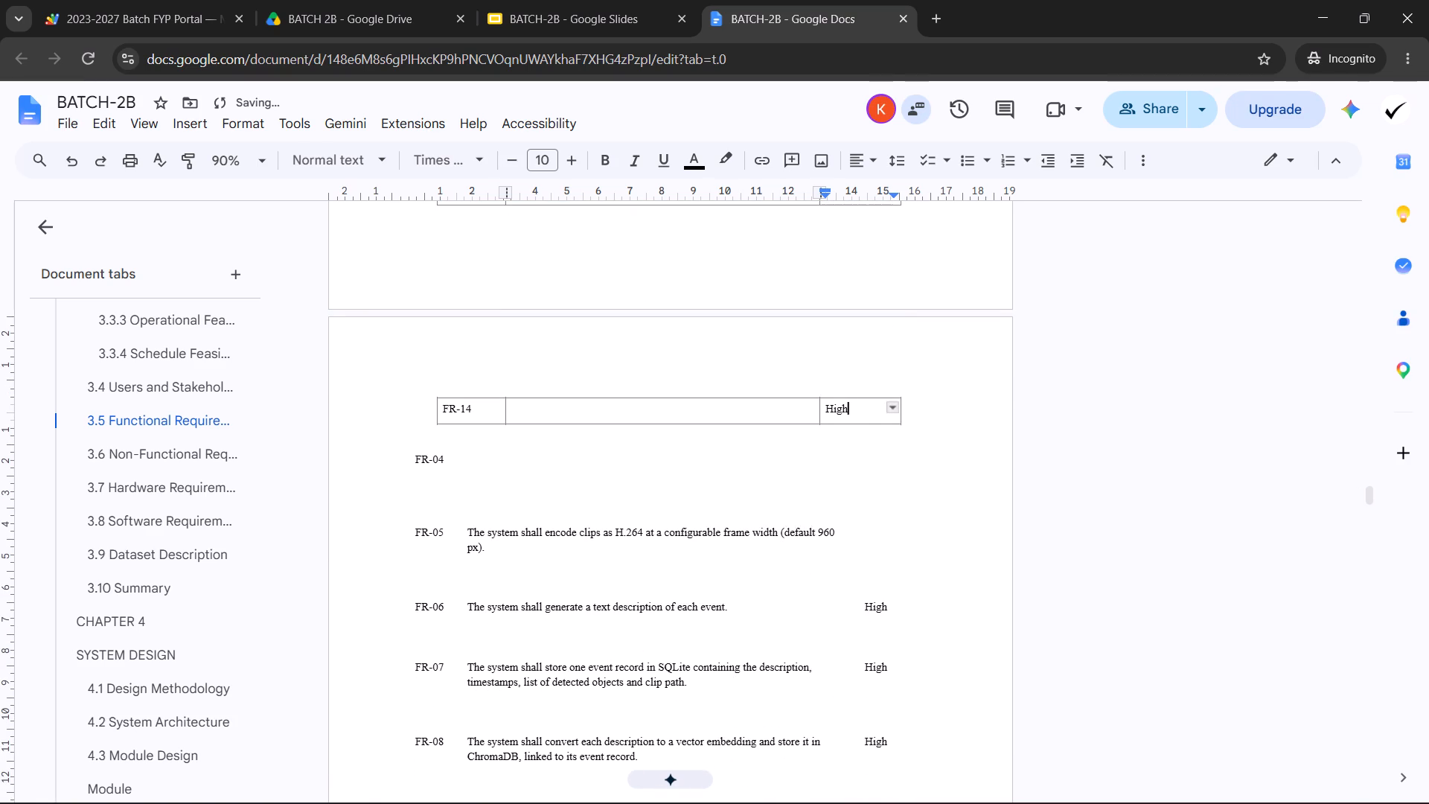
drag(445, 472, 412, 472)
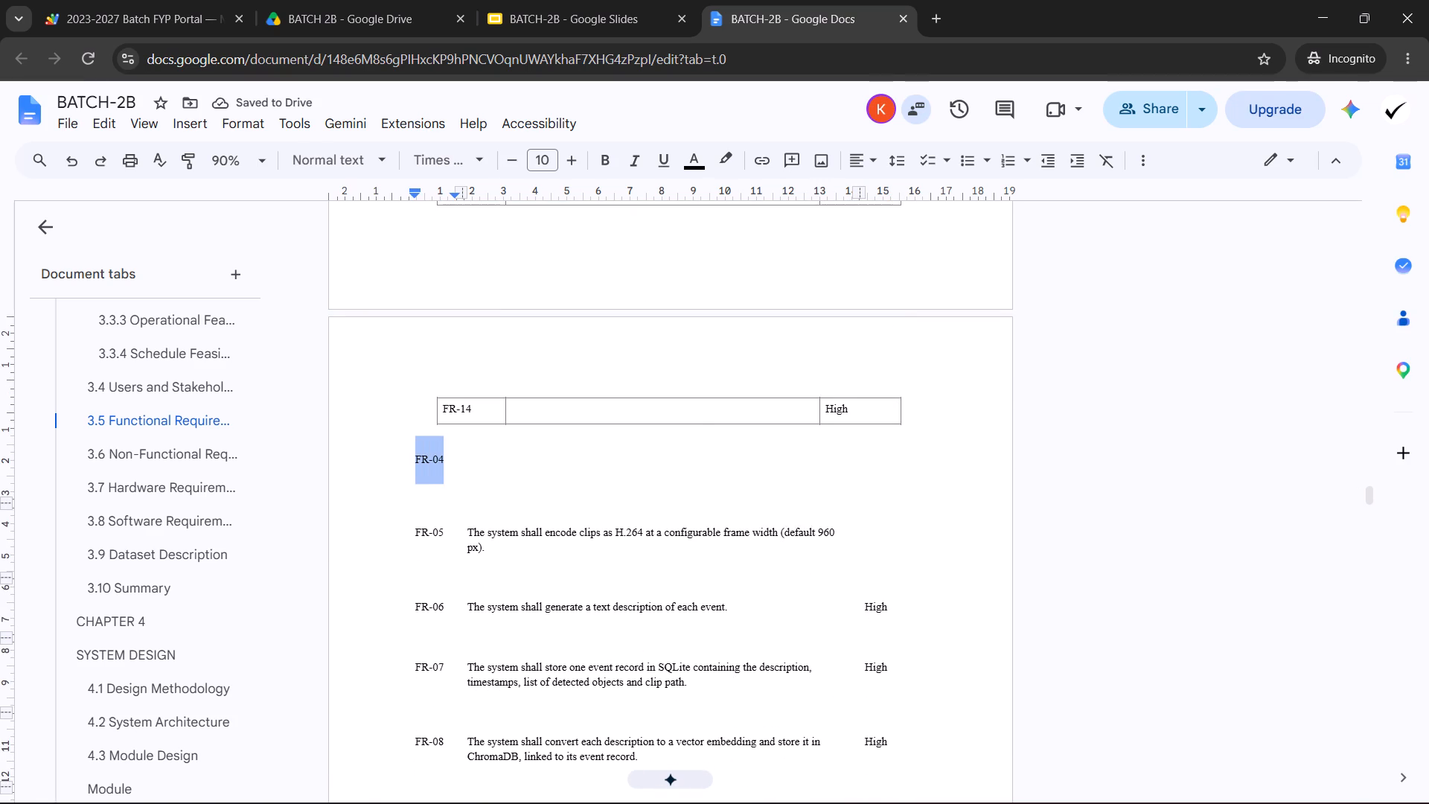
drag(412, 472, 408, 472)
key(BackSpace)
key(BackSpace)
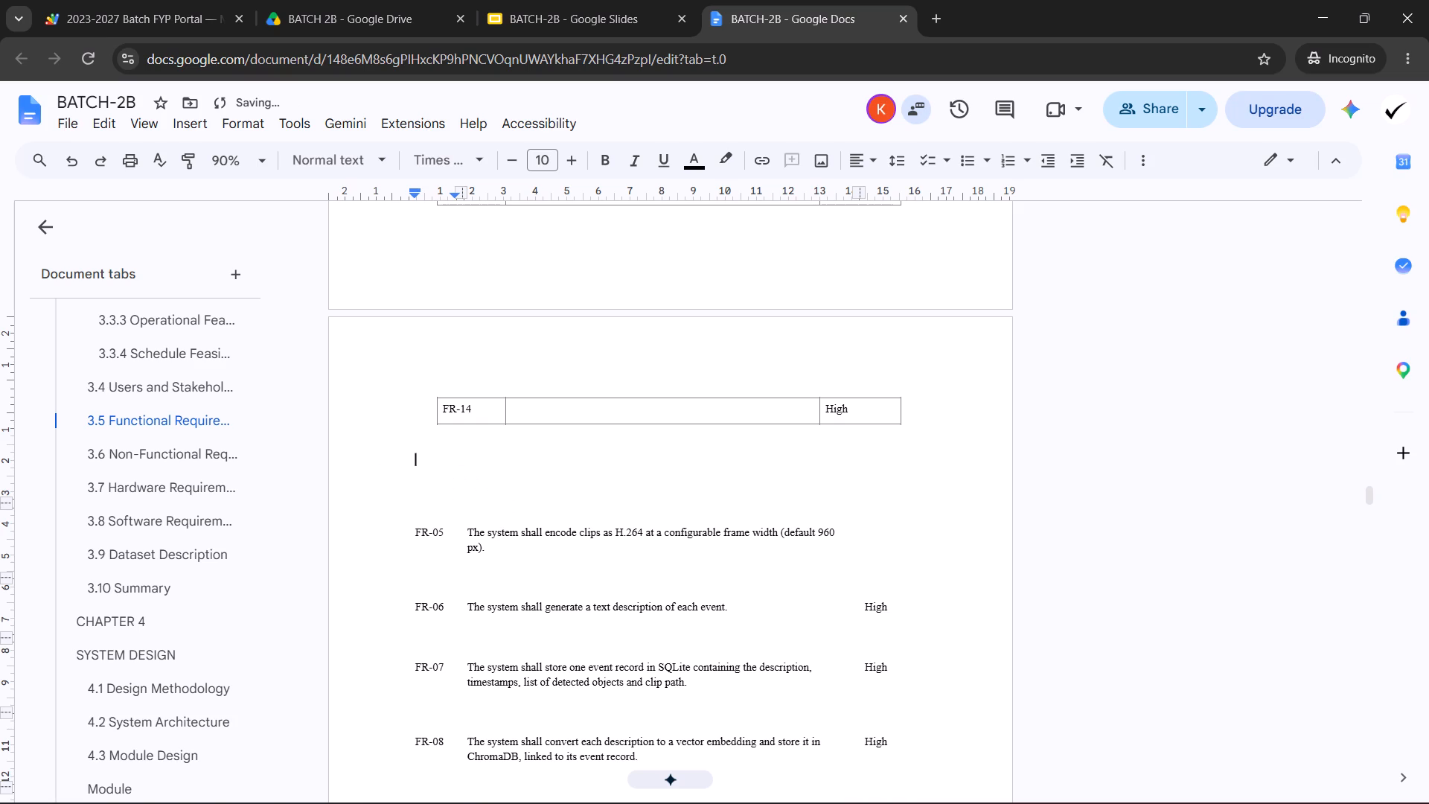
drag(434, 464, 857, 498)
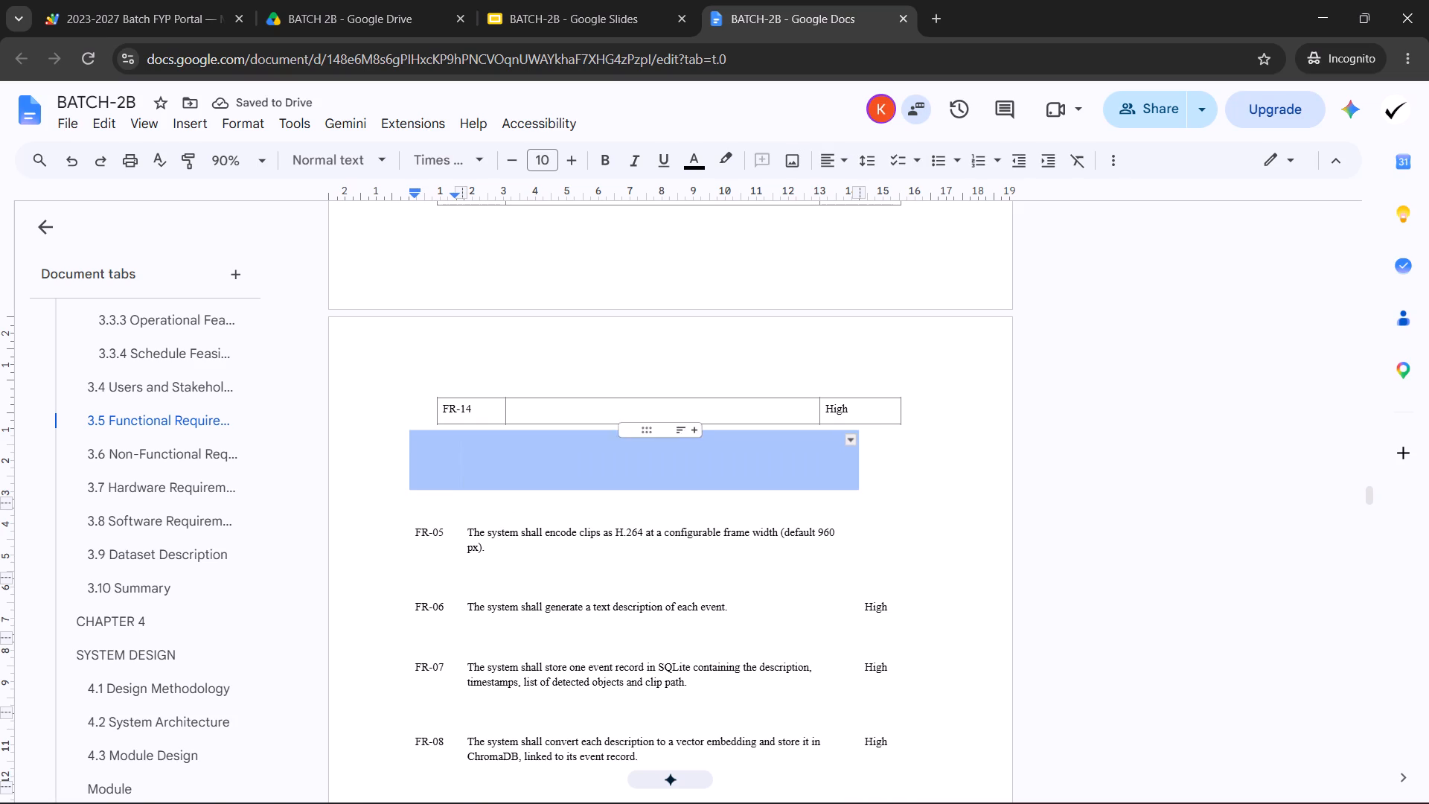
drag(857, 498, 883, 491)
right_click(850, 476)
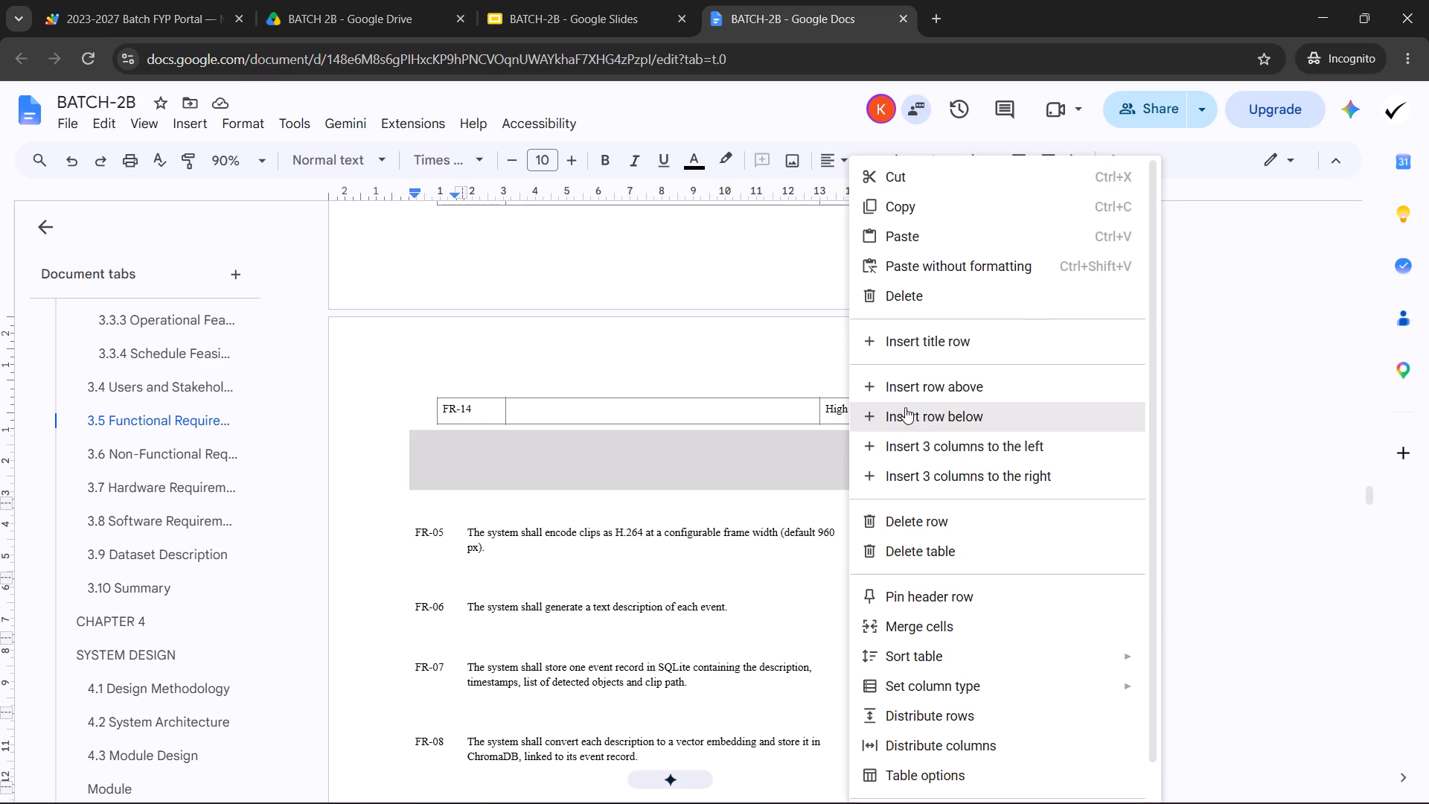
click(915, 526)
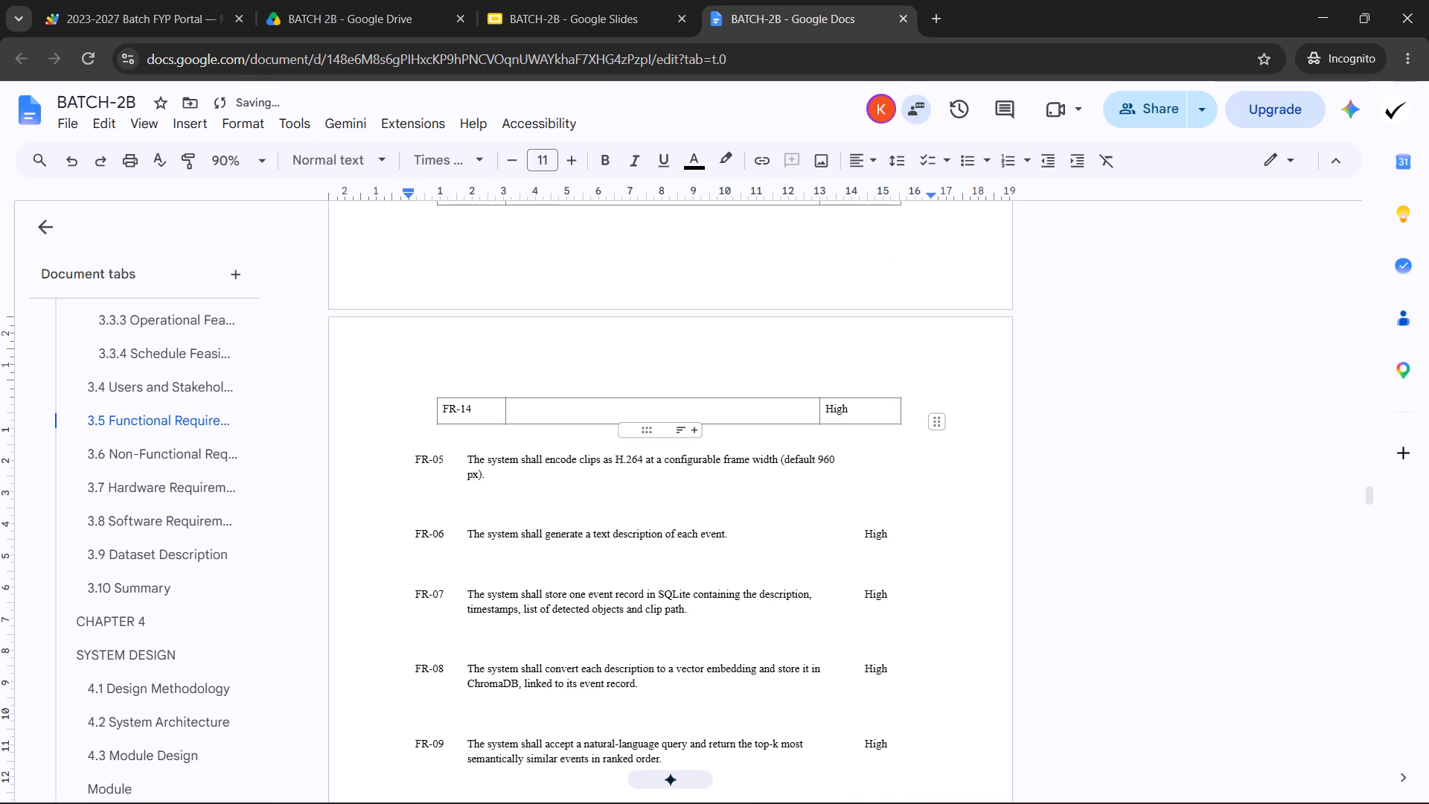
Move FR-05's requirement text from the old unbordered row into its Requirement cell in Table 3.1 via Notepad, removing the trailing blank lines.
triple_click(490, 465)
key(ctrl+x)
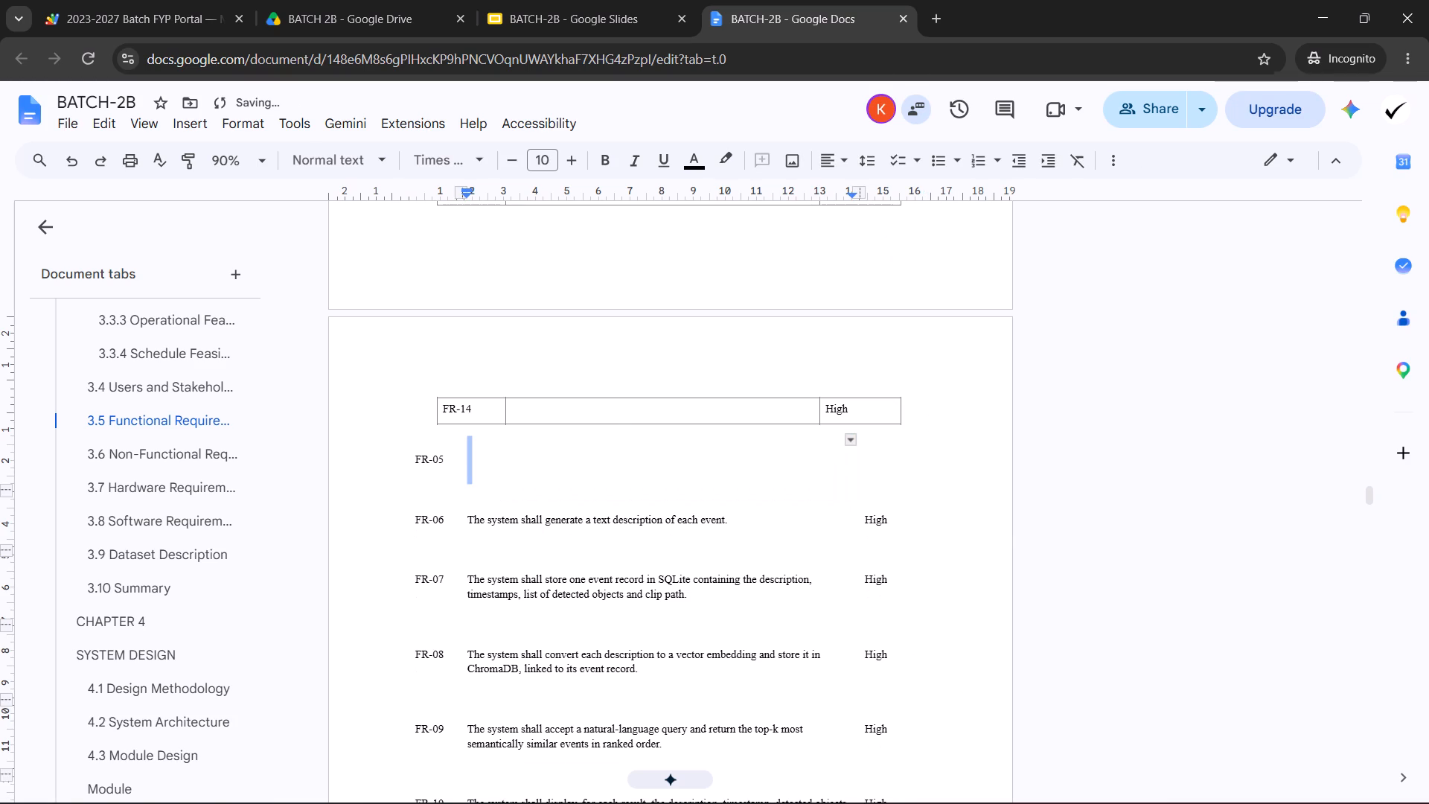
key(ctrl+v)
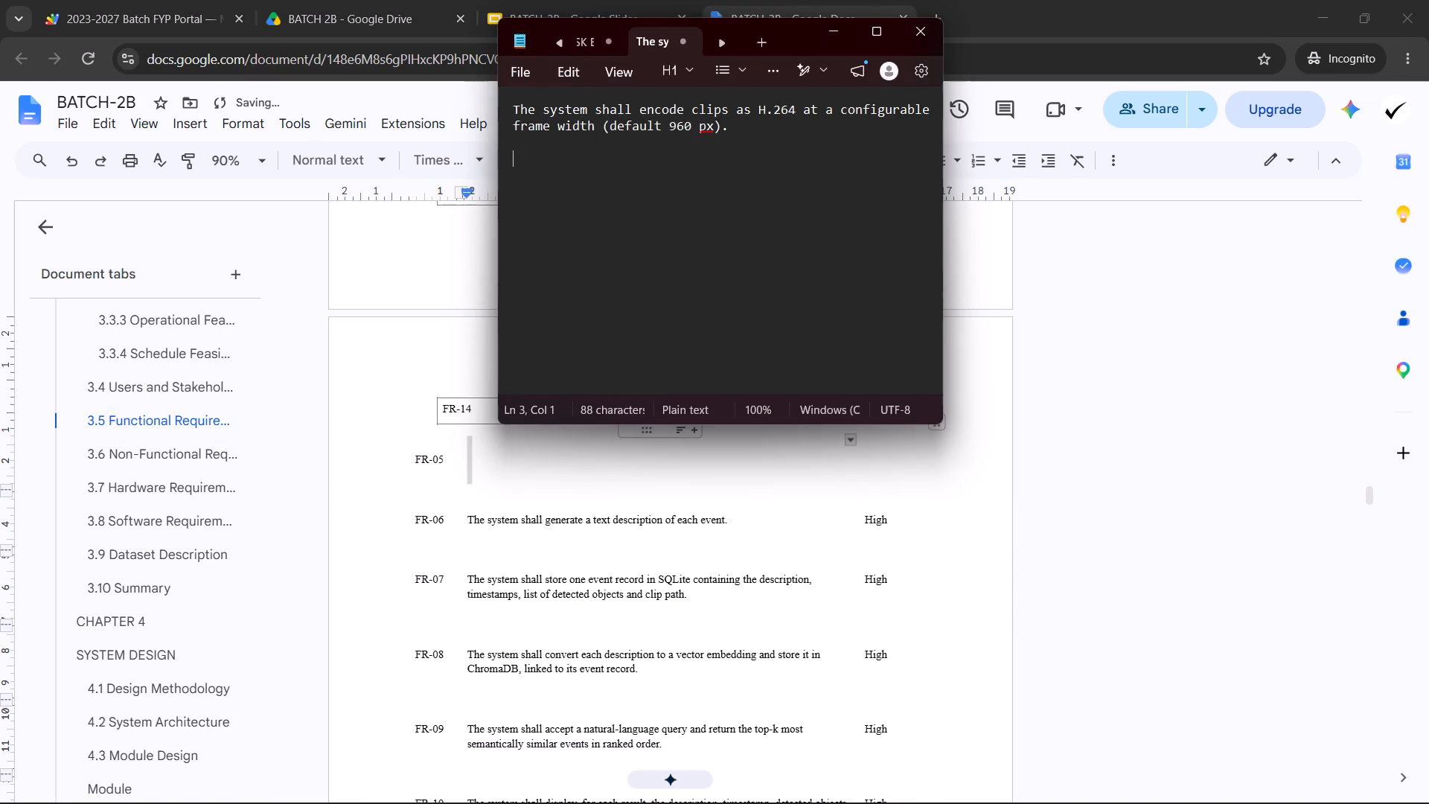
key(ctrl+a)
key(ctrl+x)
scroll(619, 547, up, 6)
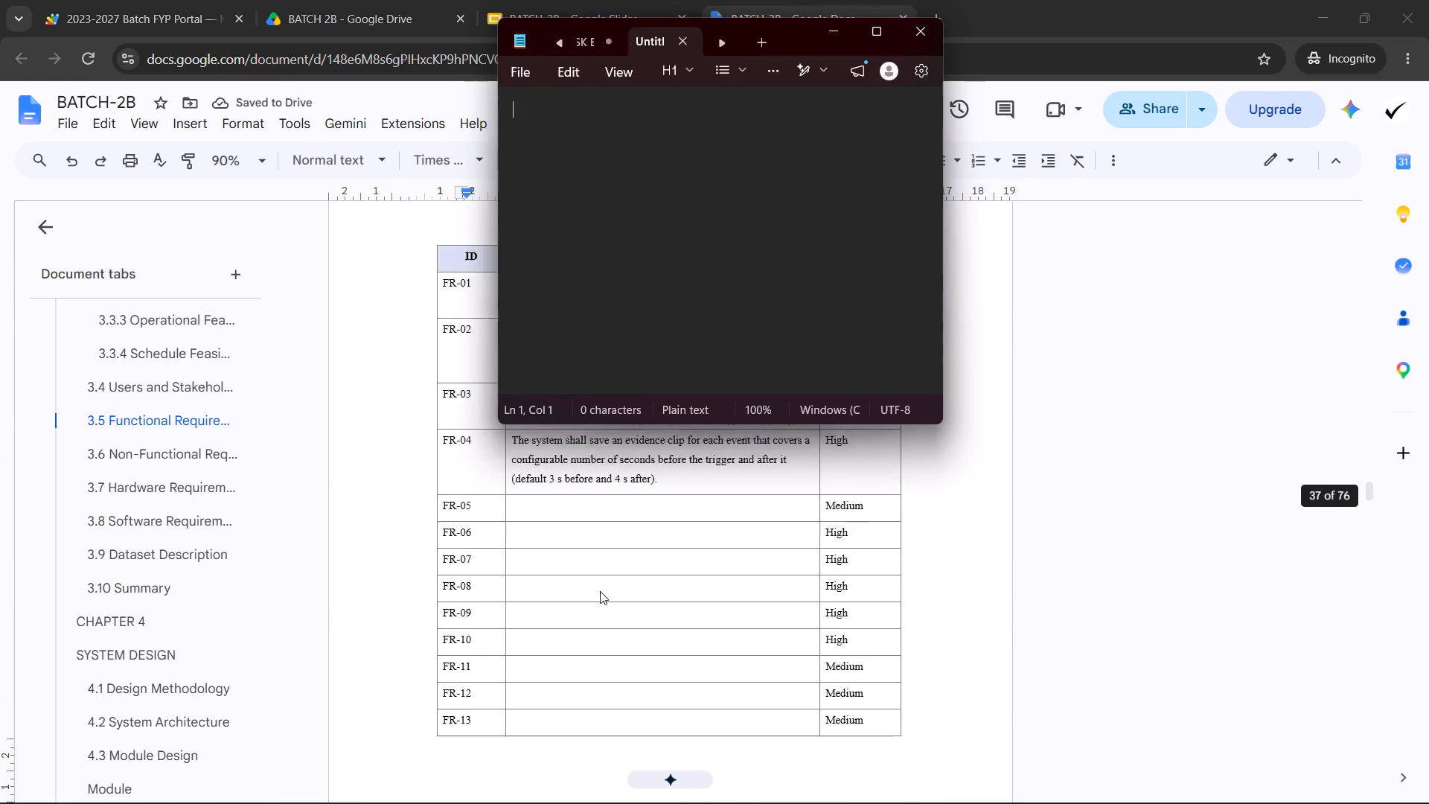
click(592, 539)
click(592, 536)
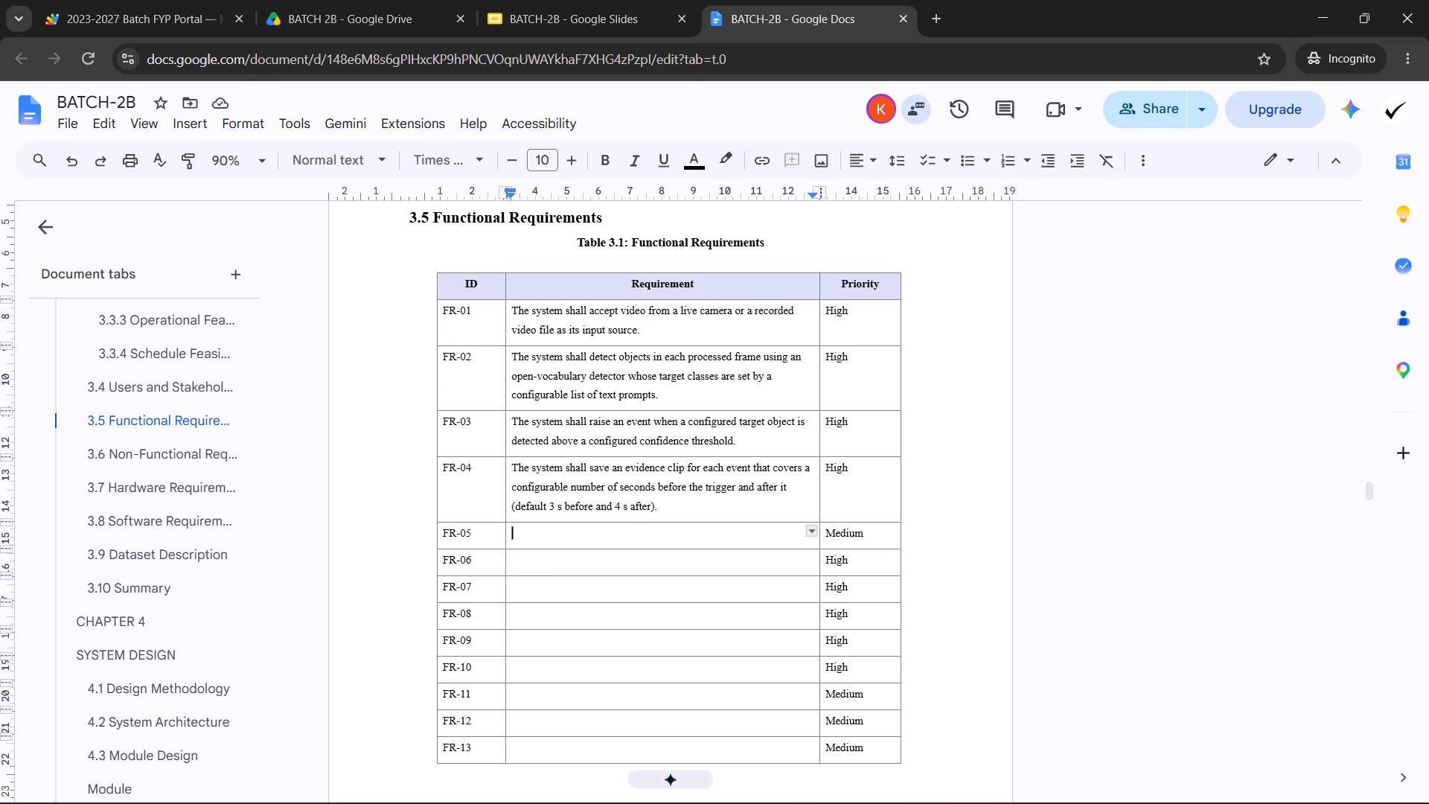
key(ctrl+v)
scroll(598, 532, down, 2)
key(BackSpace)
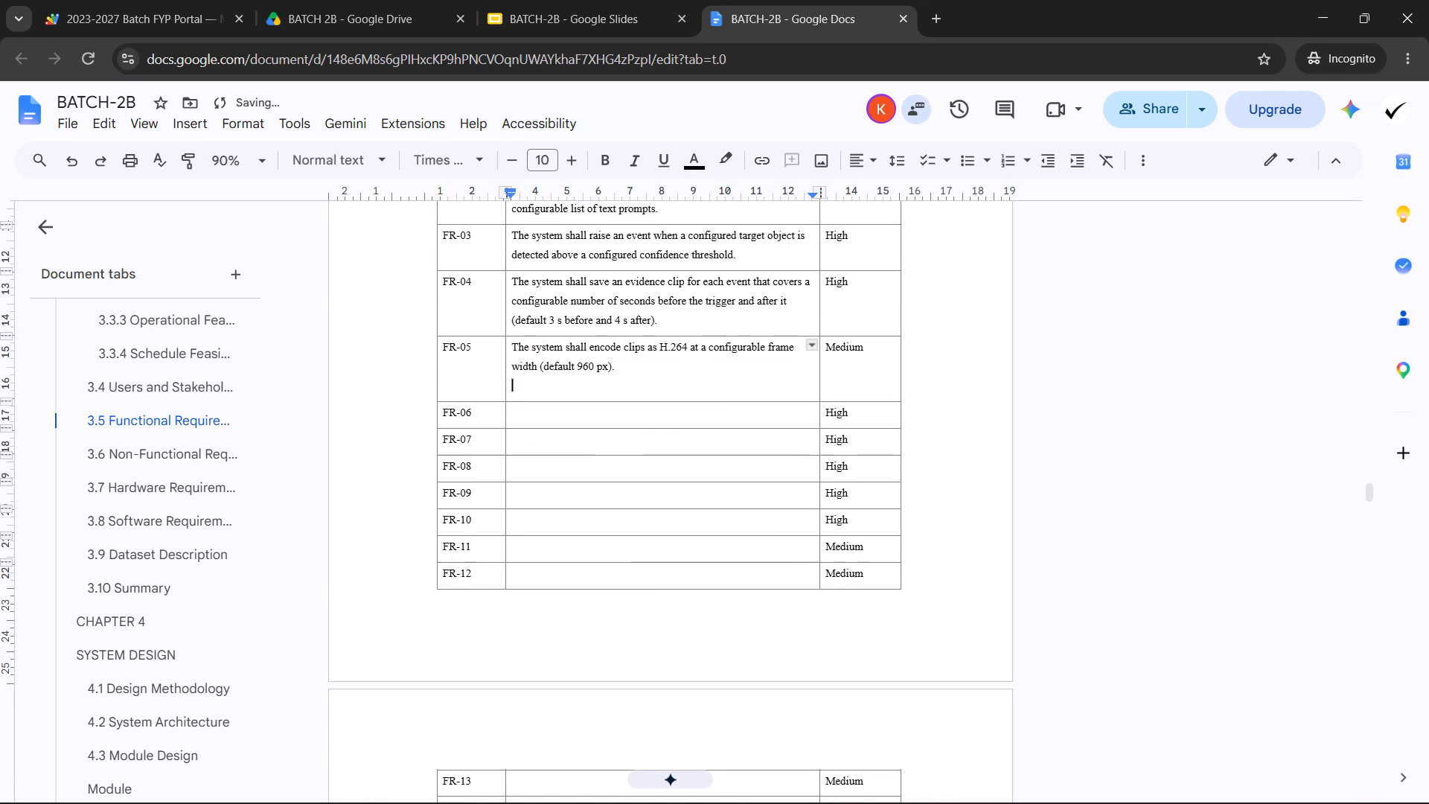
key(BackSpace)
Move FR-06's requirement text from the old list into its Requirement cell in Table 3.1 via Notepad, without trailing blank lines.
scroll(655, 487, down, 2)
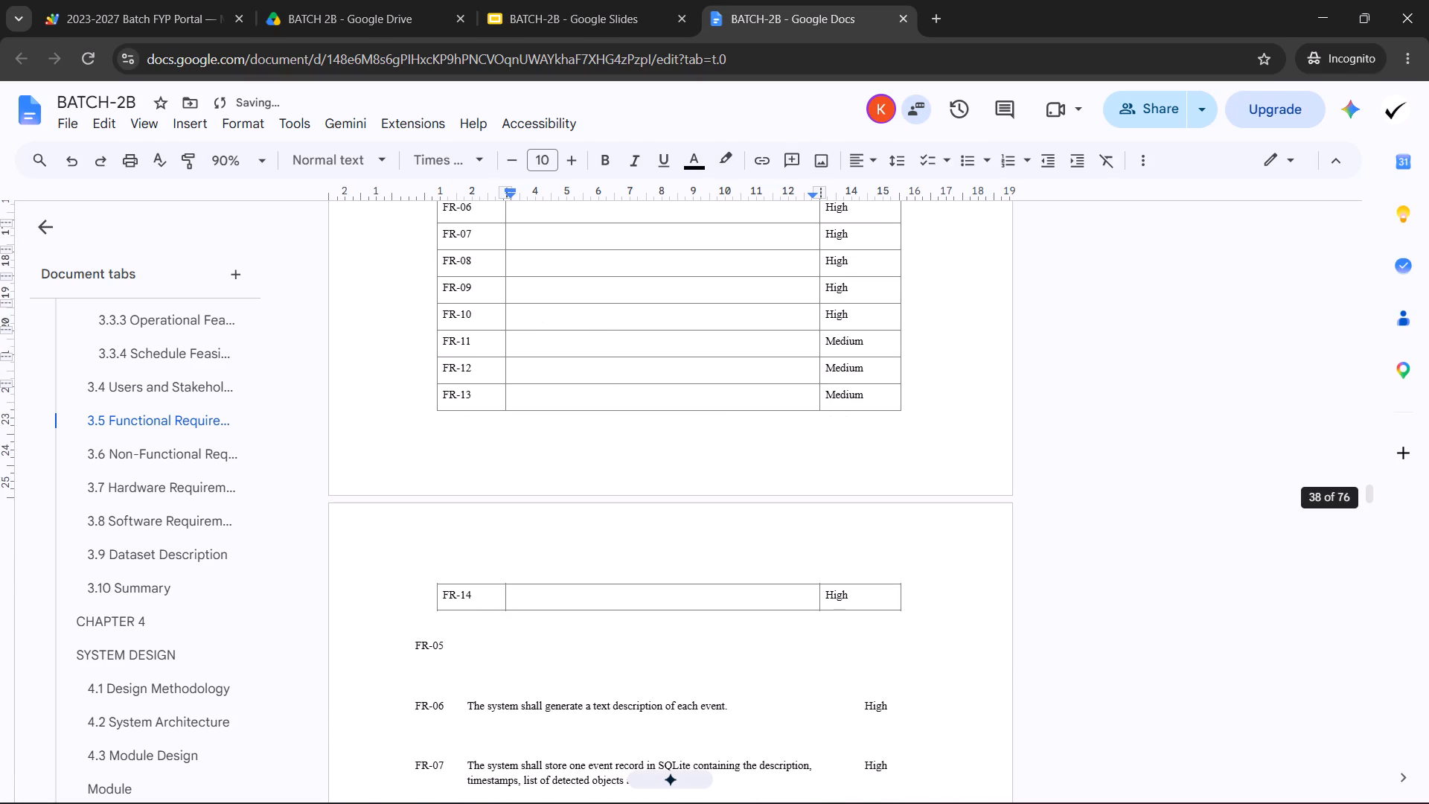
scroll(598, 500, up, 1)
scroll(598, 500, down, 2)
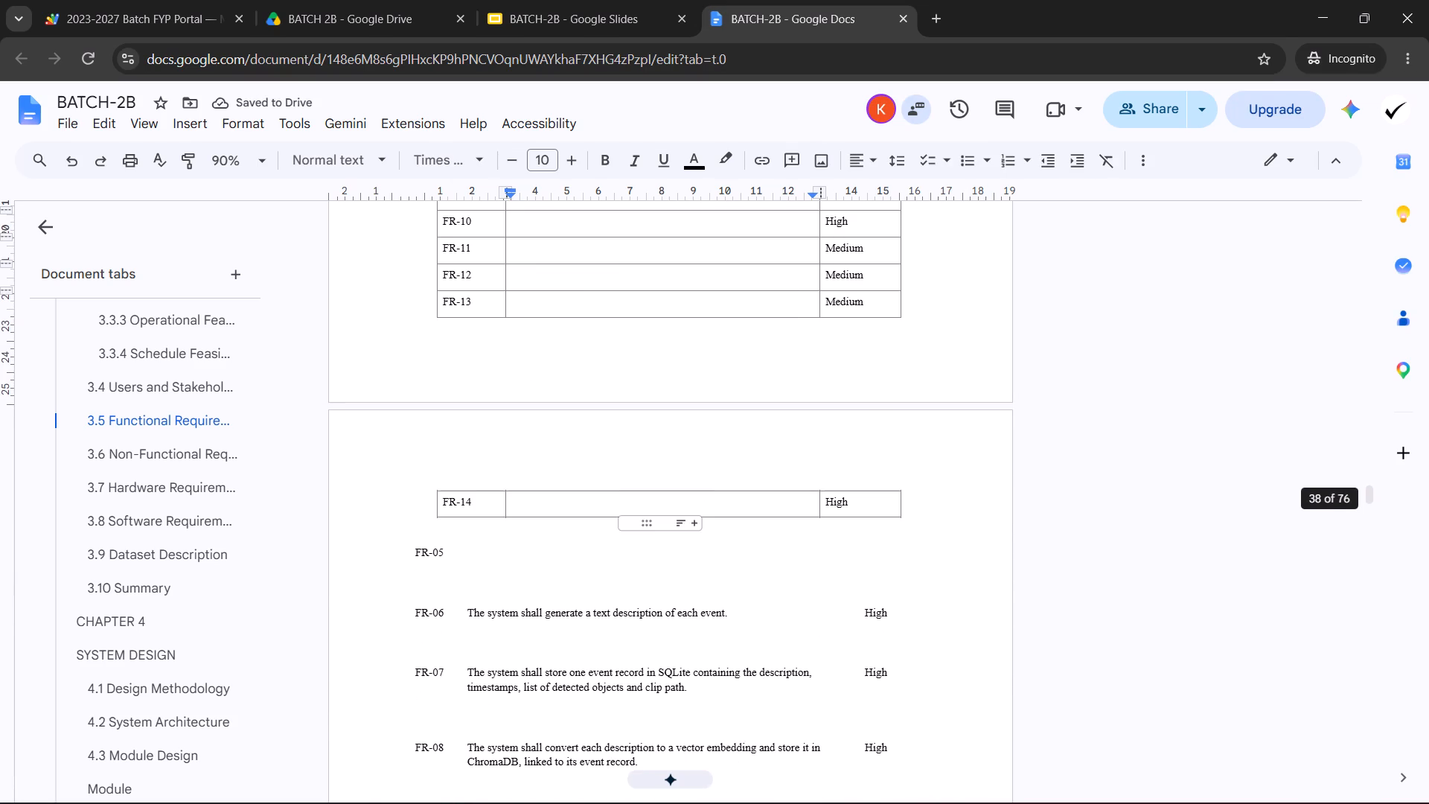
triple_click(575, 616)
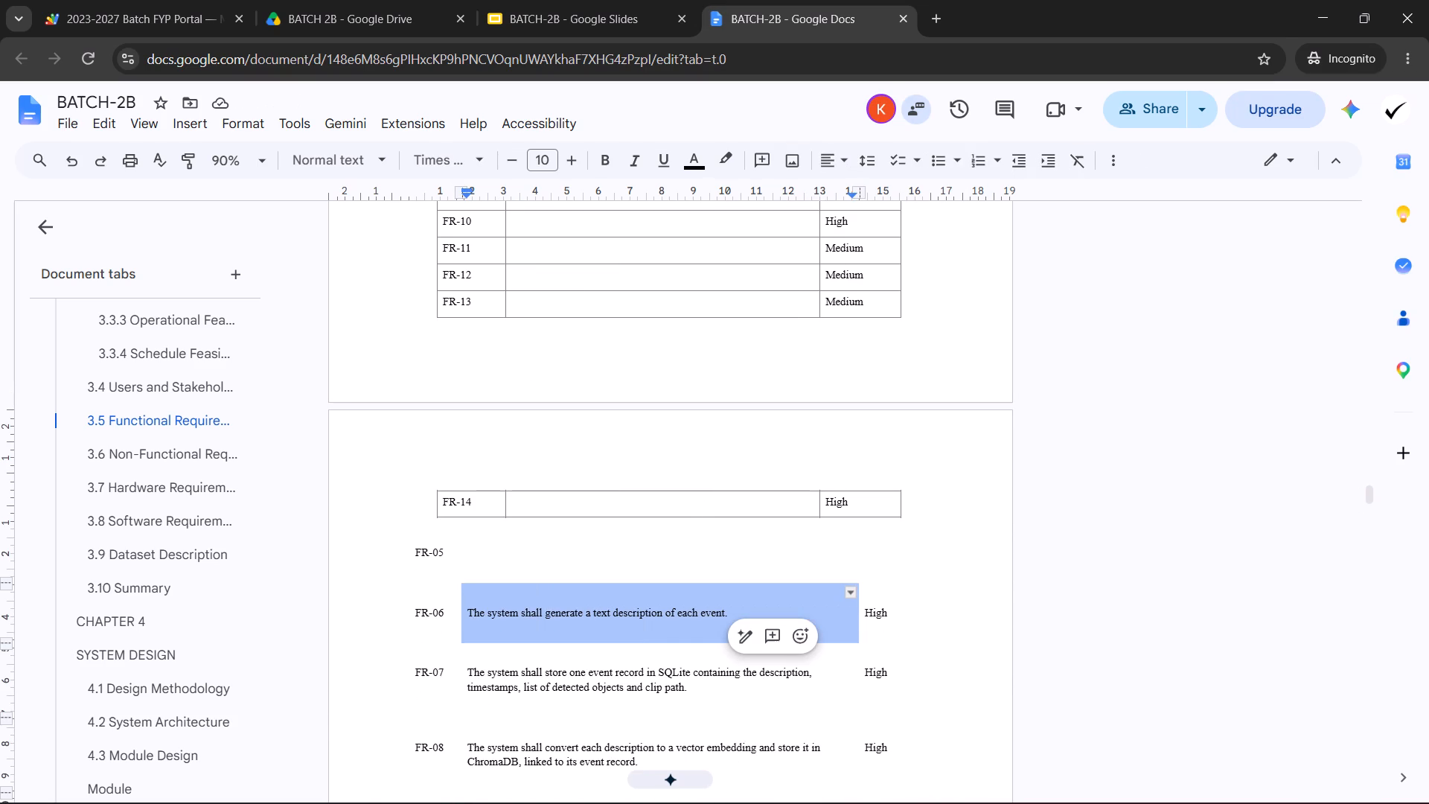
key(ctrl+x)
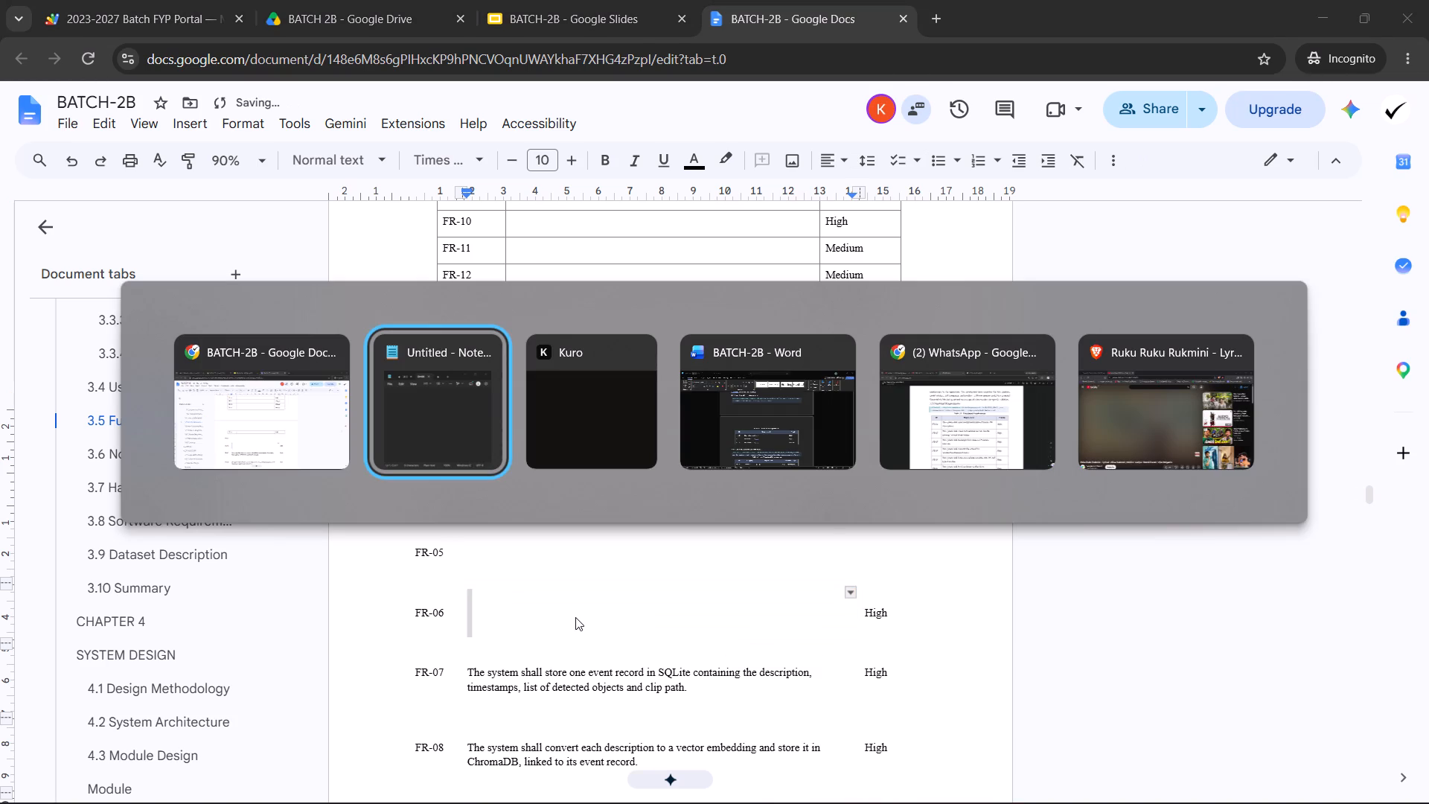
key(ctrl+v)
key(ctrl+a)
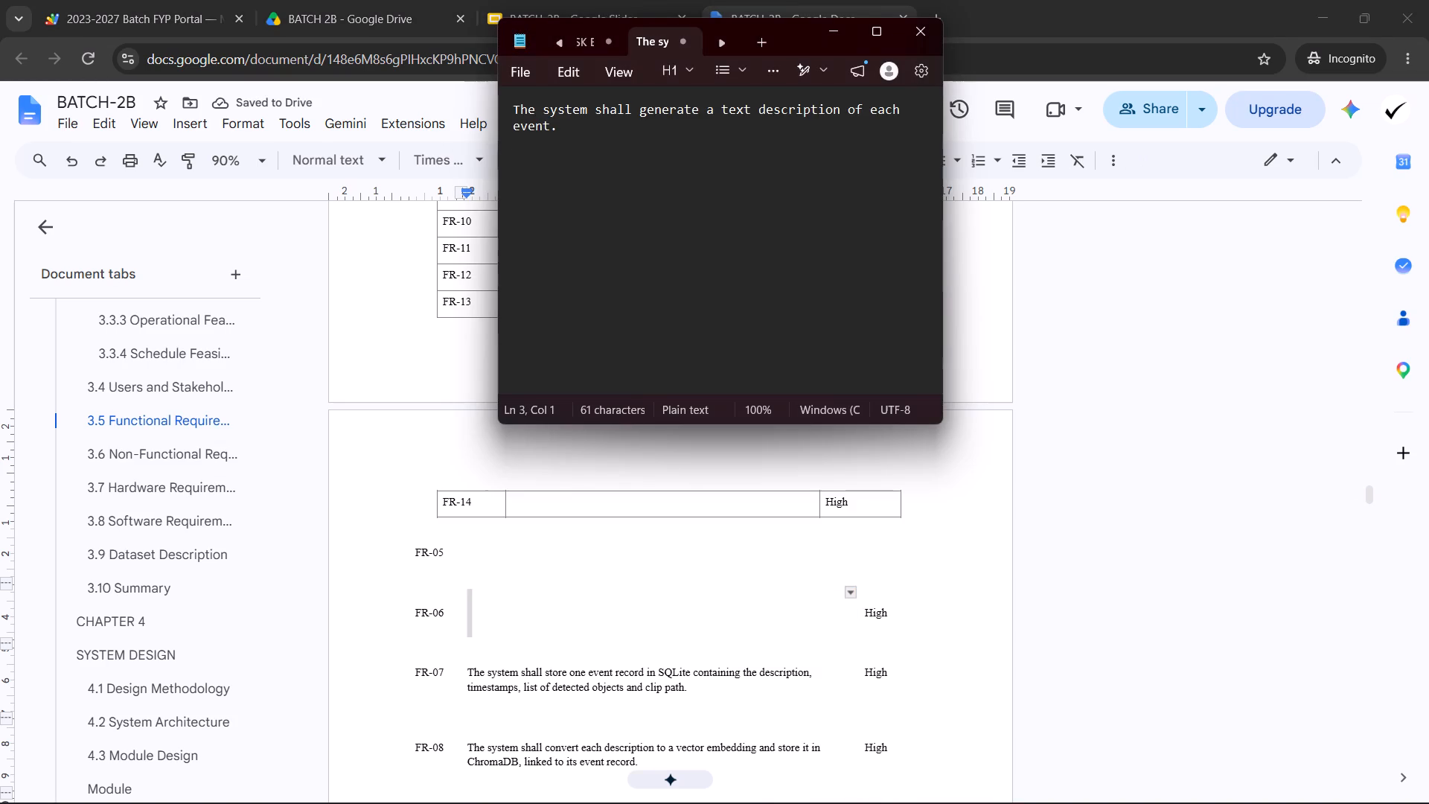
key(ctrl+x)
scroll(520, 599, up, 5)
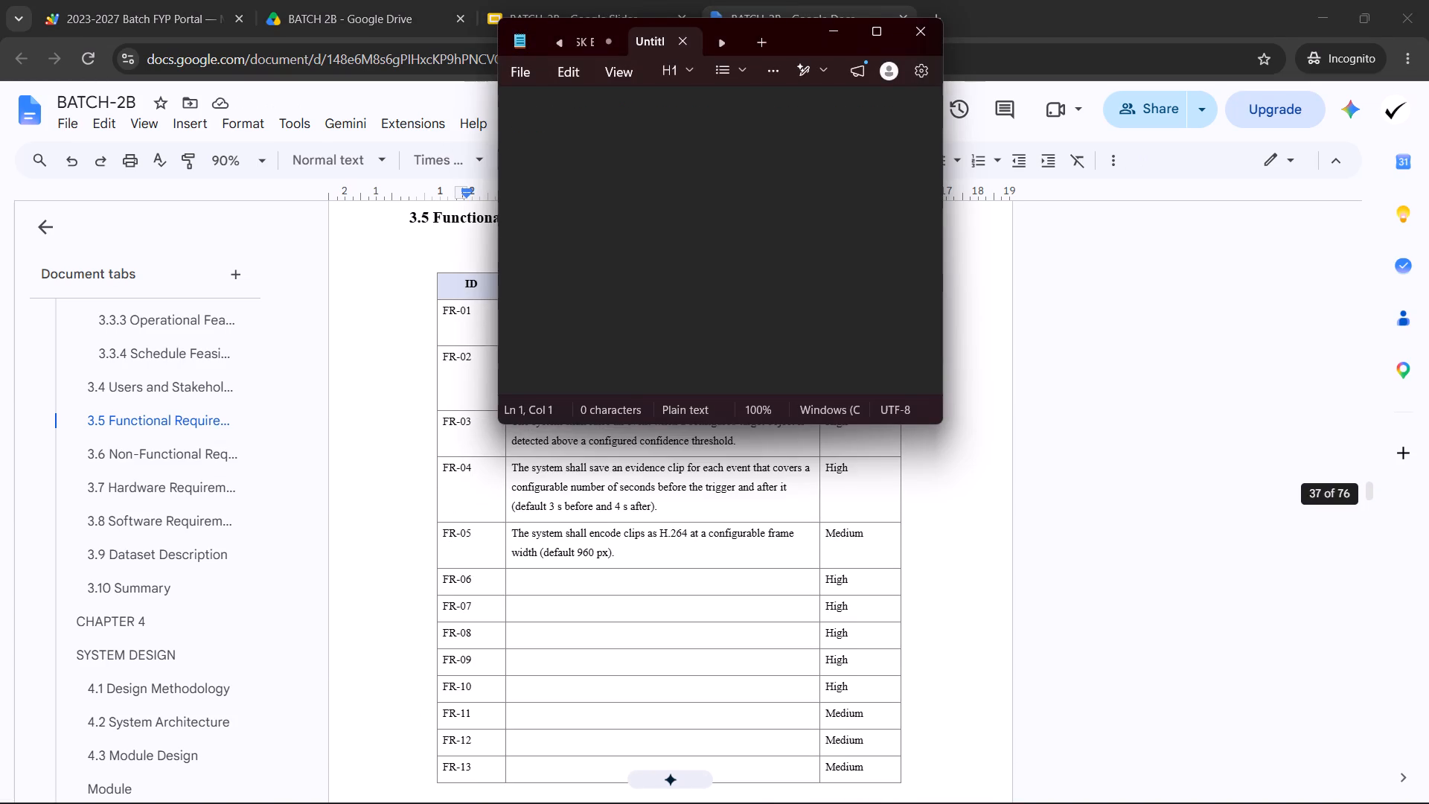
click(556, 587)
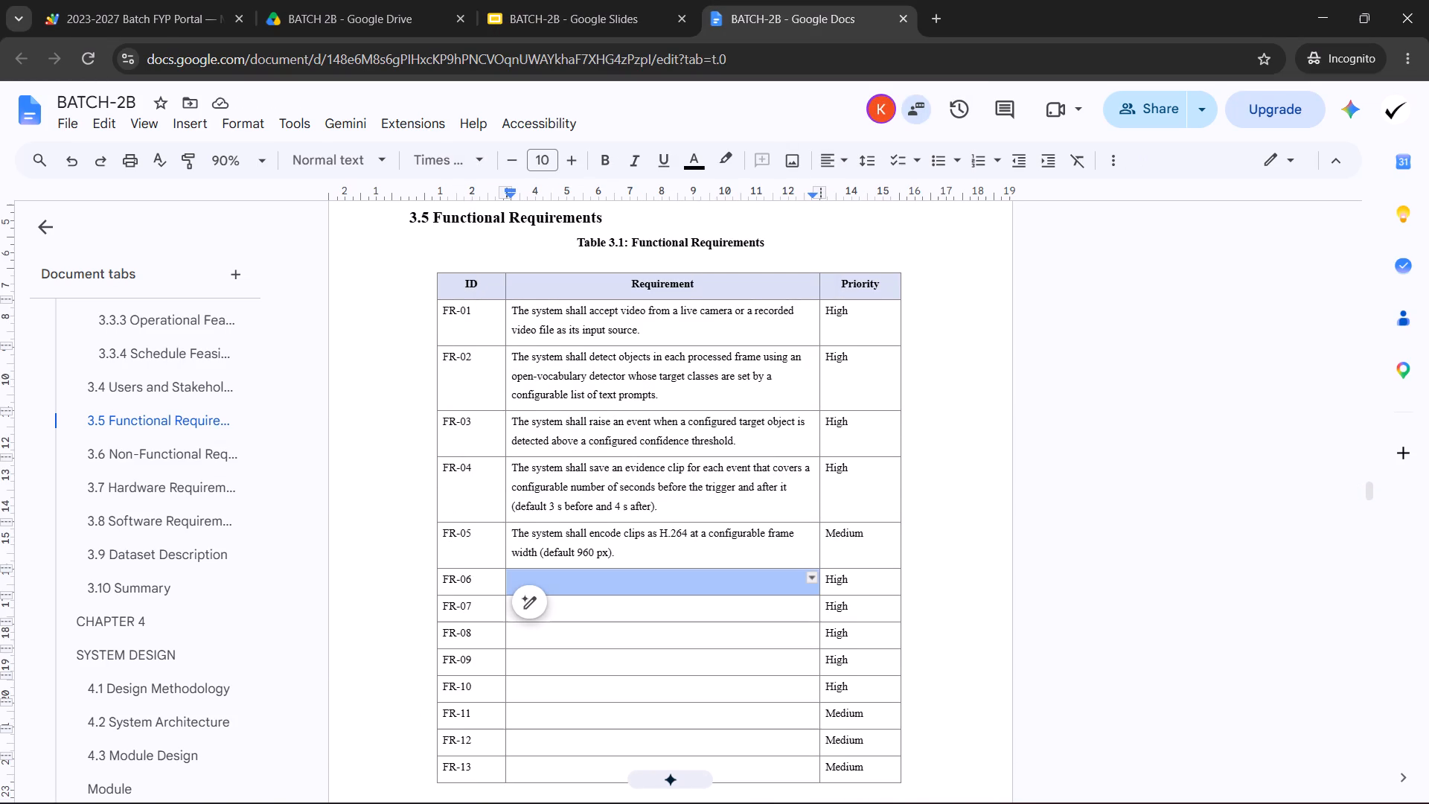
click(617, 581)
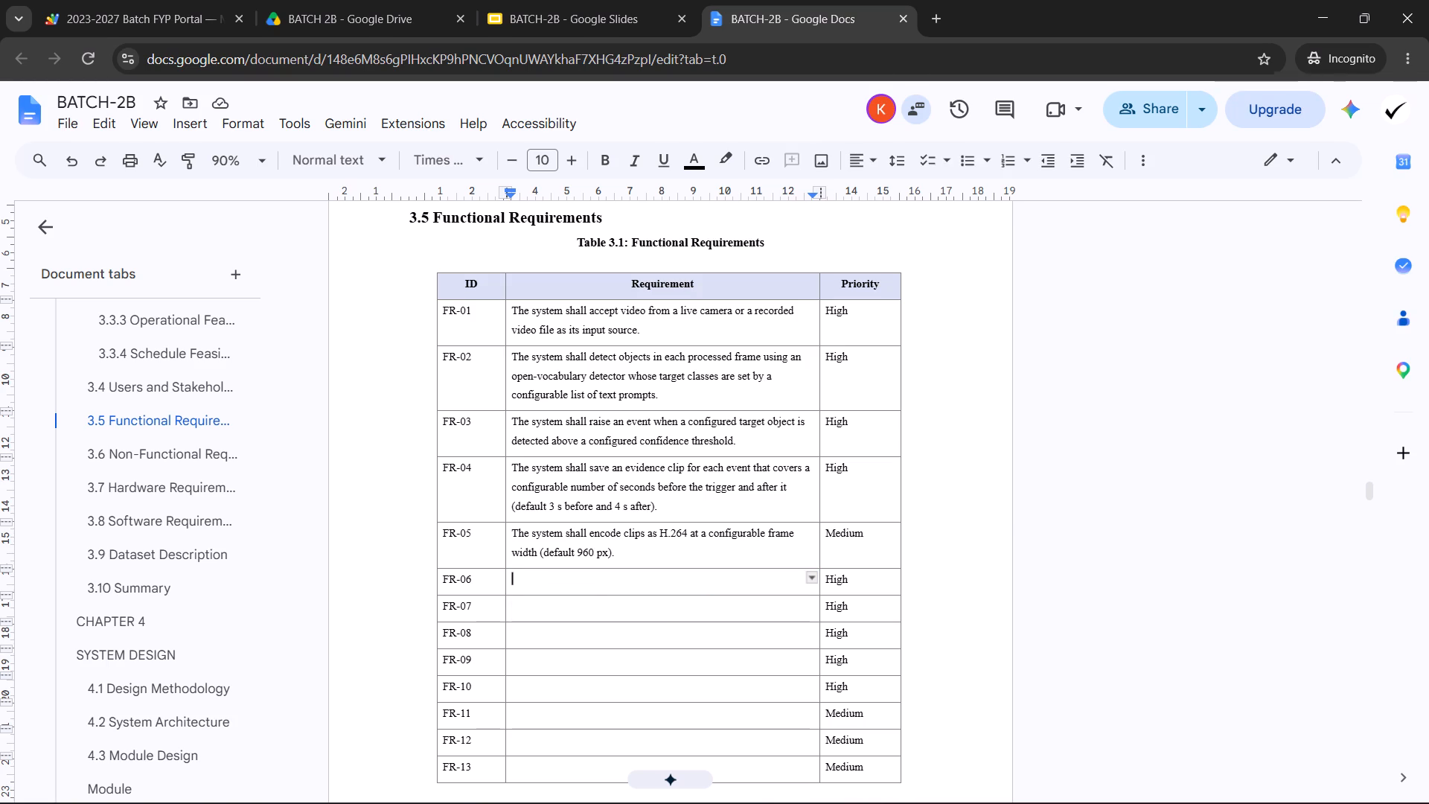
key(ctrl+v)
key(BackSpace)
key(BackSpace)
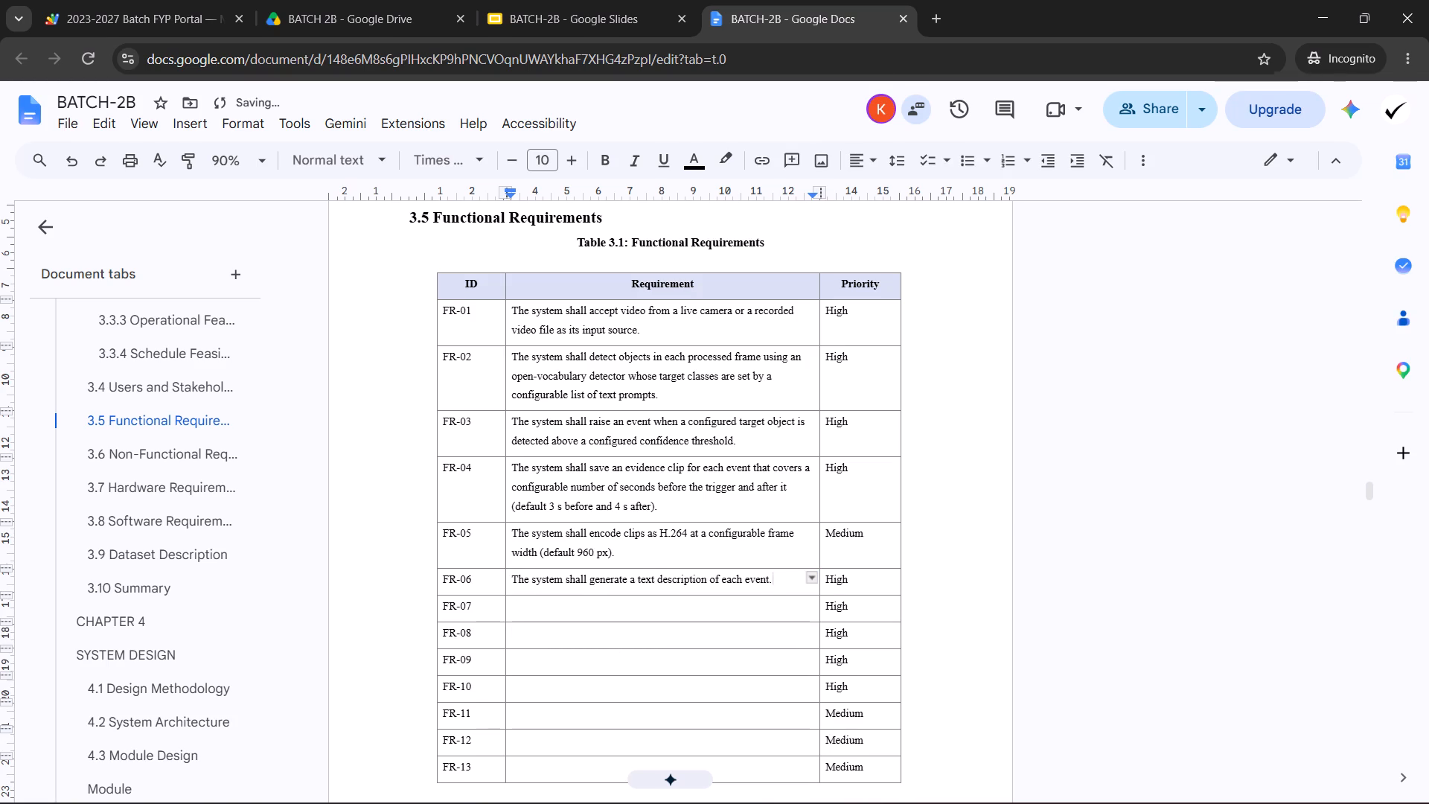
Move FR-07's requirement text about the SQLite event record into its Requirement cell in Table 3.1 via Notepad, without trailing blank lines.
scroll(591, 552, down, 7)
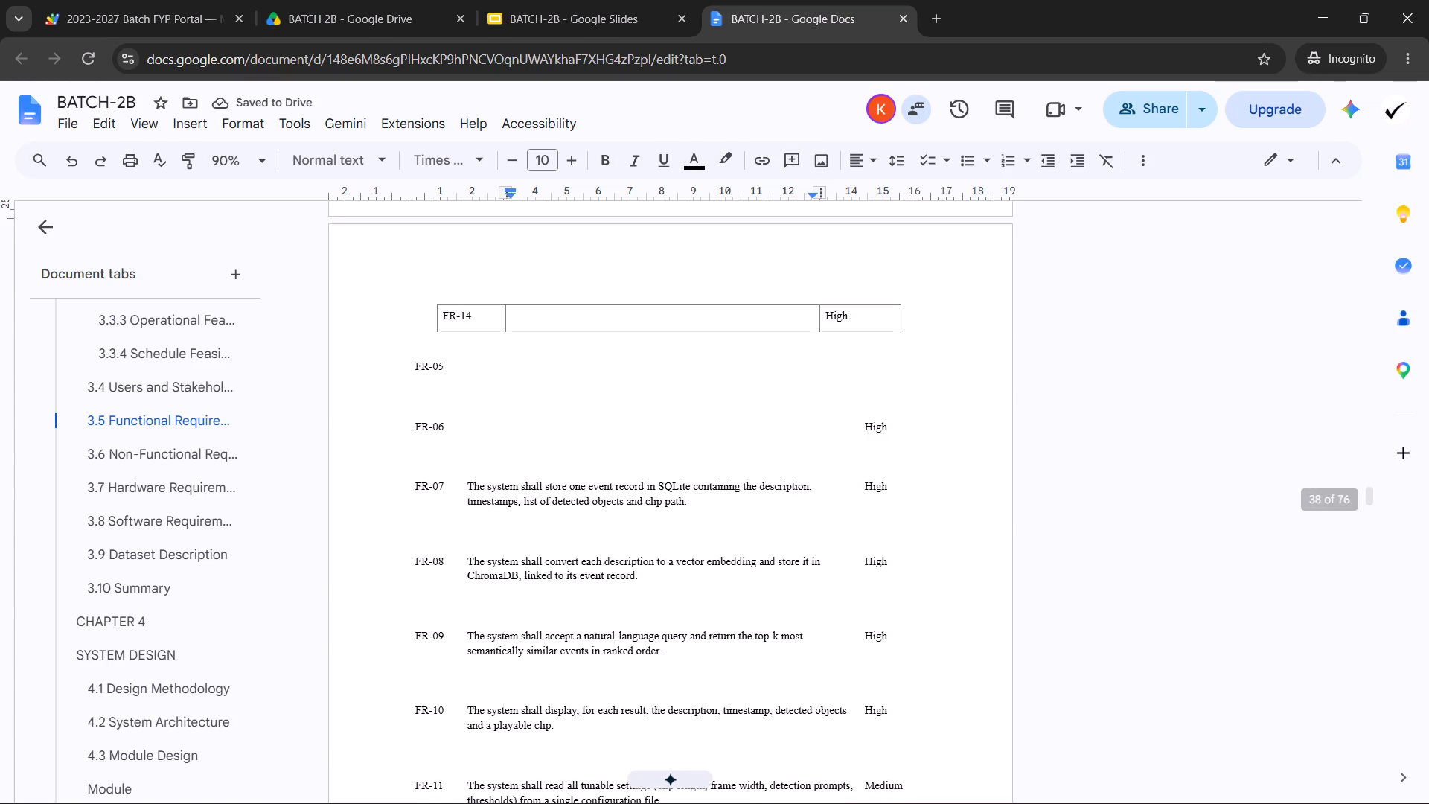
triple_click(566, 510)
key(ctrl+x)
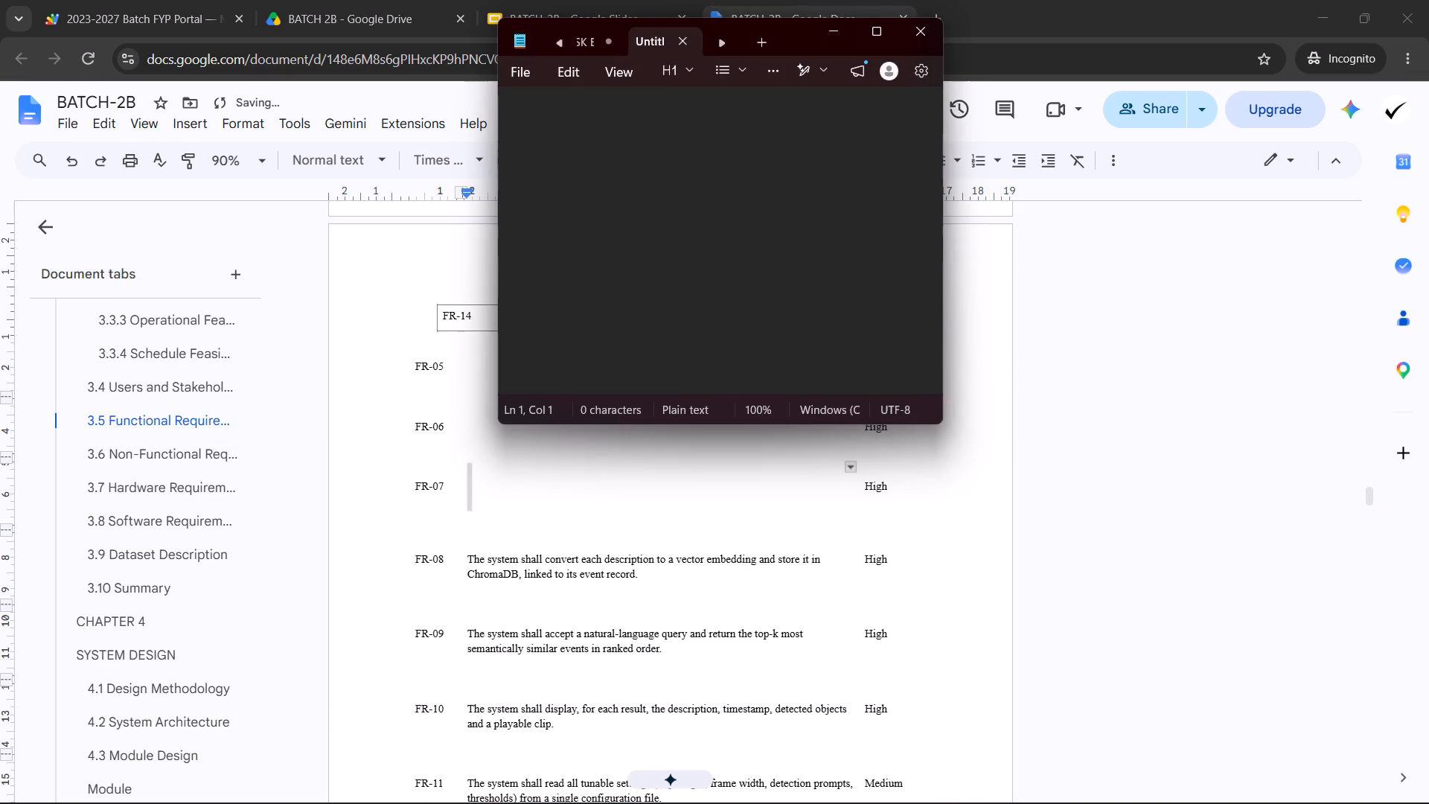
key(ctrl+v)
key(ctrl+a)
key(ctrl+x)
scroll(554, 517, up, 7)
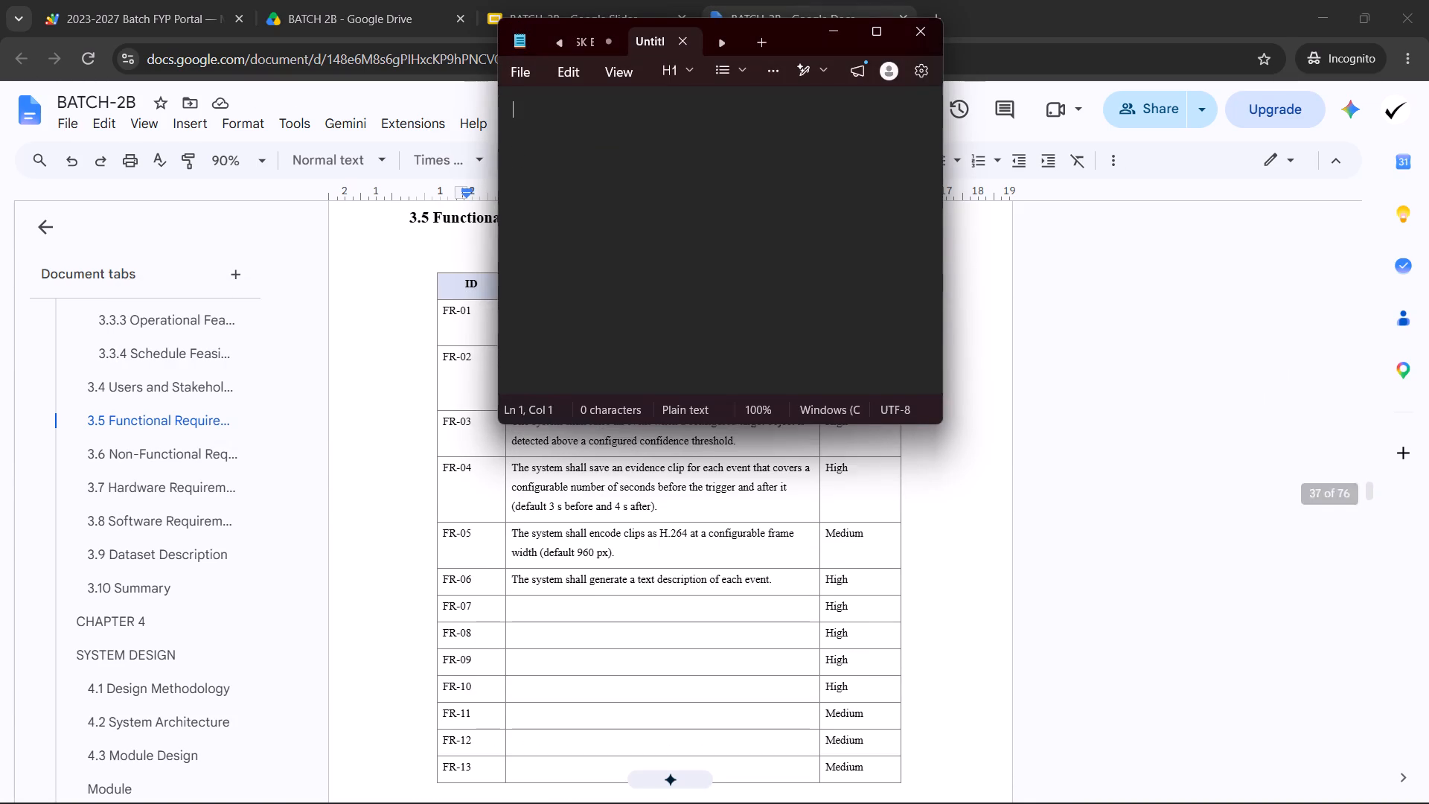
click(551, 608)
click(551, 608)
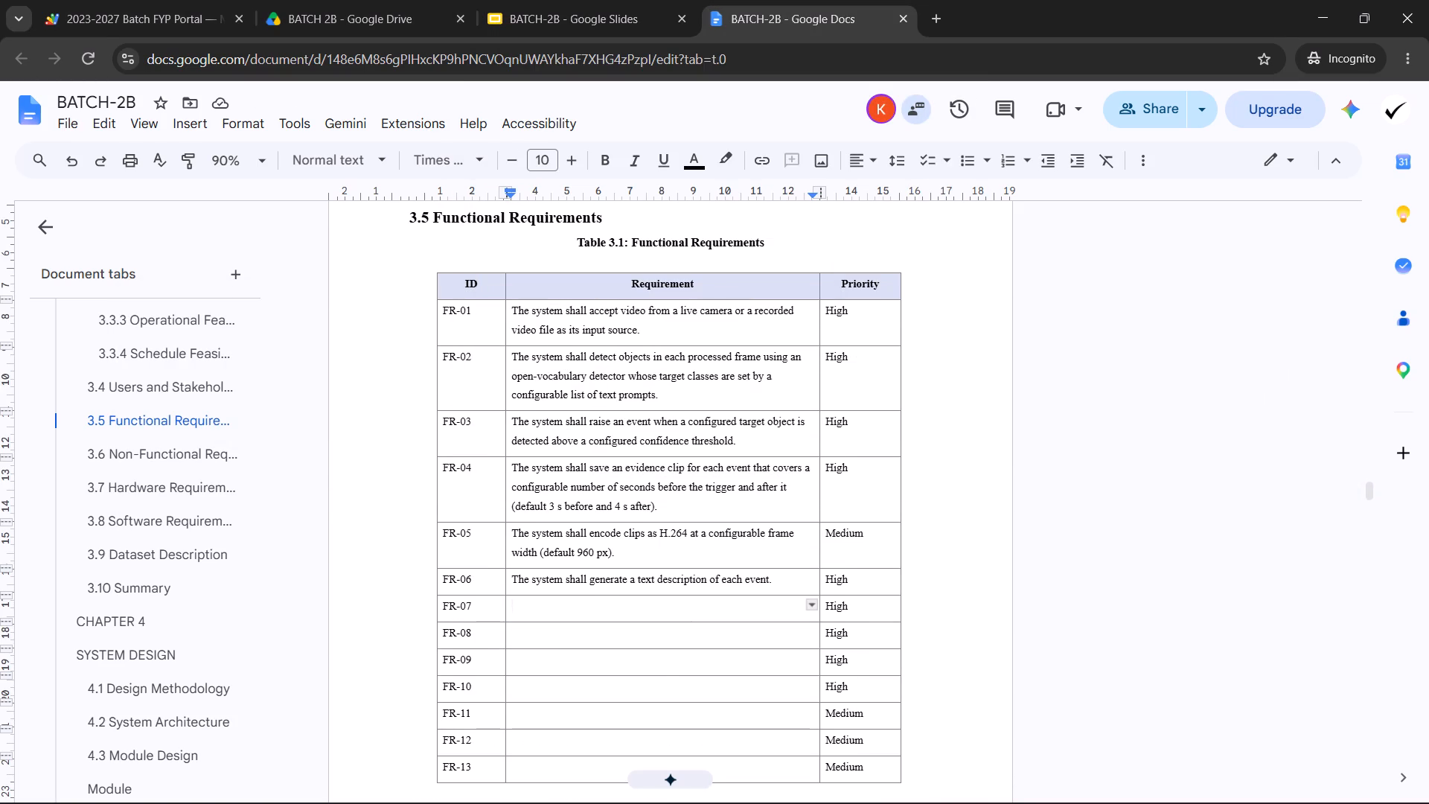
key(ctrl+v)
key(BackSpace)
key(BackSpace)
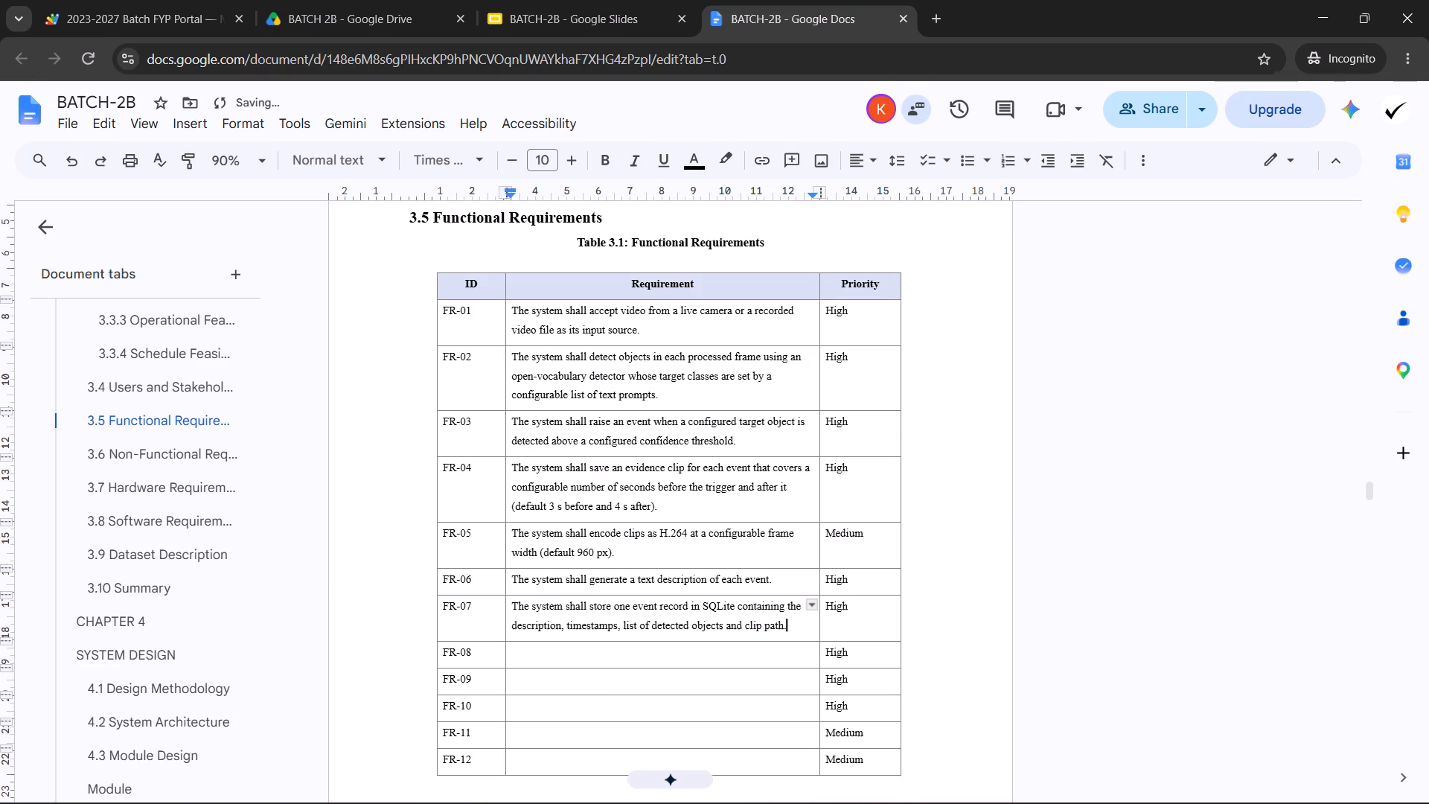
Move FR-08's requirement text about vector embeddings in ChromaDB into its Requirement cell in Table 3.1 via Notepad, without trailing blank lines.
scroll(555, 584, down, 8)
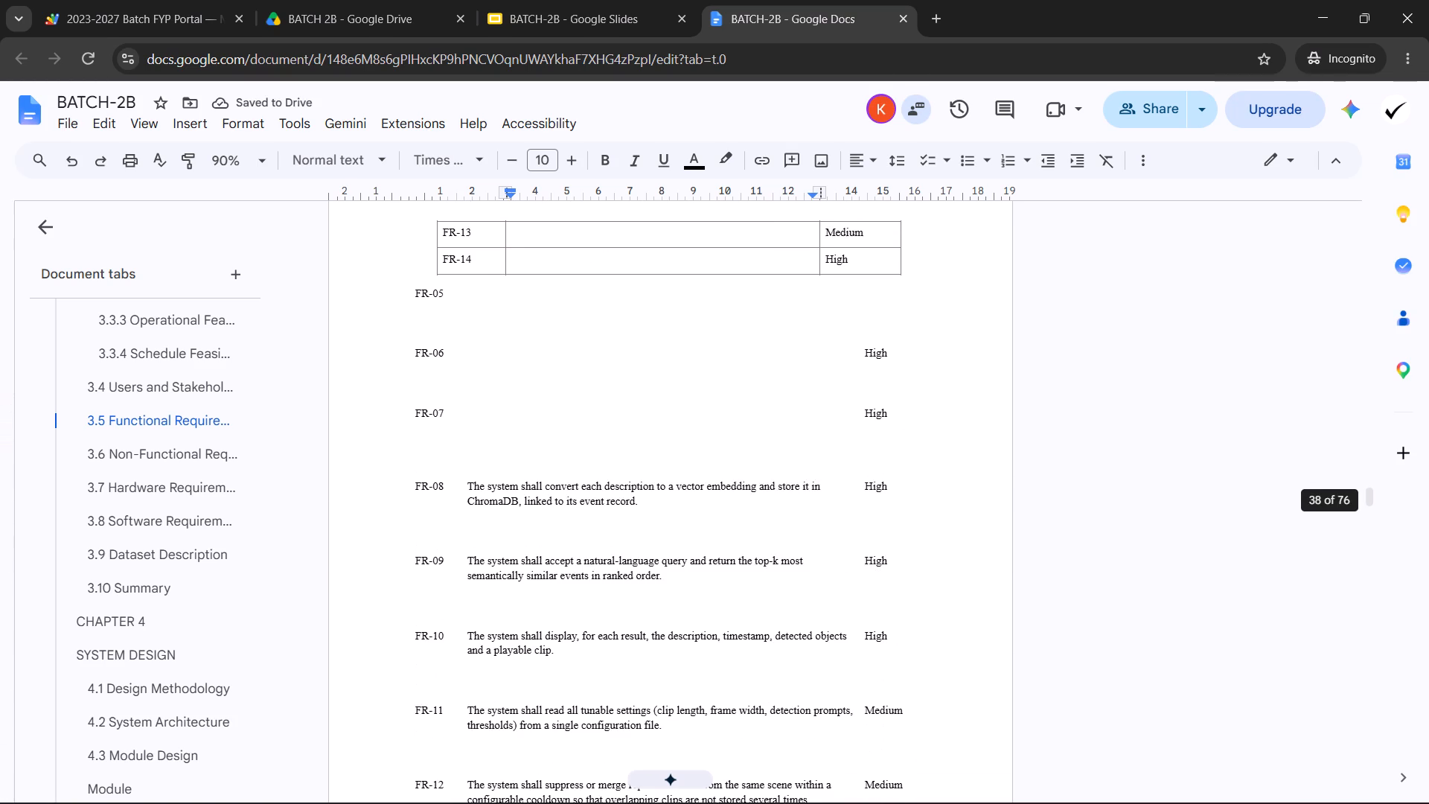
triple_click(531, 503)
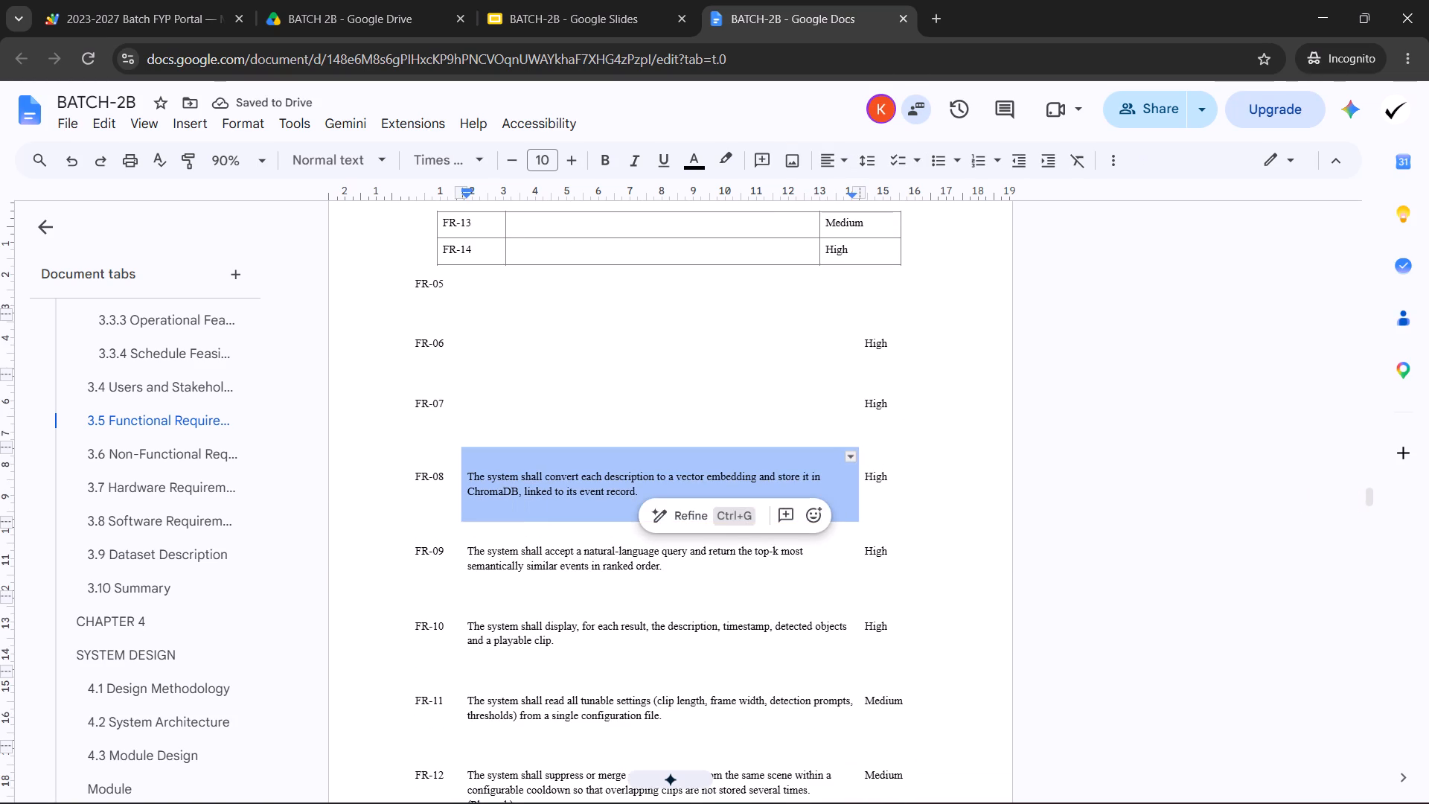
key(ctrl+x)
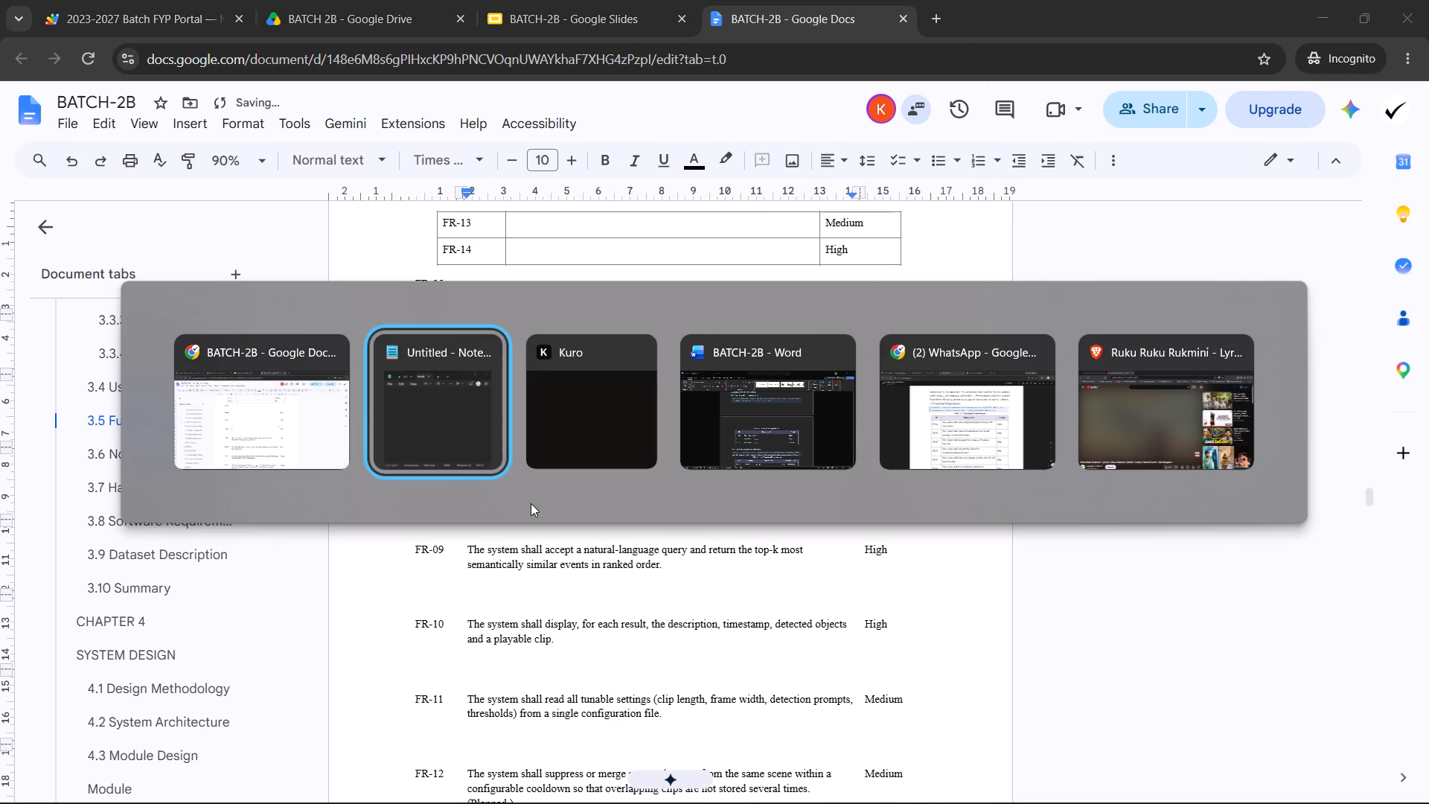
key(ctrl+v)
key(ctrl+a)
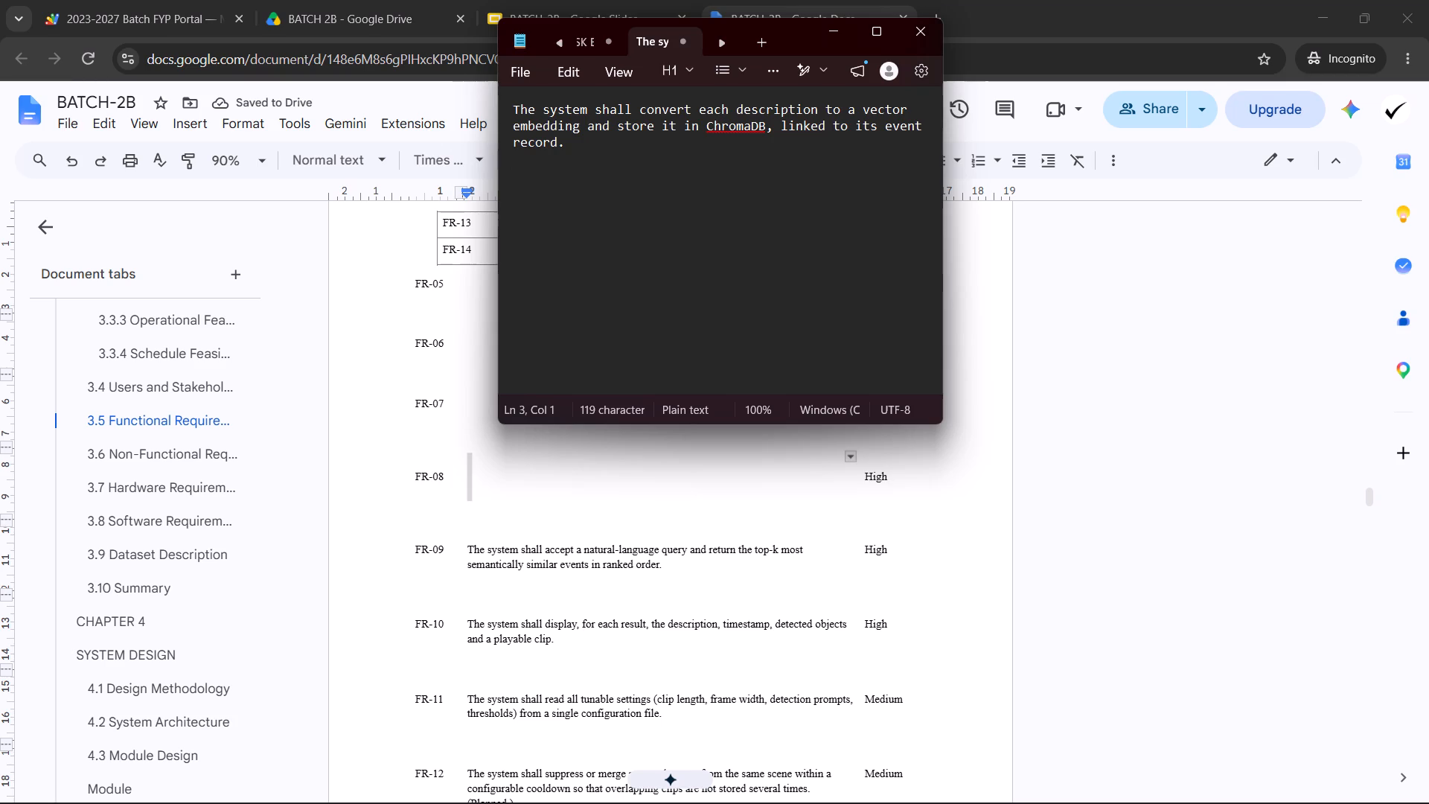
key(ctrl+x)
scroll(531, 503, up, 5)
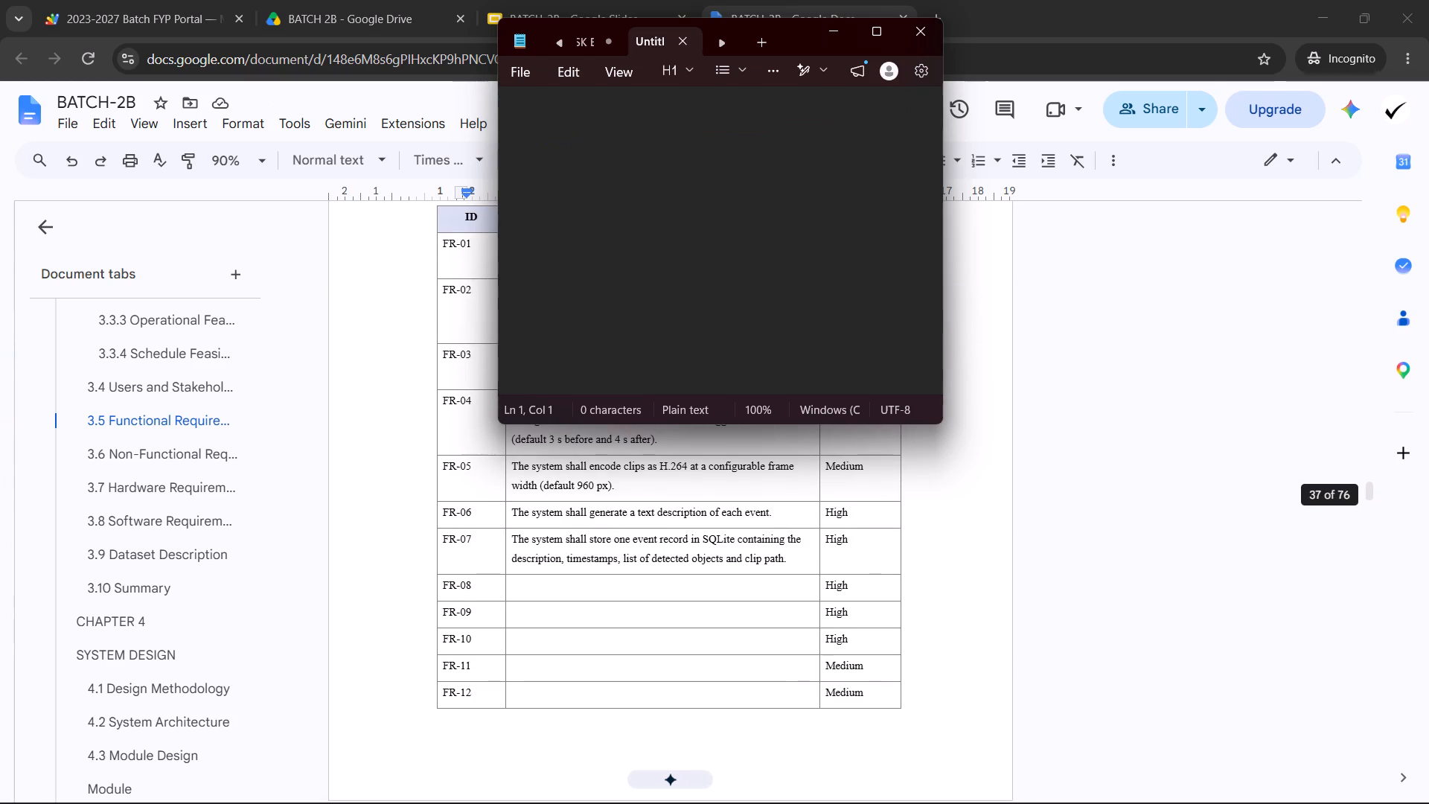
click(549, 587)
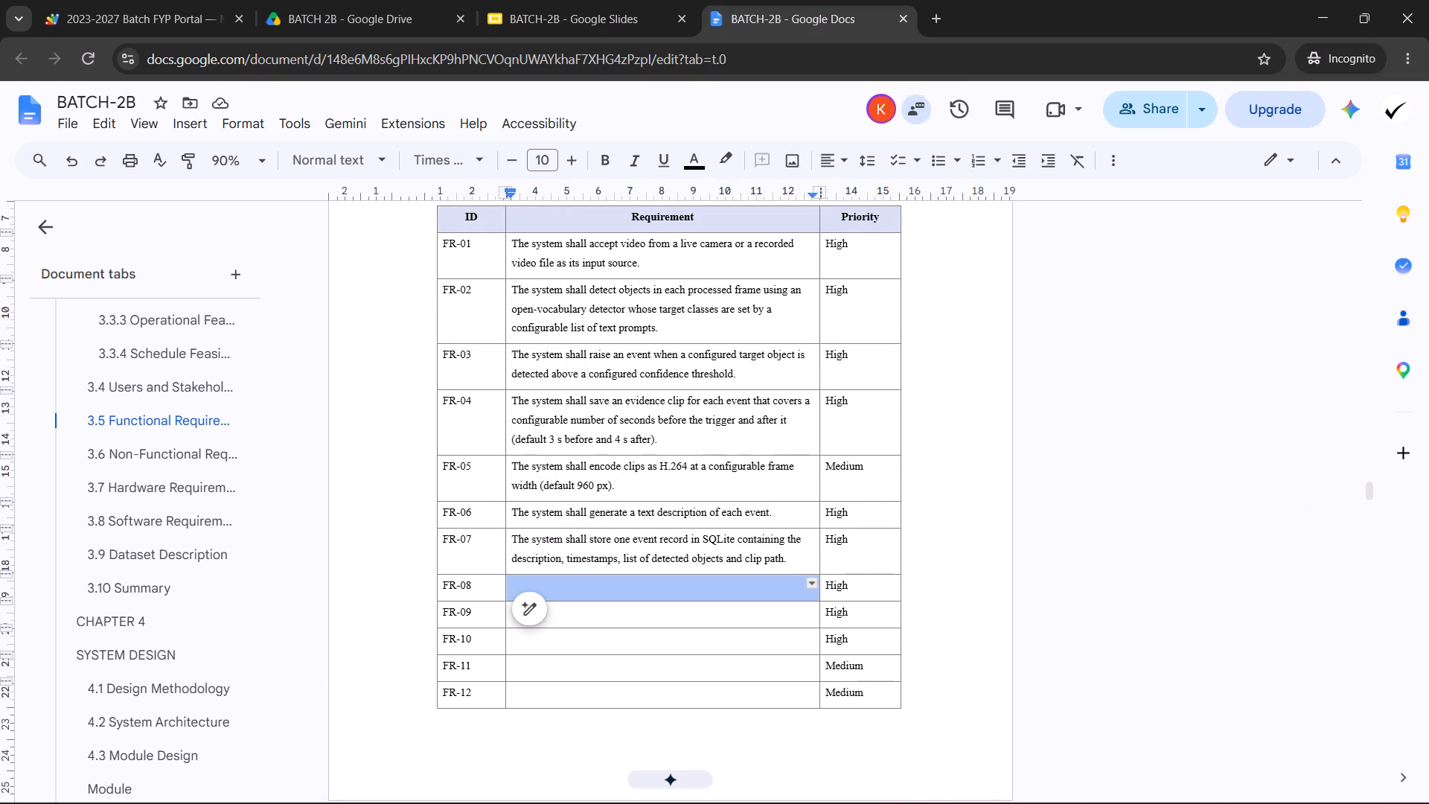
click(549, 587)
key(ctrl+v)
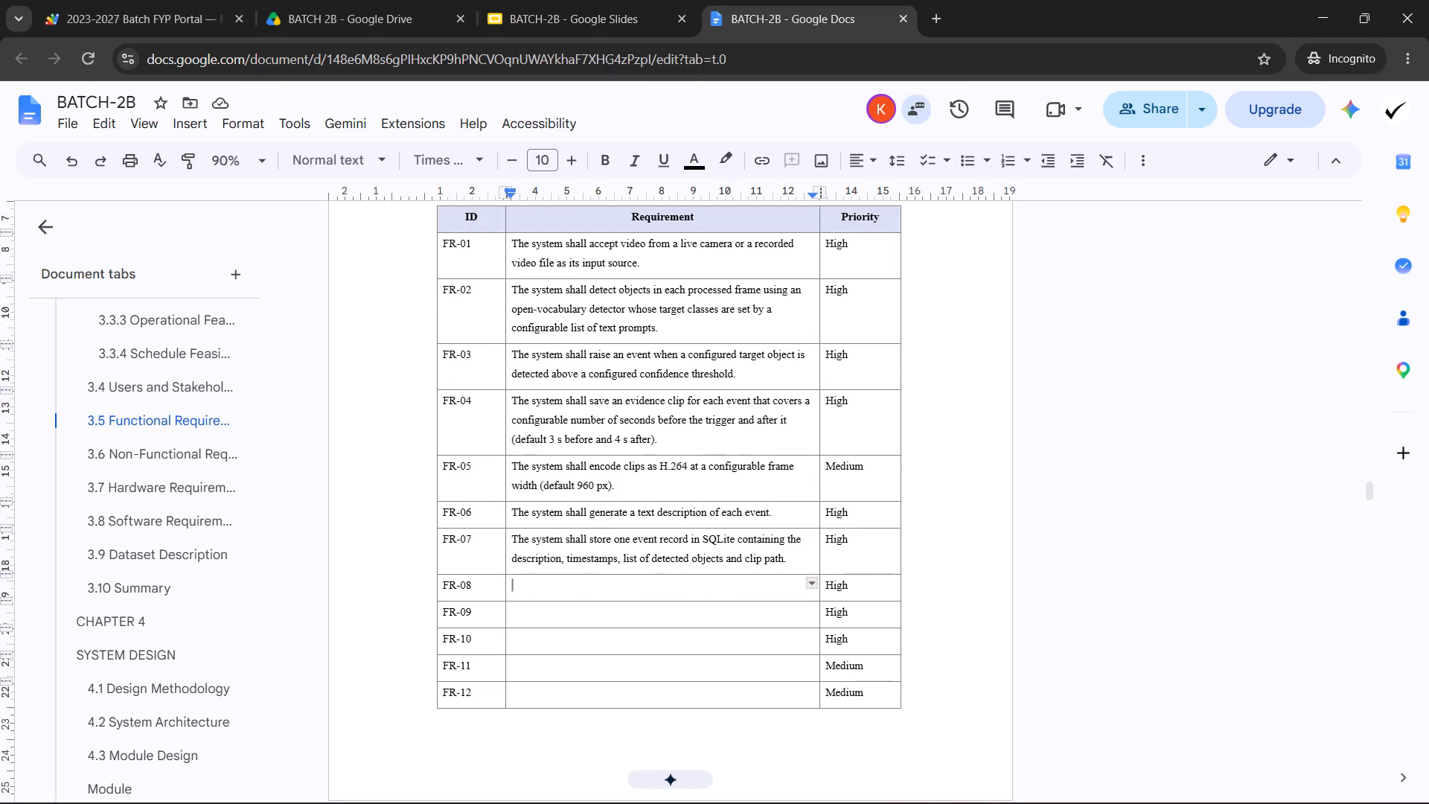
key(BackSpace)
key(BackSpace)
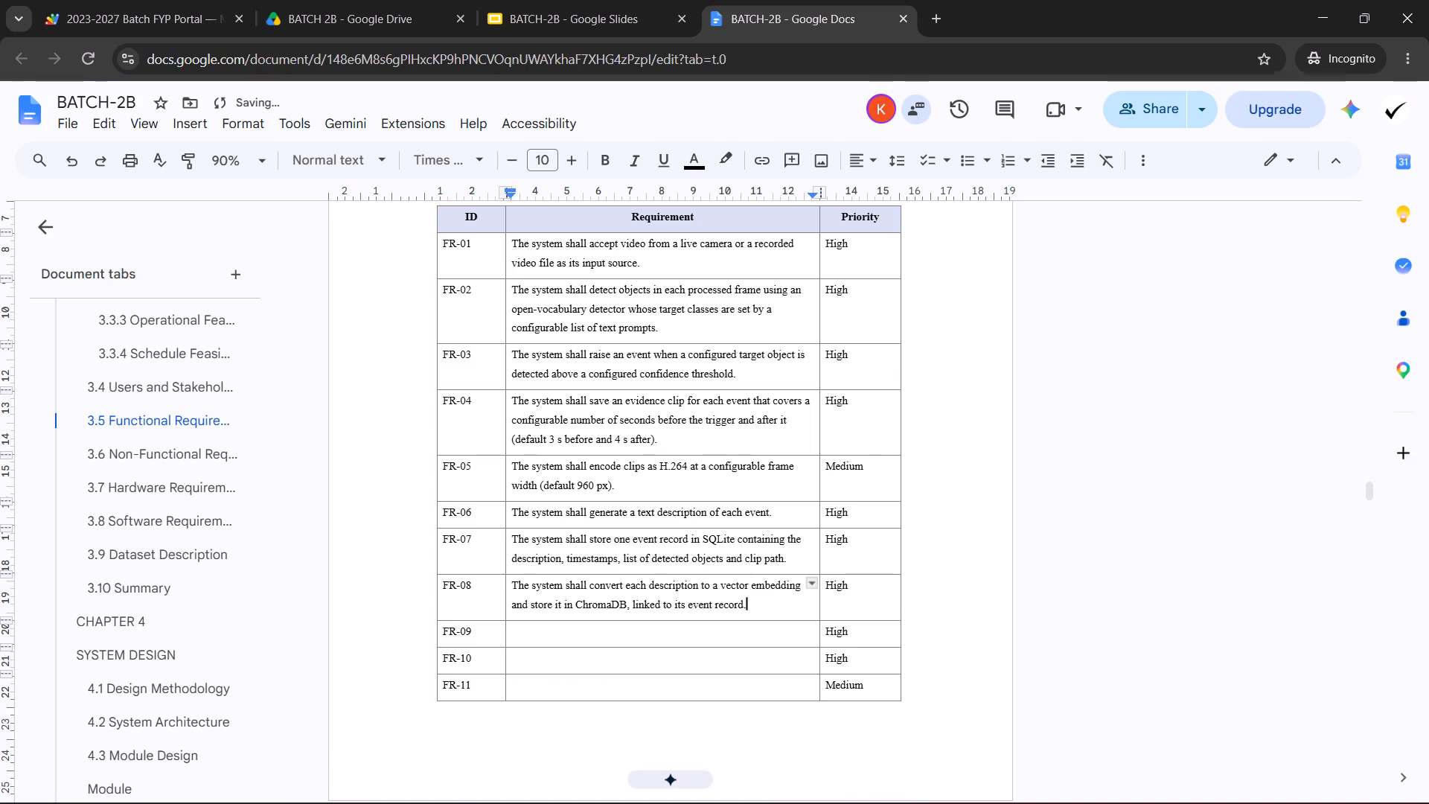
Move FR-09's natural-language query requirement text from the old list into its Requirement cell in Table 3.1, passing it through Notepad as plain text.
scroll(553, 582, down, 7)
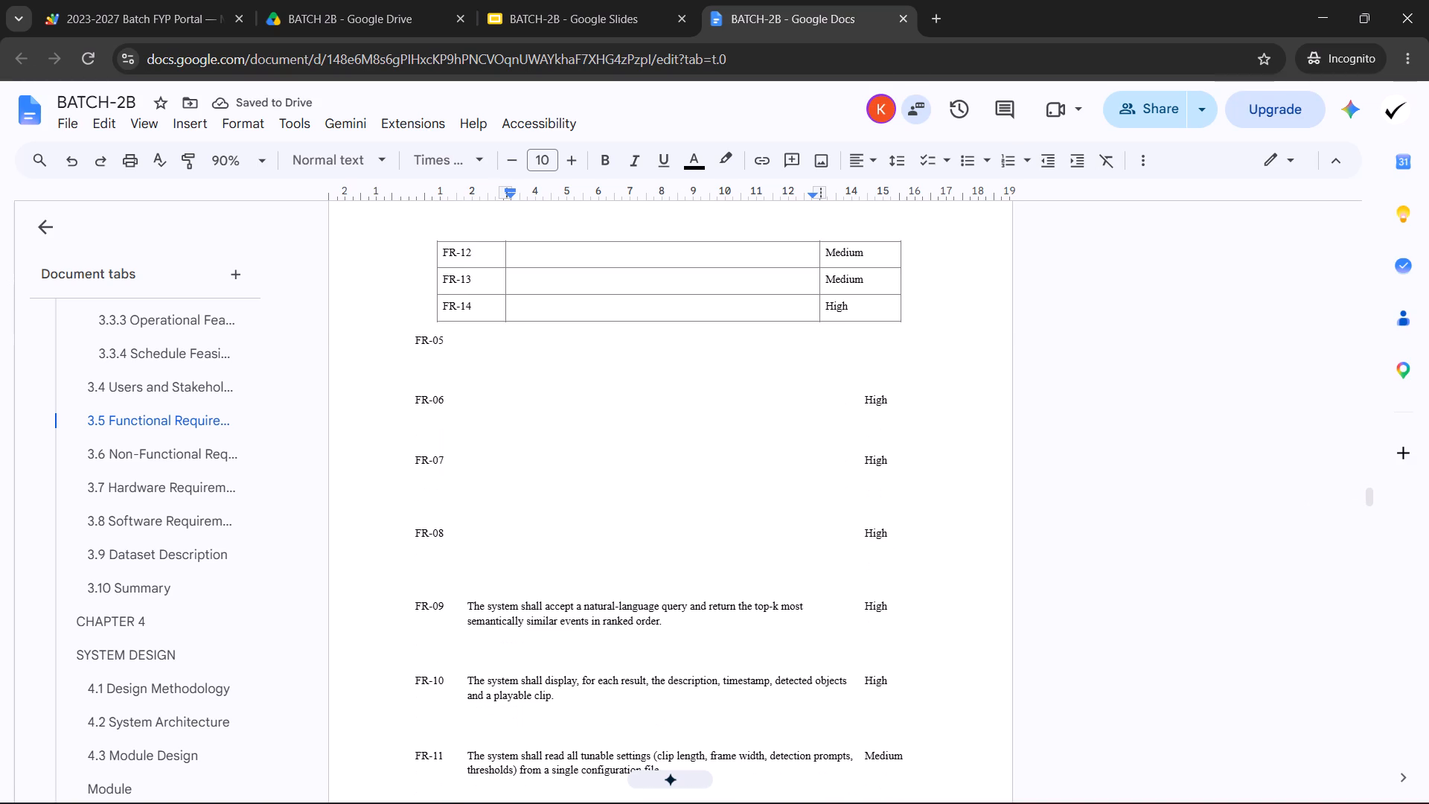
triple_click(536, 608)
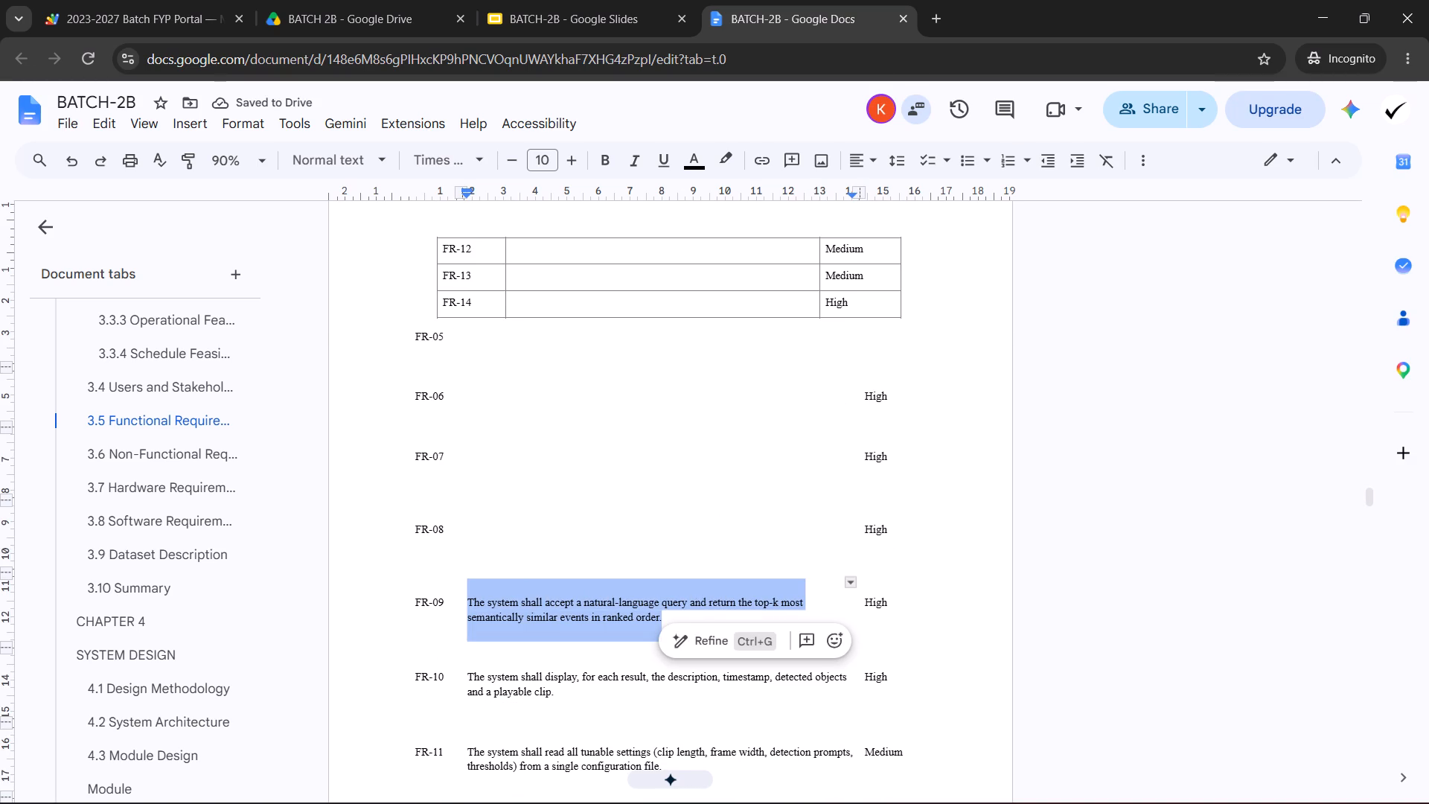
key(ctrl+x)
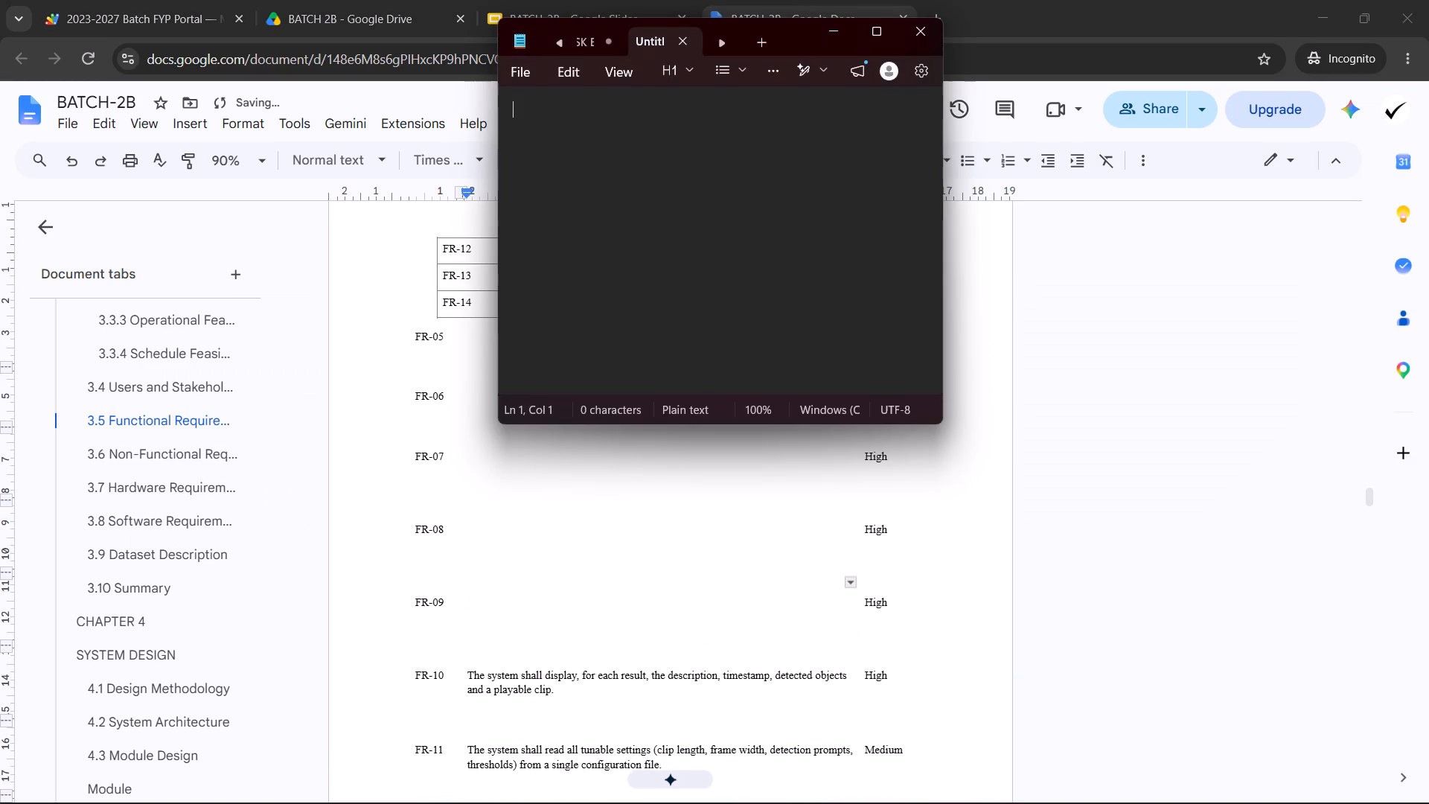
key(ctrl+v)
key(ctrl+a)
key(ctrl+x)
scroll(537, 610, up, 1)
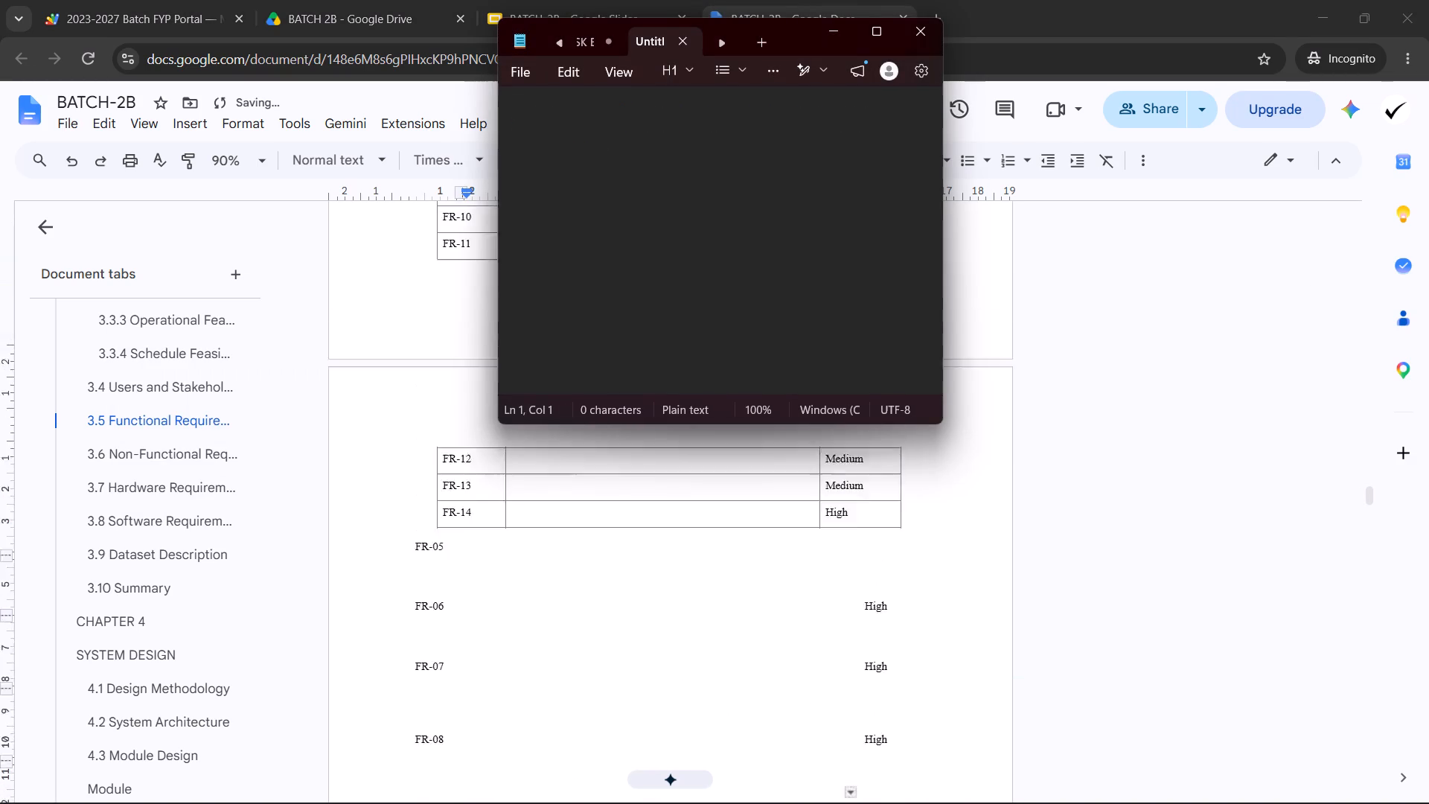
scroll(537, 610, up, 3)
click(534, 499)
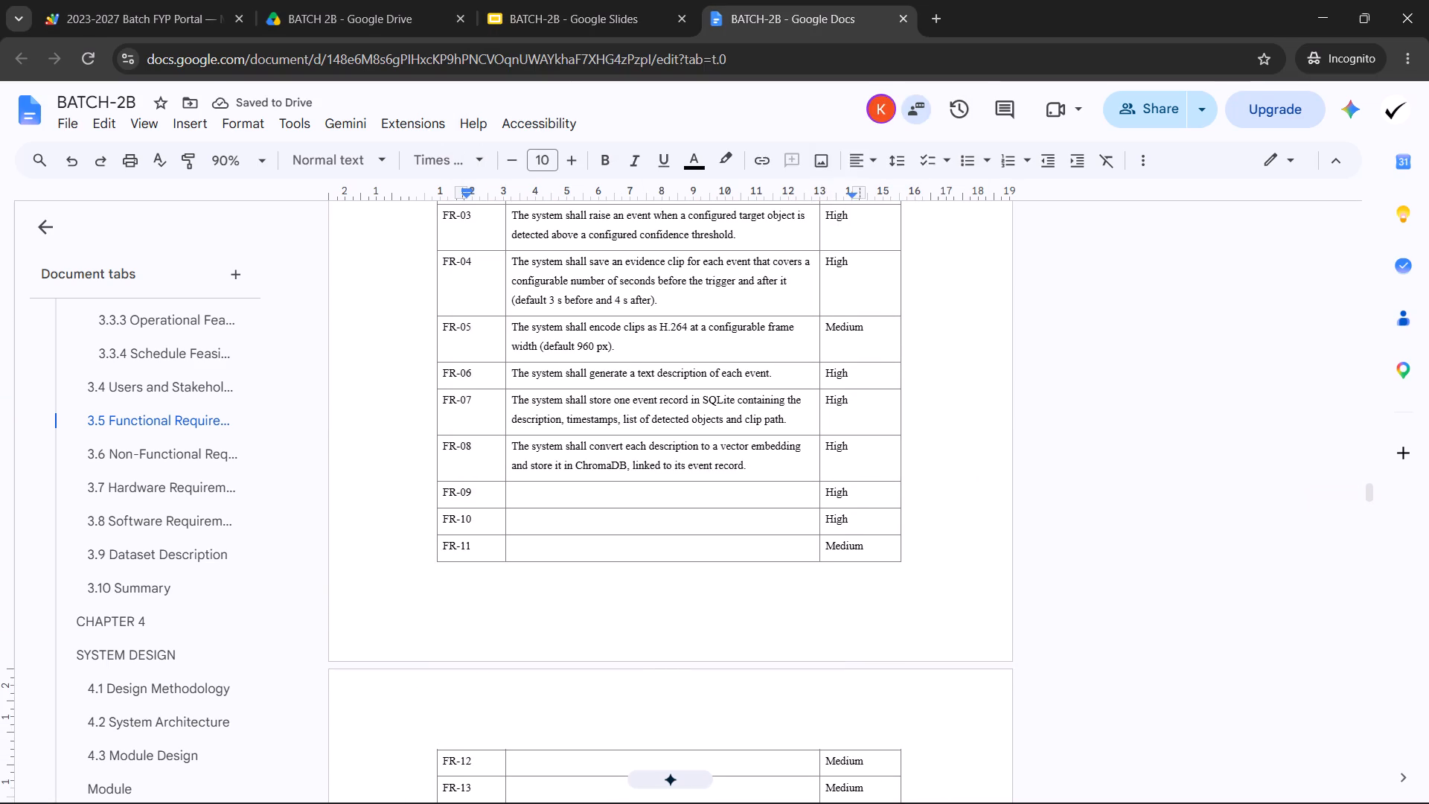
click(577, 491)
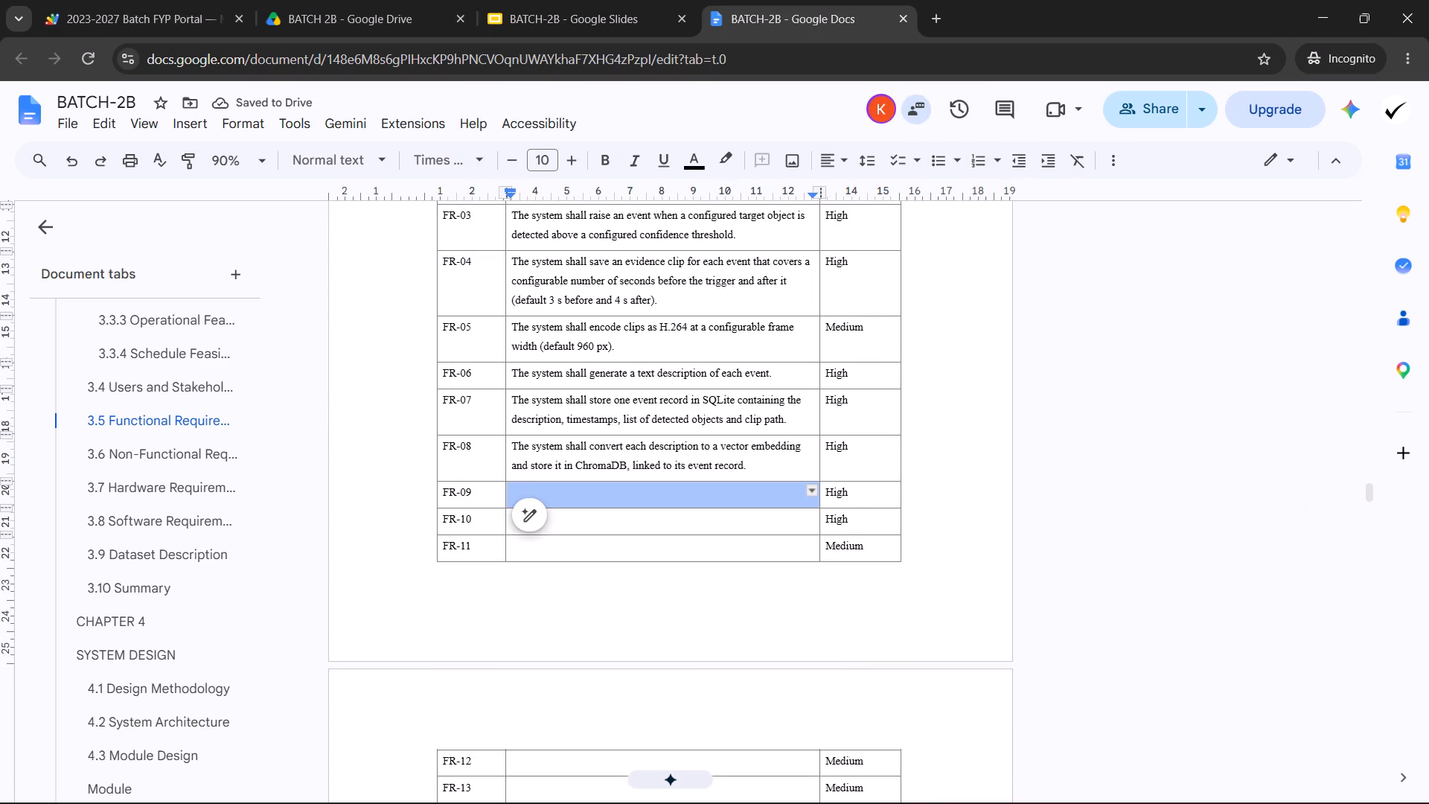
key(ctrl+v)
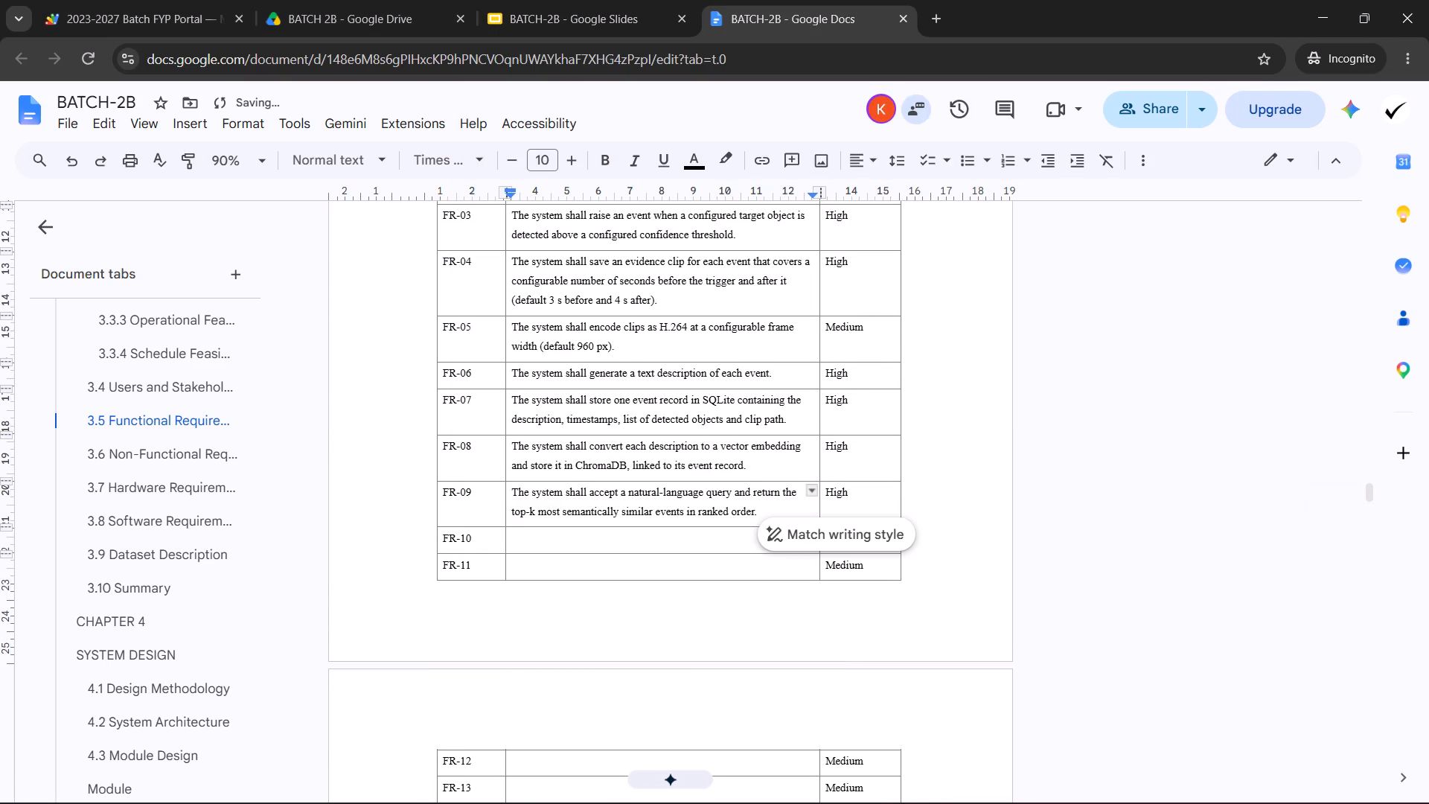
Move FR-10's requirement text about displaying each result from the old list into its Table 3.1 Requirement cell via Notepad, without trailing blank lines.
scroll(545, 430, down, 3)
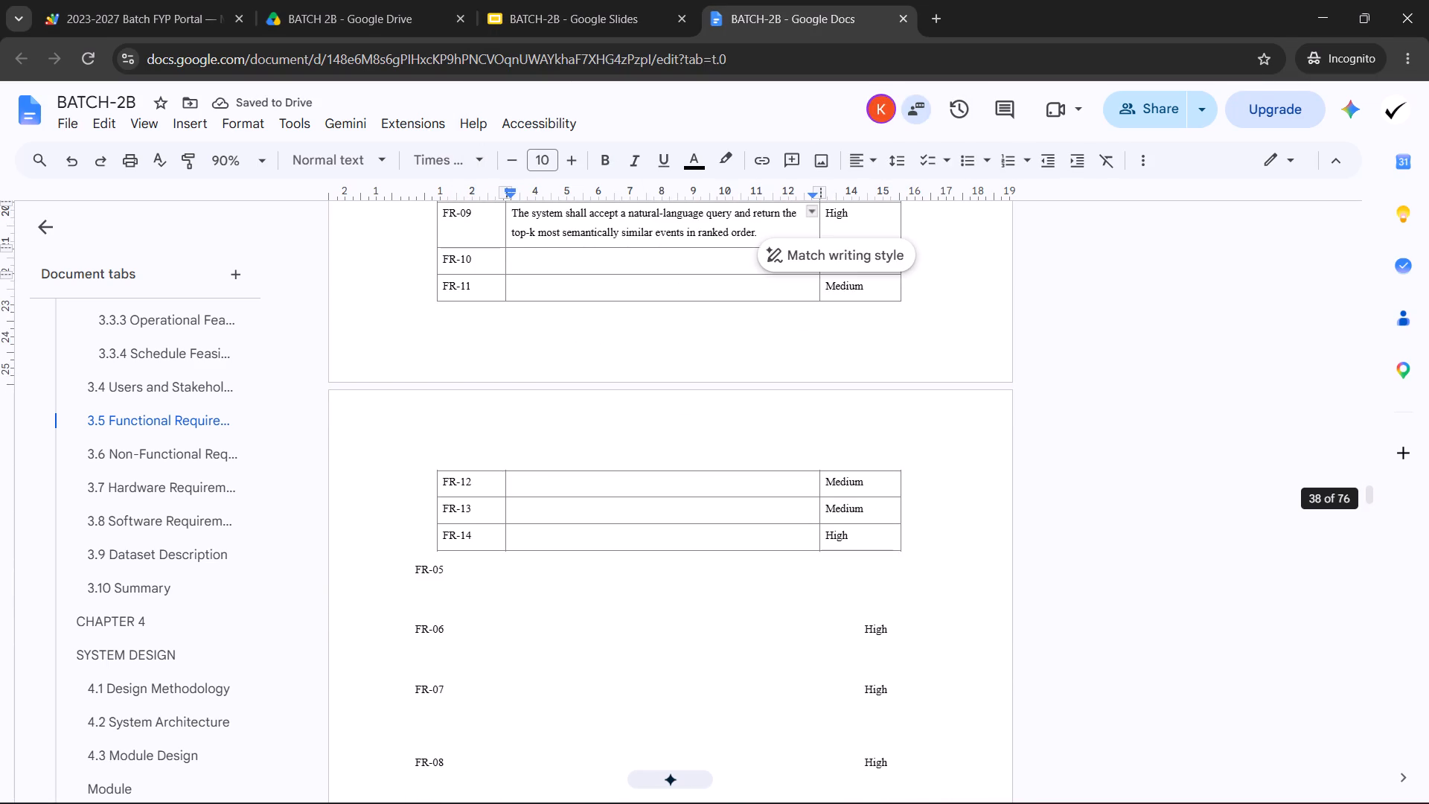
scroll(506, 431, down, 4)
scroll(542, 520, down, 1)
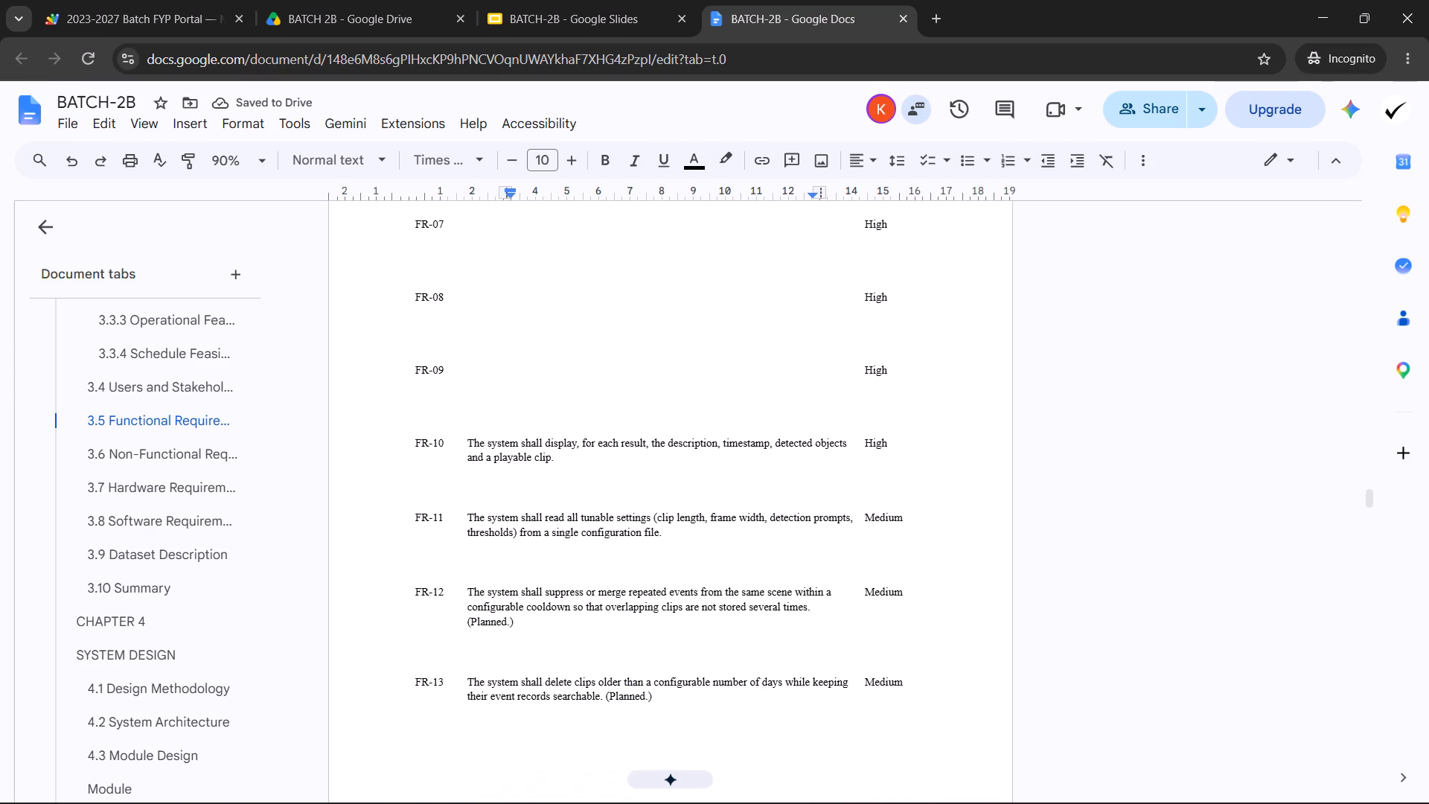
triple_click(542, 462)
key(ctrl+x)
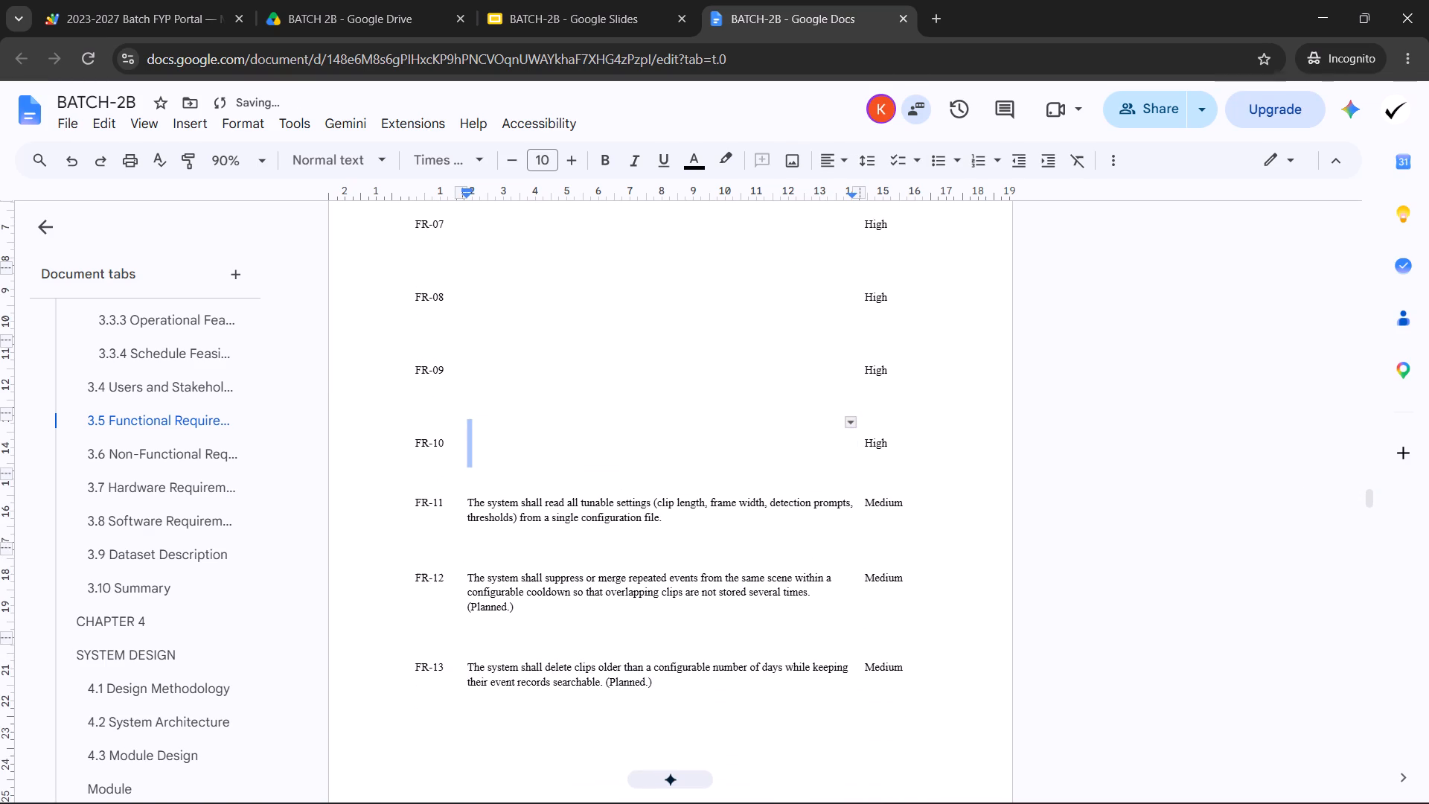
key(ctrl+v)
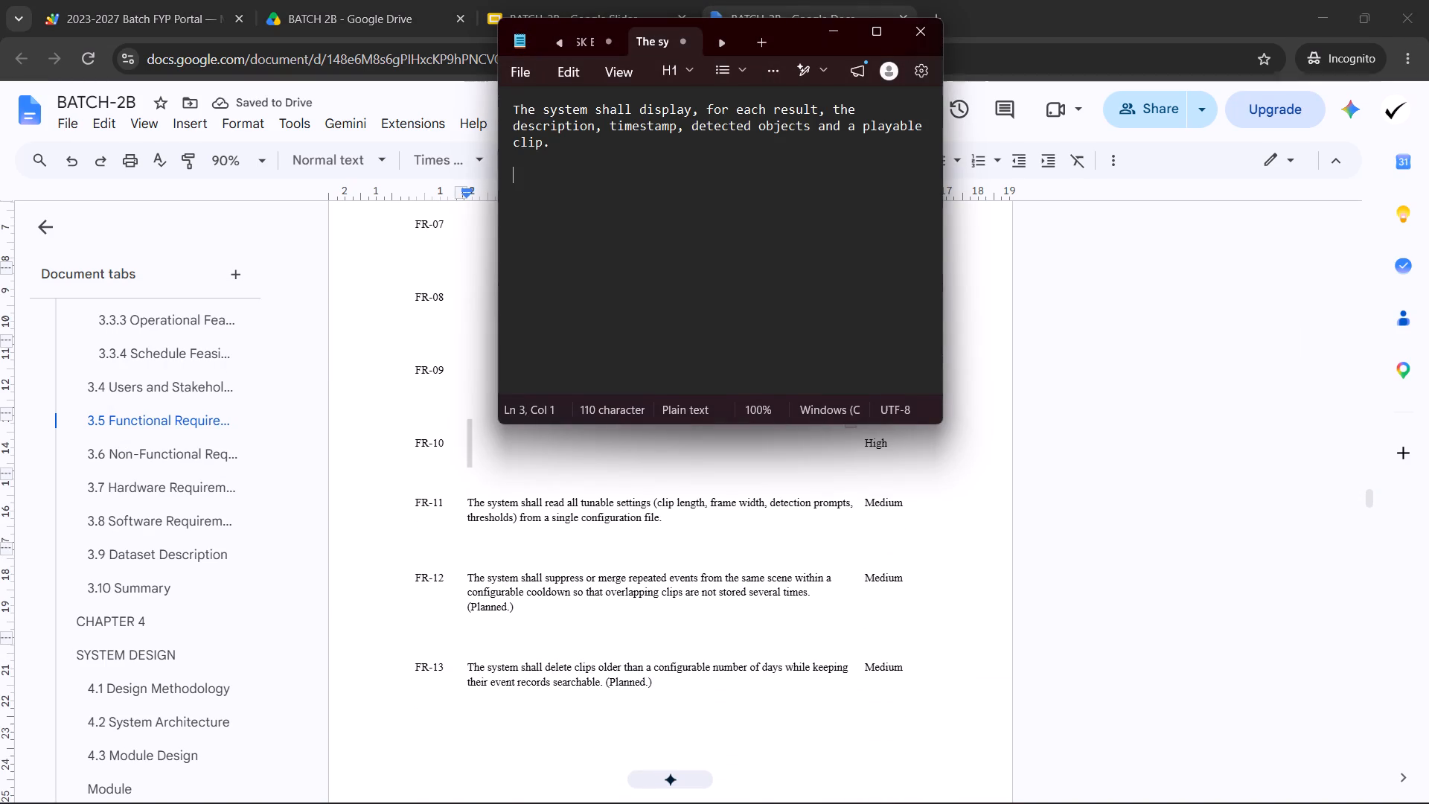
key(ctrl+a)
key(ctrl+x)
scroll(533, 482, up, 2)
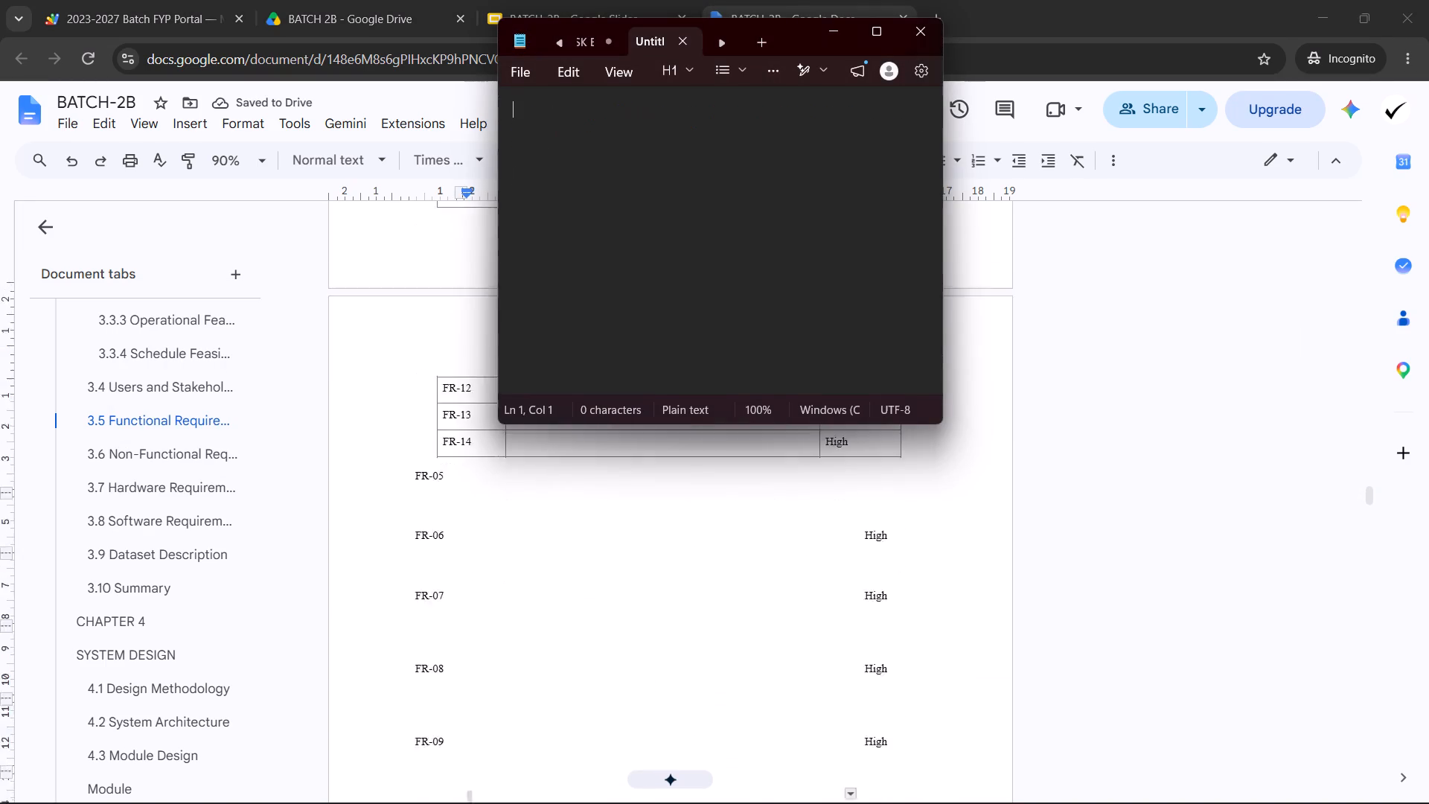
scroll(533, 482, up, 3)
scroll(534, 616, down, 1)
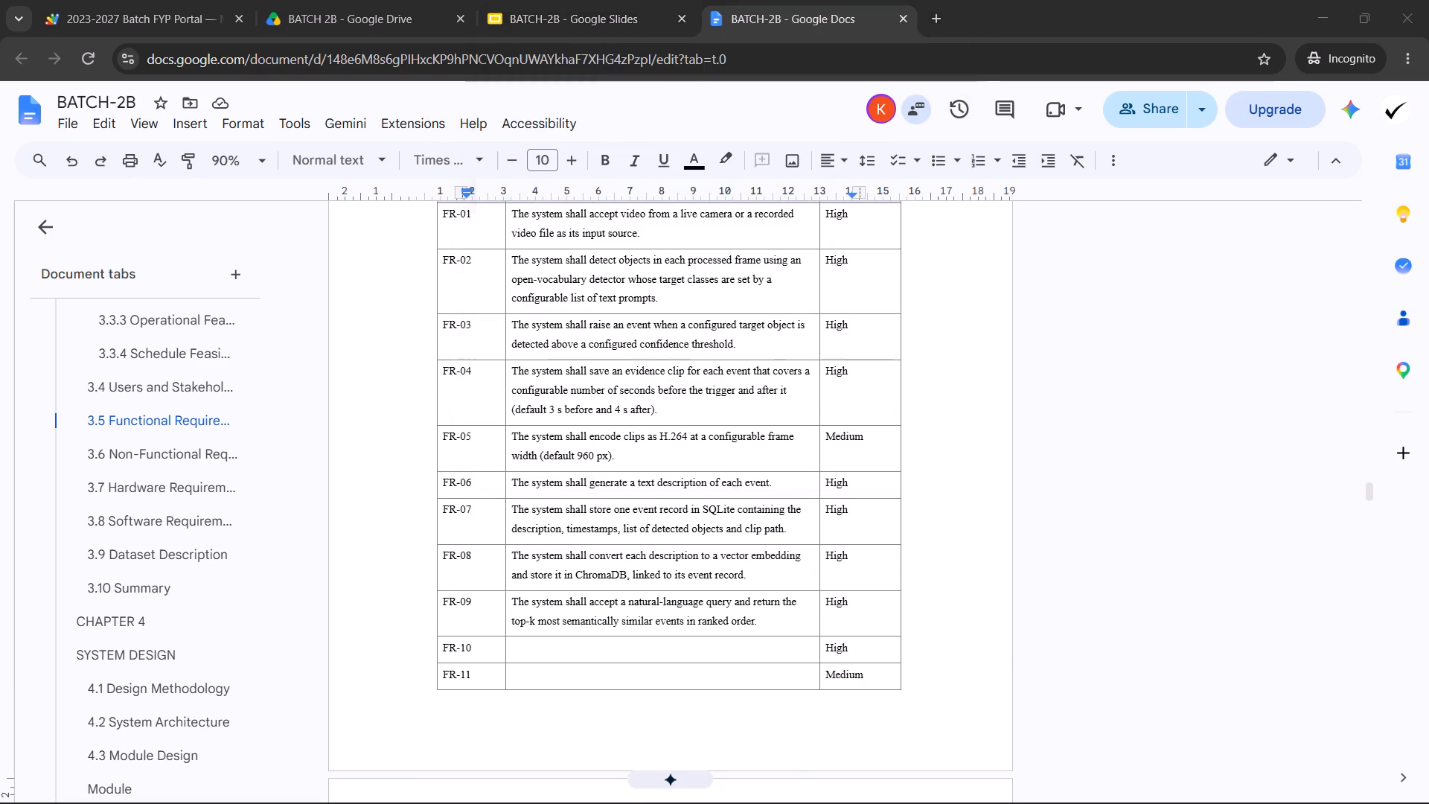
click(537, 649)
click(537, 649)
key(ctrl+v)
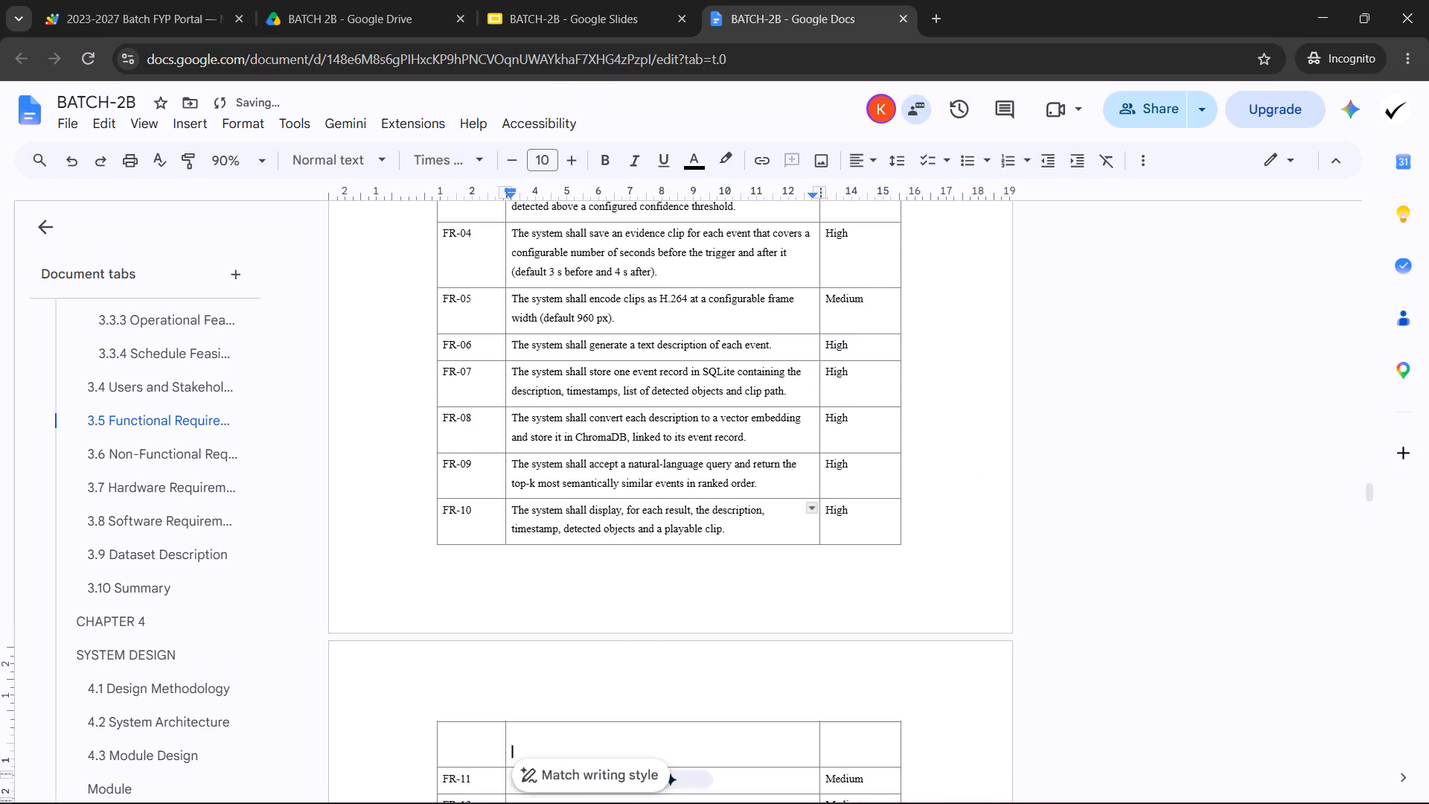
scroll(537, 649, down, 1)
key(BackSpace)
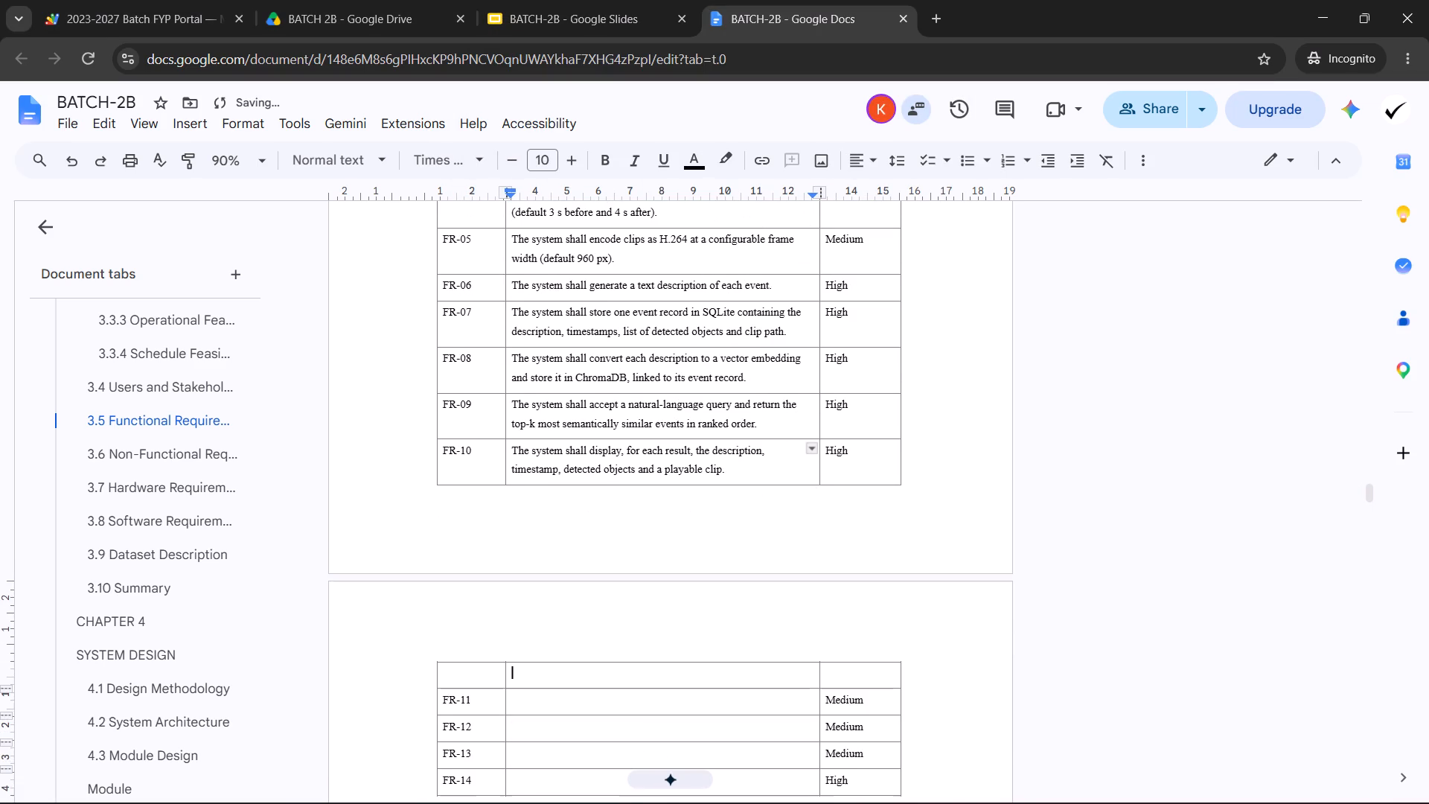
key(BackSpace)
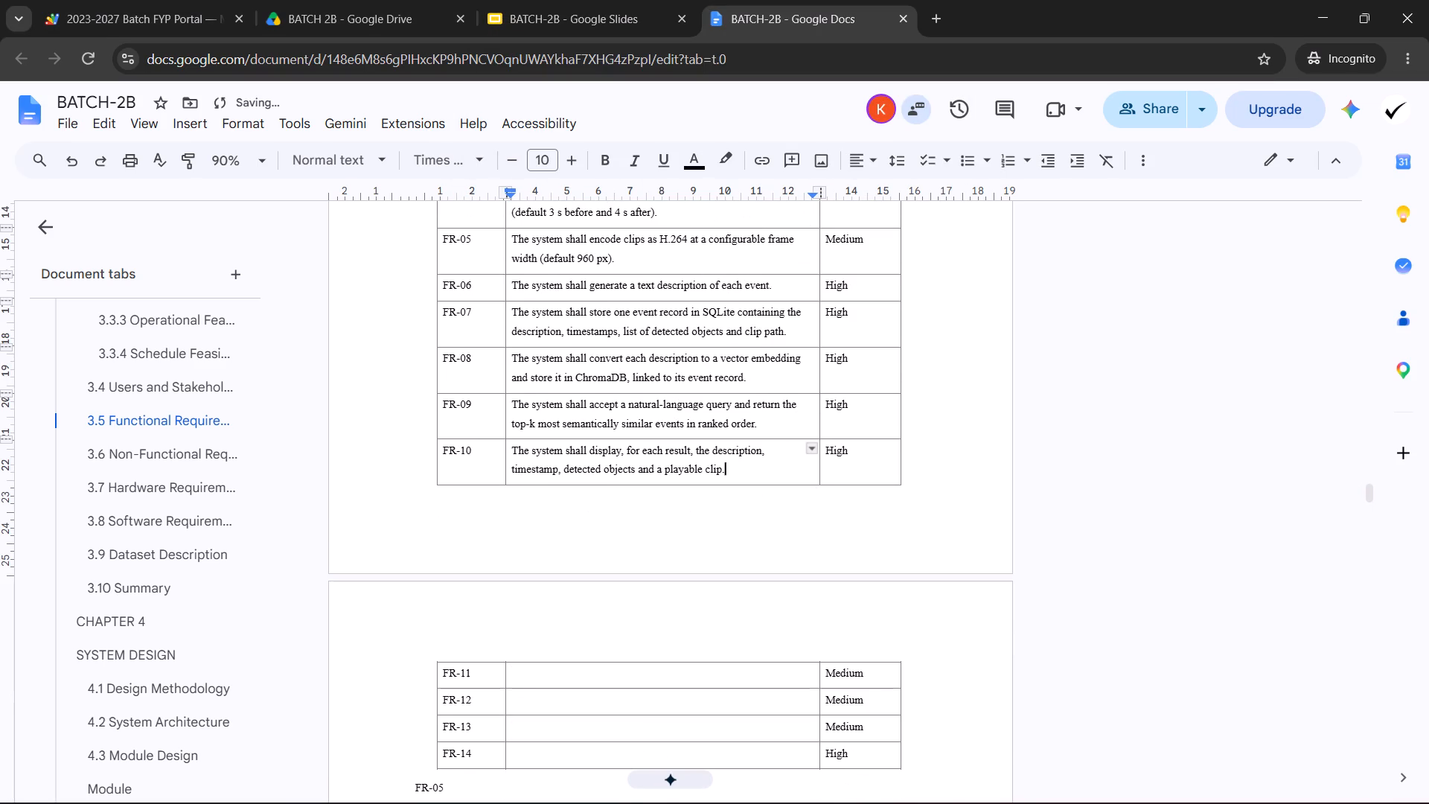
scroll(565, 642, down, 2)
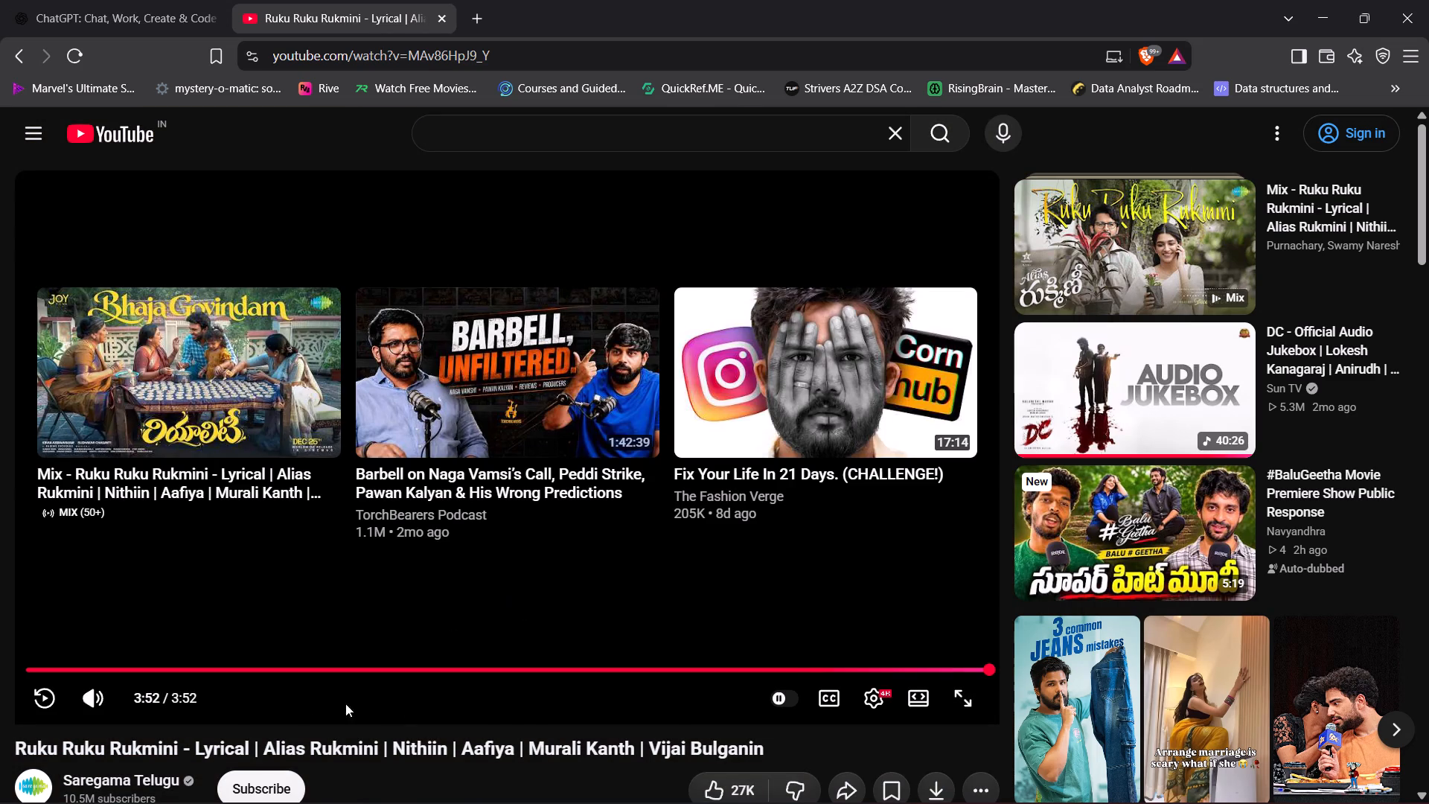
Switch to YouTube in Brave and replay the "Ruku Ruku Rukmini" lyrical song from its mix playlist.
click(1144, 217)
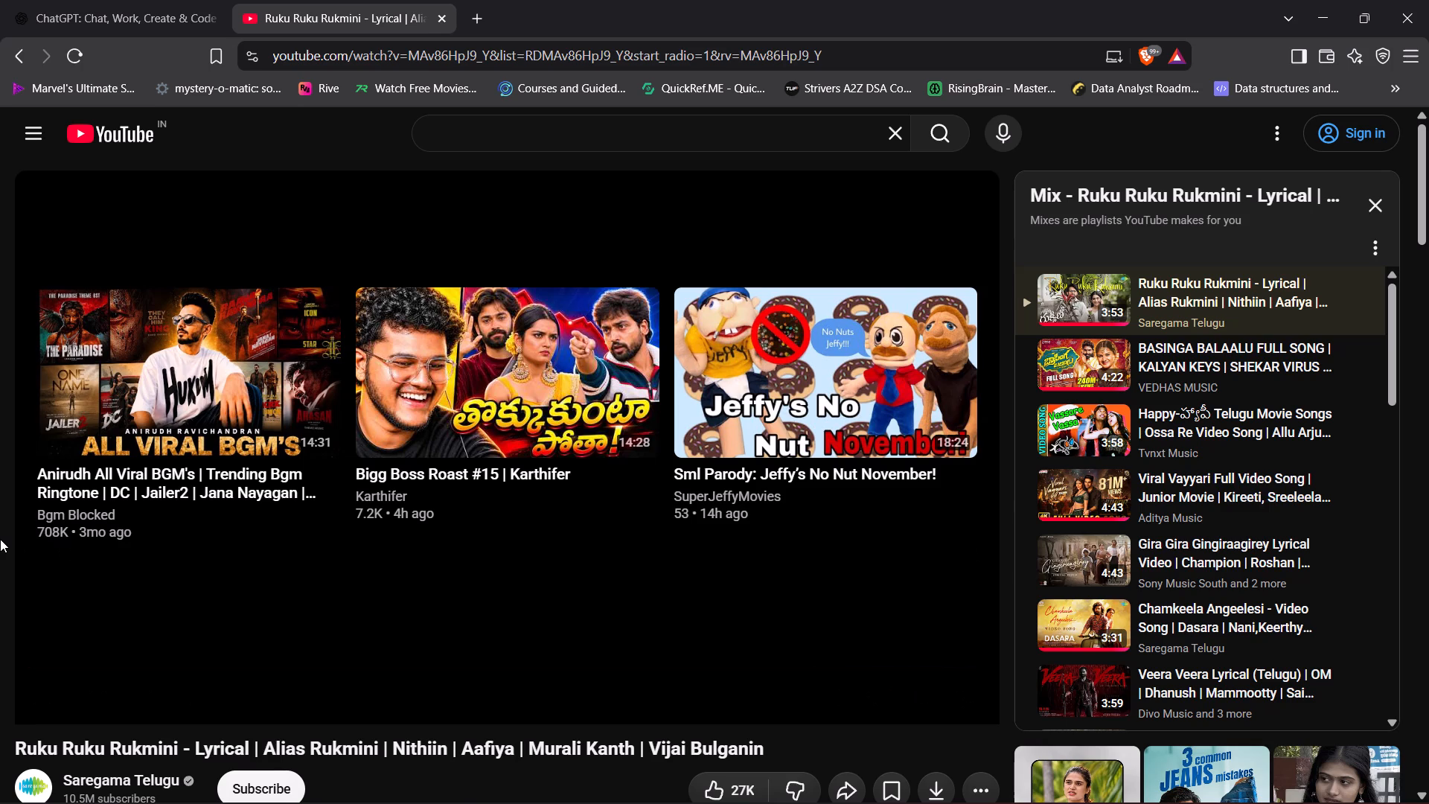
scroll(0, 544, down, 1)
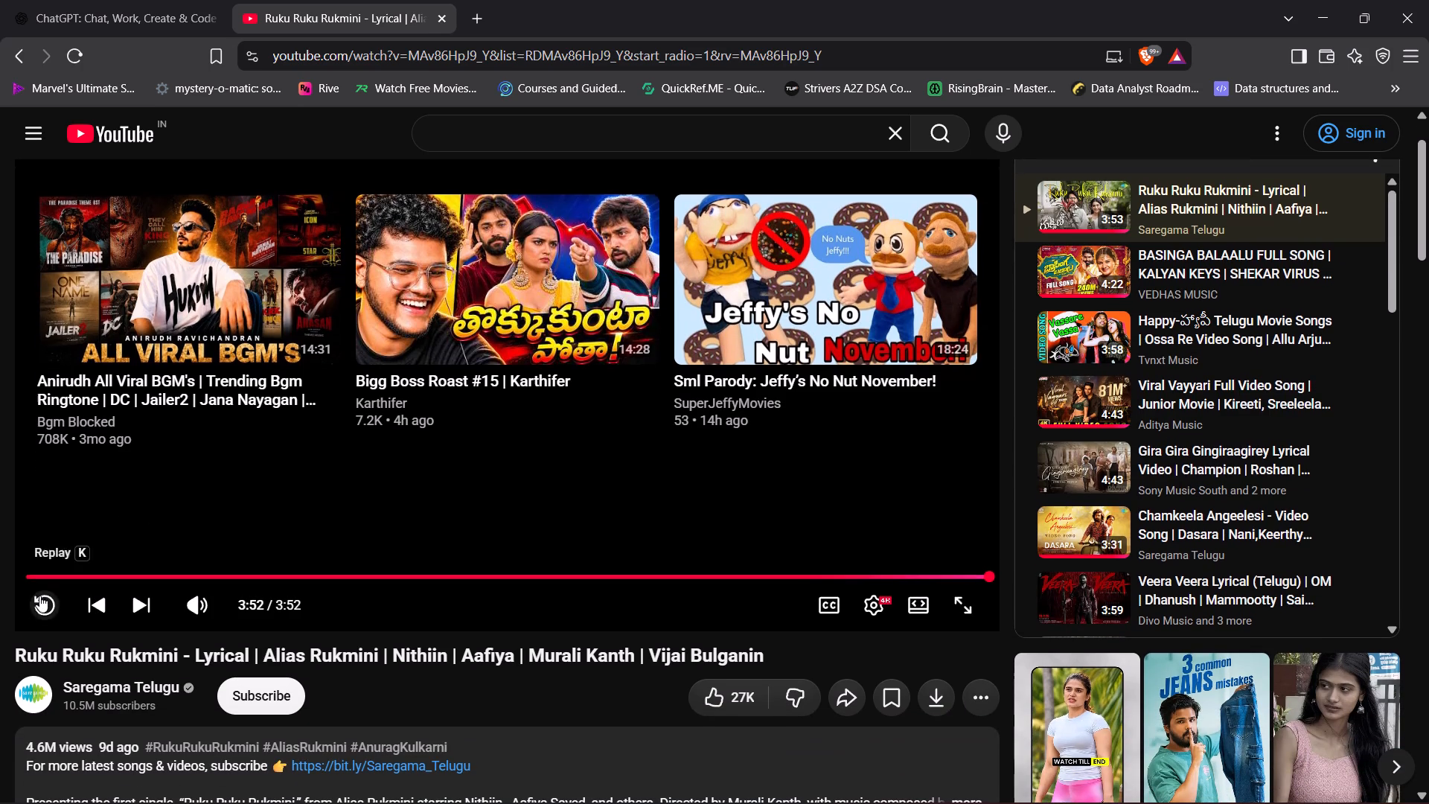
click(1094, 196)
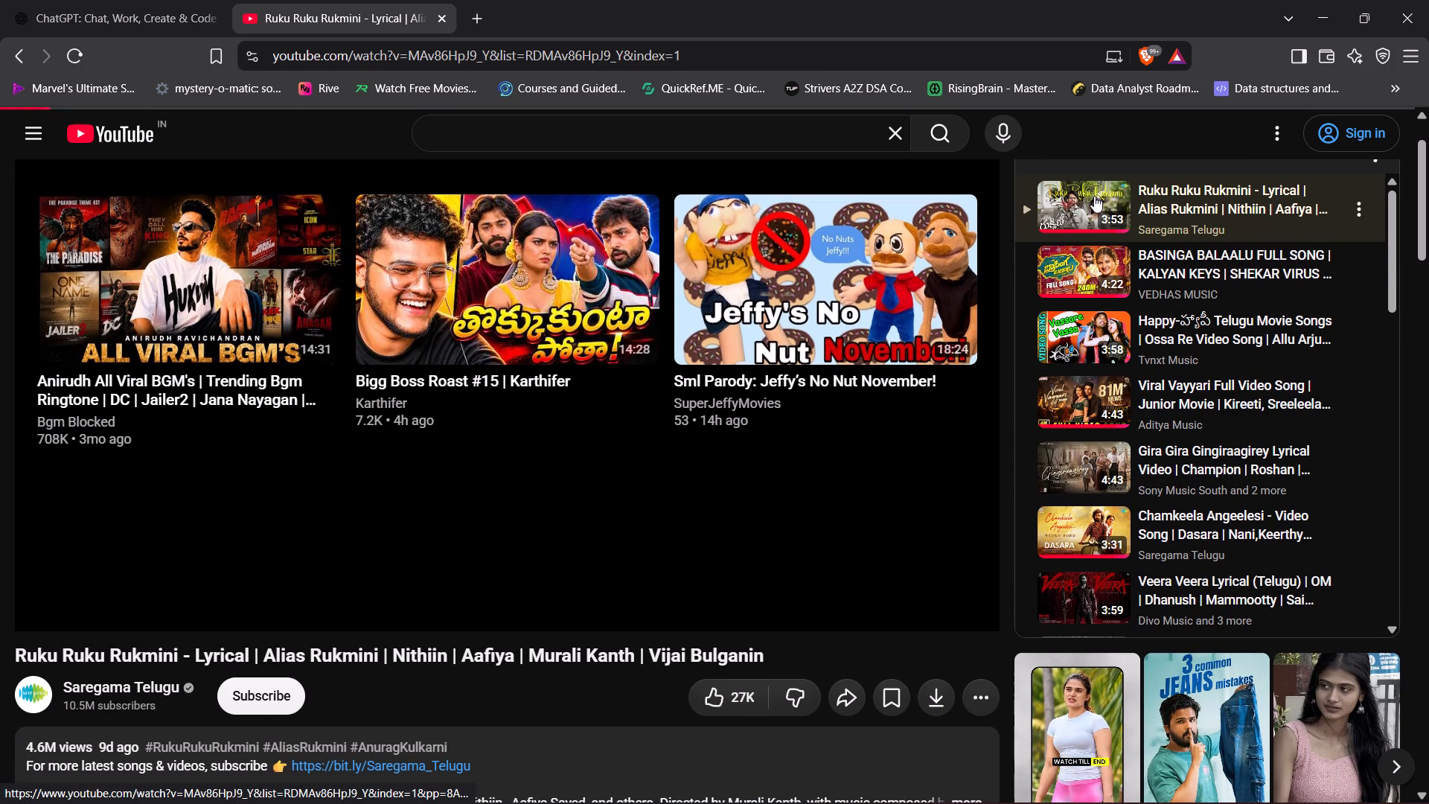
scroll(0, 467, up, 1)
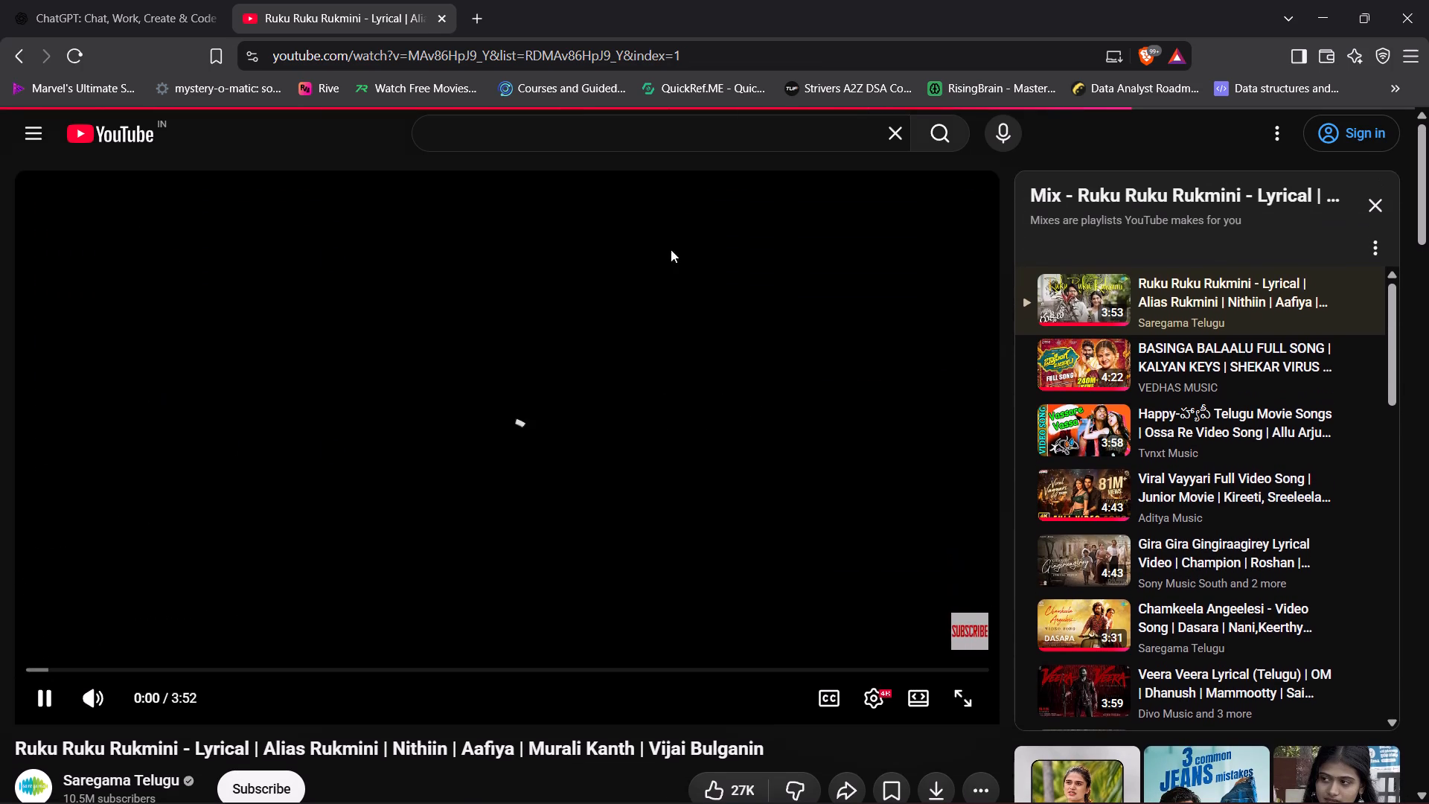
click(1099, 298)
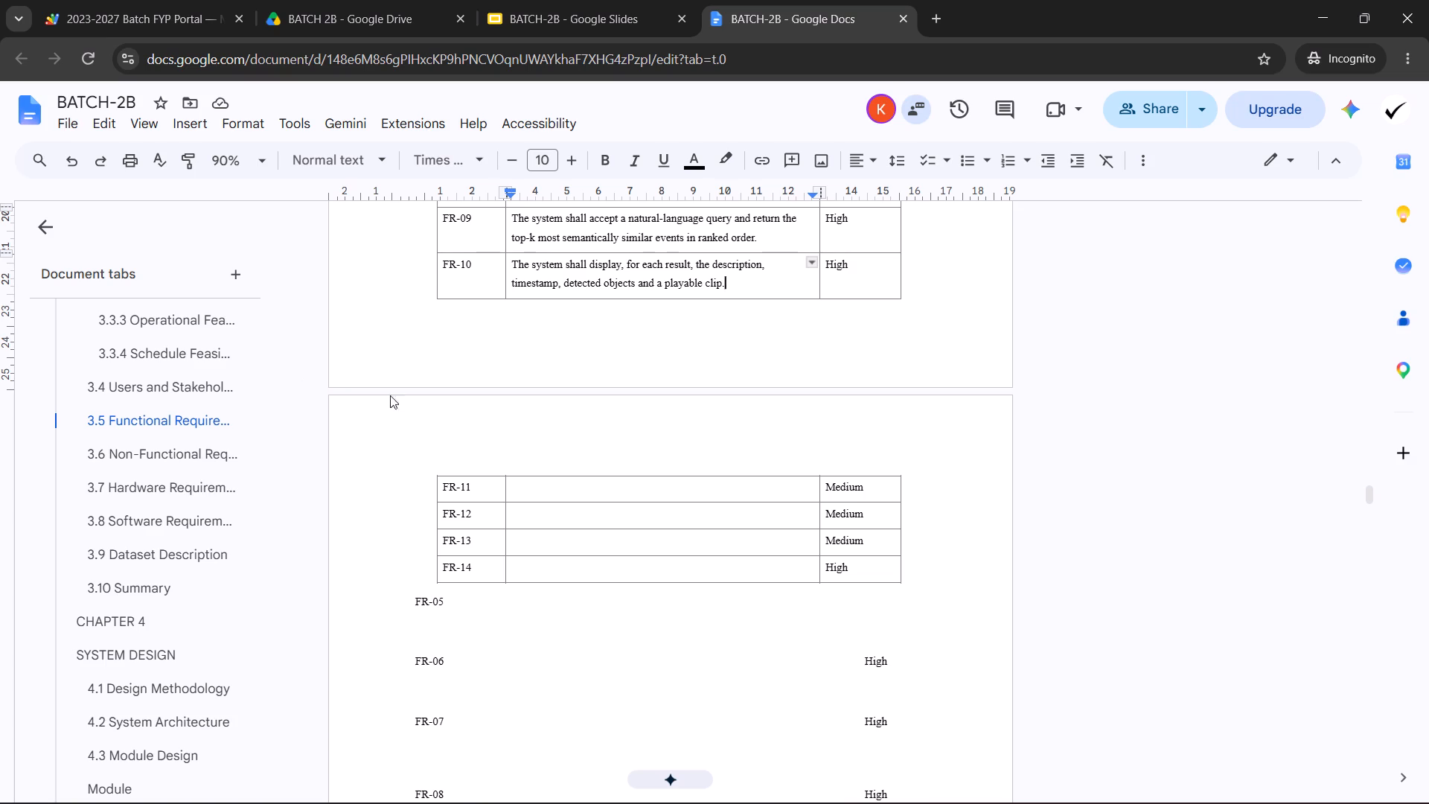
Back in the BATCH-2B document, move FR-11's tunable-settings requirement text into its Table 3.1 Requirement cell via Notepad, without trailing blank lines.
scroll(577, 453, down, 4)
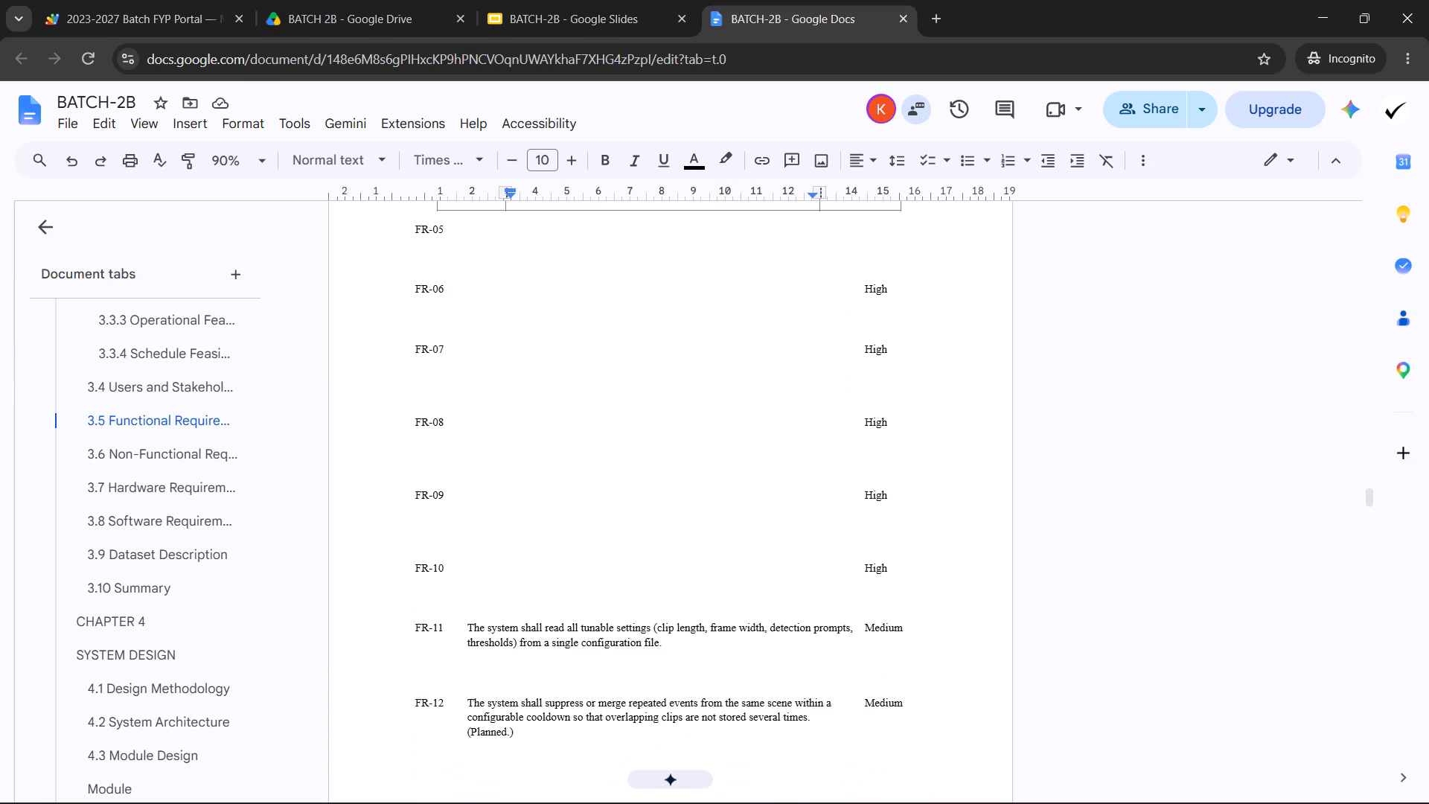
scroll(587, 444, down, 1)
triple_click(575, 540)
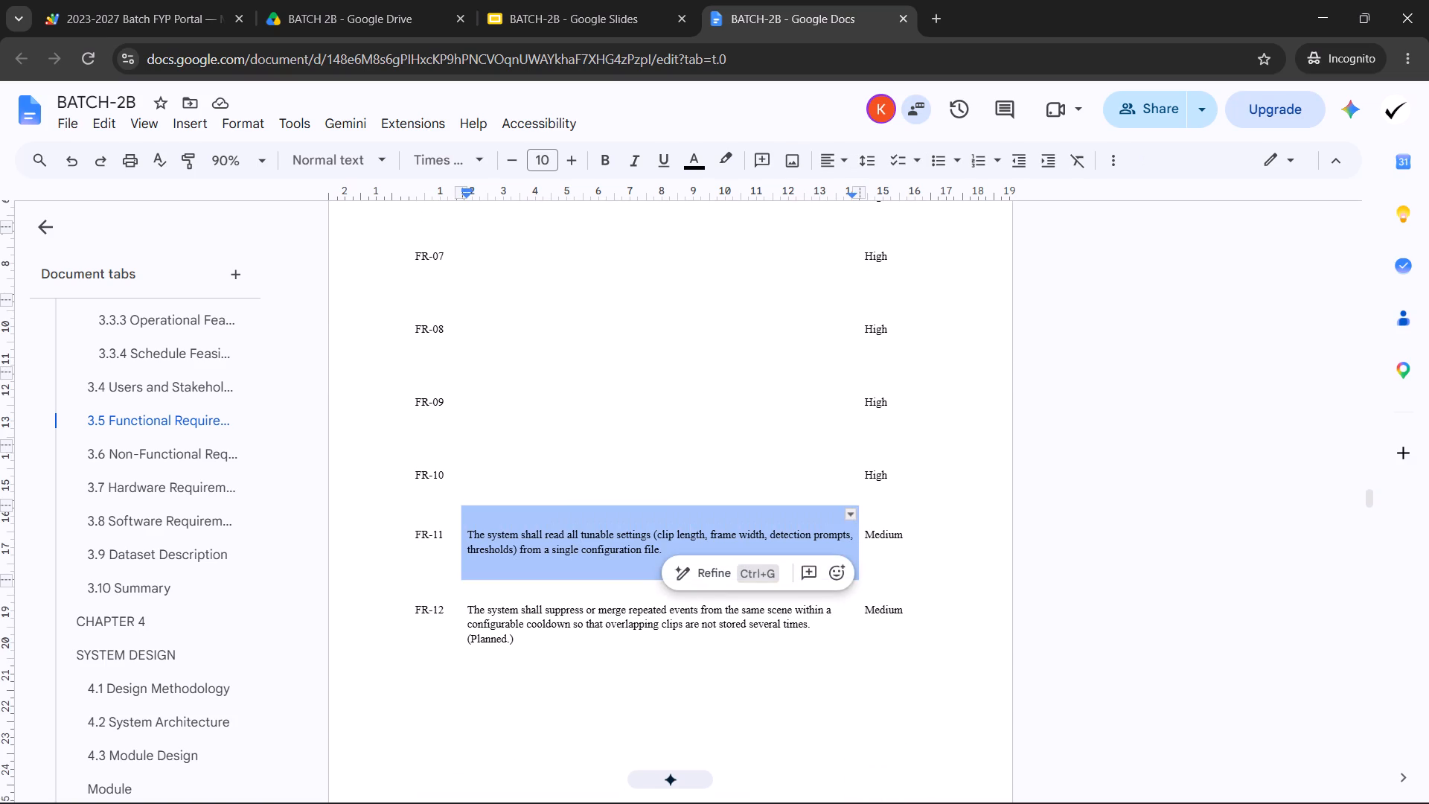
key(ctrl+x)
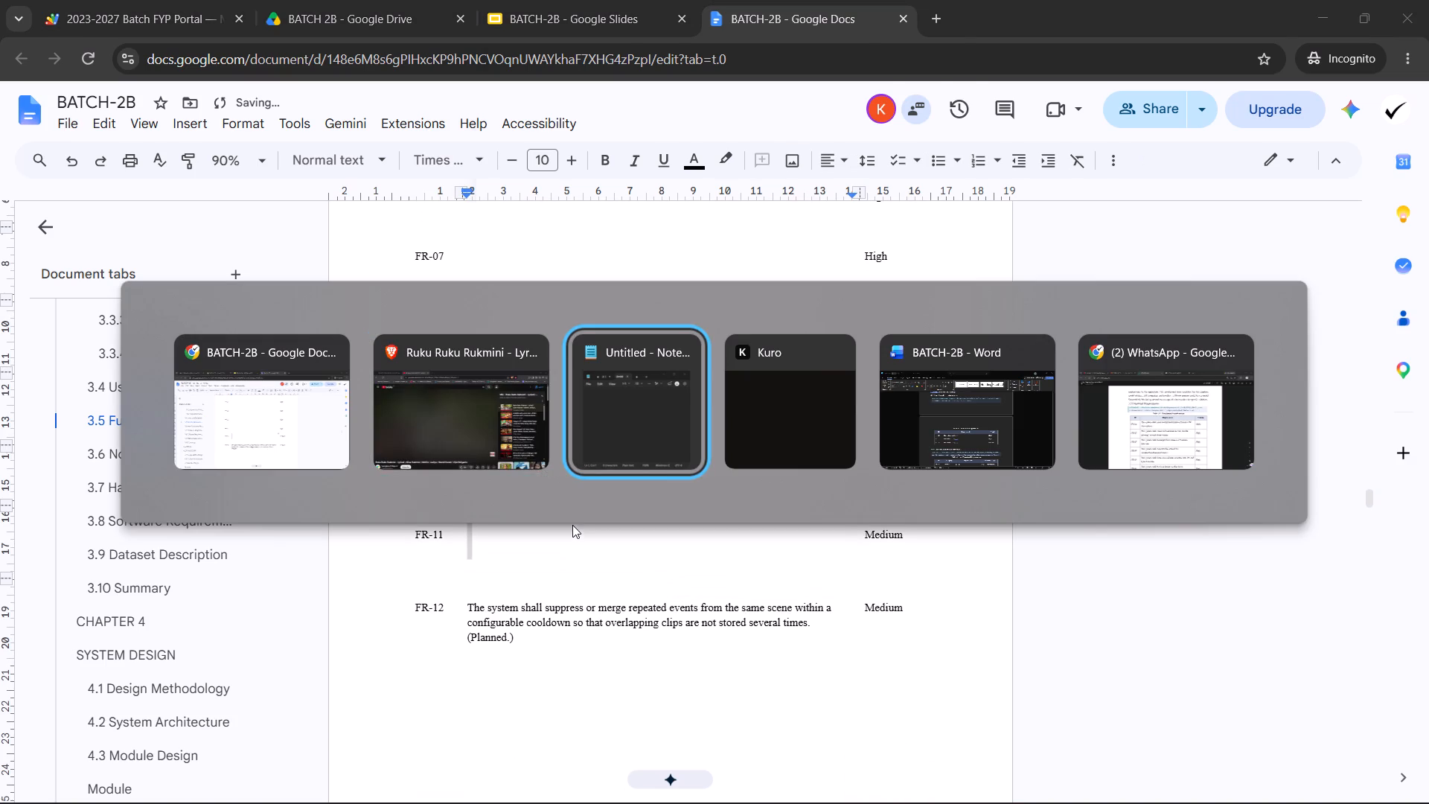
key(ctrl+v)
key(ctrl+a)
key(ctrl+x)
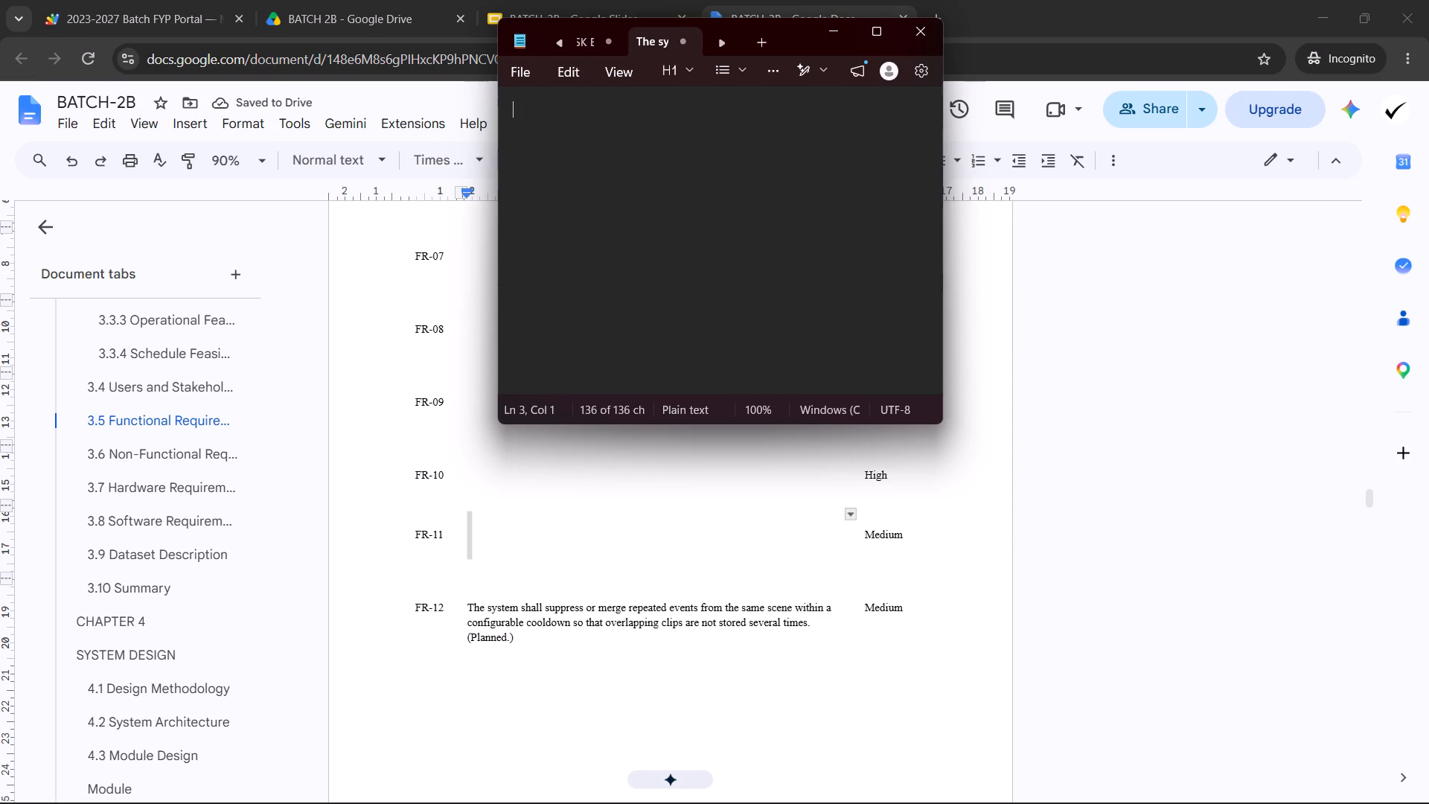
scroll(587, 514, up, 7)
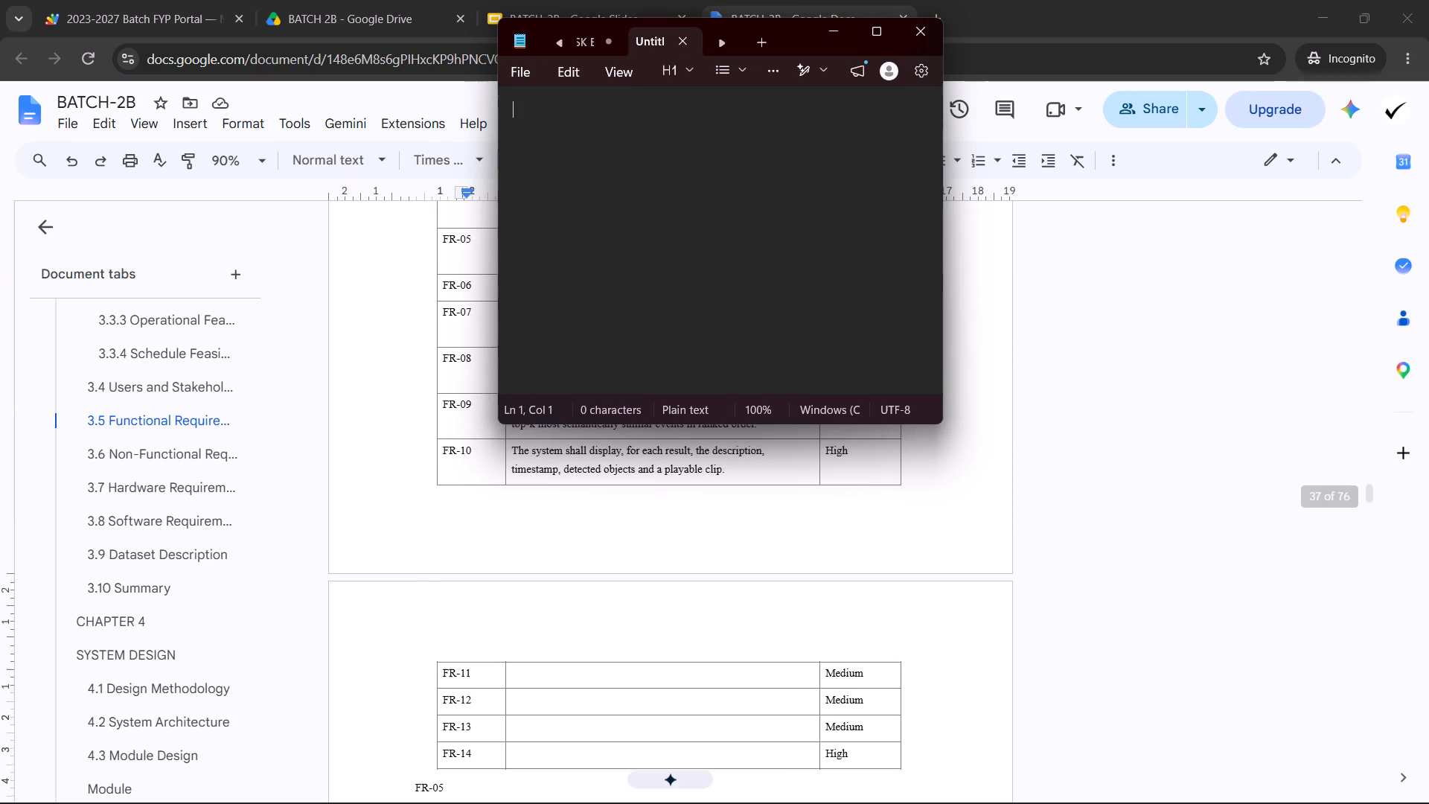
scroll(562, 561, down, 1)
click(554, 580)
click(554, 580)
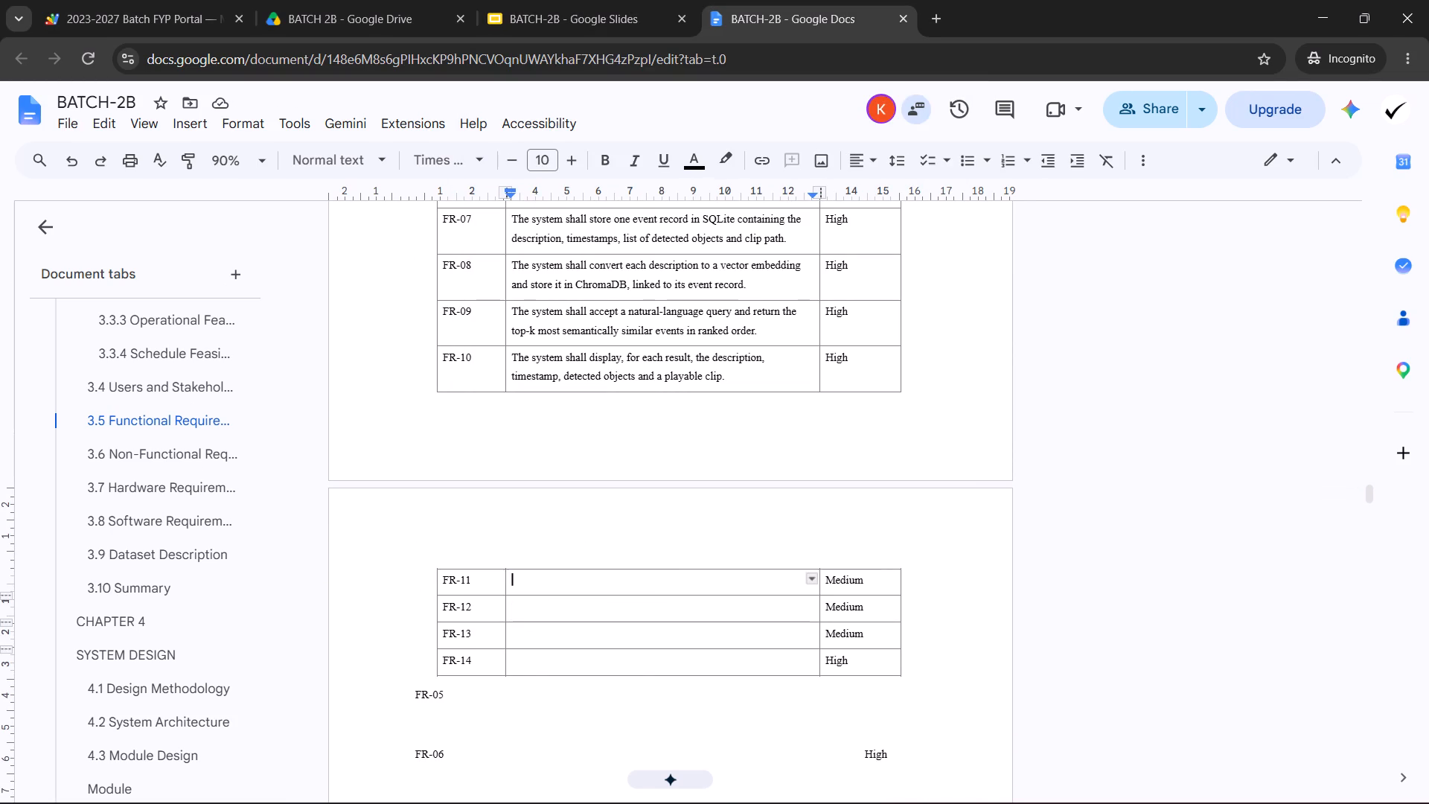
key(ctrl+v)
key(BackSpace)
key(BackSpace)
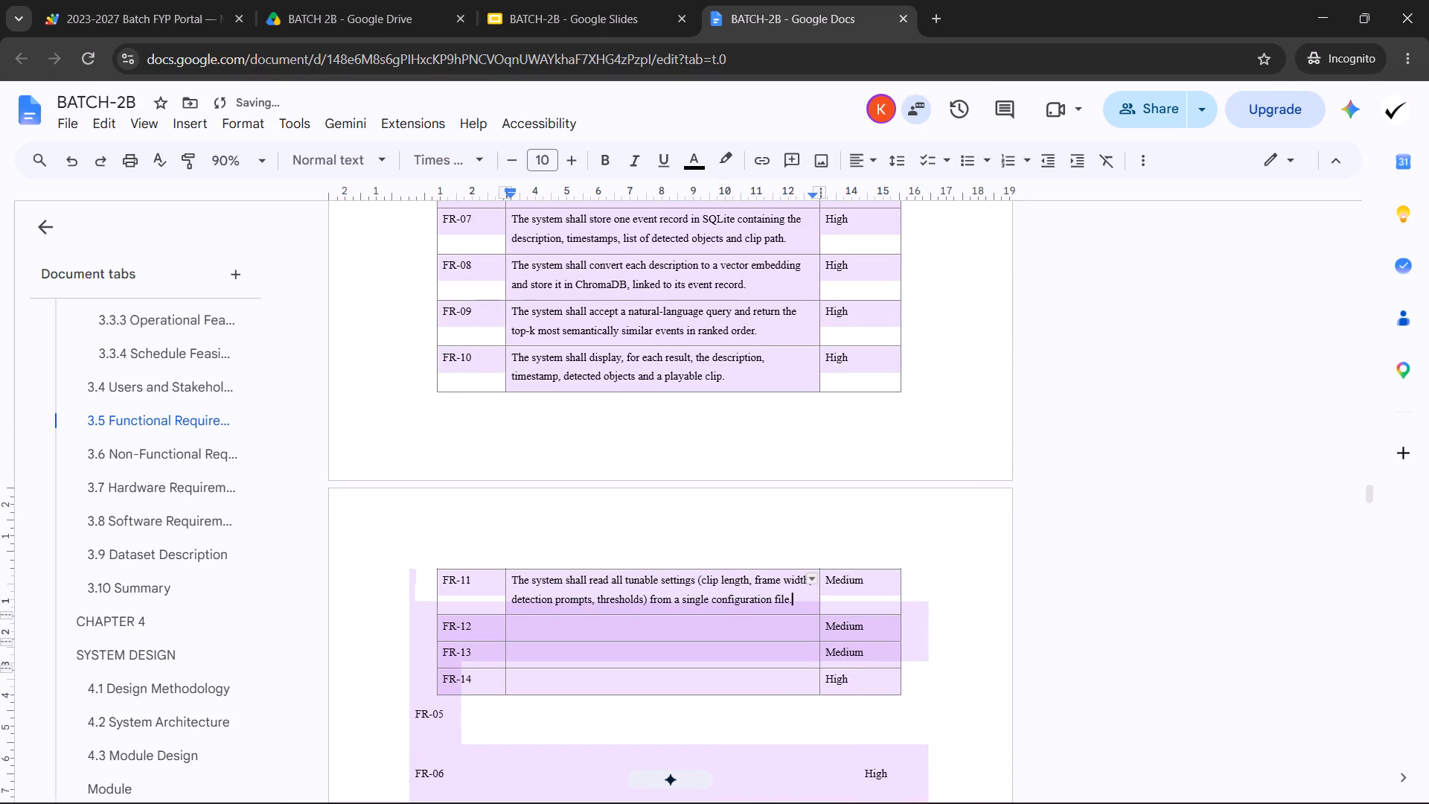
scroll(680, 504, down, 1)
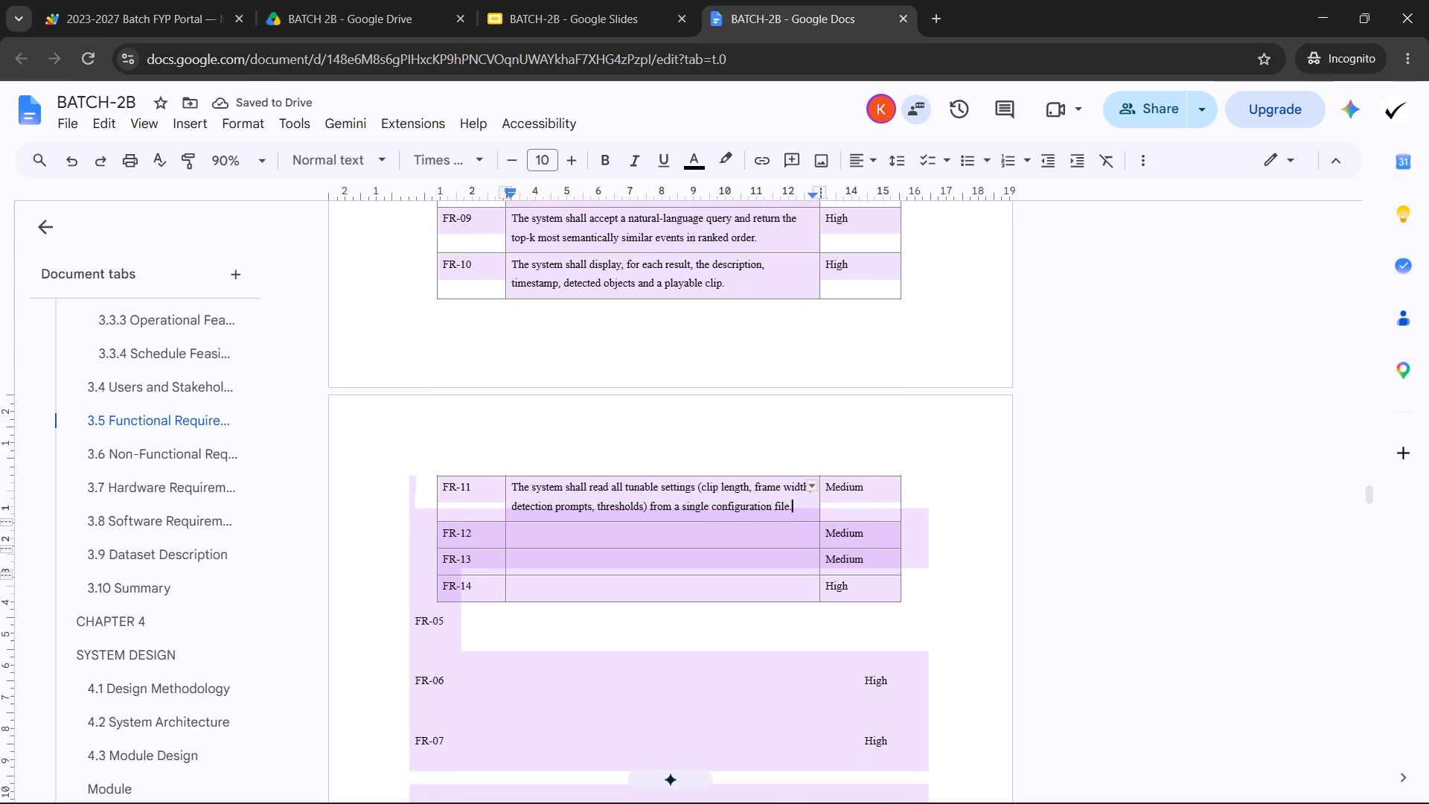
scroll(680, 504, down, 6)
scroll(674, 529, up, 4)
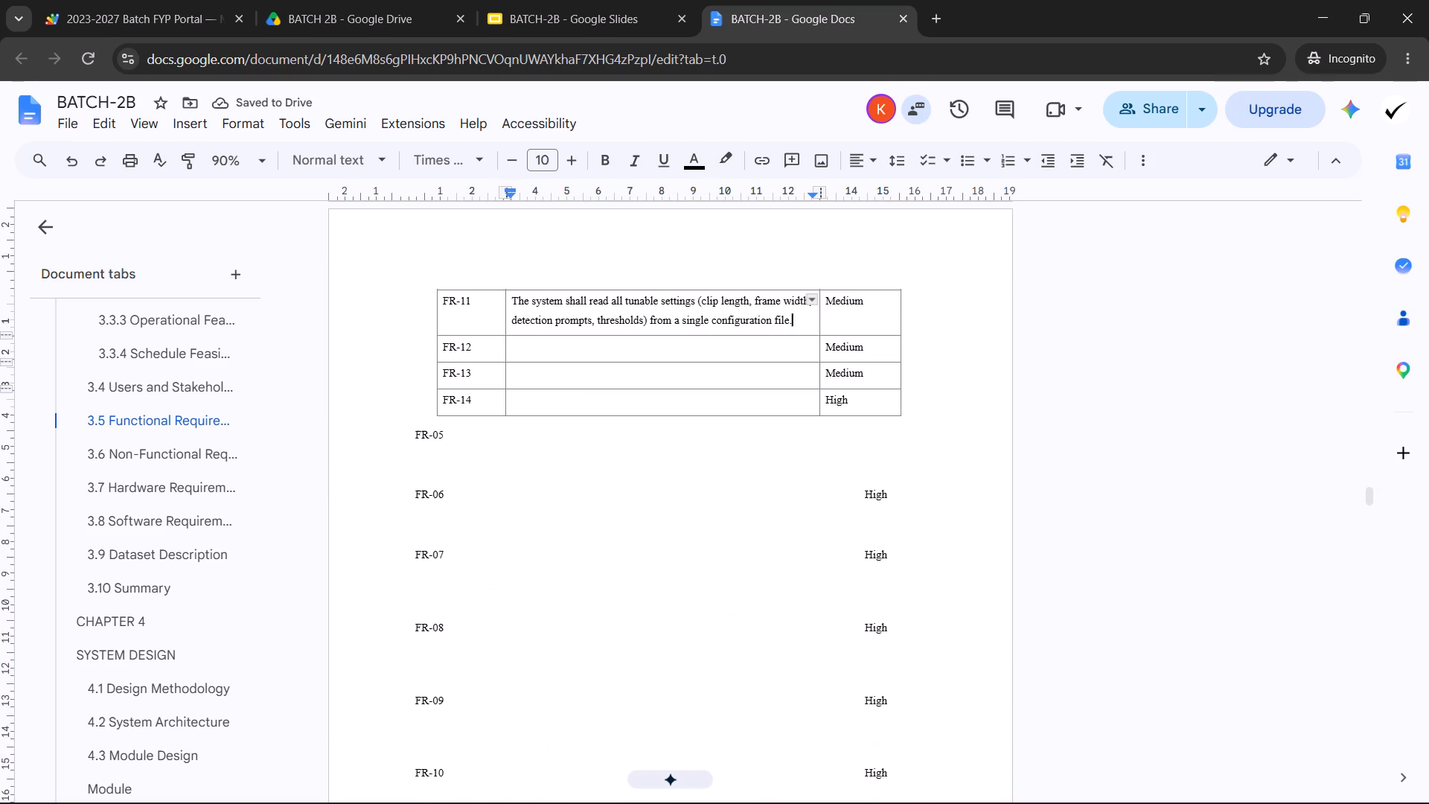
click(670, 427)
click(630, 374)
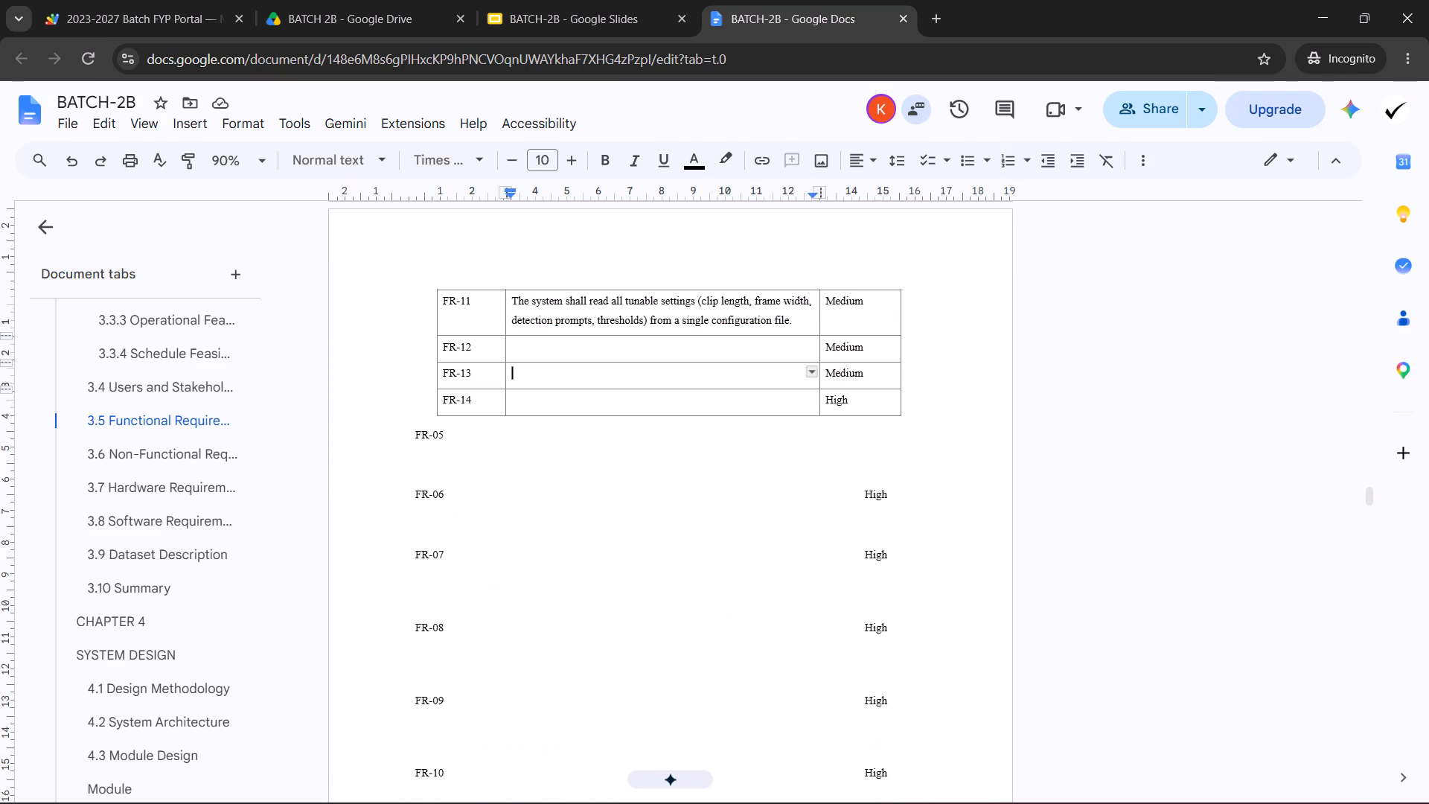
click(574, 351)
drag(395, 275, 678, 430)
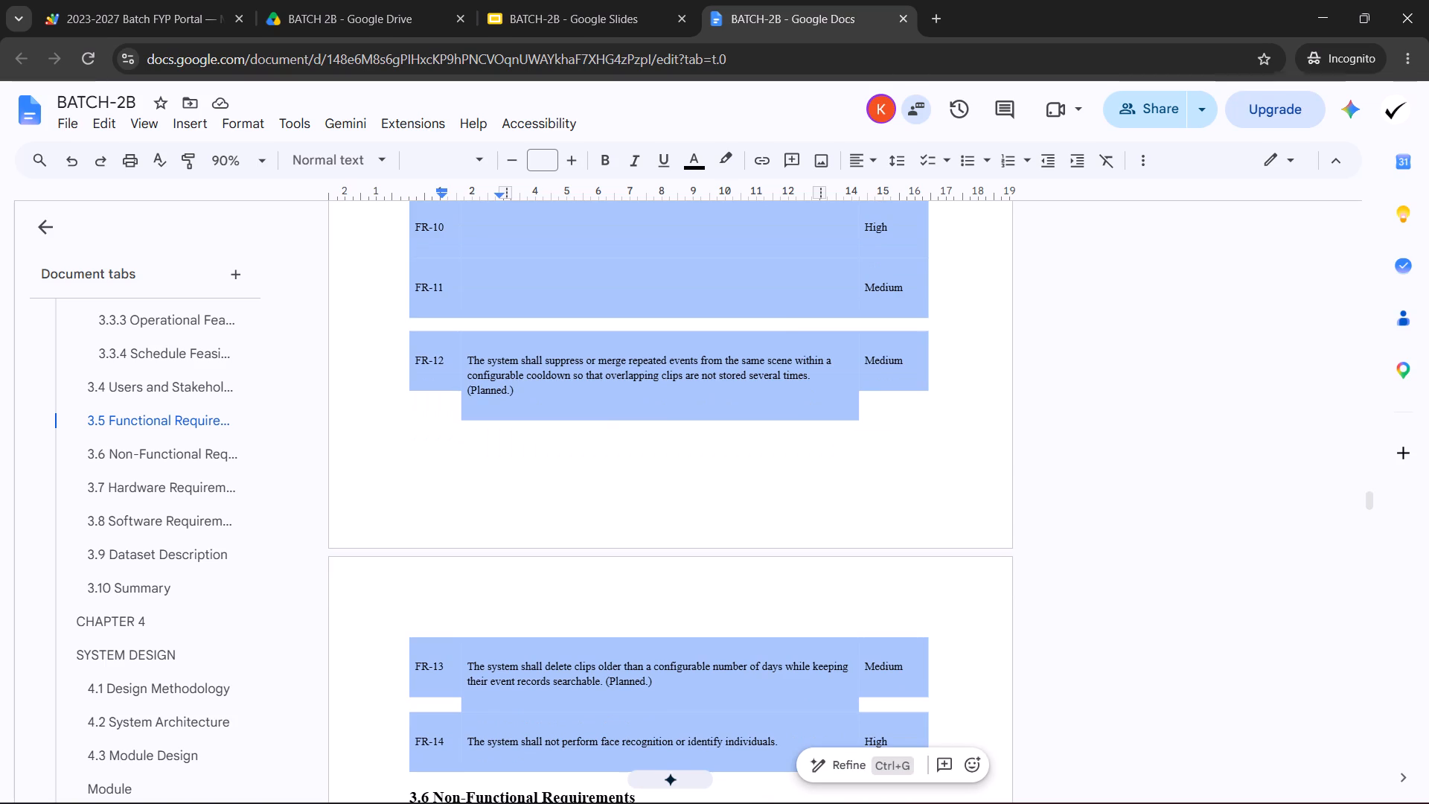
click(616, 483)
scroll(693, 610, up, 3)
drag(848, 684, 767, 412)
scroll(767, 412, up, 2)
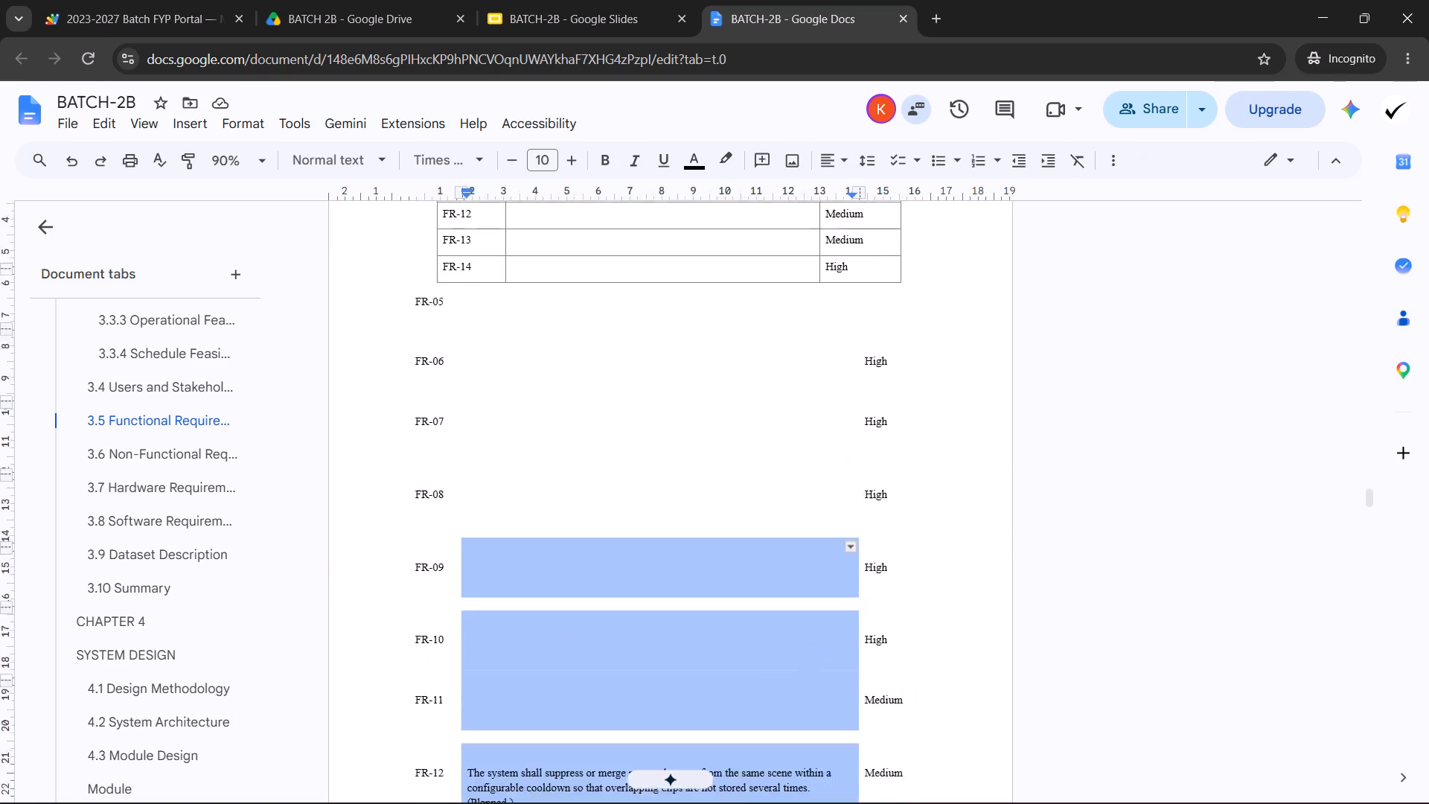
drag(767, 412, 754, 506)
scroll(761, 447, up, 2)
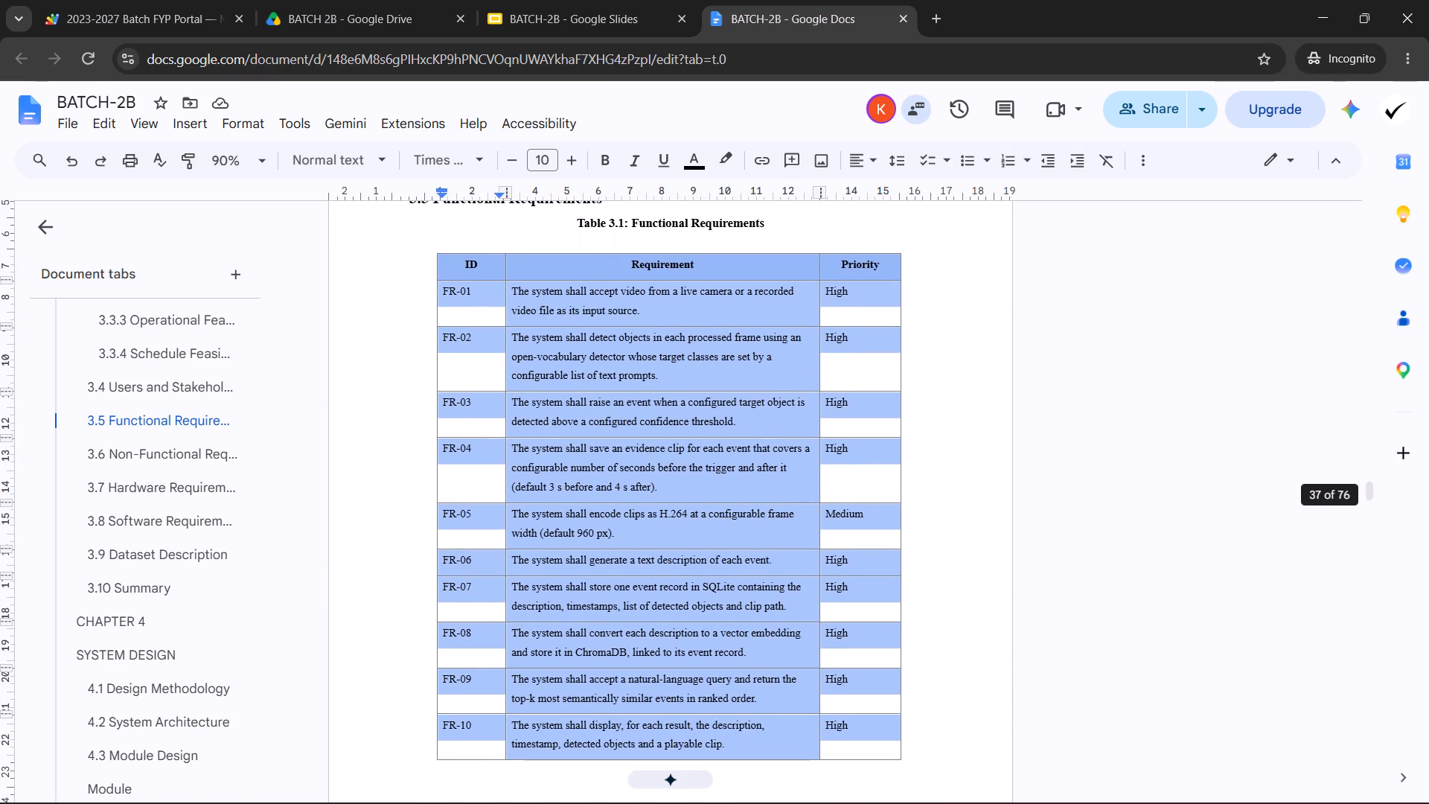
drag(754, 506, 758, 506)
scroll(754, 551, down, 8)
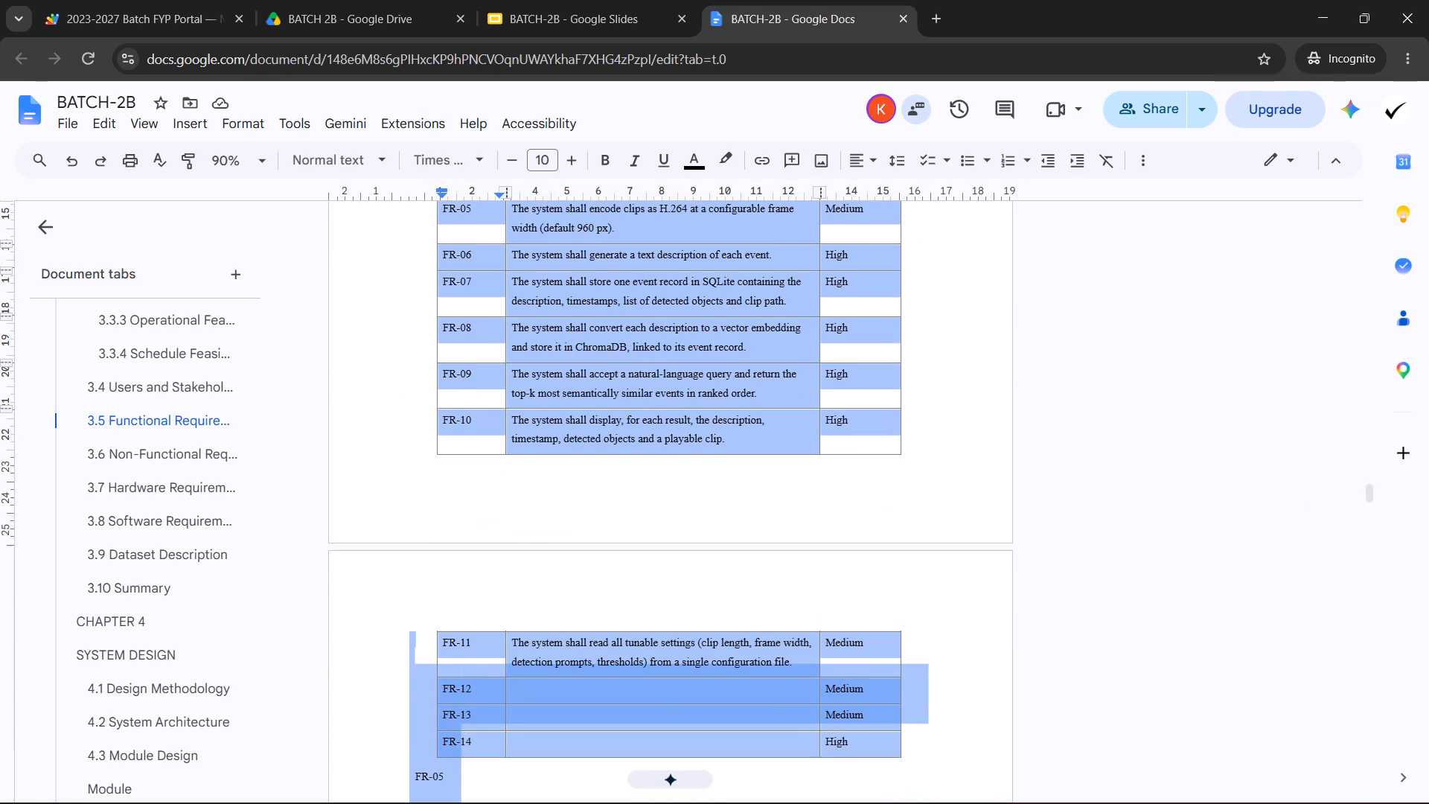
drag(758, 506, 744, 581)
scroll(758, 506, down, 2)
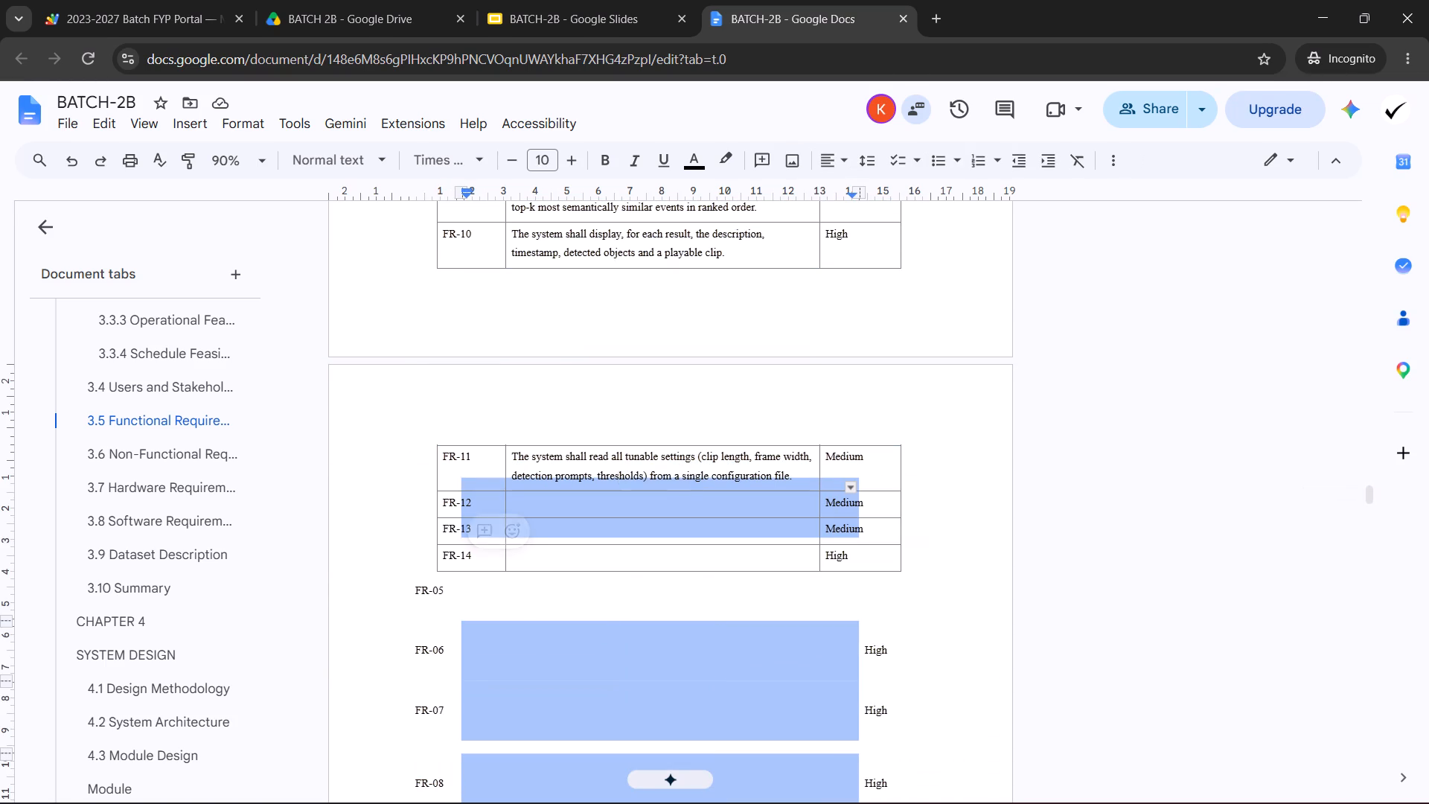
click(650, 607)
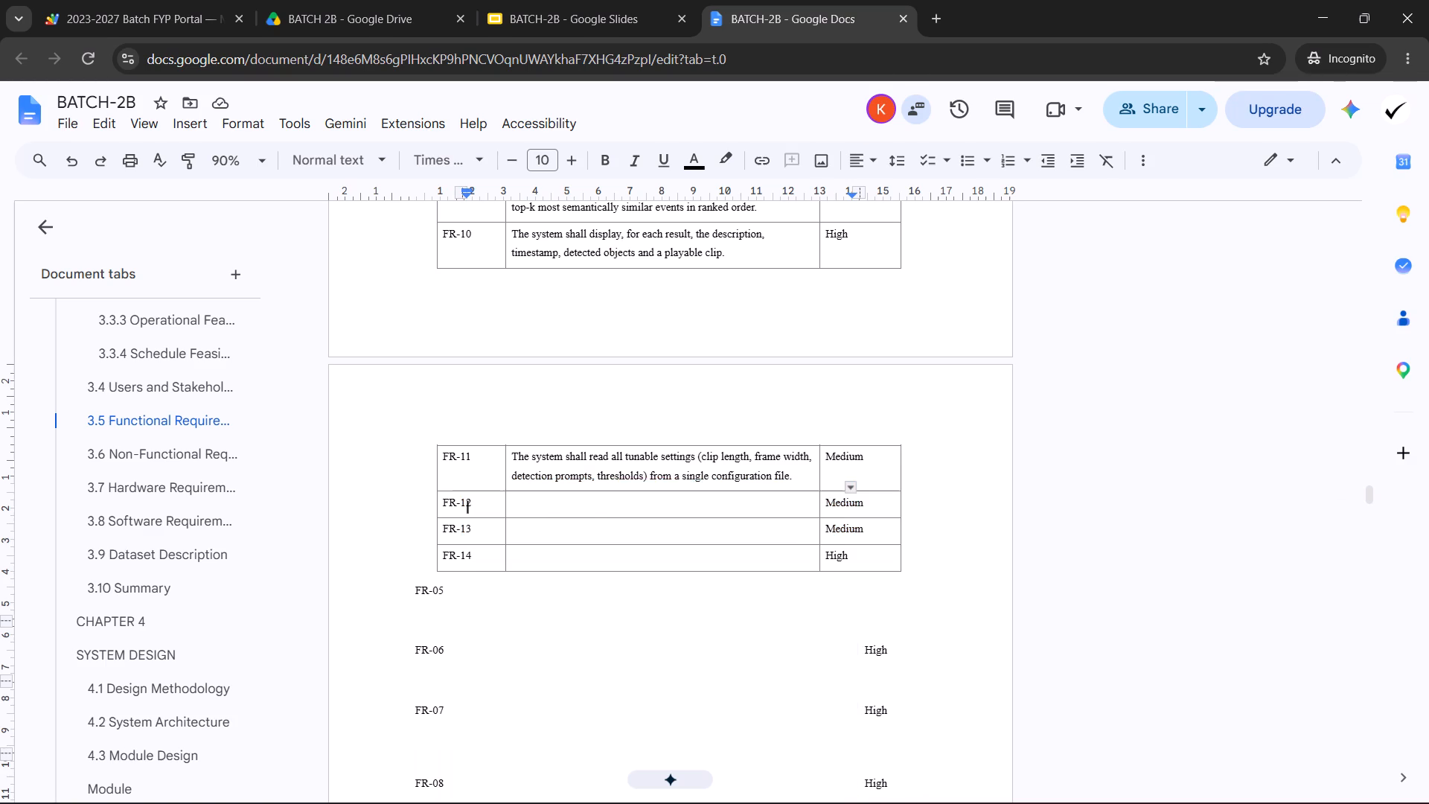
Move FR-12's requirement text about suppressing or merging repeated events into its Table 3.1 Requirement cell via Notepad, without trailing blank lines.
scroll(650, 593, down, 2)
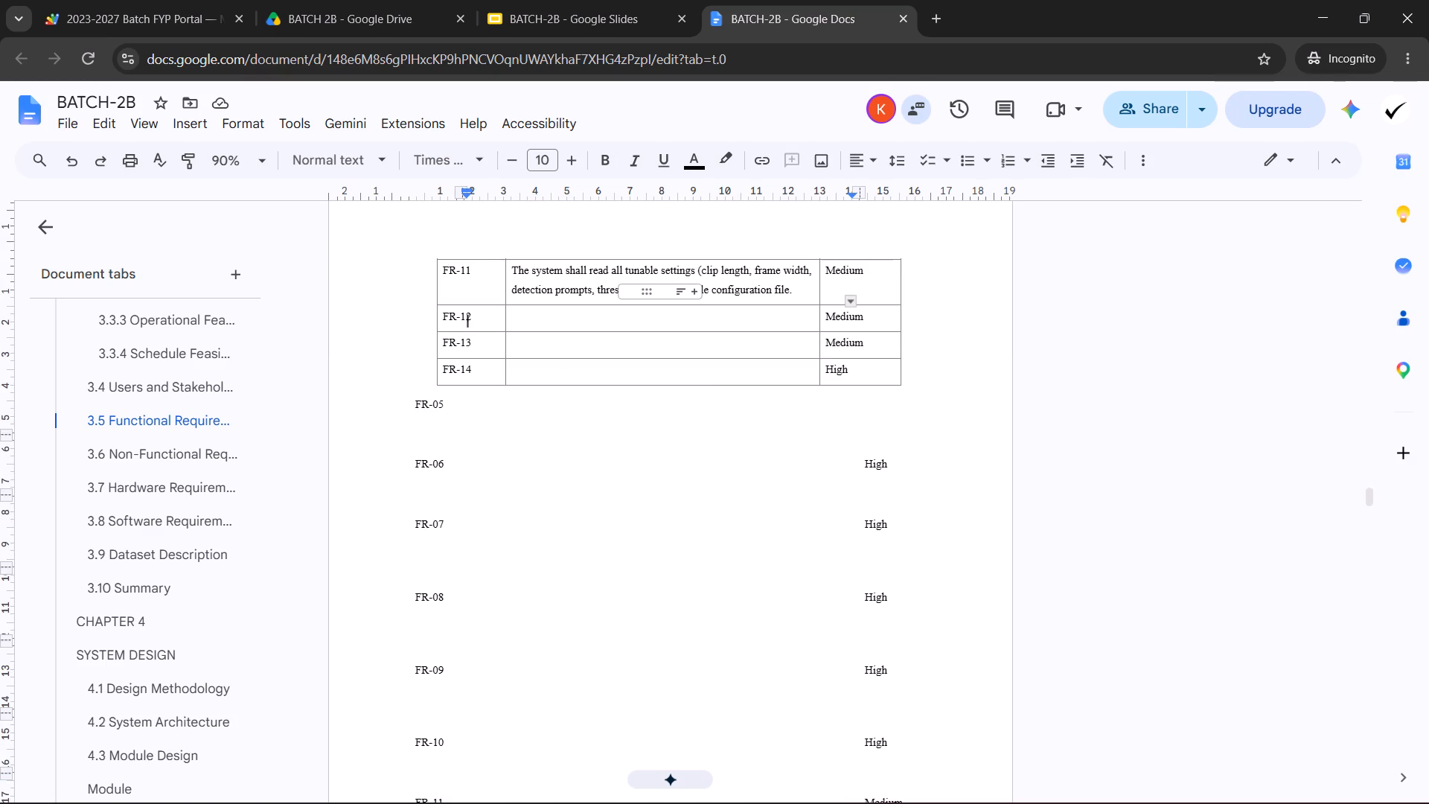
click(567, 322)
scroll(563, 511, down, 2)
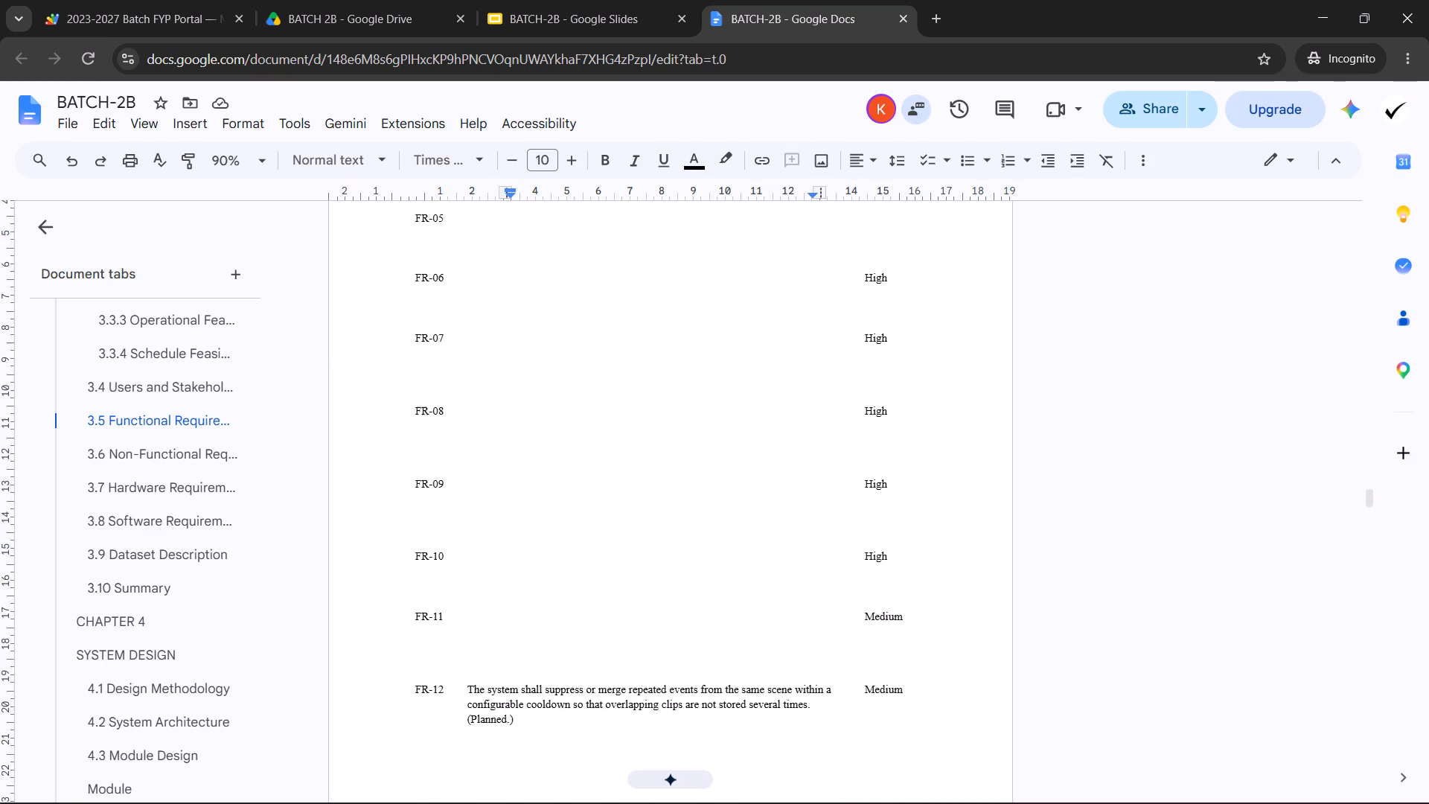
scroll(564, 511, up, 2)
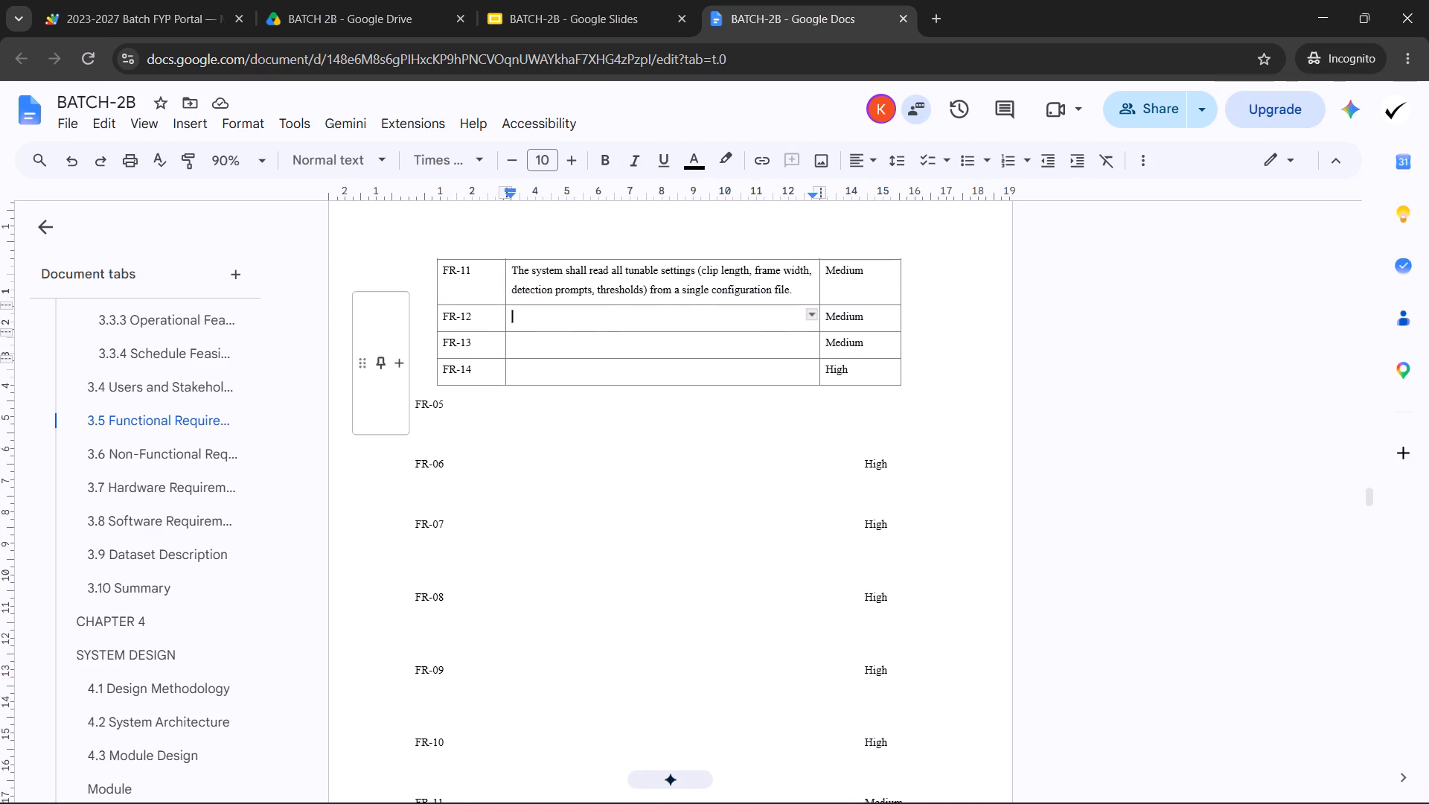
drag(307, 303, 755, 330)
click(737, 435)
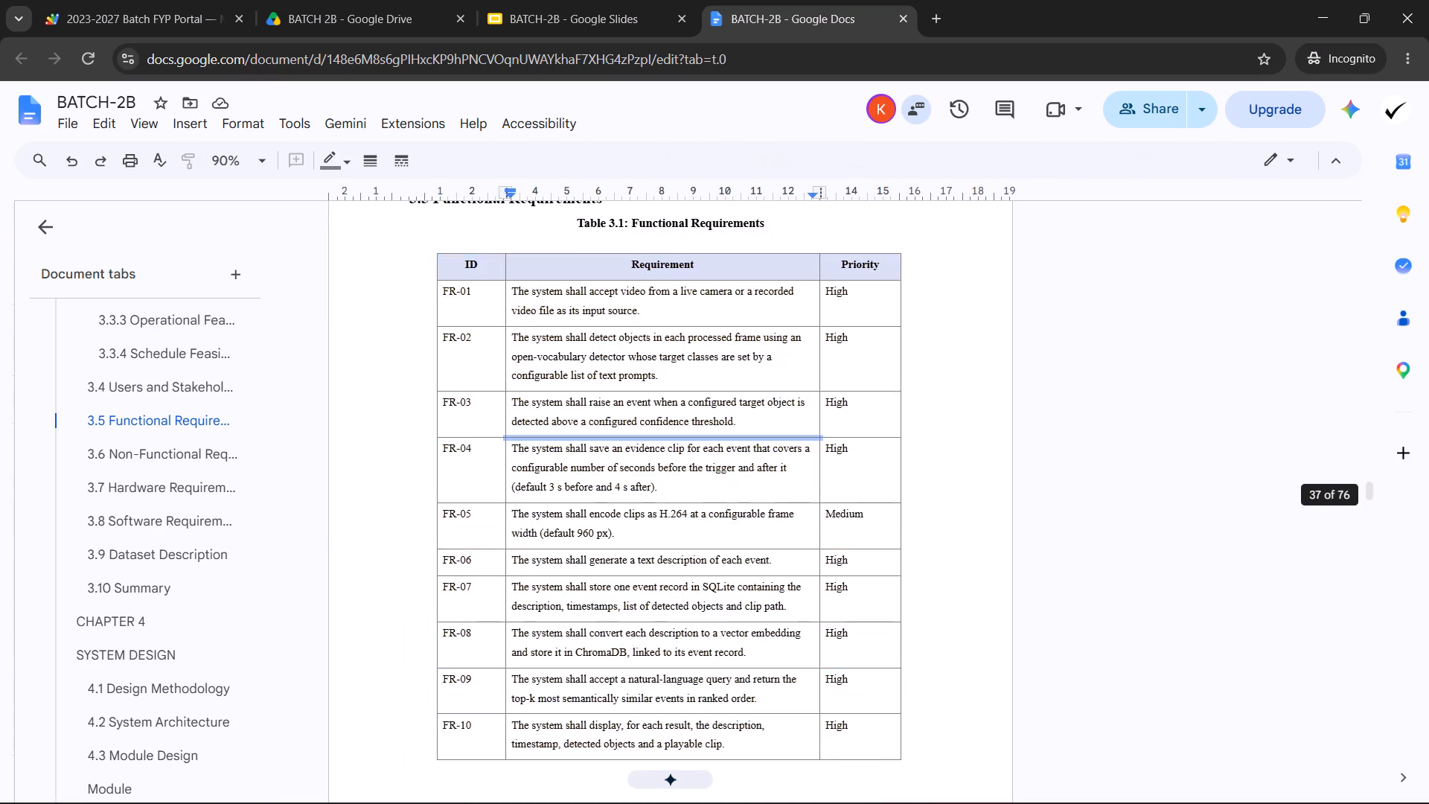
scroll(735, 431, down, 7)
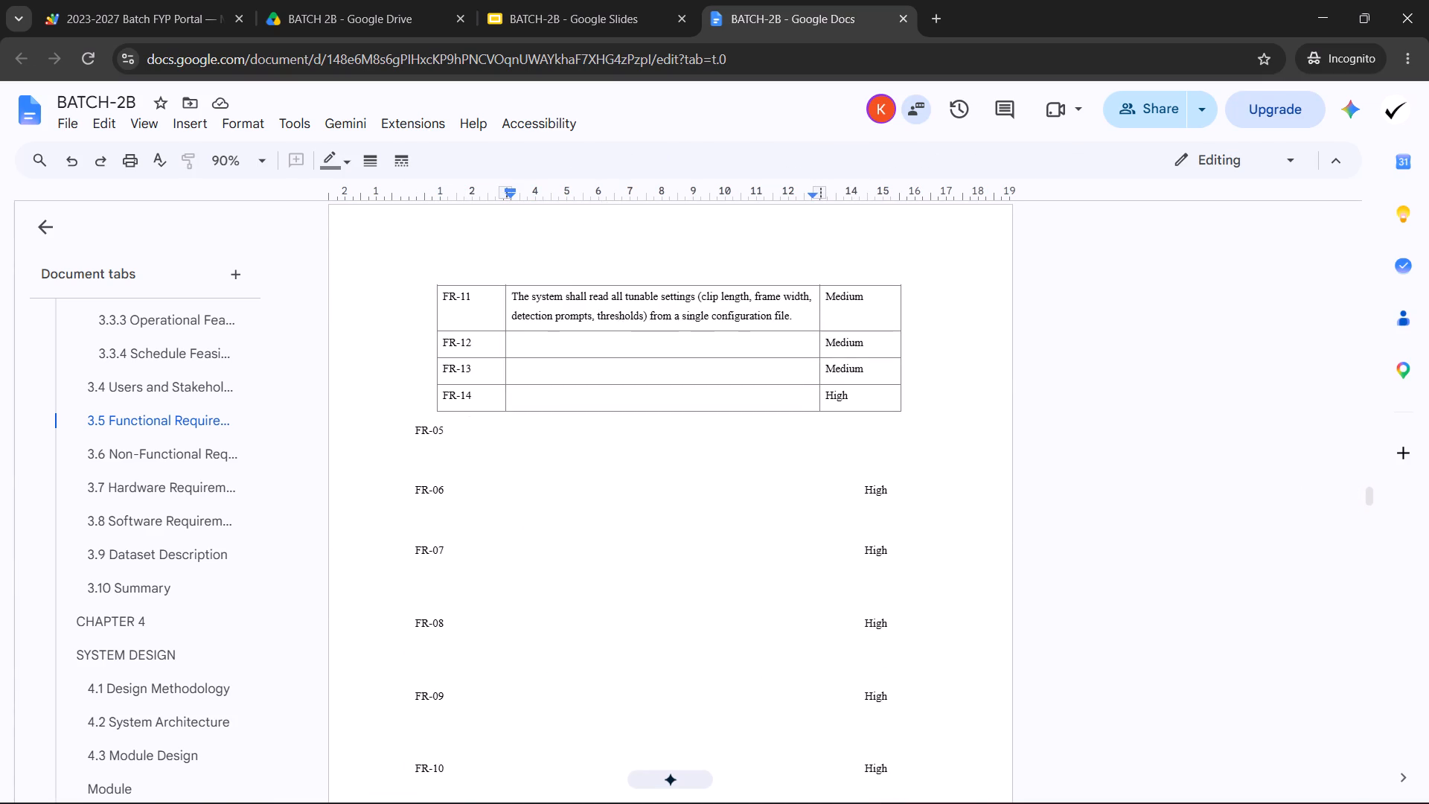
scroll(697, 458, down, 3)
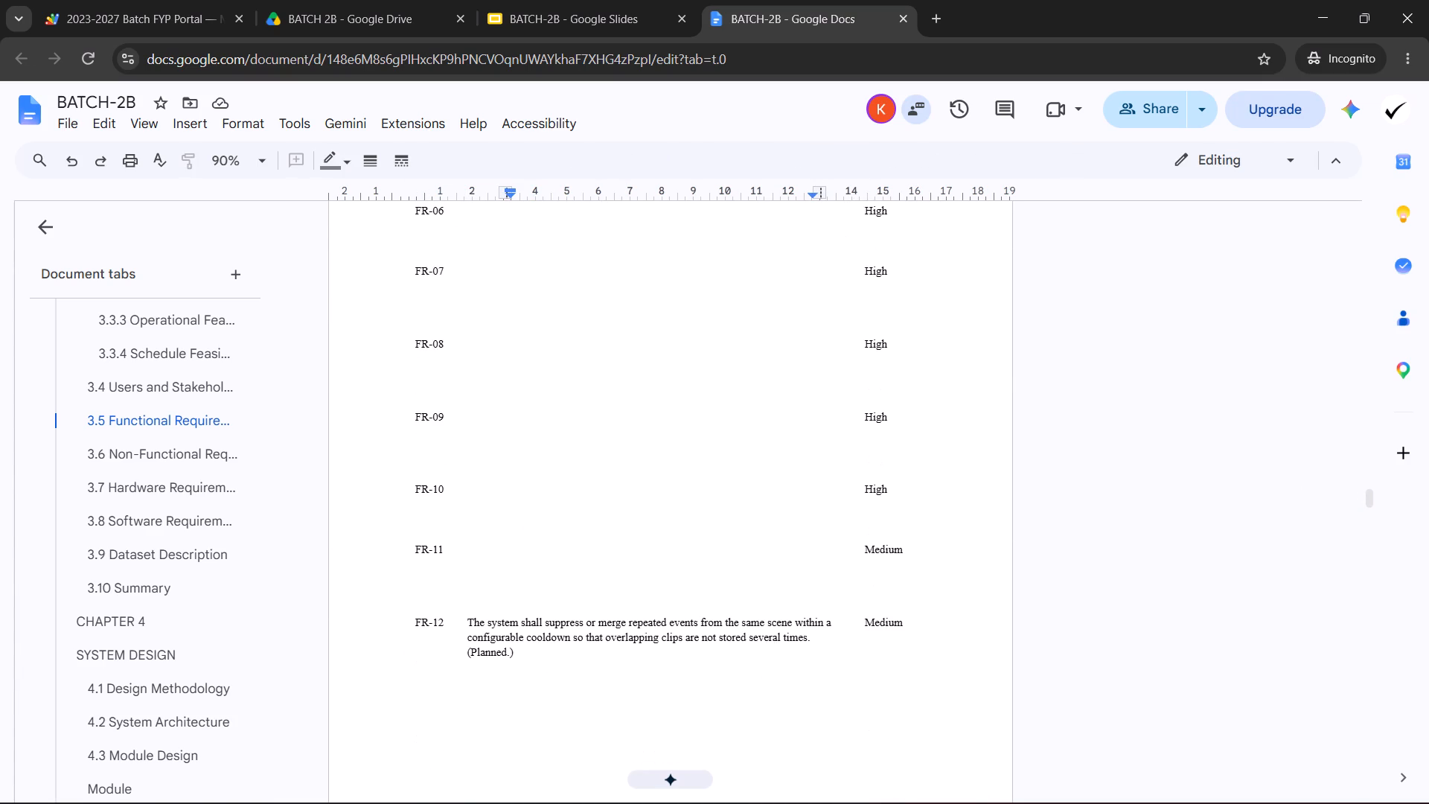
triple_click(656, 615)
key(ctrl+x)
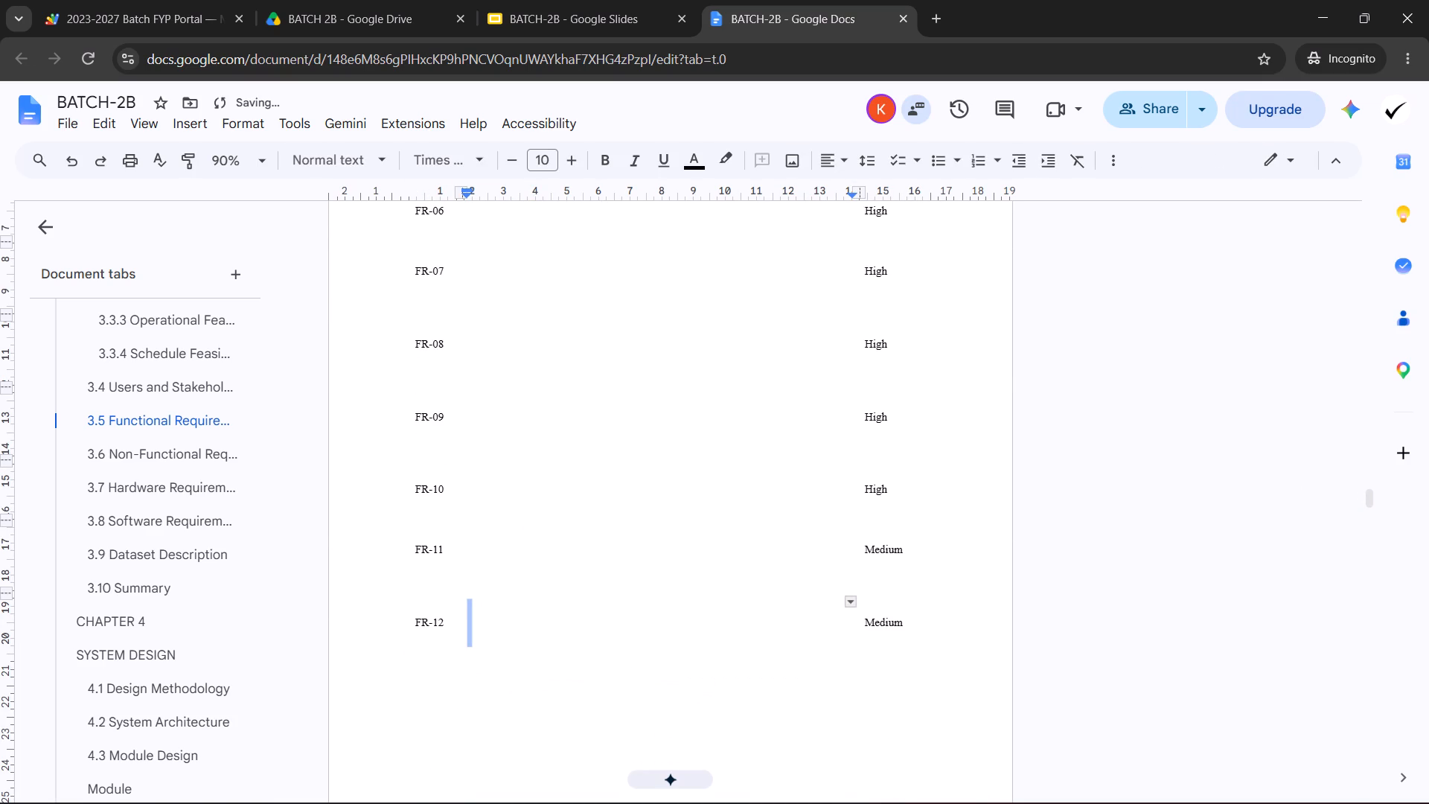
key(ctrl+v)
key(ctrl+a)
key(ctrl+x)
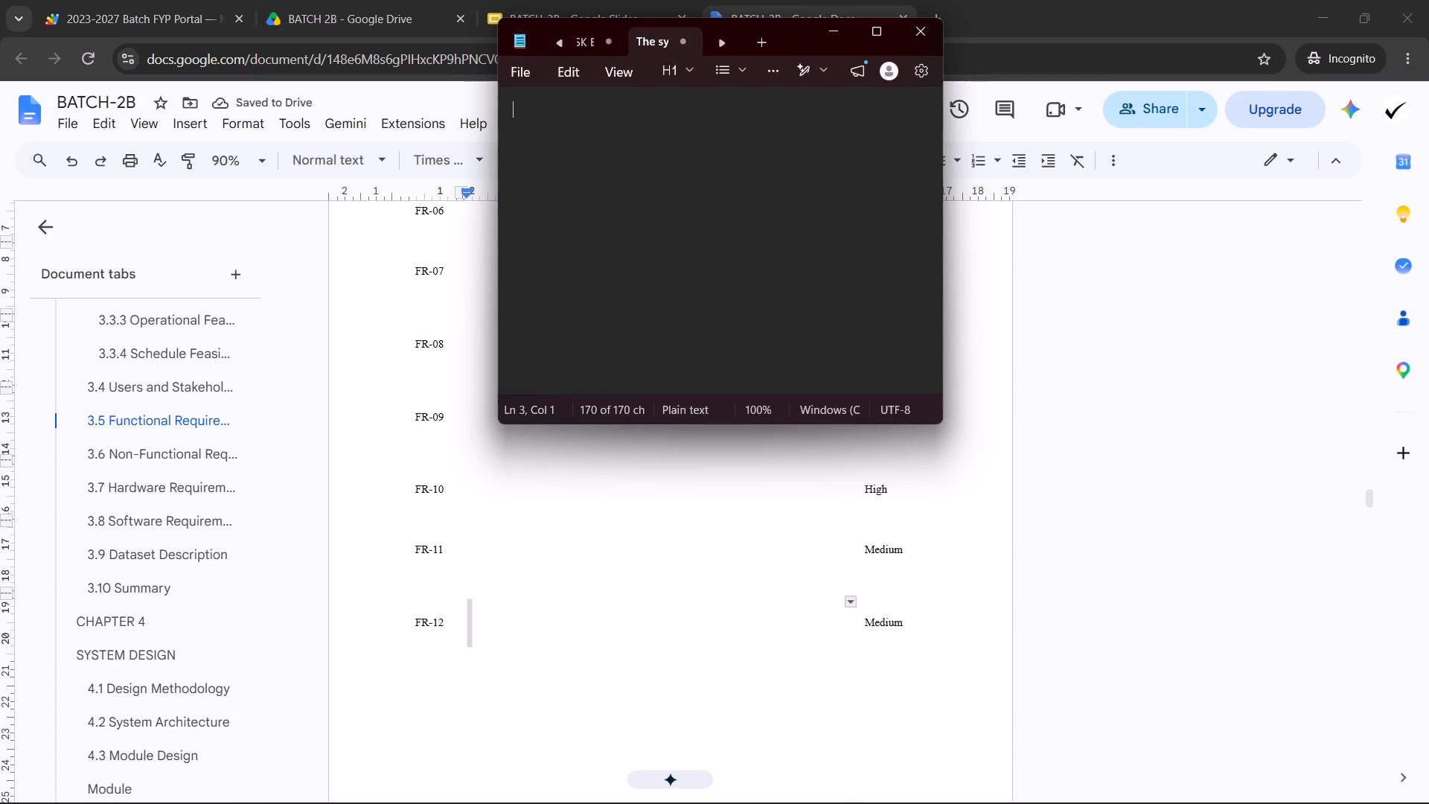
click(549, 470)
scroll(552, 488, up, 4)
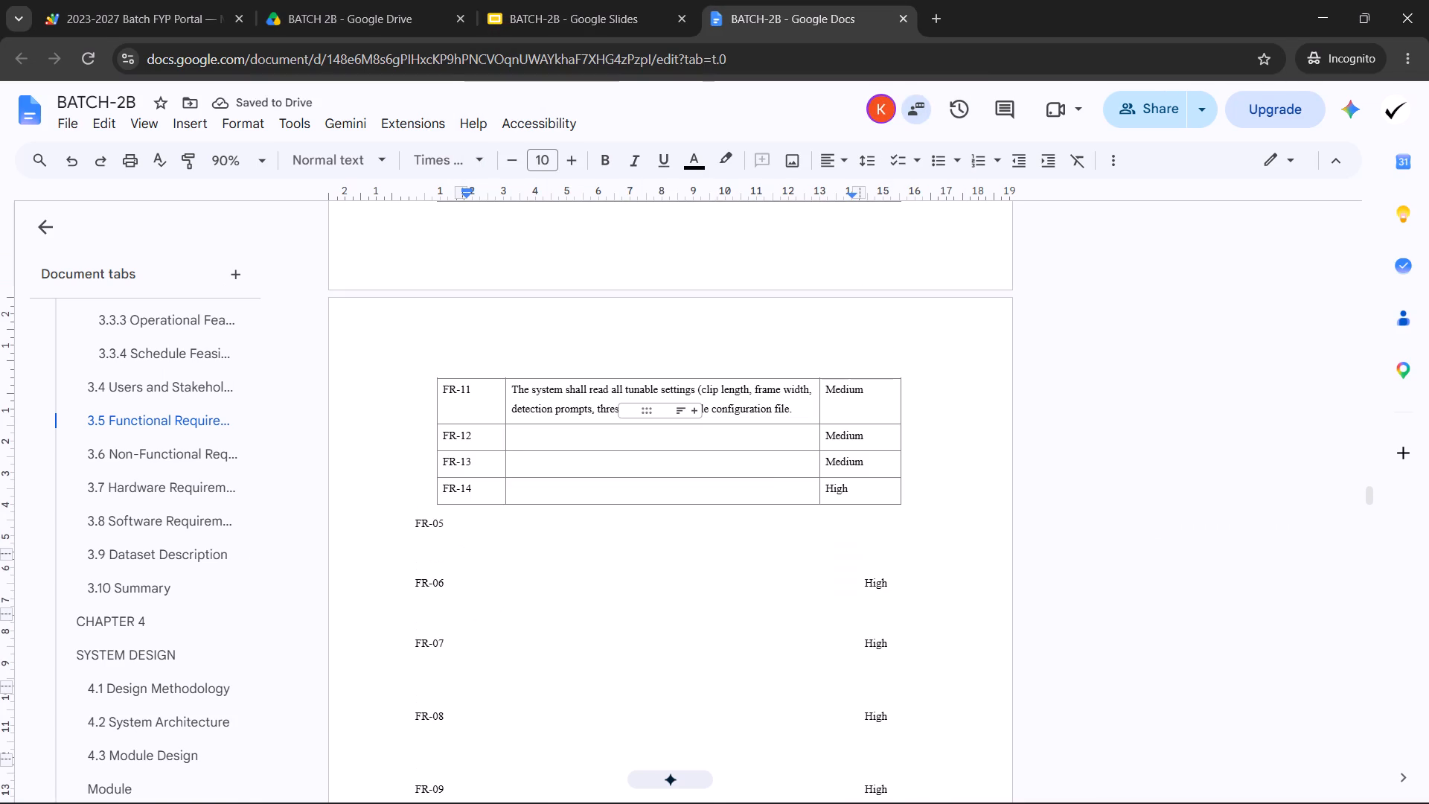
click(553, 433)
key(ctrl+v)
key(BackSpace)
key(BackSpace)
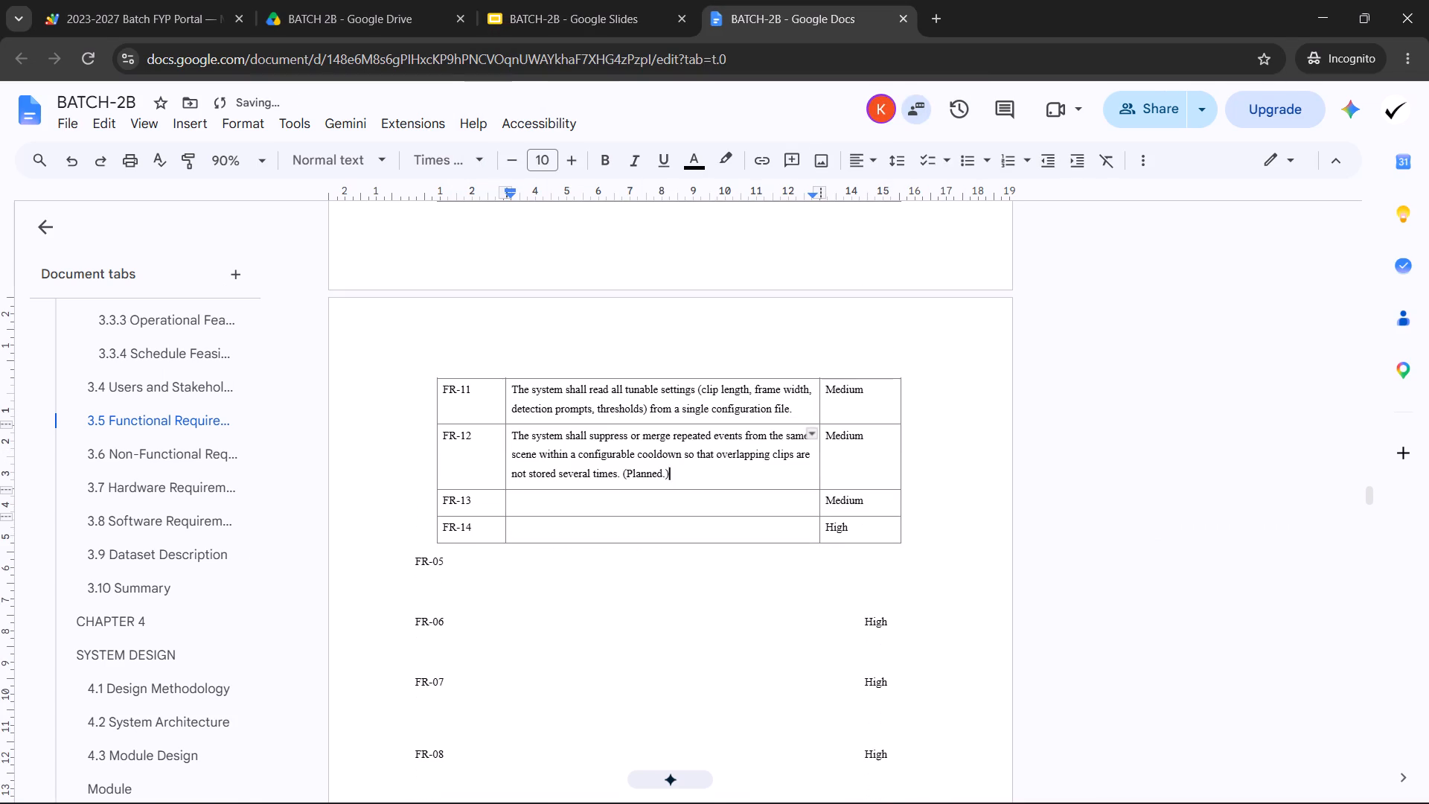
Move FR-13's requirement text about deleting older clips into its Table 3.1 Requirement cell via Notepad, without trailing blank lines.
scroll(561, 438, down, 5)
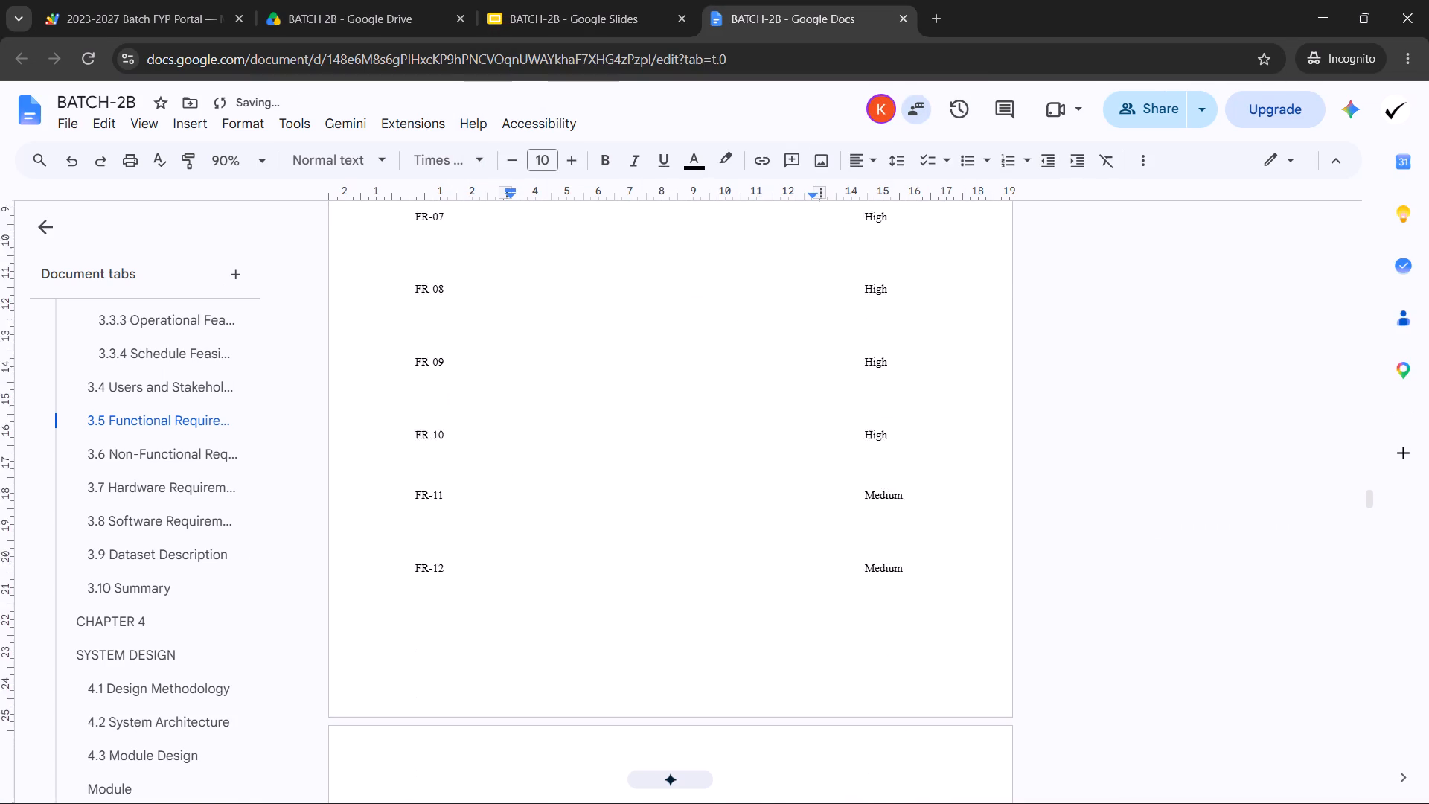
scroll(563, 412, down, 5)
triple_click(546, 370)
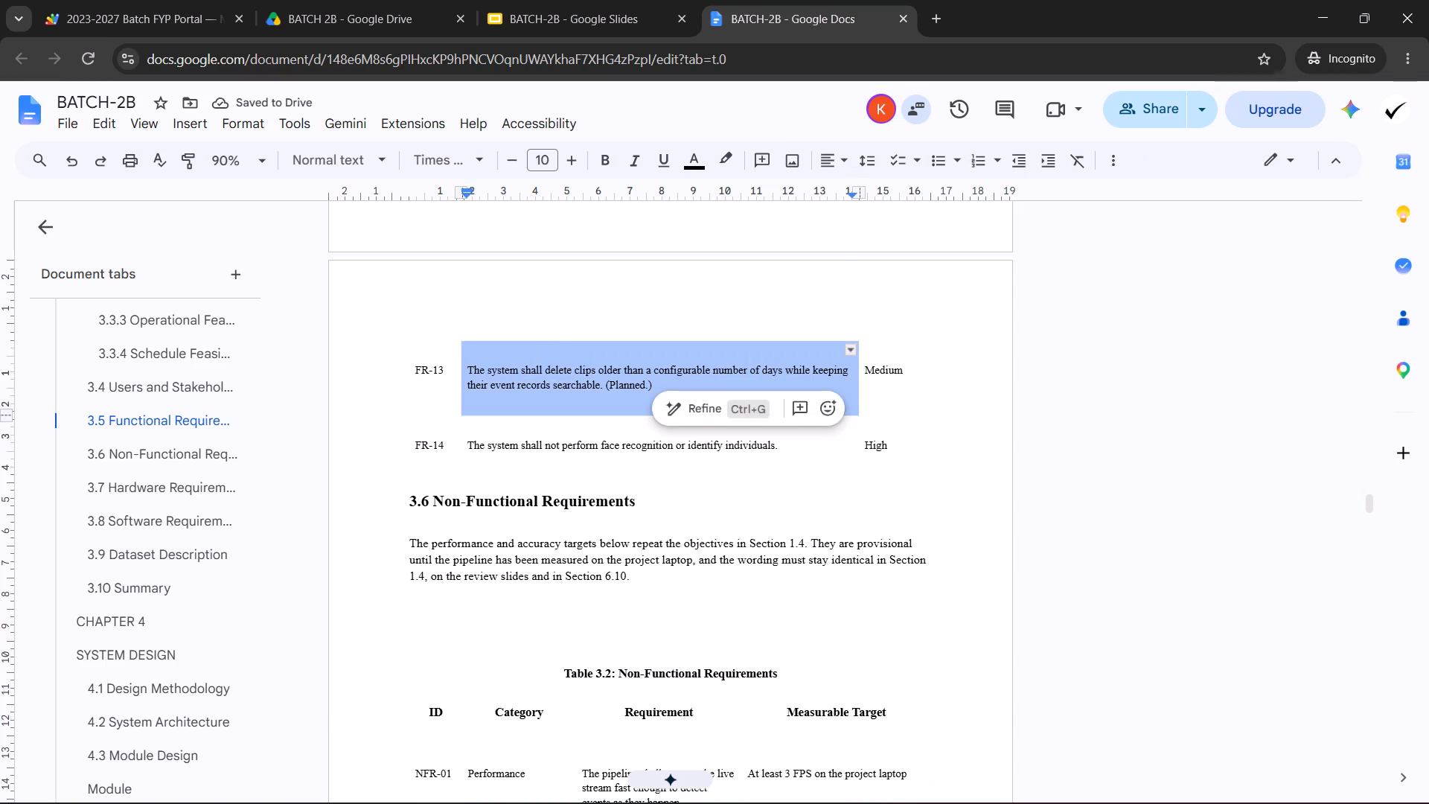
key(ctrl+x)
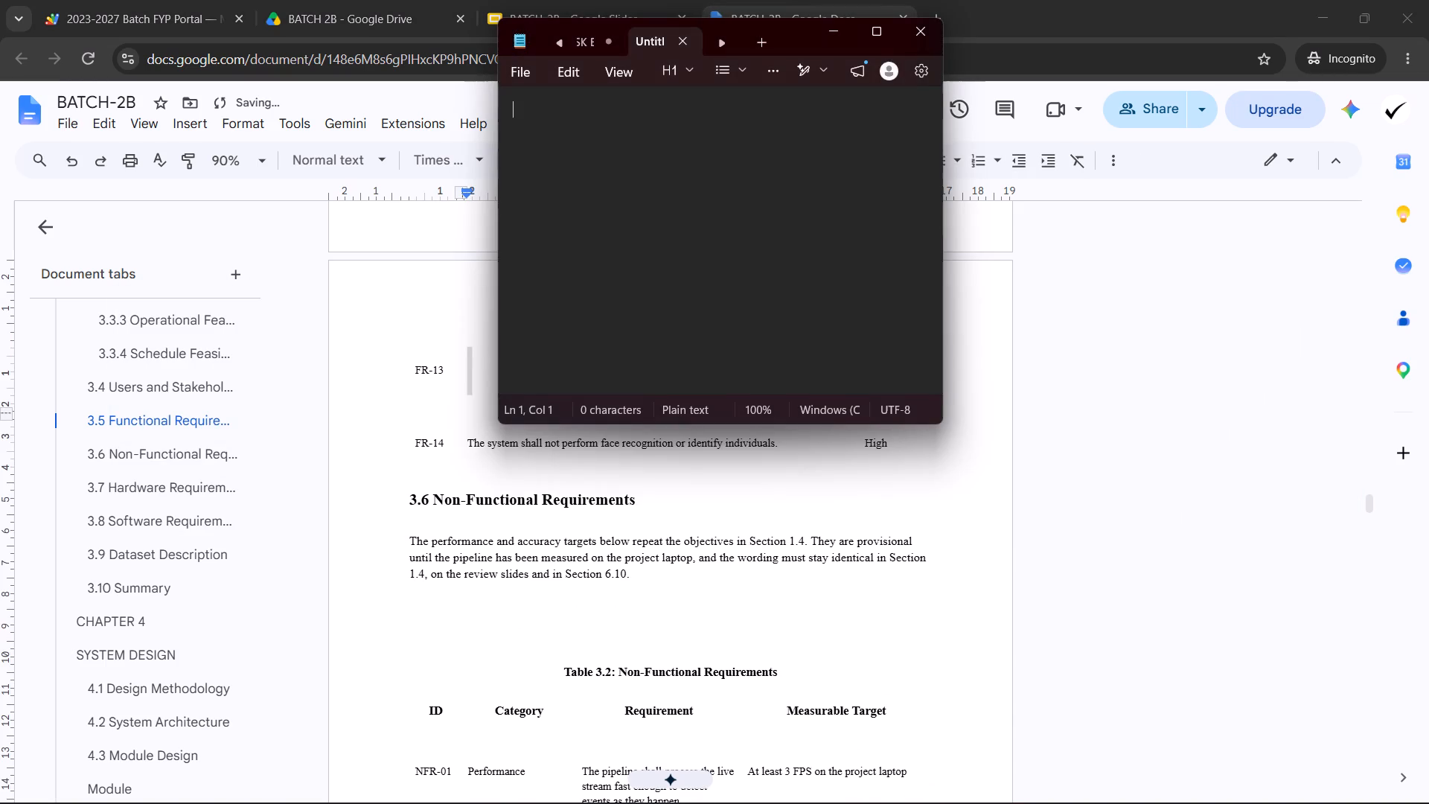
key(ctrl+v)
key(BackSpace)
key(BackSpace)
key(ctrl+a)
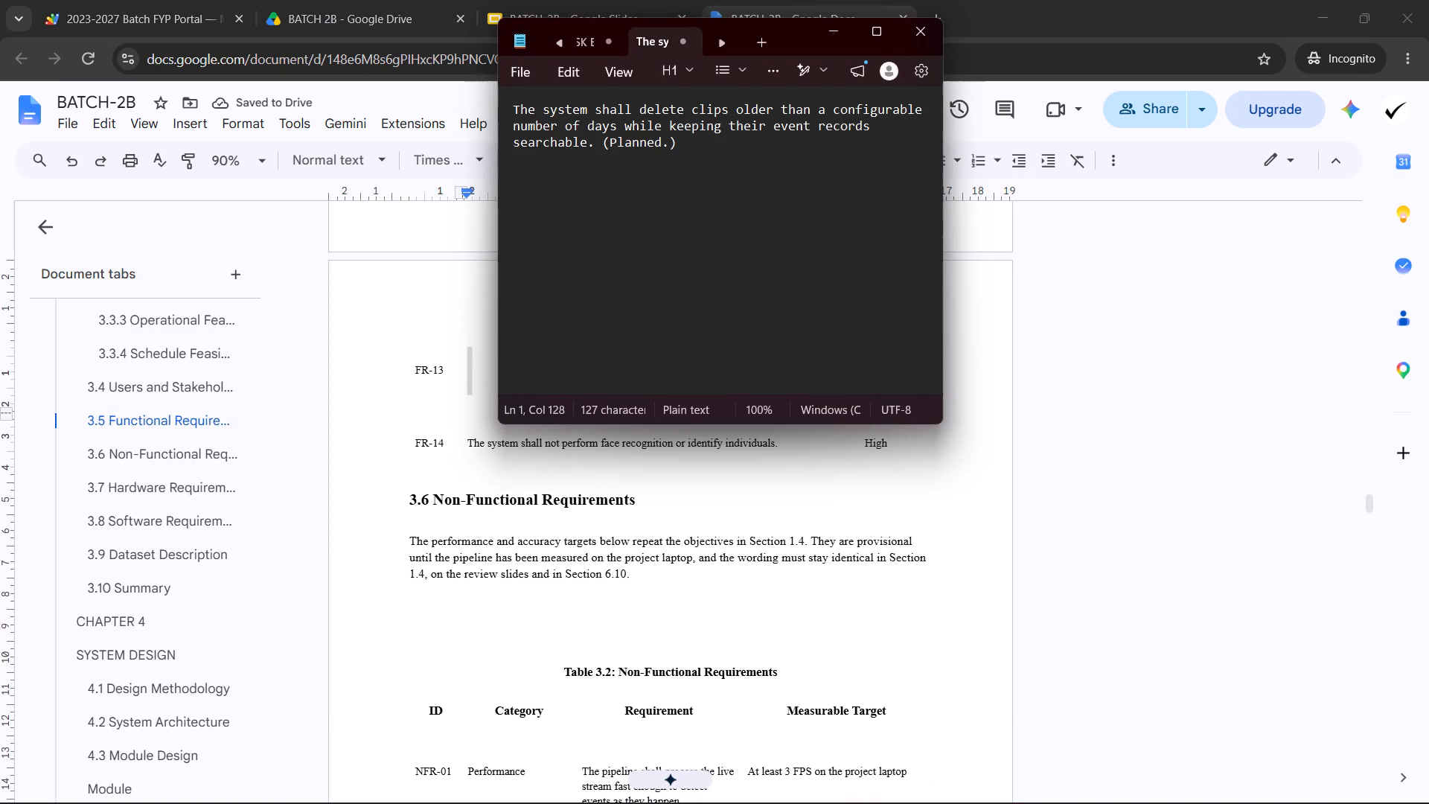
key(ctrl+x)
scroll(555, 534, up, 12)
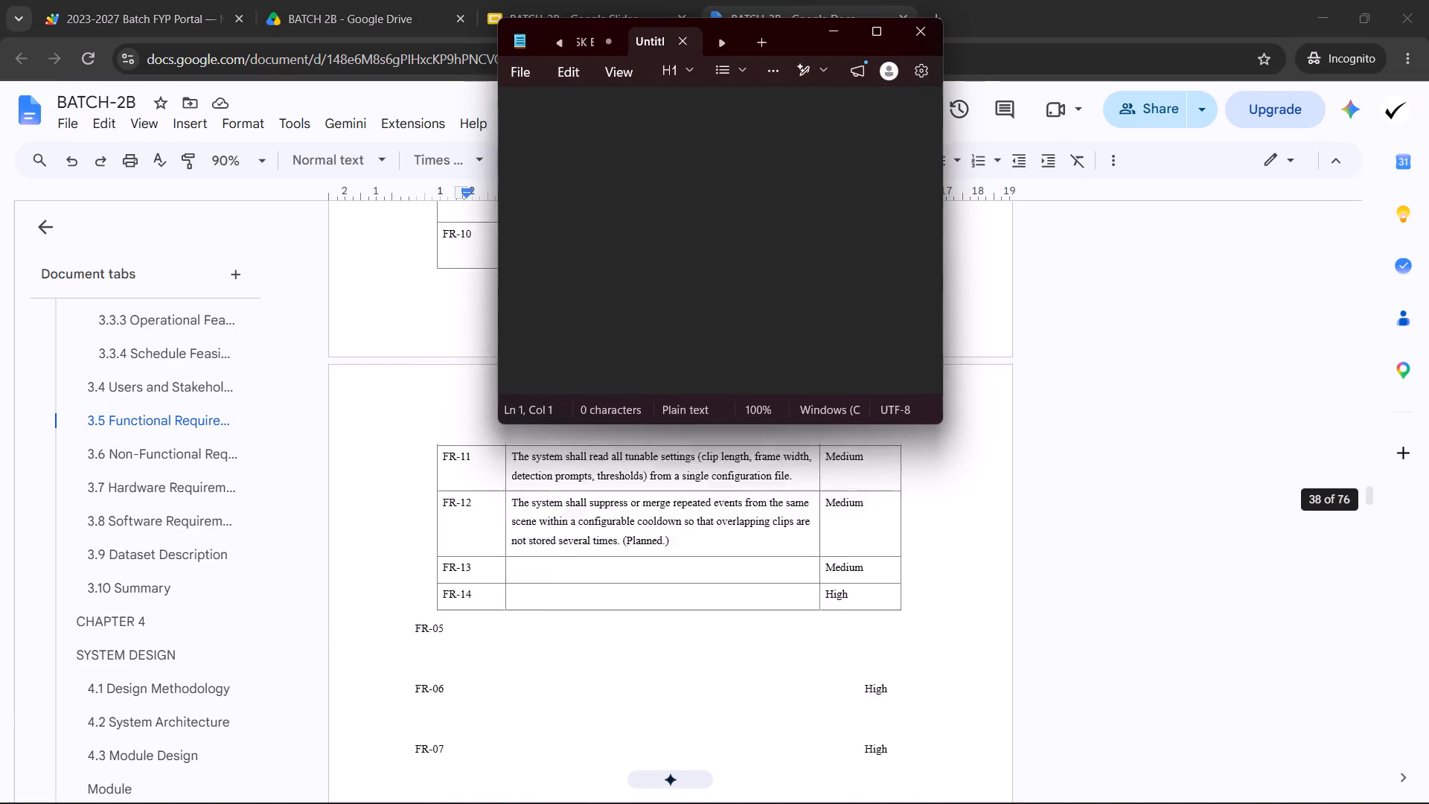
click(545, 691)
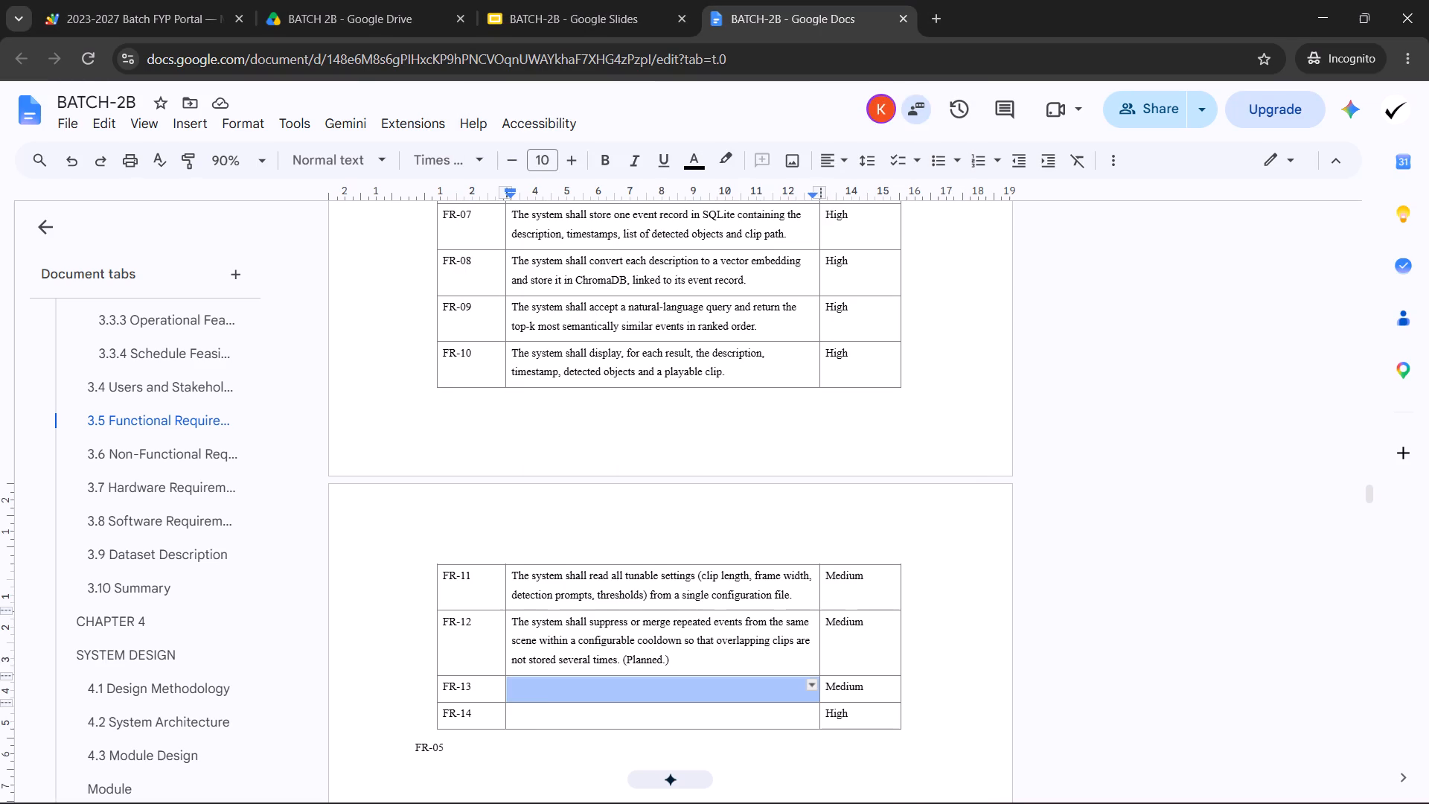
click(548, 689)
key(ctrl+v)
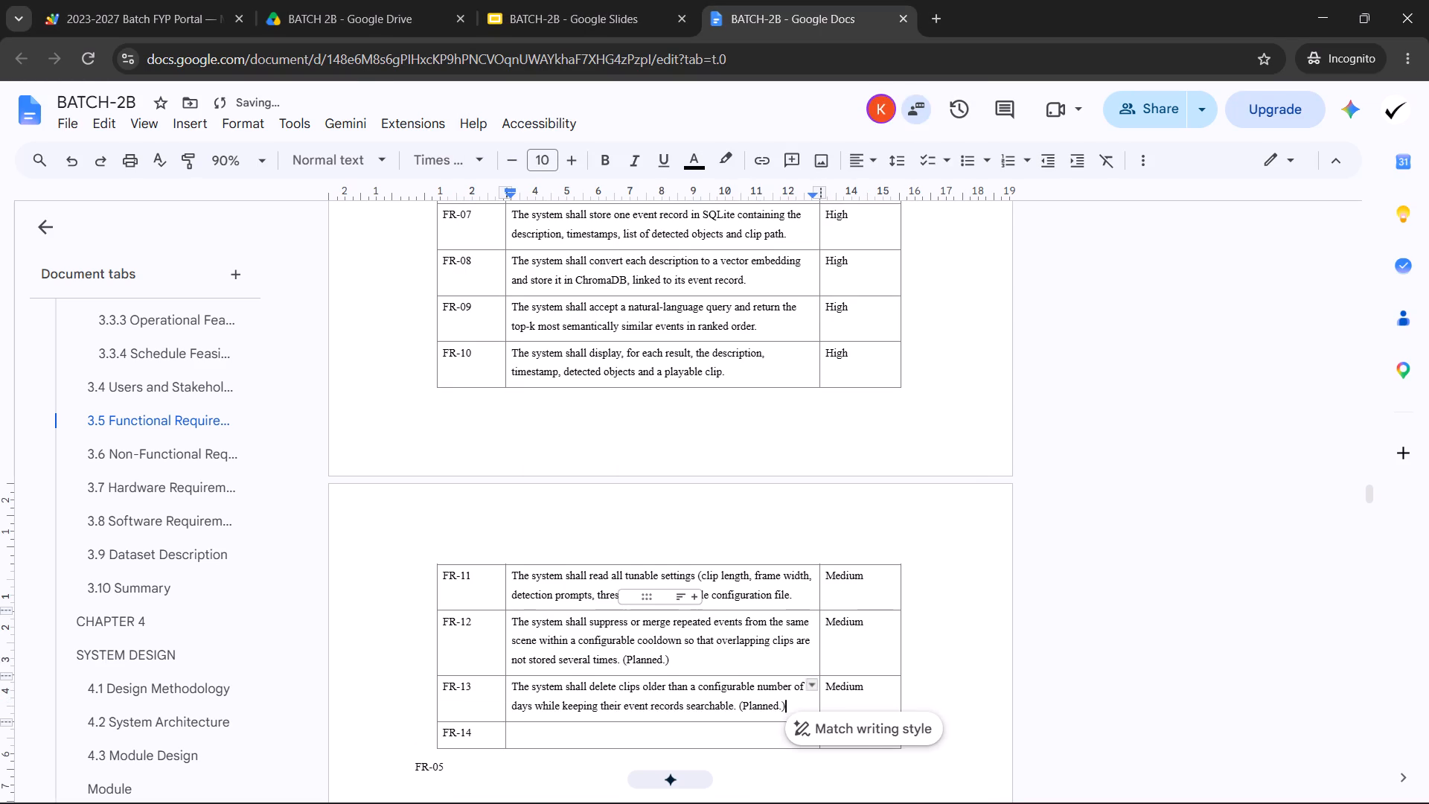
Move FR-14's requirement text ruling out face recognition into its Table 3.1 Requirement cell via Notepad, without trailing blank lines.
scroll(584, 624, down, 12)
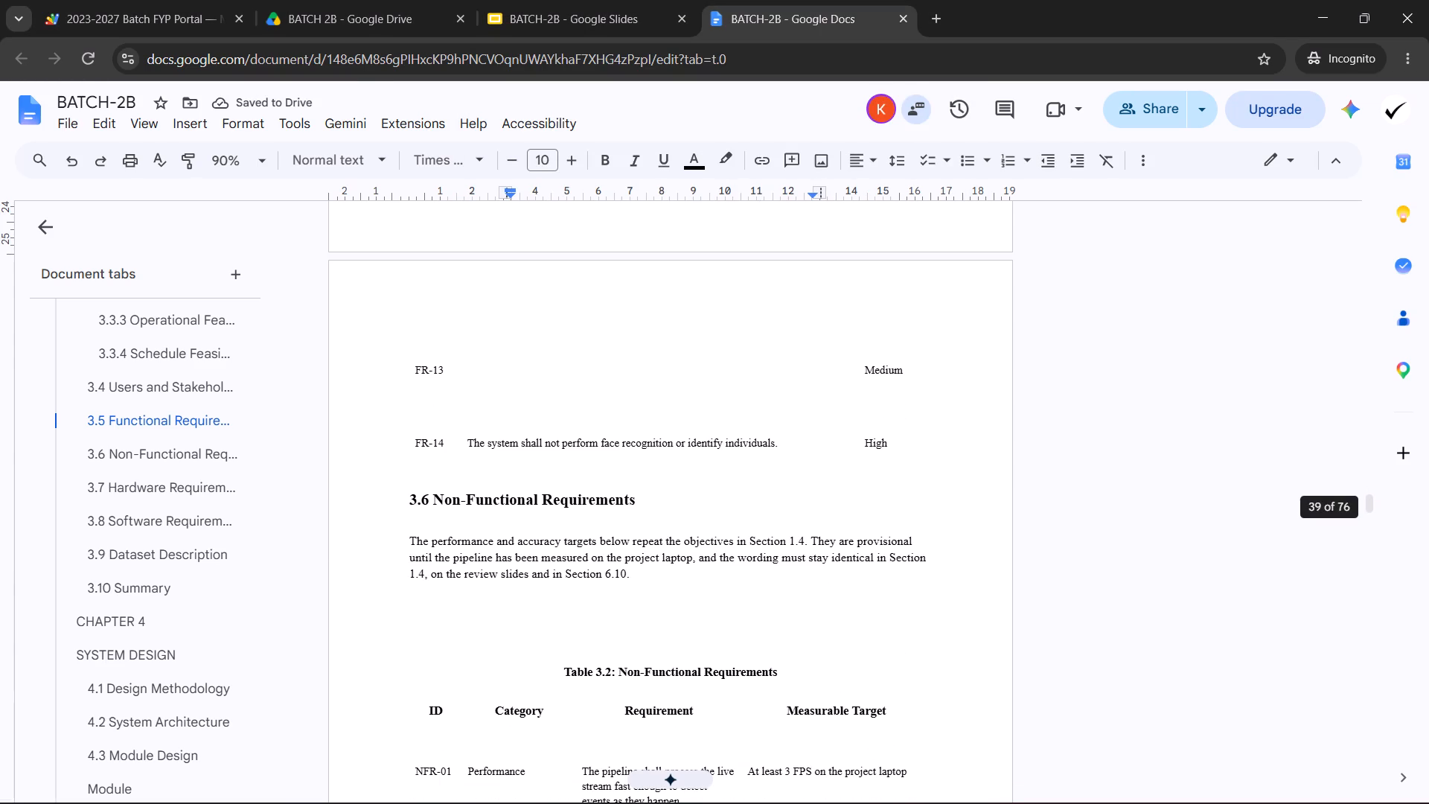
triple_click(563, 447)
key(ctrl+x)
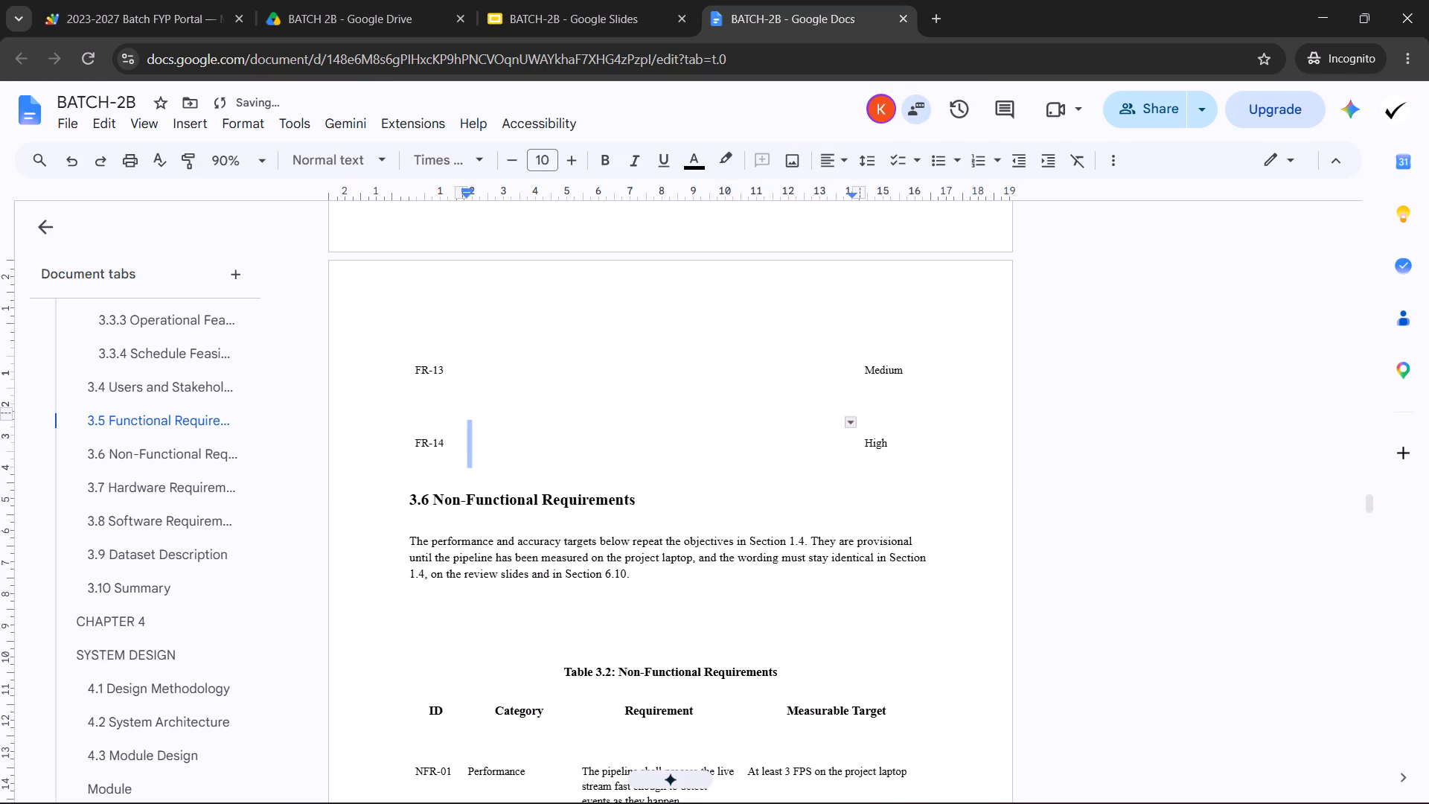
key(ctrl+v)
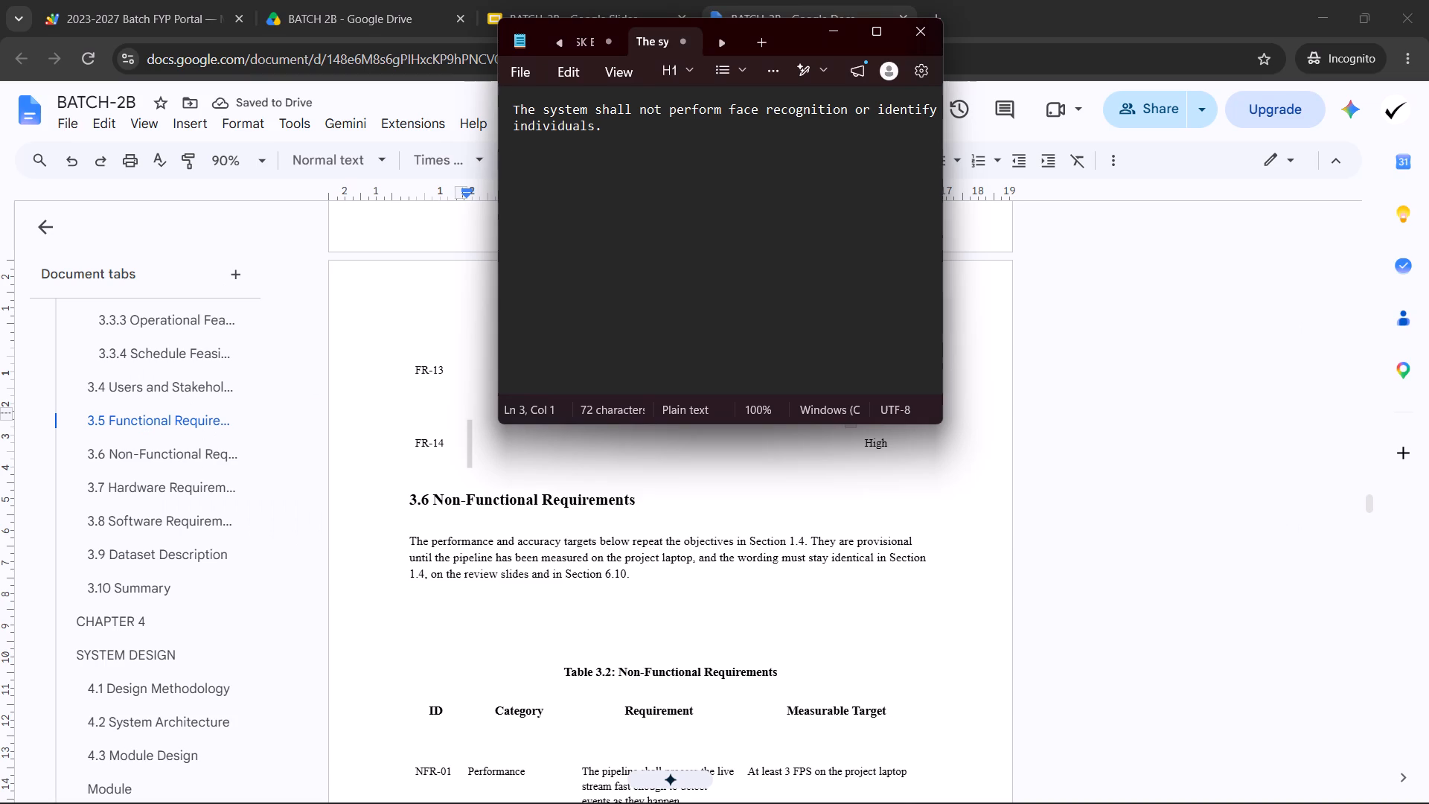
key(BackSpace)
key(BackSpace)
key(ctrl+a)
key(ctrl+z)
key(BackSpace)
key(BackSpace)
key(ctrl+z)
key(BackSpace)
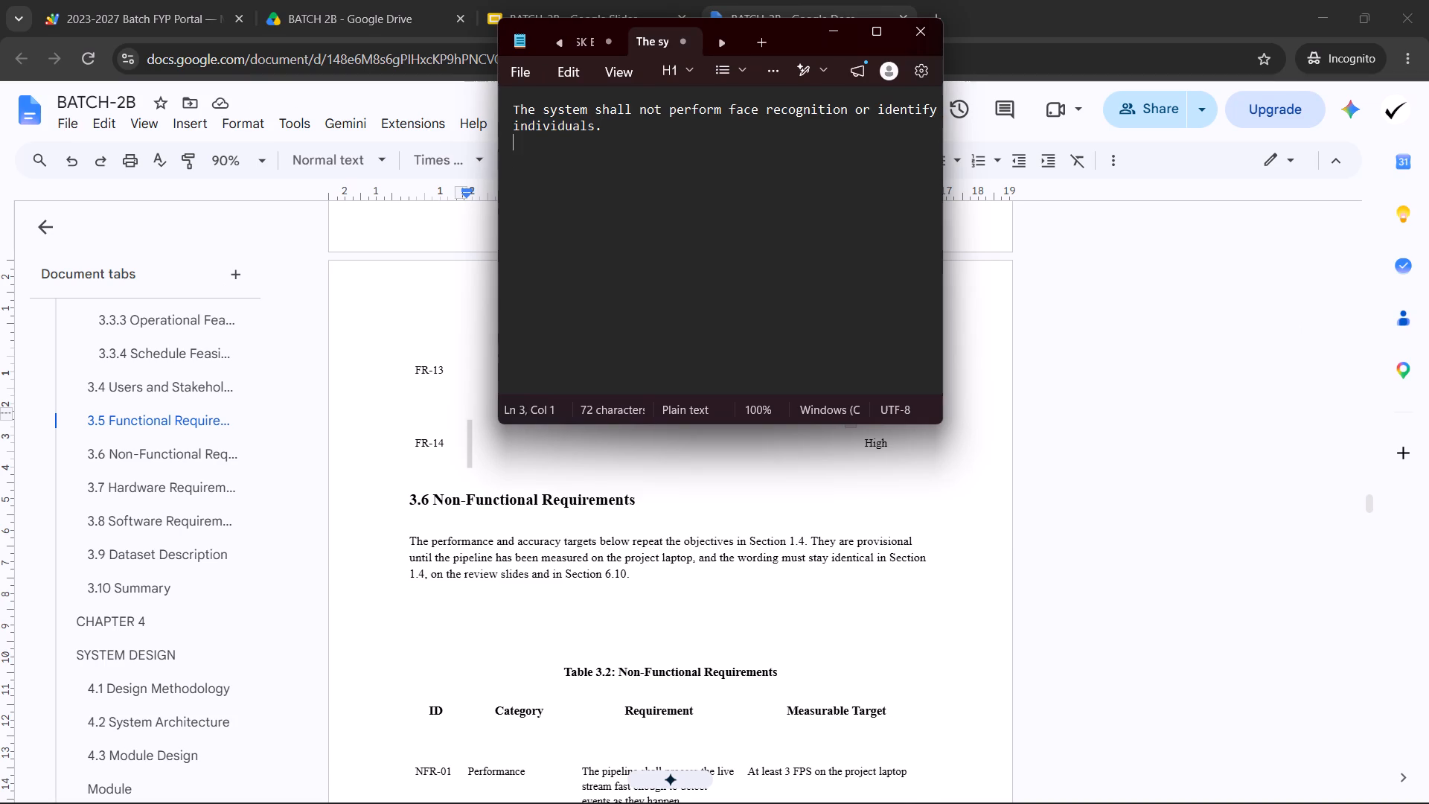
key(BackSpace)
key(ctrl+a)
key(ctrl+x)
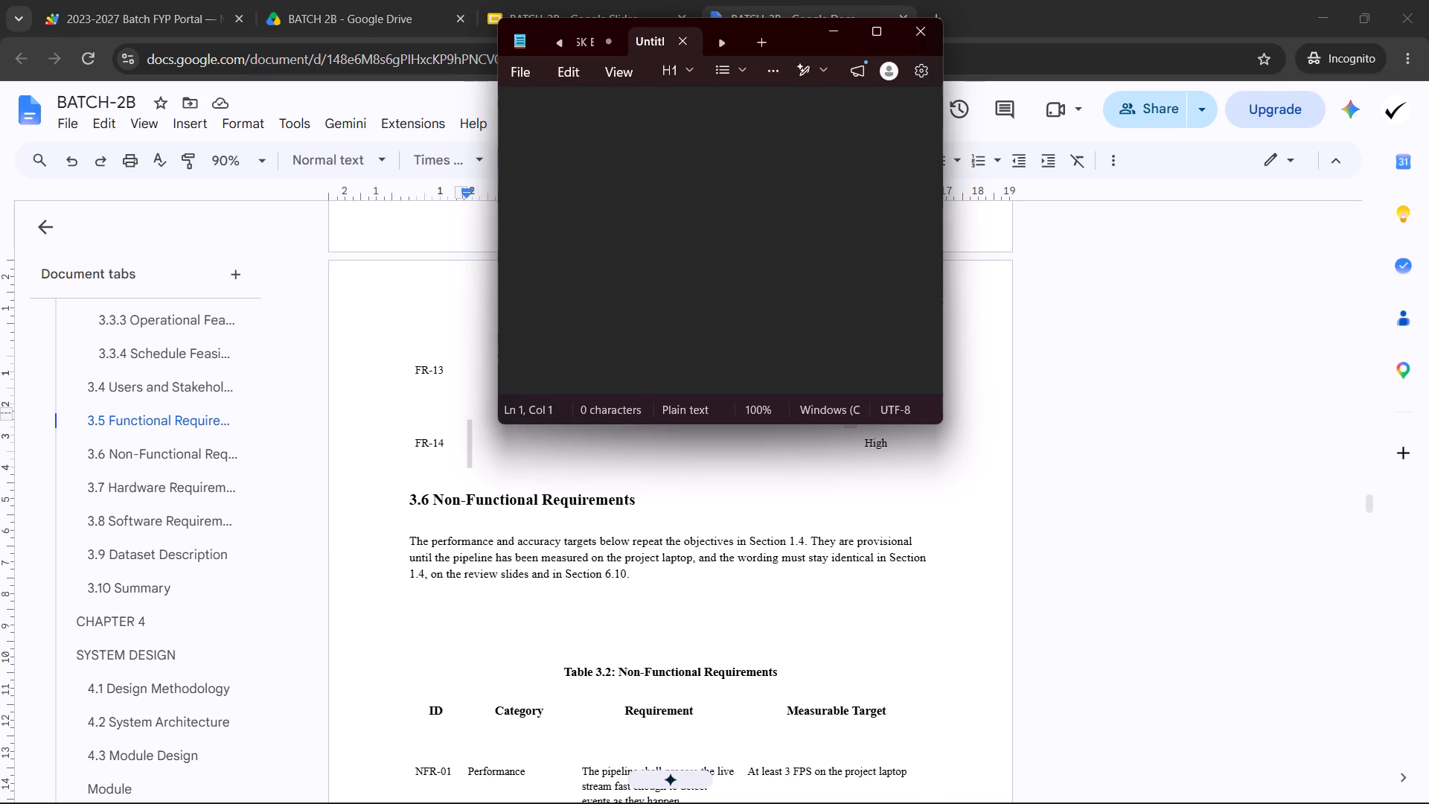
scroll(578, 489, up, 11)
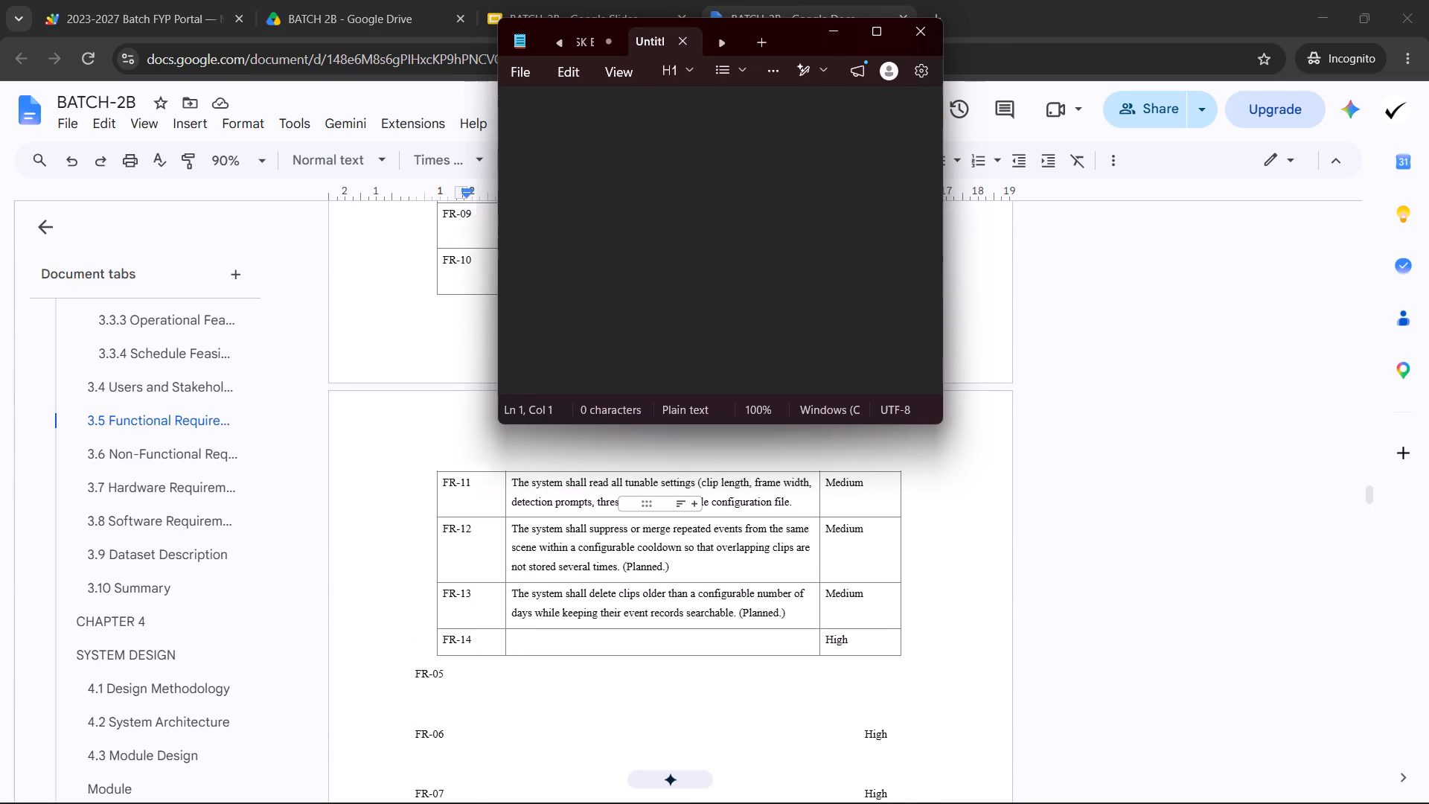
click(557, 653)
click(573, 645)
key(ctrl+v)
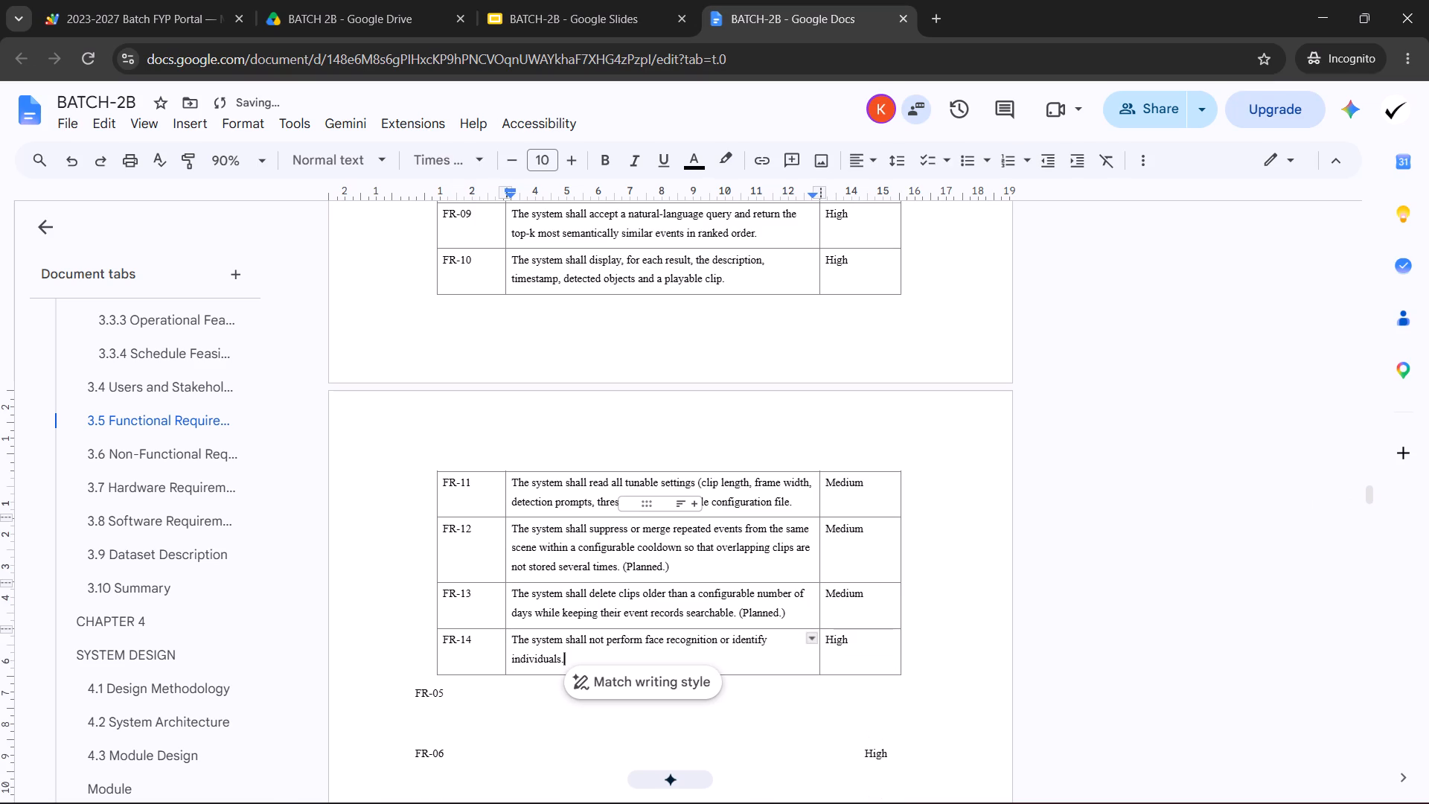
Select the emptied old requirements list below Table 3.1, from the FR-05 row through the FR-14 row.
scroll(590, 637, down, 2)
scroll(461, 535, down, 7)
scroll(630, 640, down, 2)
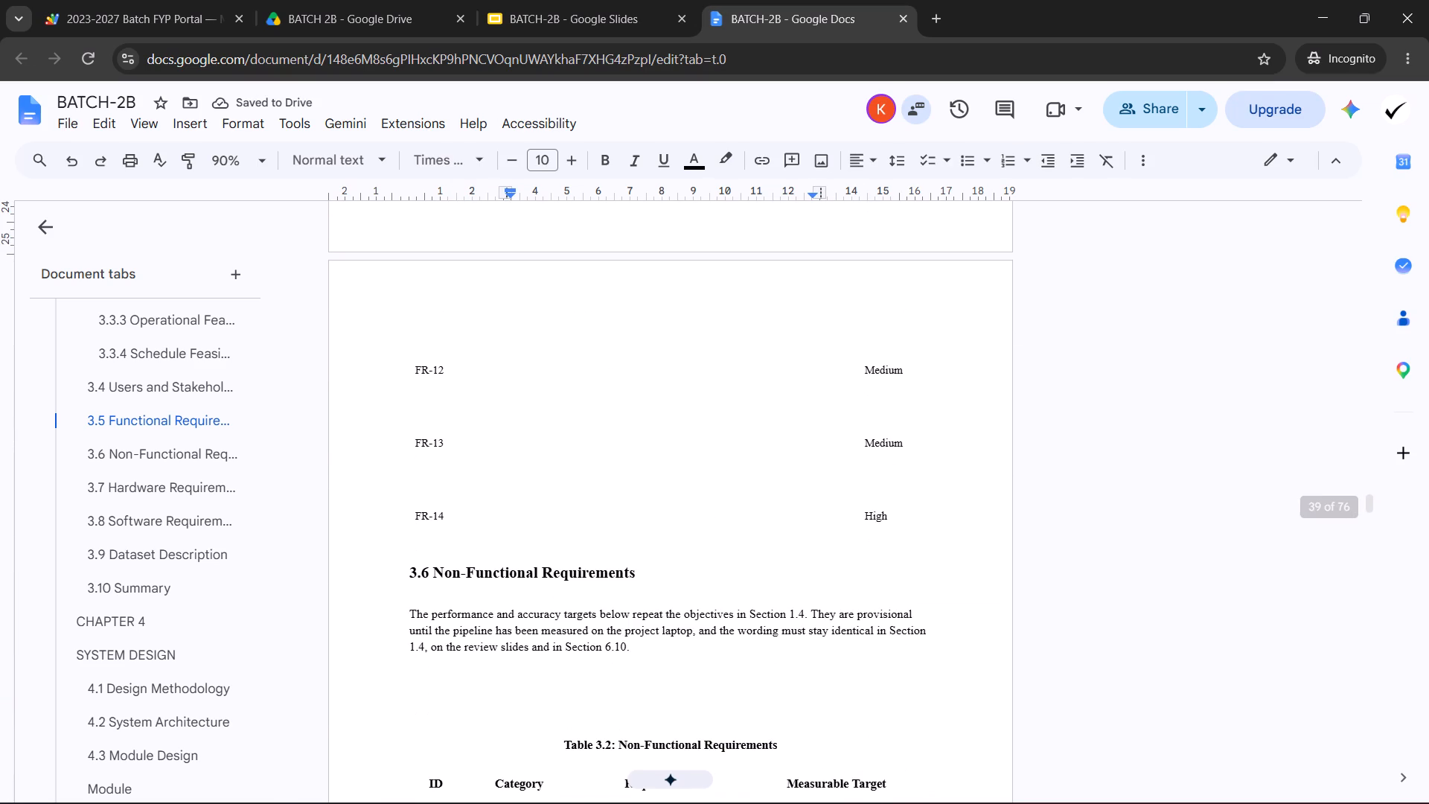
click(908, 514)
scroll(593, 381, up, 8)
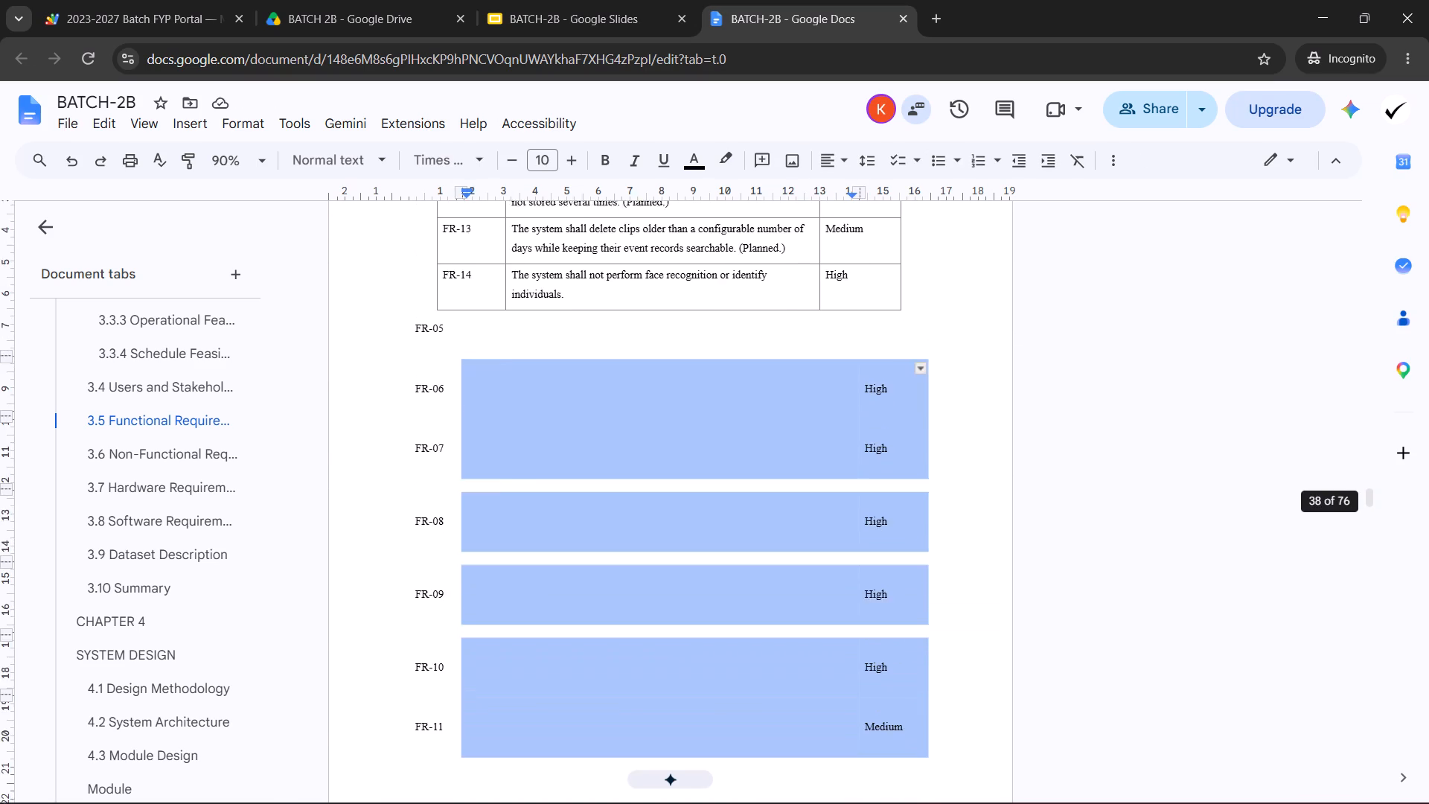
scroll(593, 395, up, 2)
scroll(579, 554, down, 5)
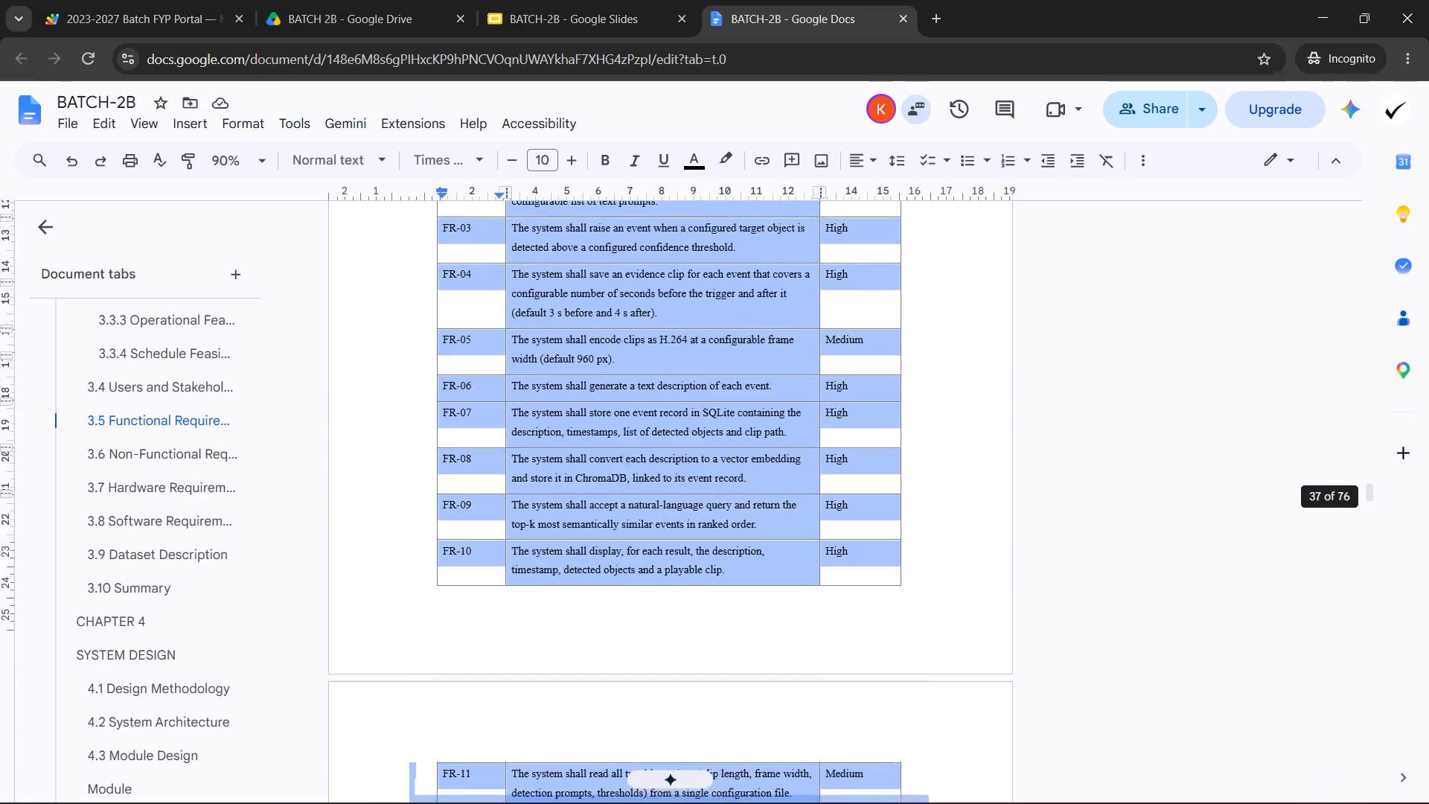
scroll(581, 547, down, 15)
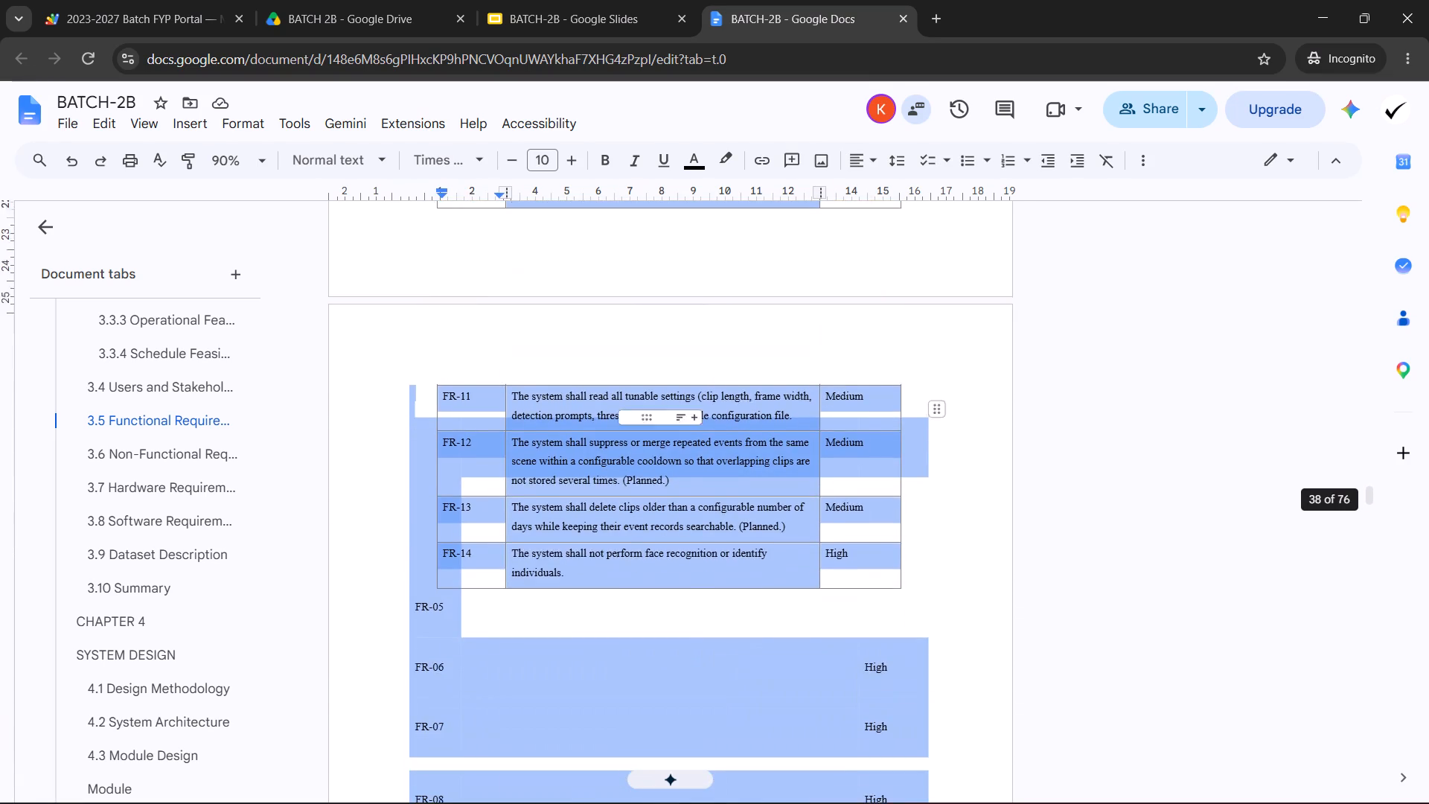
scroll(554, 539, down, 16)
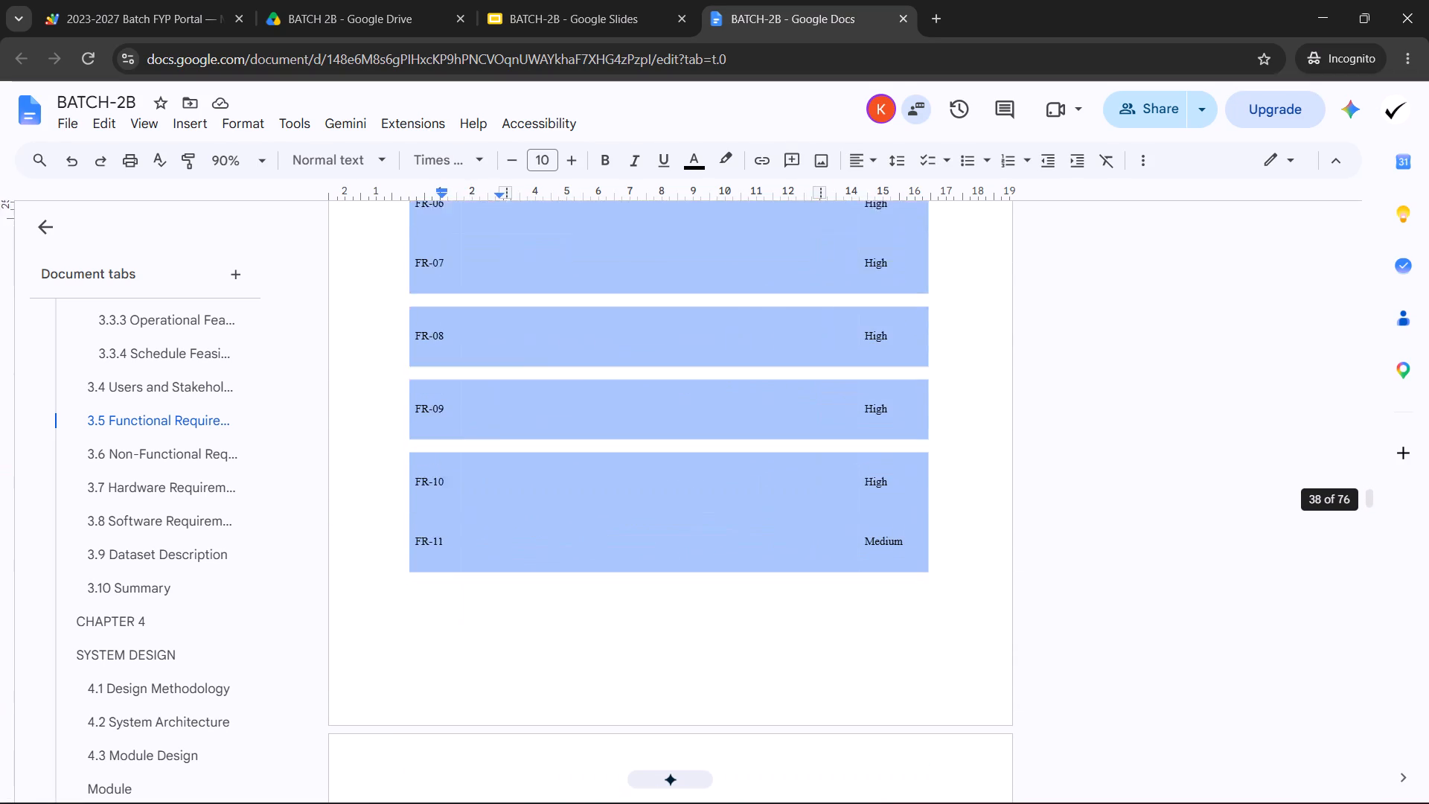
scroll(538, 462, up, 4)
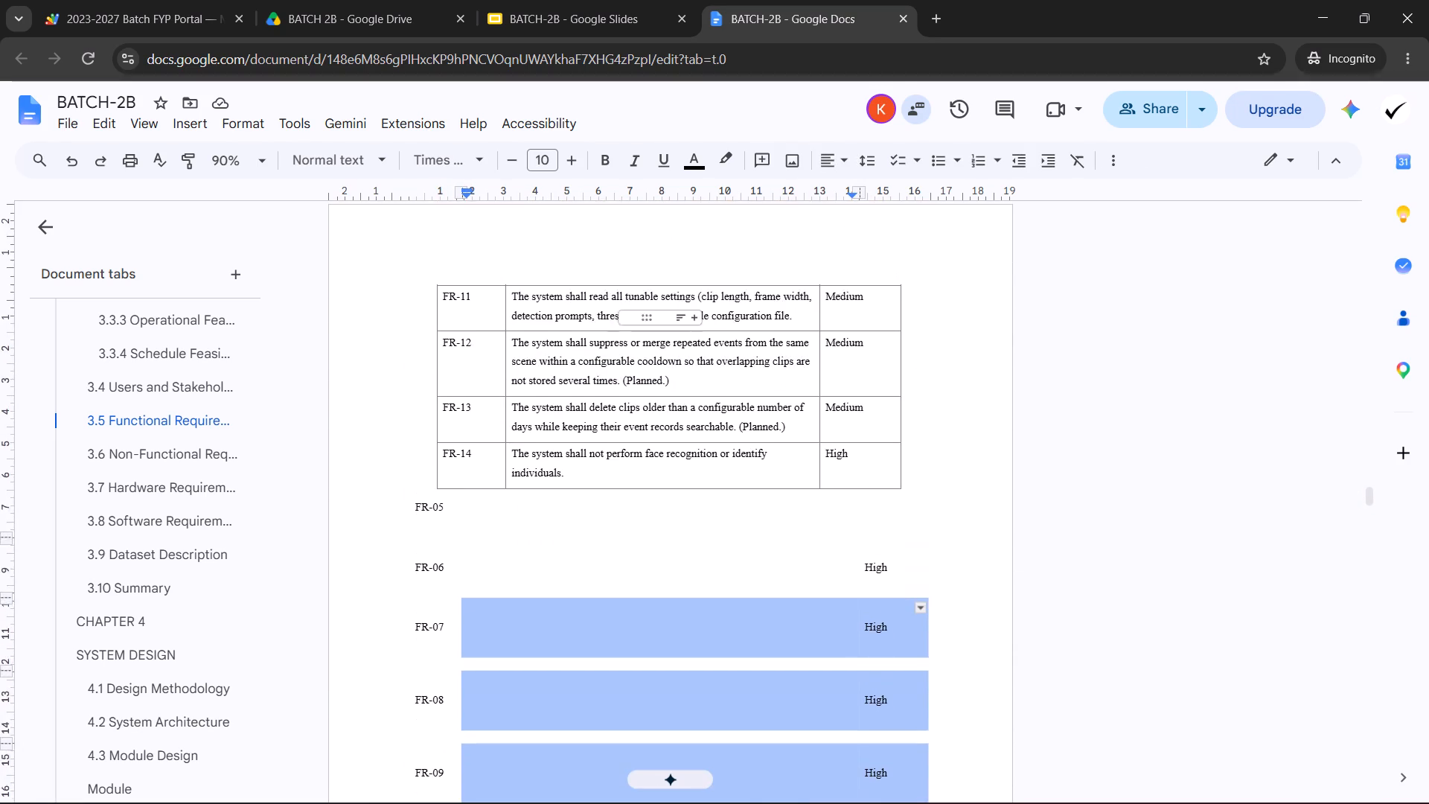
scroll(547, 567, down, 9)
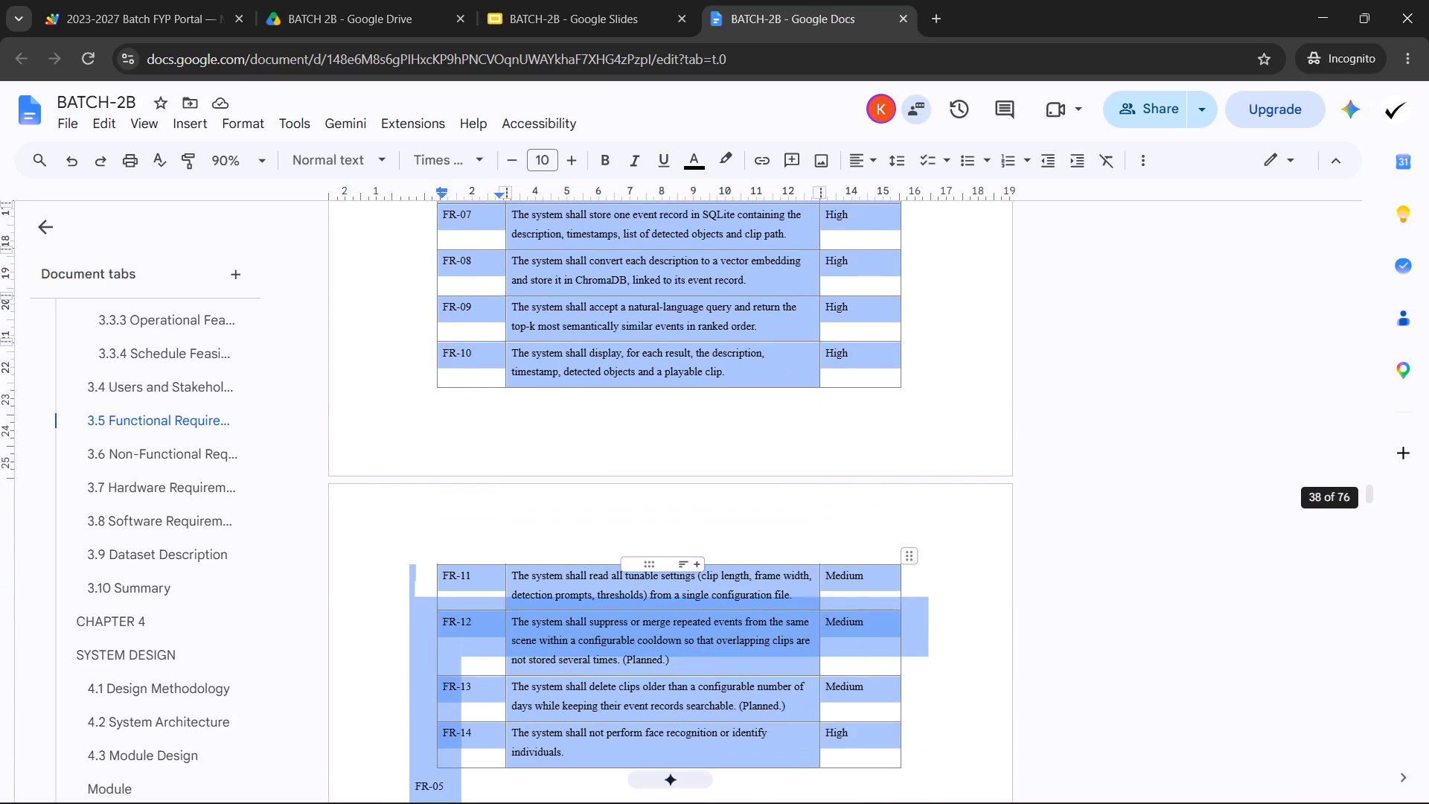
scroll(554, 575, down, 1)
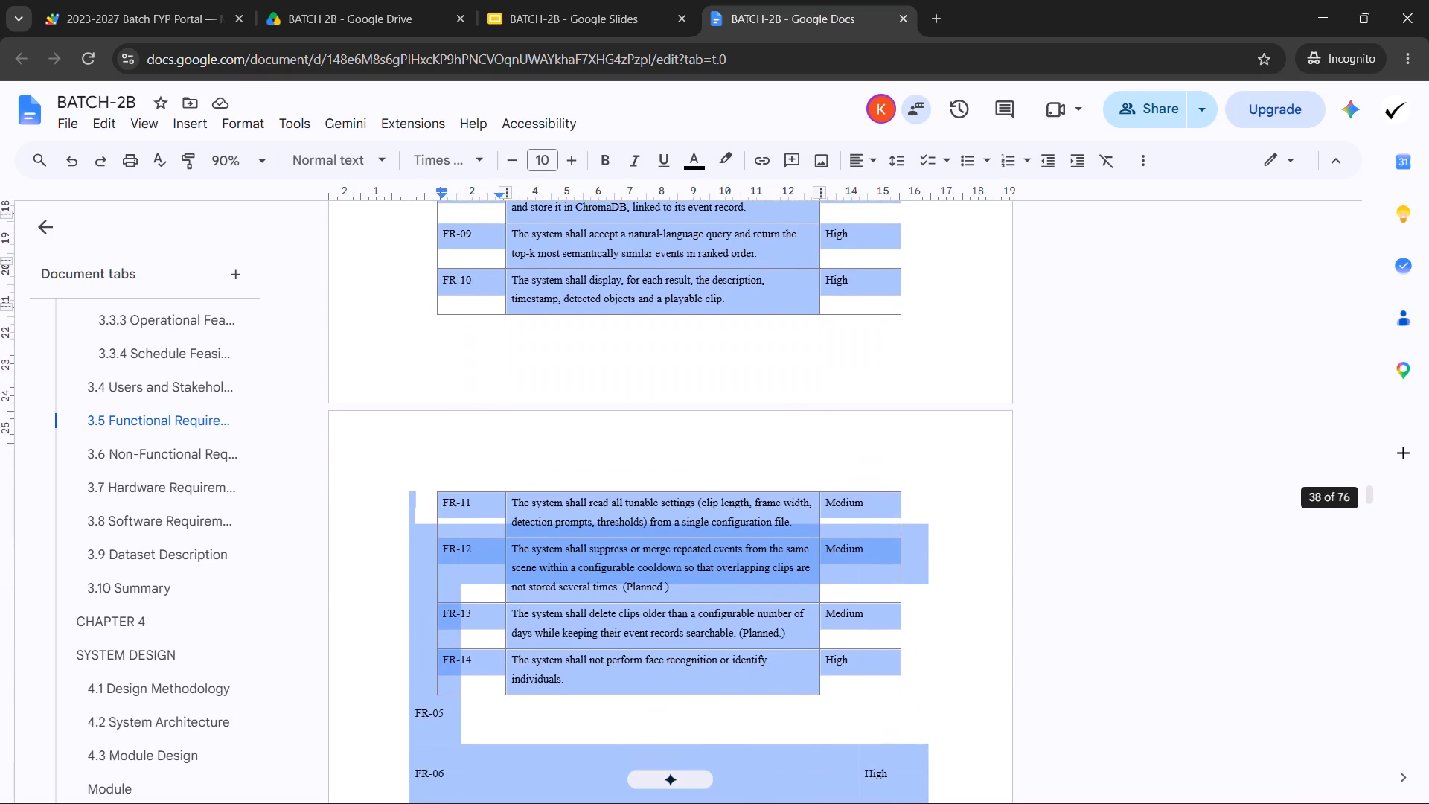